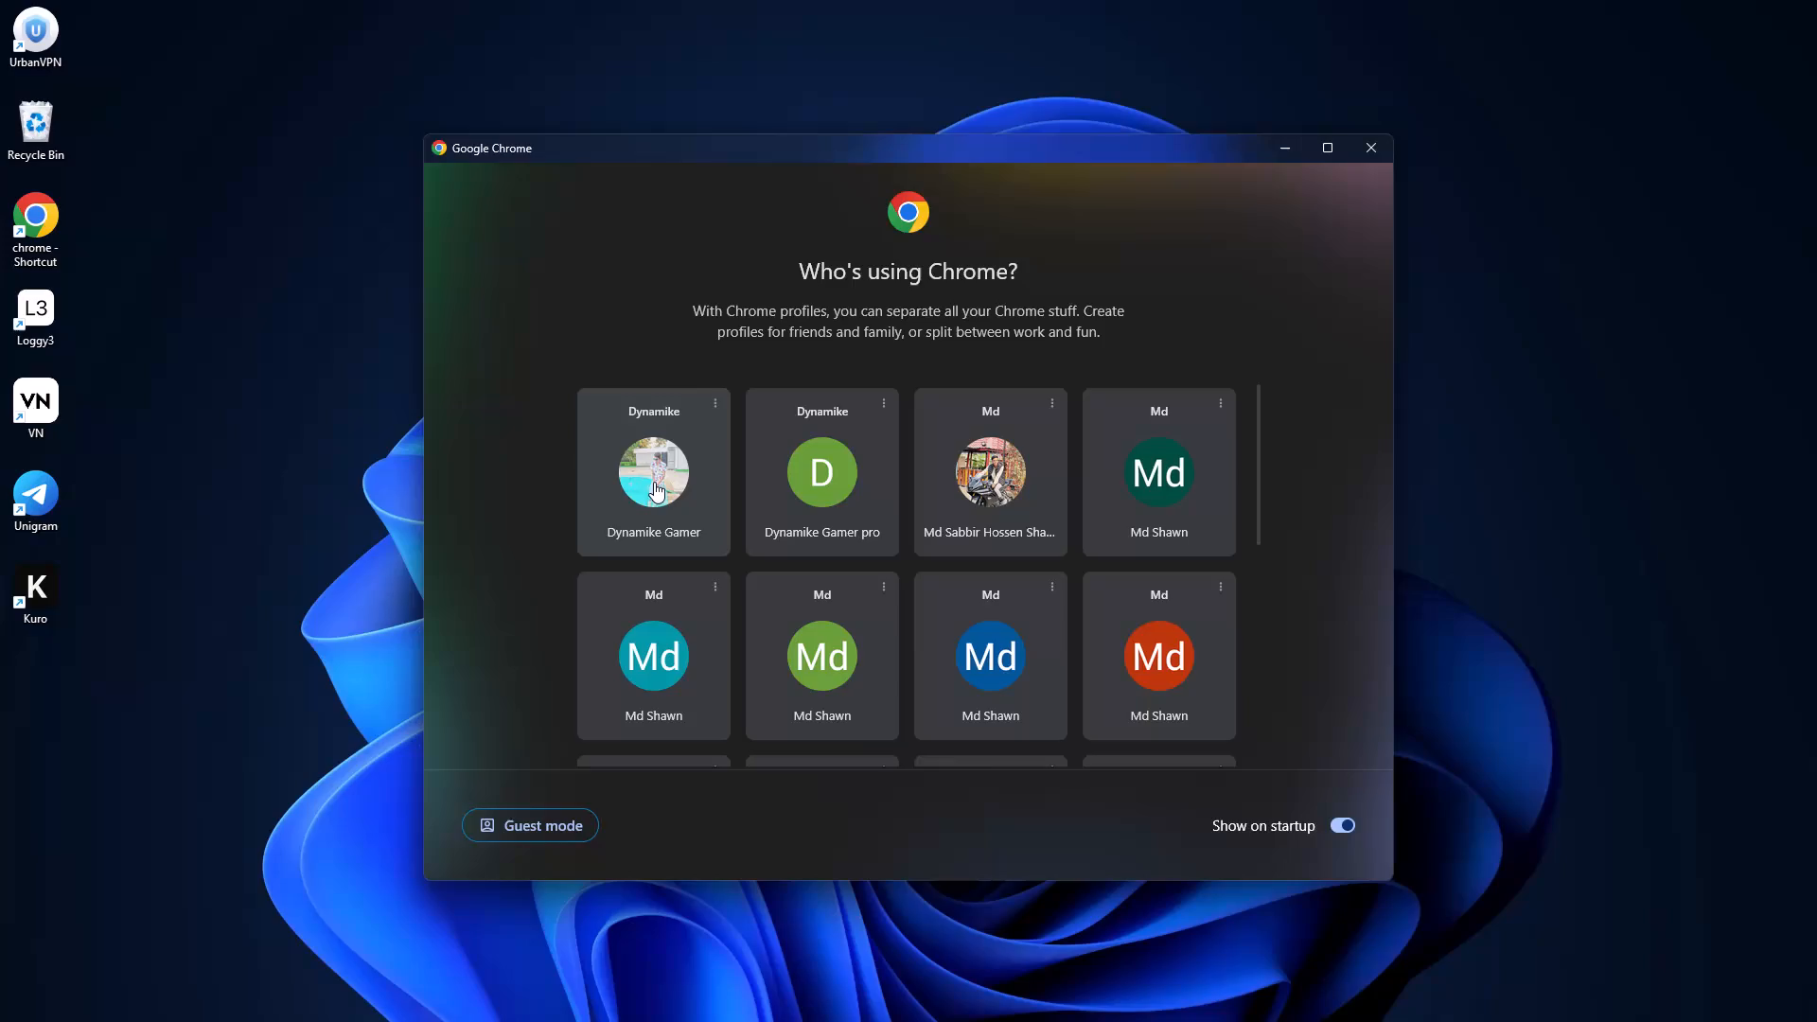
Open the first listed browser profile in a maximized window and search Google for pinterest video downloader.
click(654, 482)
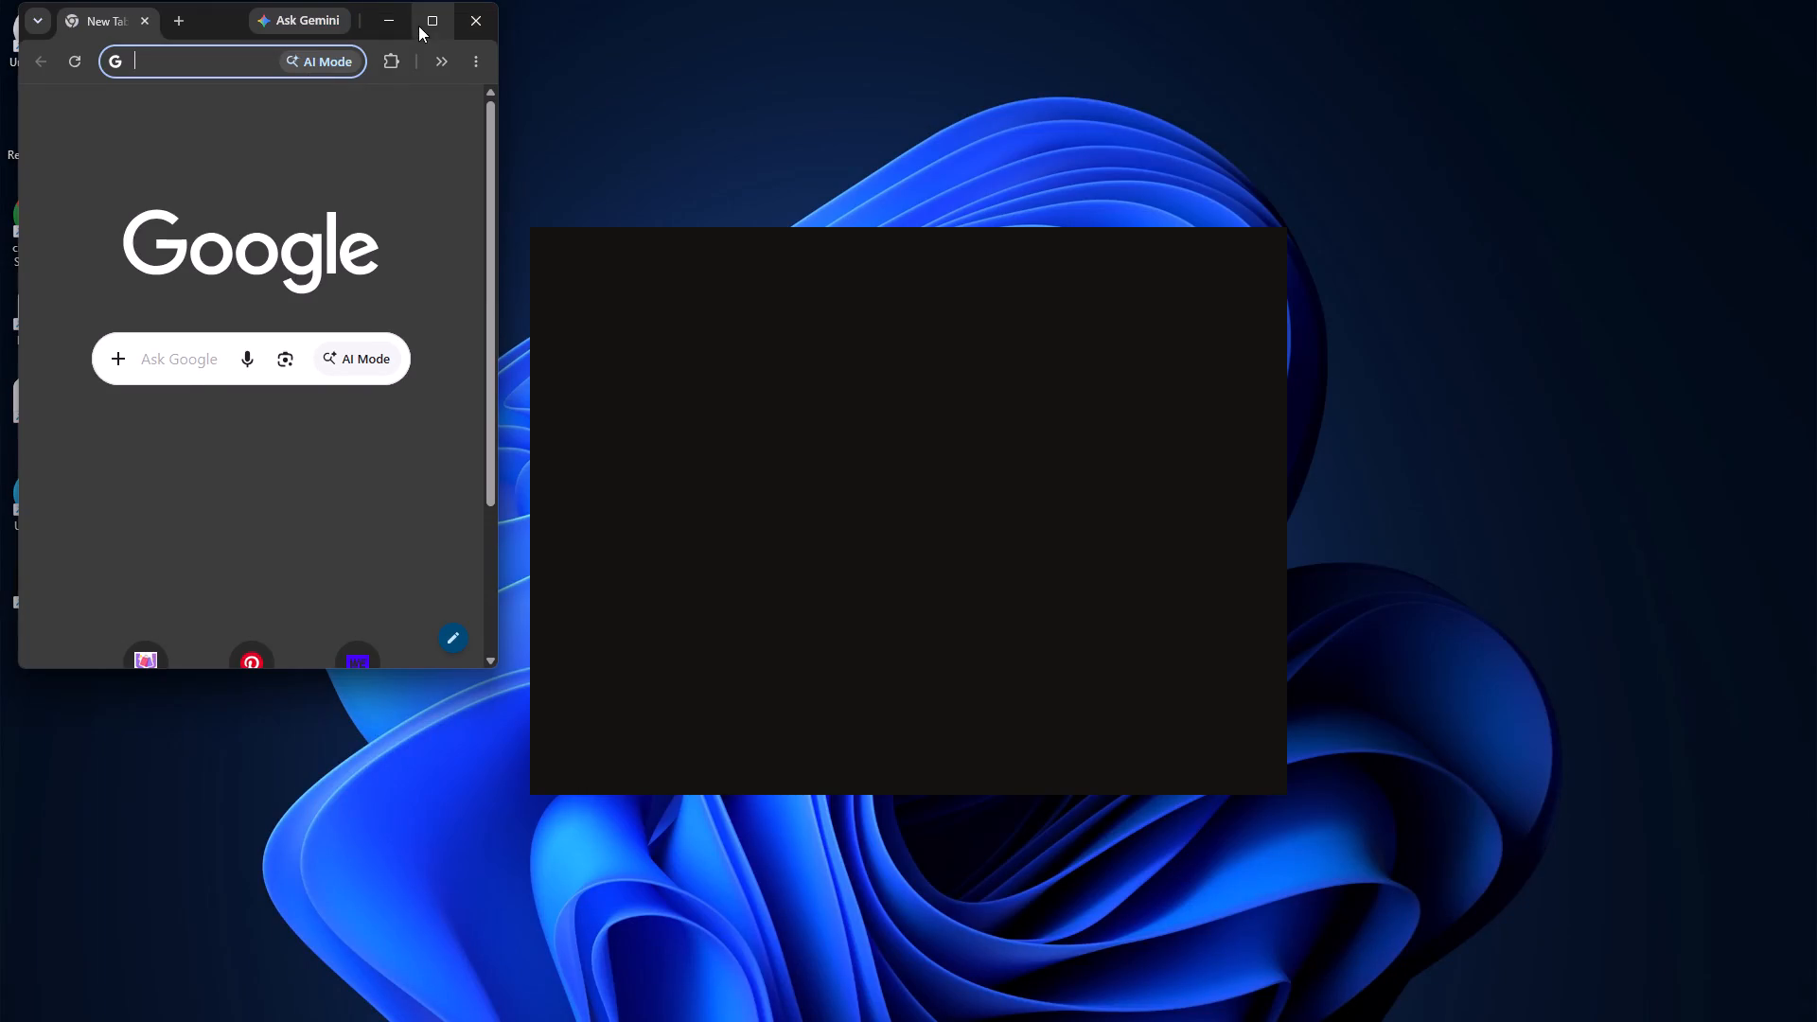
click(418, 26)
click(421, 62)
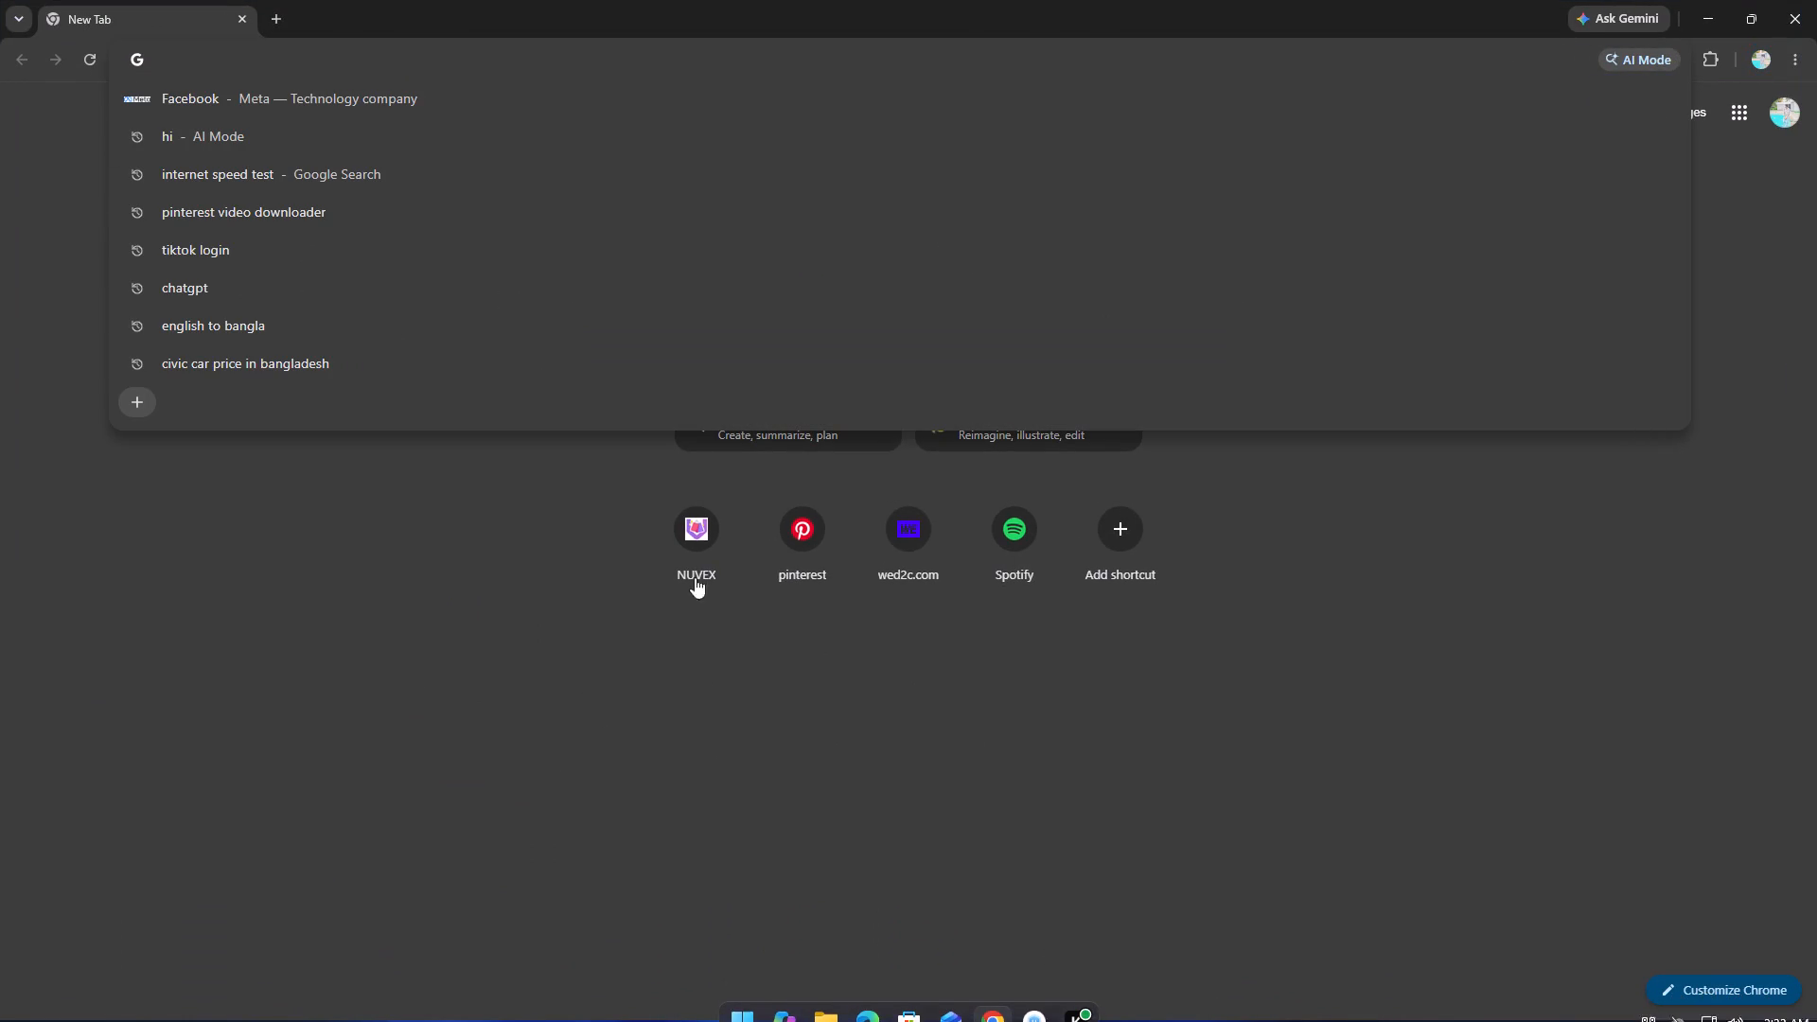
click(348, 227)
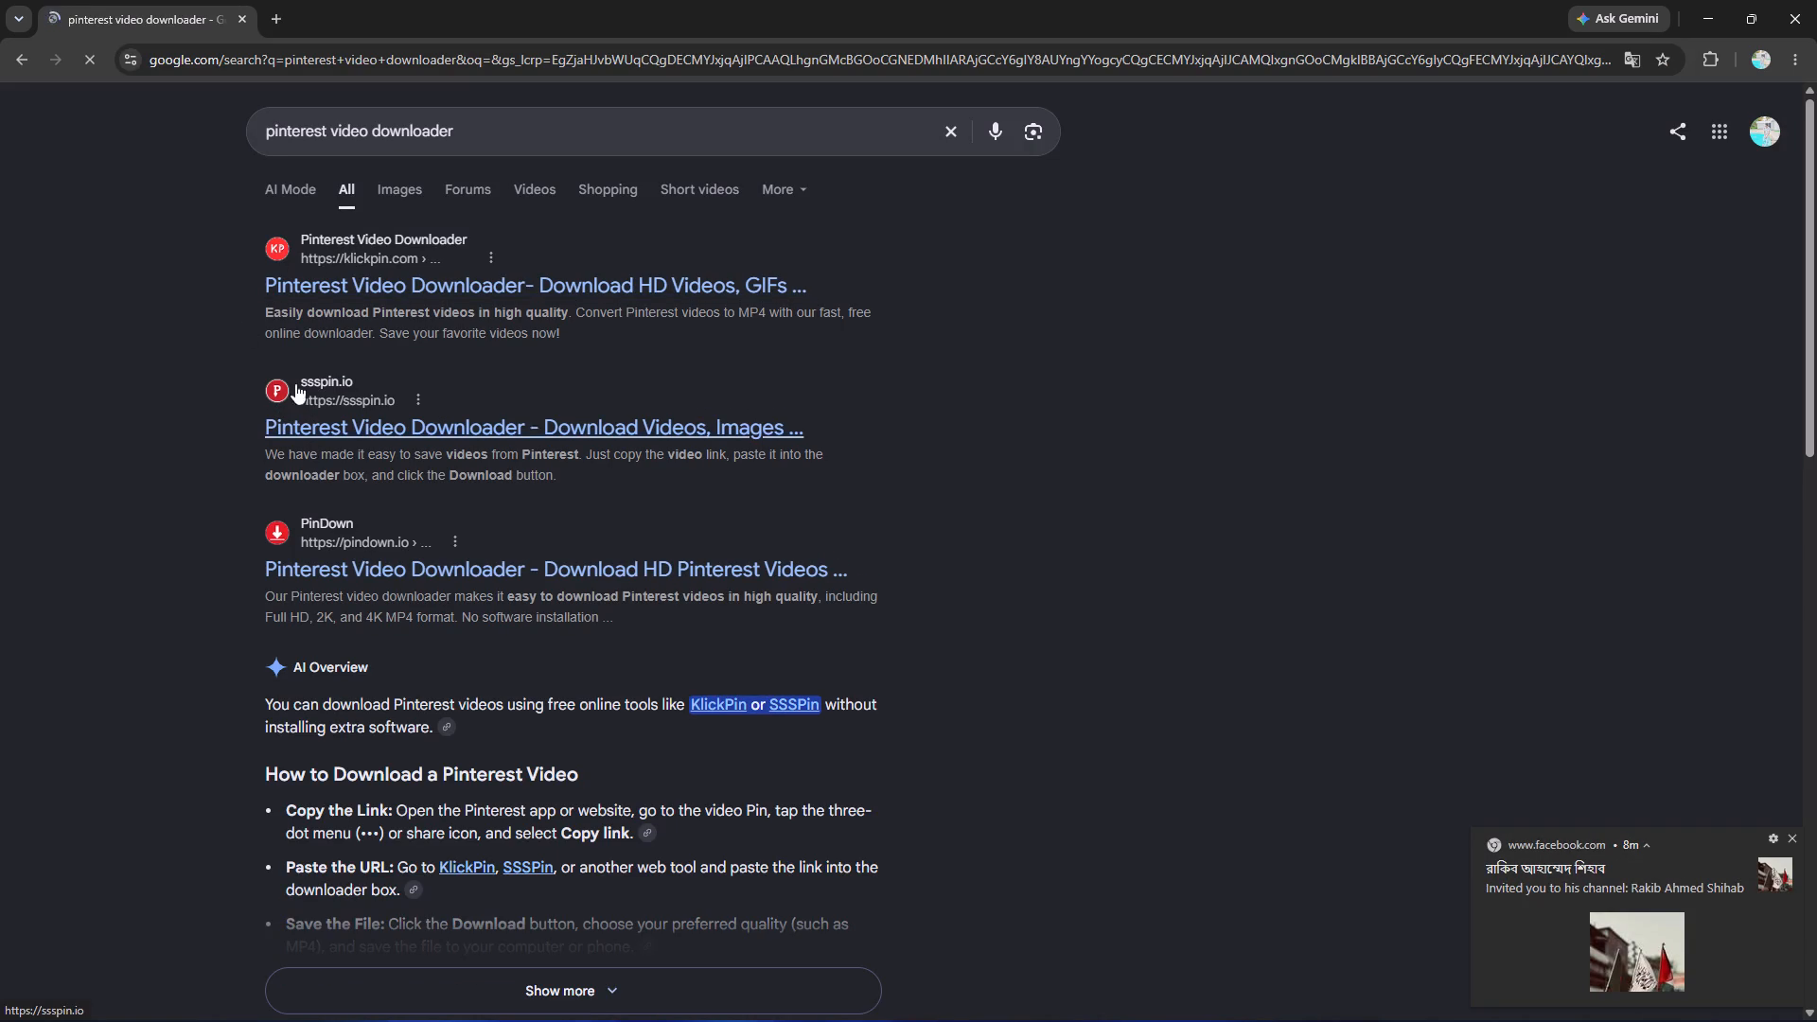
Open pinterest.com in a new browser tab using the word pinterest copied from the search query, and dismiss the Facebook notification.
drag(327, 132, 305, 128)
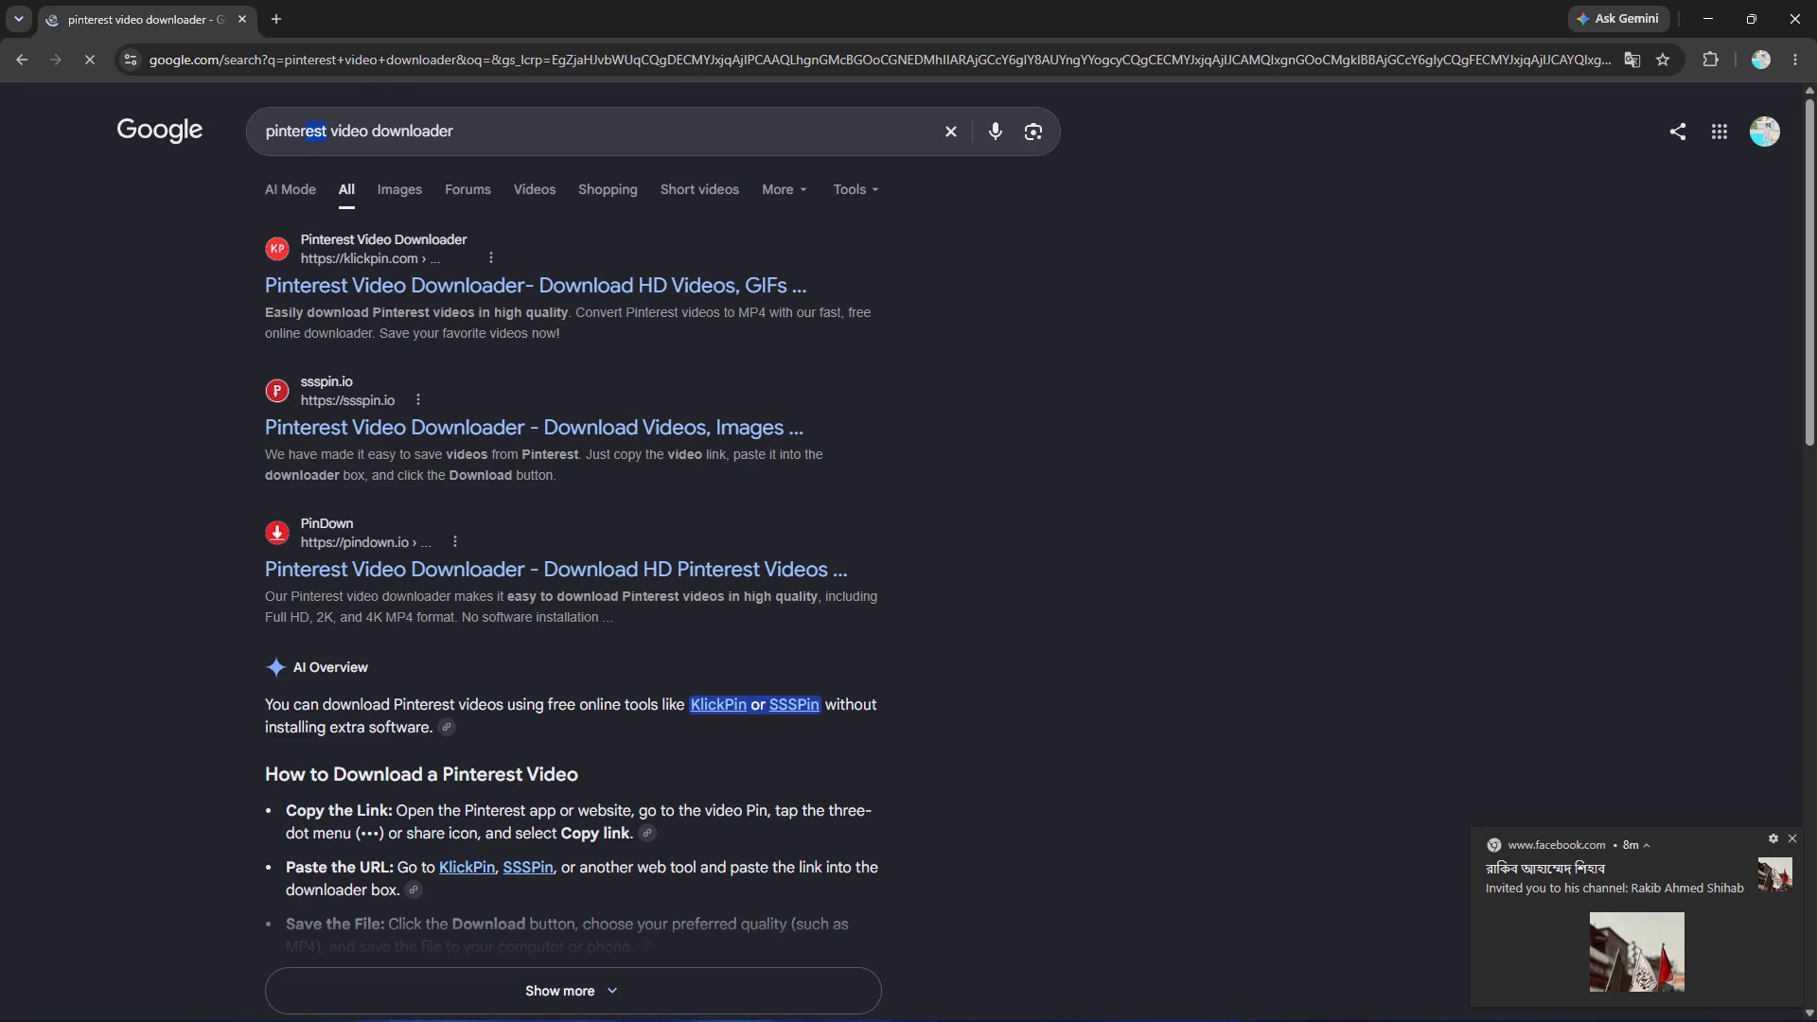
drag(305, 128, 259, 121)
key(ctrl+c)
click(284, 14)
click(381, 58)
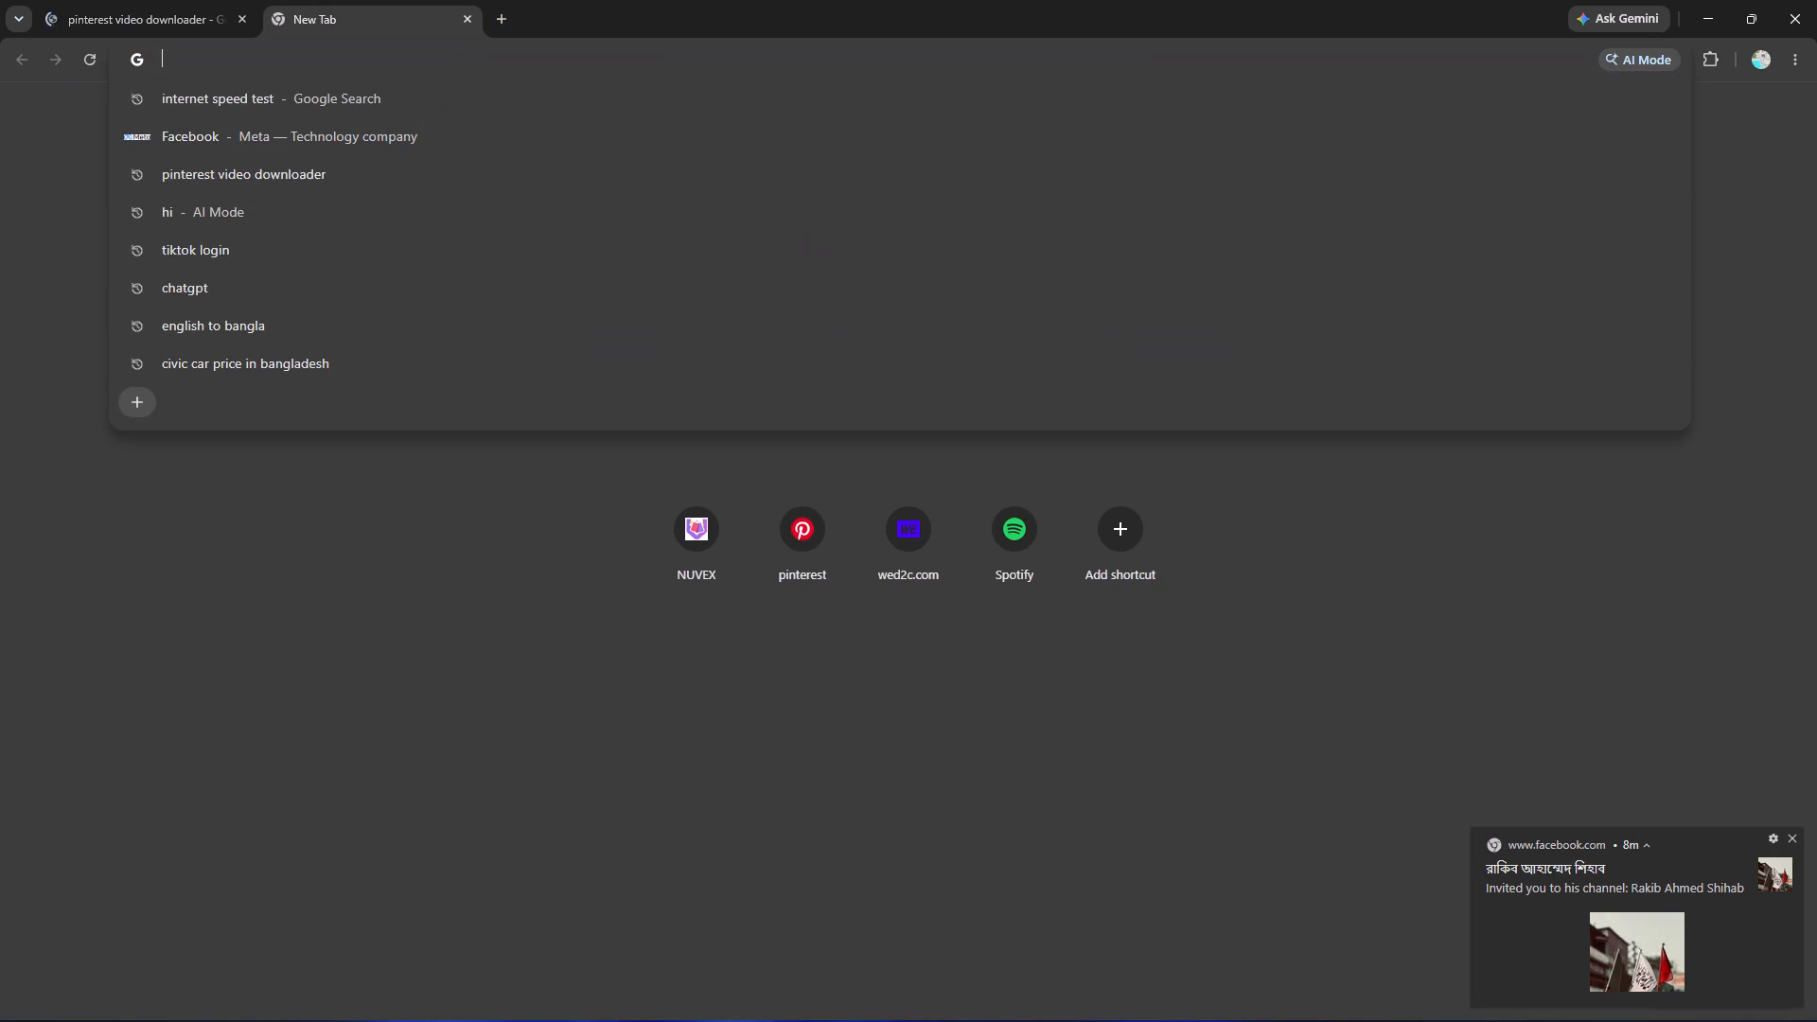
key(ctrl+v)
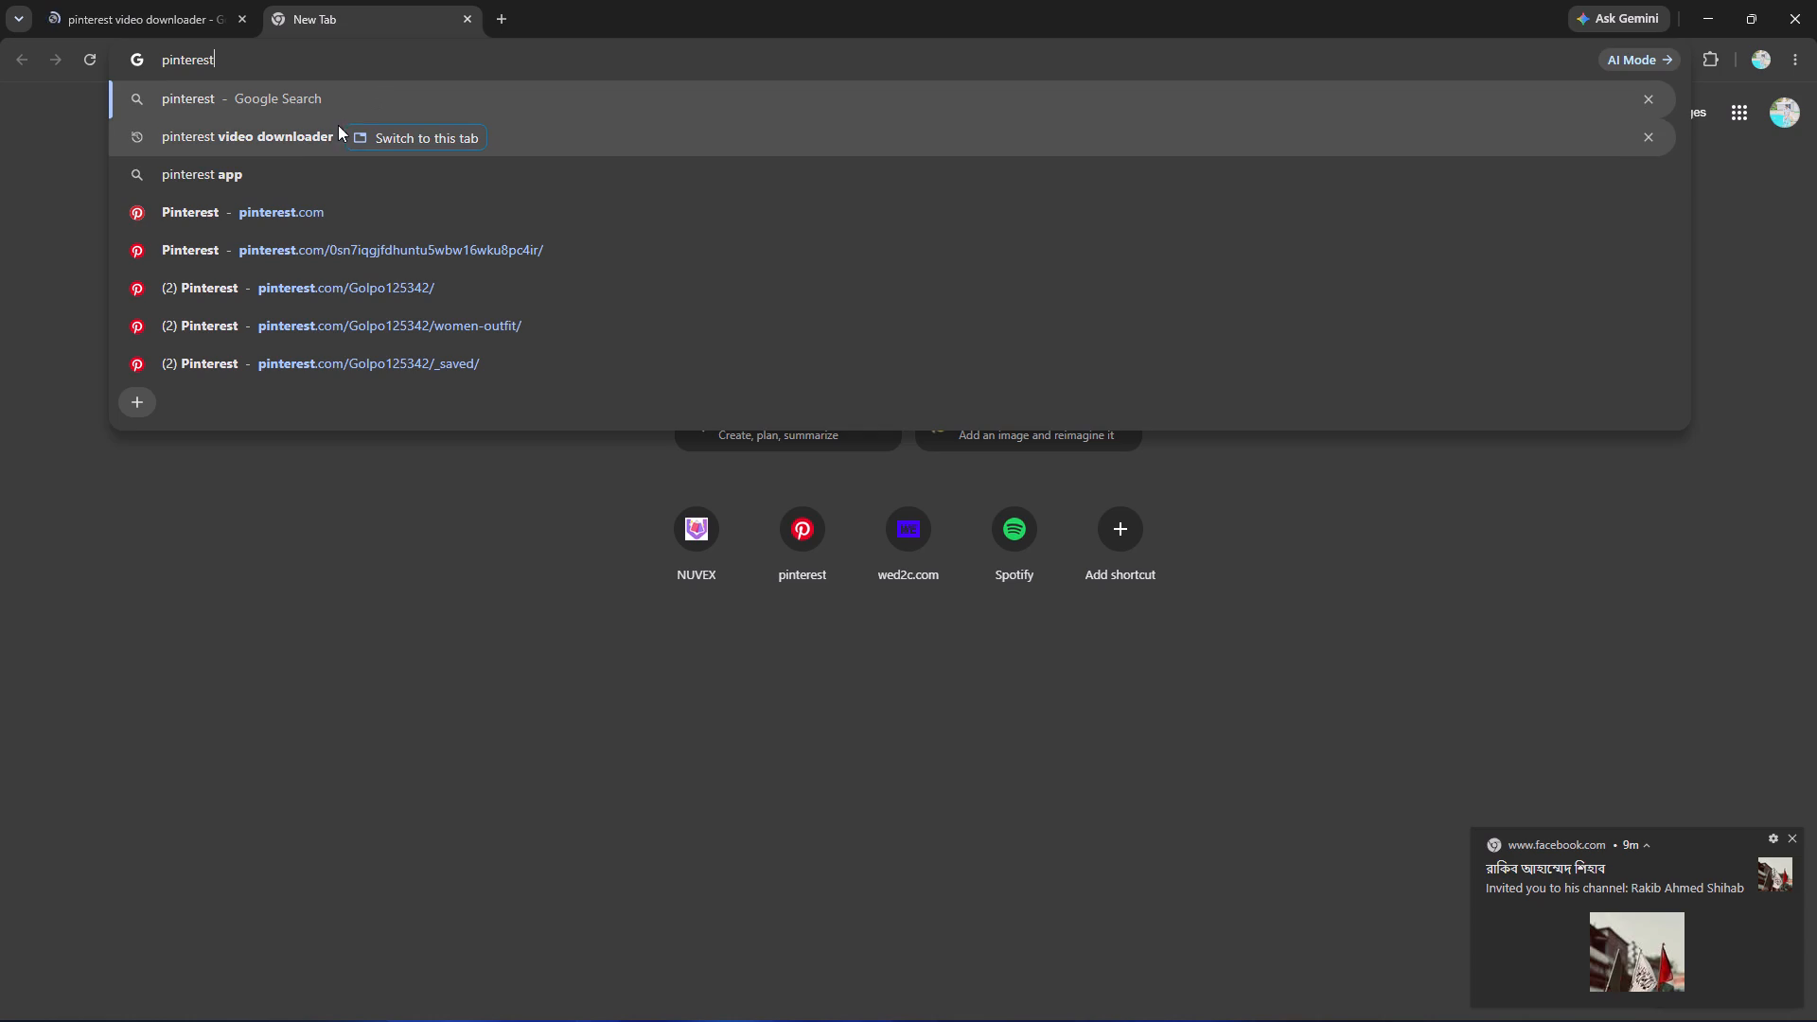
click(306, 210)
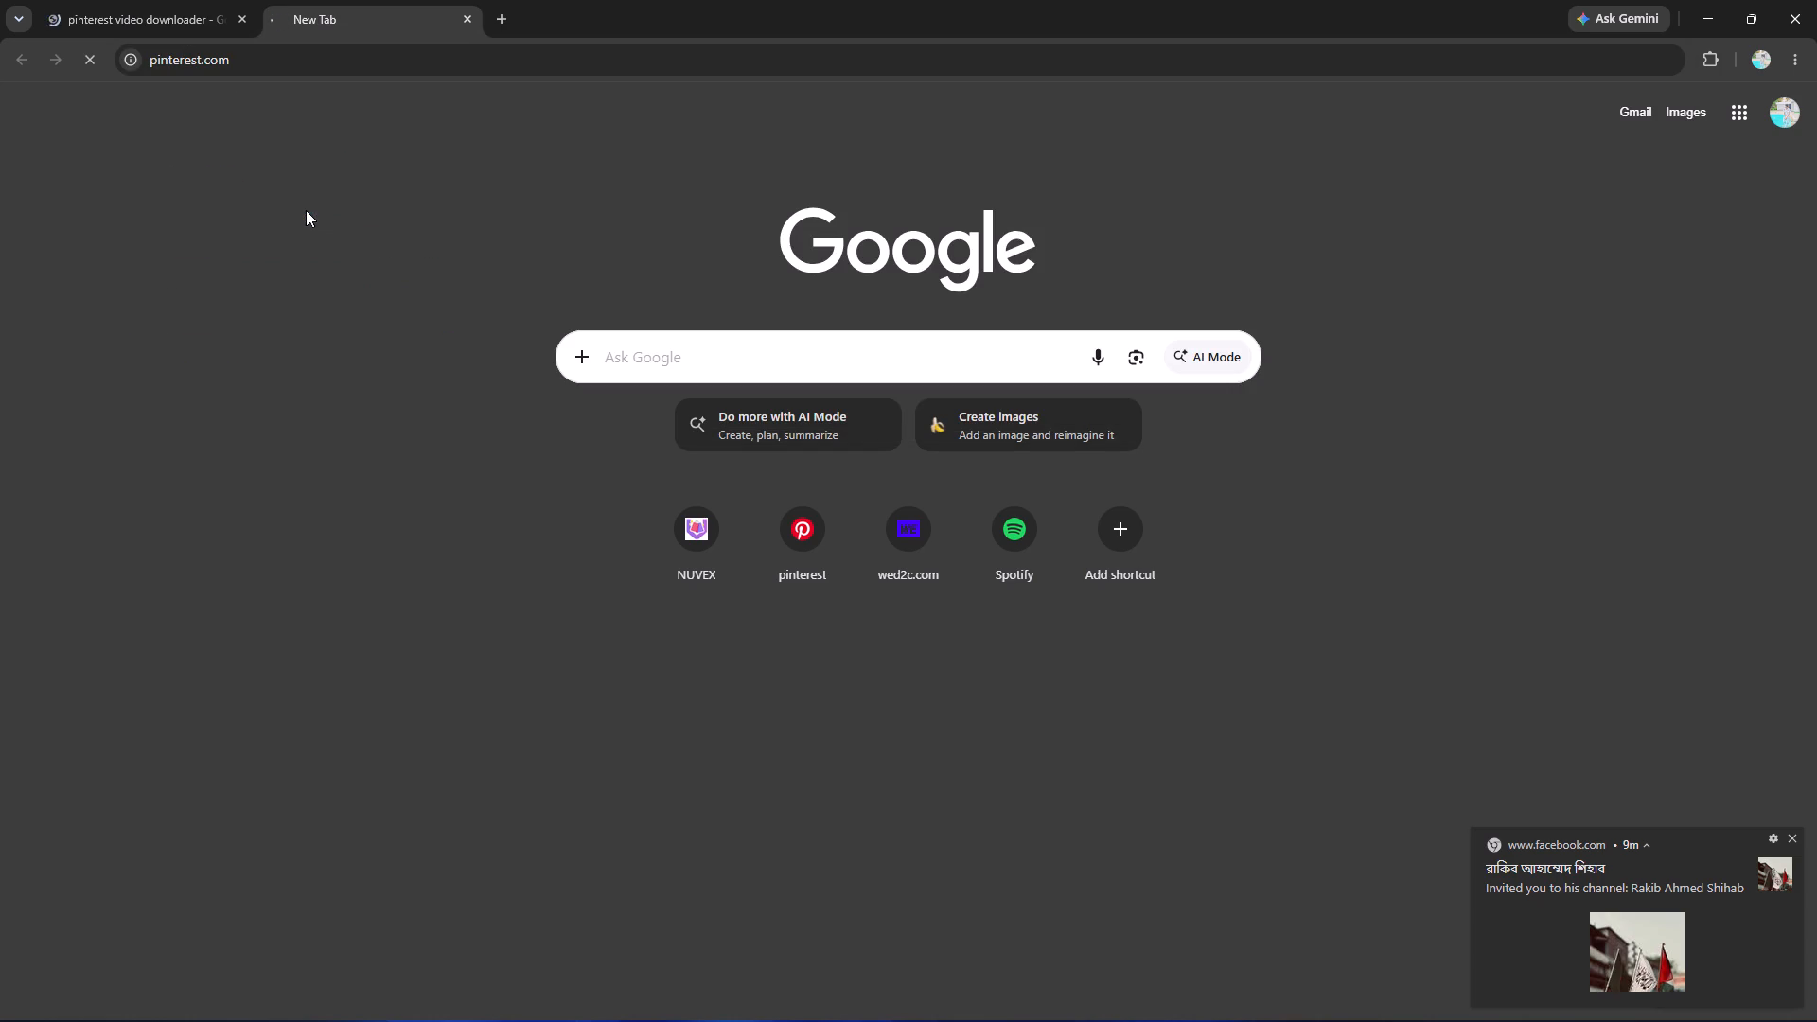
click(1790, 834)
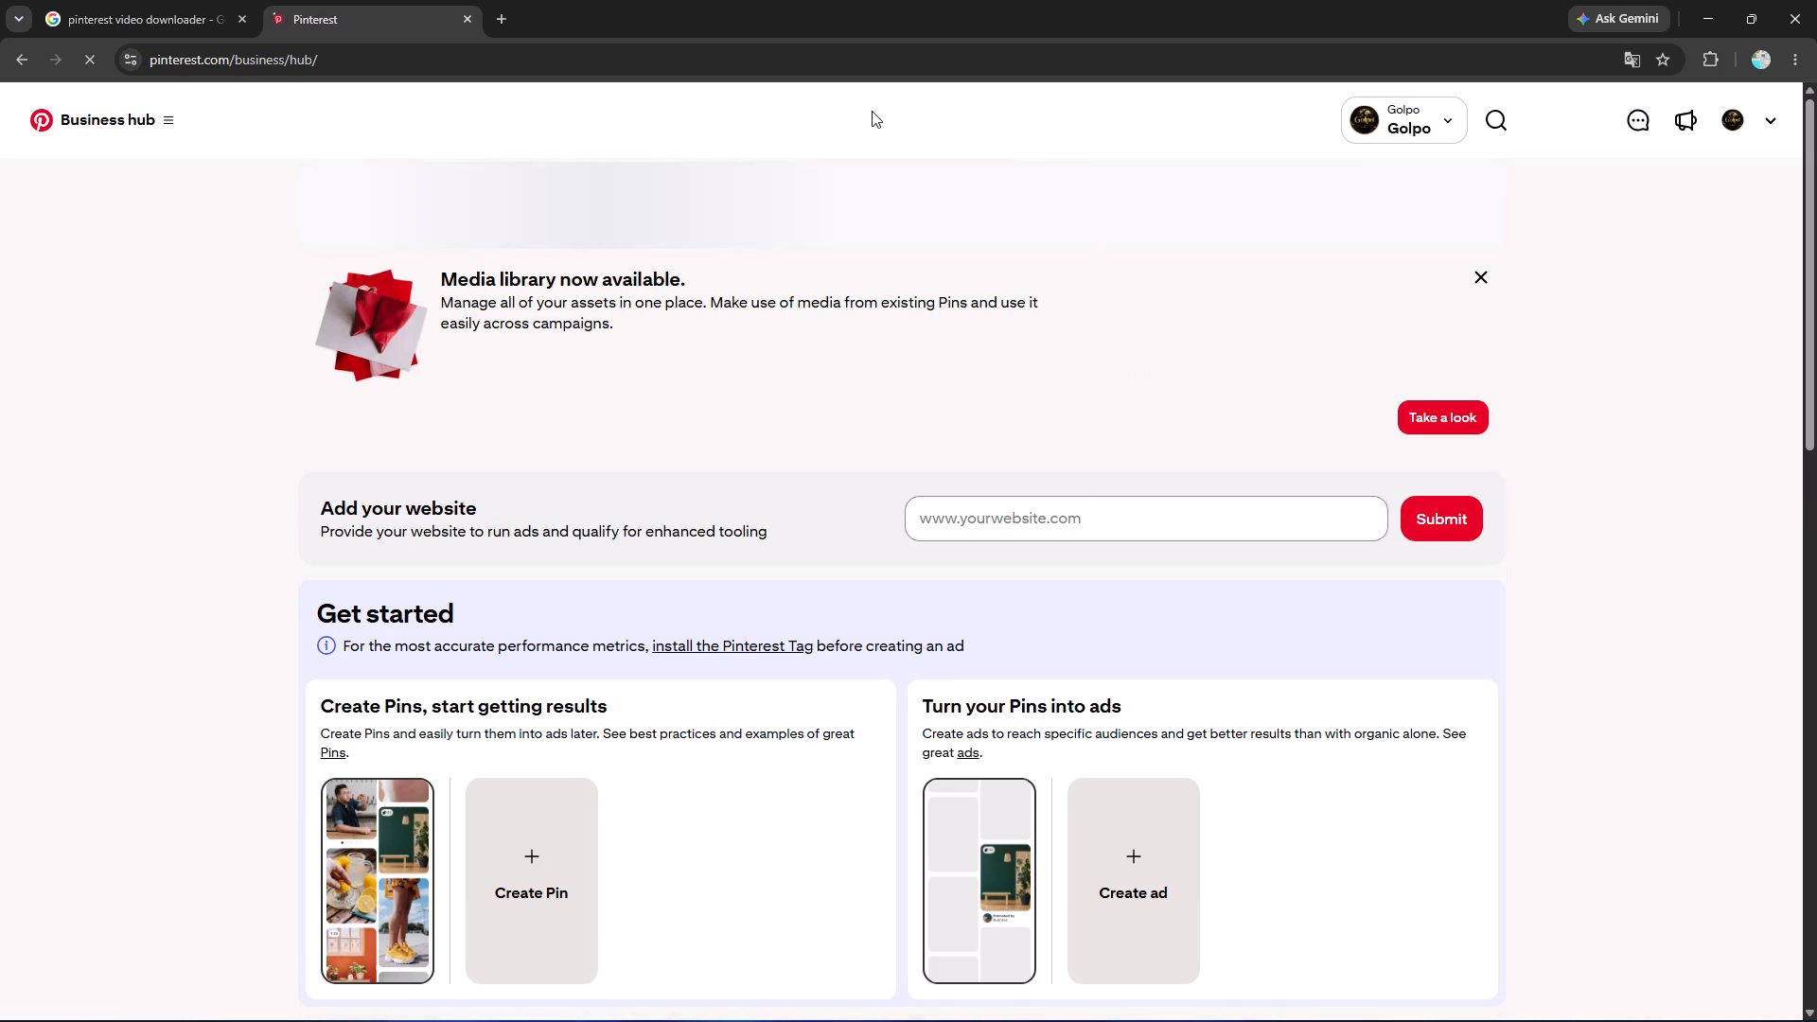
Open the Pinterest search with its recent searches and suggested ideas.
click(1508, 115)
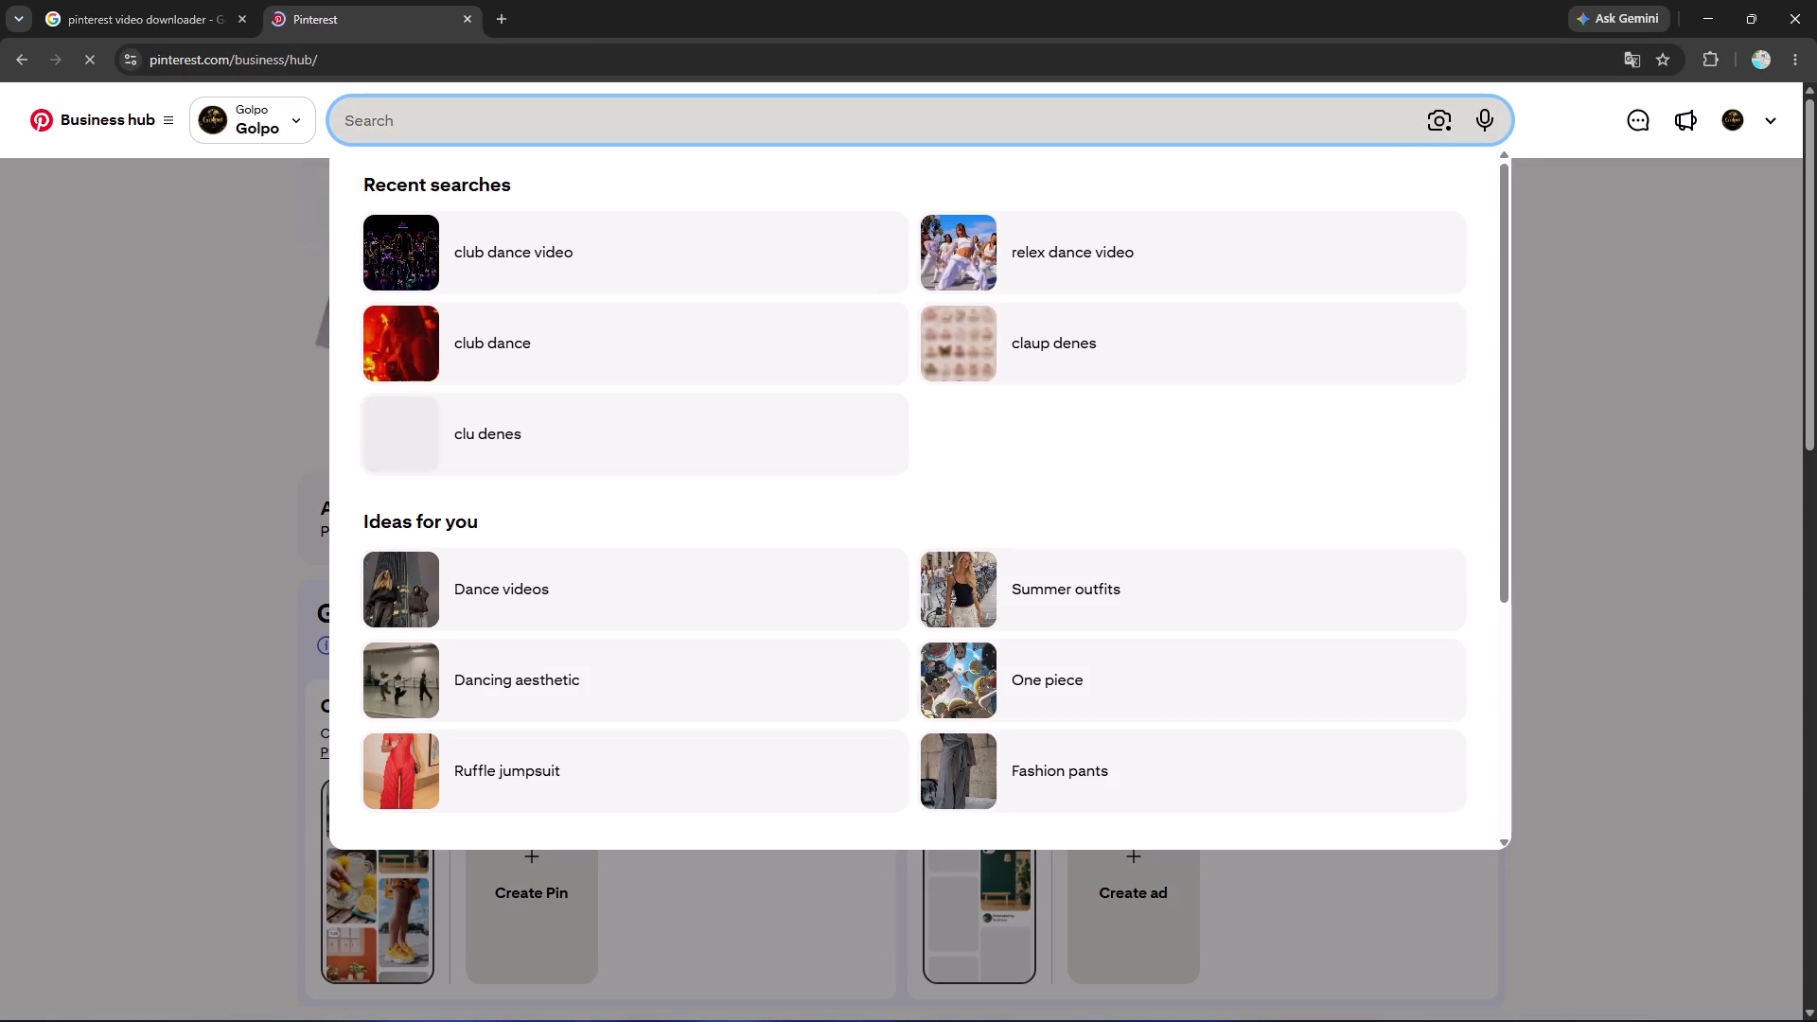
Run the recent Pinterest search relex dance video and open the first result, the 0:16 video of a woman dancing in a club.
click(795, 118)
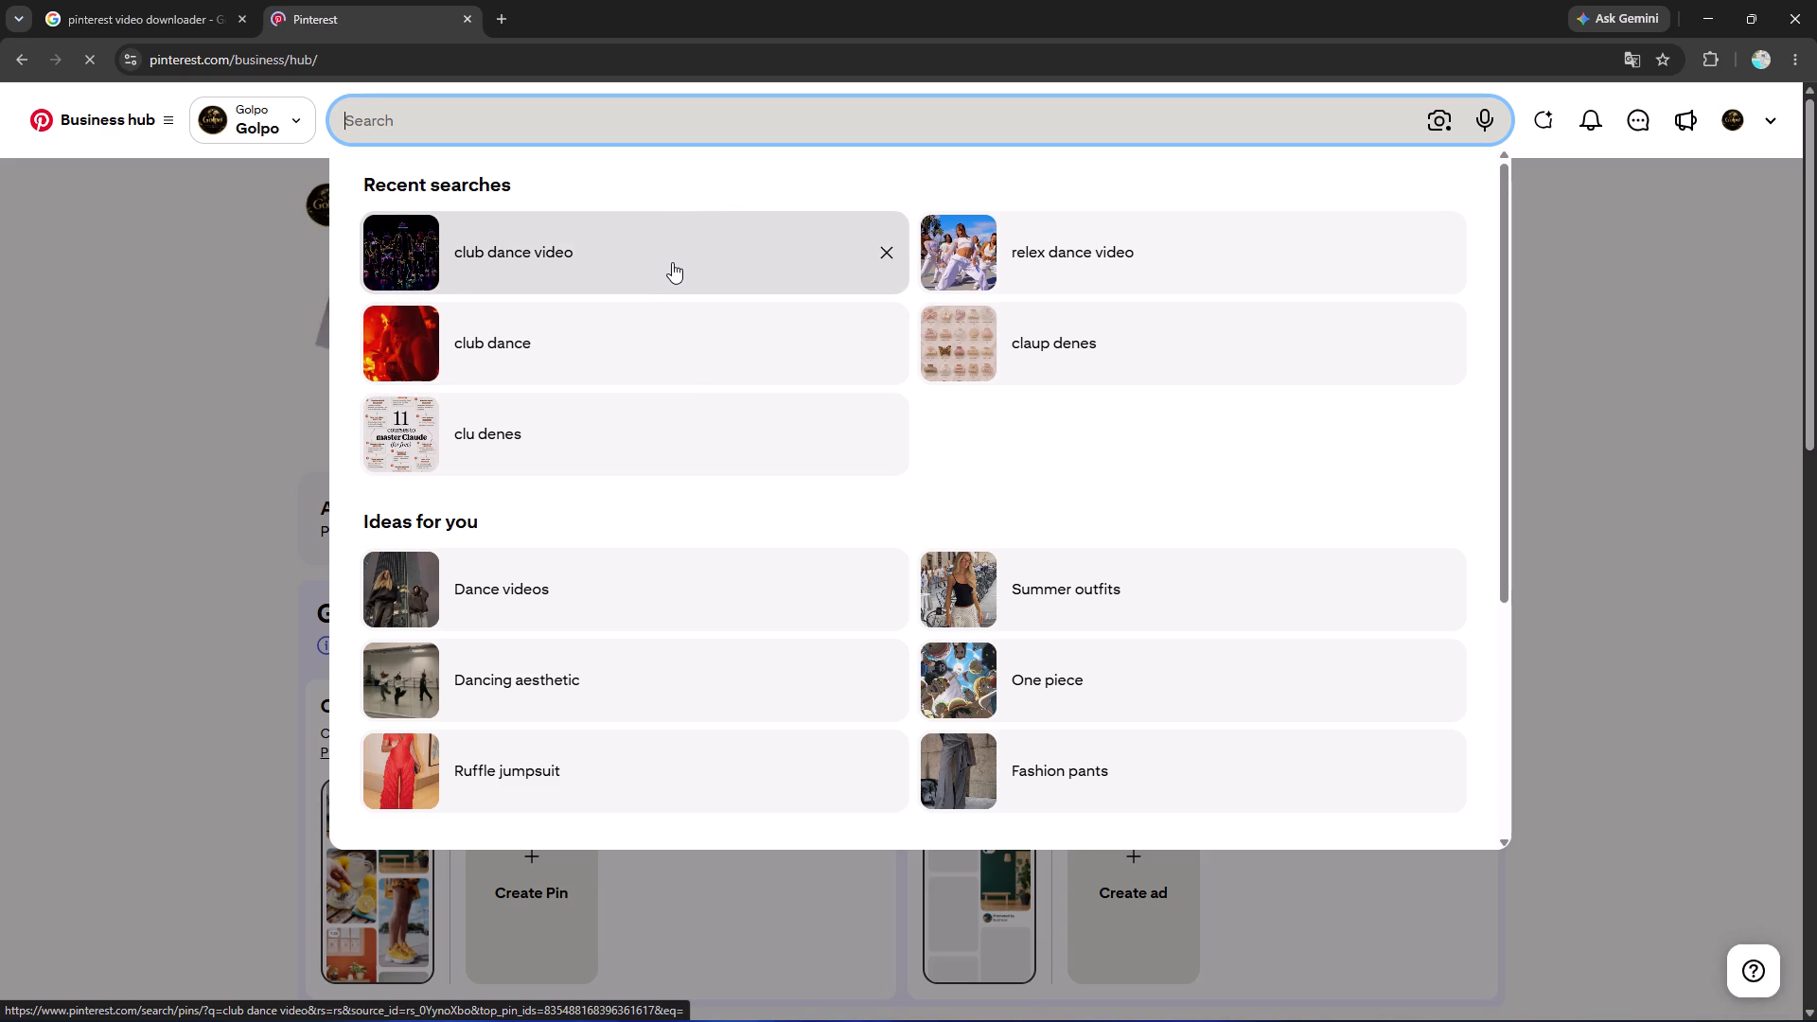
click(1007, 261)
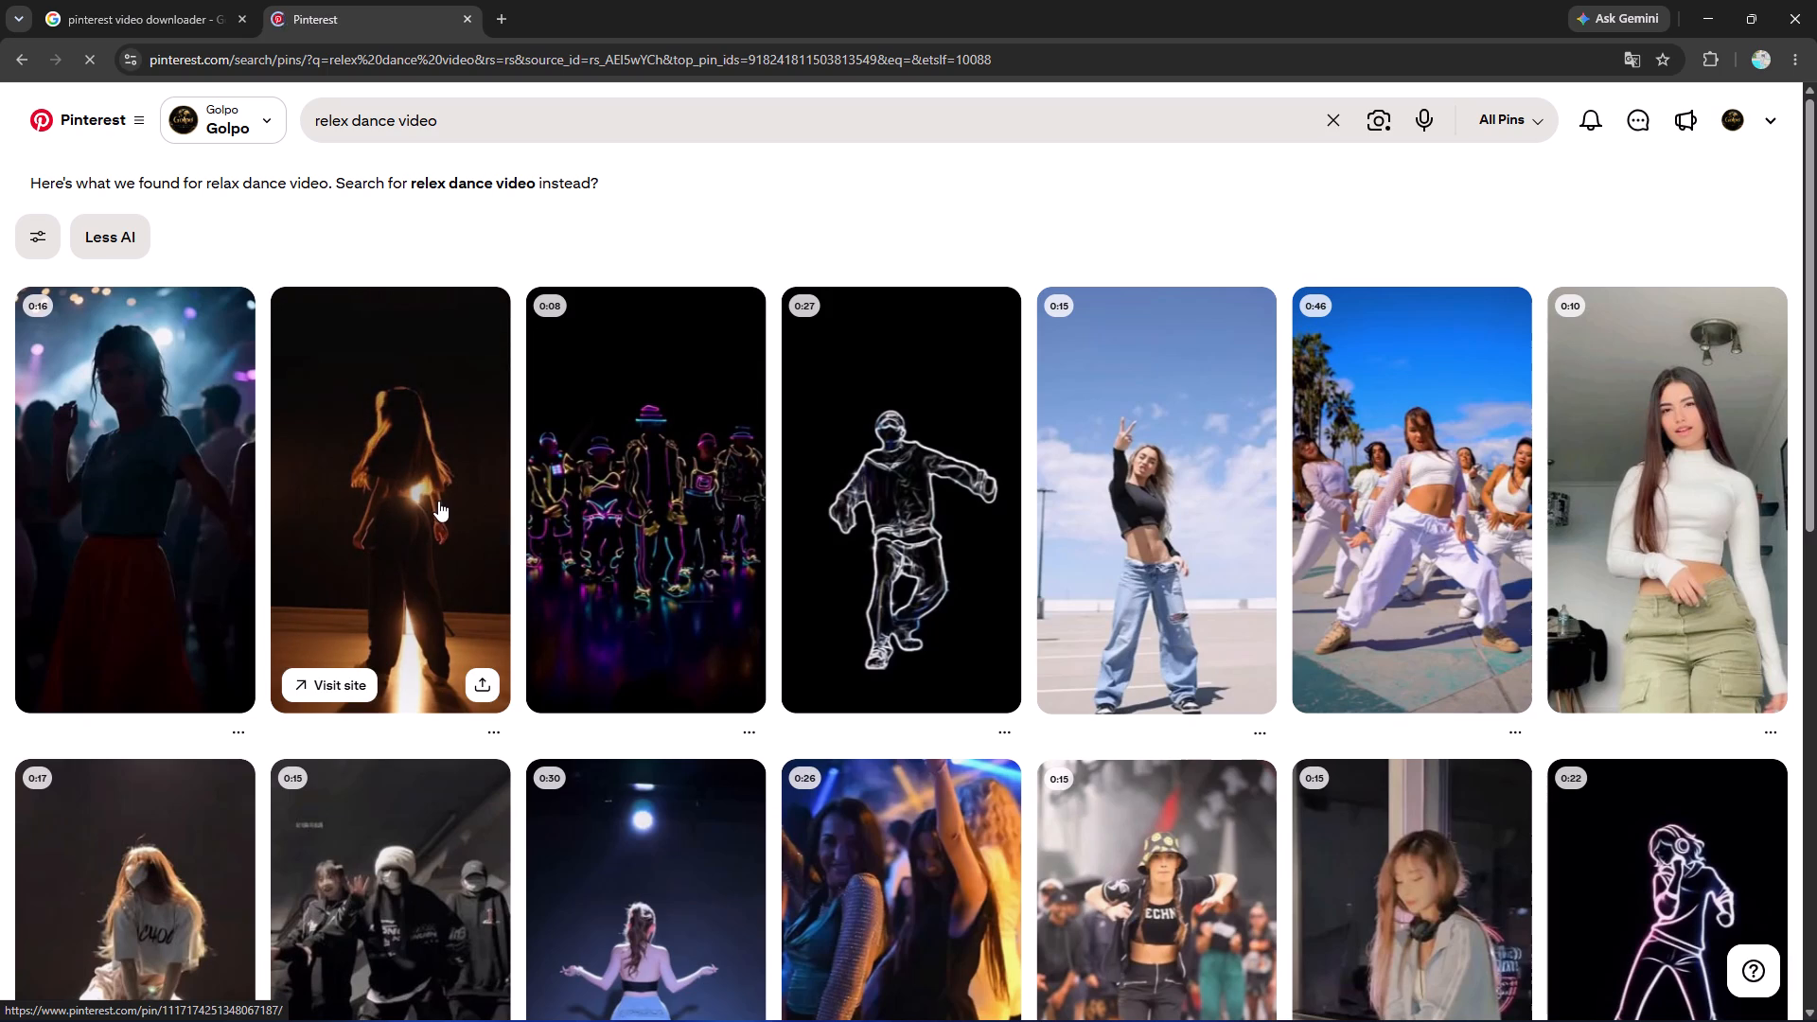
click(200, 427)
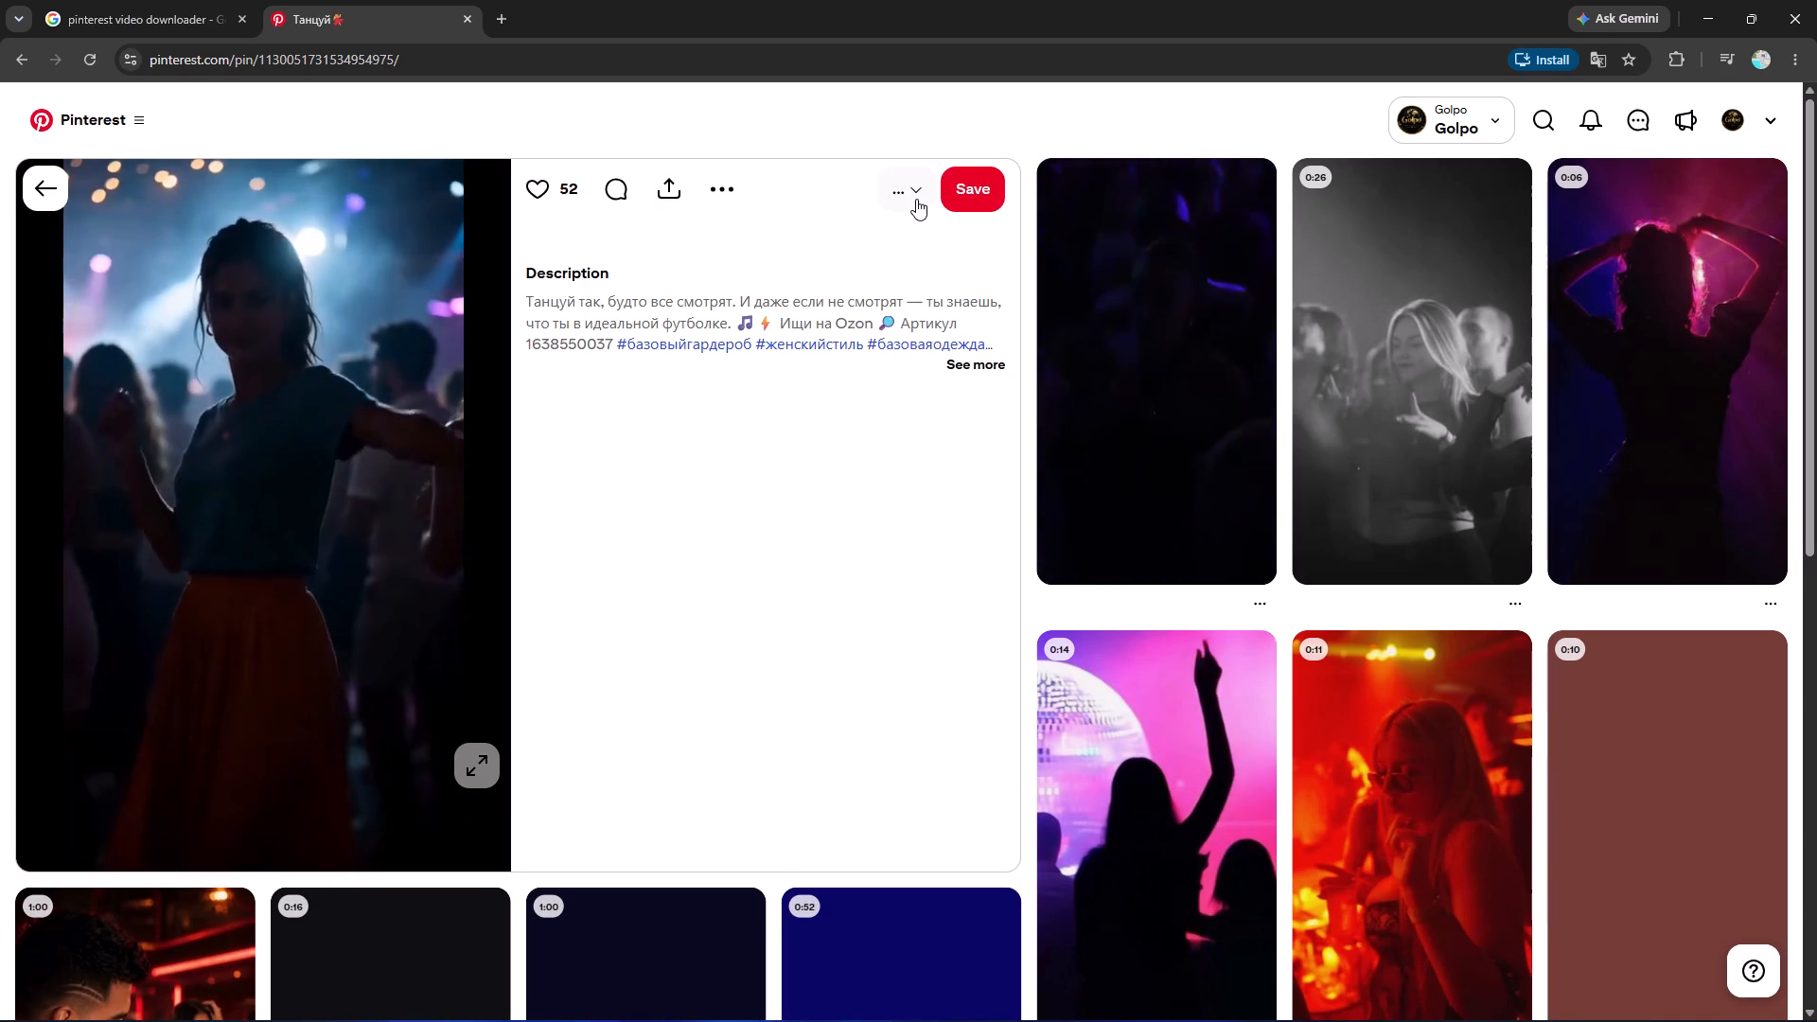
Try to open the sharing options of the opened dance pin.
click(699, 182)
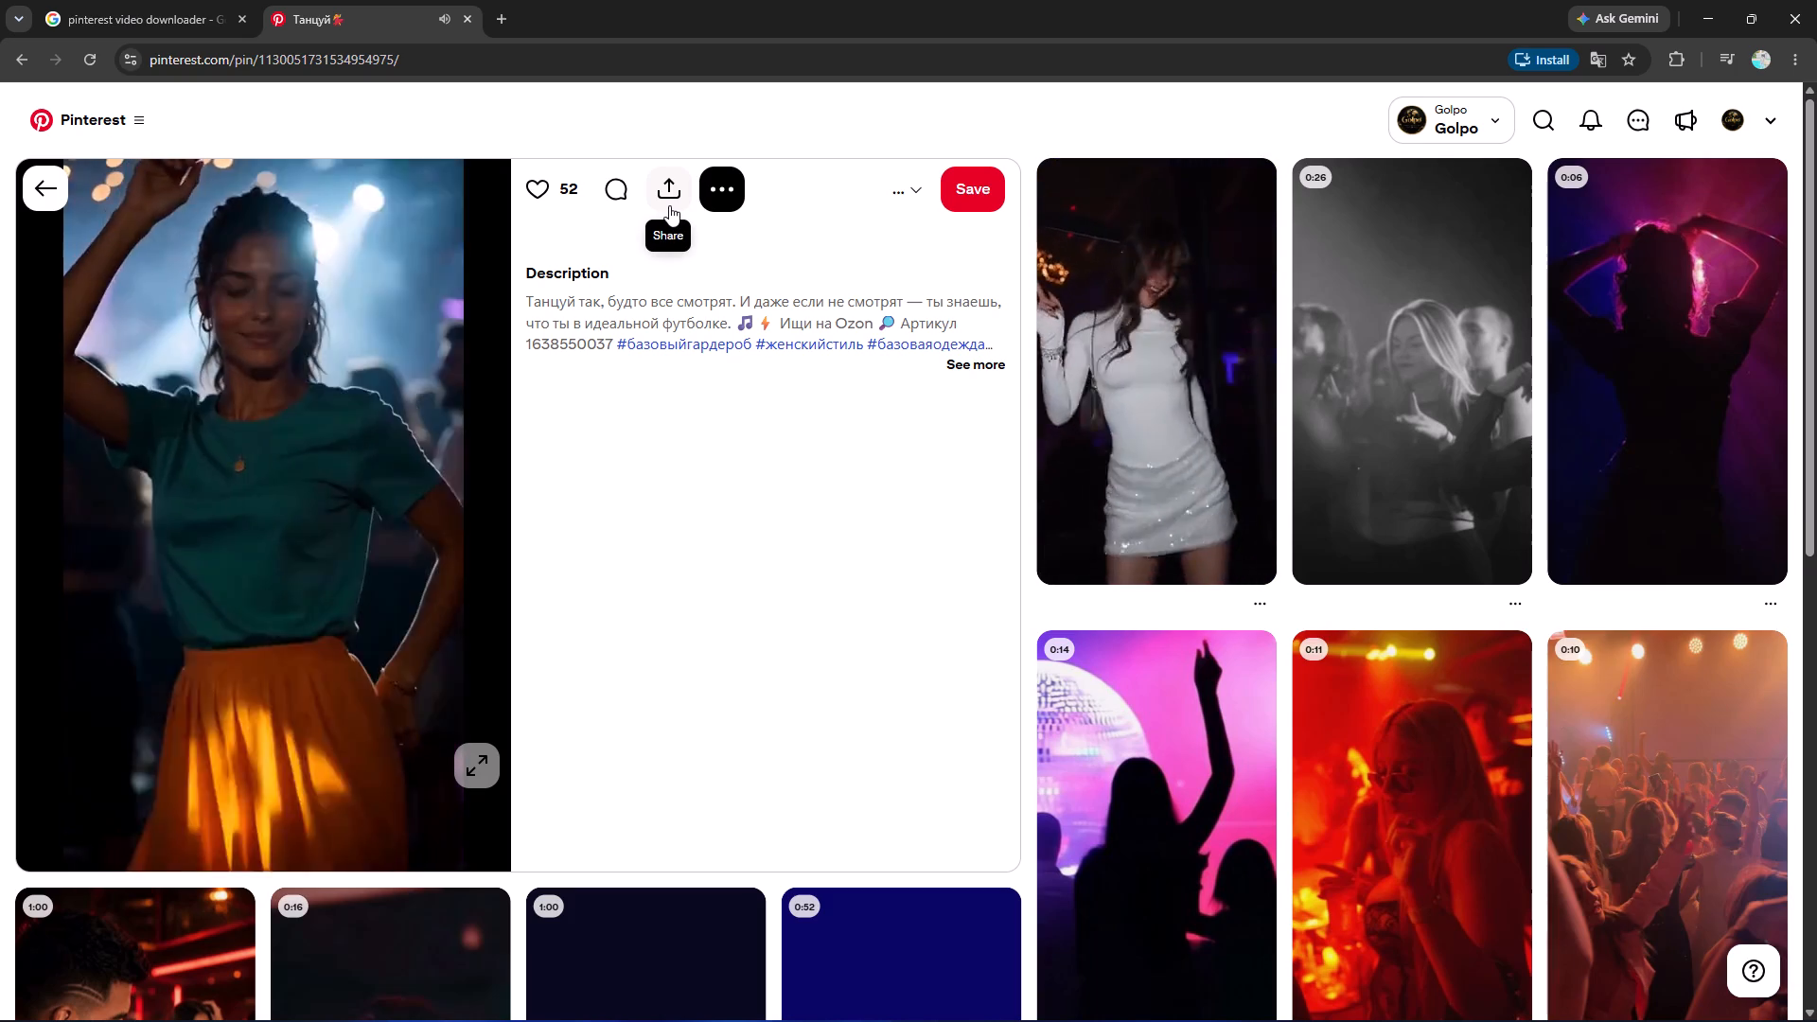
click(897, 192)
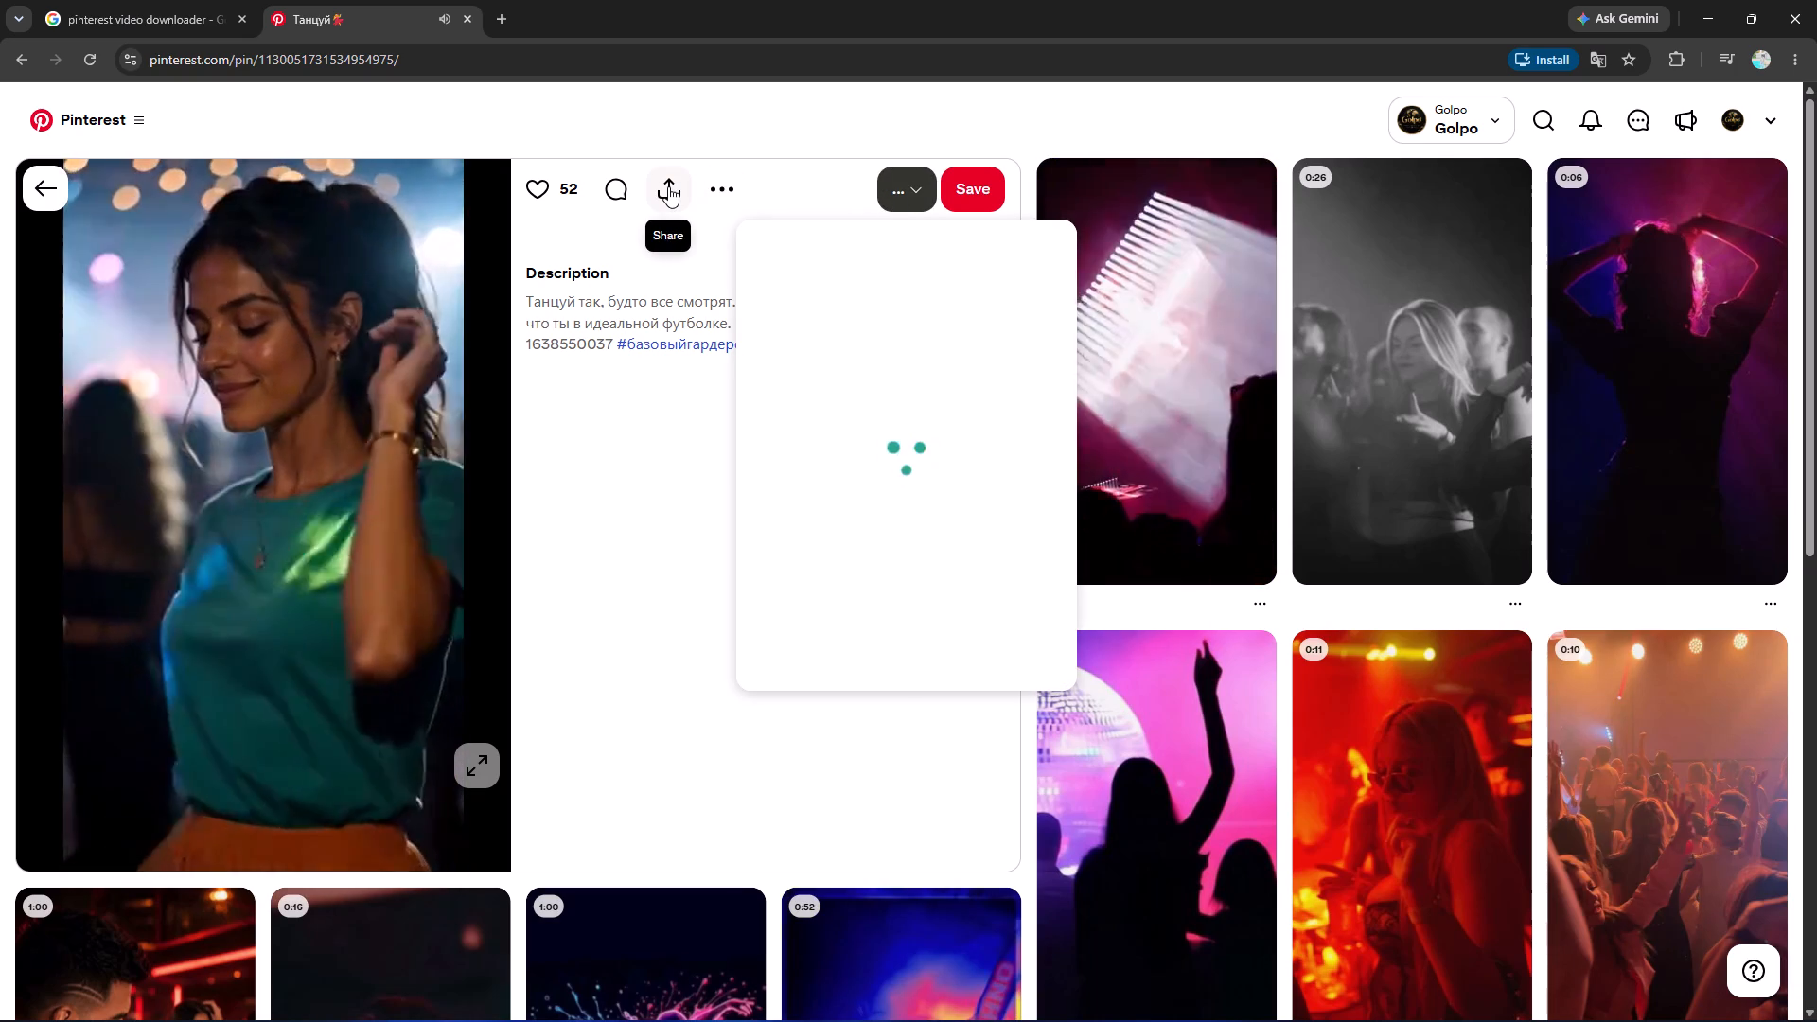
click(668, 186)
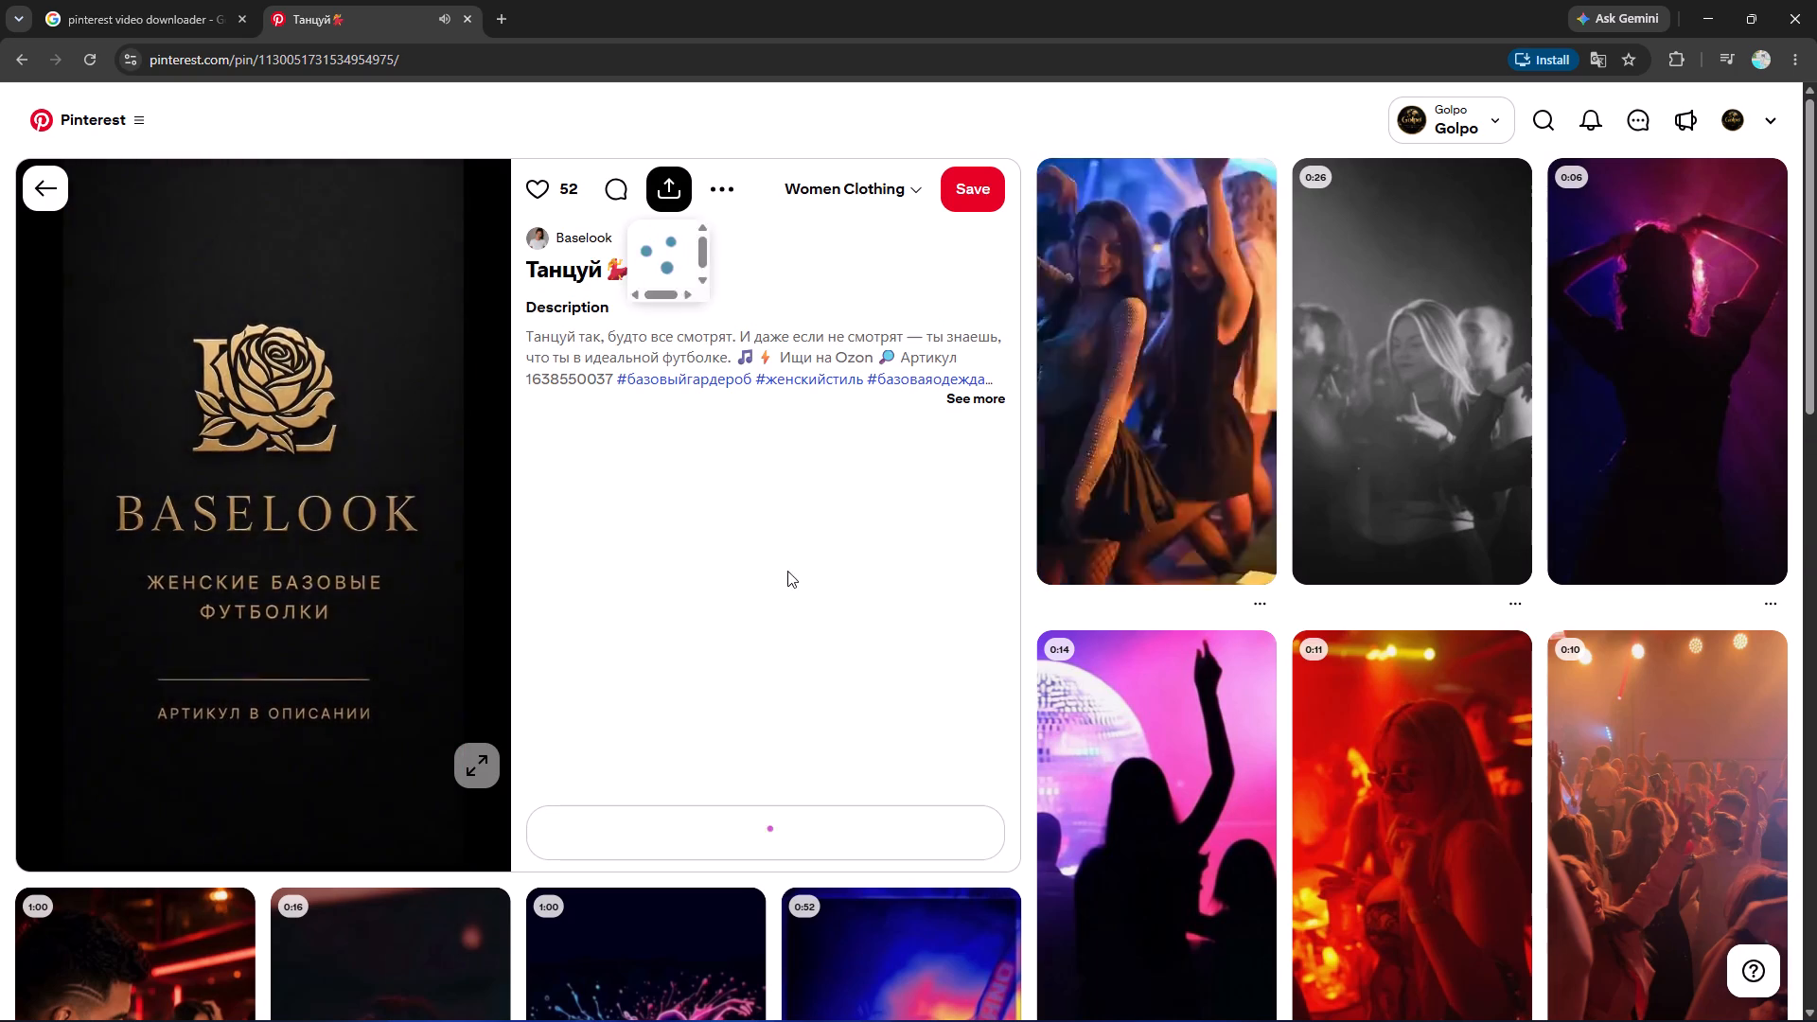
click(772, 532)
Find the related 0:23 pin of a dancer silhouetted on a pink background, open its share options and copy its link.
scroll(862, 472, down, 2)
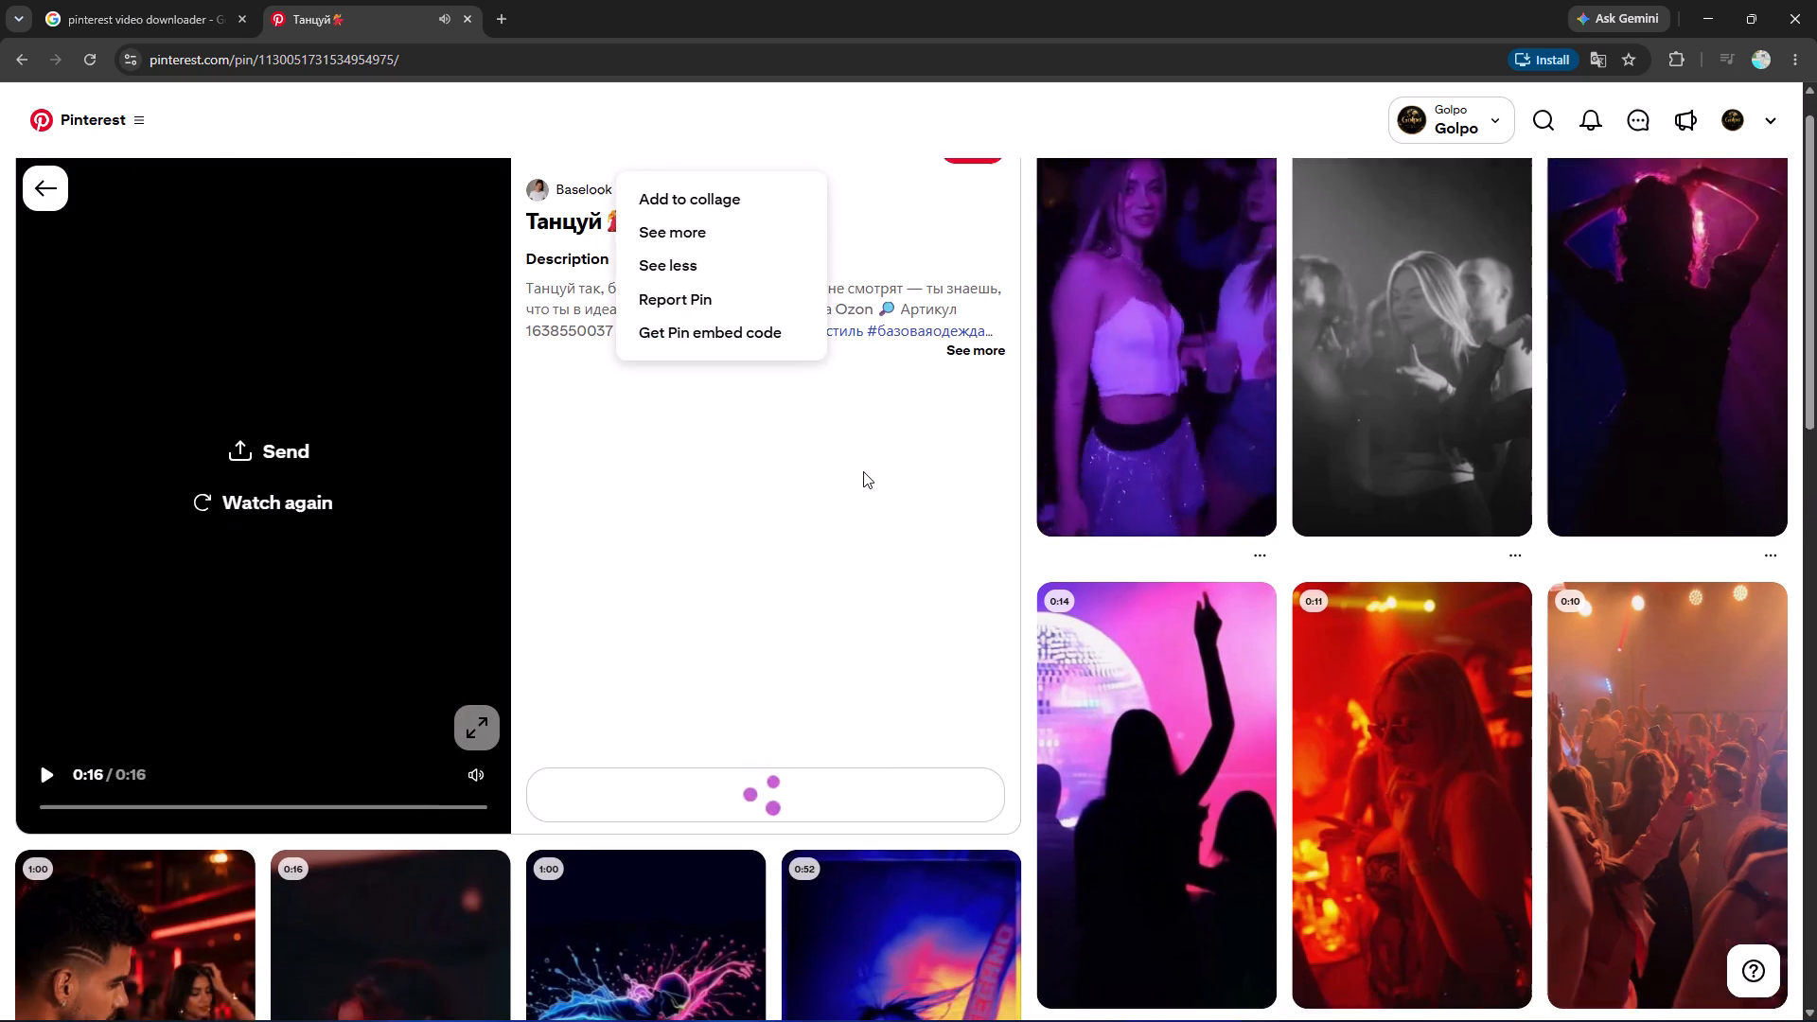
scroll(863, 471, down, 2)
scroll(863, 471, up, 1)
scroll(863, 471, down, 1)
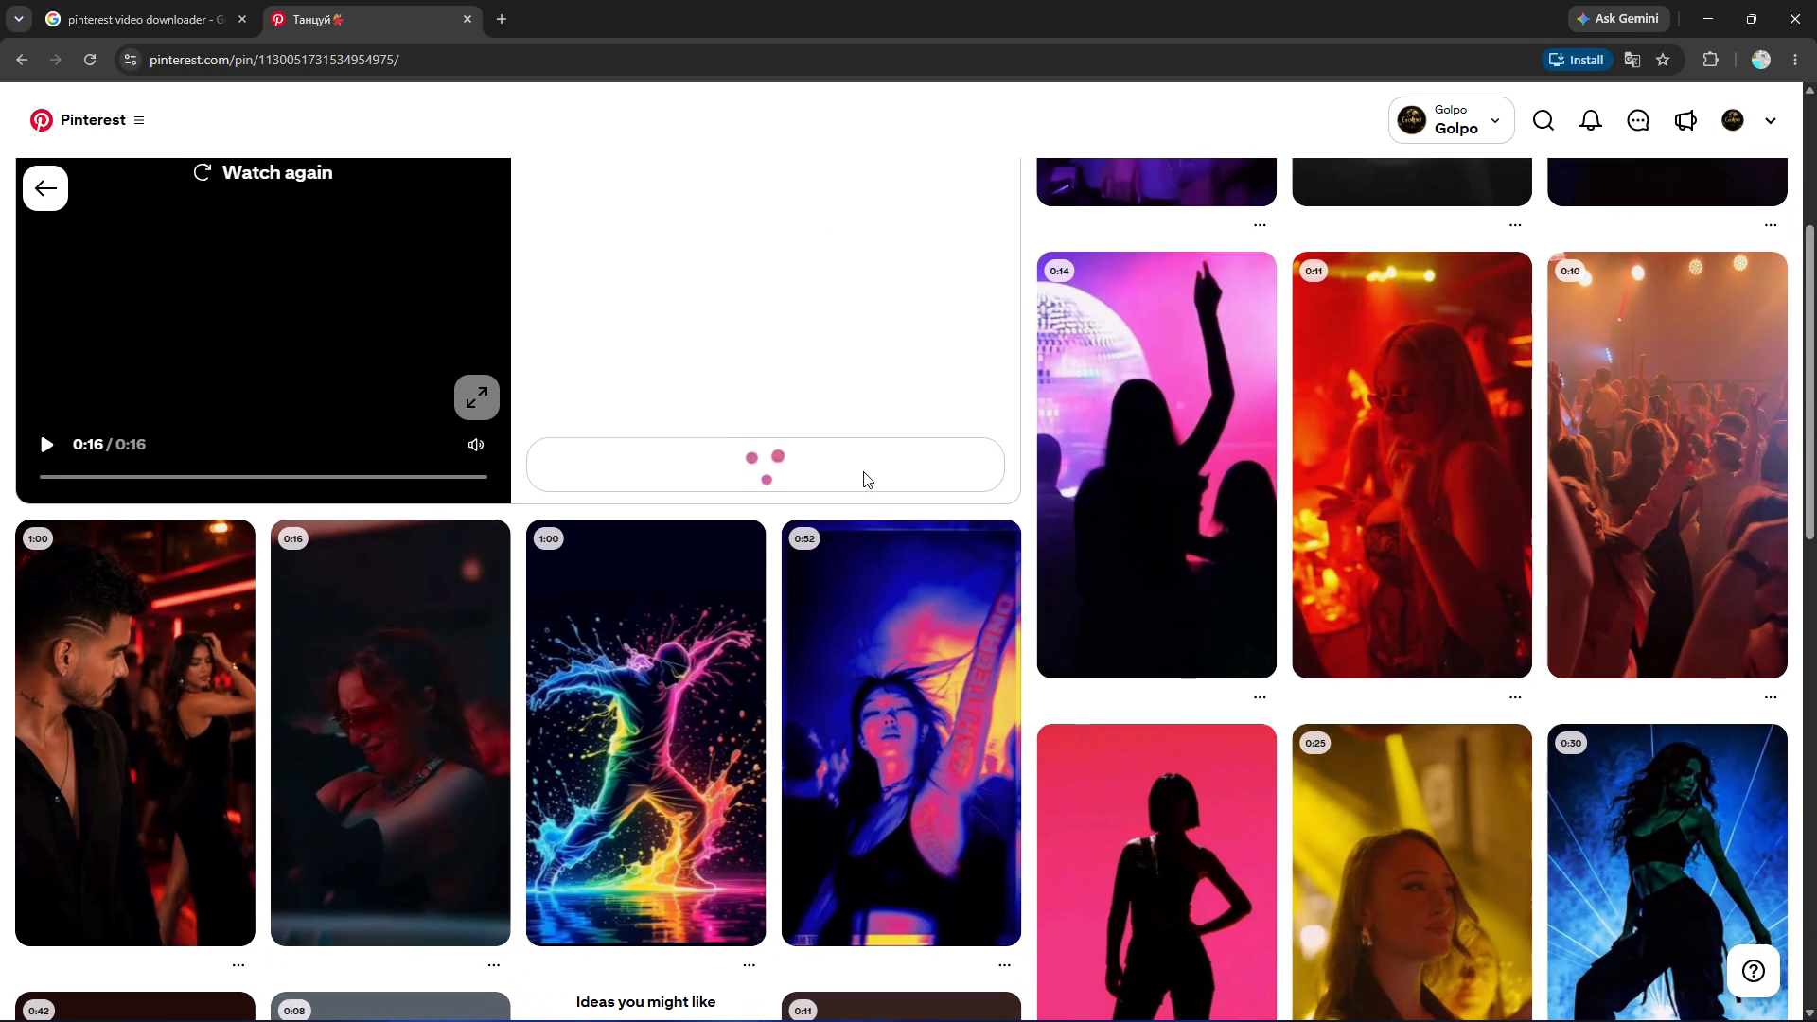
scroll(1352, 579, down, 2)
scroll(1351, 582, up, 1)
scroll(1349, 585, down, 1)
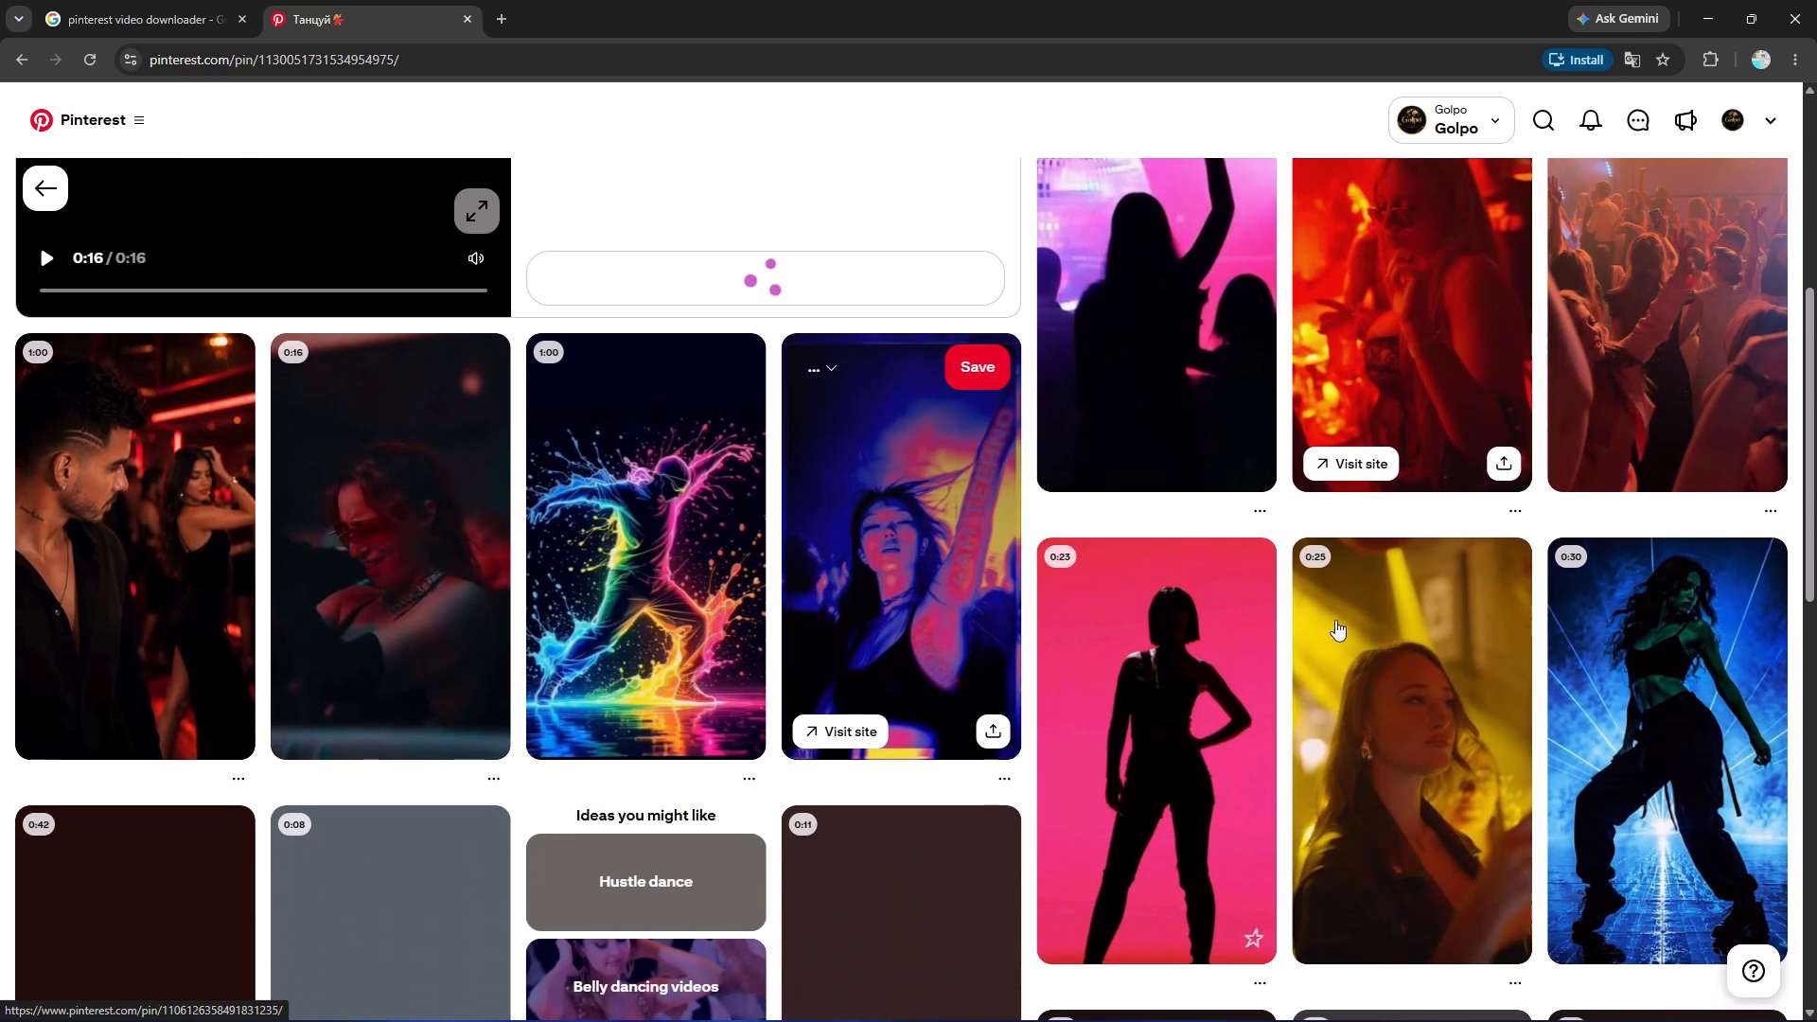
scroll(1344, 662, down, 1)
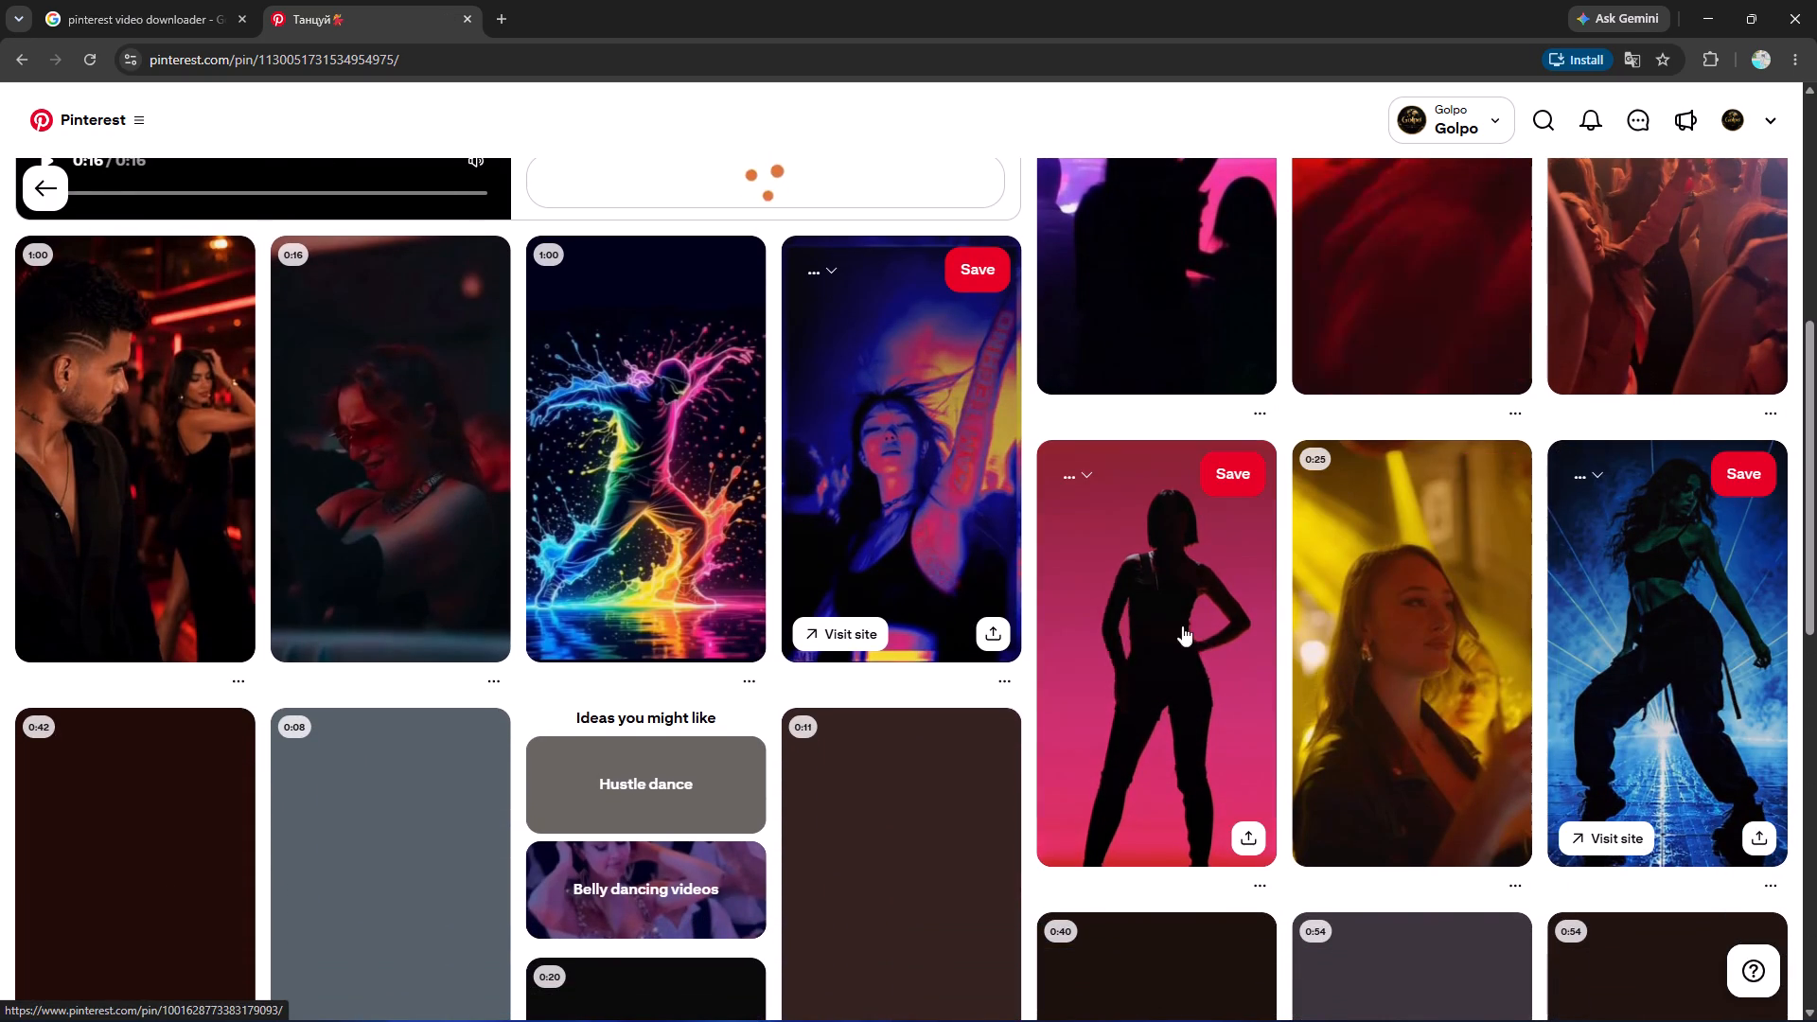
scroll(1689, 704, down, 1)
scroll(1665, 700, up, 1)
scroll(1621, 692, down, 2)
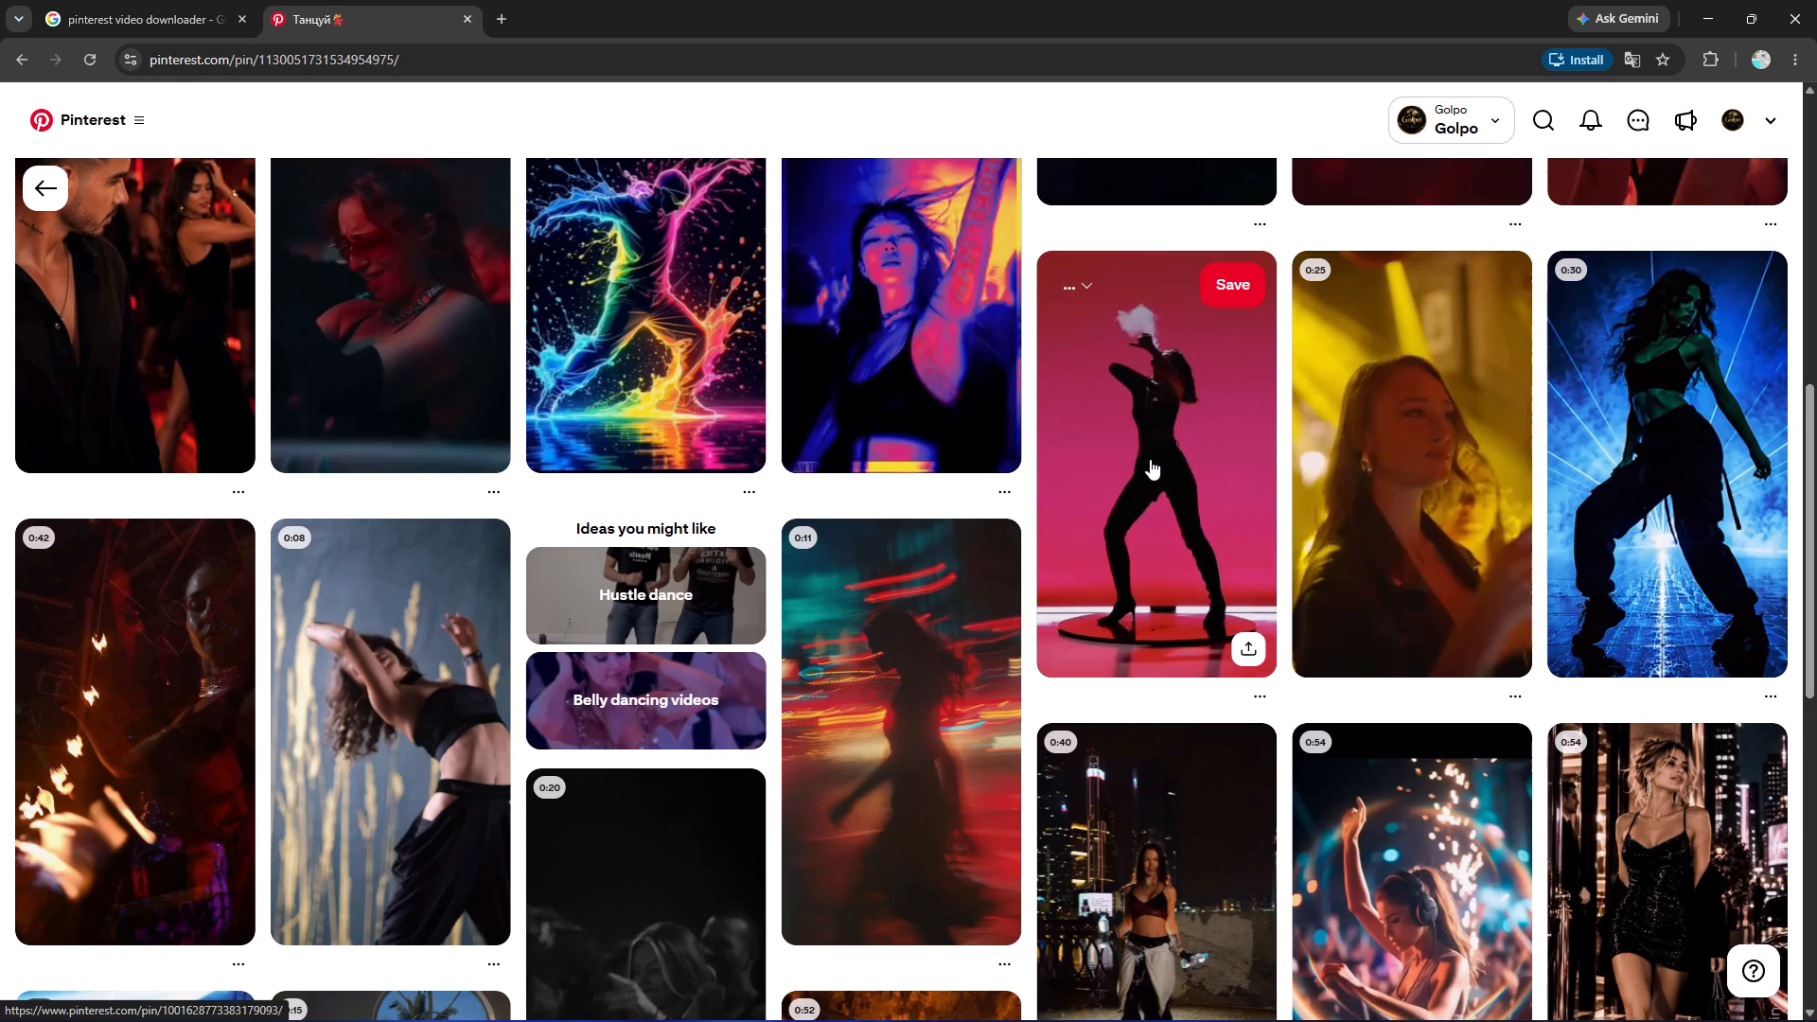
click(1244, 647)
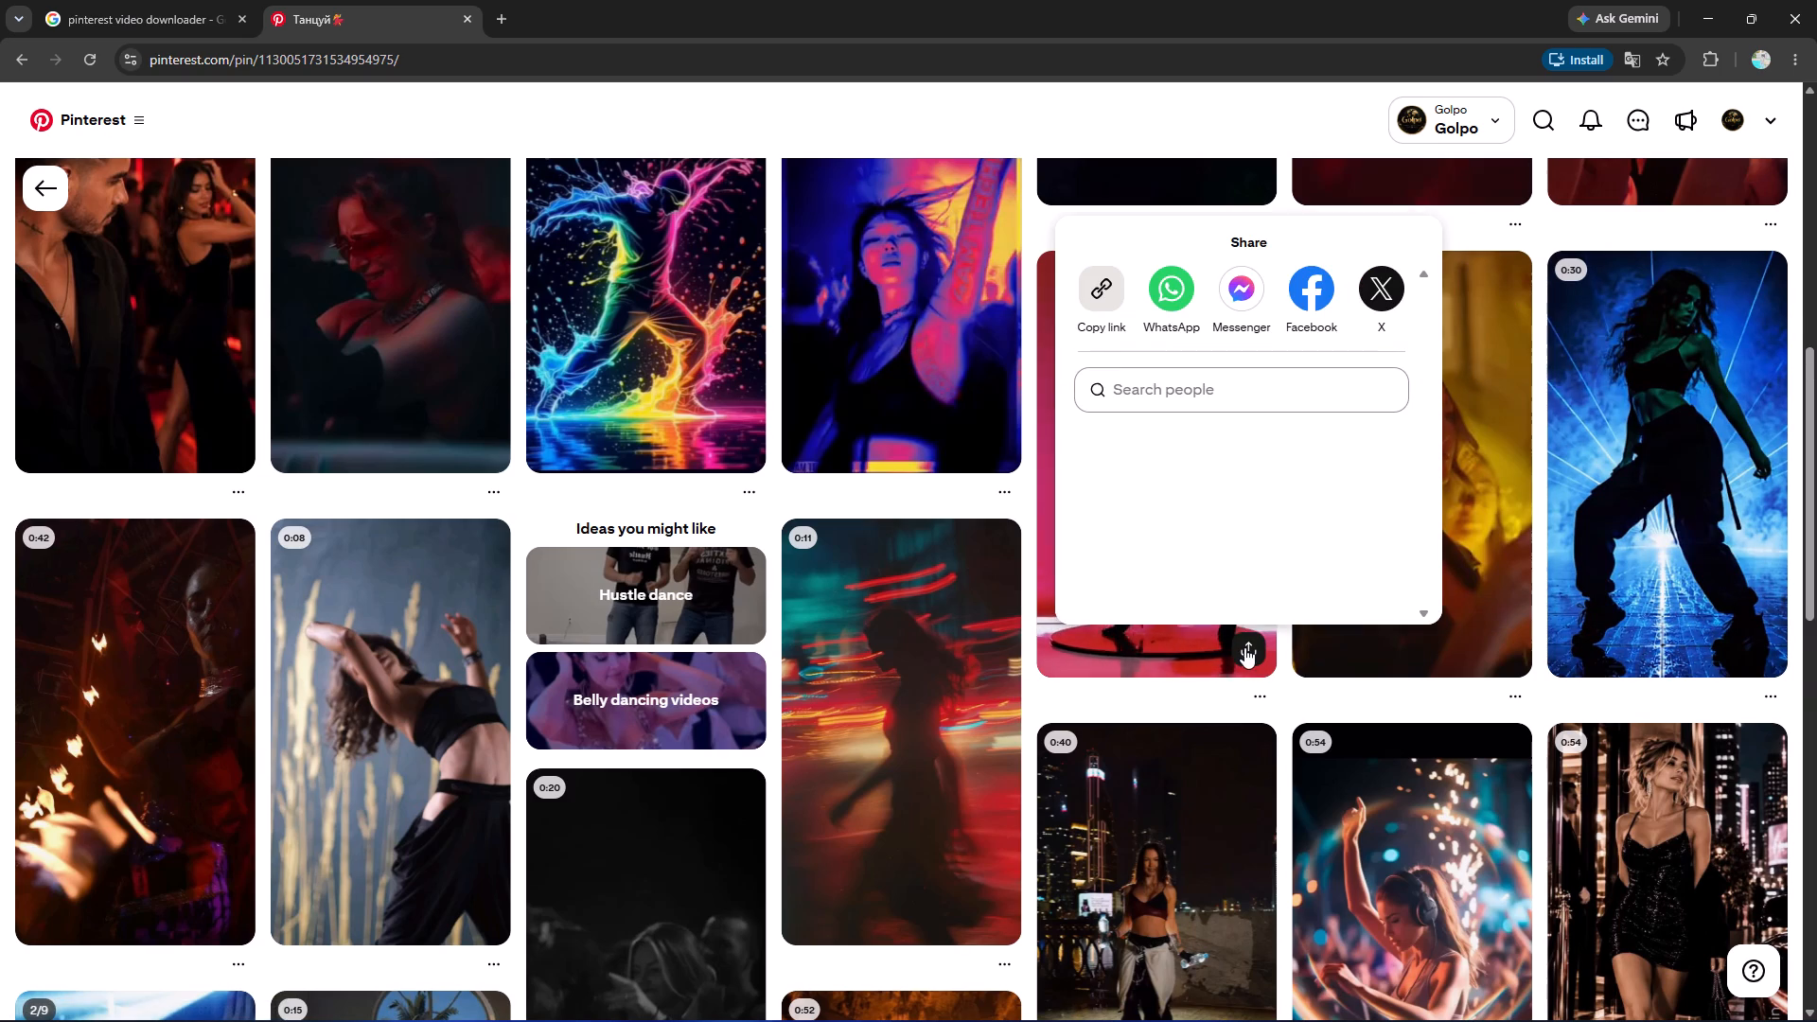
click(1118, 290)
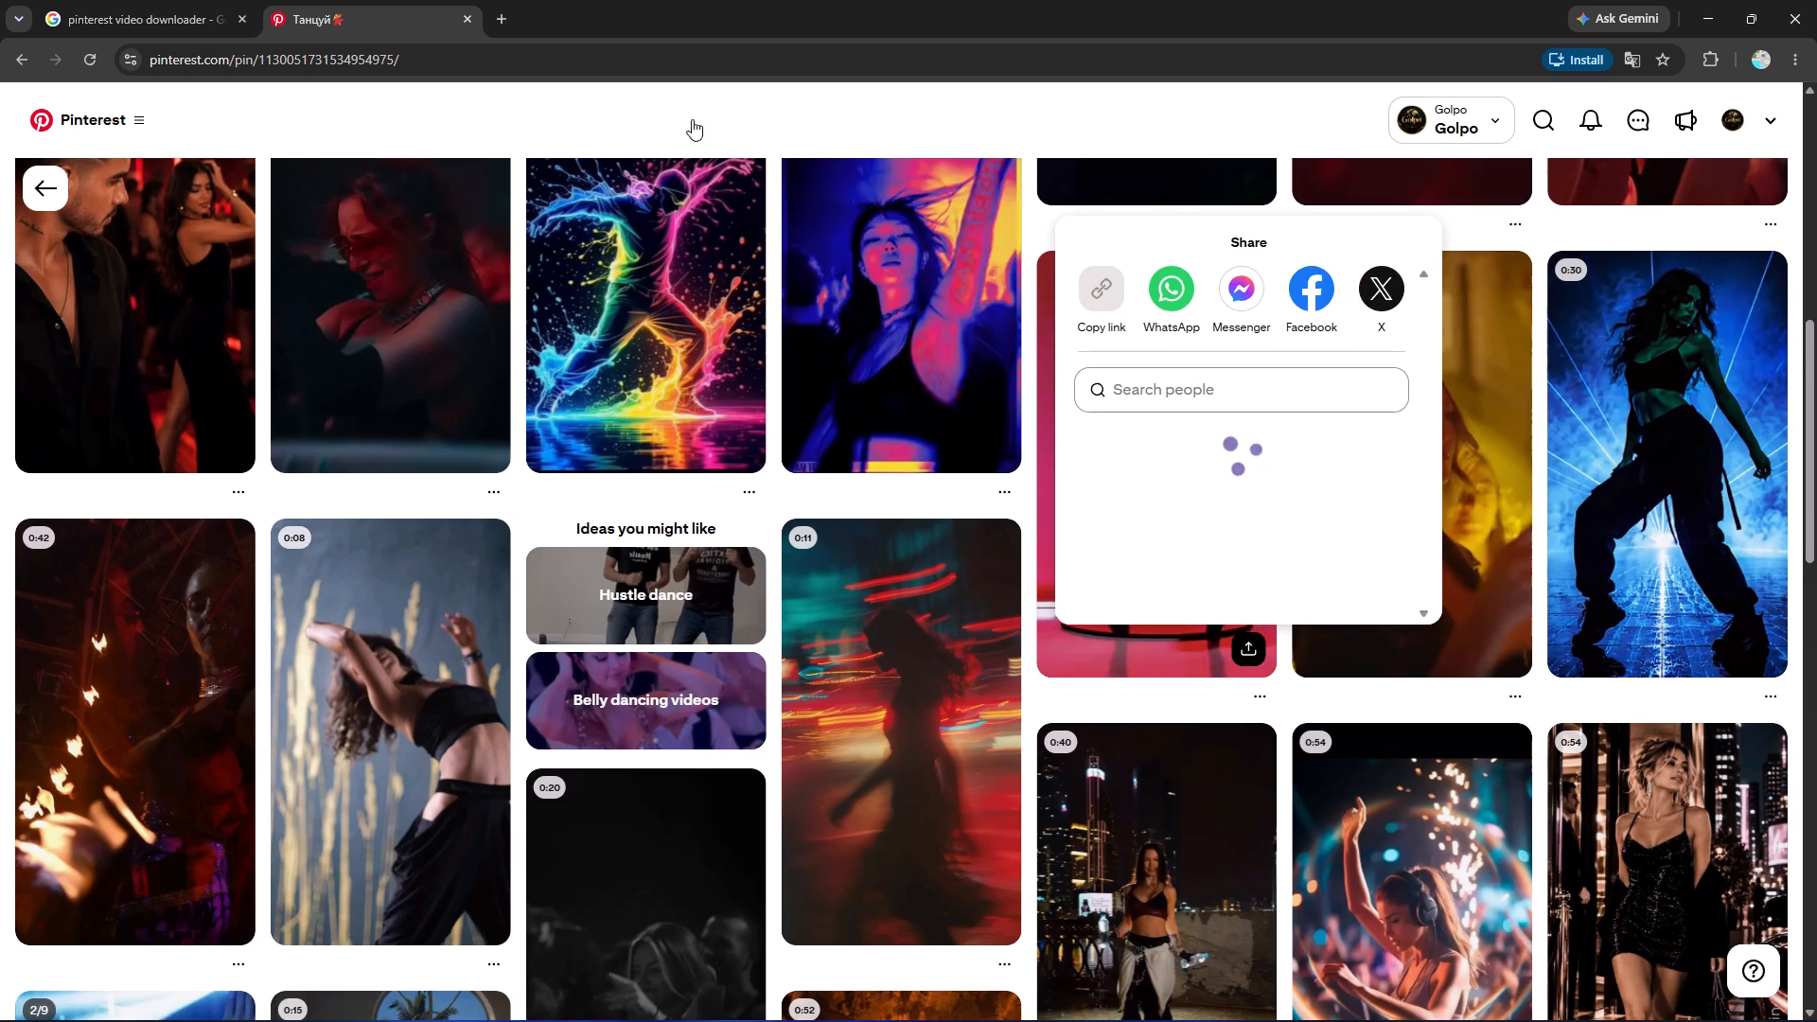
Return to the Google results for pinterest video downloader and open the KlickPin website.
click(153, 6)
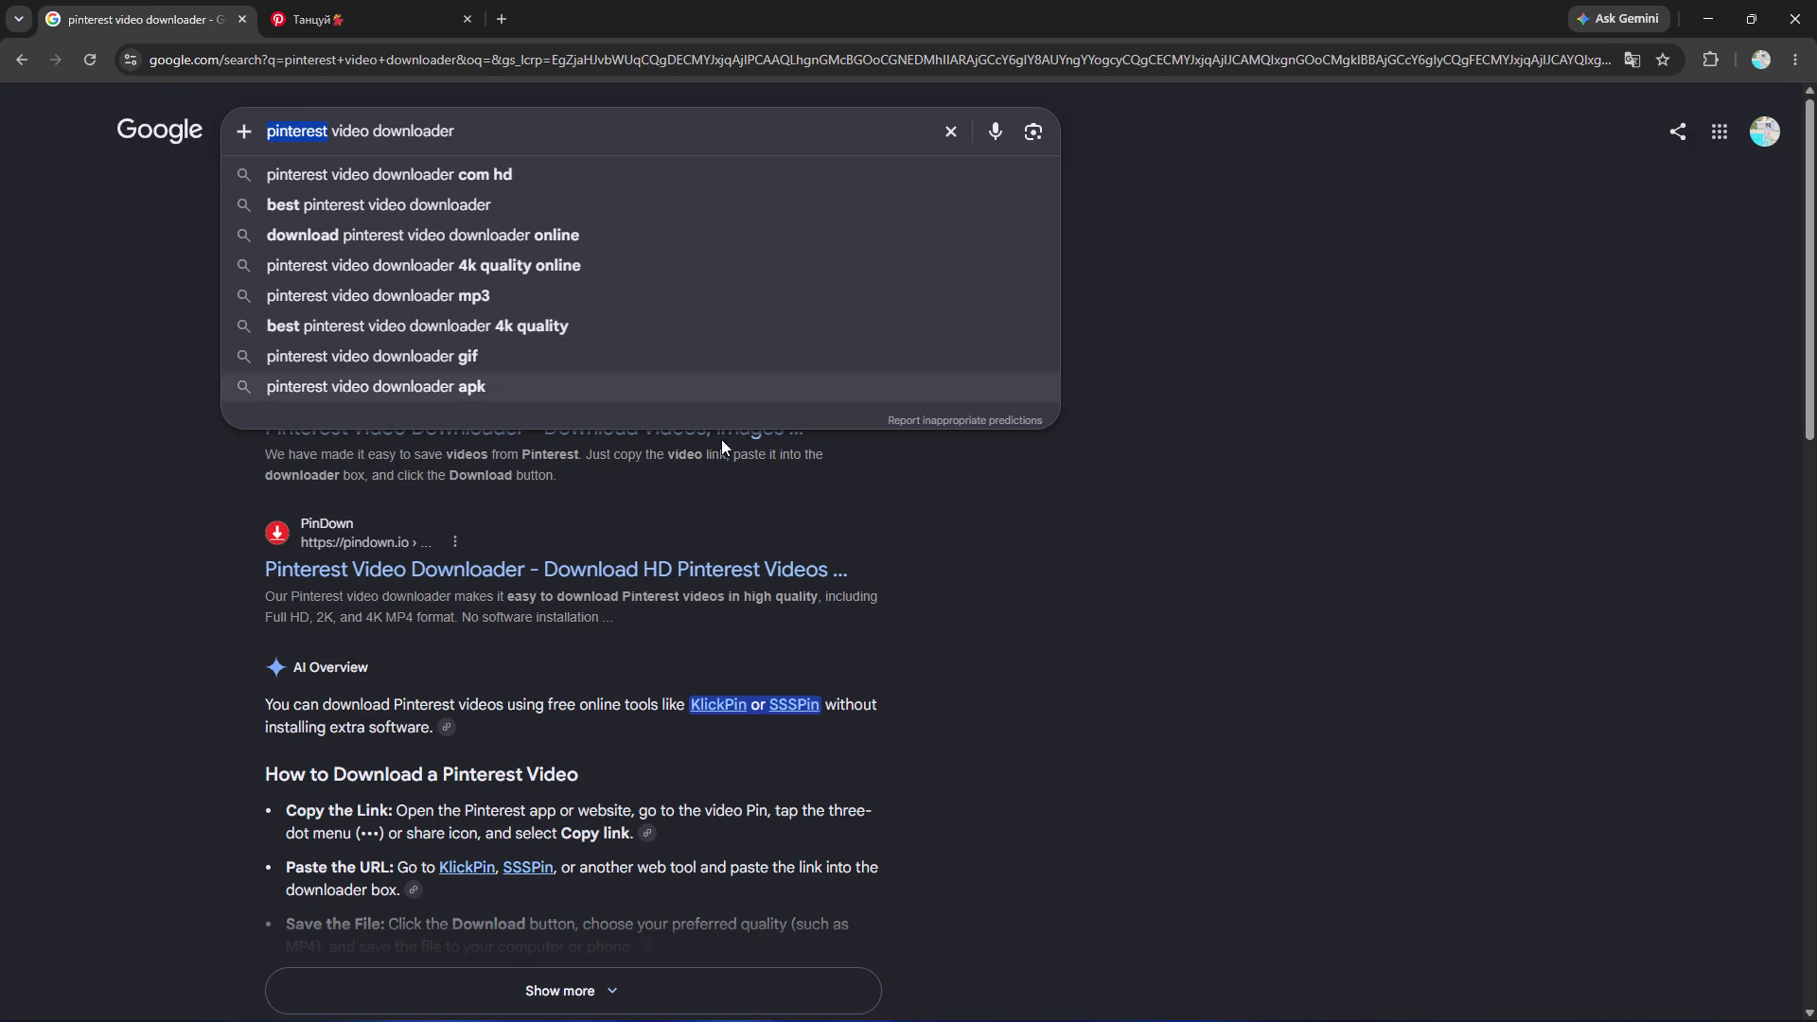
click(1308, 599)
scroll(414, 286, up, 1)
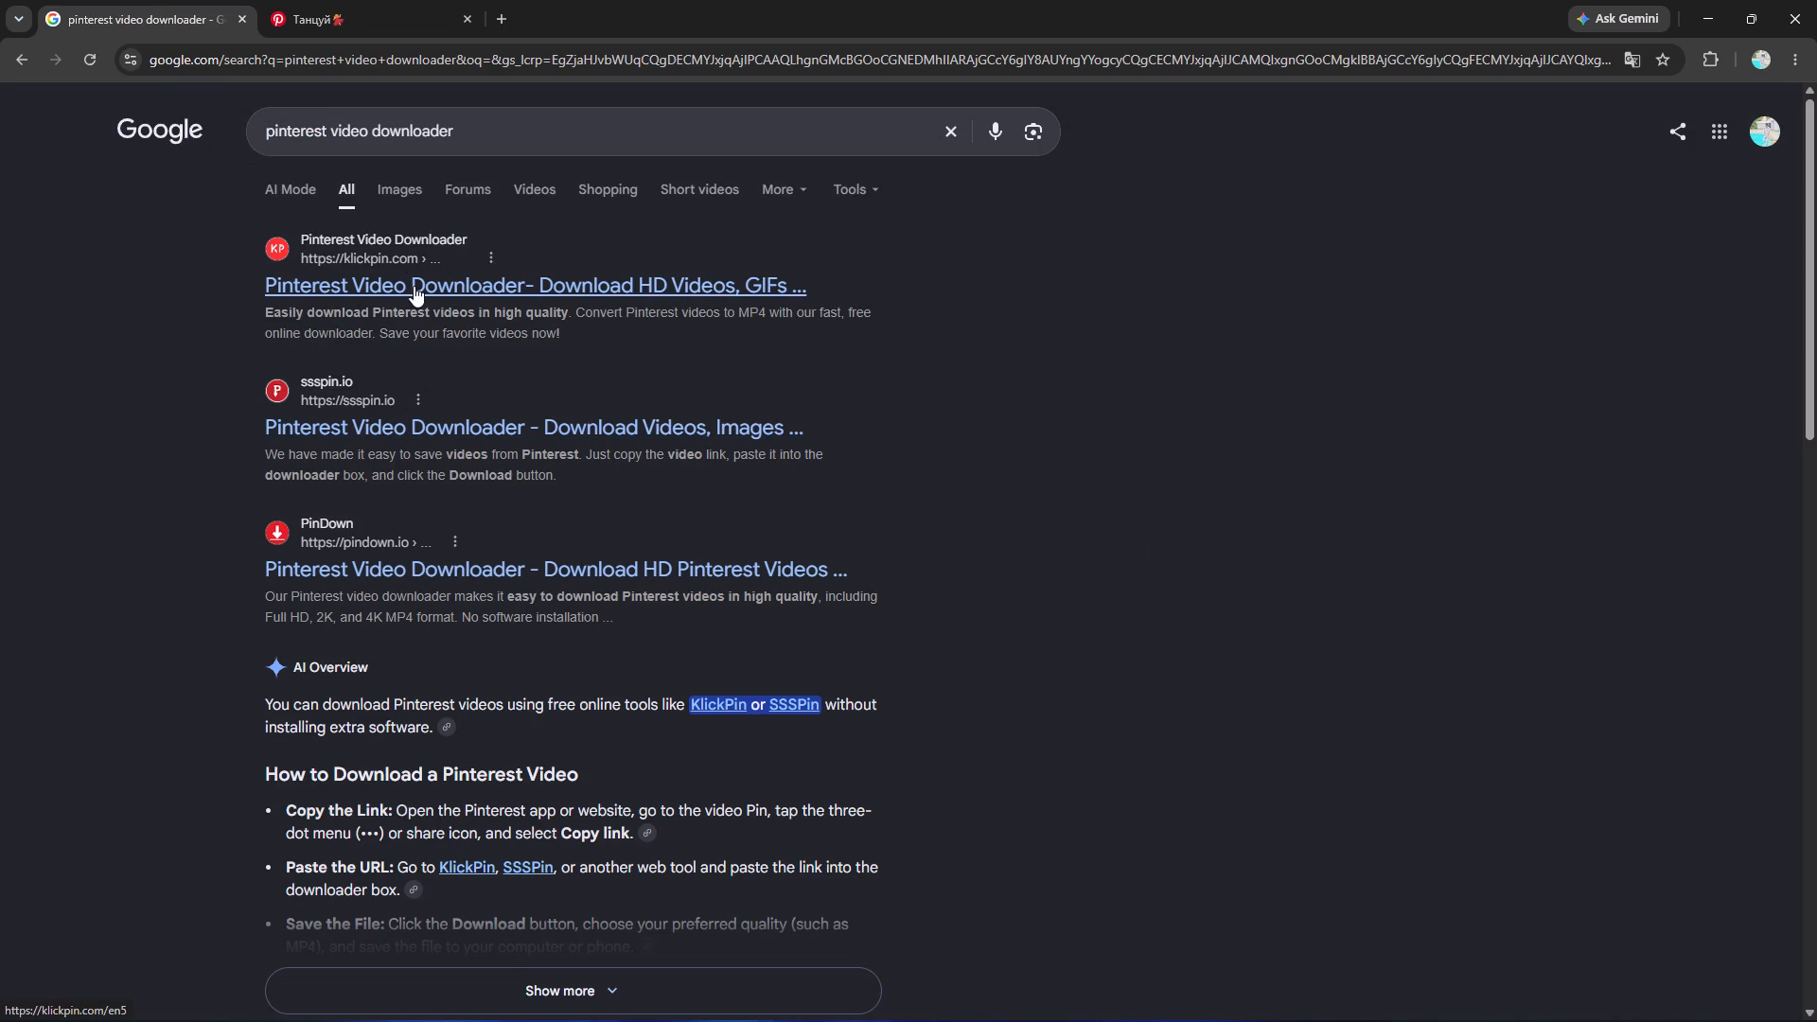
scroll(414, 286, up, 2)
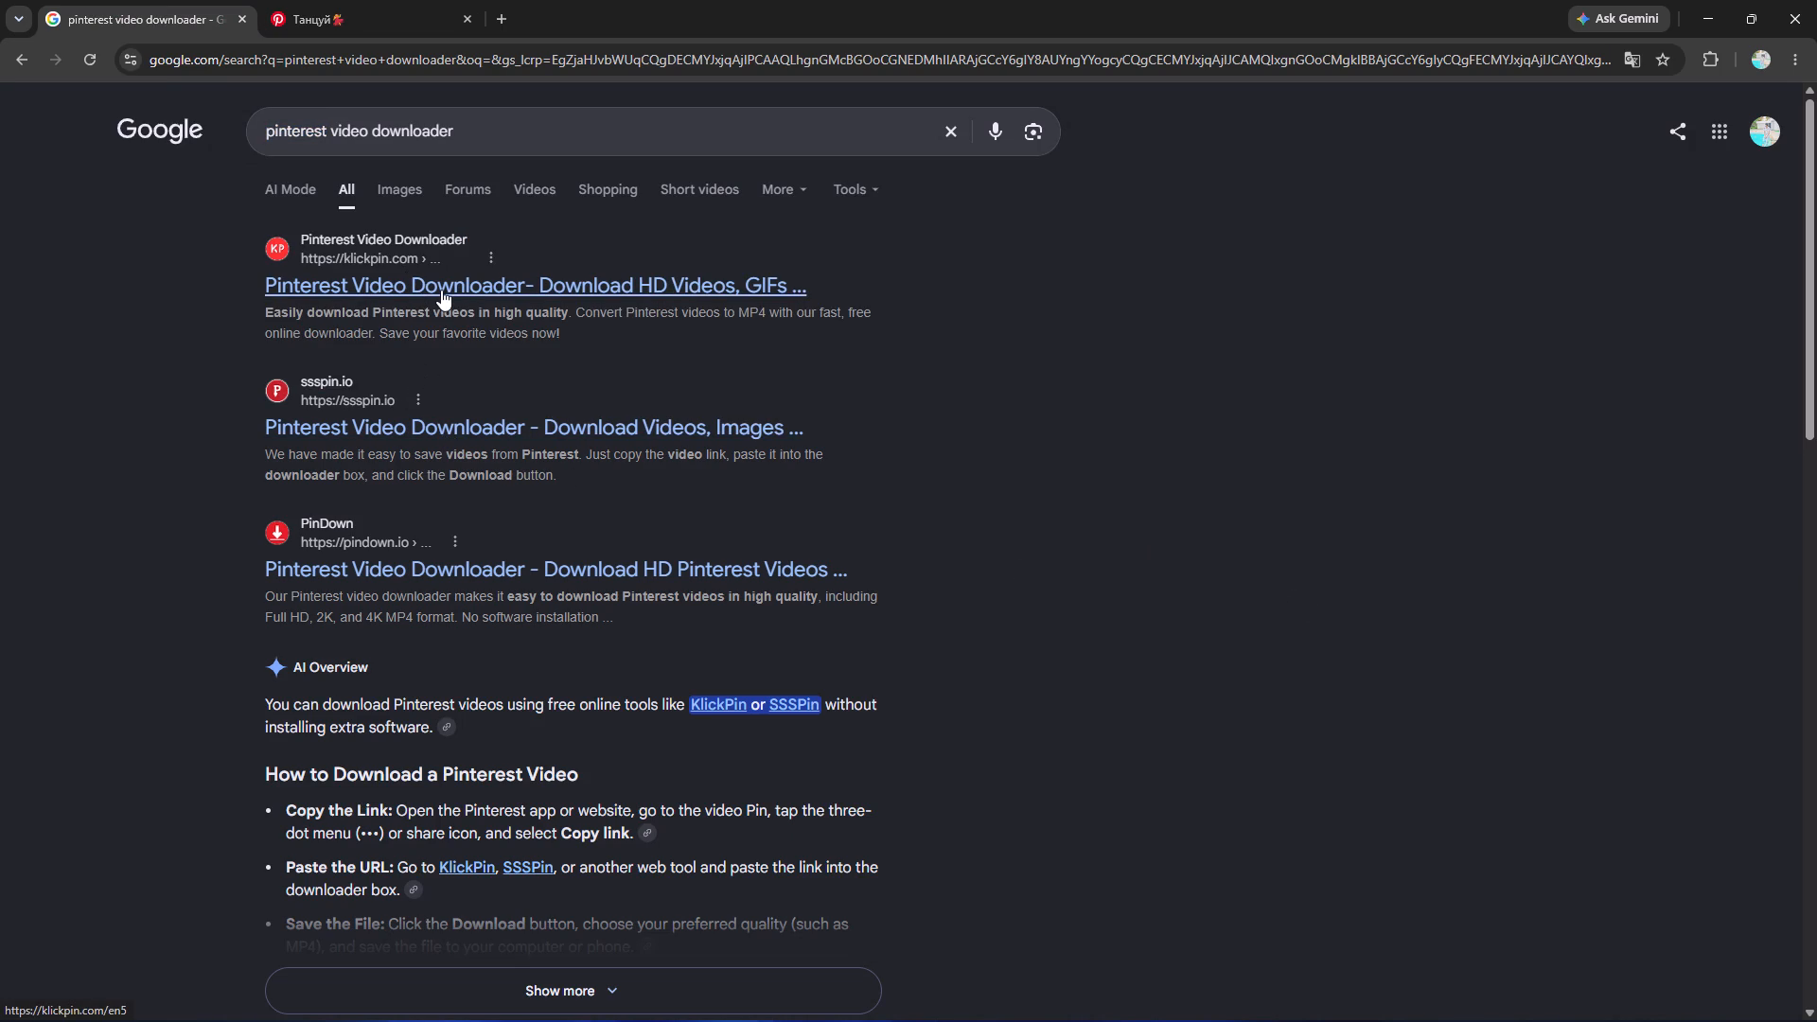
click(441, 290)
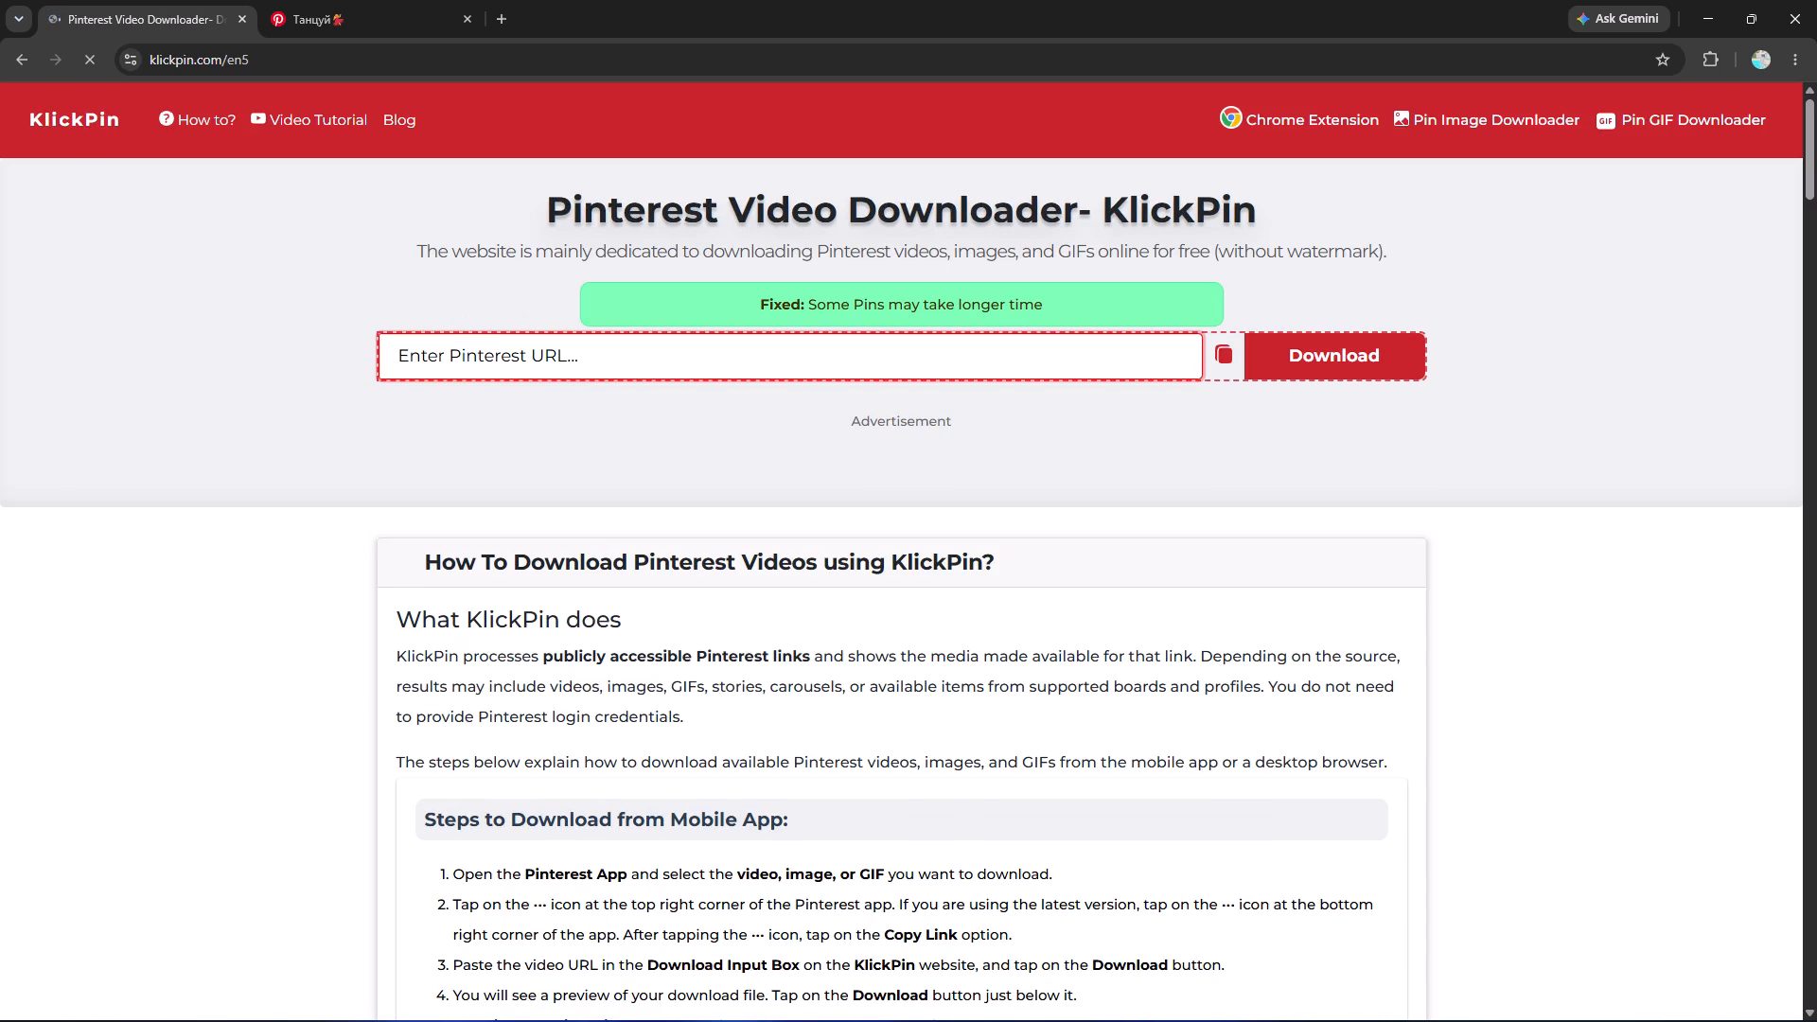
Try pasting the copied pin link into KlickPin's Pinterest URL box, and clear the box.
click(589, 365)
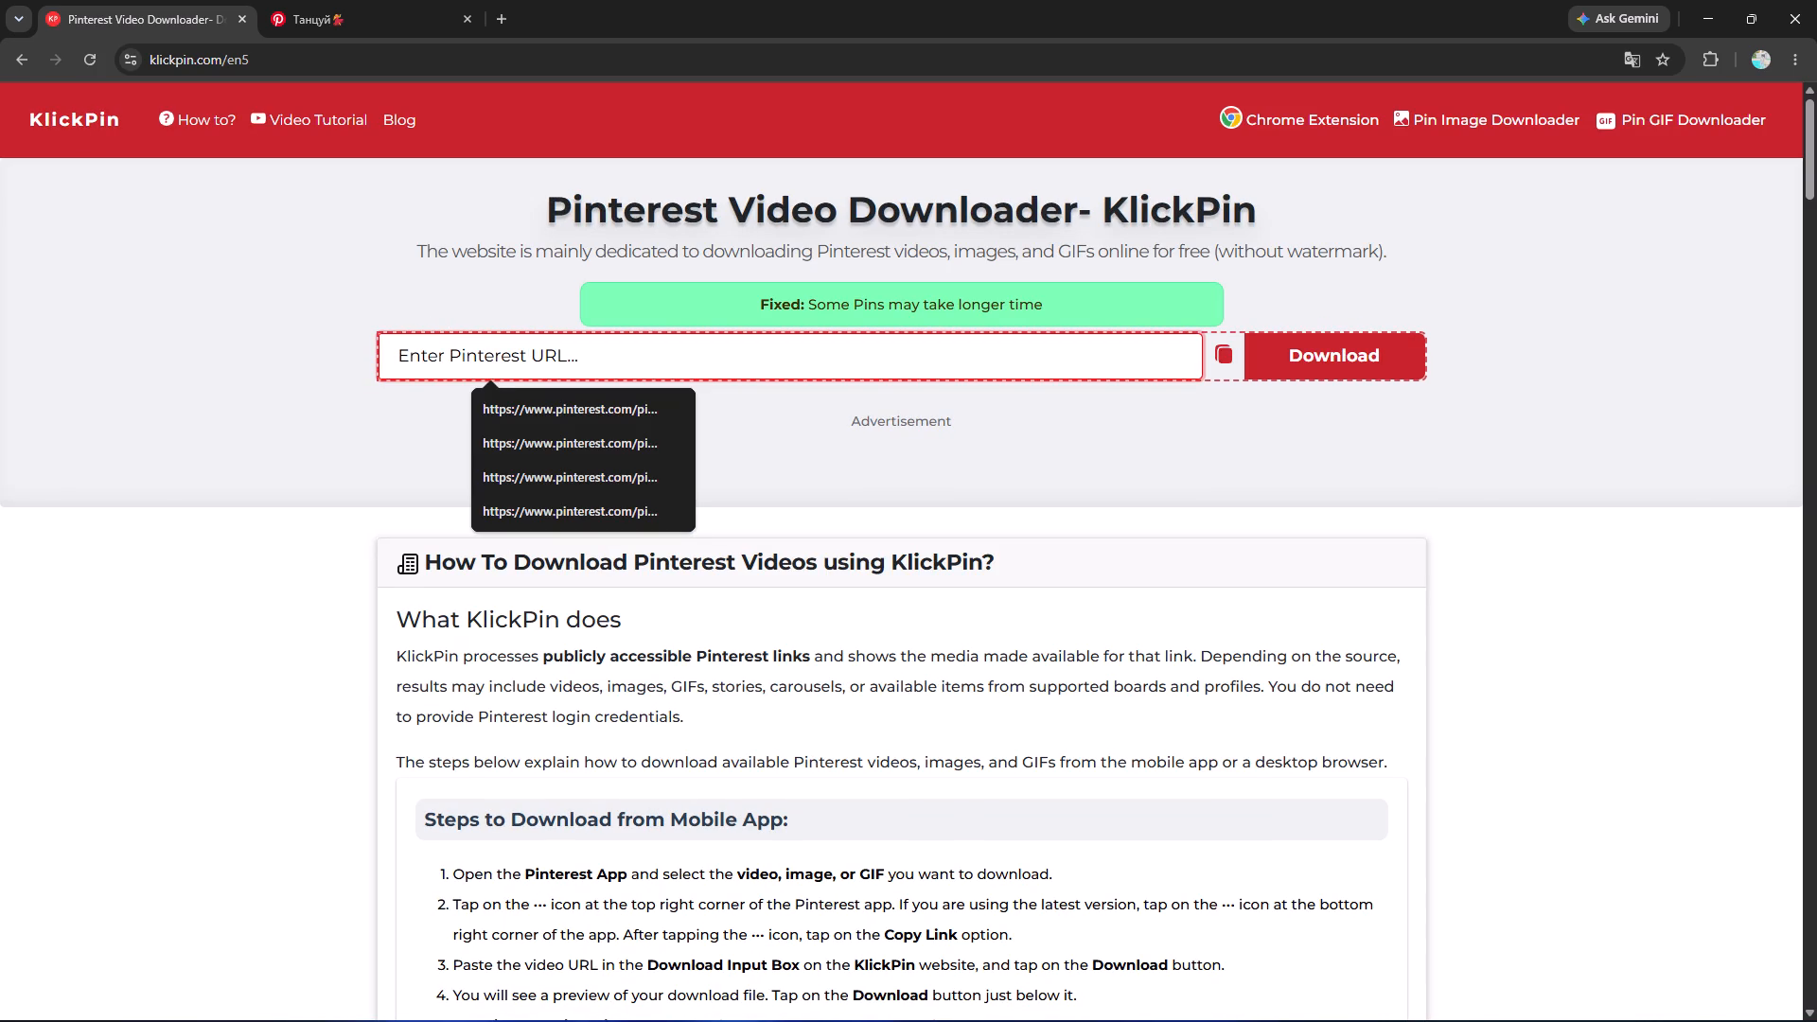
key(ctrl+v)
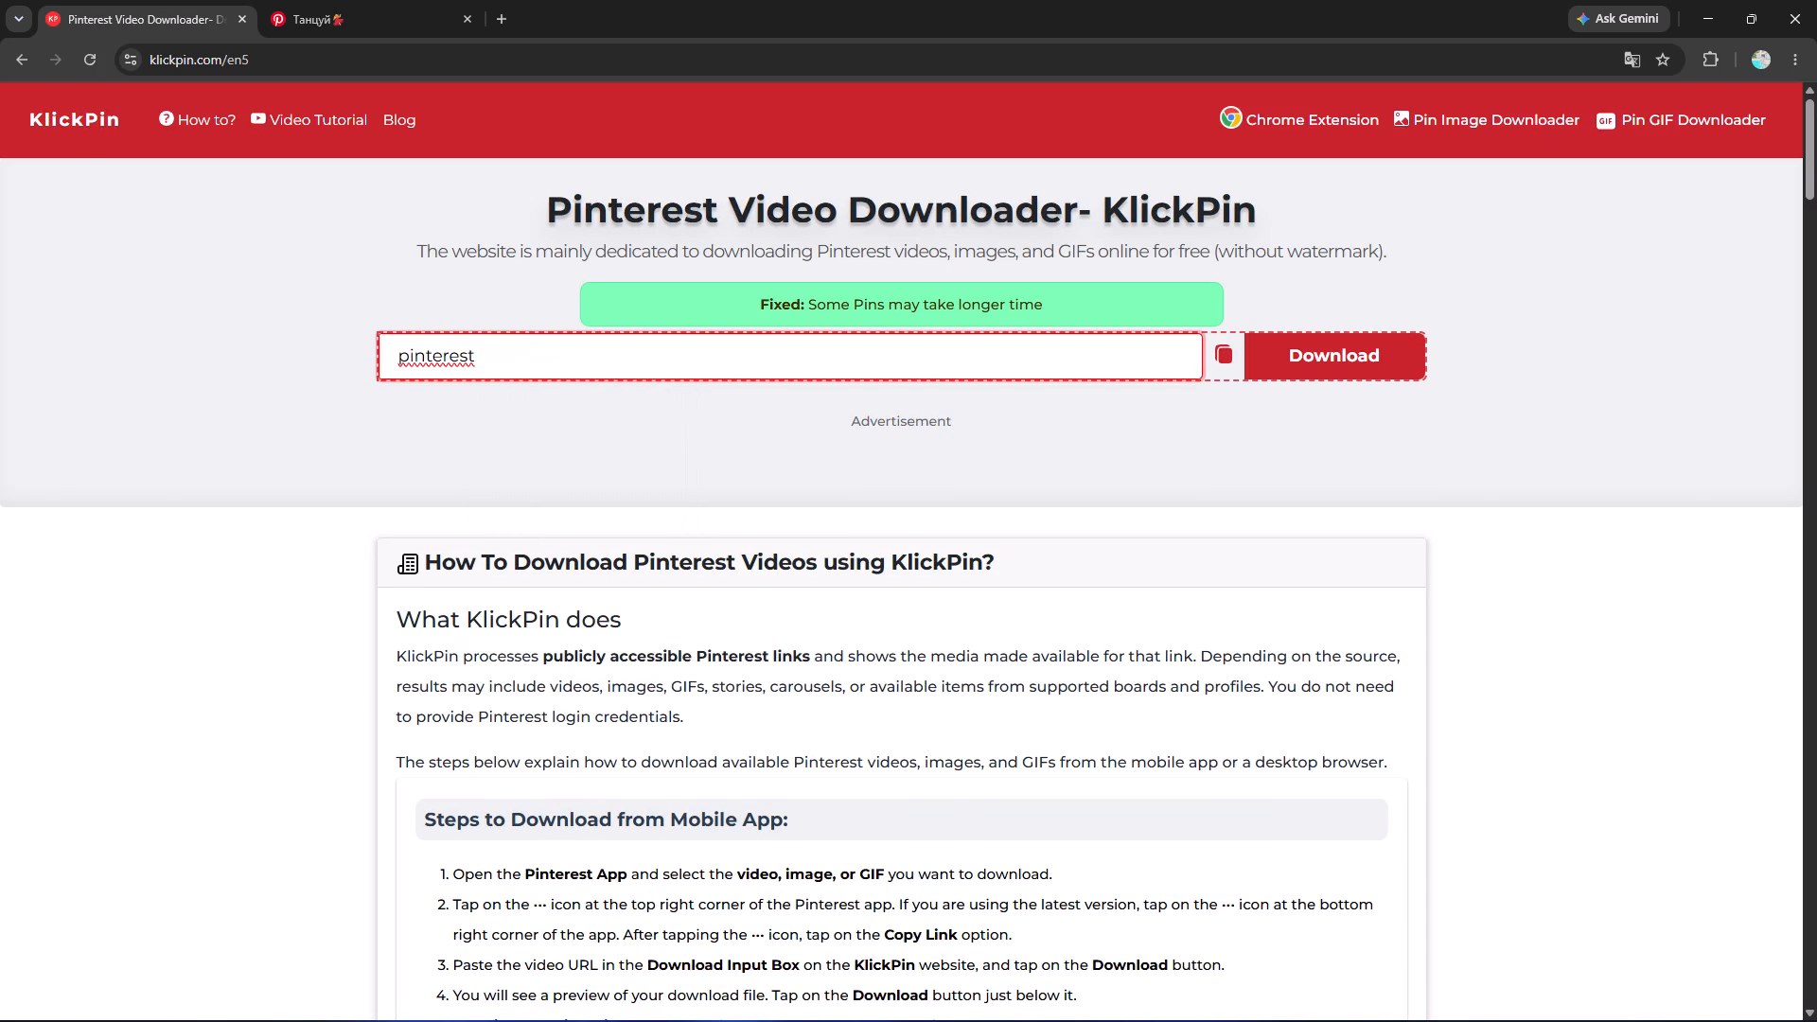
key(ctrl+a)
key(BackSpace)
Go back to the Pinterest page and copy the link of the pink silhouette dance pin again.
click(318, 19)
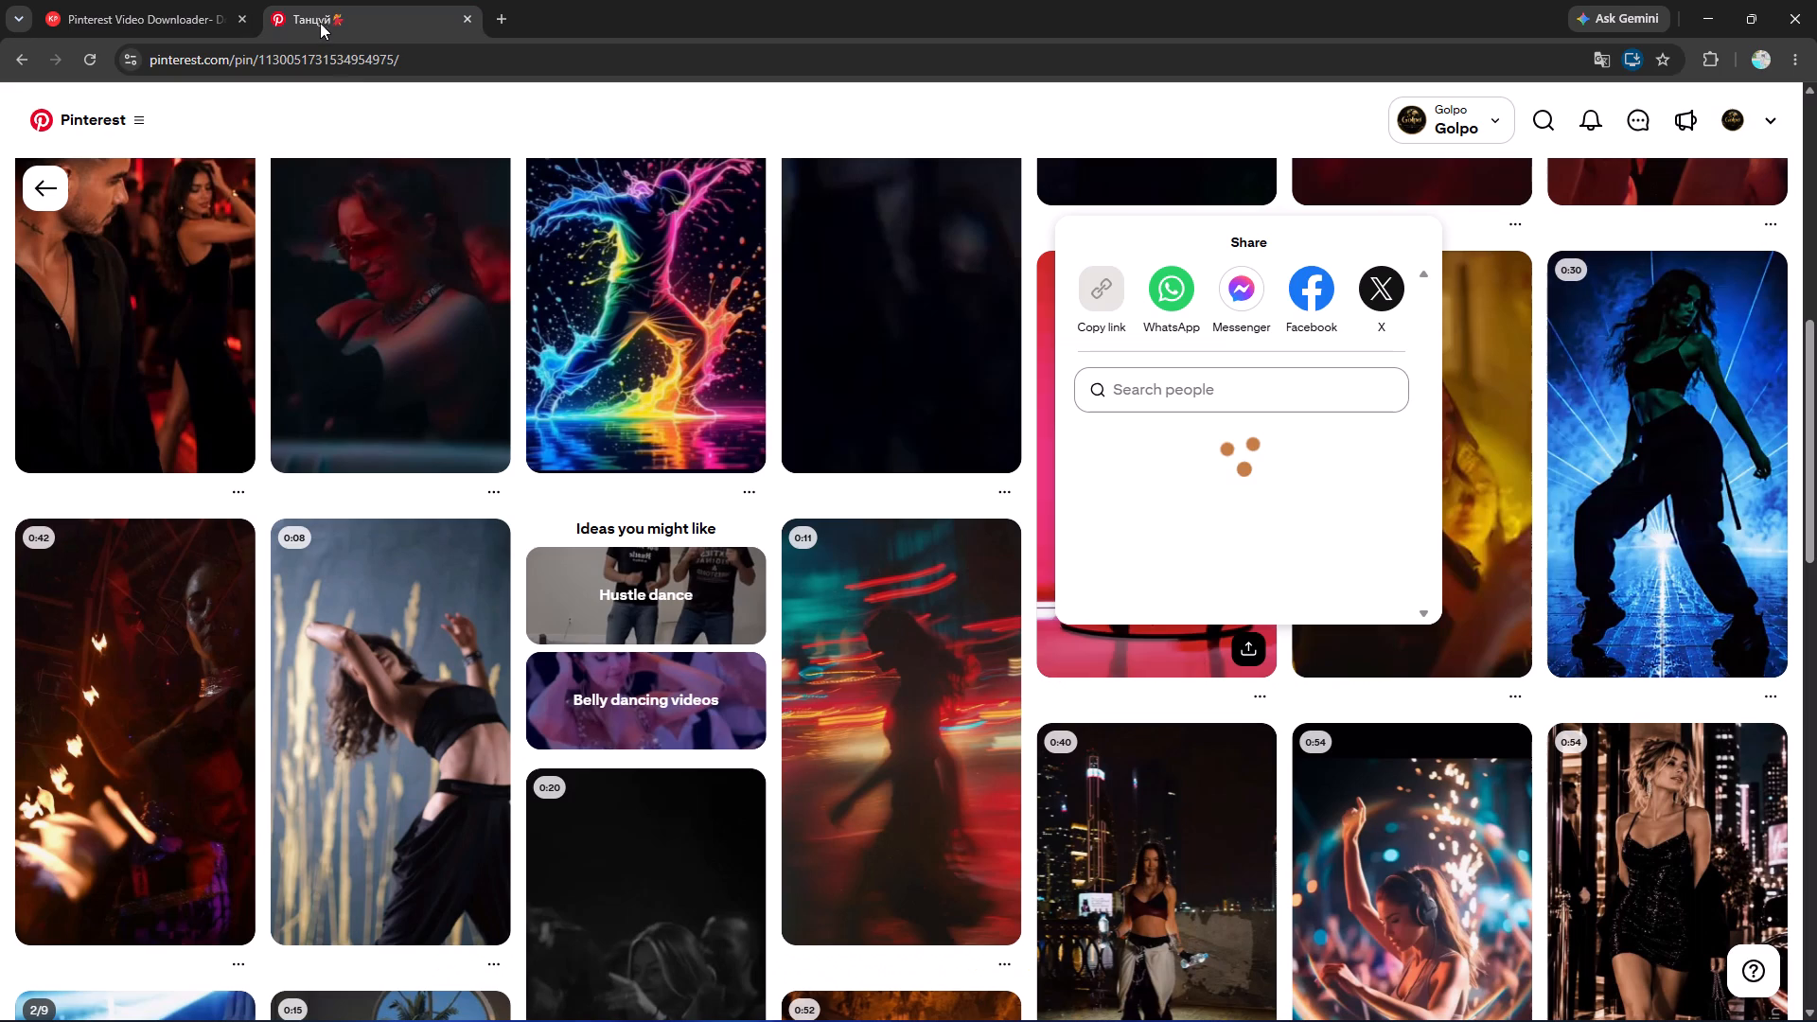
click(1100, 297)
click(1100, 297)
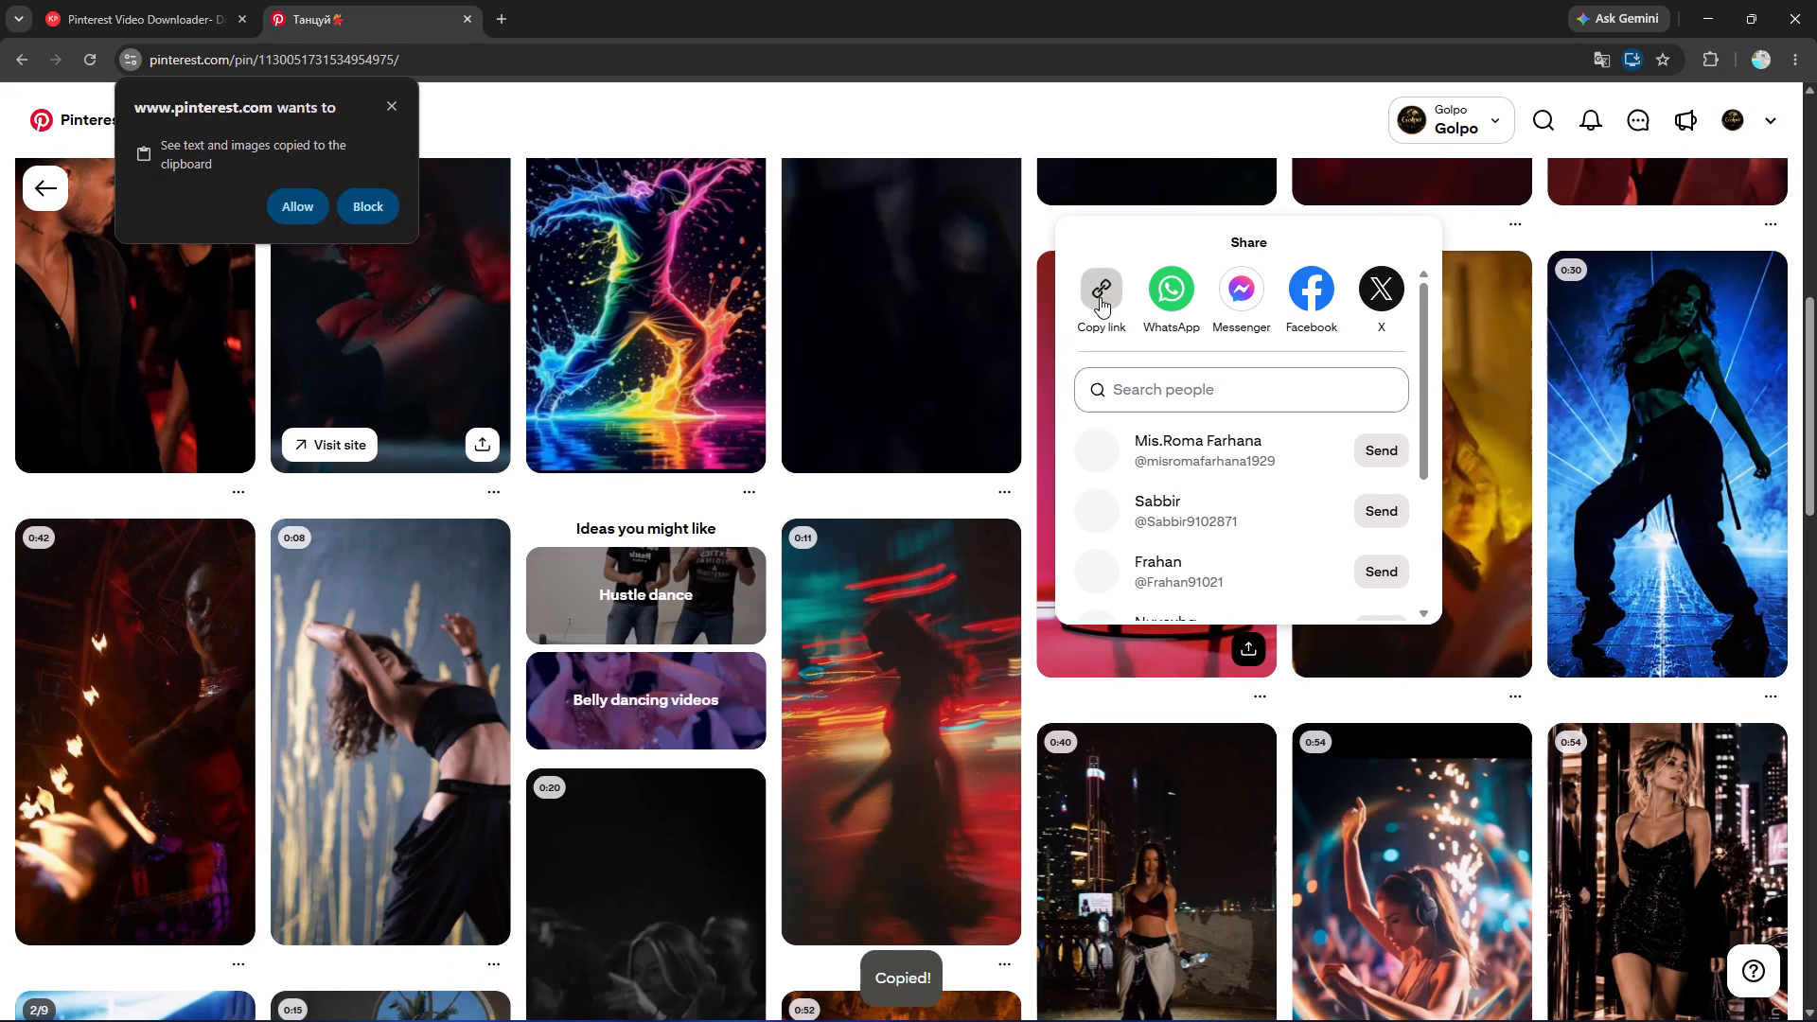
double_click(1100, 297)
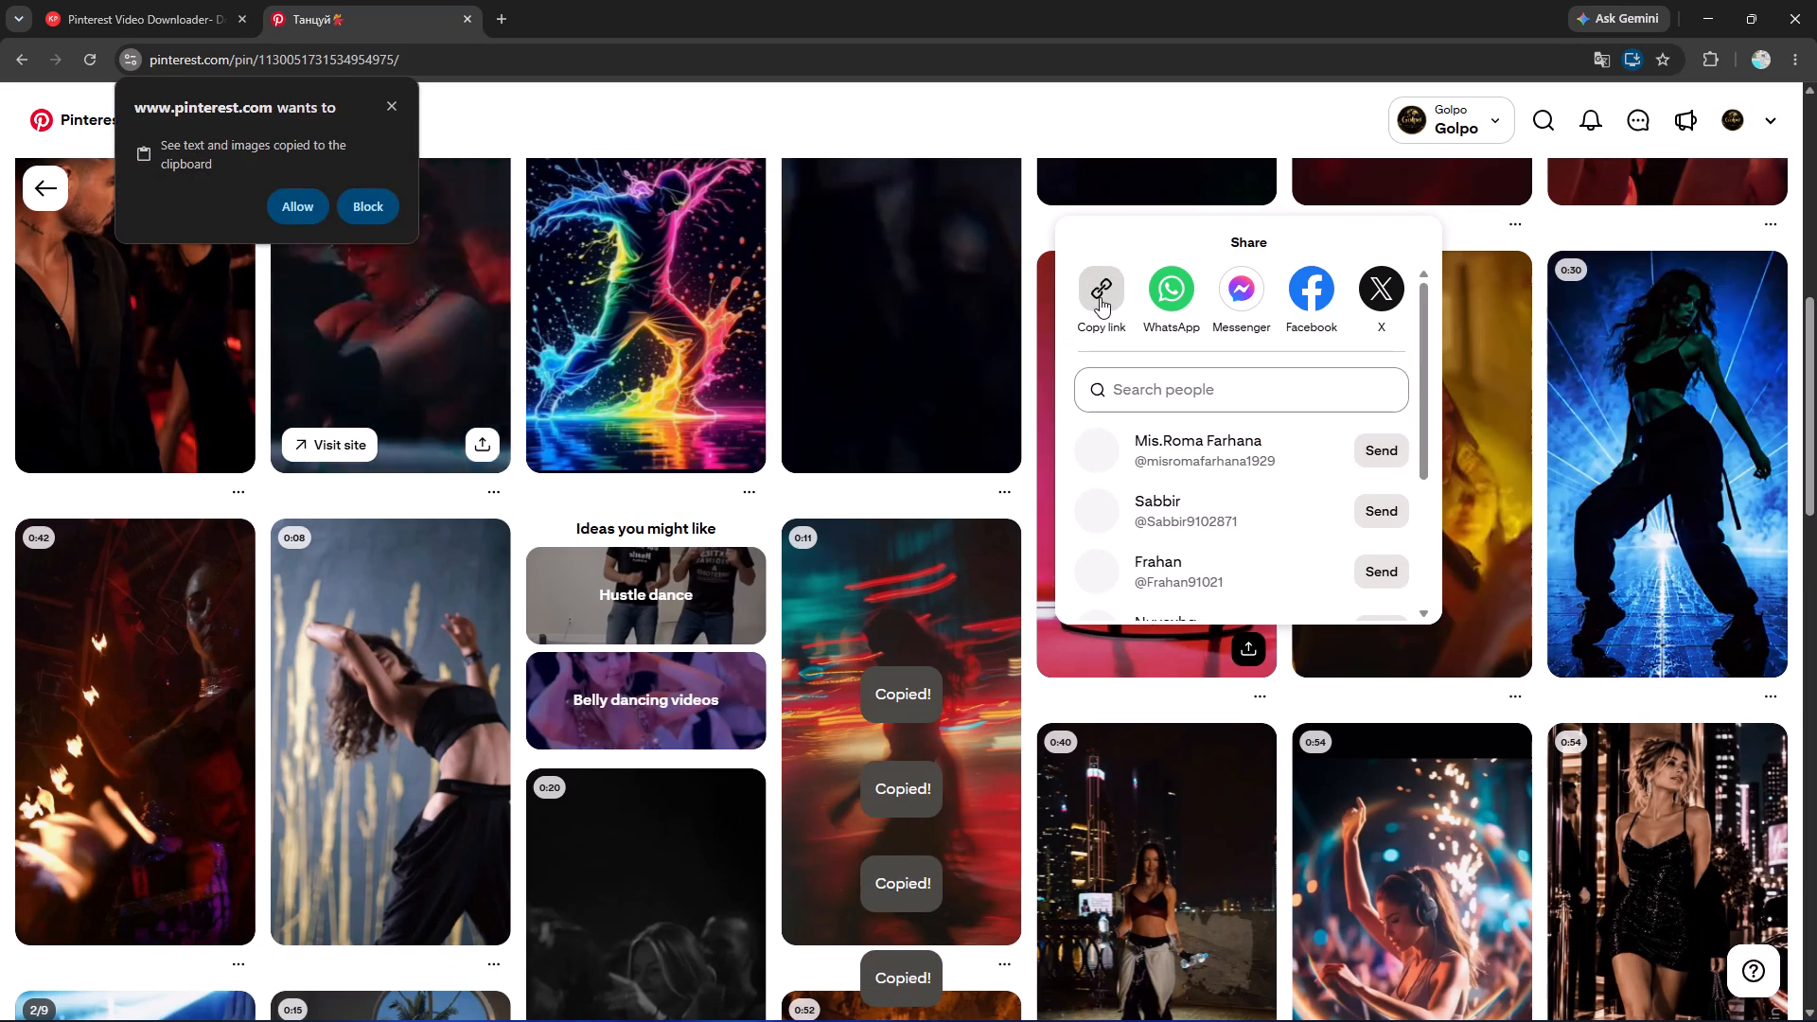
Paste the copied pin link into KlickPin's Pinterest URL box and submit it for download.
click(167, 0)
click(769, 344)
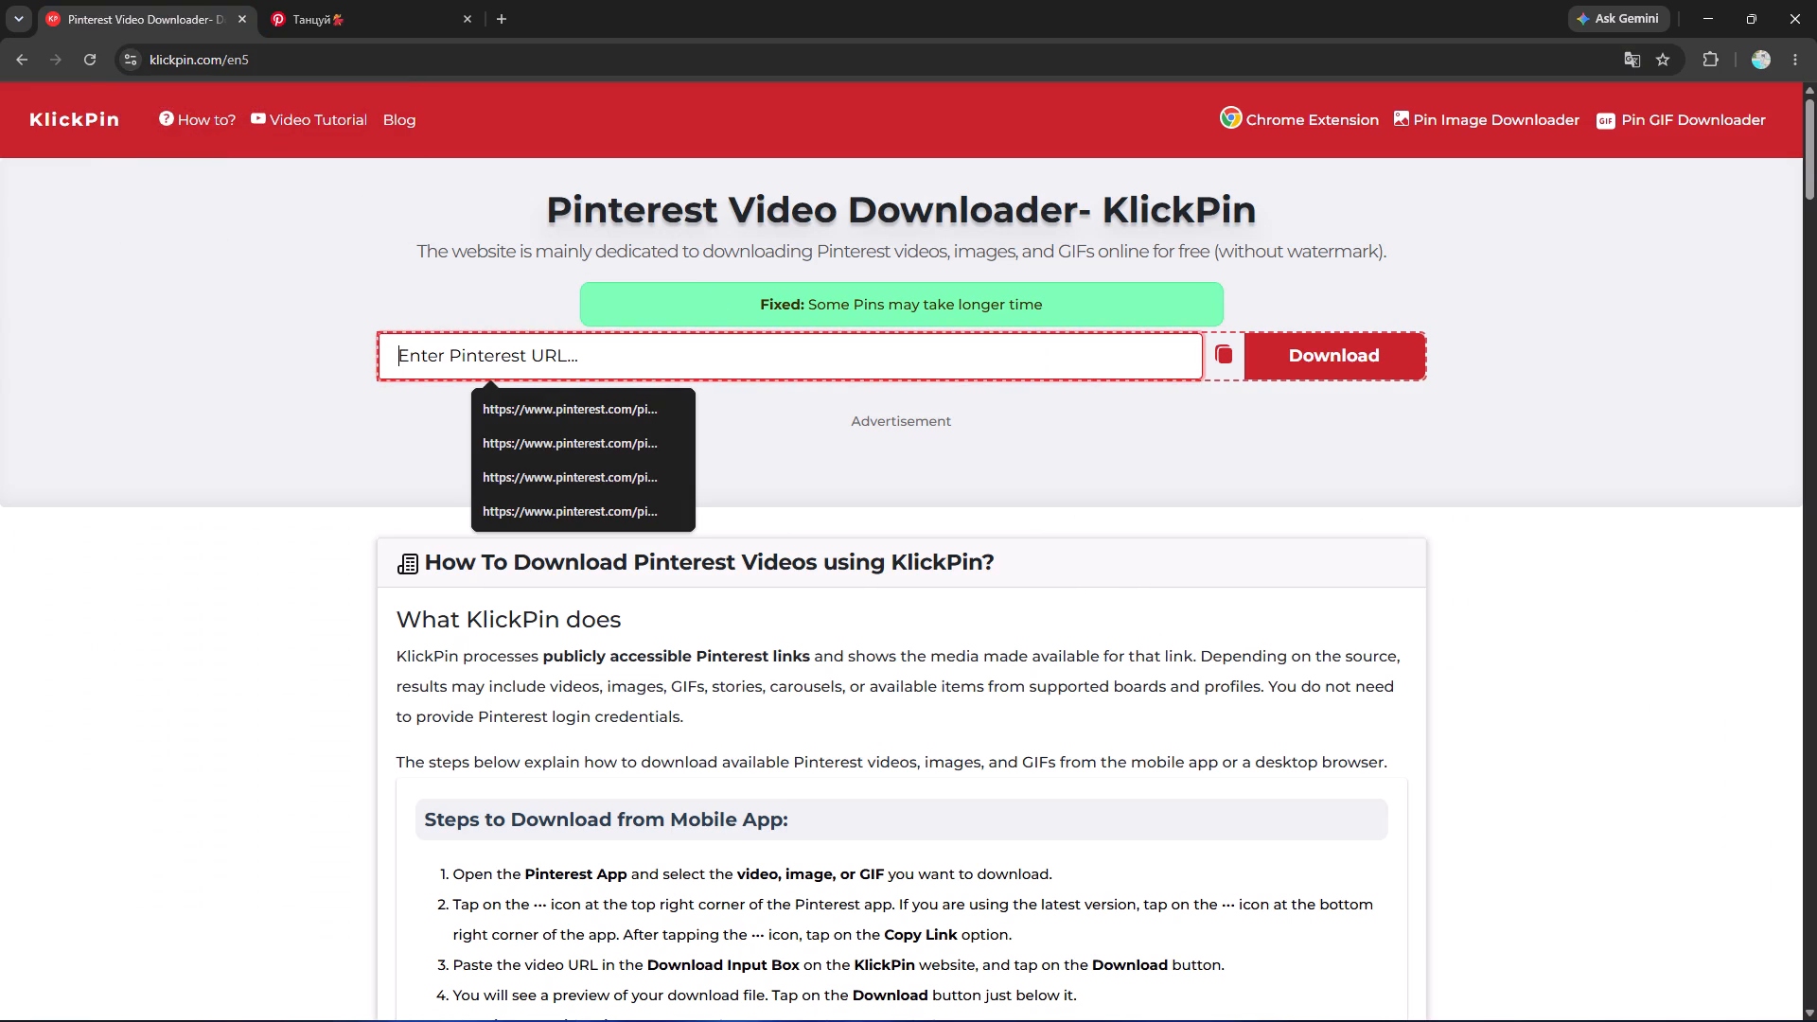
key(ctrl+v)
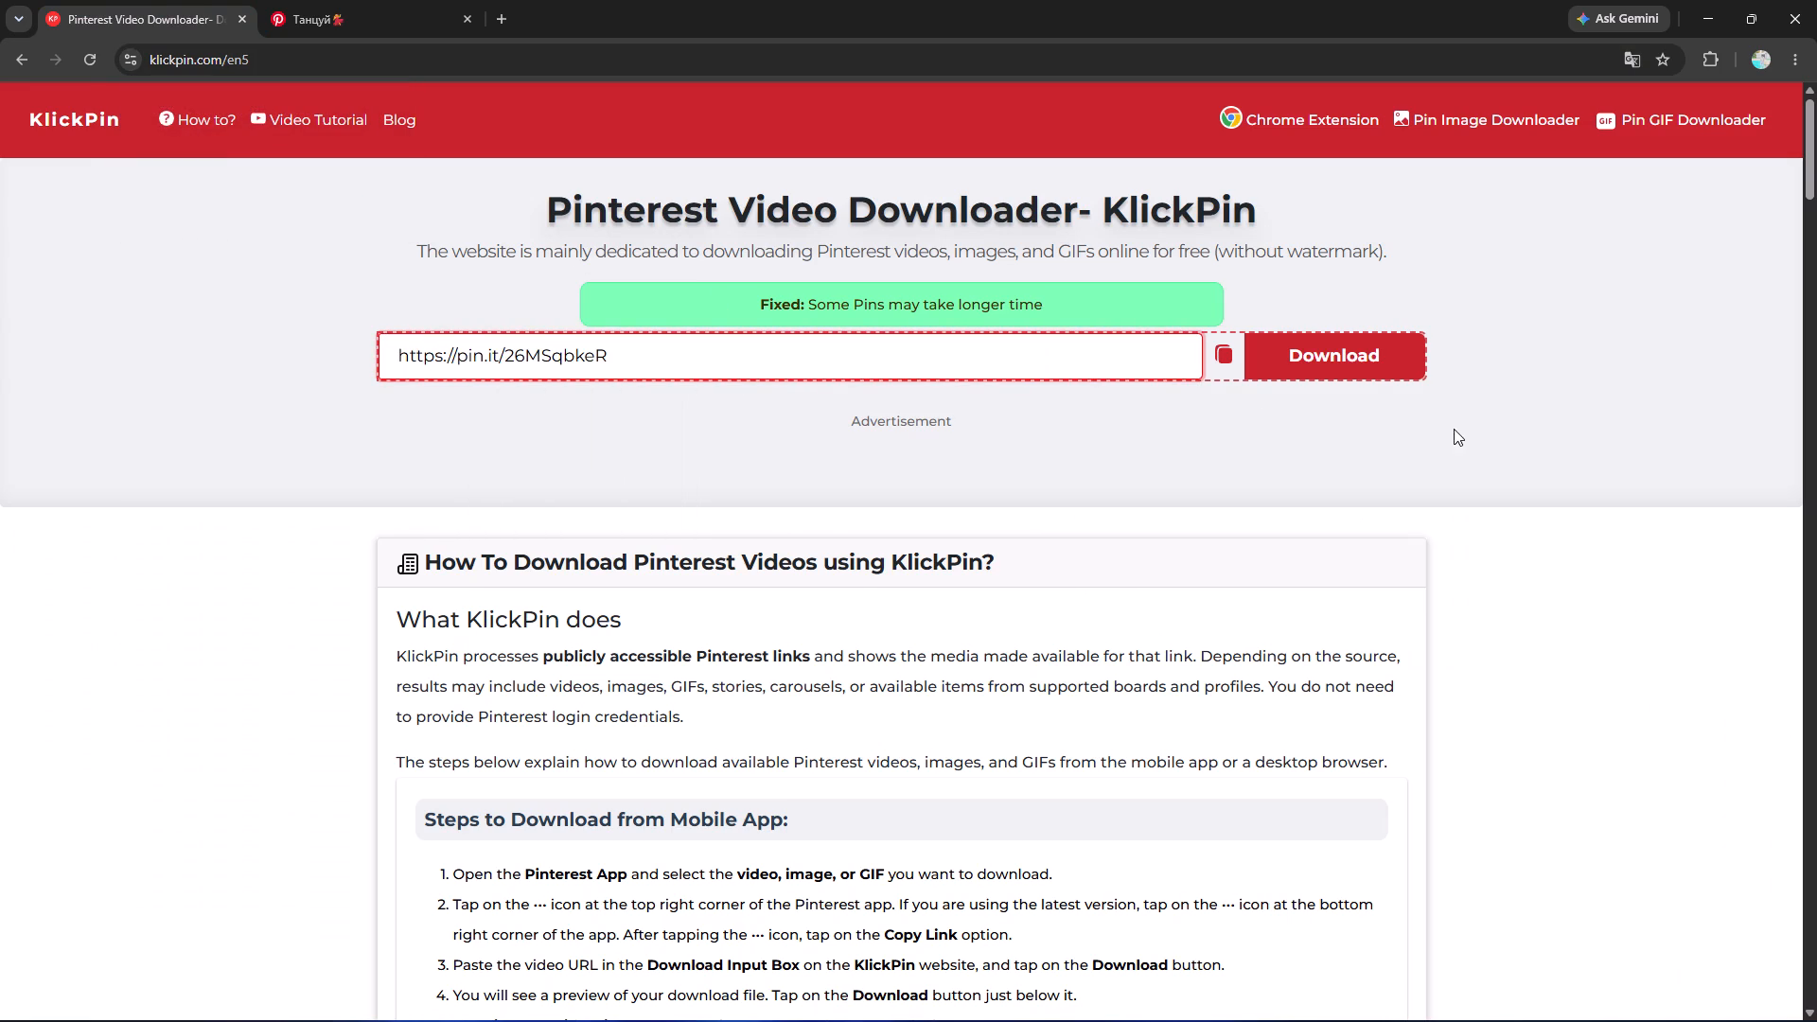
click(1371, 349)
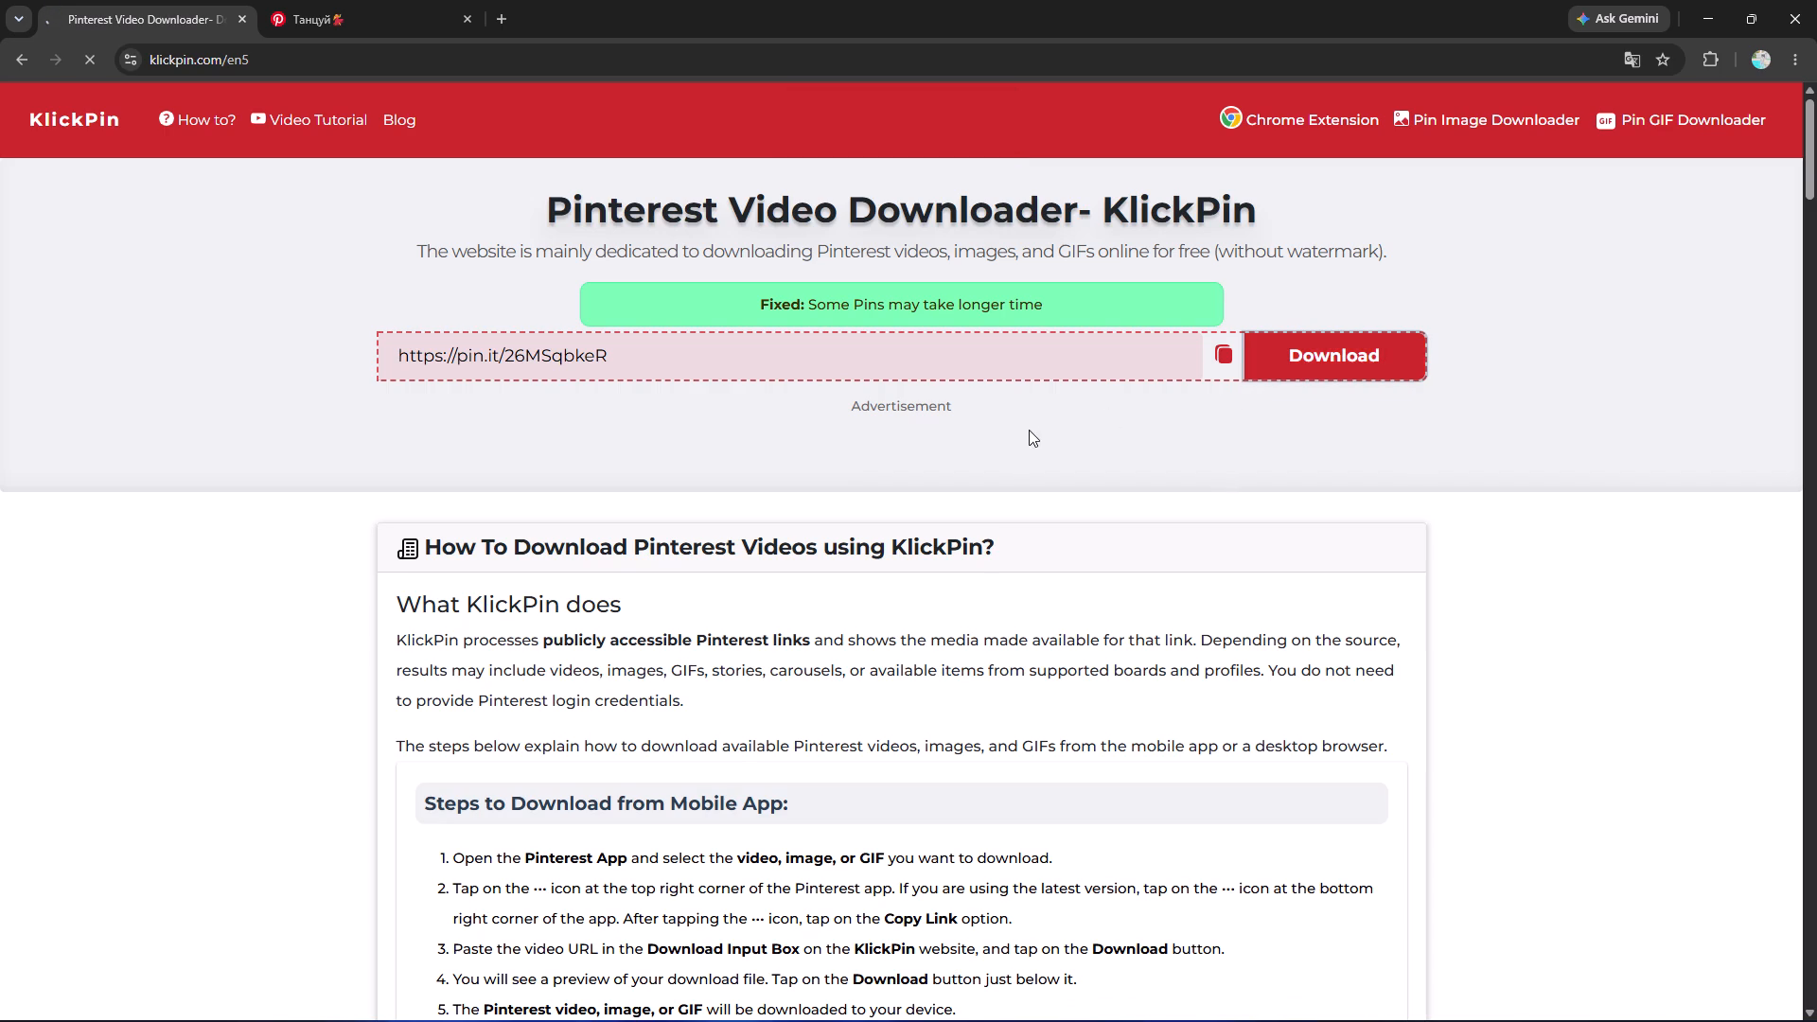
scroll(1027, 431, down, 9)
scroll(1027, 432, up, 7)
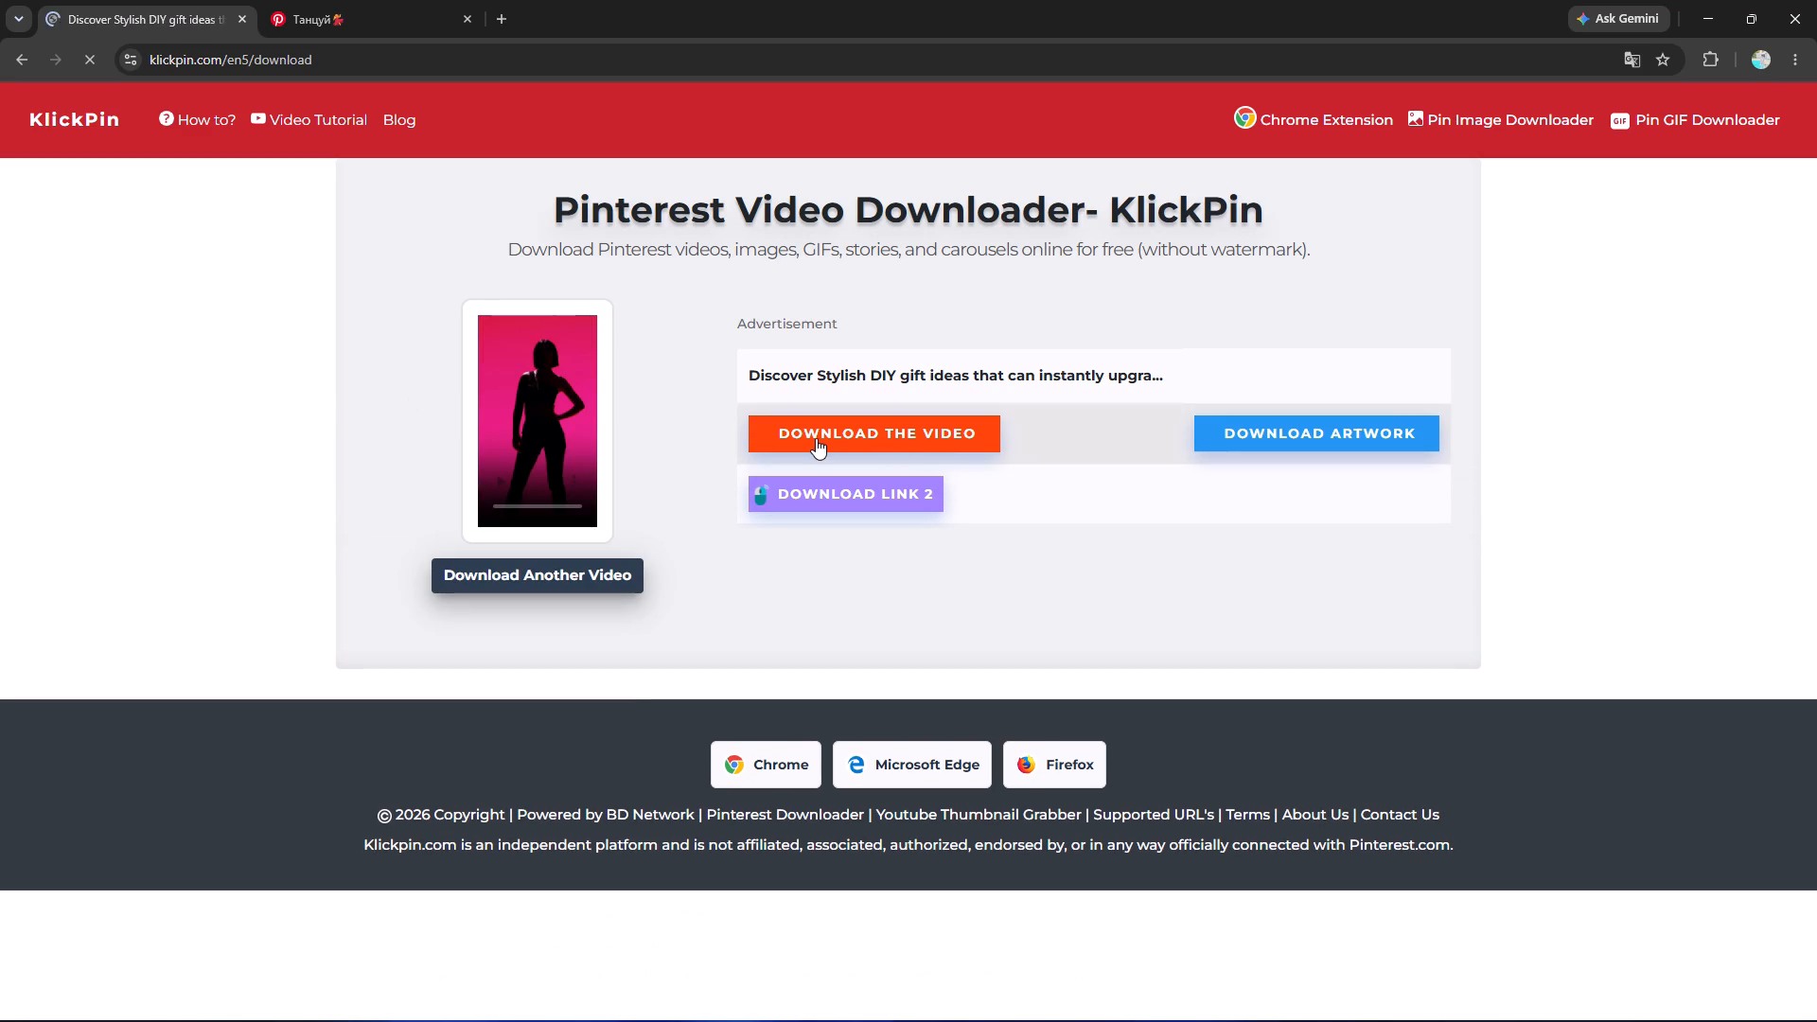
Start the download of the pink silhouette dance video from the KlickPin result page.
click(810, 438)
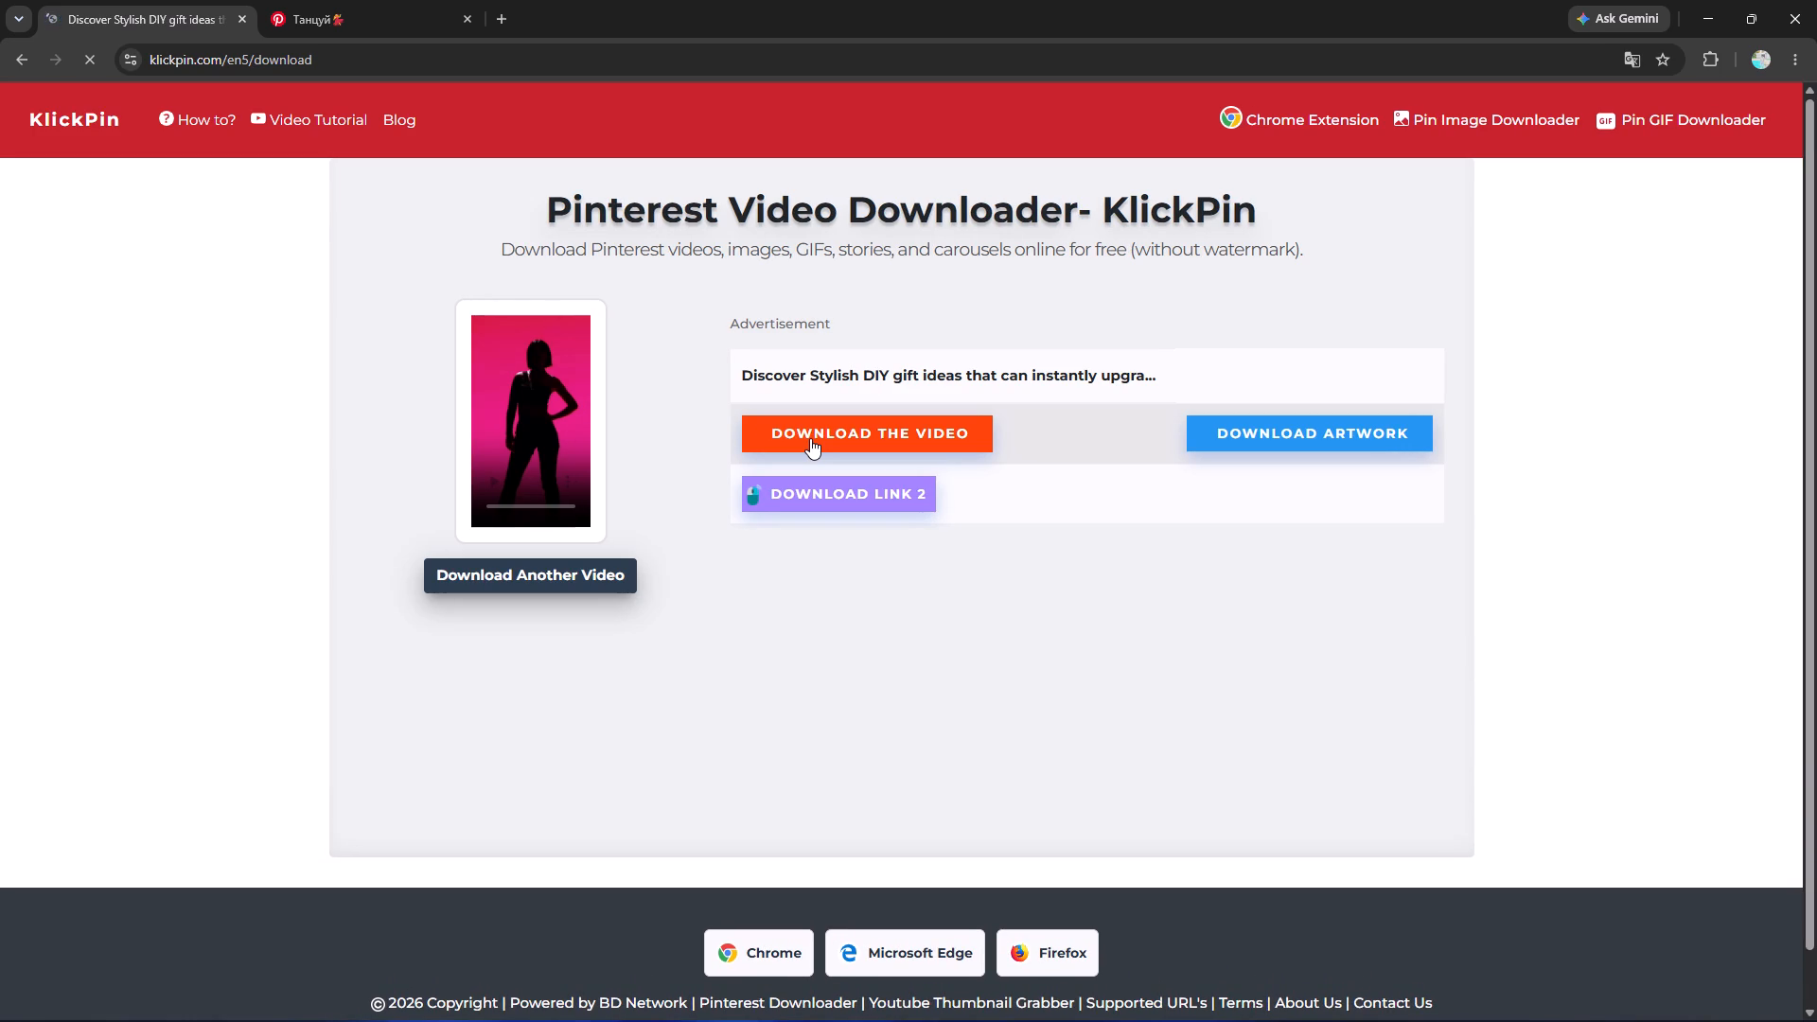
click(810, 438)
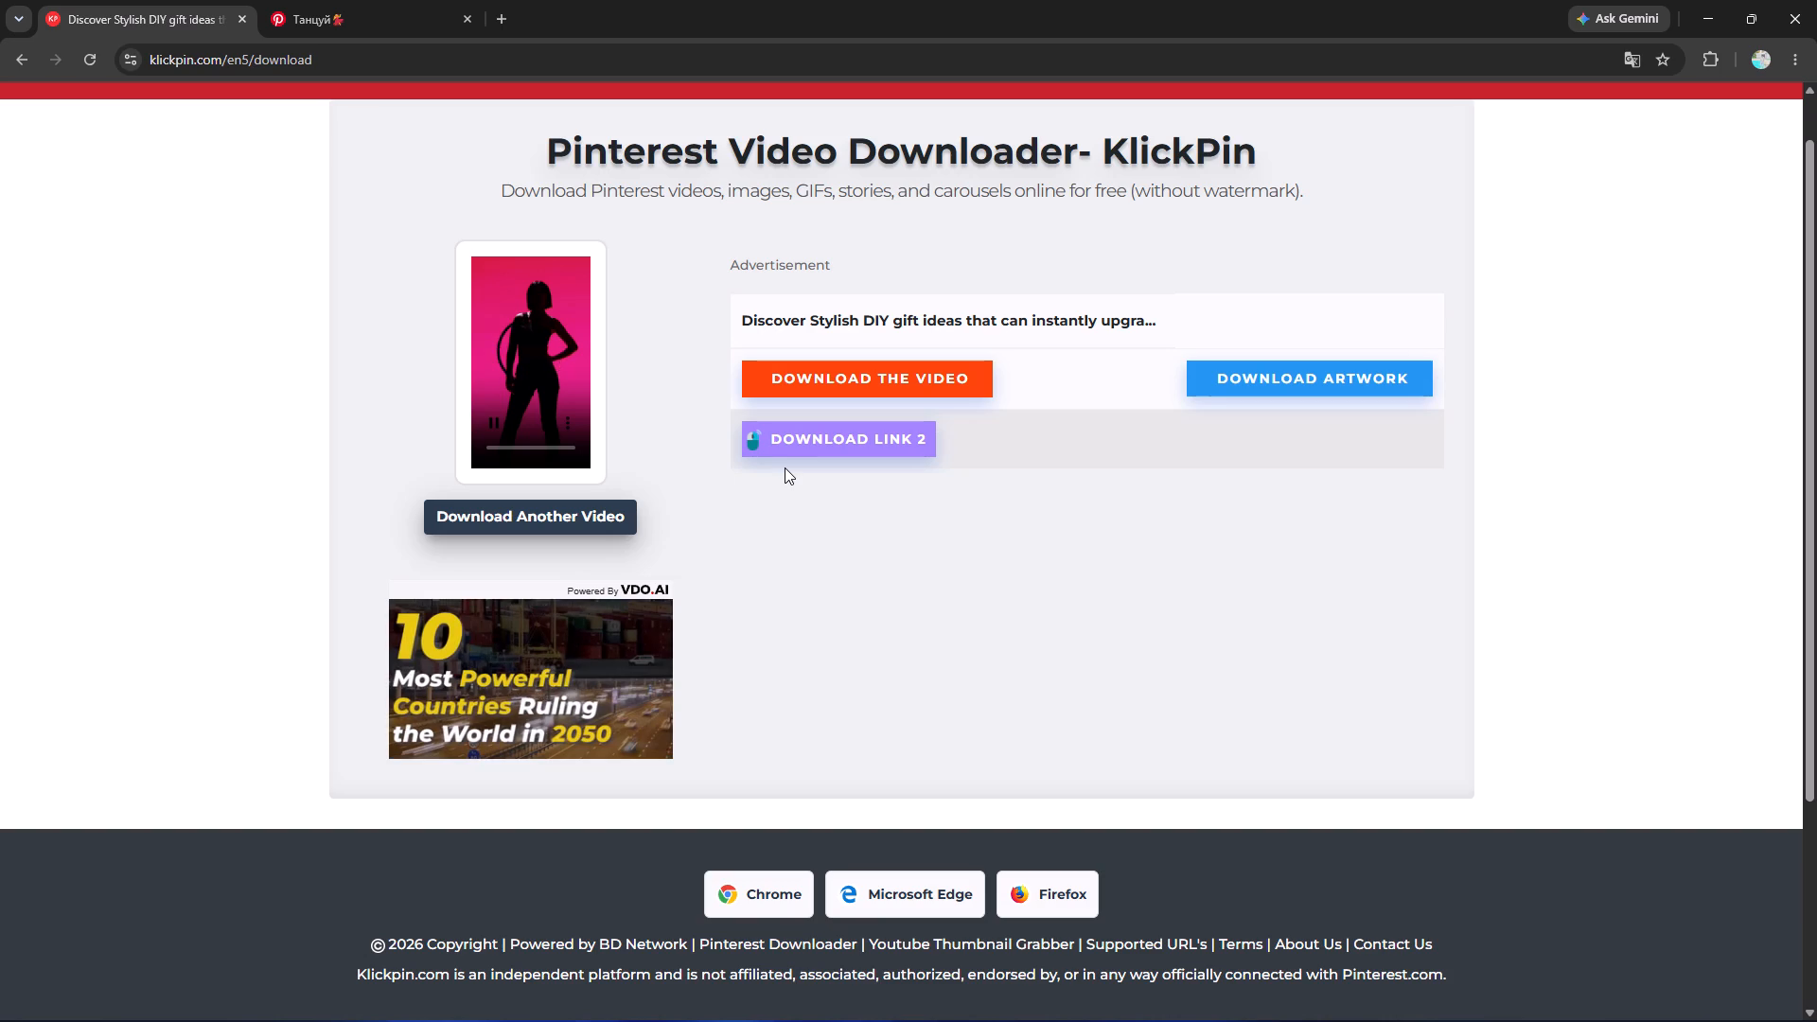
click(856, 376)
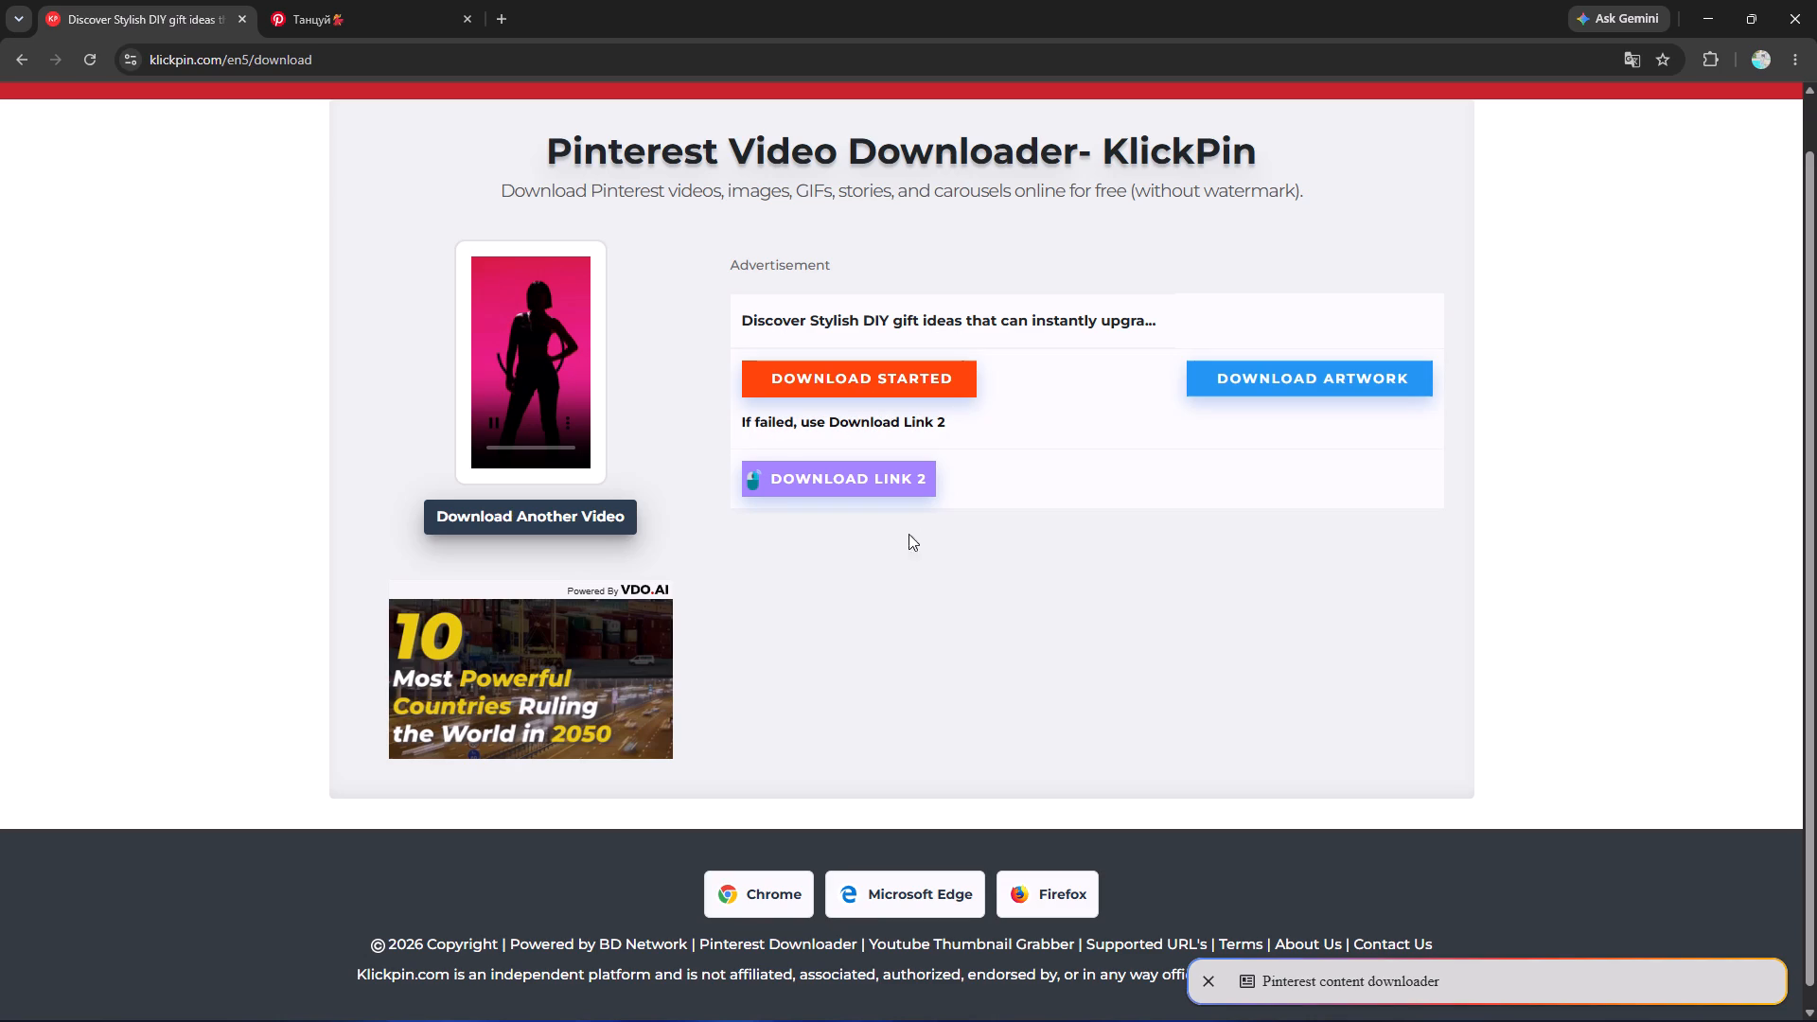
Open the pink silhouette dance video through KlickPin's Download Link 2 and start downloading it from the video player.
click(884, 484)
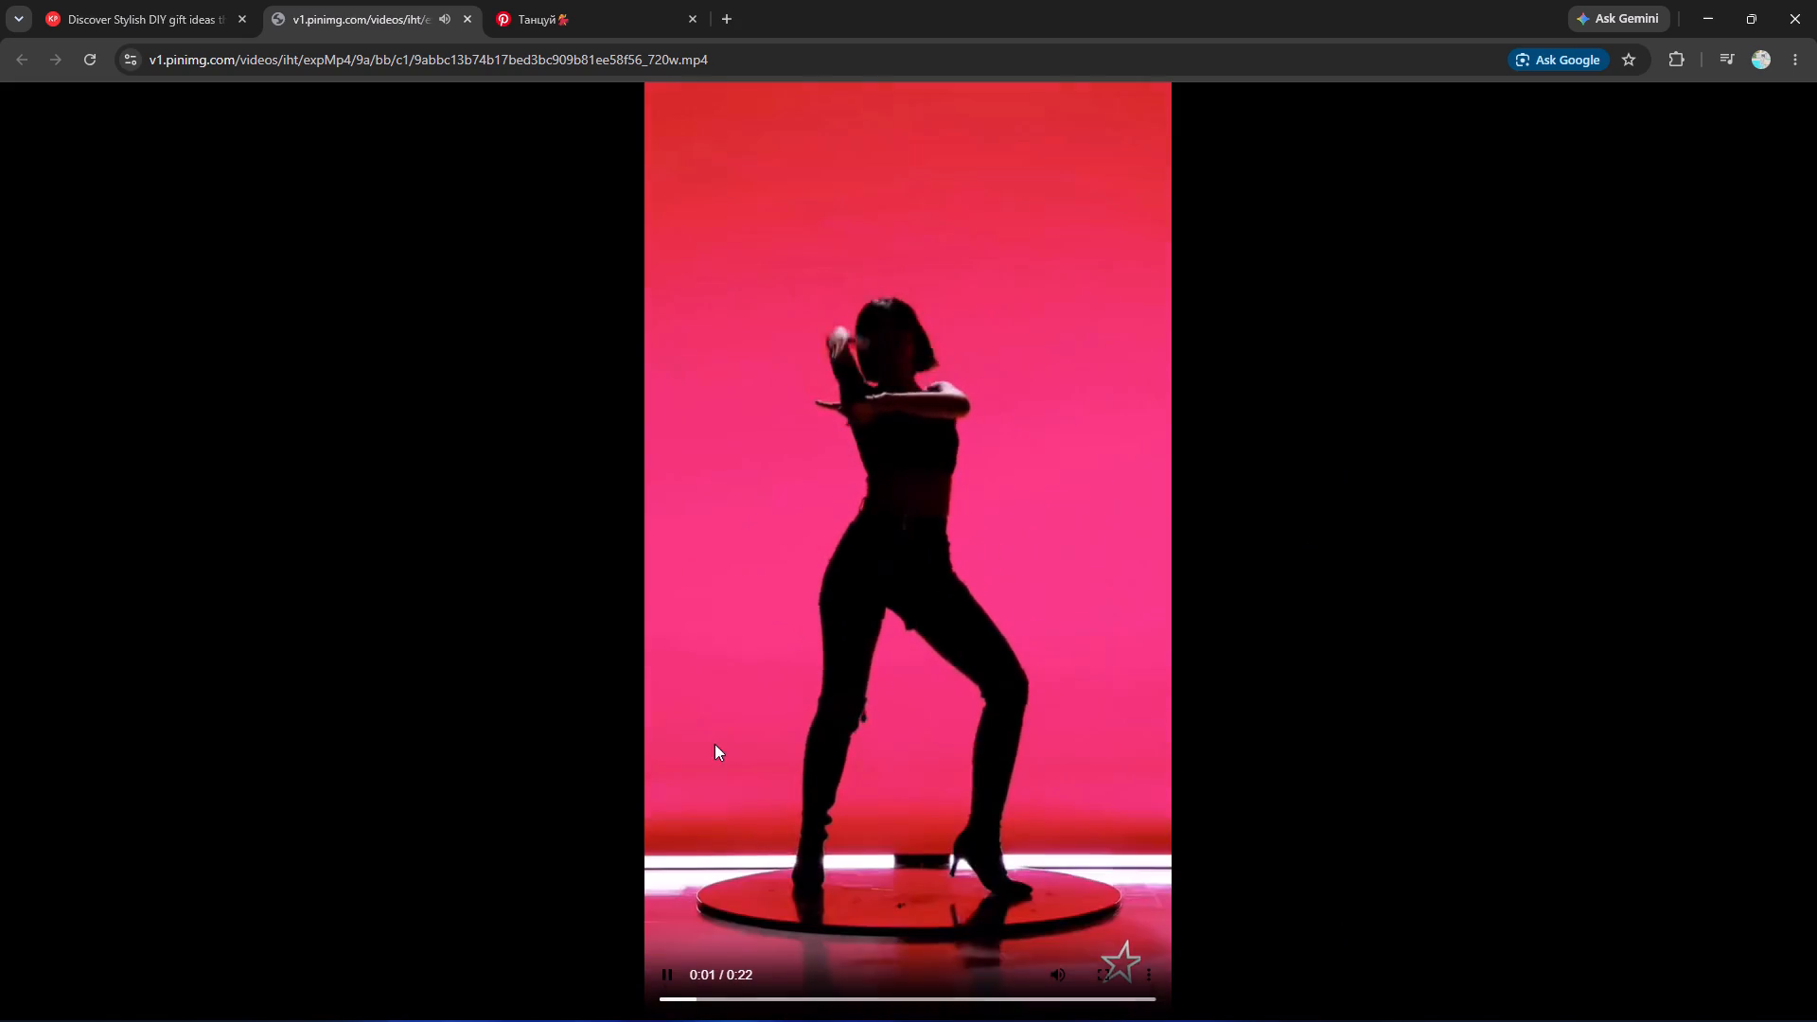
click(1151, 970)
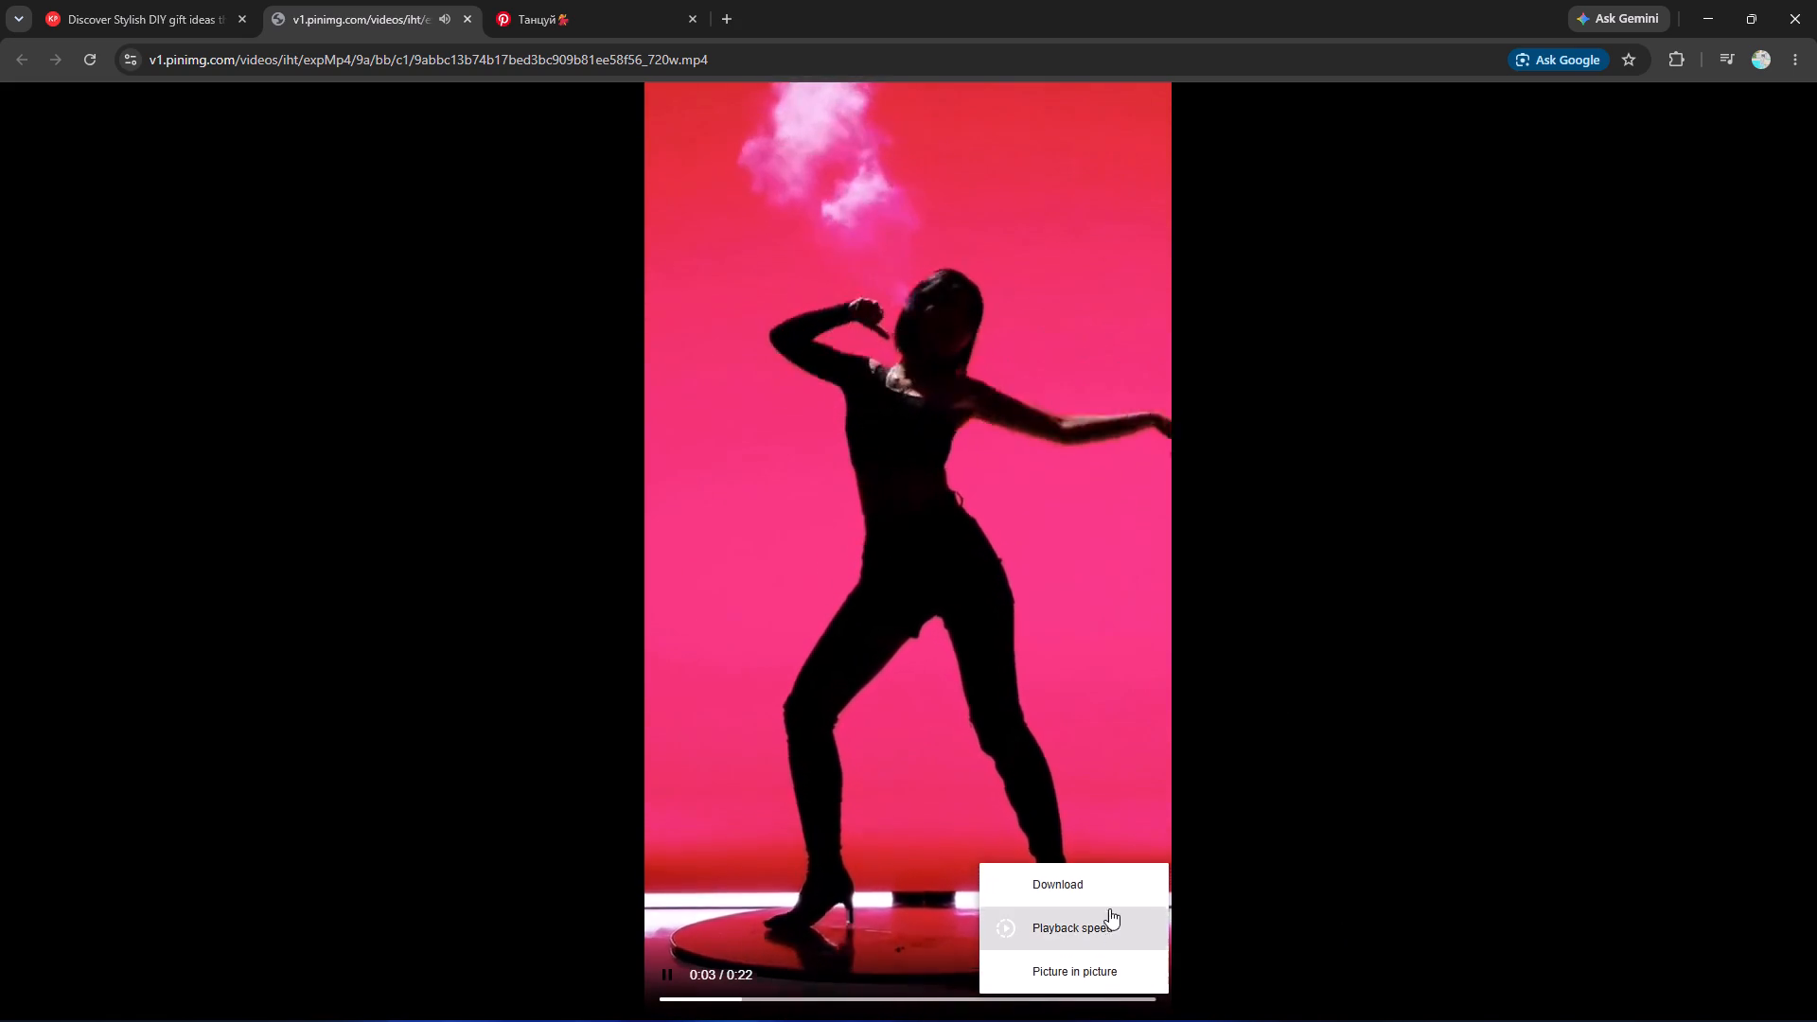
click(1104, 886)
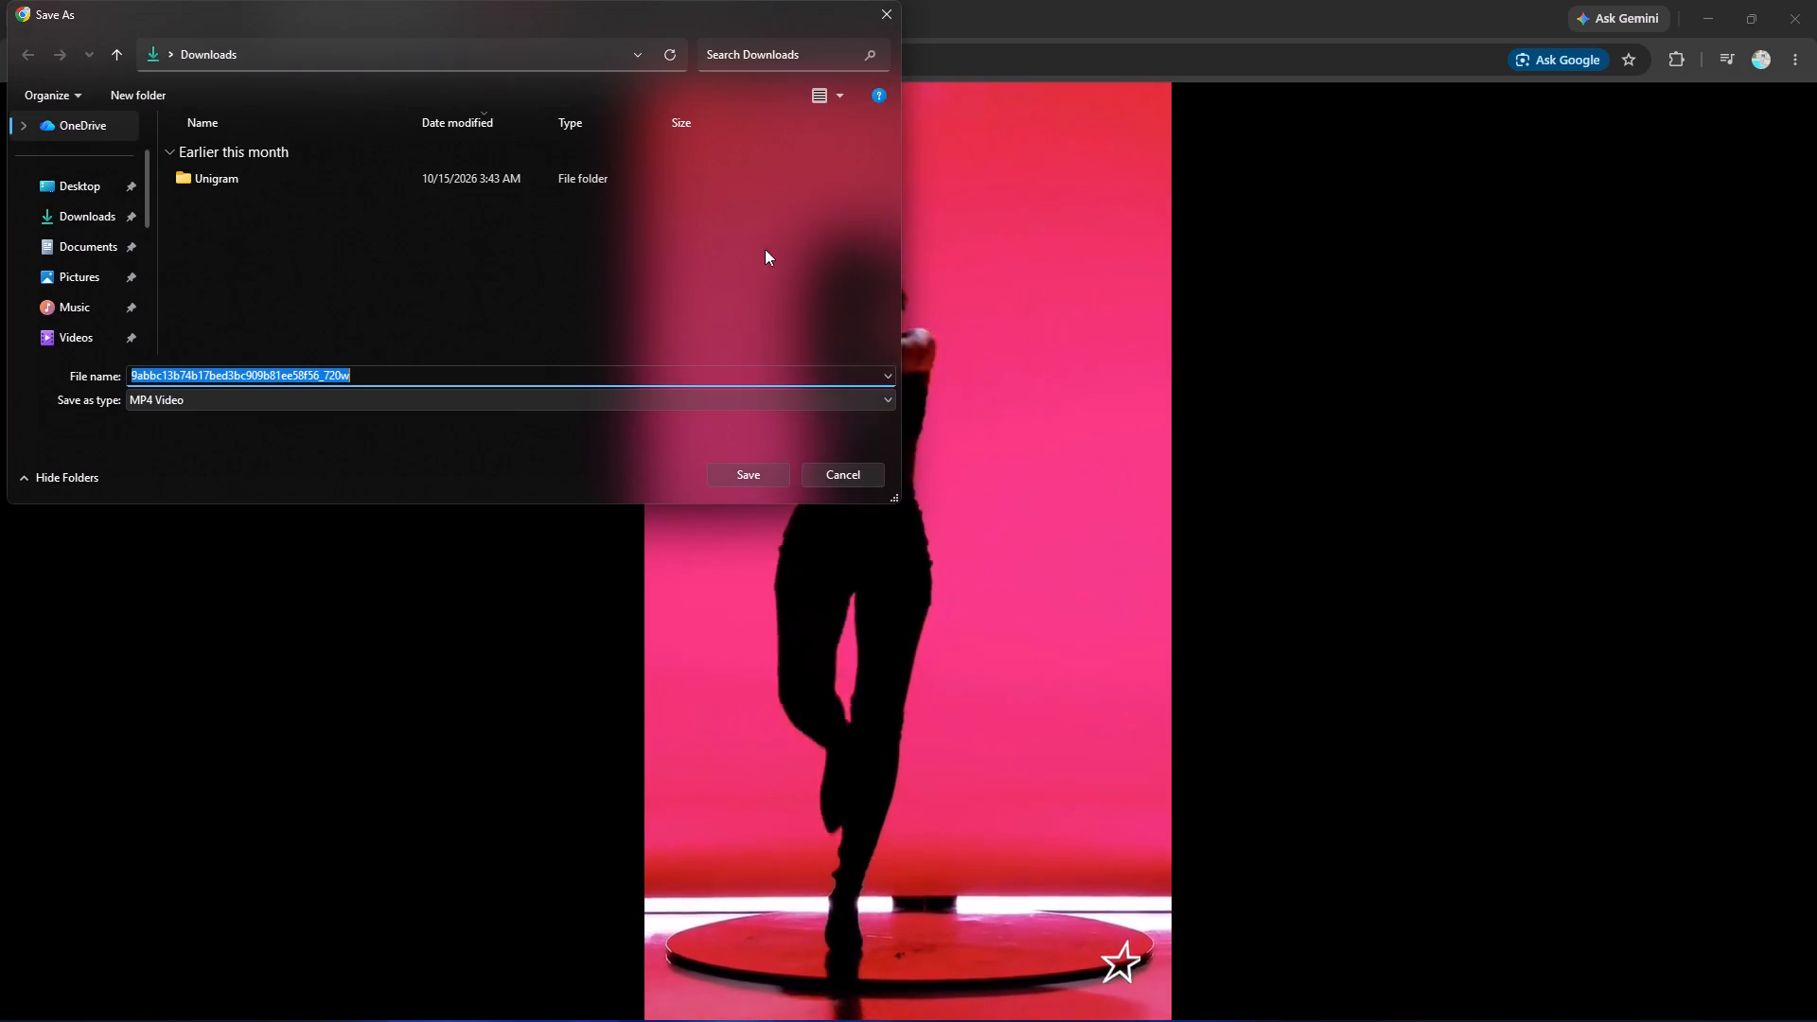
Save the MP4 video under its suggested file name in New folder (3) on the E: drive.
scroll(66, 258, up, 1)
scroll(66, 258, down, 3)
scroll(66, 258, up, 1)
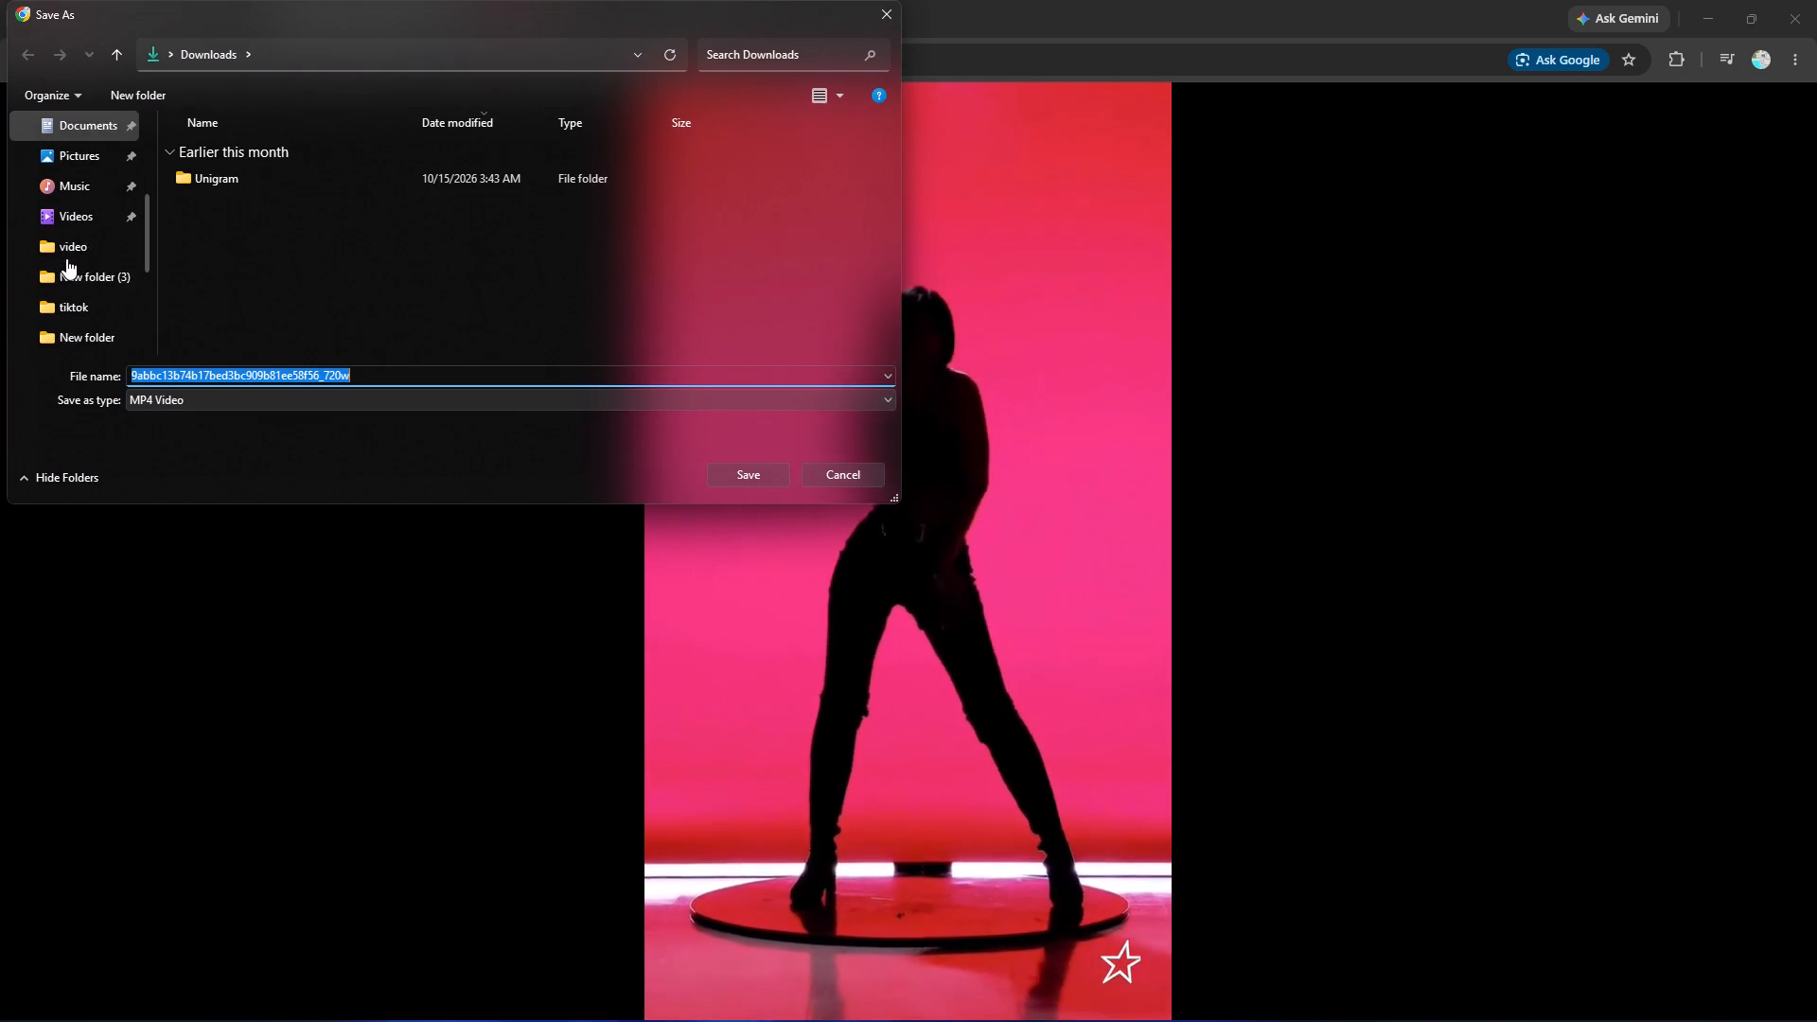
scroll(66, 258, down, 1)
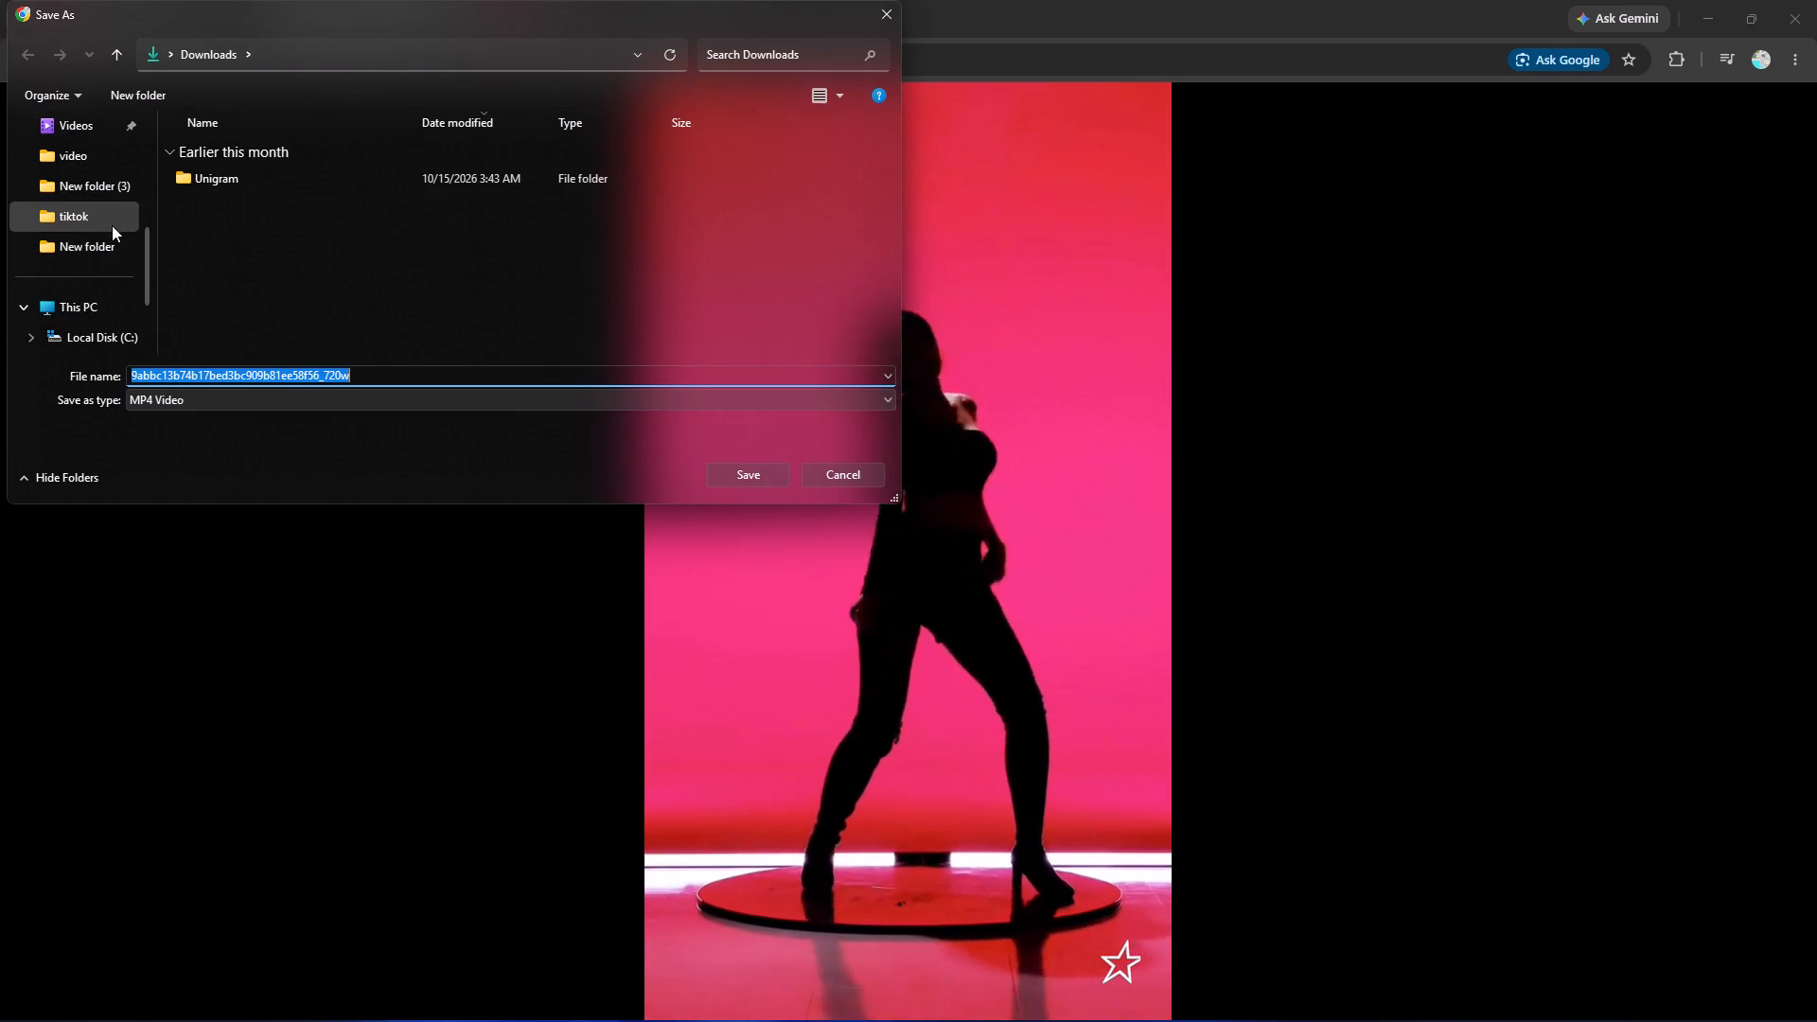
double_click(116, 150)
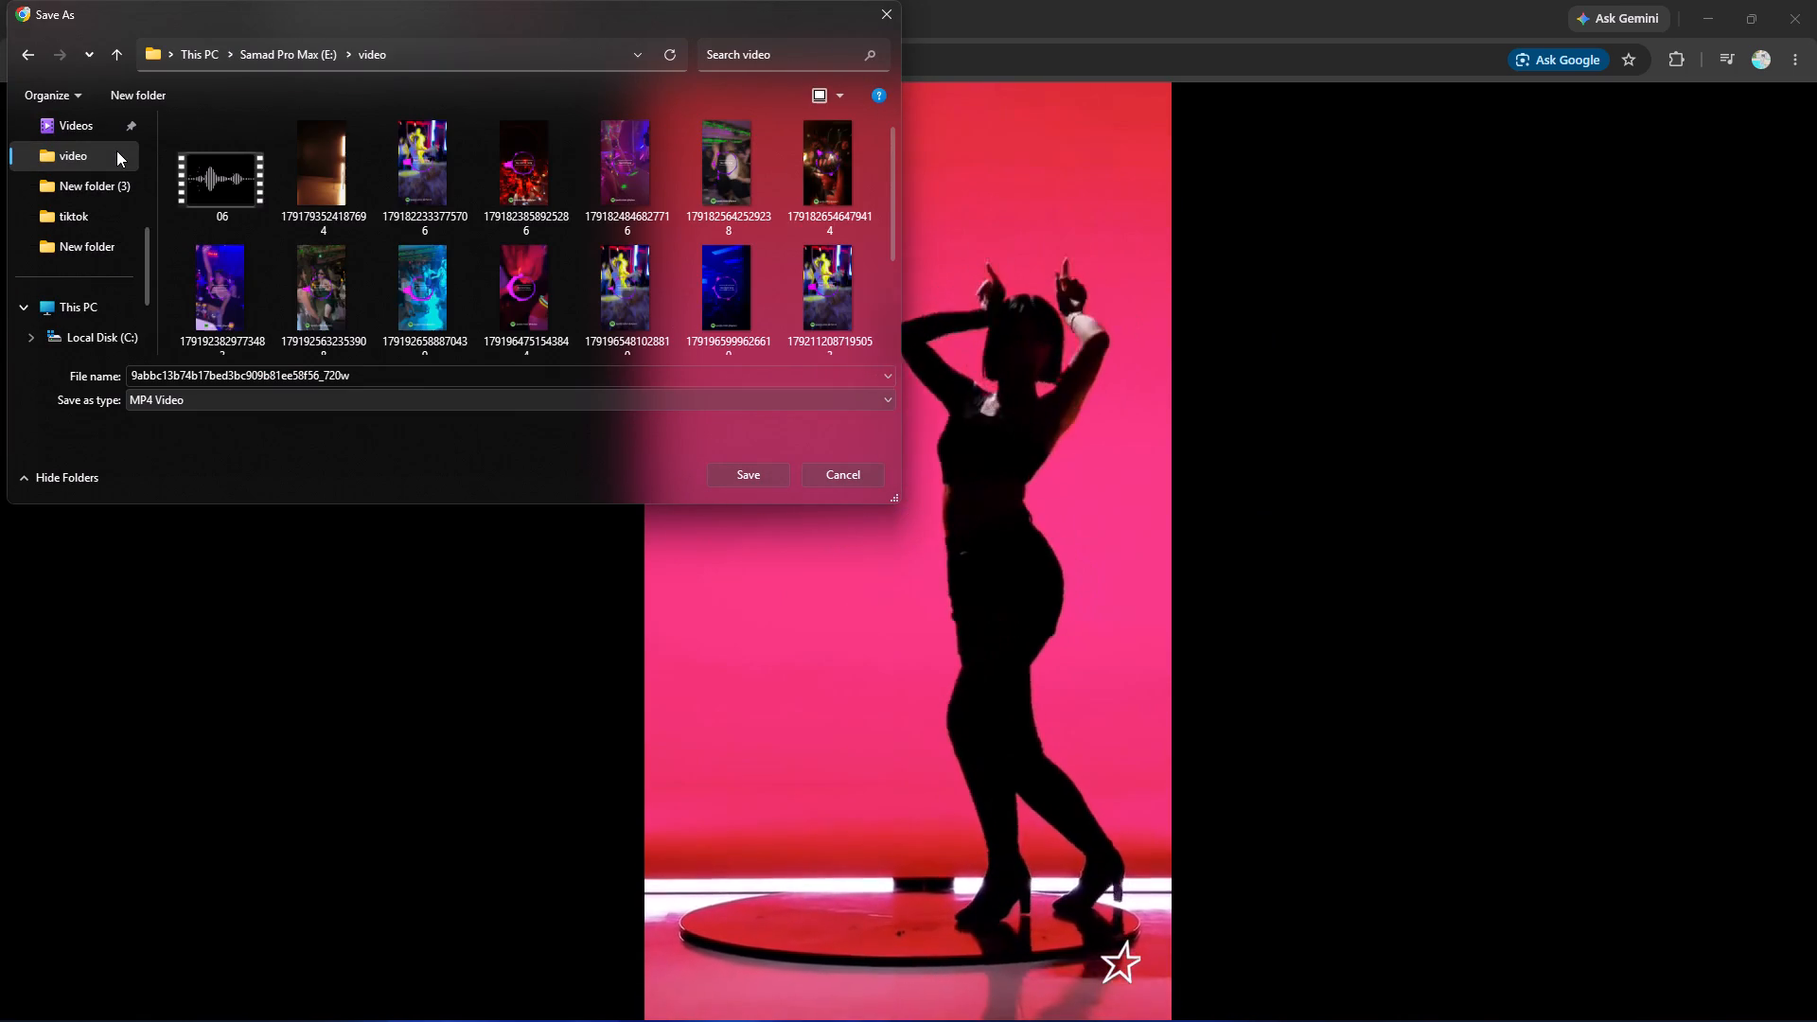
scroll(375, 184, down, 2)
click(101, 190)
click(101, 190)
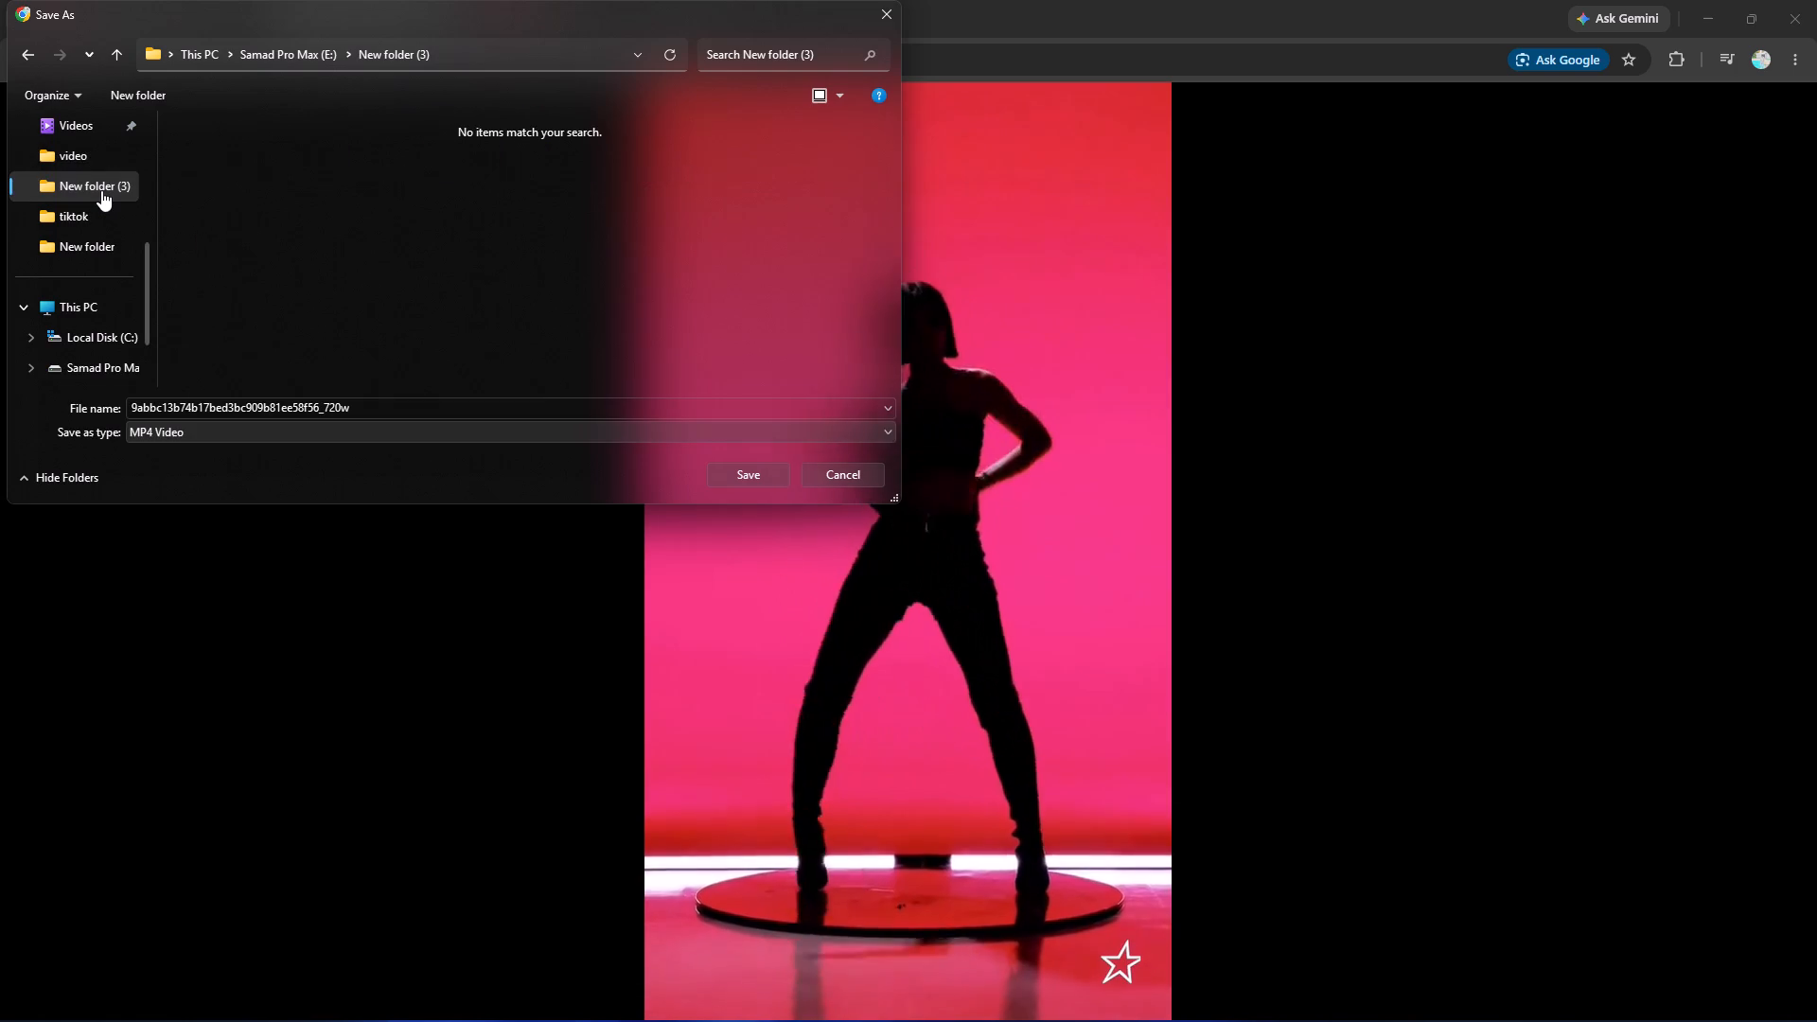
click(104, 186)
right_click(336, 216)
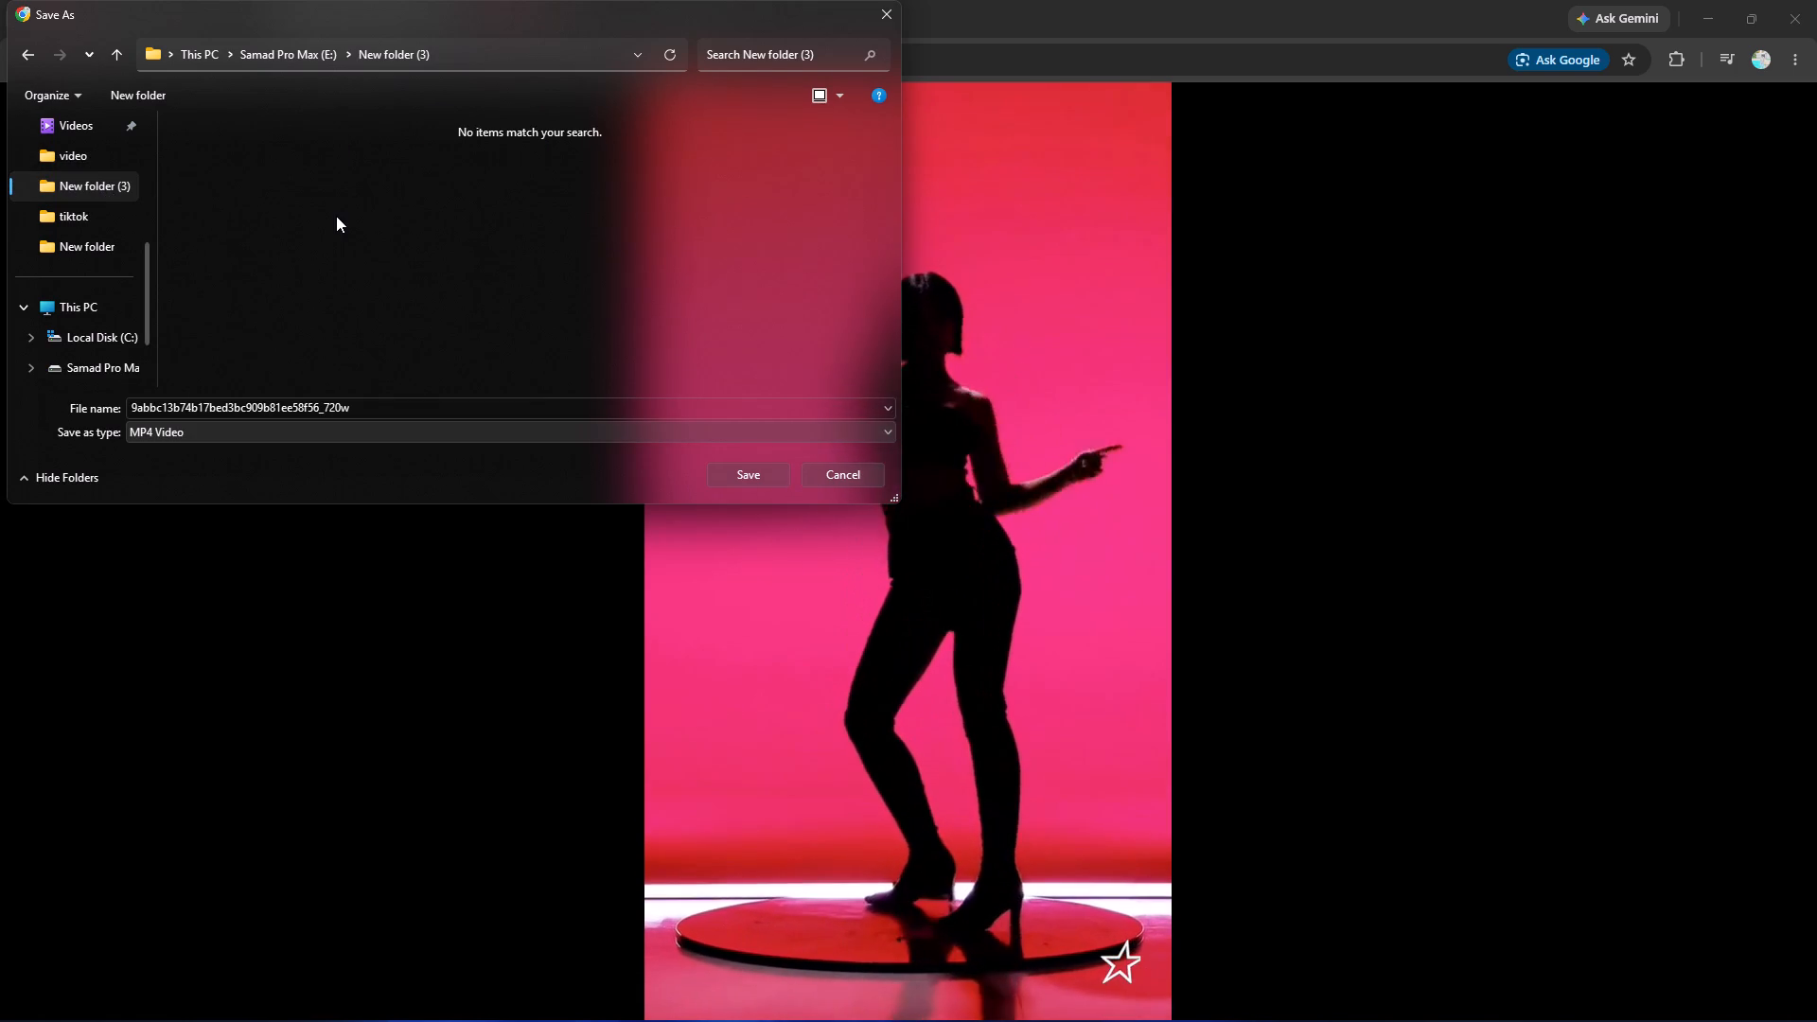
click(697, 347)
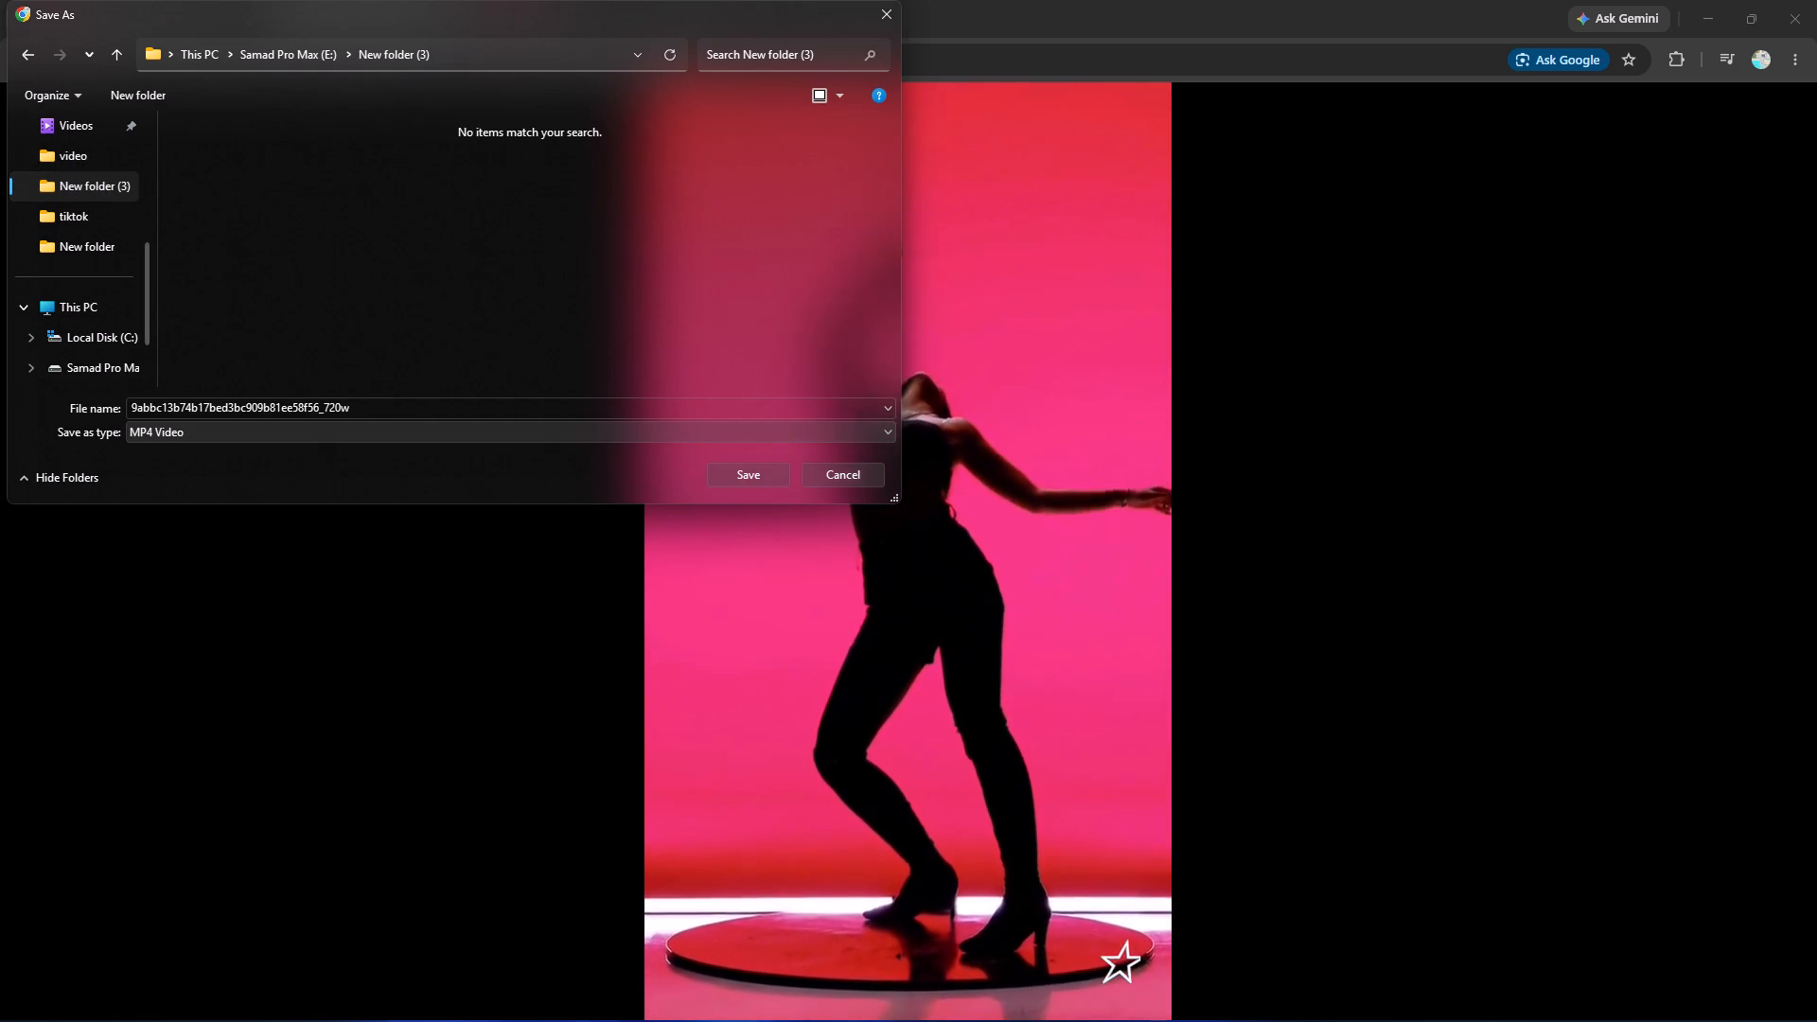
click(749, 470)
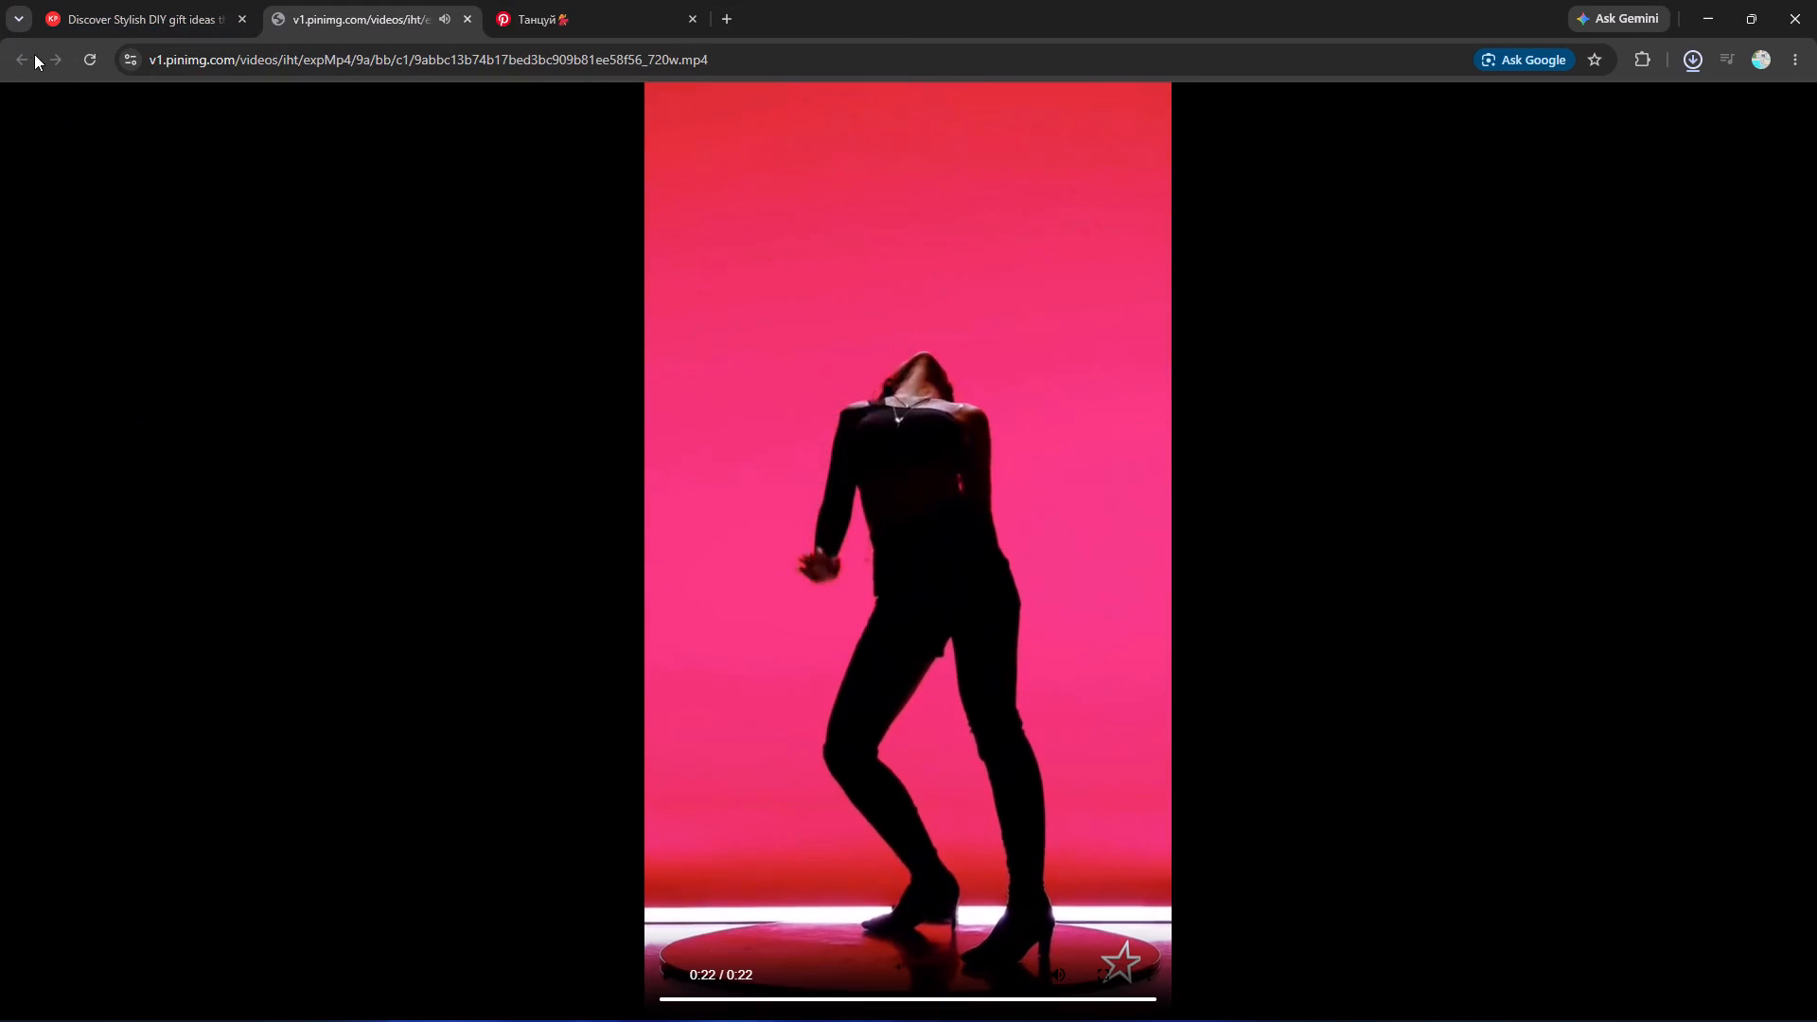
Return to the Pinterest page and close the share pop-up on the pink silhouette dance pin.
click(108, 0)
click(572, 0)
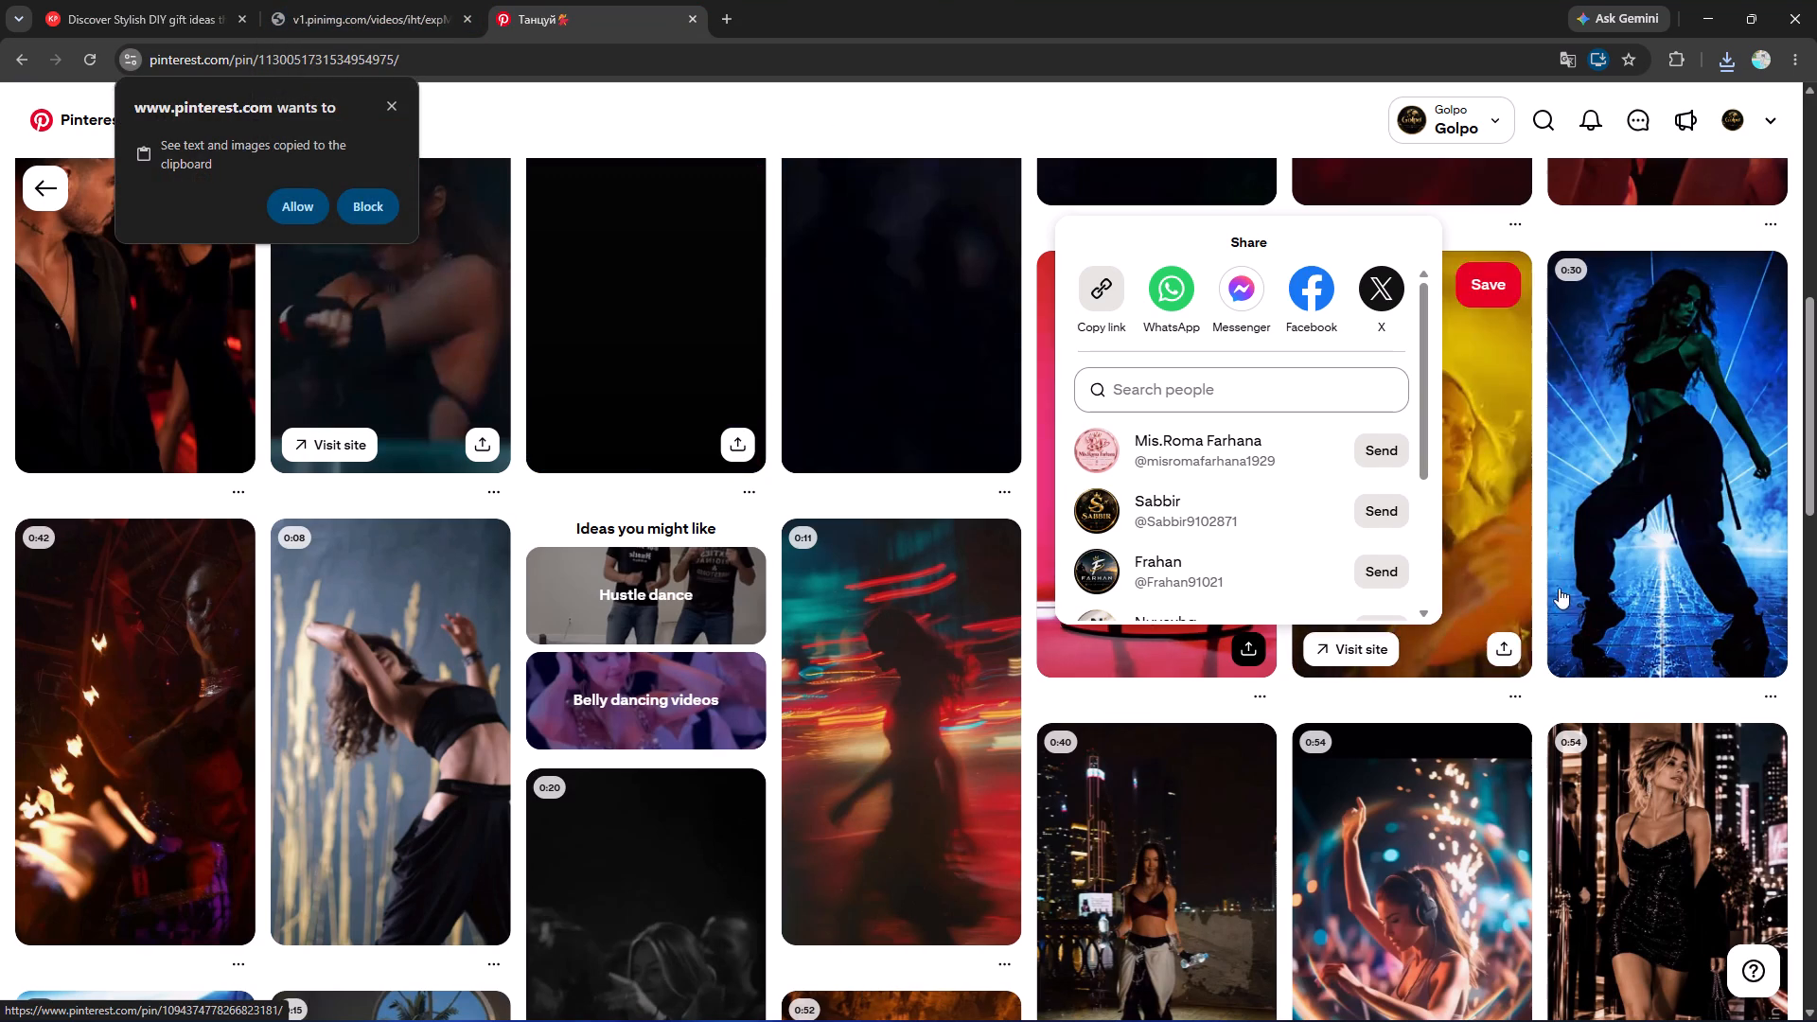
click(1535, 699)
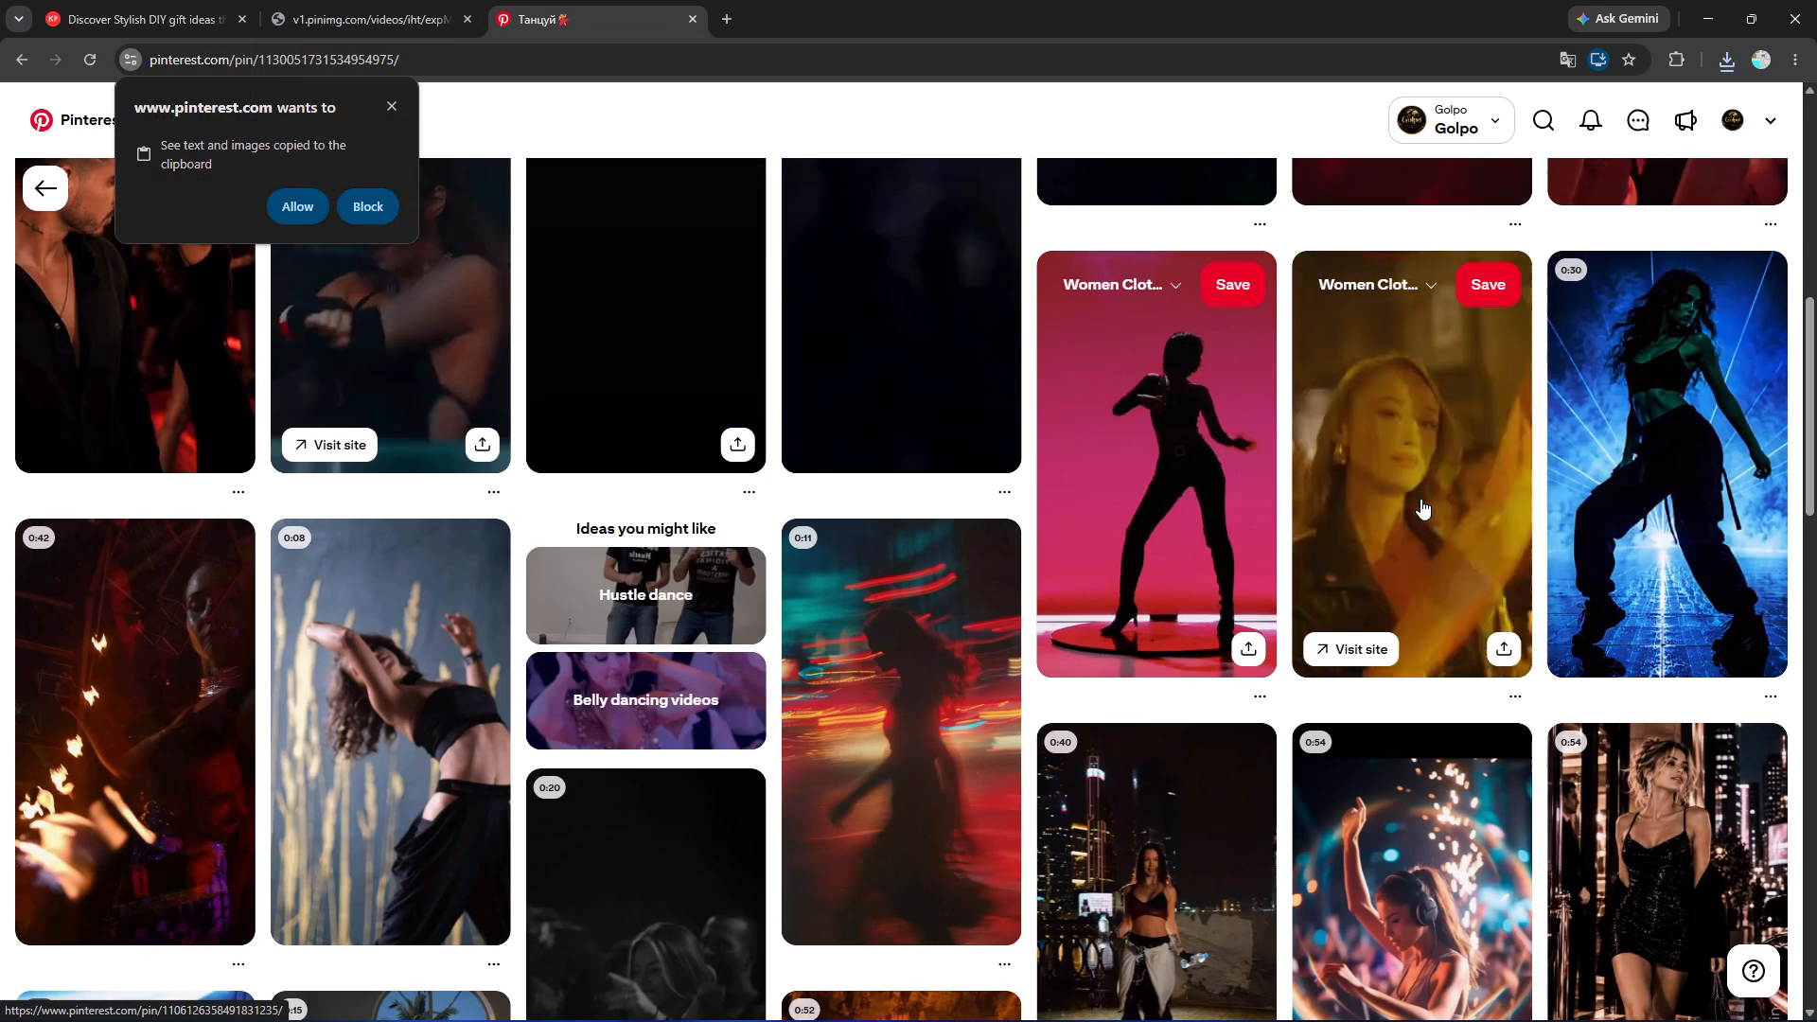
Look through the recommended dance pins for another video to download.
scroll(1420, 499, down, 3)
scroll(1420, 502, up, 1)
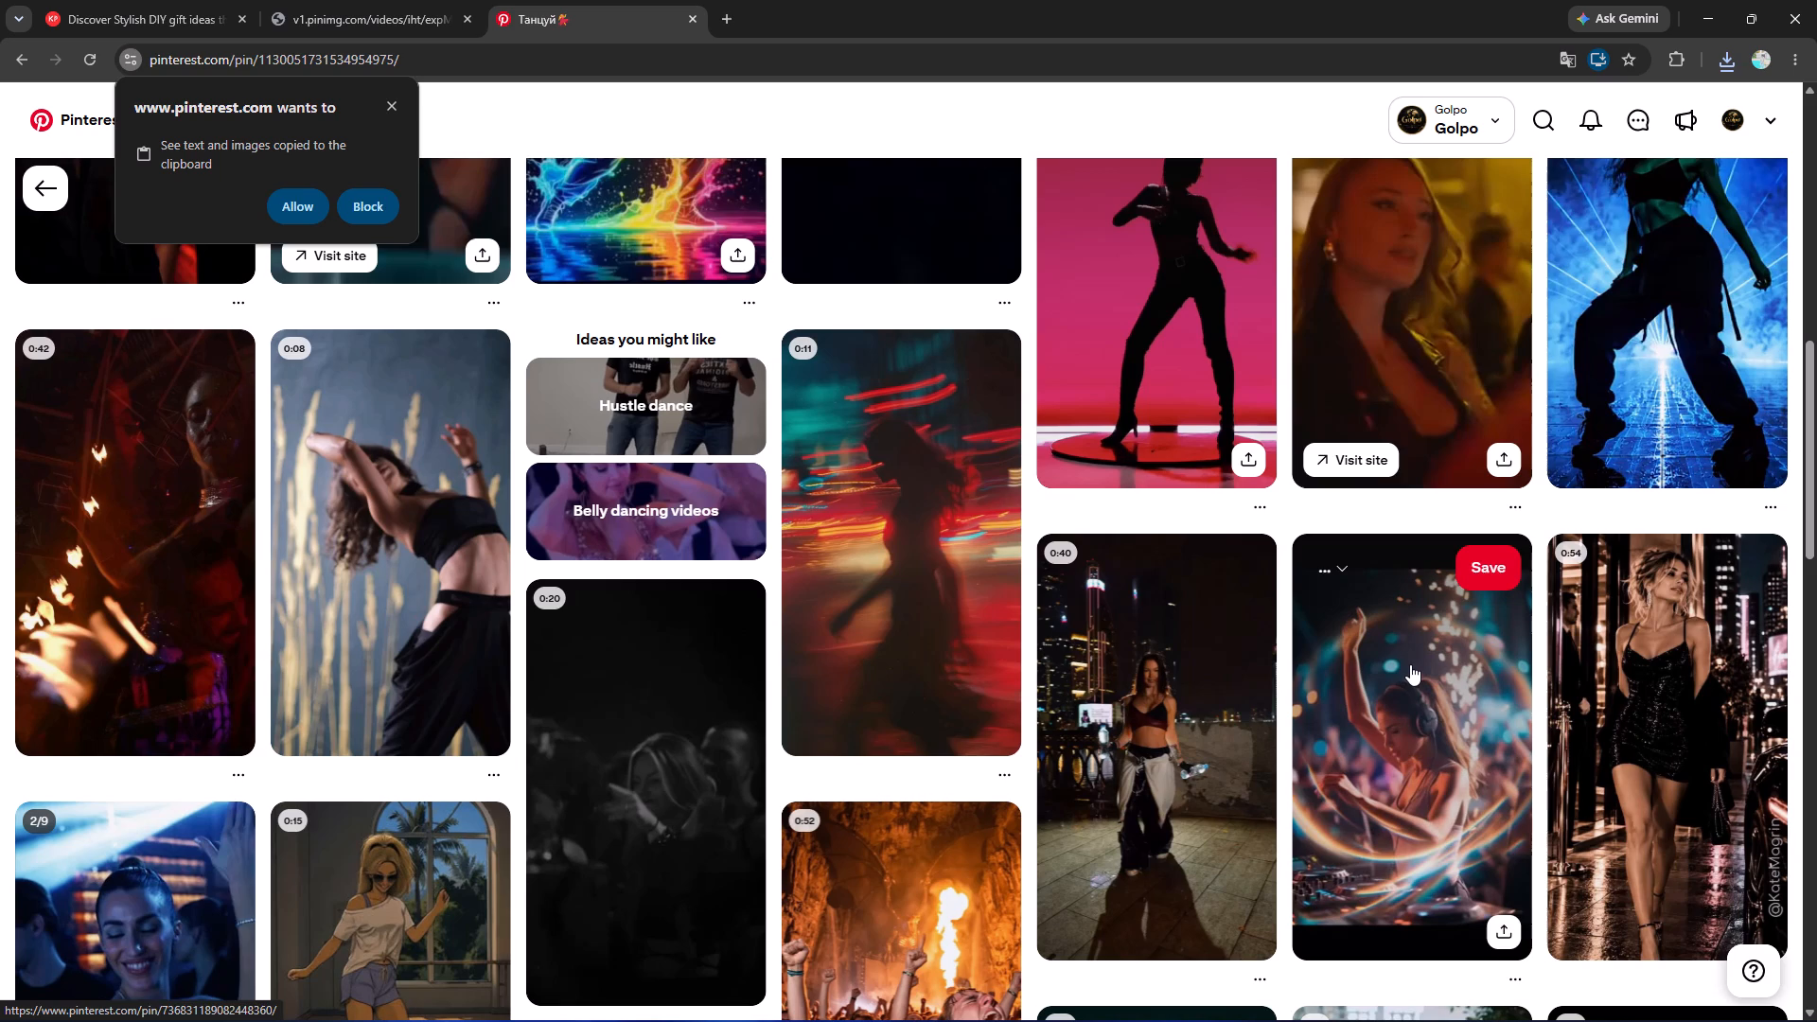
scroll(1410, 666, down, 1)
scroll(1410, 666, up, 1)
scroll(1410, 666, down, 2)
scroll(1416, 658, up, 1)
scroll(1416, 658, down, 1)
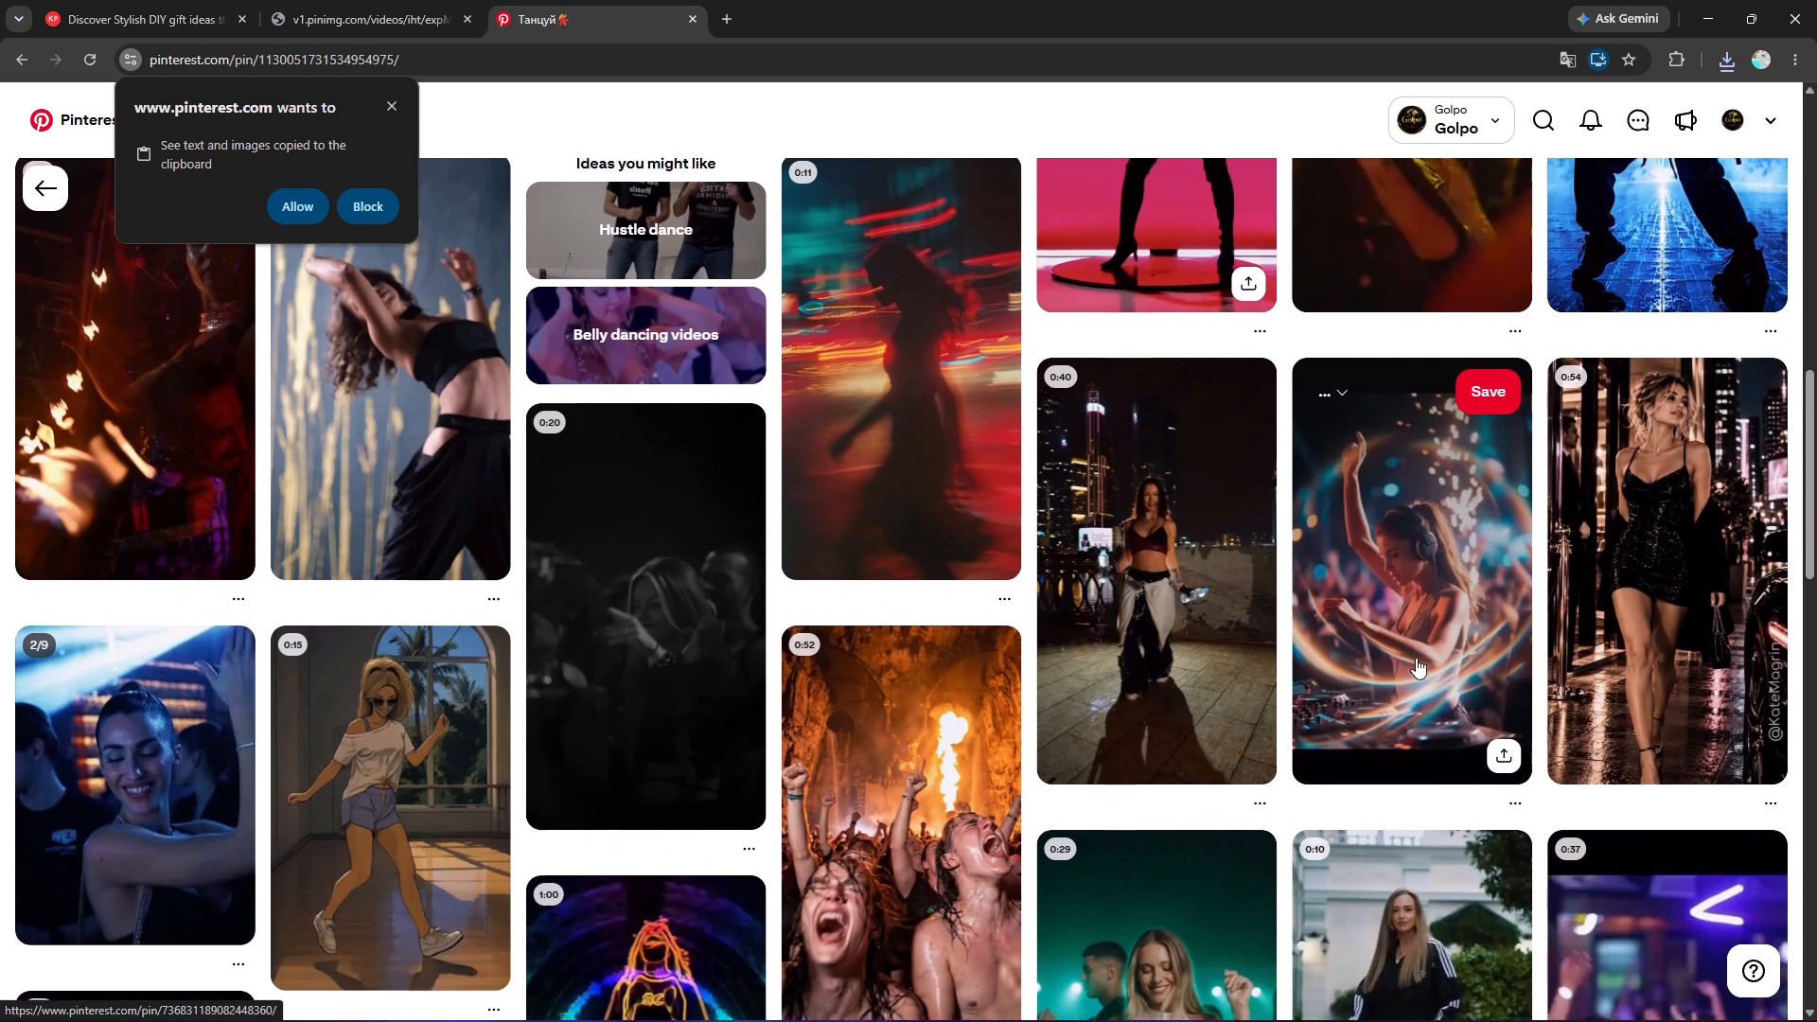
scroll(1416, 658, down, 3)
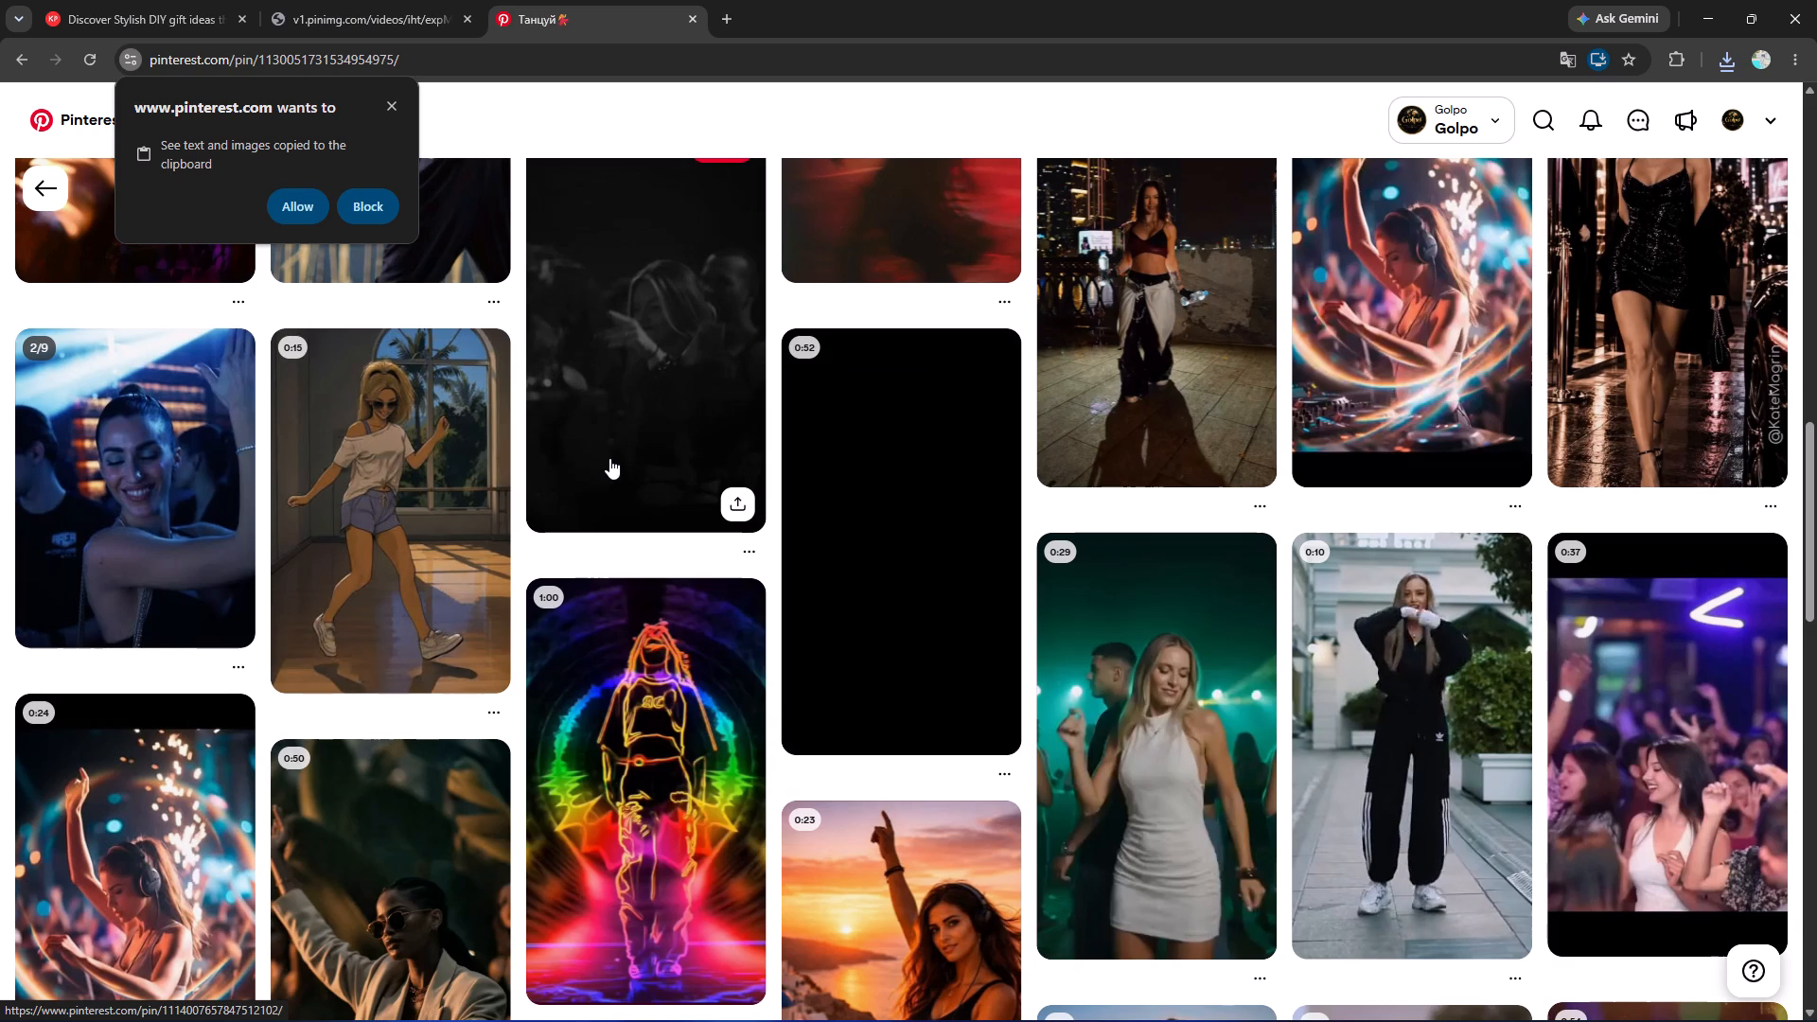
scroll(456, 484, down, 1)
scroll(456, 484, up, 1)
scroll(456, 484, down, 2)
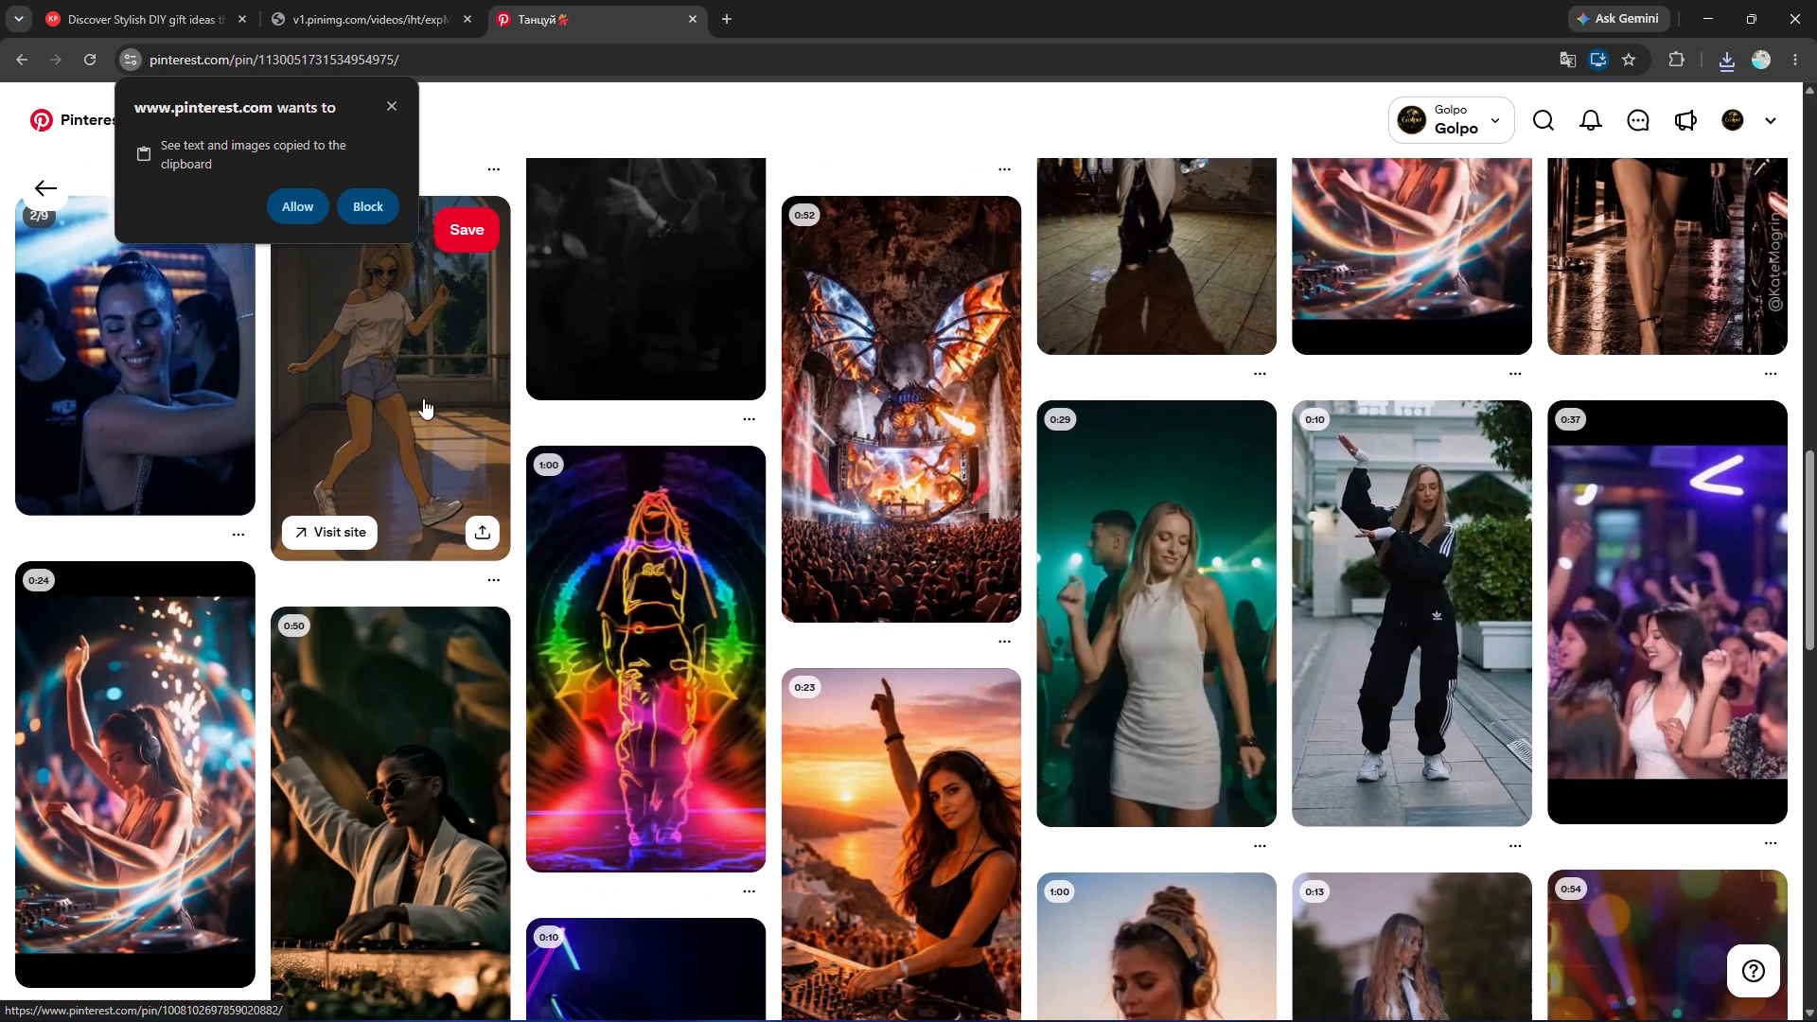
Dismiss Pinterest's clipboard access request without allowing or blocking it.
click(389, 103)
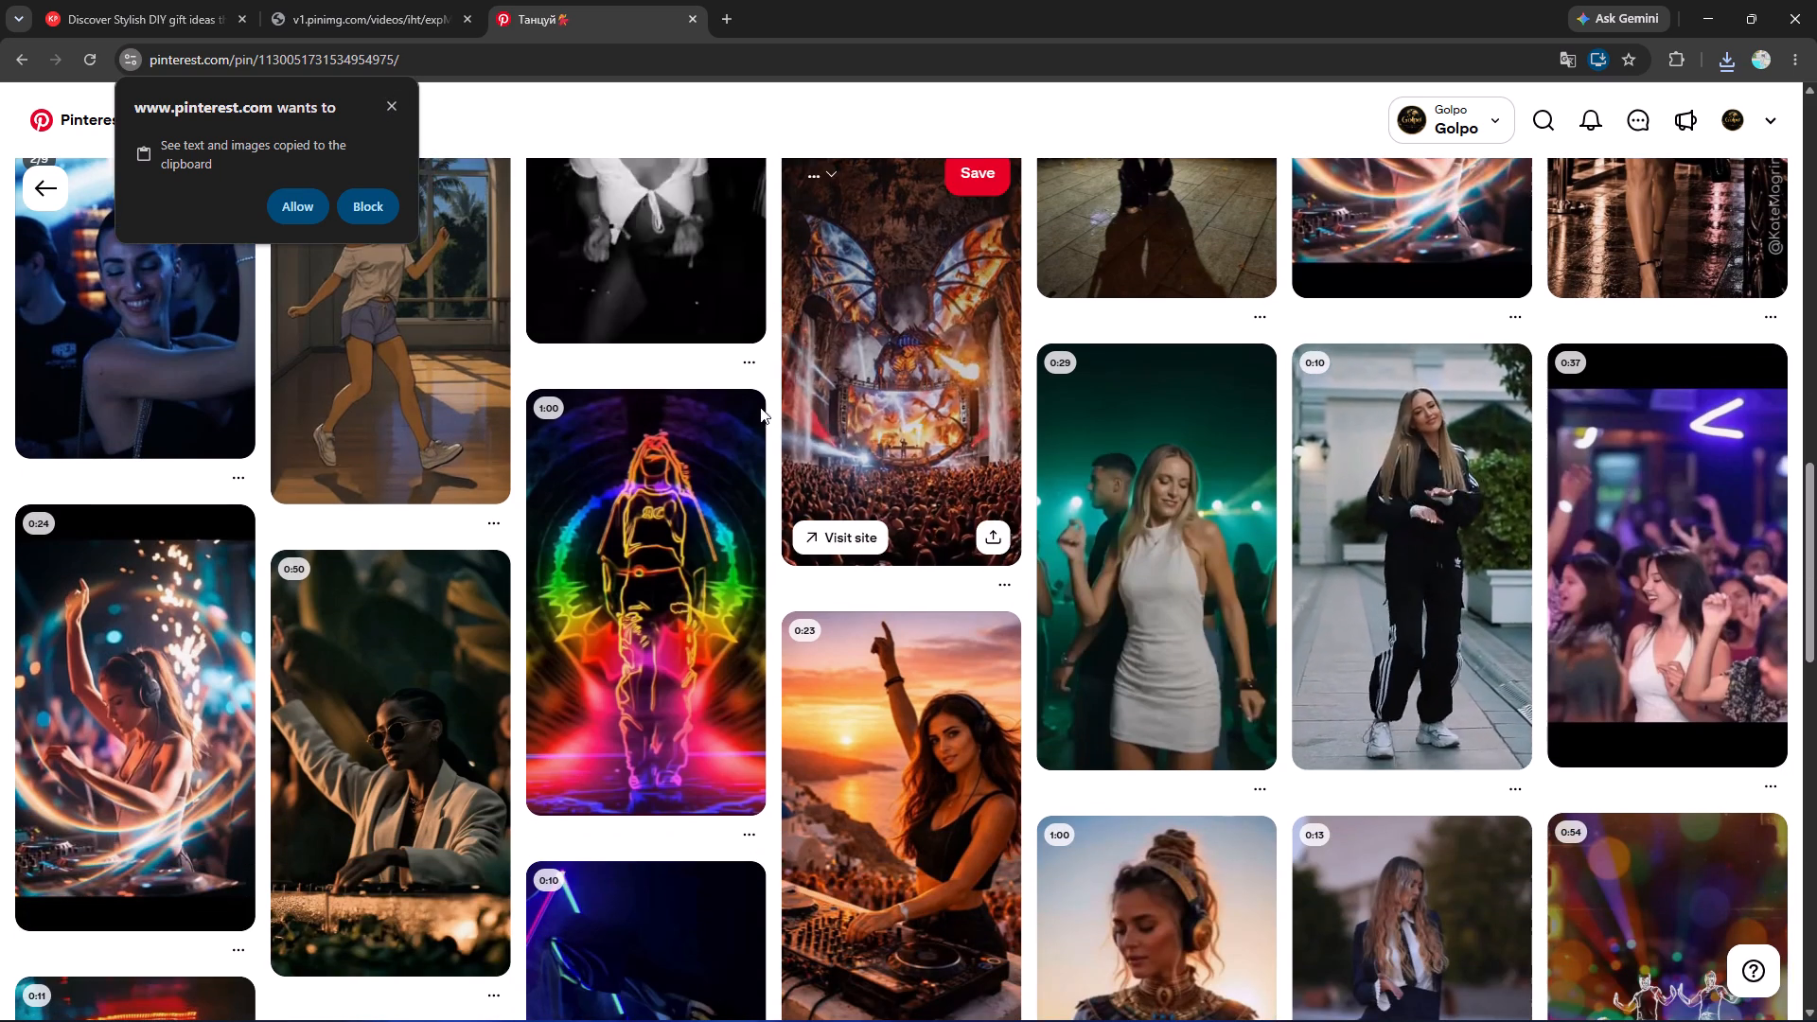
click(396, 98)
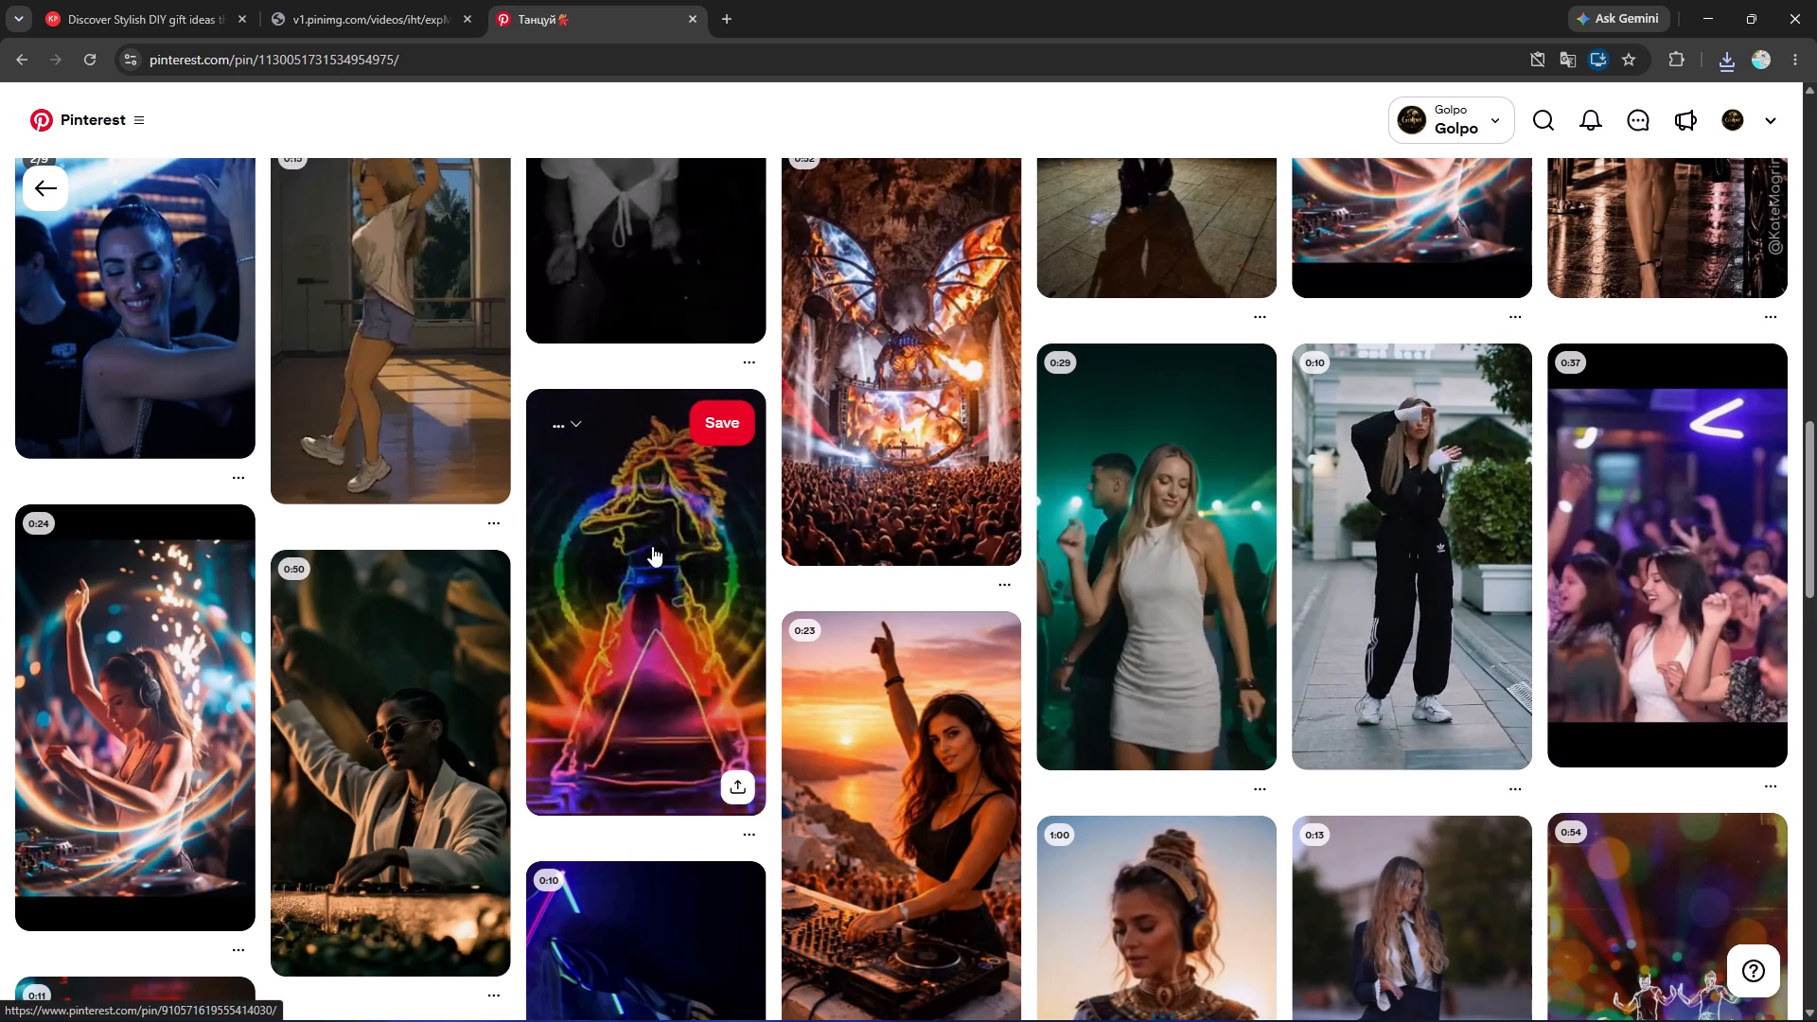
Open the neon-outline Hip-hop dance pin and copy its link from the share options.
click(652, 546)
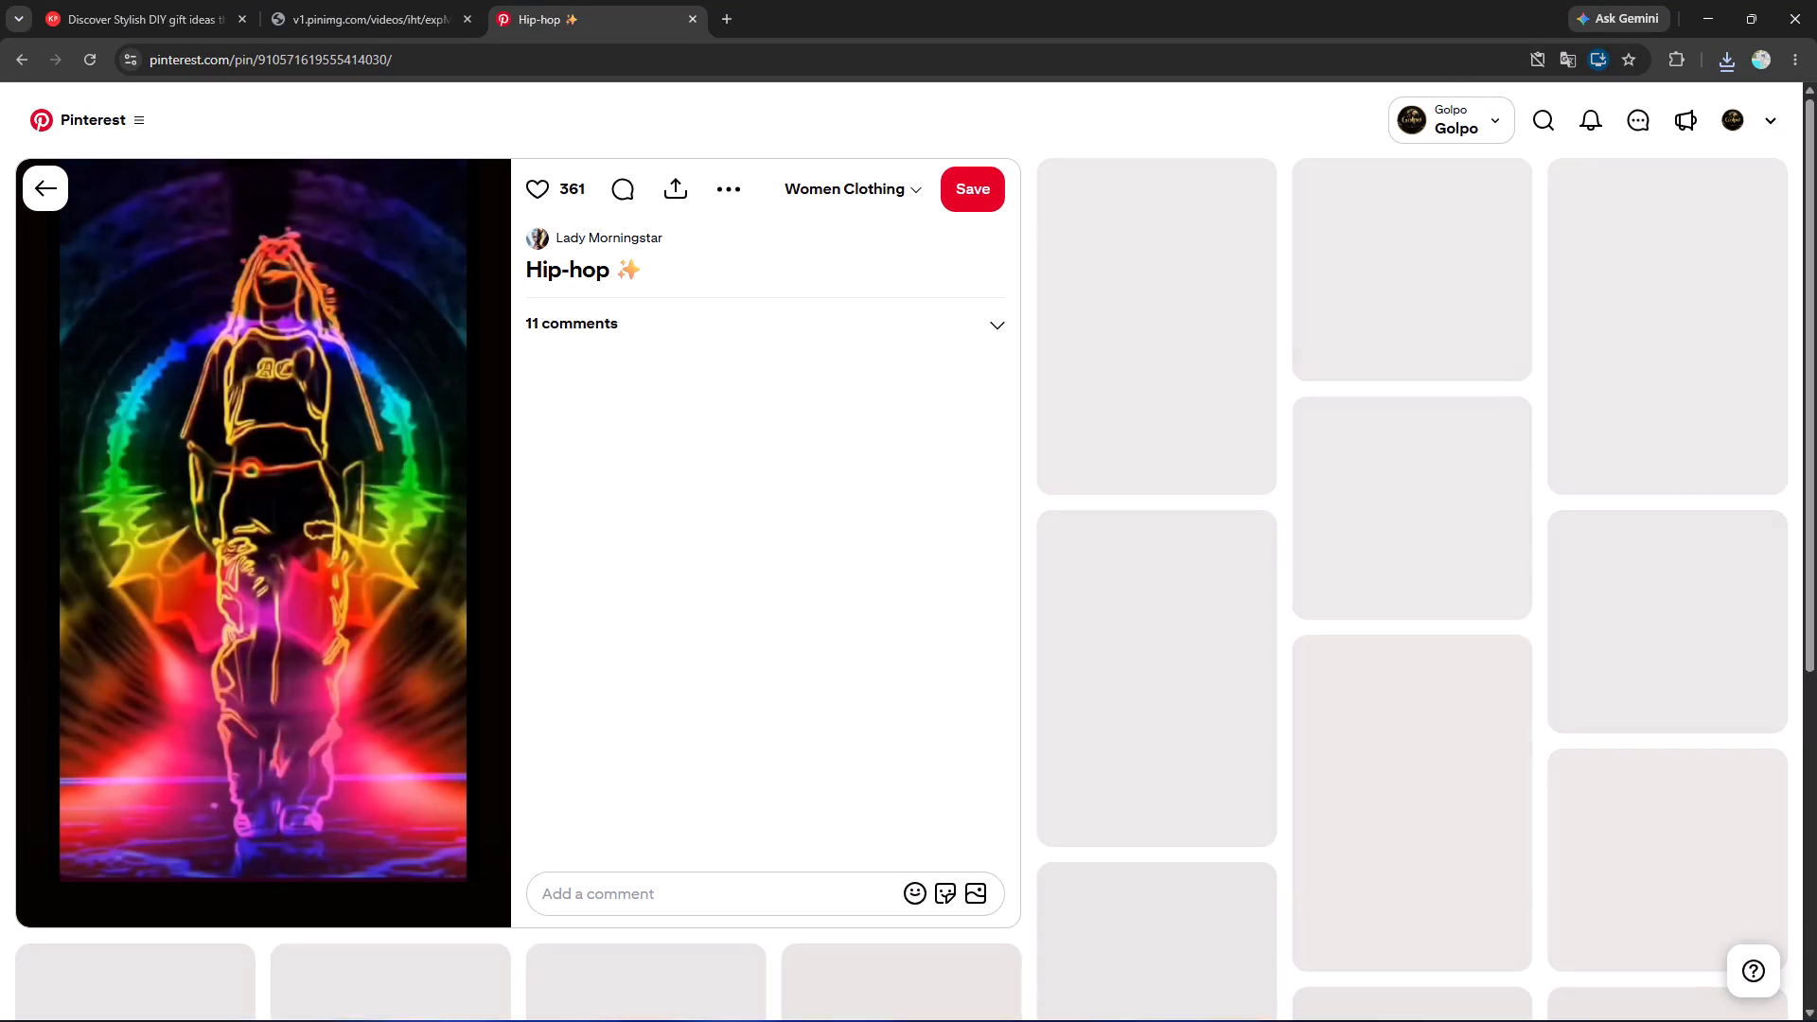
click(674, 198)
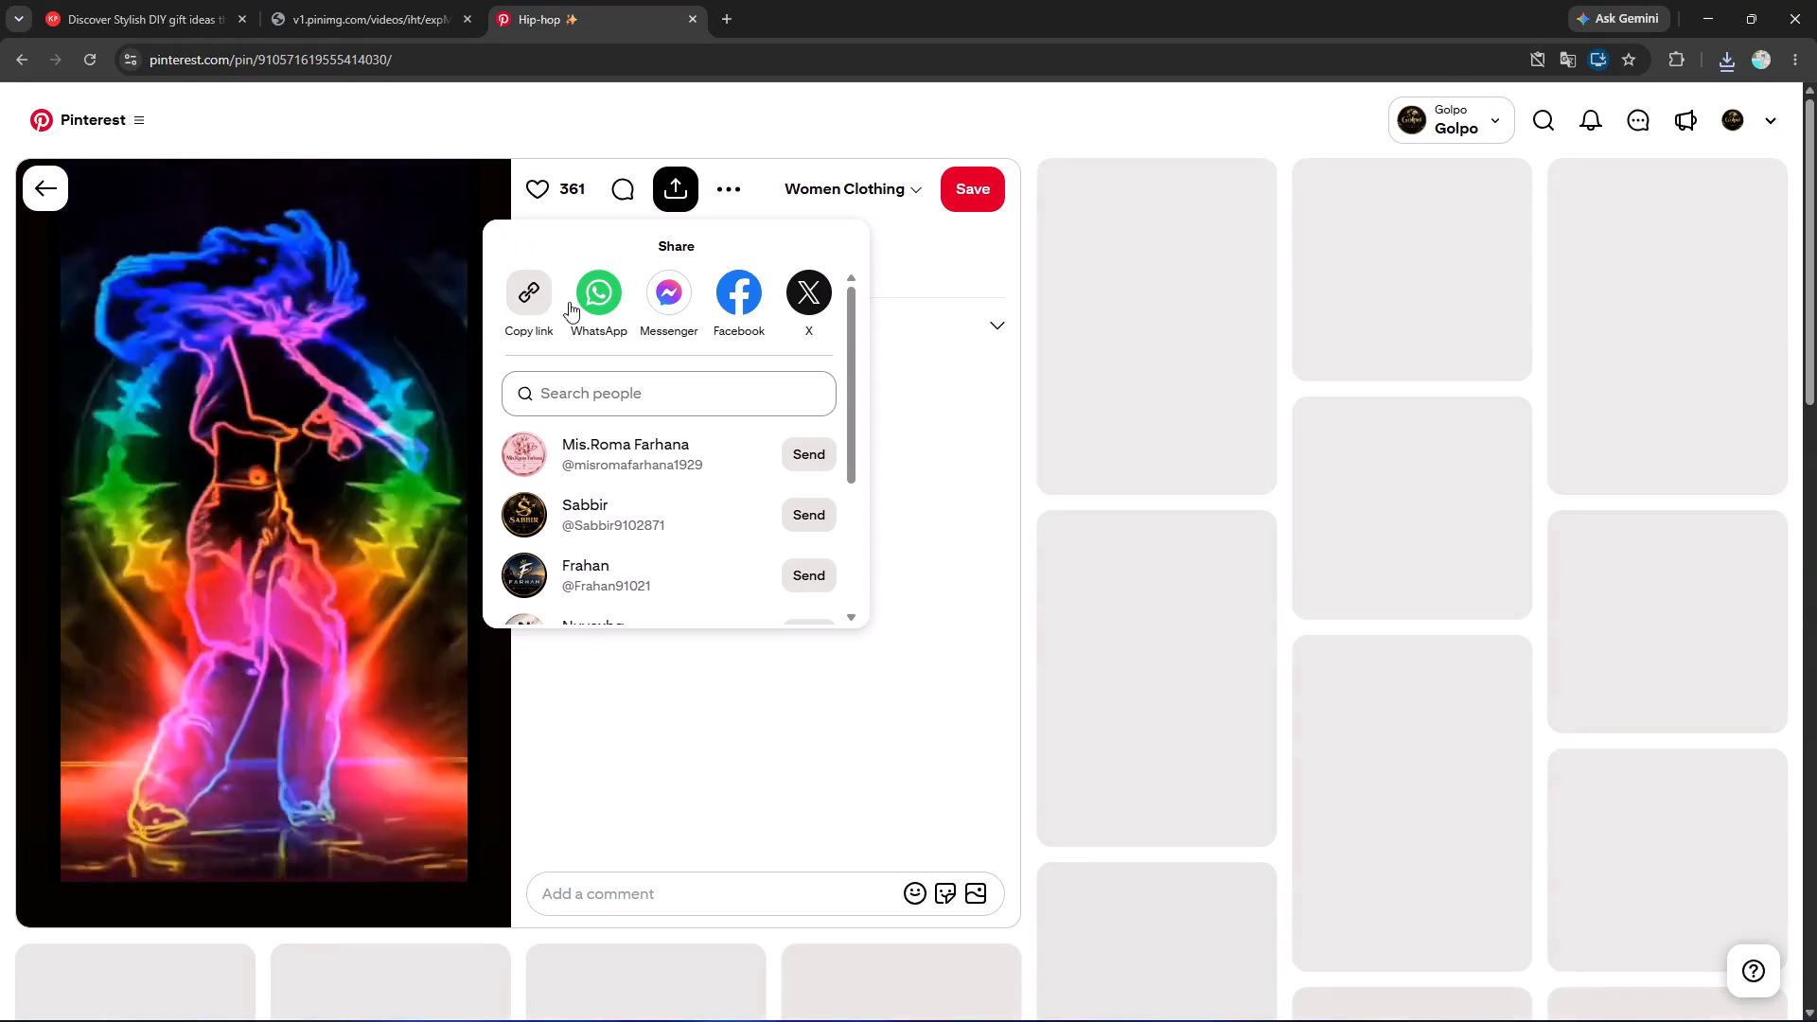
click(539, 302)
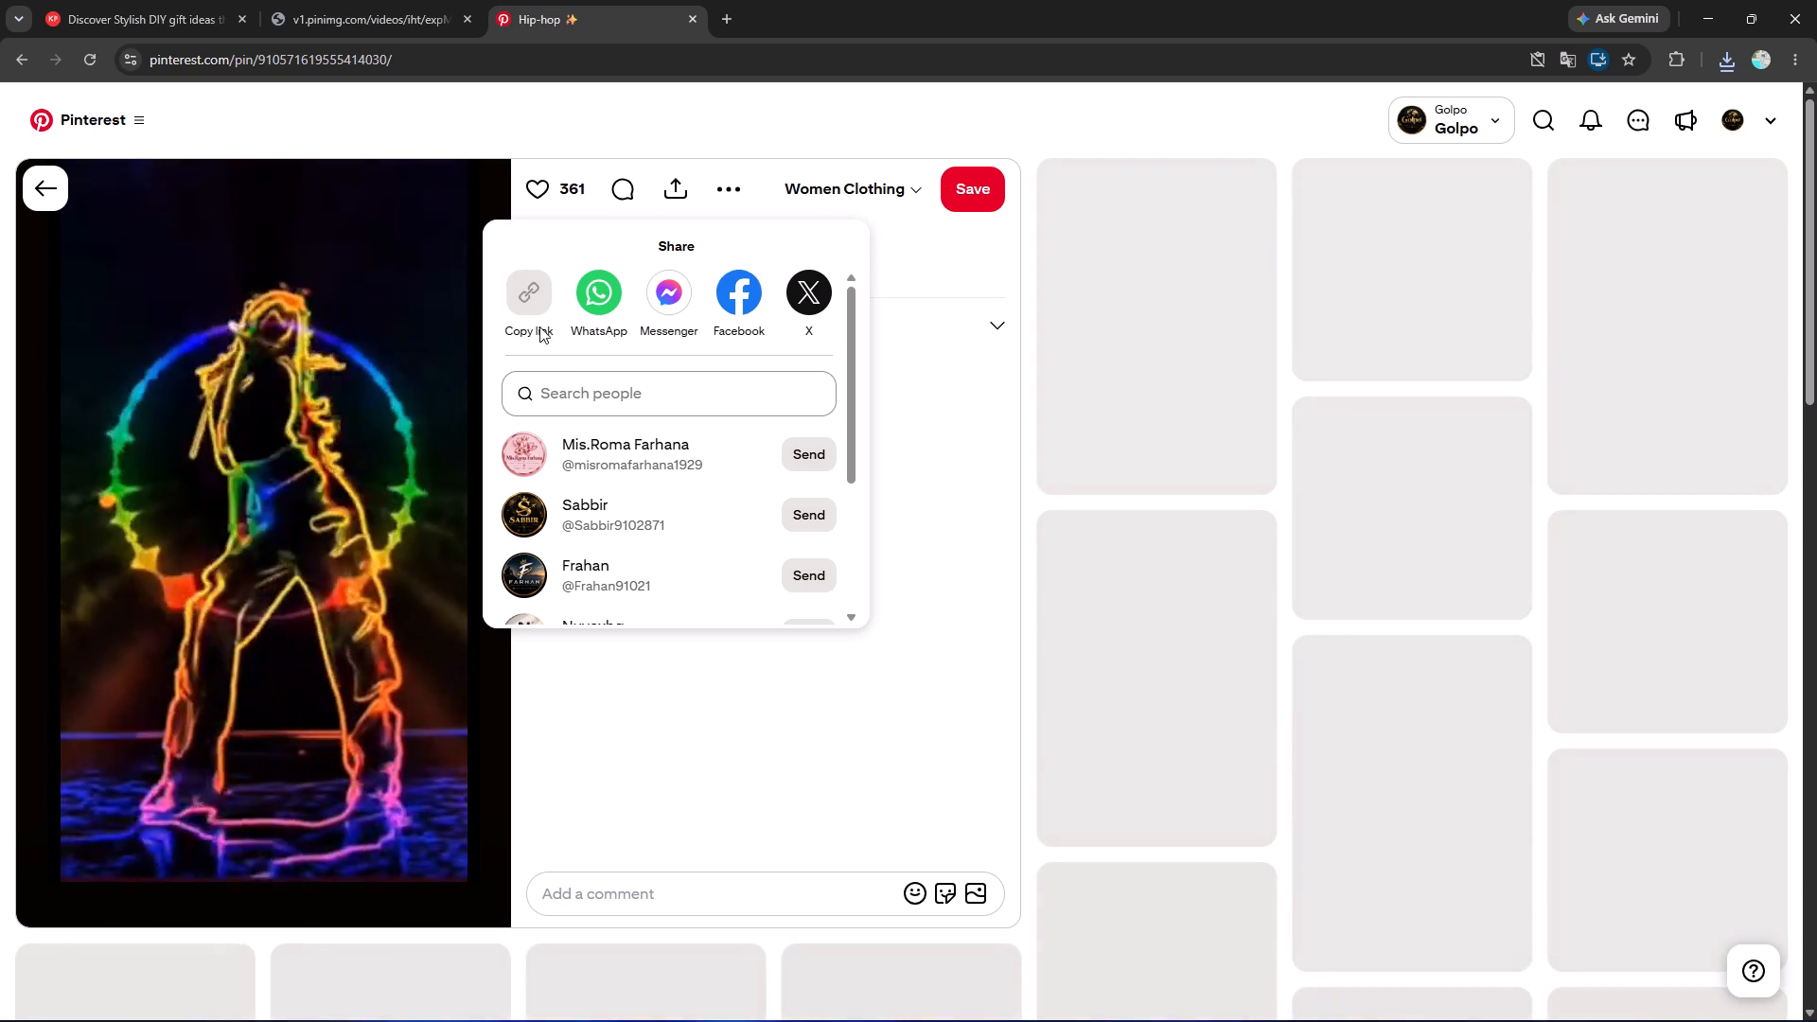
click(528, 291)
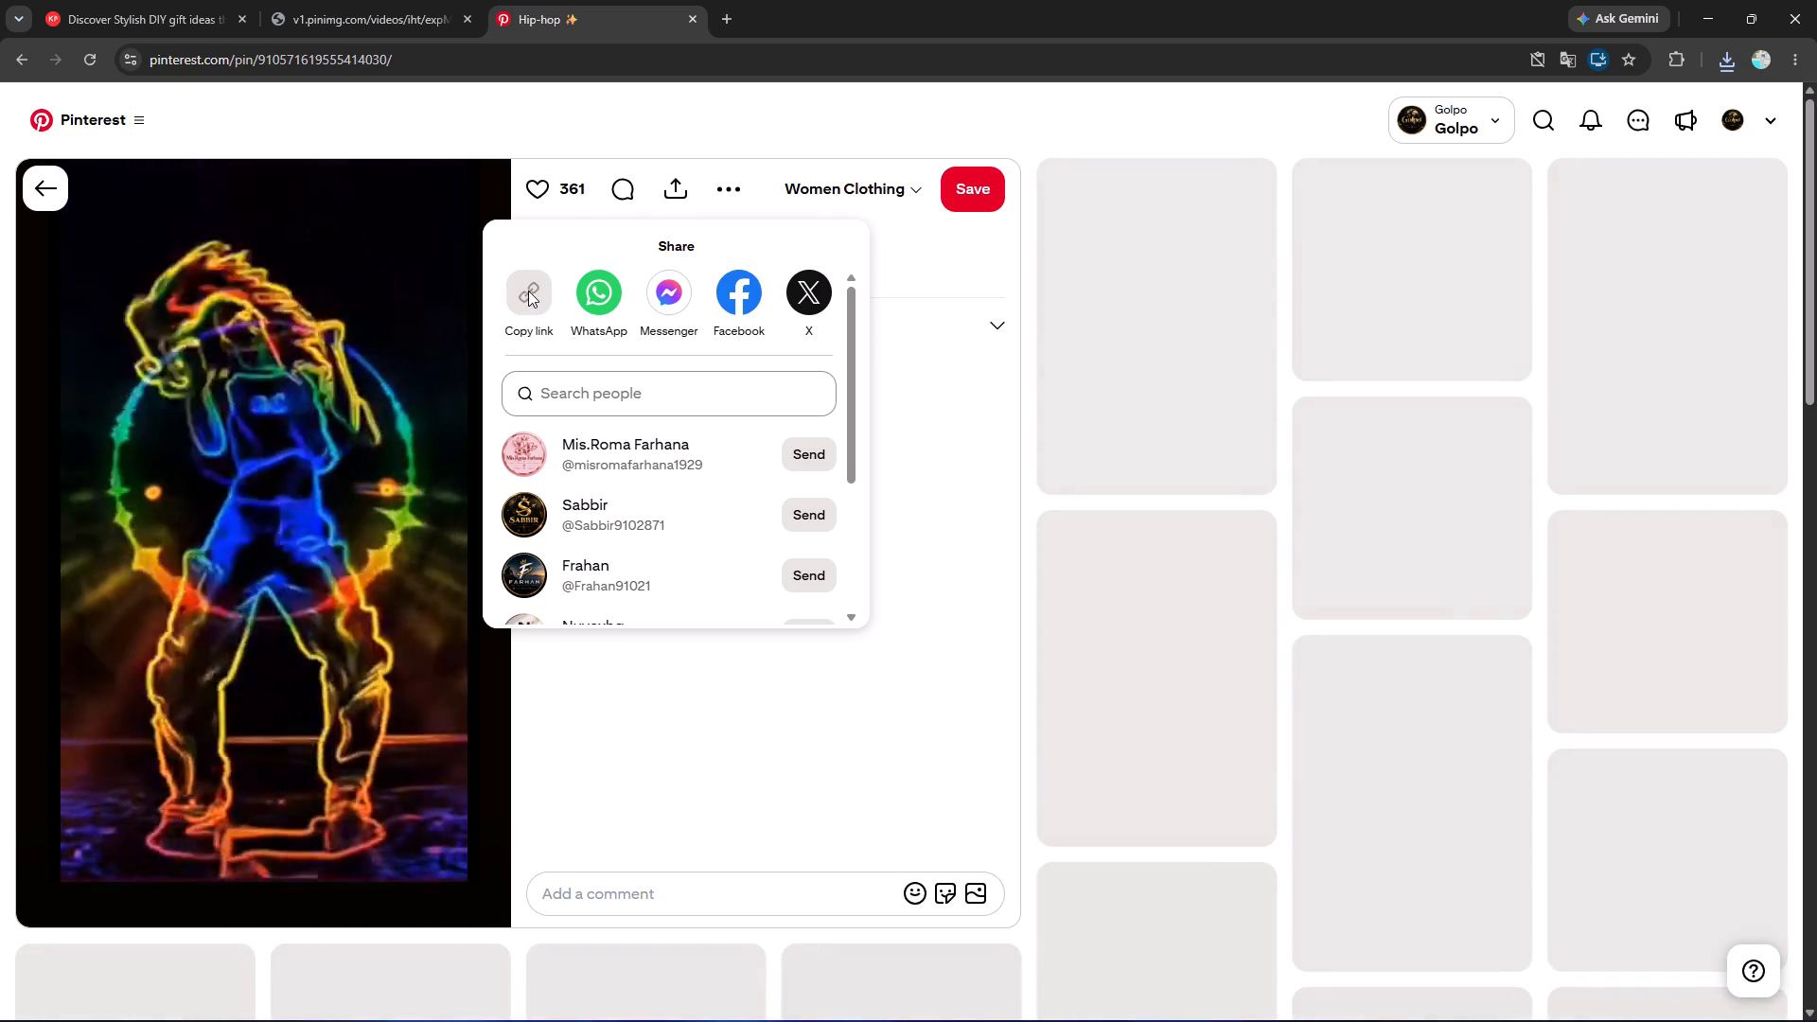
double_click(535, 308)
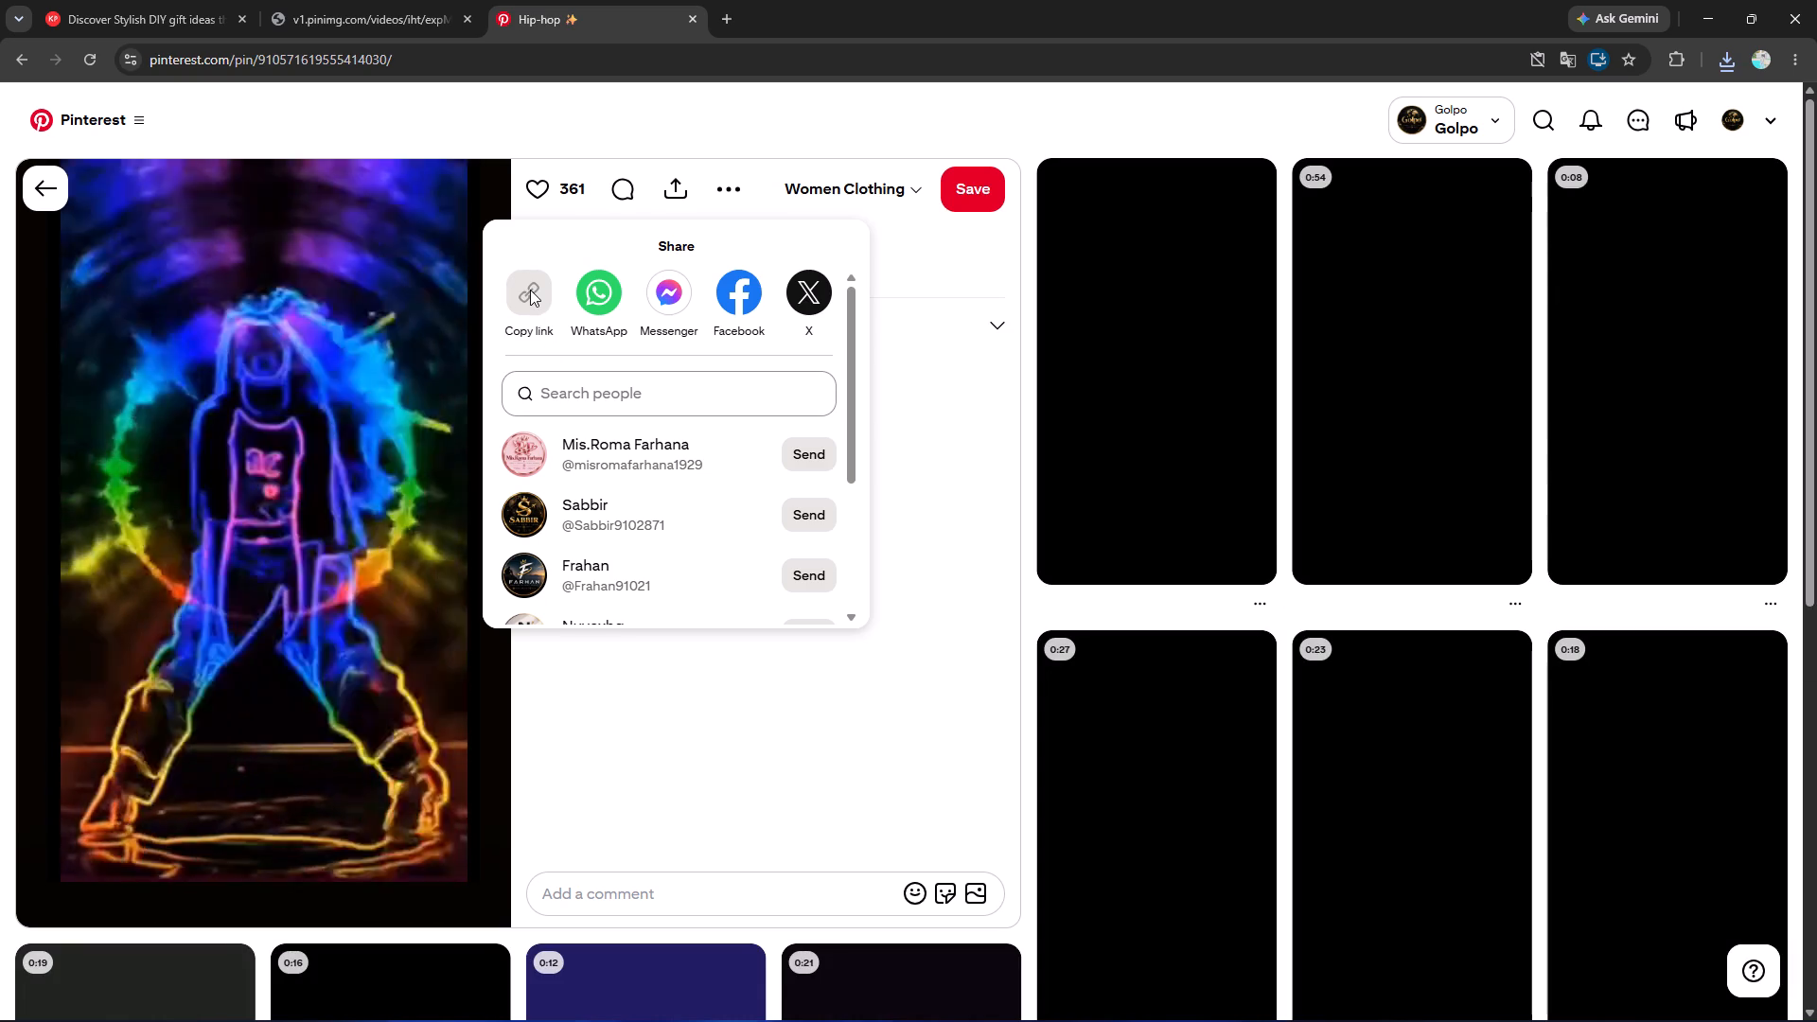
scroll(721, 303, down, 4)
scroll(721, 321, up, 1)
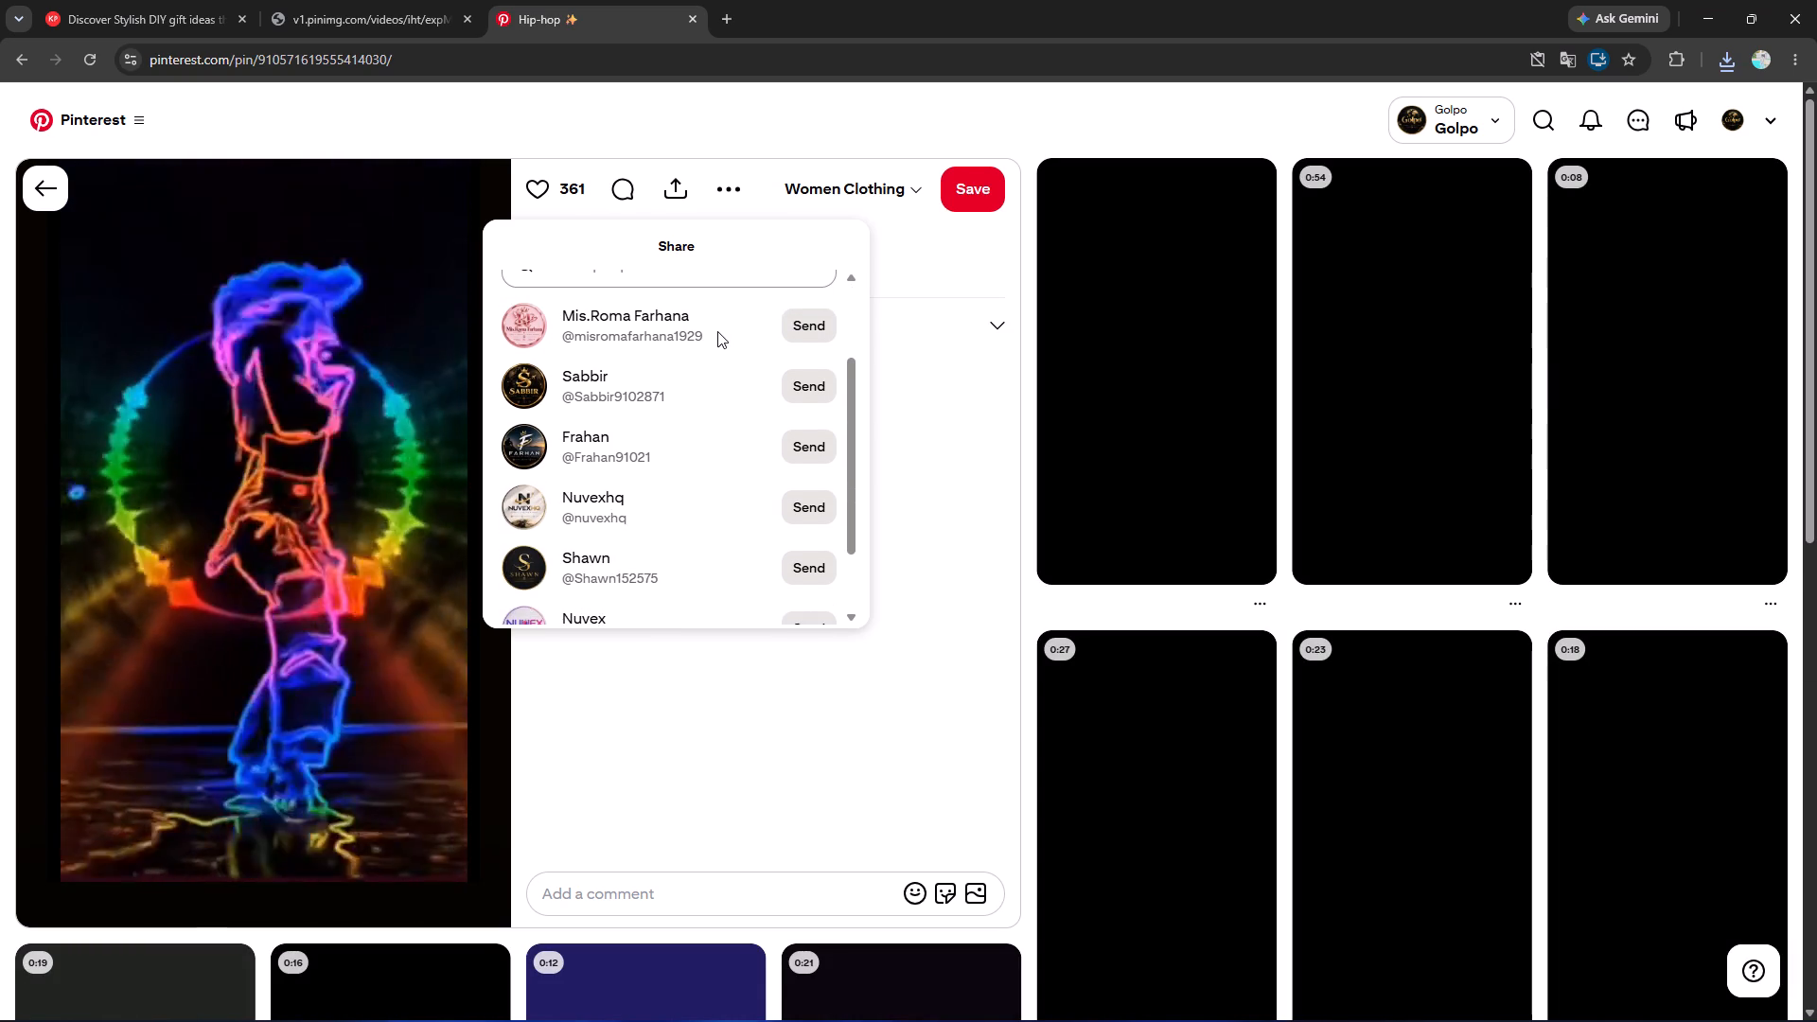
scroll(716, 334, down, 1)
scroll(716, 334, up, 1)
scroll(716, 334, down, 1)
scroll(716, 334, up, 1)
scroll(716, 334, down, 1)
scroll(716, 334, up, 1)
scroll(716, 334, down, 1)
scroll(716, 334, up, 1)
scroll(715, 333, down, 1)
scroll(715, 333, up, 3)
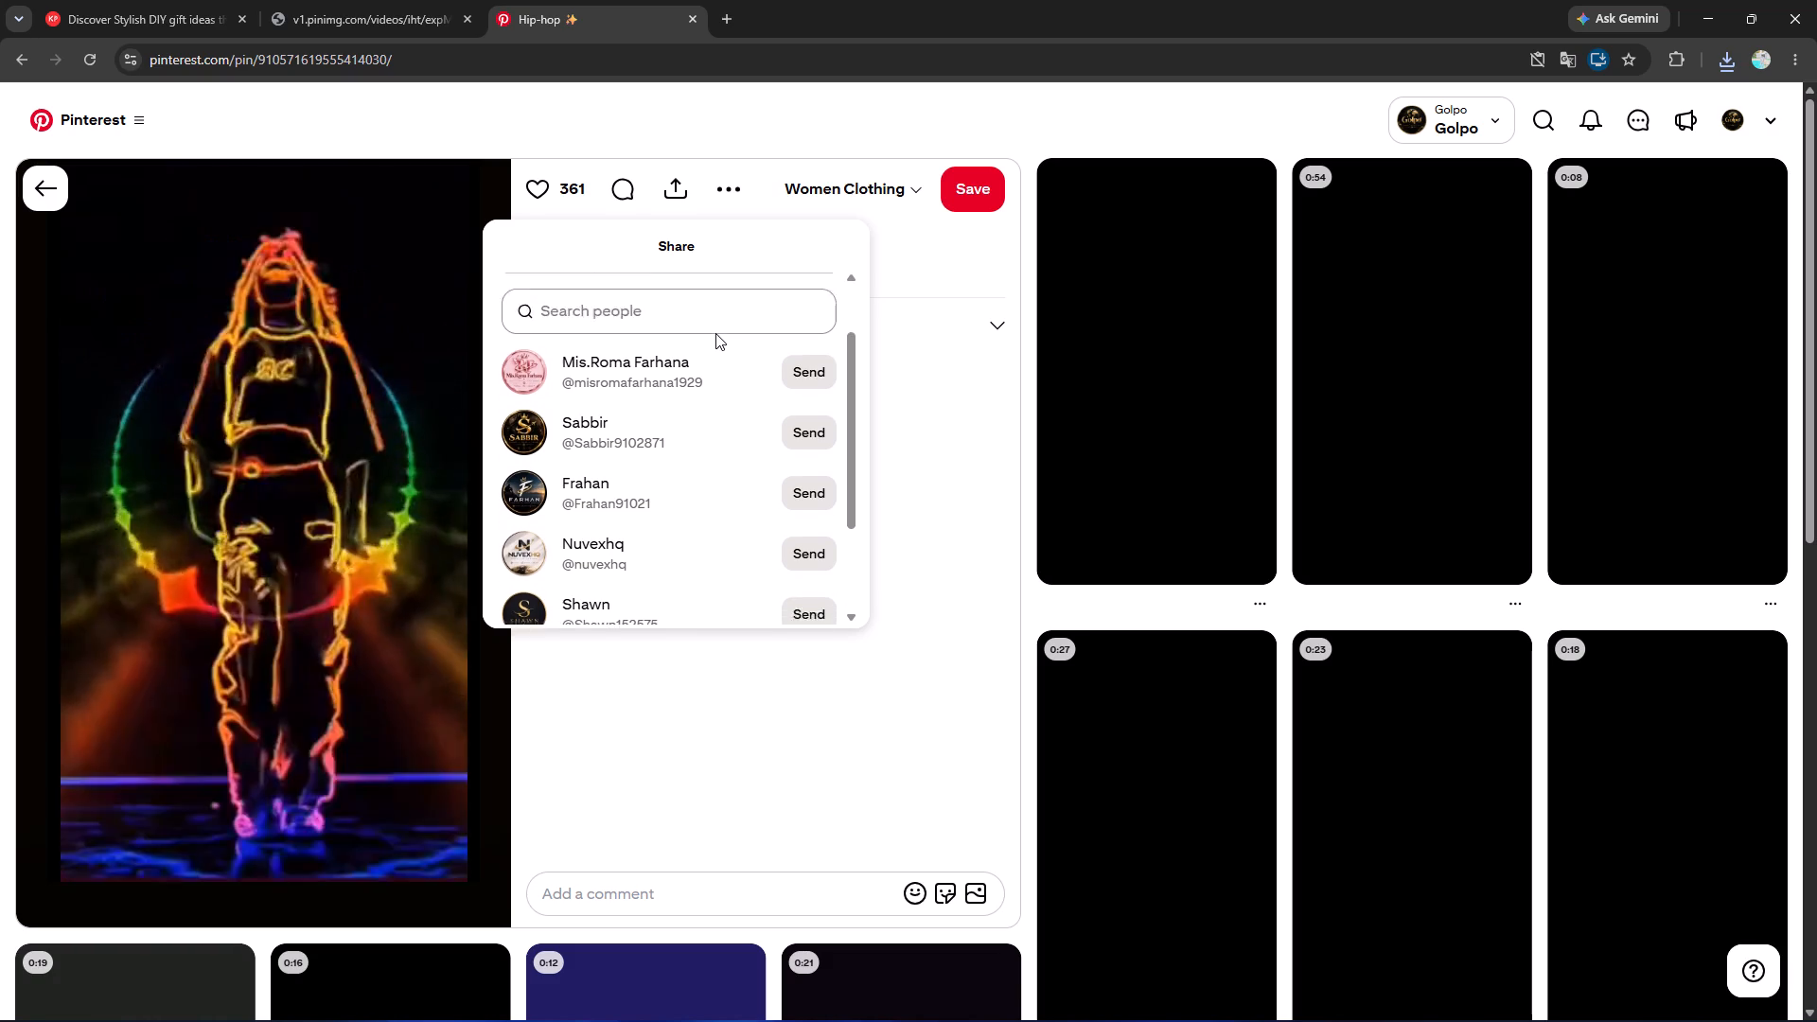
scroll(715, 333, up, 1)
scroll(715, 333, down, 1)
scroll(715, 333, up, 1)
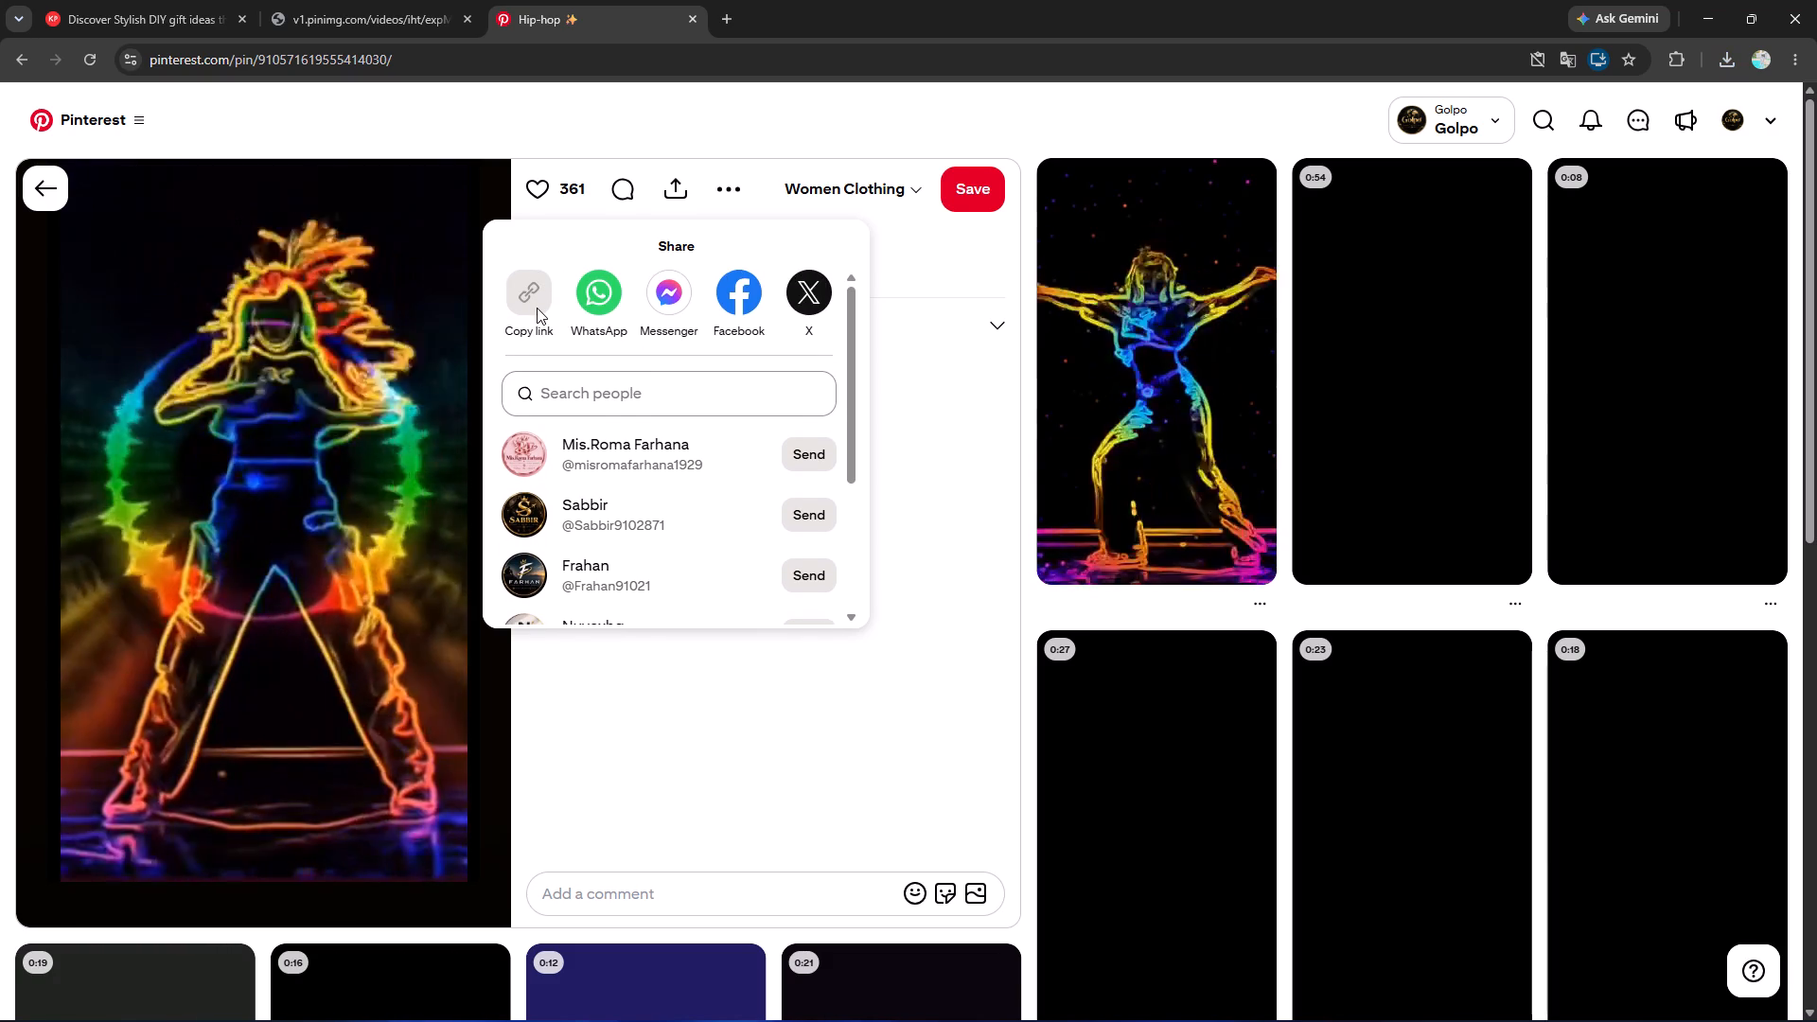
Copy the link of the Hip-hop dance pin again from the share options.
triple_click(537, 308)
triple_click(537, 308)
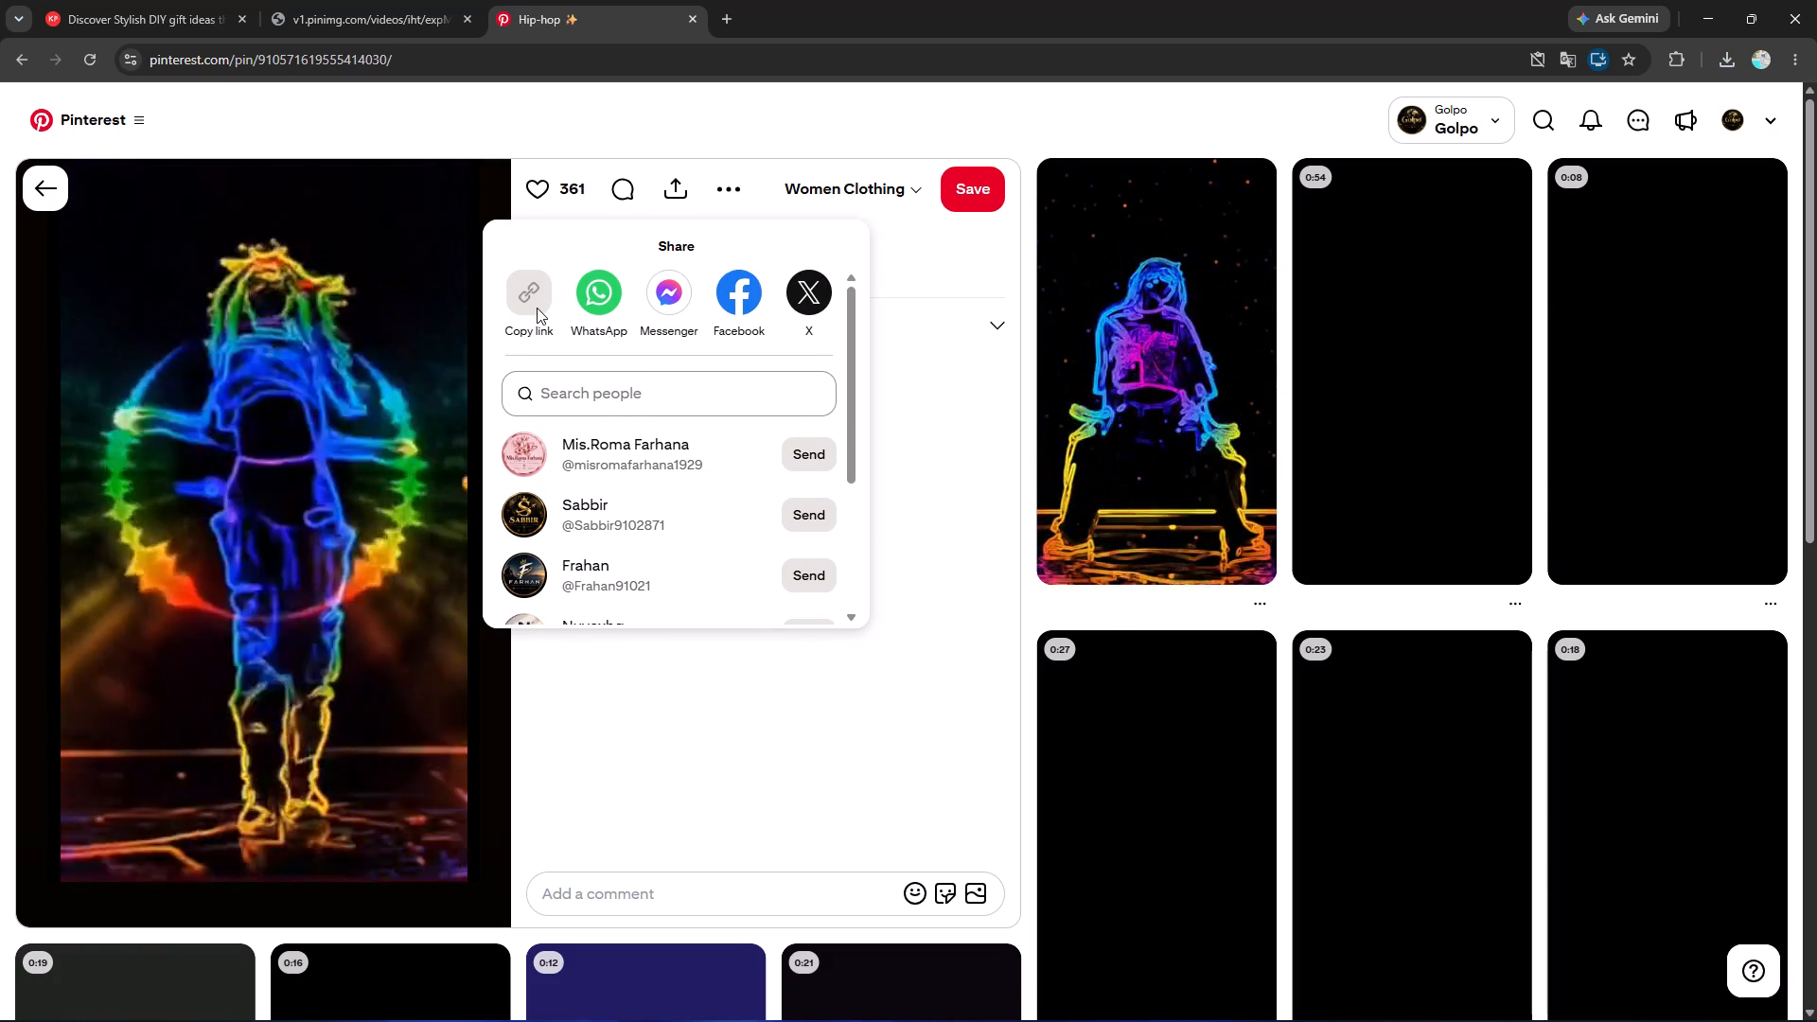
double_click(537, 308)
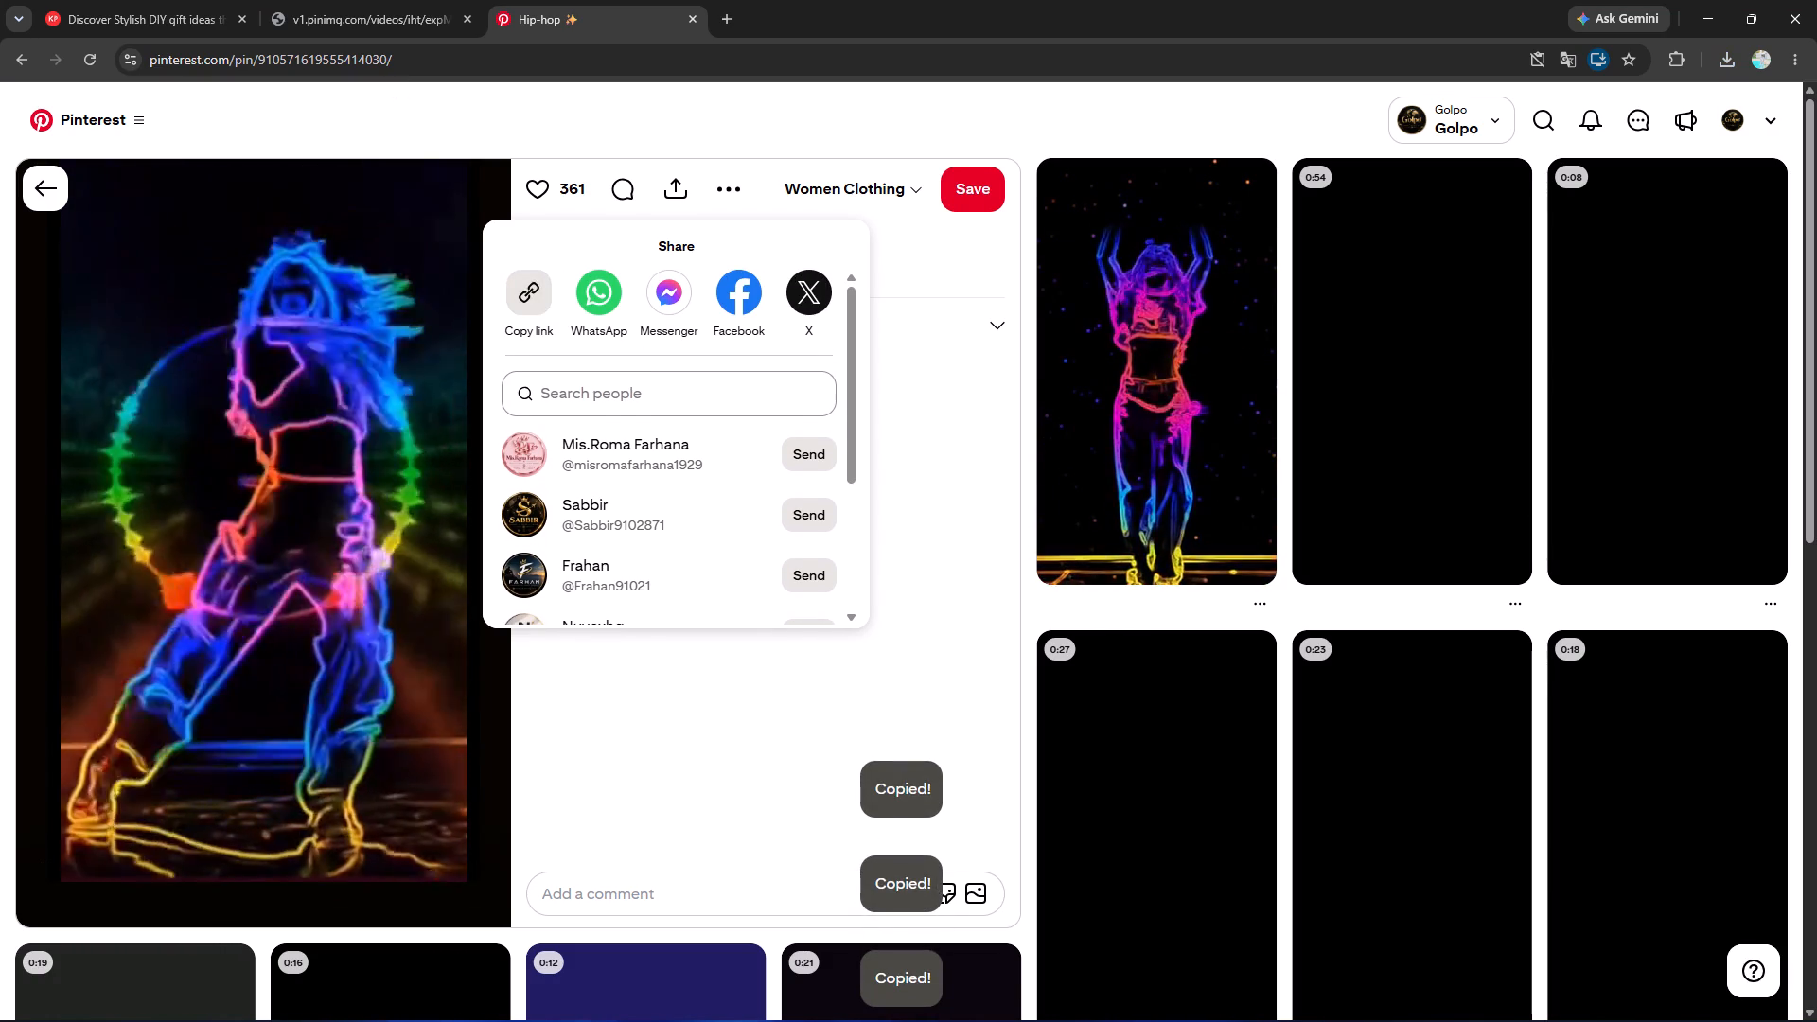
Switch to the KlickPin page, close the full-page advert and go back to the downloader's start page.
click(144, 10)
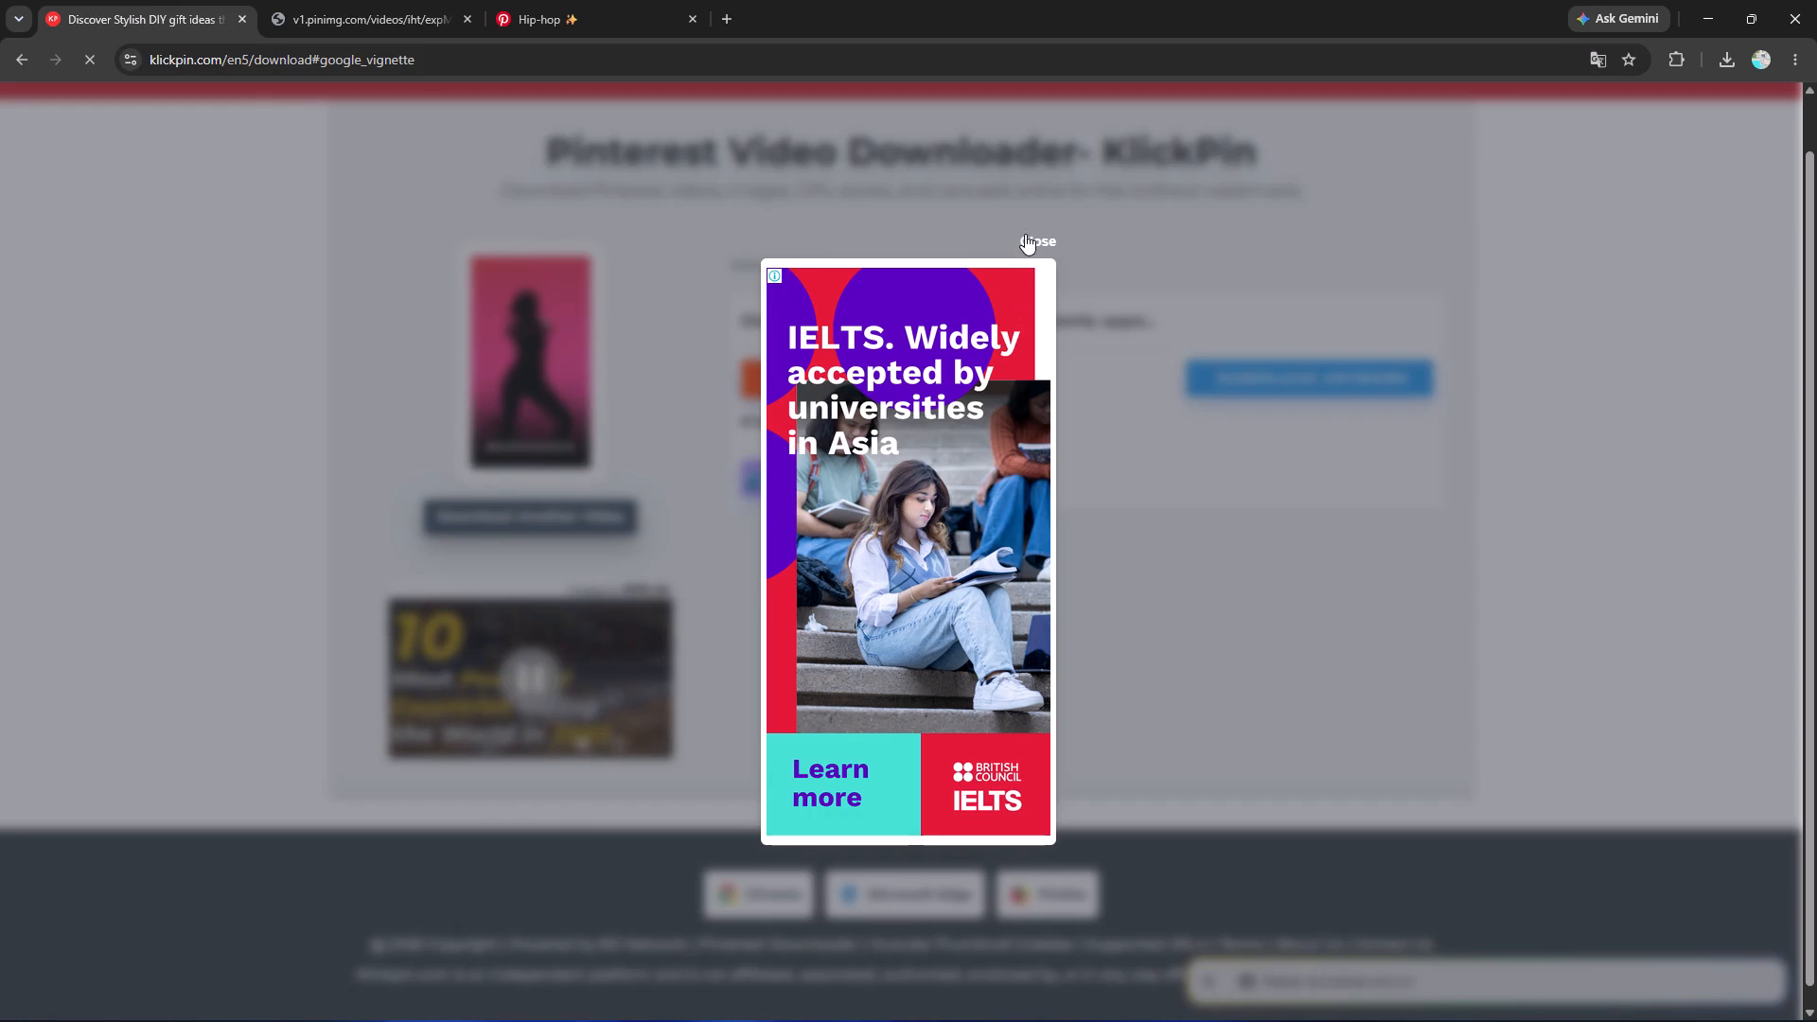
click(1025, 234)
scroll(249, 87, up, 1)
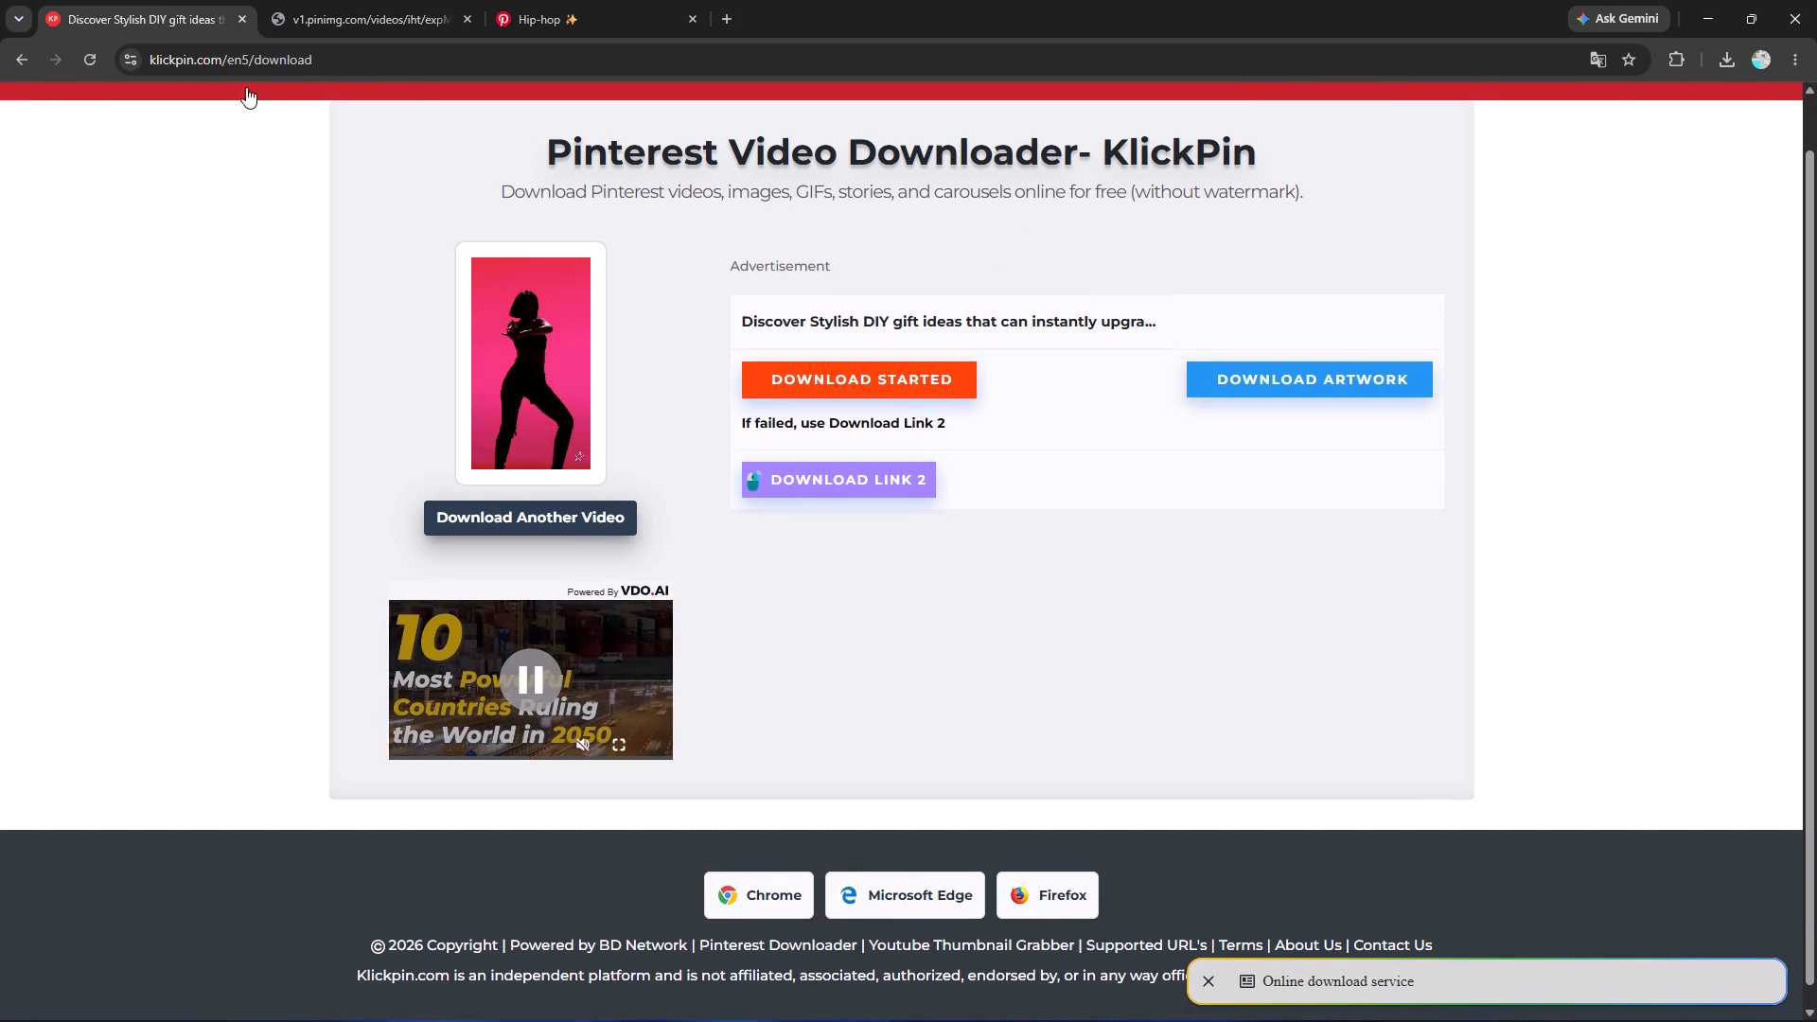
click(15, 54)
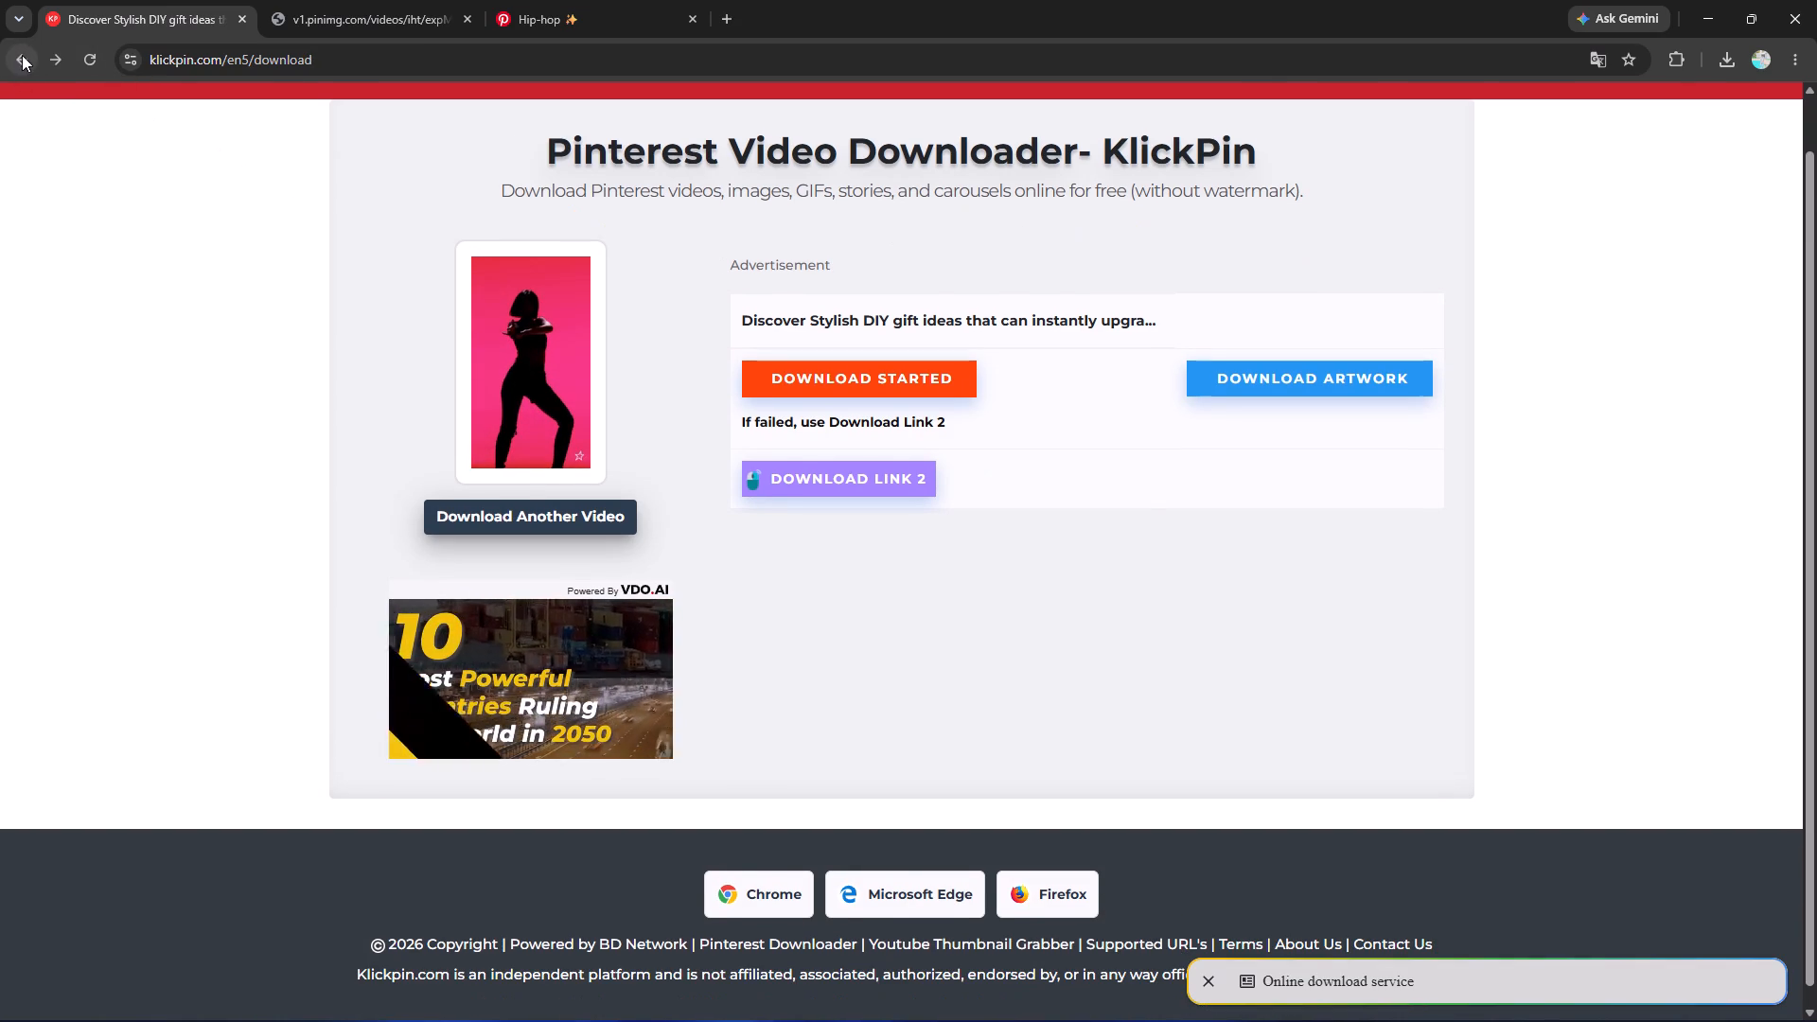
click(22, 55)
scroll(872, 239, up, 4)
scroll(872, 239, down, 1)
scroll(872, 239, up, 2)
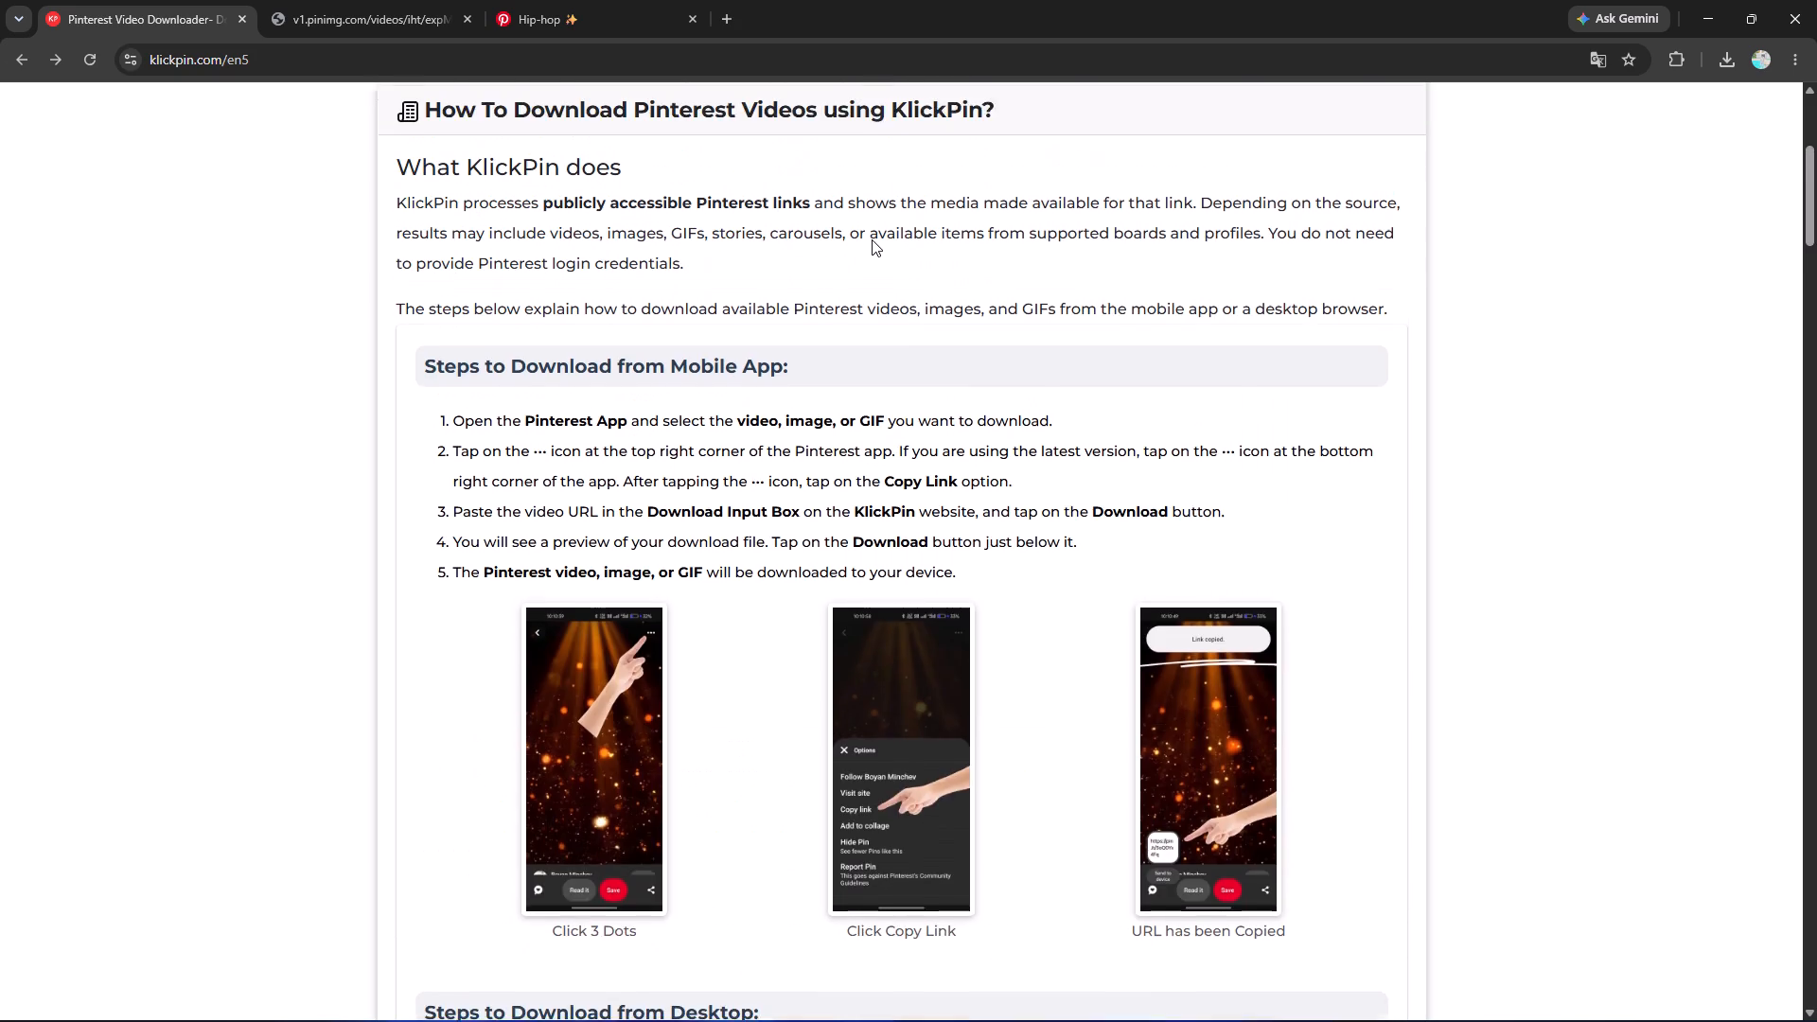
scroll(872, 239, down, 1)
scroll(872, 239, up, 6)
click(1085, 351)
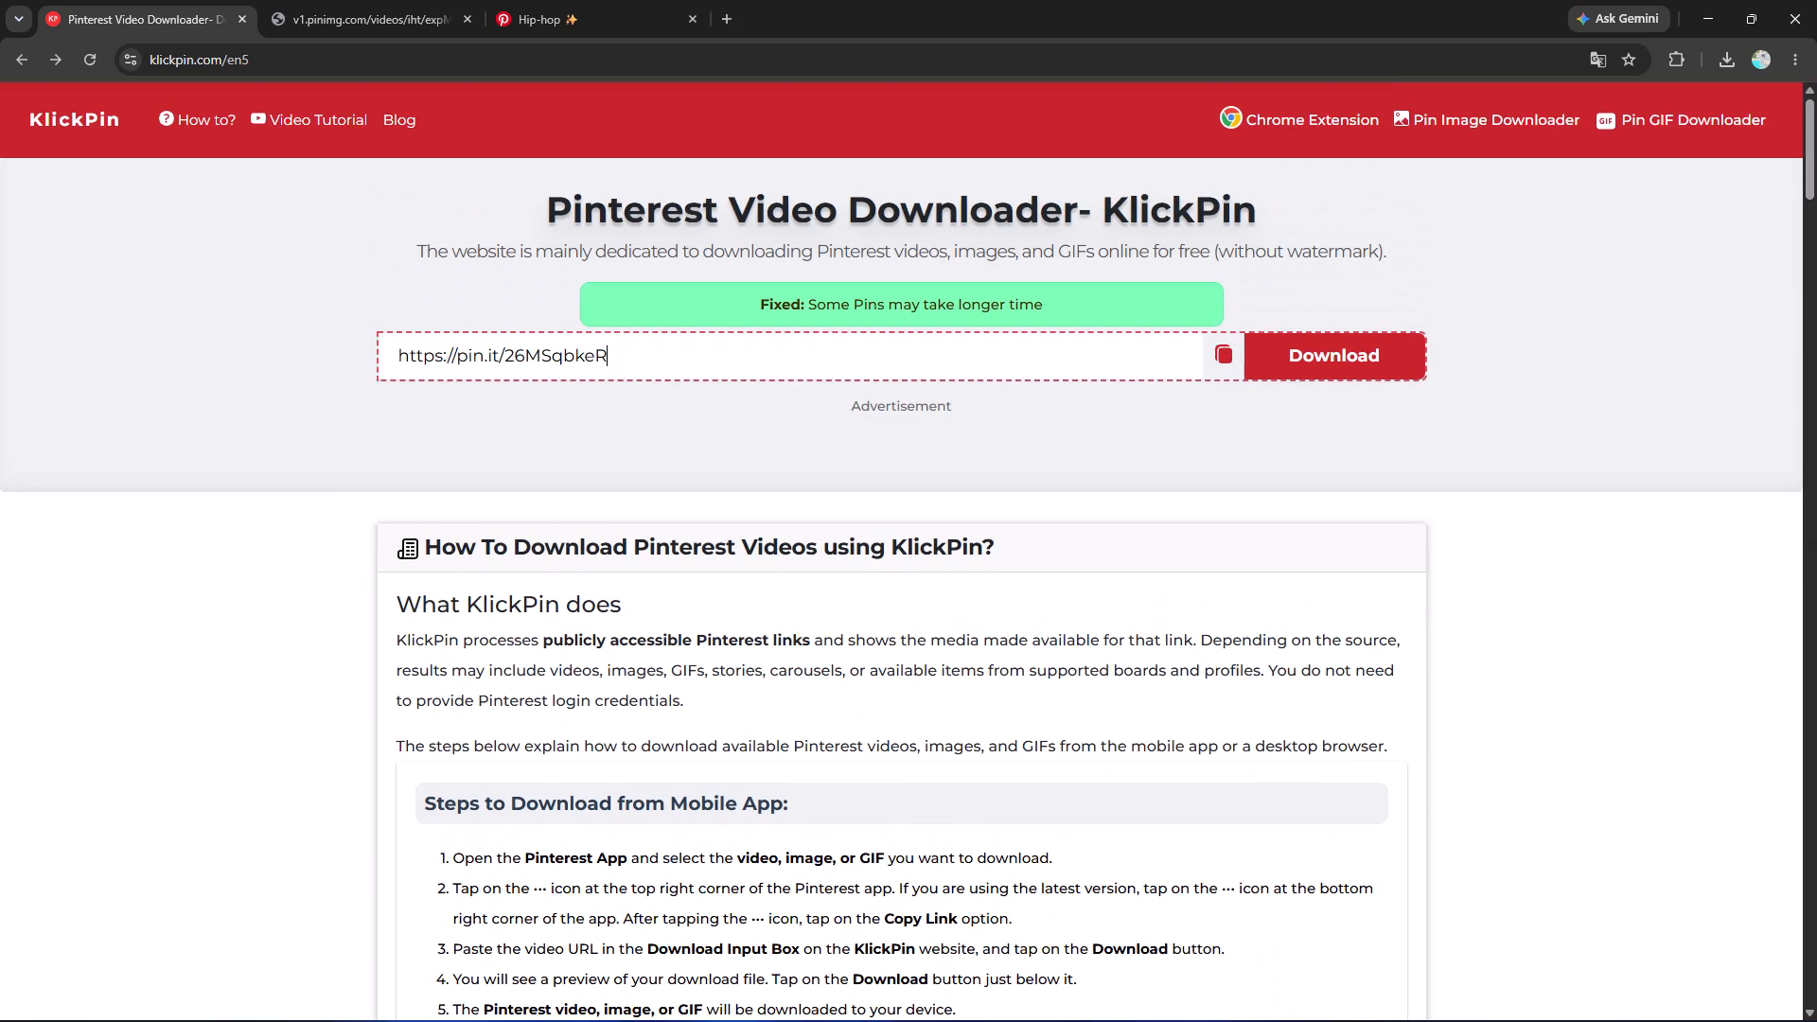
key(ctrl+a)
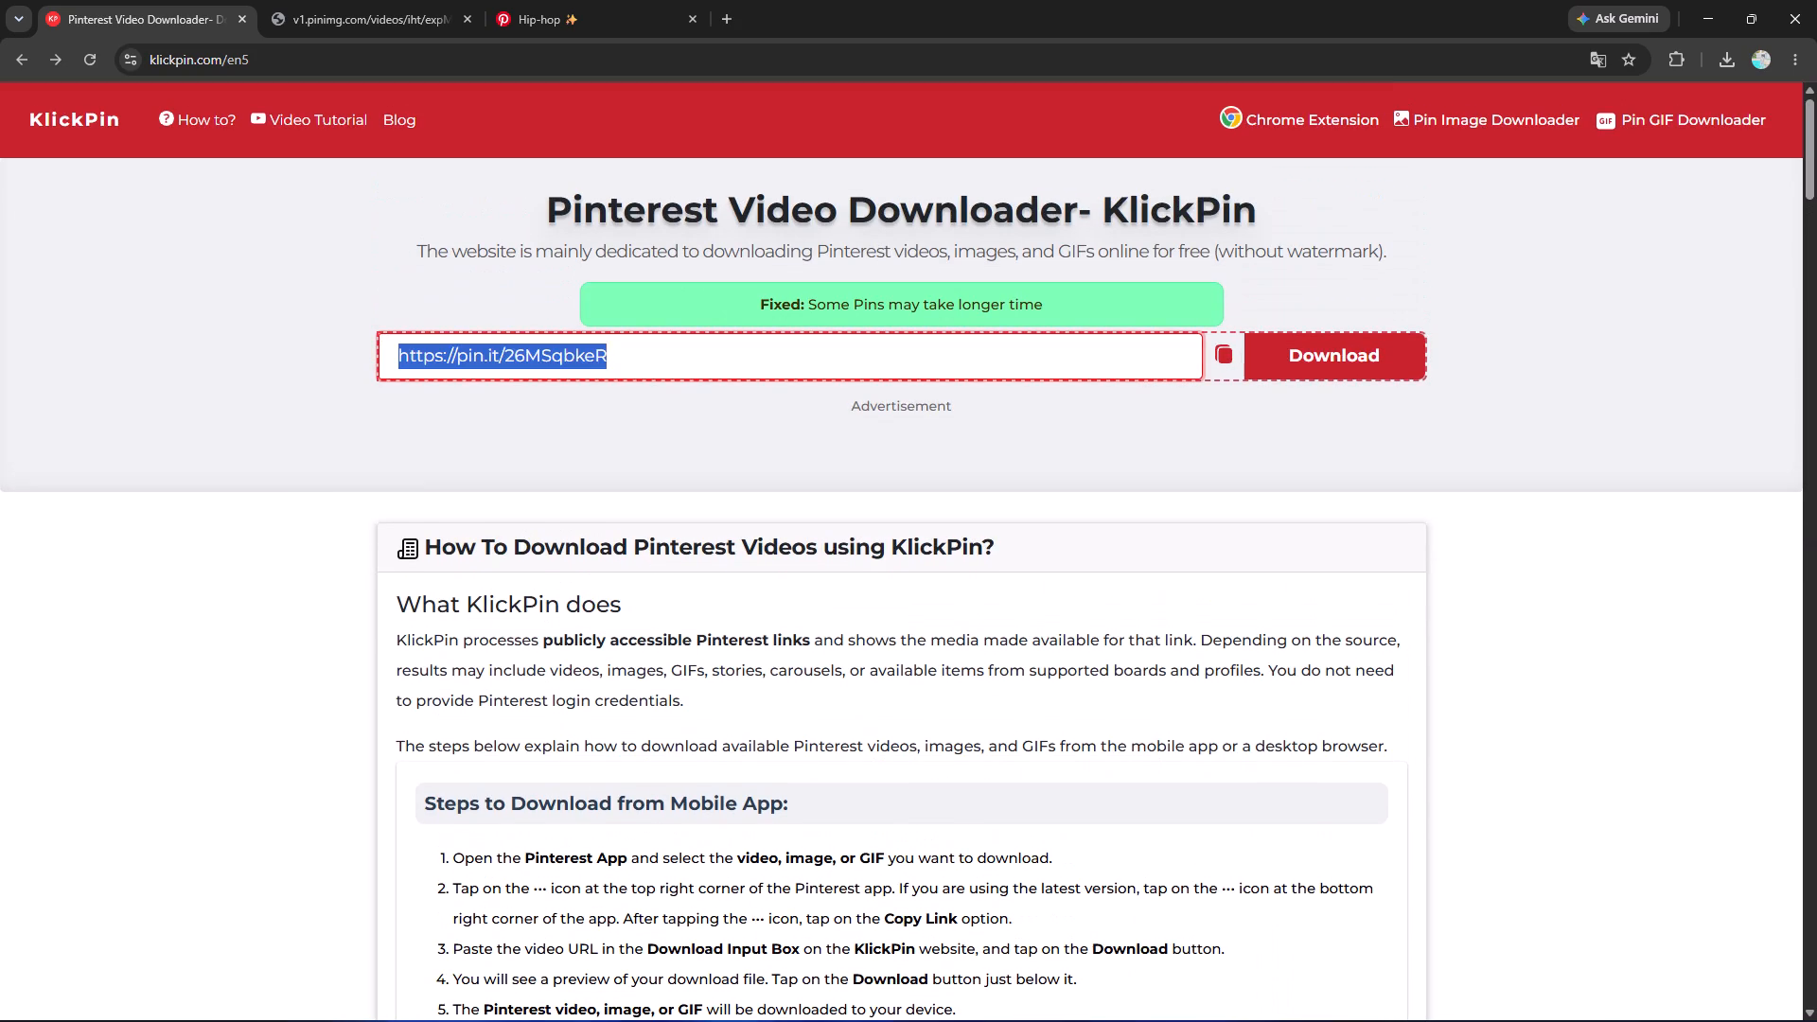
key(BackSpace)
key(ctrl+v)
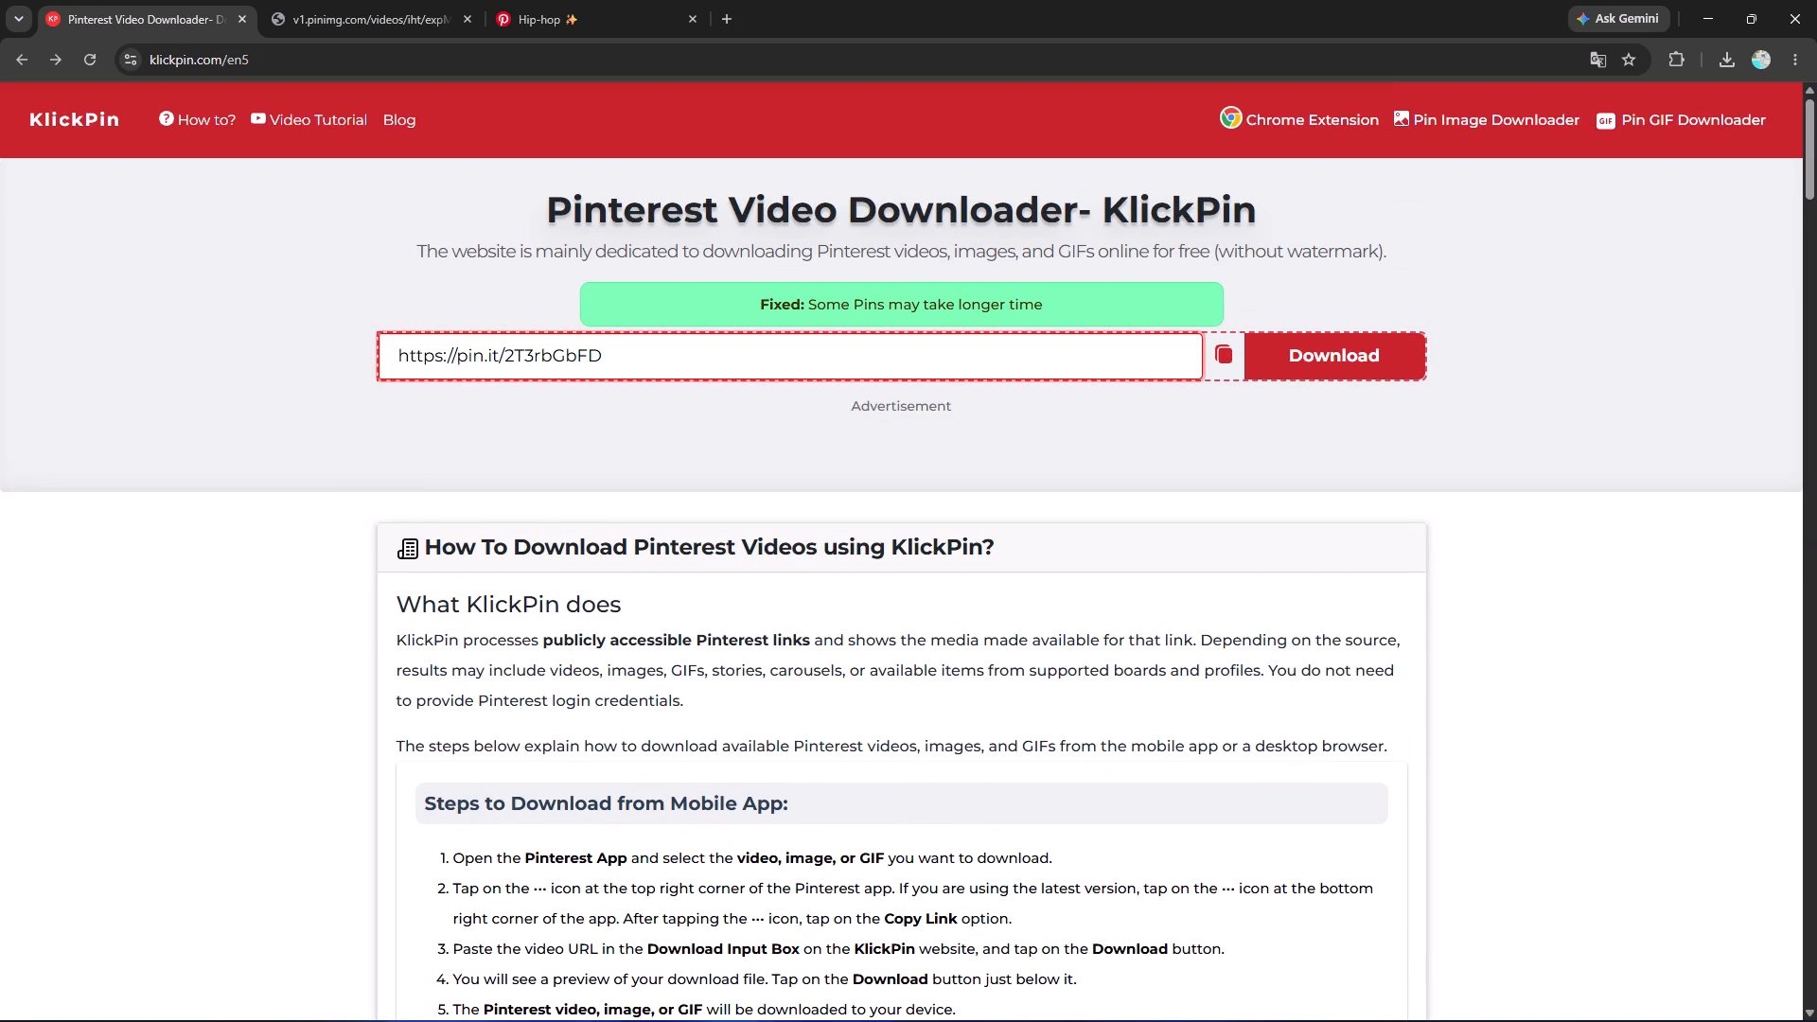
Fetch the neon Hip-hop pin's video with KlickPin and save it as an MP4 video in New folder (3) on drive E.
click(1300, 363)
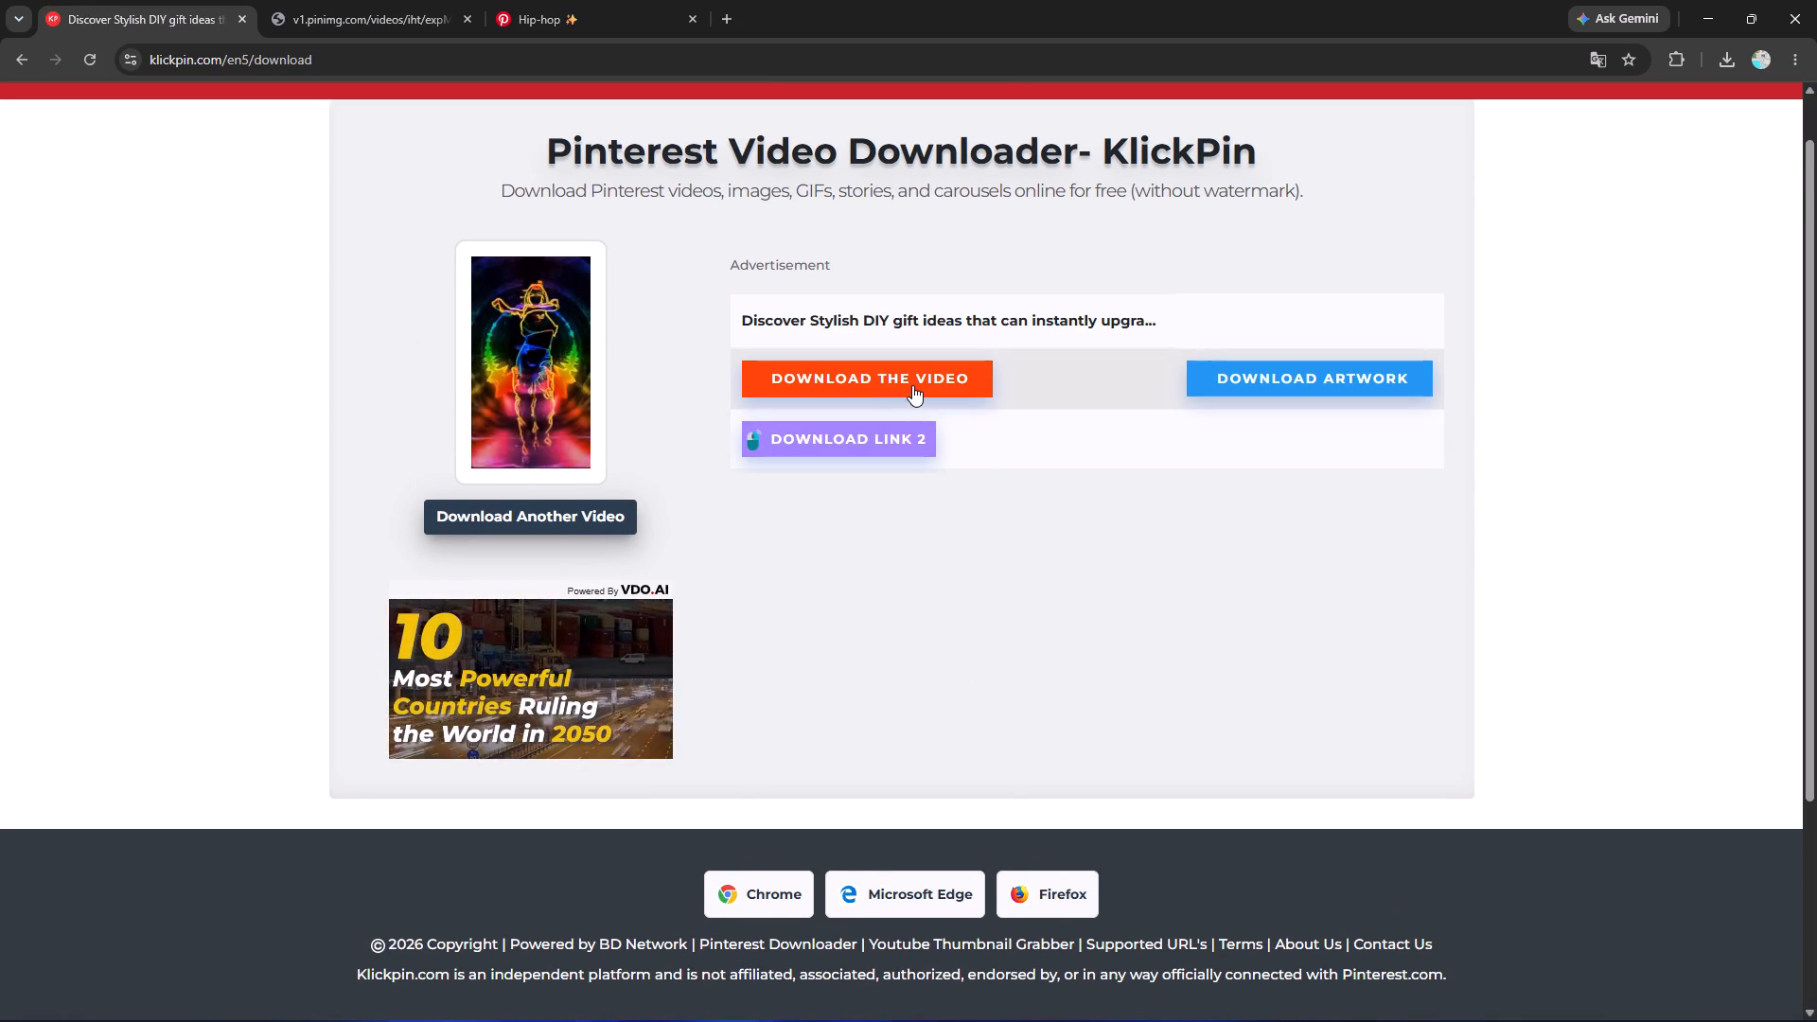
click(913, 376)
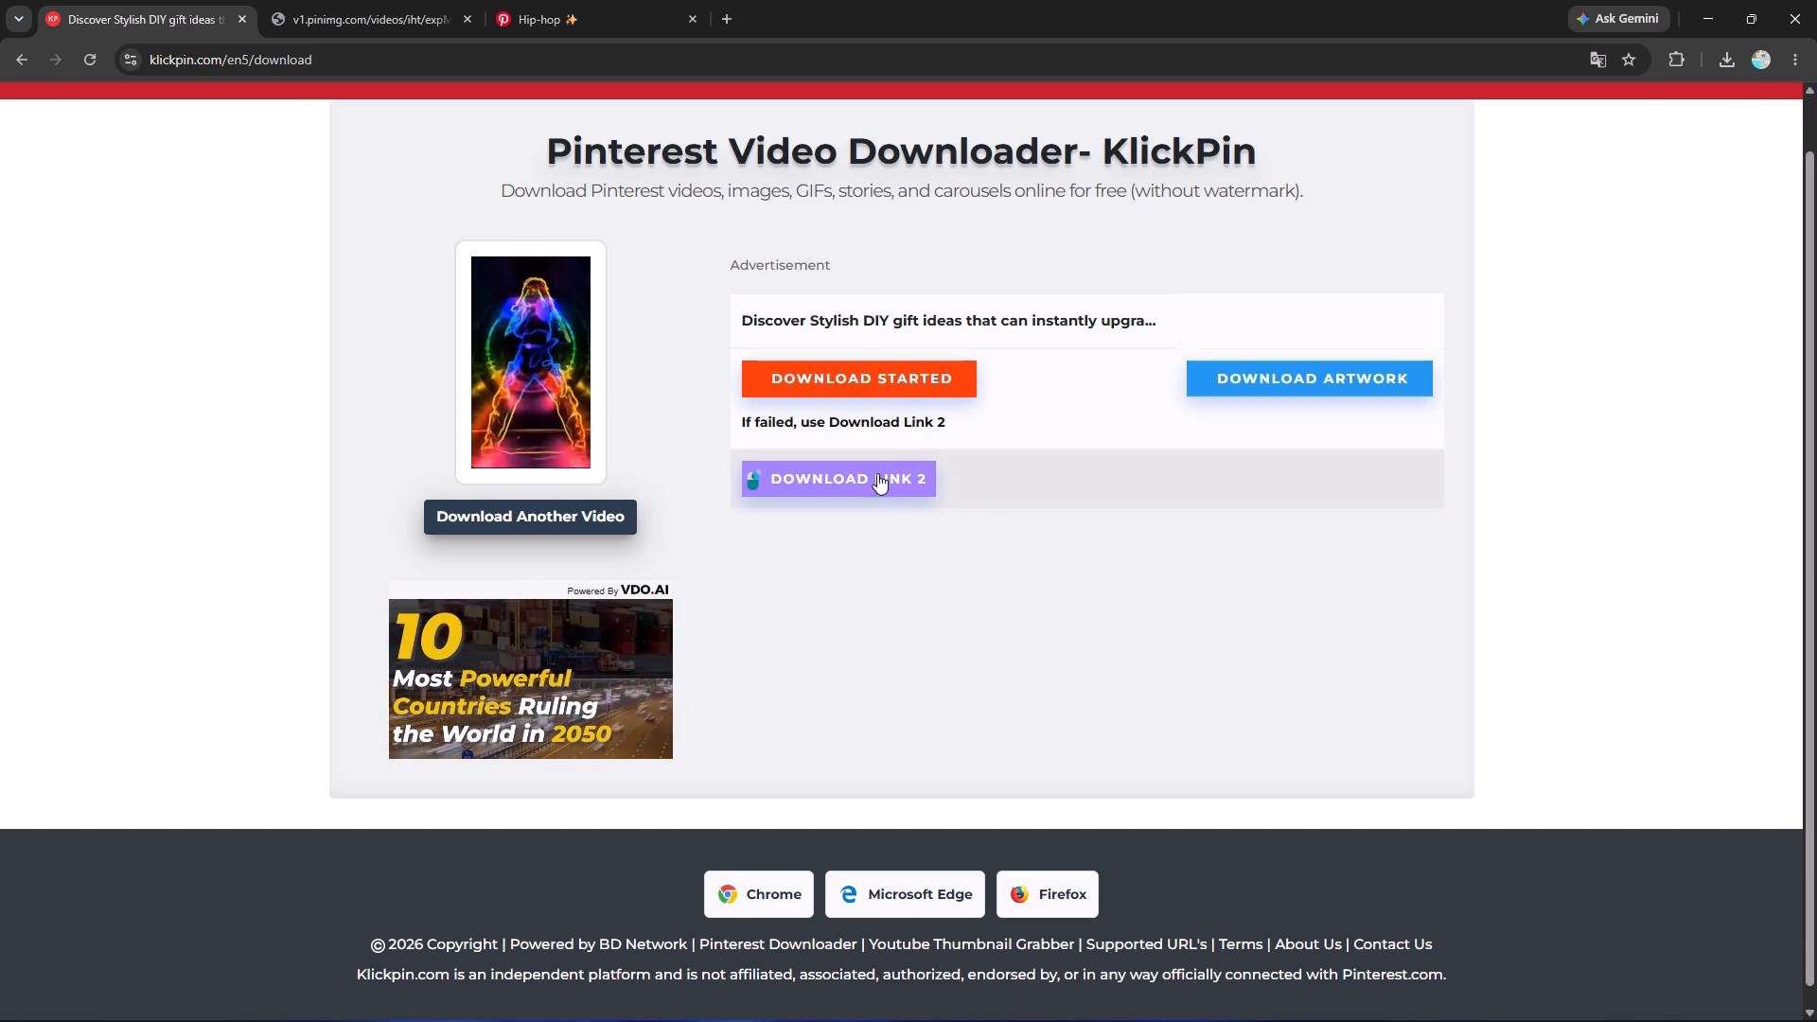
click(877, 476)
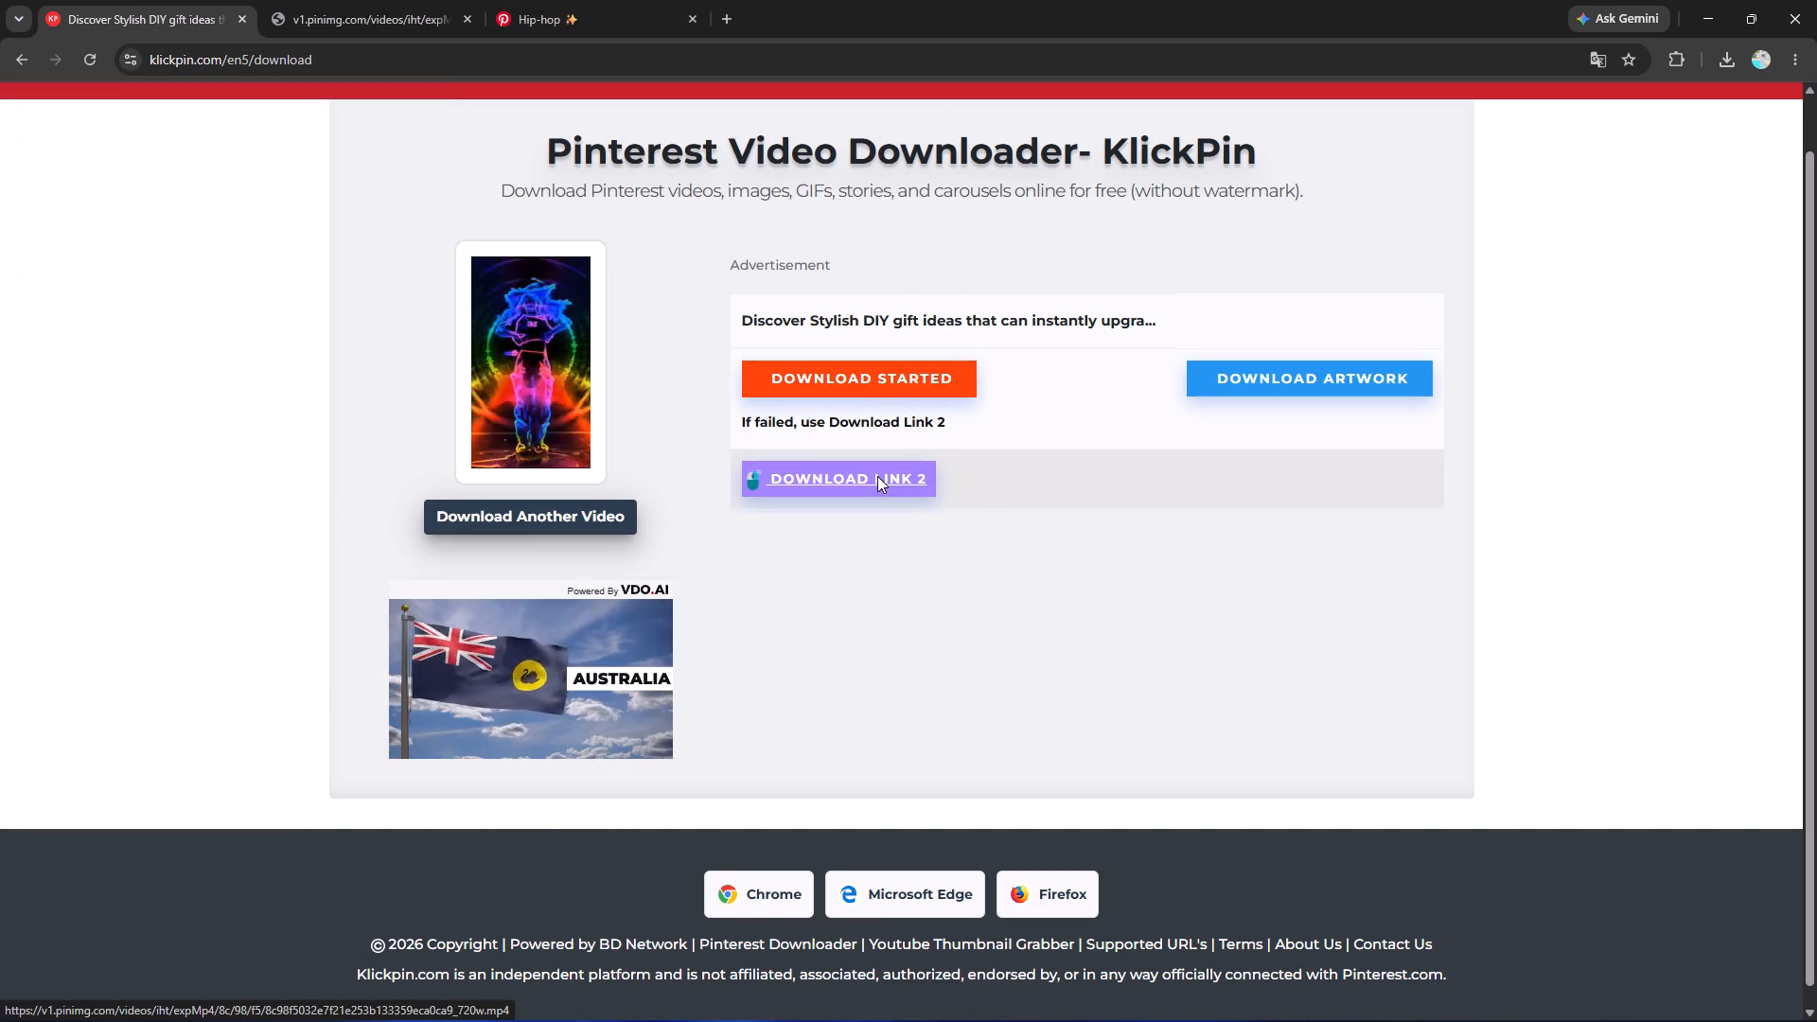
click(888, 385)
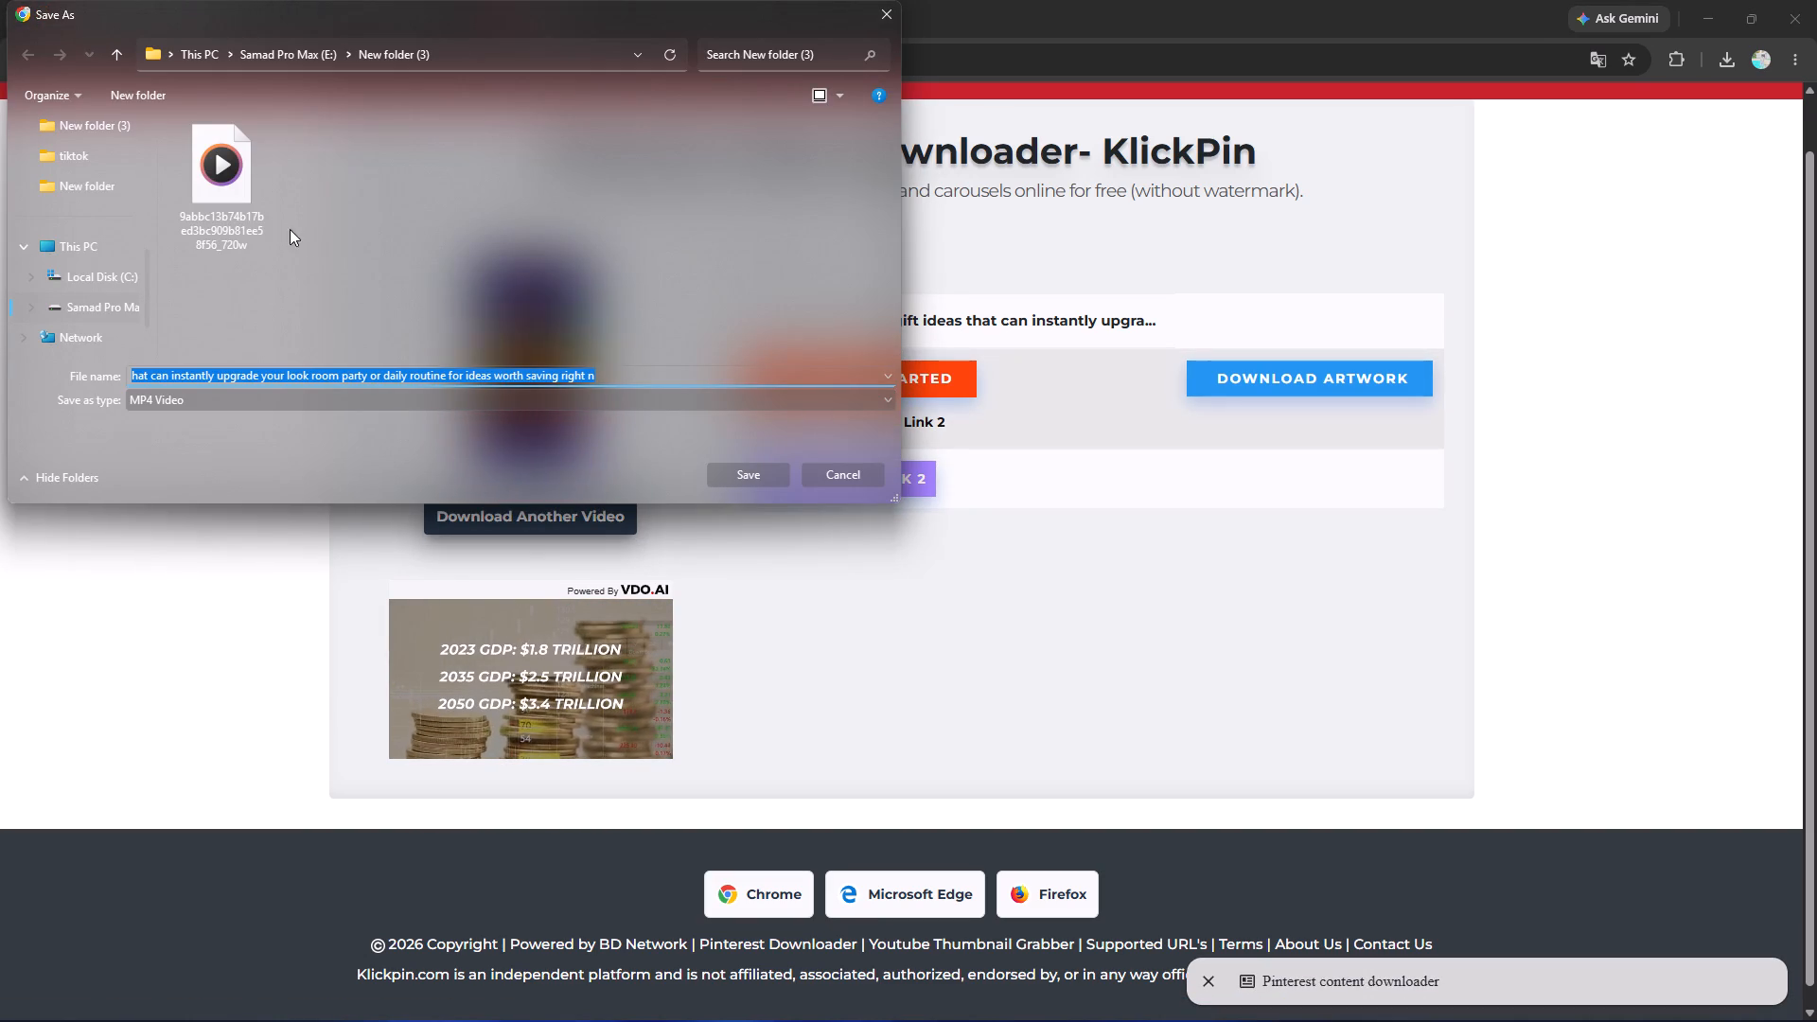
click(765, 470)
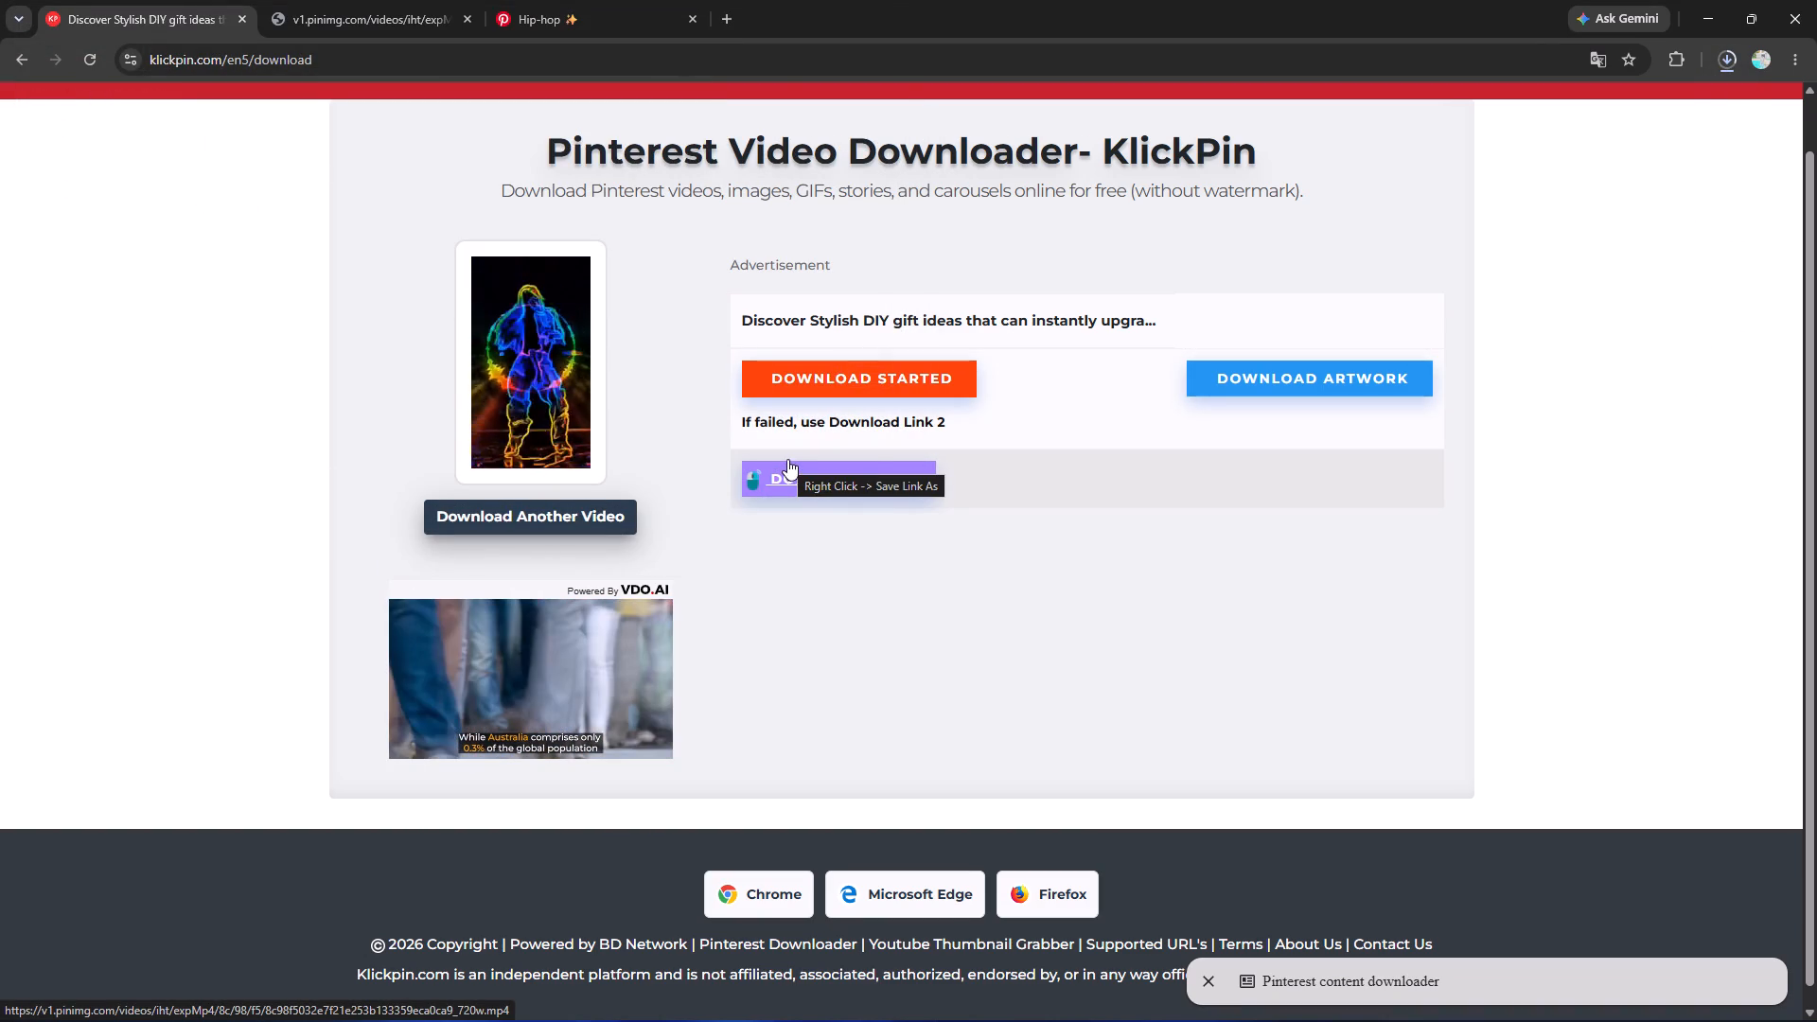
Switch to the Pinterest page and open the white-outline dancer pin among the pins related to Hip-hop.
click(556, 23)
click(952, 478)
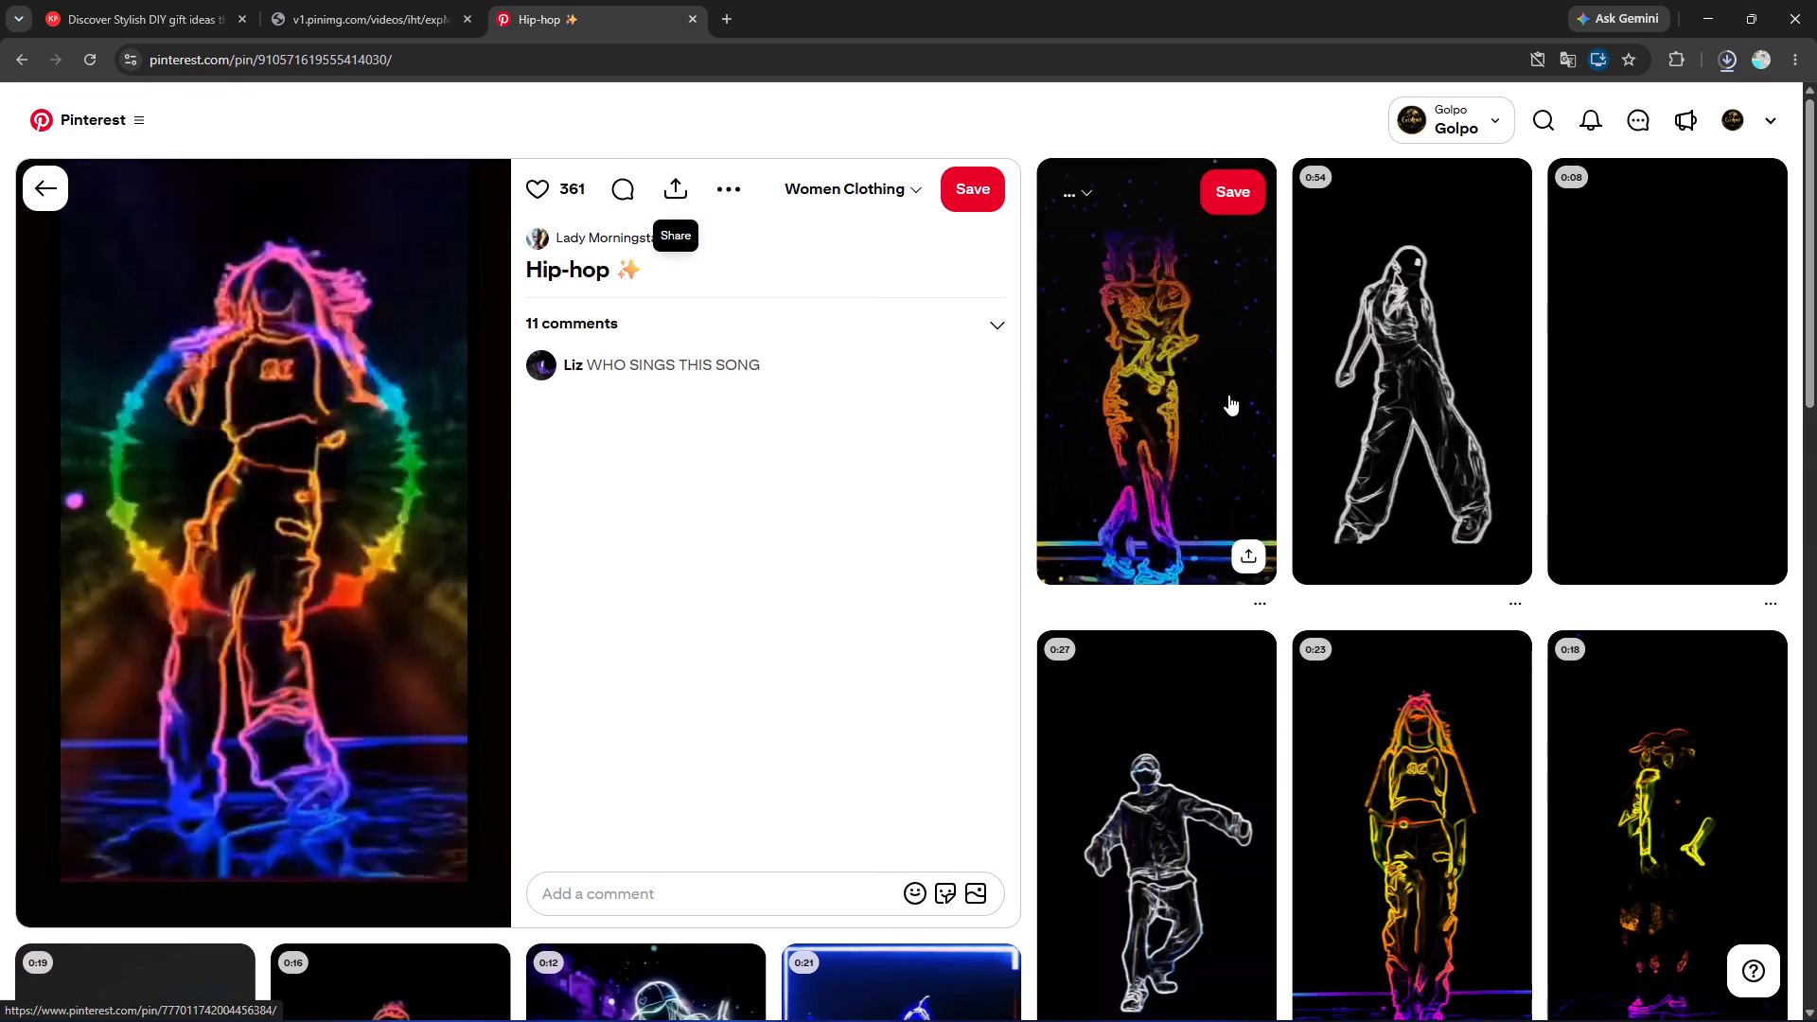
click(1367, 362)
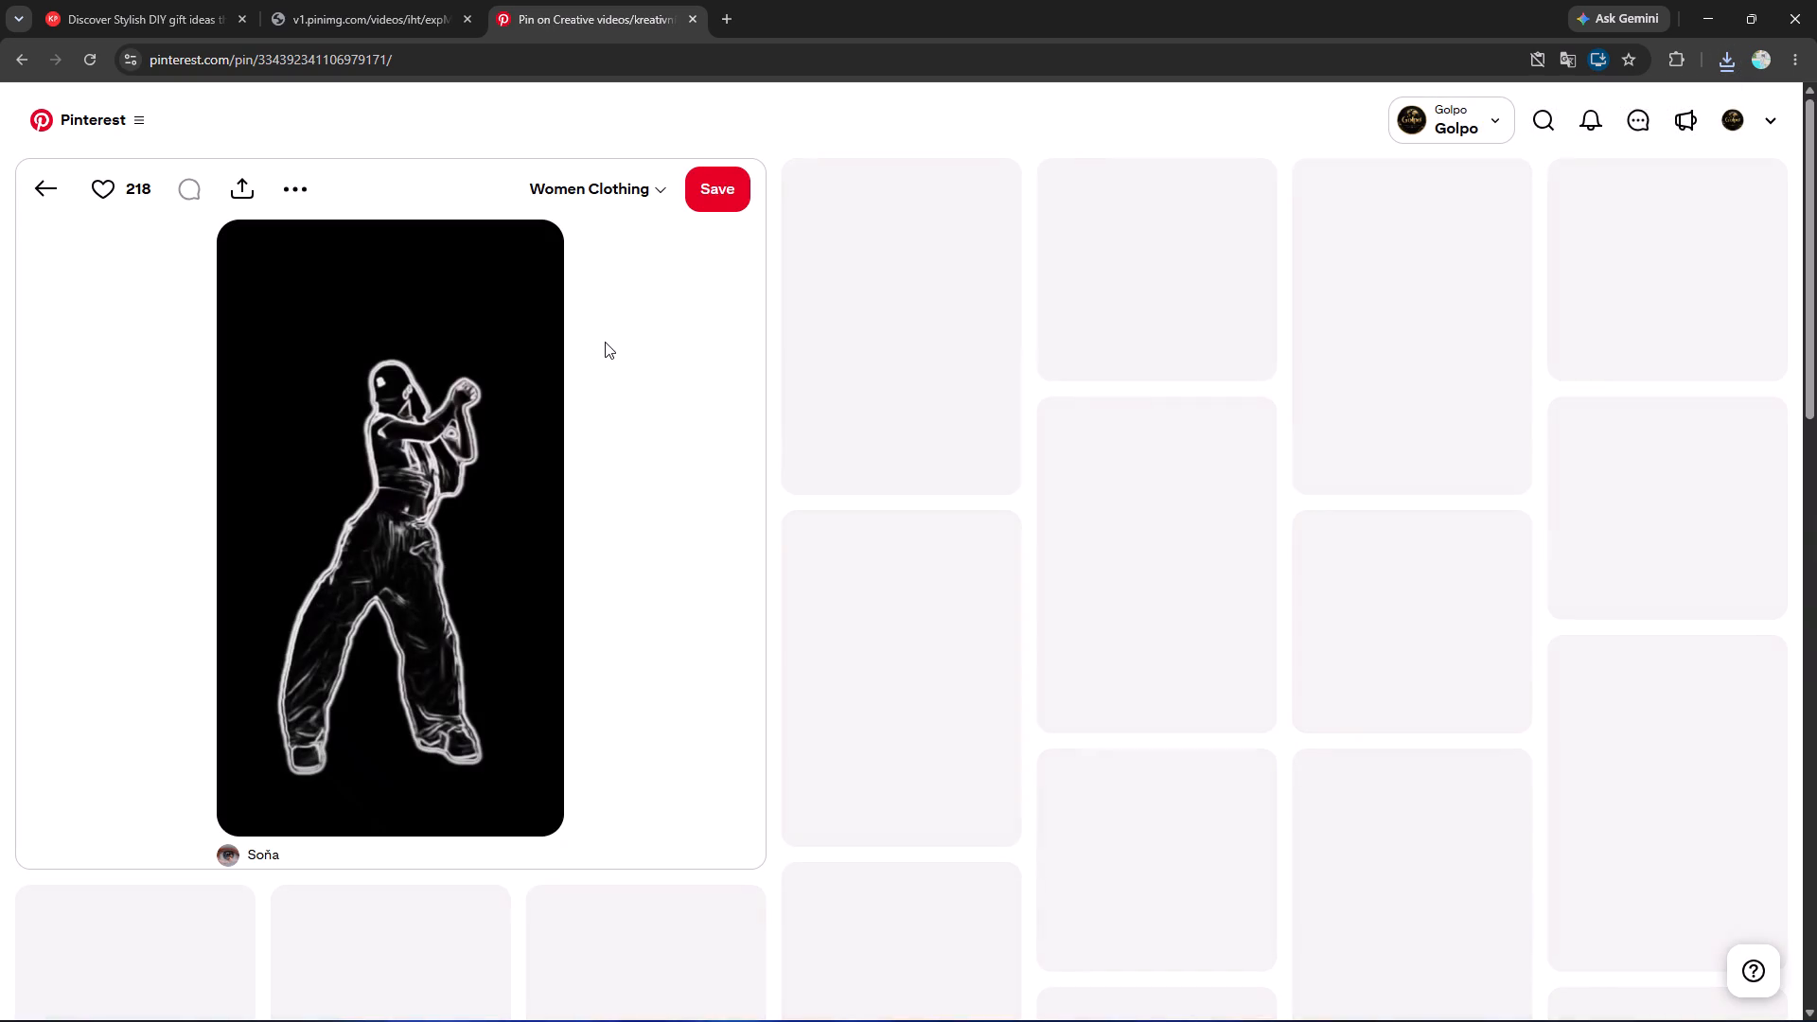
Copy the link of the white-outline dancer pin from its share options.
click(246, 200)
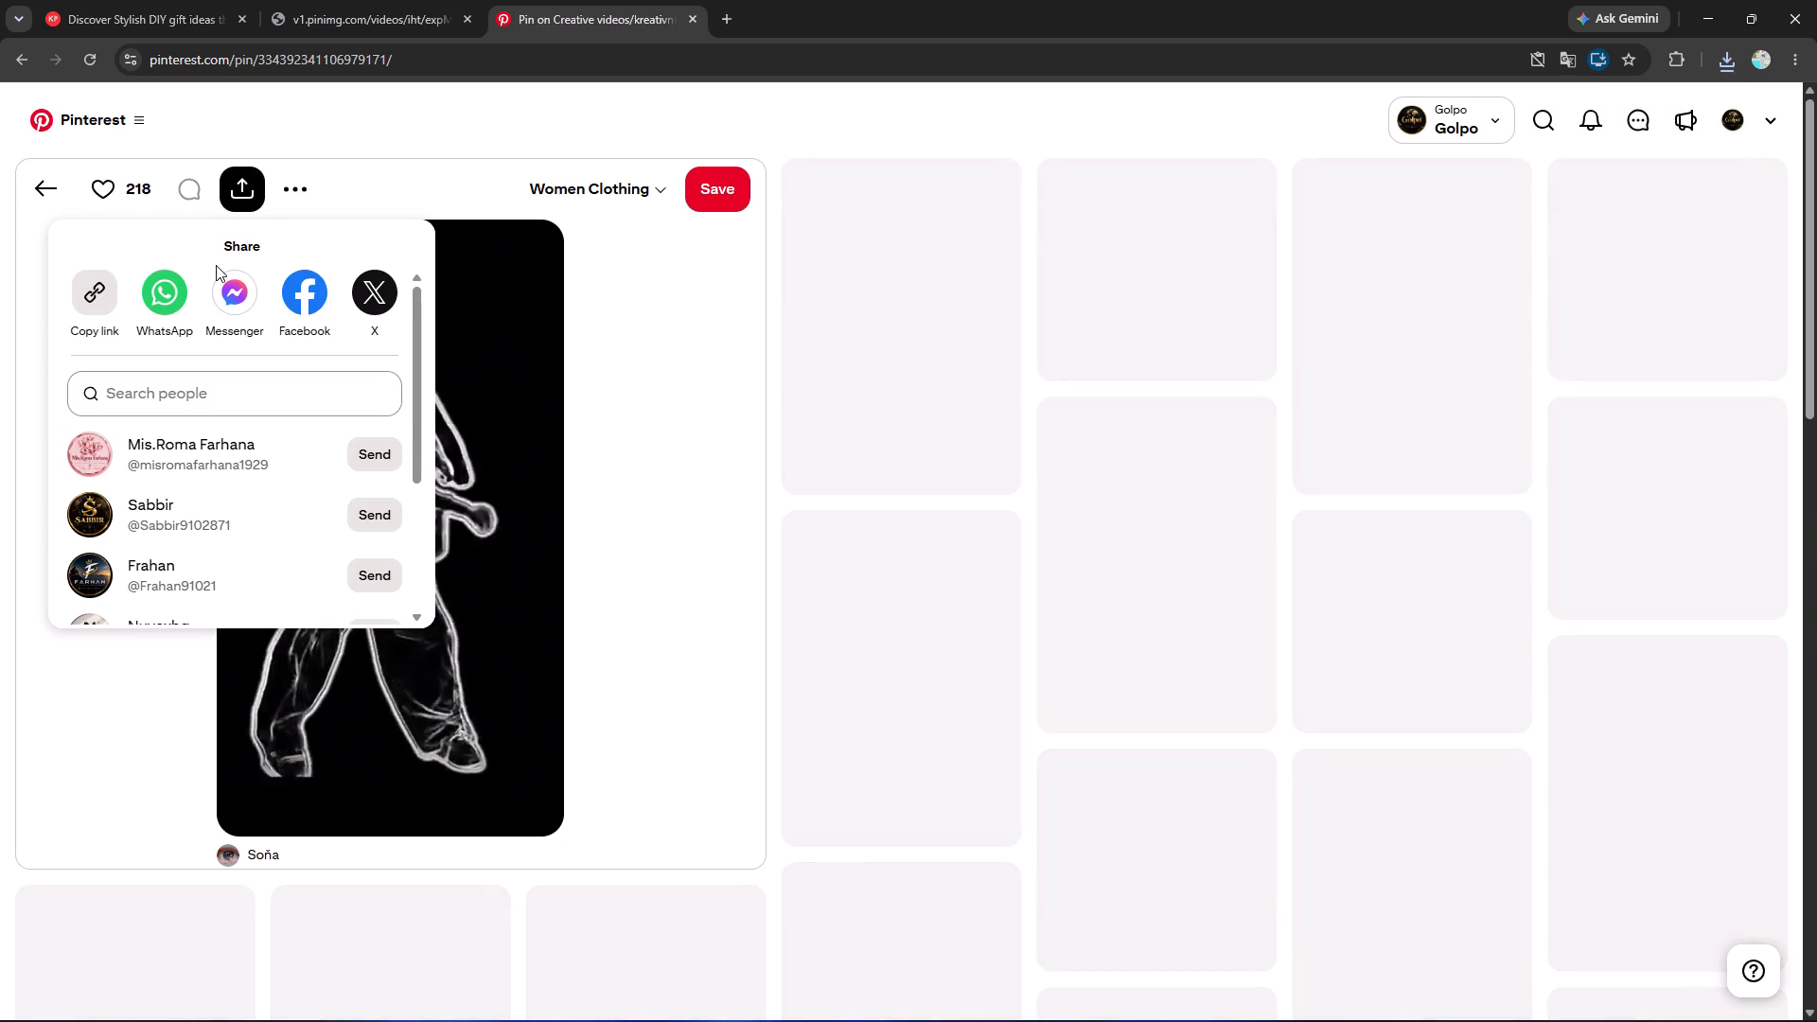
click(79, 304)
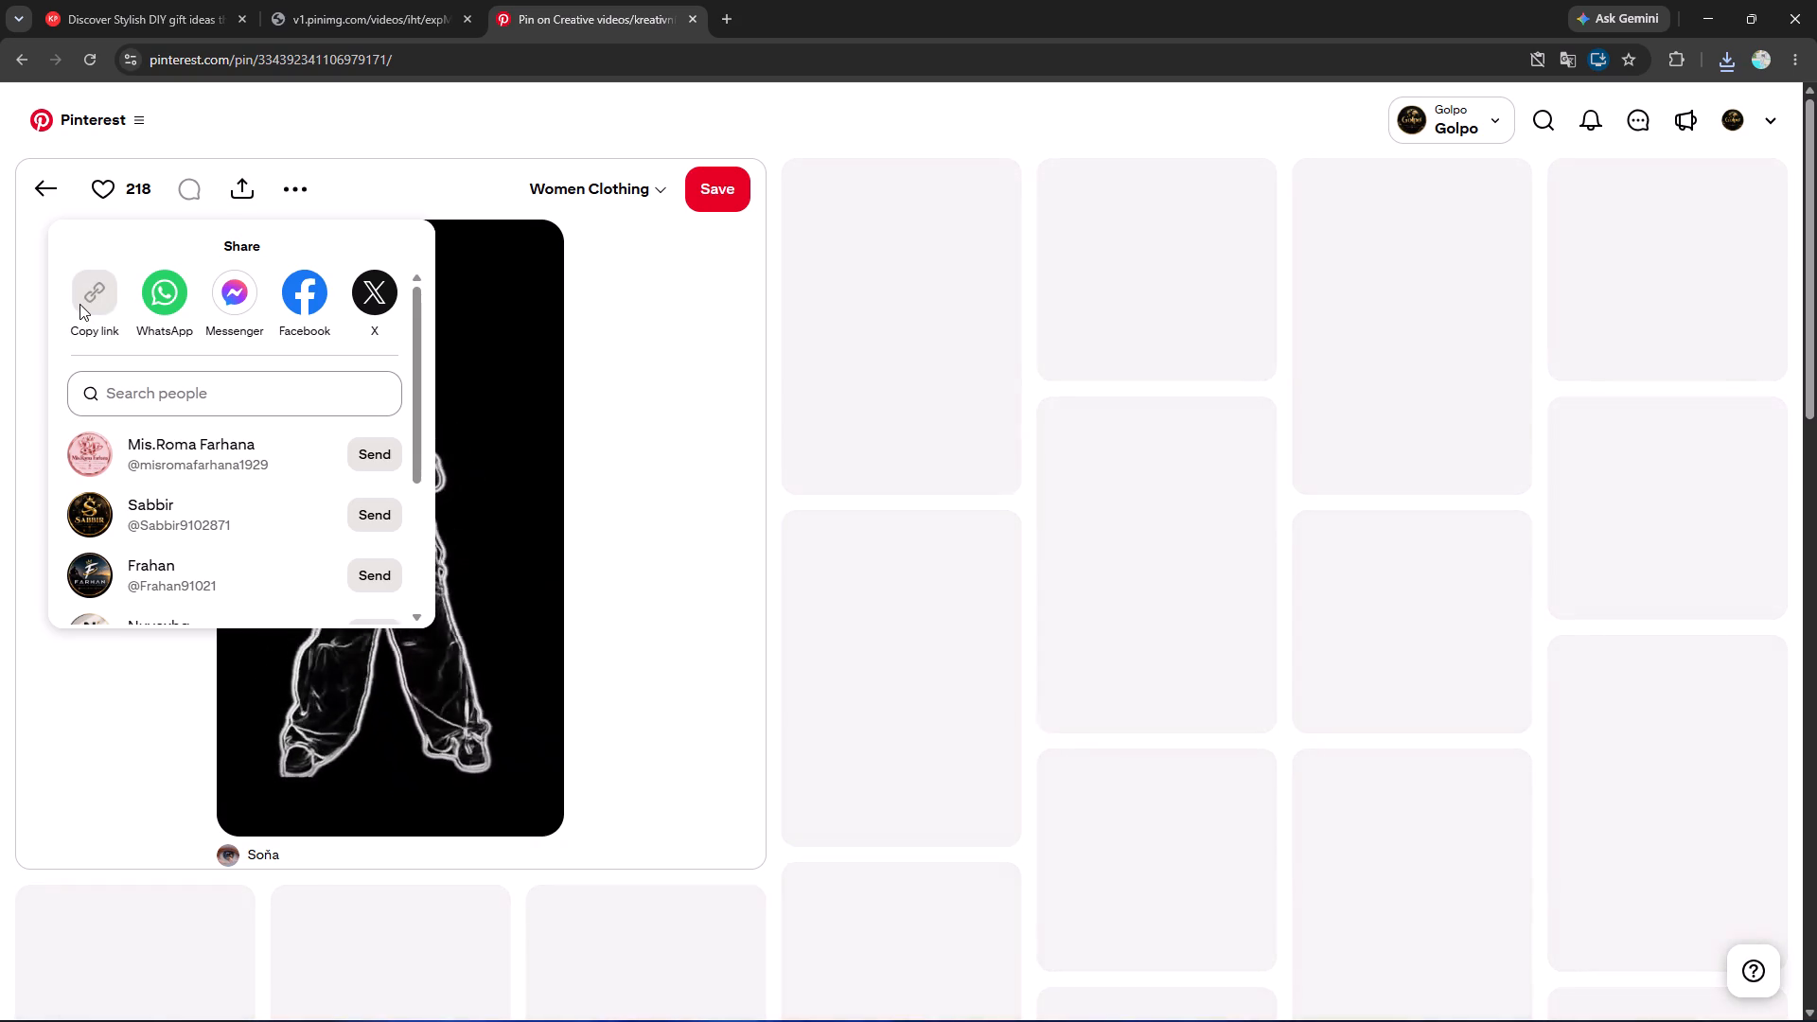
Switch to the KlickPin page and go back to the downloader's start page.
click(197, 0)
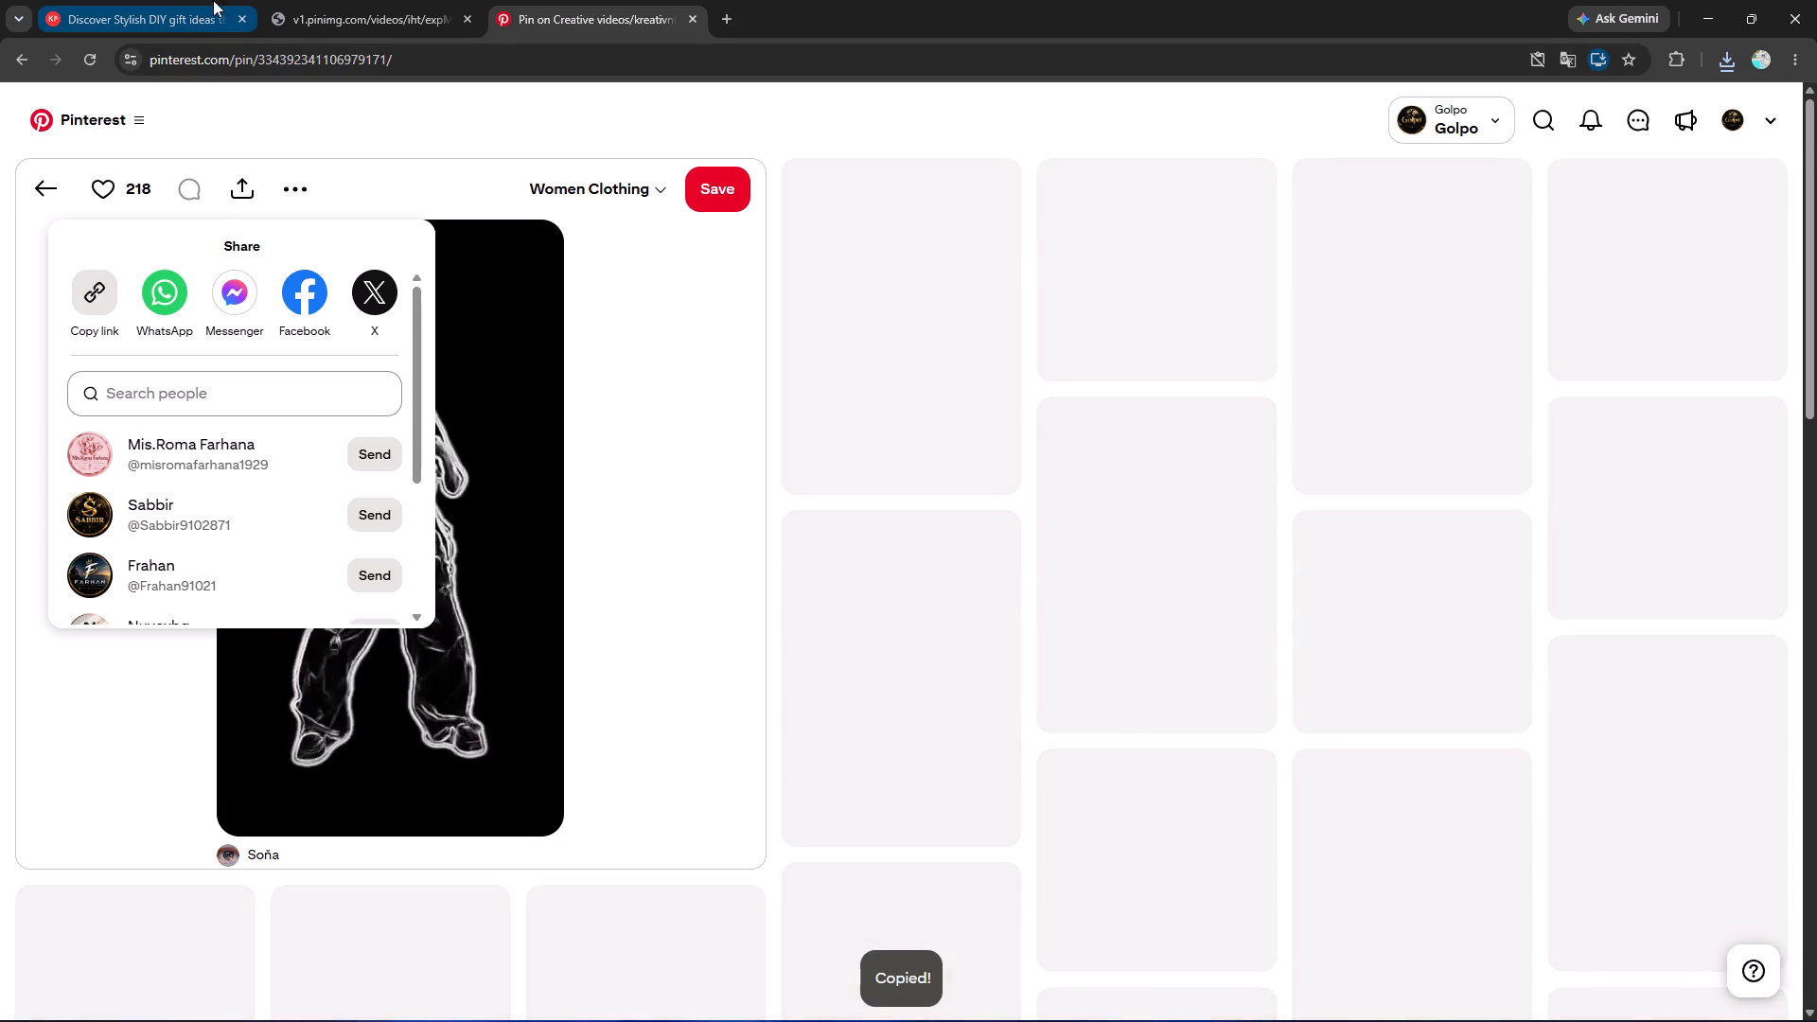
click(1050, 235)
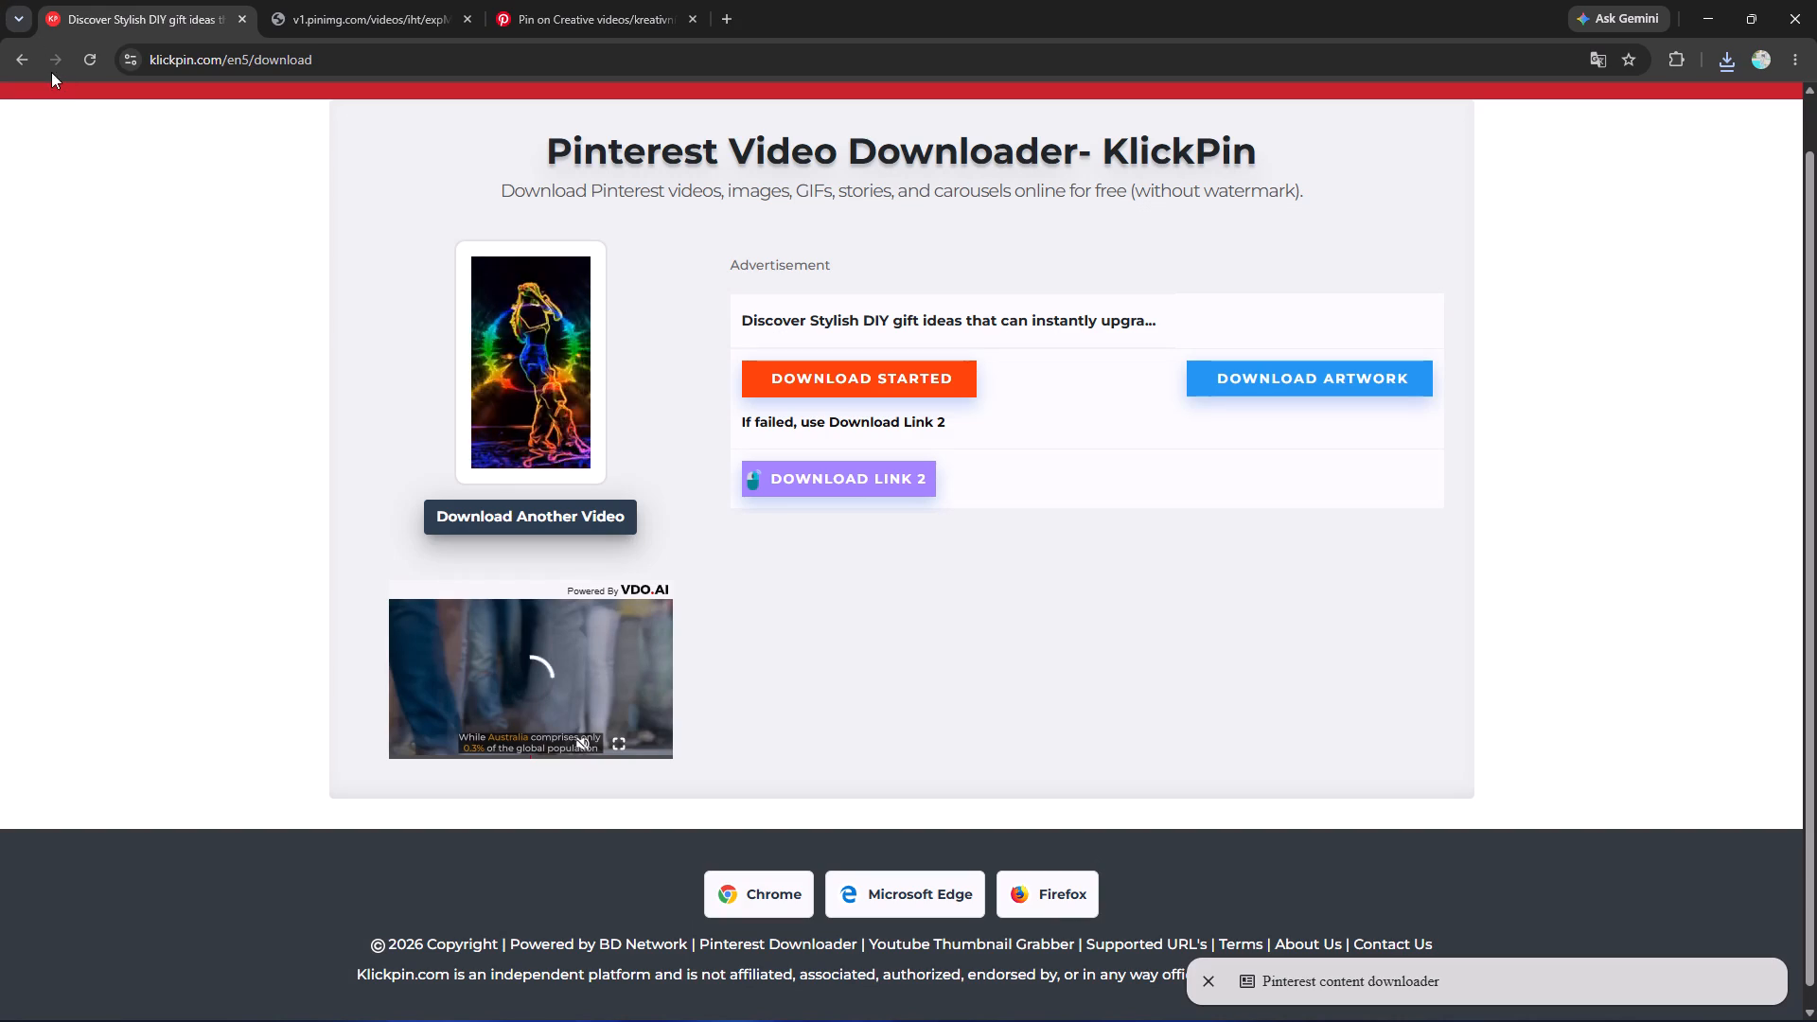
click(19, 57)
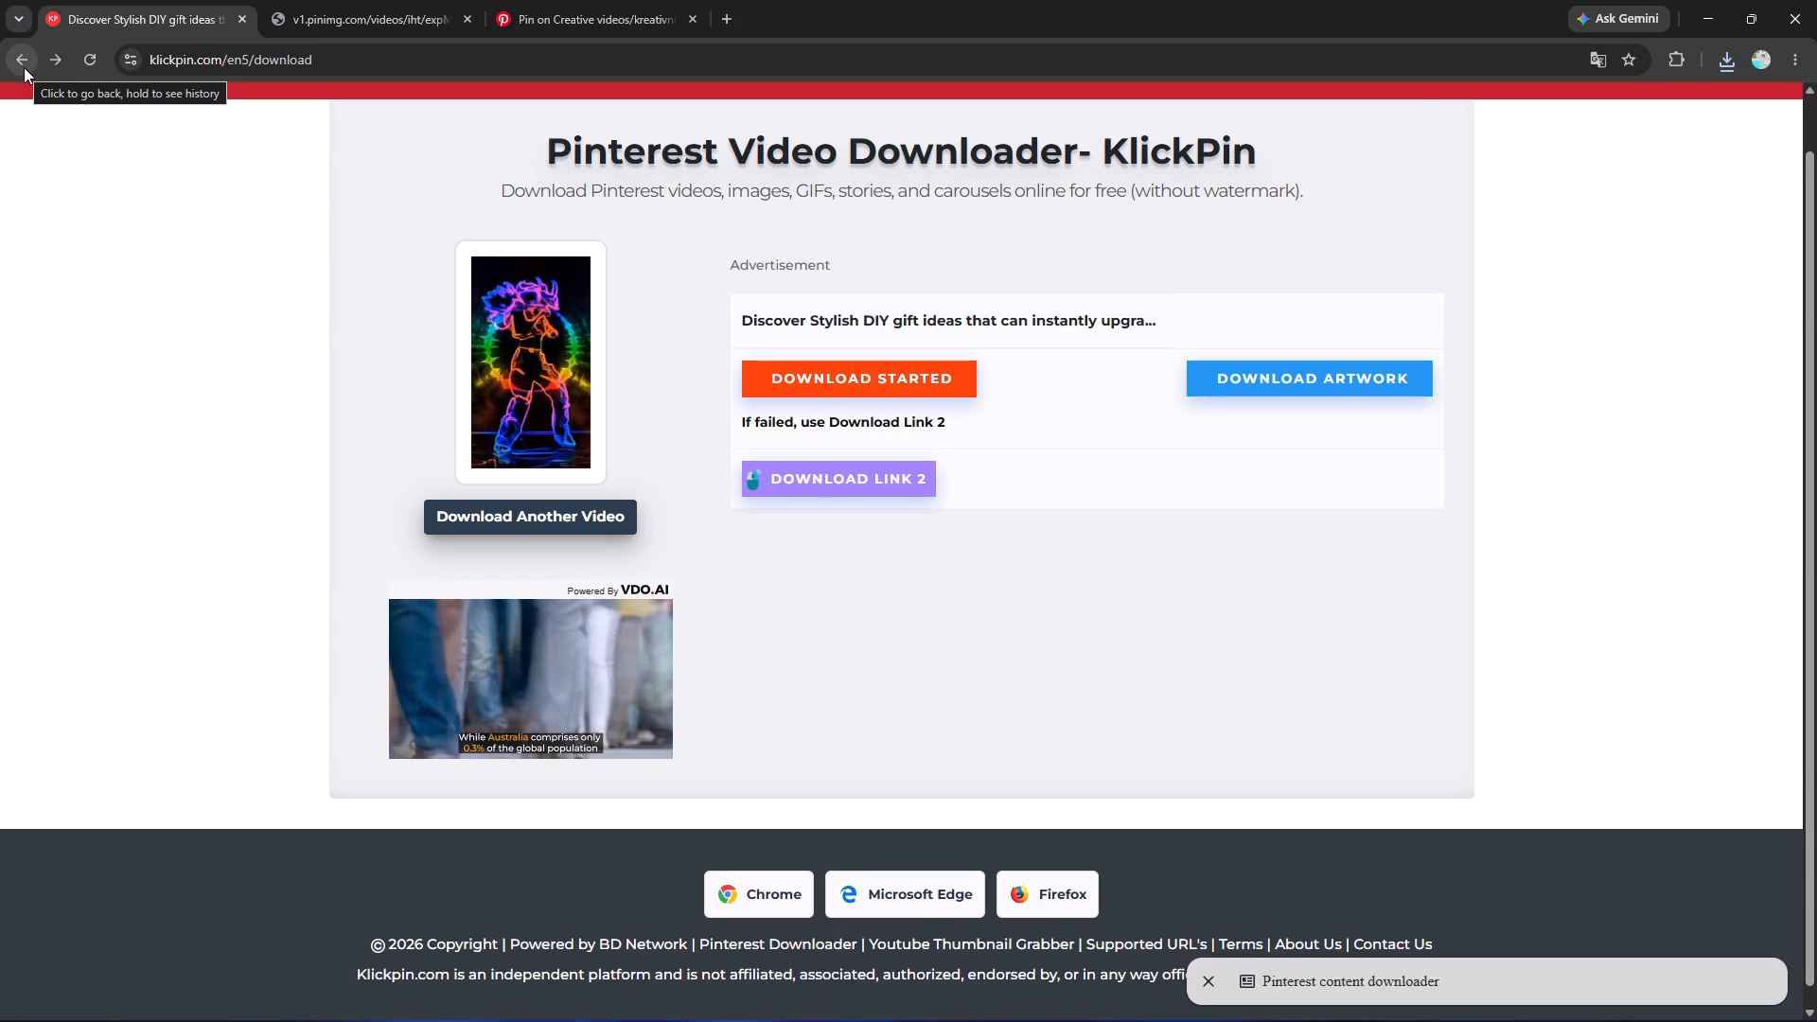
click(24, 67)
Enter the copied link of the white-outline dancer pin in KlickPin's link field.
click(836, 349)
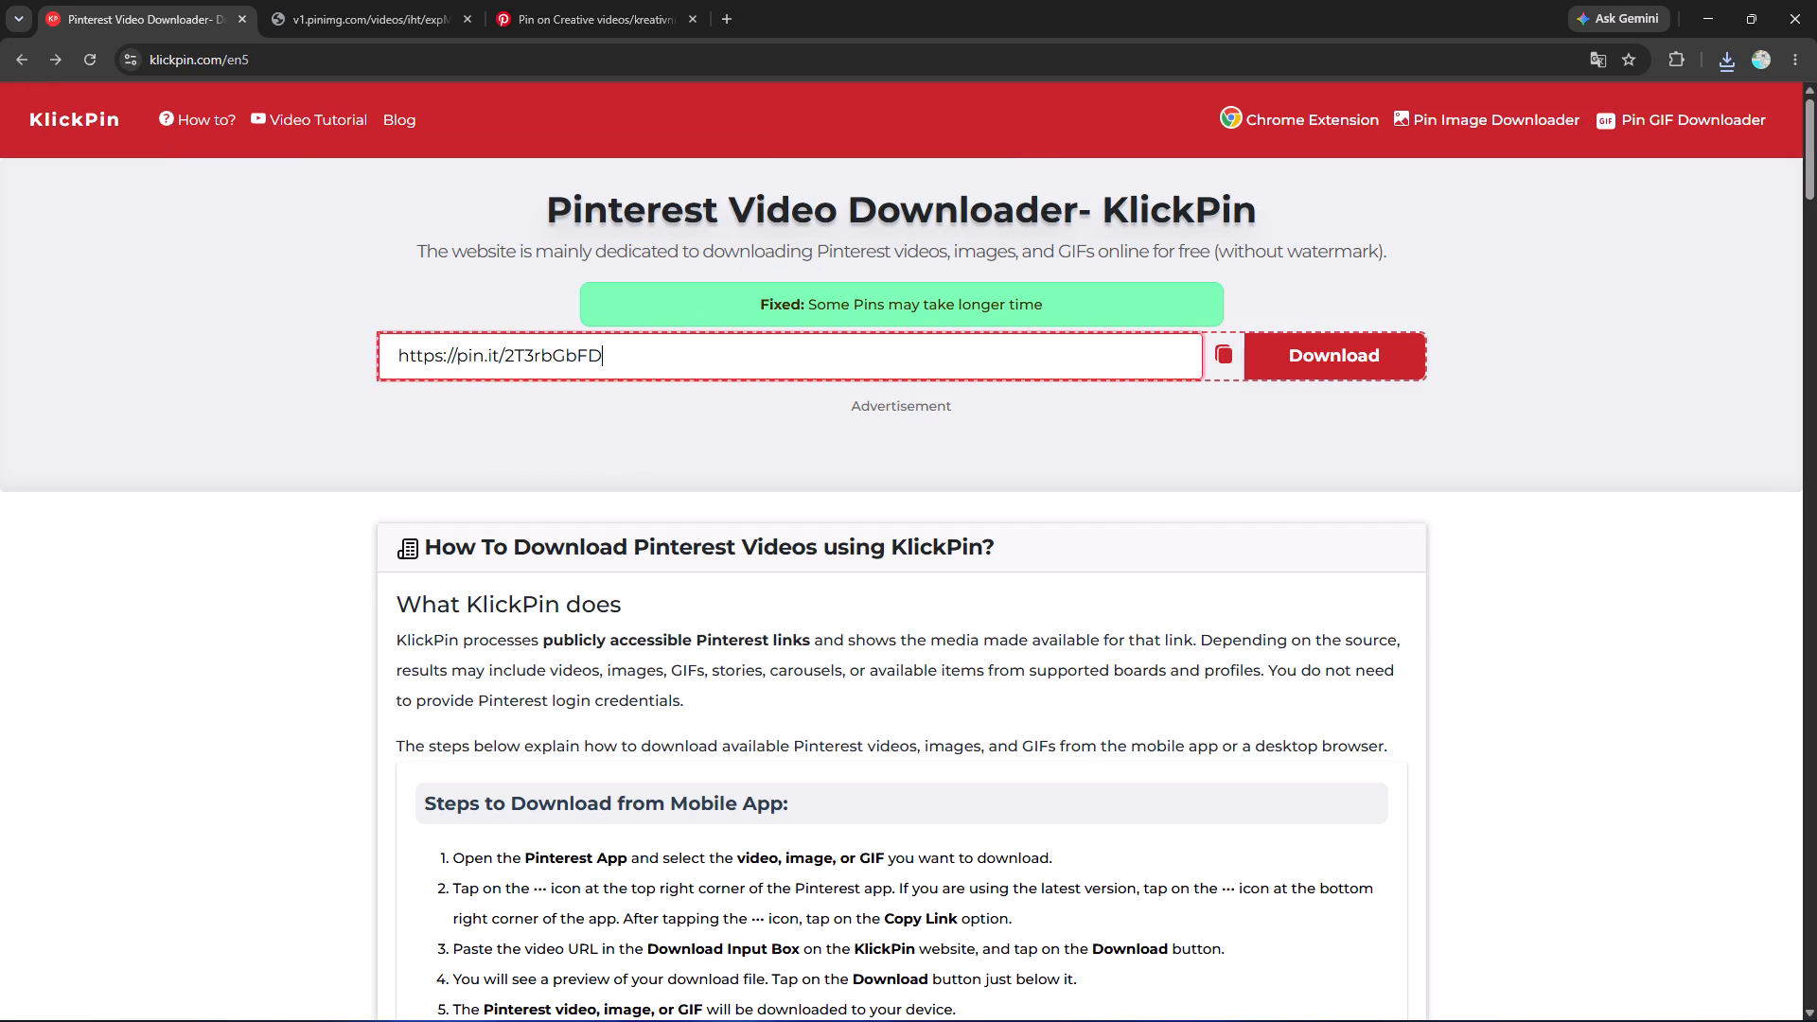
key(ctrl+a)
key(BackSpace)
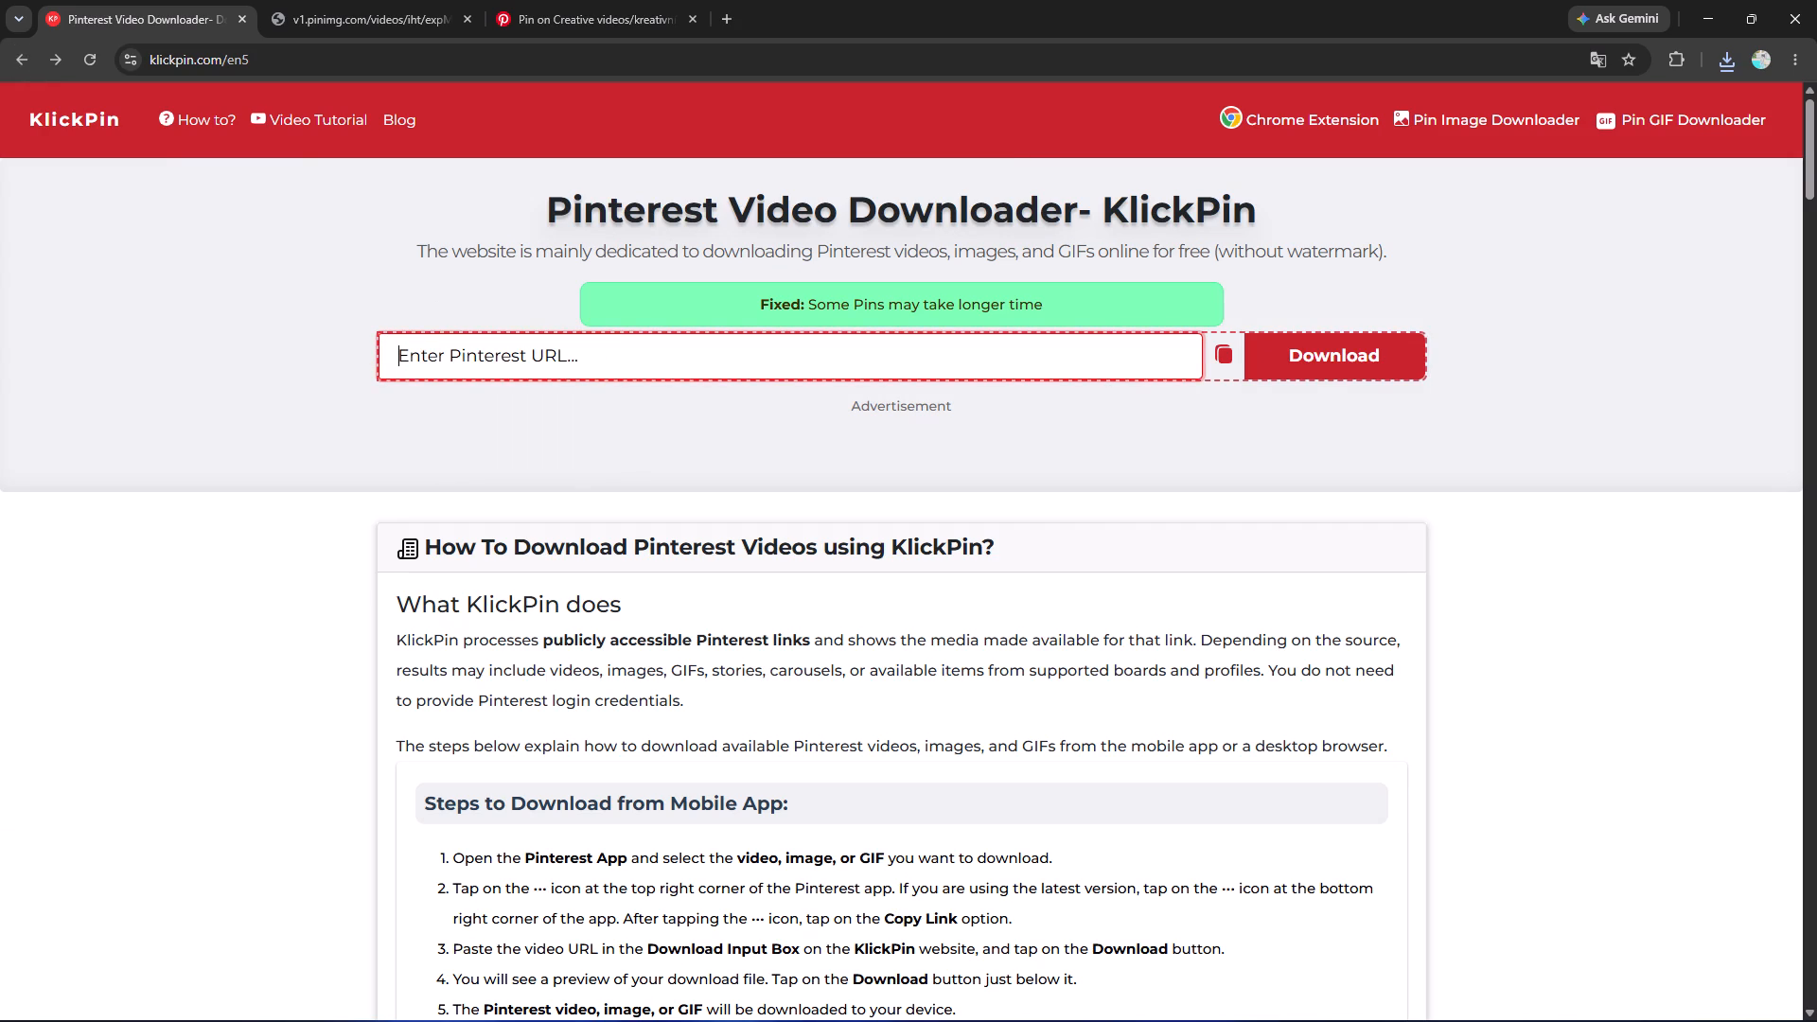
key(ctrl+v)
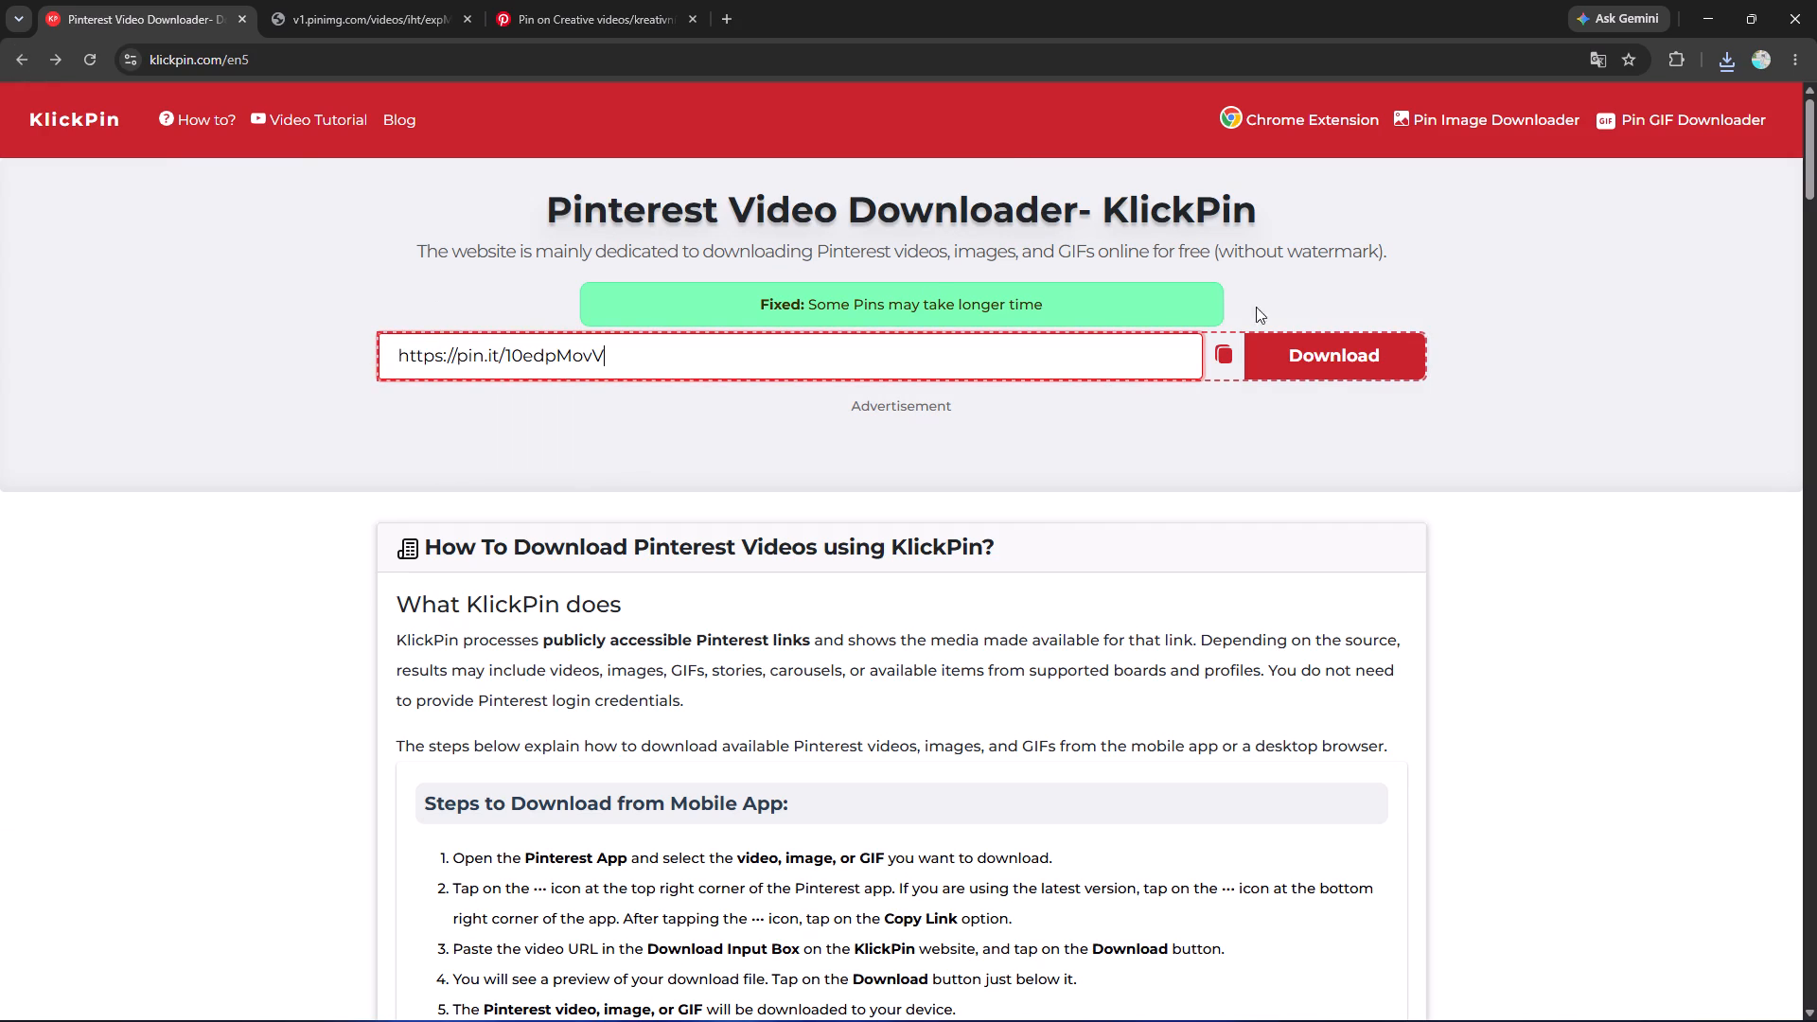
Fetch the white-outline dancer video with KlickPin and save it as an MP4 video in New folder (3).
click(1377, 360)
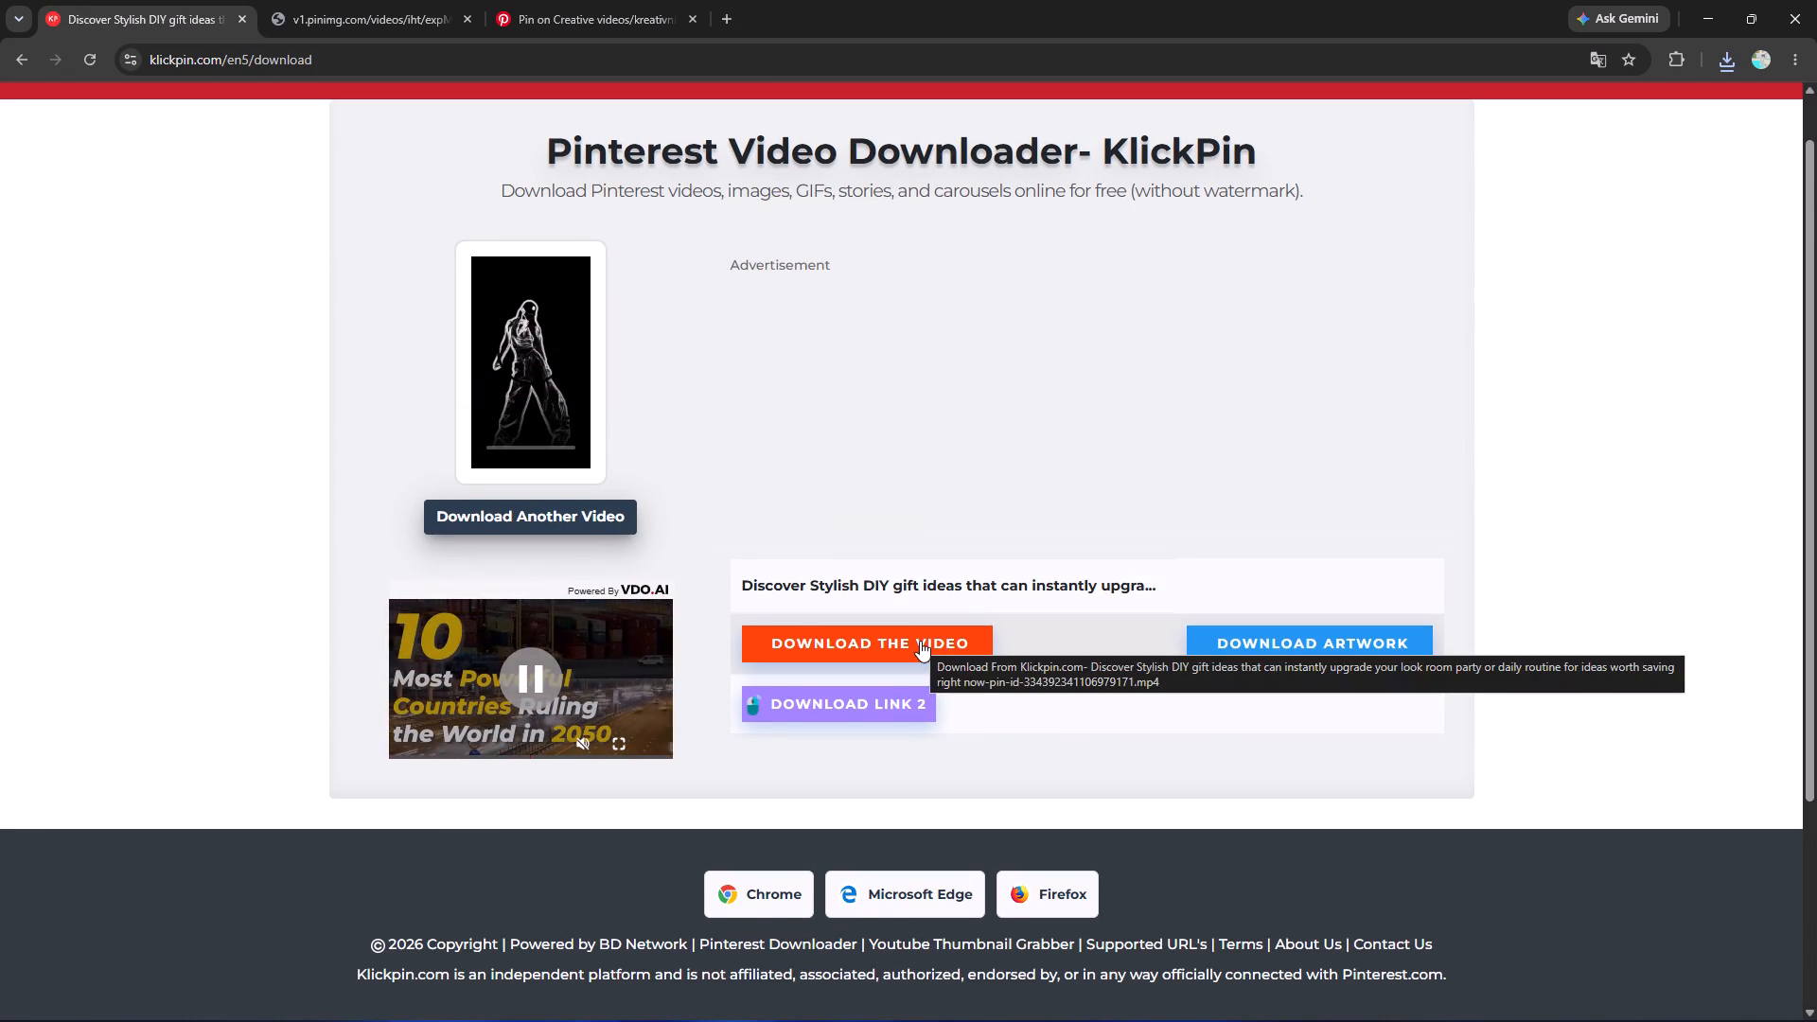
click(920, 641)
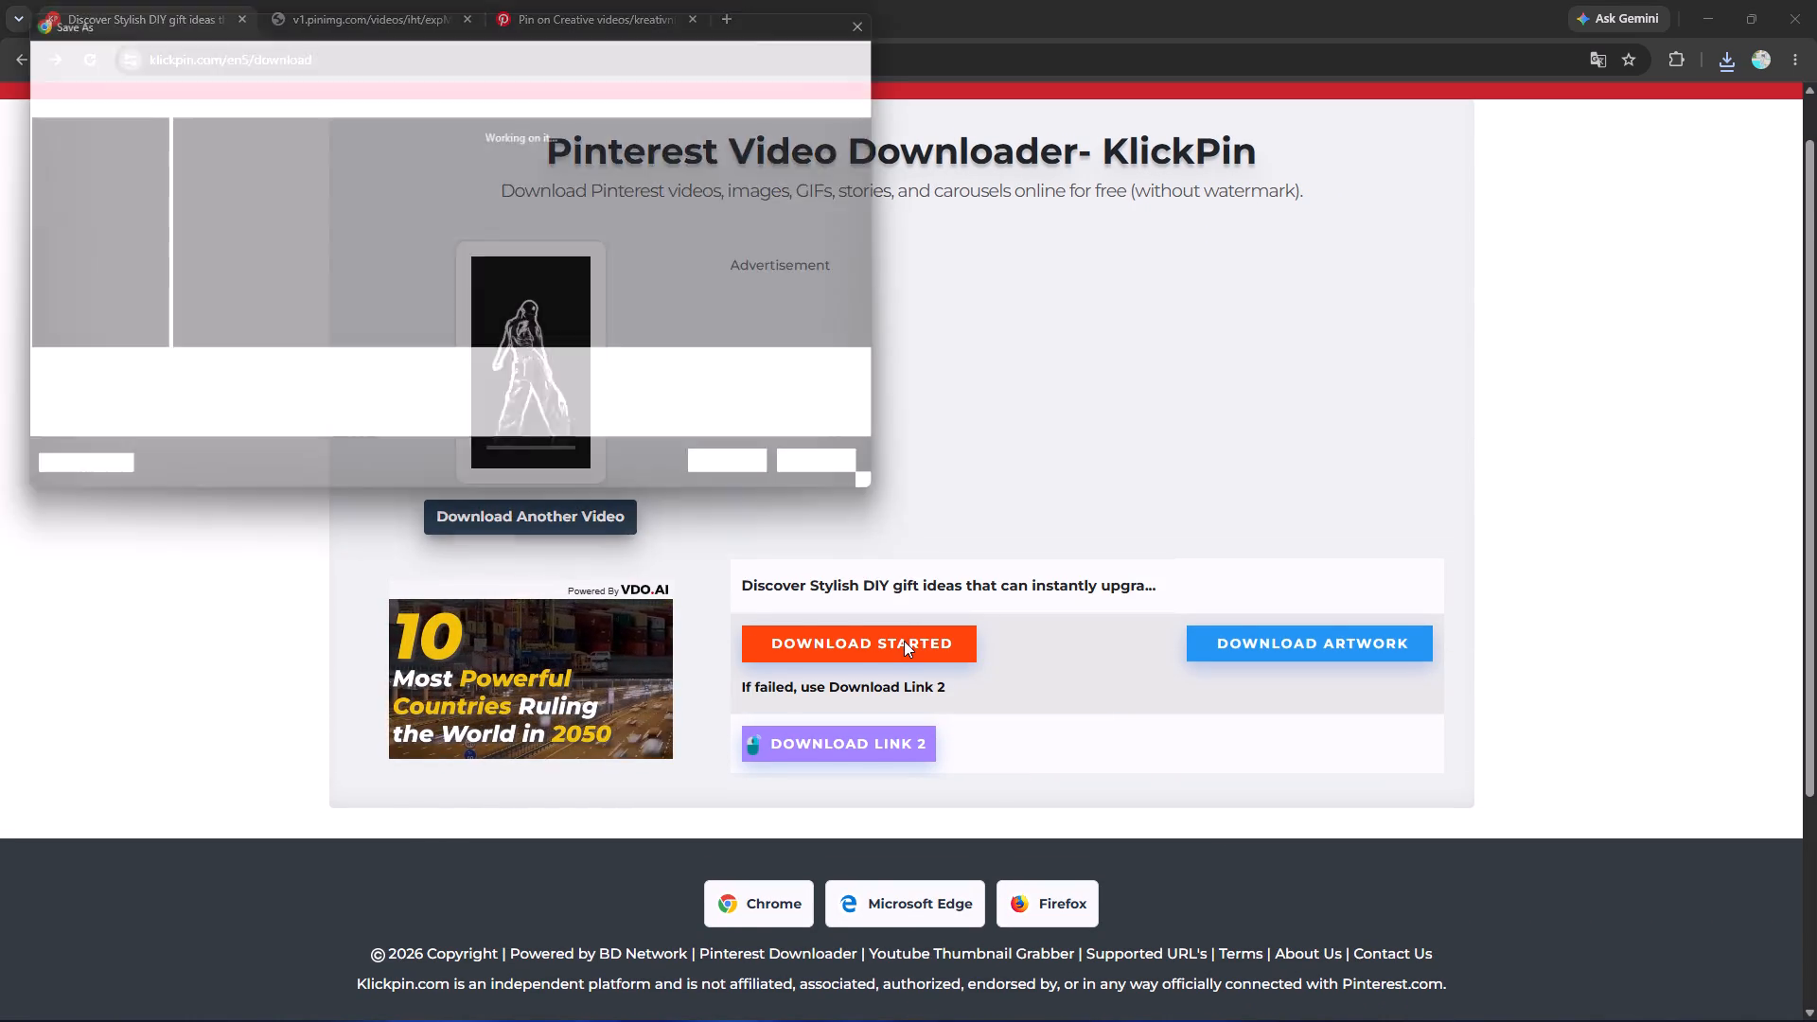
click(752, 475)
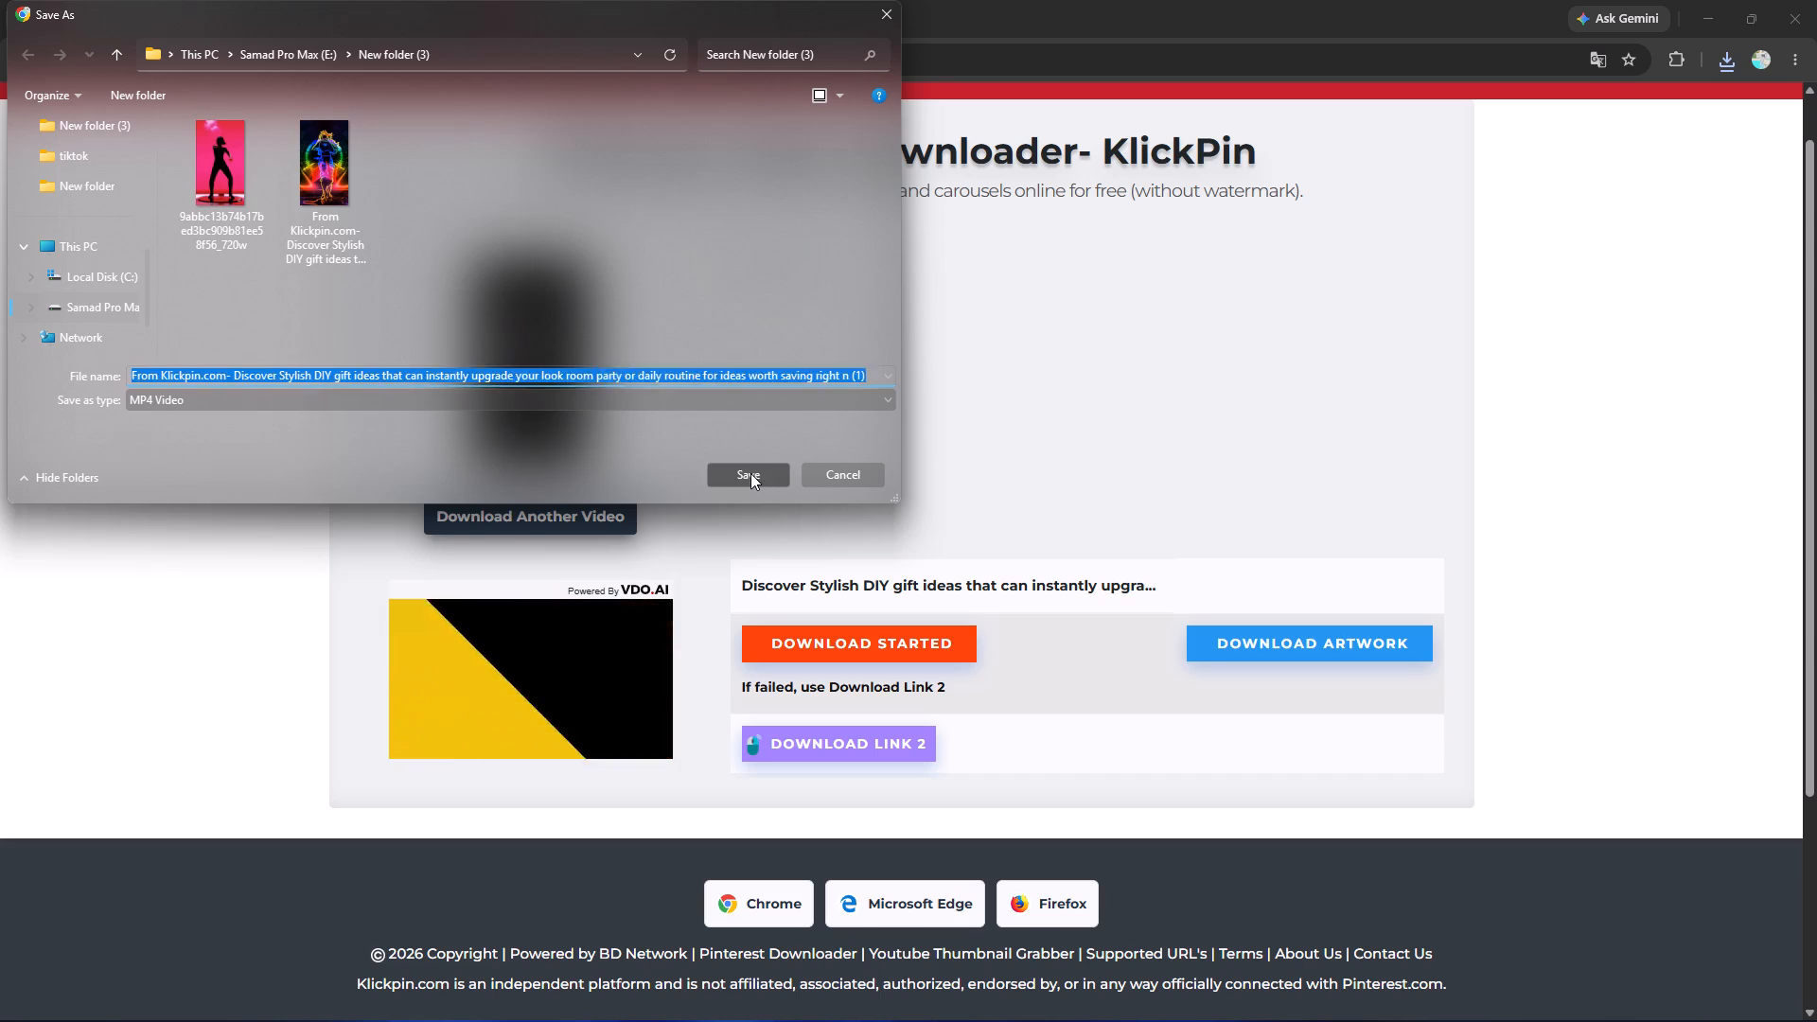
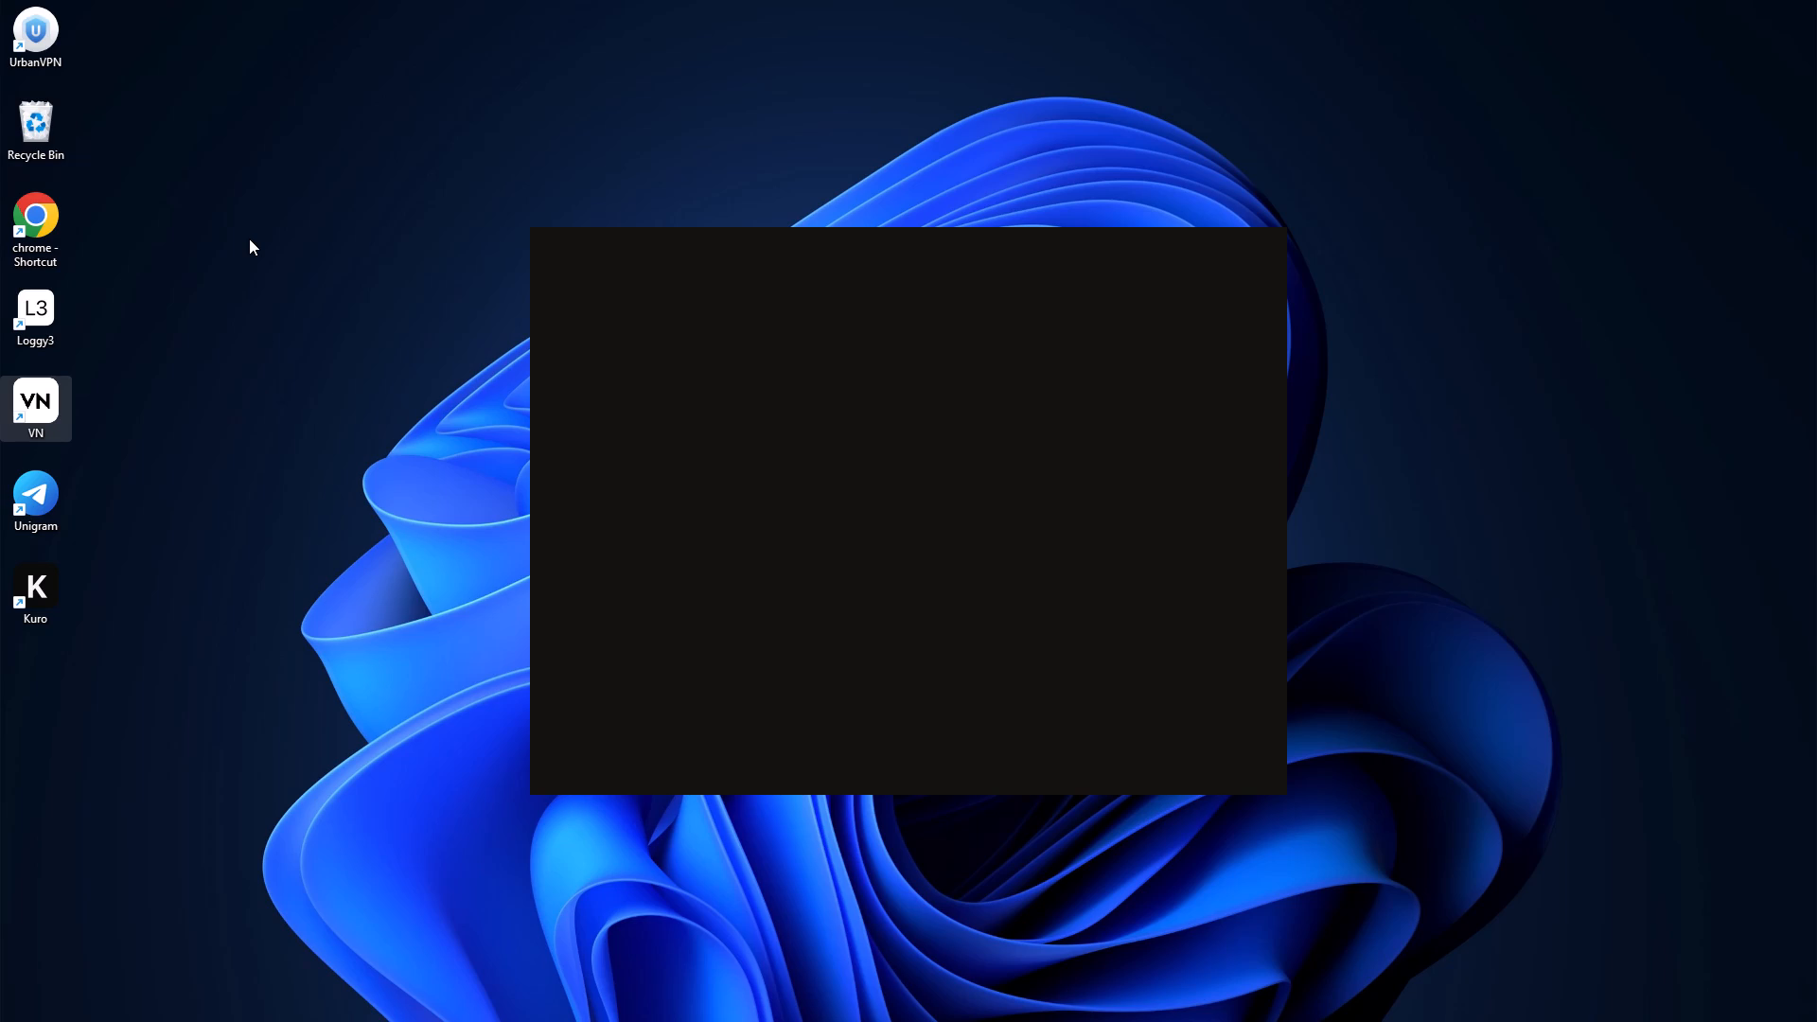
Switch to the VN video editor, start a new project and dismiss the version update notice.
double_click(53, 420)
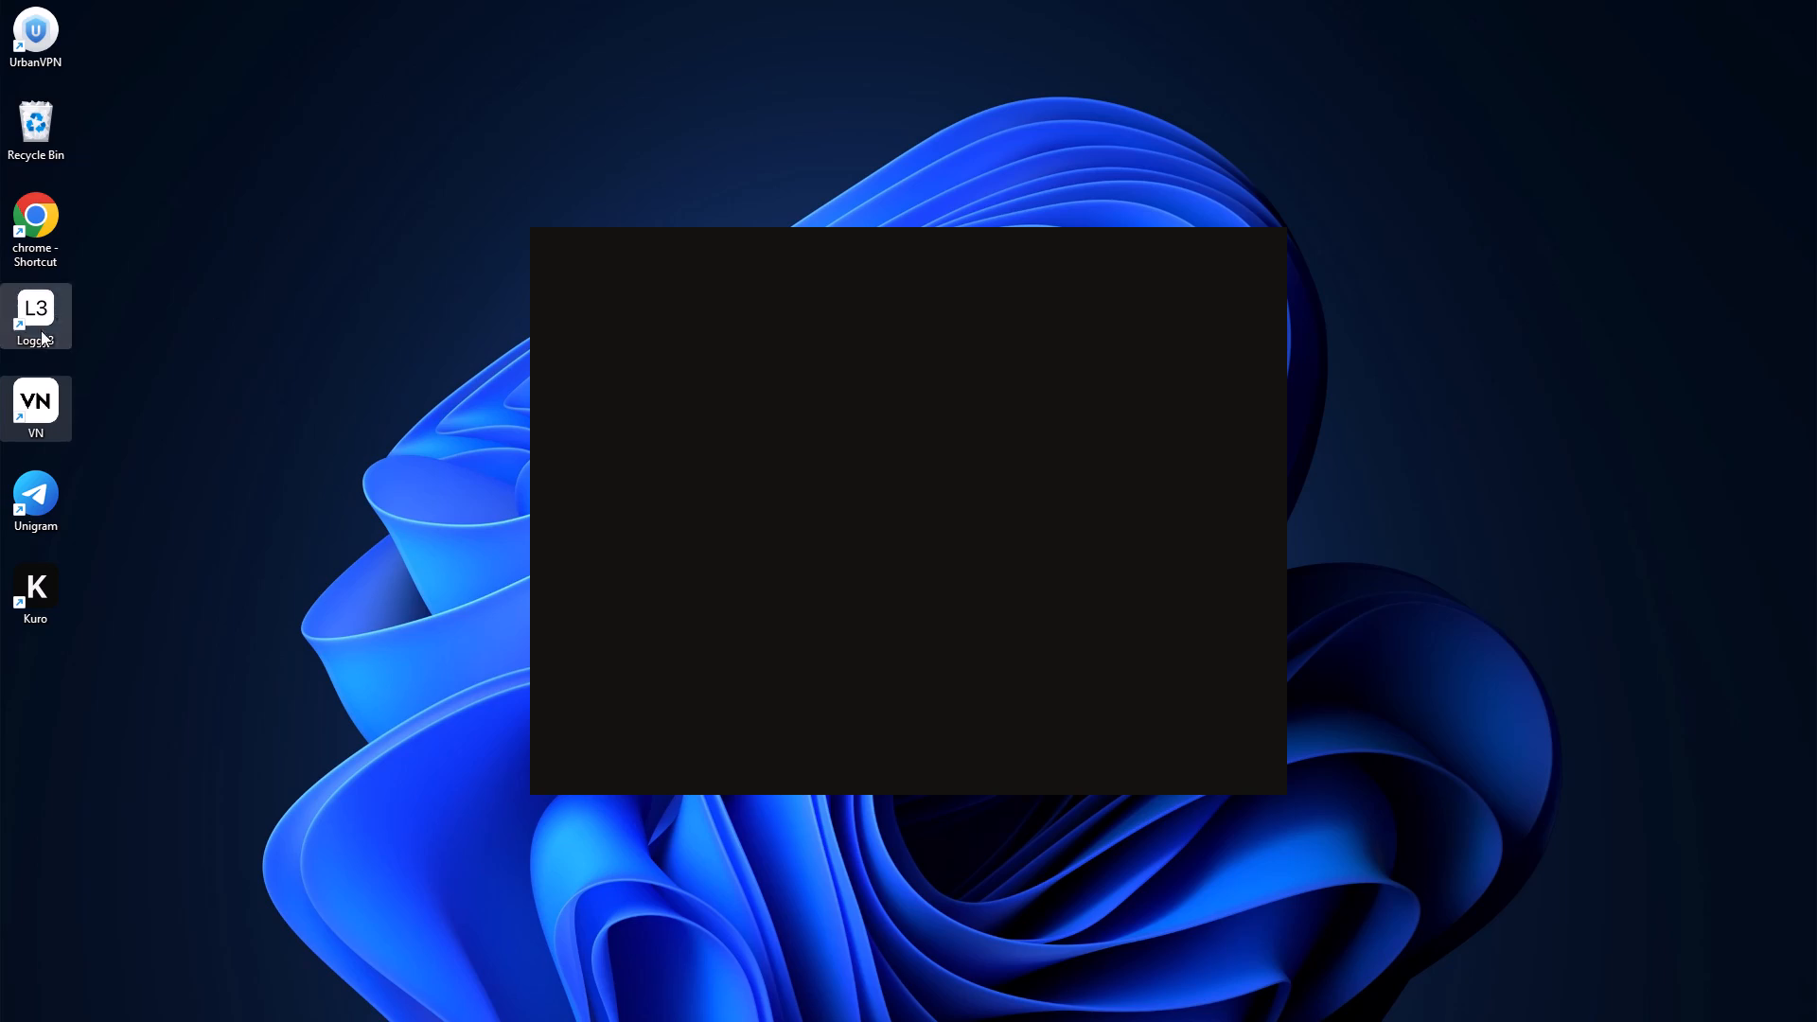
double_click(23, 416)
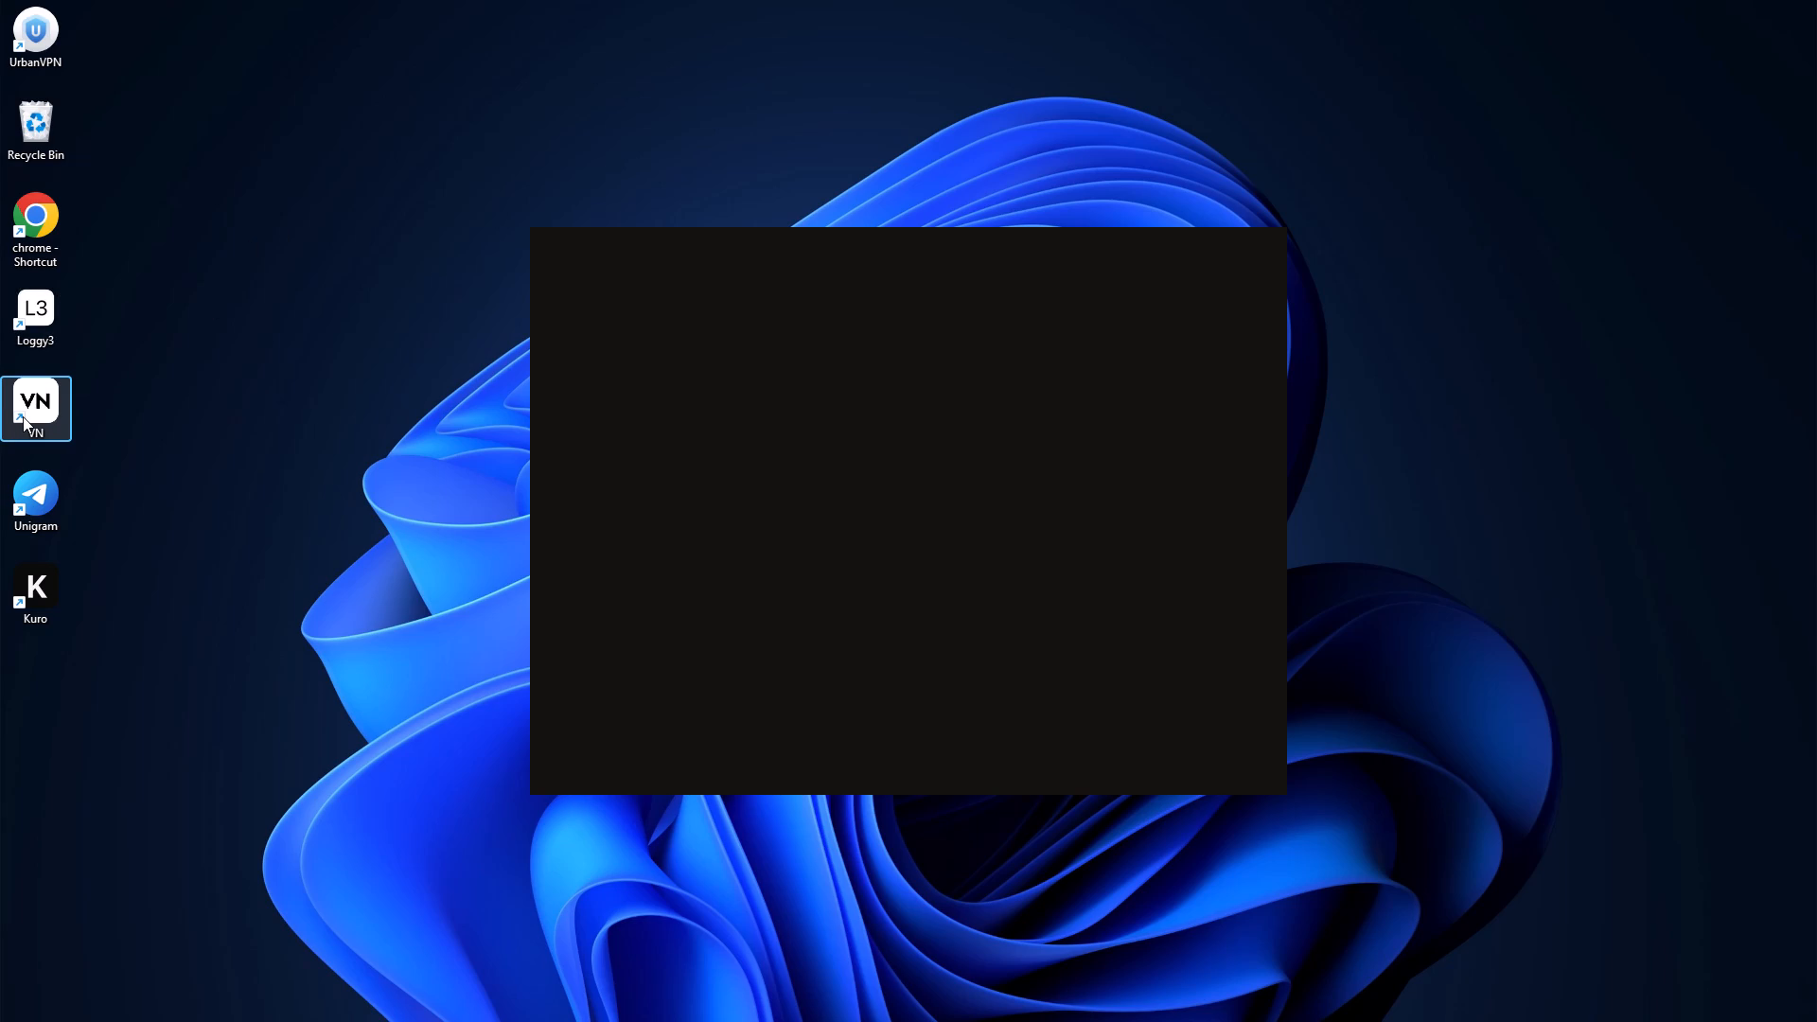
double_click(23, 414)
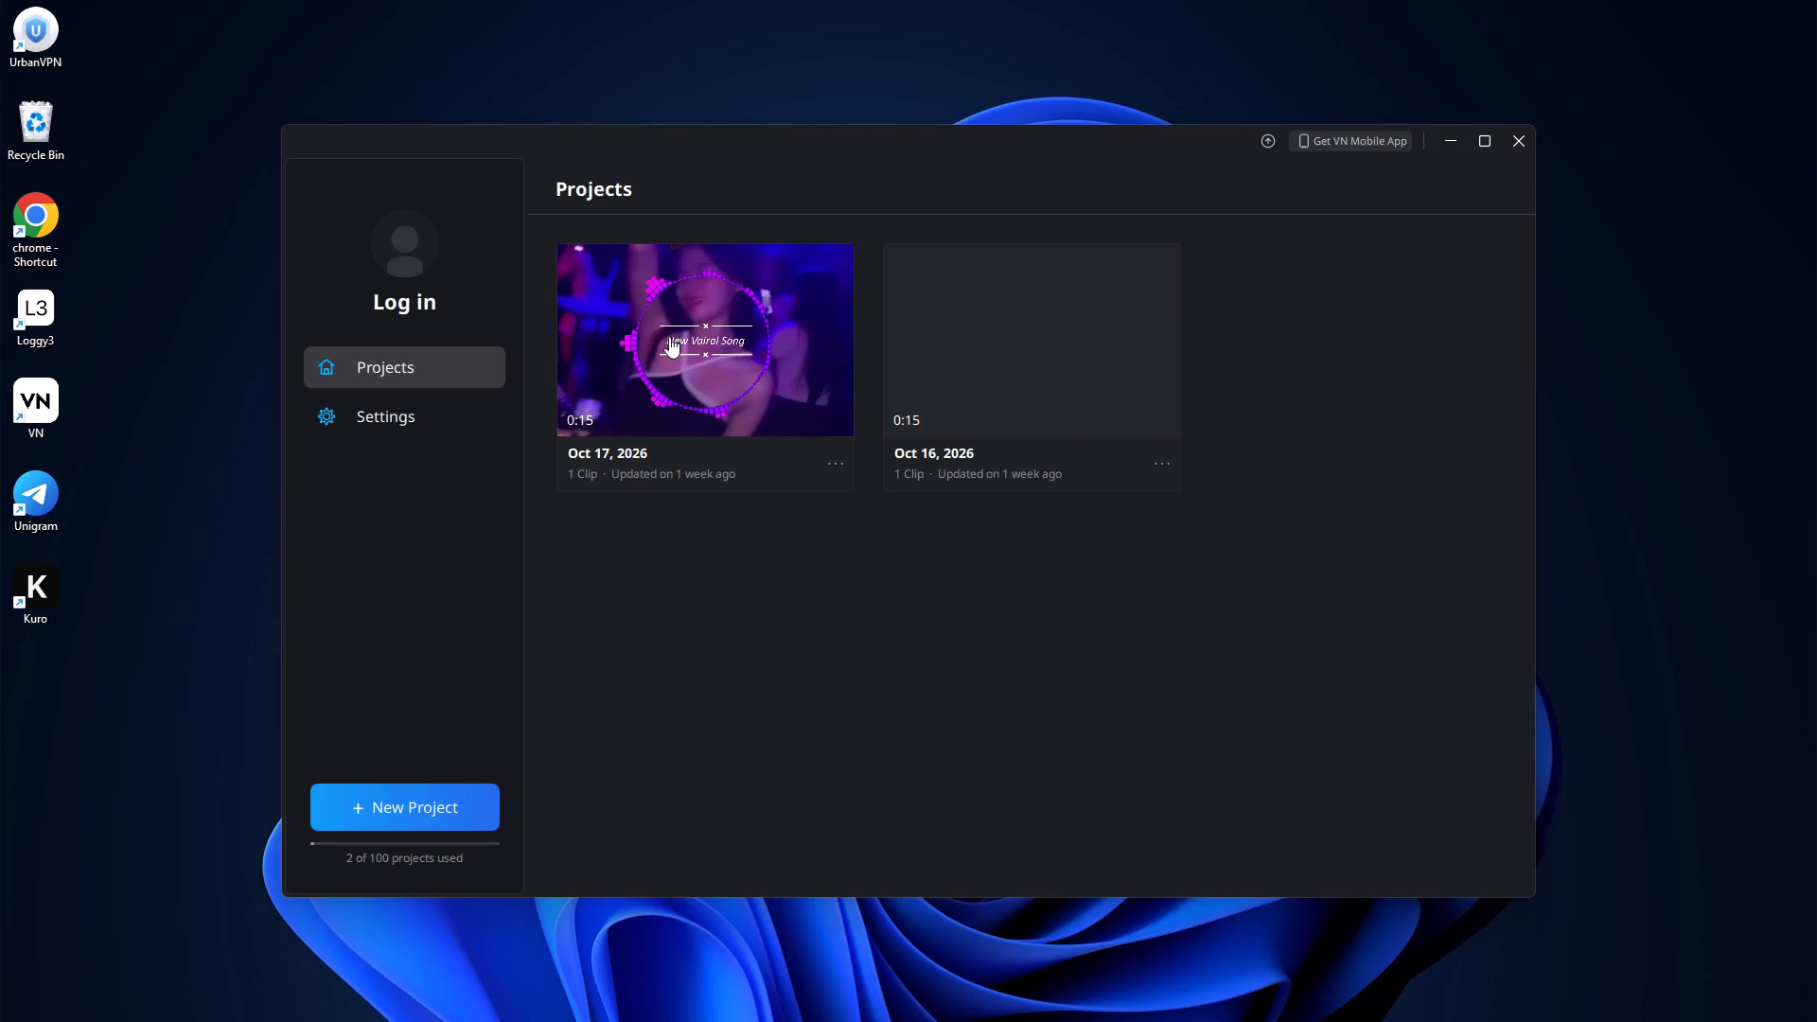
click(439, 815)
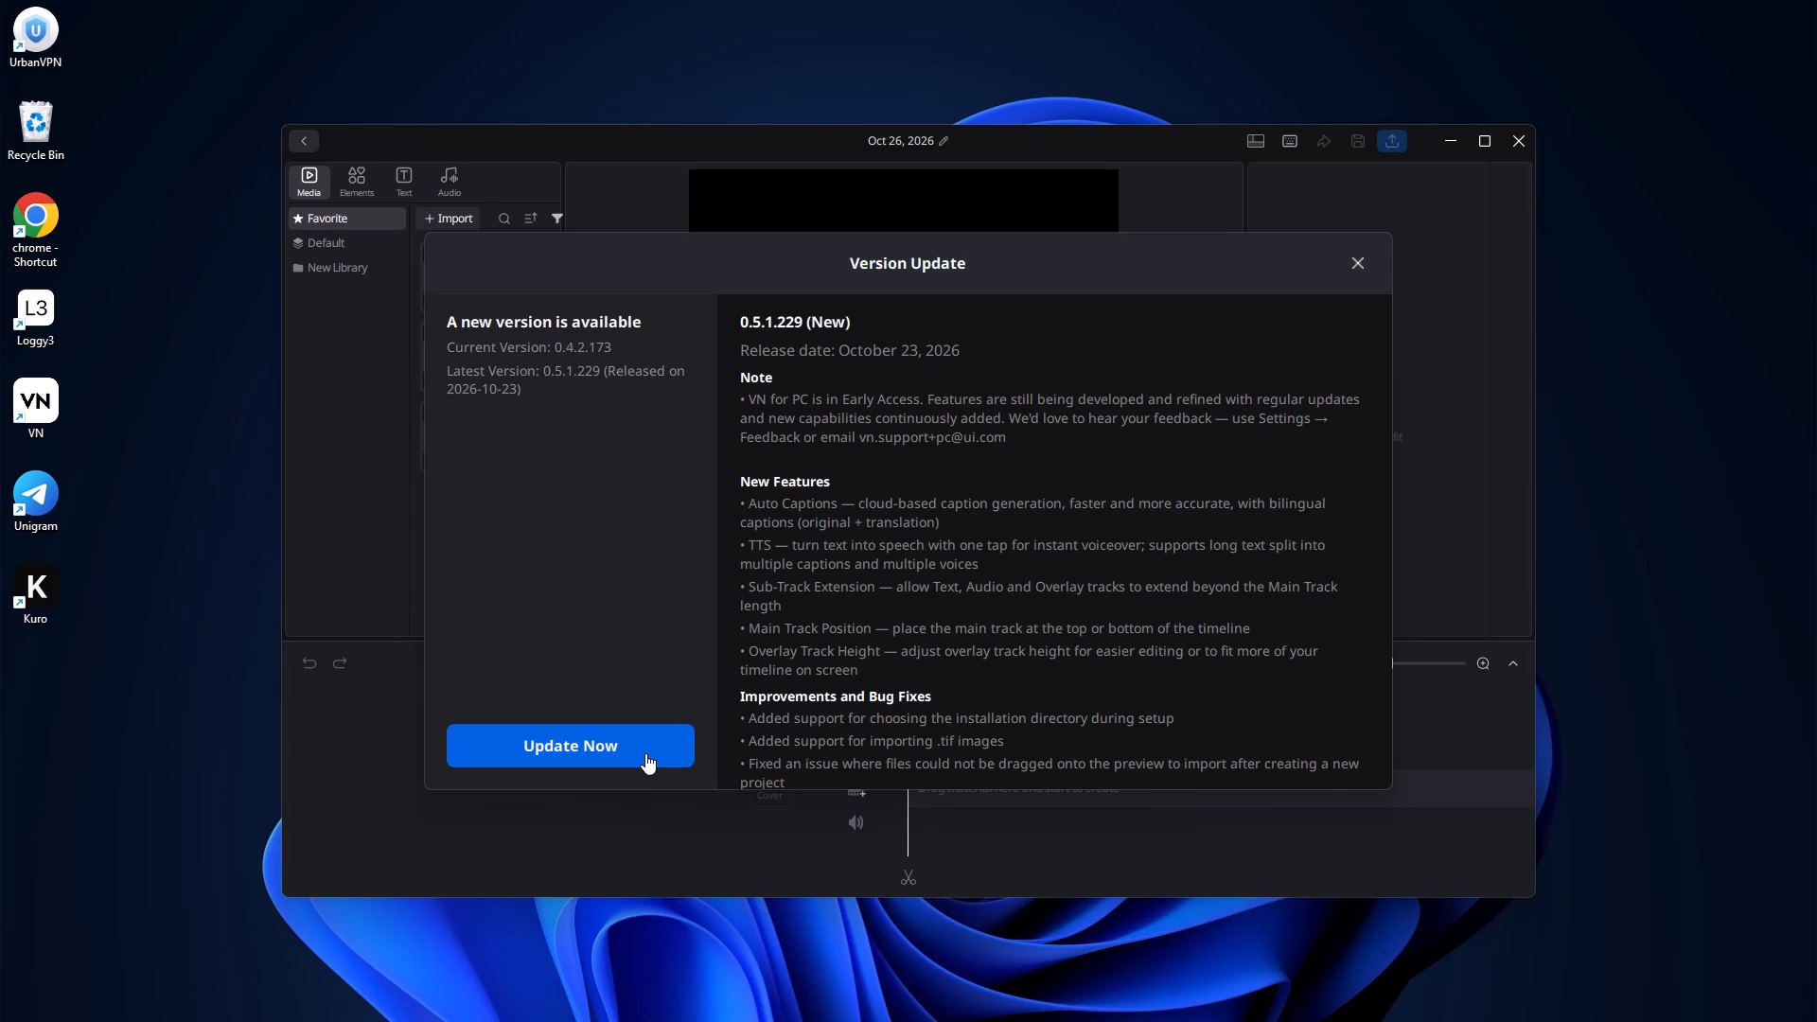
click(1350, 257)
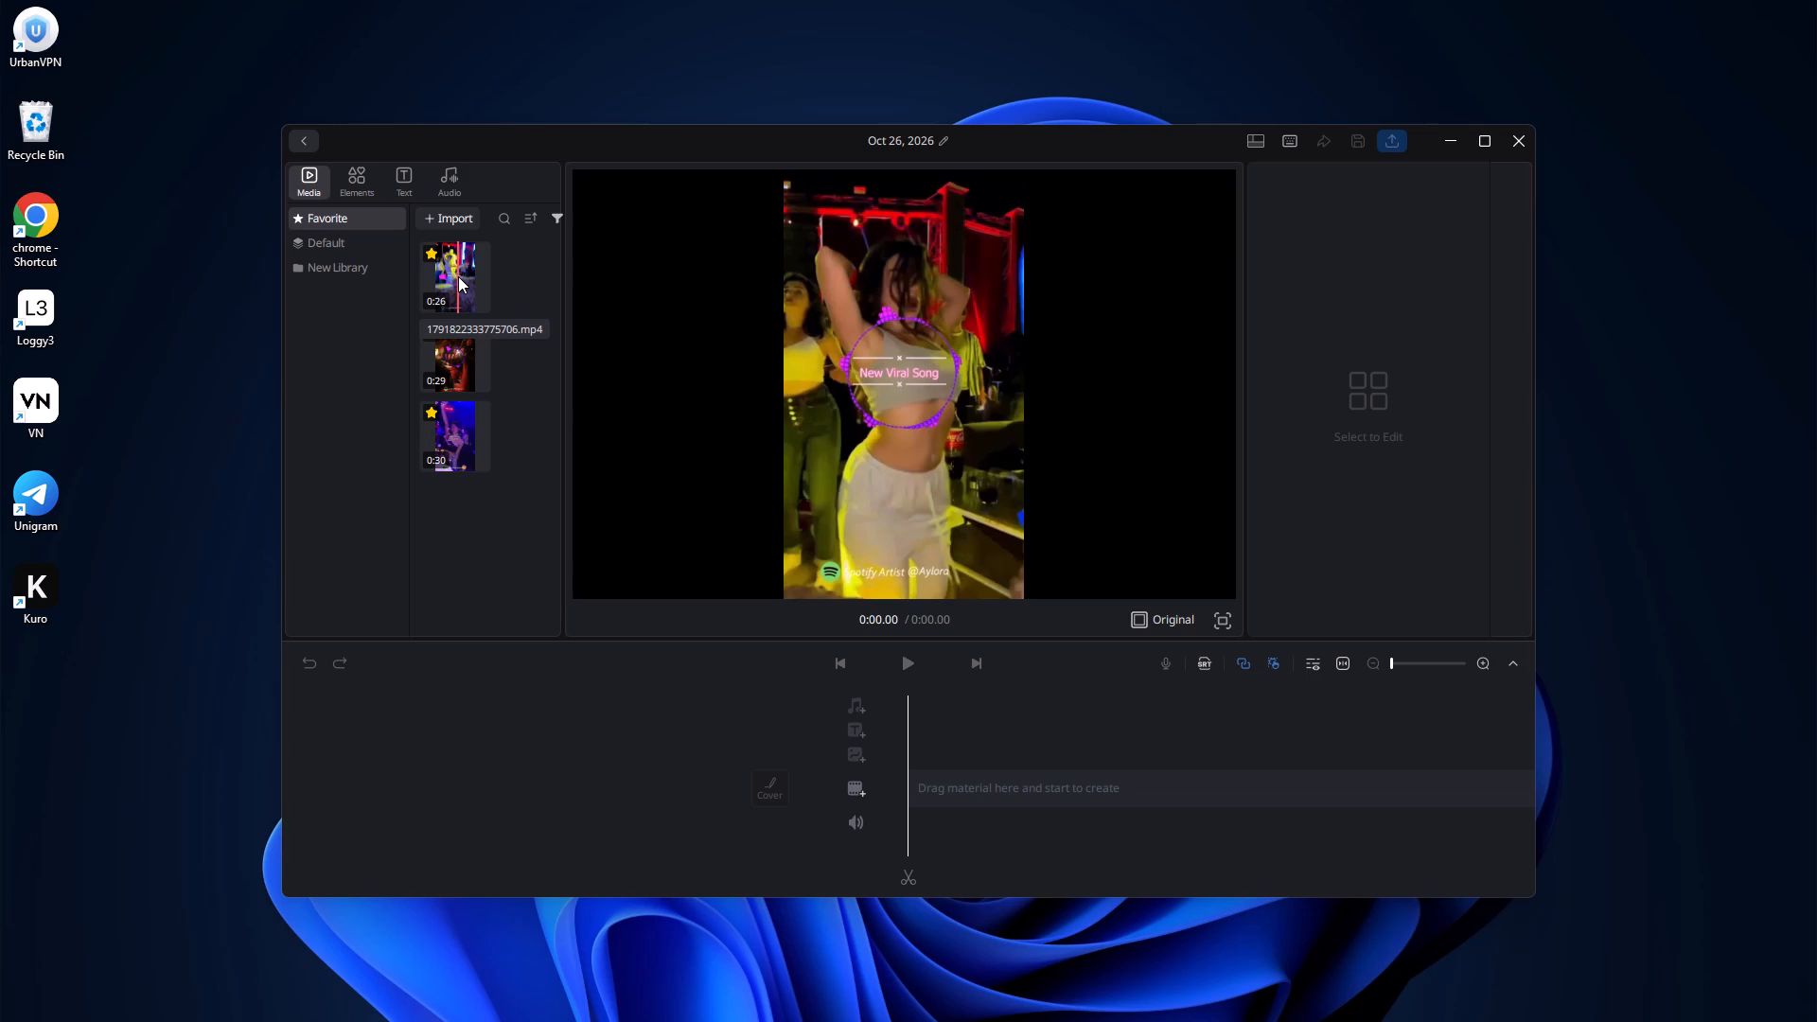
Delete all three old video clips (0:26, 0:29 and 0:30) from the Favorite media library.
right_click(458, 276)
click(508, 296)
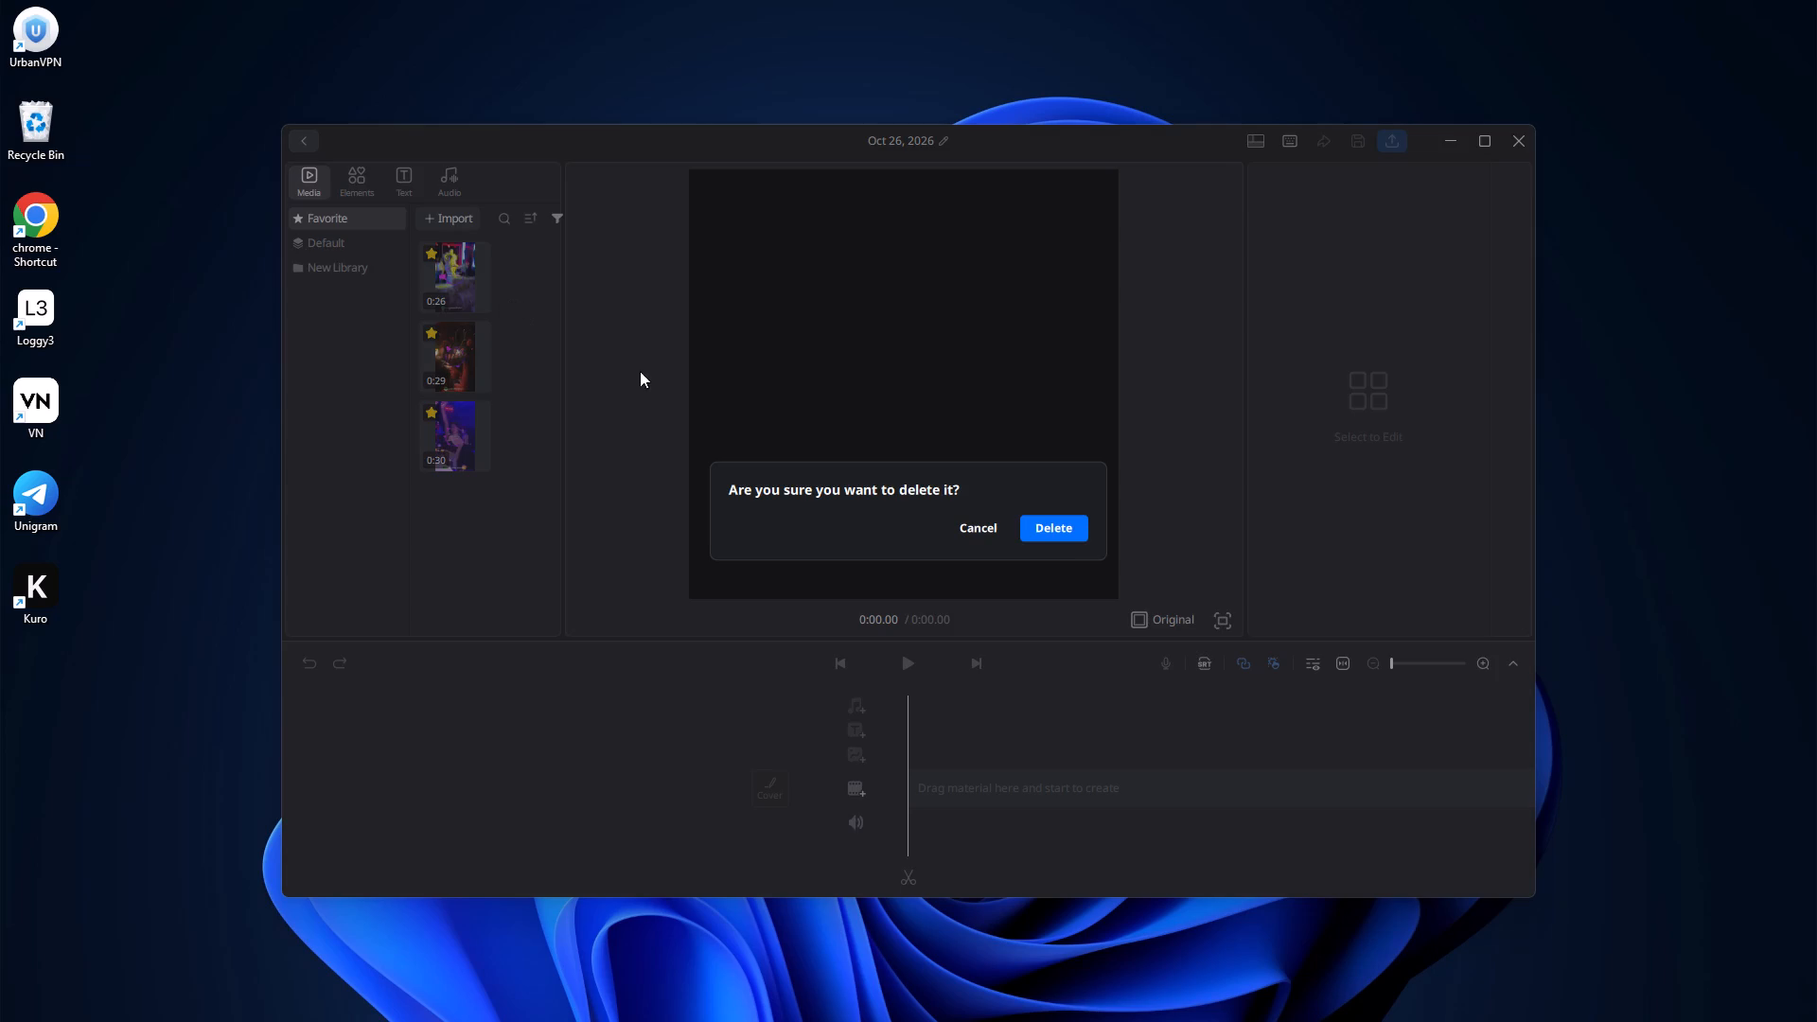
click(1054, 526)
right_click(453, 292)
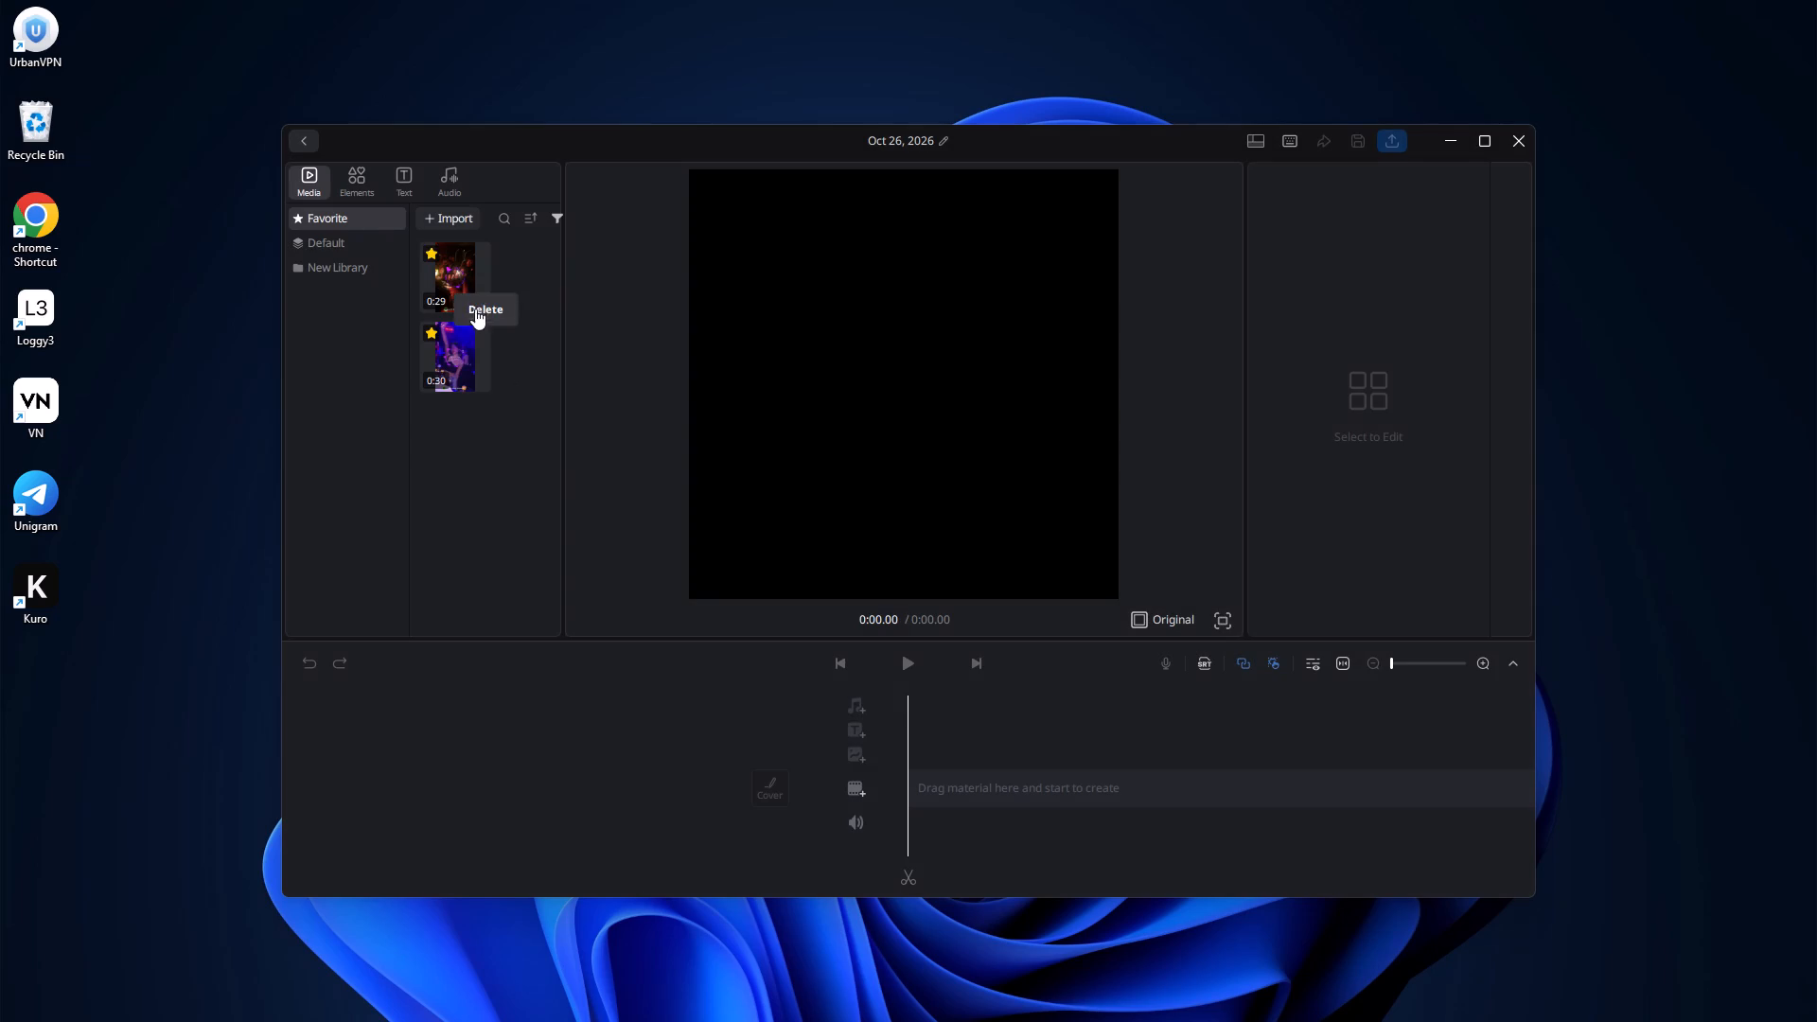
click(483, 312)
click(1040, 529)
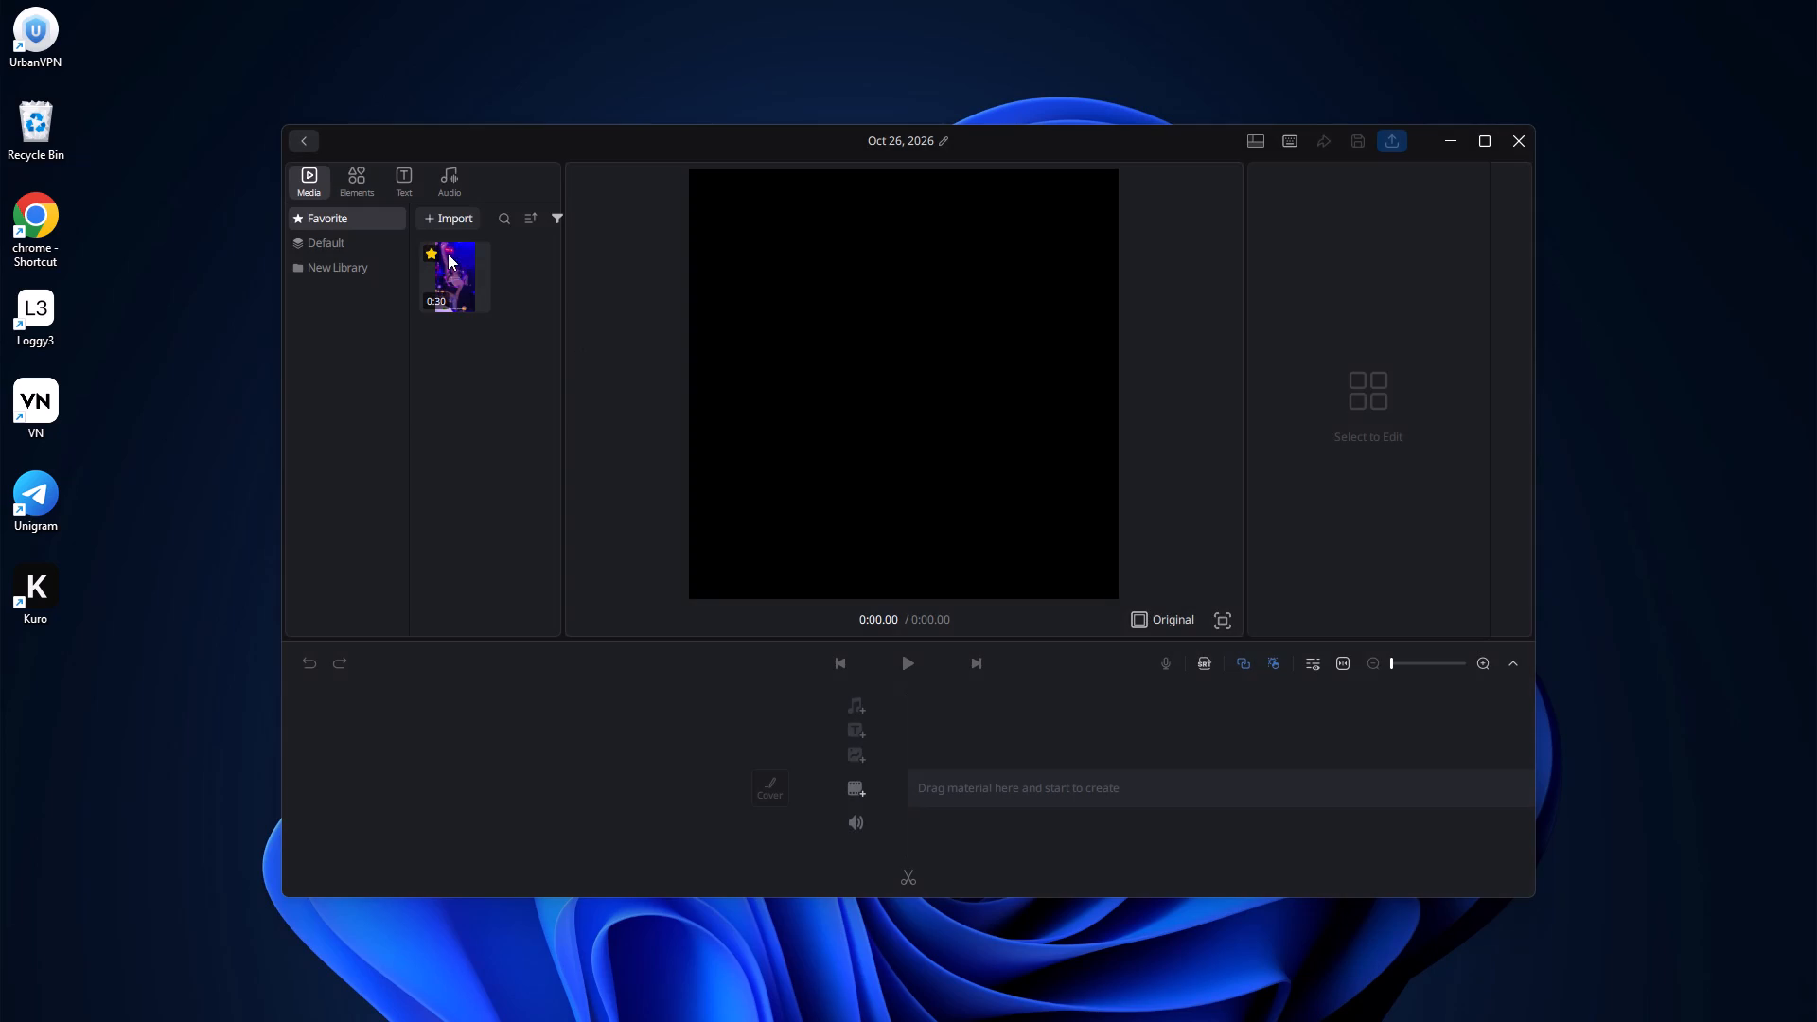
right_click(448, 254)
click(490, 278)
click(1043, 527)
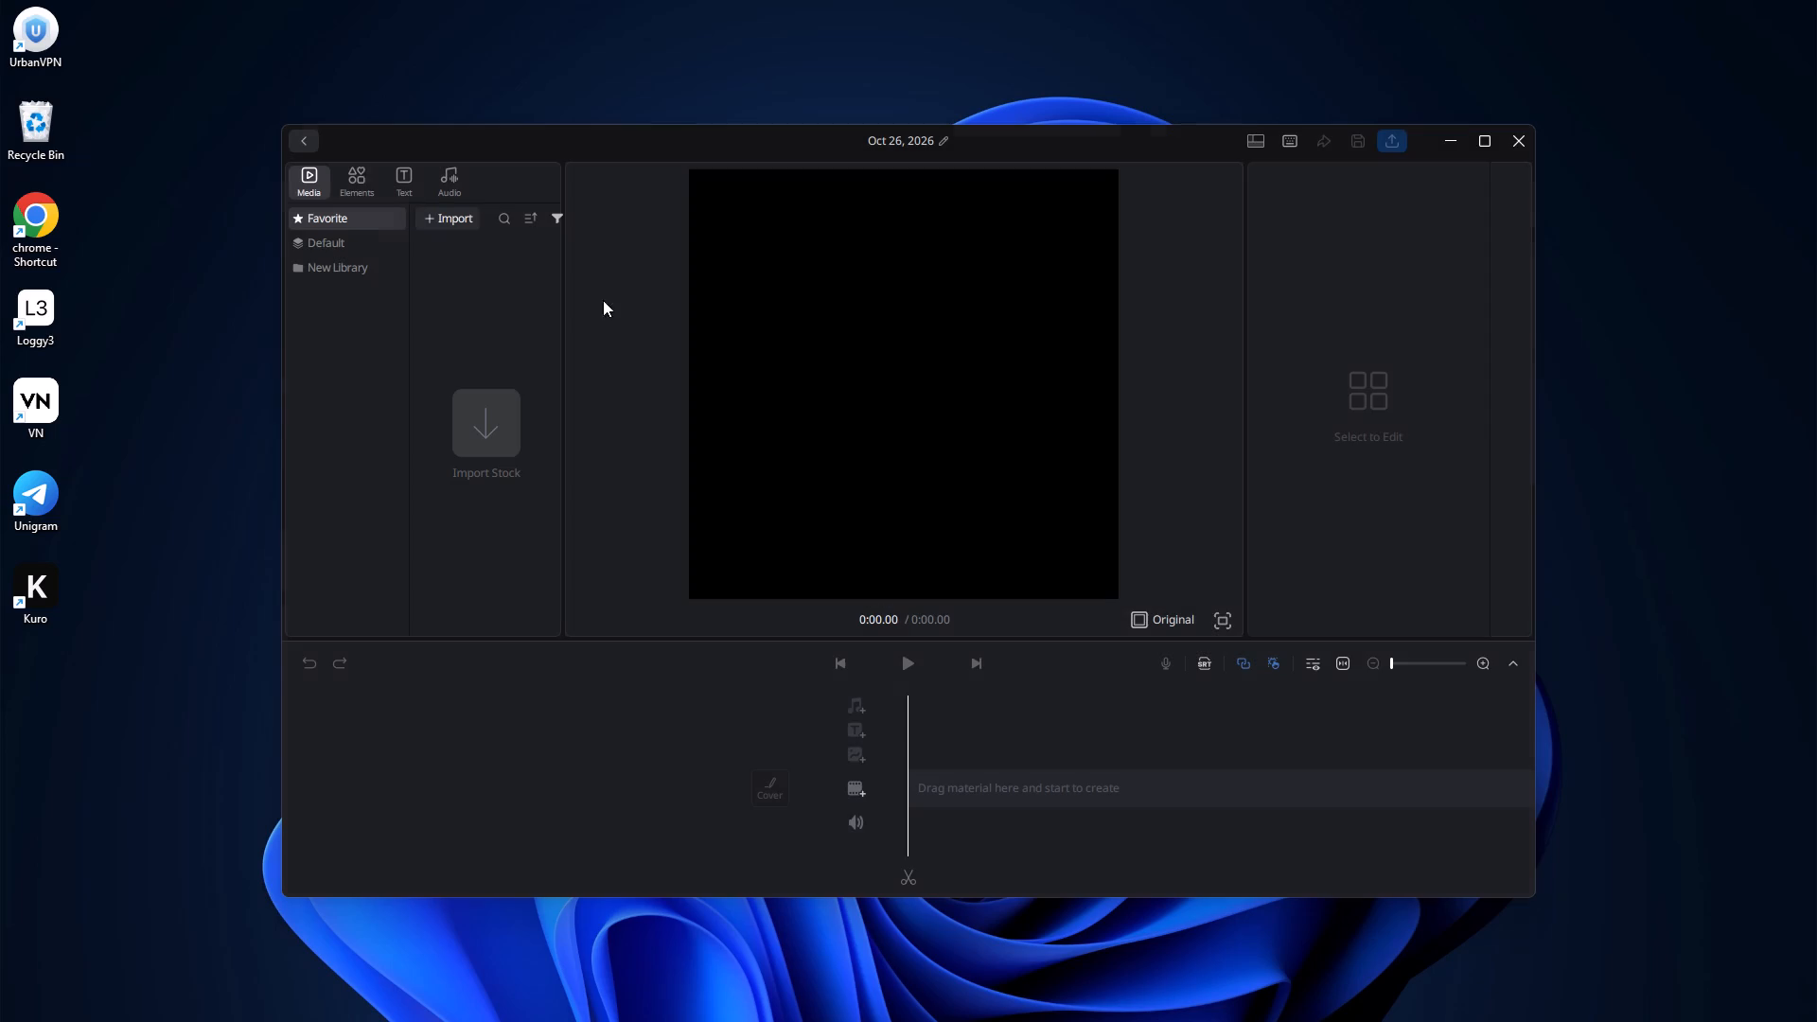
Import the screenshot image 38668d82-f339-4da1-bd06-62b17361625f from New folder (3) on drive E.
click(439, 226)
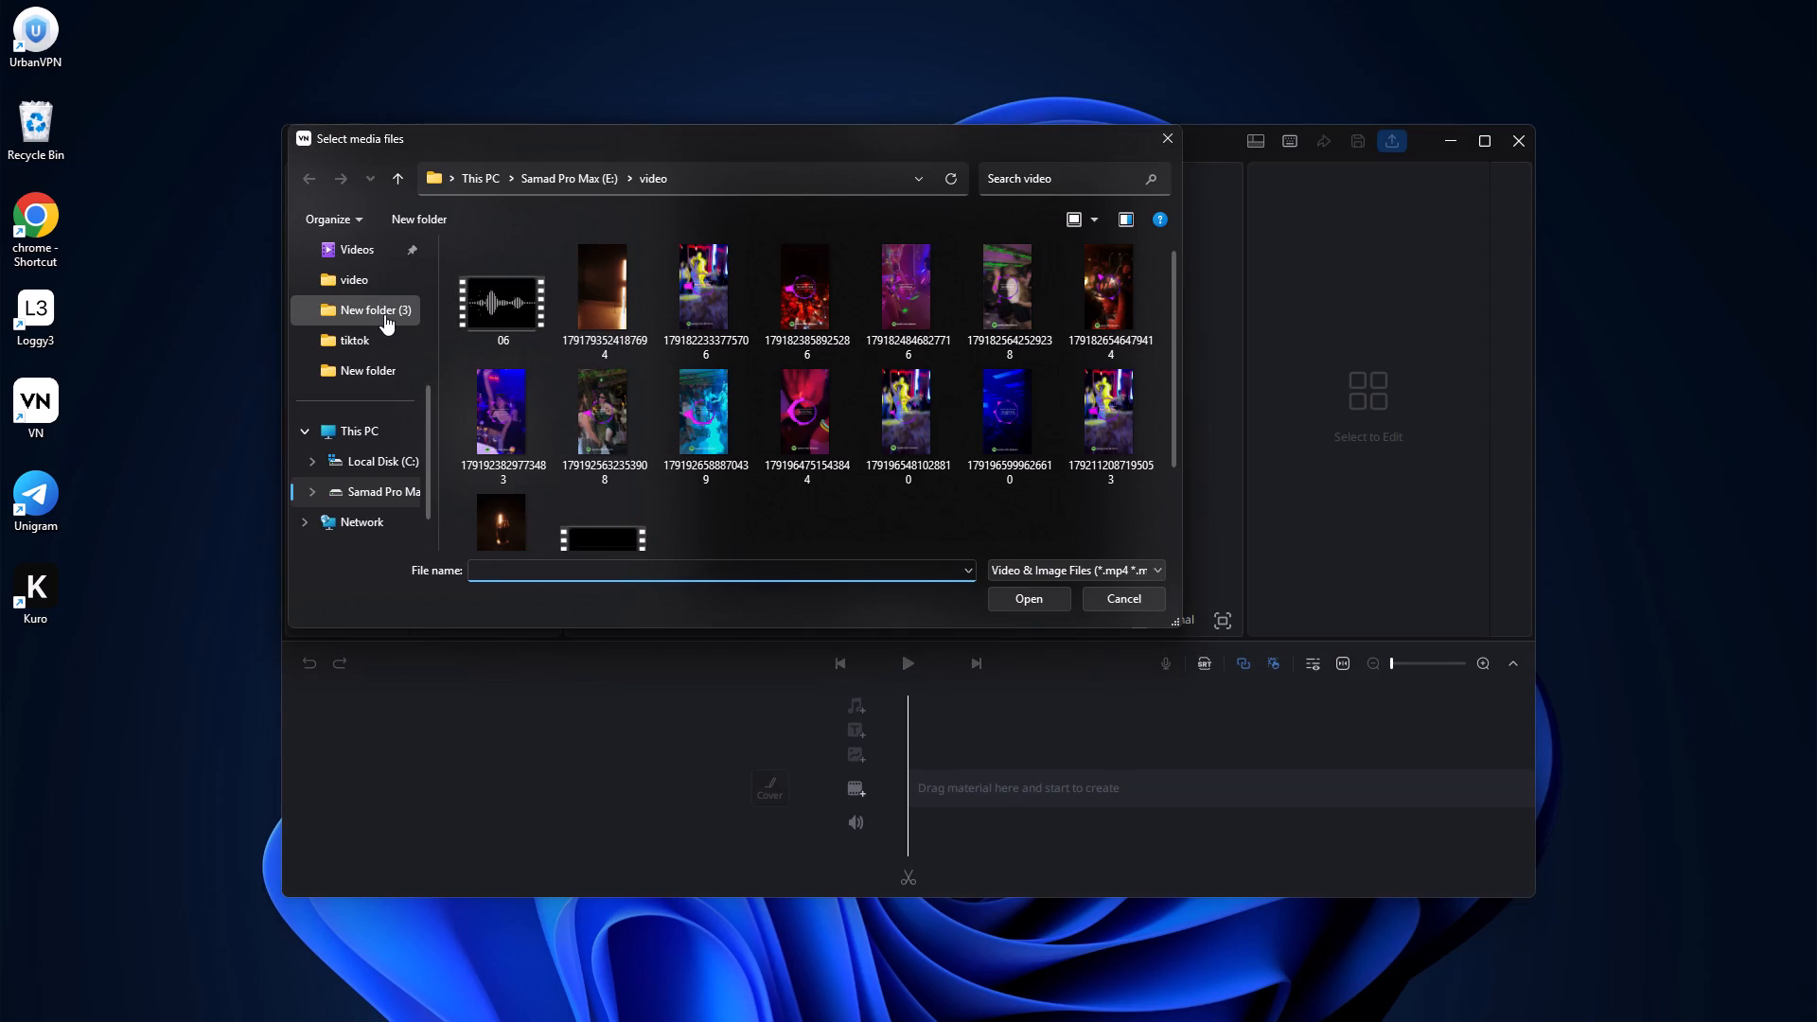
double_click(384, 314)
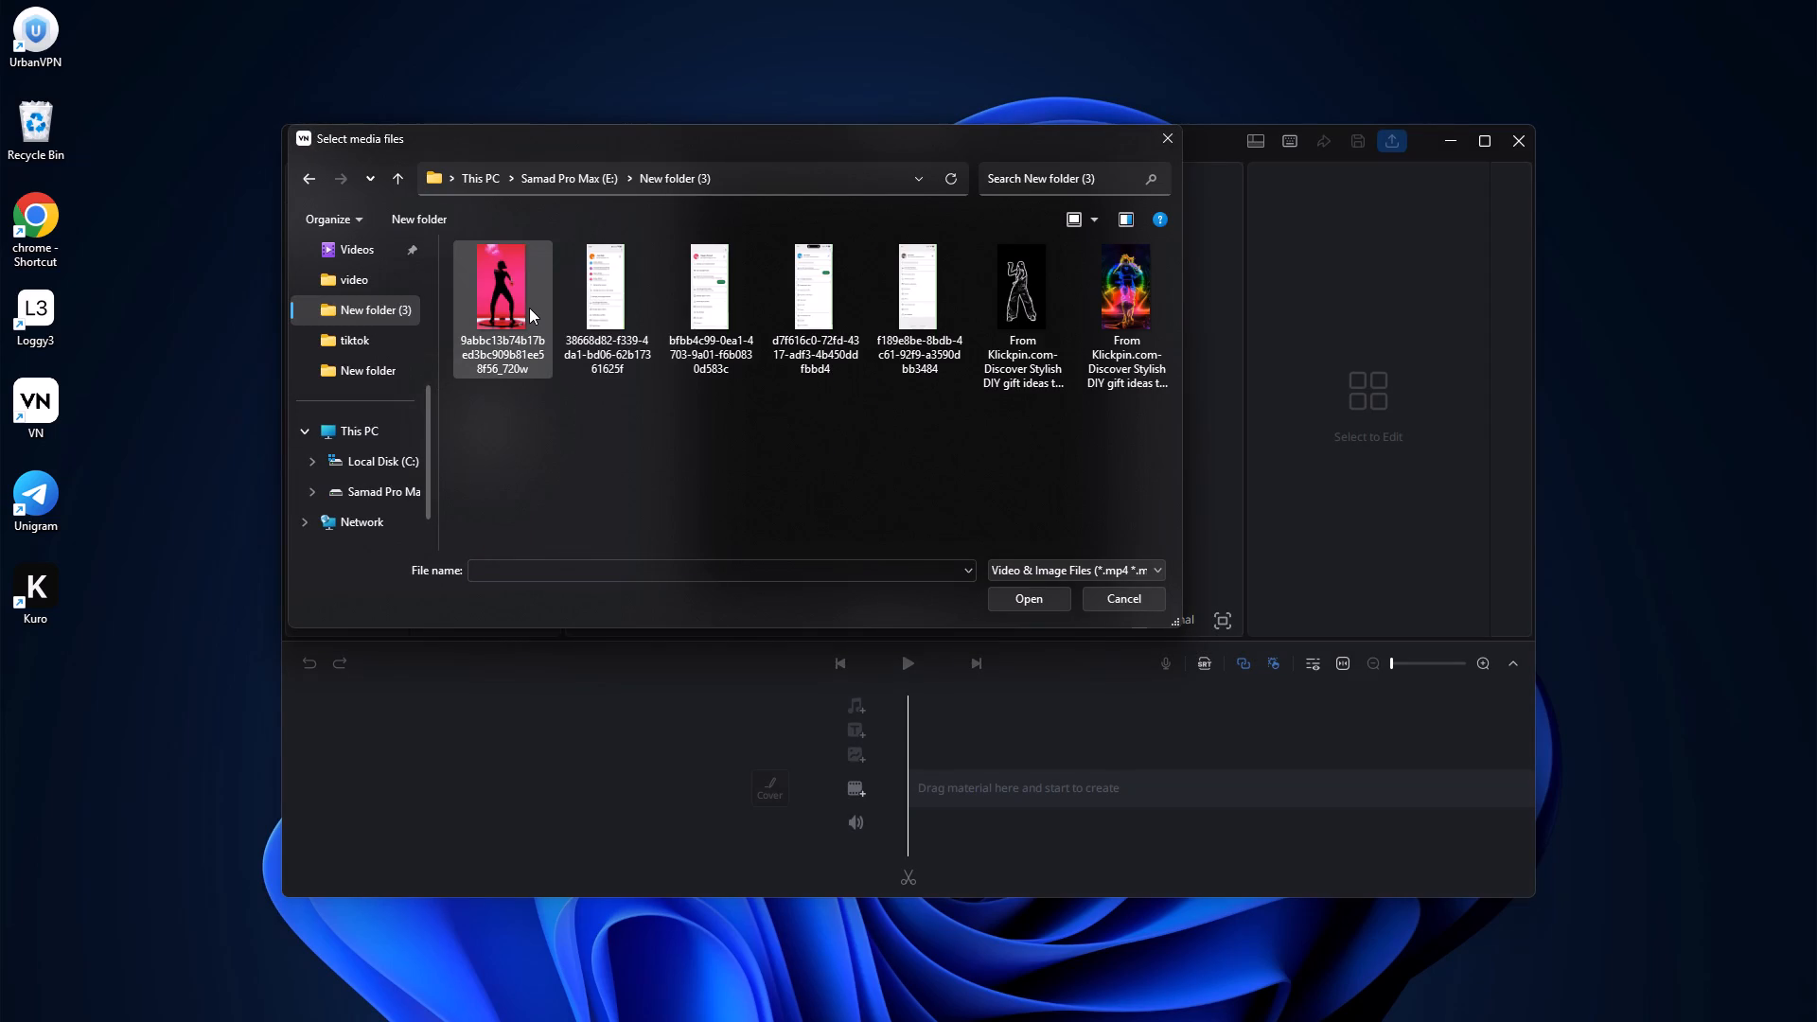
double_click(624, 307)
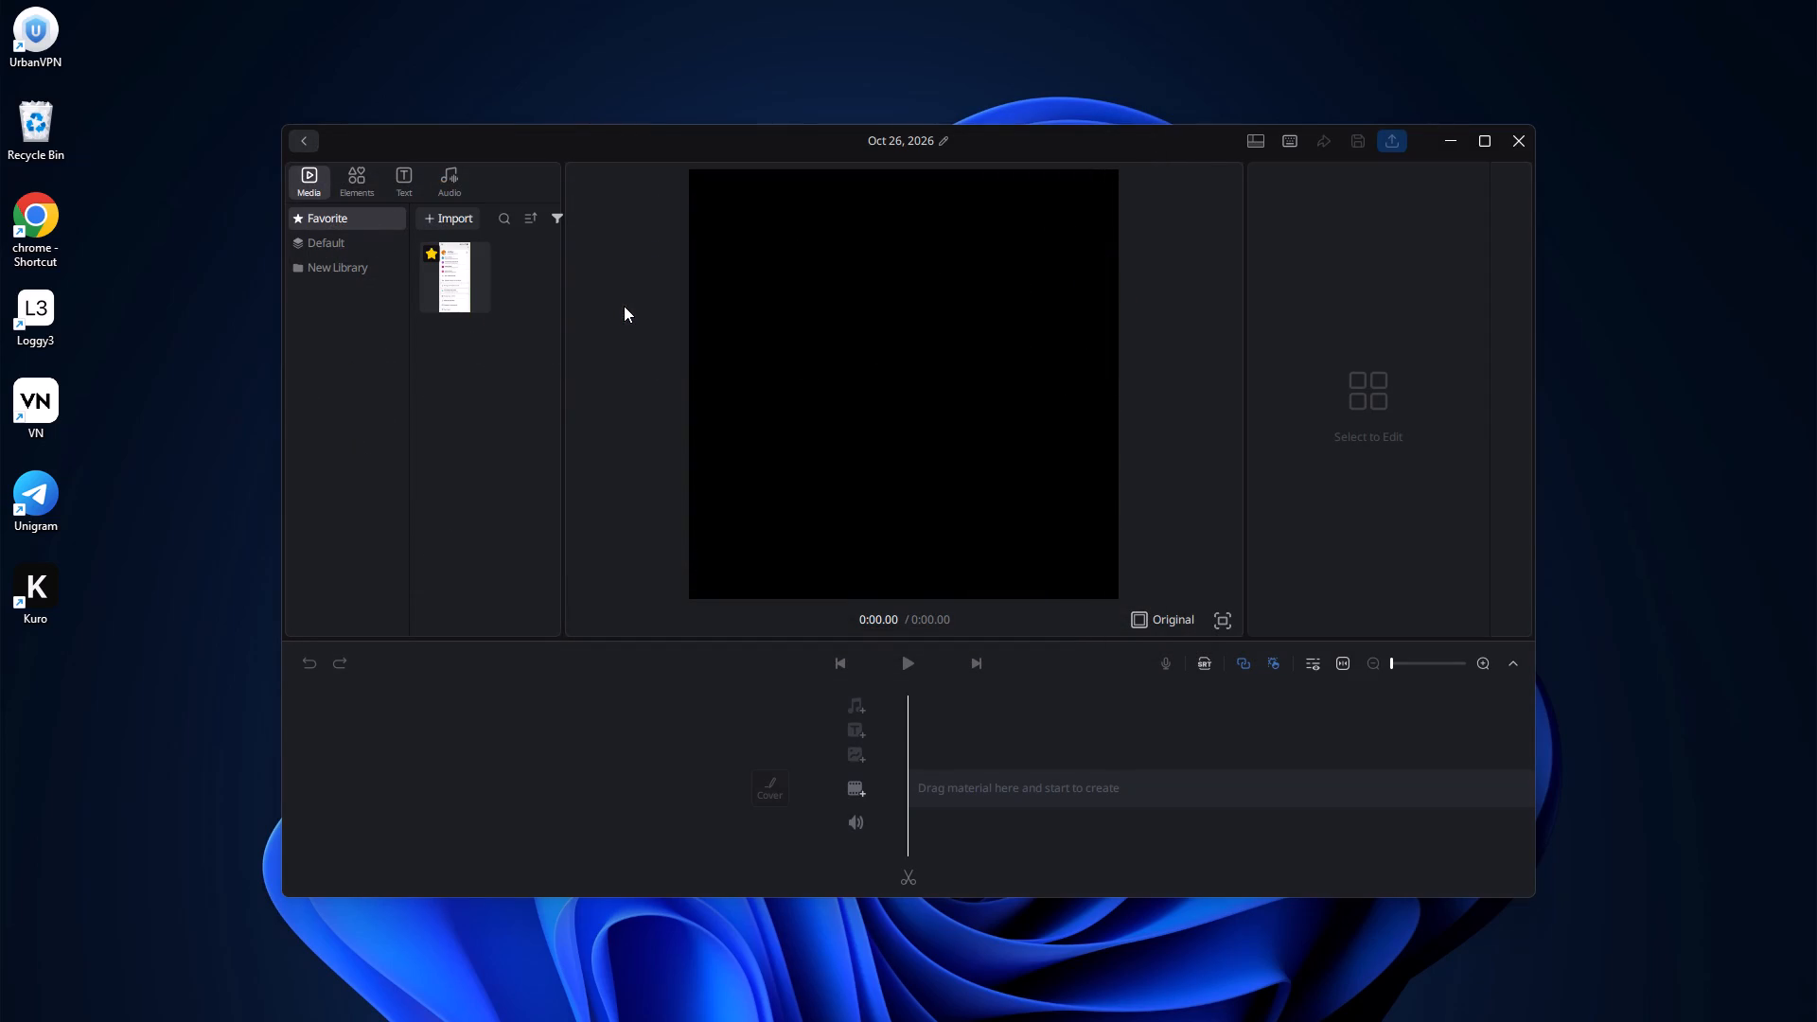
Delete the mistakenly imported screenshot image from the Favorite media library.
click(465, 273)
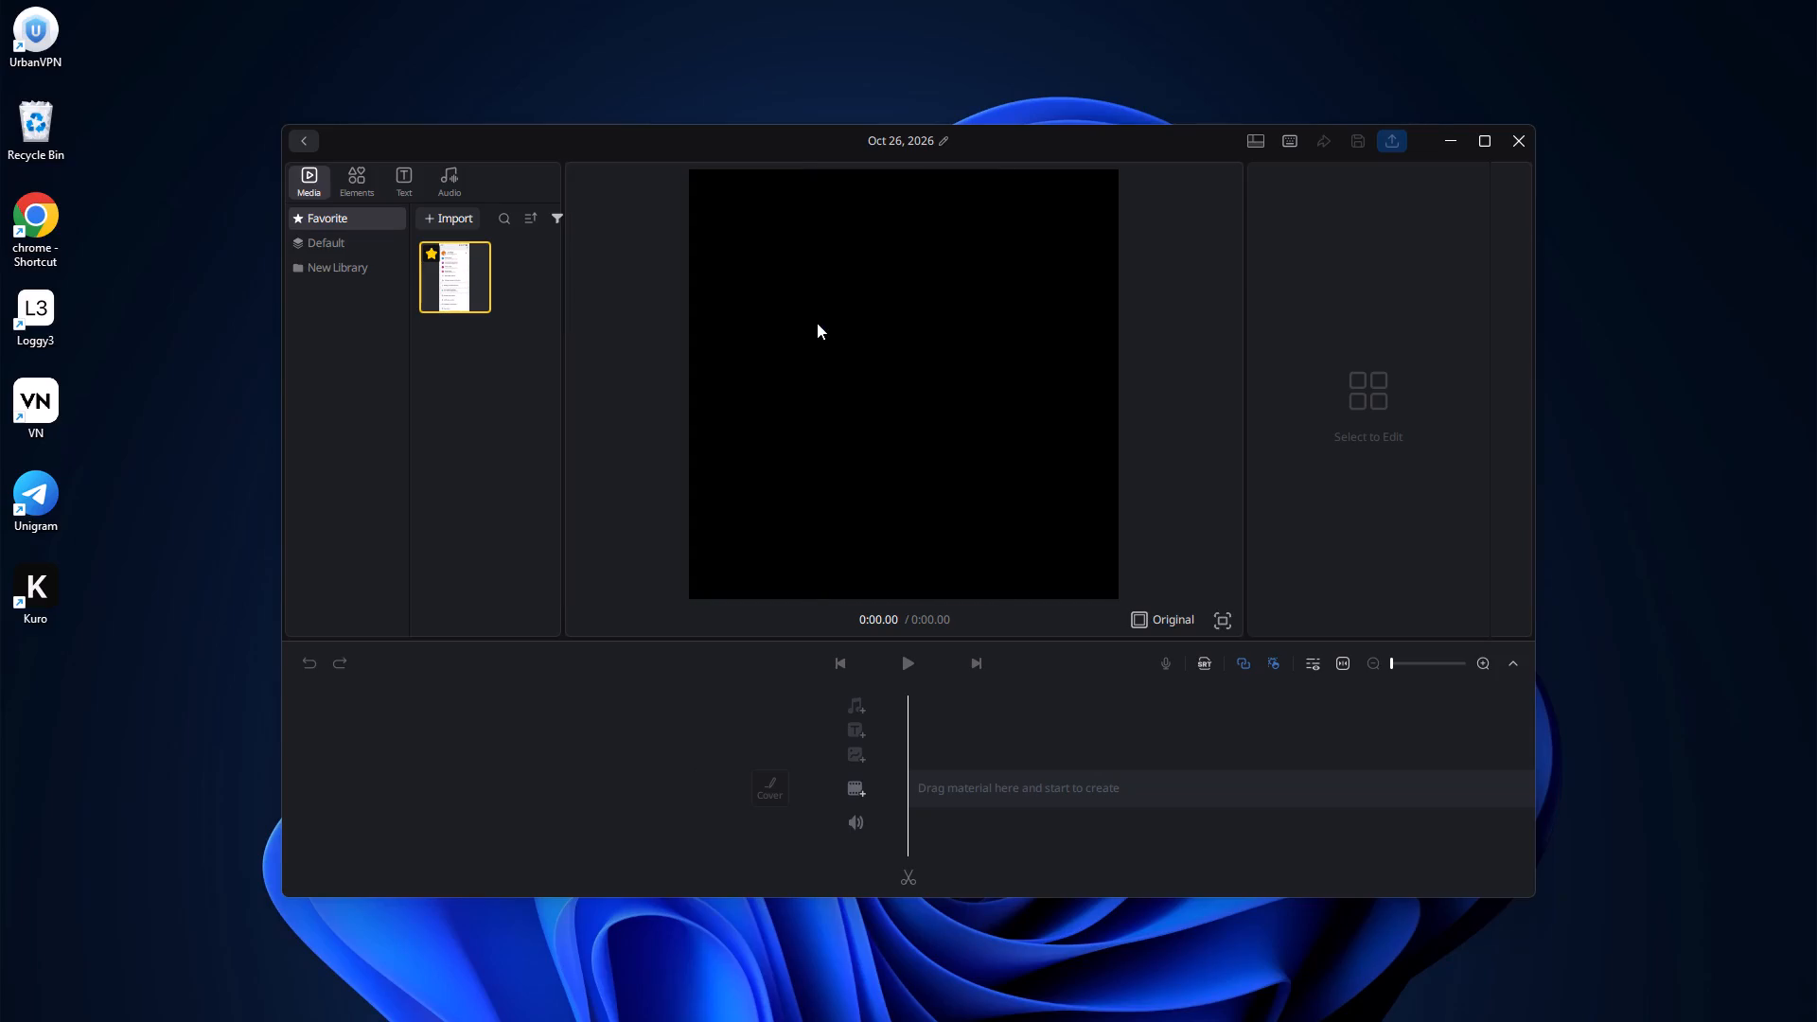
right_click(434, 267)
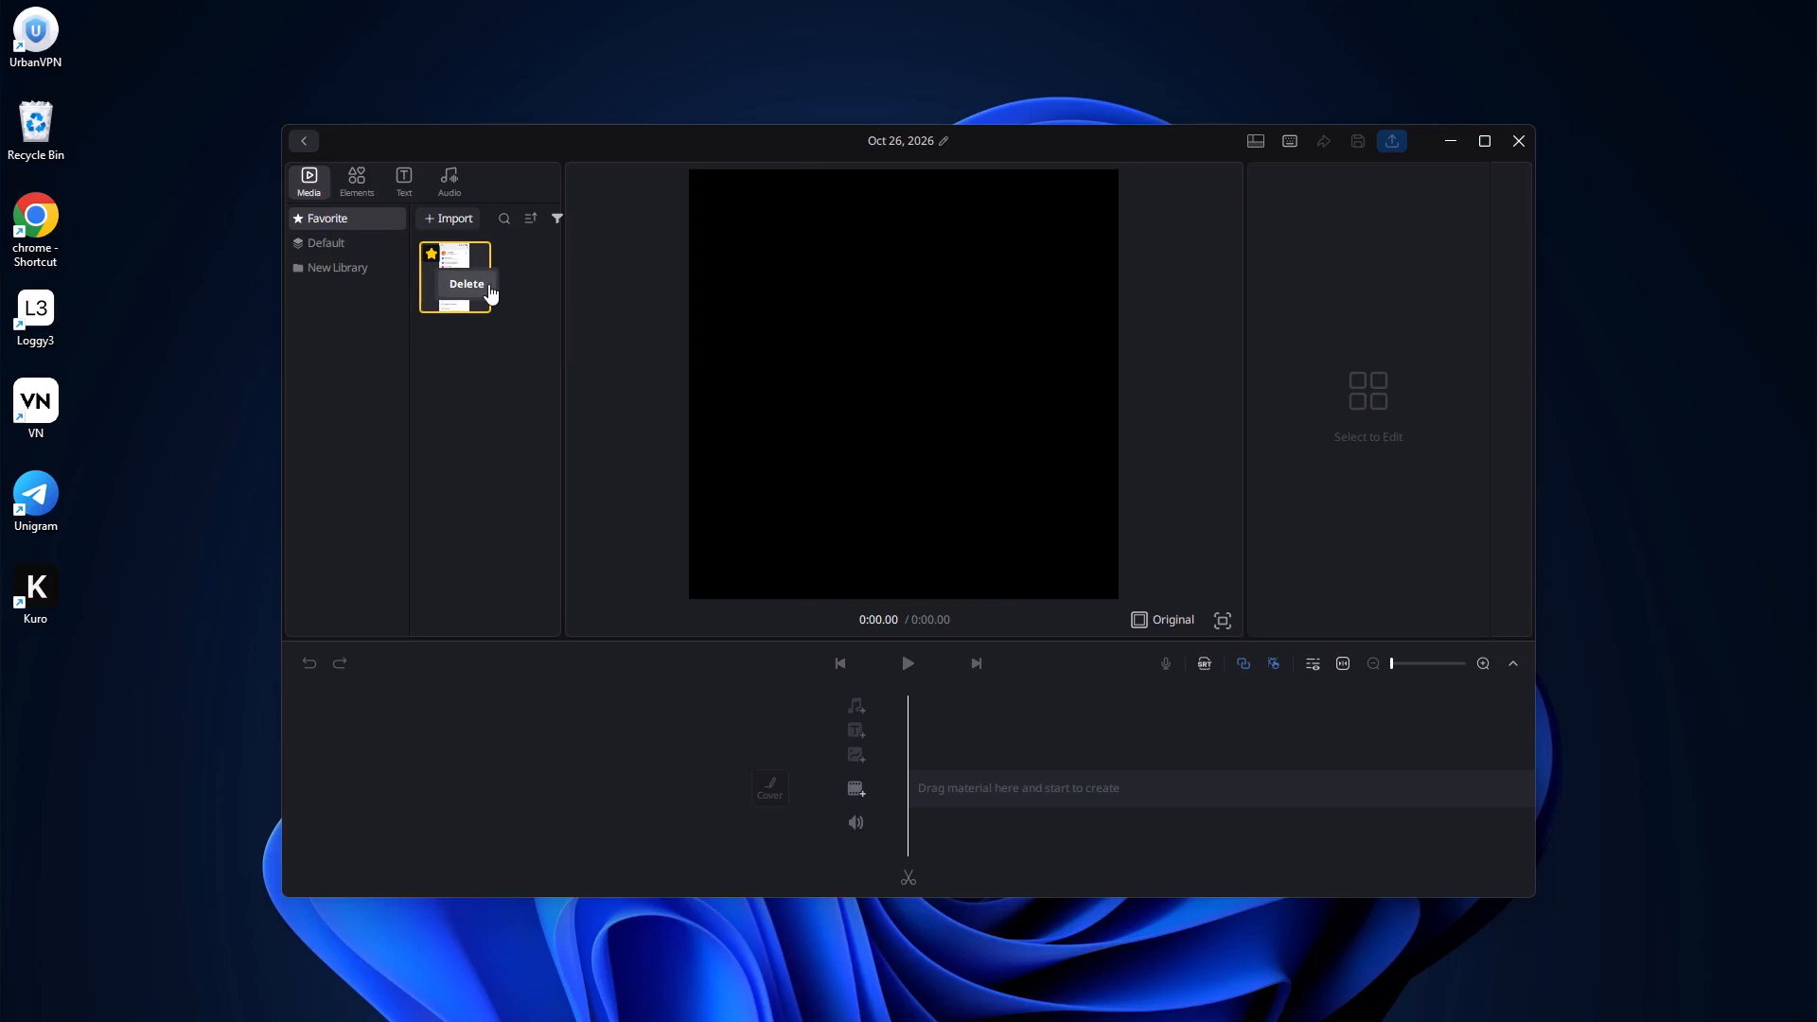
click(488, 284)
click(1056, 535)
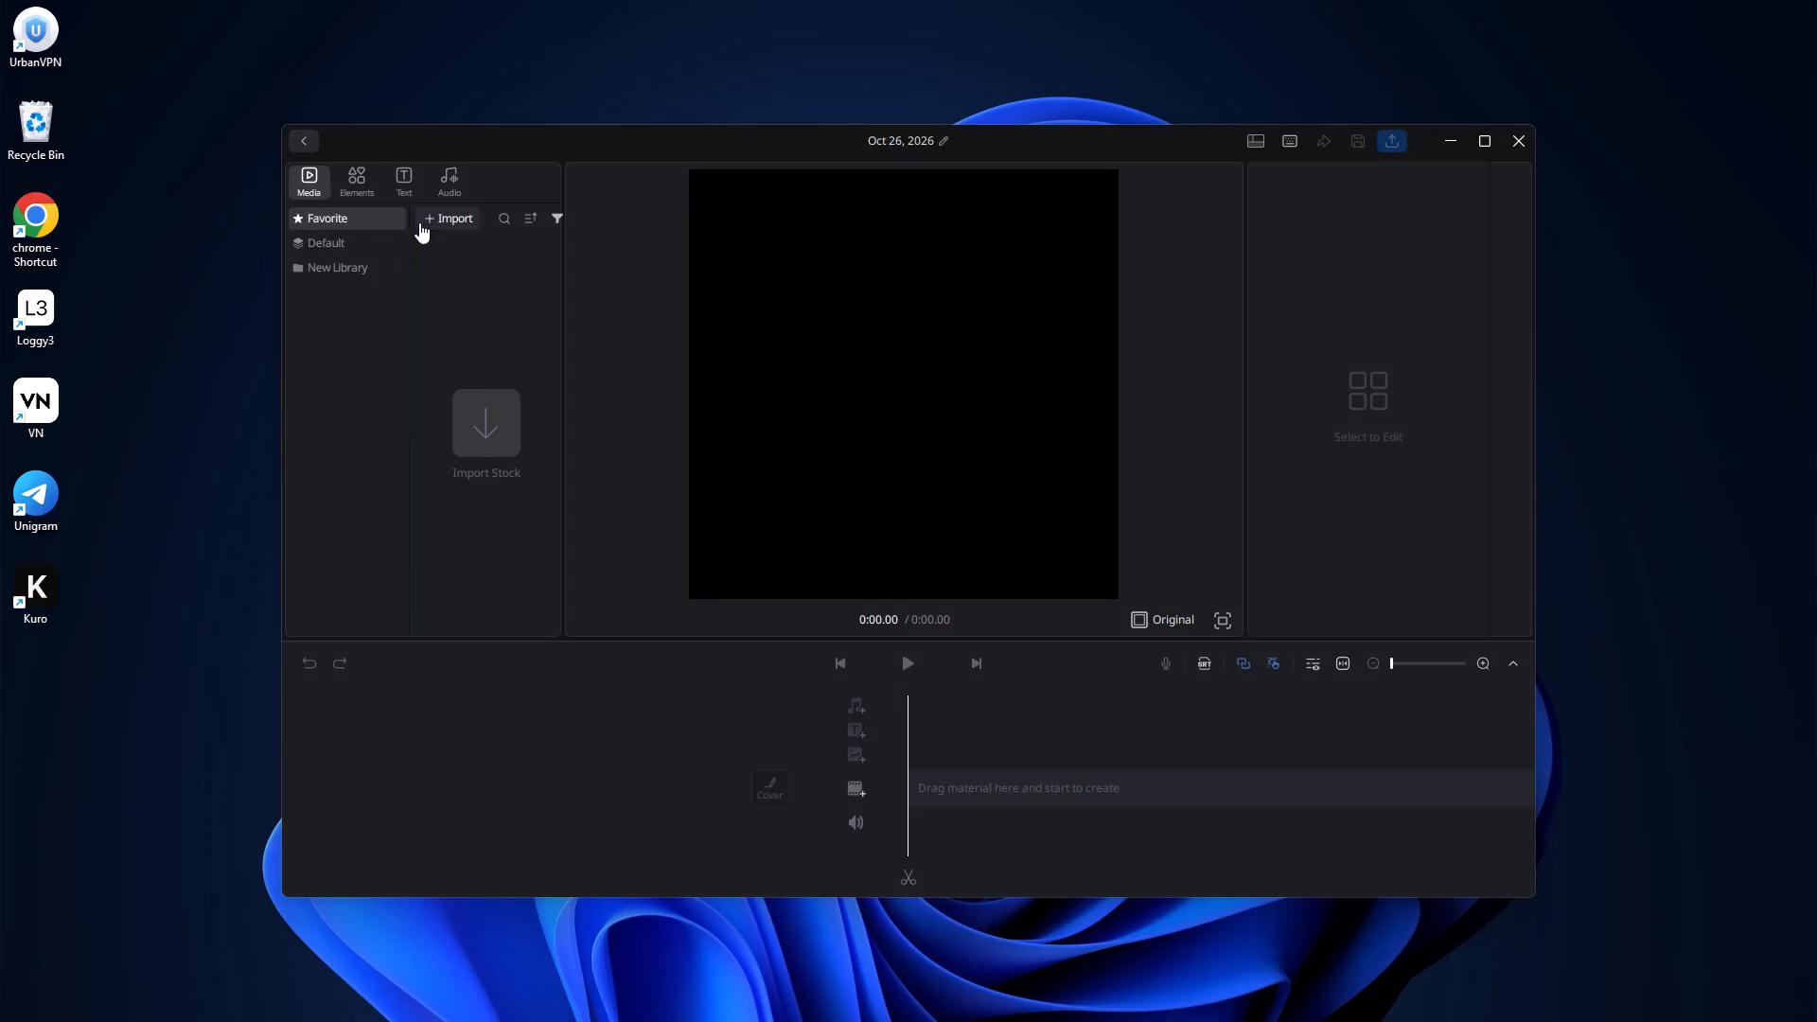
Import the pink silhouette dance video 9abbc13b74b17bed3bc909b81ee58f56_720w from New folder (3) and place it on the timeline's main track.
click(429, 222)
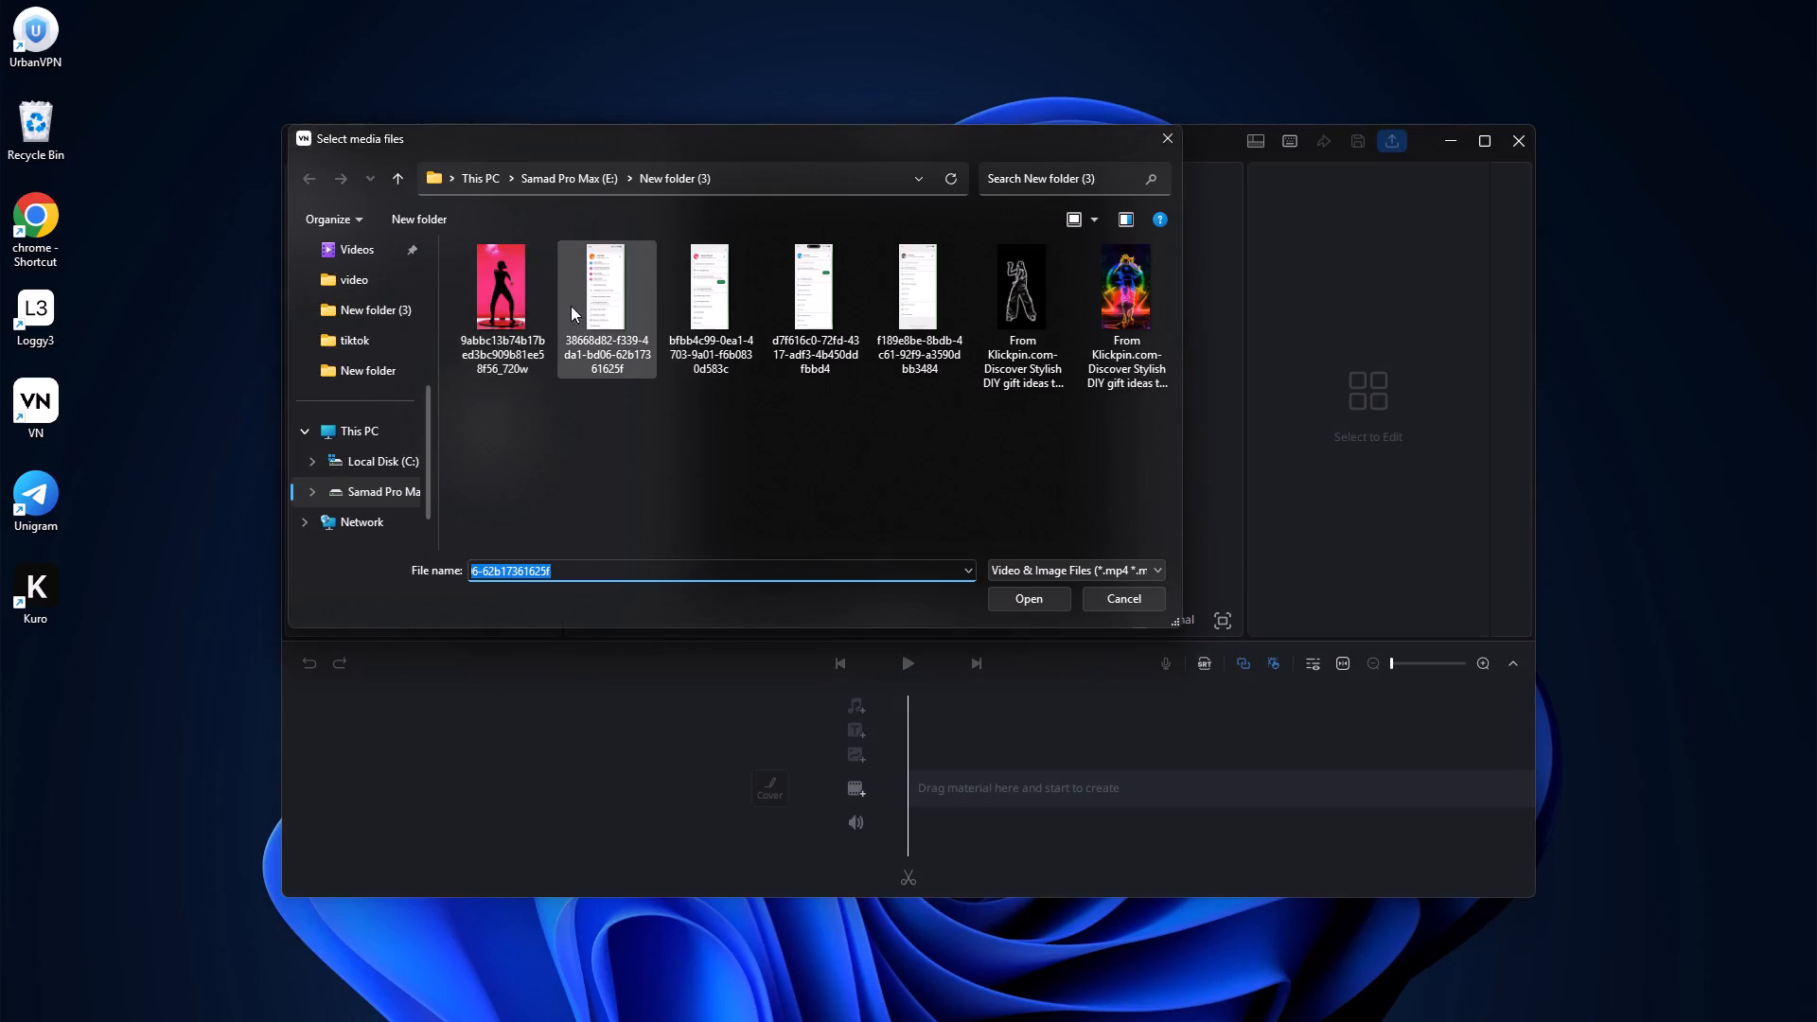
click(477, 272)
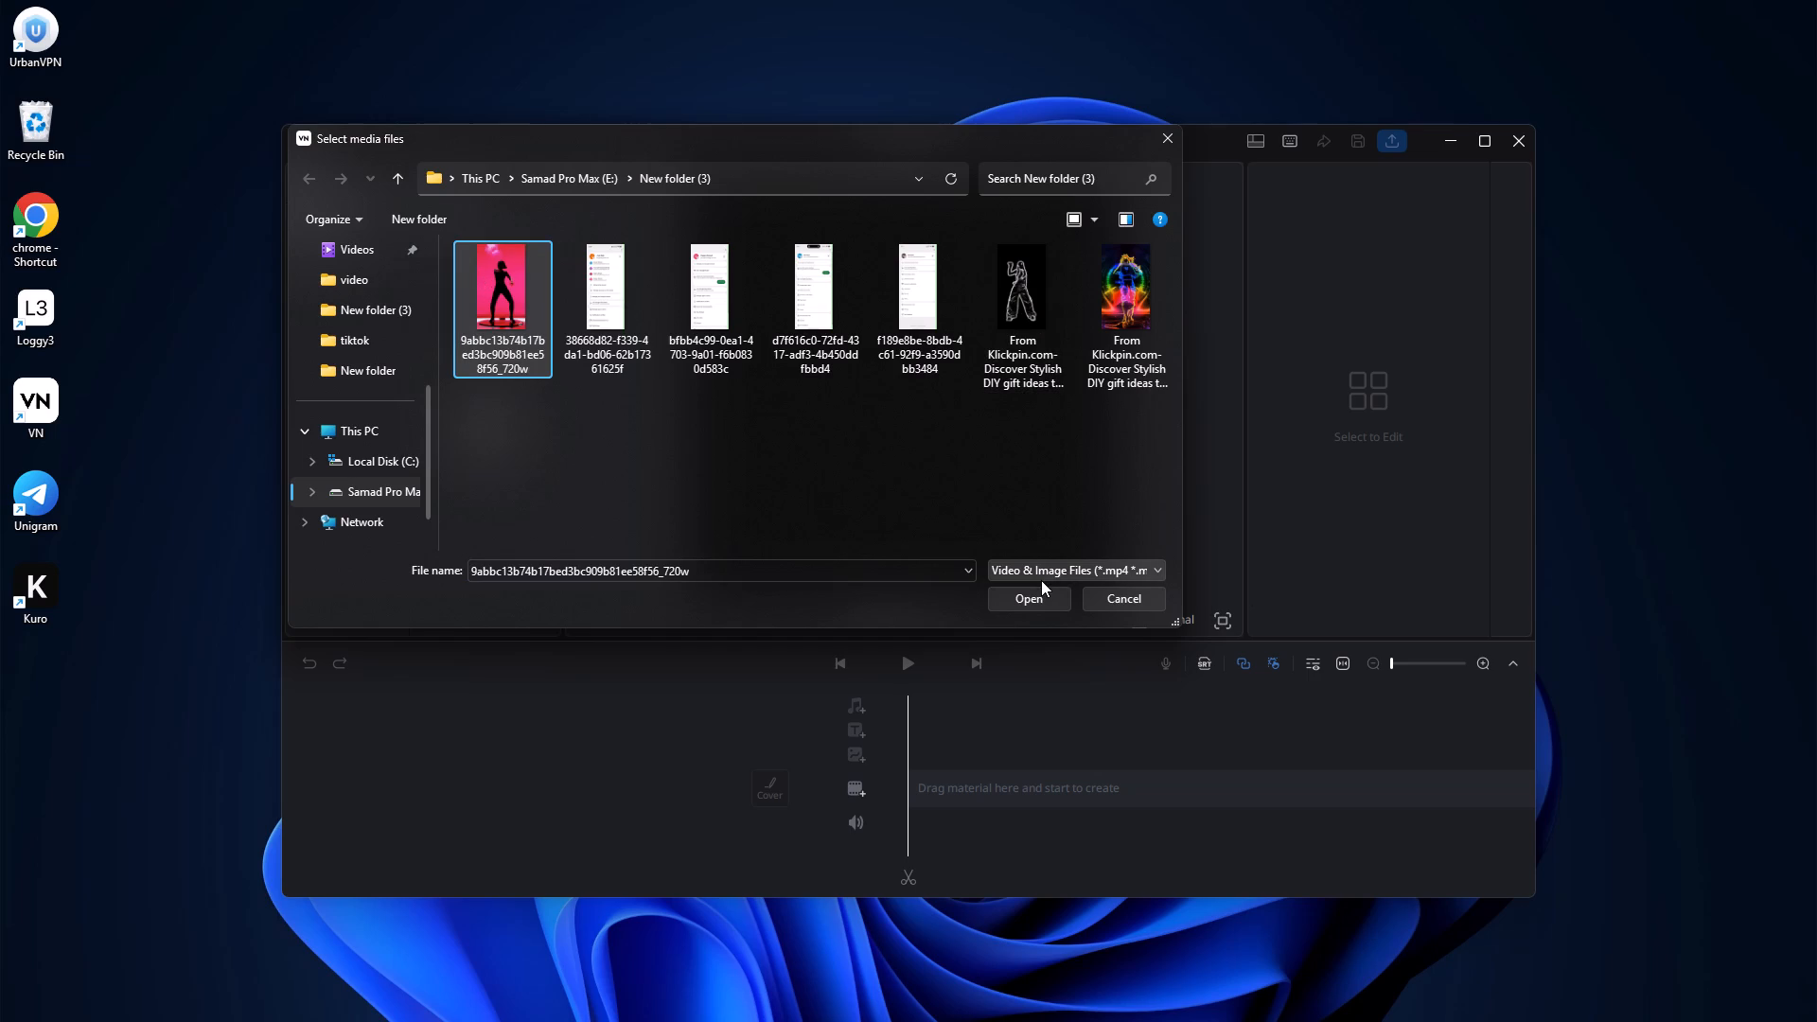
click(1040, 590)
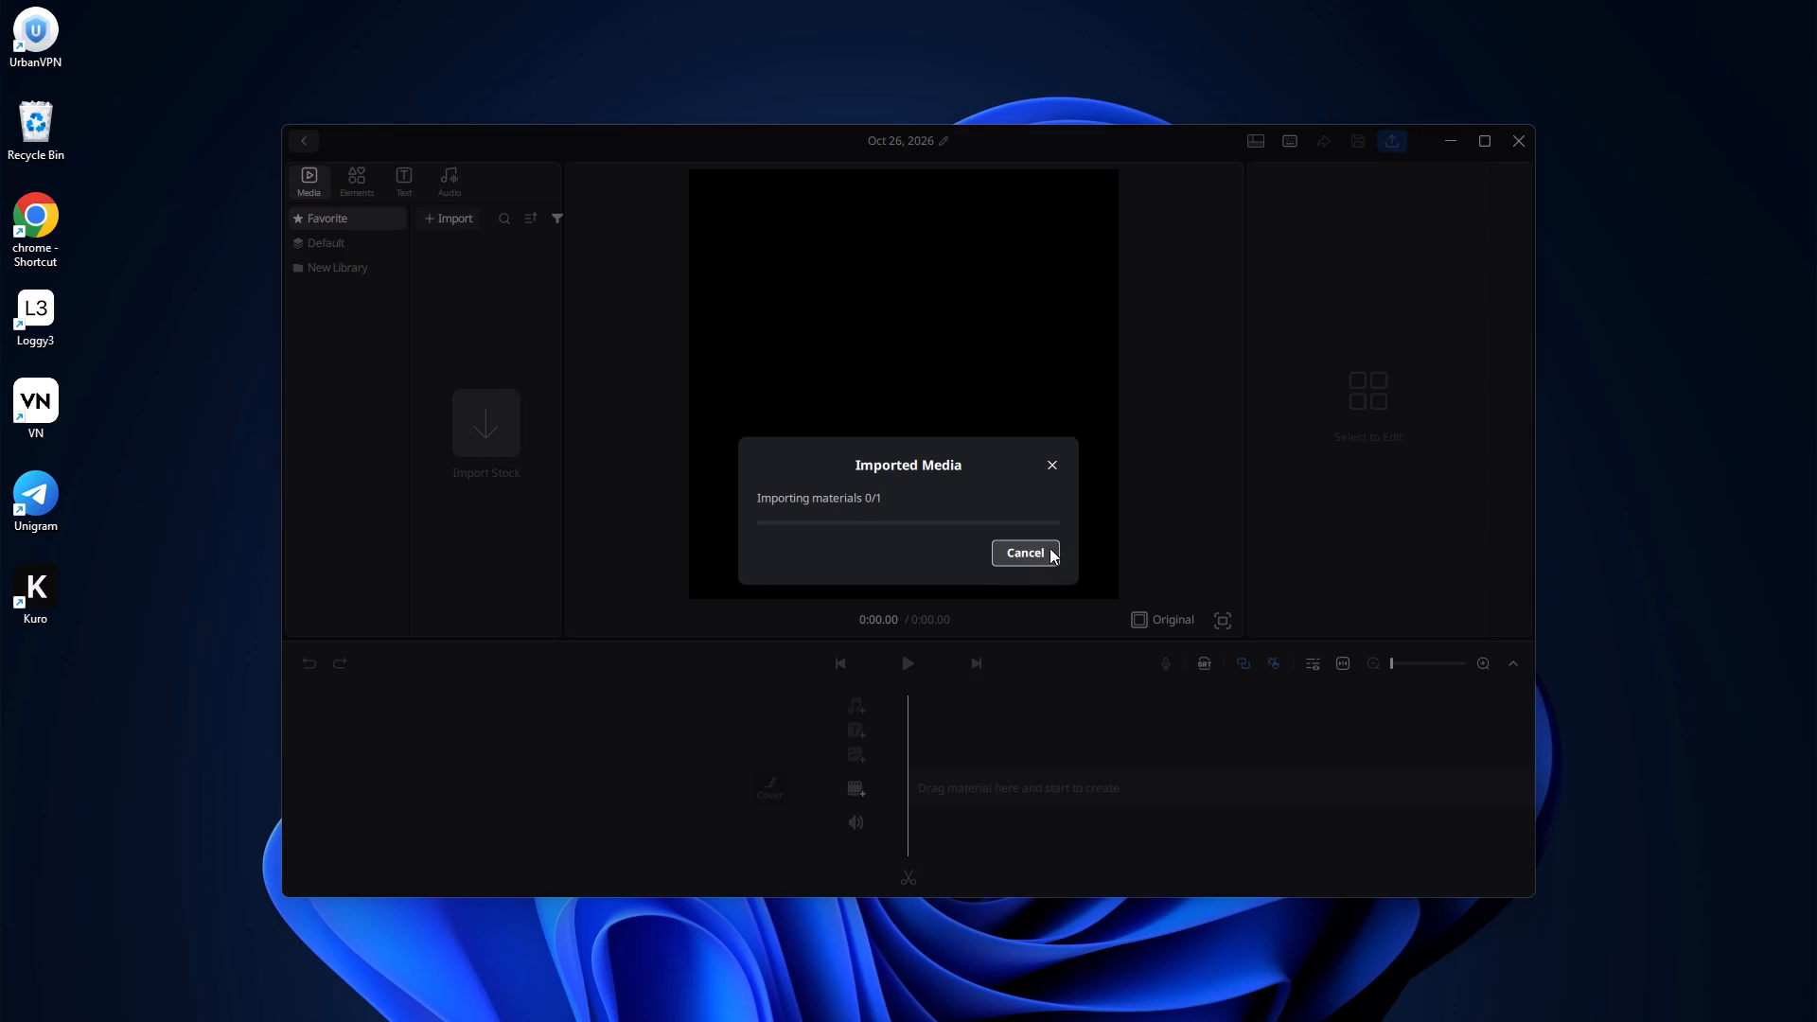
drag(459, 286, 1001, 732)
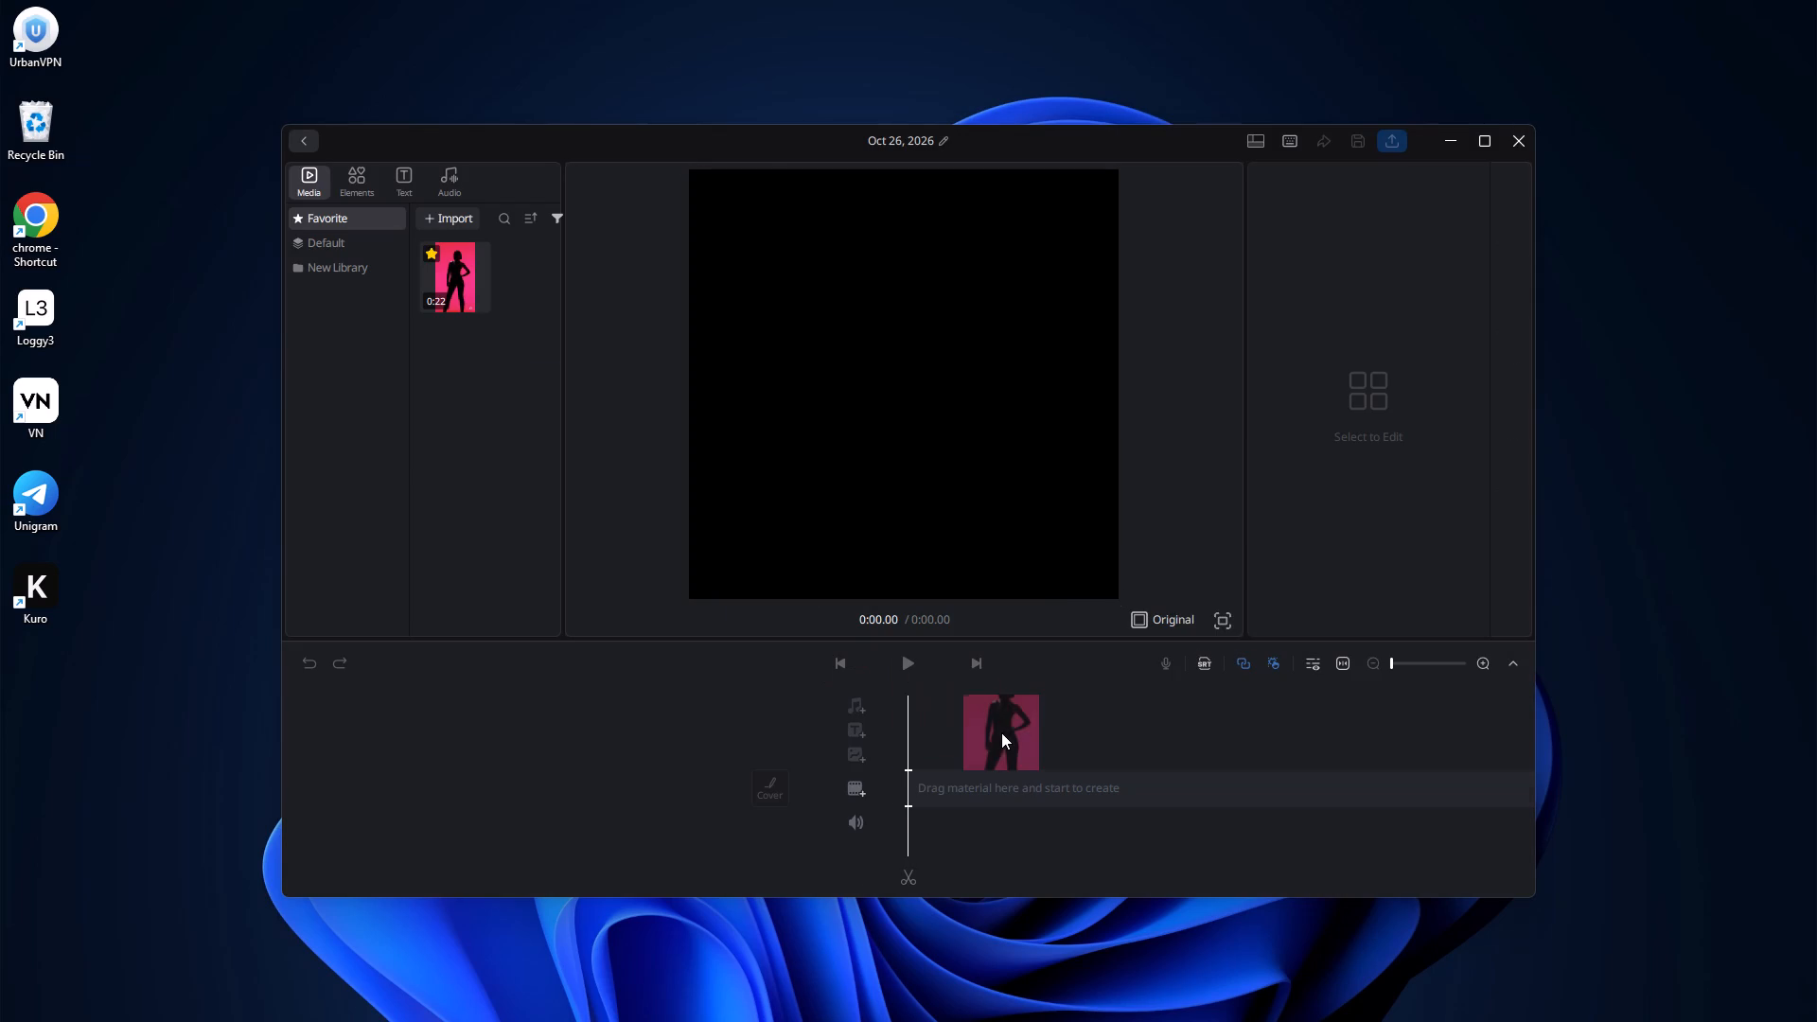
Select the silhouette clip and scrub through its opening seconds, returning the playhead to about 0:00.21.
click(1179, 715)
drag(1118, 734, 999, 734)
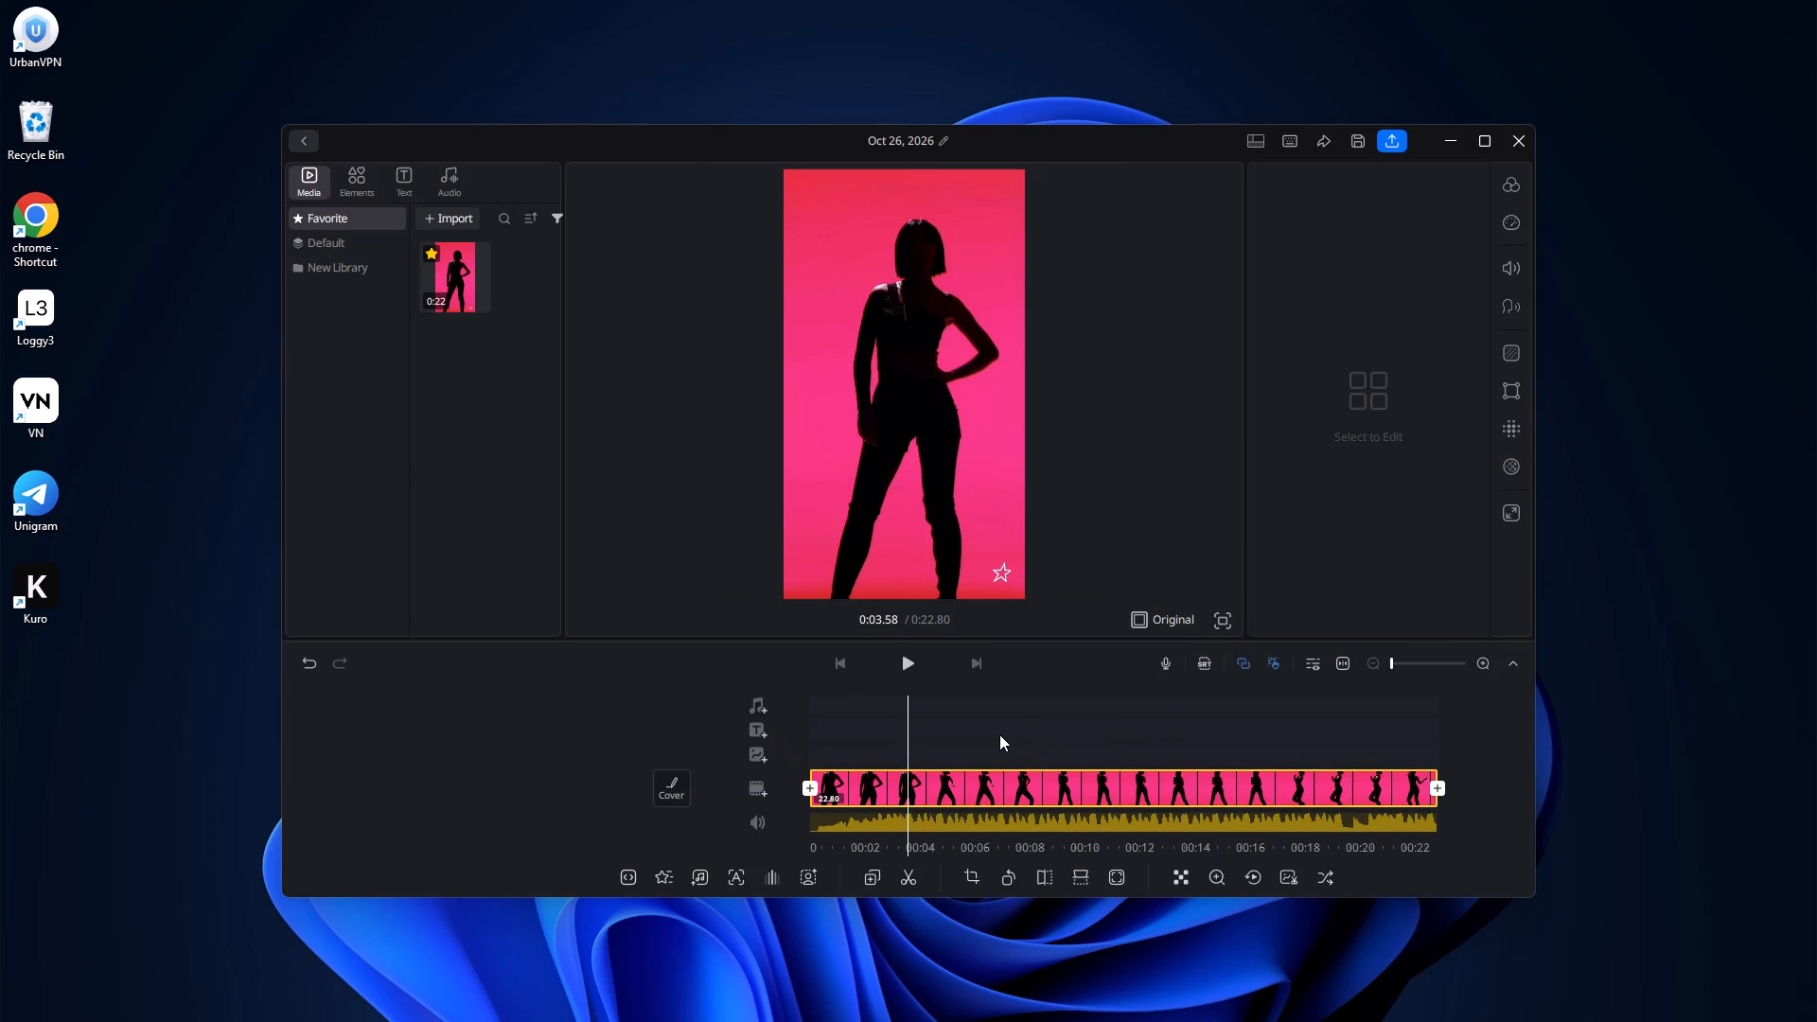
drag(999, 734, 1024, 753)
click(866, 803)
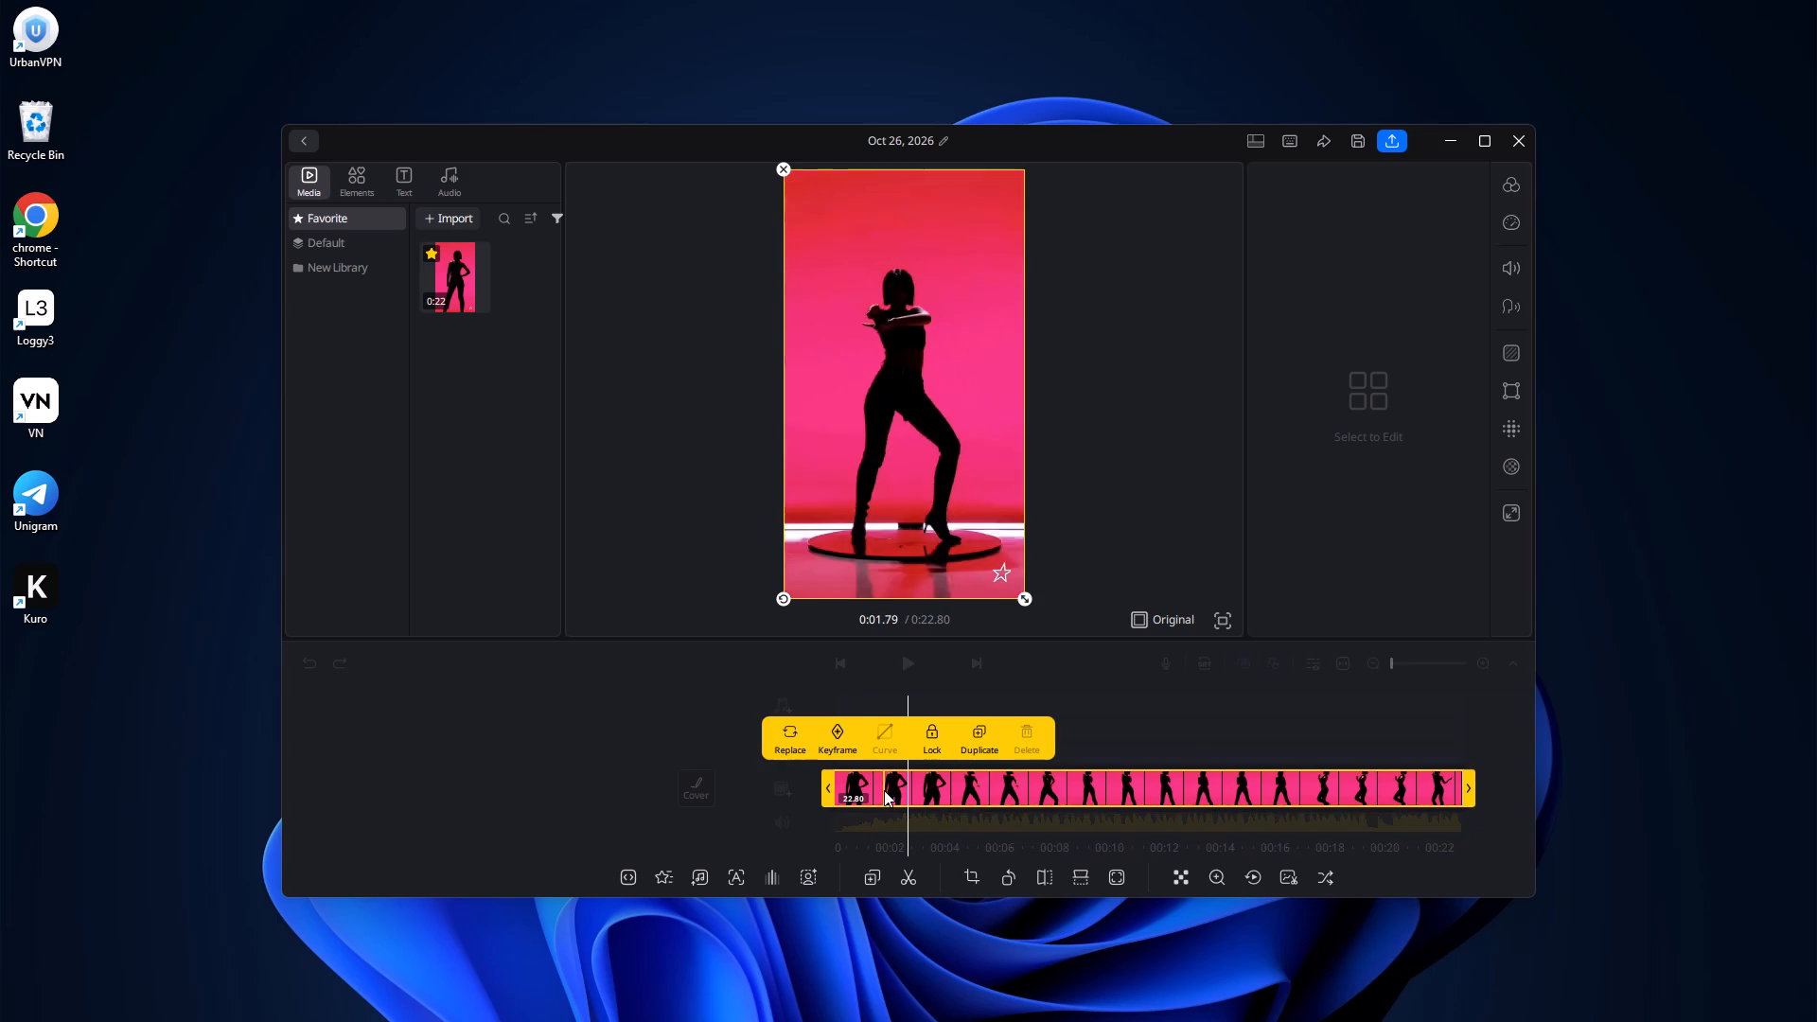
drag(867, 785, 966, 791)
drag(947, 782, 937, 782)
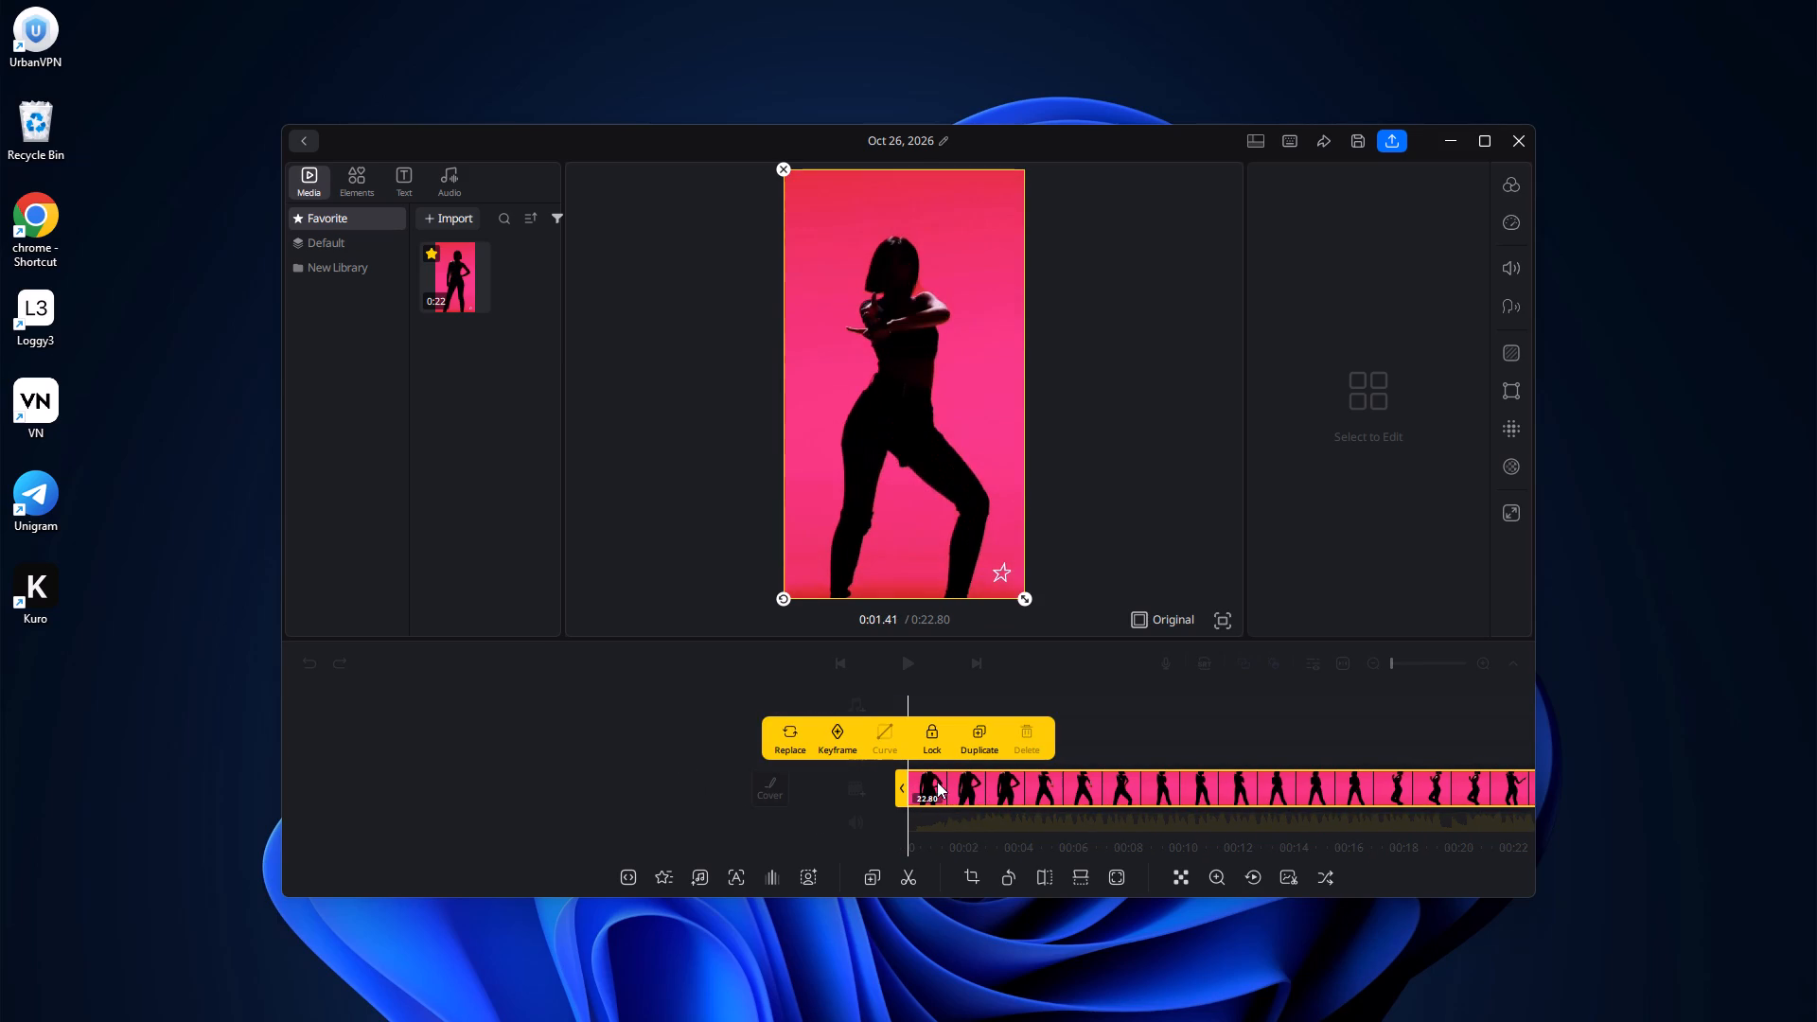
drag(937, 782, 908, 781)
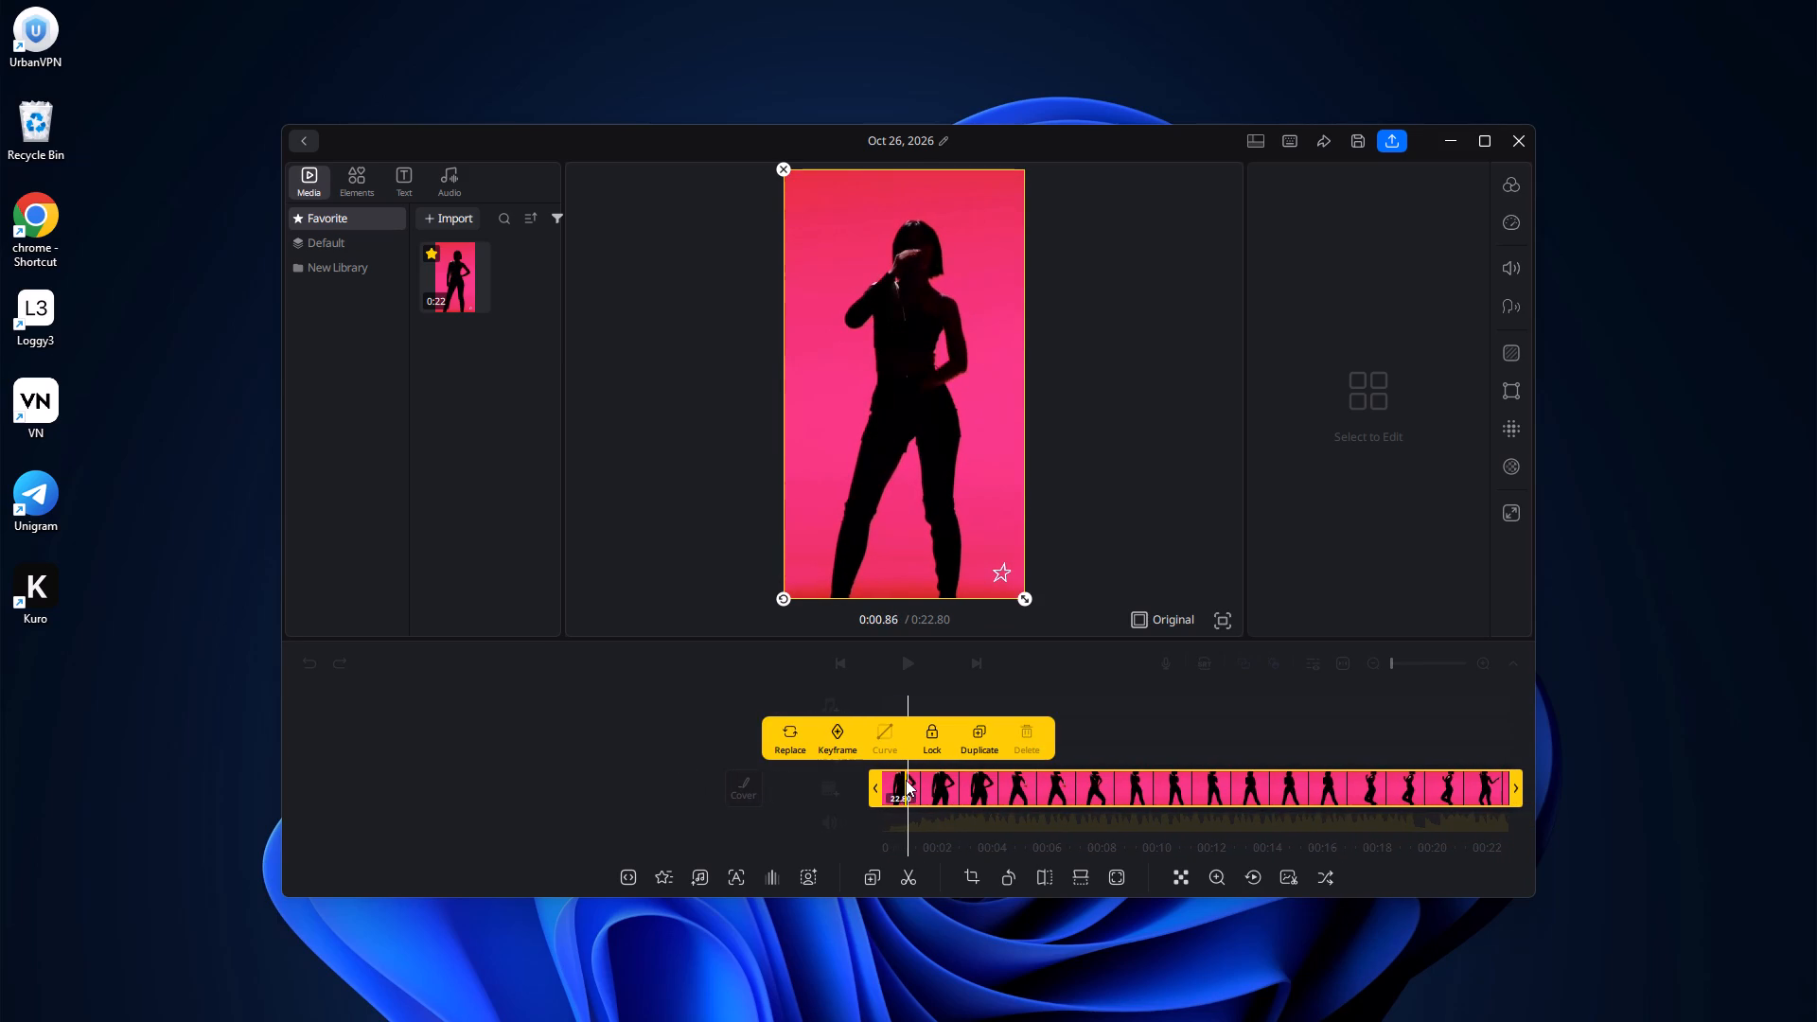
drag(906, 777, 966, 774)
drag(979, 778, 957, 784)
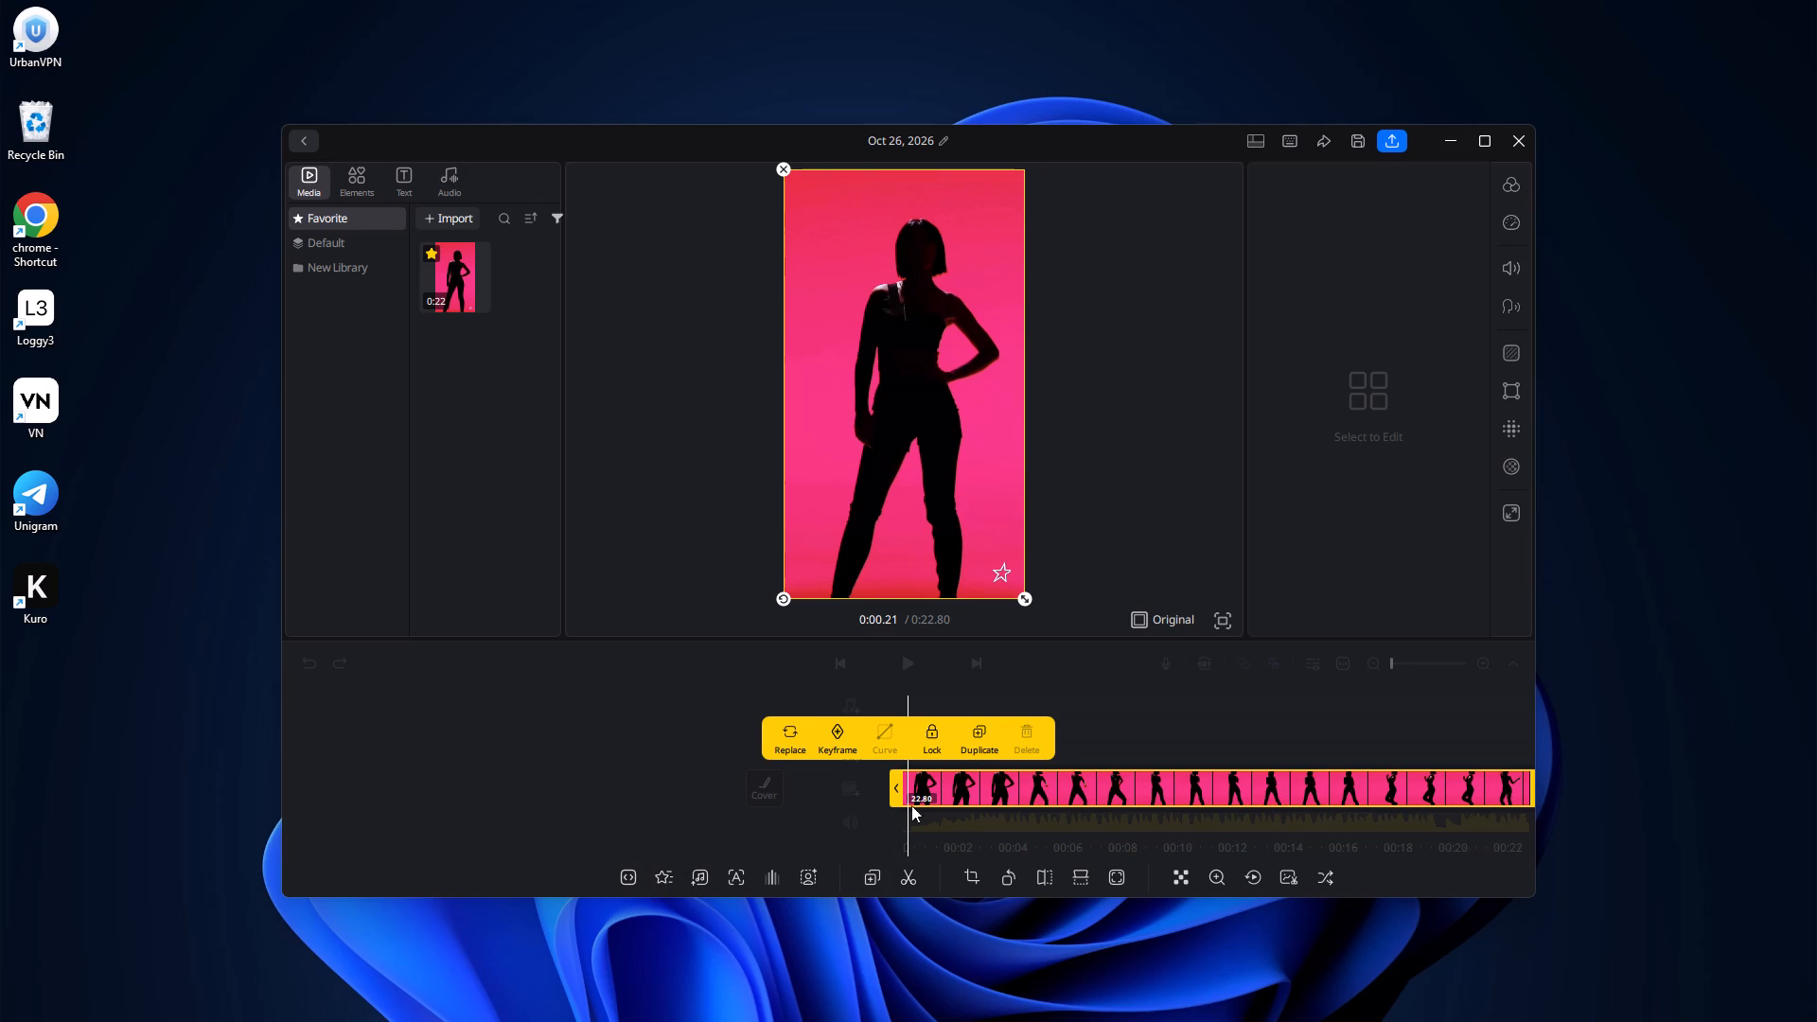
drag(957, 793, 1000, 798)
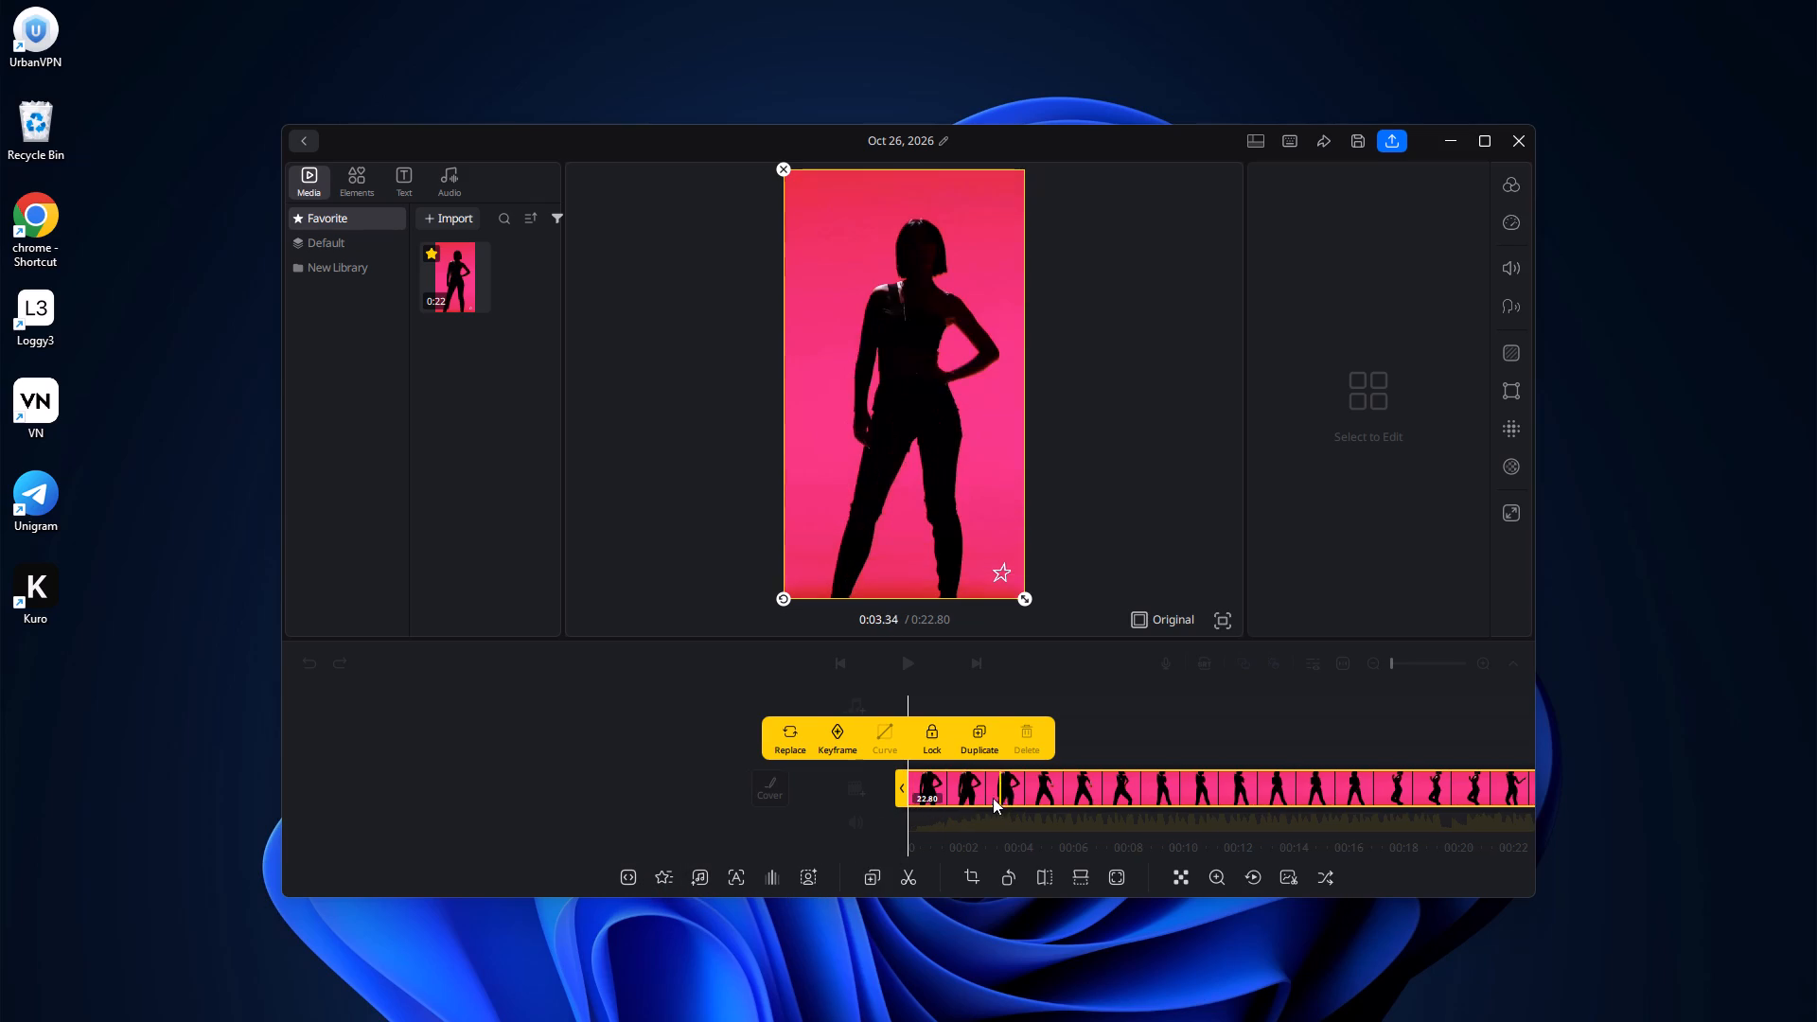
click(914, 783)
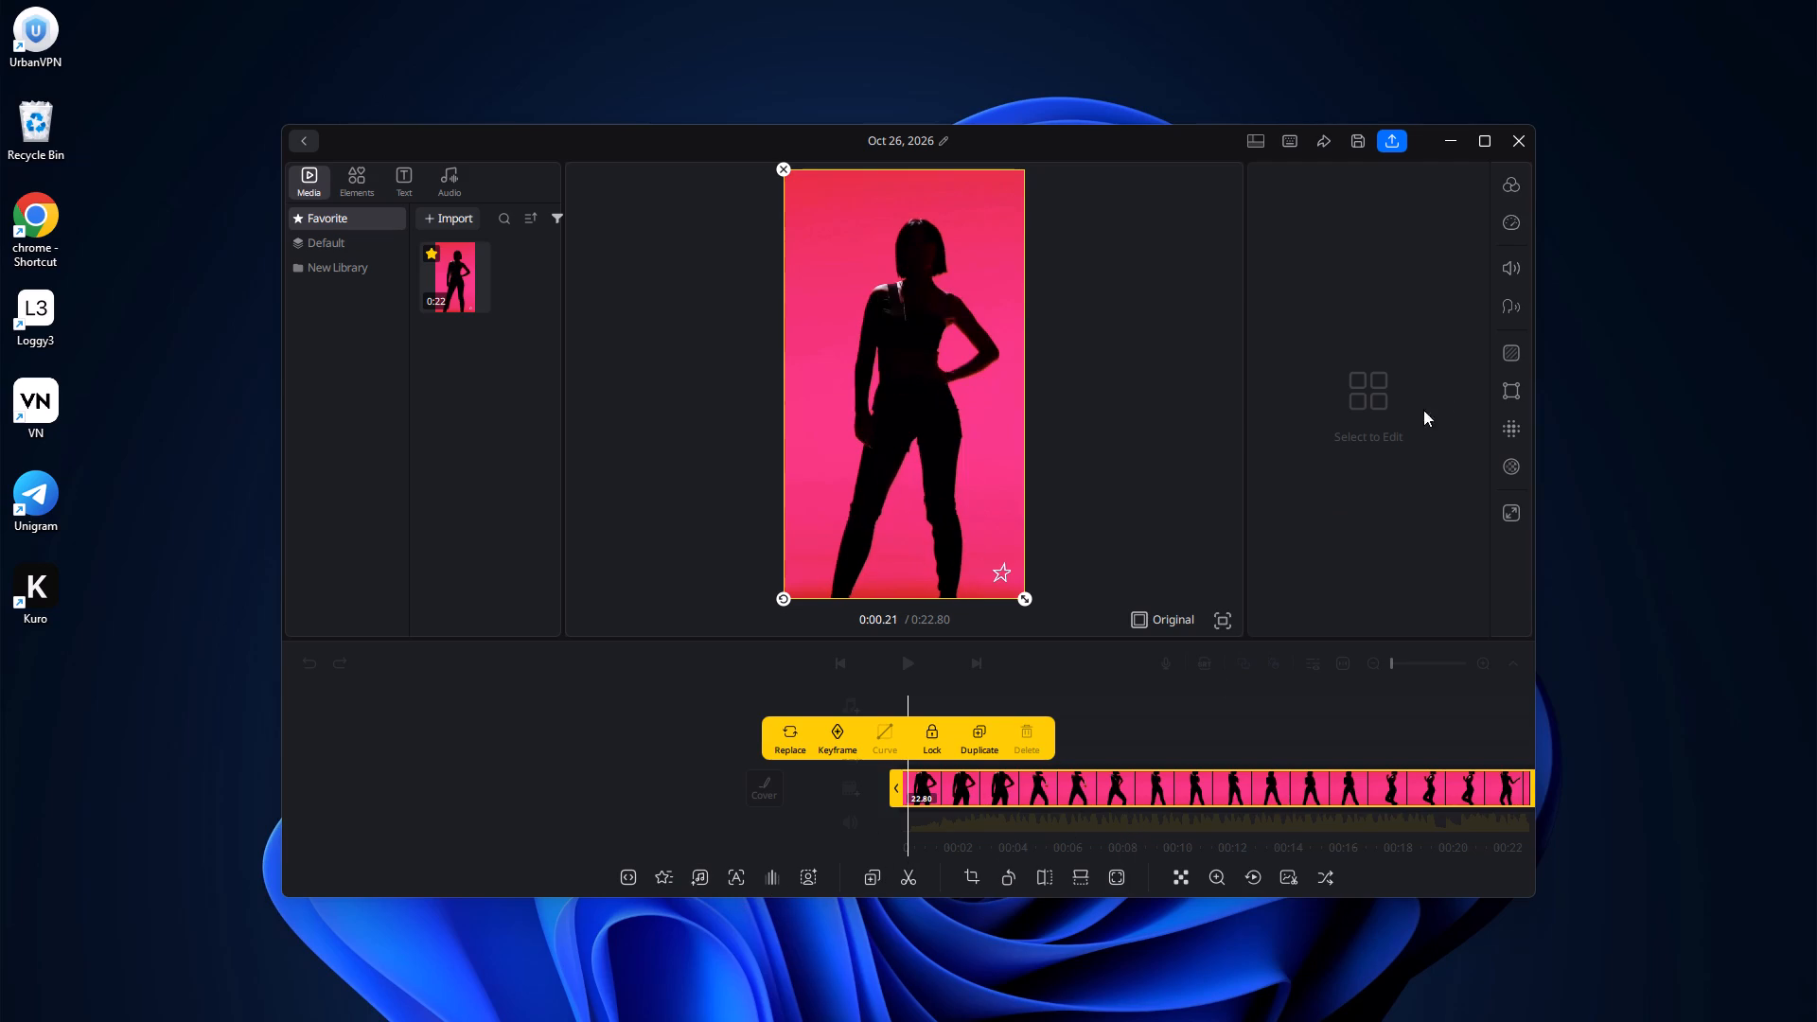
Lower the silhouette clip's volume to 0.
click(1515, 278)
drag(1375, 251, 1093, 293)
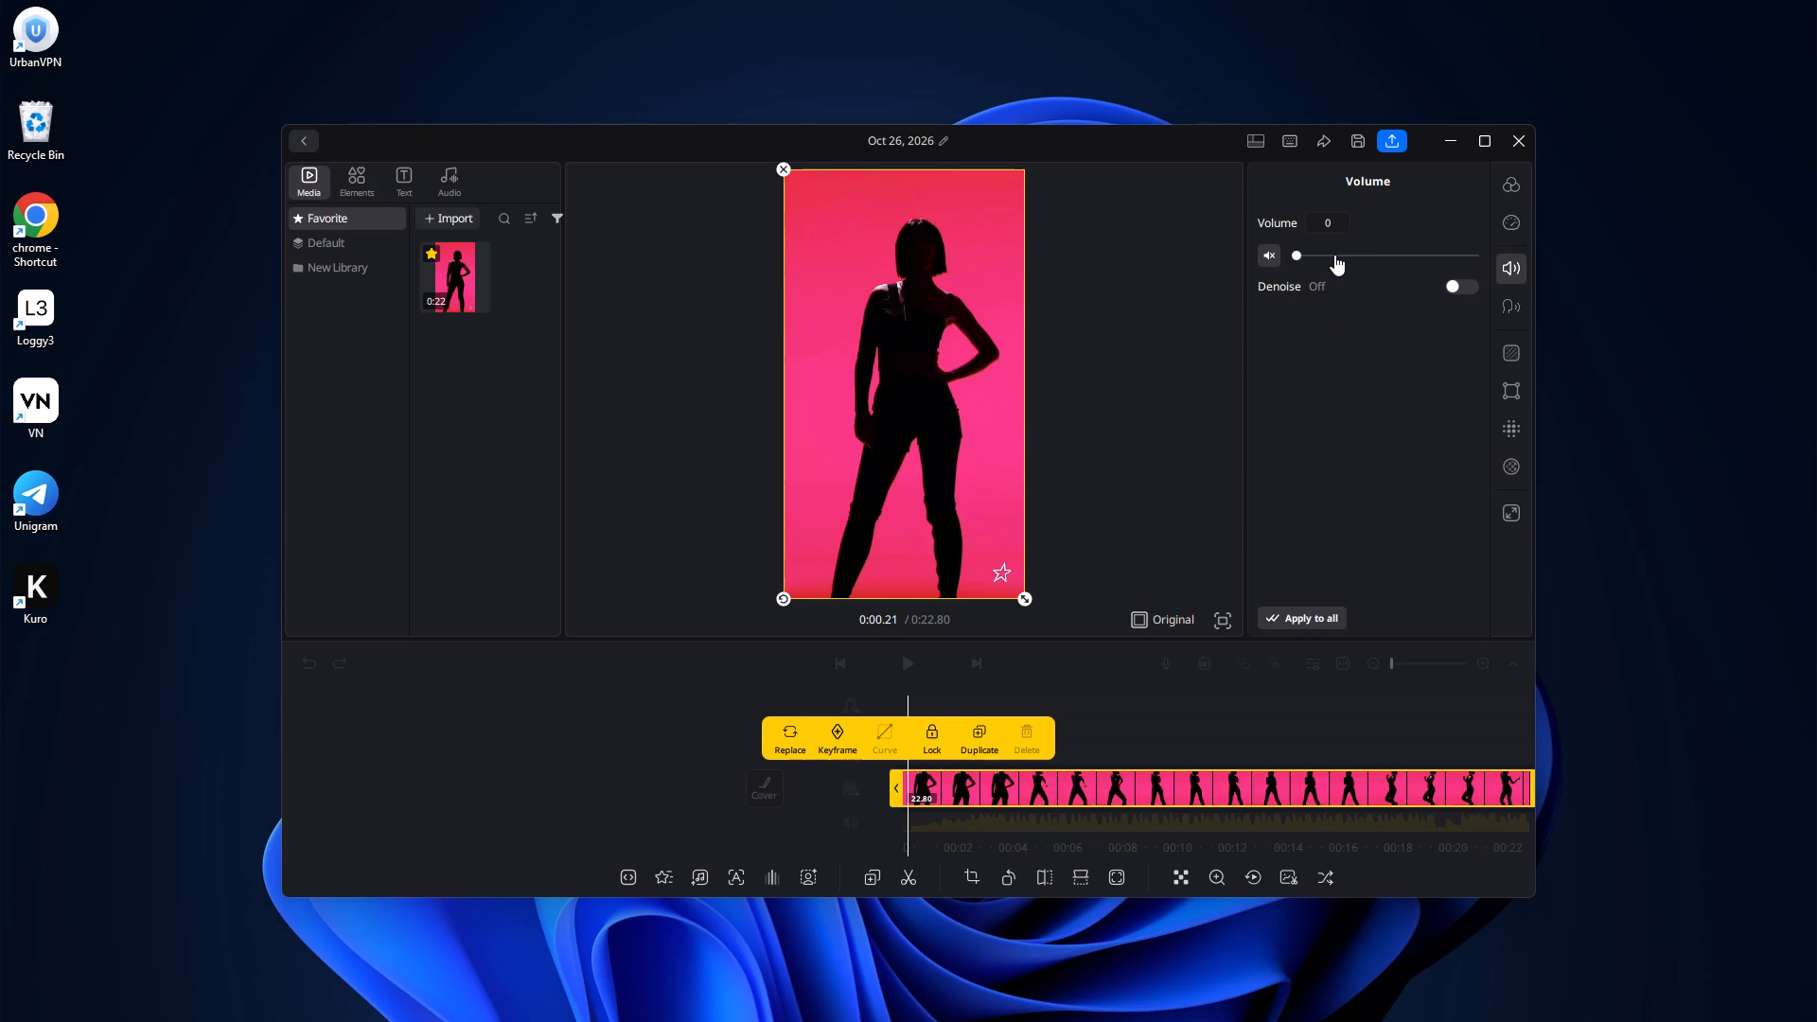
Set the silhouette clip's volume to 100, apply it to all clips and close the volume settings.
click(1334, 255)
click(1359, 252)
click(1375, 252)
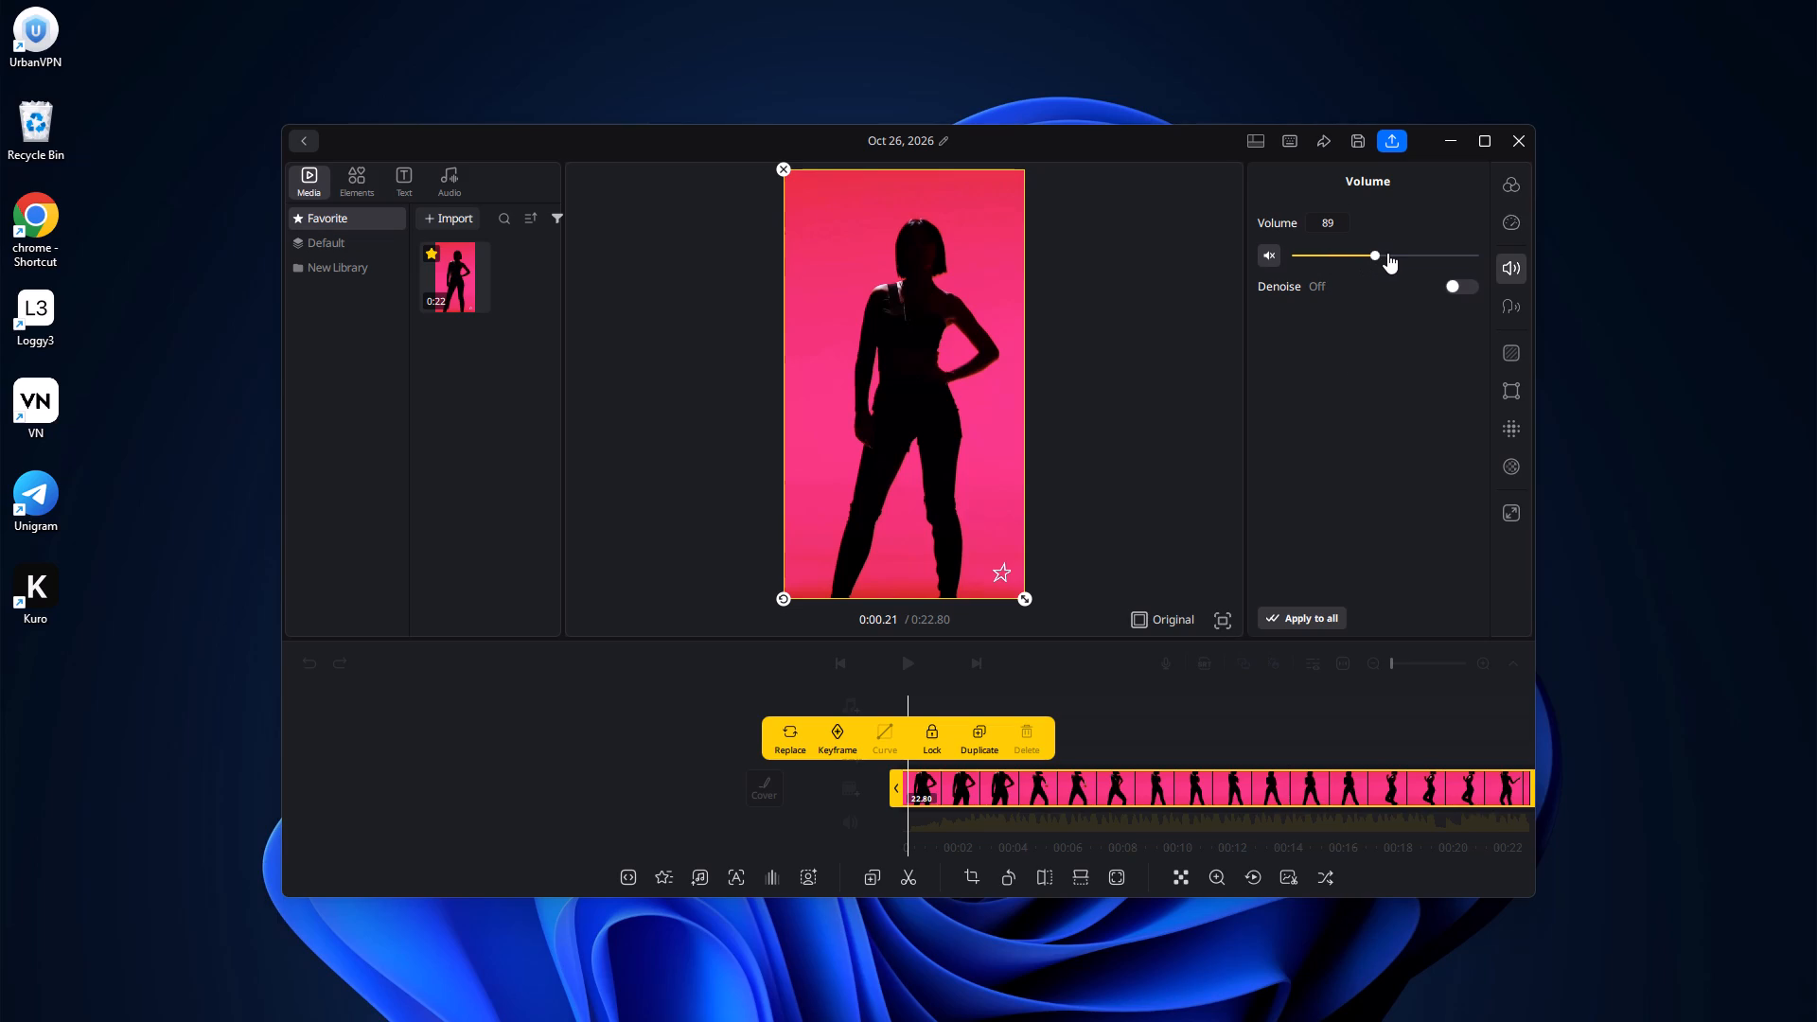
click(1387, 253)
click(1350, 405)
click(1380, 253)
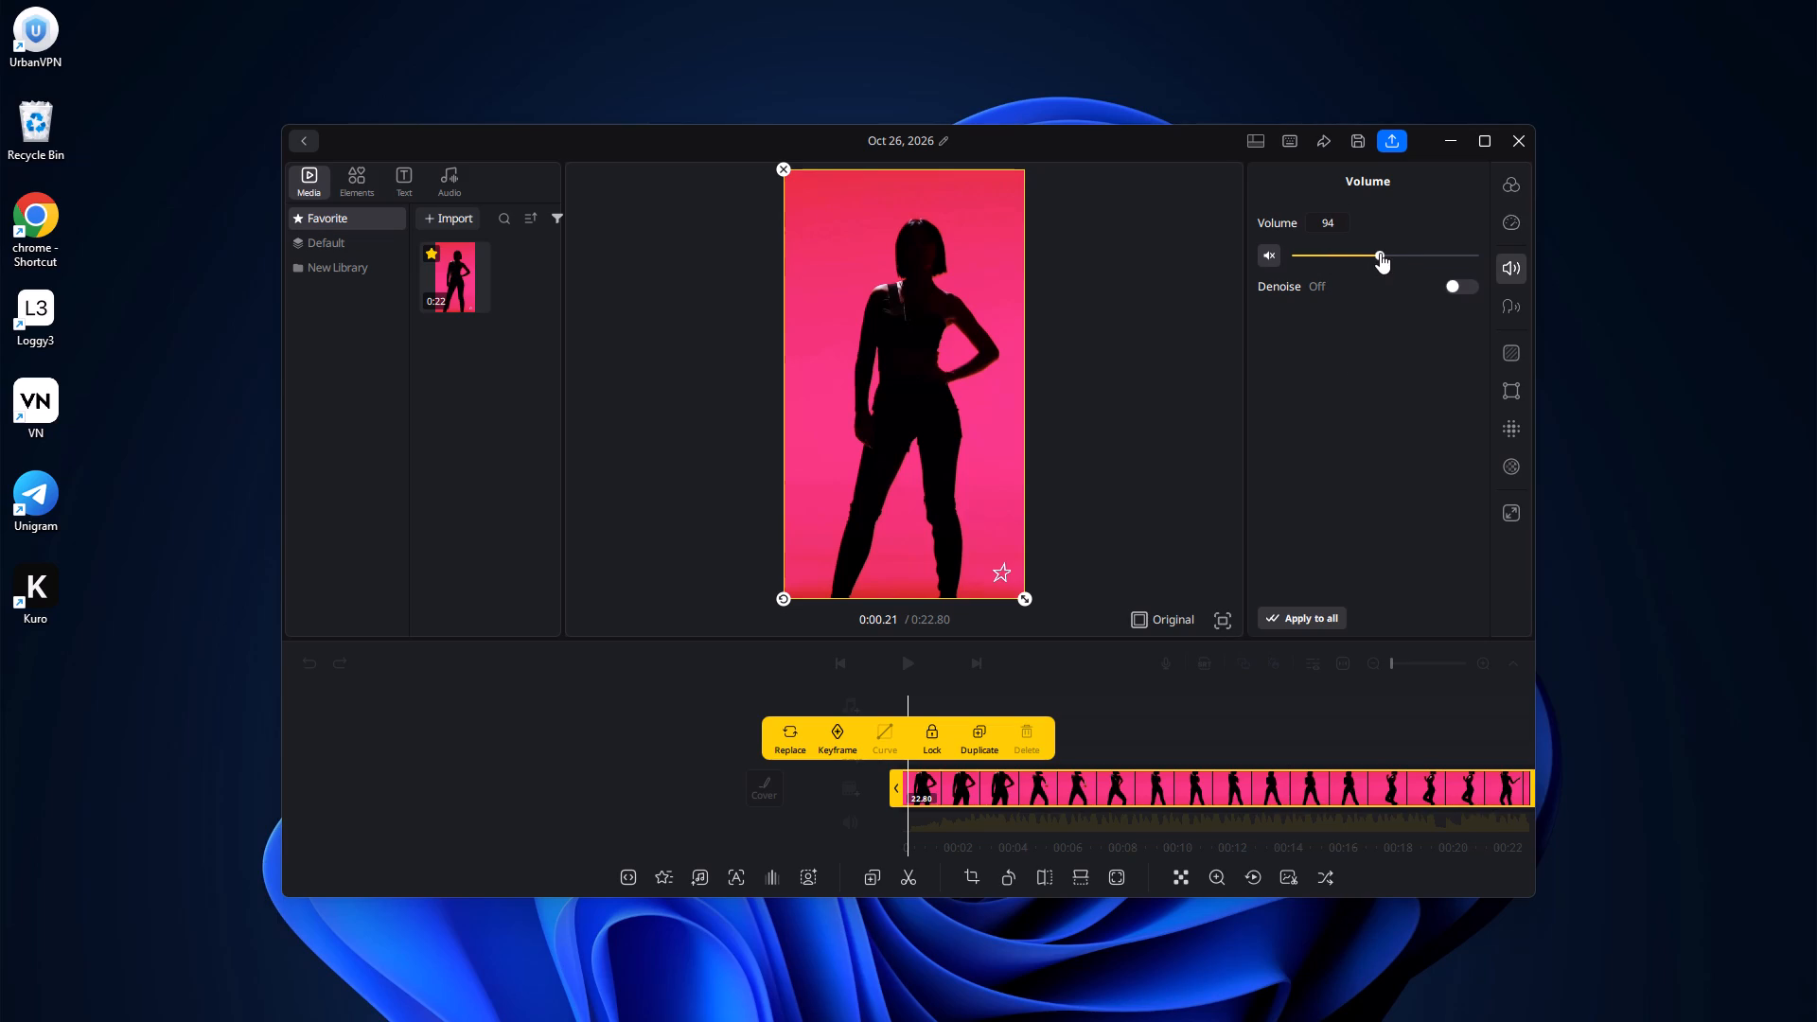
click(1383, 252)
click(1384, 252)
click(1384, 252)
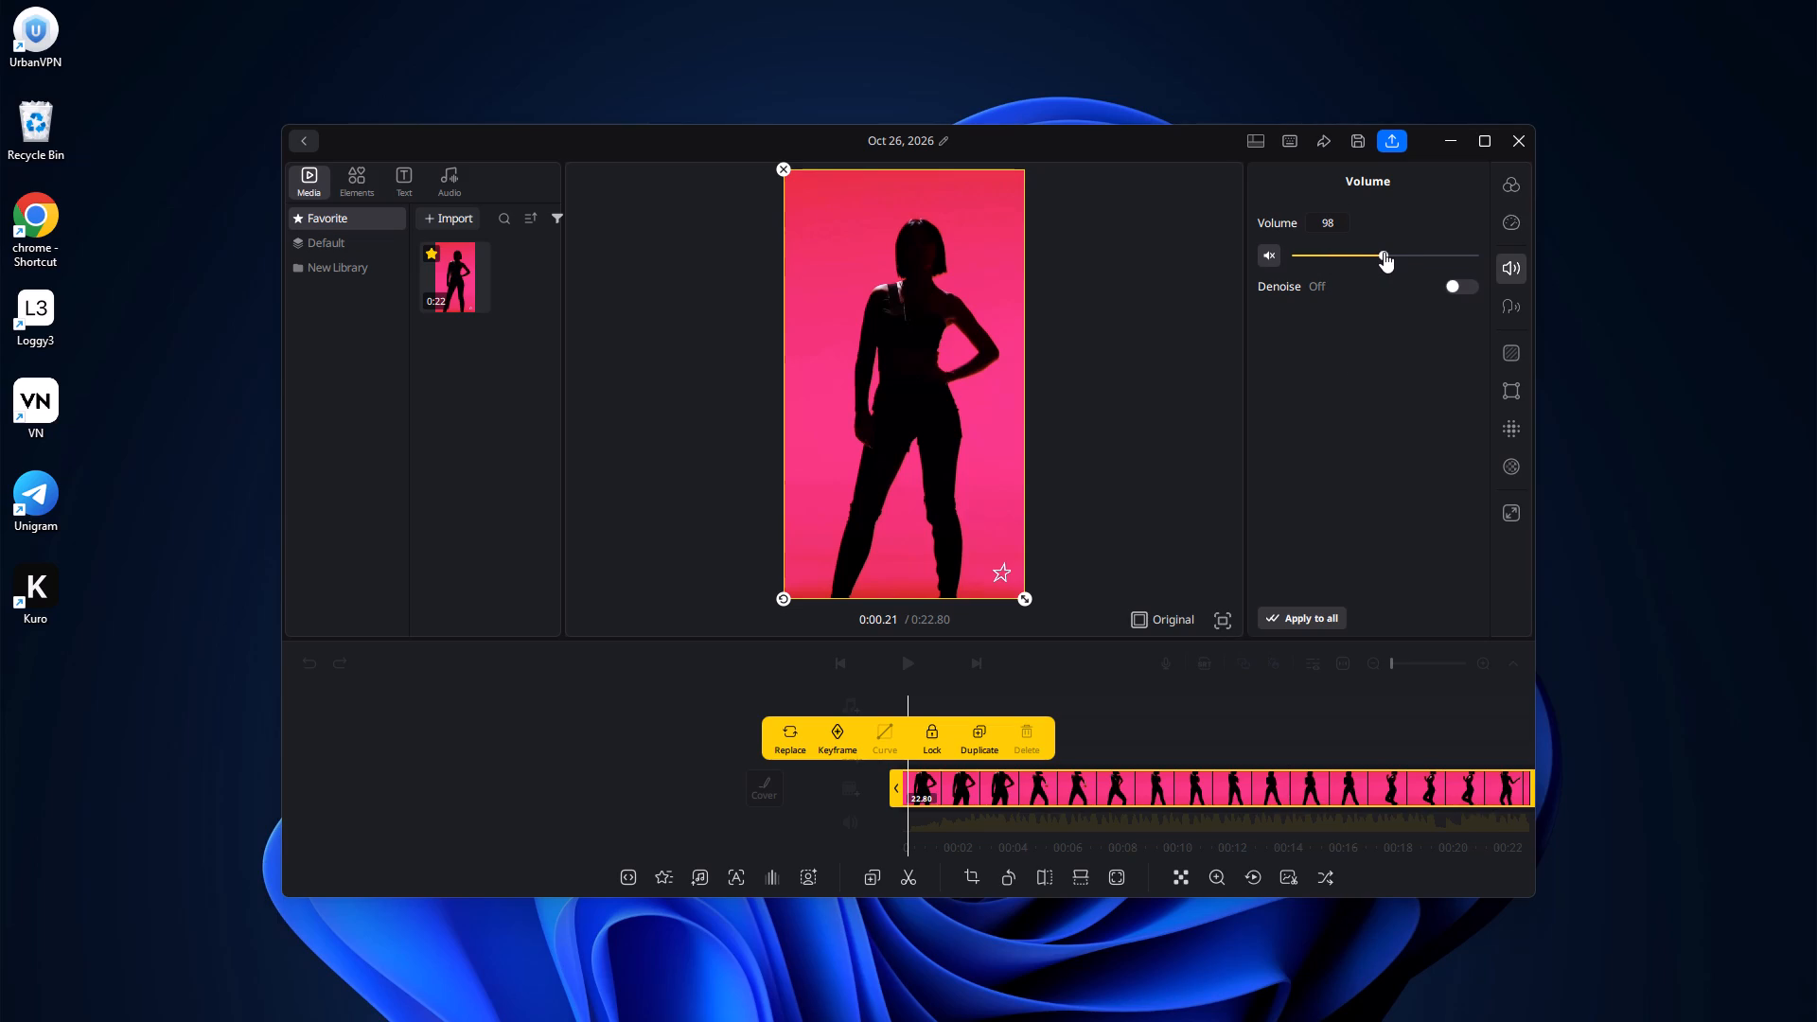
click(1385, 253)
click(1357, 375)
click(1309, 614)
click(1238, 731)
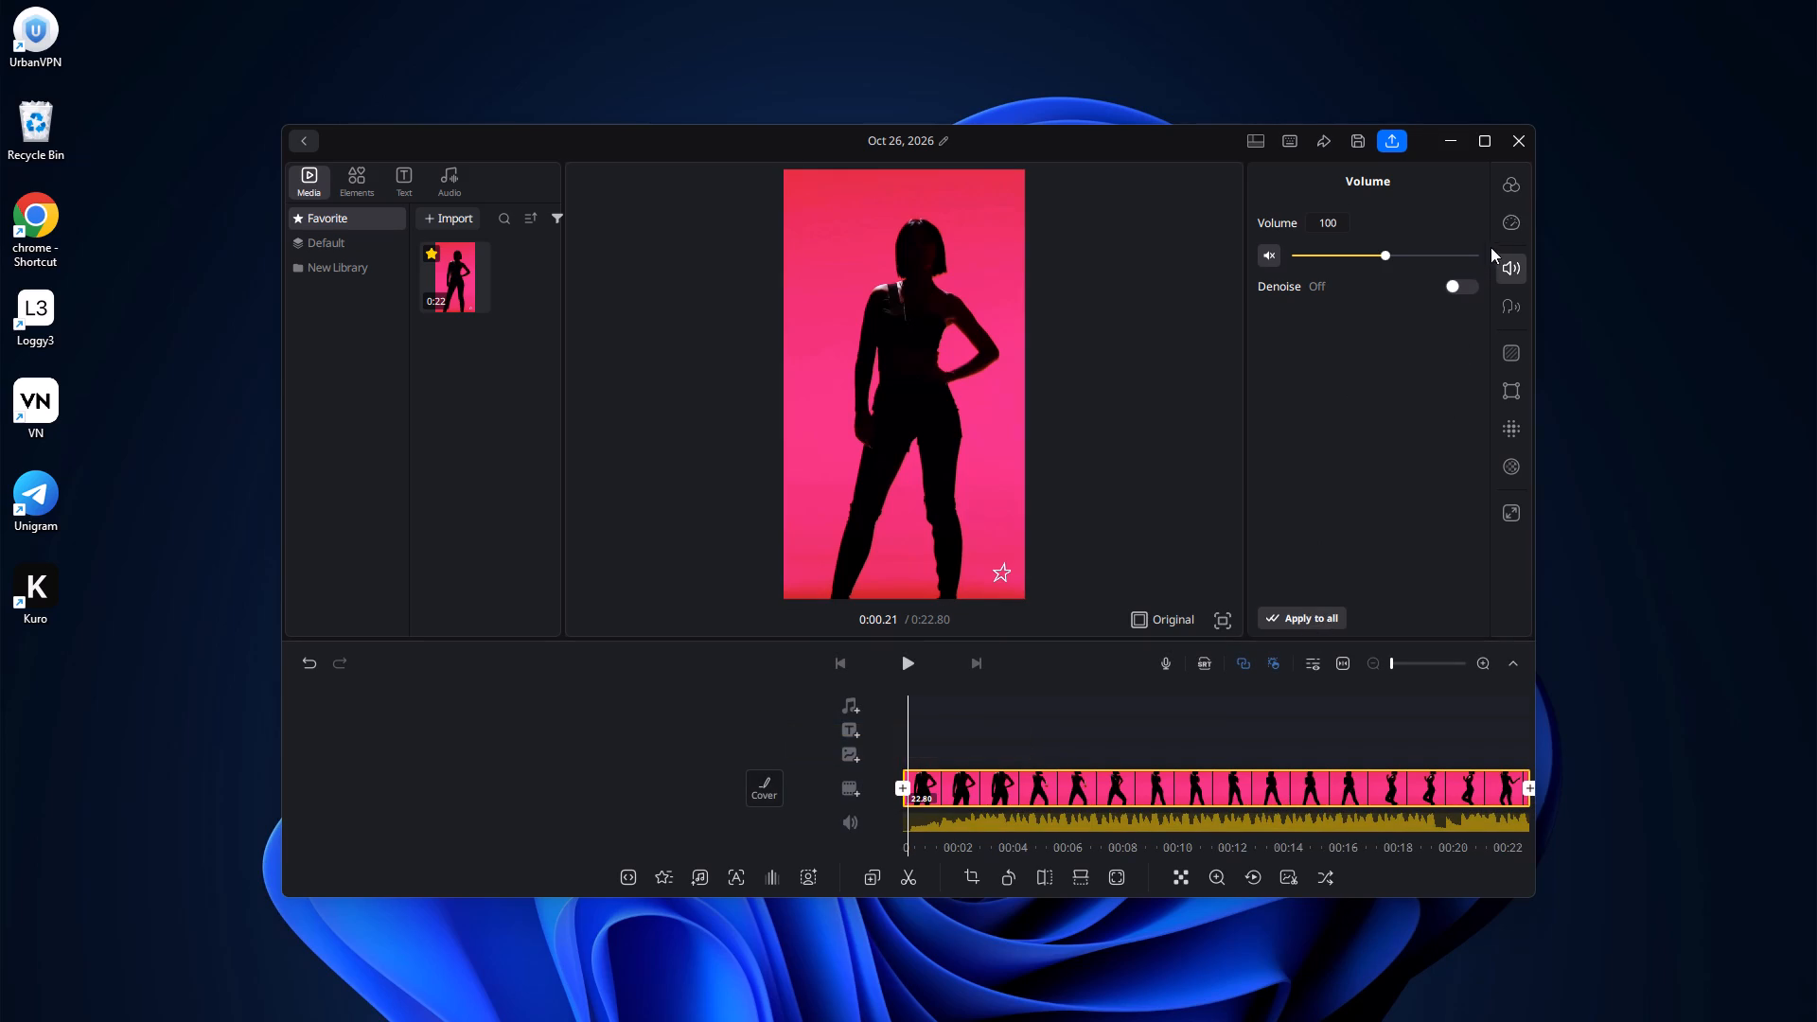
click(1505, 268)
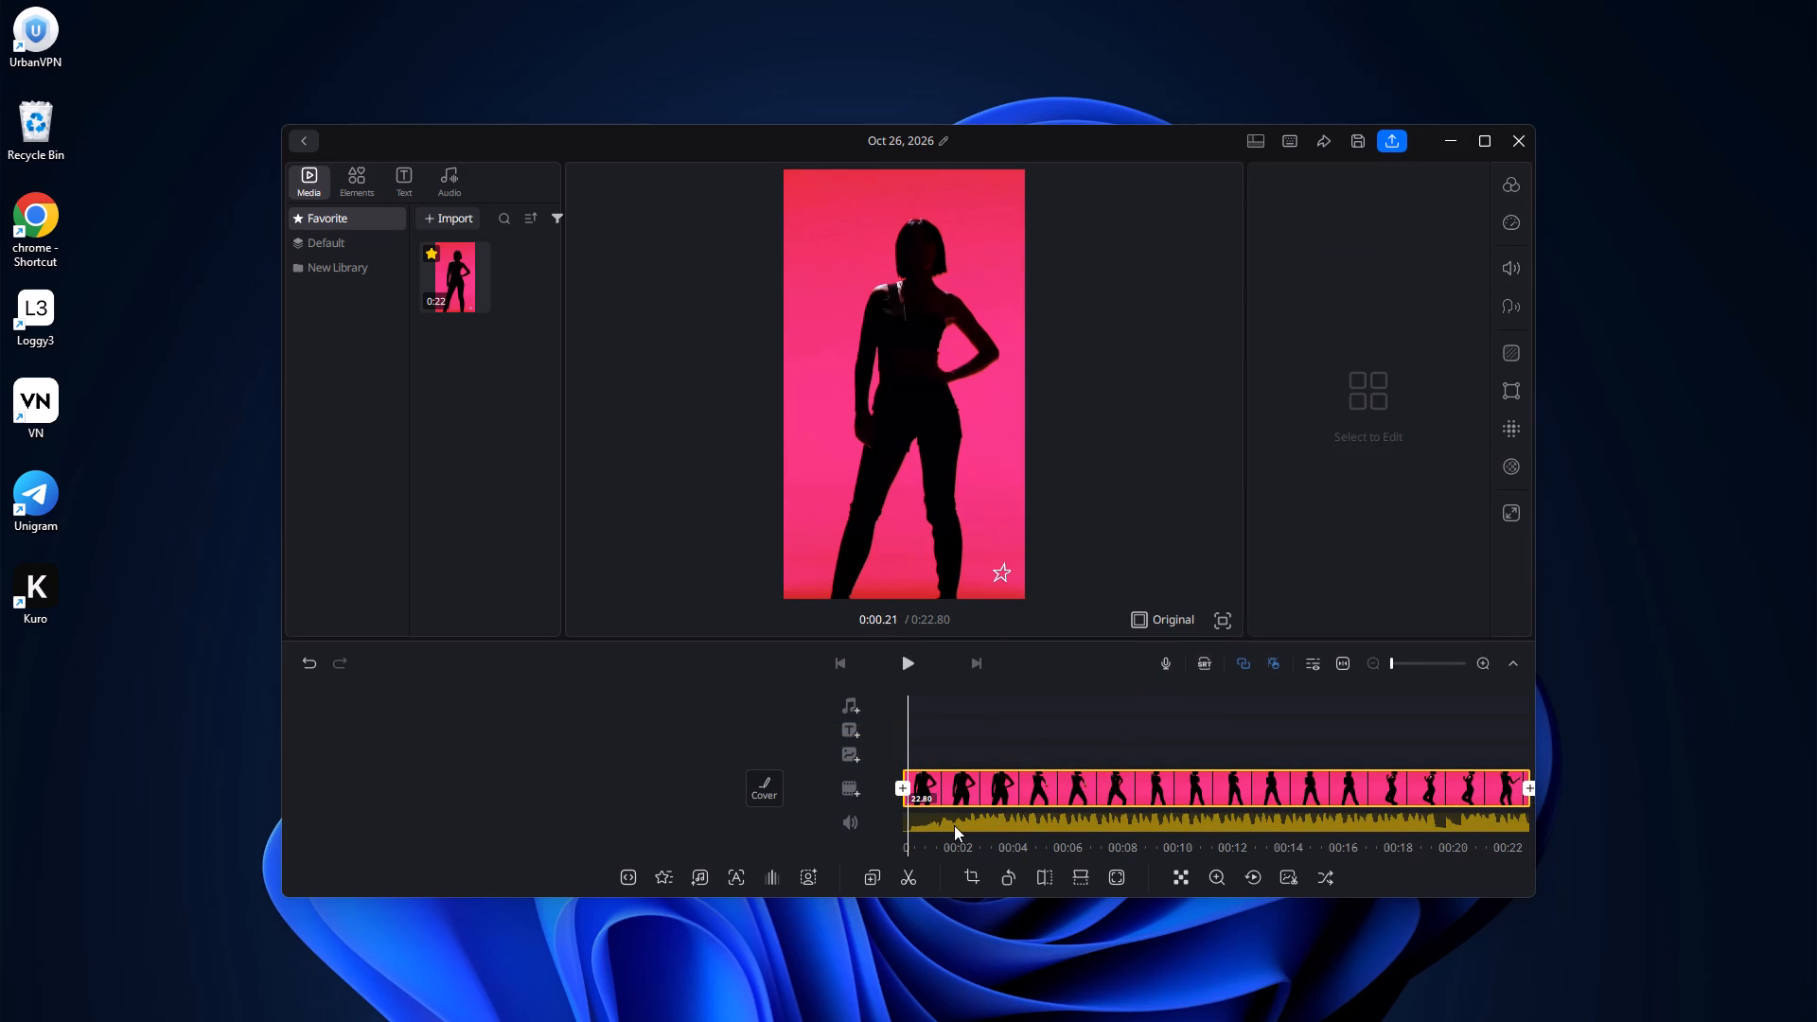
Mute the original sound of the main video track in the timeline.
click(954, 825)
click(854, 821)
click(1042, 735)
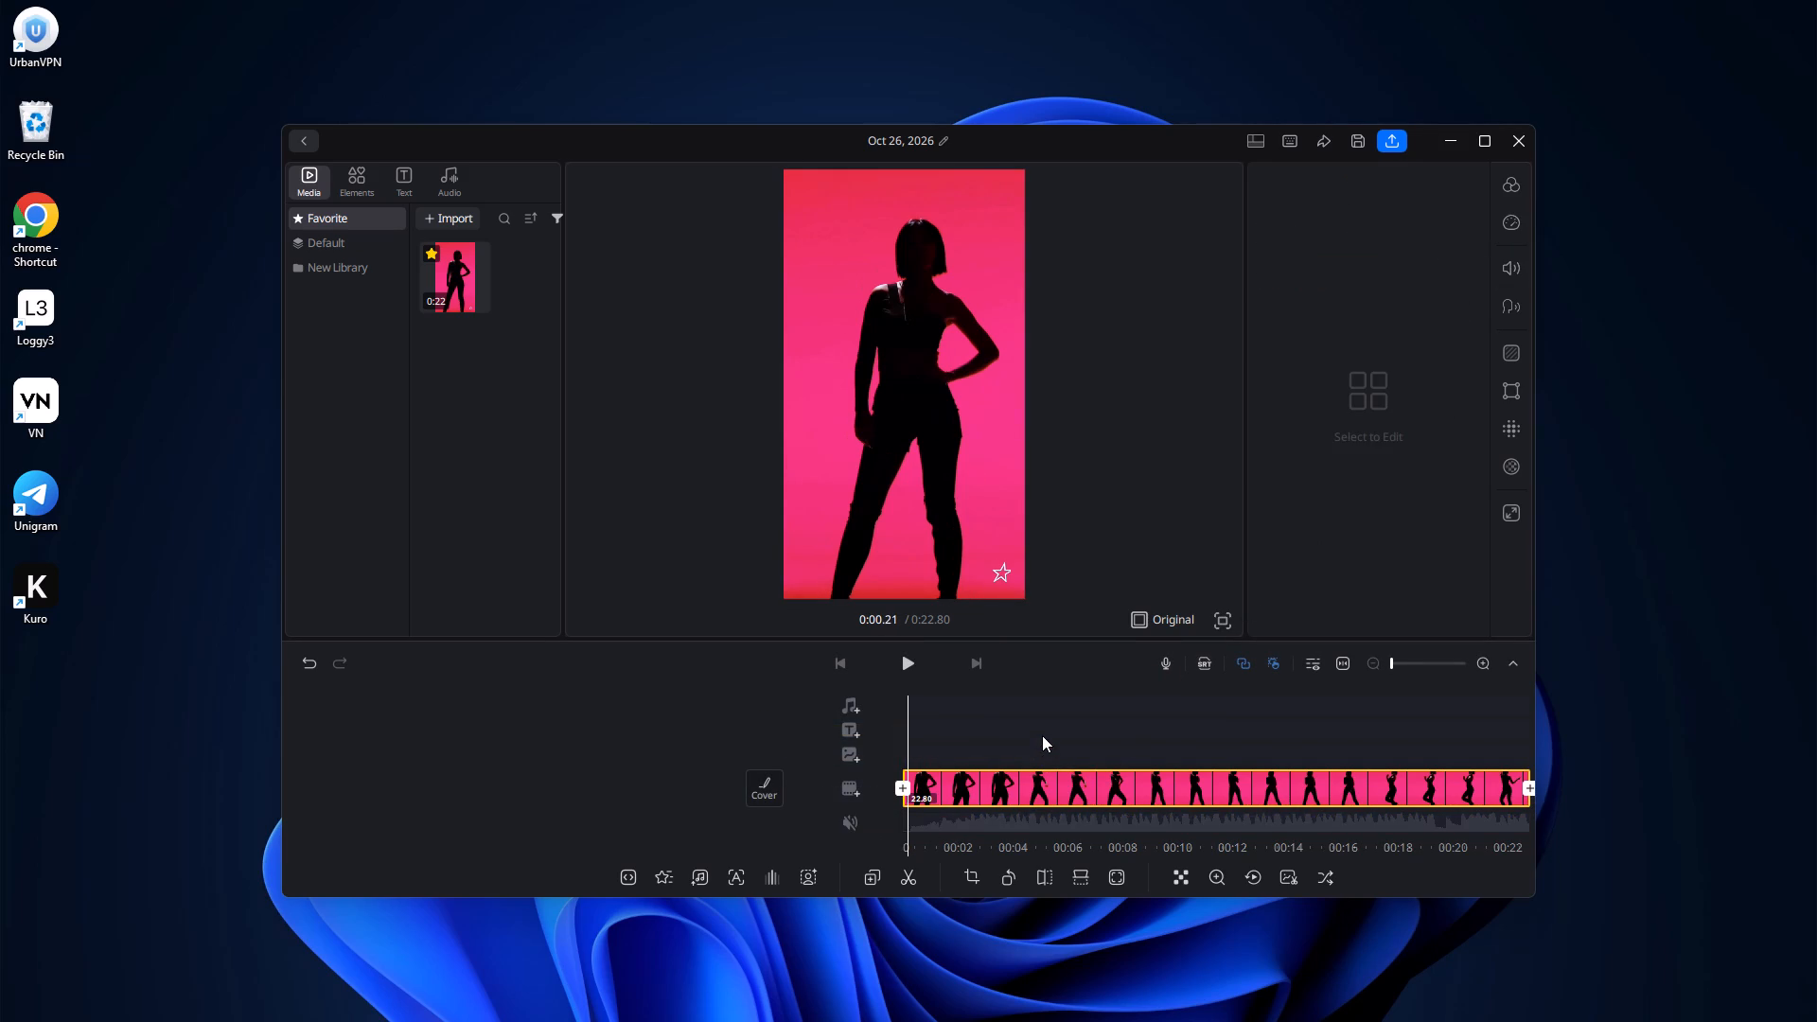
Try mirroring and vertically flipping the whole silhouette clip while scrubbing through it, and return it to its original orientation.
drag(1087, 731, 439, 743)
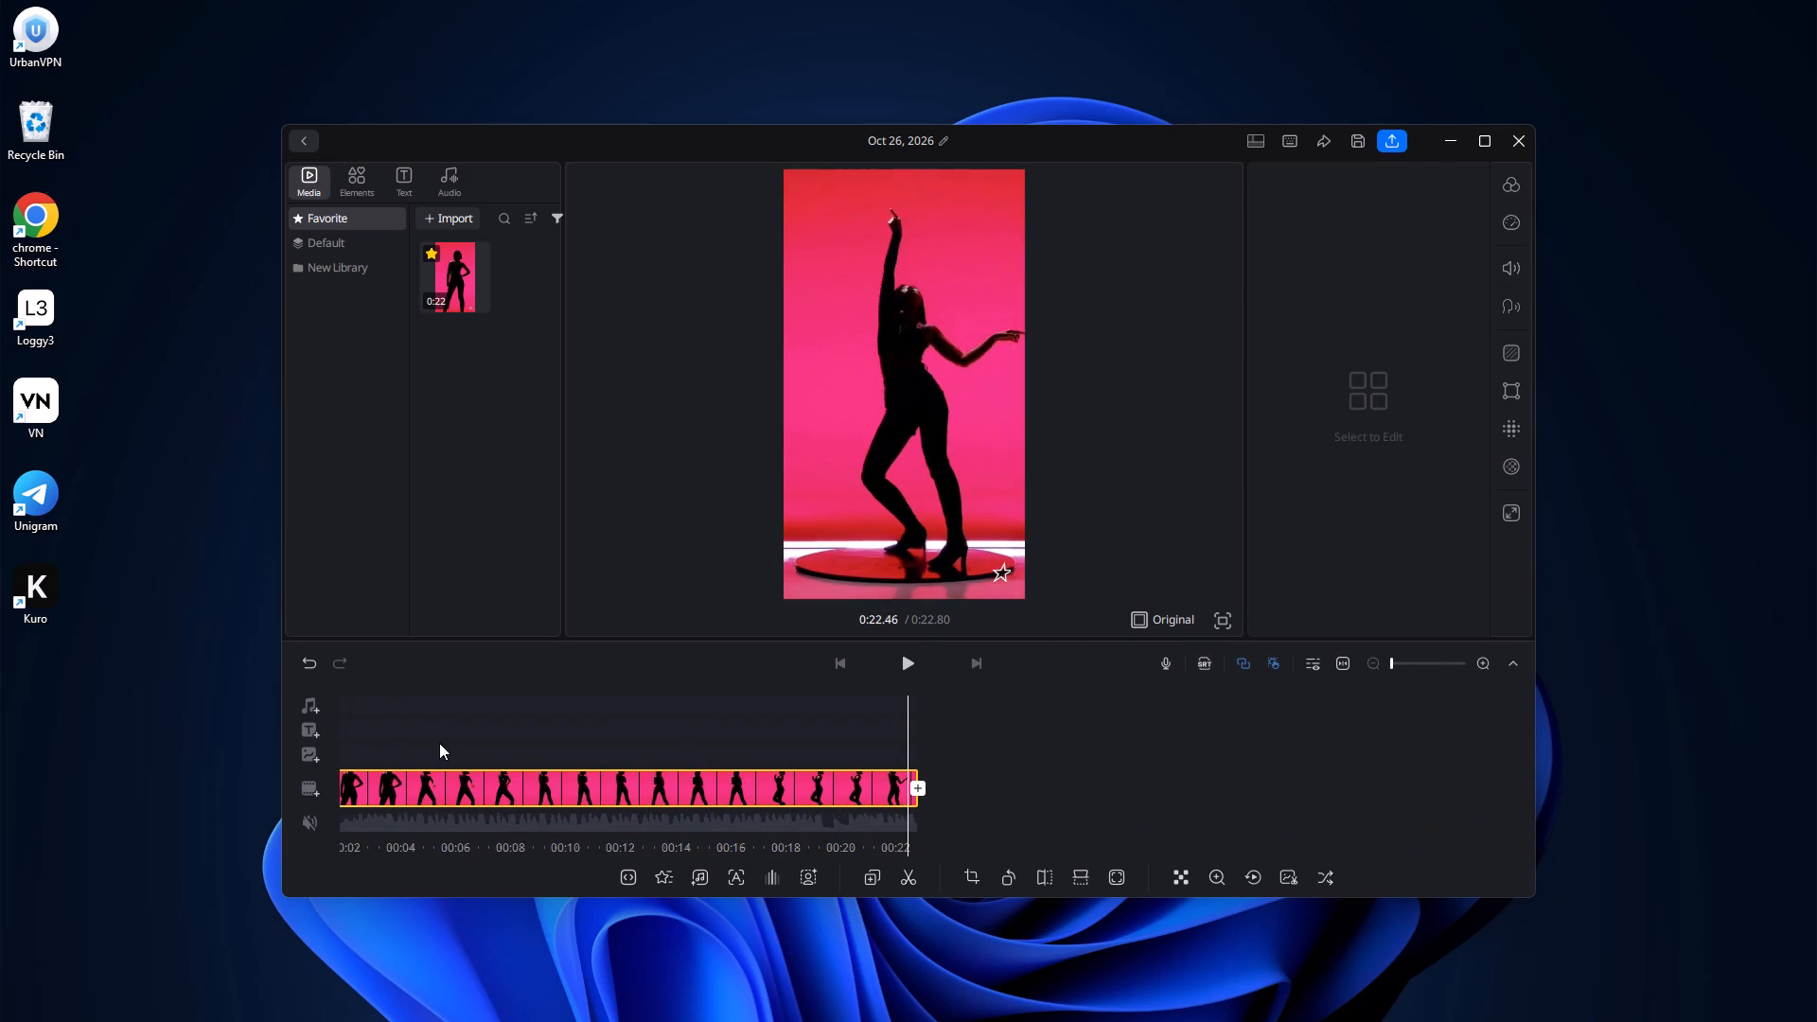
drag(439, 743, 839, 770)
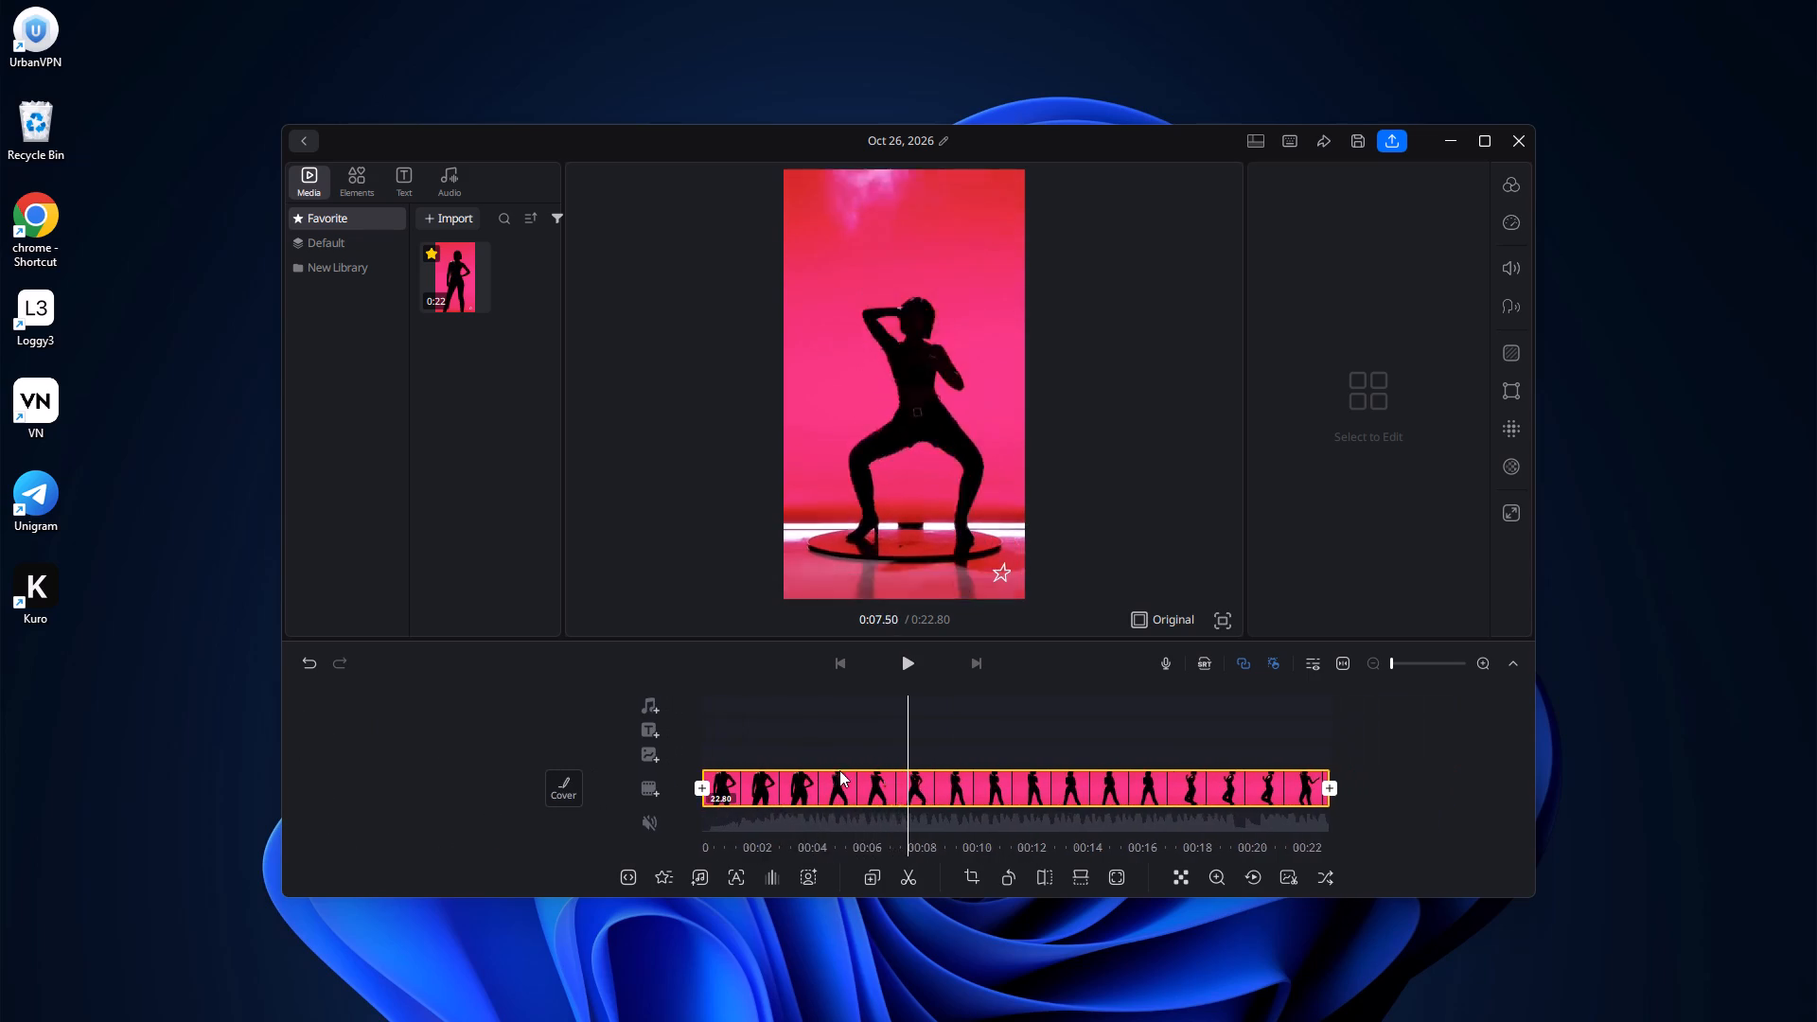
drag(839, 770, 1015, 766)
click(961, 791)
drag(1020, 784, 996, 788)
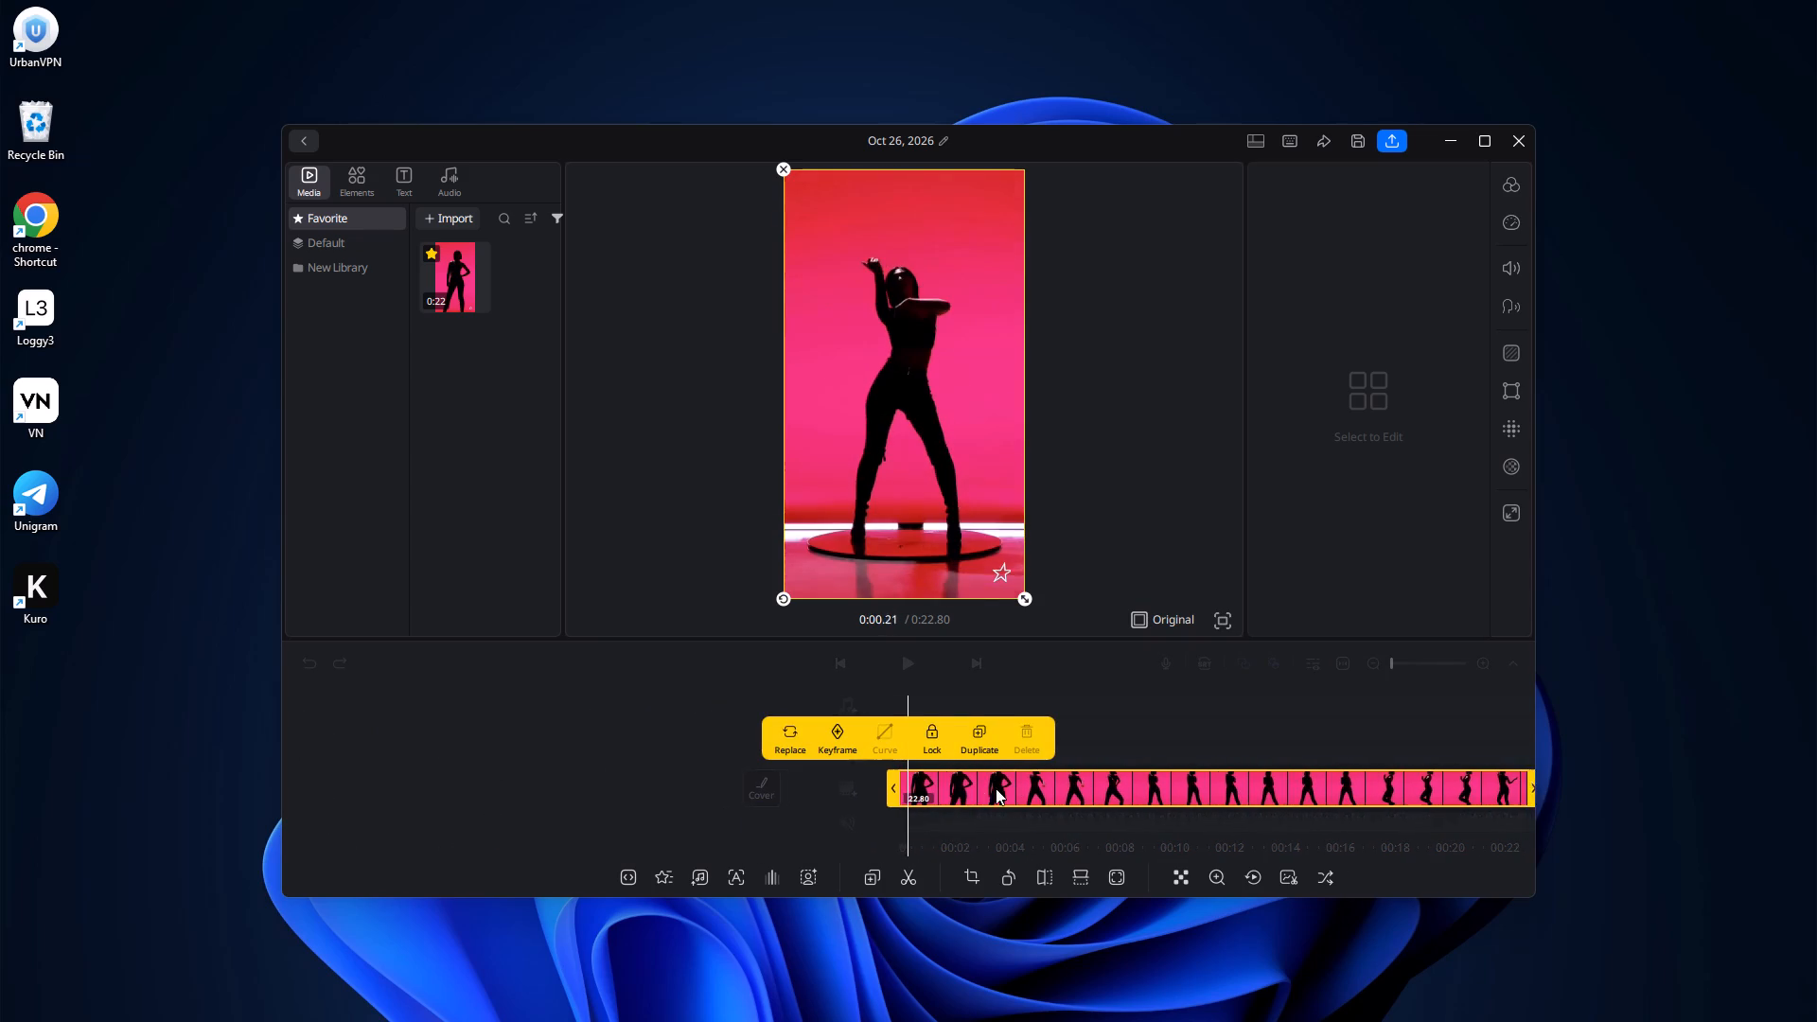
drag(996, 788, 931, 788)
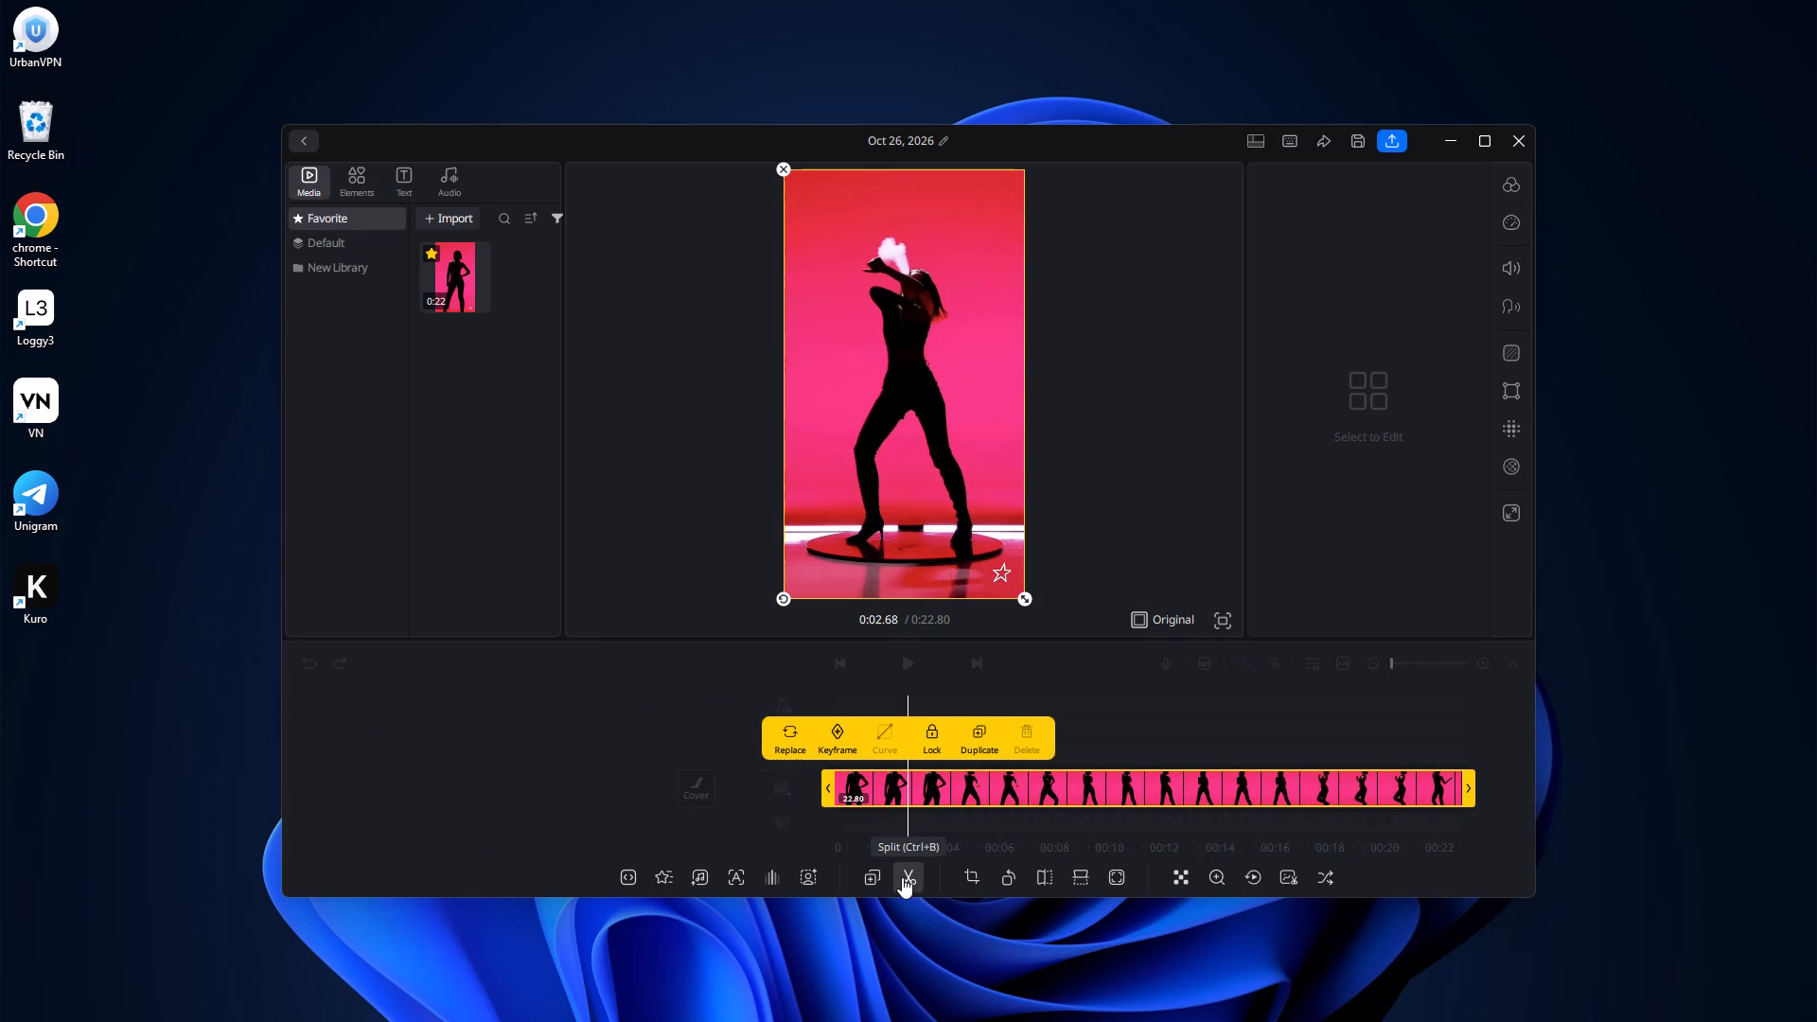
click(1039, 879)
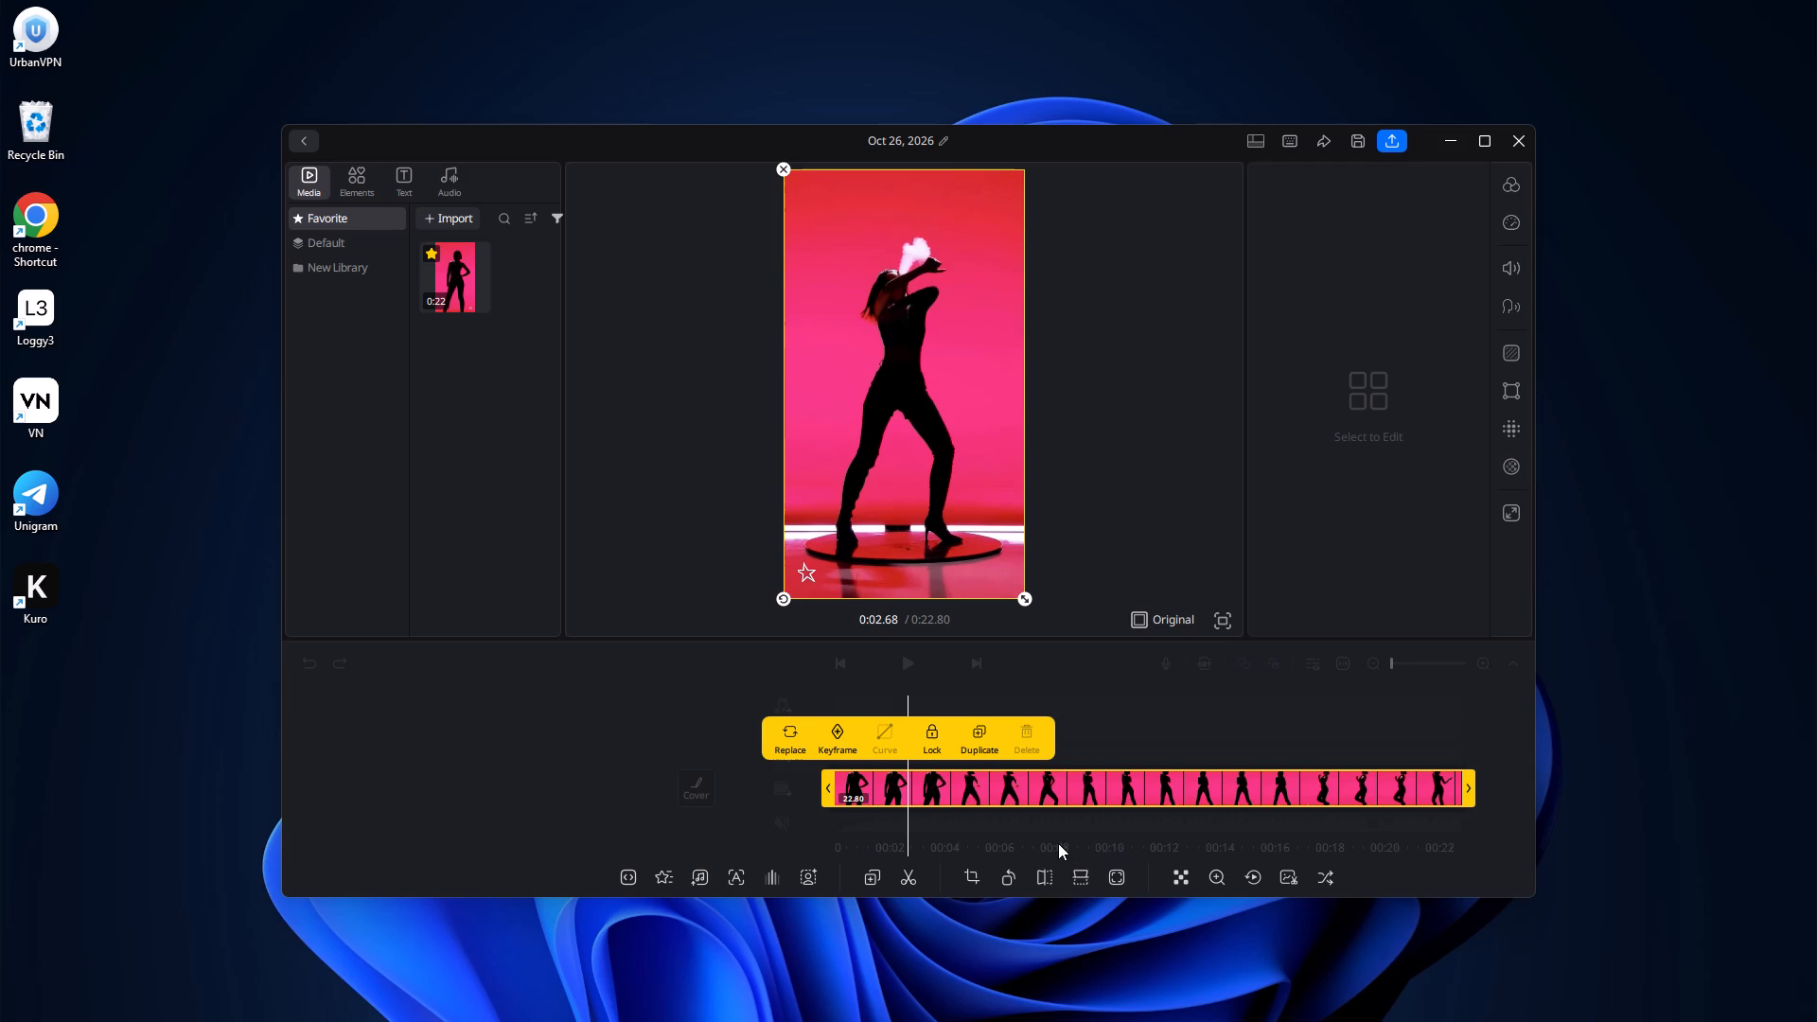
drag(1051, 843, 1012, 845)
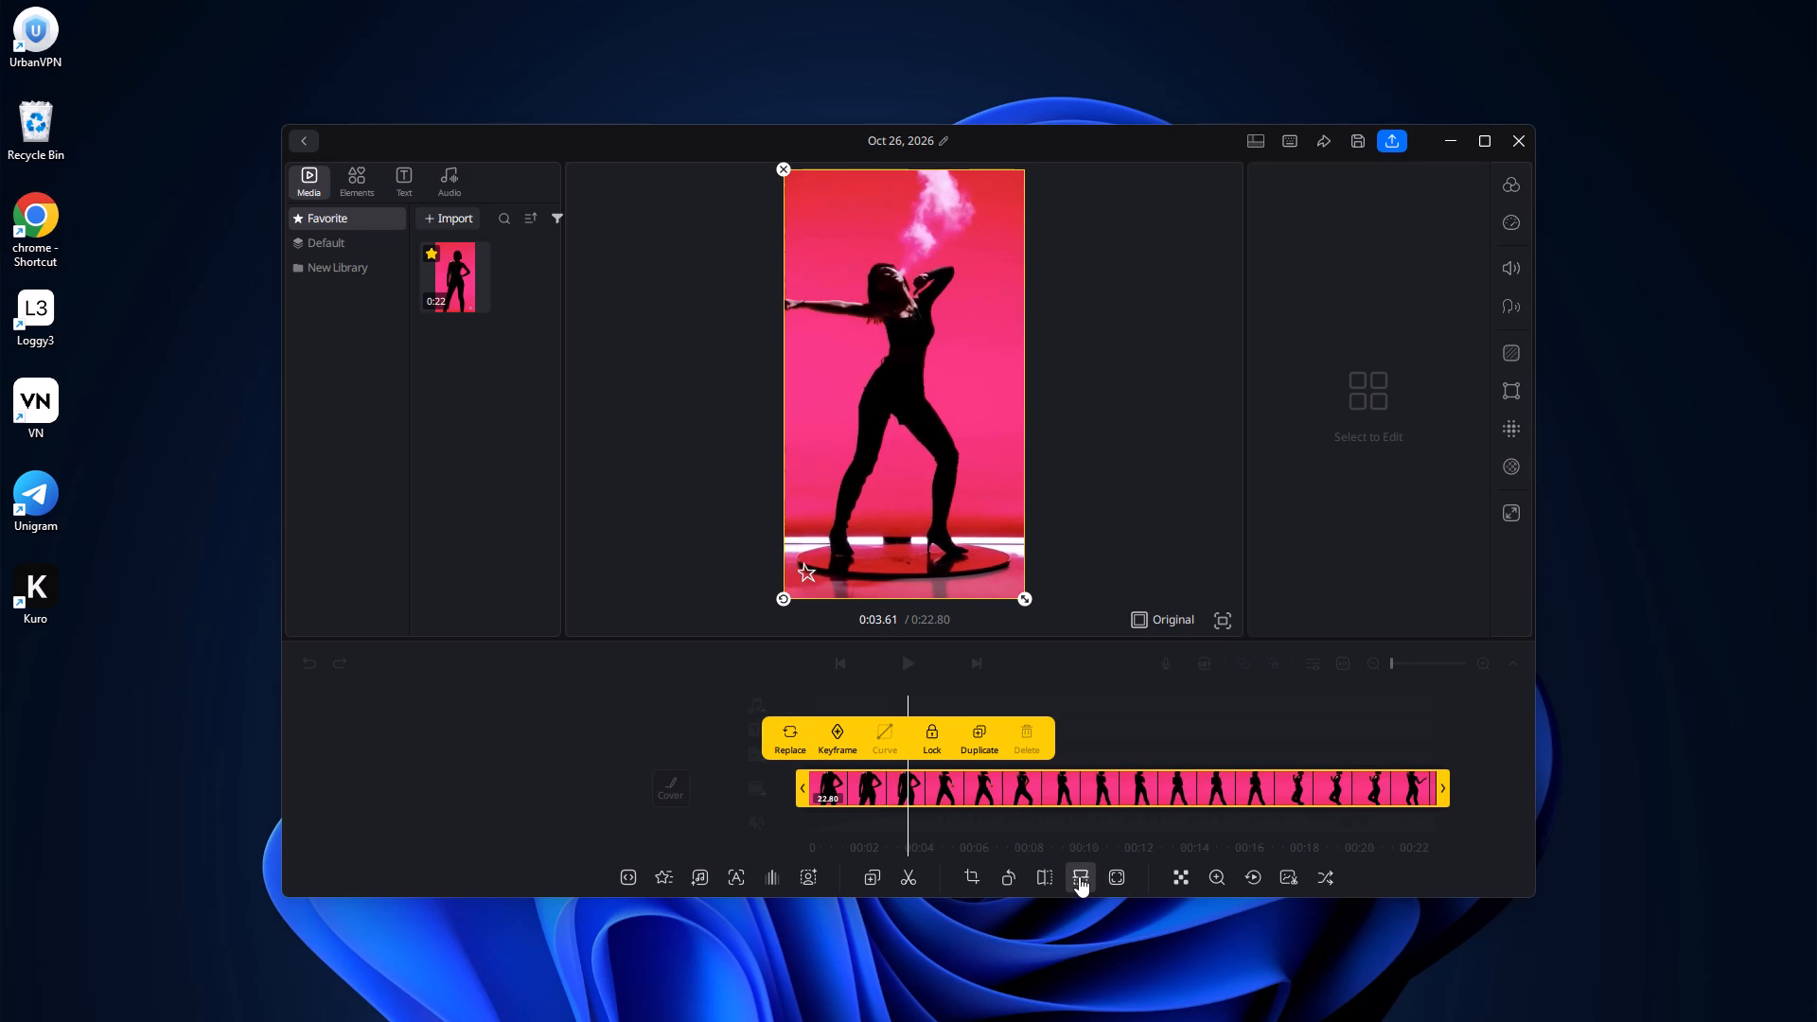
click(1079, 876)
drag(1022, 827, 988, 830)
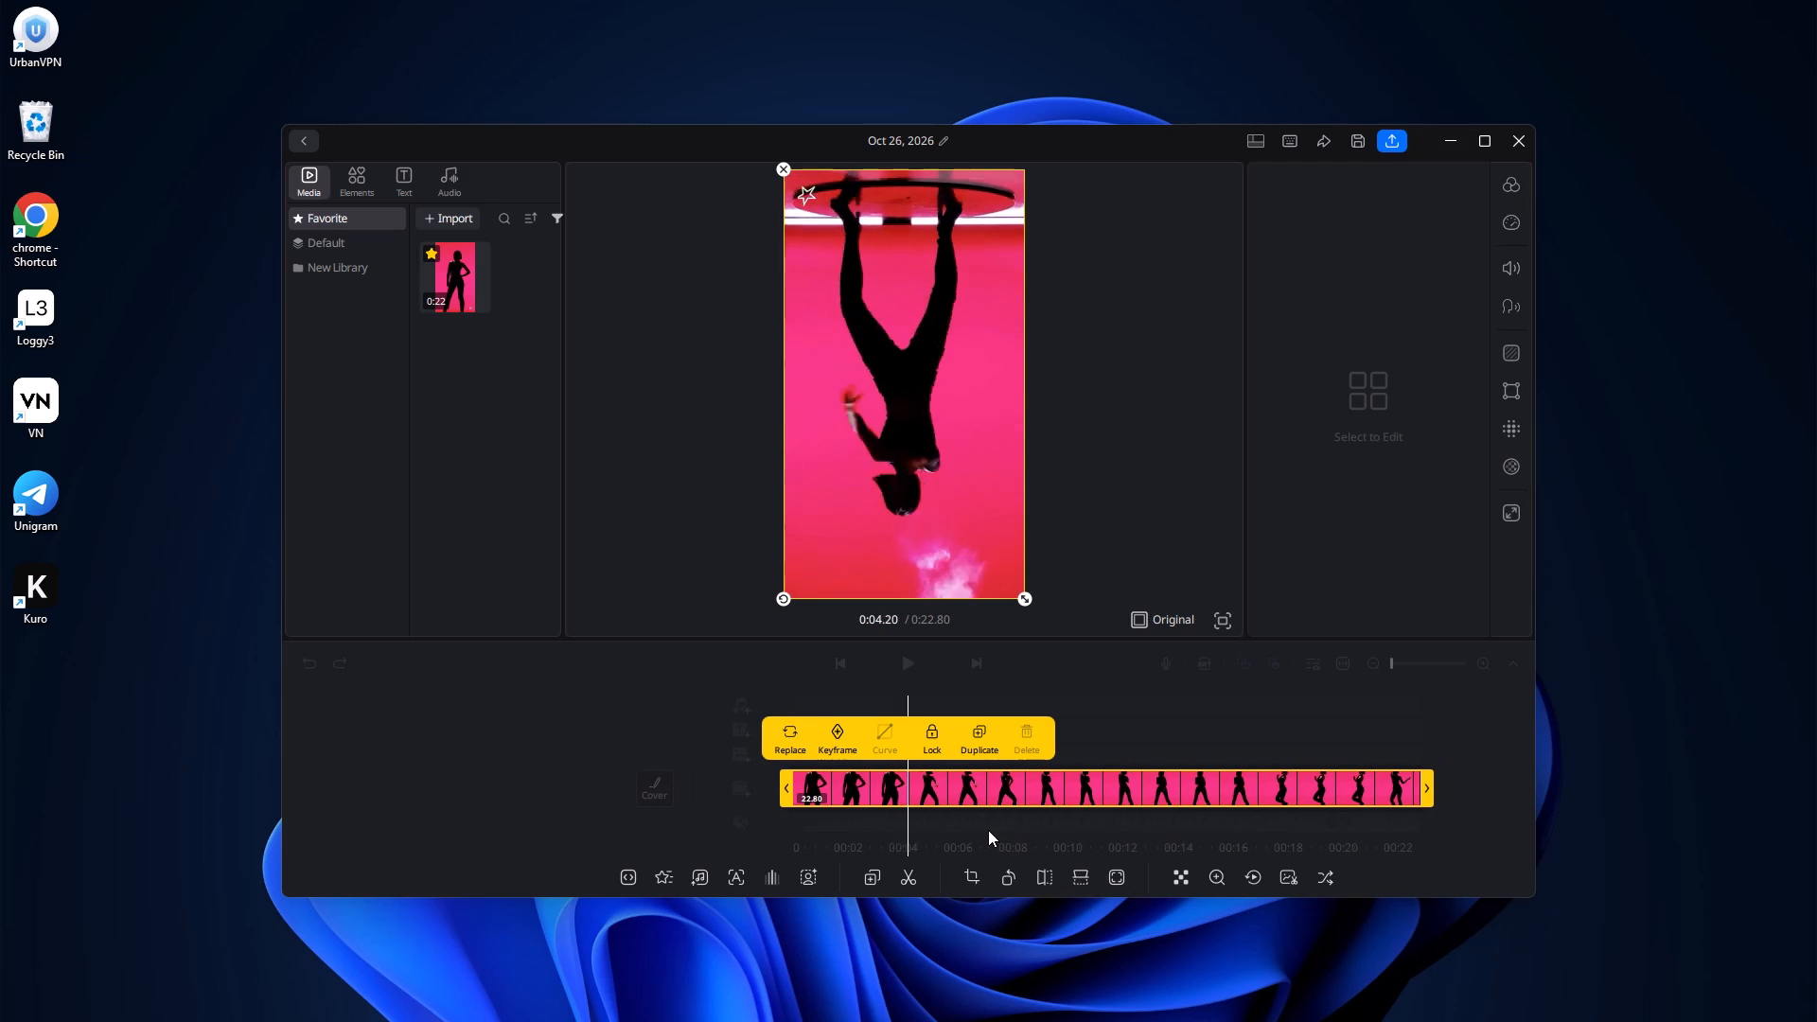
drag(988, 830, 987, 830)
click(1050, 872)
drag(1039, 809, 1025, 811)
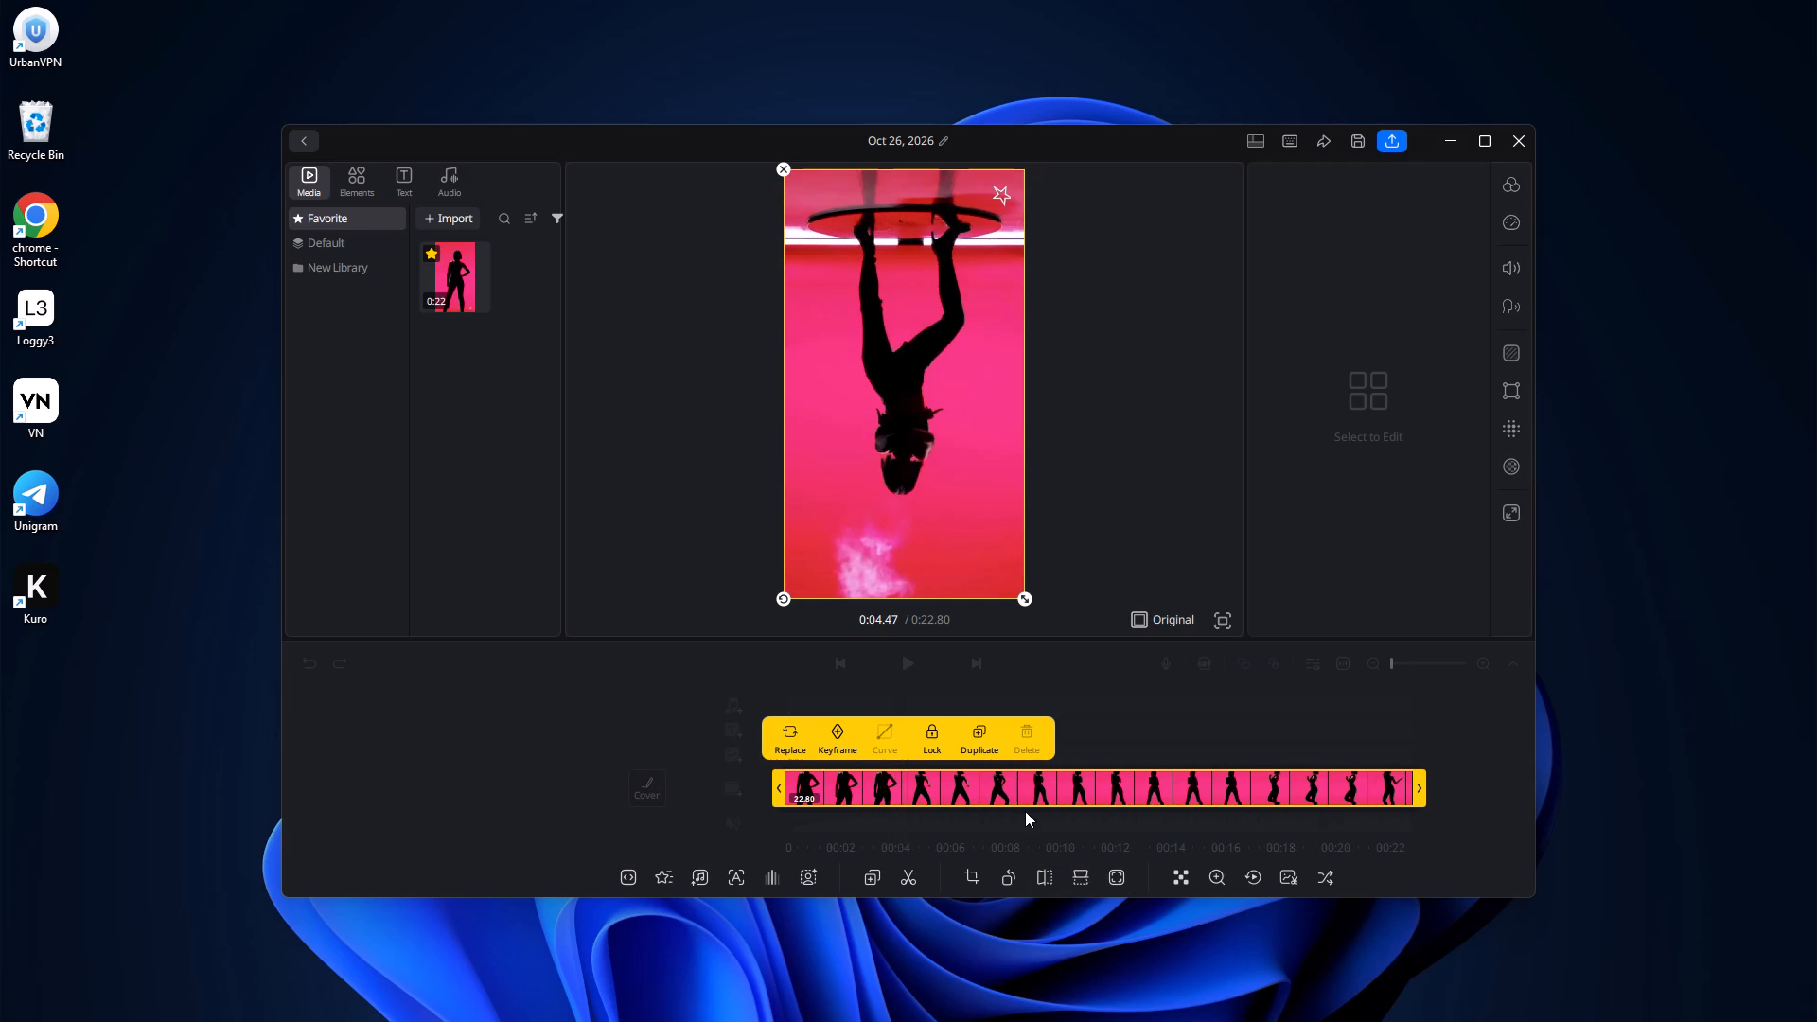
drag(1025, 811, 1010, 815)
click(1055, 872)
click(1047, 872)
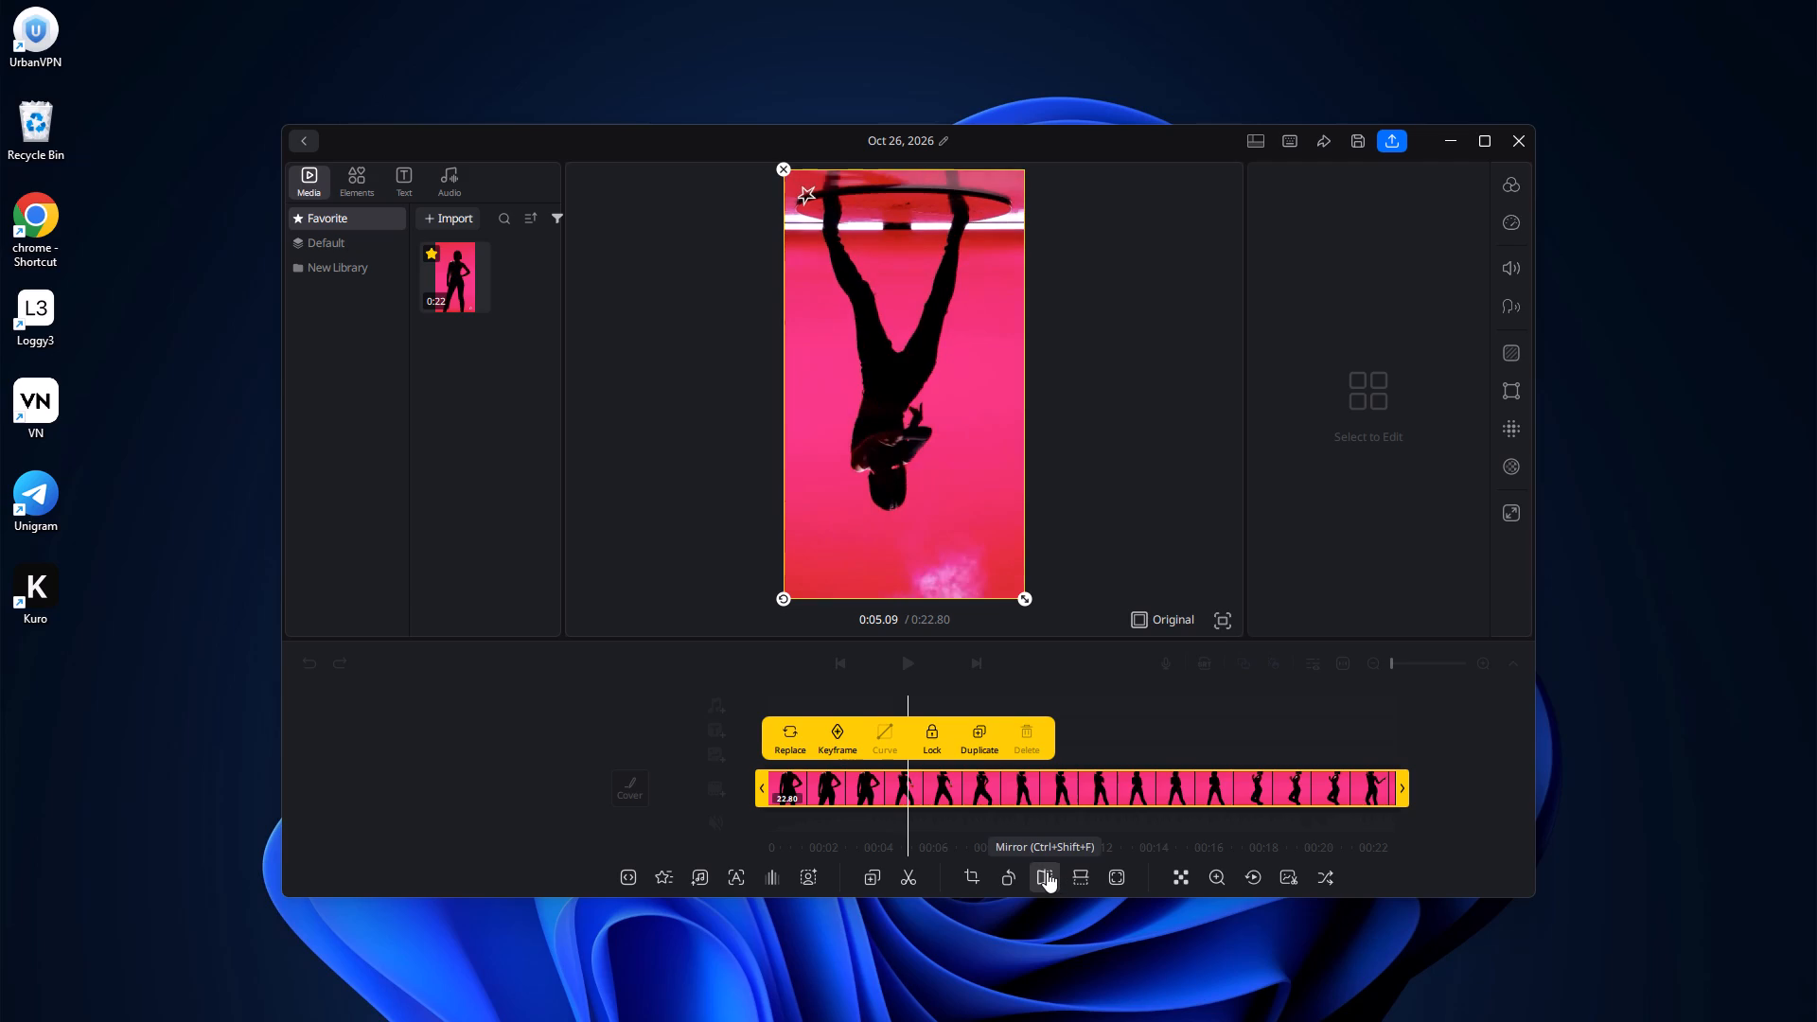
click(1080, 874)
Split the silhouette clip at about 0:01.58.
drag(1074, 832, 1010, 843)
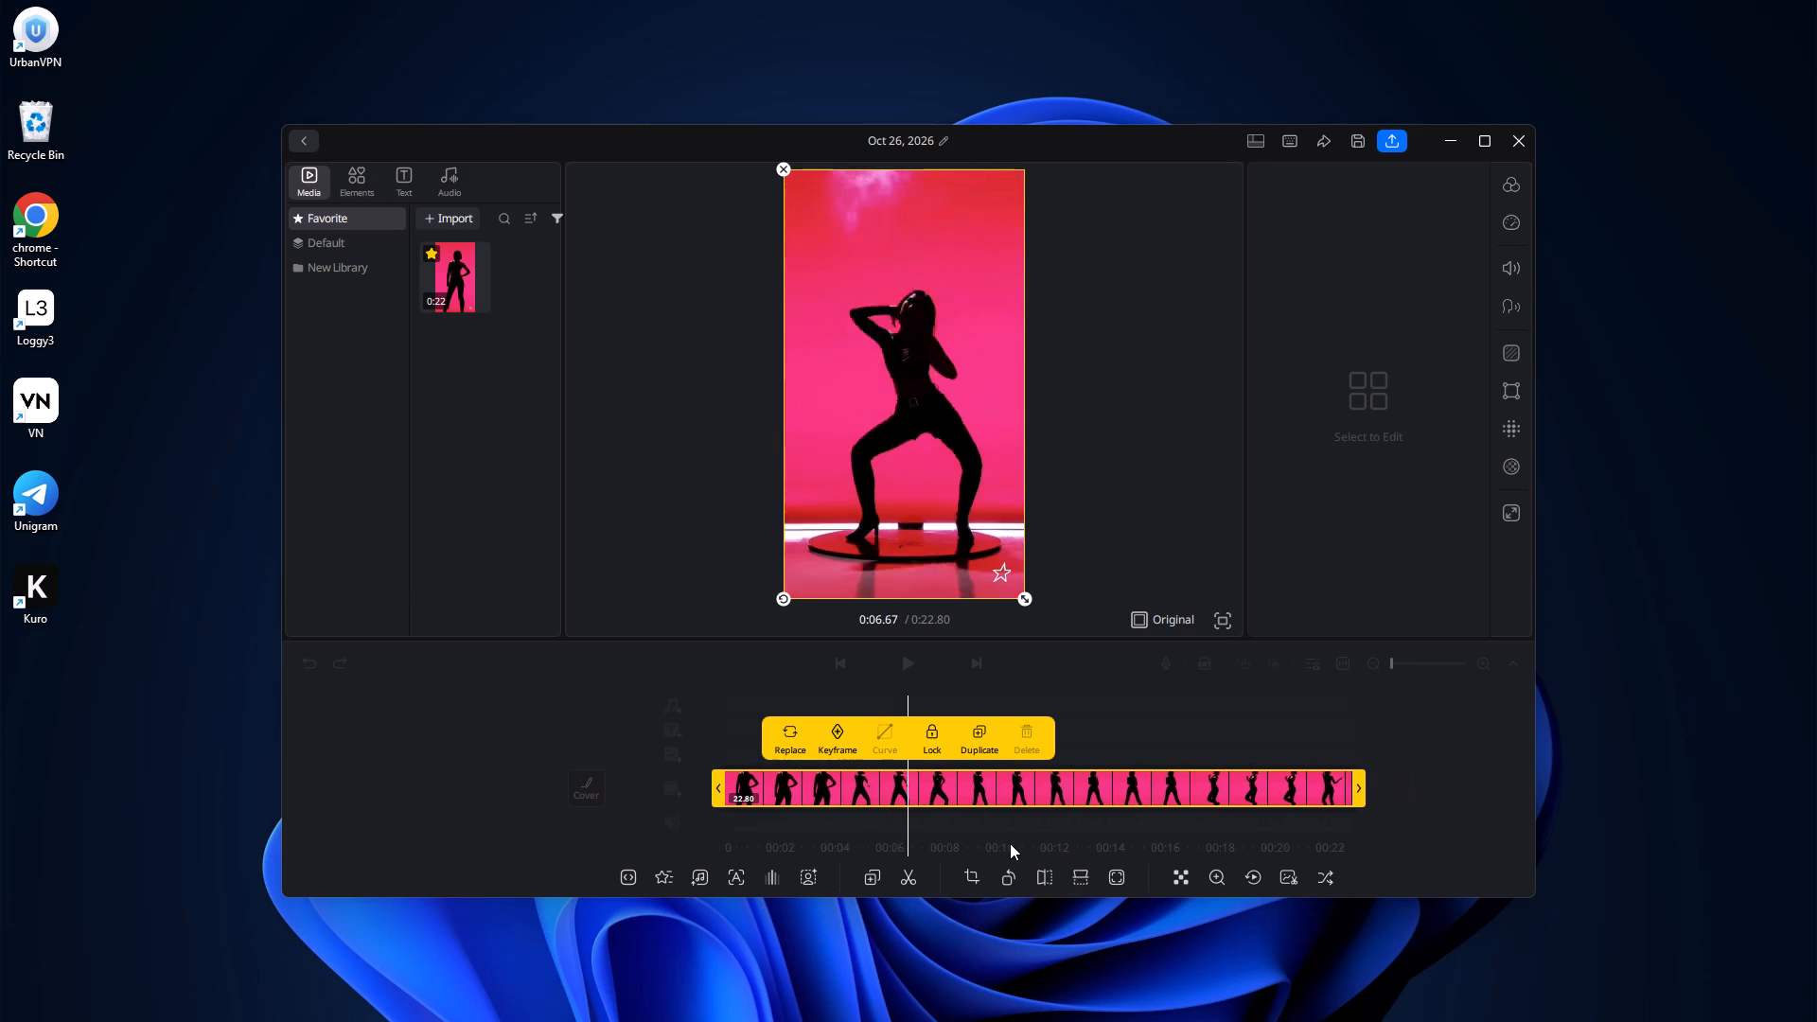
drag(1010, 843, 1000, 845)
drag(928, 814, 1123, 833)
click(998, 832)
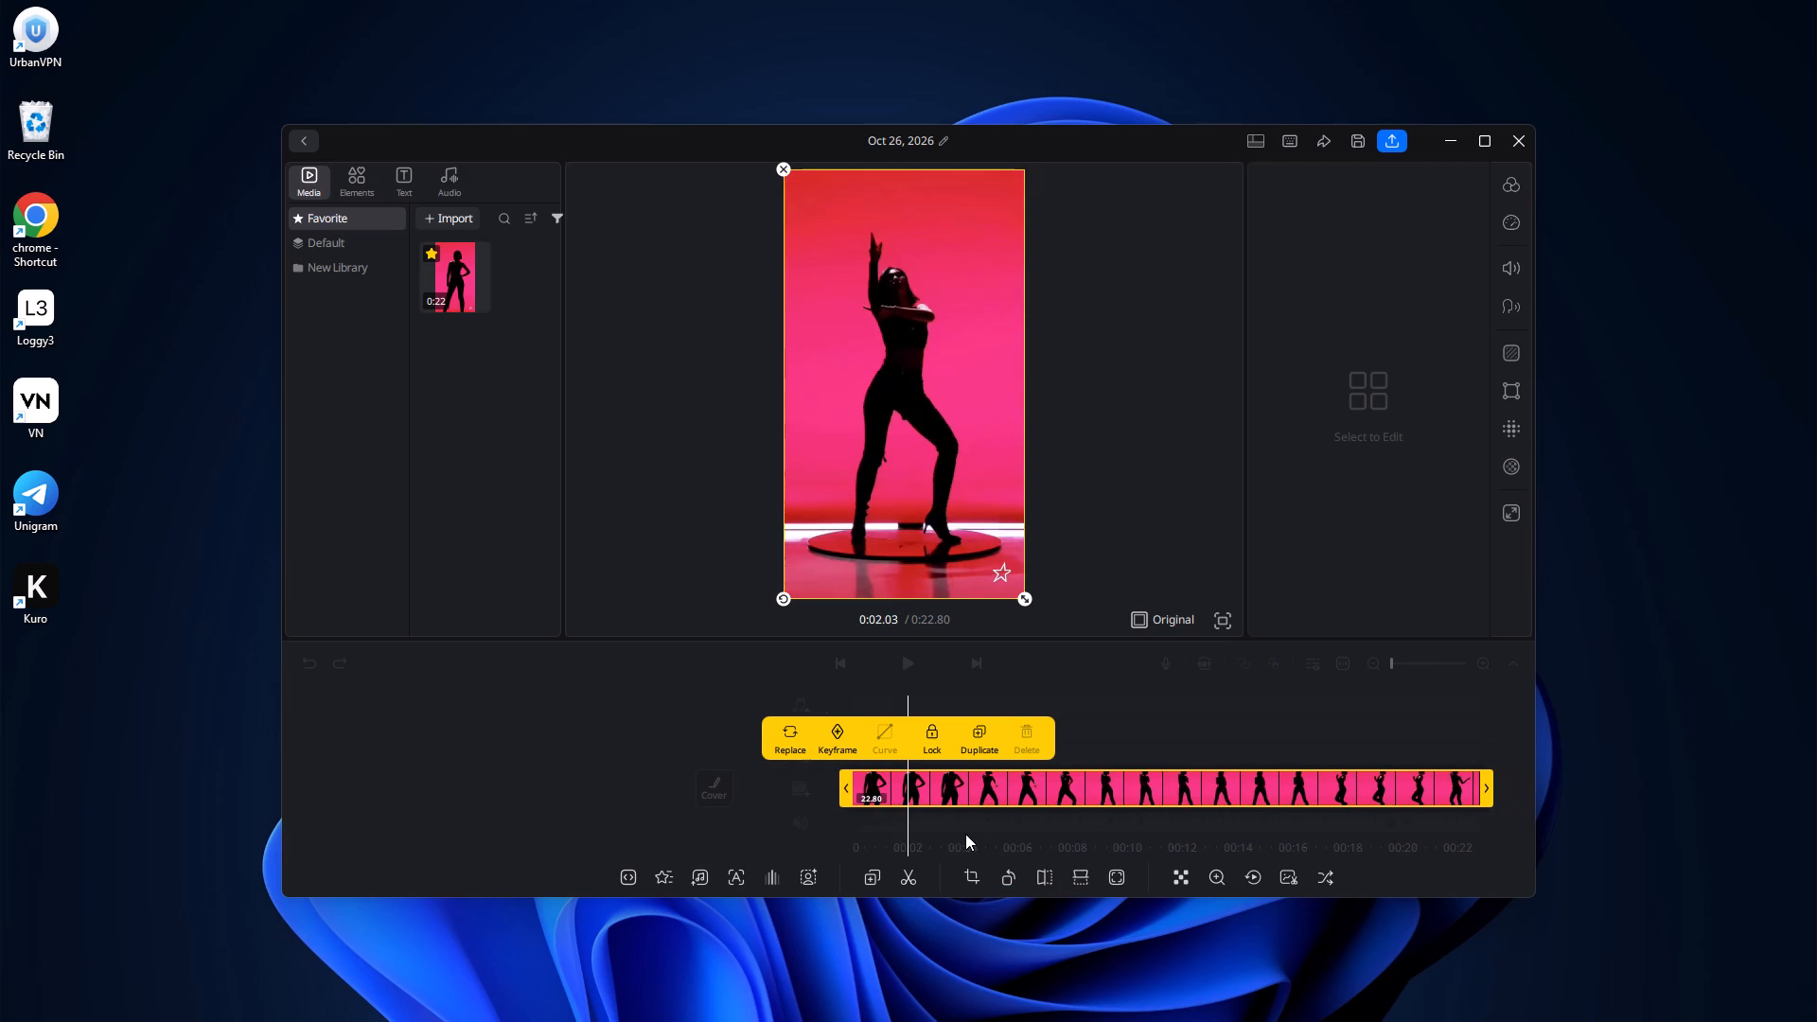
drag(960, 844, 946, 844)
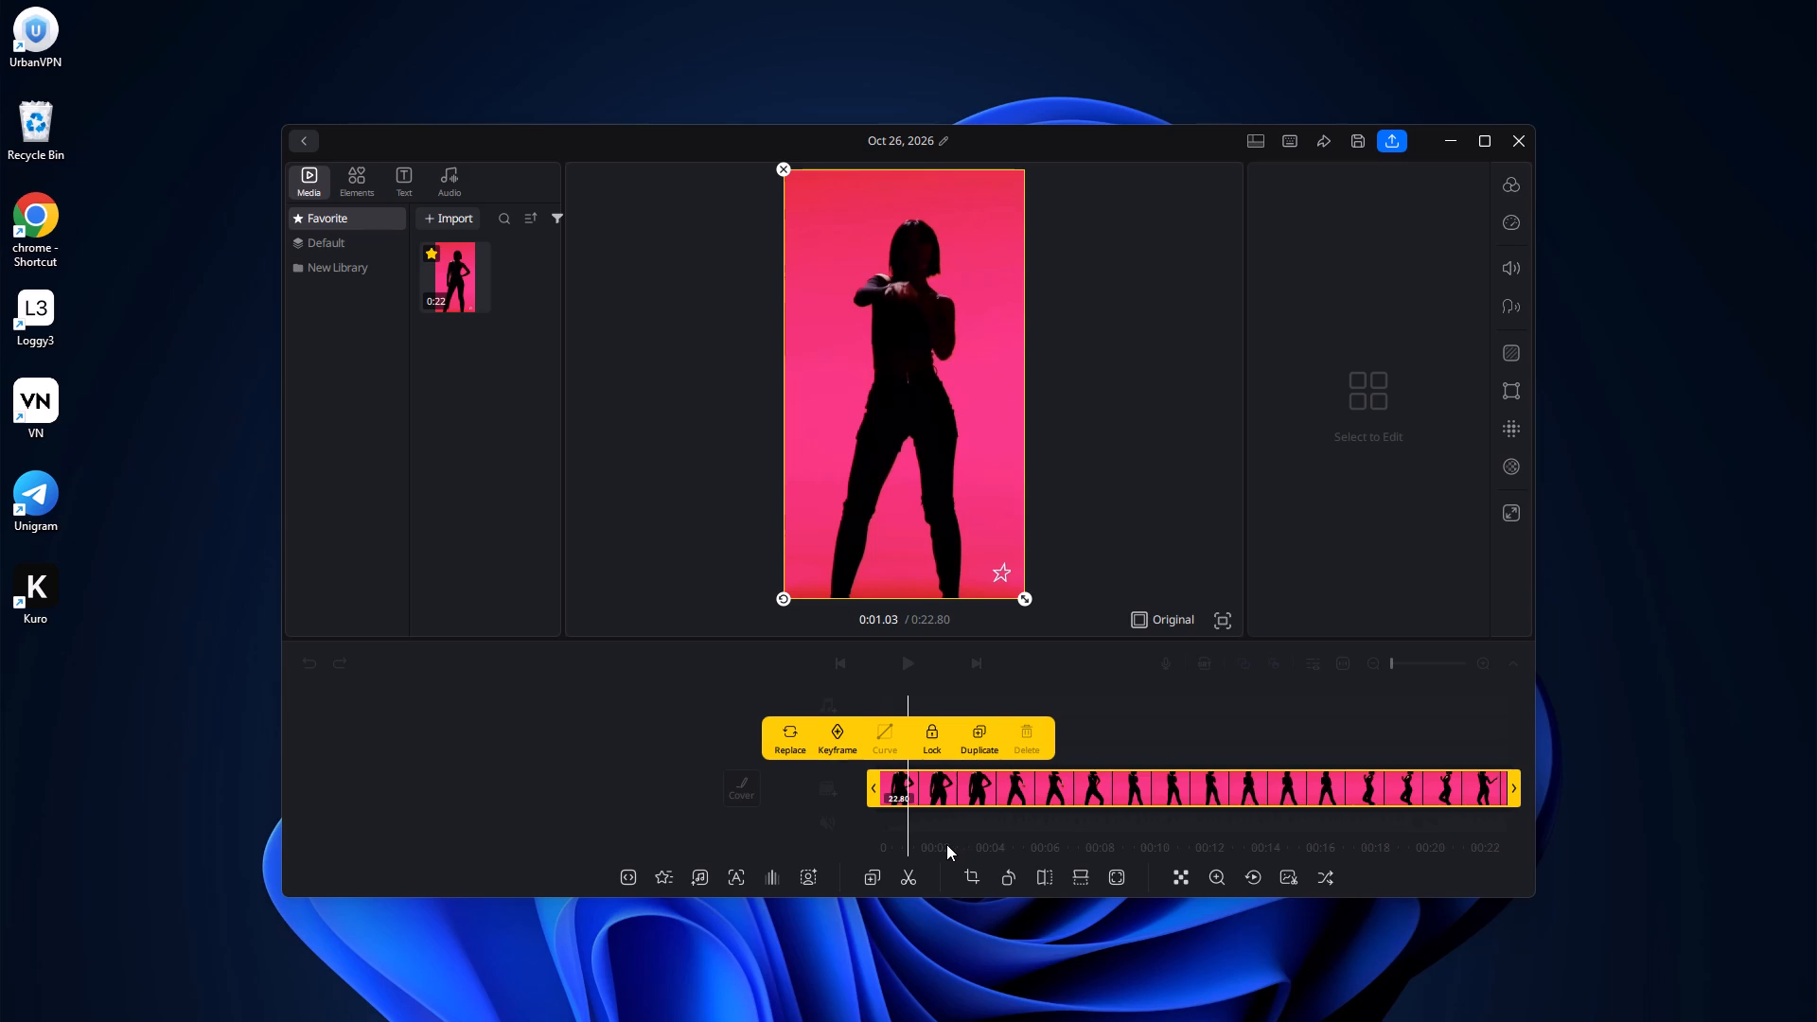
drag(946, 844, 932, 840)
click(914, 870)
Split the remaining part of the silhouette clip at about 0:04.23 to isolate a 2.65-second middle section.
drag(992, 831, 969, 830)
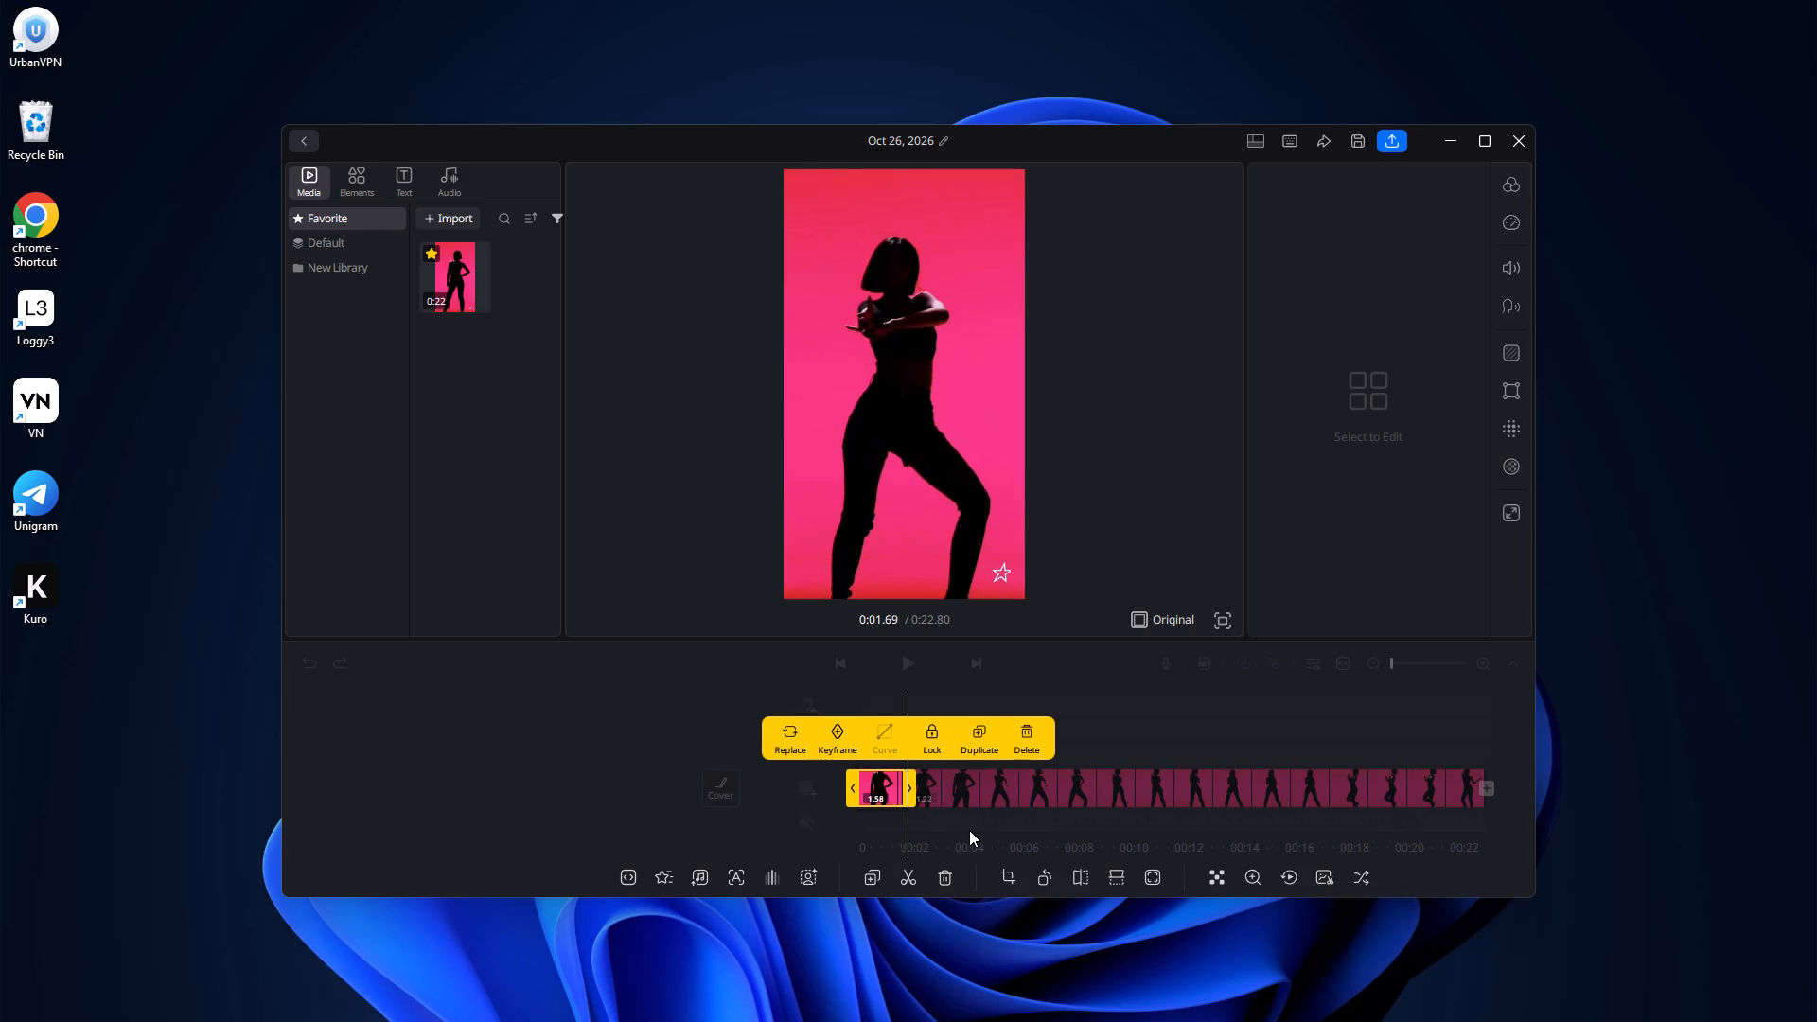
drag(969, 830, 964, 830)
click(954, 785)
drag(973, 825, 1007, 825)
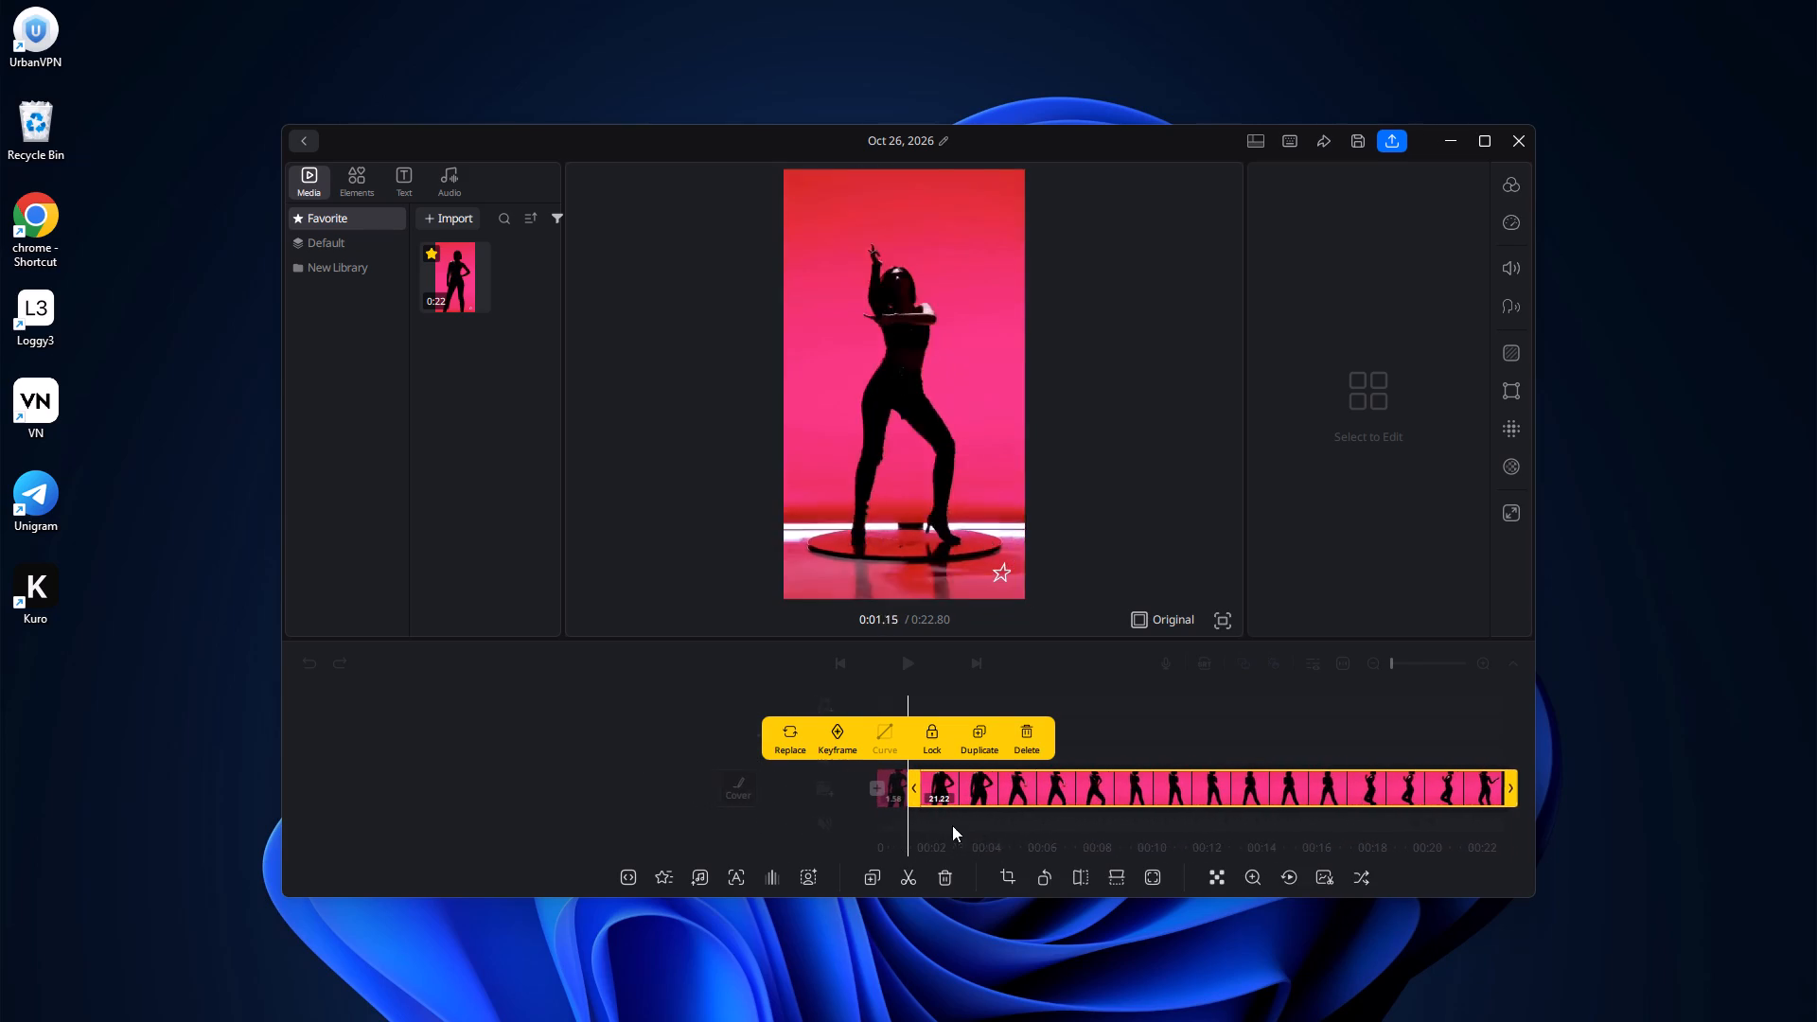
drag(1014, 826, 879, 822)
click(916, 869)
click(945, 843)
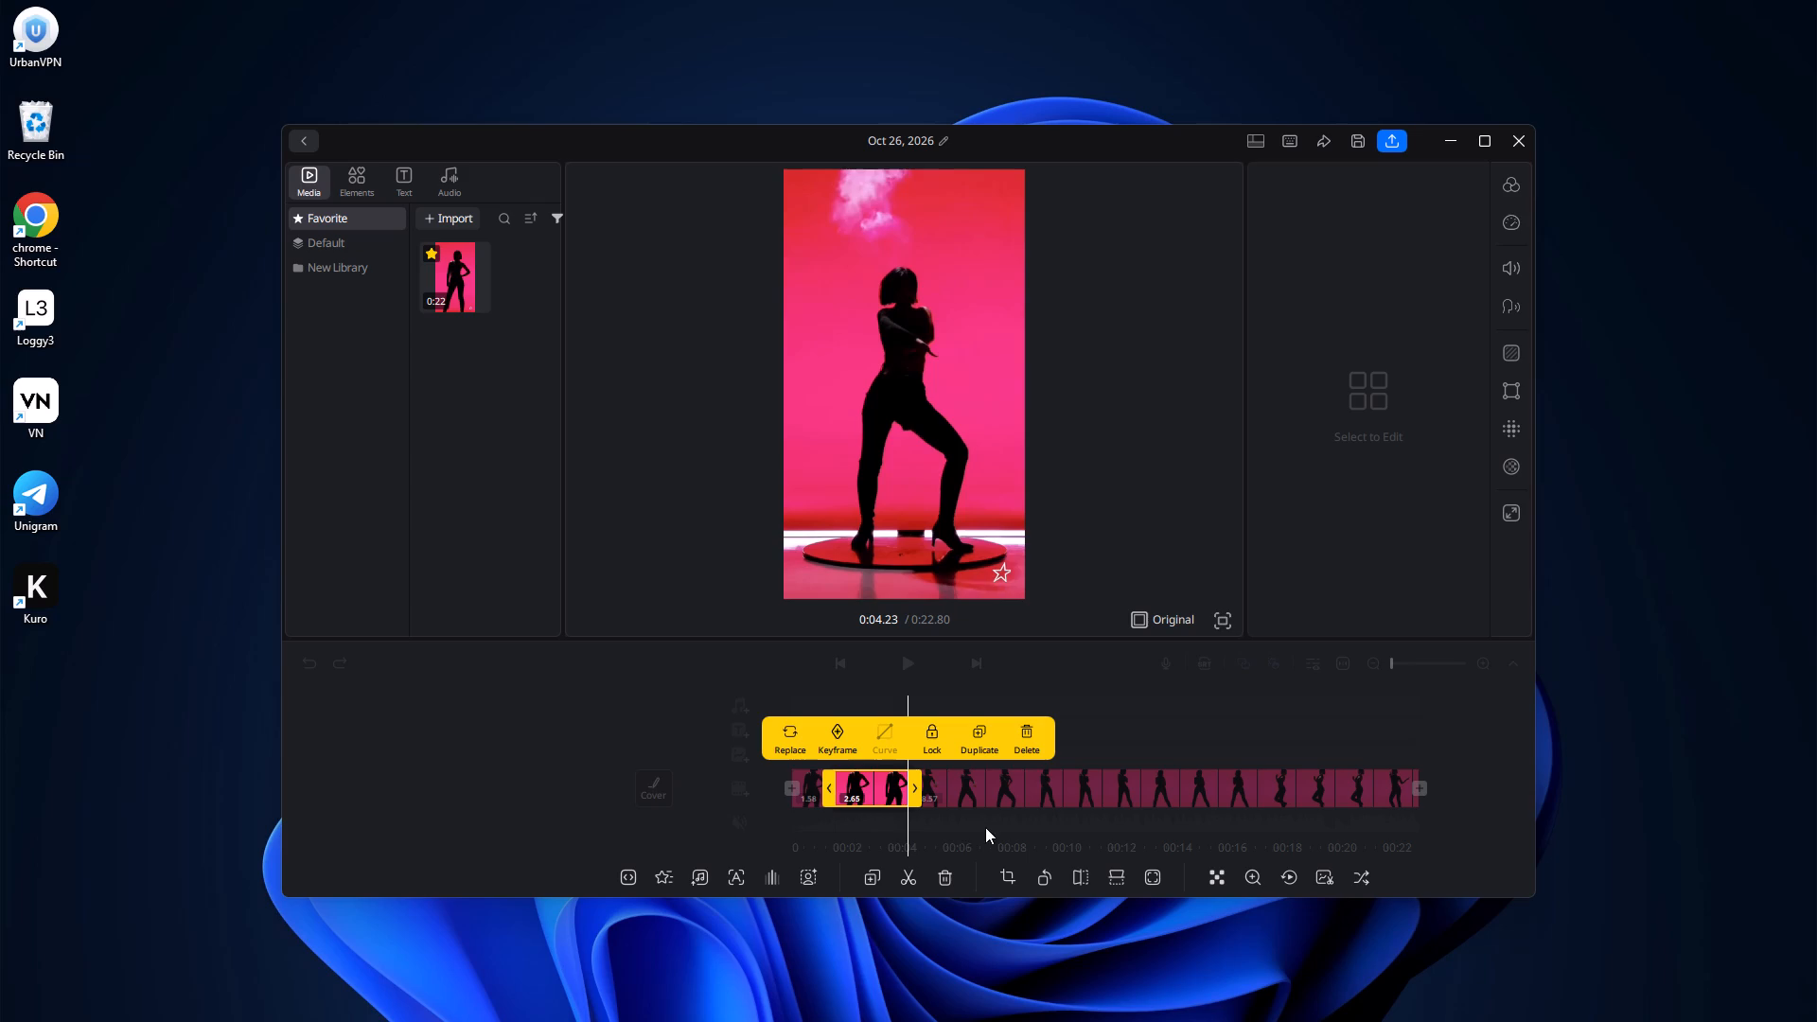
Flip the 2.65-second middle section vertically and mirror it.
drag(936, 826, 979, 826)
click(1105, 872)
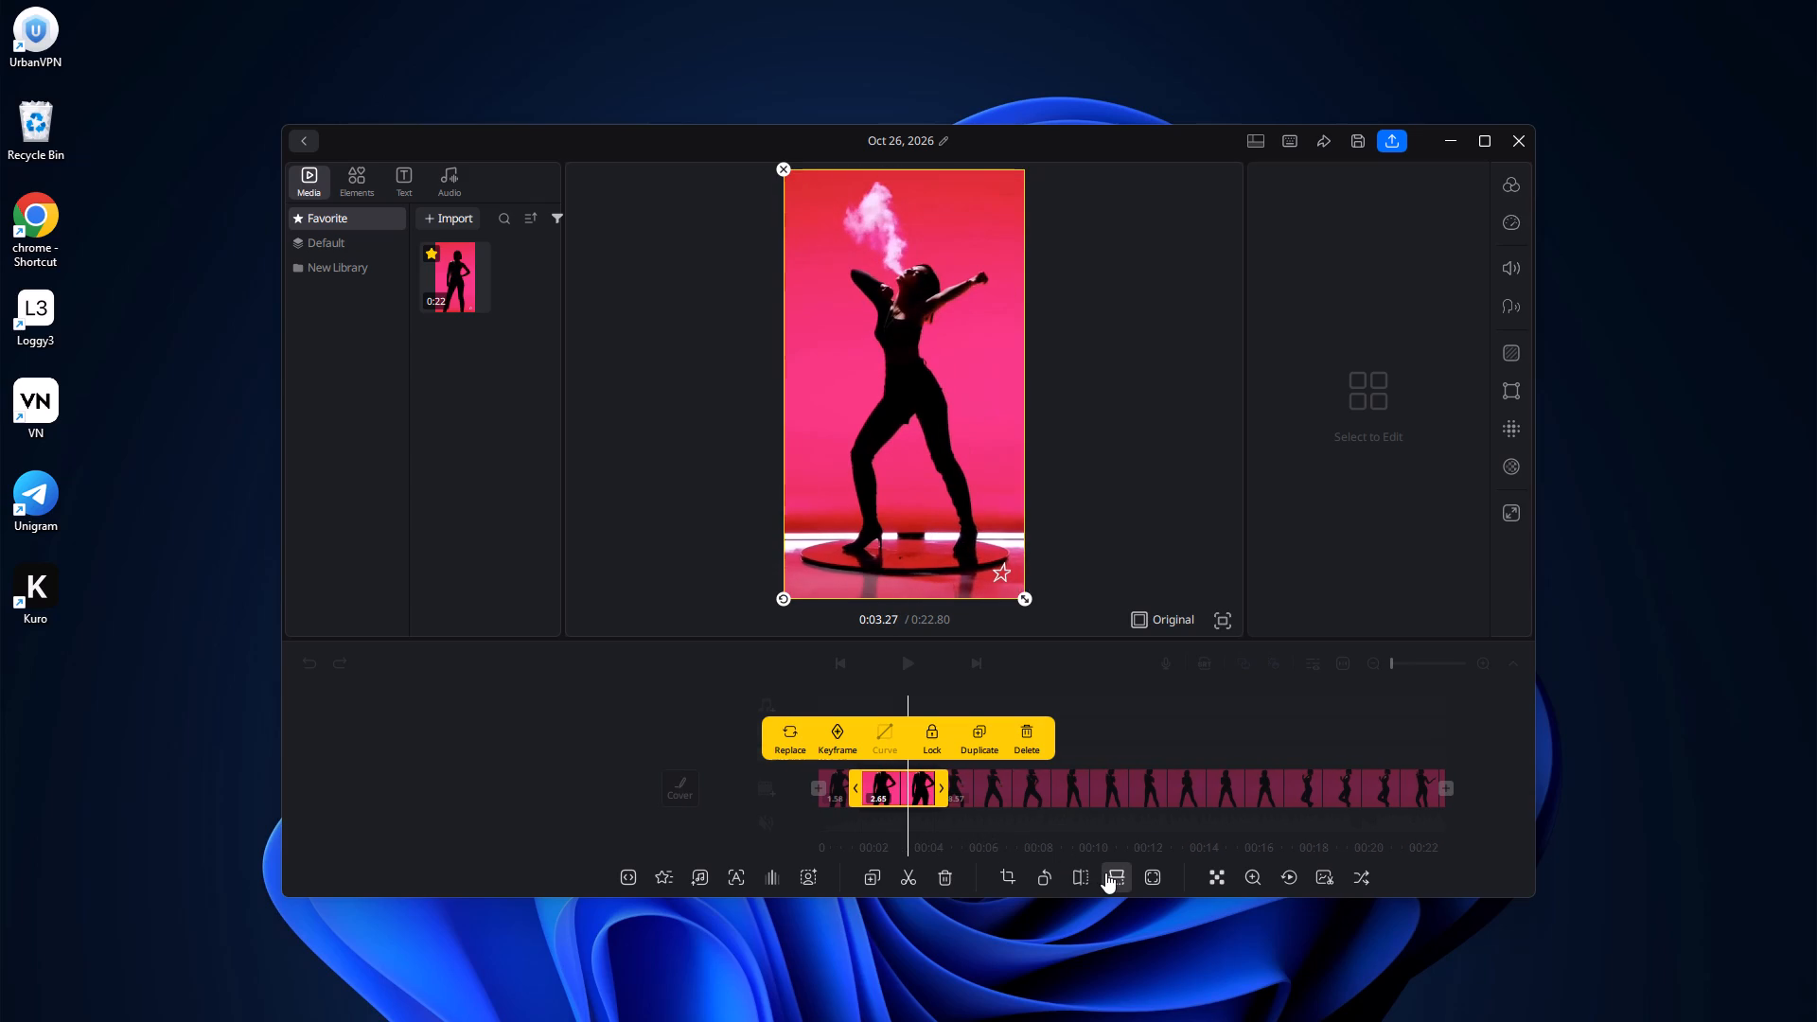
click(1082, 874)
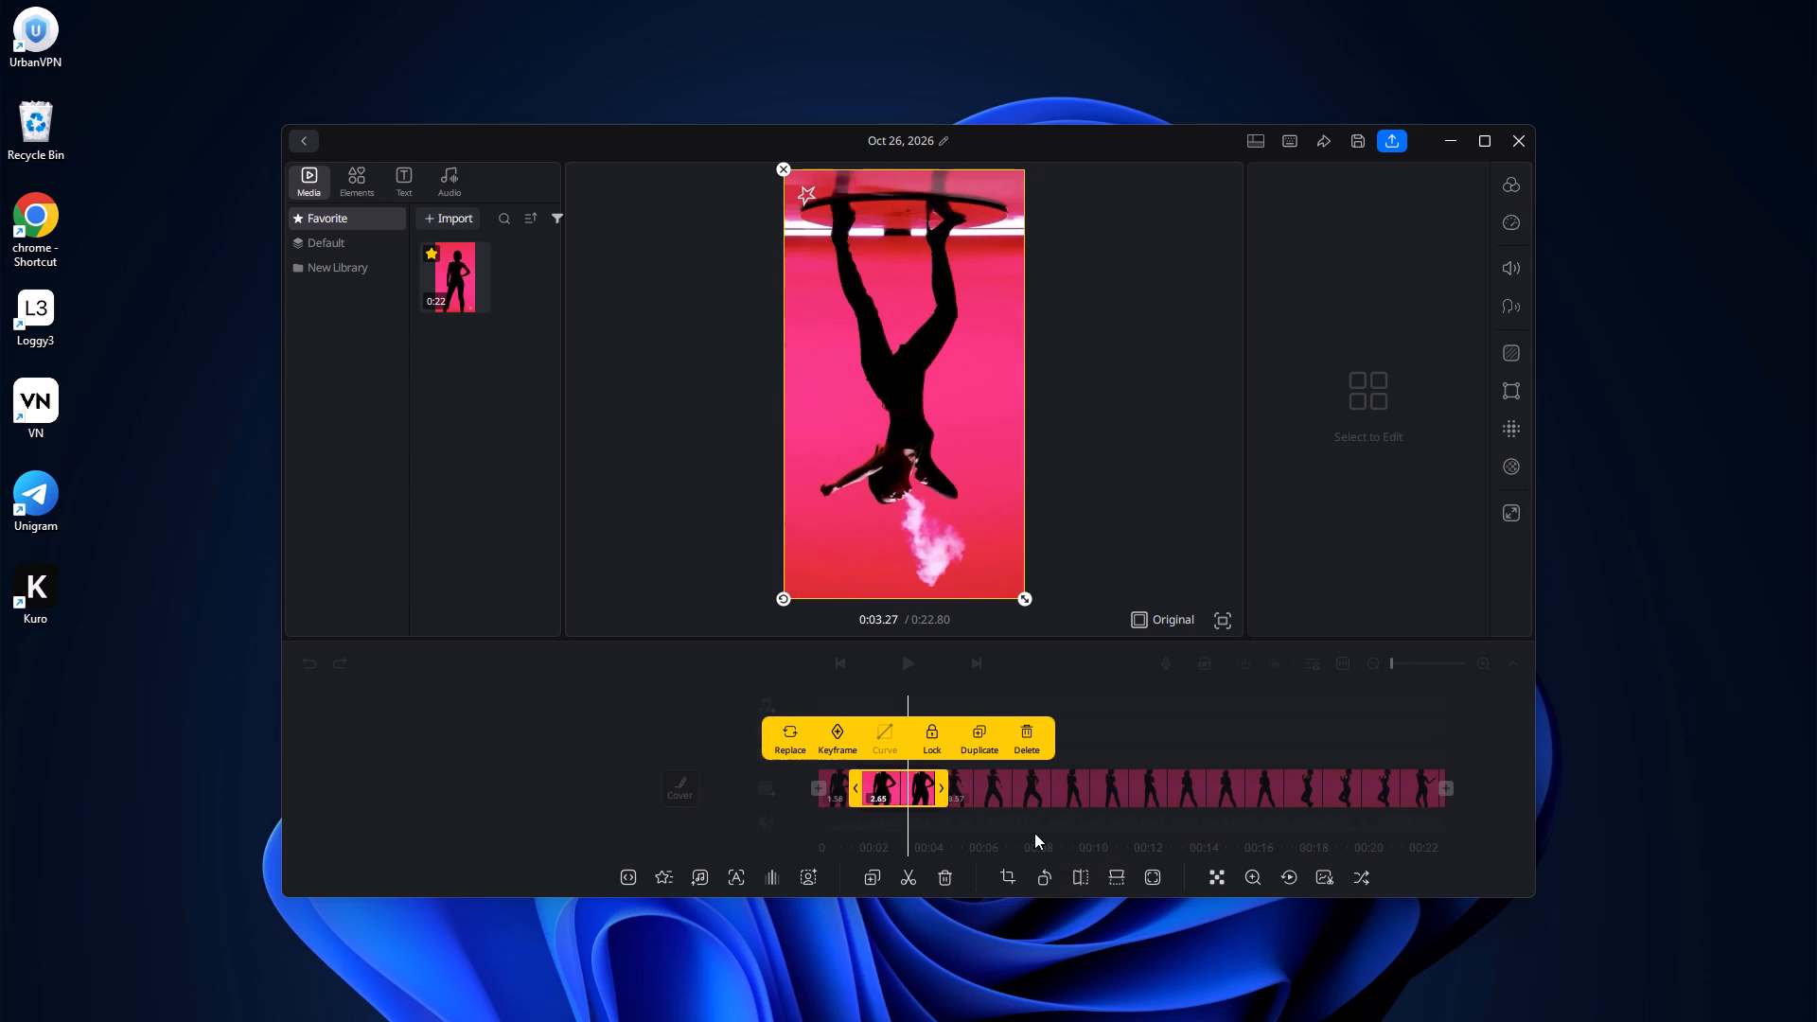
Play the edited timeline from the start through the middle section and pause at about 0:05.67.
click(1032, 831)
drag(1016, 828, 1119, 833)
click(1082, 838)
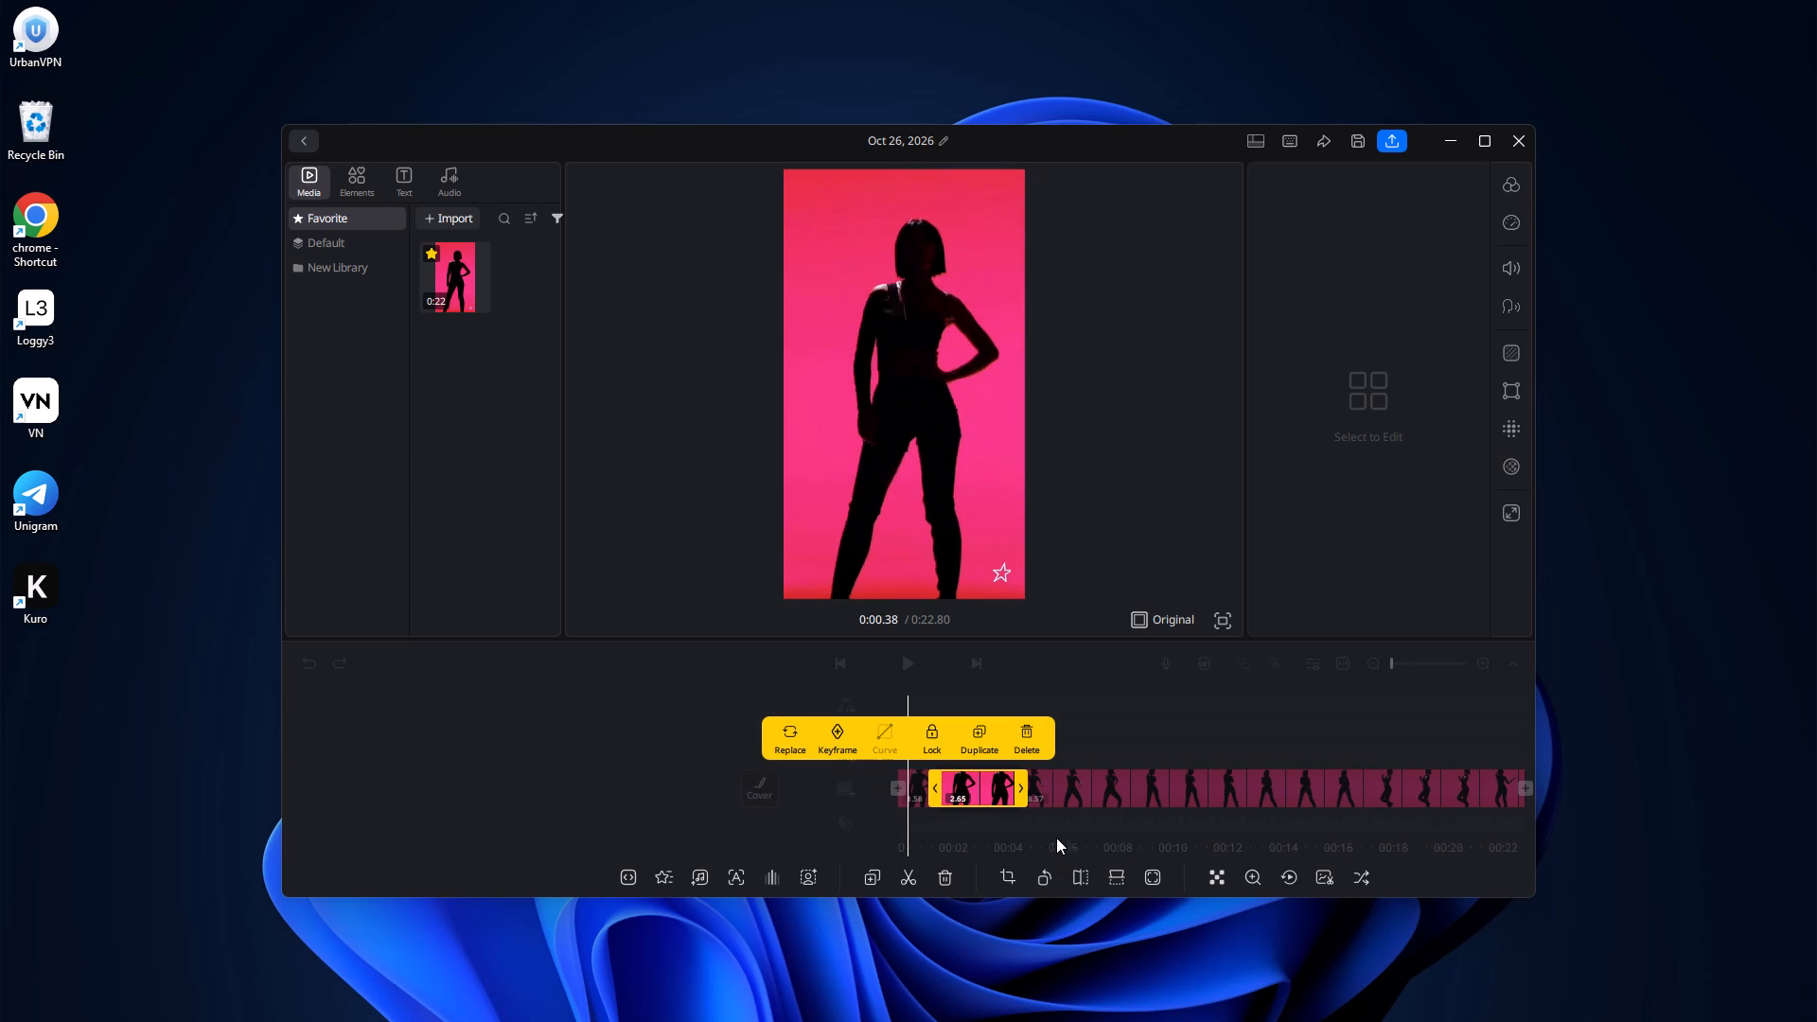
click(1112, 744)
drag(956, 710, 1036, 712)
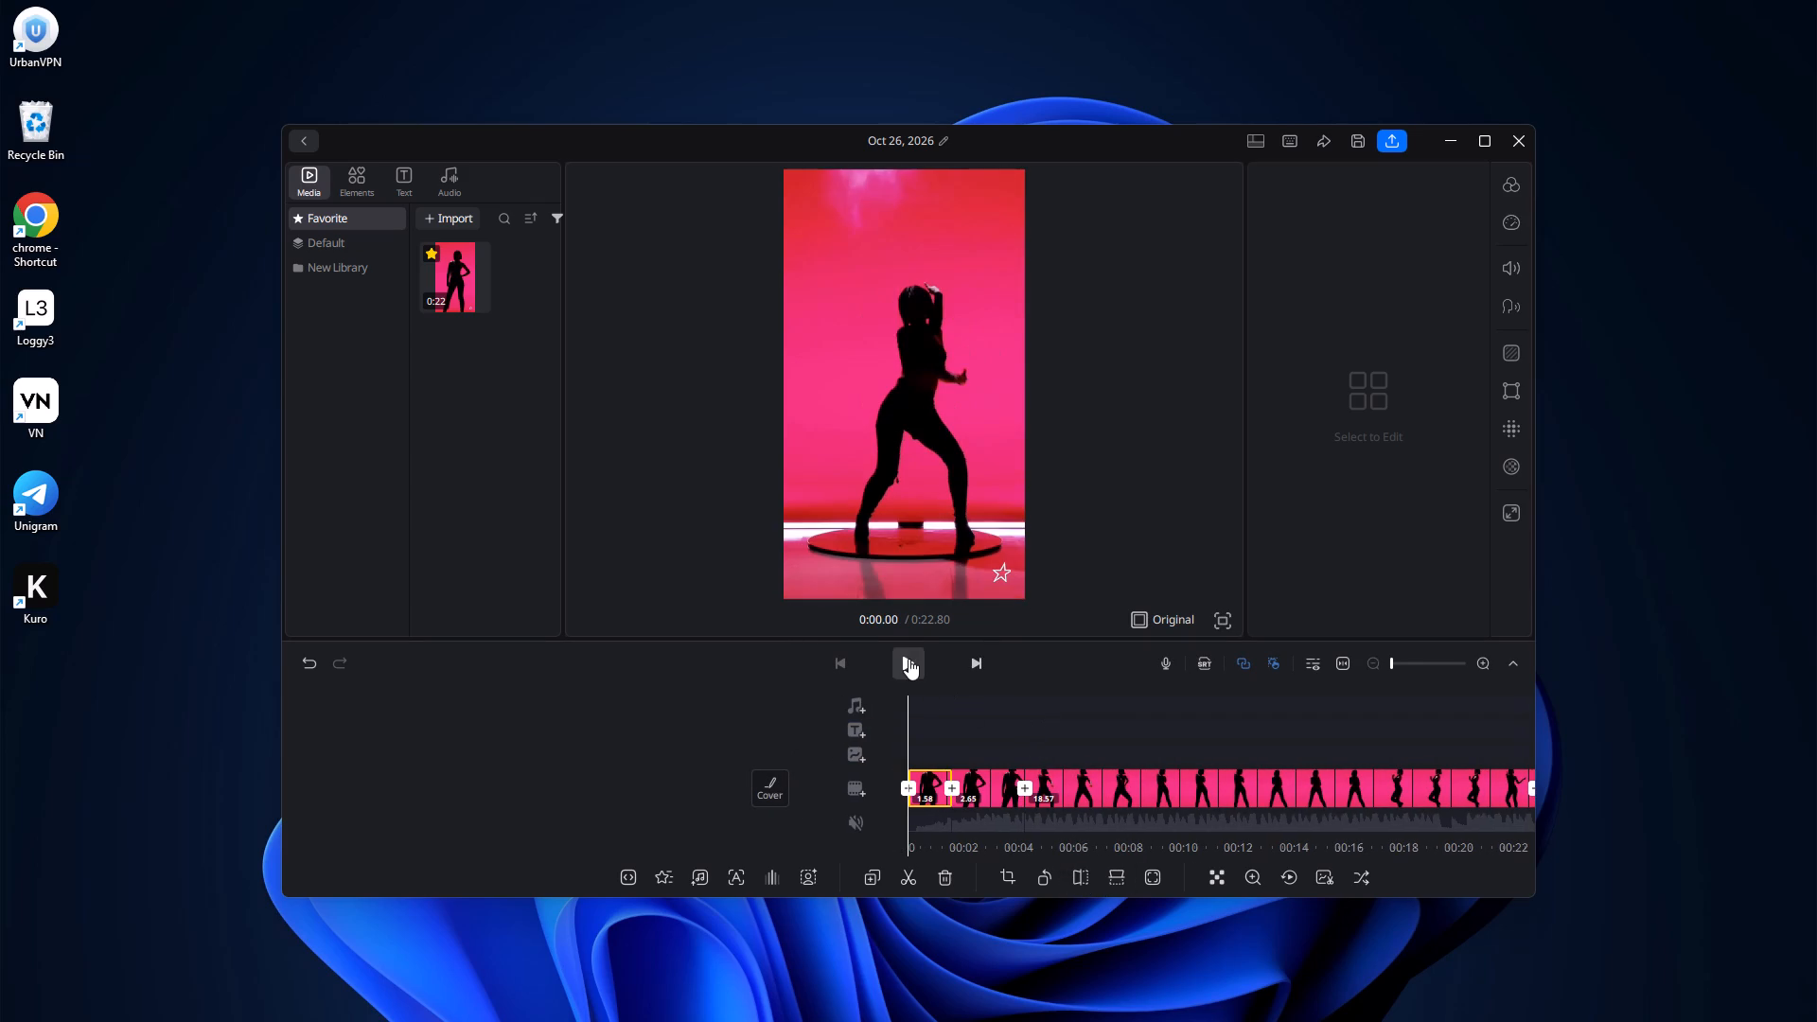
click(908, 659)
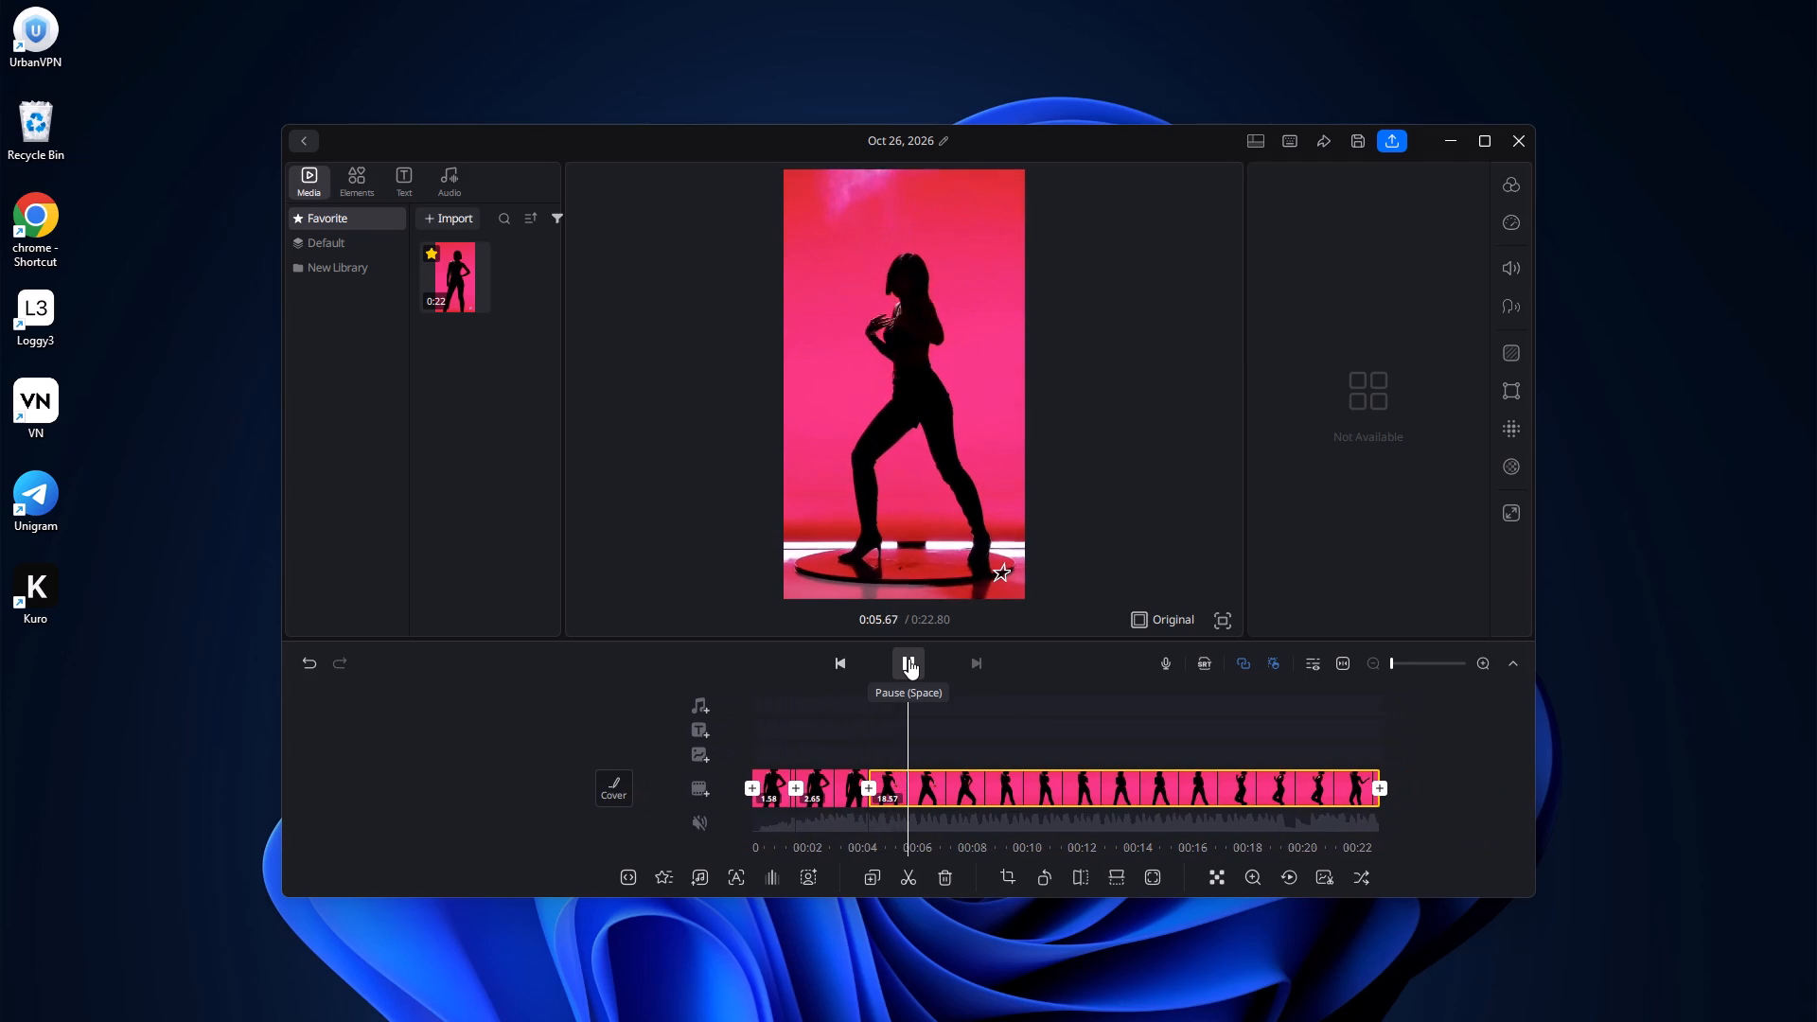
click(908, 659)
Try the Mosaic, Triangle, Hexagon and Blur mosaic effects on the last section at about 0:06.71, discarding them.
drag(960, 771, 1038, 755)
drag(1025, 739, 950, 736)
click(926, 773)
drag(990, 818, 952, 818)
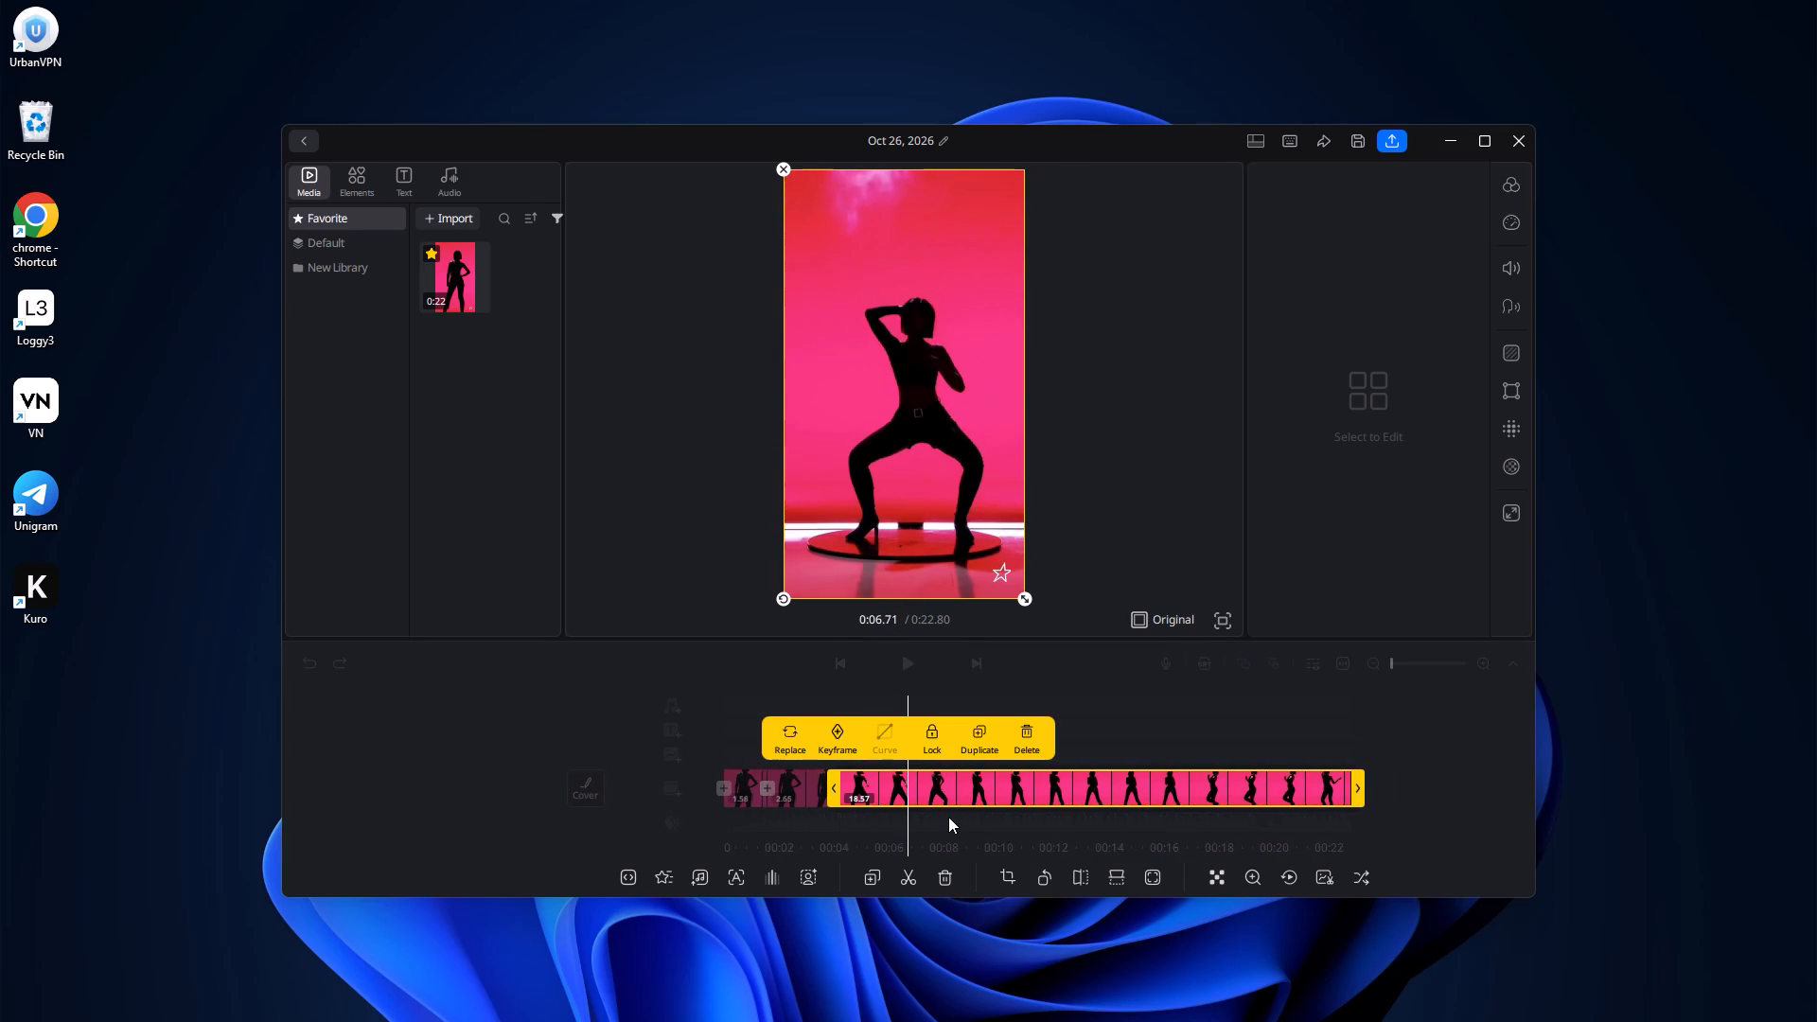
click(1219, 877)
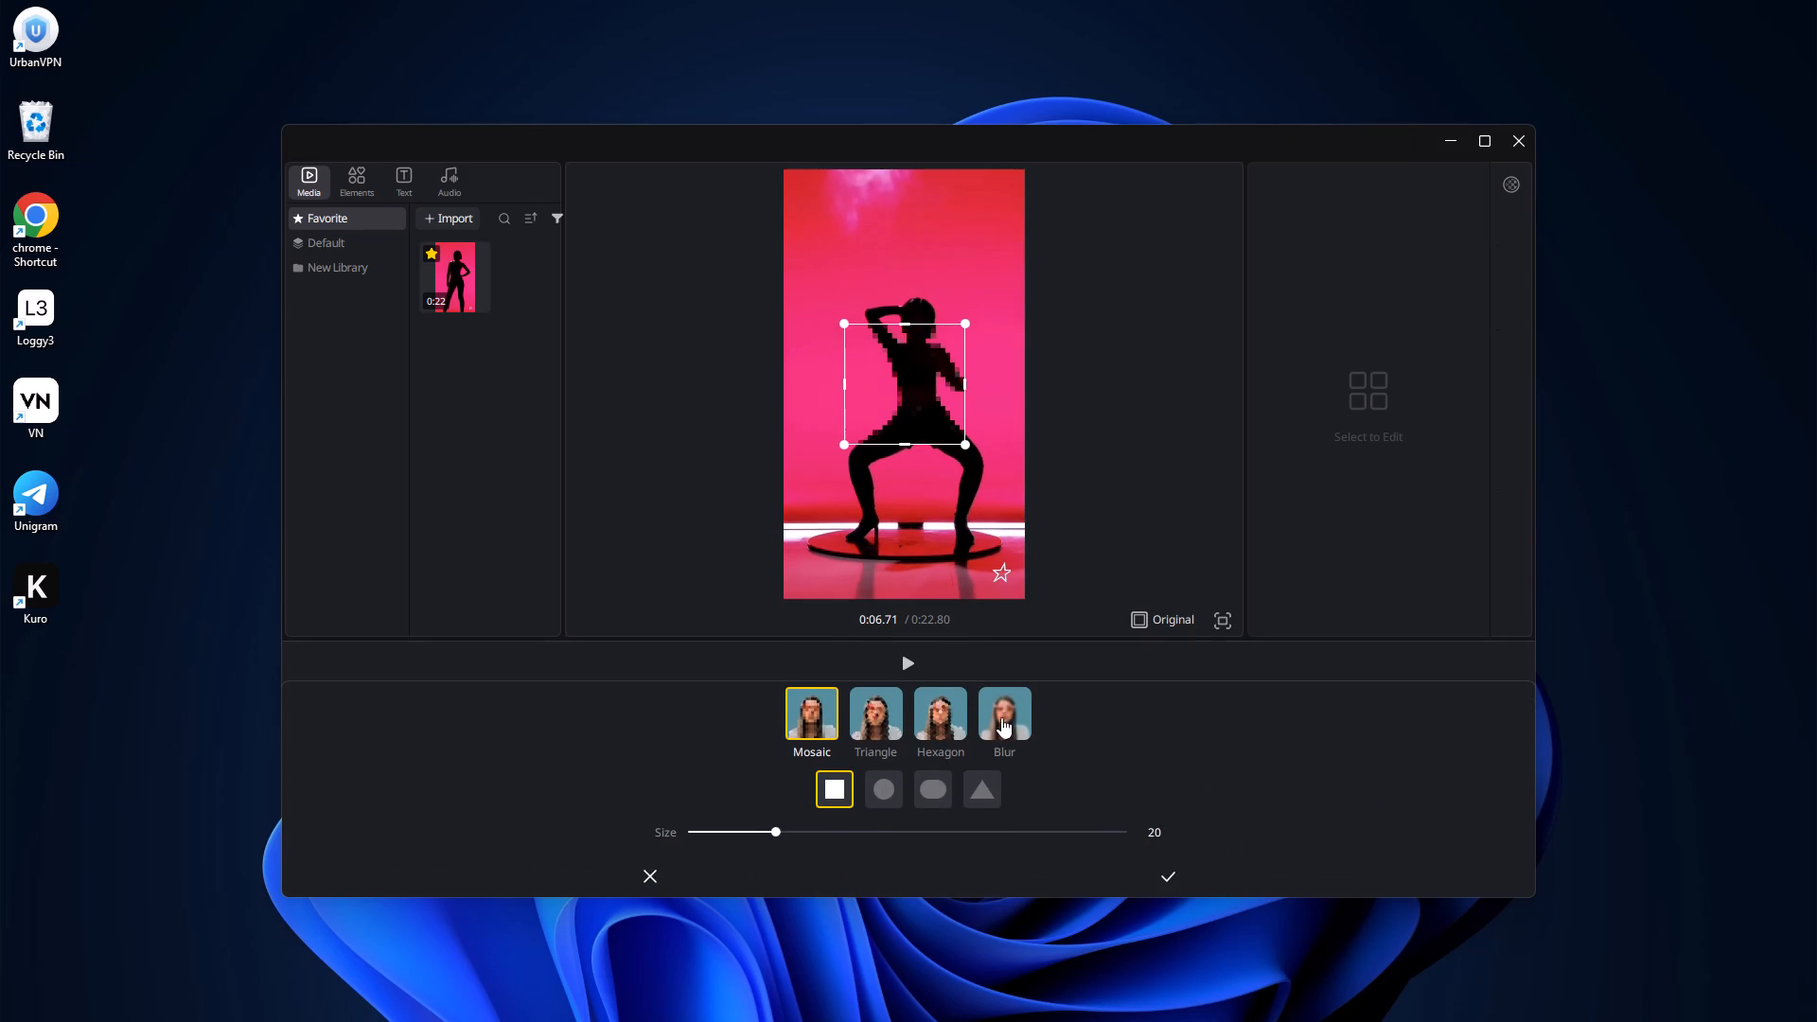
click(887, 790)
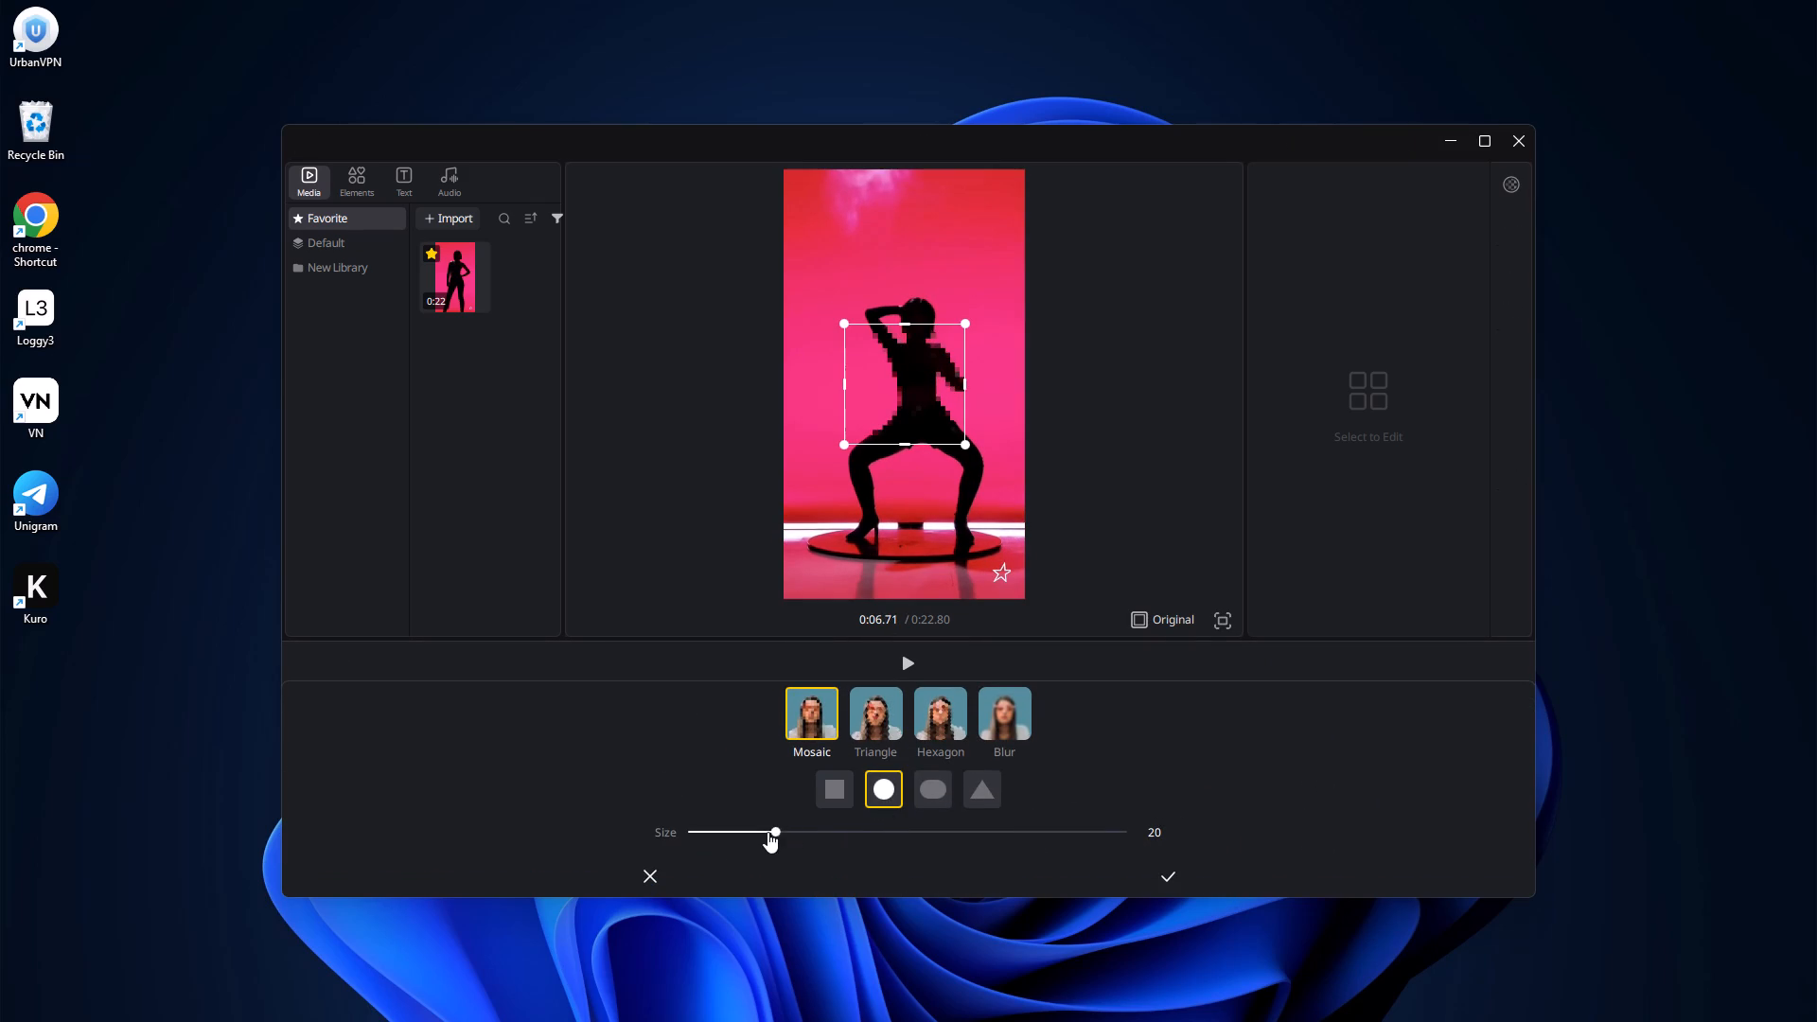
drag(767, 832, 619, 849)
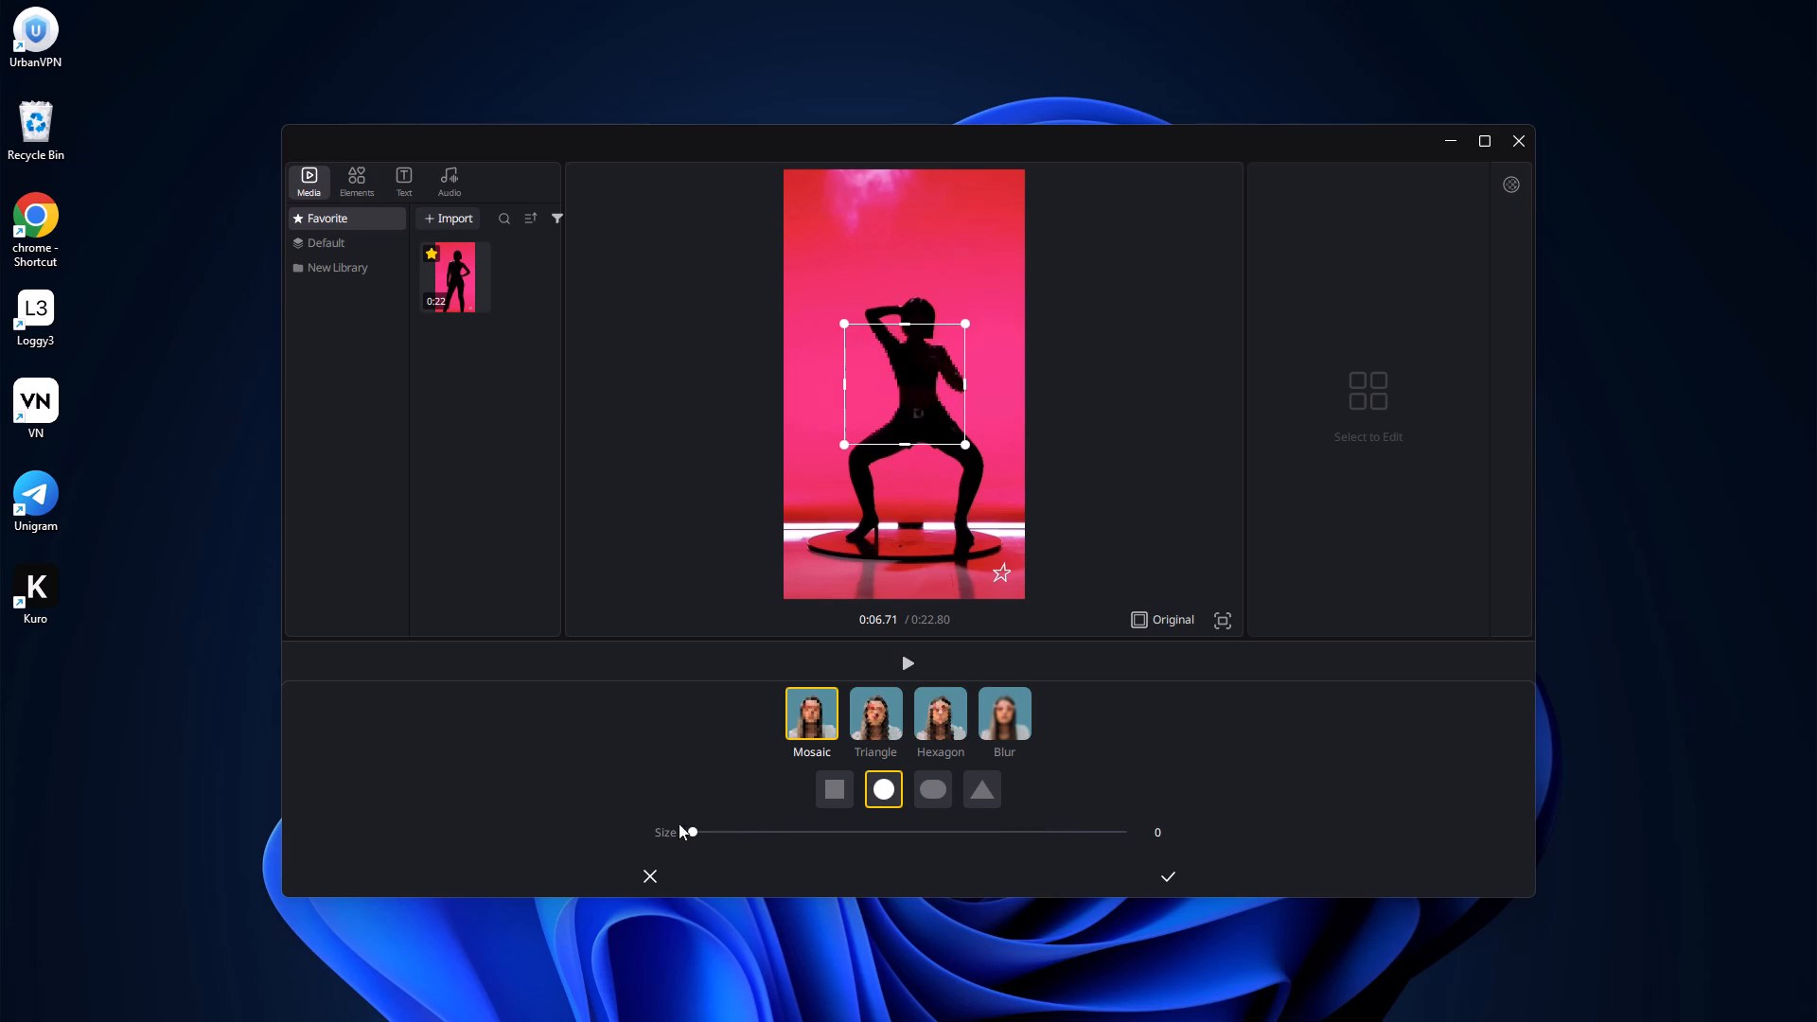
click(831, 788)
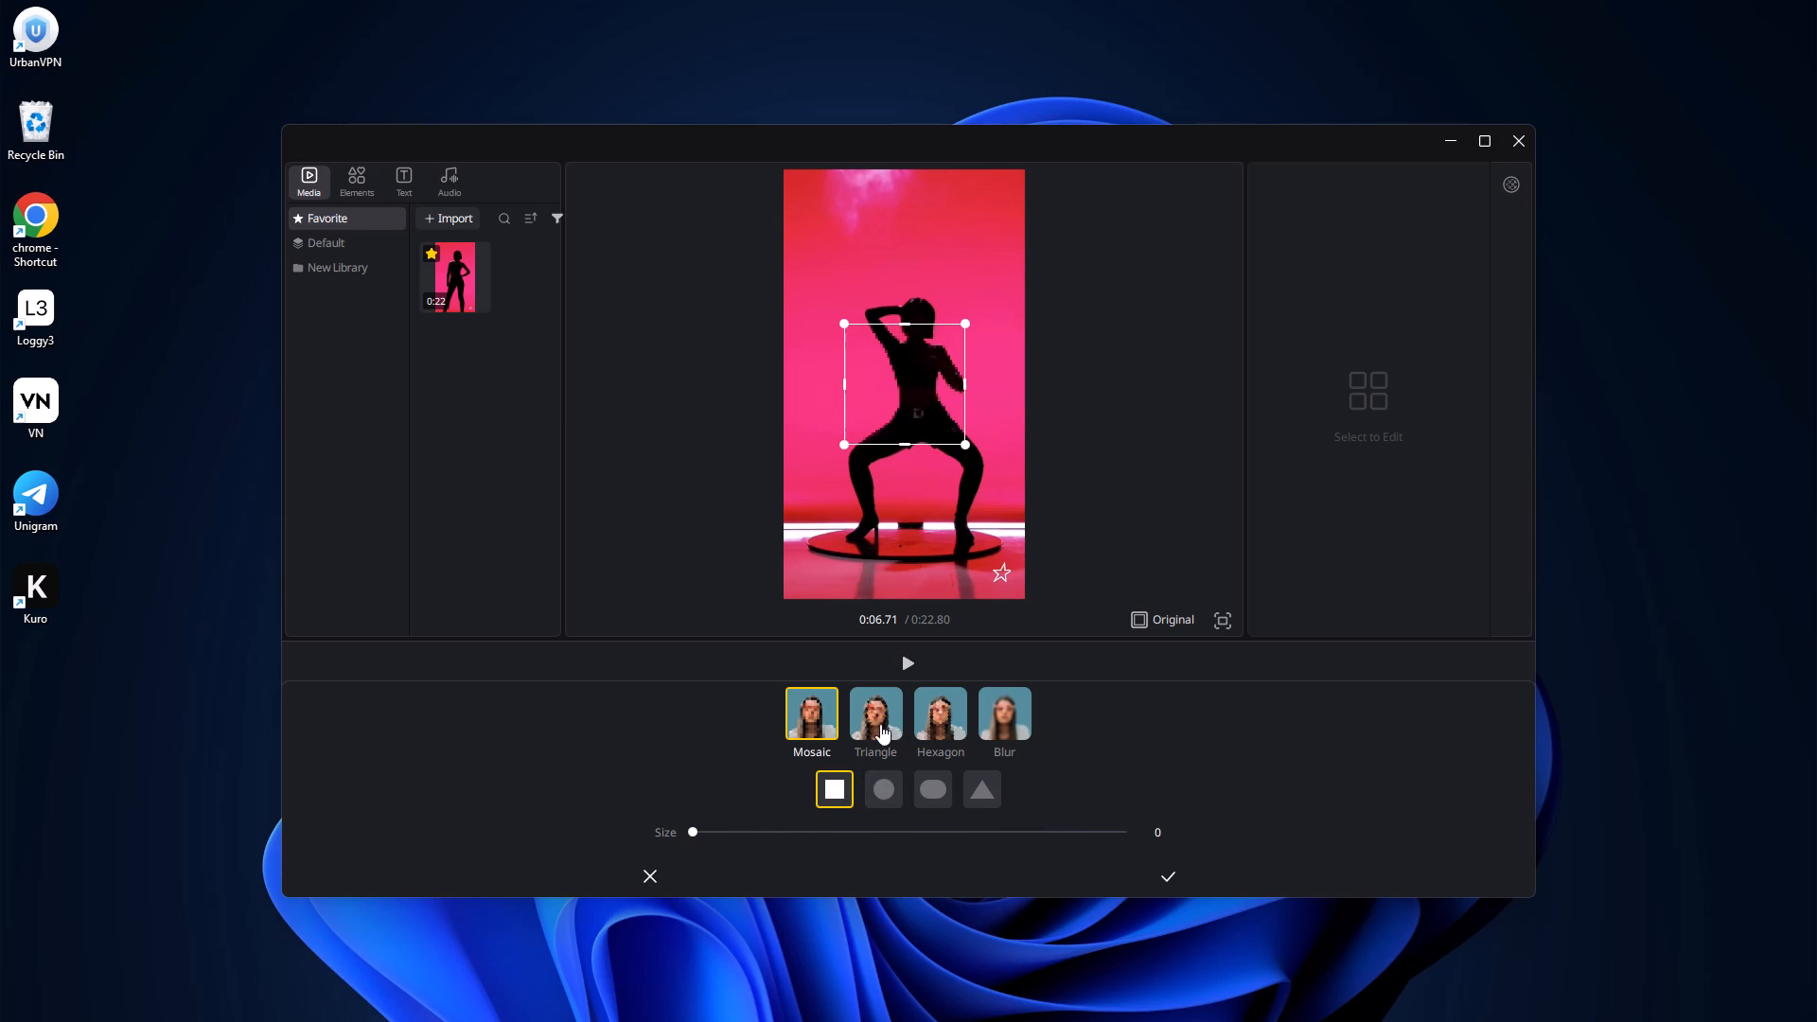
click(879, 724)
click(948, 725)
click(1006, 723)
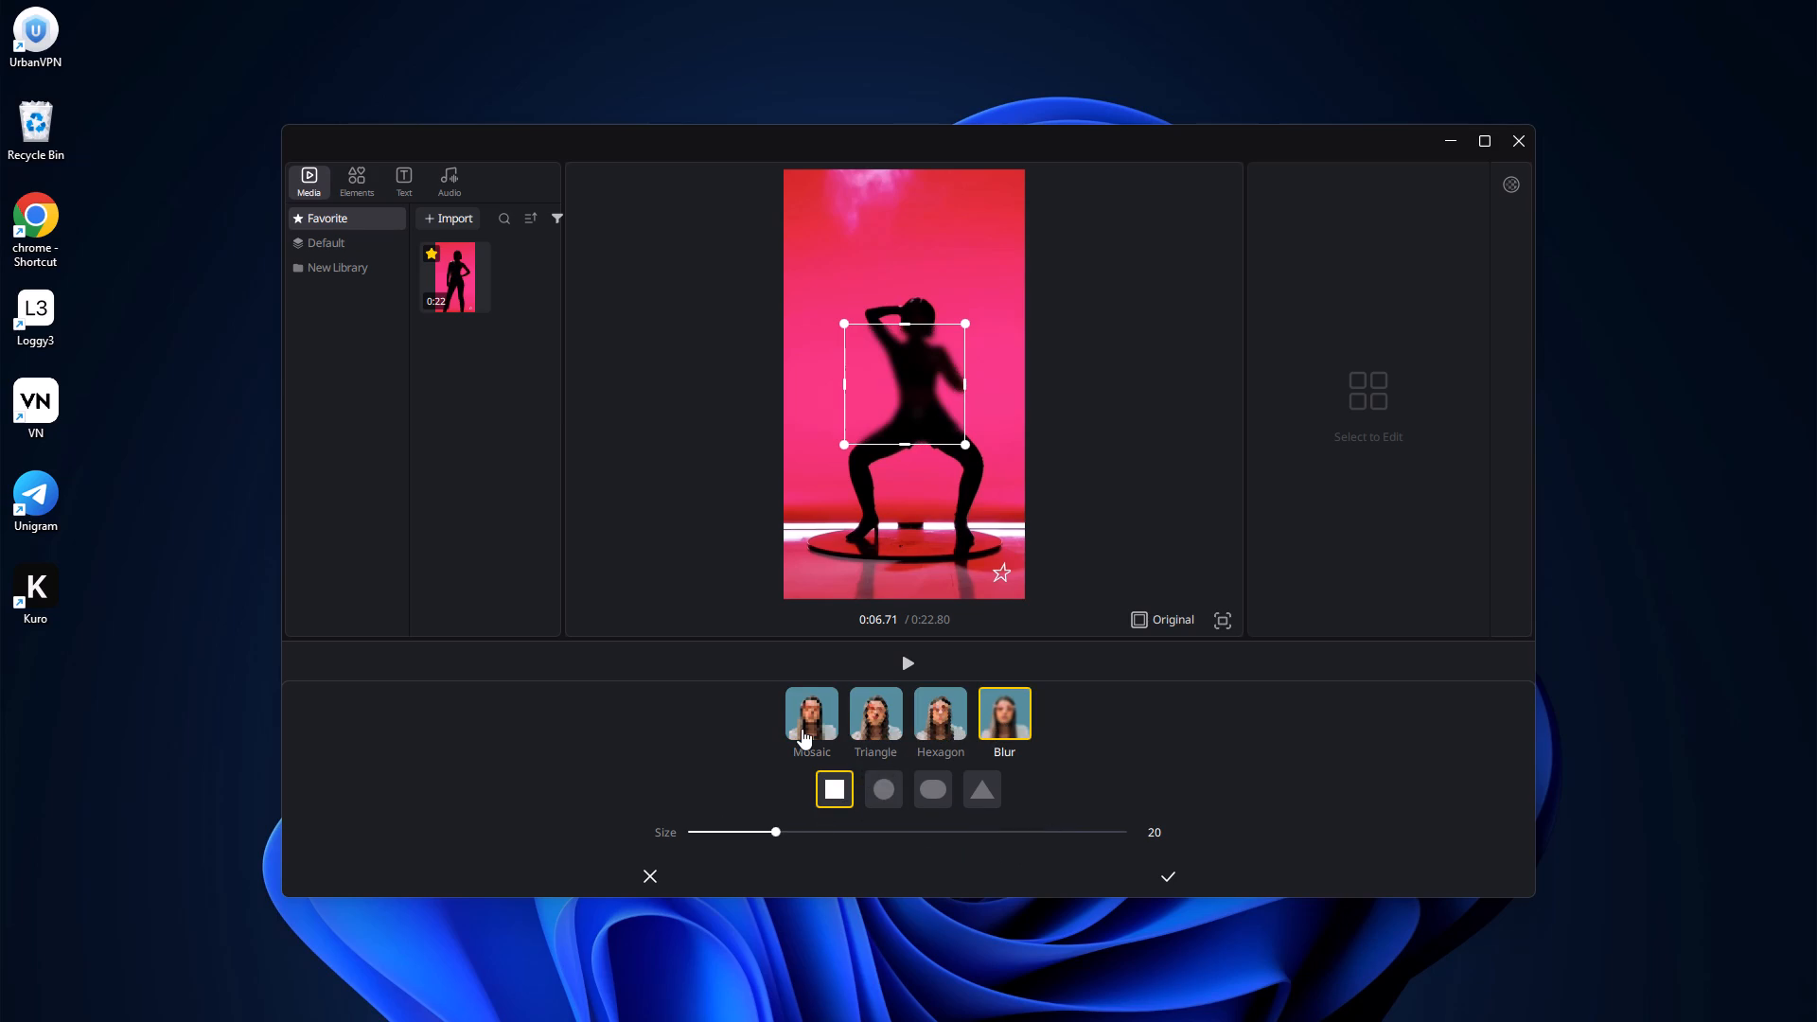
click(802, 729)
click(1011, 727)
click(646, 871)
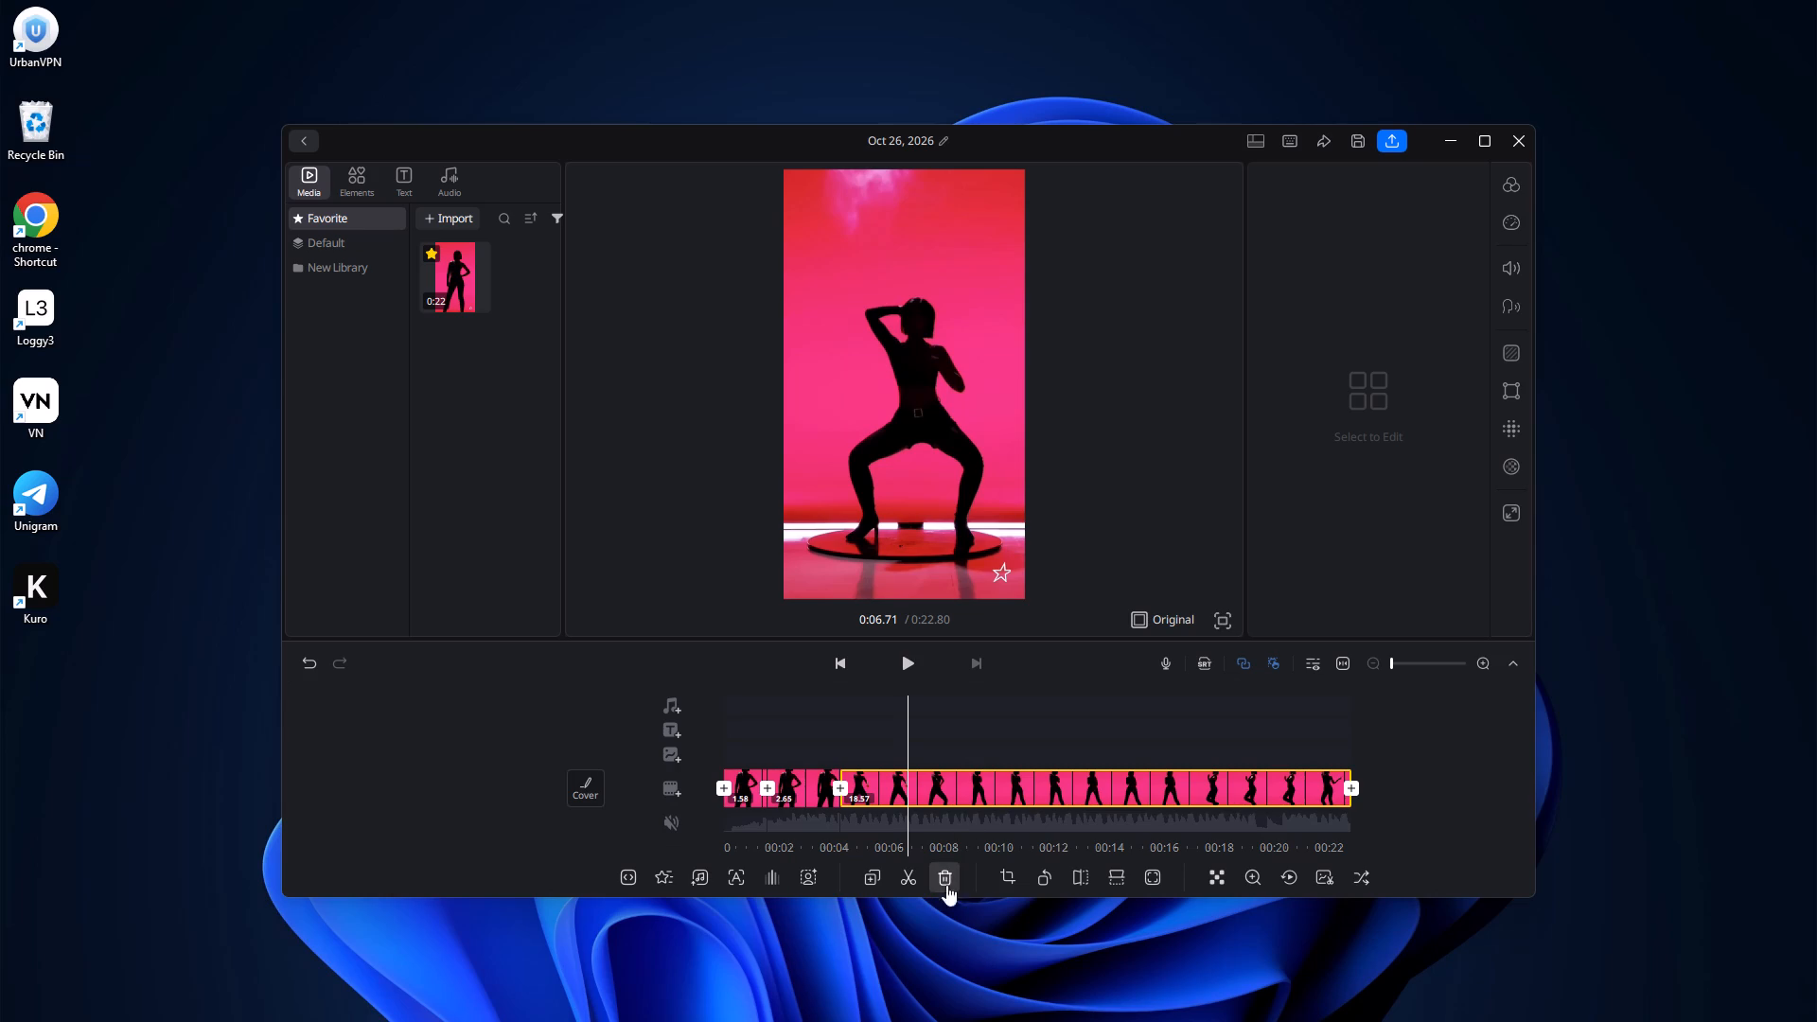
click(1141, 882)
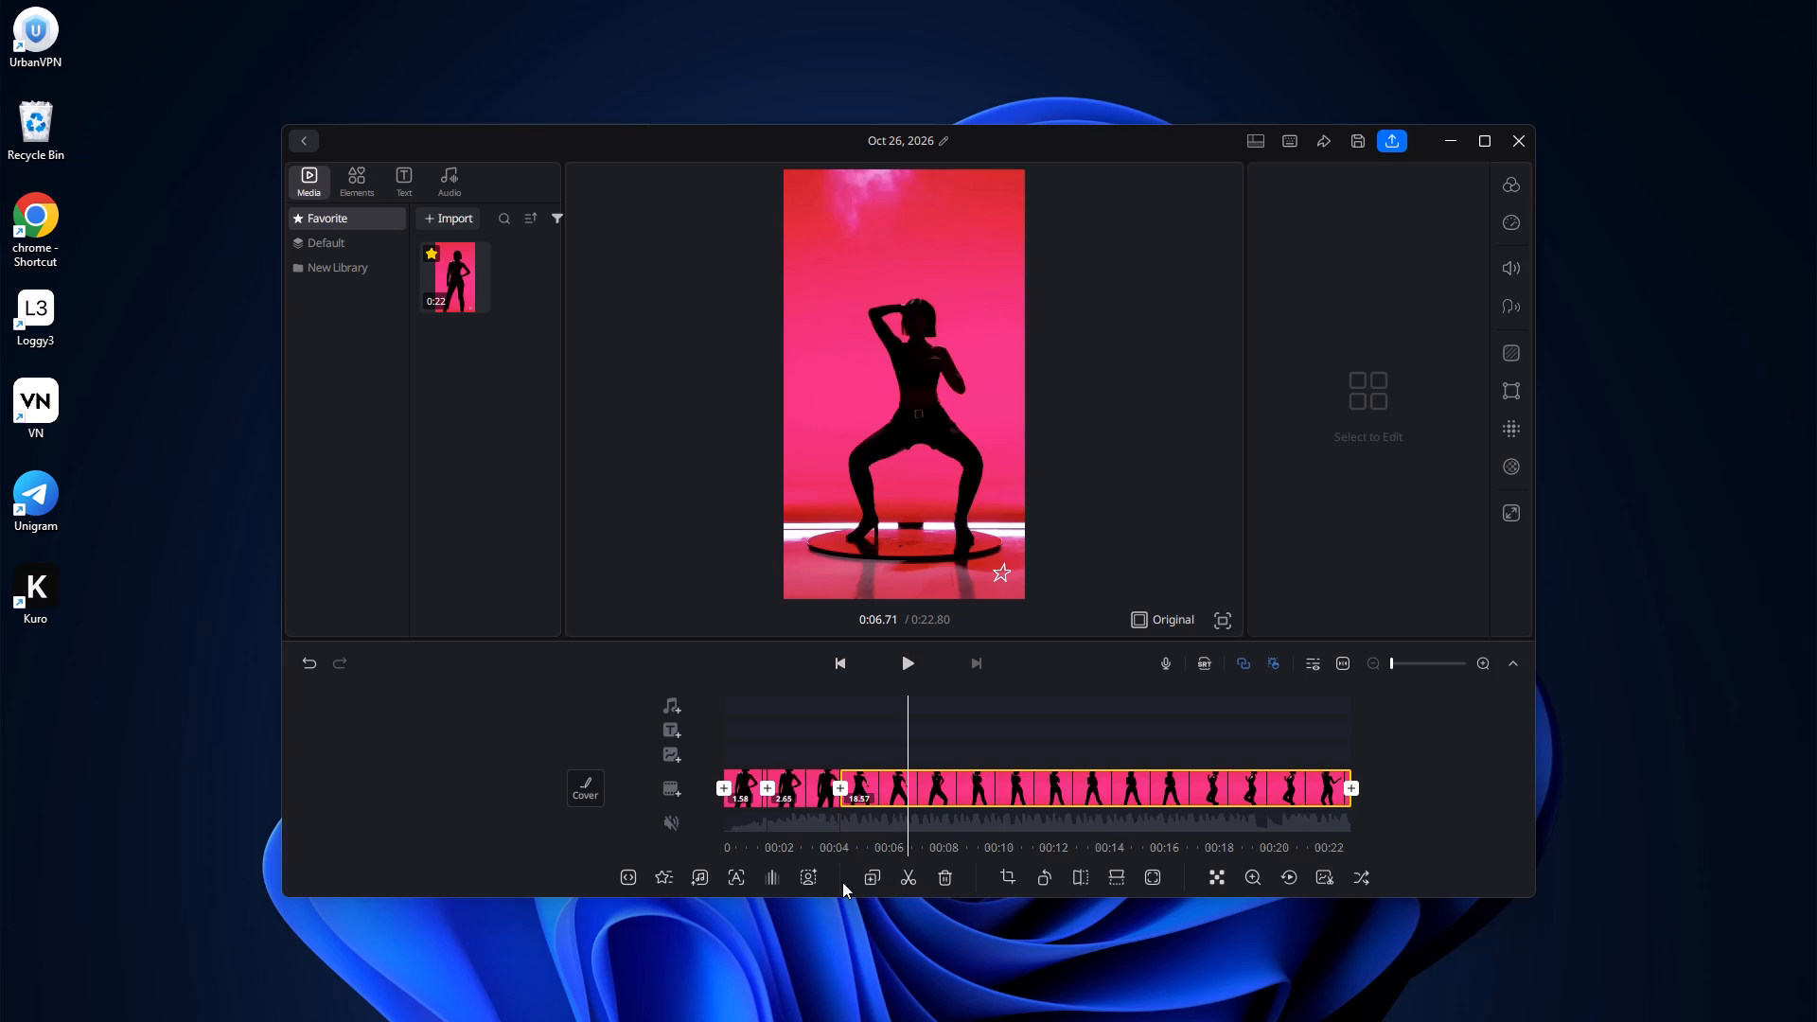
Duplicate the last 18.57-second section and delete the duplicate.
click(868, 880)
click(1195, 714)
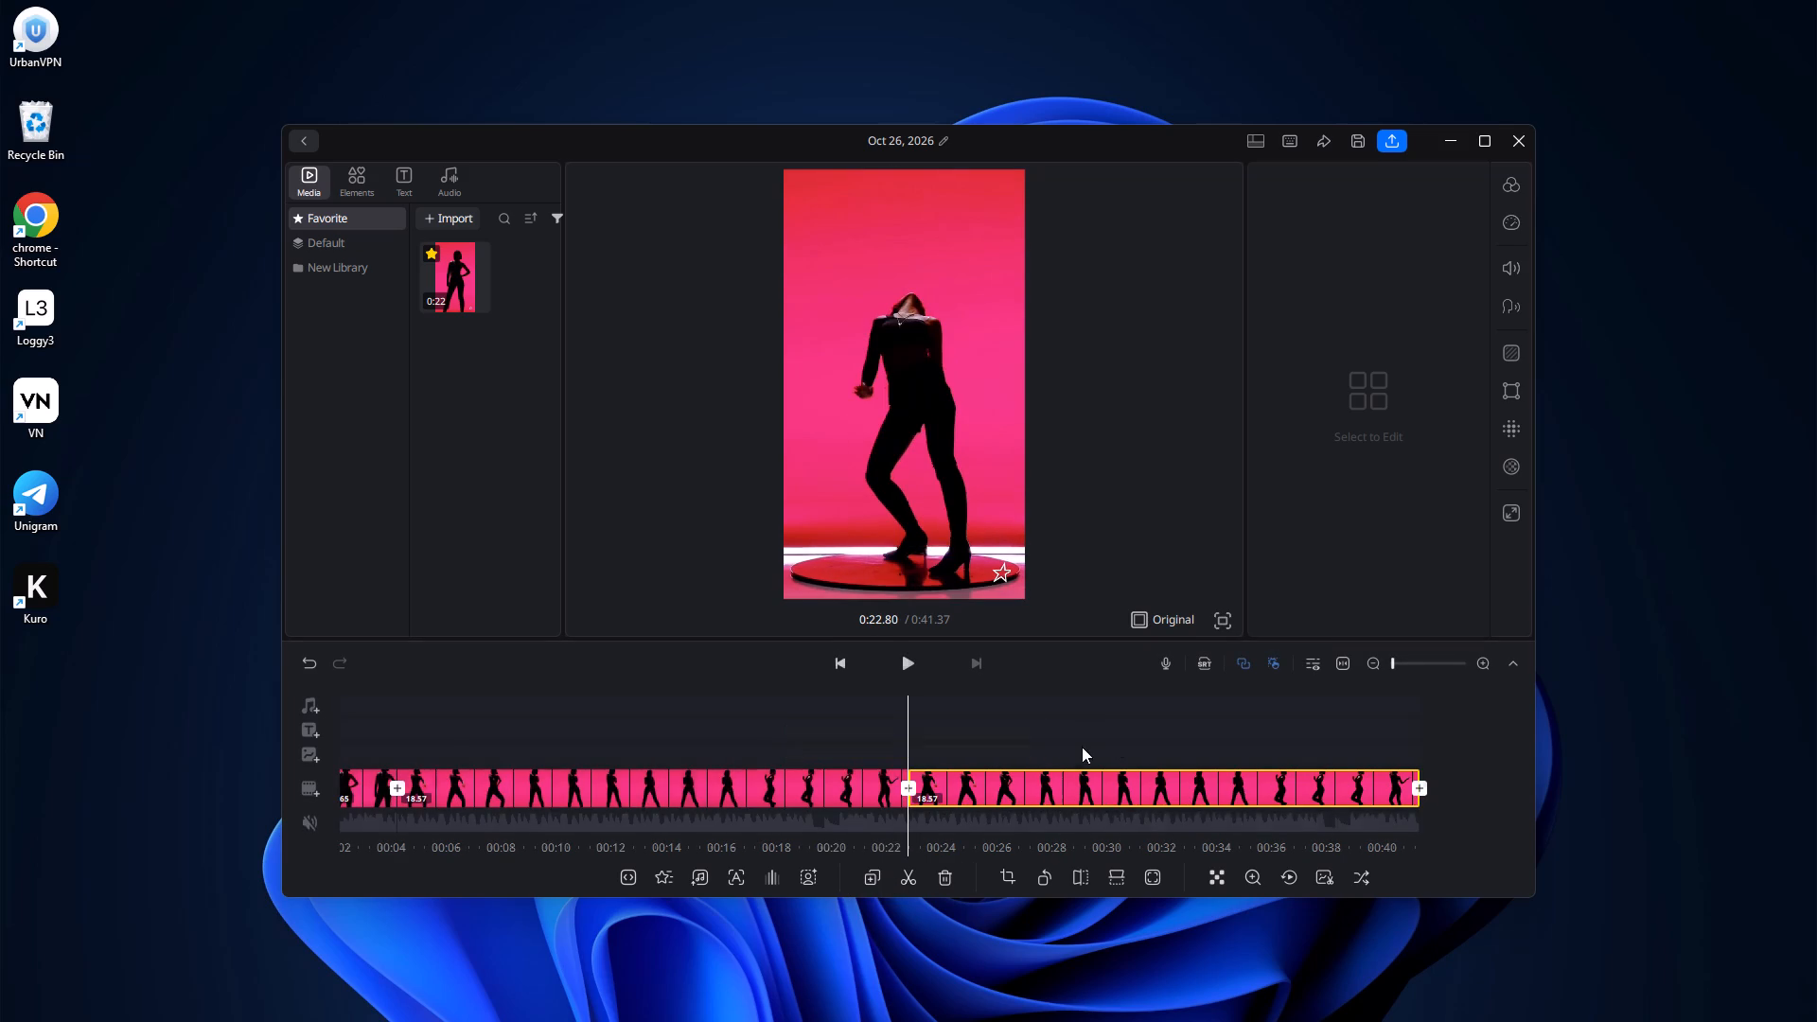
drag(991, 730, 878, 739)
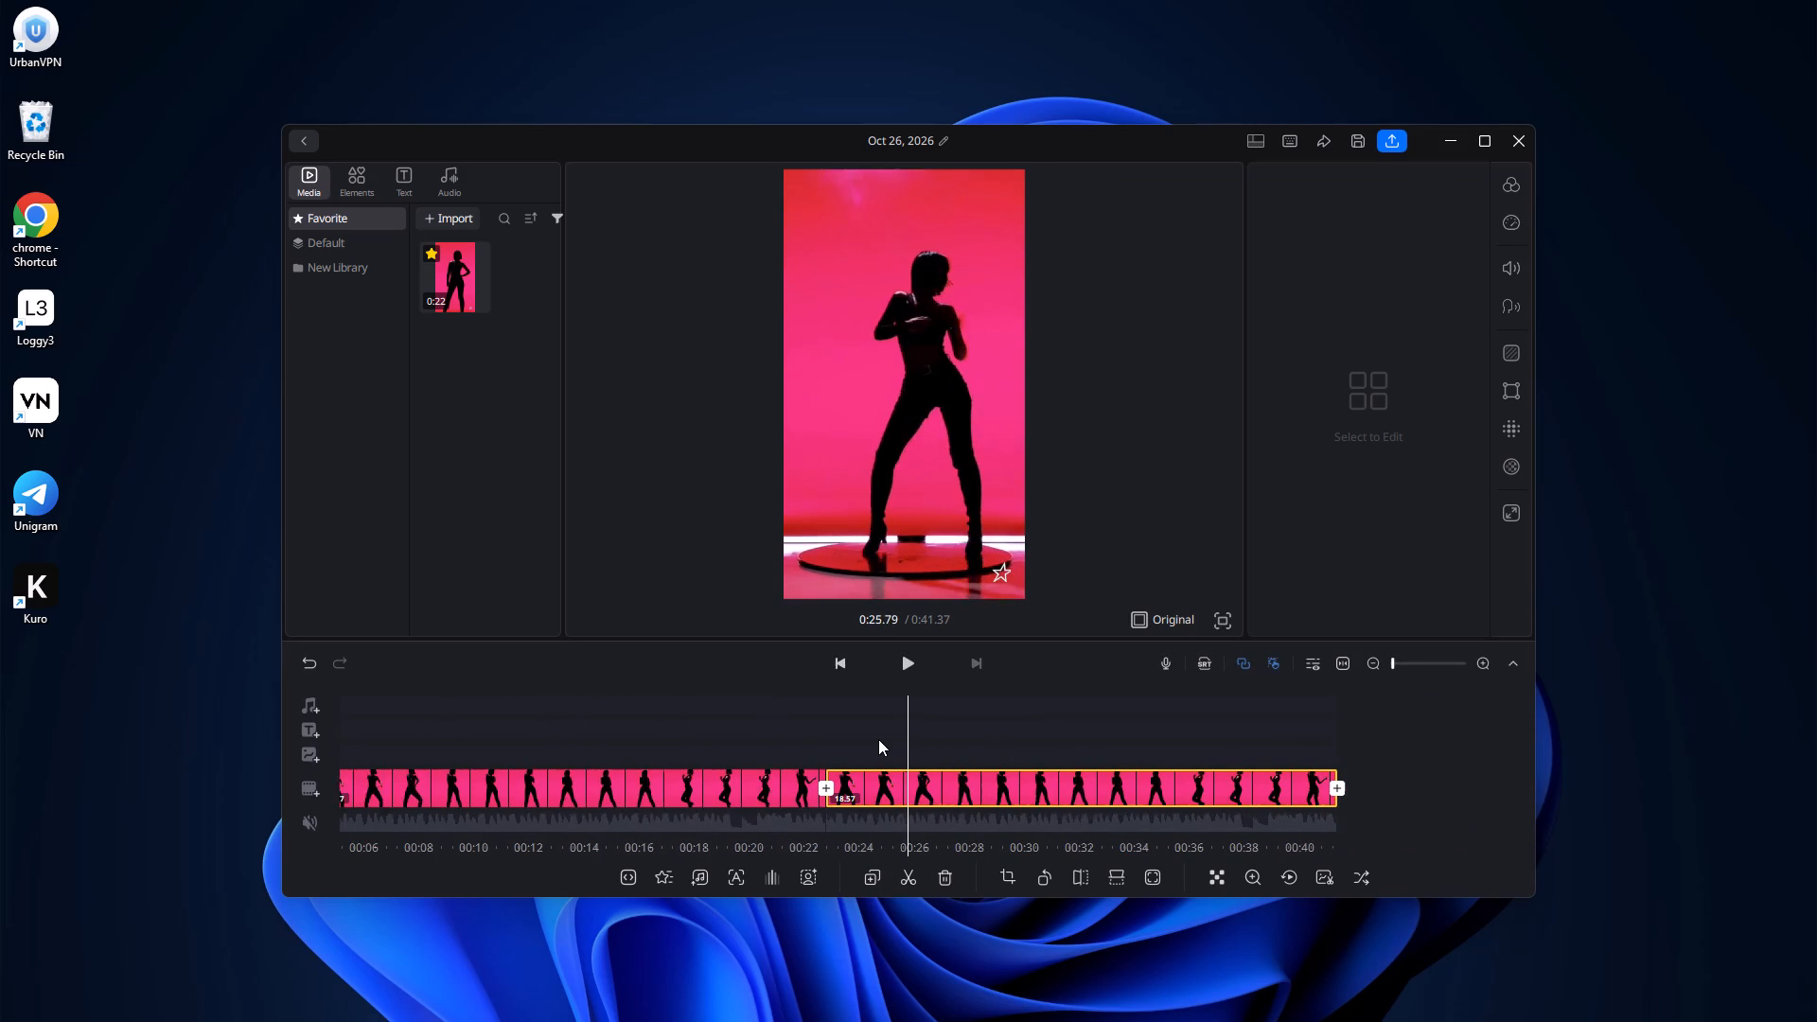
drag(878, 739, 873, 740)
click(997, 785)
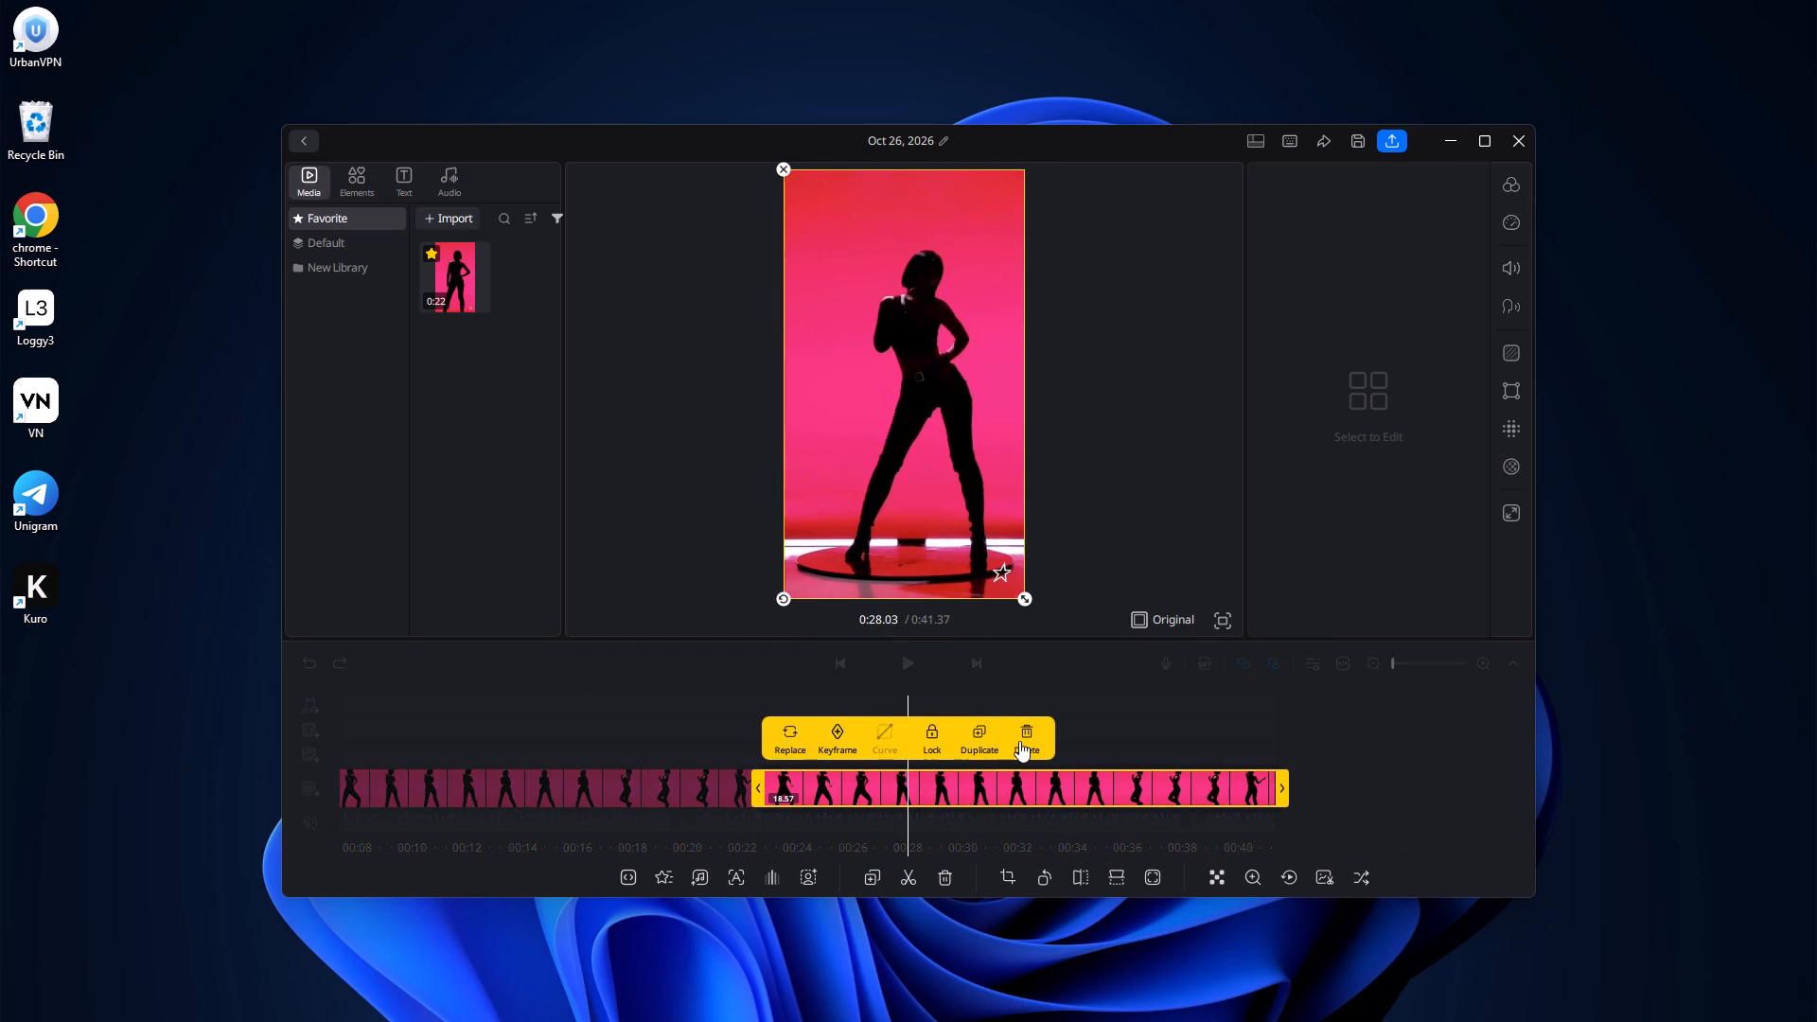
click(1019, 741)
Split the last 18.57-second section at about 0:07.12.
click(1045, 799)
drag(988, 803, 1402, 858)
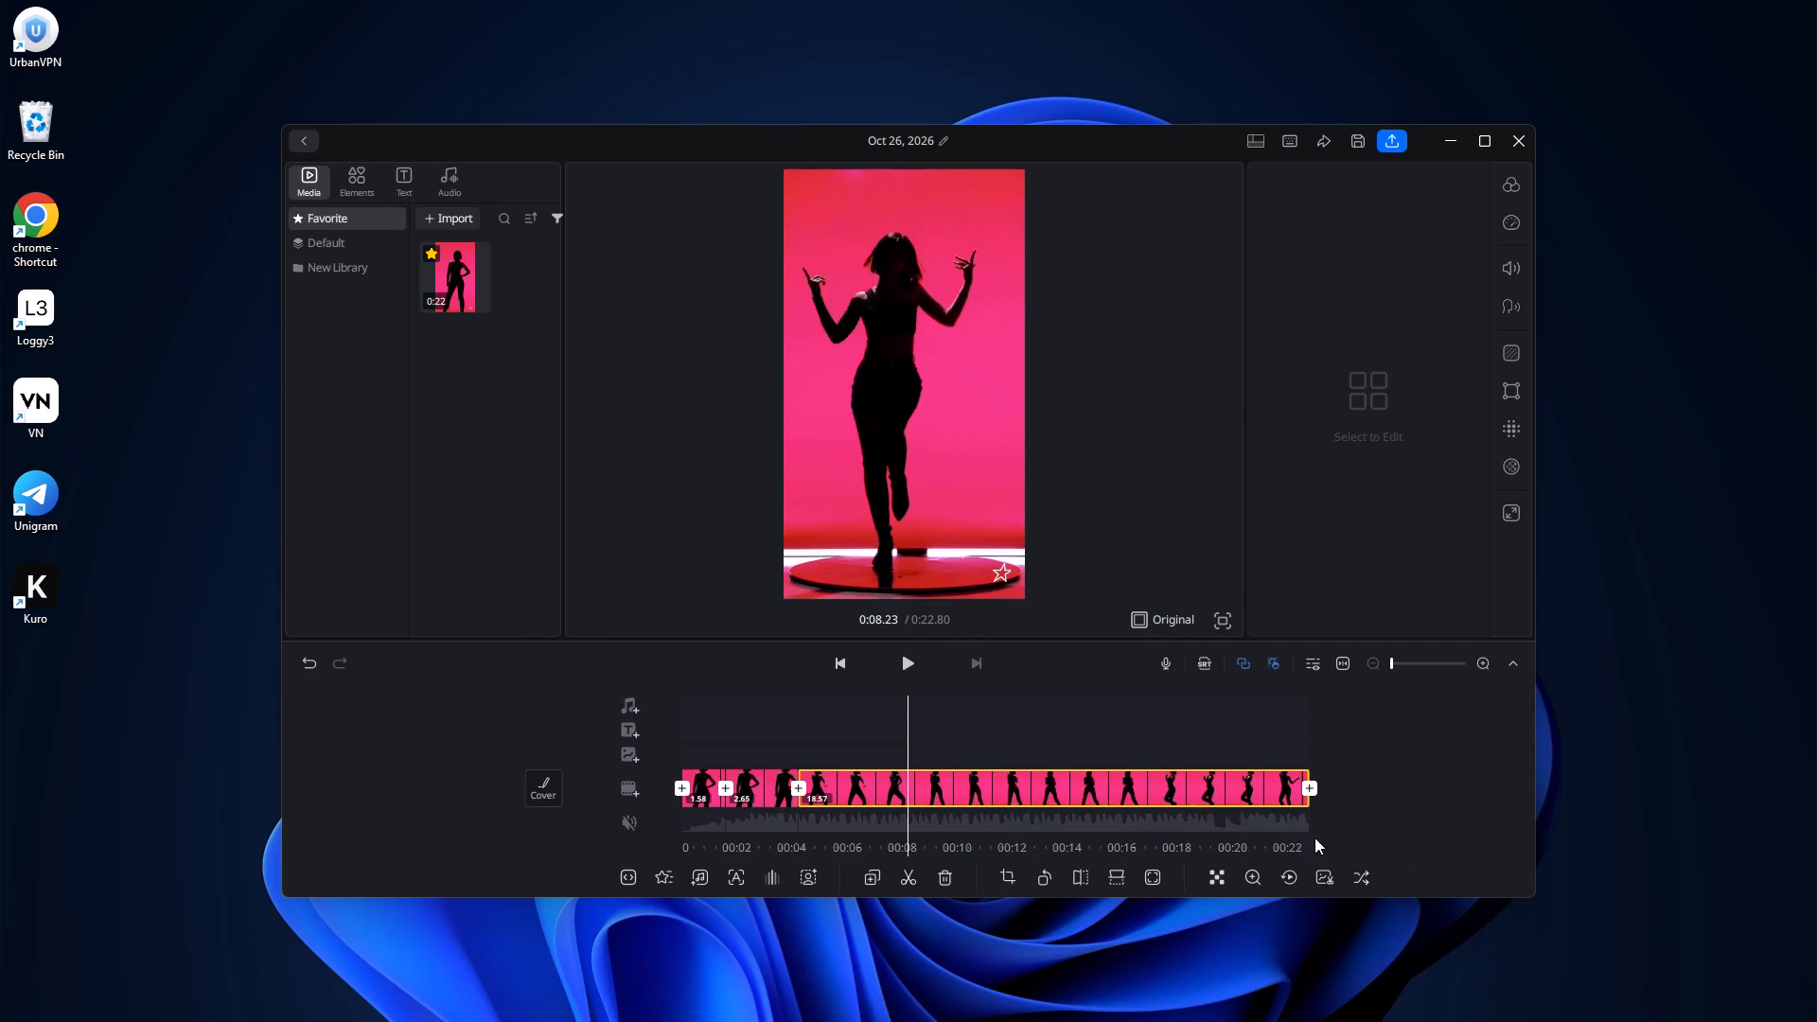
drag(1039, 836, 1028, 836)
drag(995, 836, 931, 837)
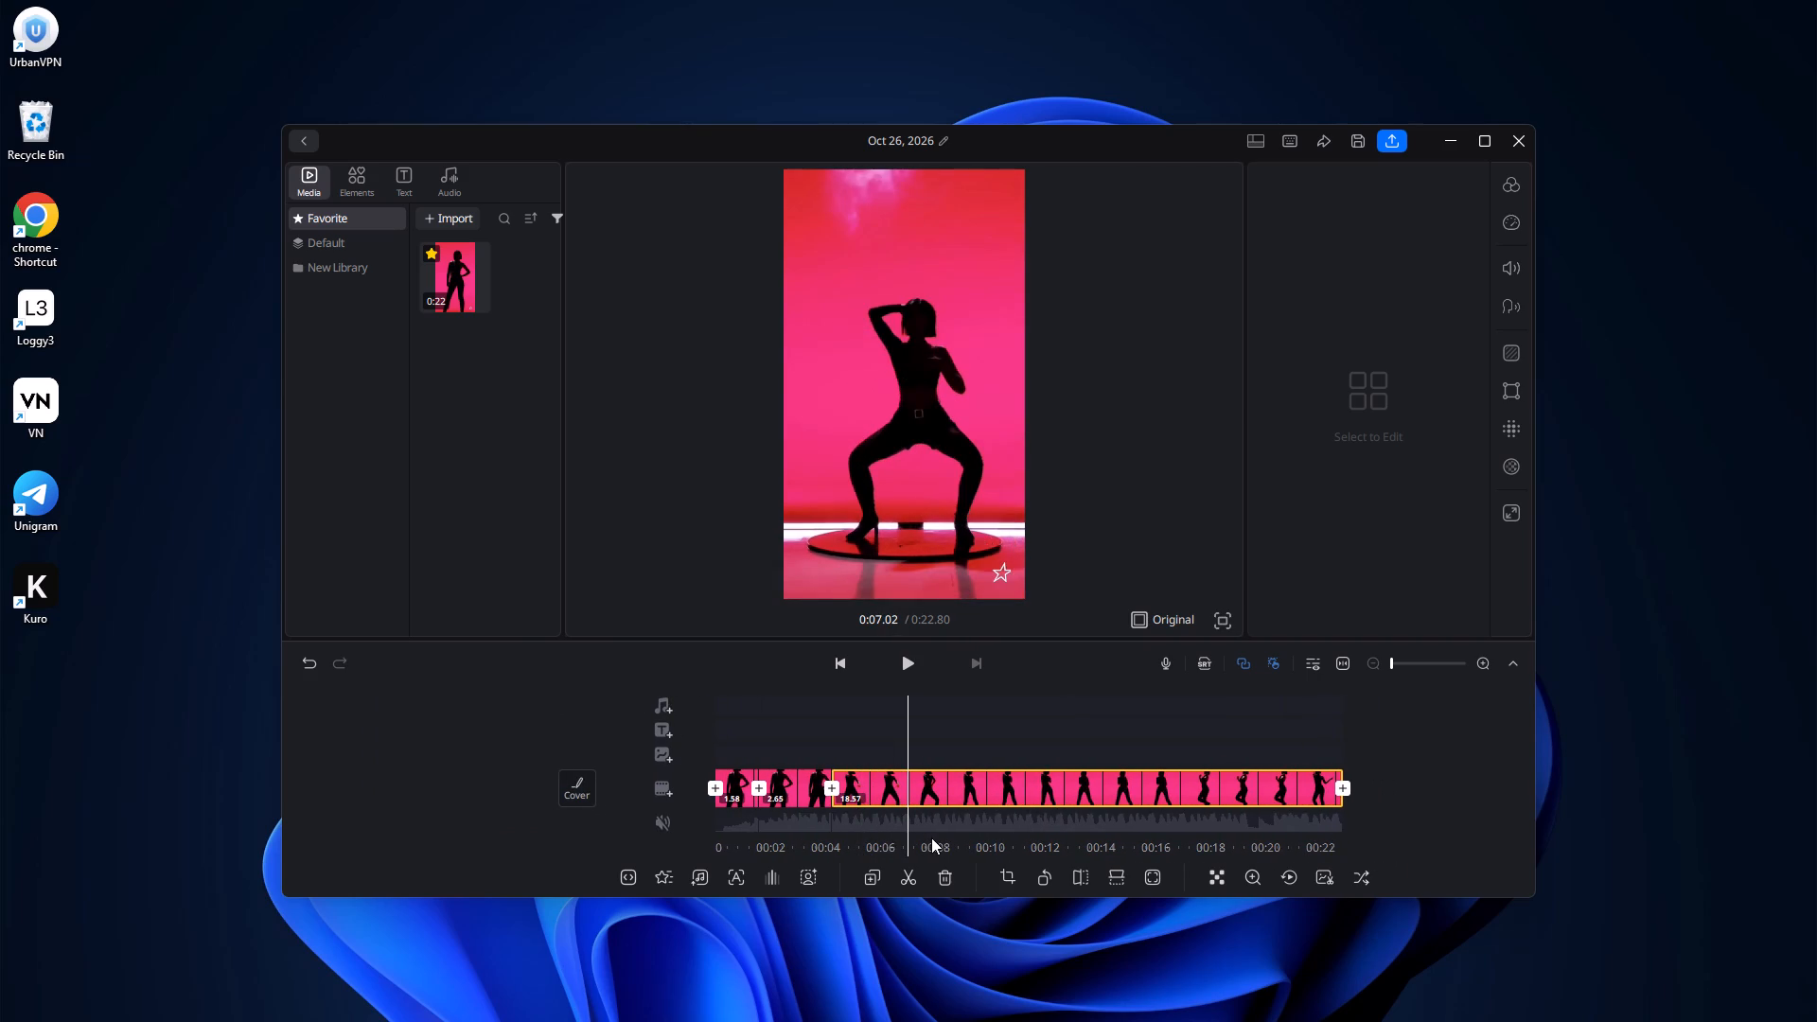
drag(931, 837, 908, 835)
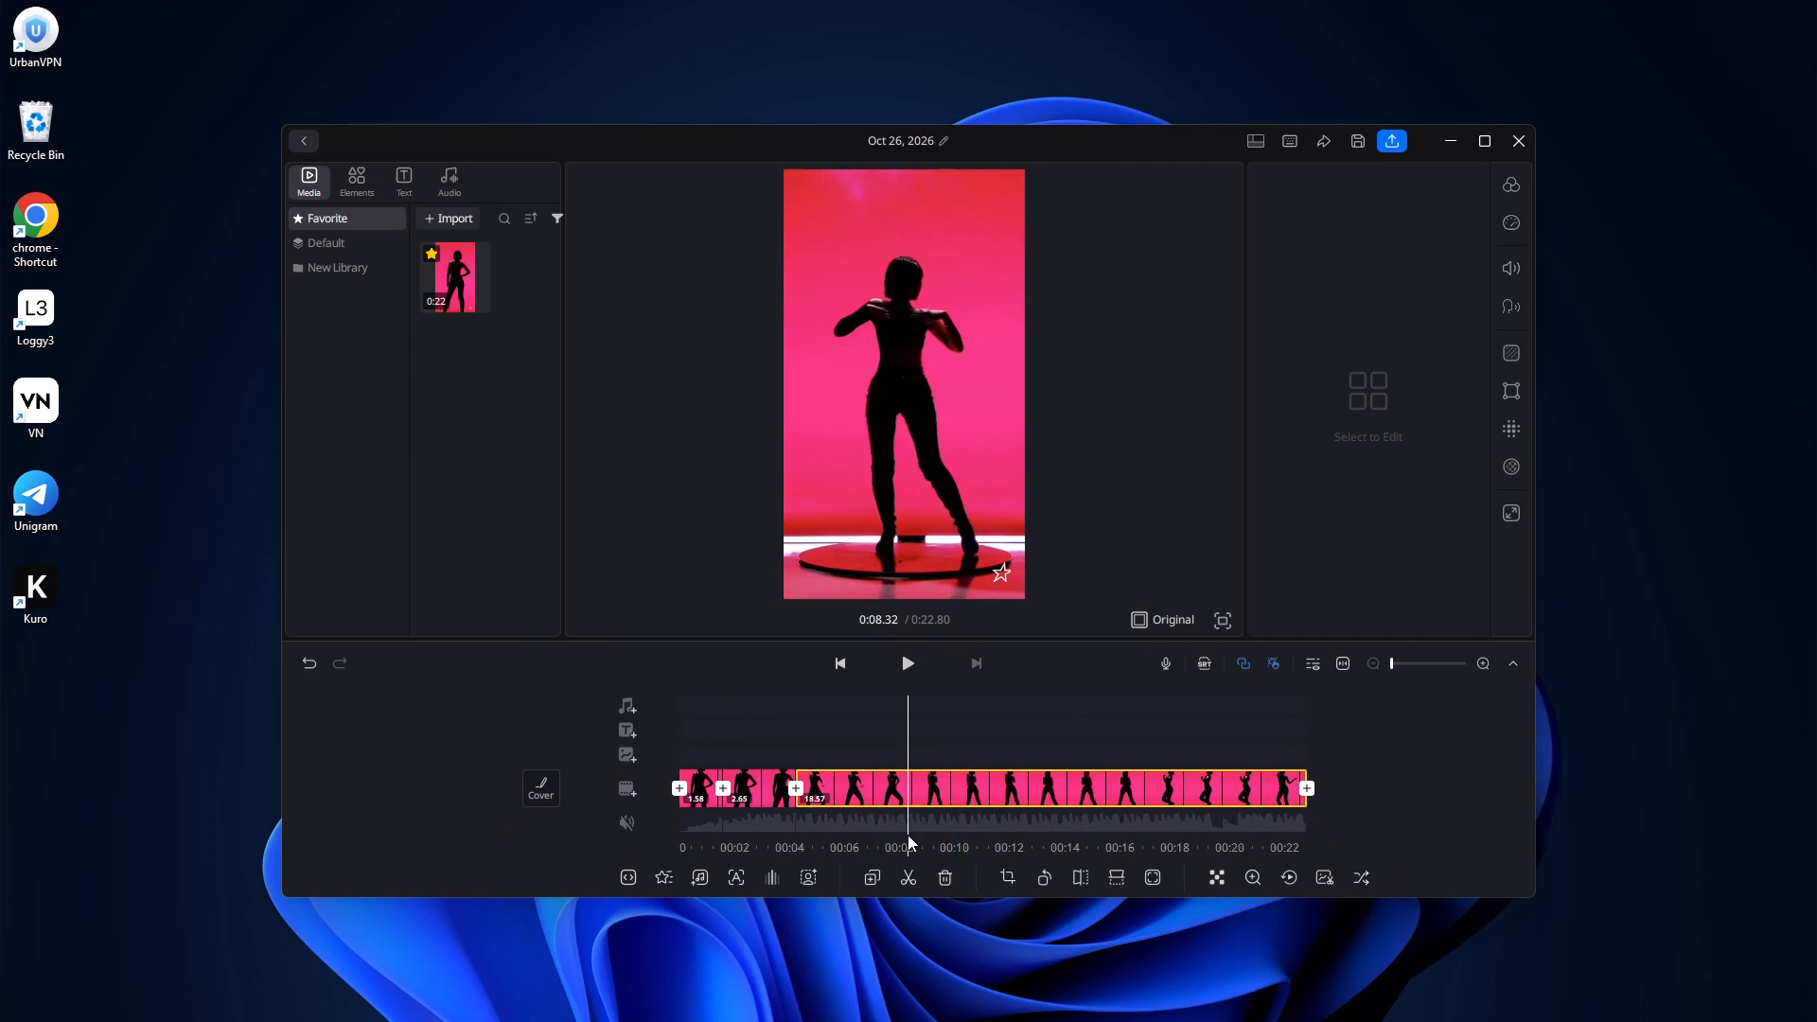
drag(908, 835, 928, 836)
click(908, 867)
click(960, 828)
Shift the picture of the new 2.89-second section slightly down in the frame, keeping it horizontally centred.
drag(973, 830, 987, 830)
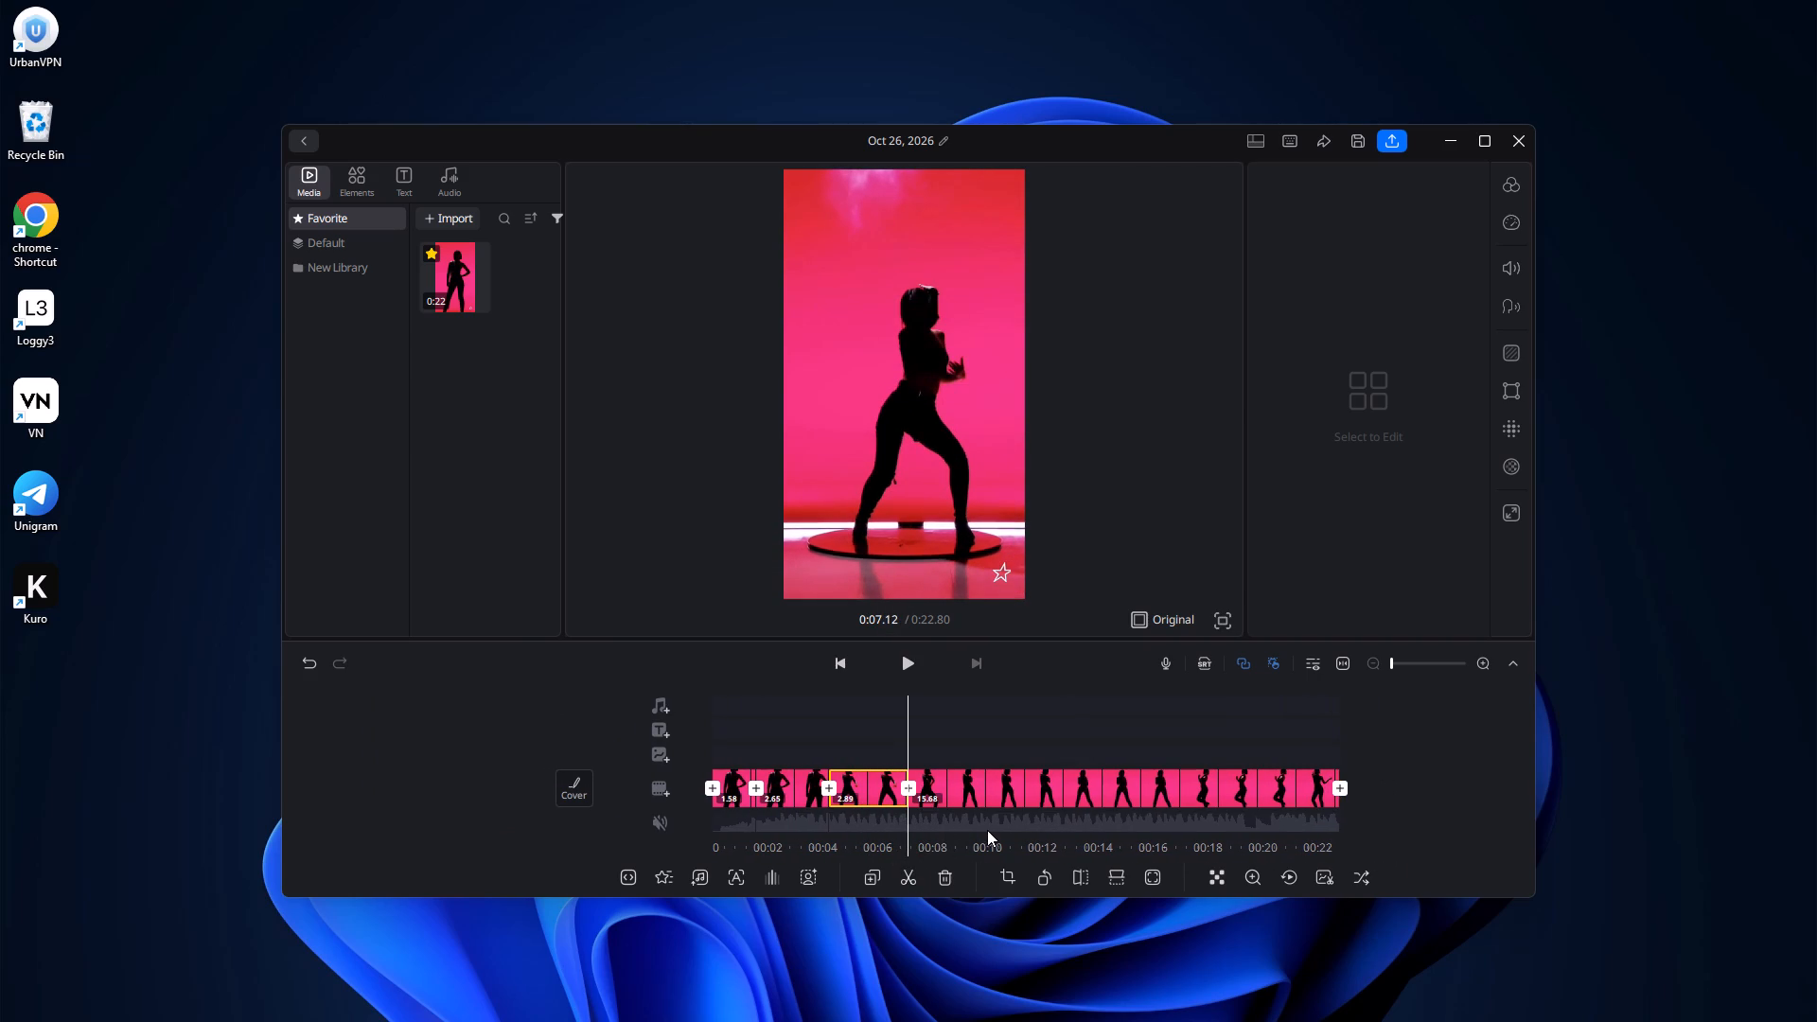
drag(987, 830, 1009, 832)
click(900, 789)
drag(919, 830, 937, 830)
click(877, 741)
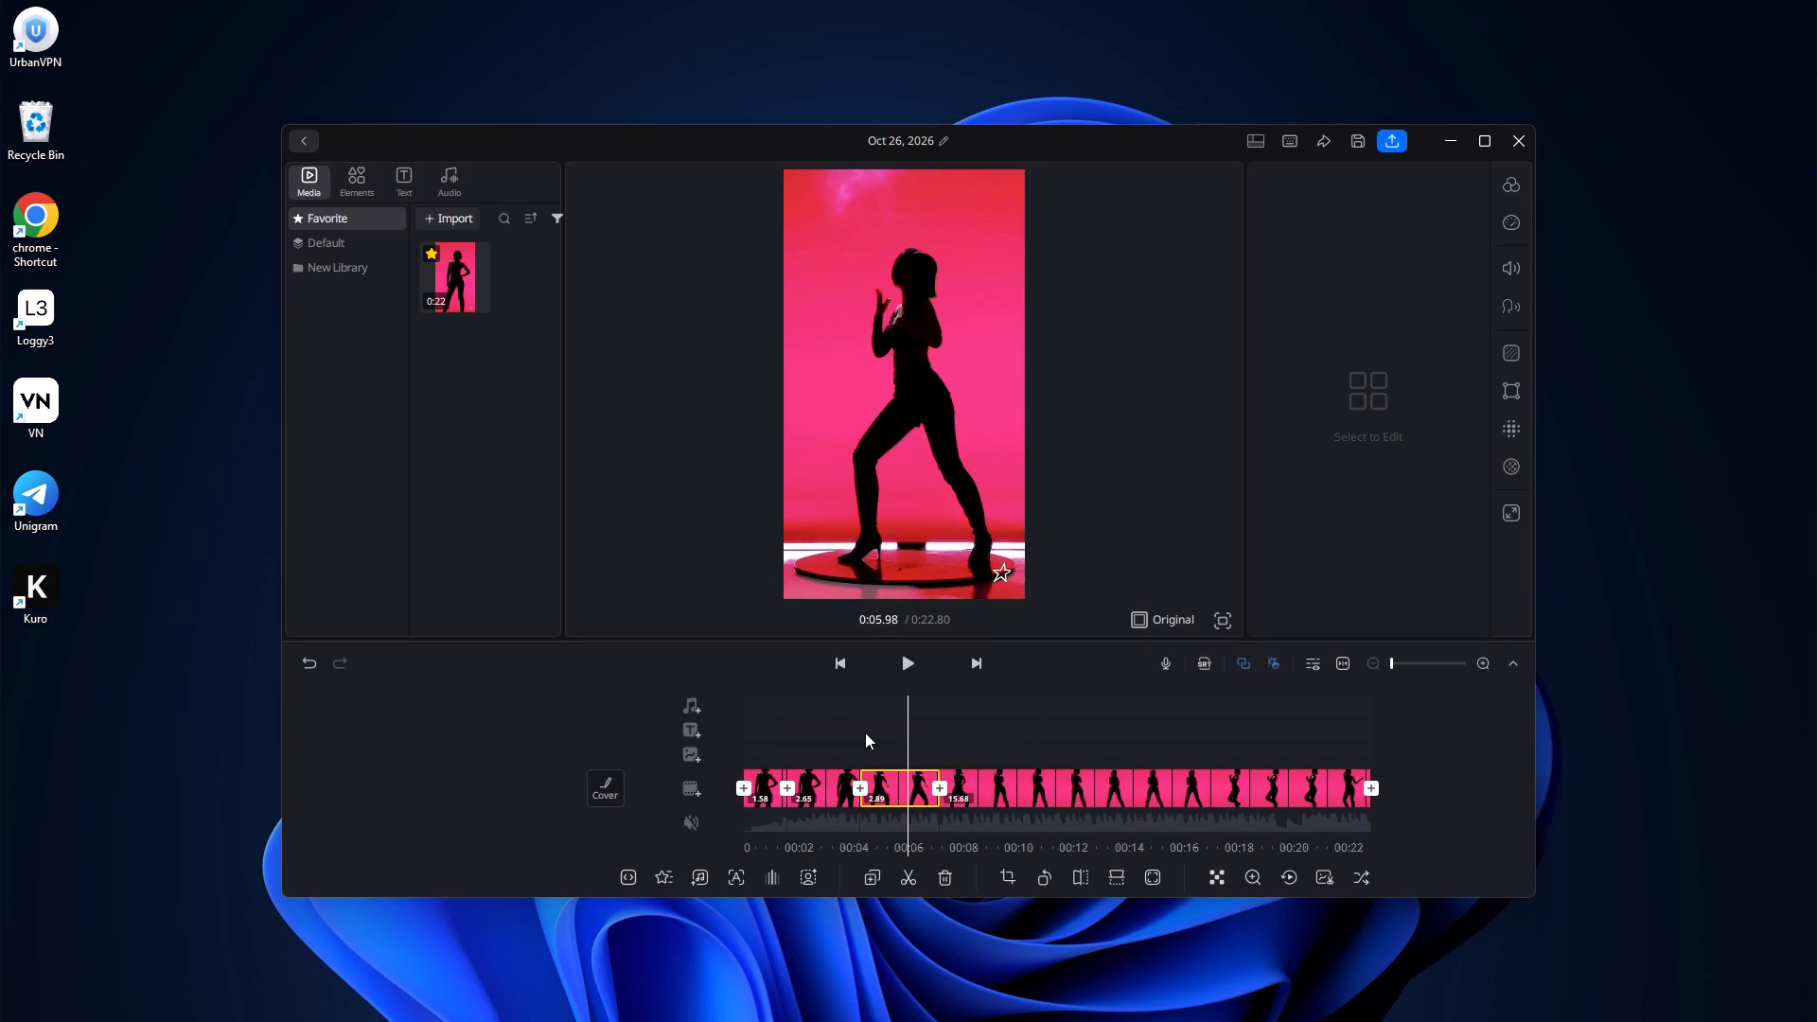
click(907, 776)
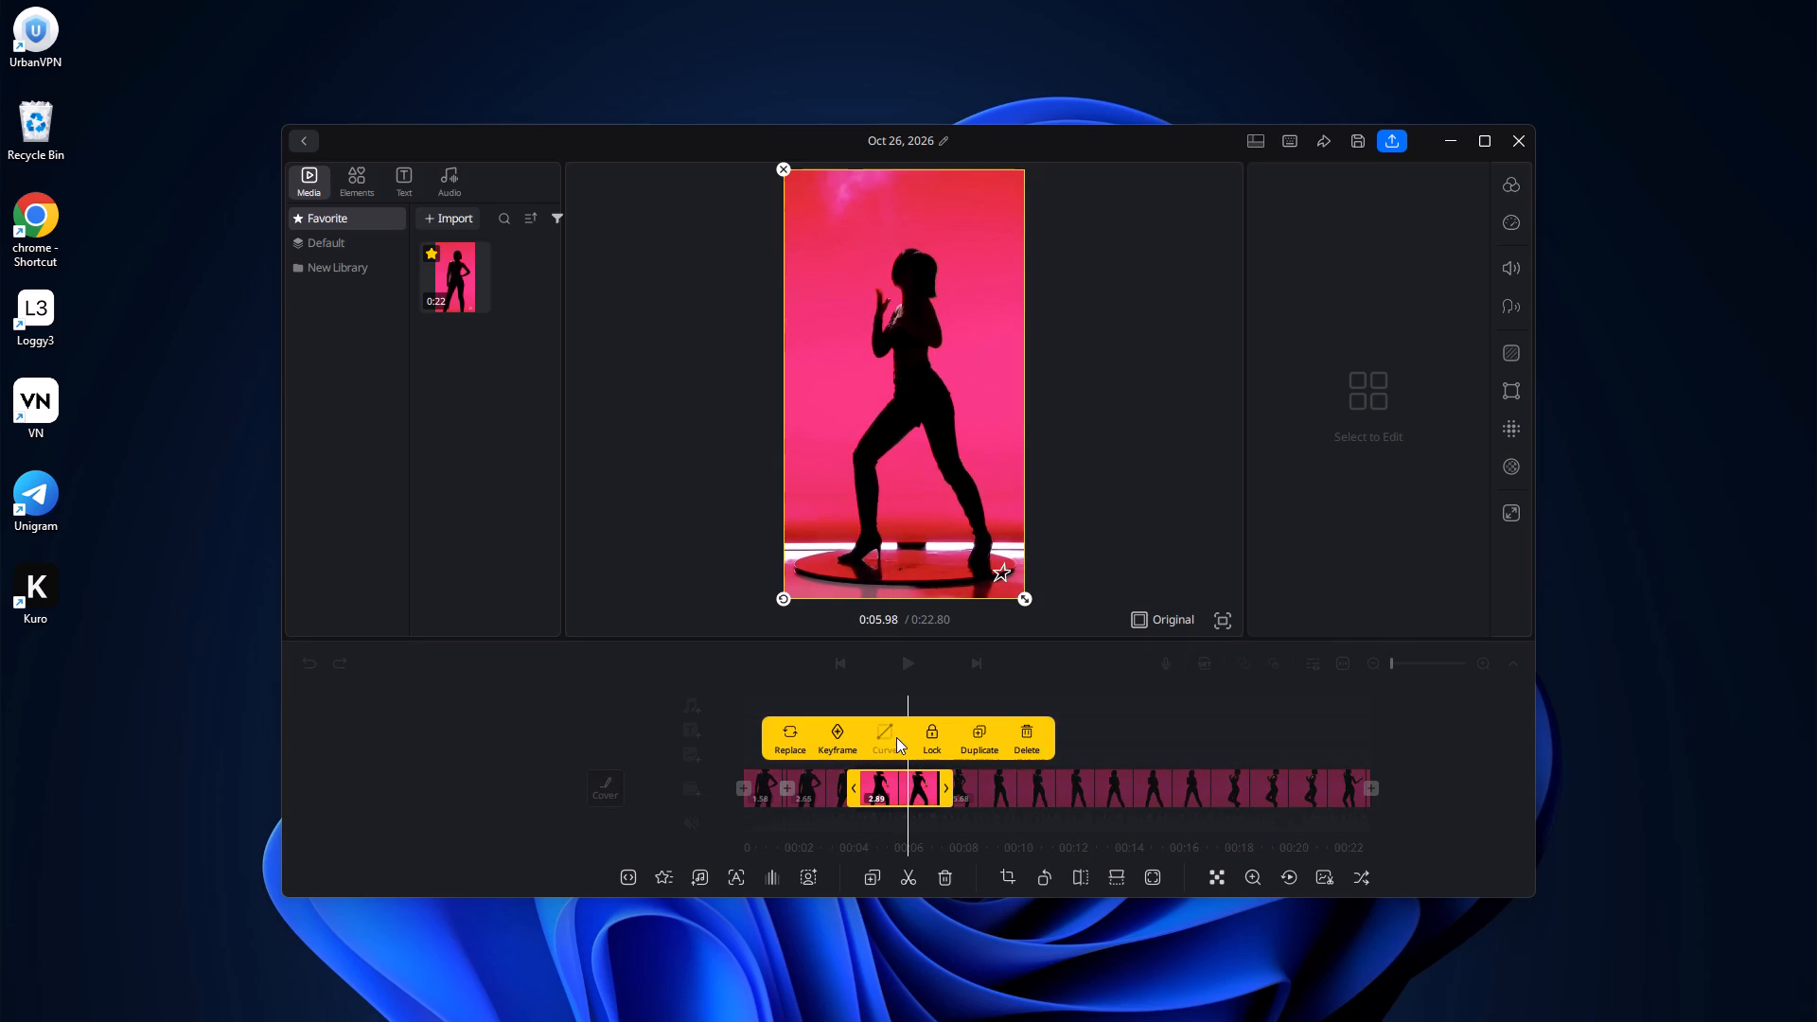
click(881, 733)
drag(961, 560, 933, 525)
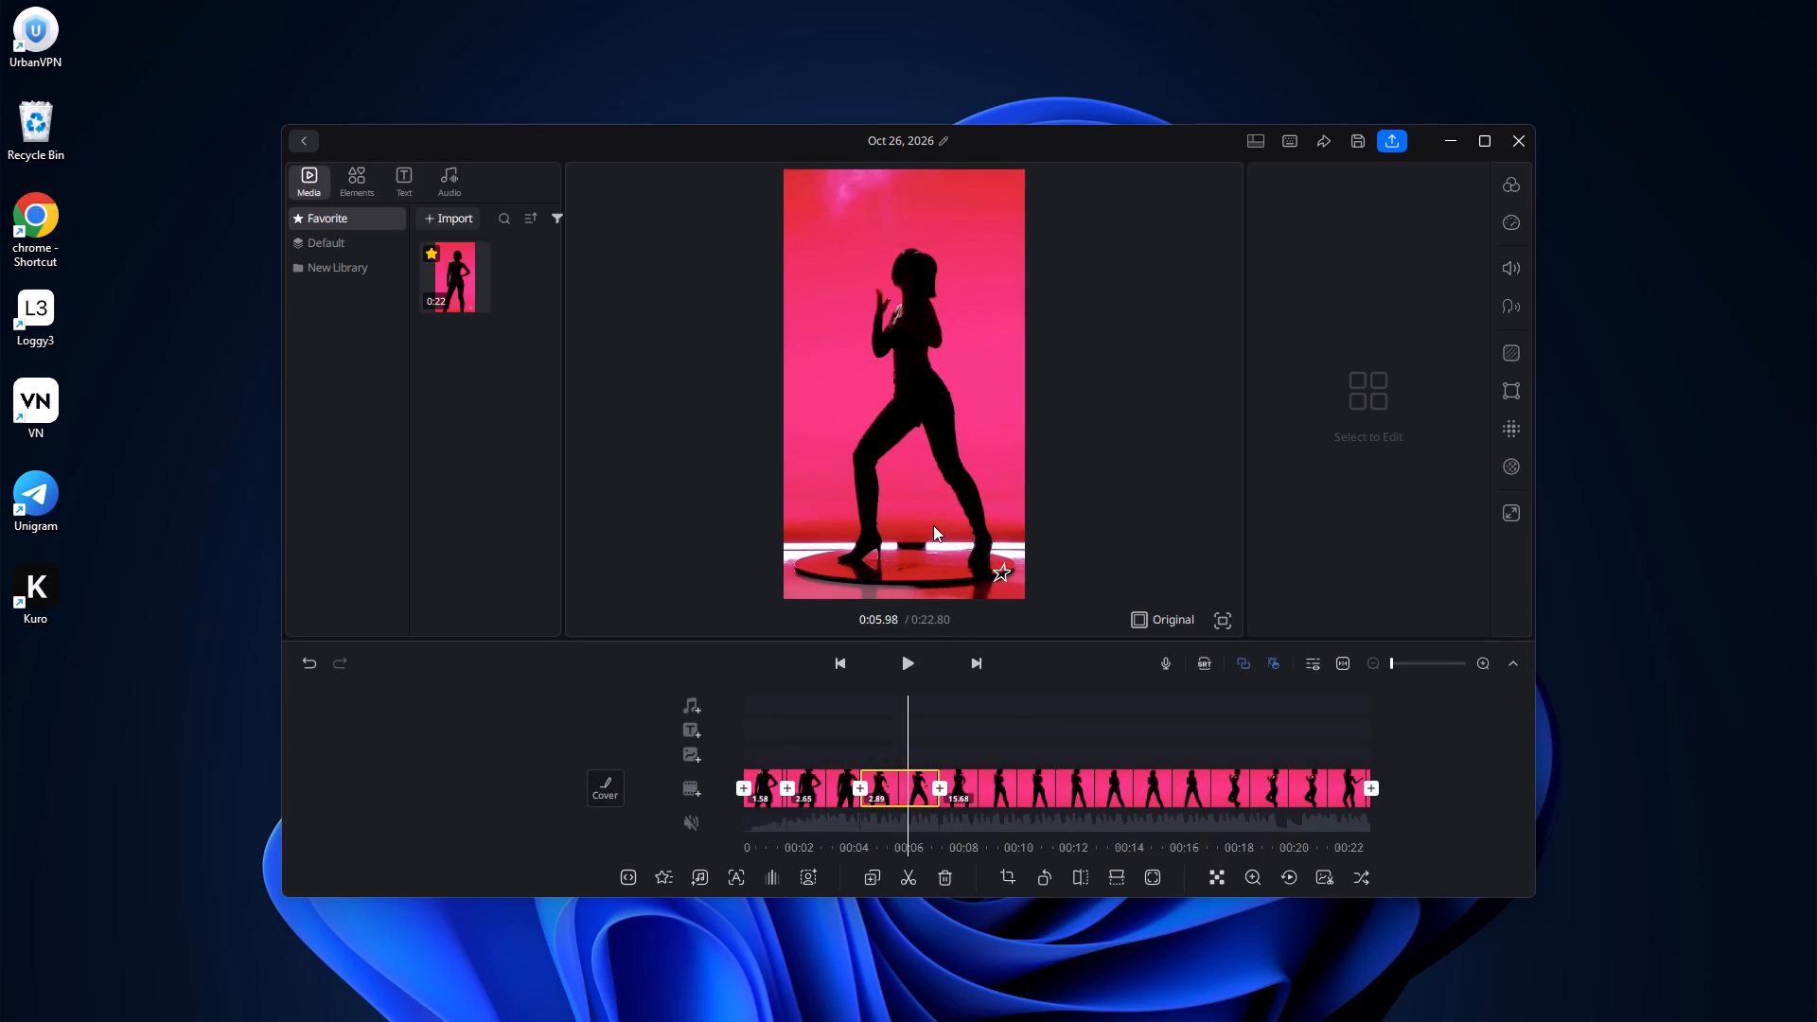
drag(933, 525, 869, 421)
drag(848, 365, 850, 396)
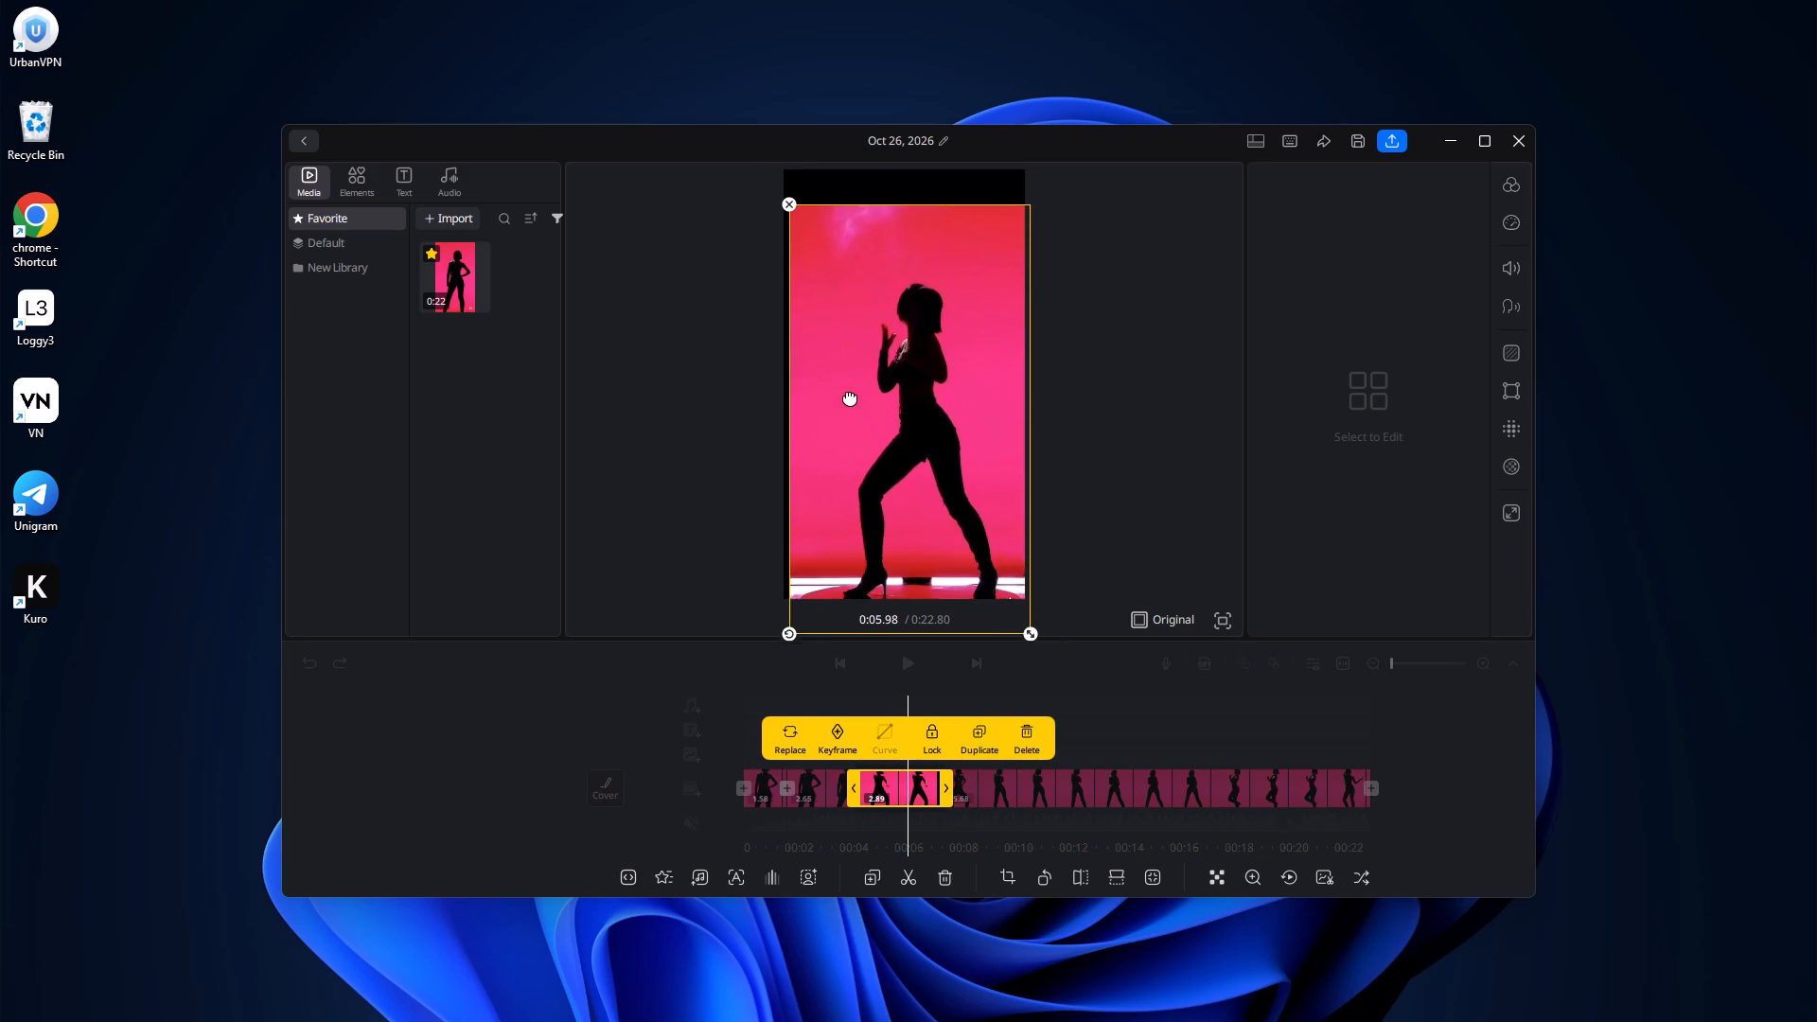
drag(850, 396, 846, 396)
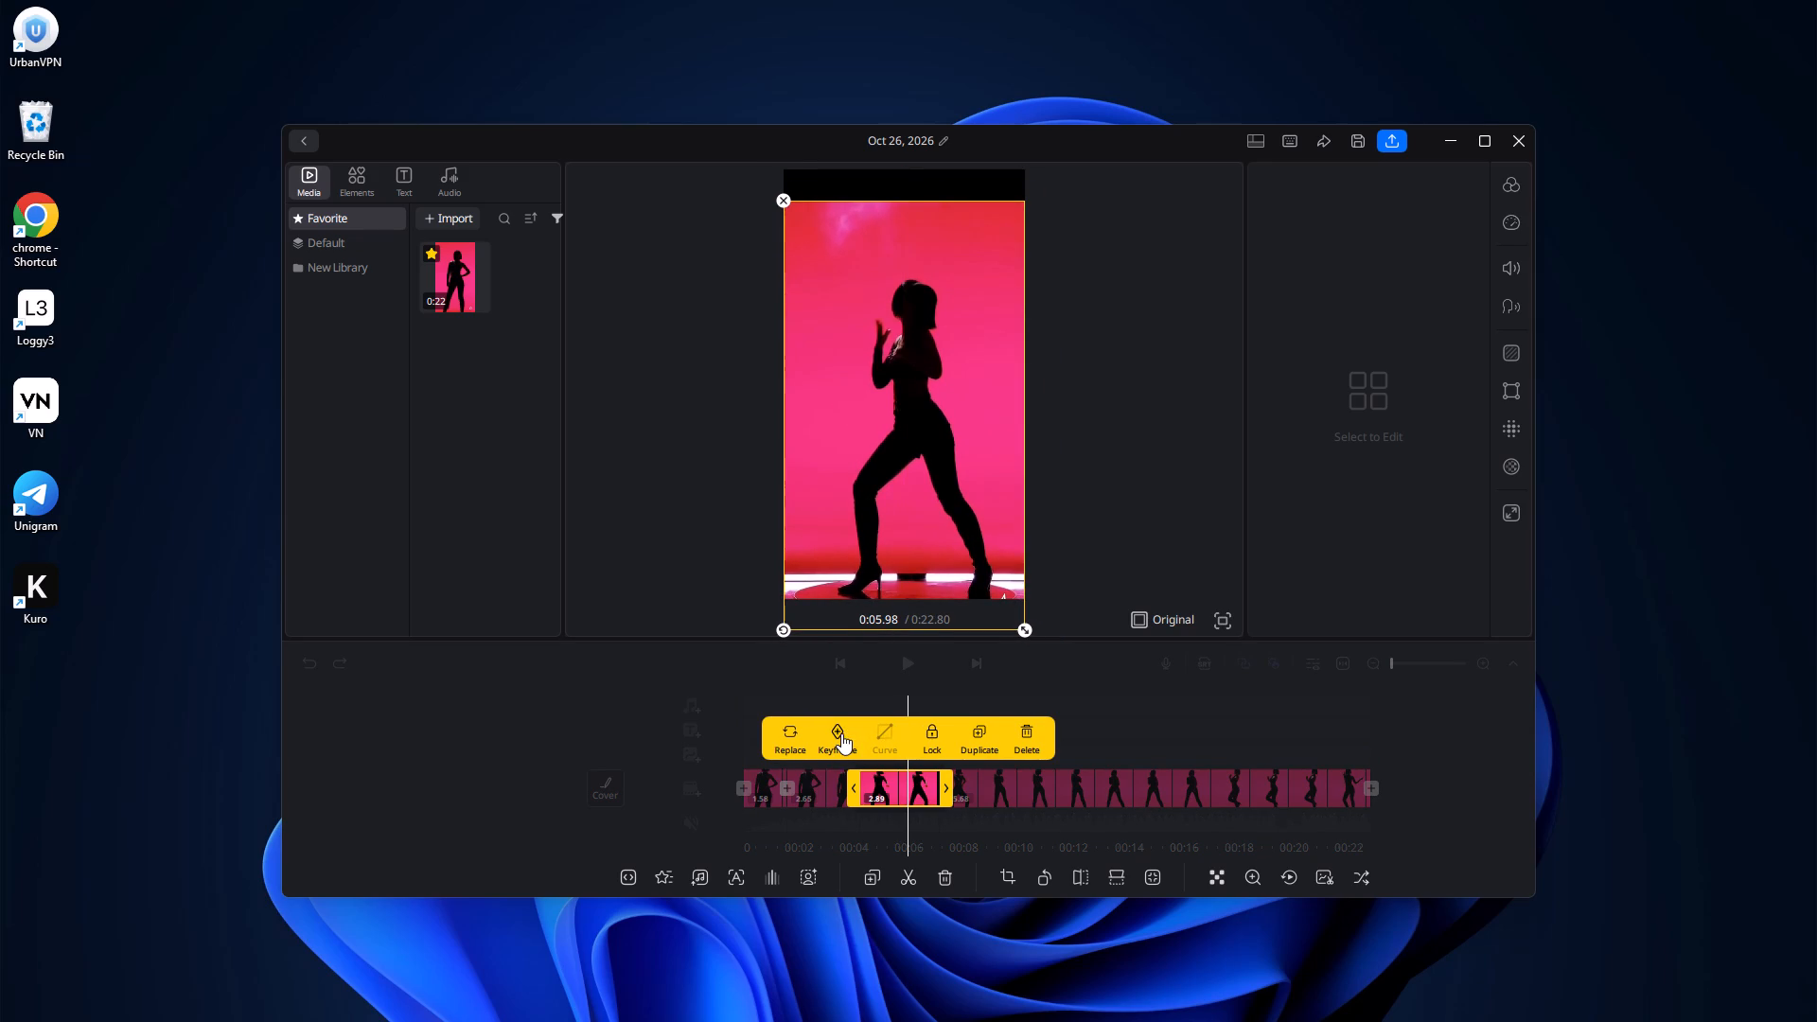
Add a keyframe to the 2.89-second section at about 0:05.98, also trying and removing one at about 0:05.40.
click(841, 733)
drag(948, 830, 955, 833)
drag(955, 833, 977, 834)
click(841, 731)
click(841, 731)
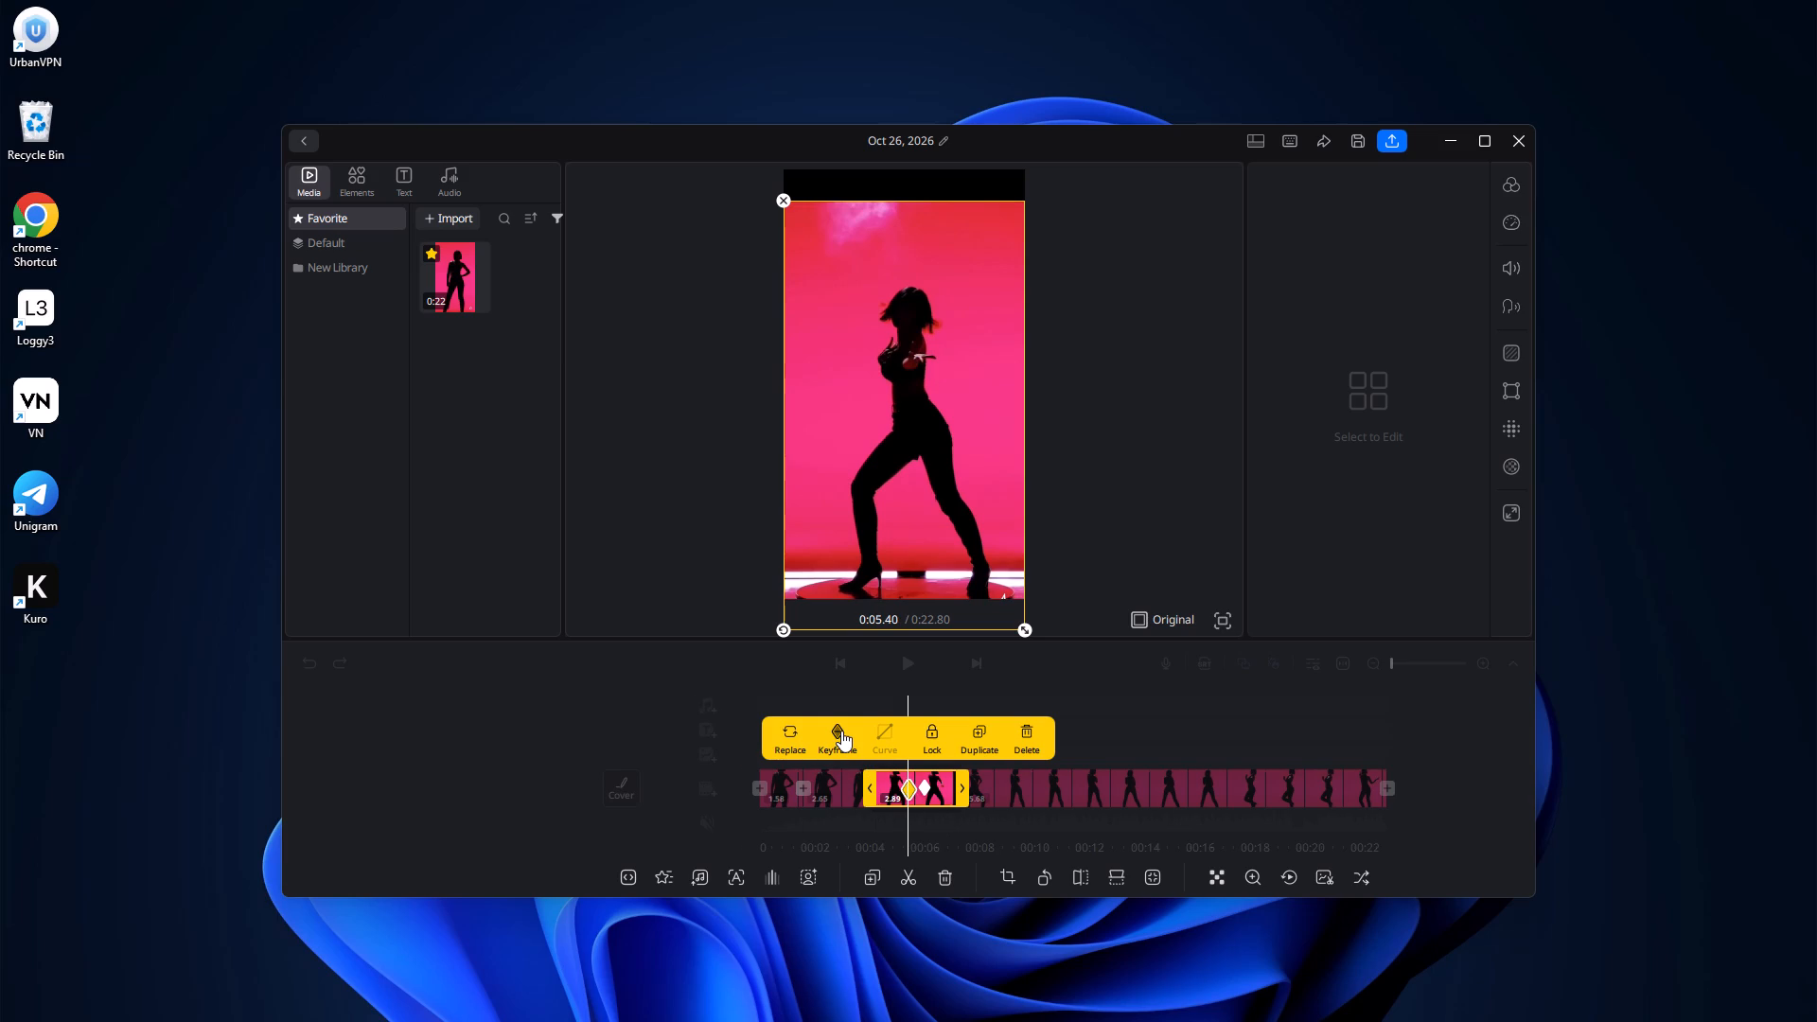
click(839, 730)
click(839, 730)
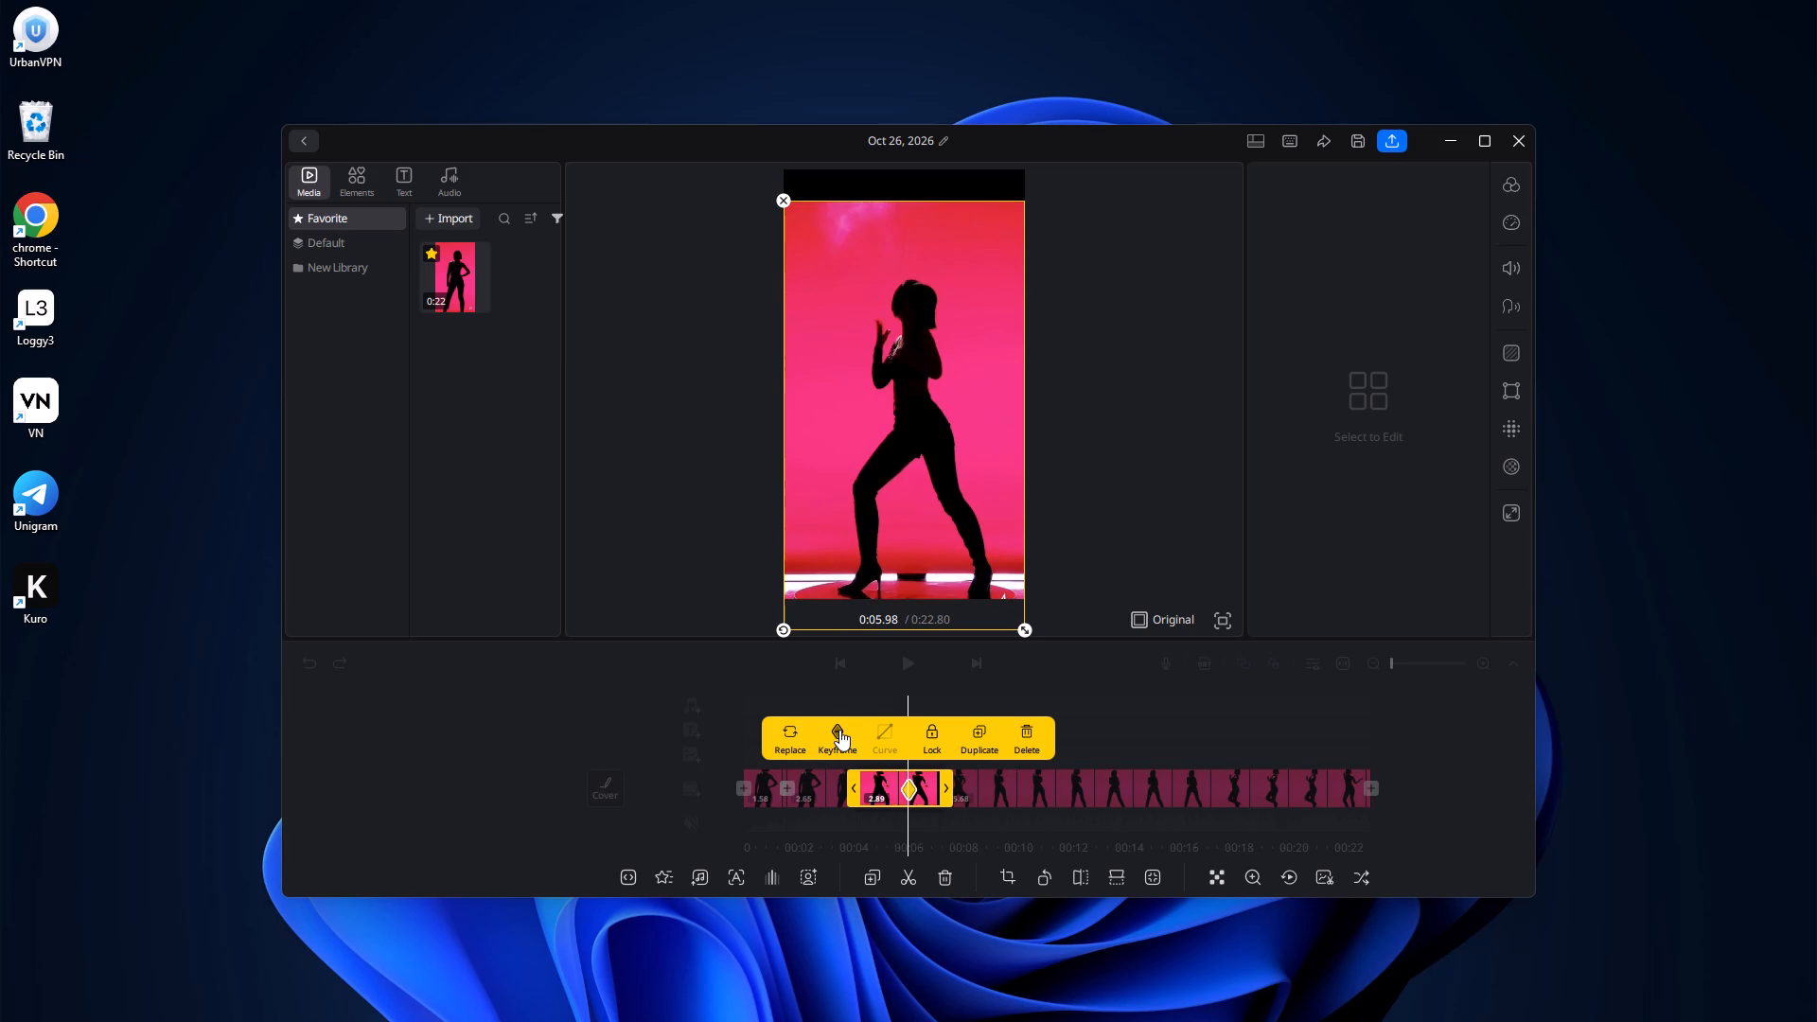
double_click(839, 730)
Add another keyframe to the 2.89-second section at about 0:04.54 and shrink the picture slightly there.
drag(948, 844, 974, 845)
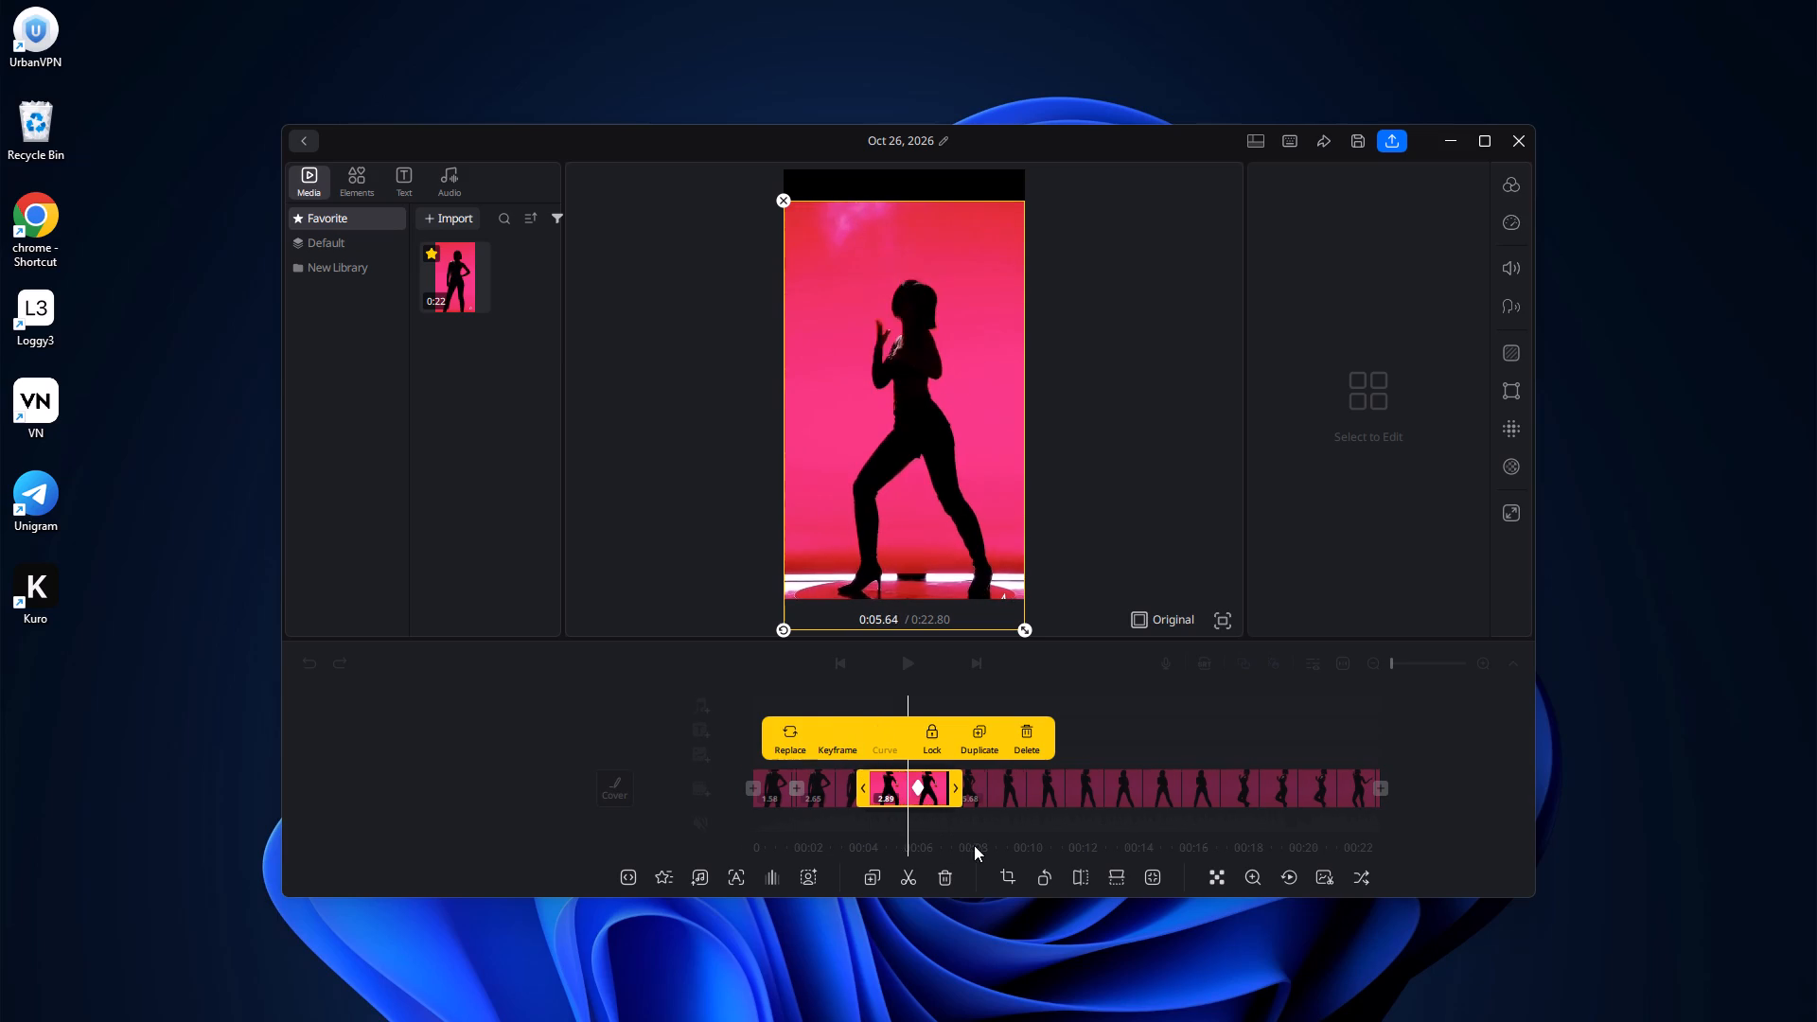
drag(974, 845, 1004, 846)
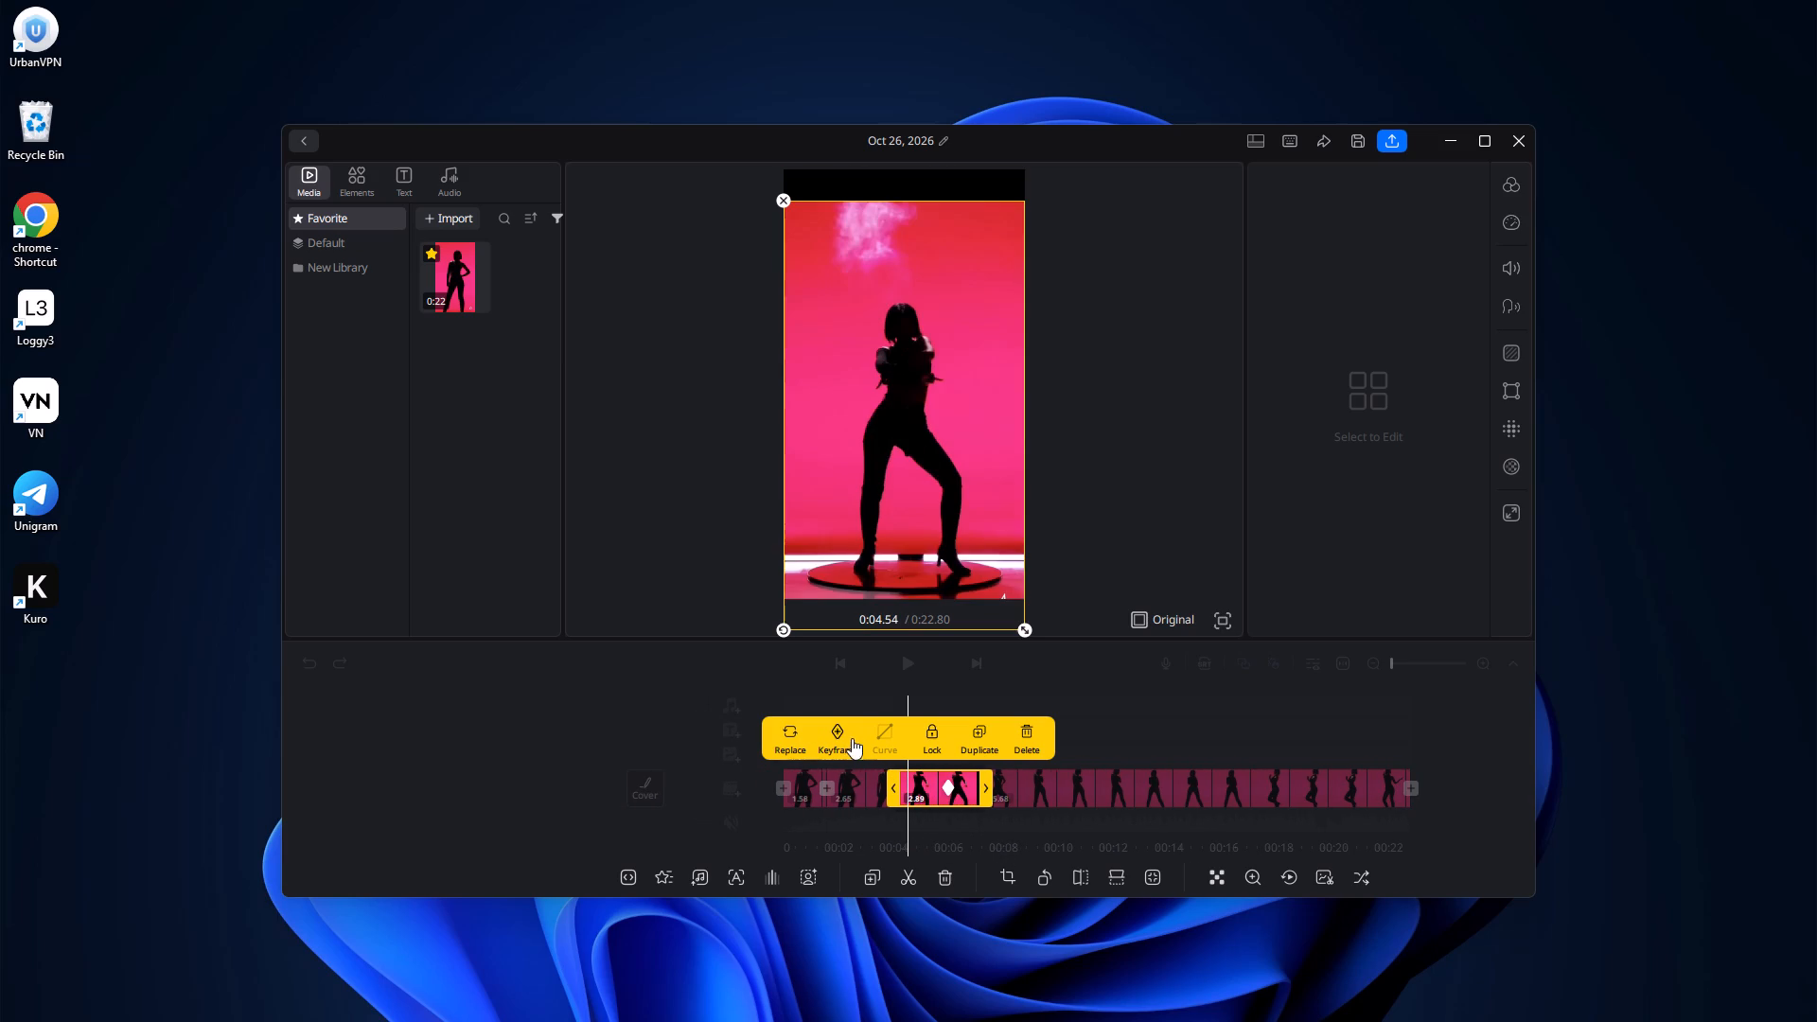
click(840, 734)
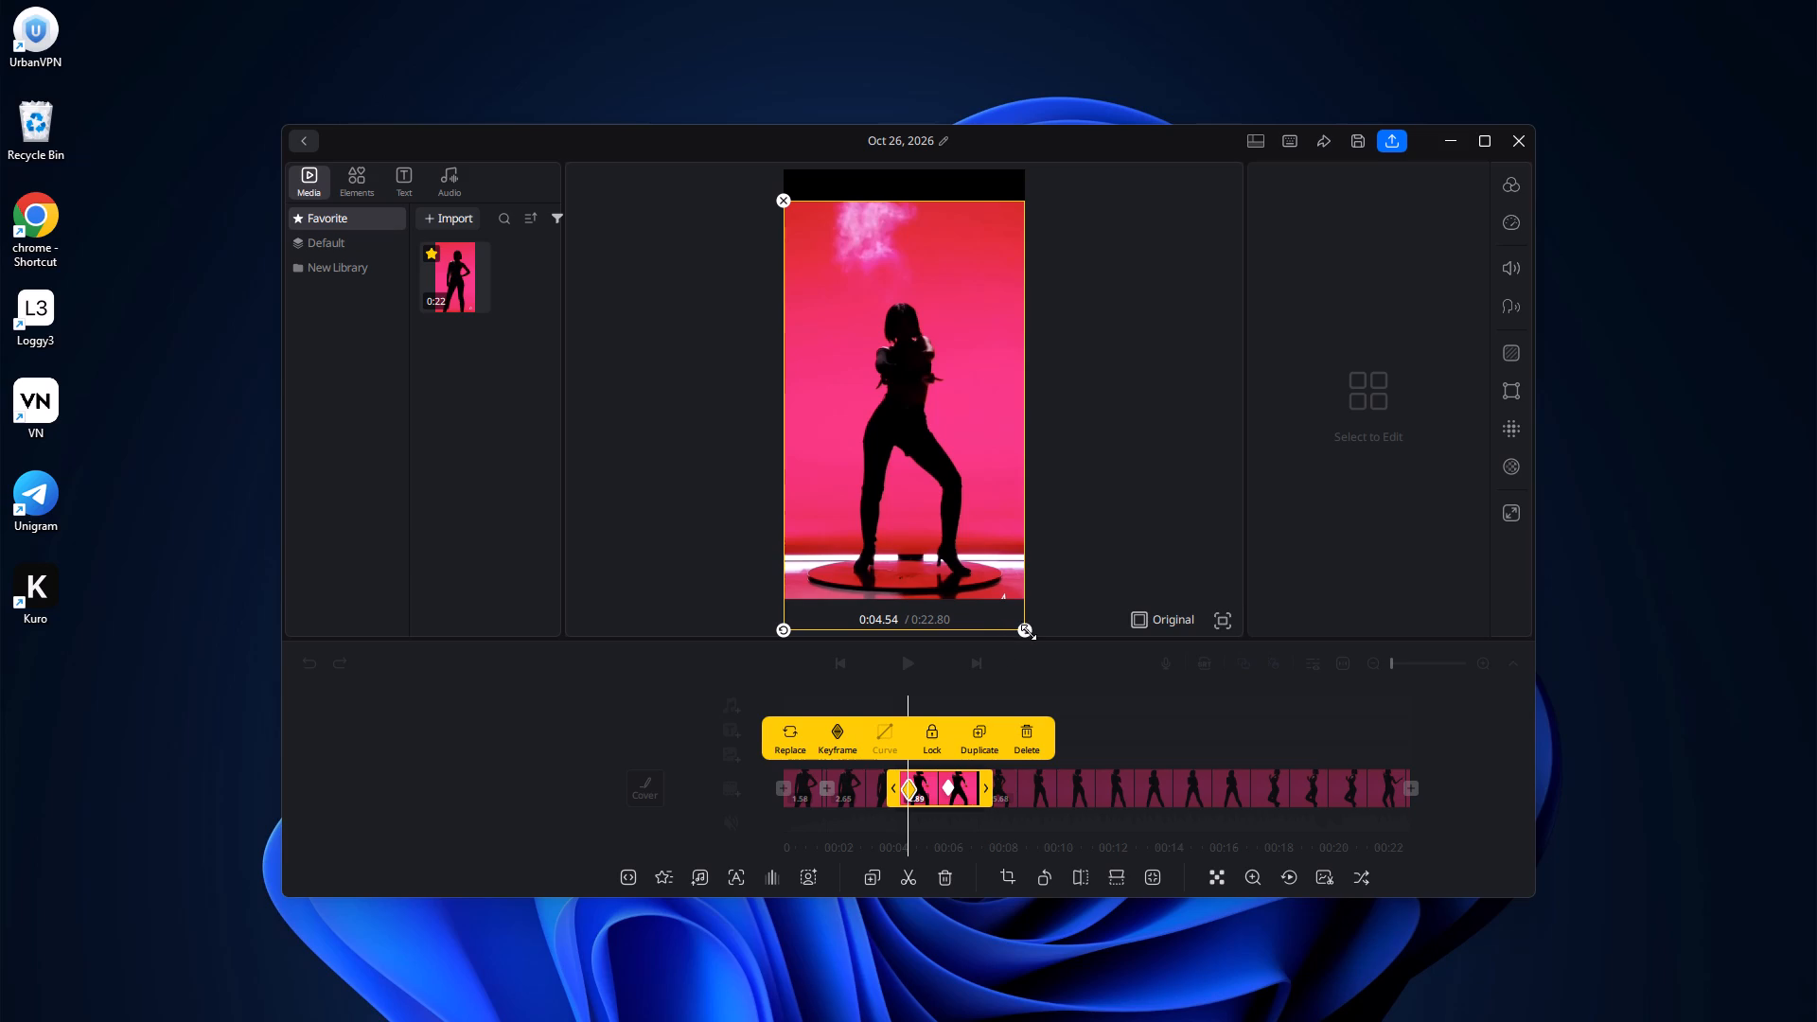
click(1029, 632)
click(1019, 626)
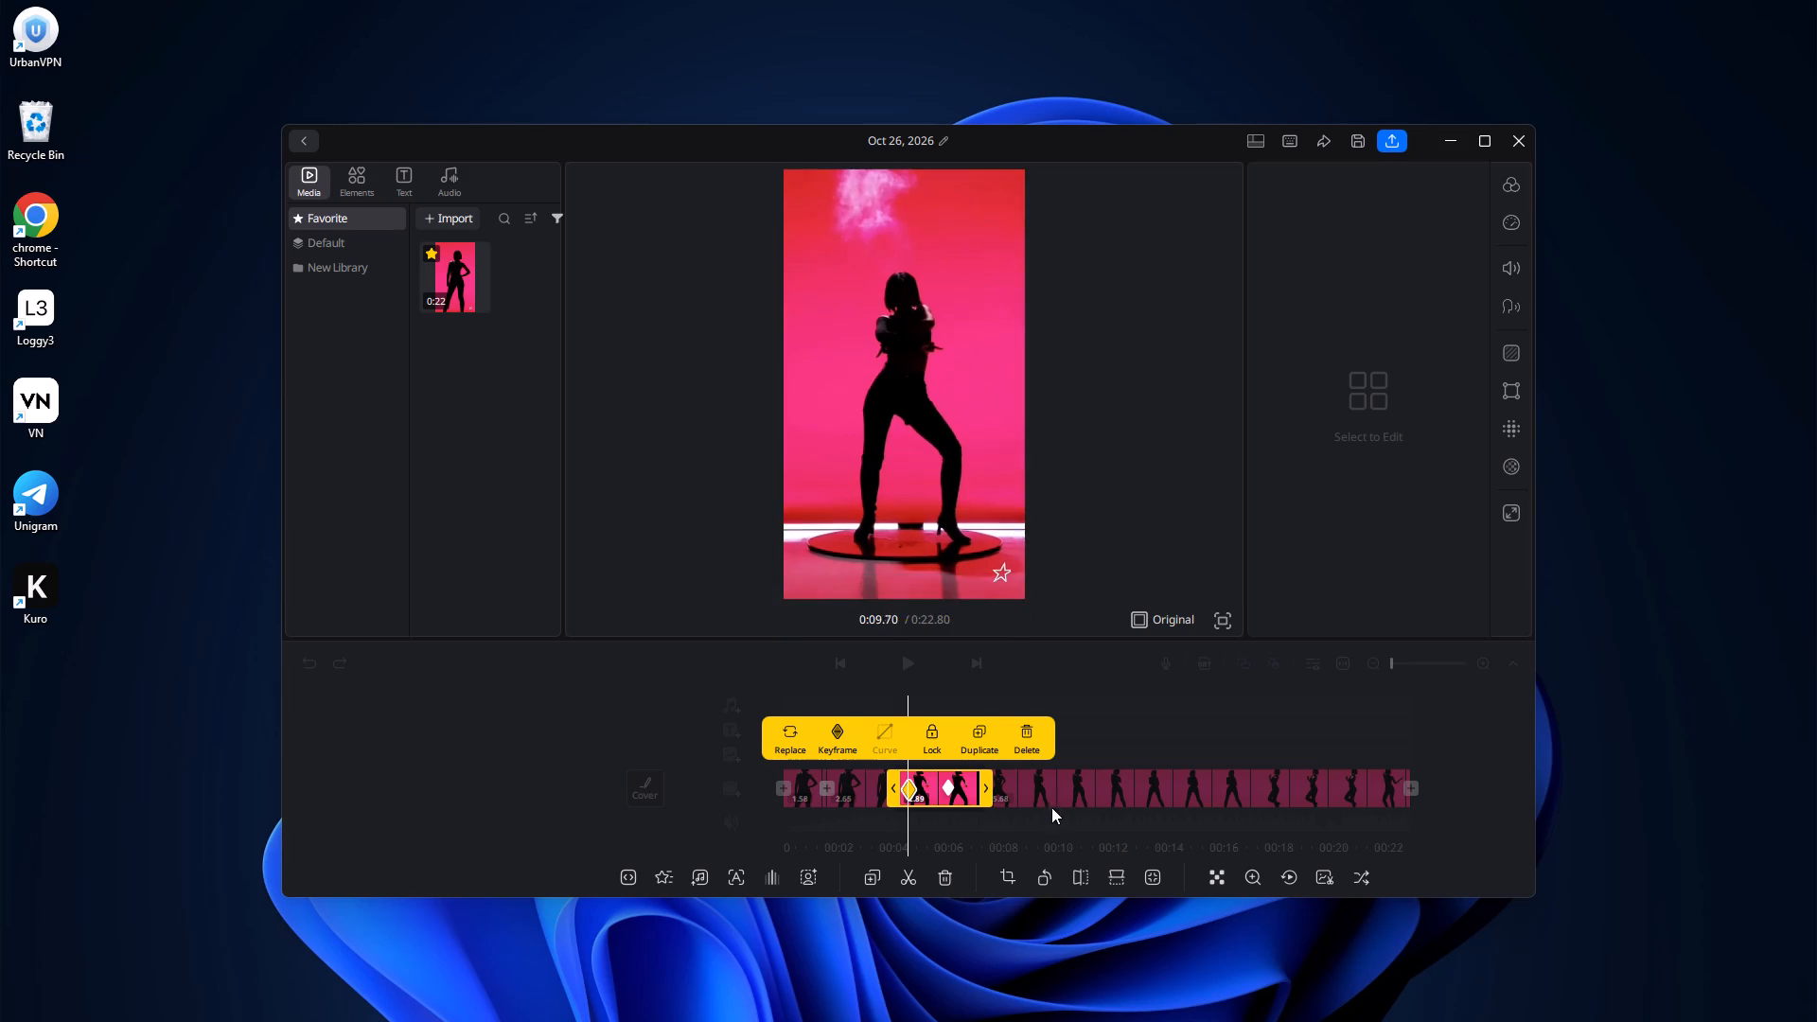
click(1045, 837)
Open the audio fade settings for the last 15.68-second section and set its fade-in to 4.2 seconds.
drag(1014, 843, 1024, 846)
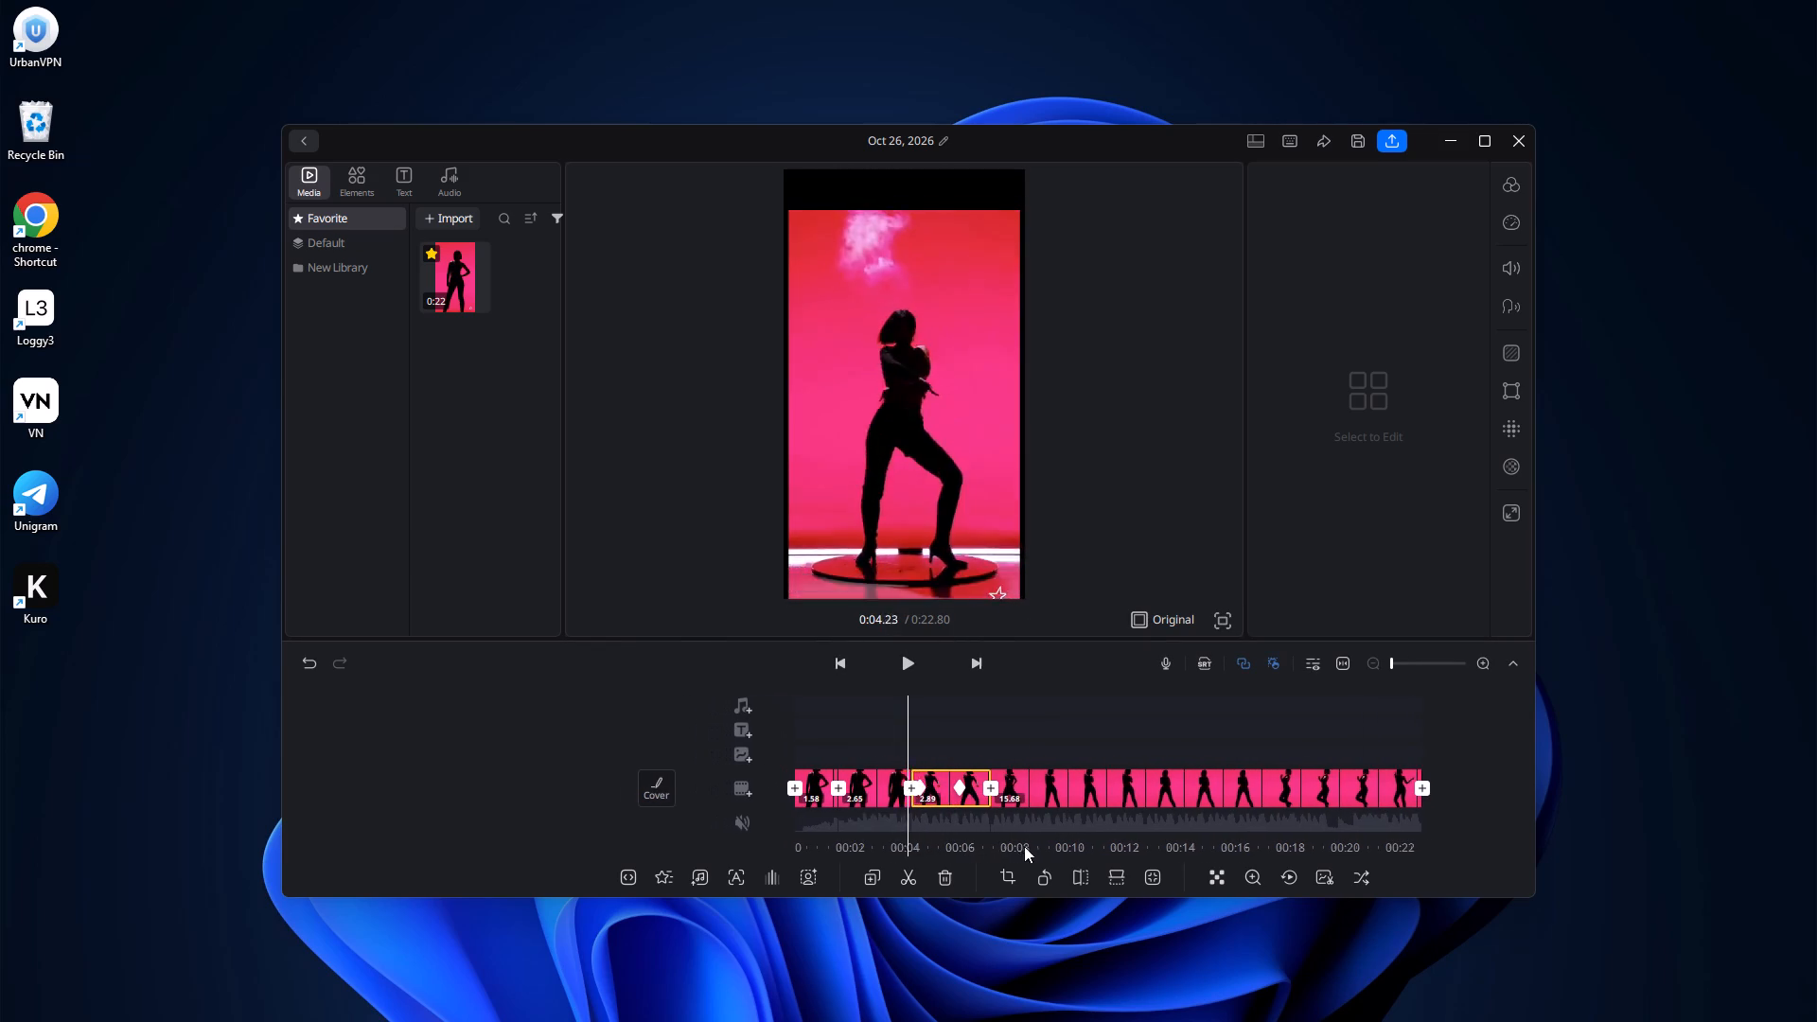
drag(1024, 846, 905, 815)
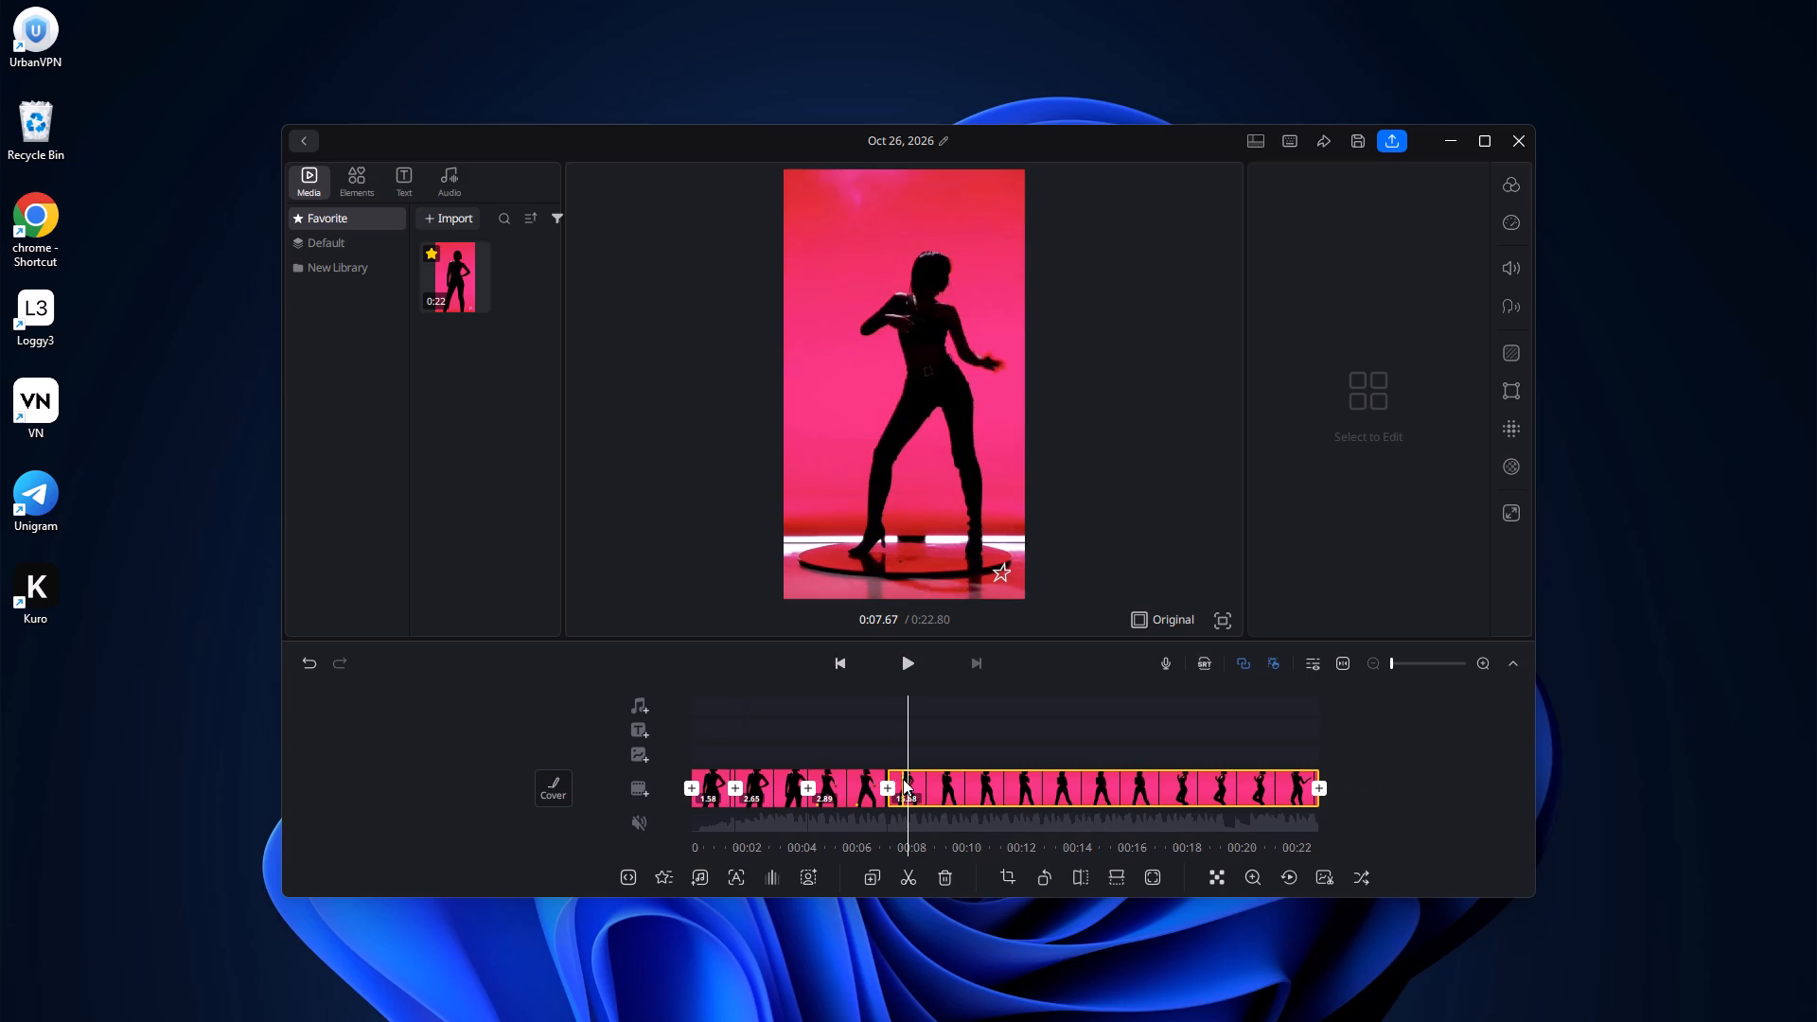
click(914, 773)
click(926, 777)
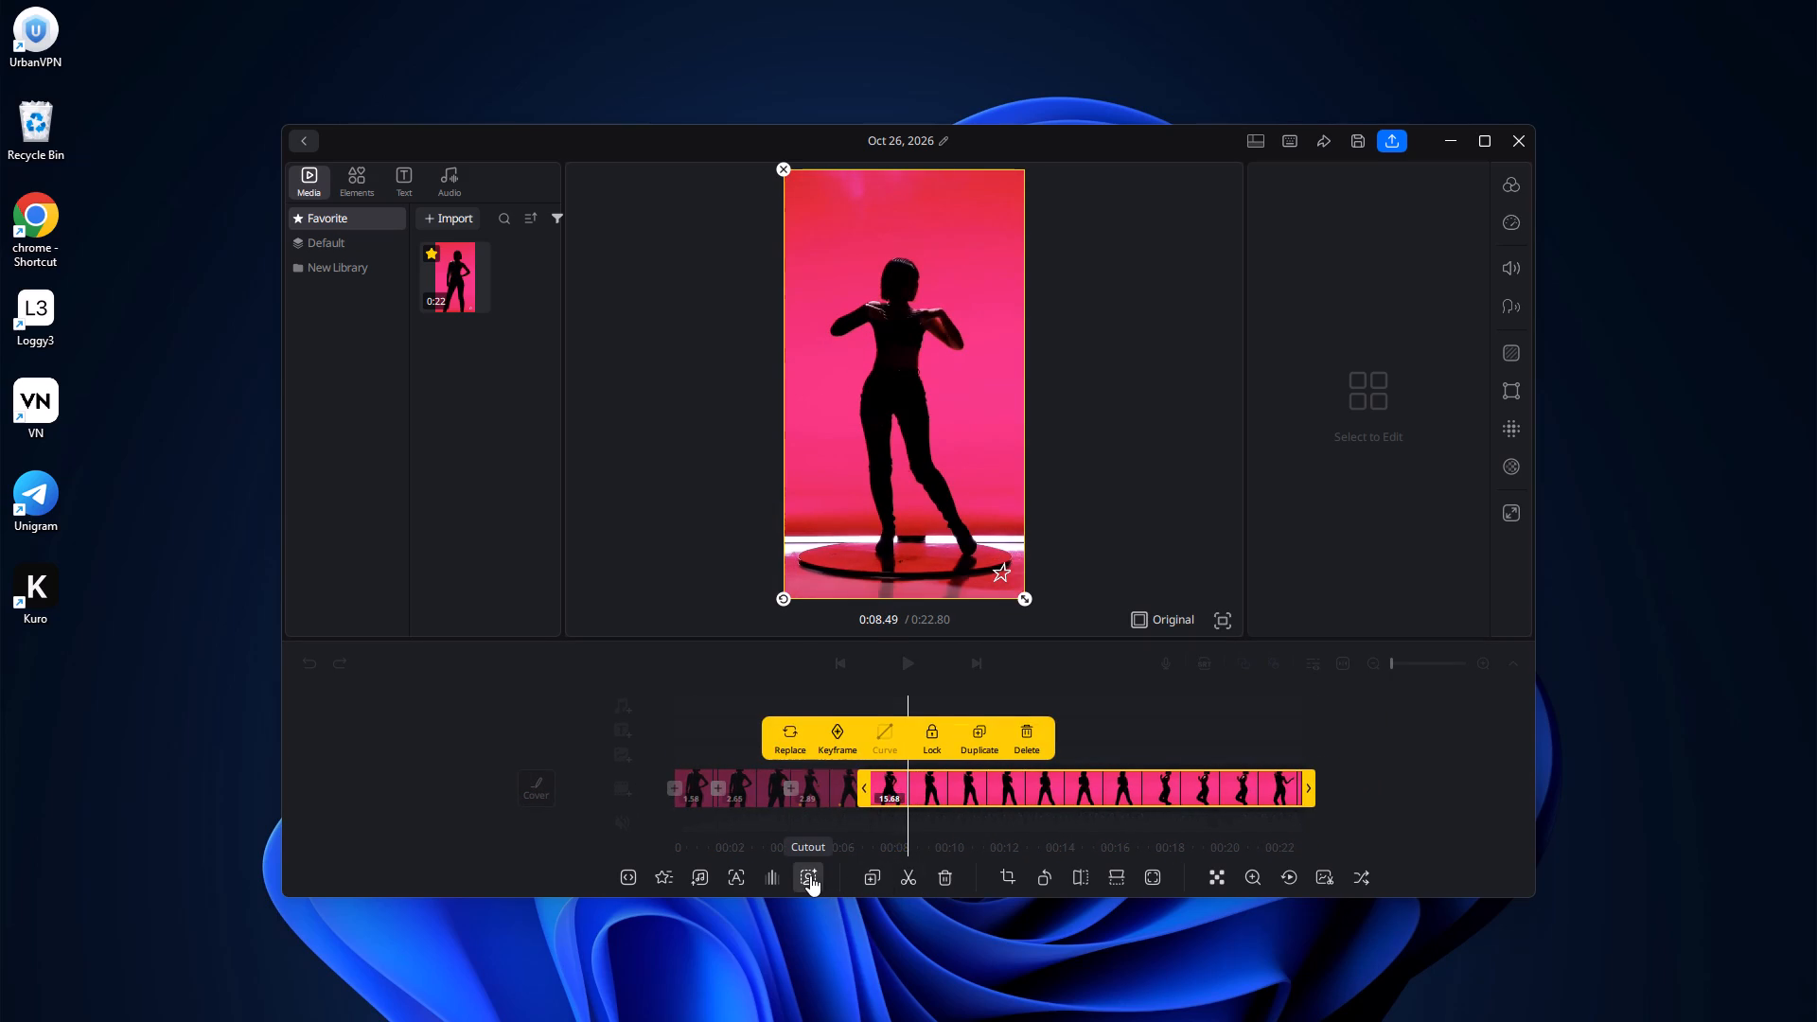
click(782, 874)
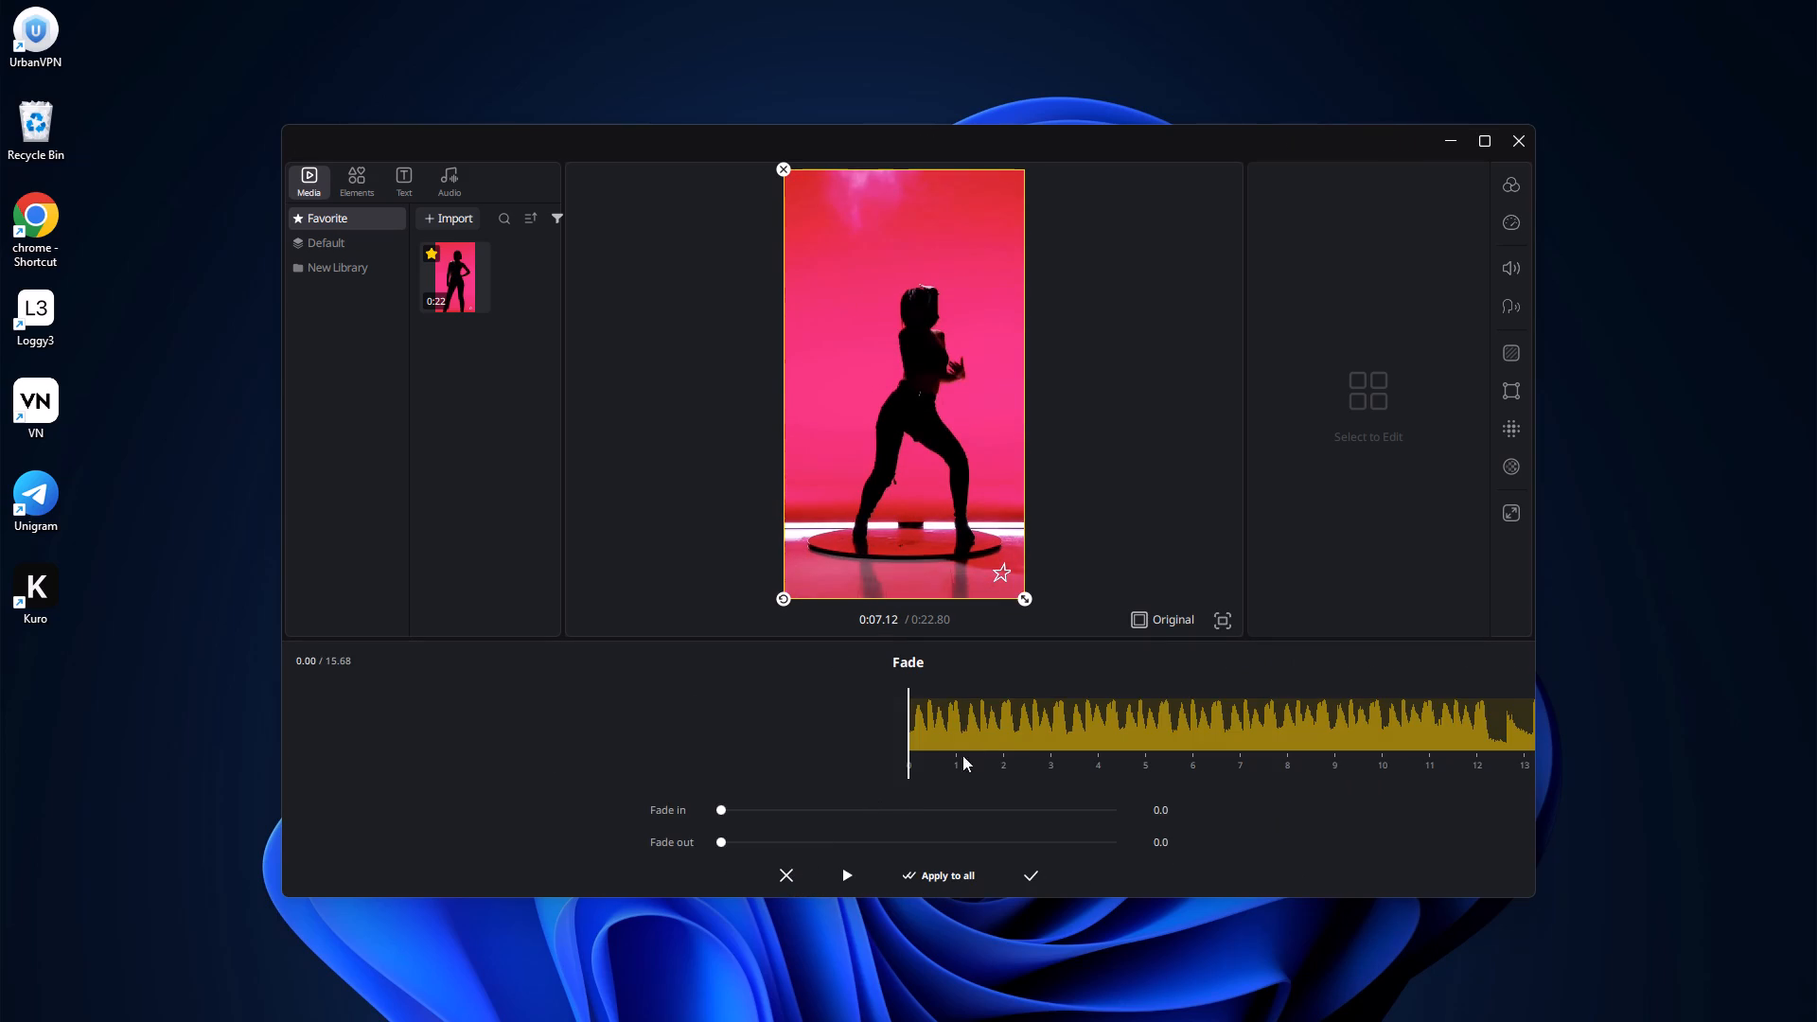
drag(1004, 745, 704, 753)
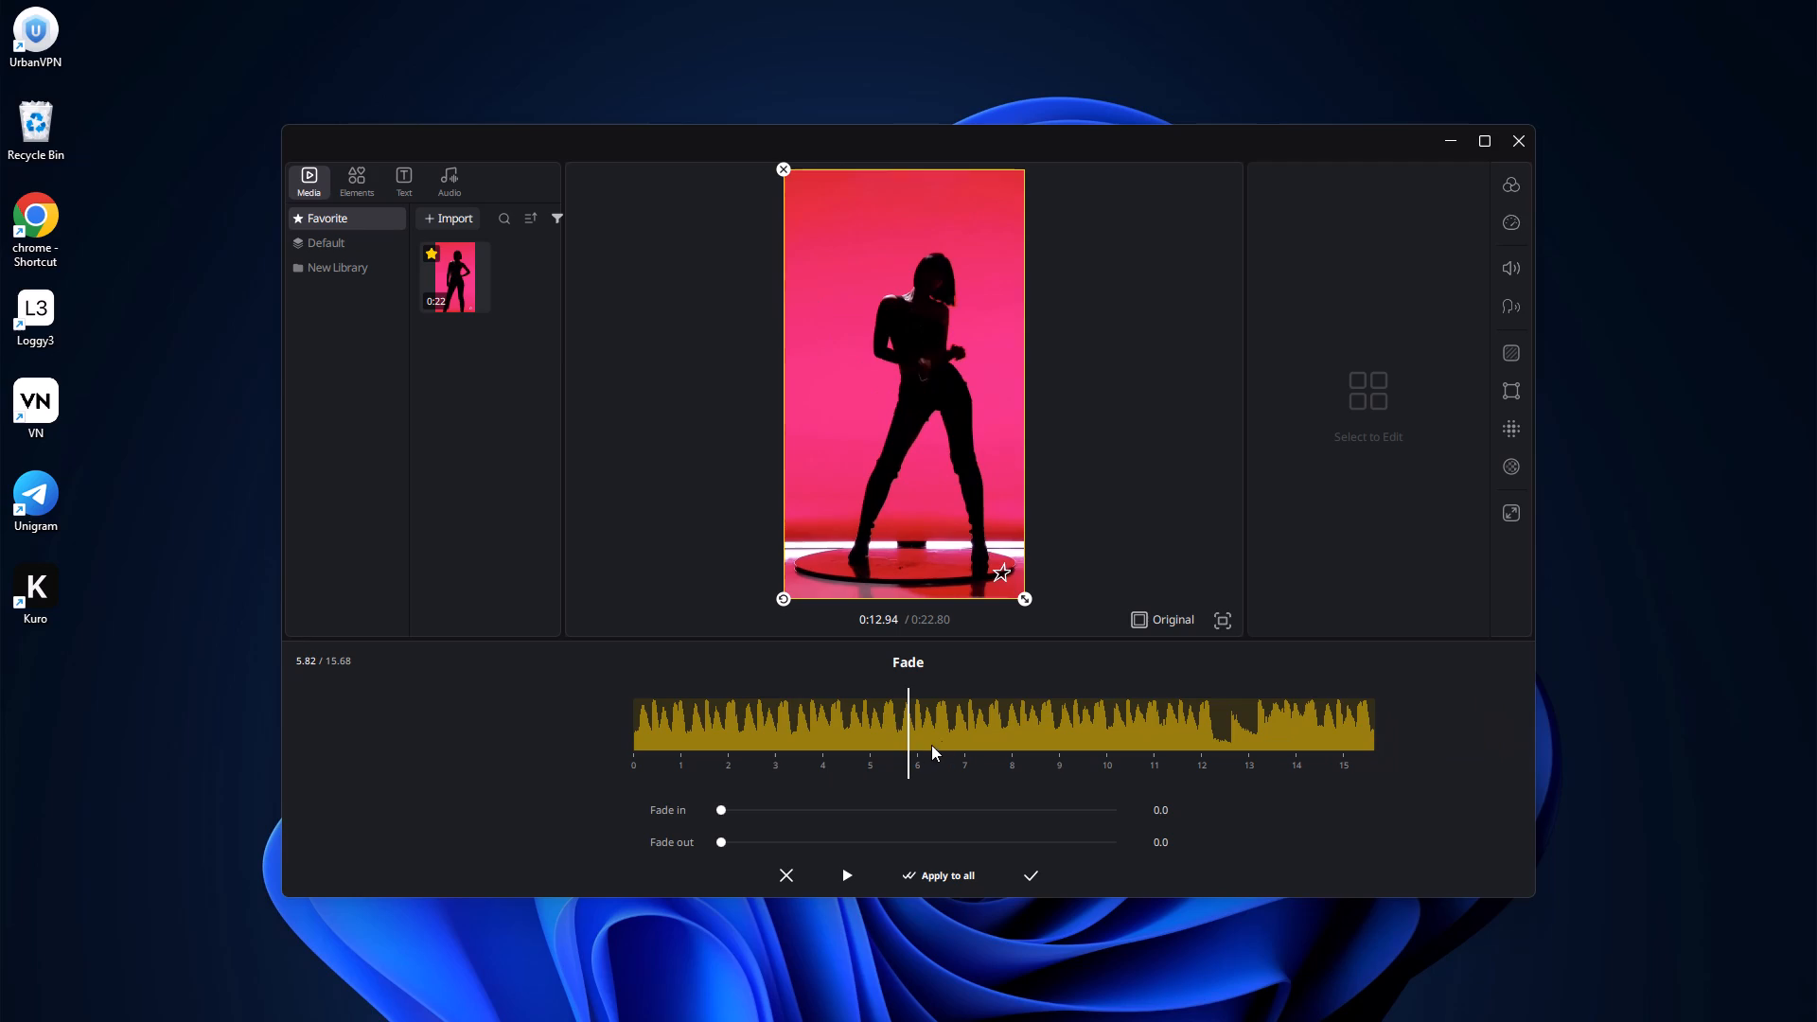
click(945, 736)
click(892, 812)
click(934, 808)
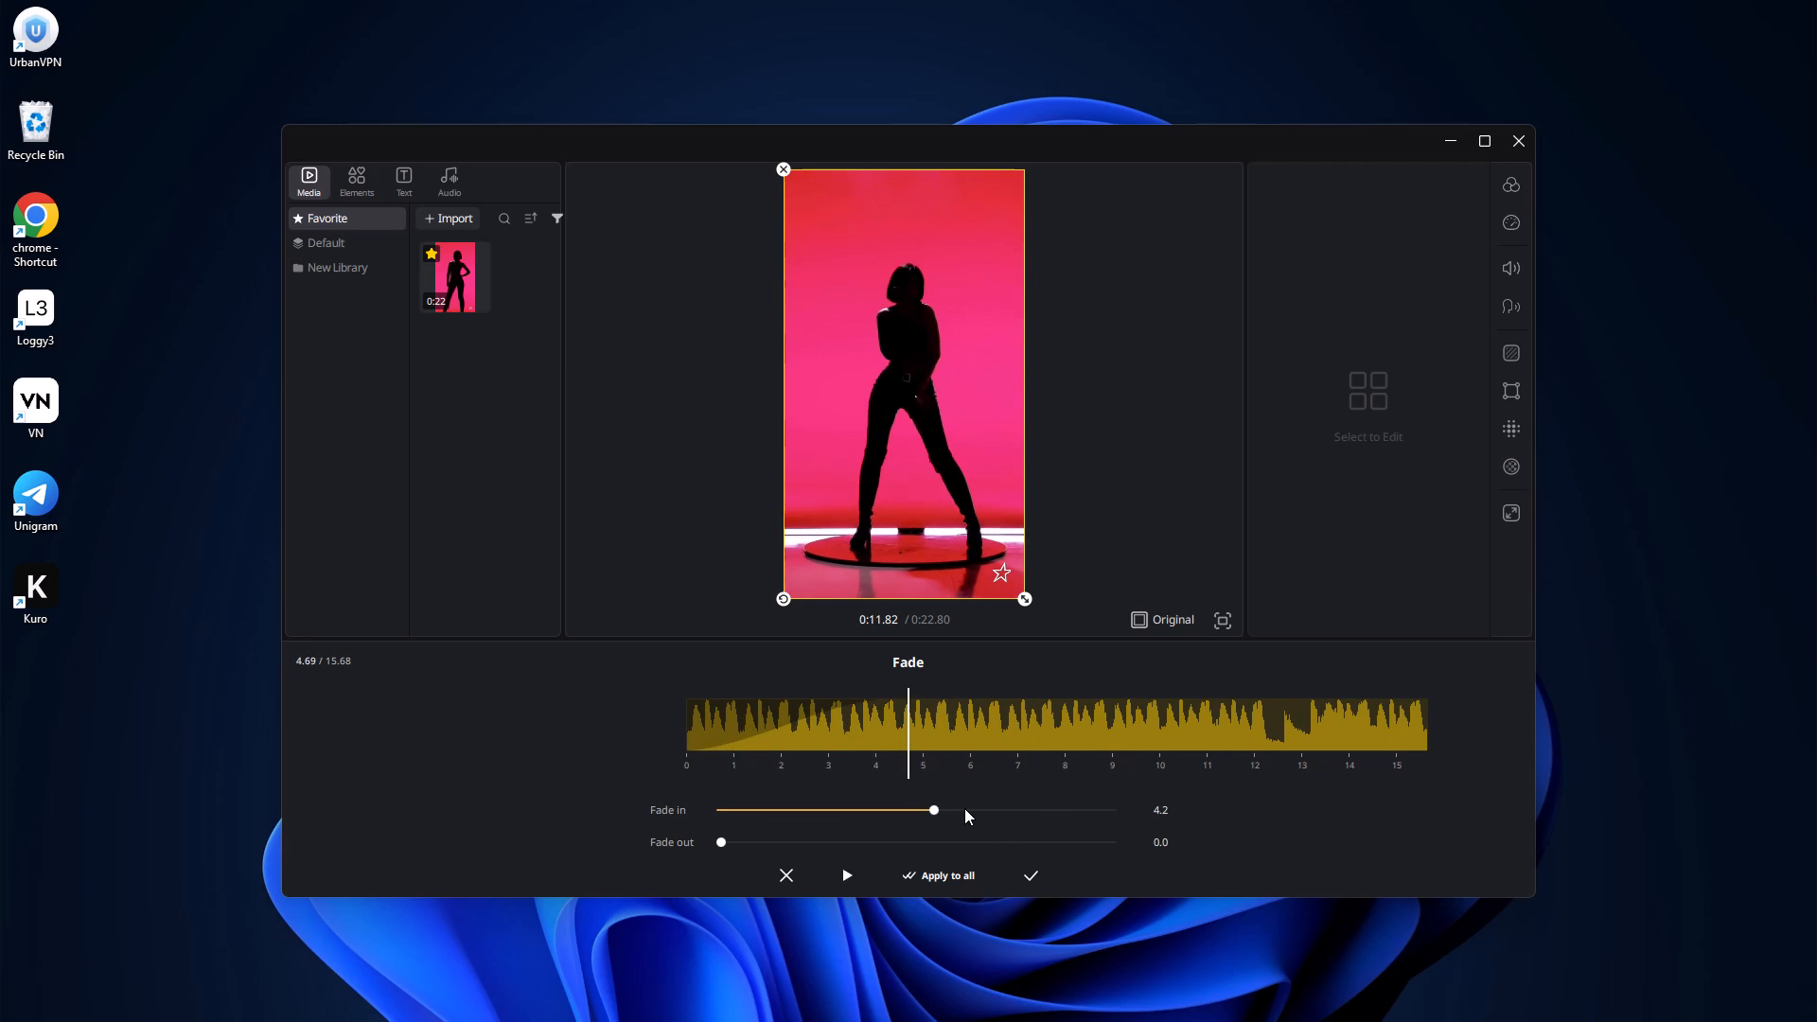
Set the last section's audio fade-out to 5.6 seconds and apply the fades.
click(757, 842)
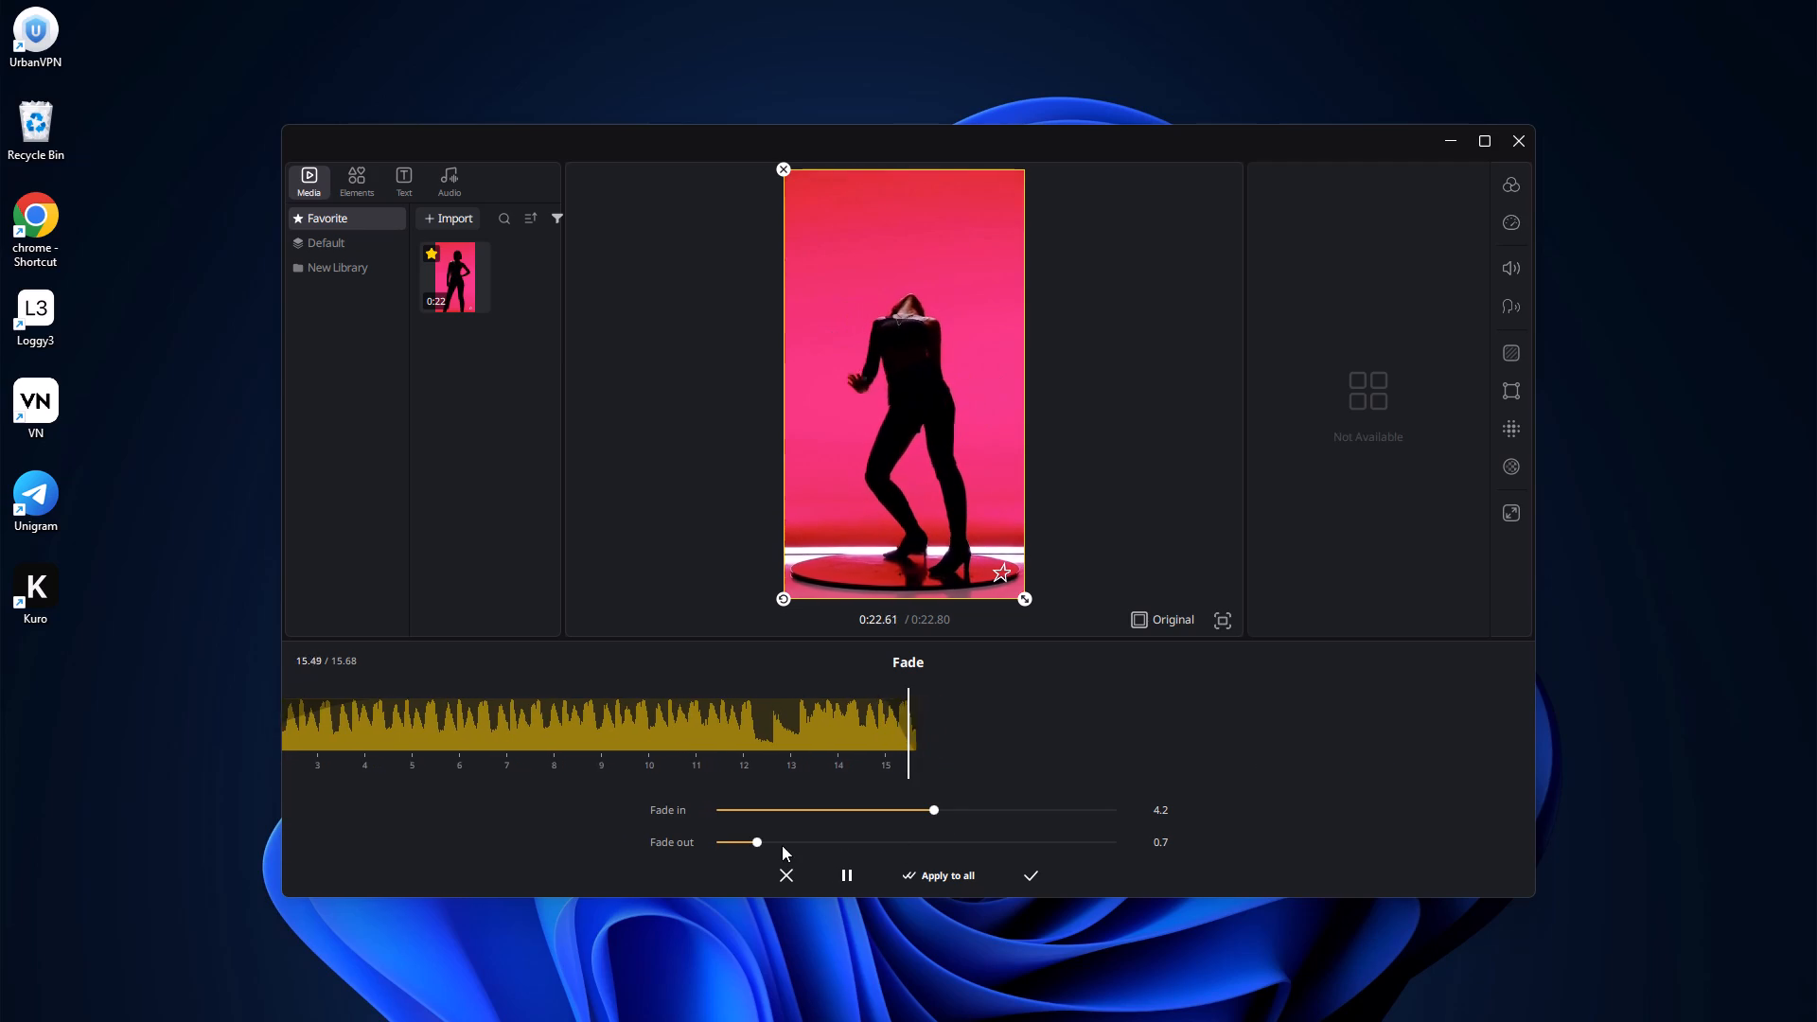
click(782, 845)
click(825, 845)
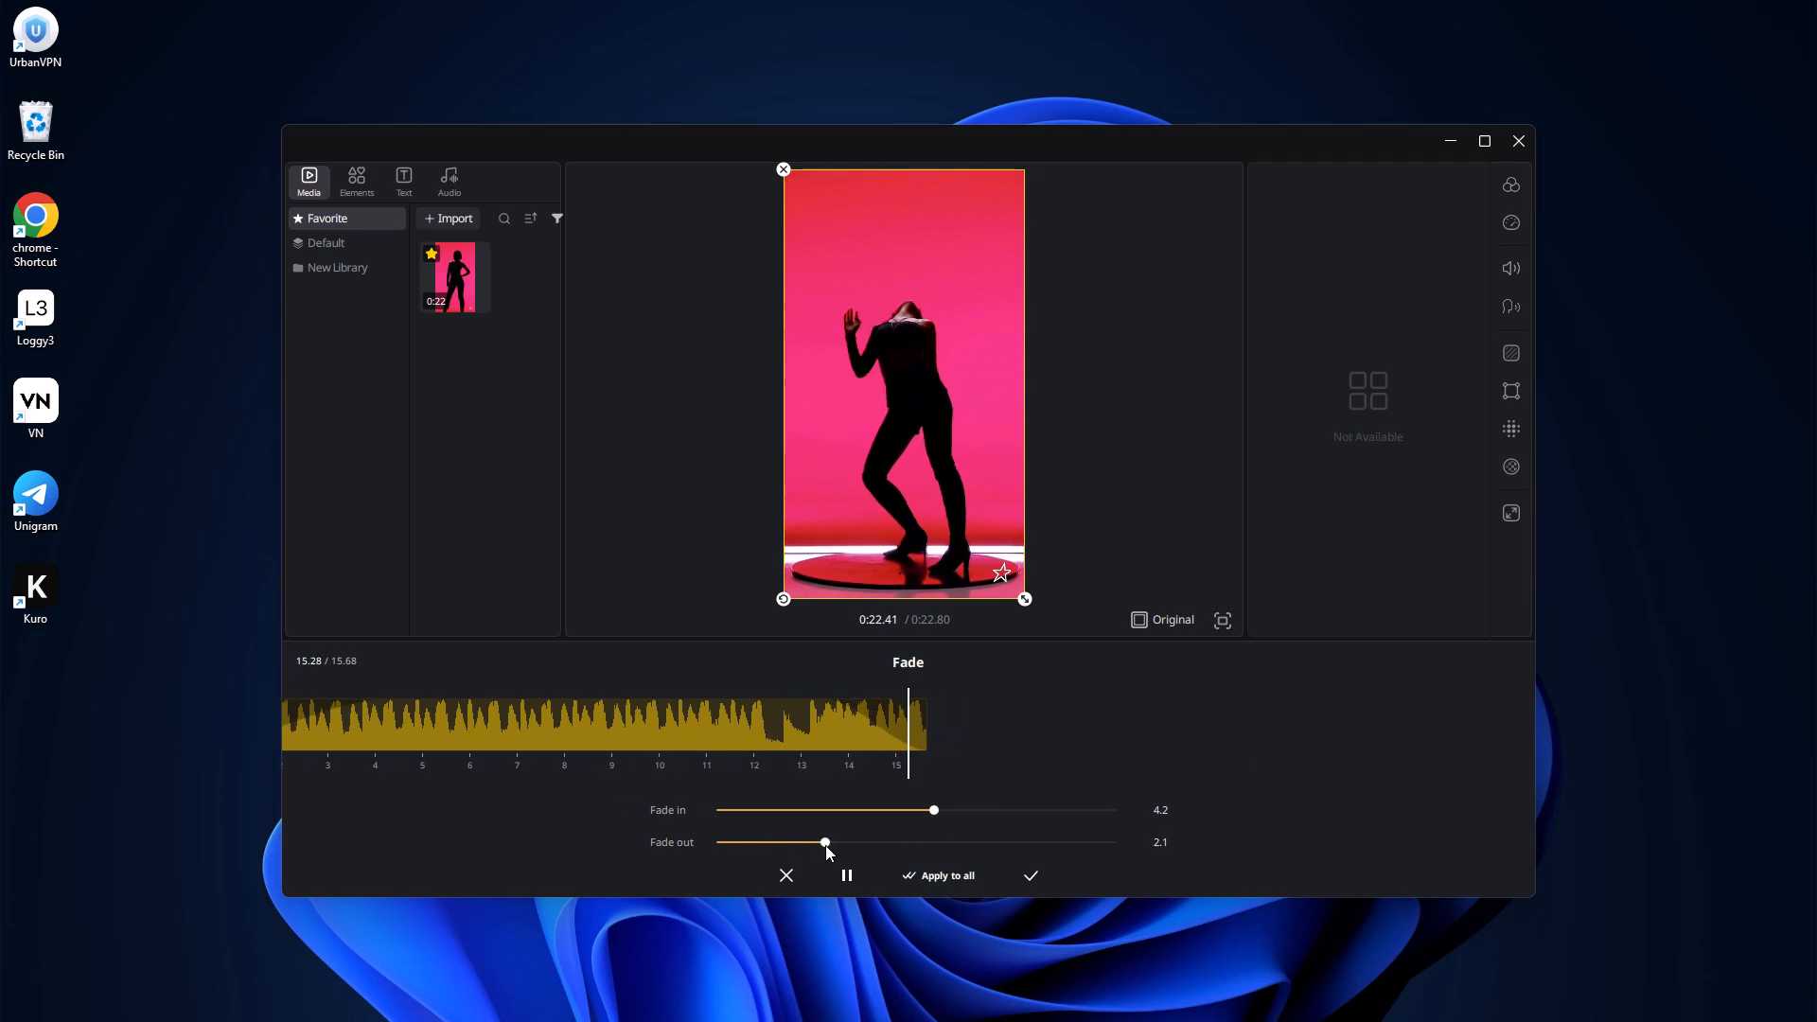
click(876, 845)
click(936, 846)
click(1000, 846)
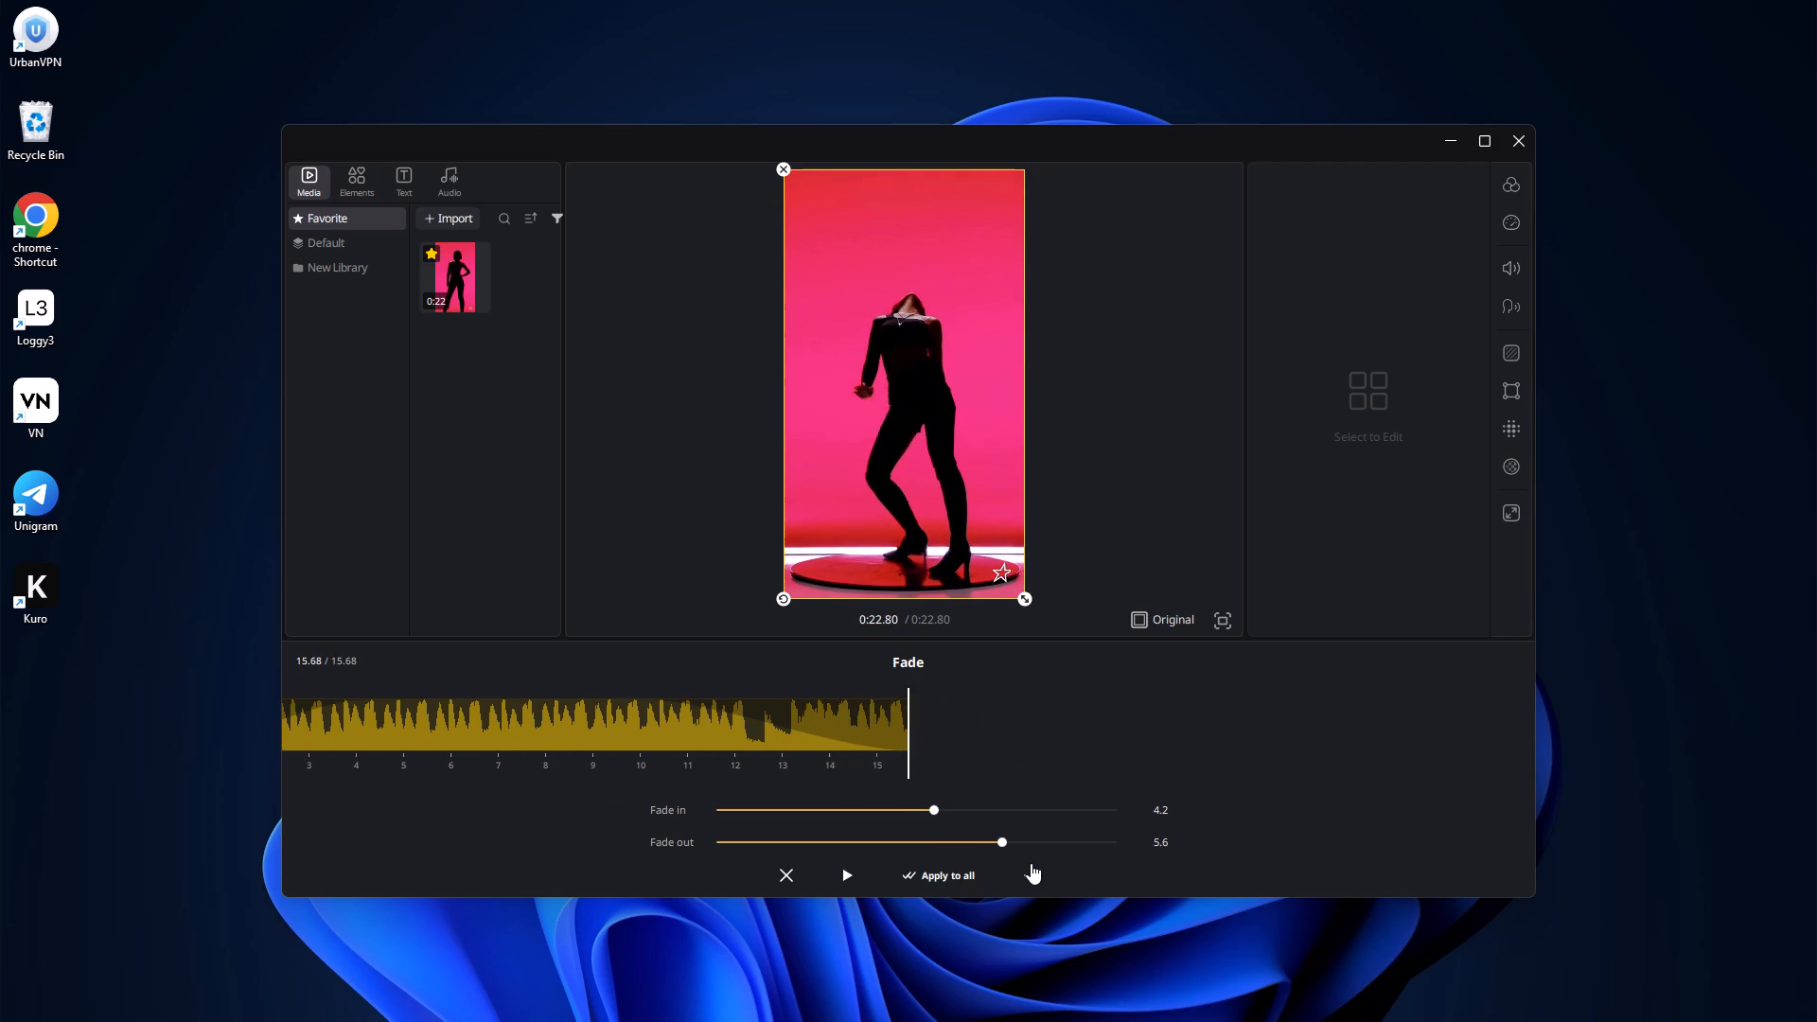
click(1031, 863)
Return to the beginning of the timeline and play the edited video to about 0:10.4.
click(985, 798)
drag(930, 823, 1471, 815)
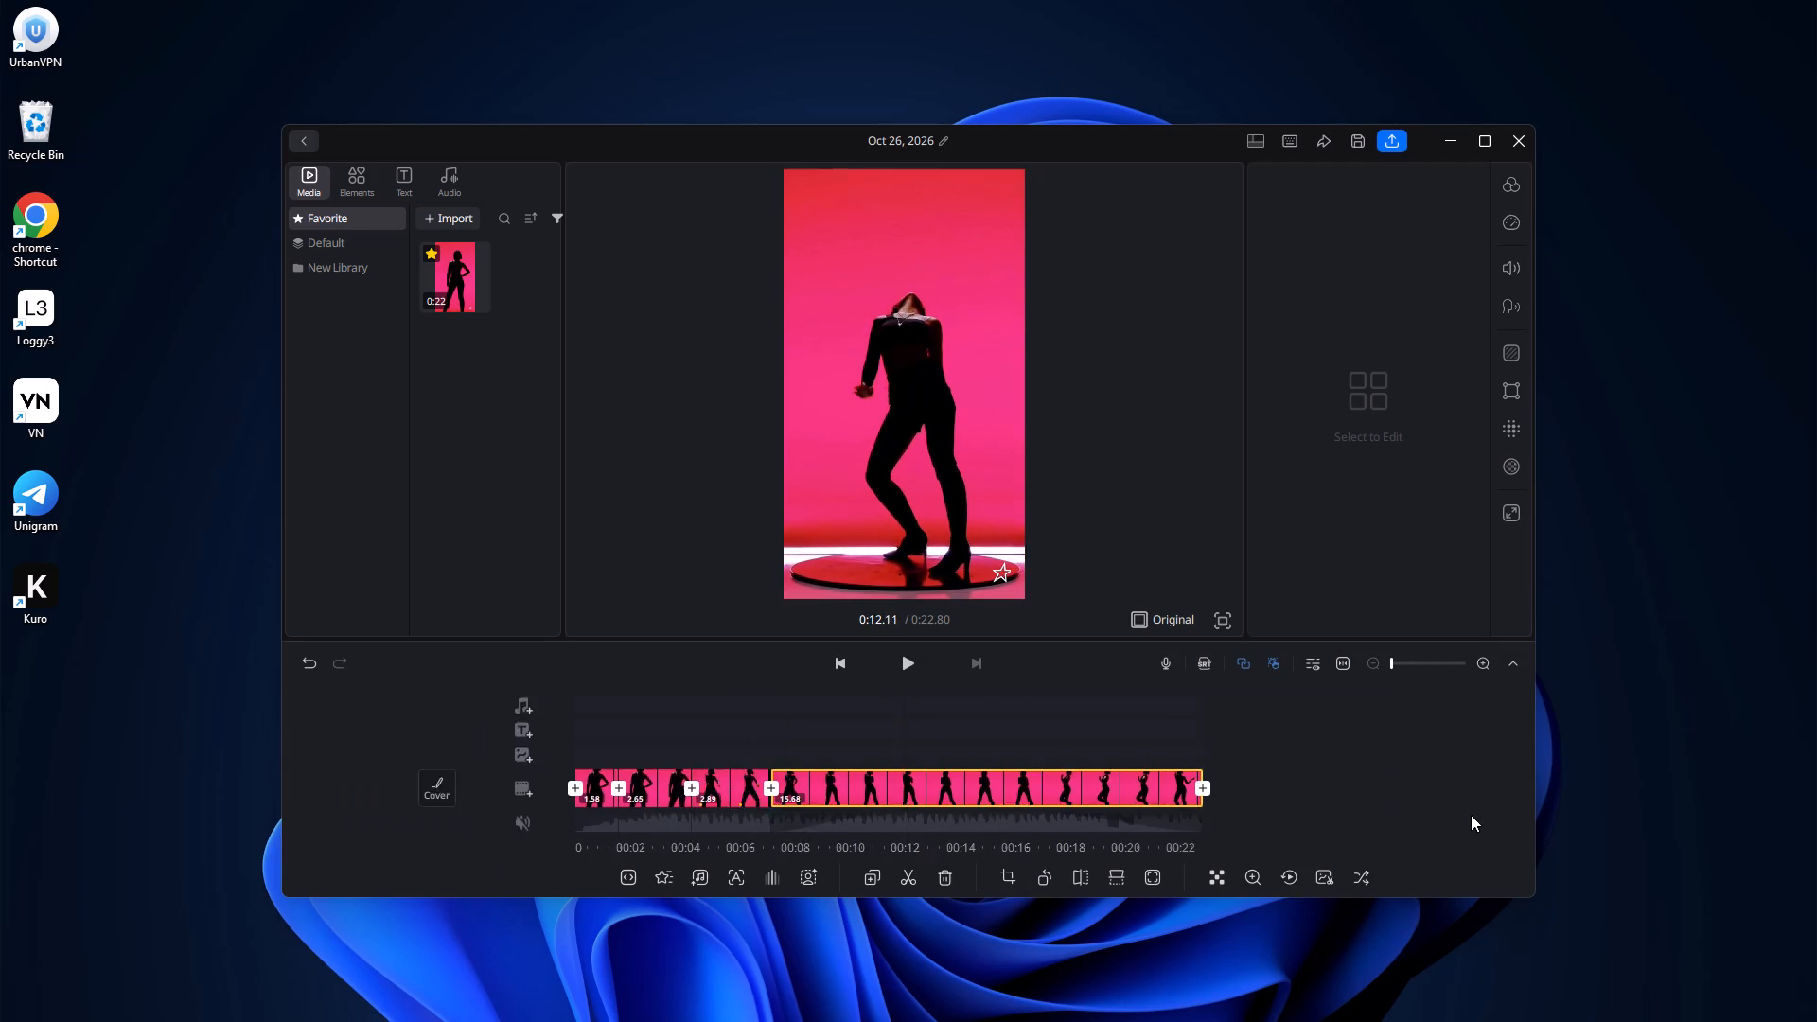
drag(1471, 815, 1476, 818)
click(912, 657)
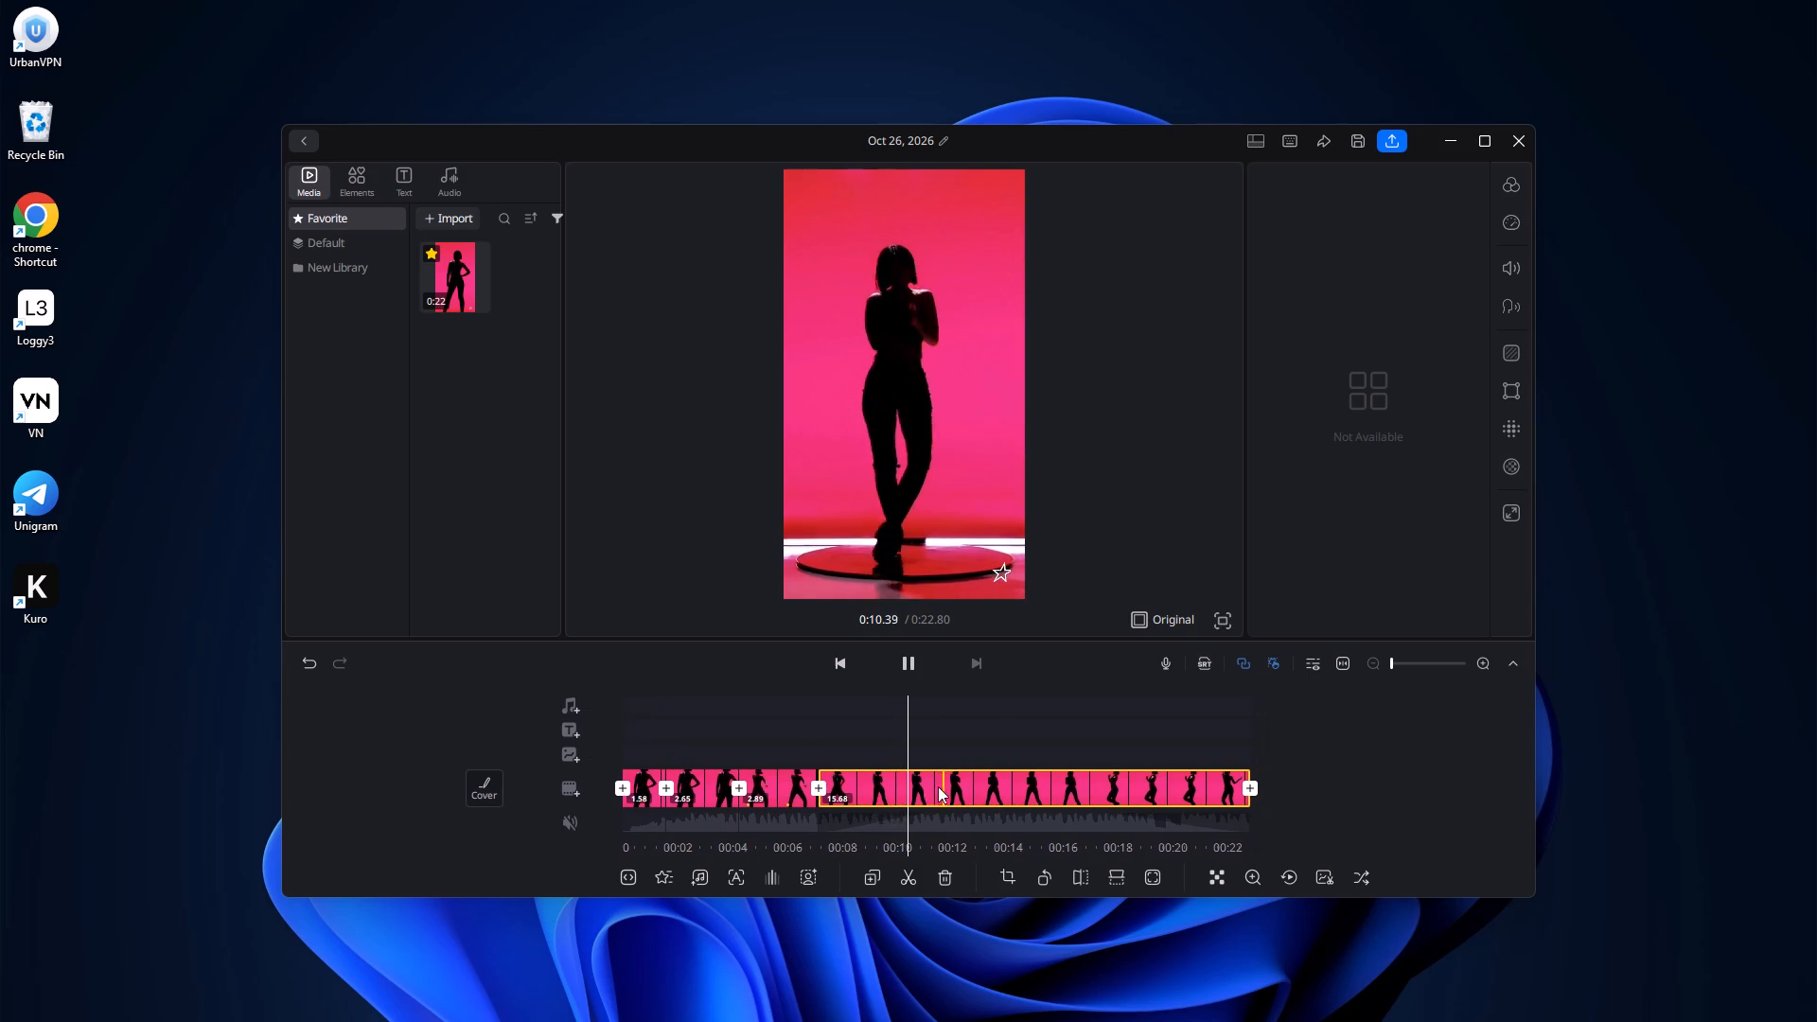
Split the last 15.68-second section at about 0:09.94.
click(913, 786)
drag(913, 786, 947, 786)
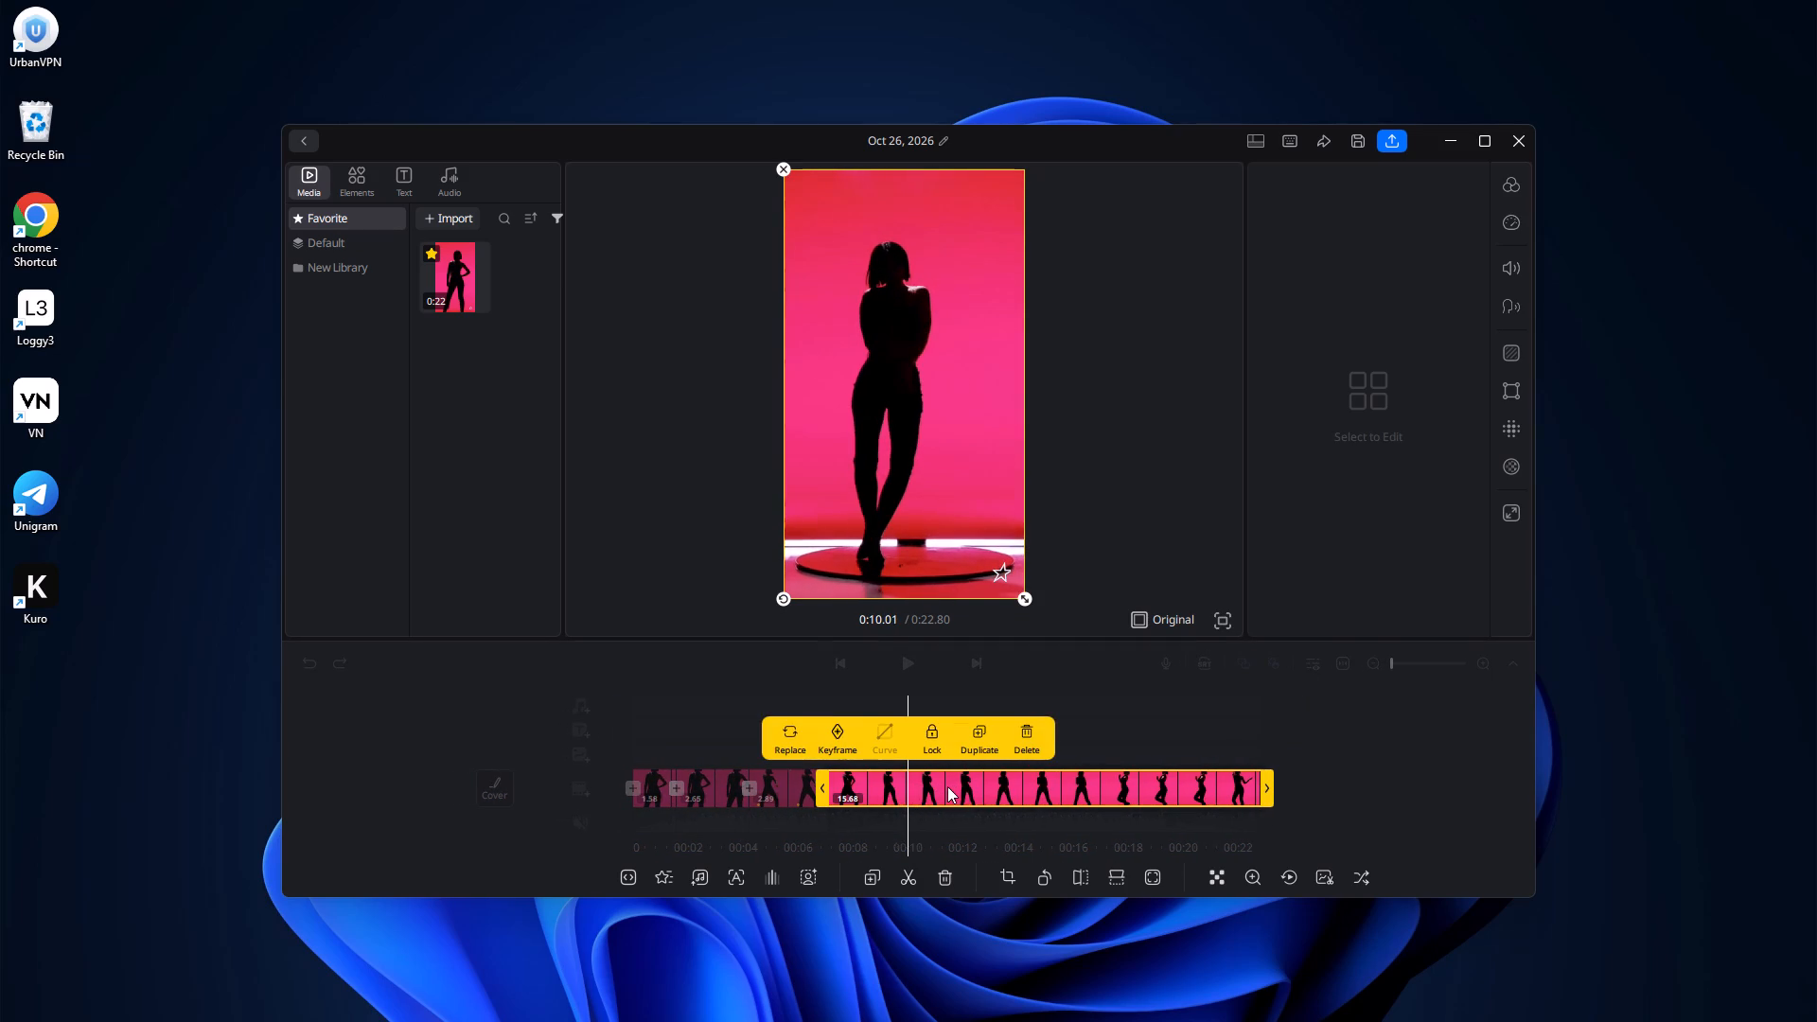
drag(947, 786, 949, 786)
click(895, 878)
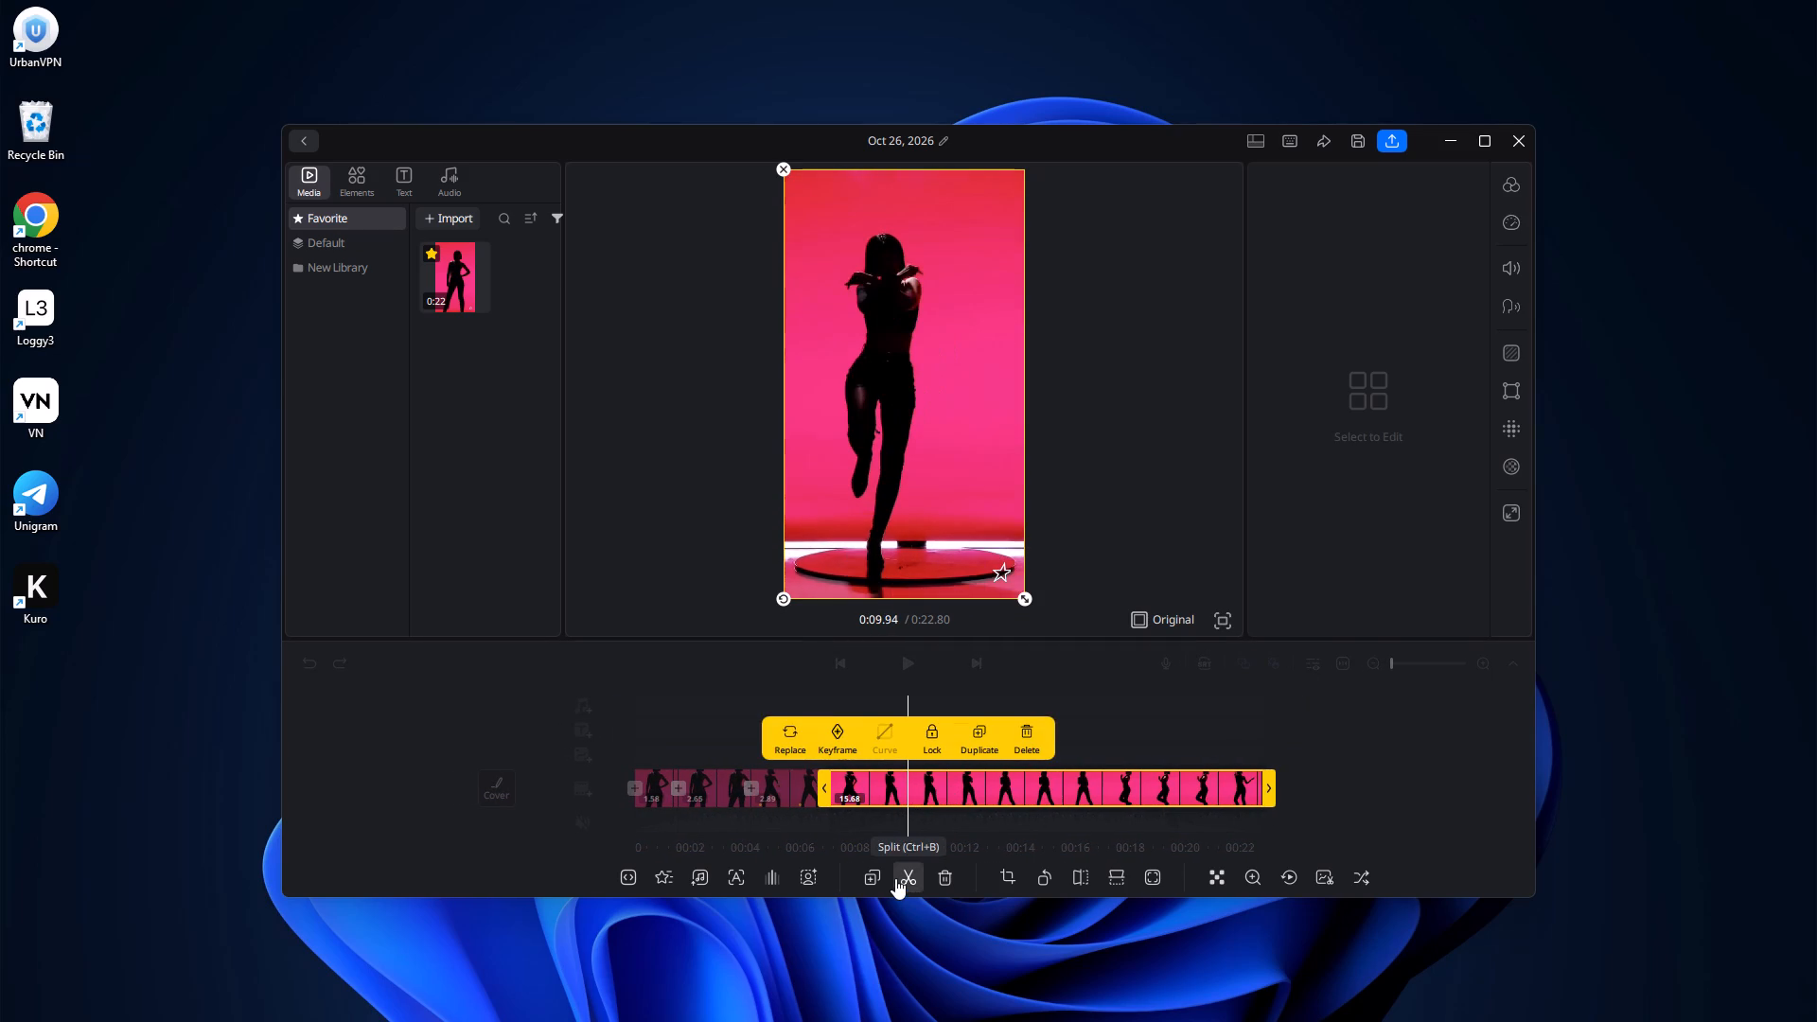
Duplicate the section between about 0:07.12 and 0:09.94.
click(875, 783)
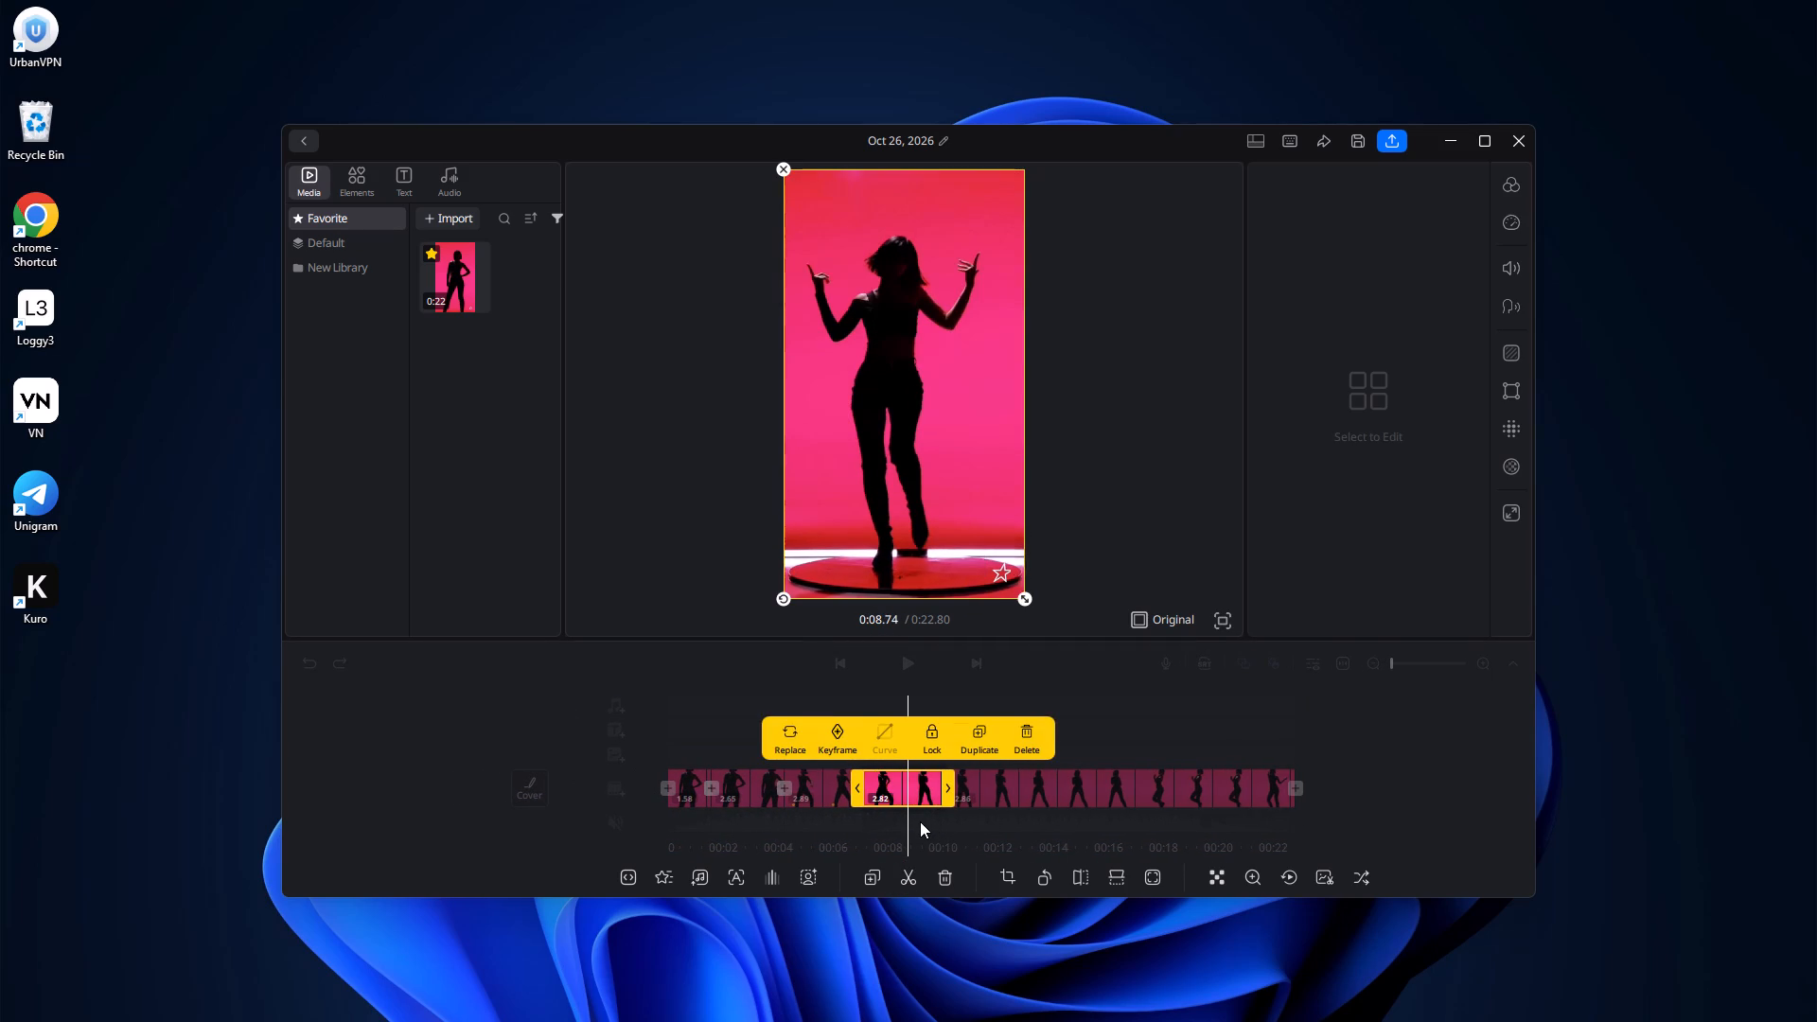
click(990, 741)
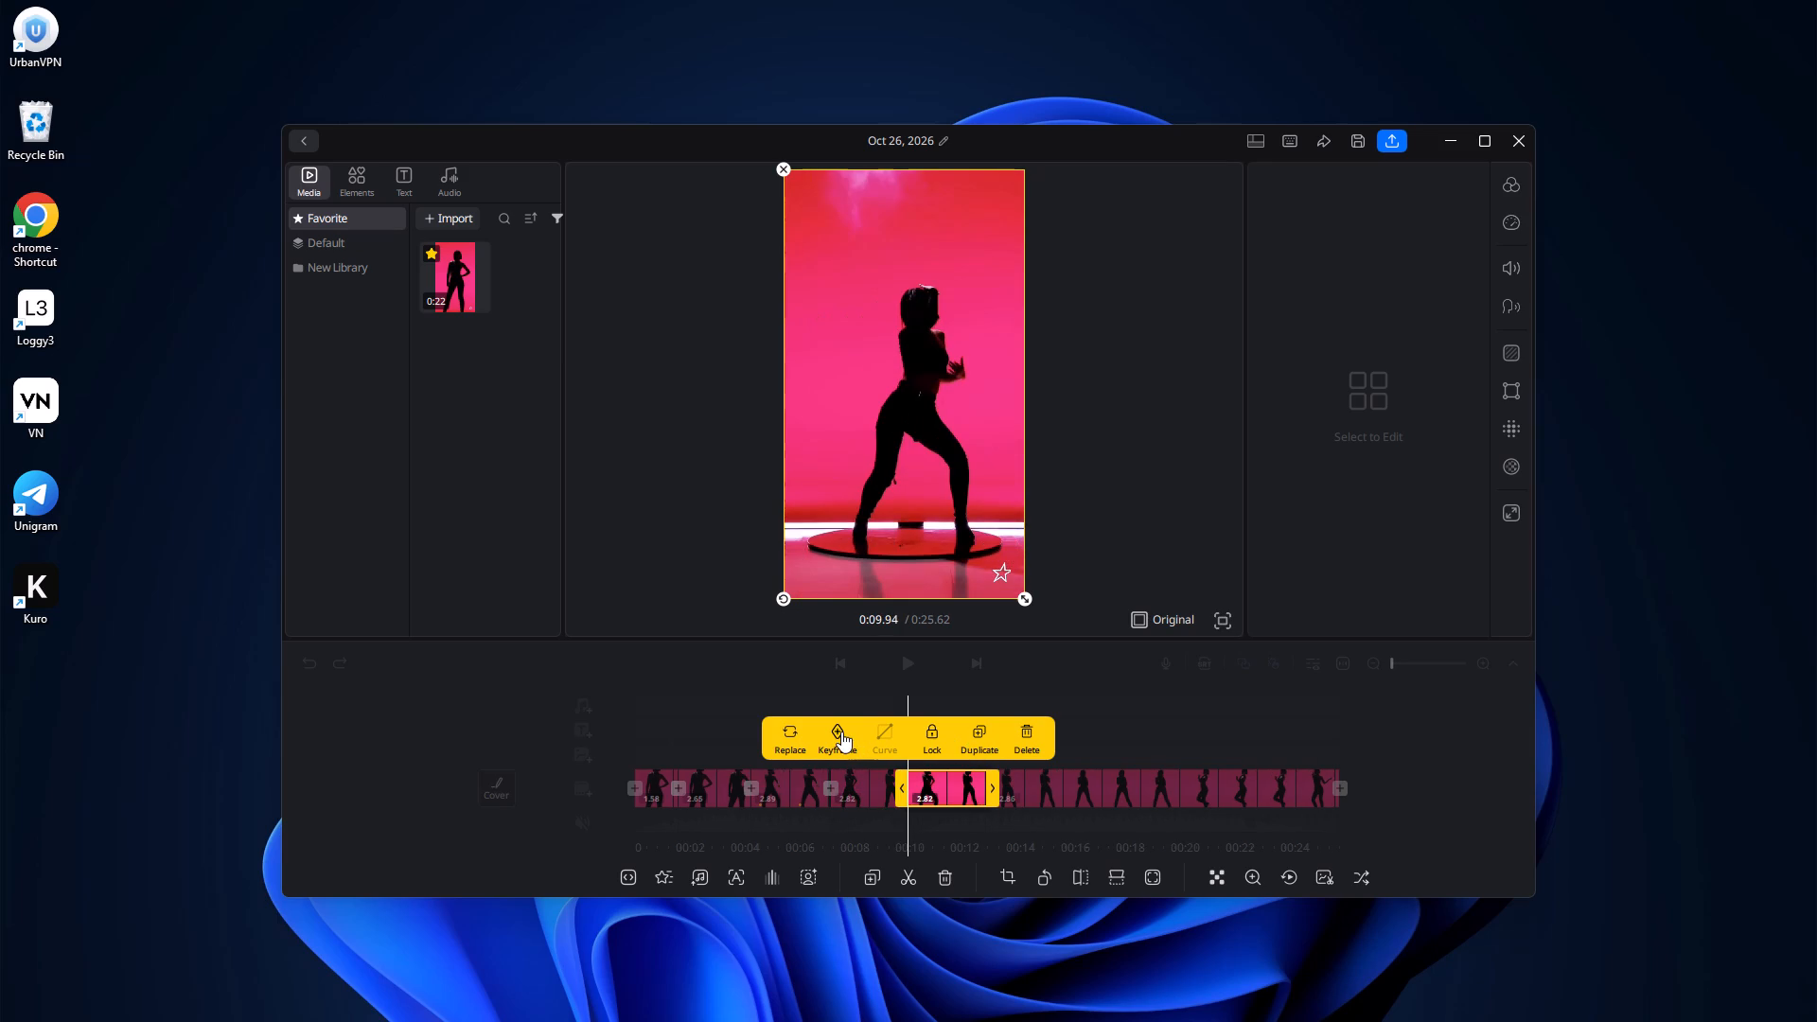
click(801, 736)
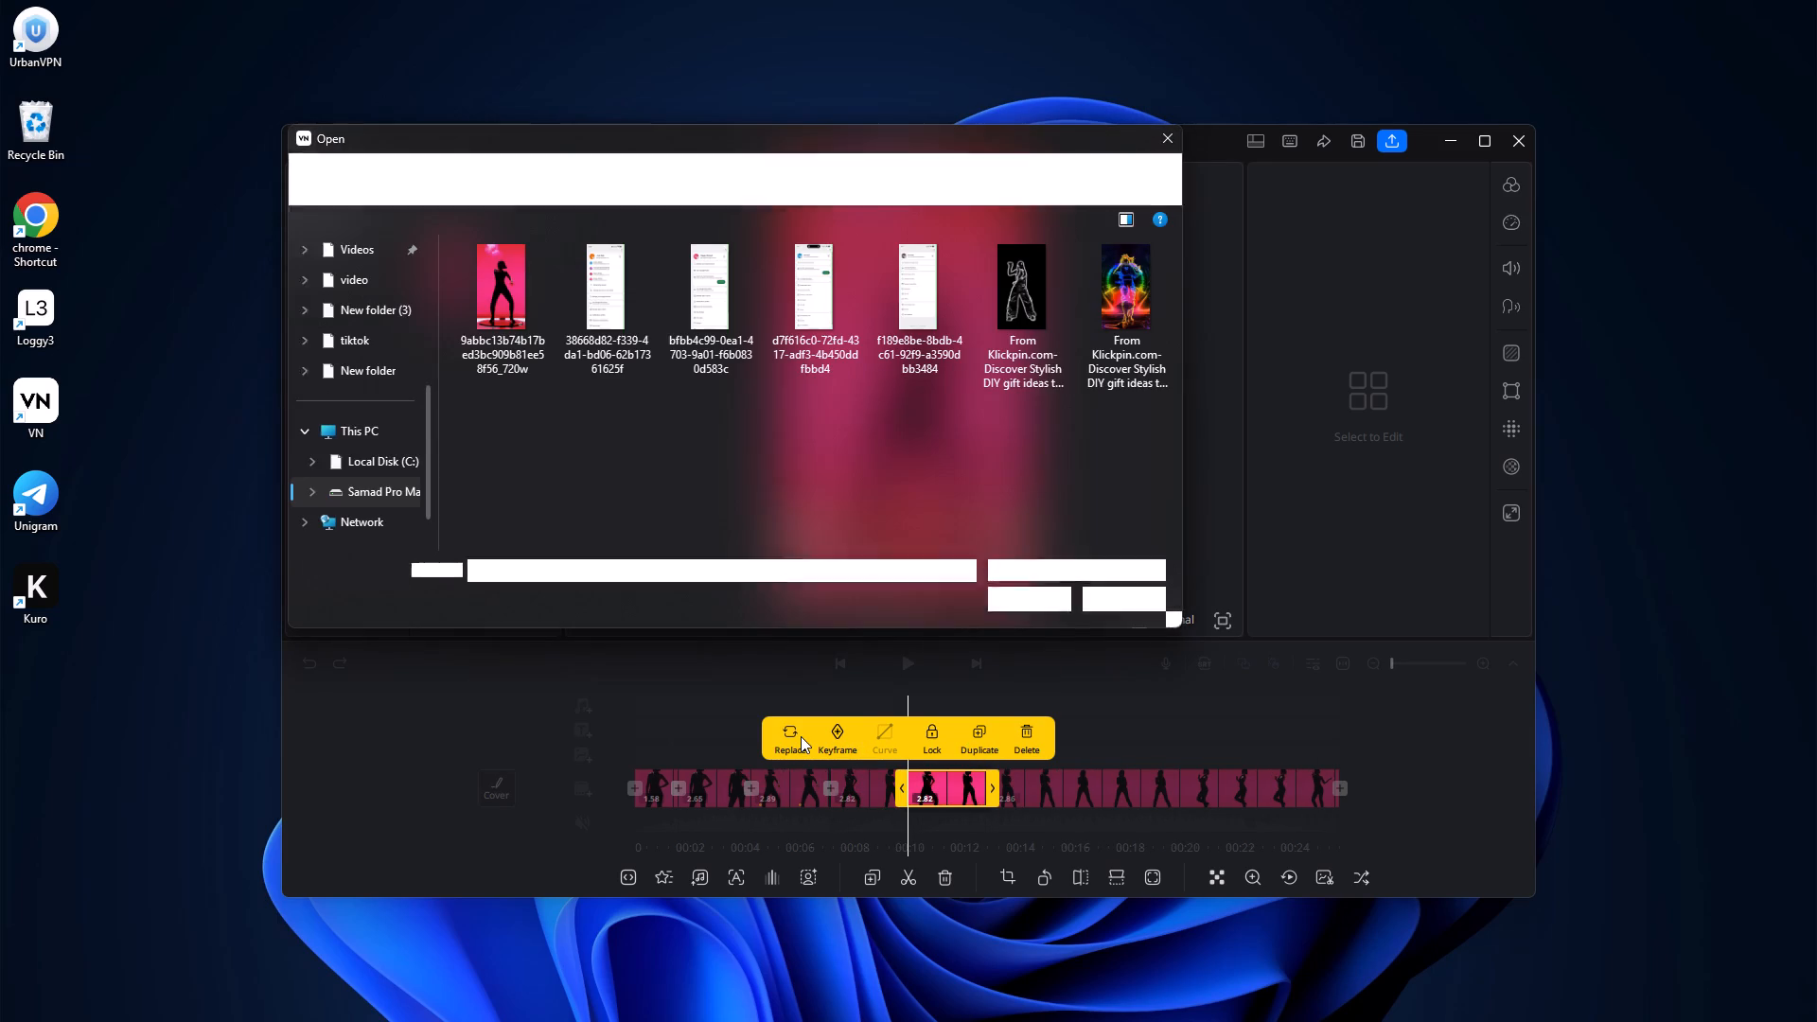
click(1154, 139)
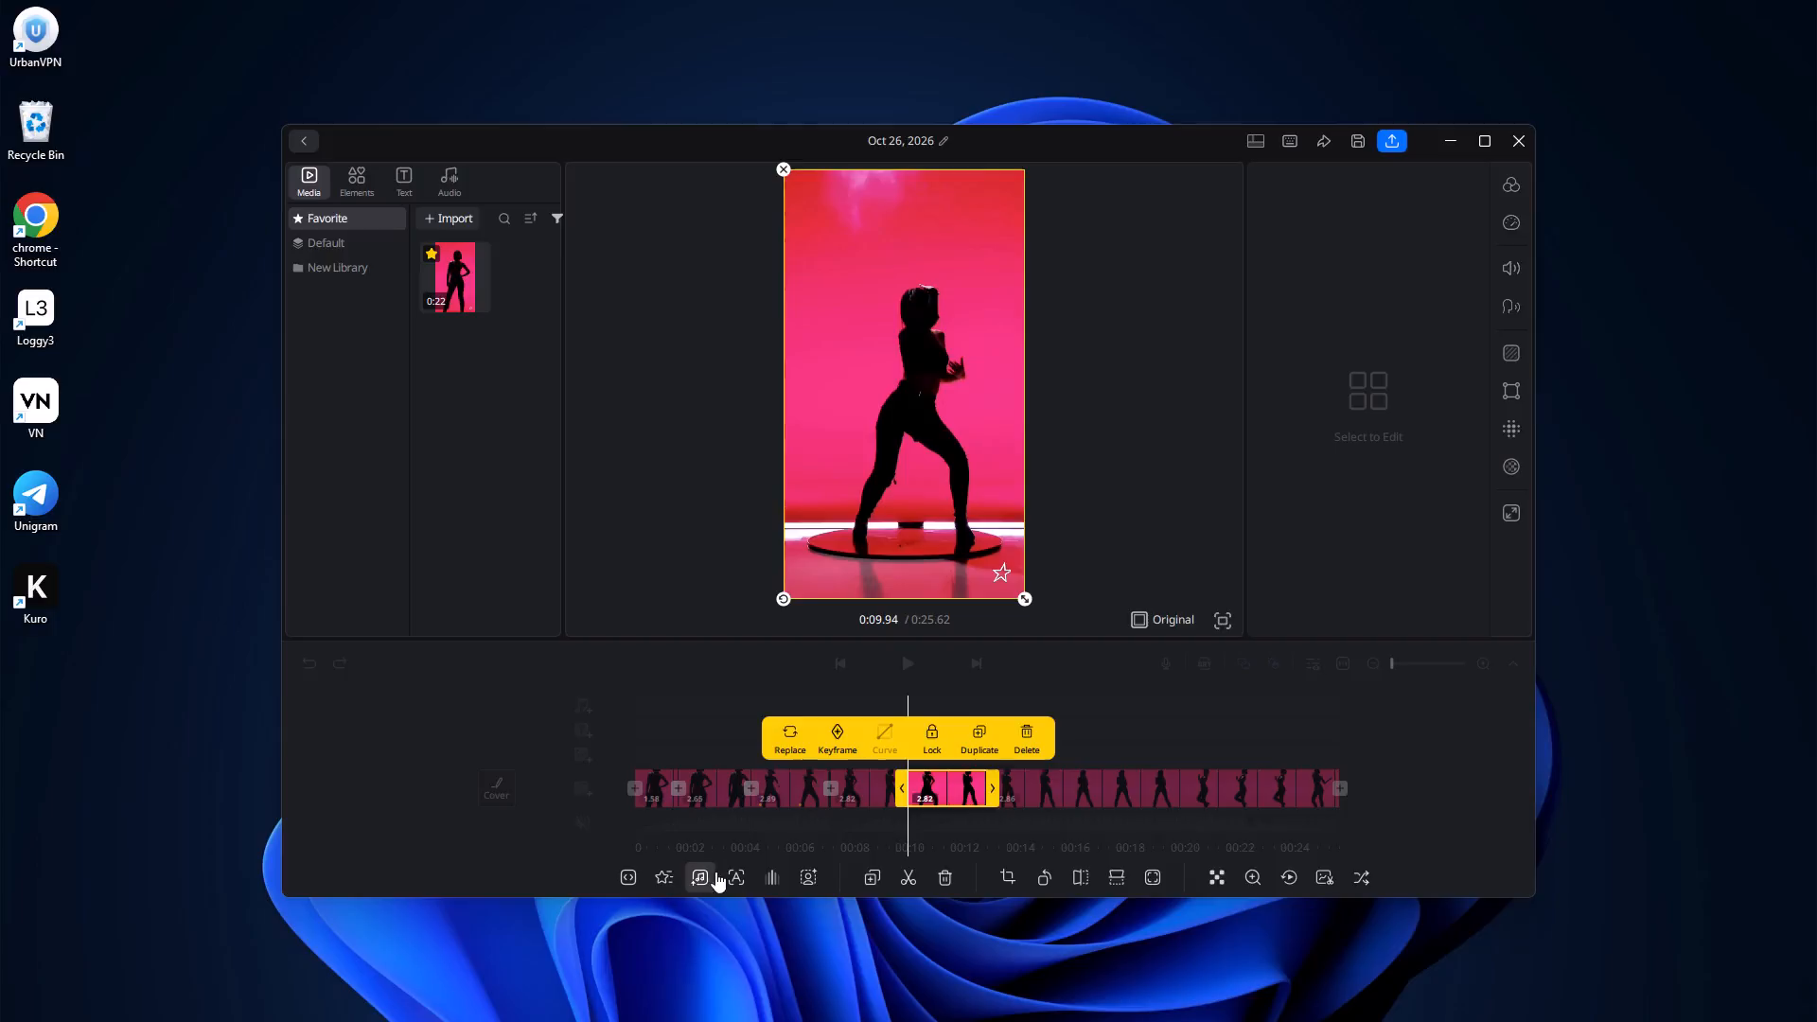
Try the Spin 01 effect on the duplicated section, replace it with the Beats effect lasting 2.40 seconds, and apply it.
click(672, 872)
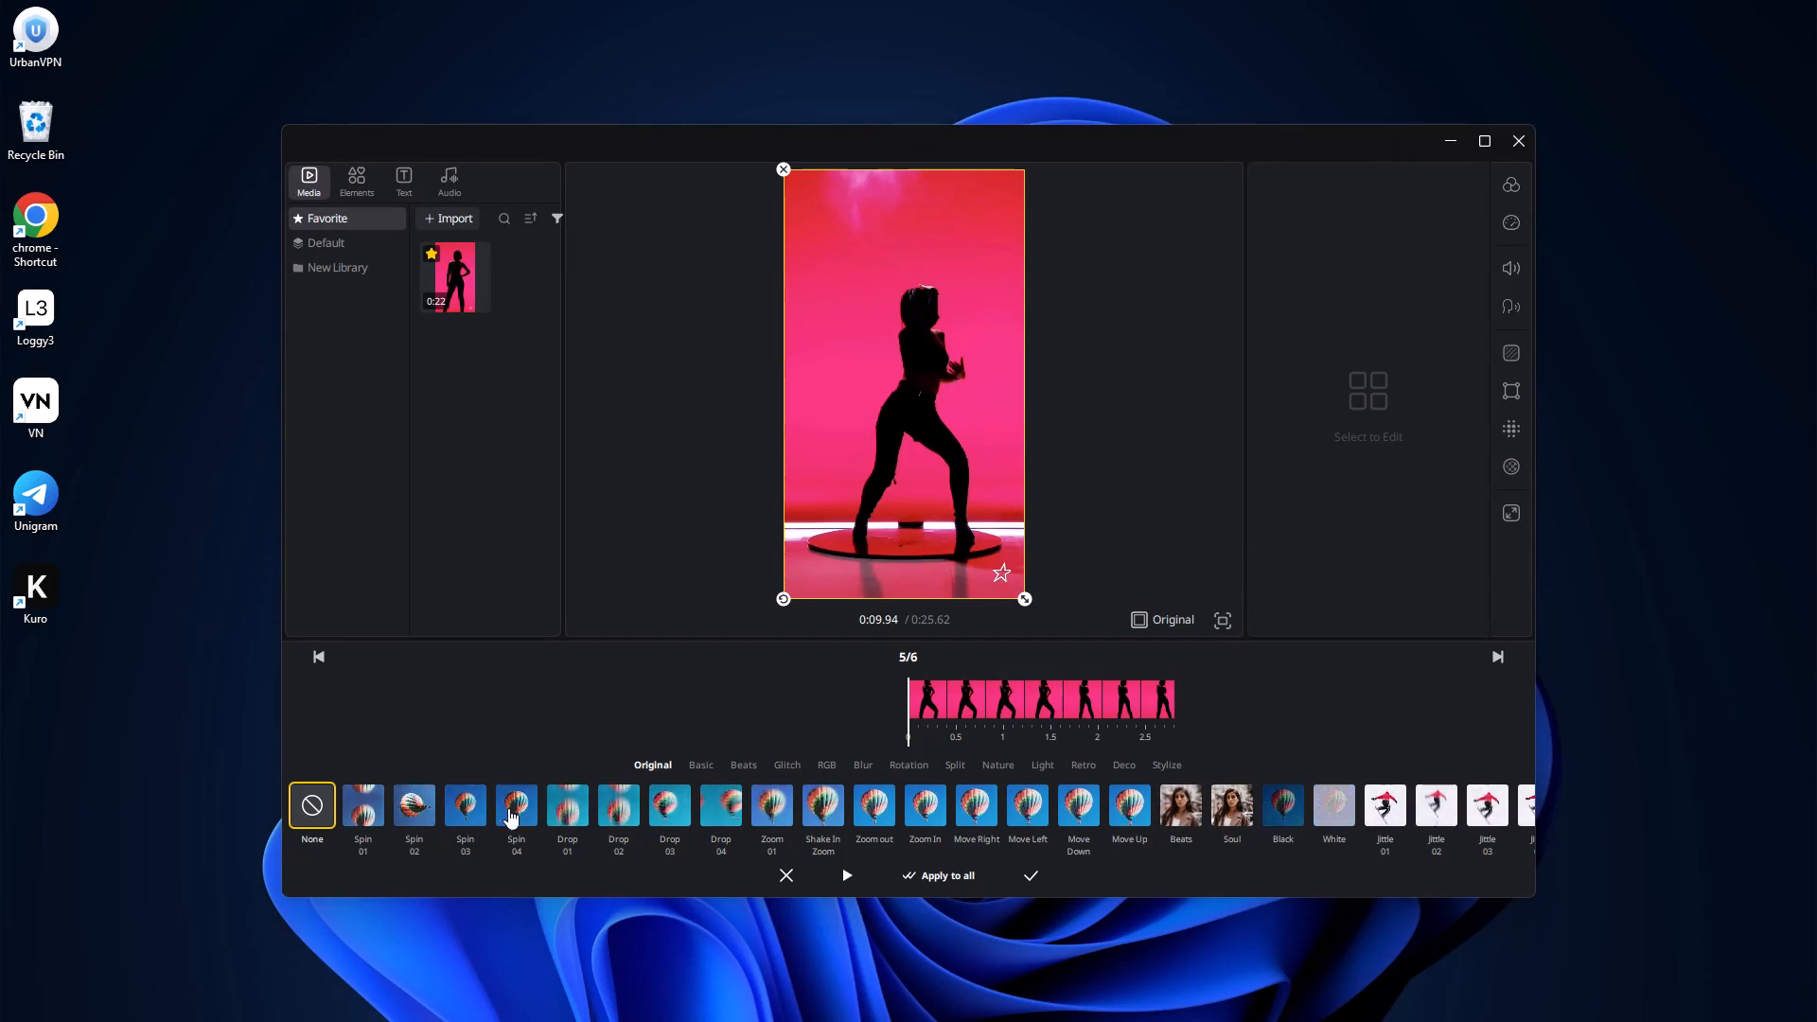
click(372, 800)
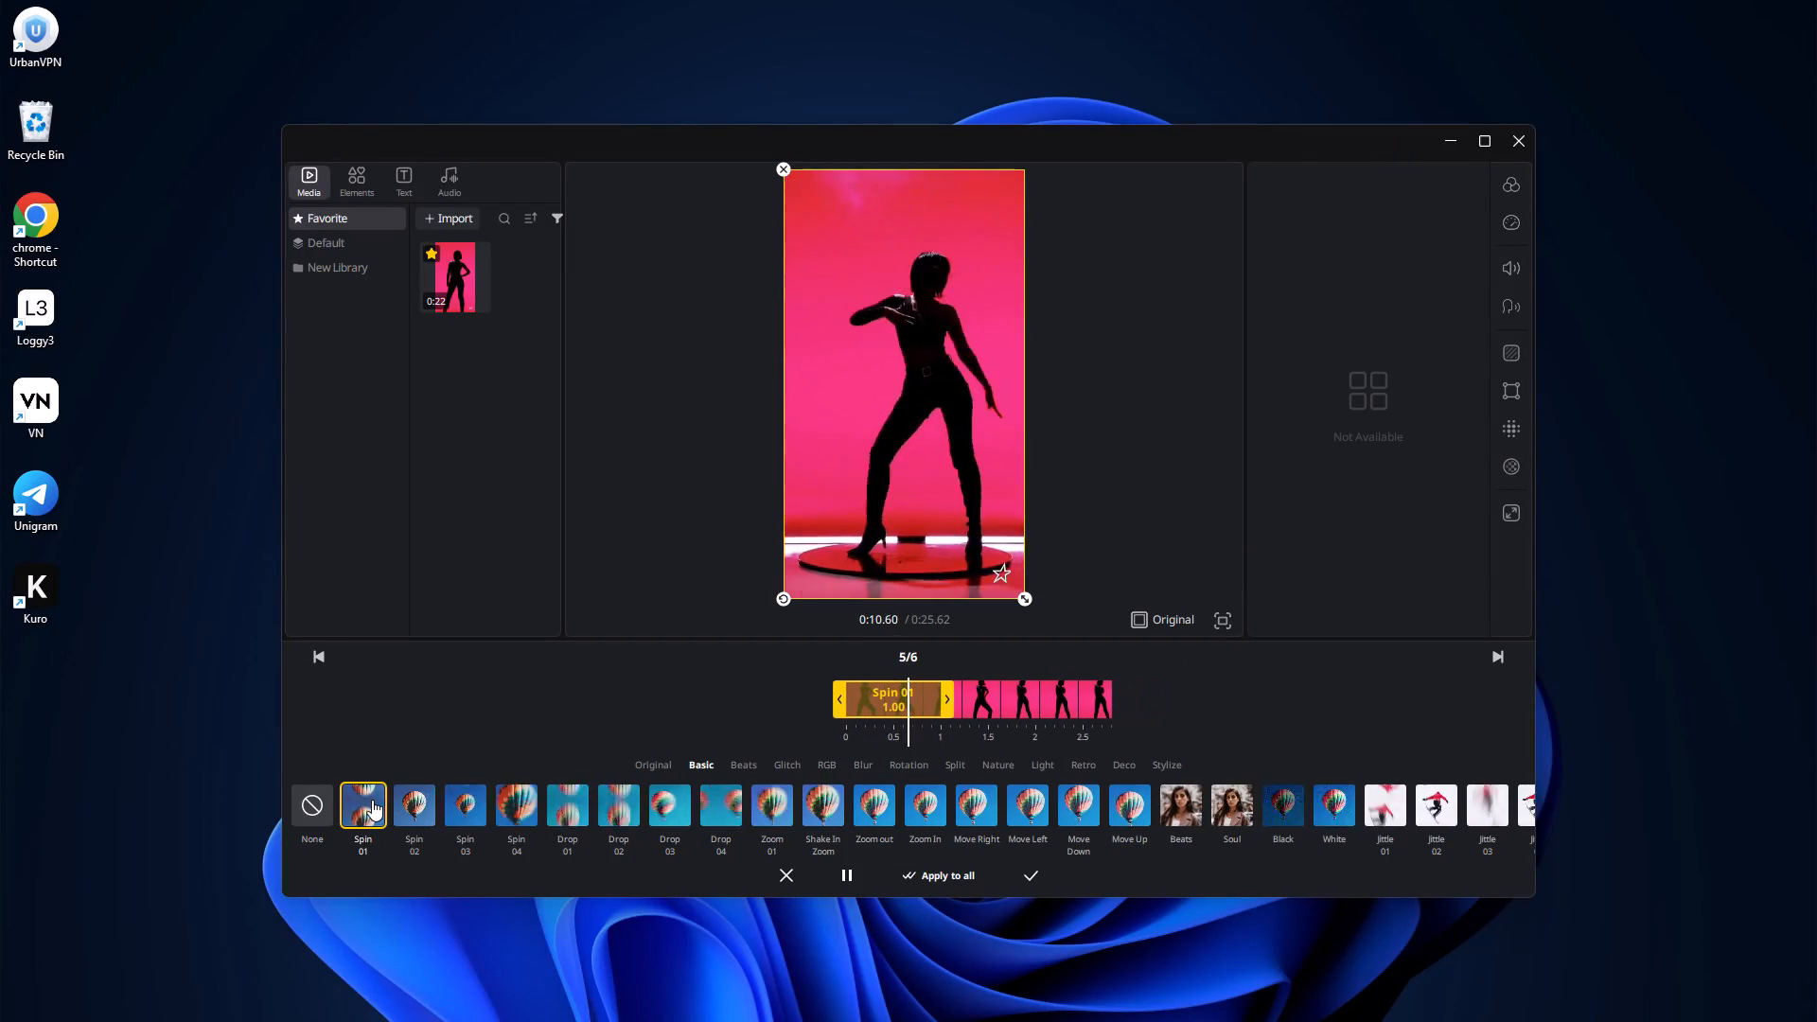
click(959, 698)
click(1173, 724)
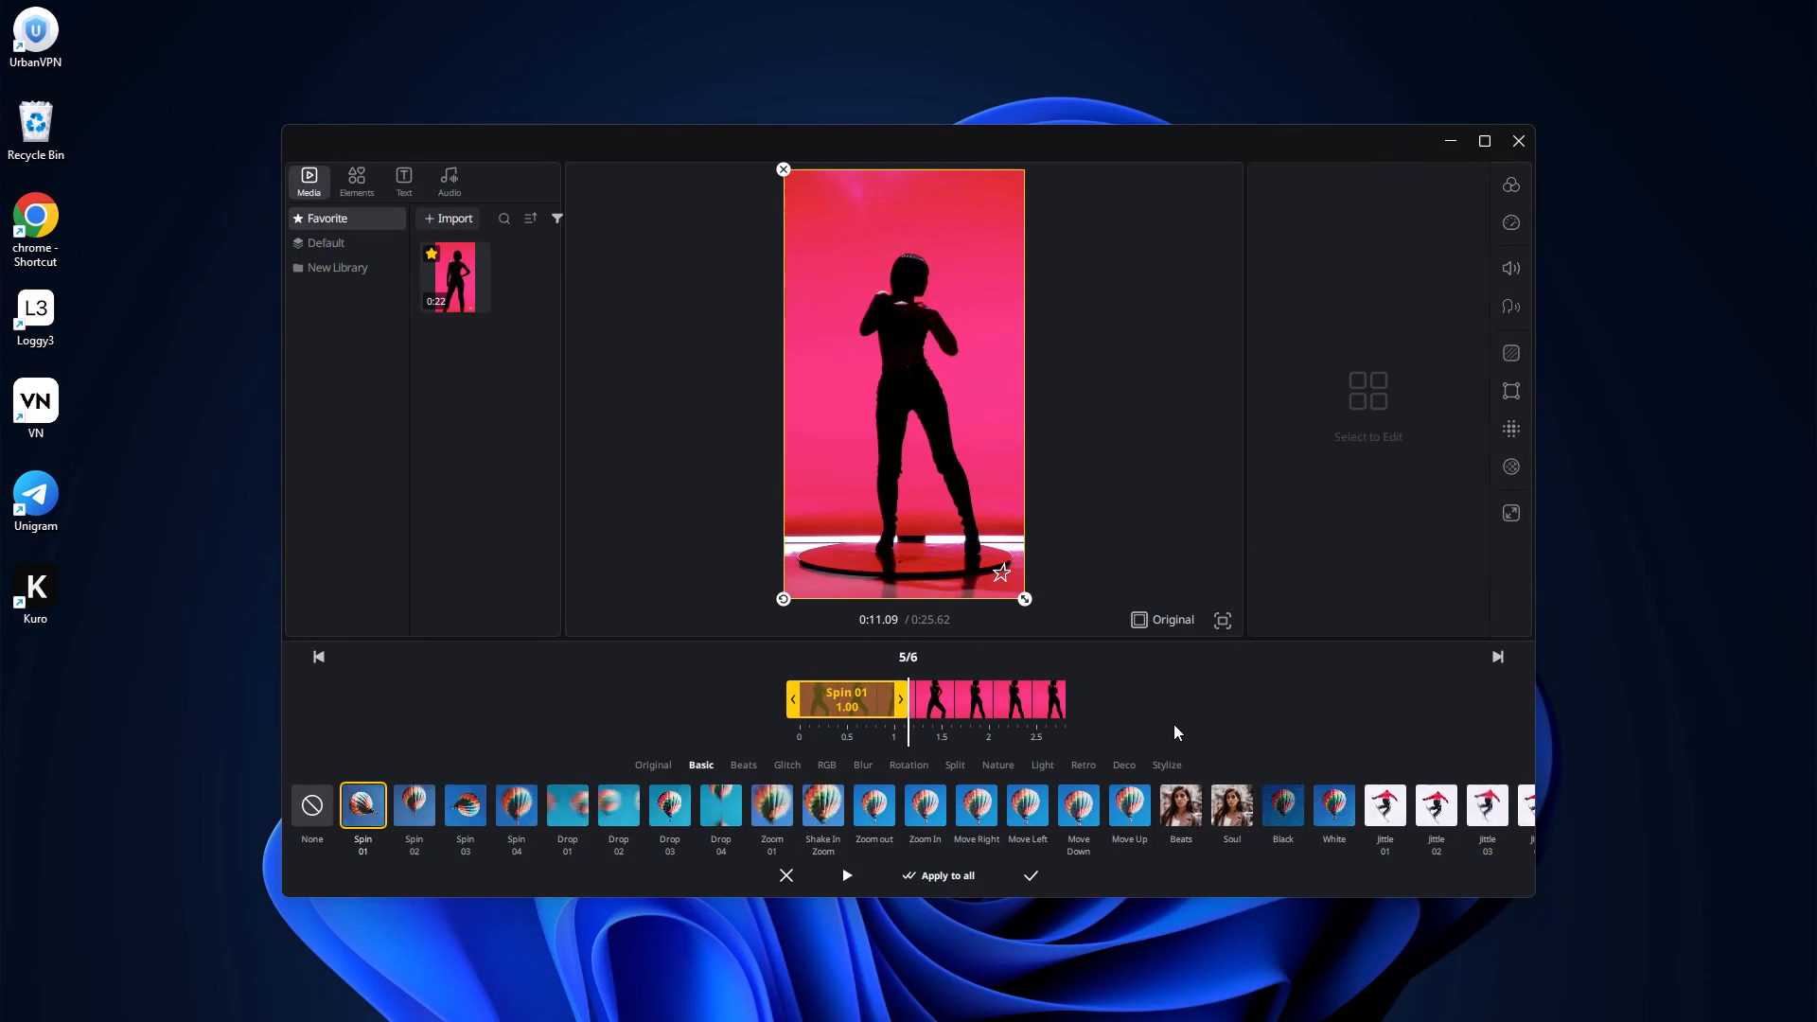
click(1177, 798)
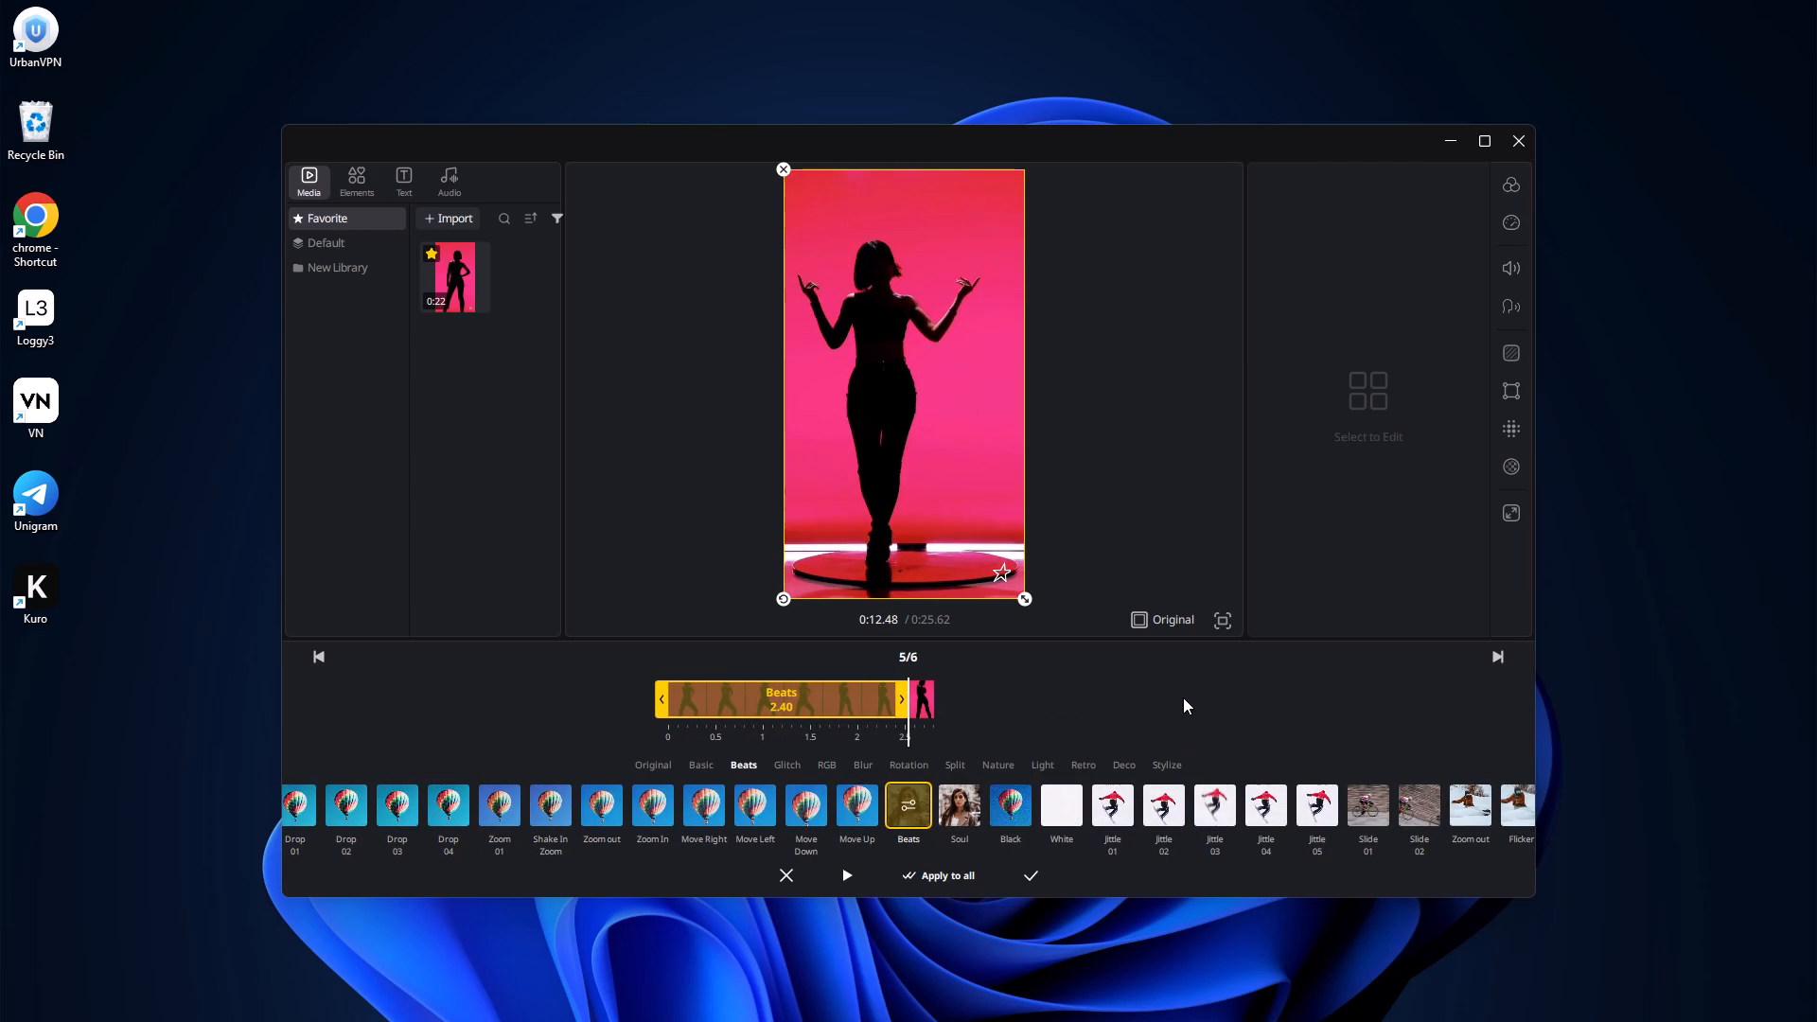
click(1028, 875)
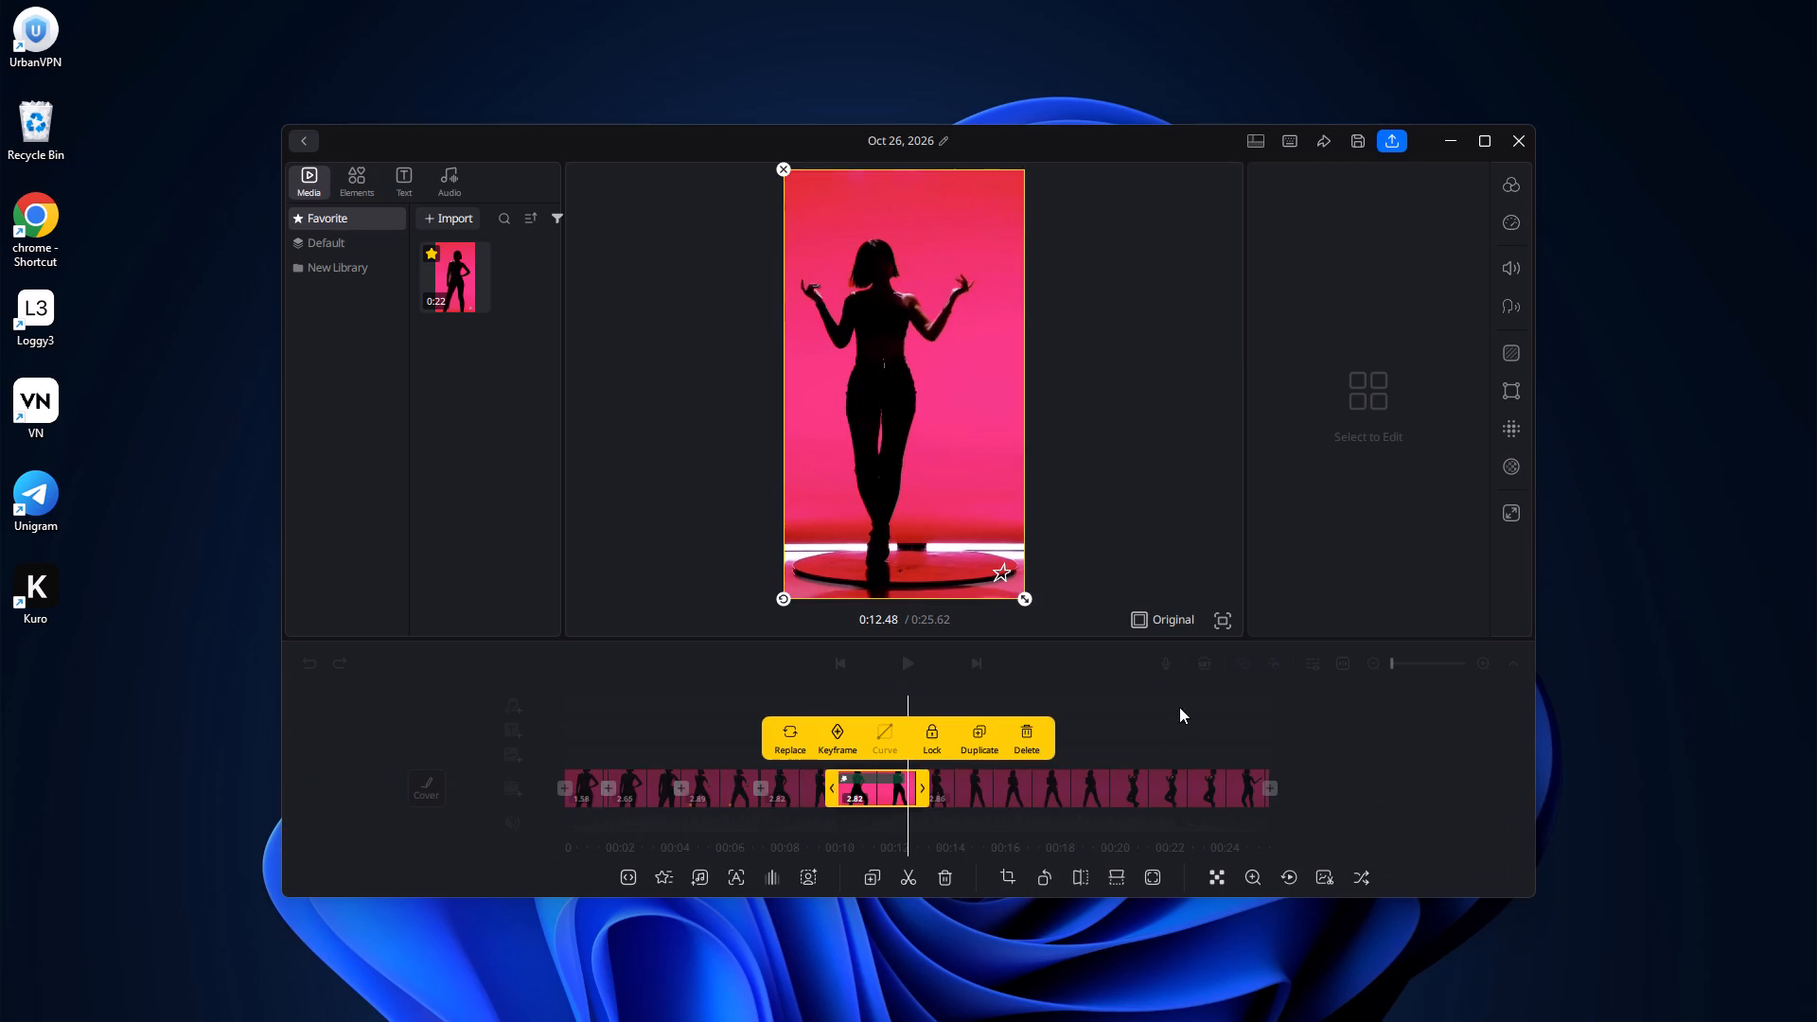
click(1179, 707)
Return to near the beginning of the timeline and play the edited video to about 0:12.4.
drag(1007, 723, 1303, 731)
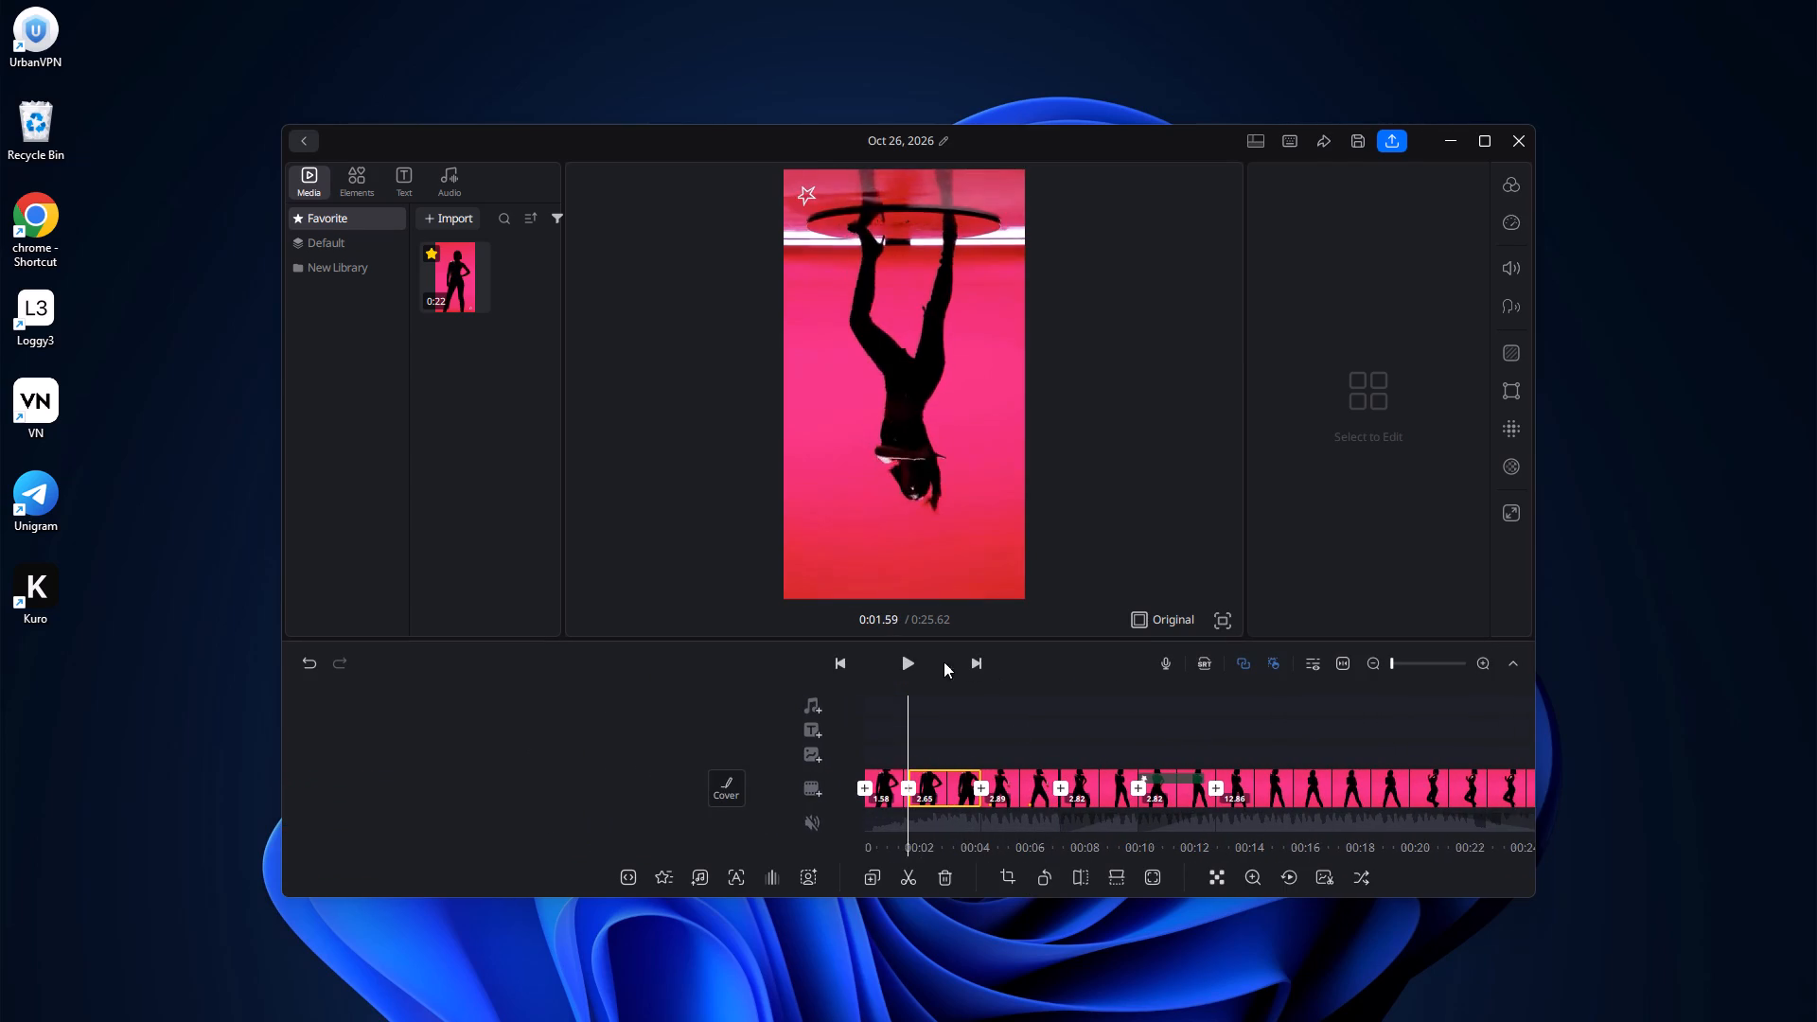
drag(941, 719, 1044, 720)
click(917, 661)
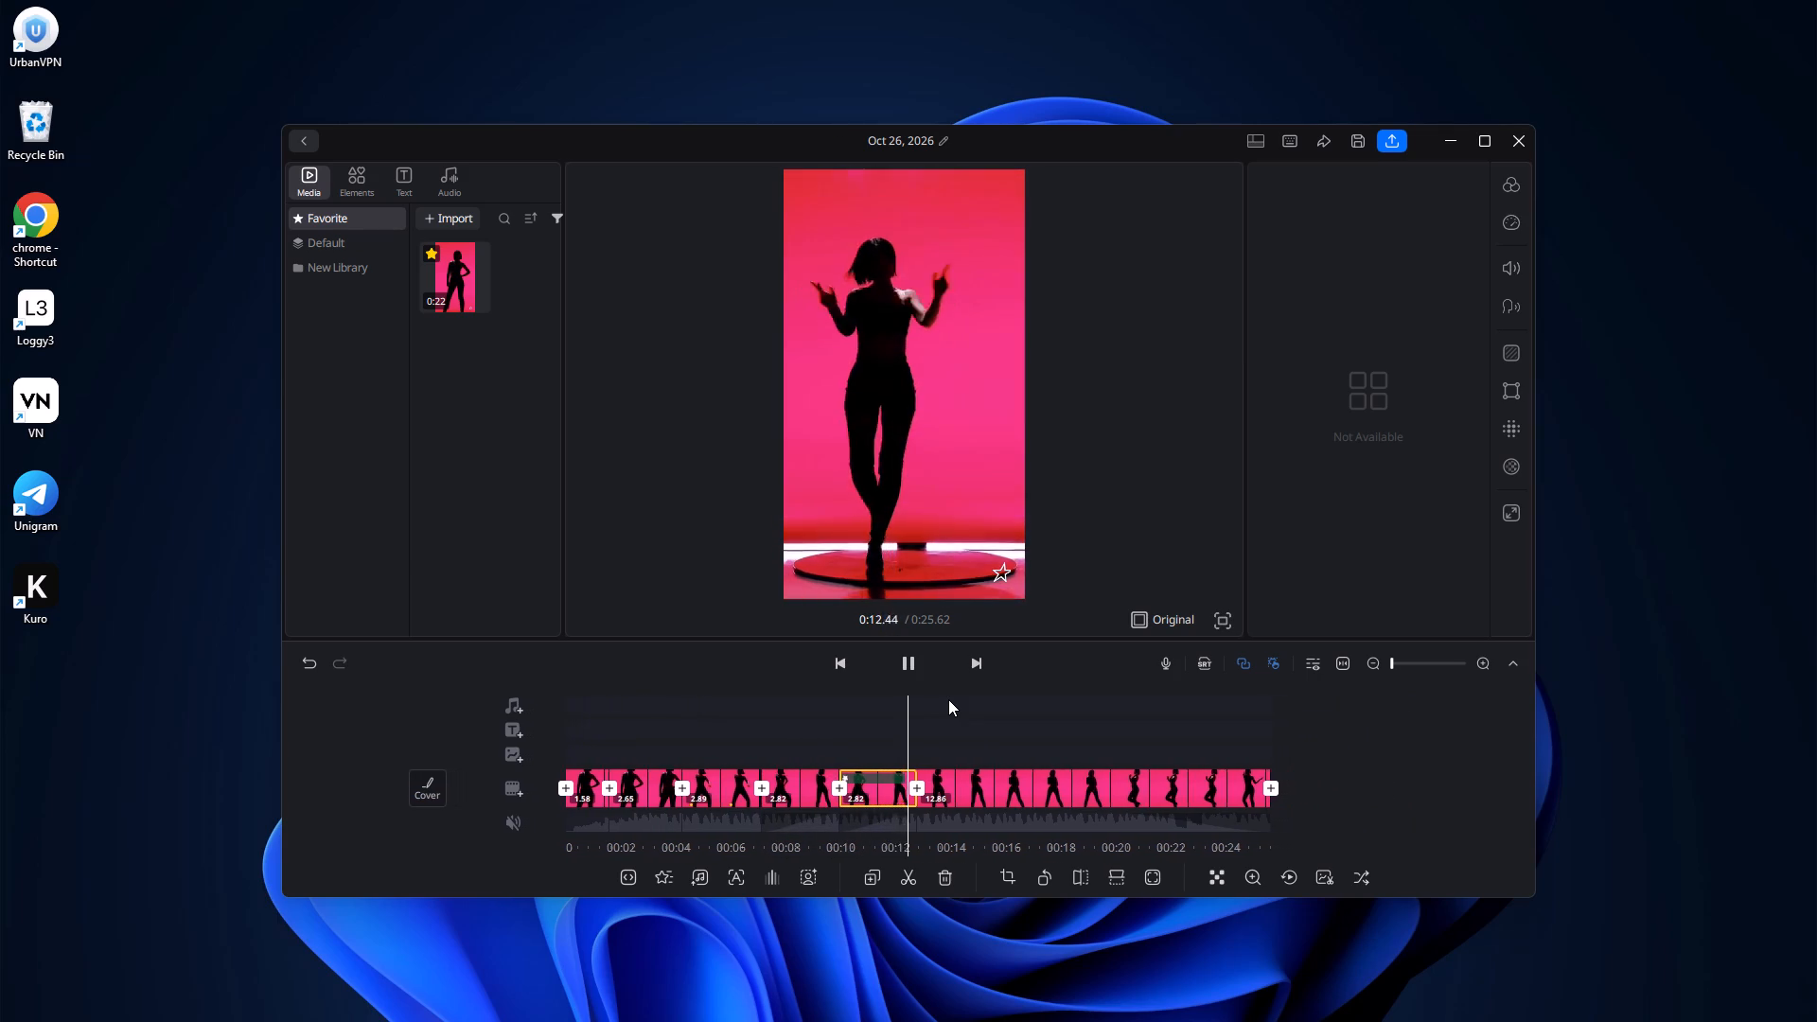
Split the last section of the video at about 0:15.58.
click(971, 774)
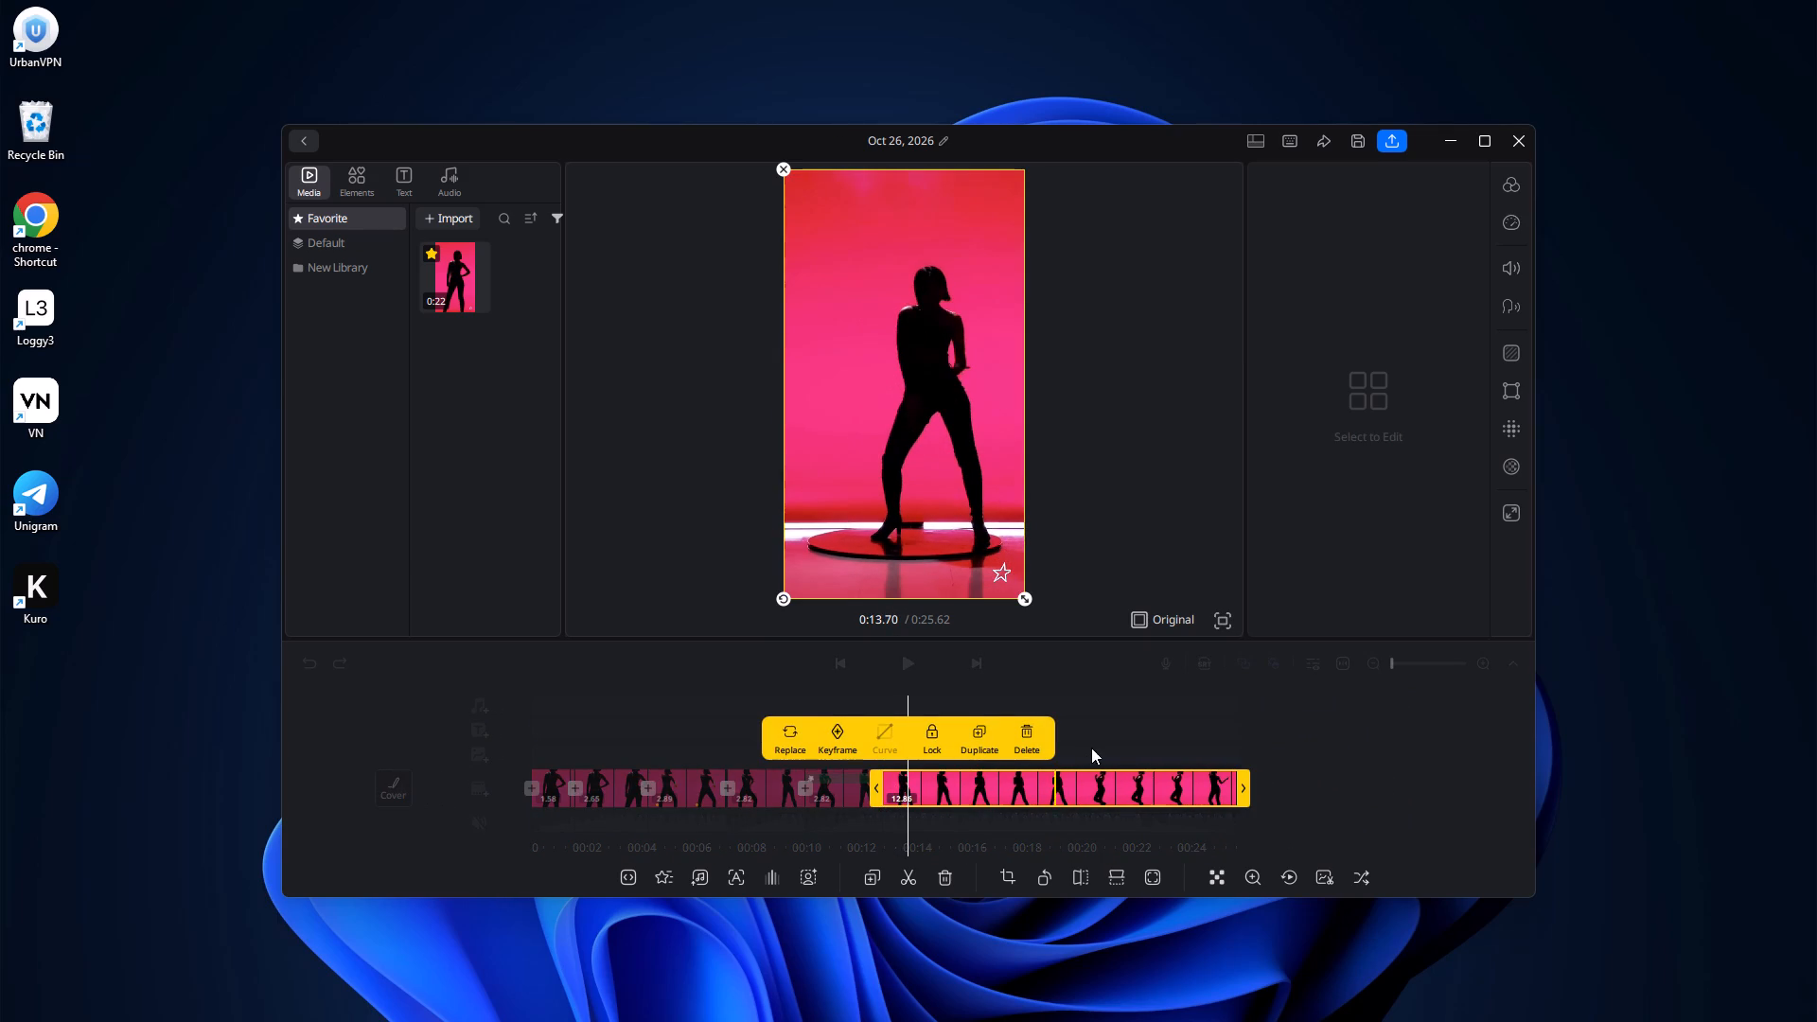
drag(979, 793, 904, 792)
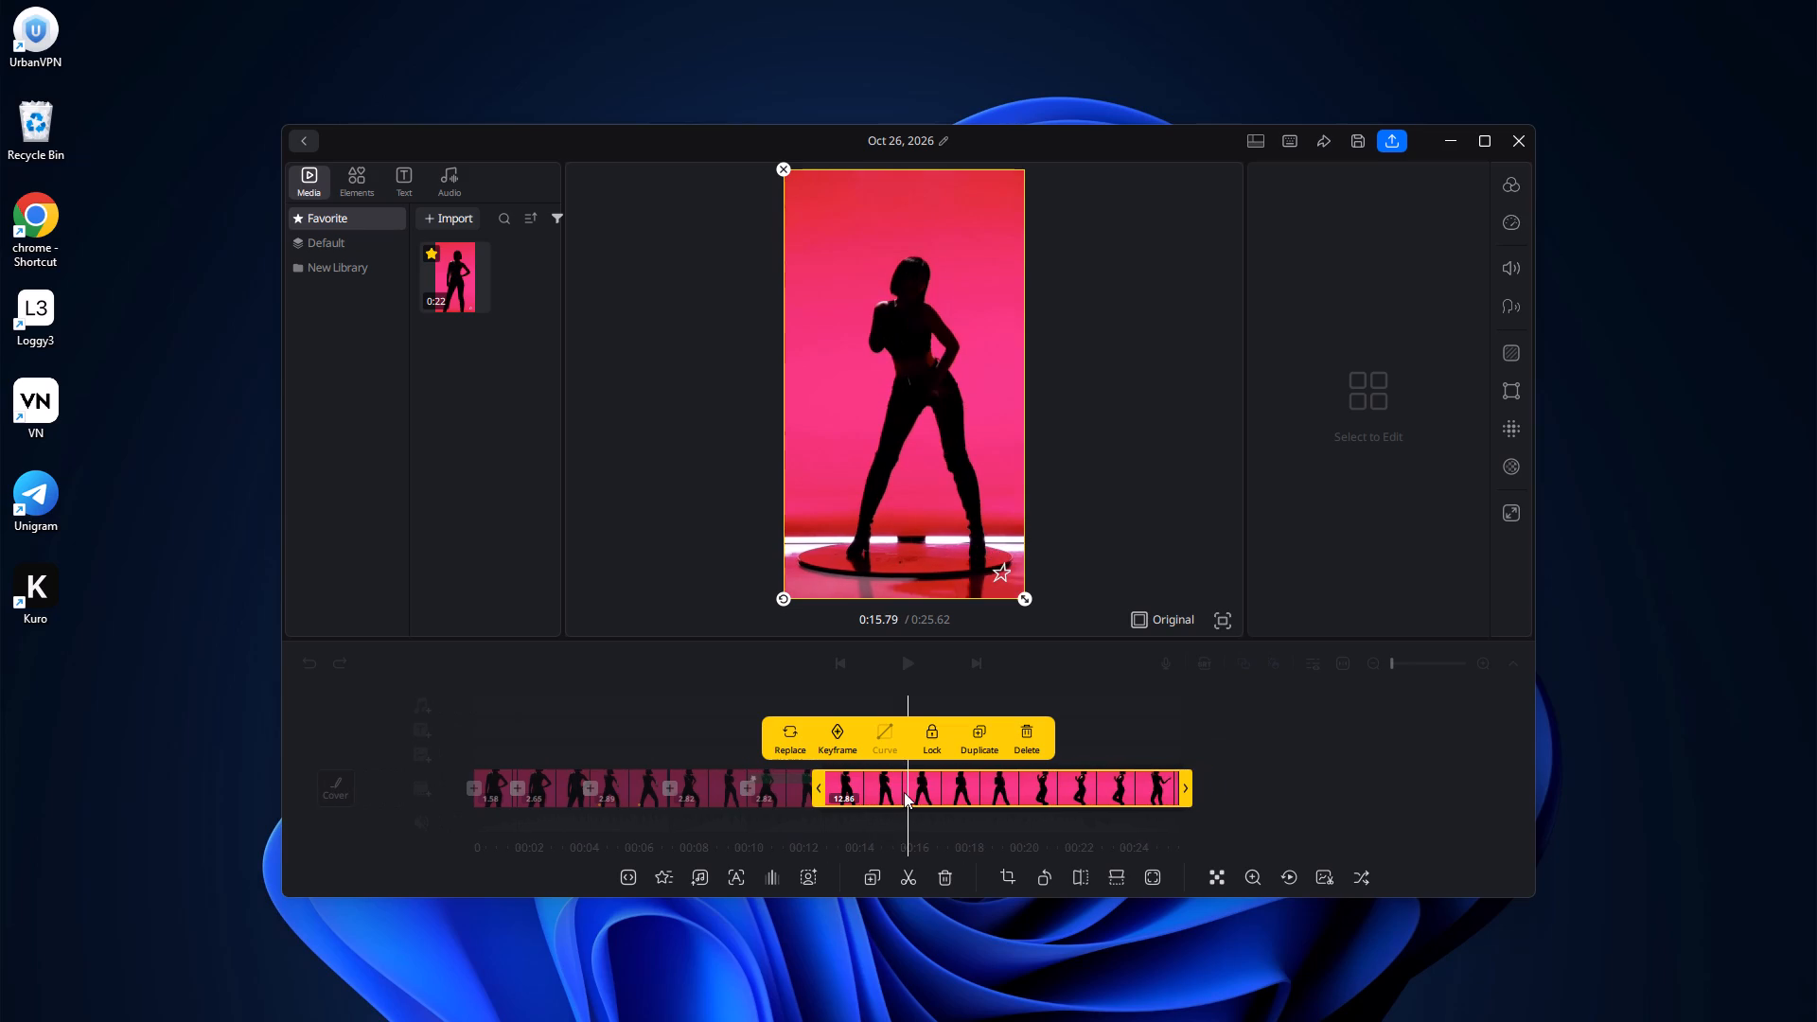
drag(904, 792, 909, 792)
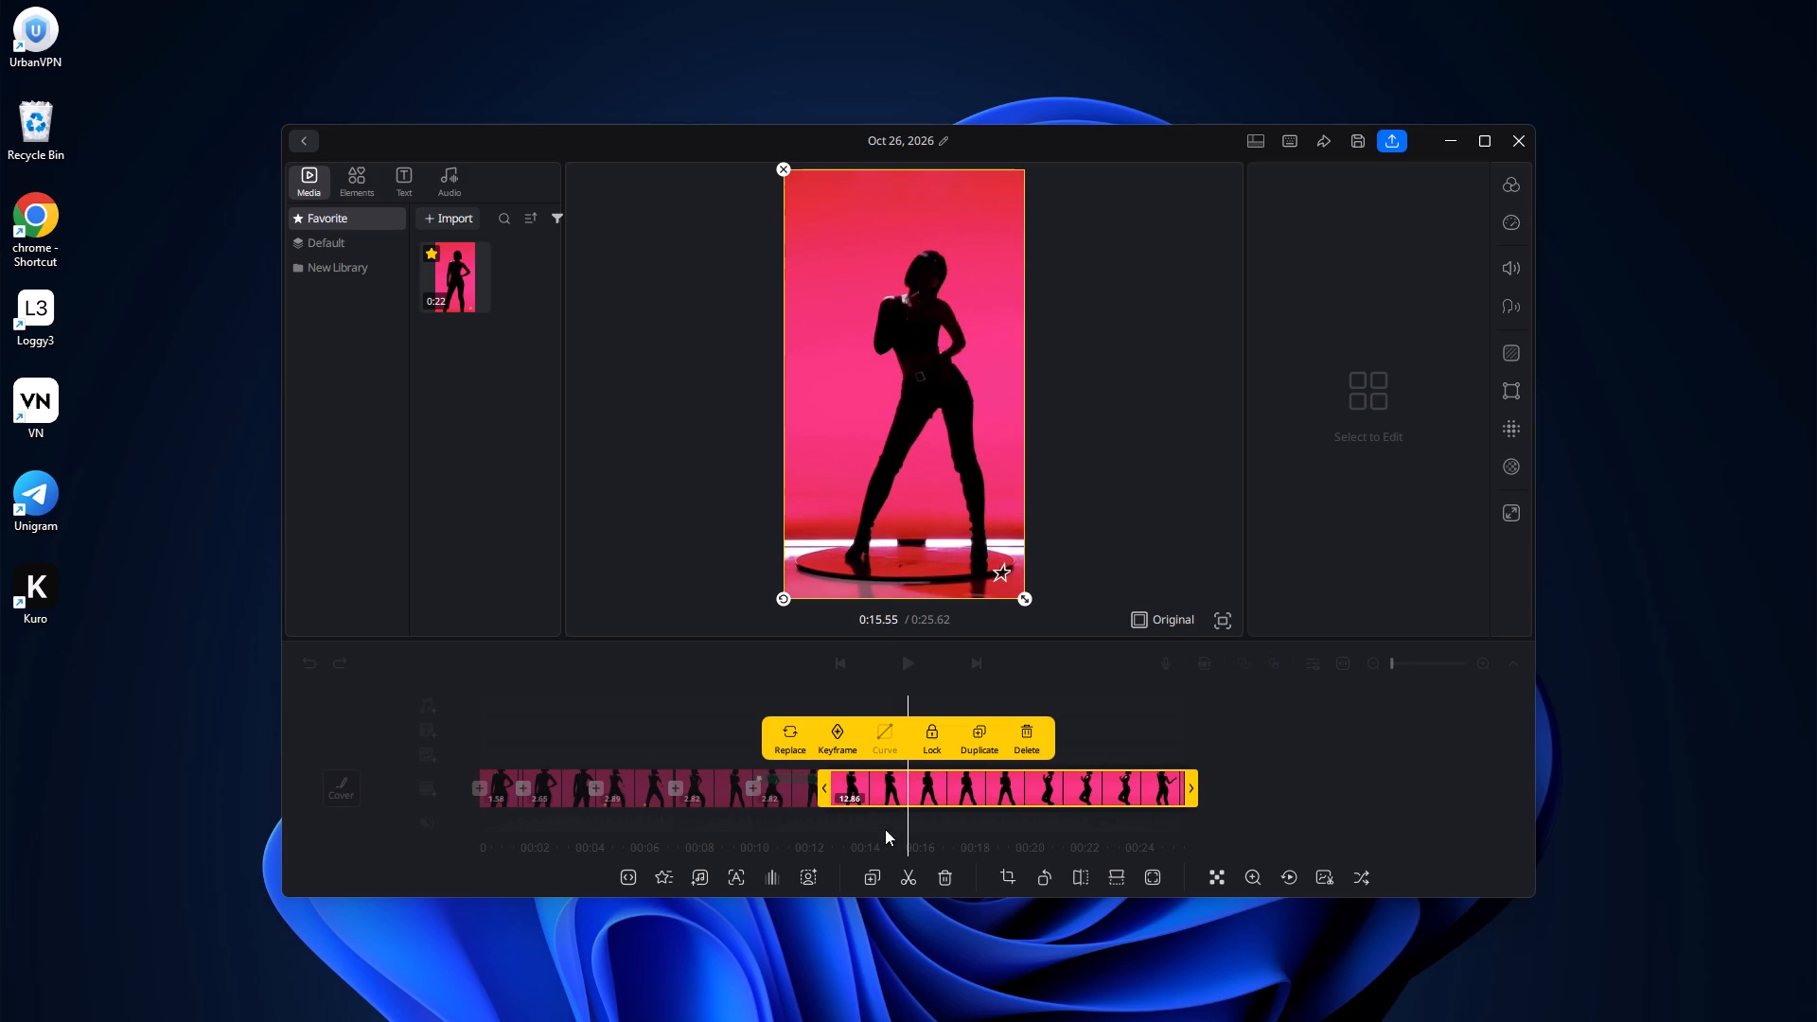
click(904, 882)
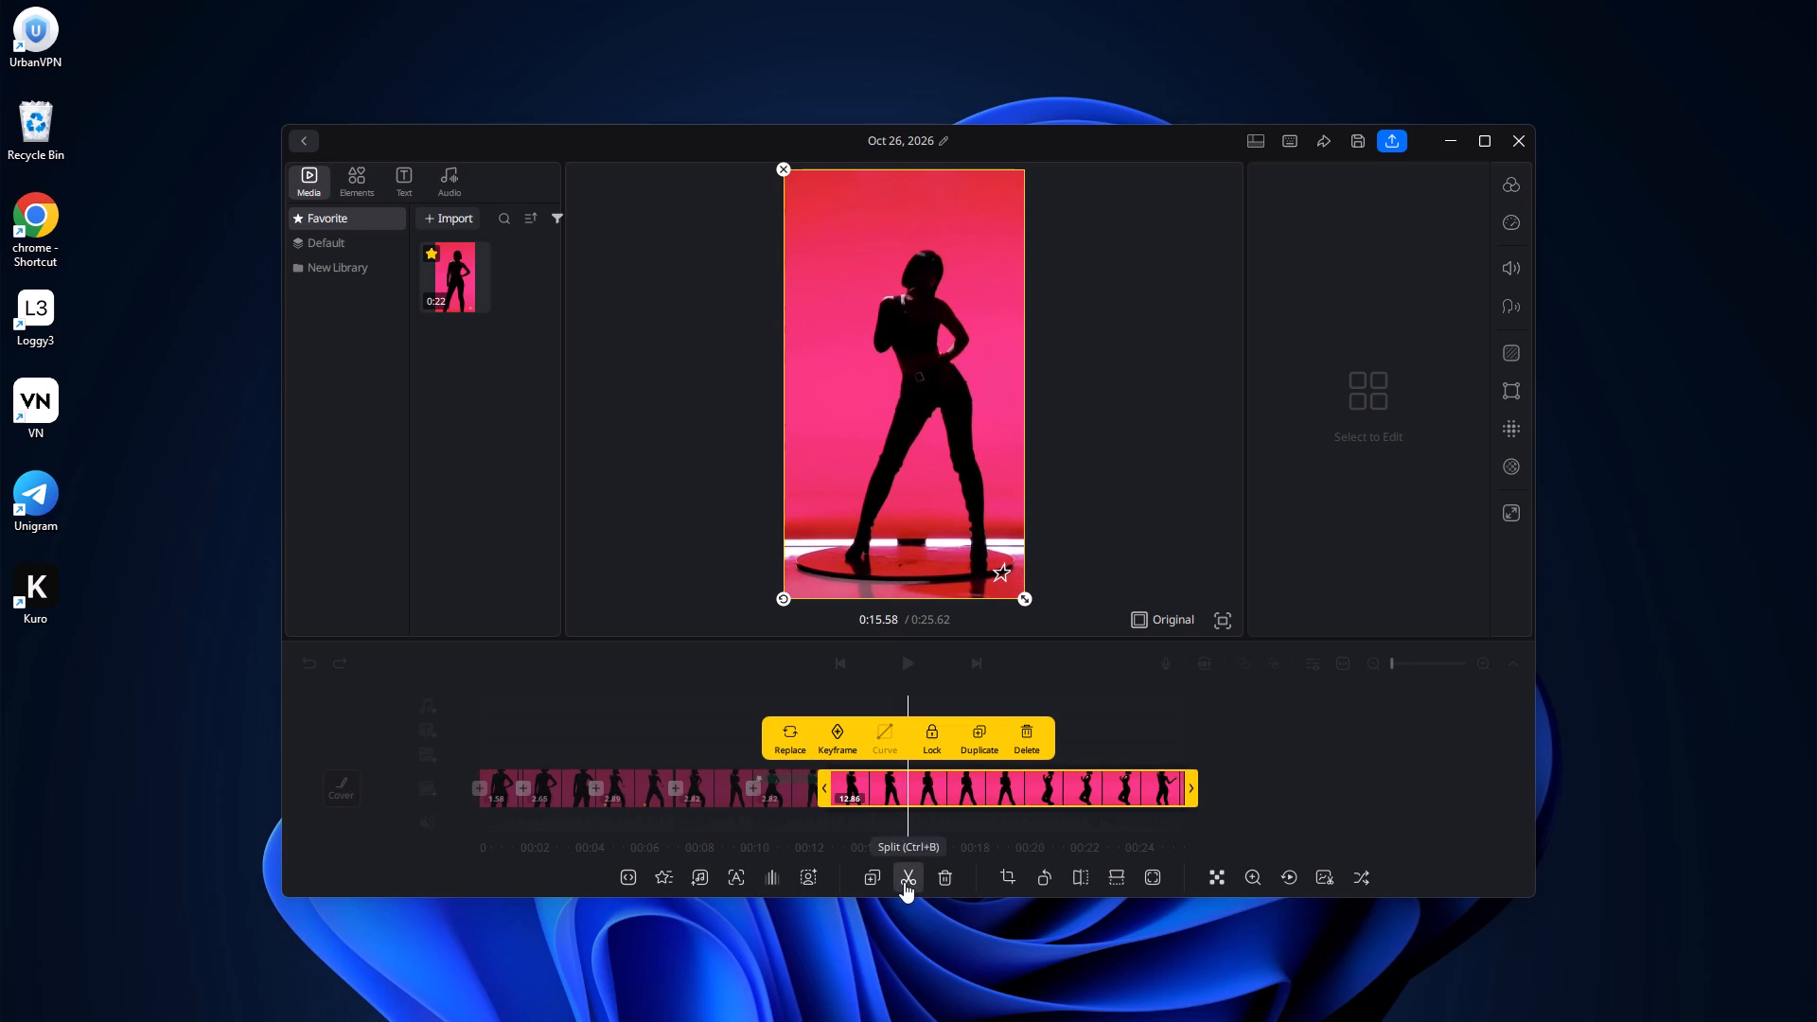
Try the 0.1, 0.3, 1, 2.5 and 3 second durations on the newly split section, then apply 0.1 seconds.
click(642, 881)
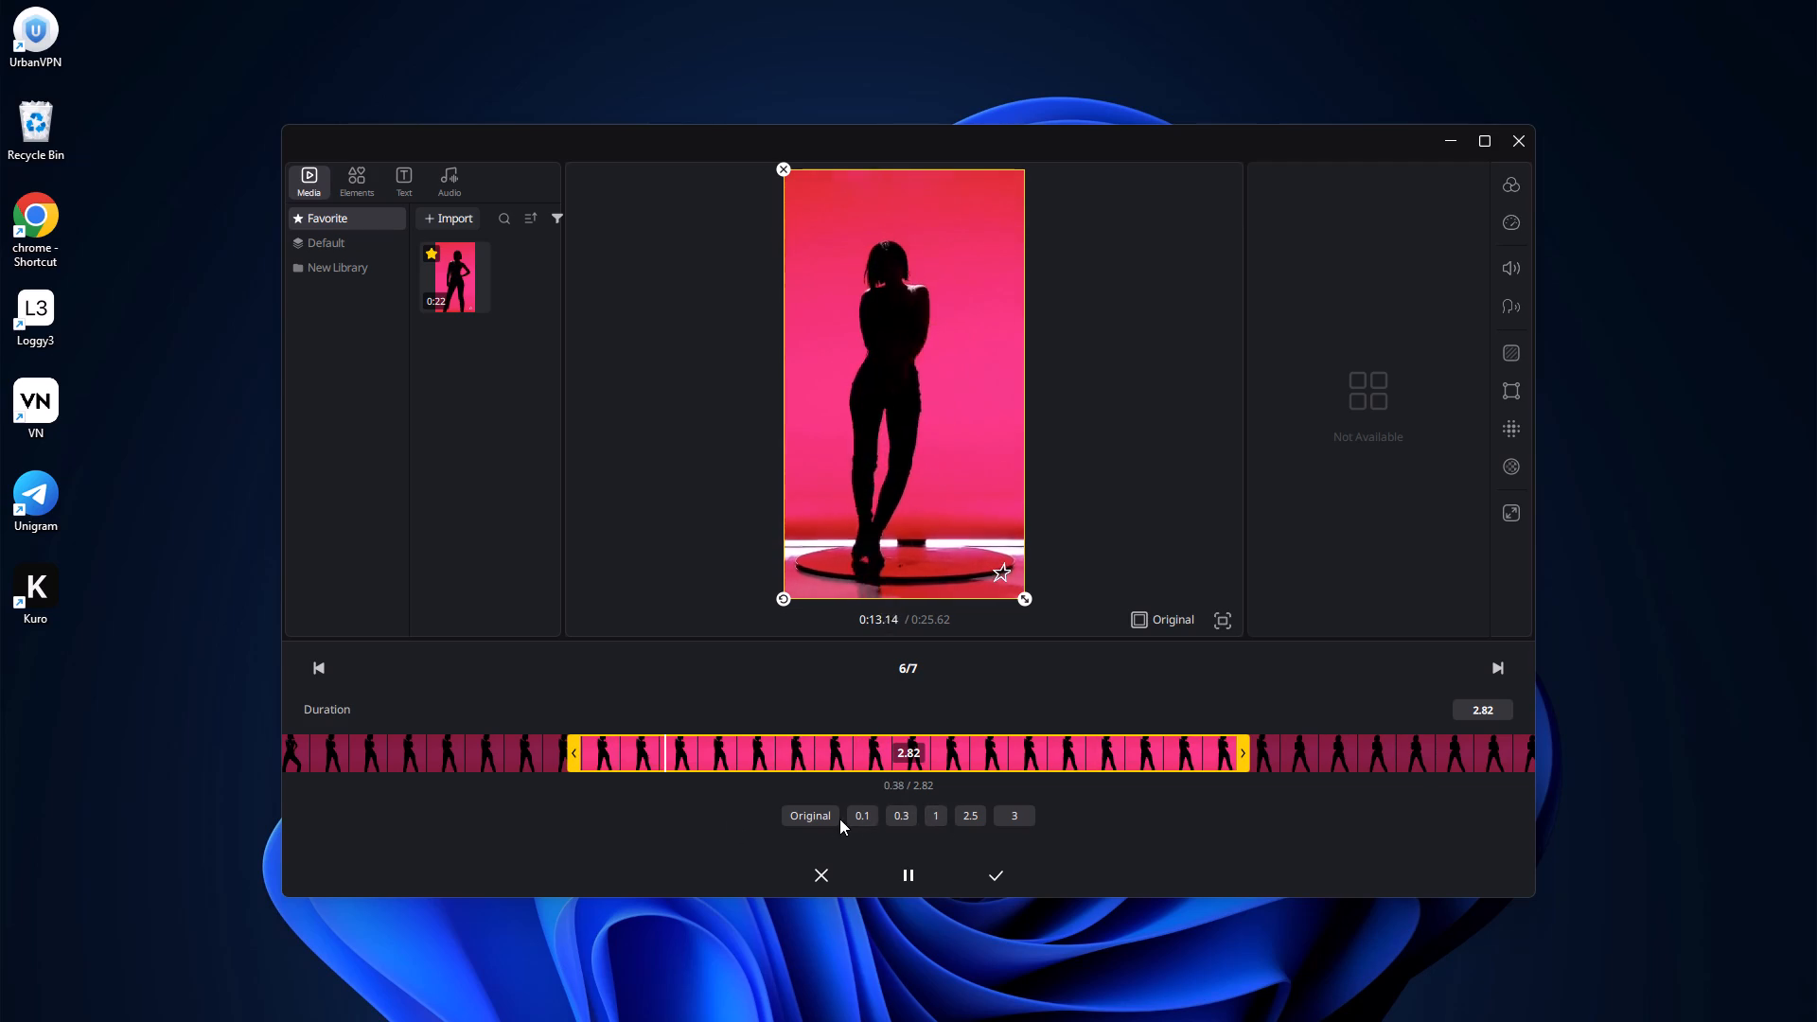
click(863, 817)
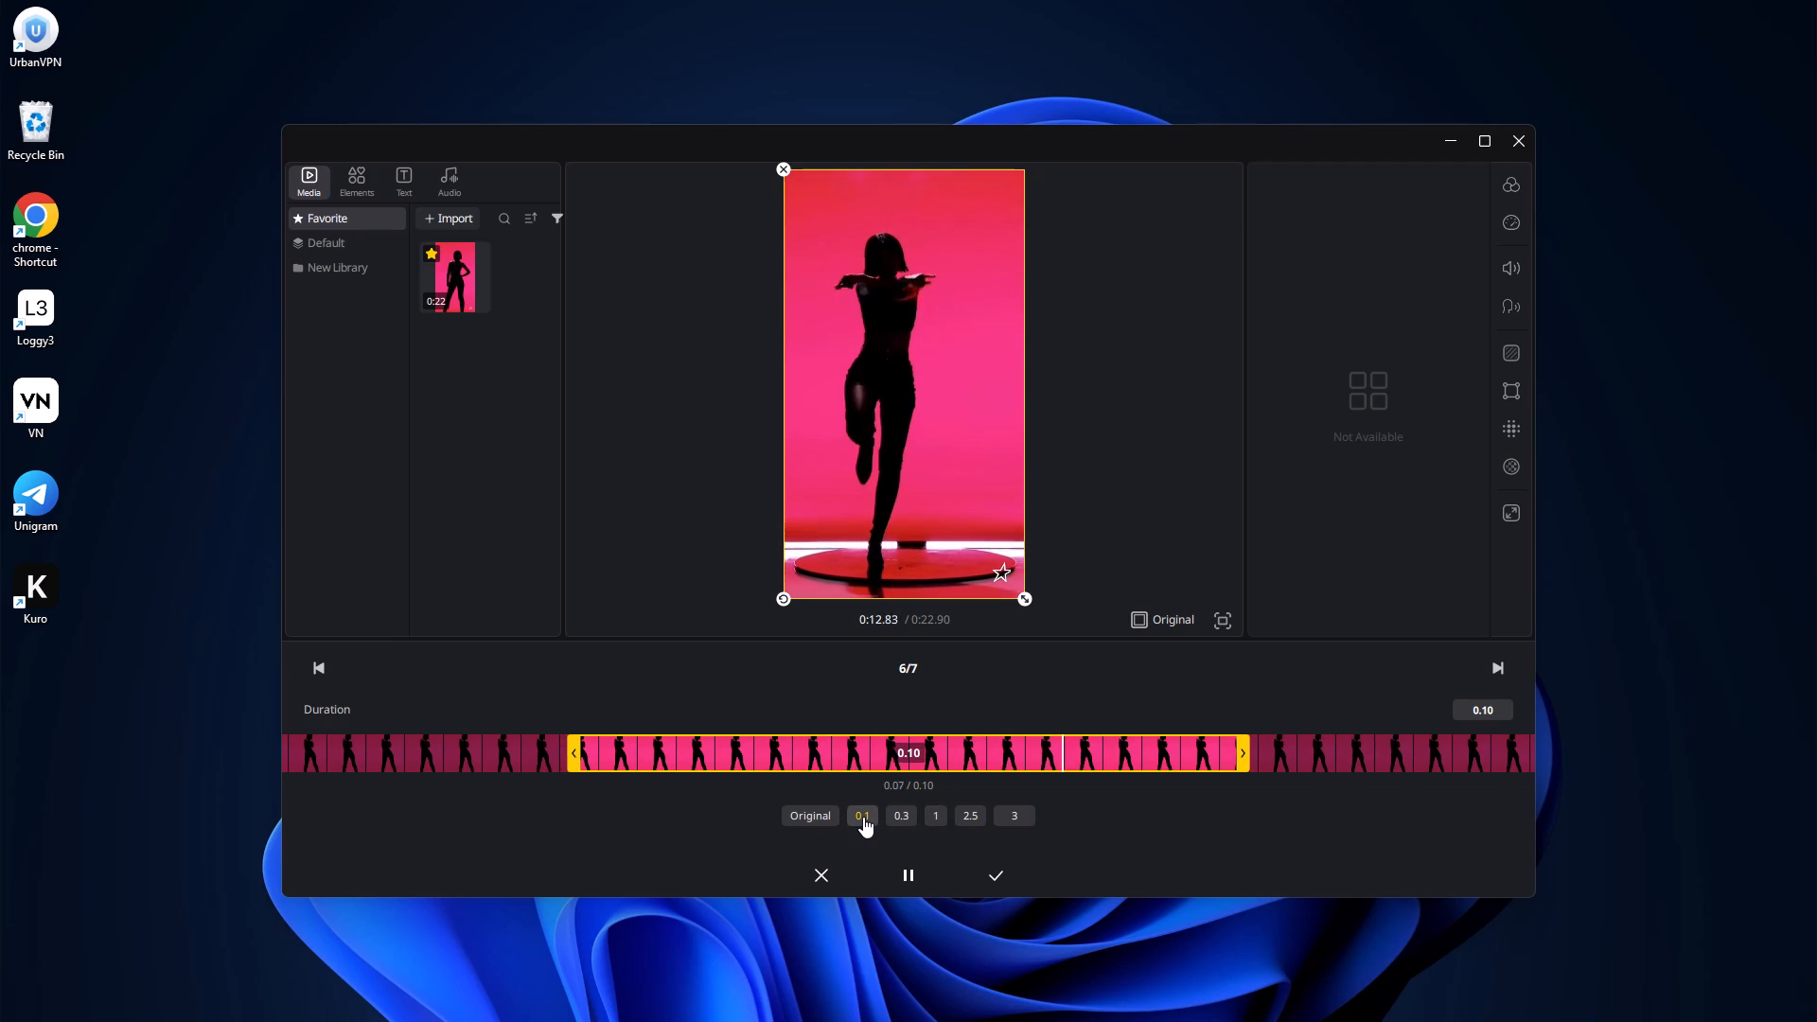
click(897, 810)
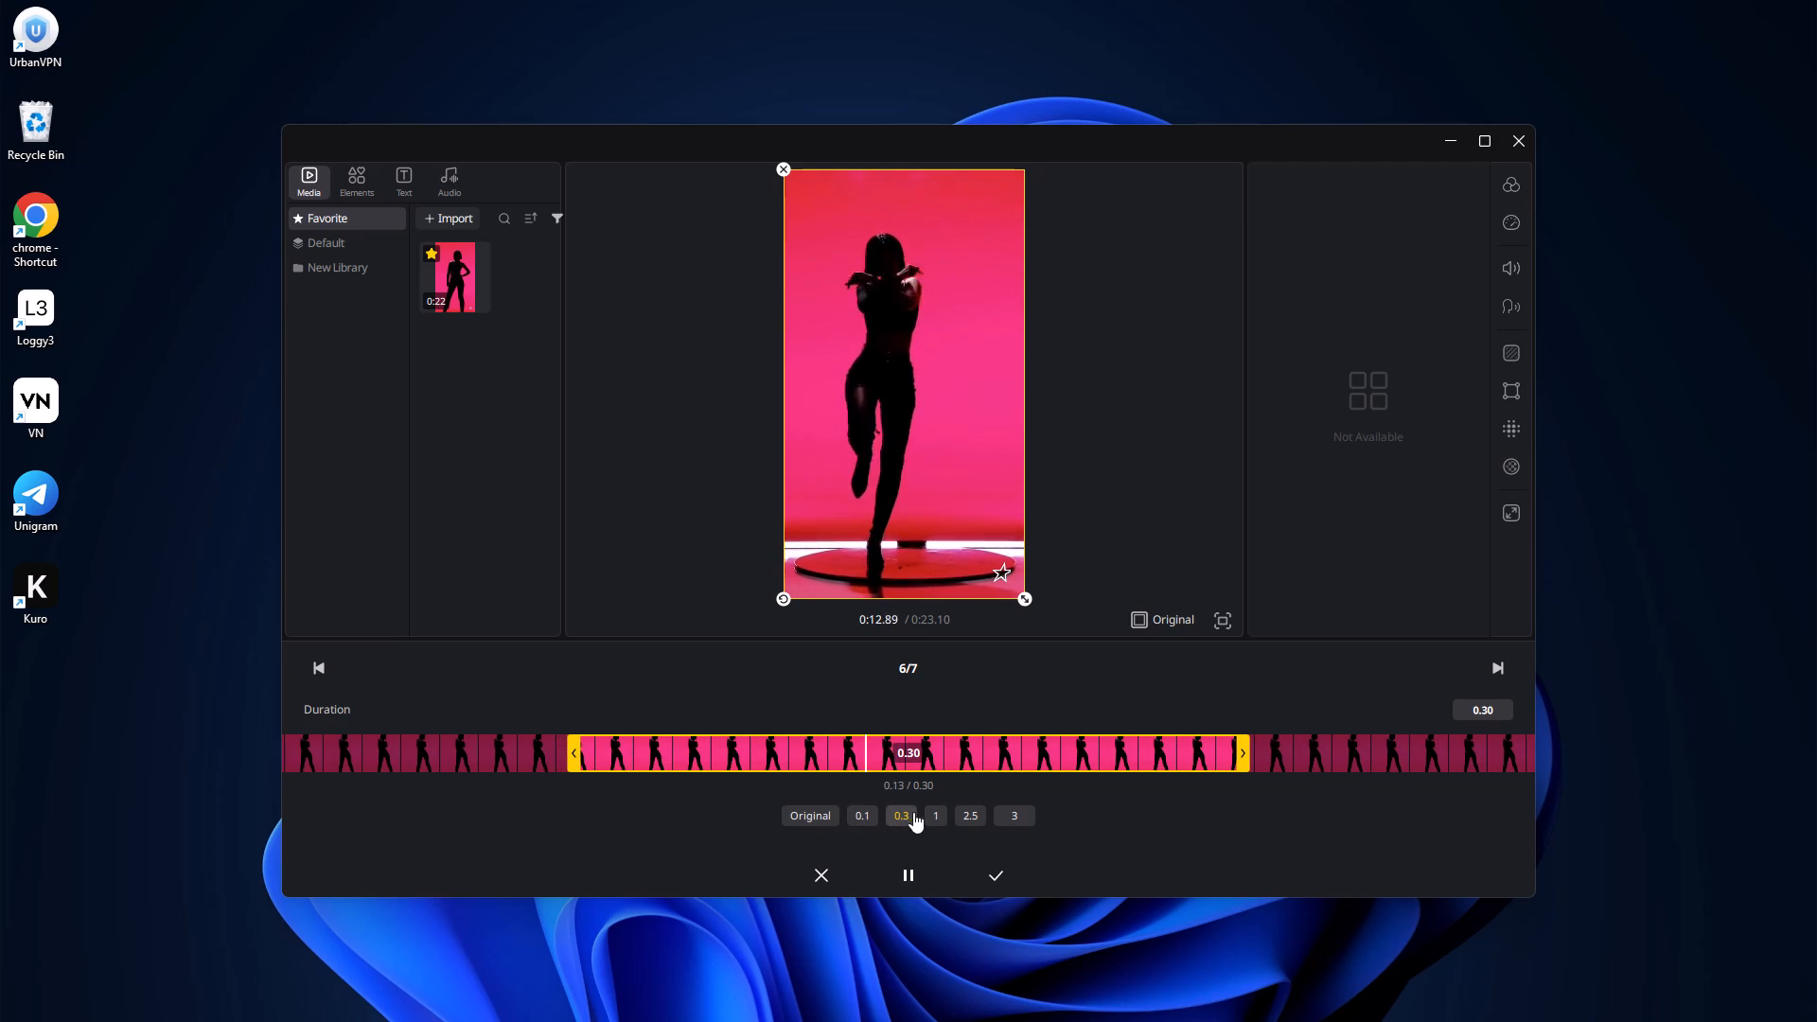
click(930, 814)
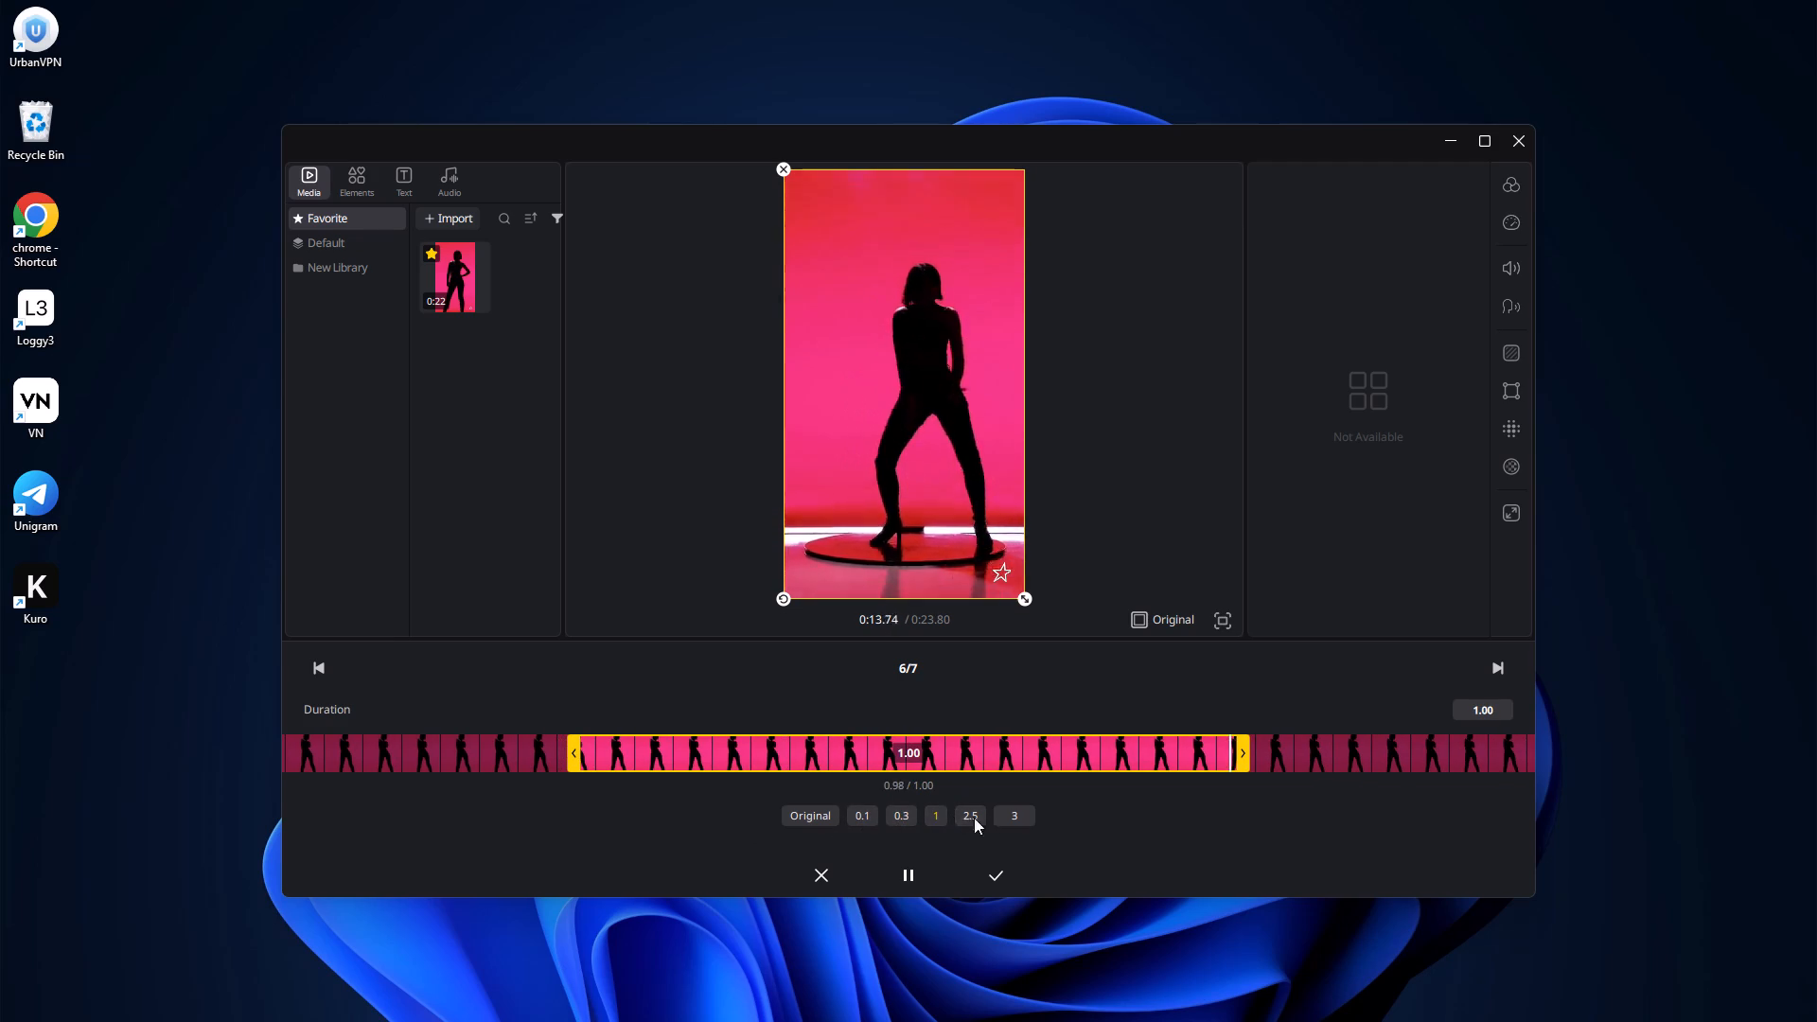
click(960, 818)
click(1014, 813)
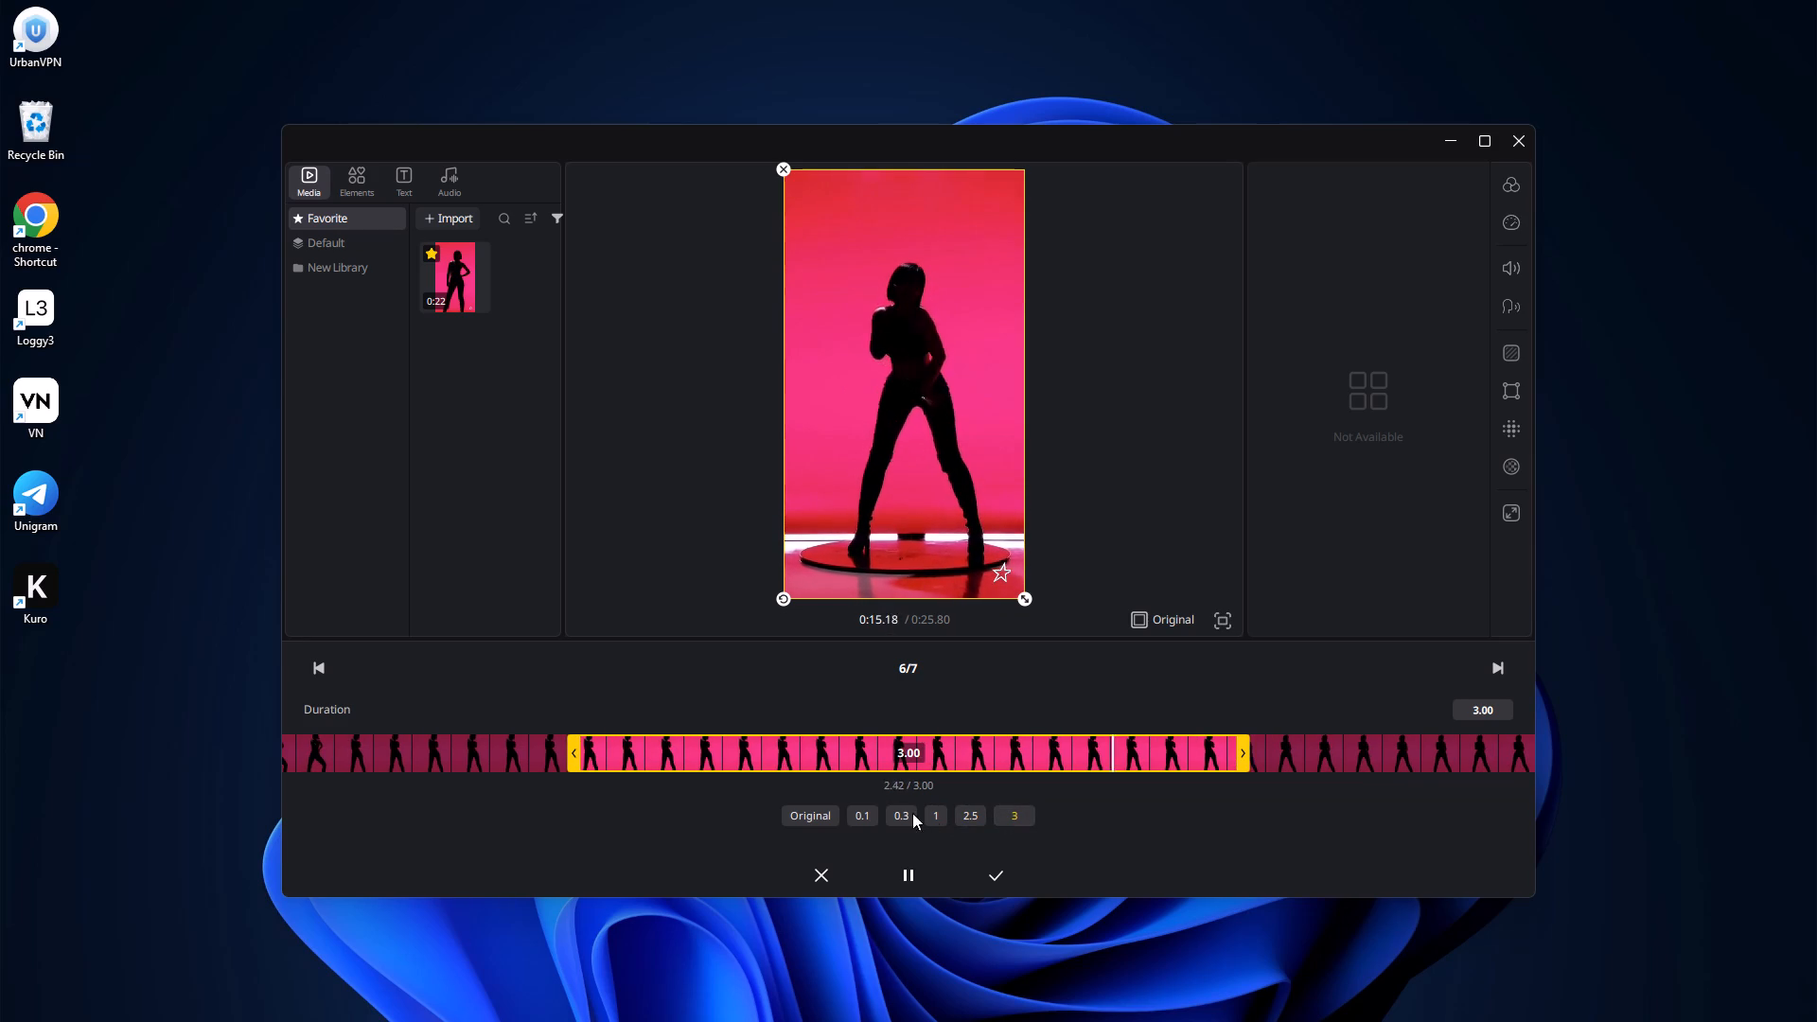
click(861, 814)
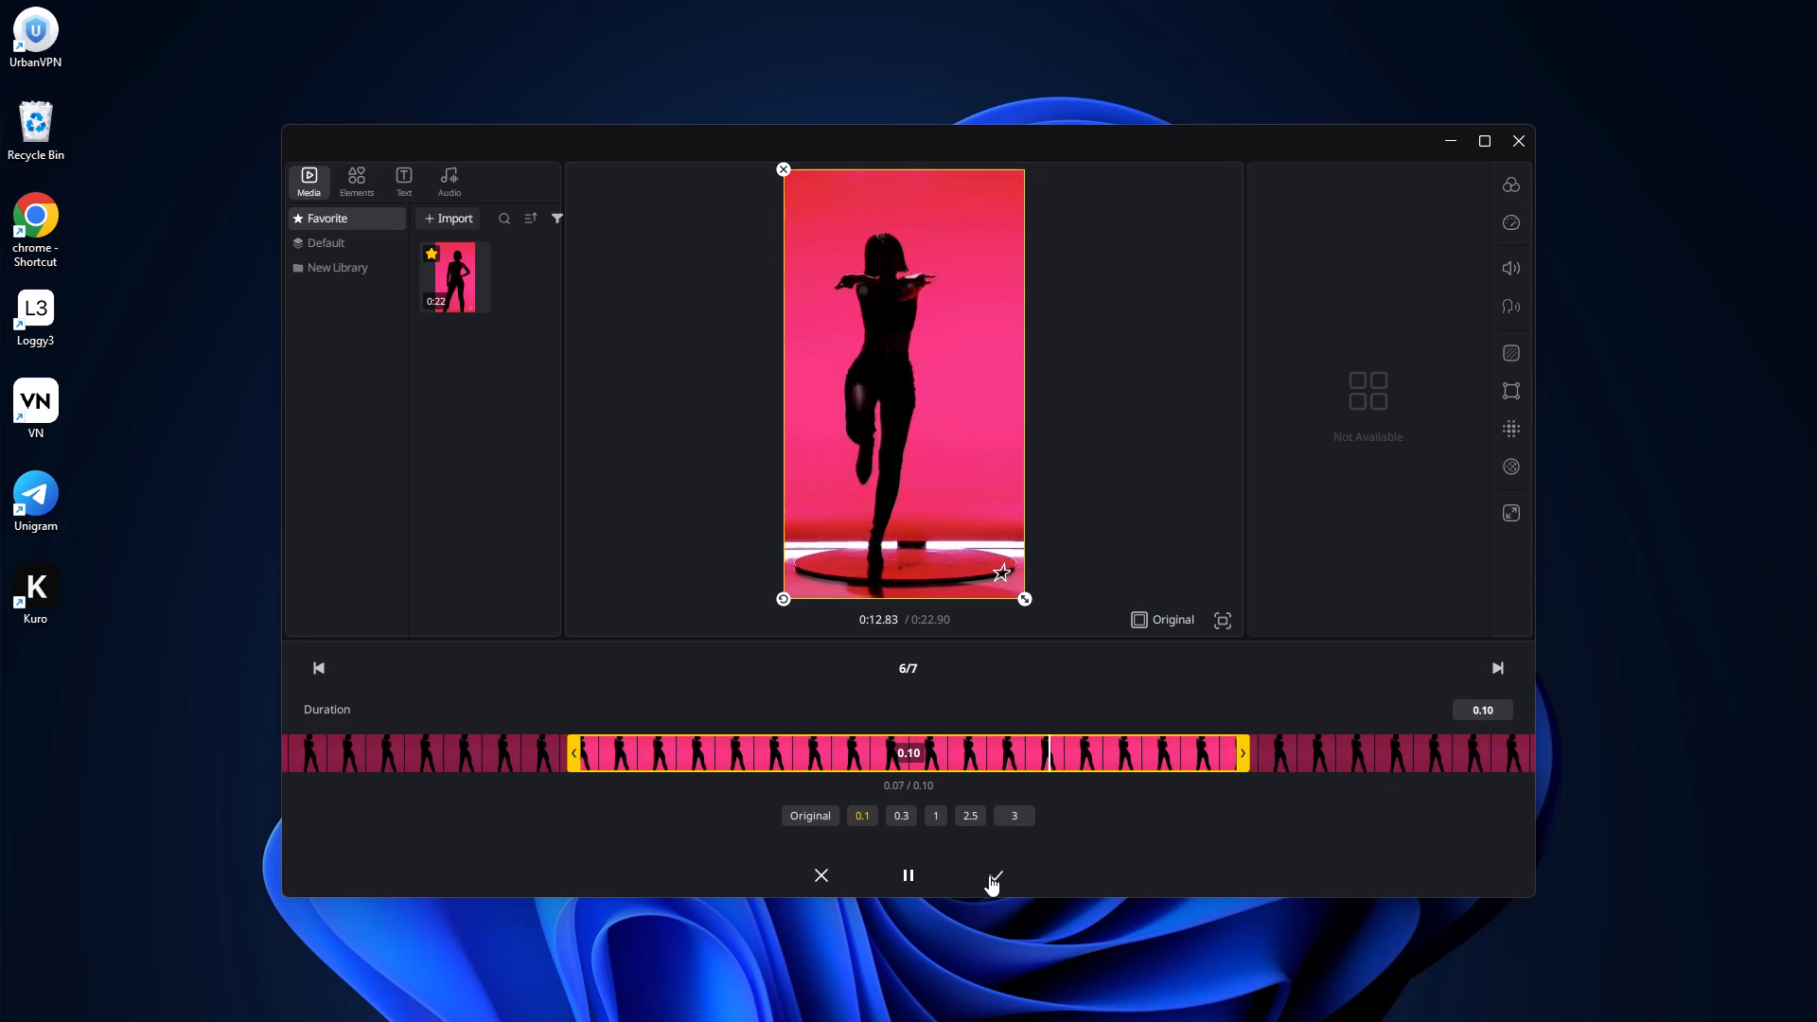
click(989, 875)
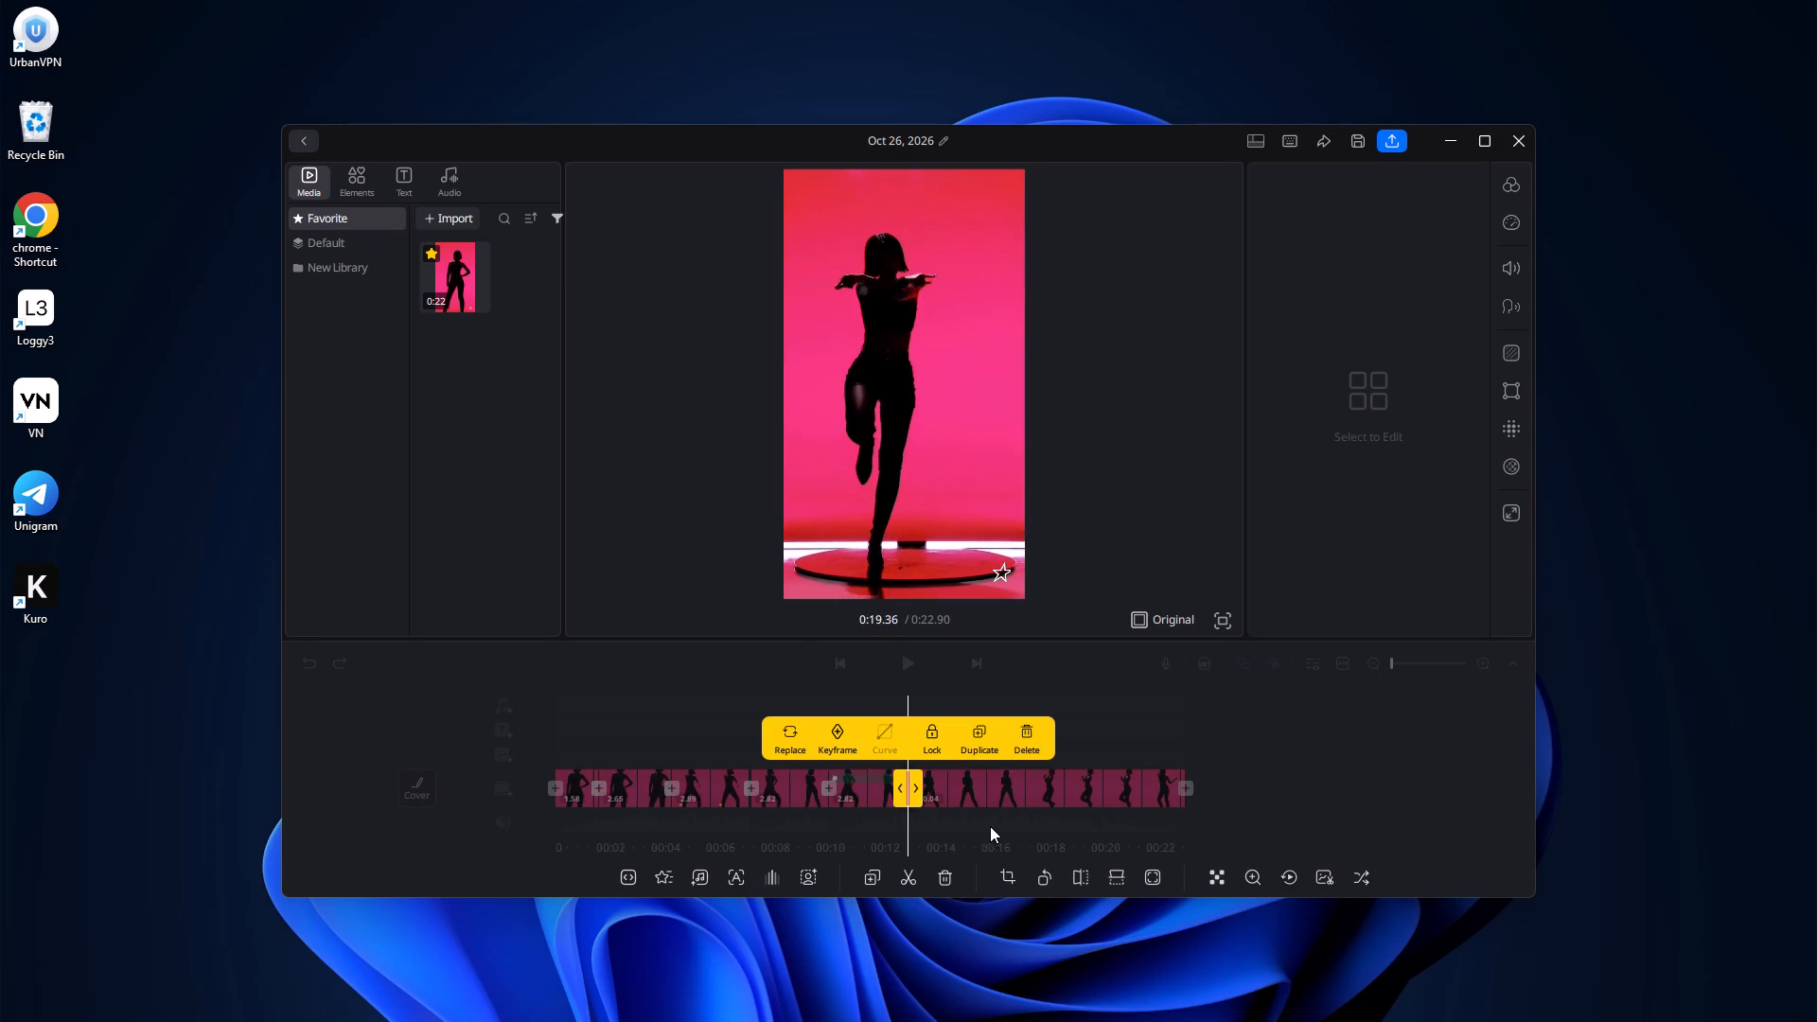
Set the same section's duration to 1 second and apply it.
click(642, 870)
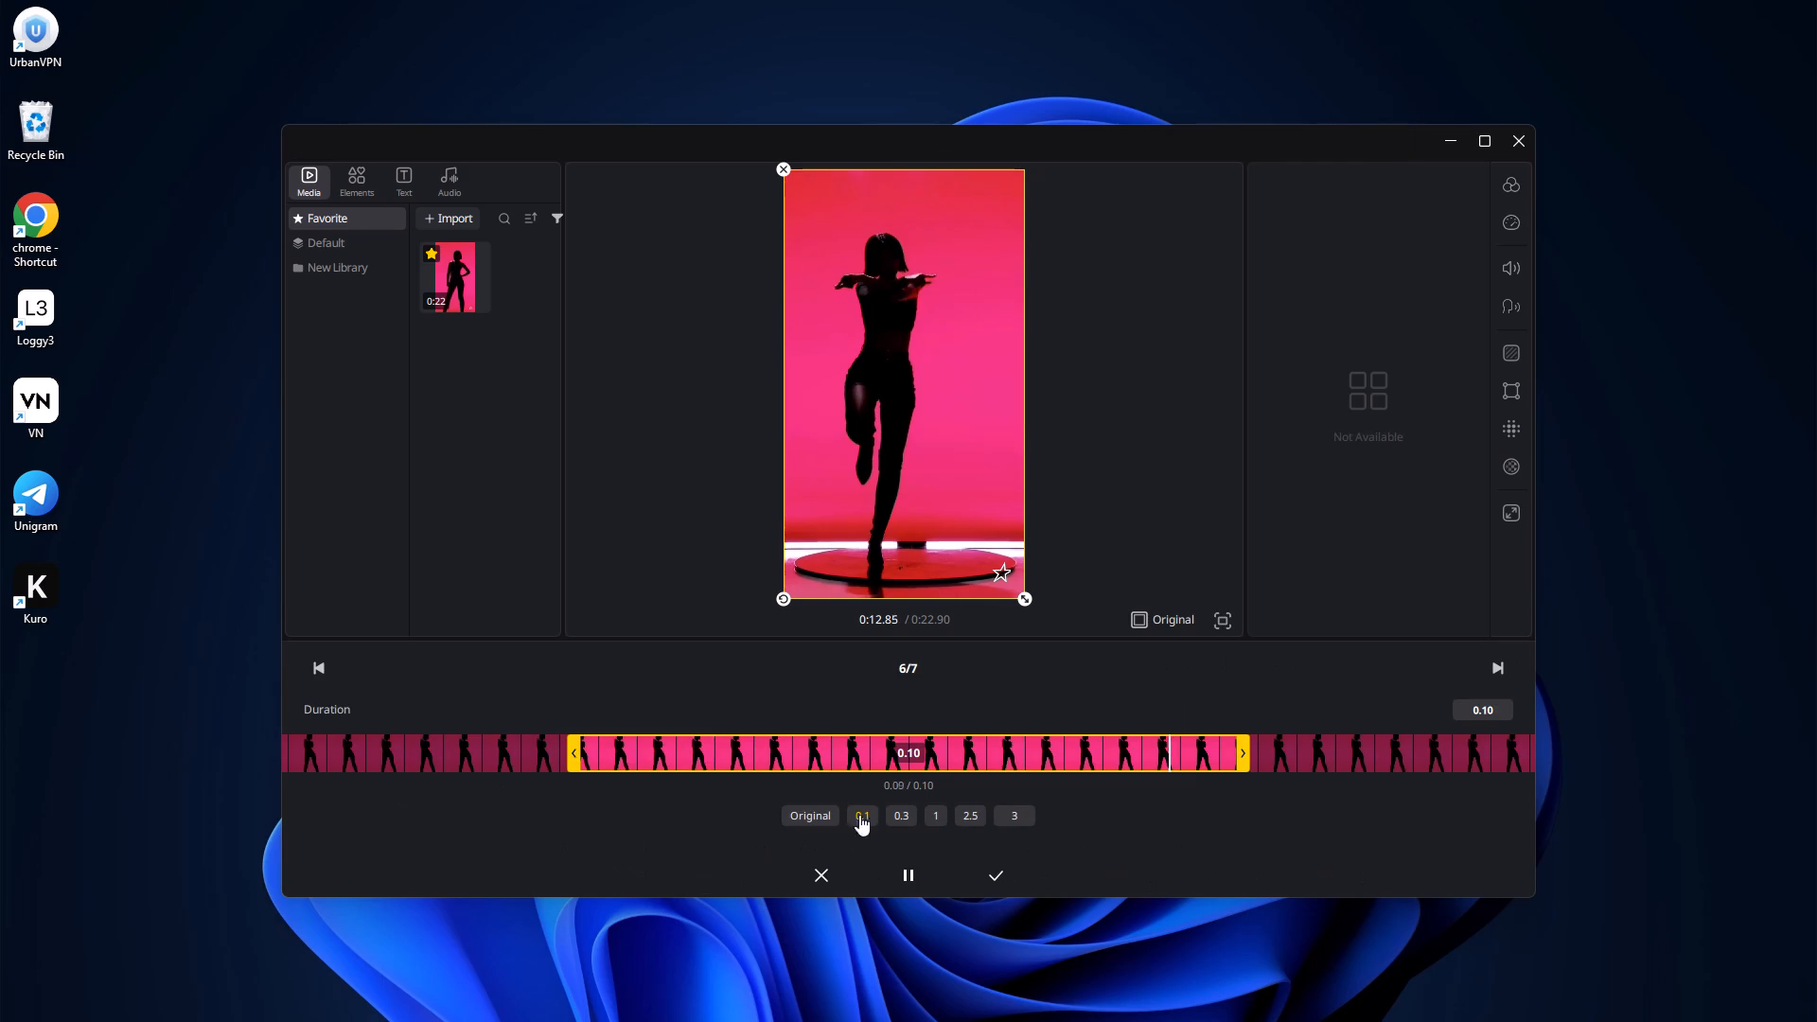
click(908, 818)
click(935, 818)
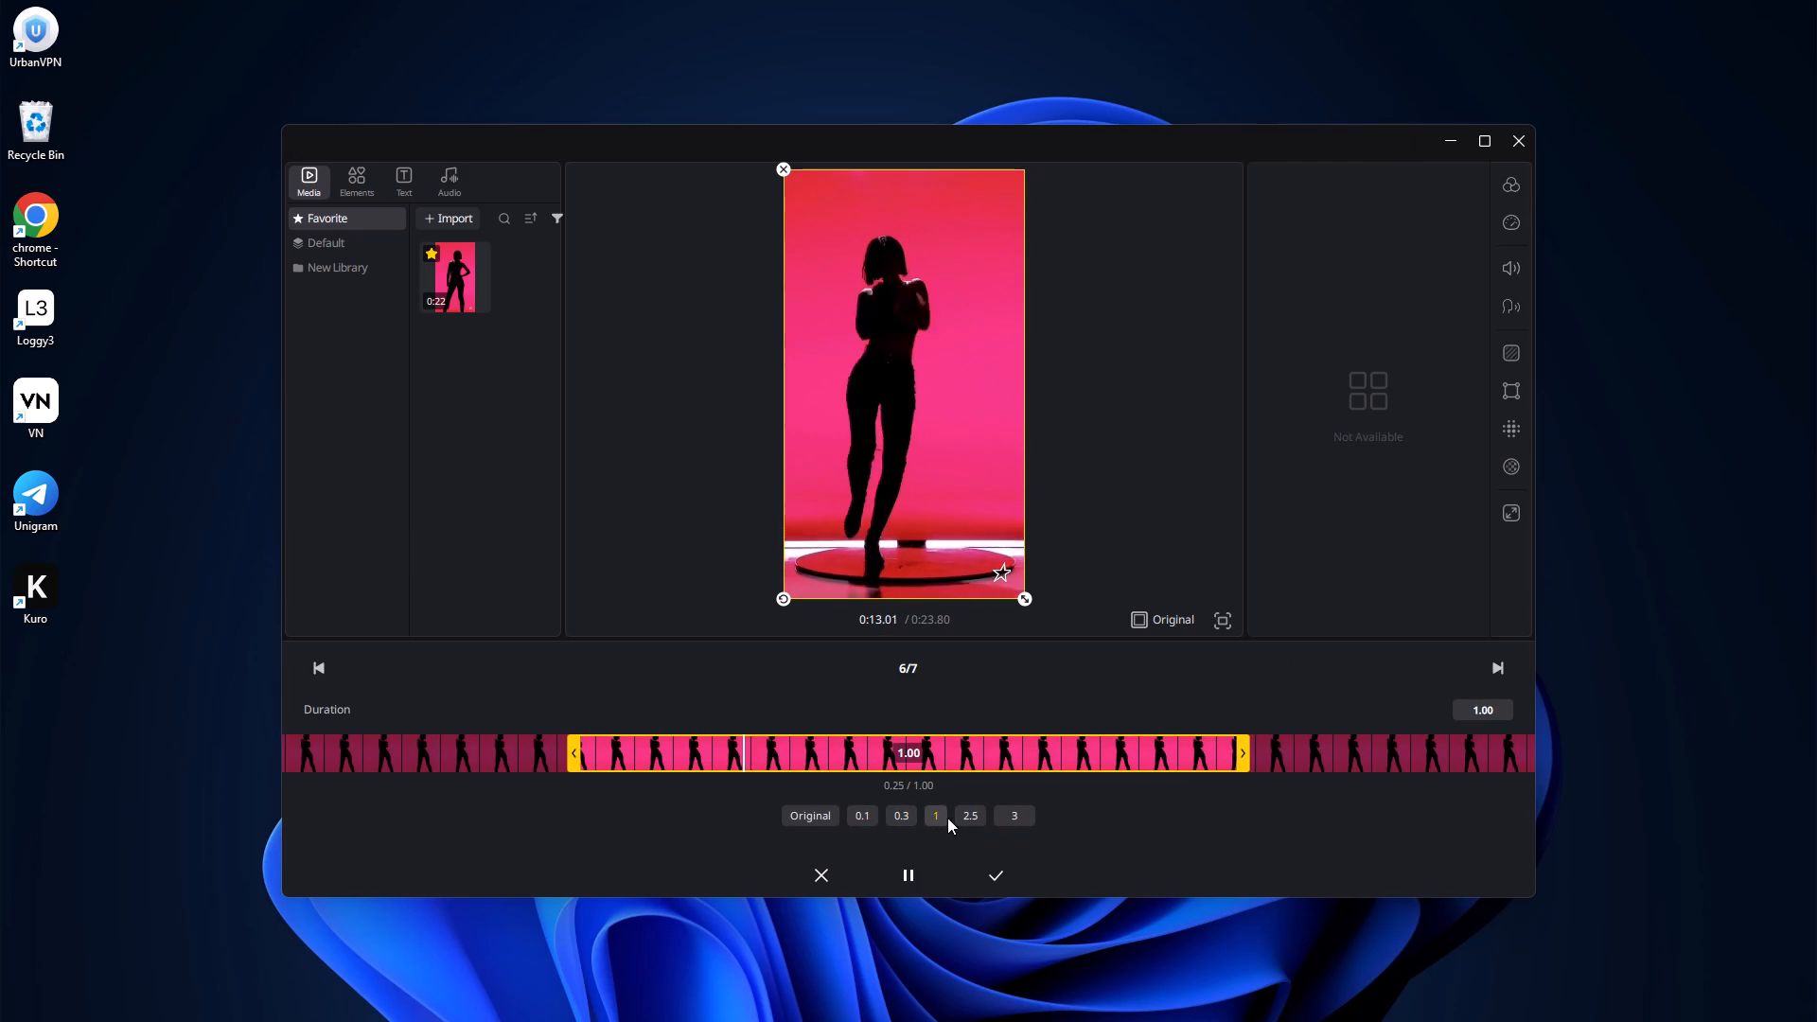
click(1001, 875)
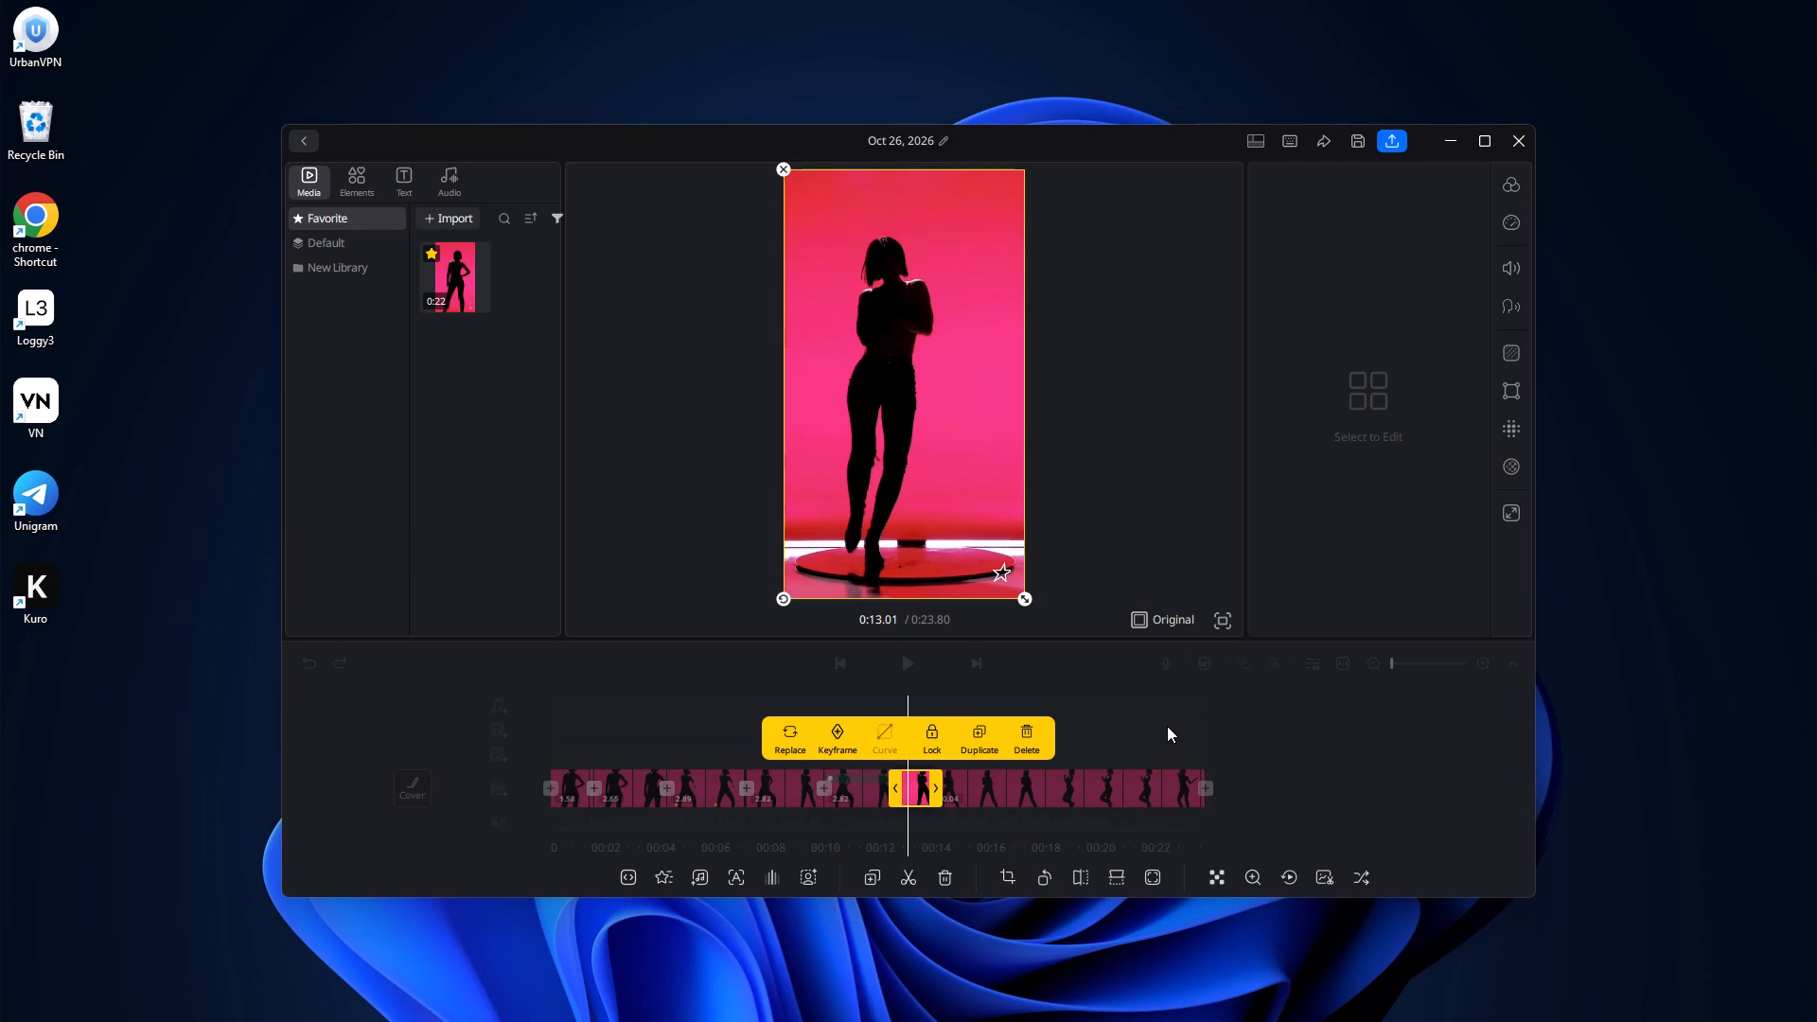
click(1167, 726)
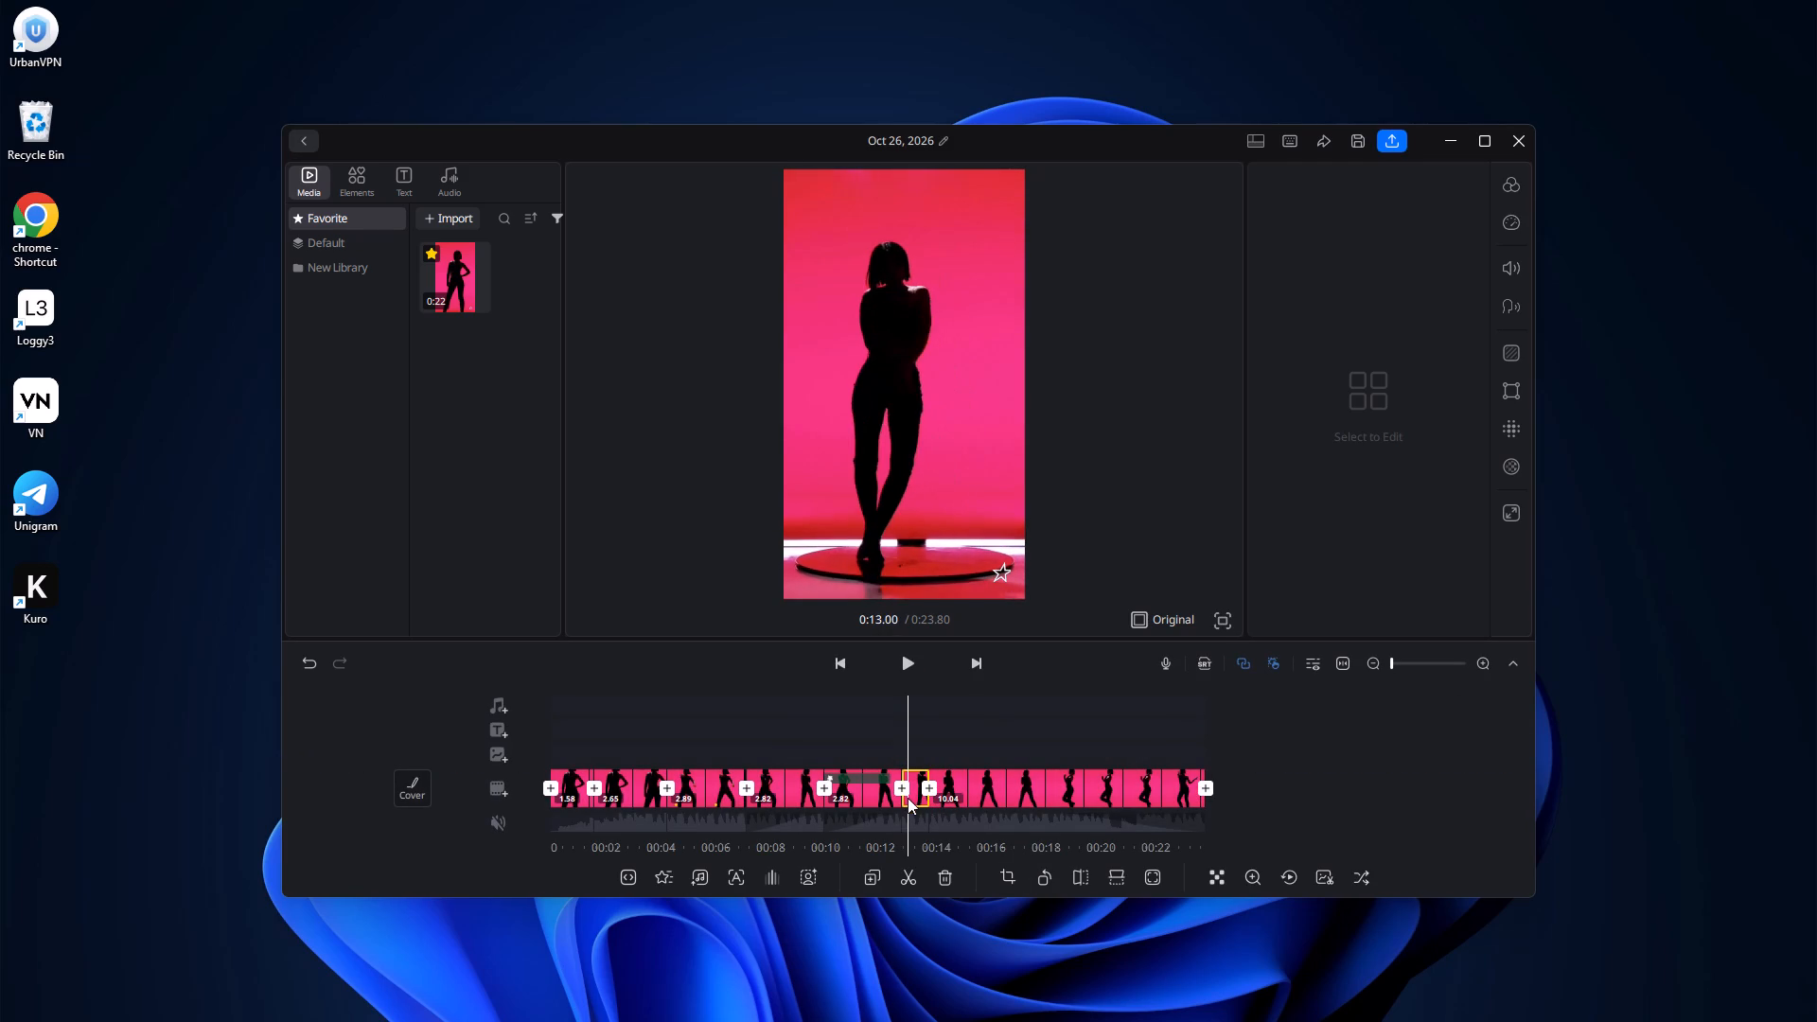
Set the sixth section's duration to 3 seconds and apply it.
click(636, 872)
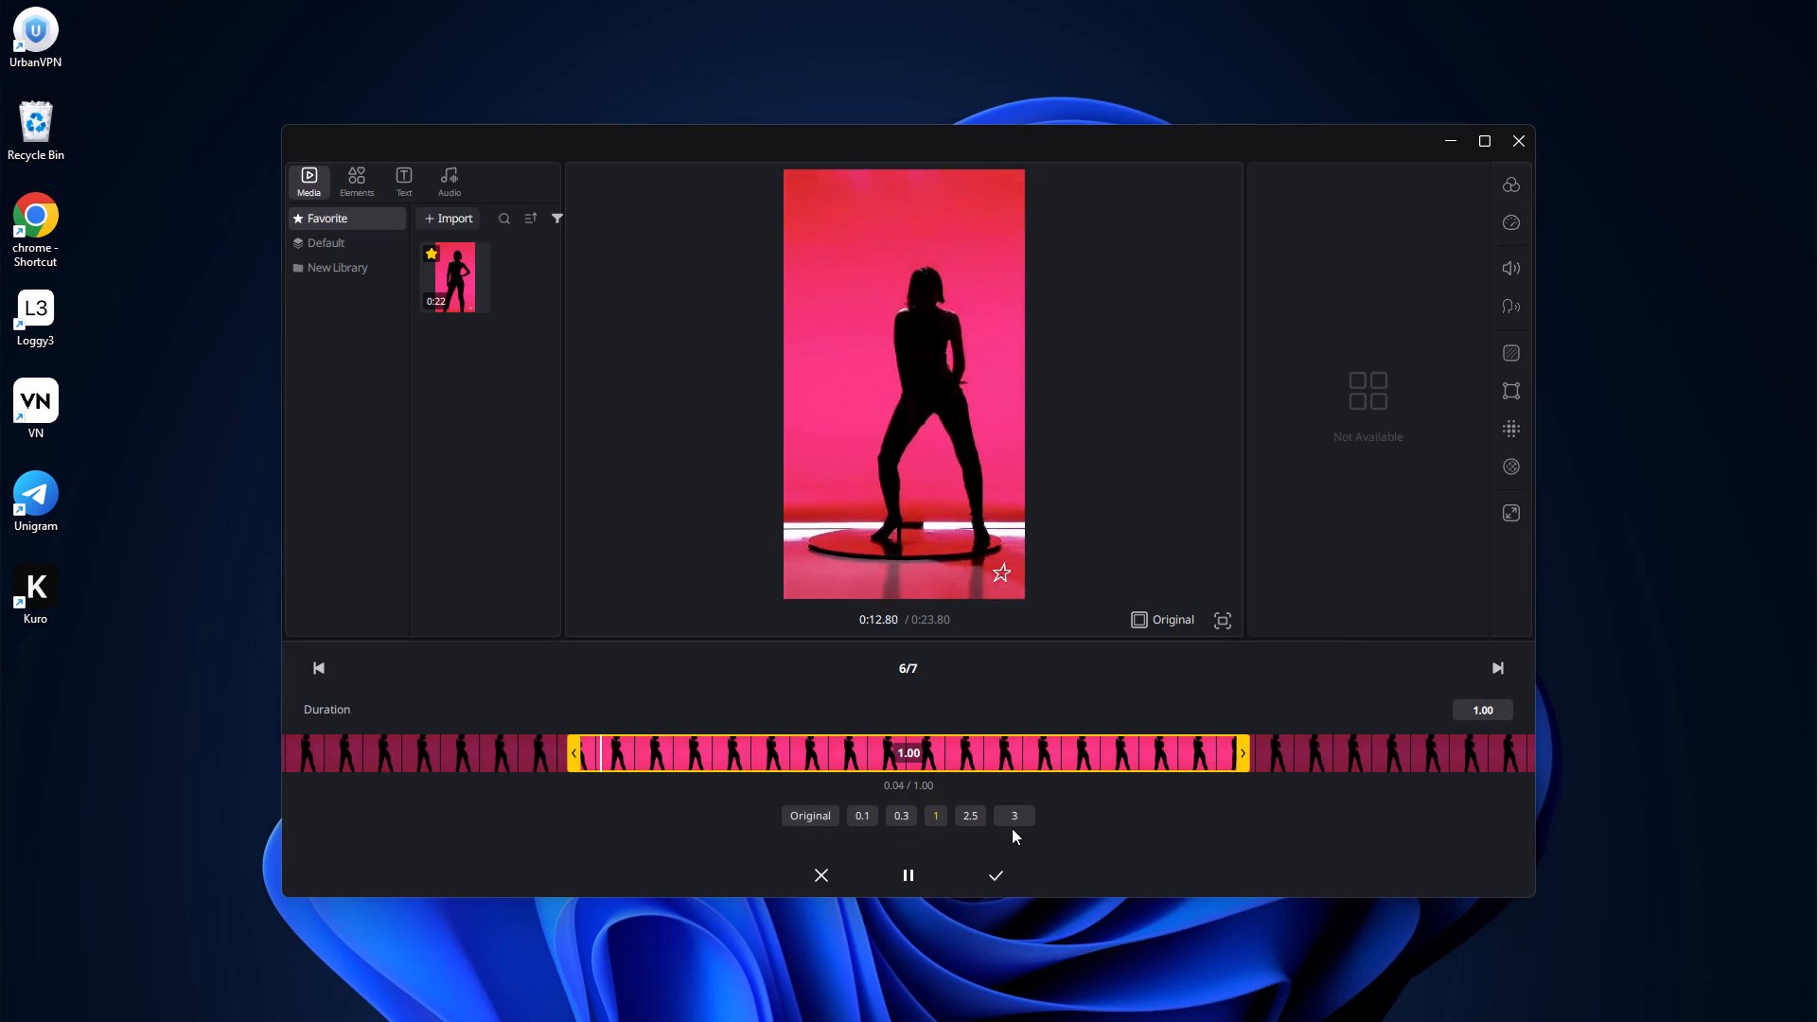
click(1014, 821)
click(992, 870)
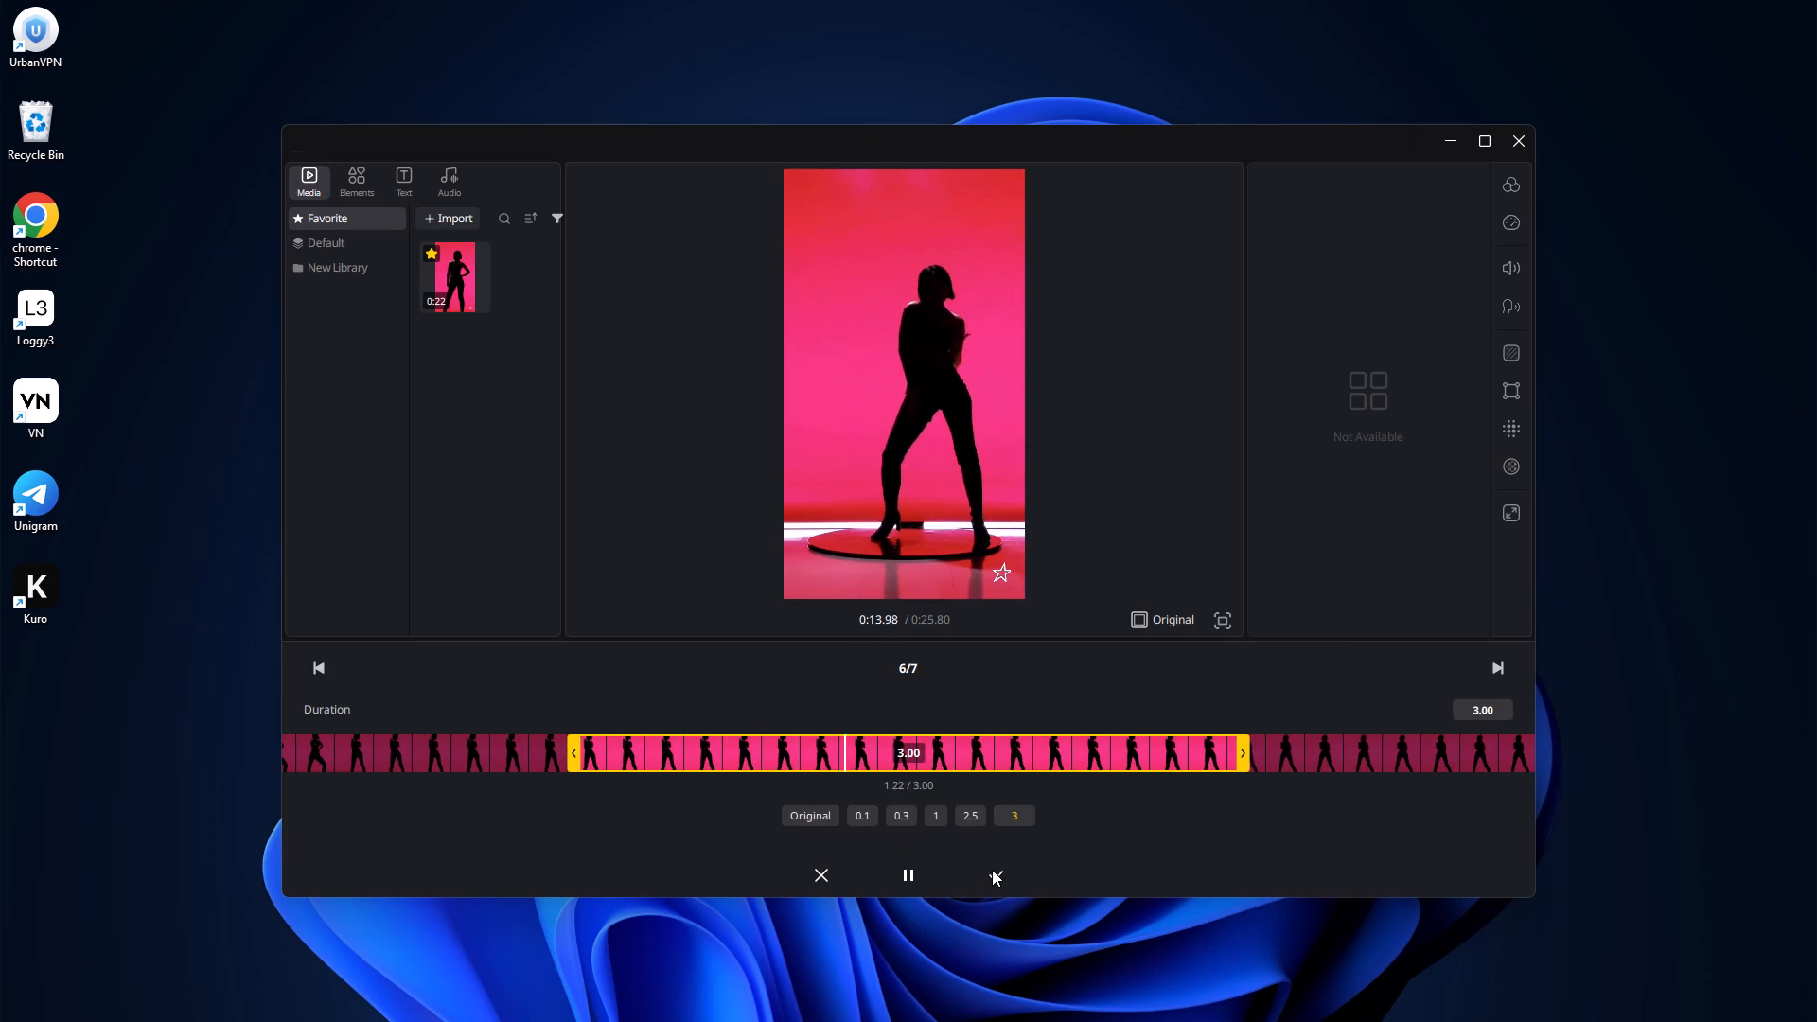
click(1059, 735)
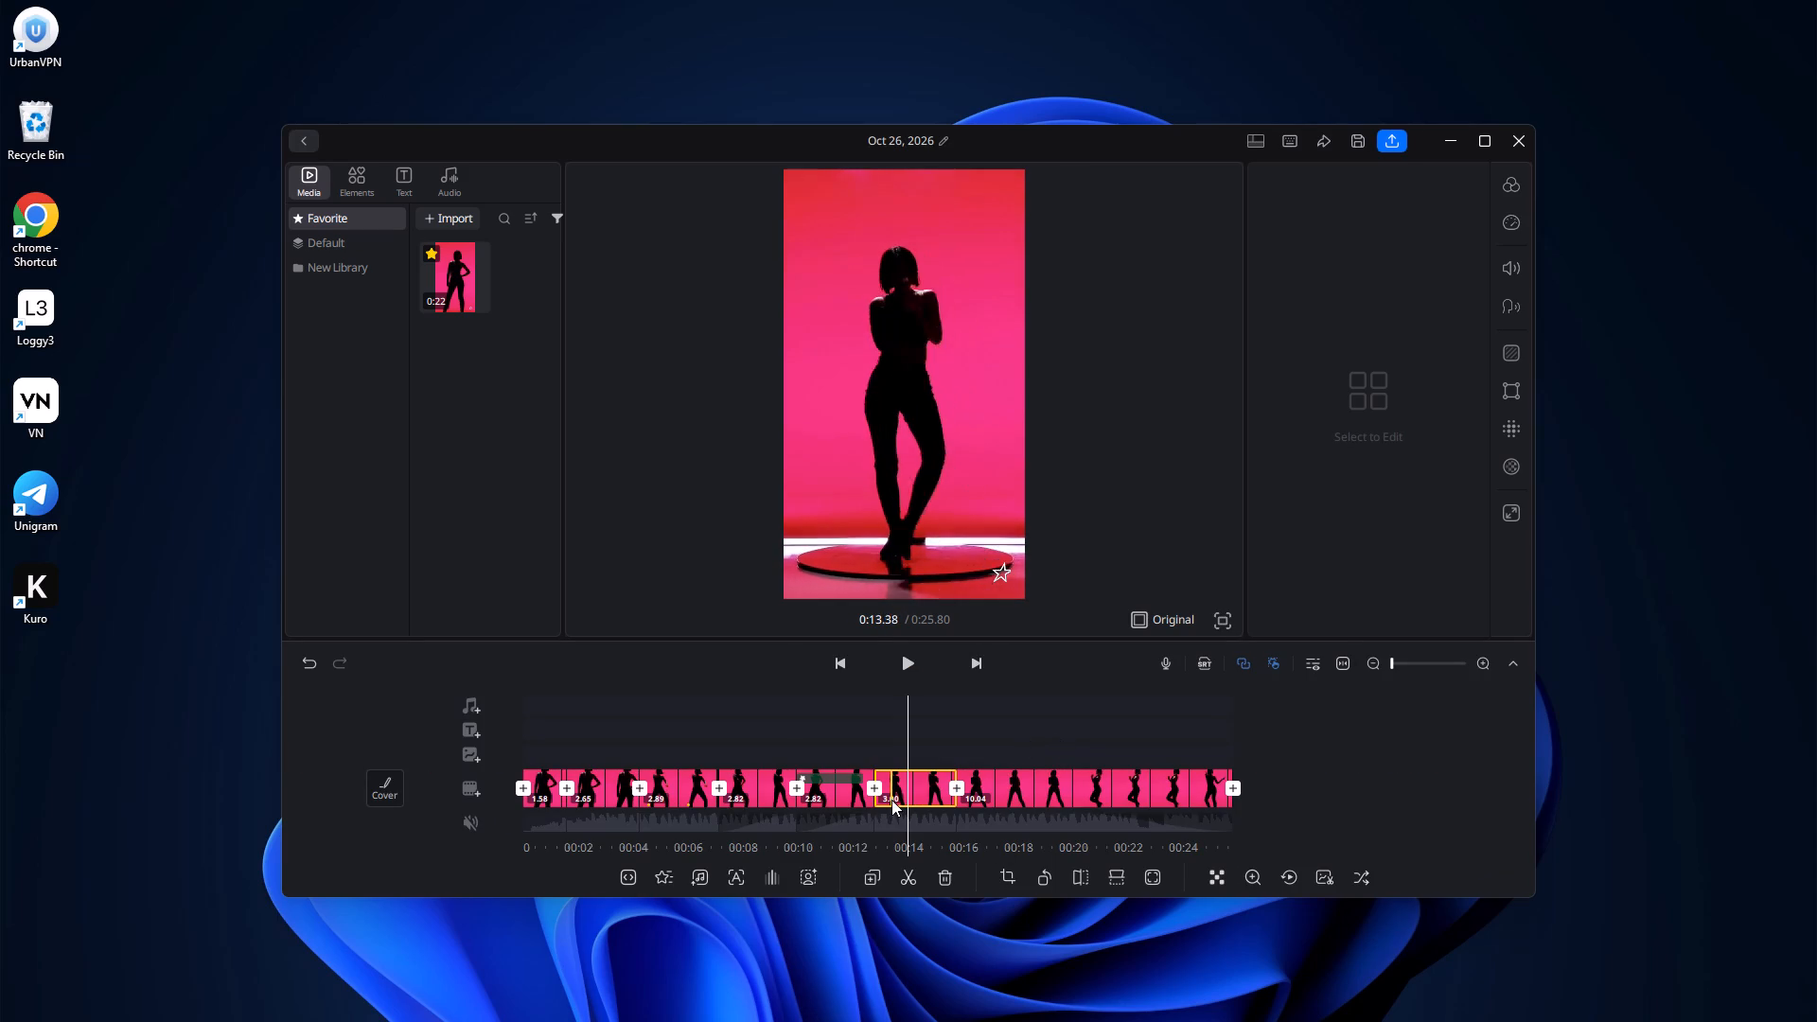
Duplicate the 3-second section.
drag(924, 797, 908, 796)
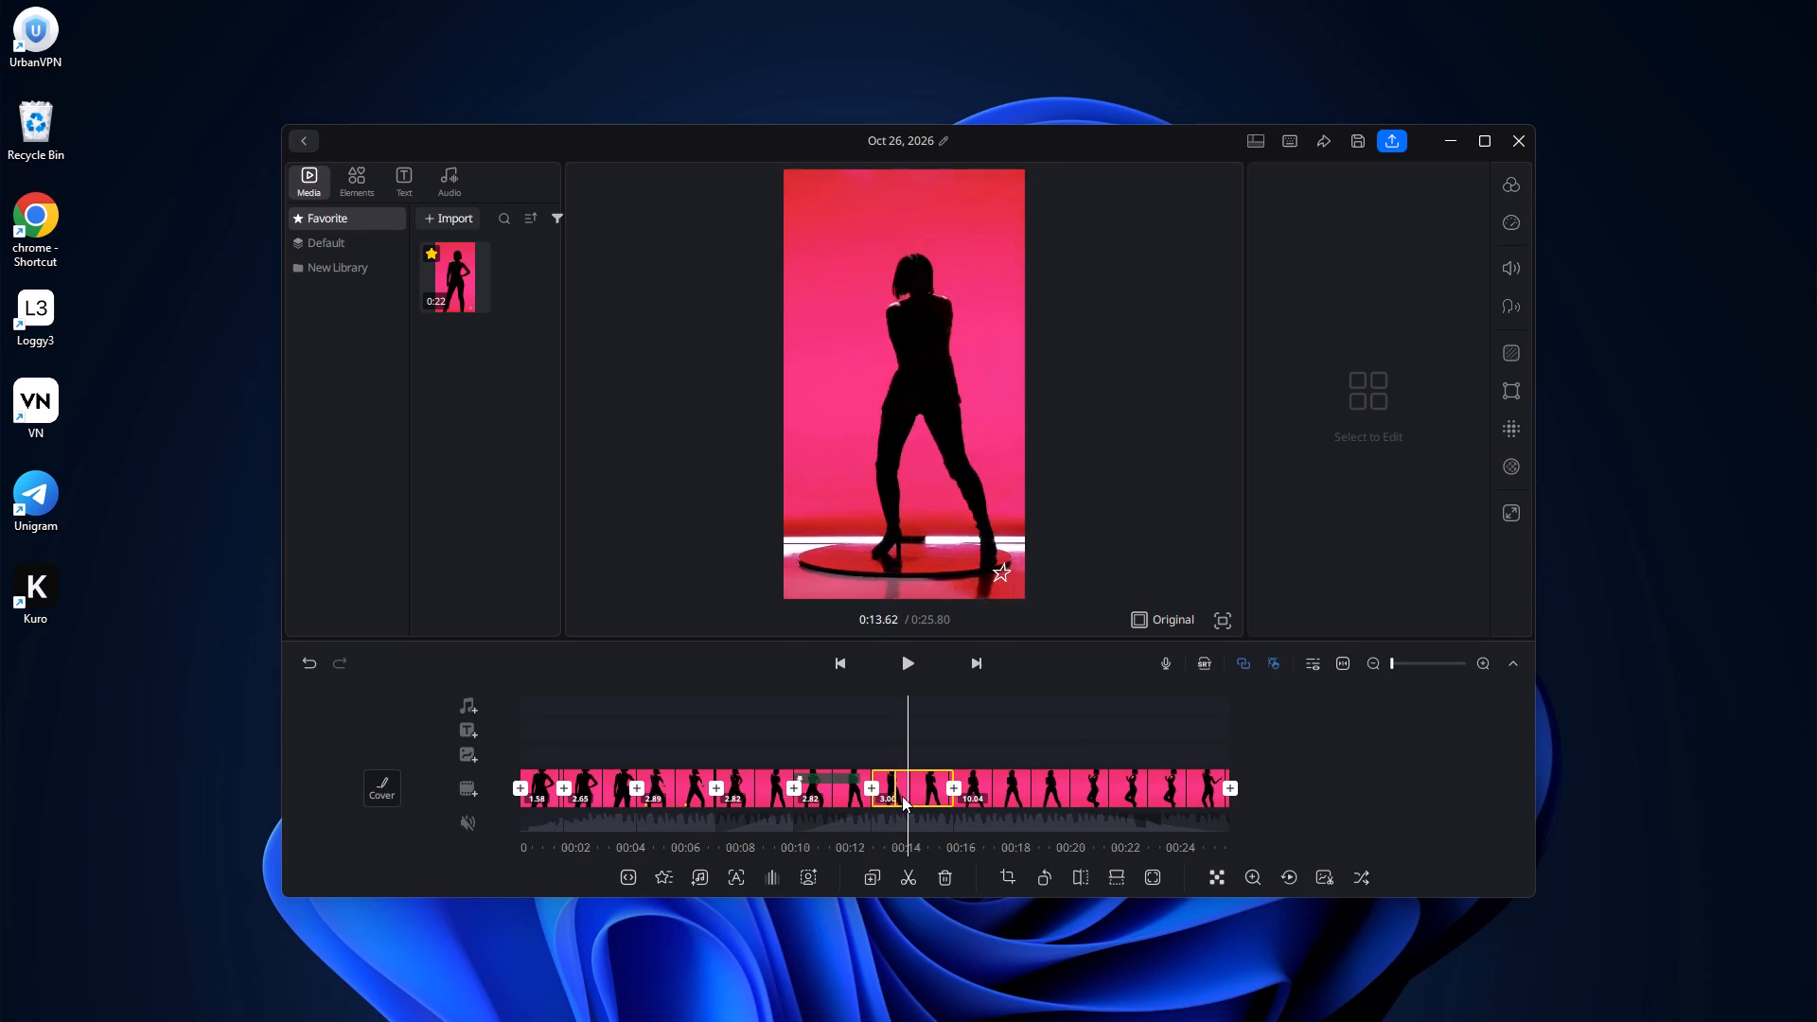
click(902, 796)
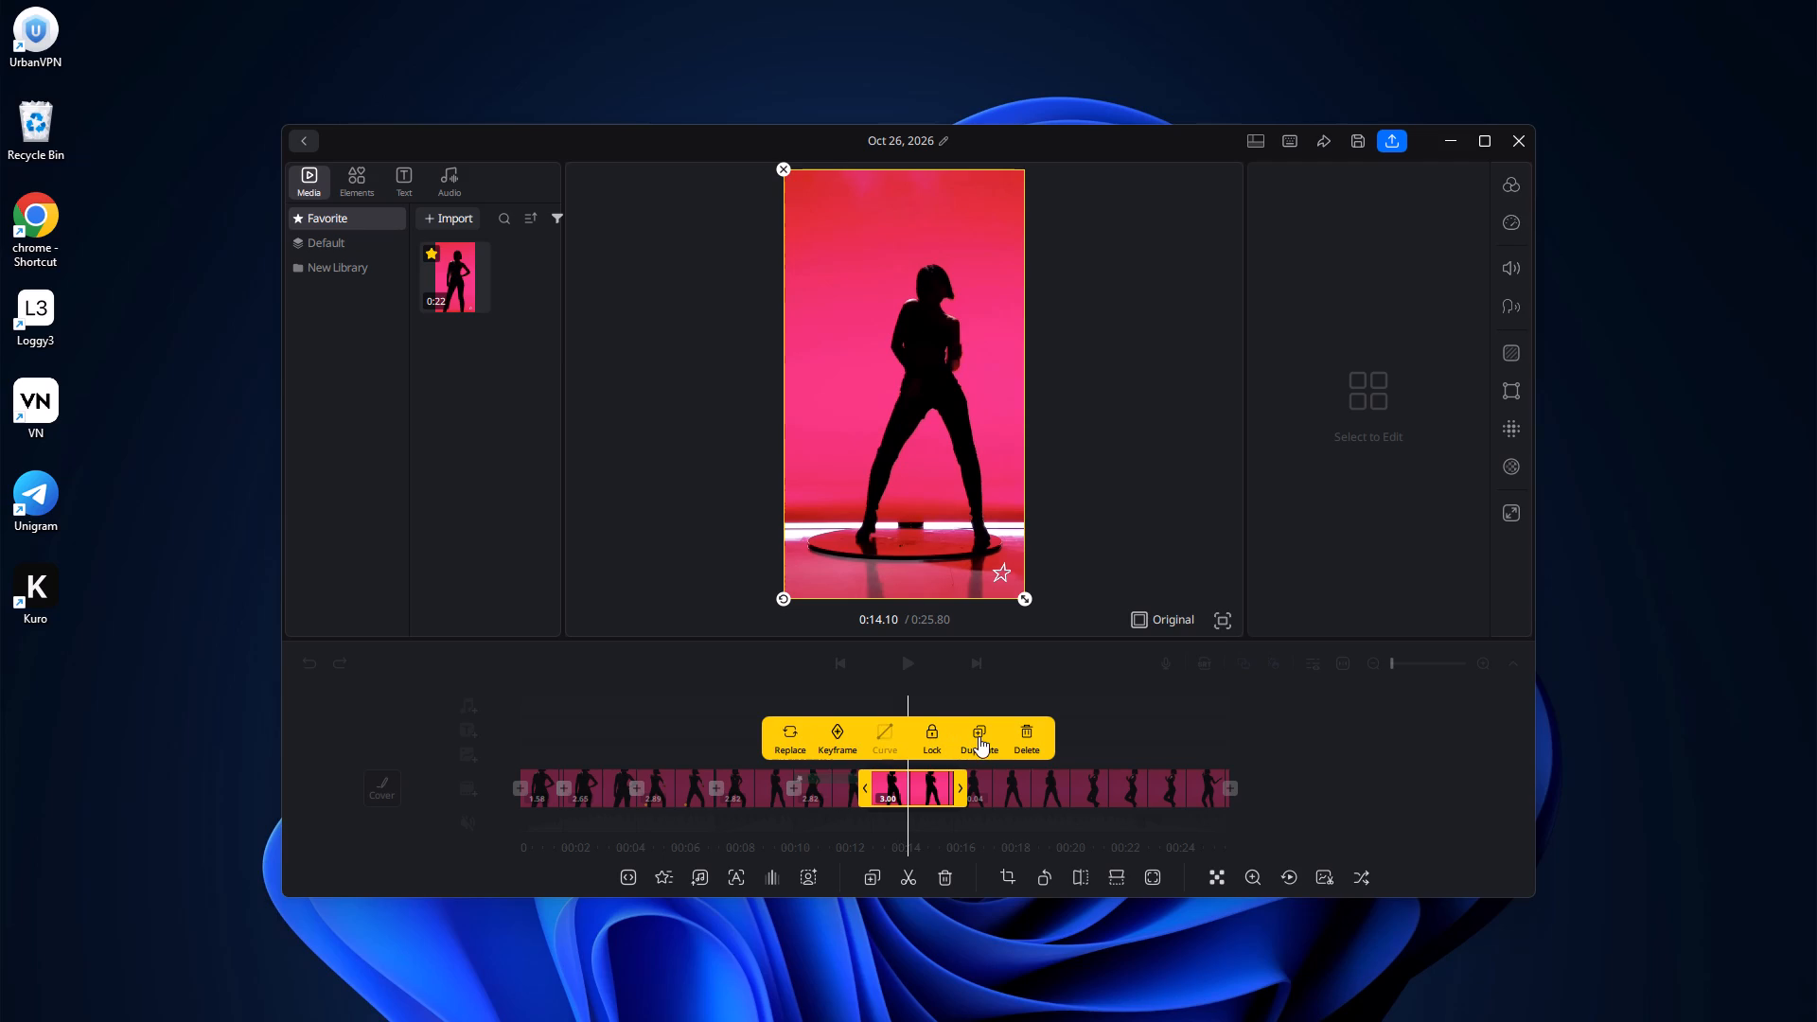
click(979, 736)
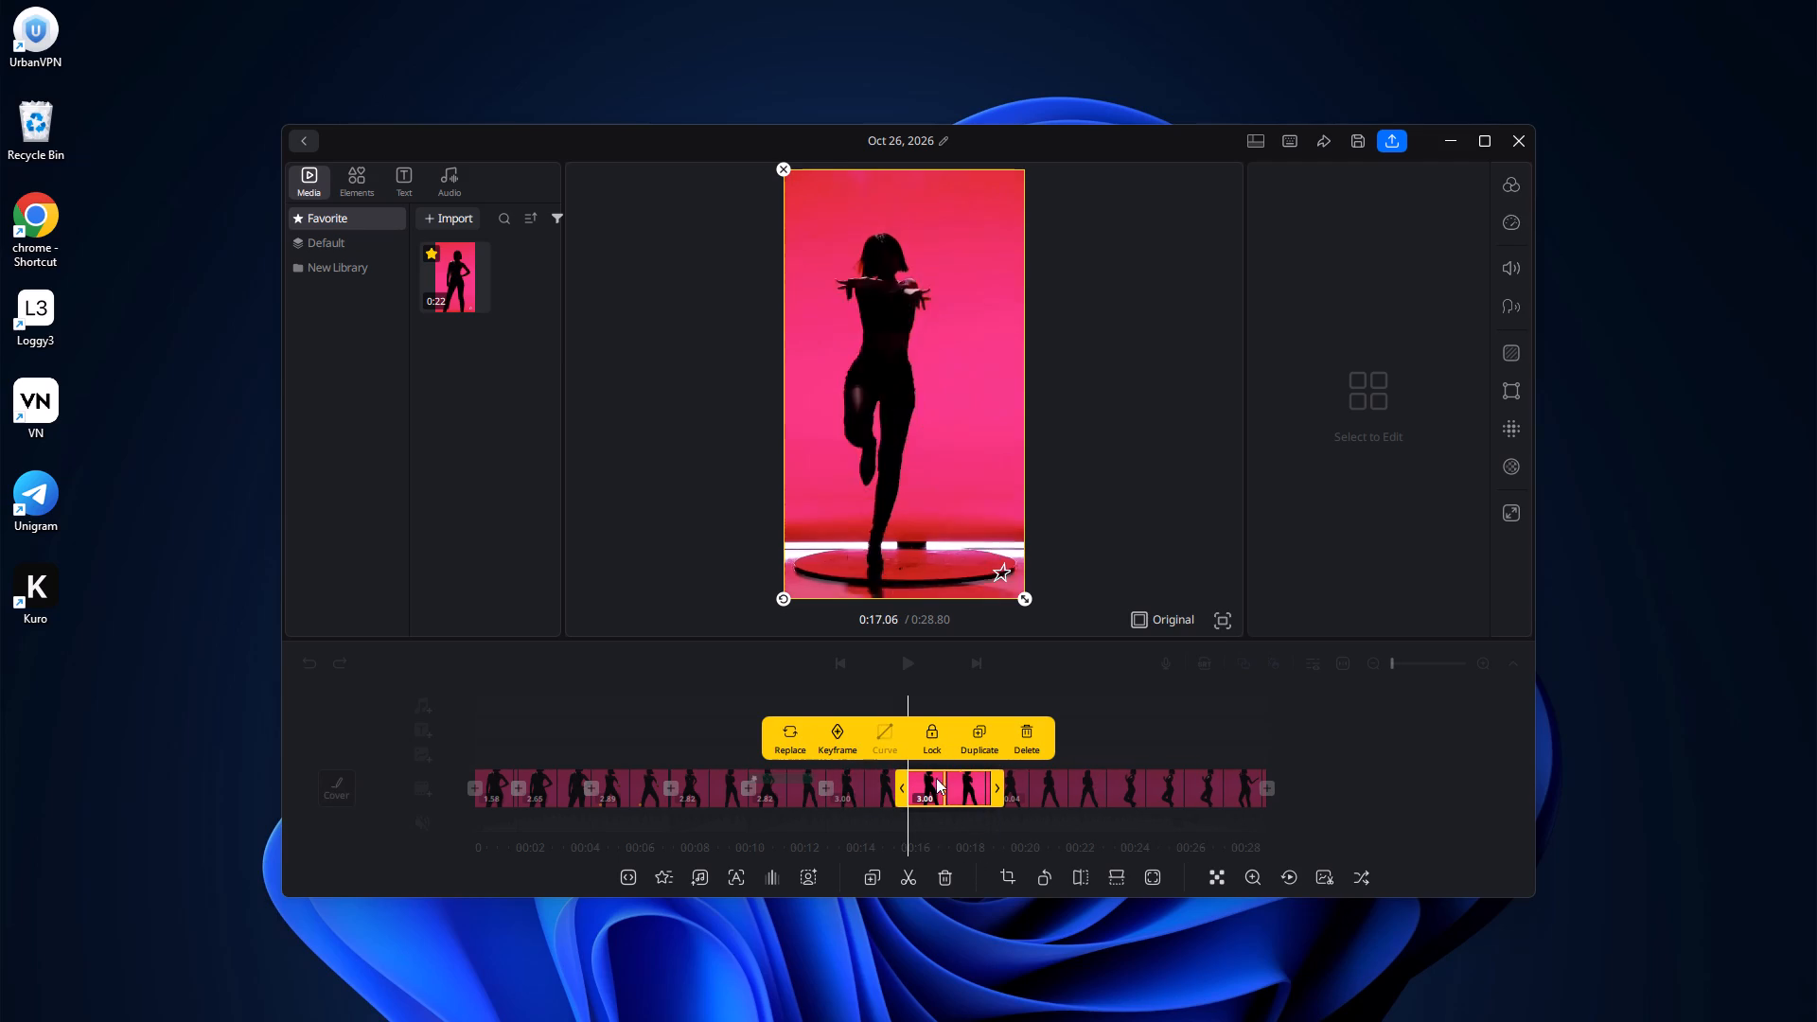
Add keyframes to the duplicated 3-second section at its start and at about 0:18.19.
click(842, 732)
drag(979, 809, 947, 809)
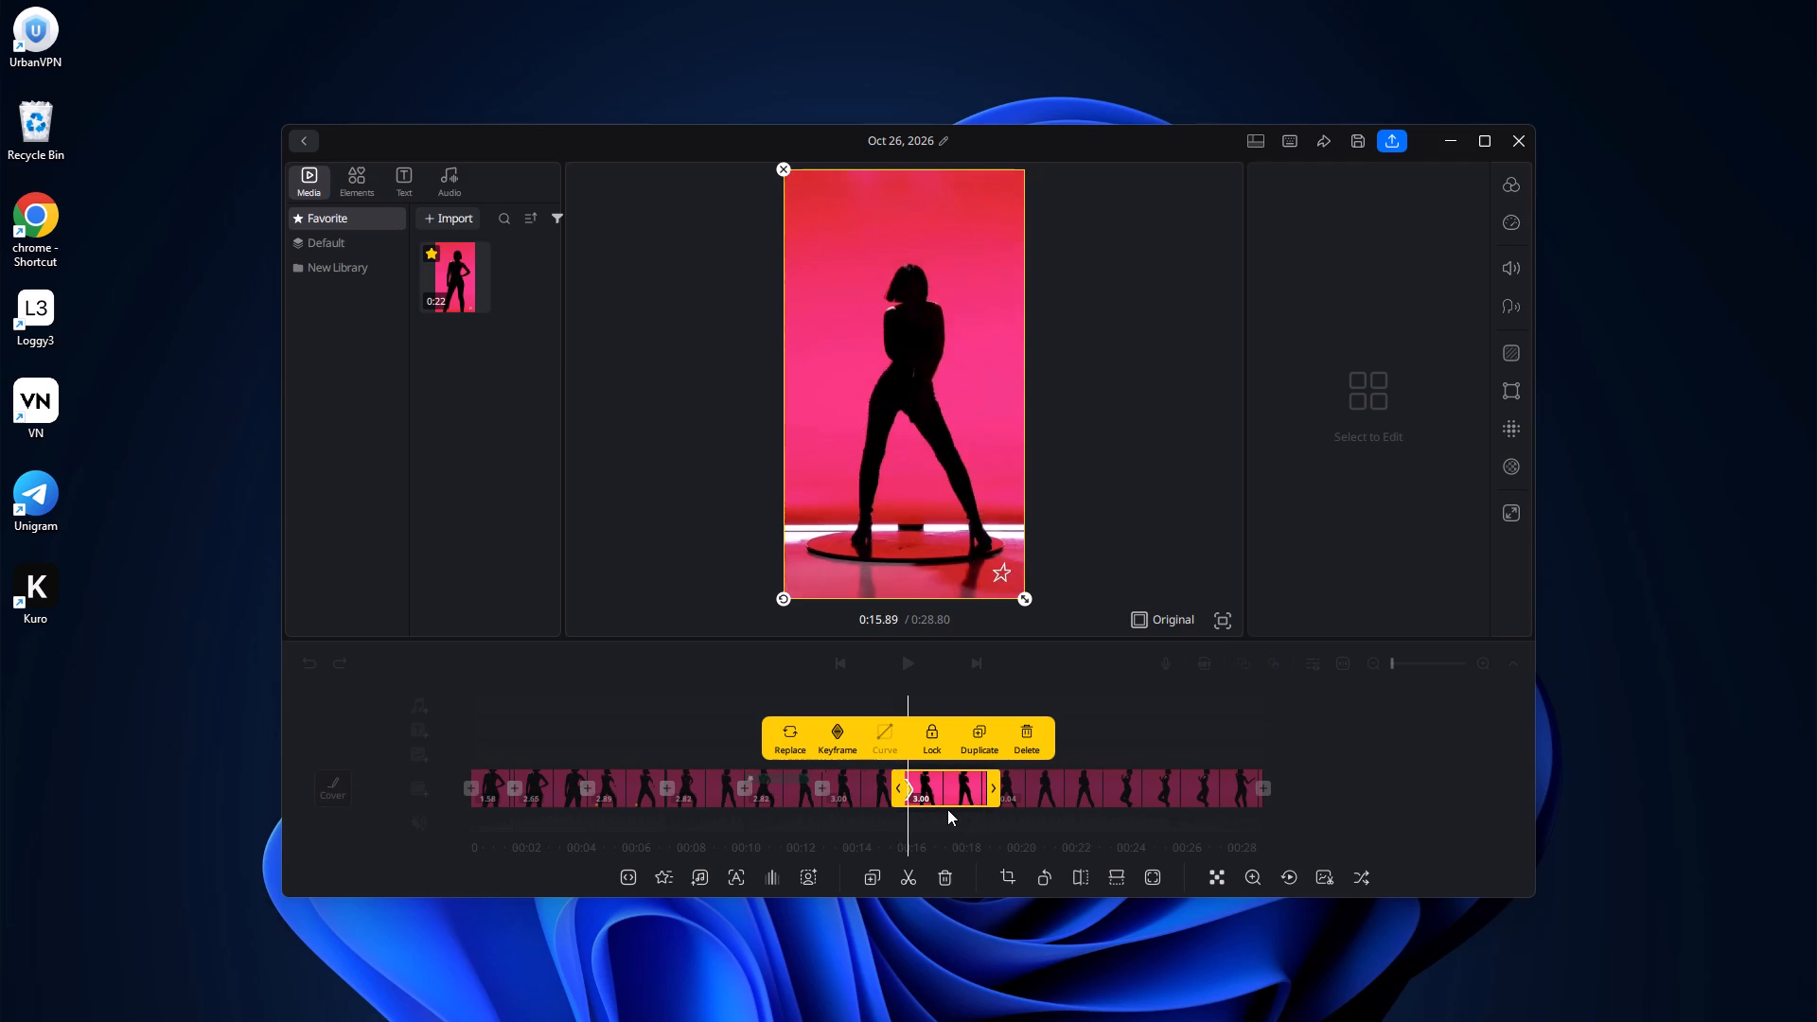
drag(947, 809, 898, 802)
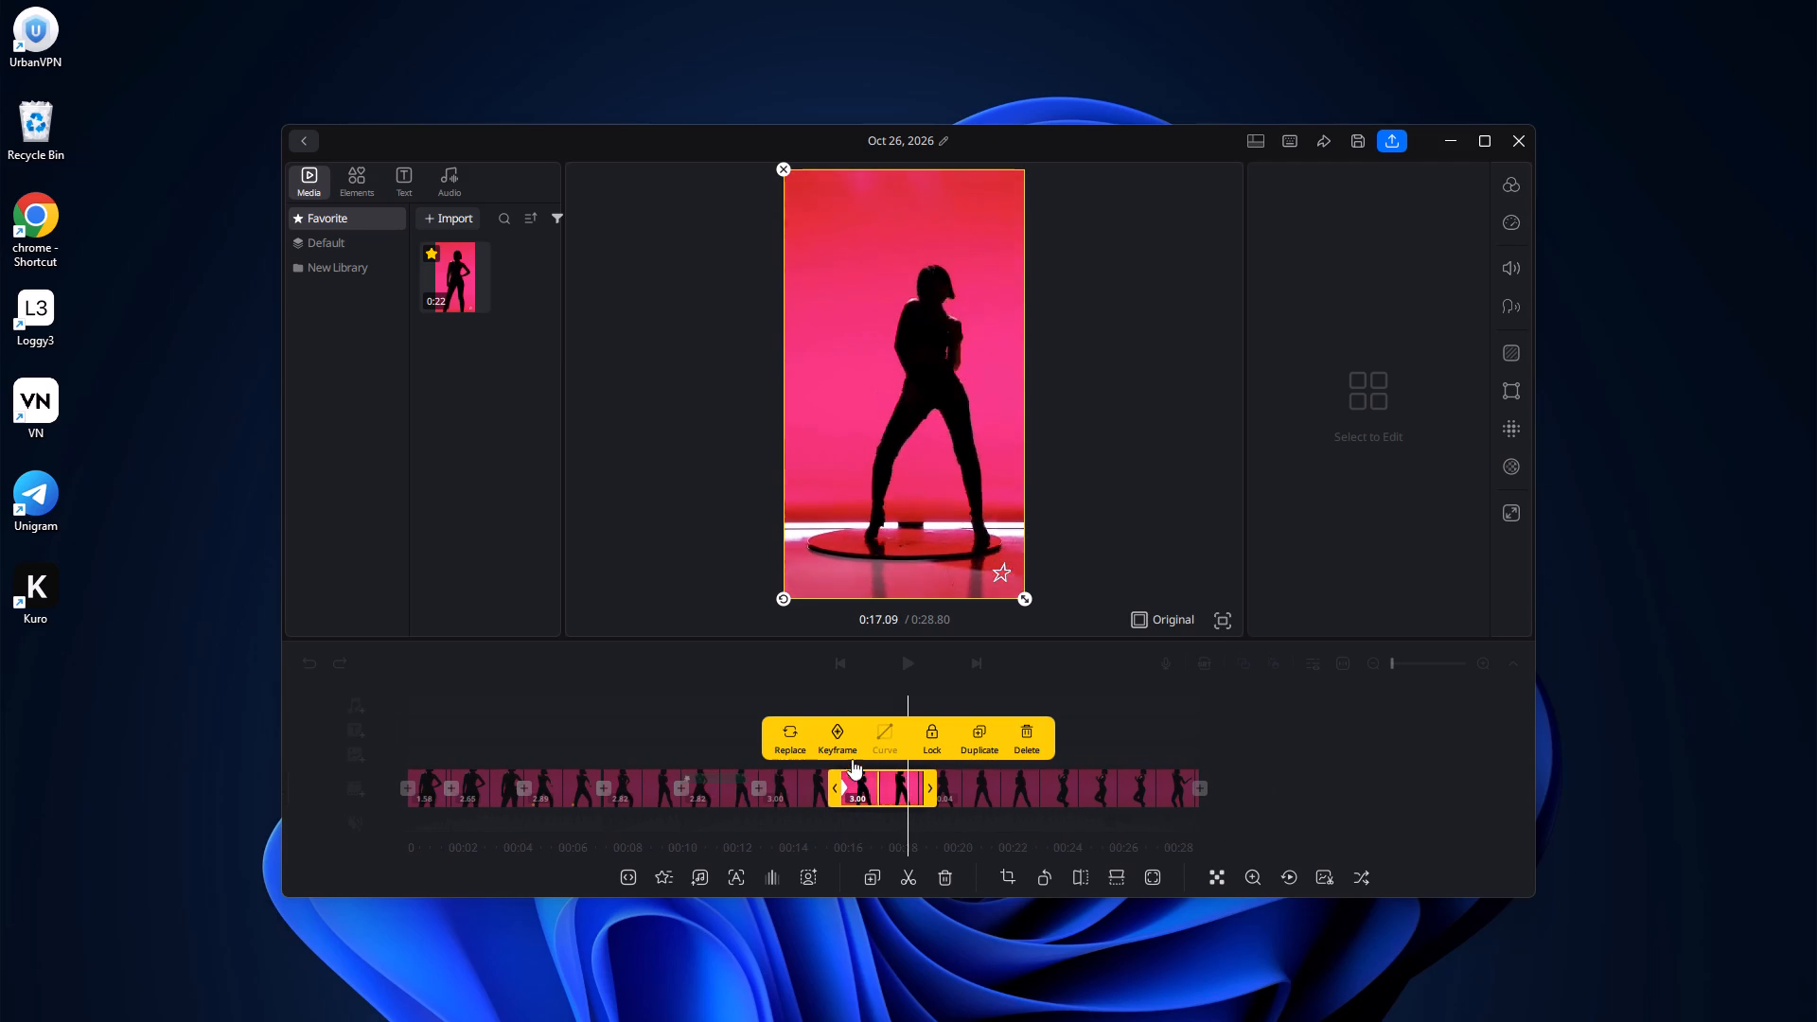
click(835, 734)
click(946, 829)
click(948, 829)
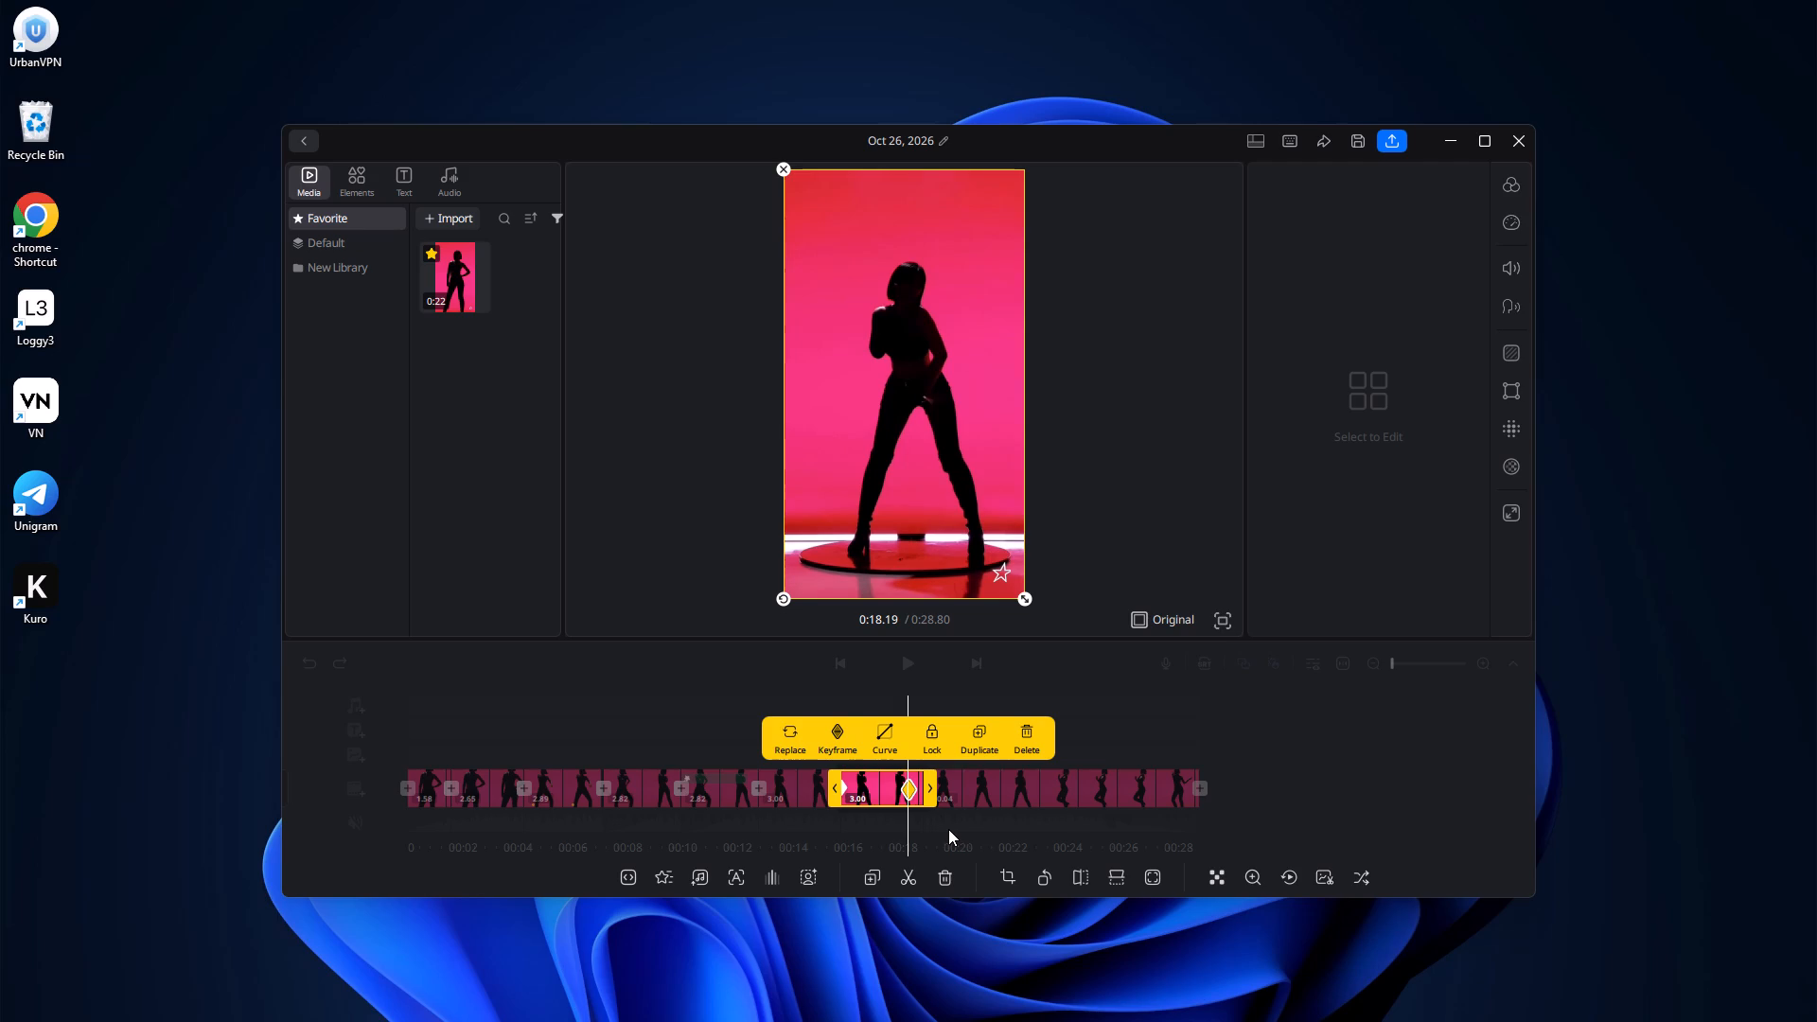
click(882, 787)
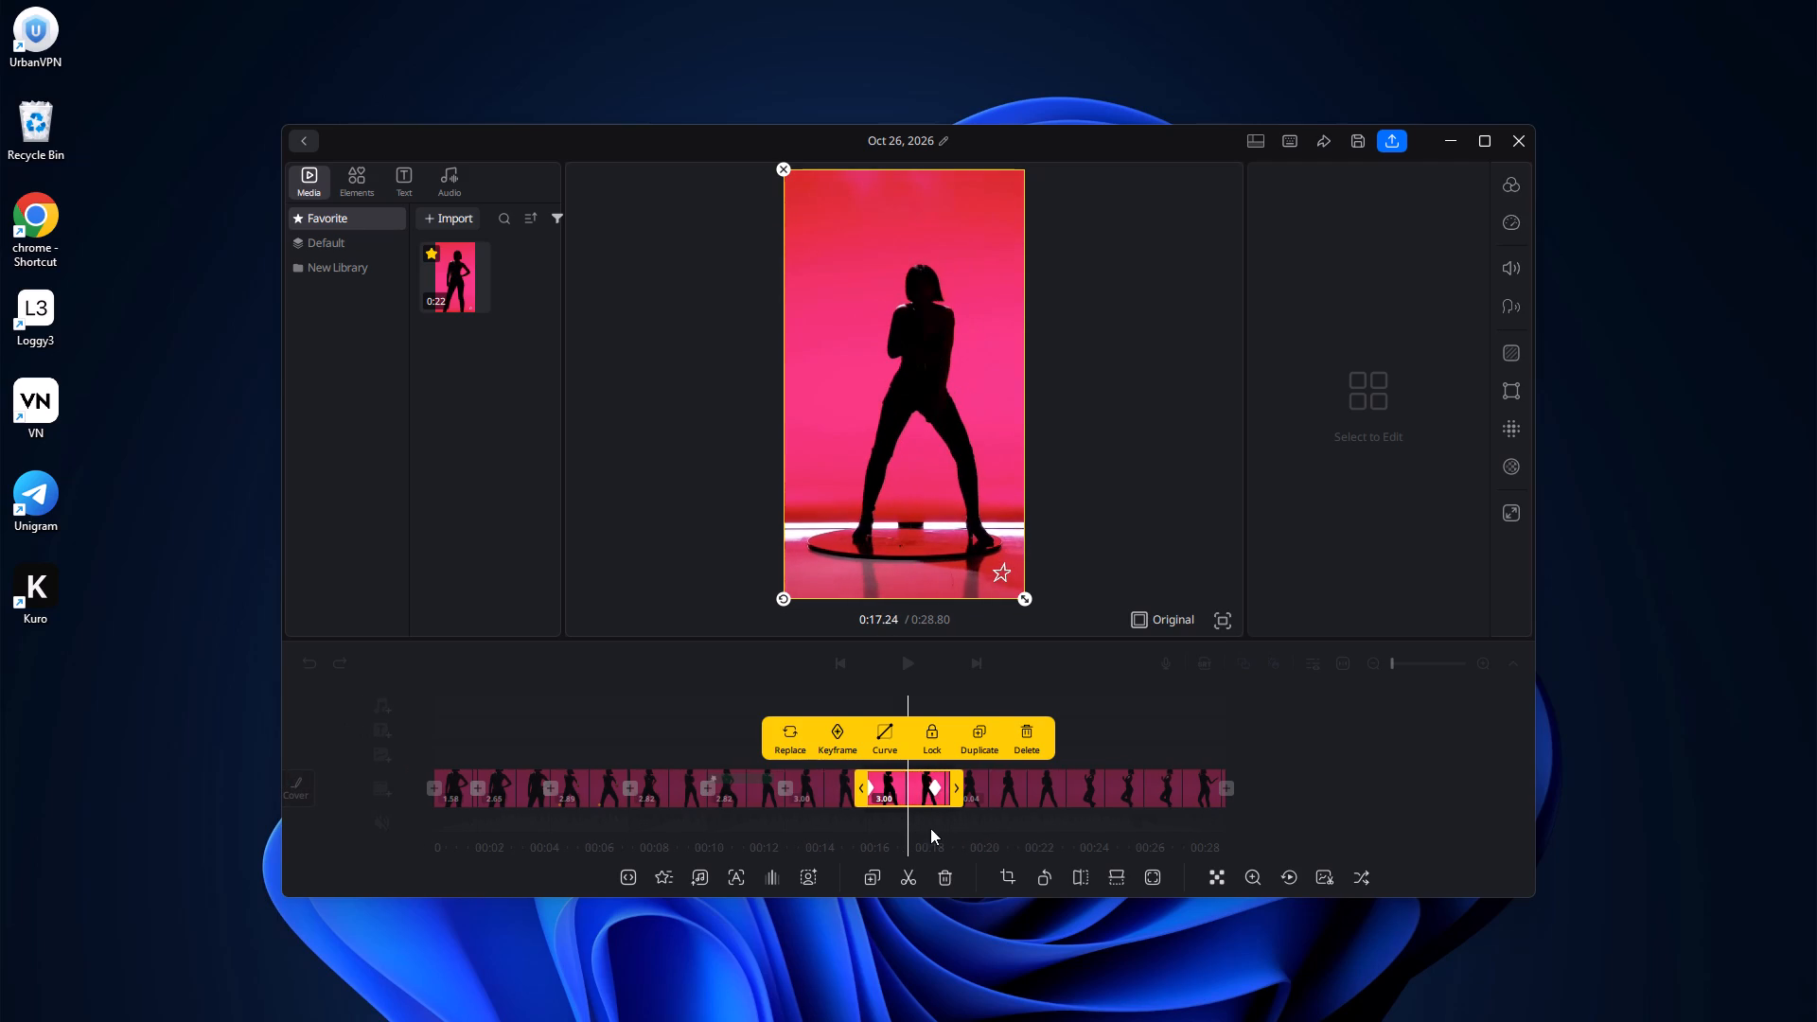
double_click(839, 738)
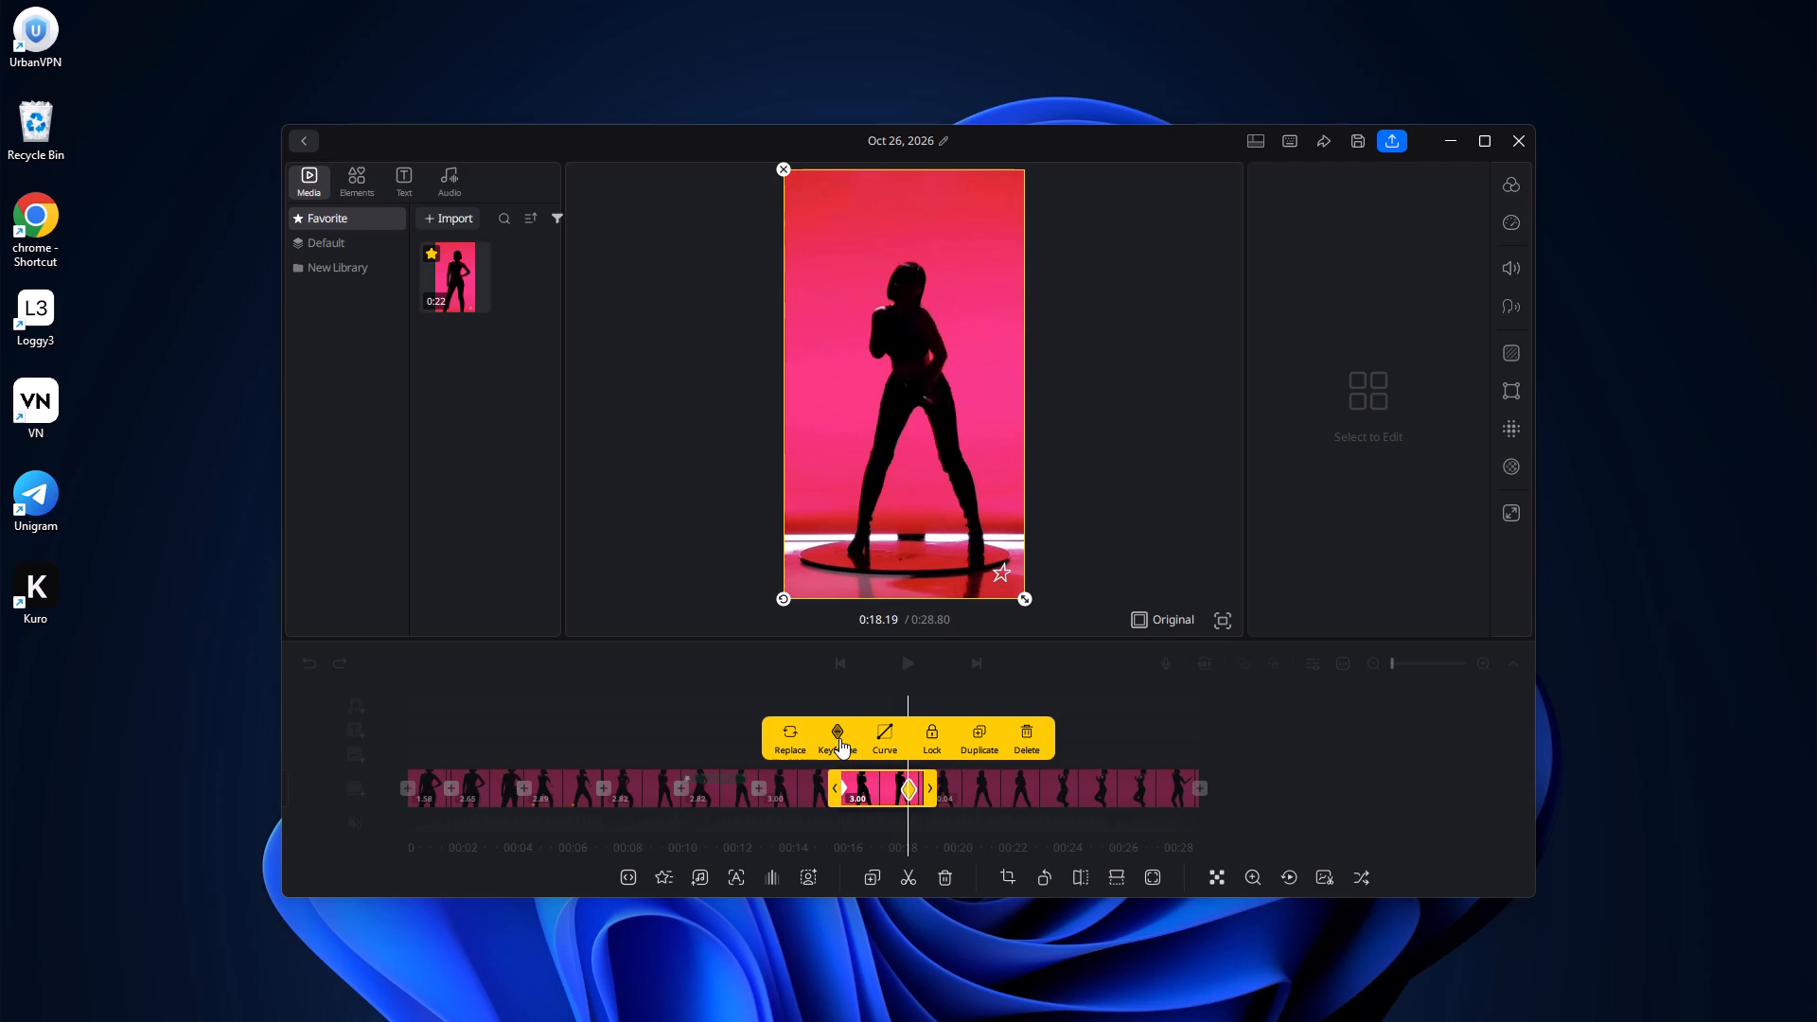
Preview curve presets between the duplicated 3-second section's keyframes, including EaseIn, Ease, EaseOut, Damp3, Stutter3, Stutter1, BackIn, CircOut, Circ, QuartIn, CubicOut and Cubic.
drag(912, 849, 947, 844)
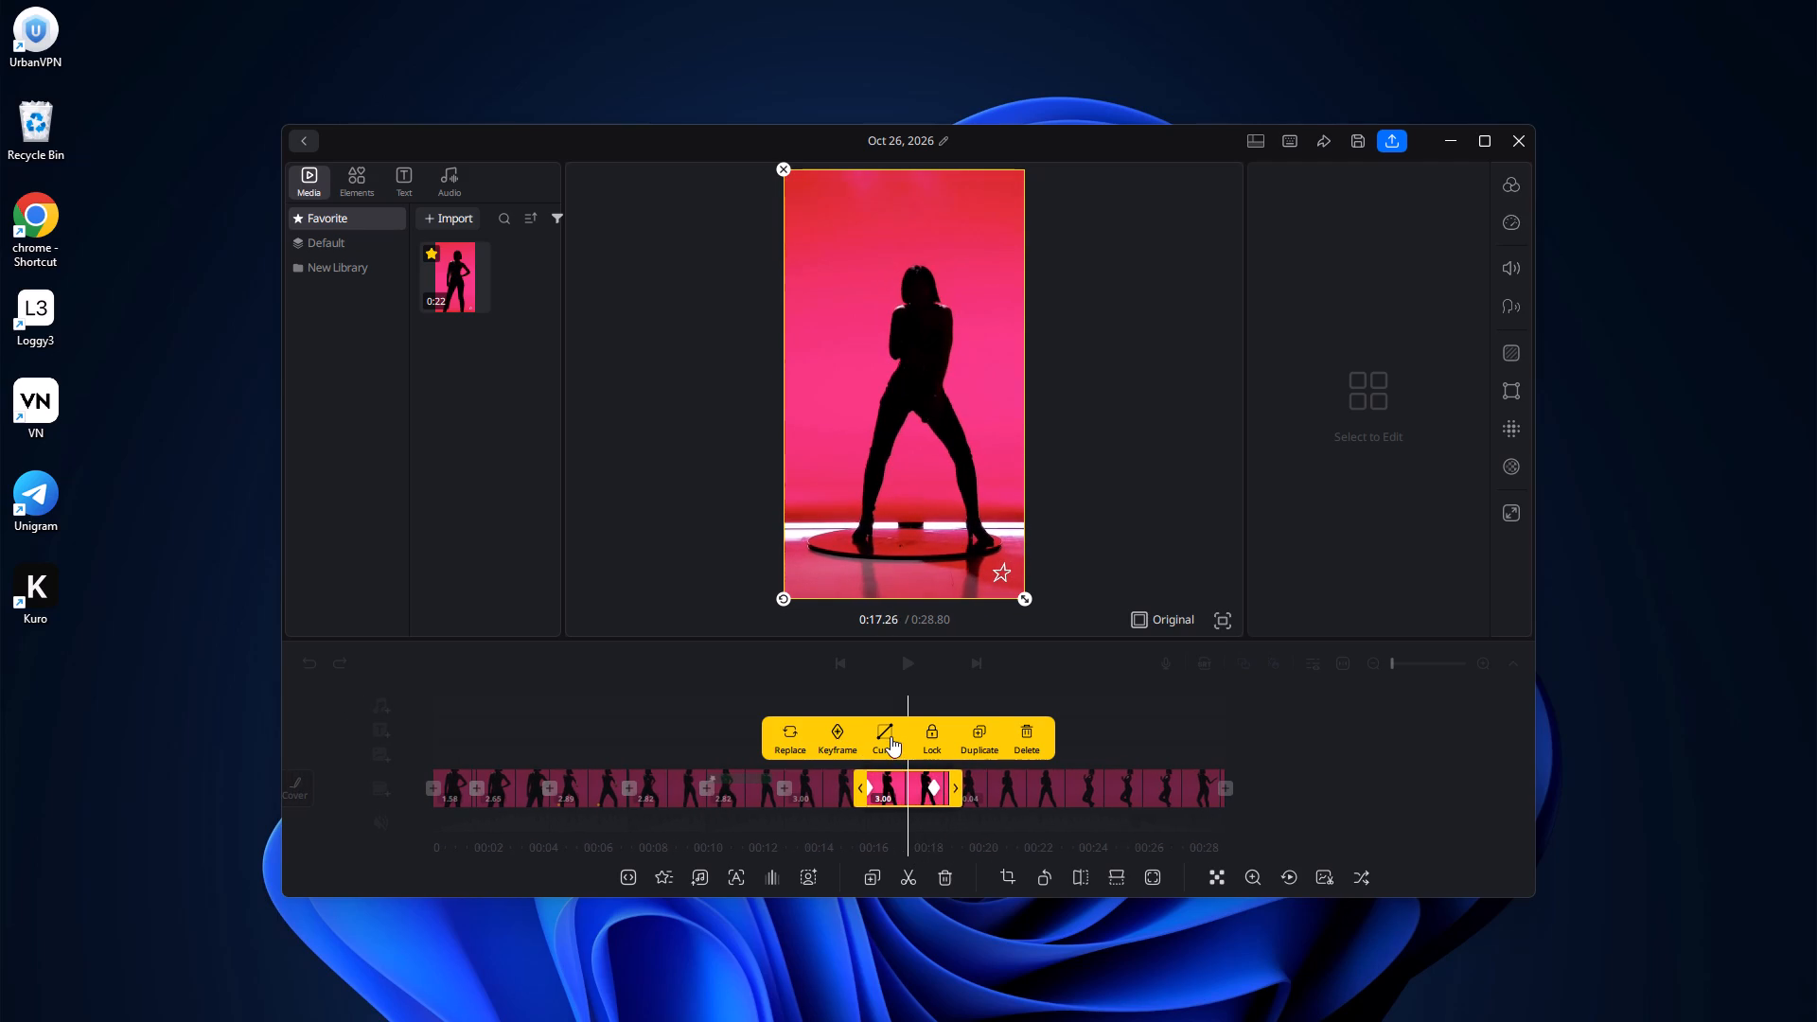
click(891, 734)
click(642, 696)
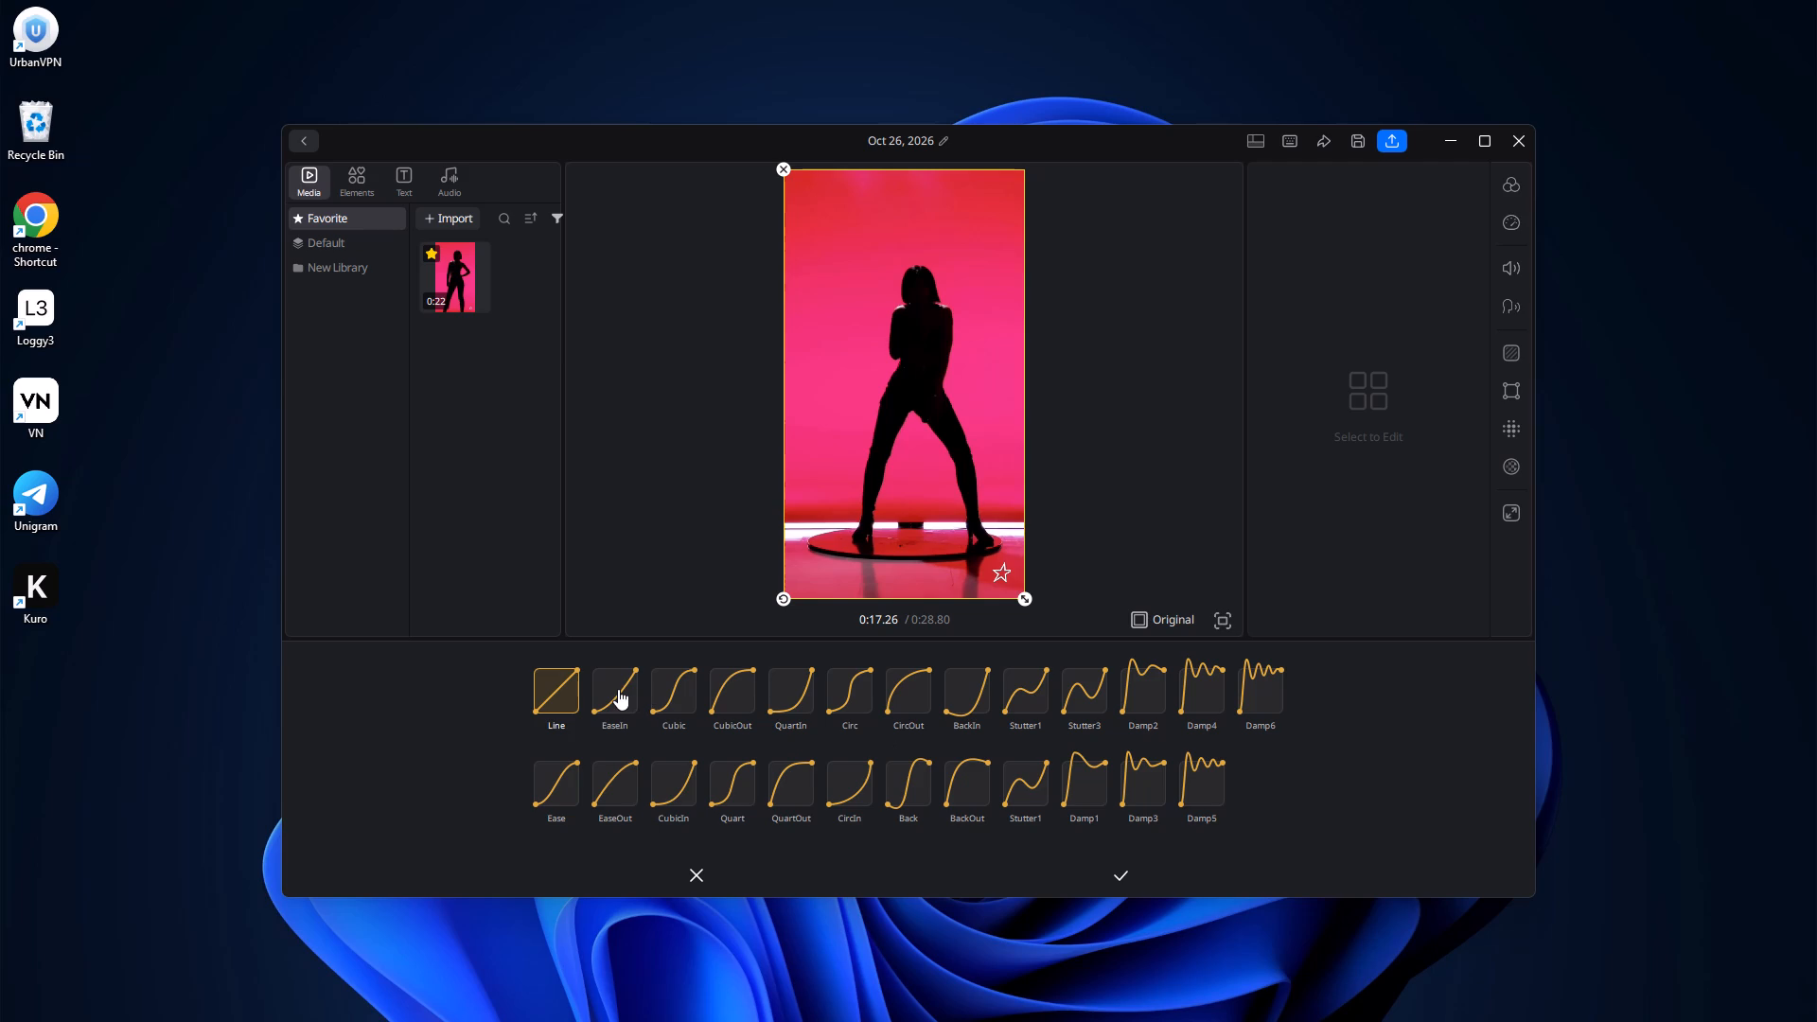
click(618, 689)
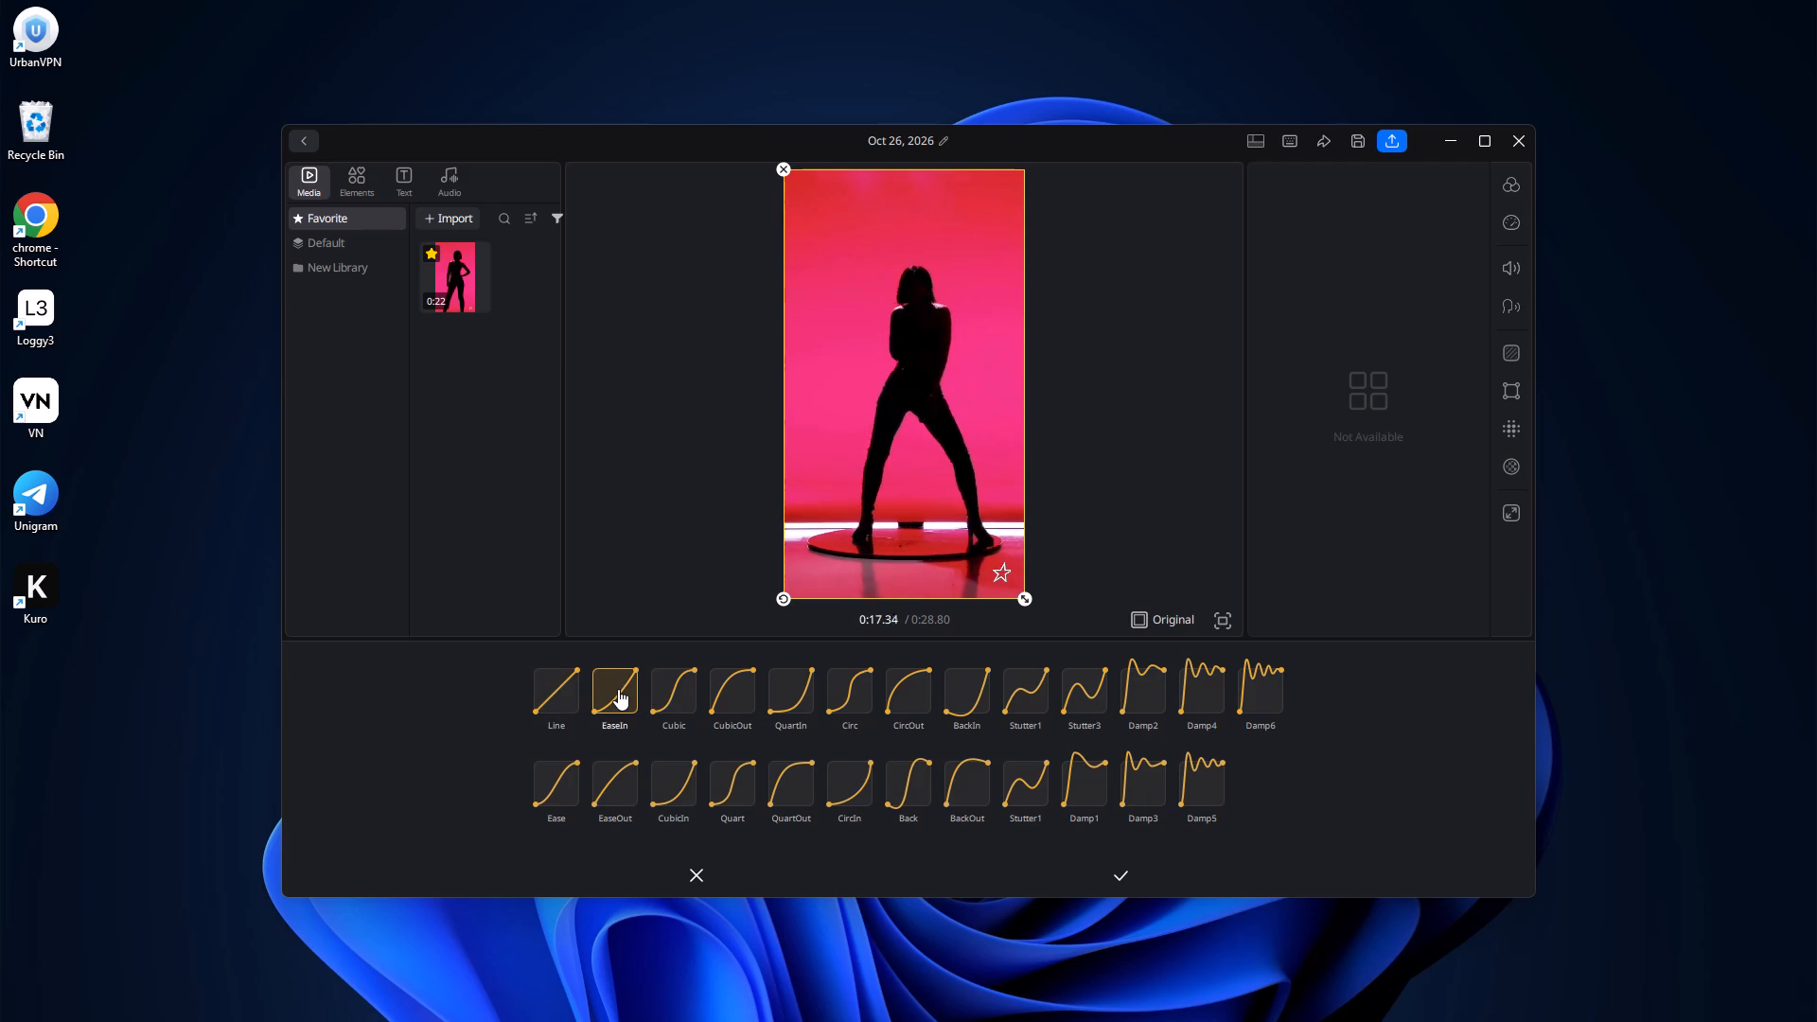
click(570, 781)
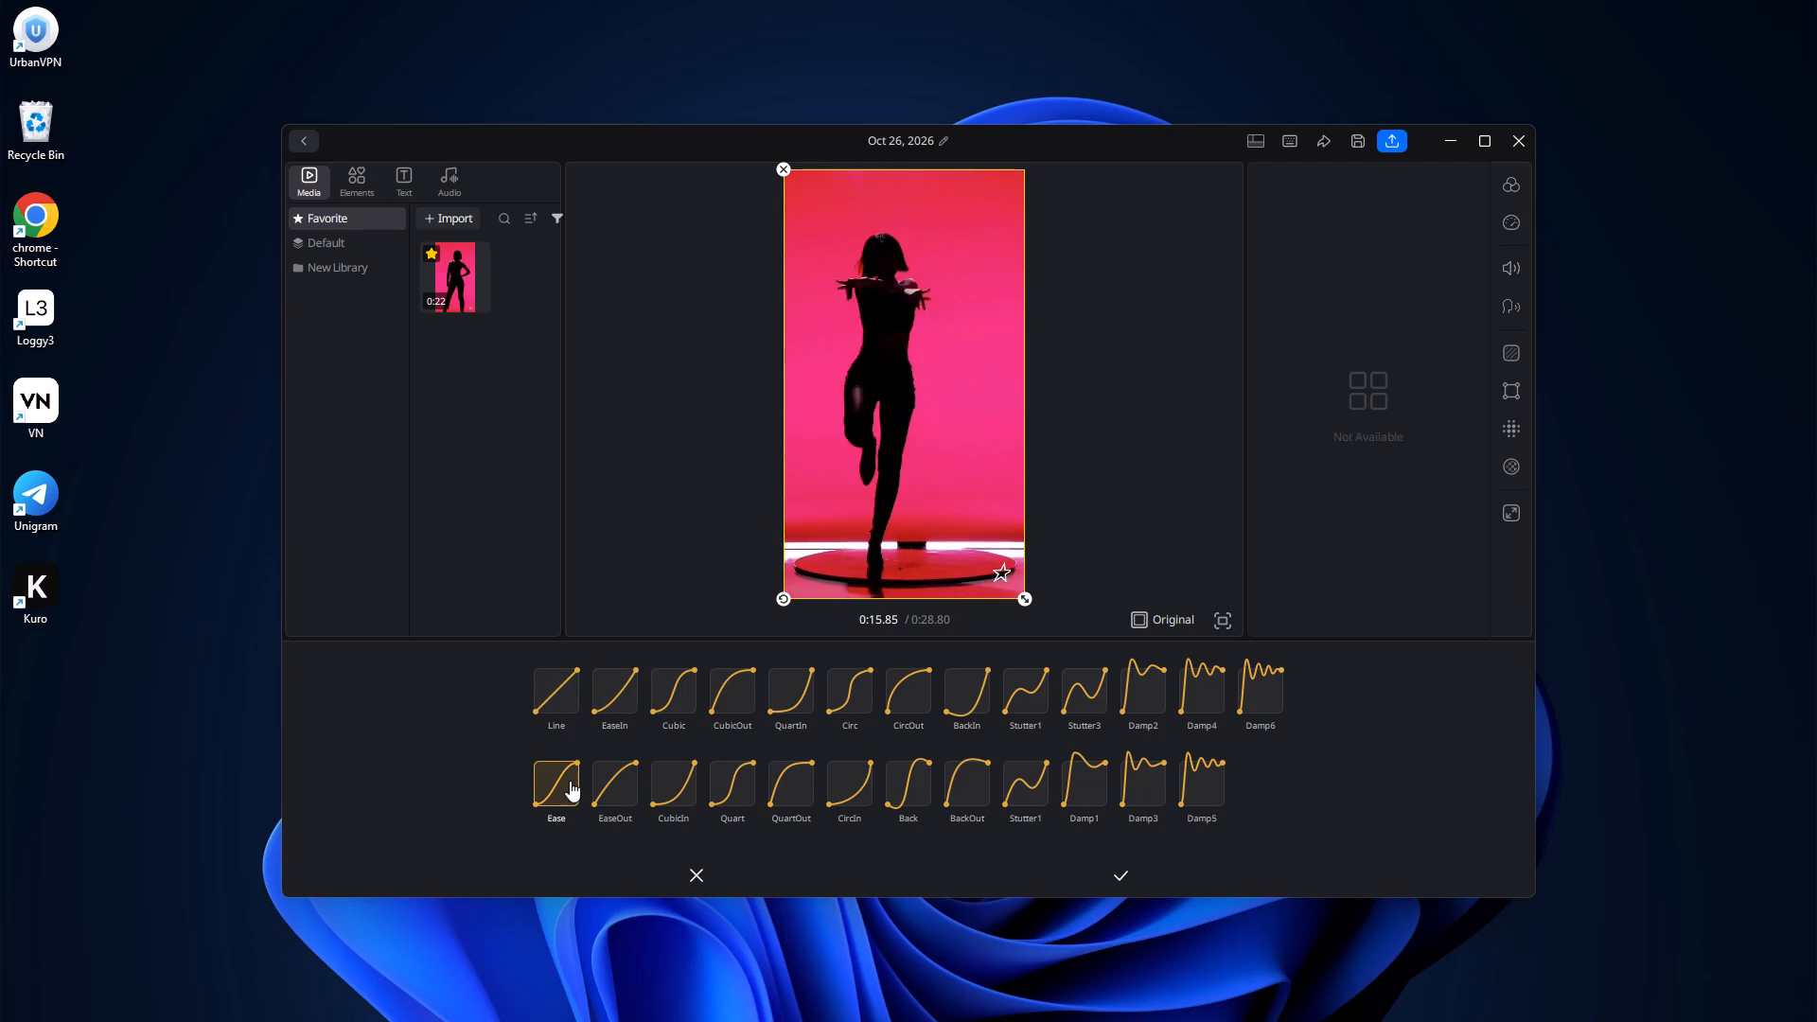
click(628, 815)
click(631, 792)
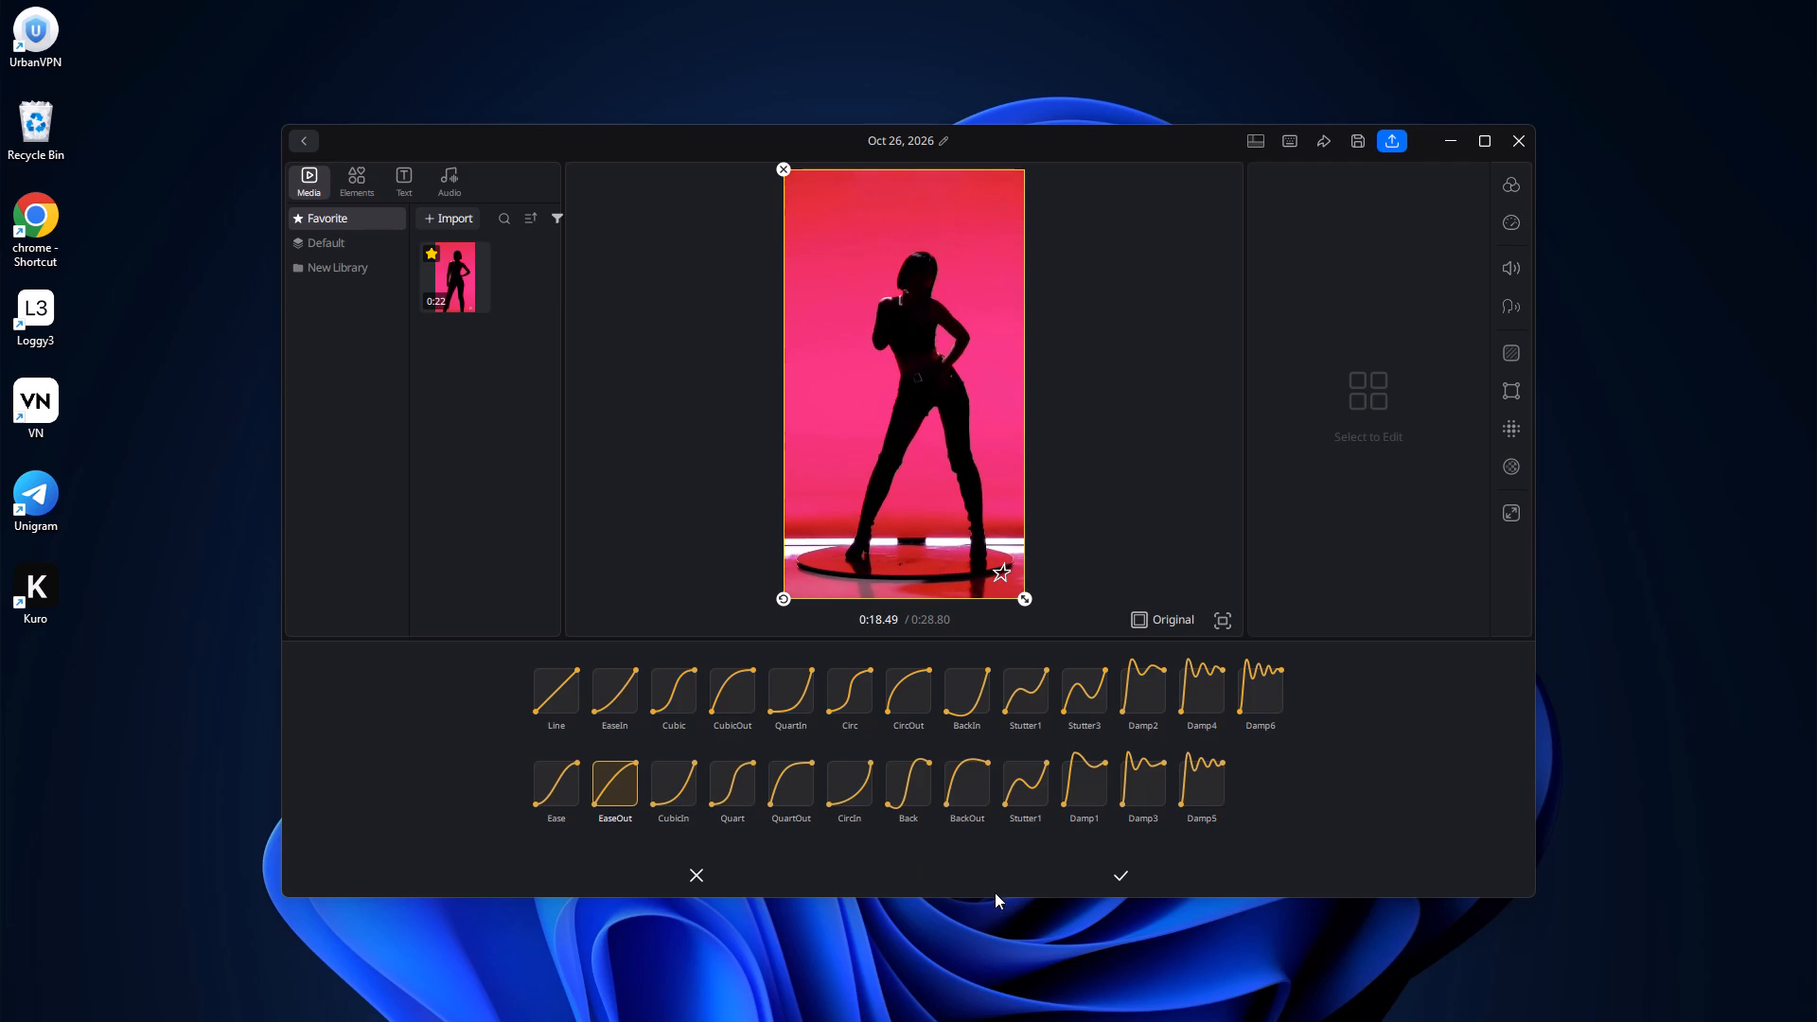
click(1138, 804)
click(1145, 787)
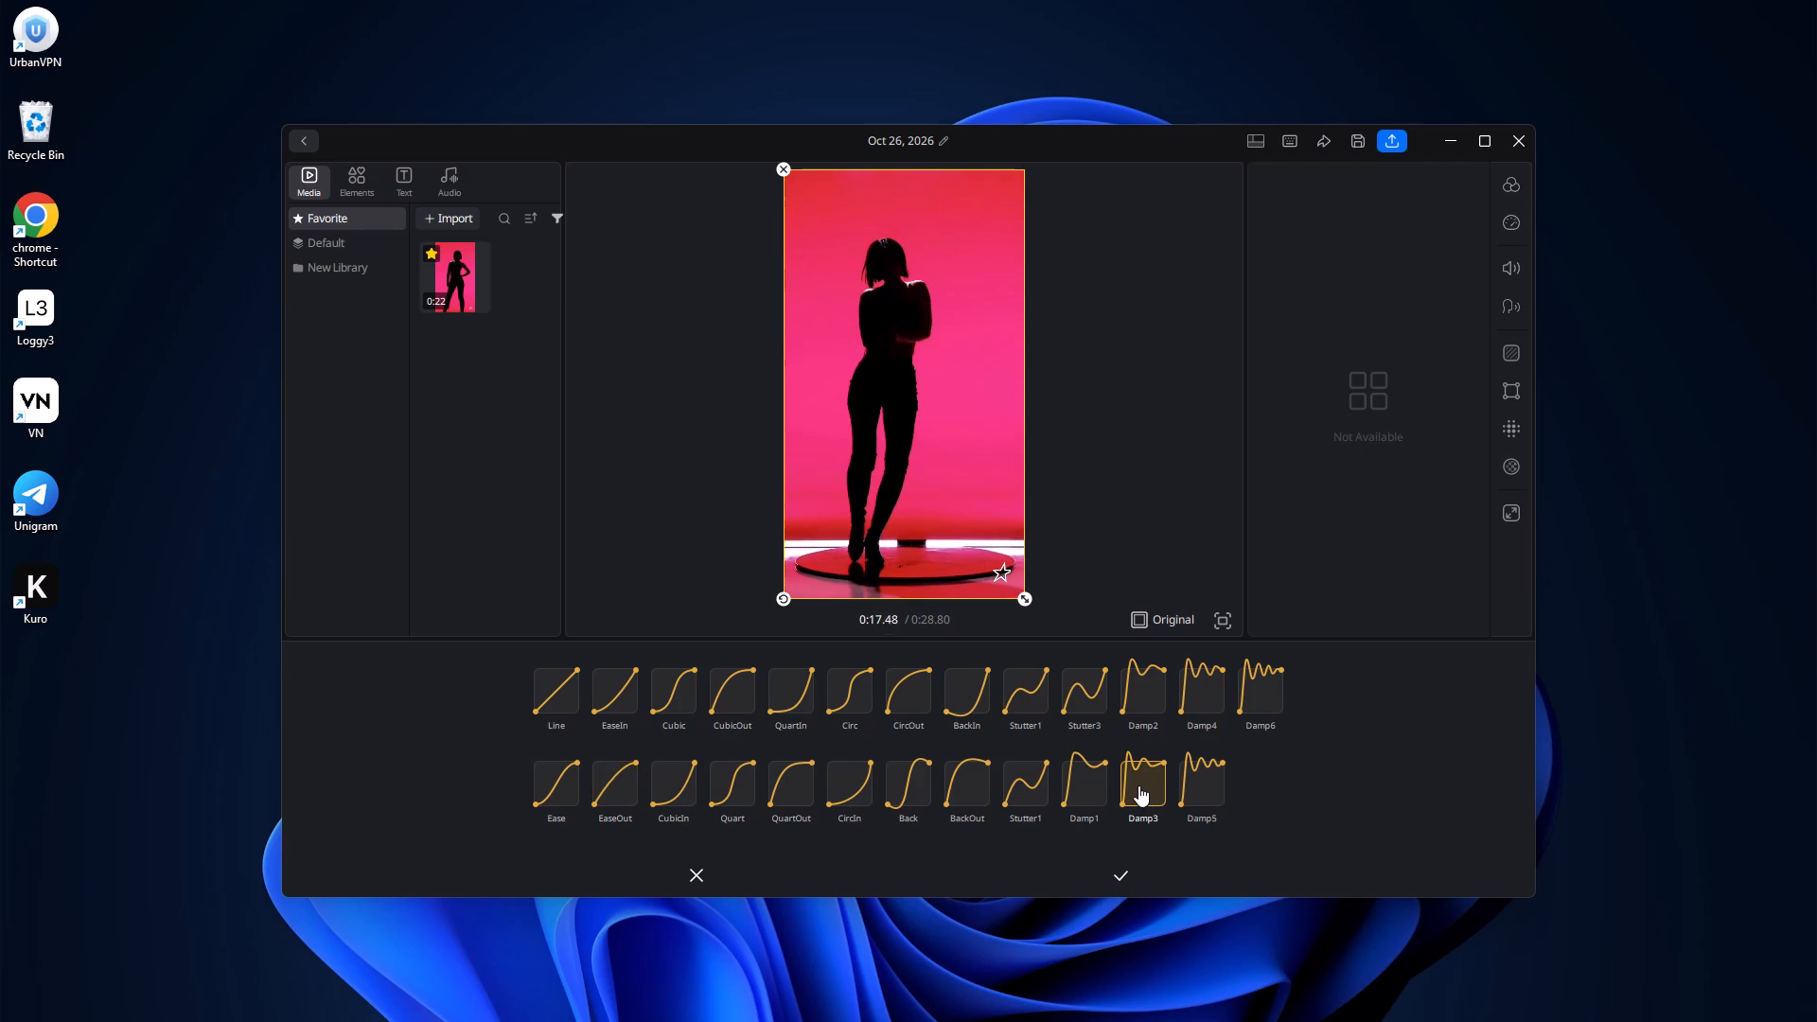
click(1138, 785)
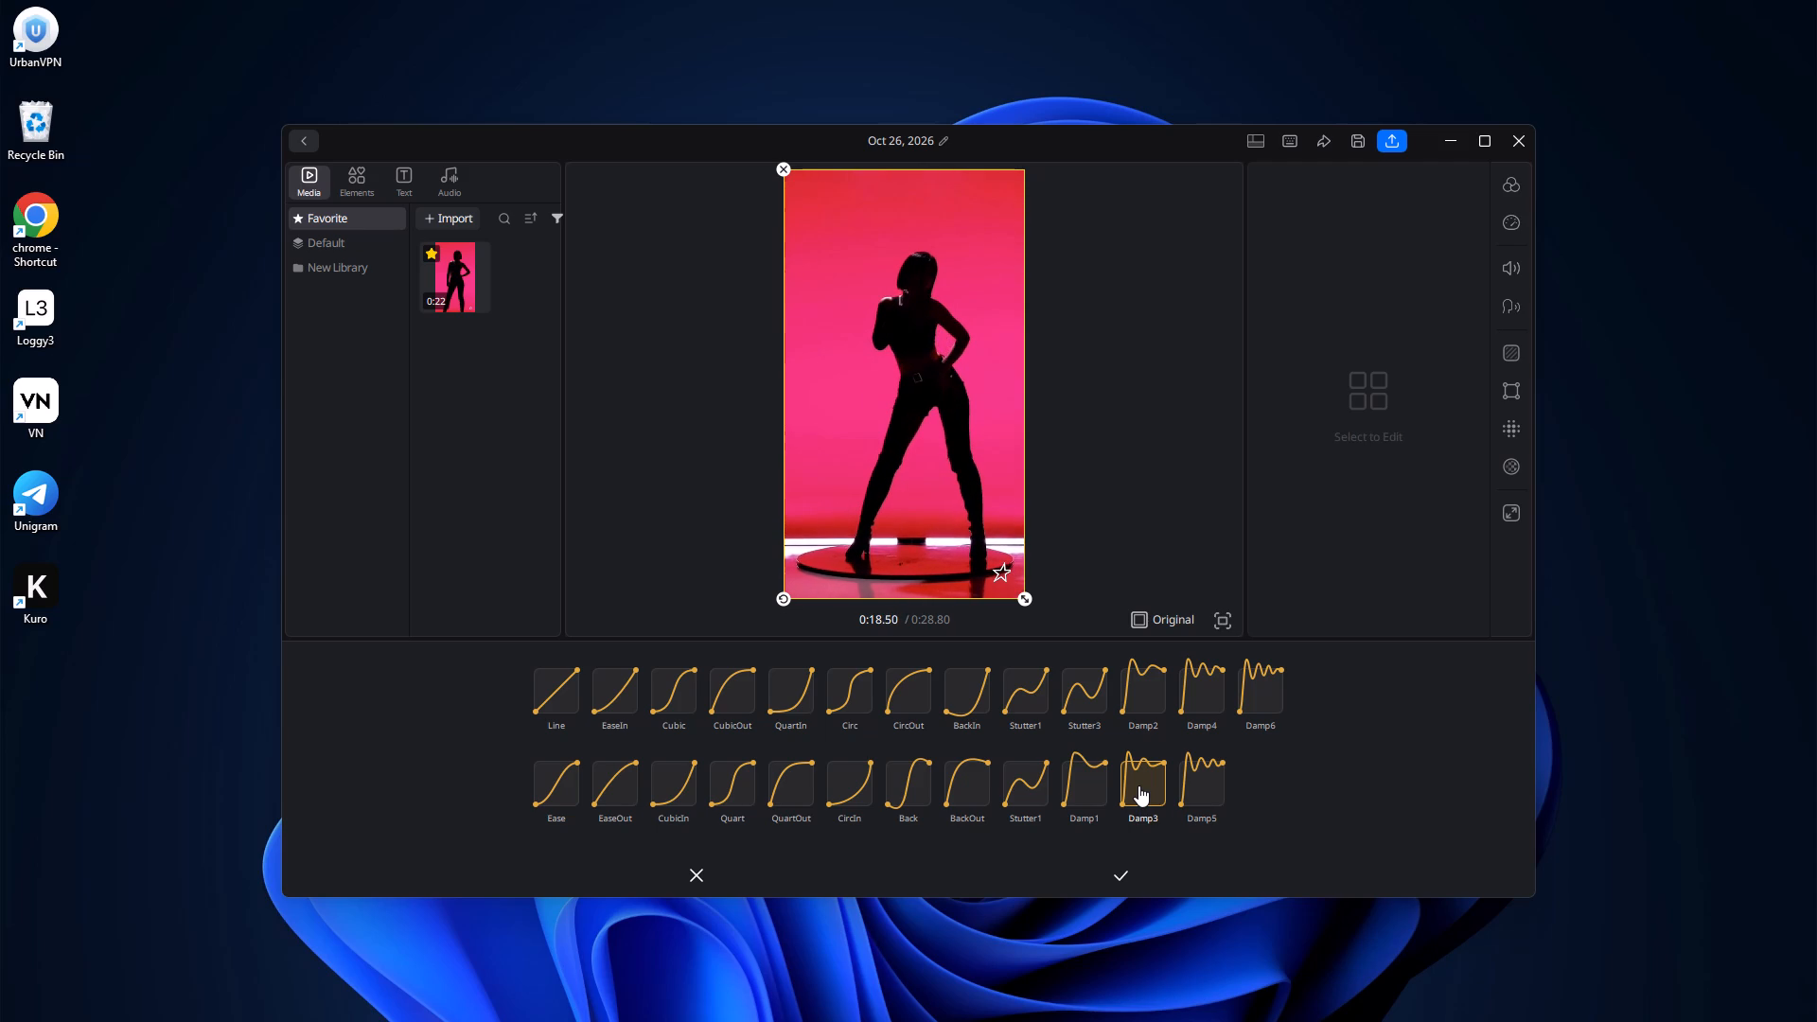
click(1074, 696)
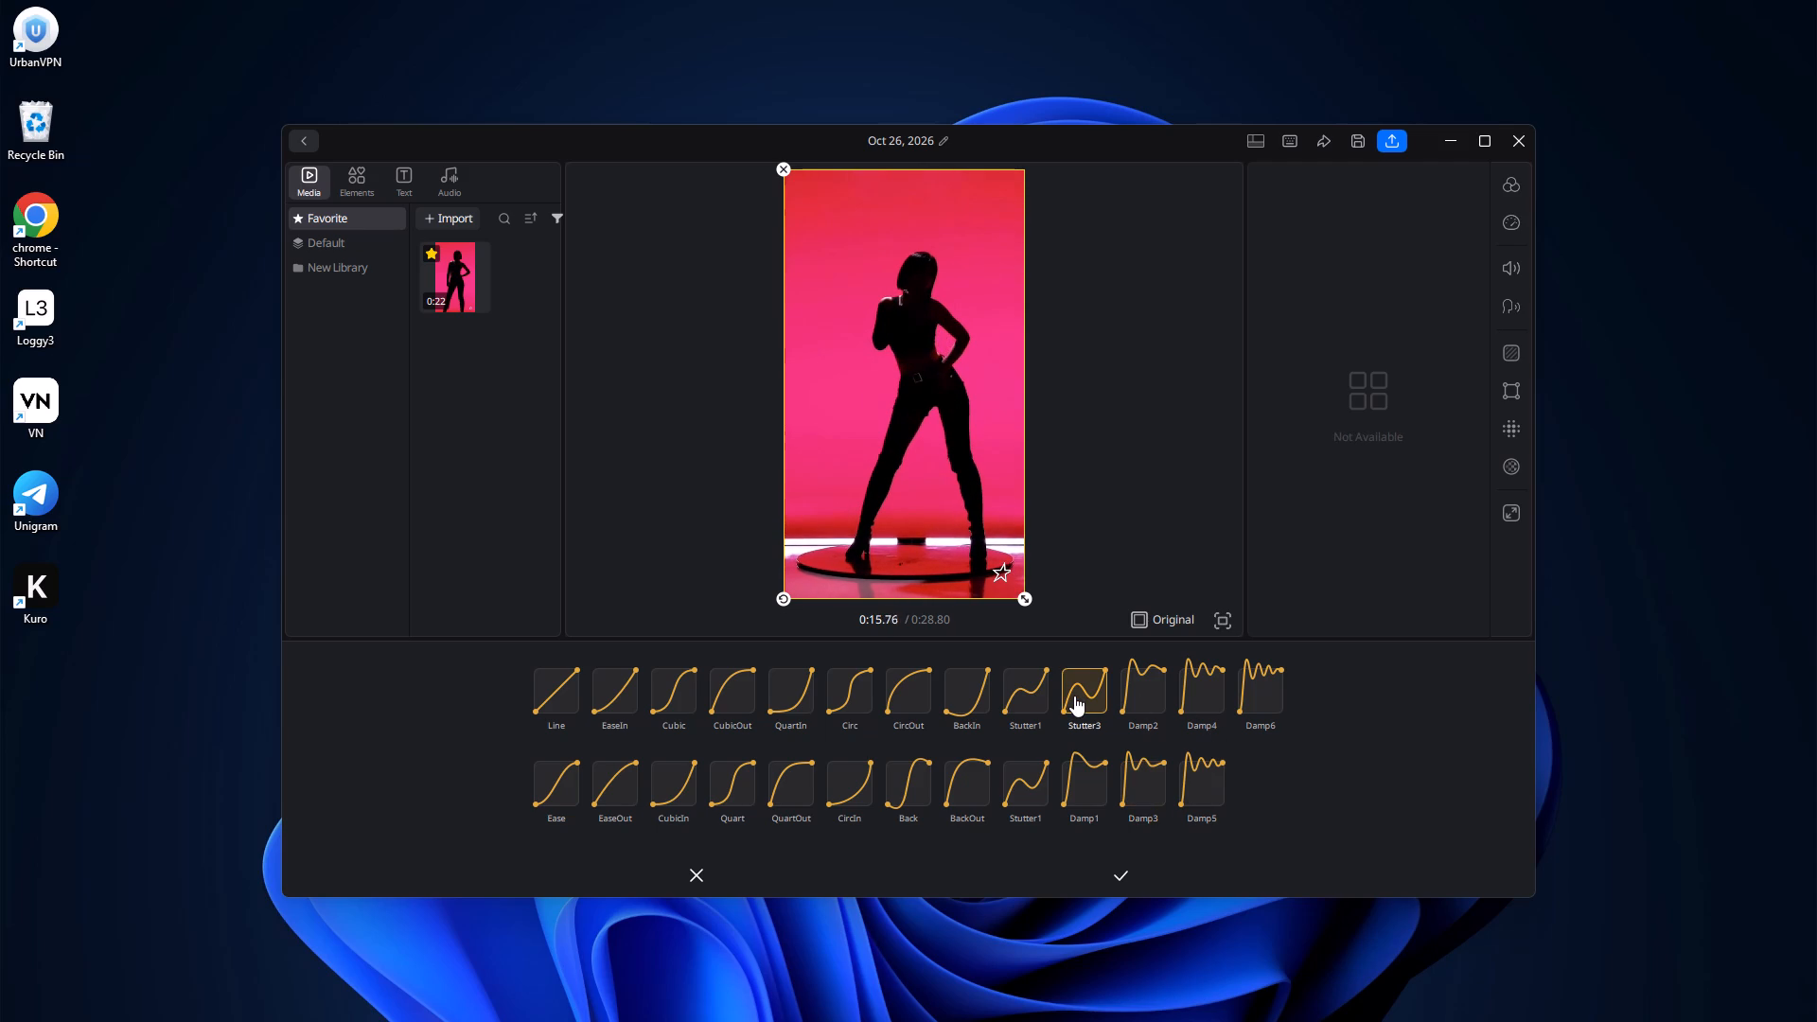
click(1074, 696)
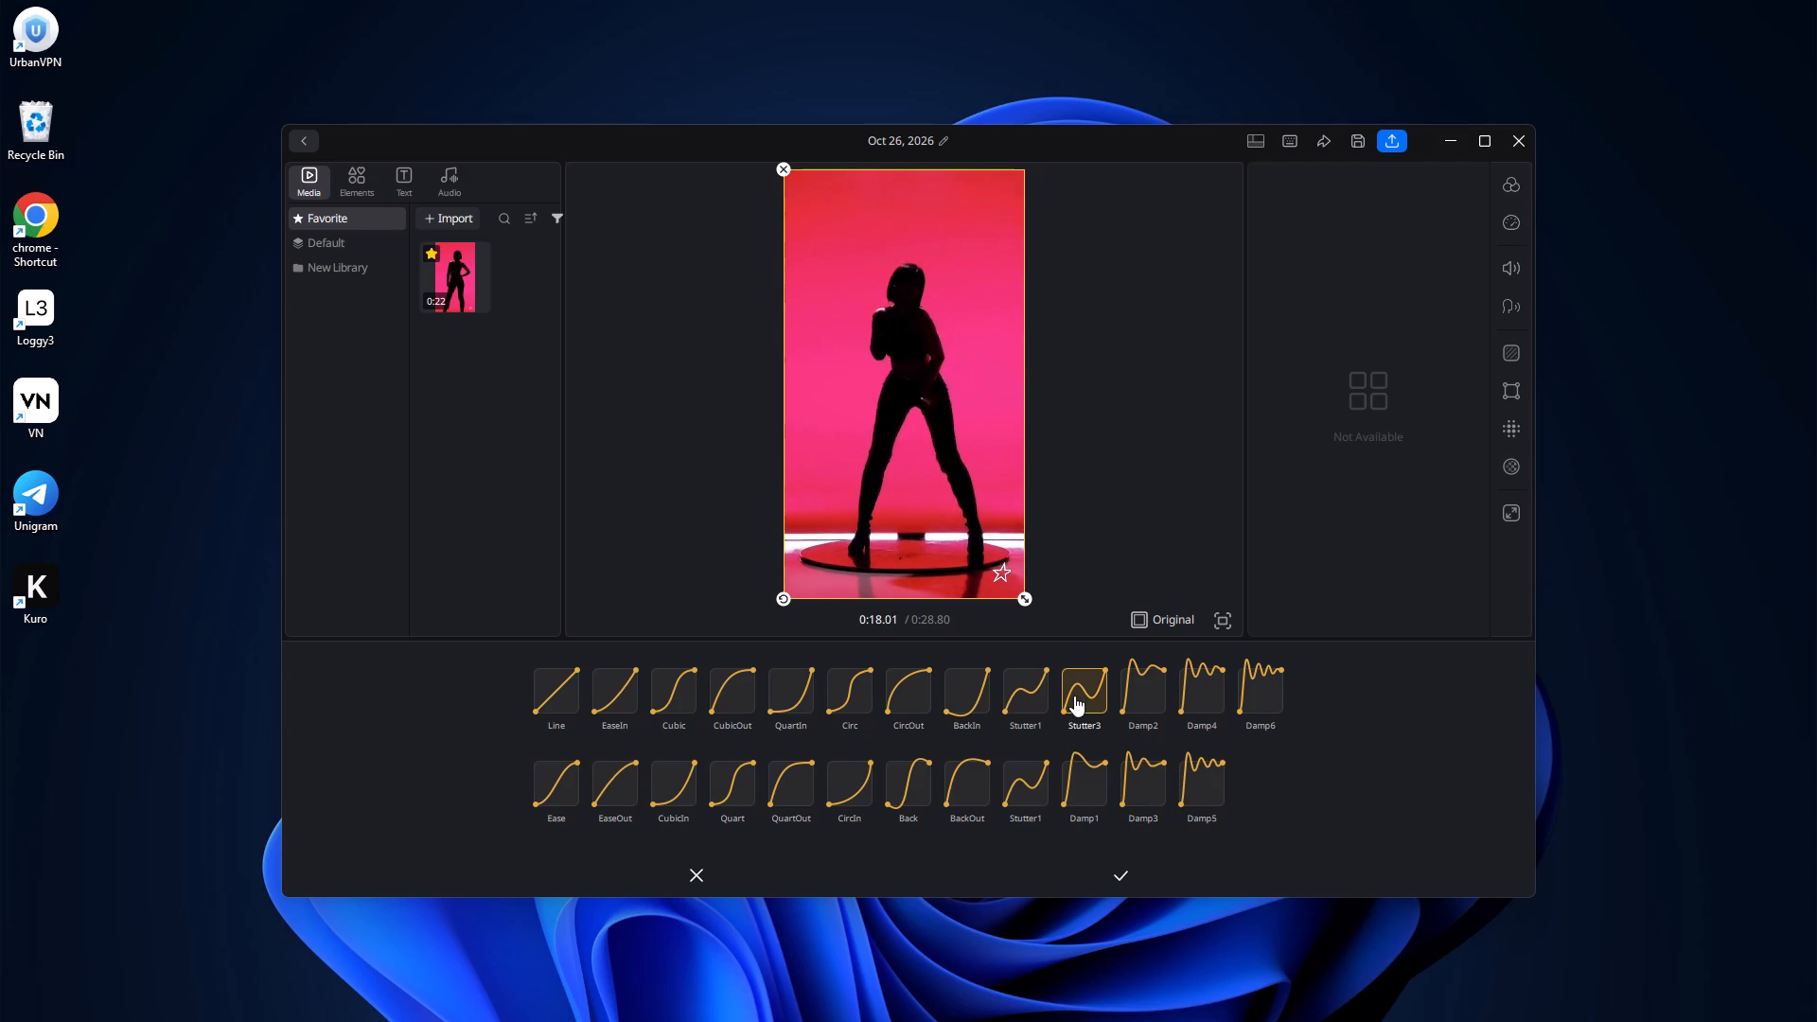
click(1023, 708)
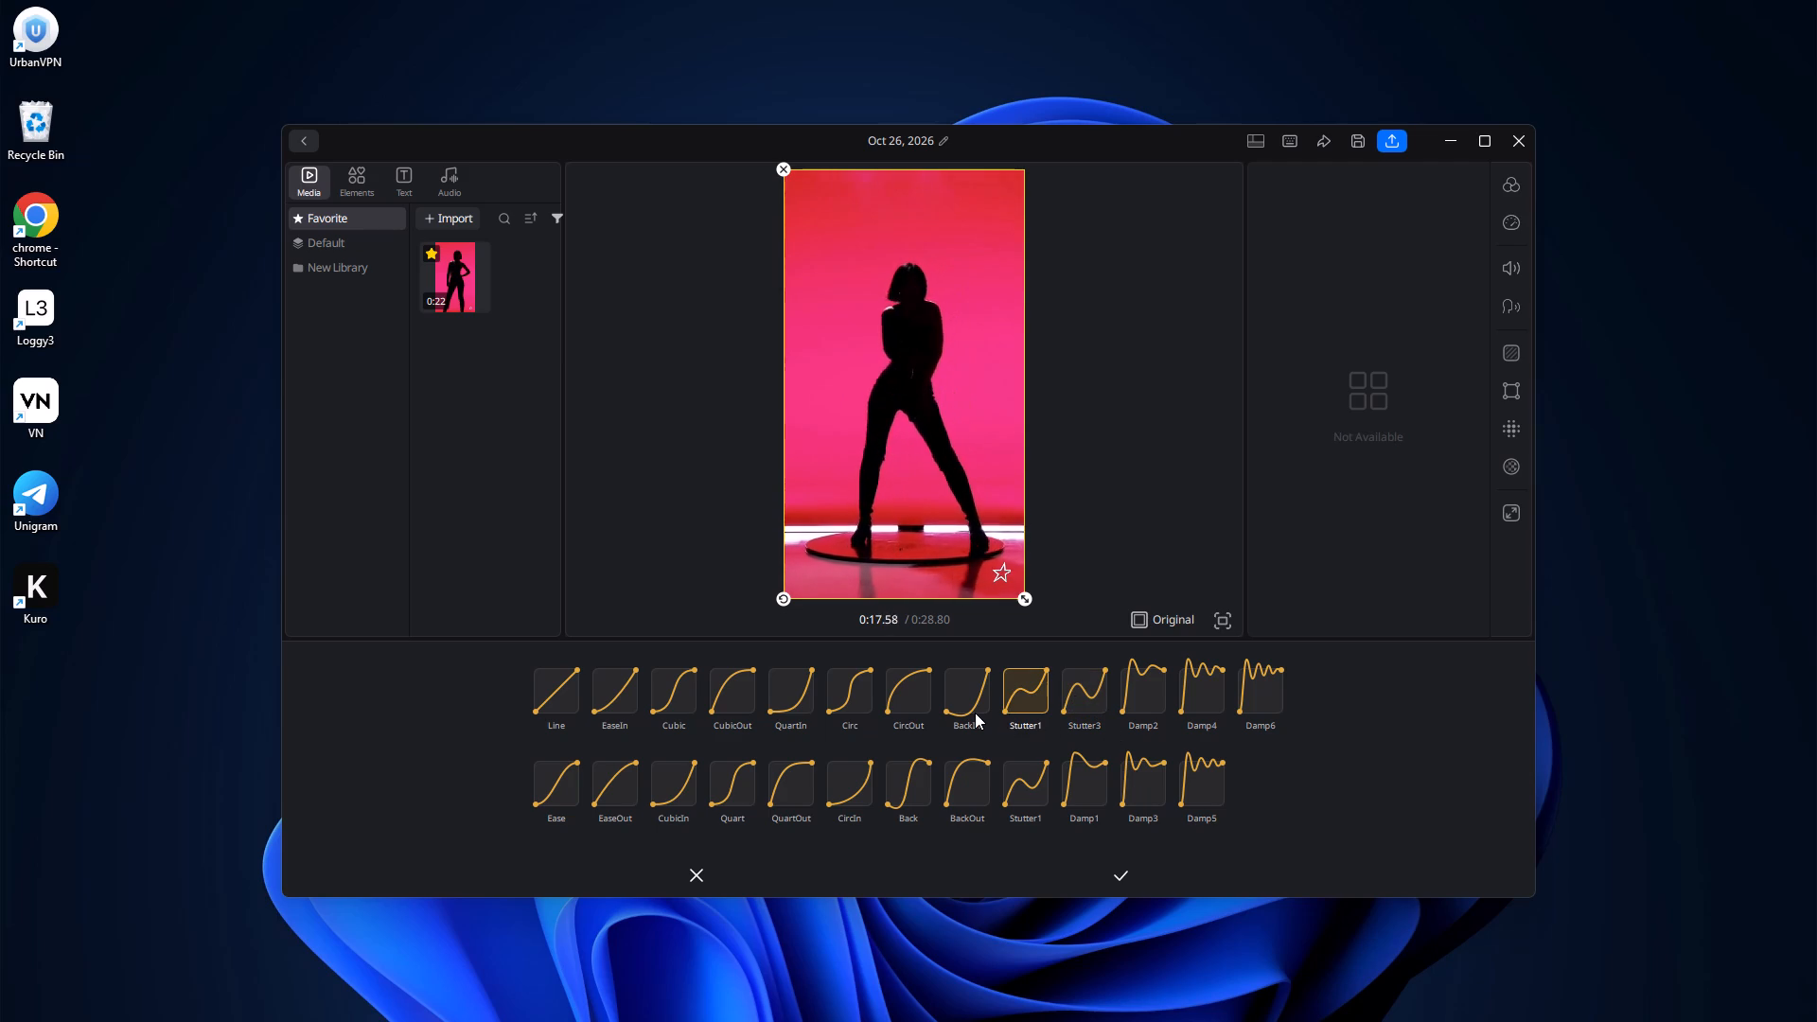
click(956, 688)
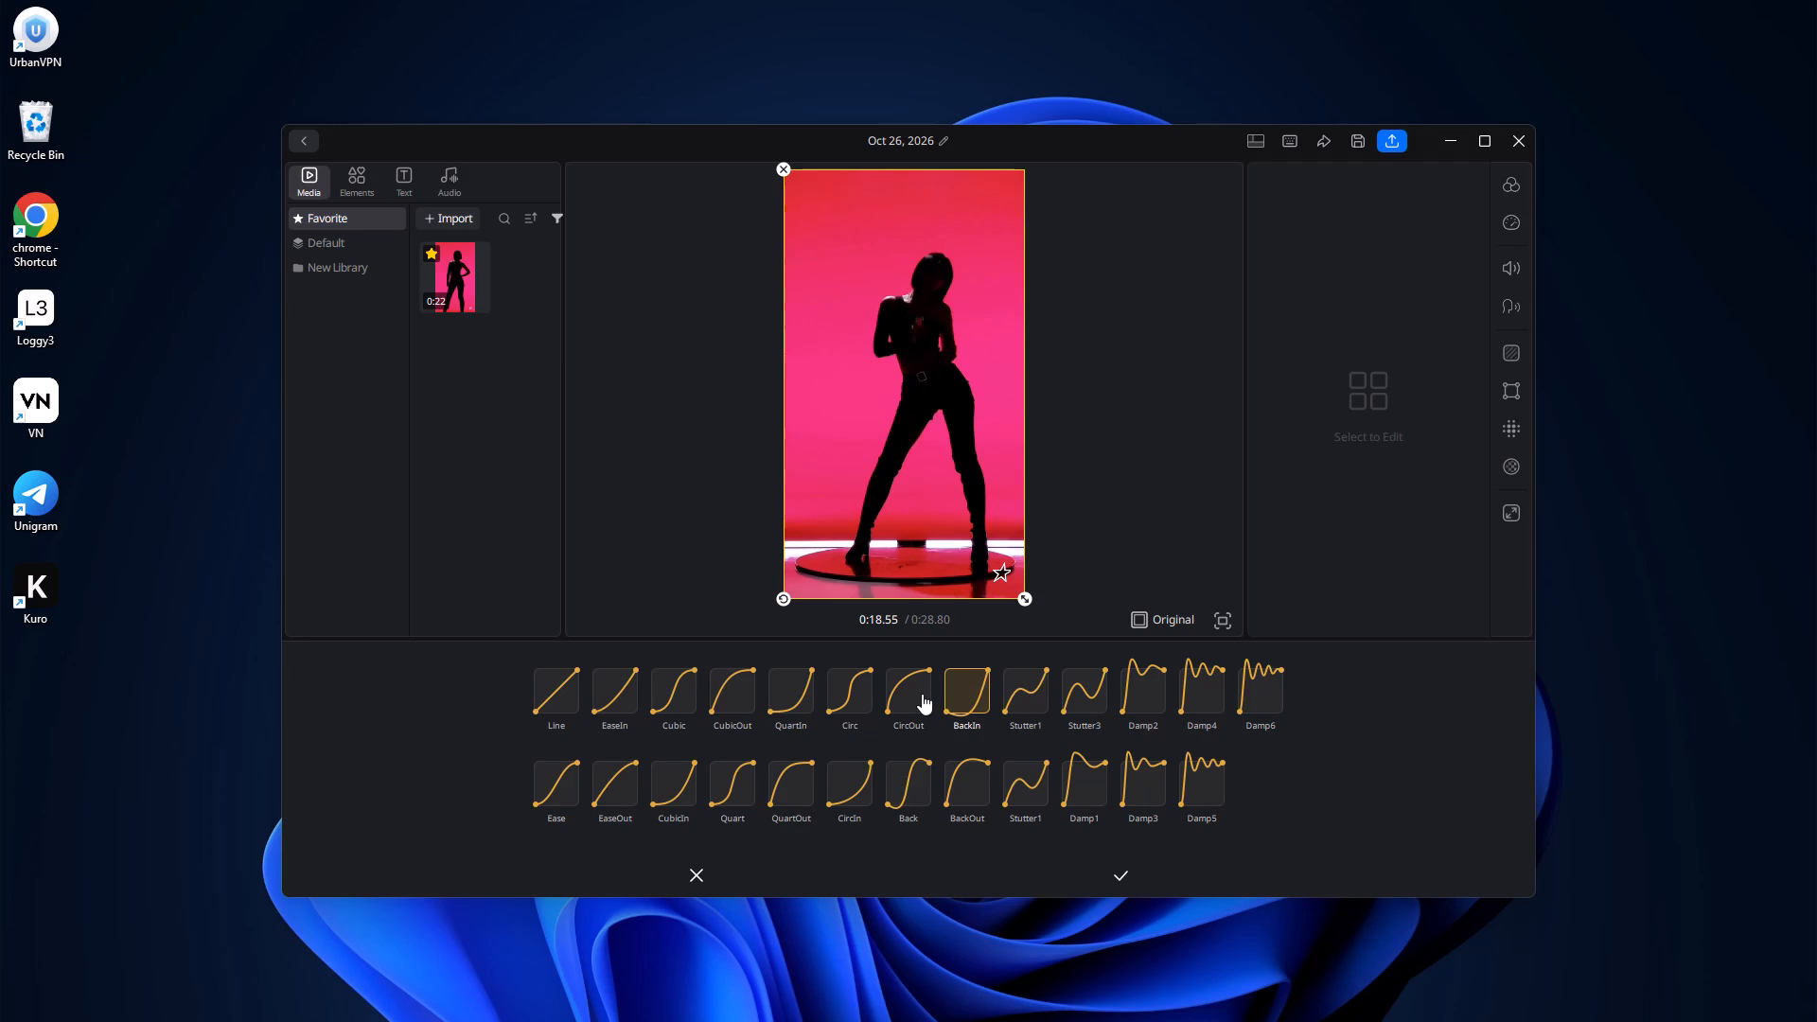
click(922, 694)
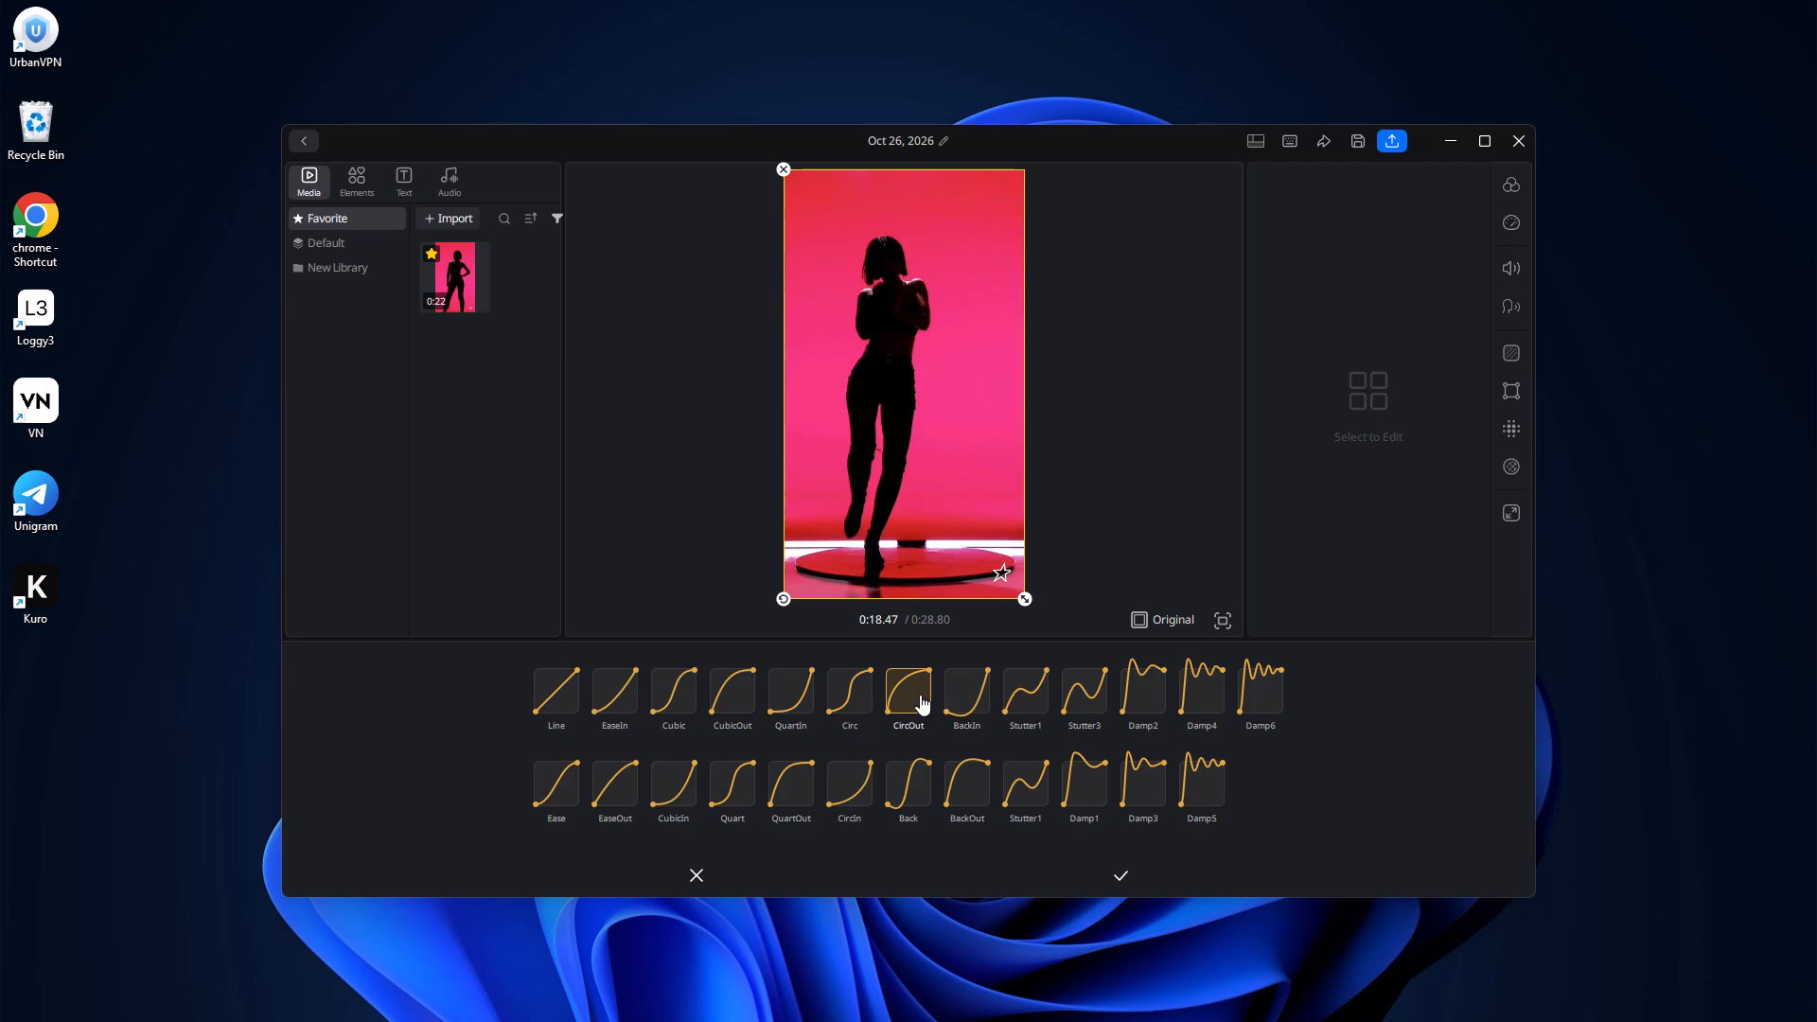
click(920, 695)
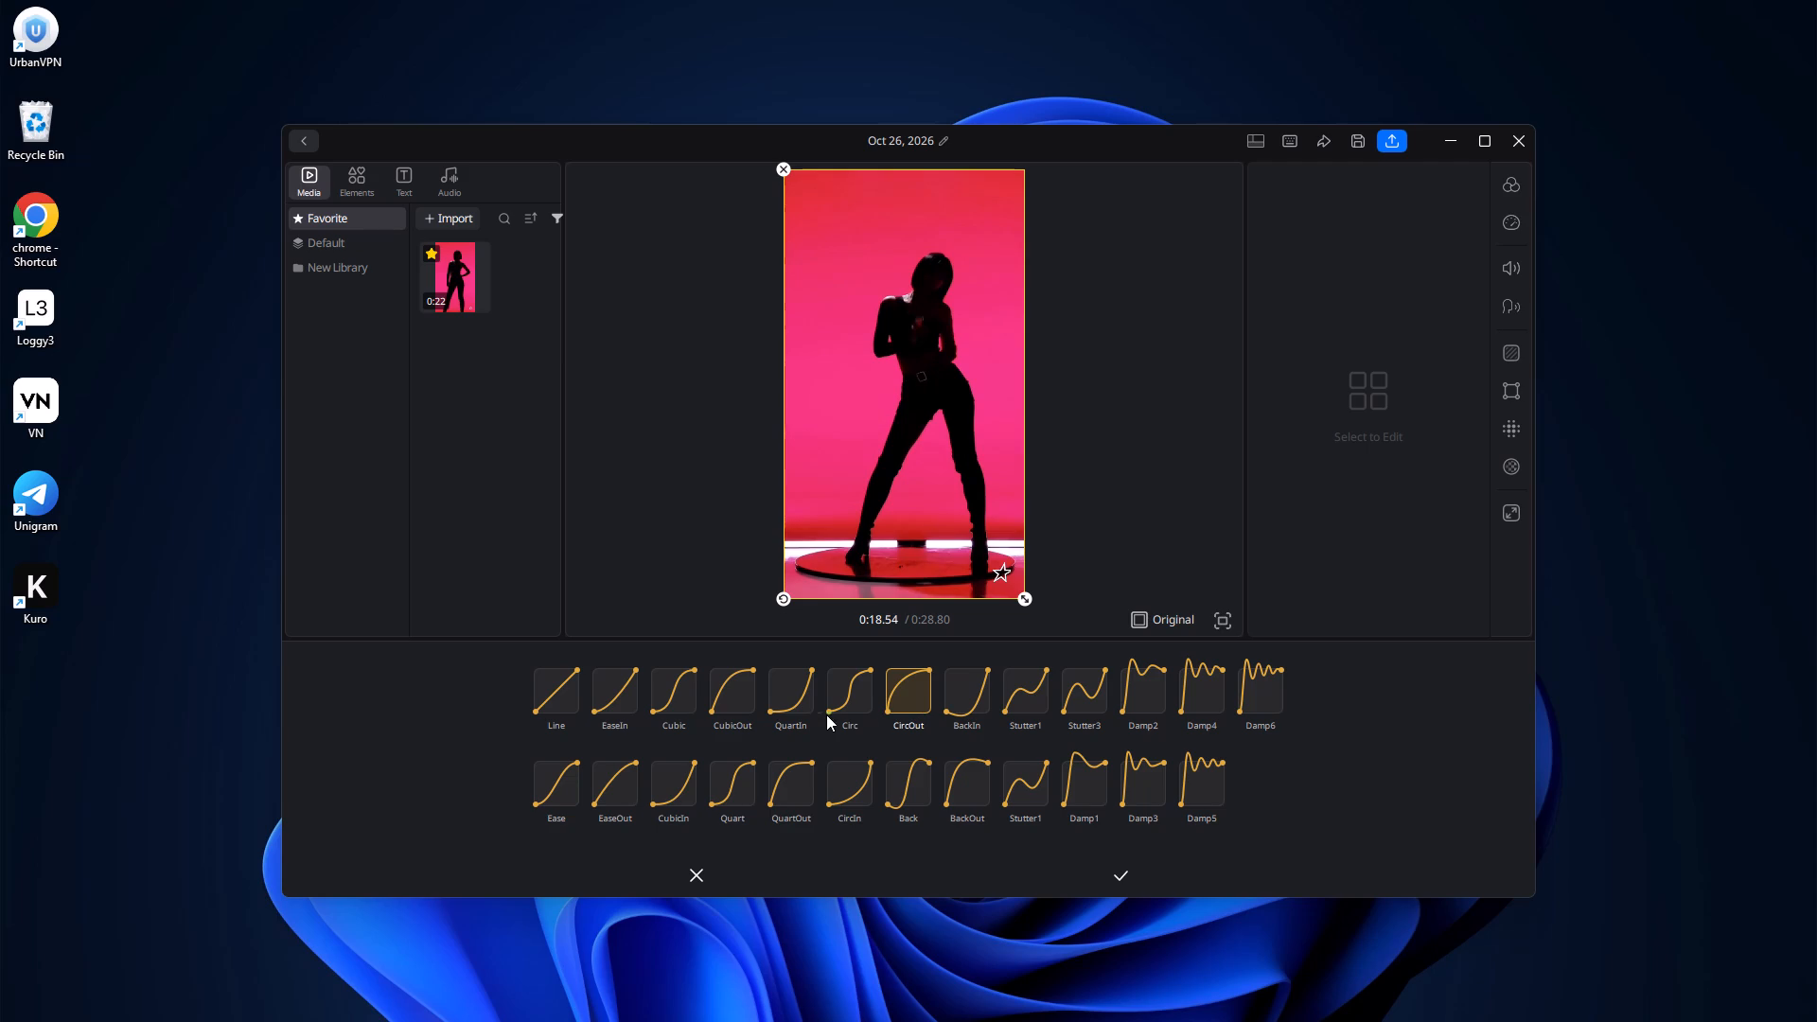
click(880, 695)
click(863, 694)
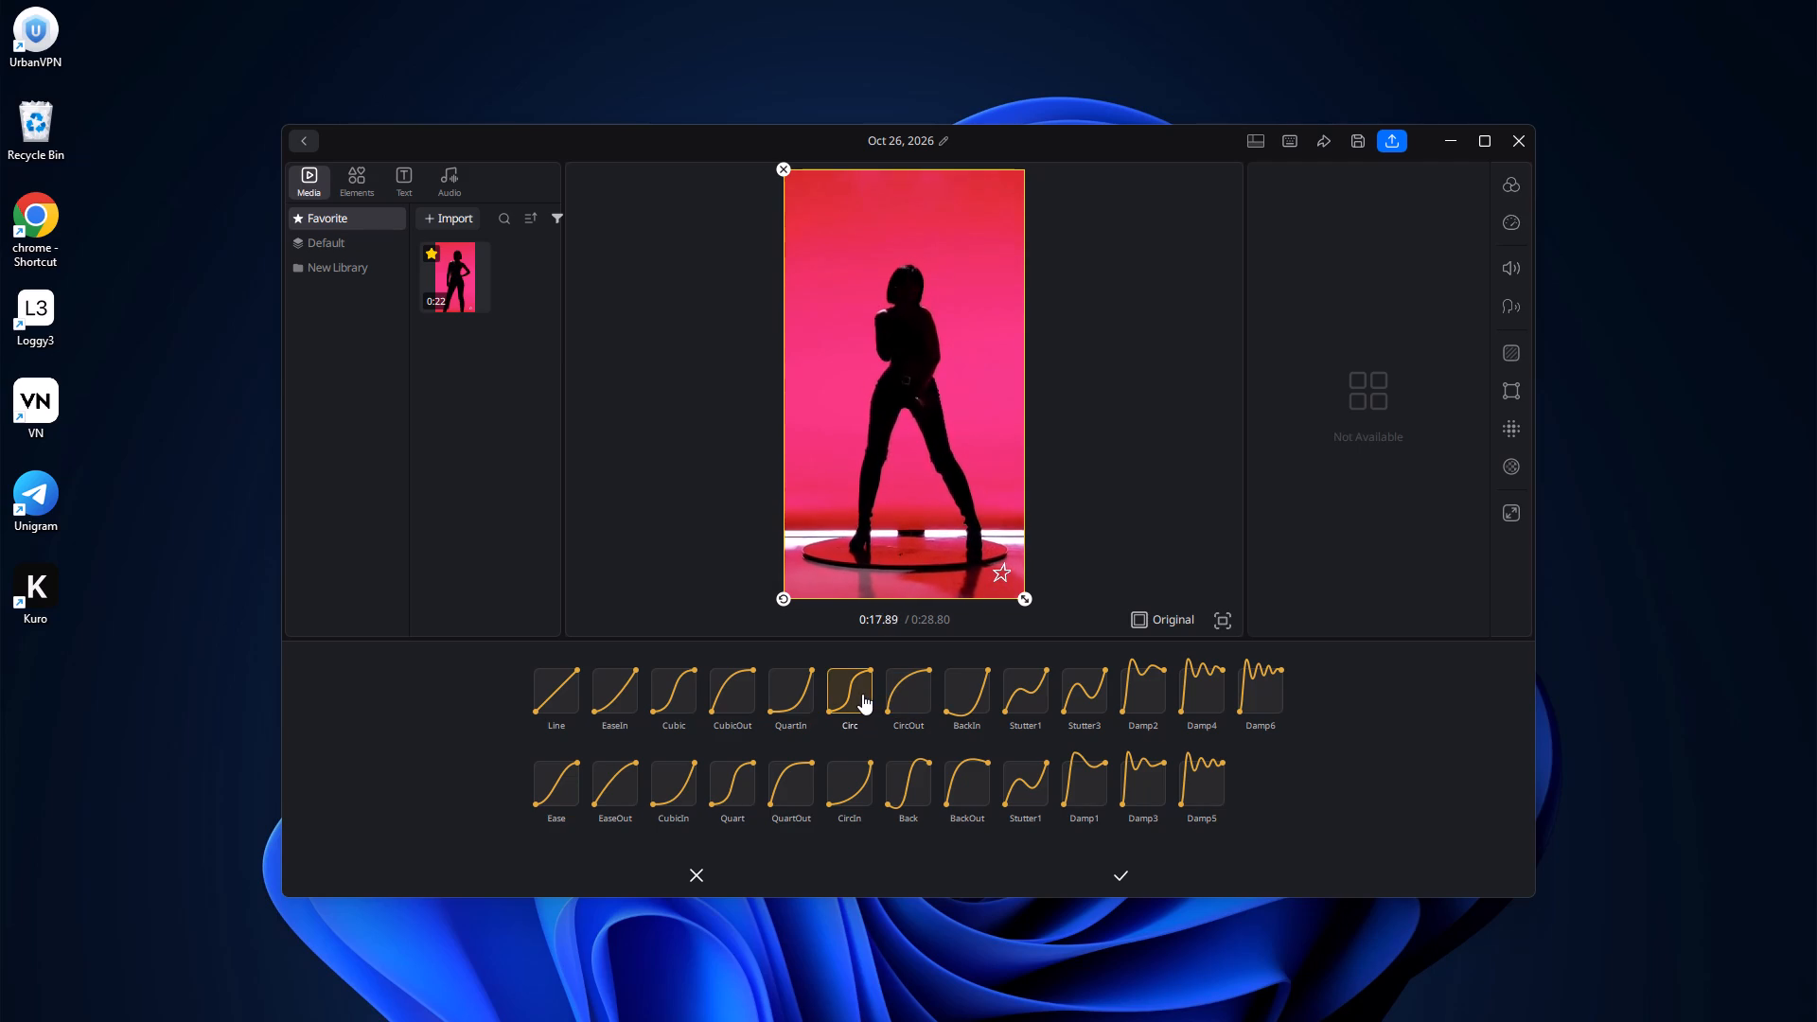
click(805, 701)
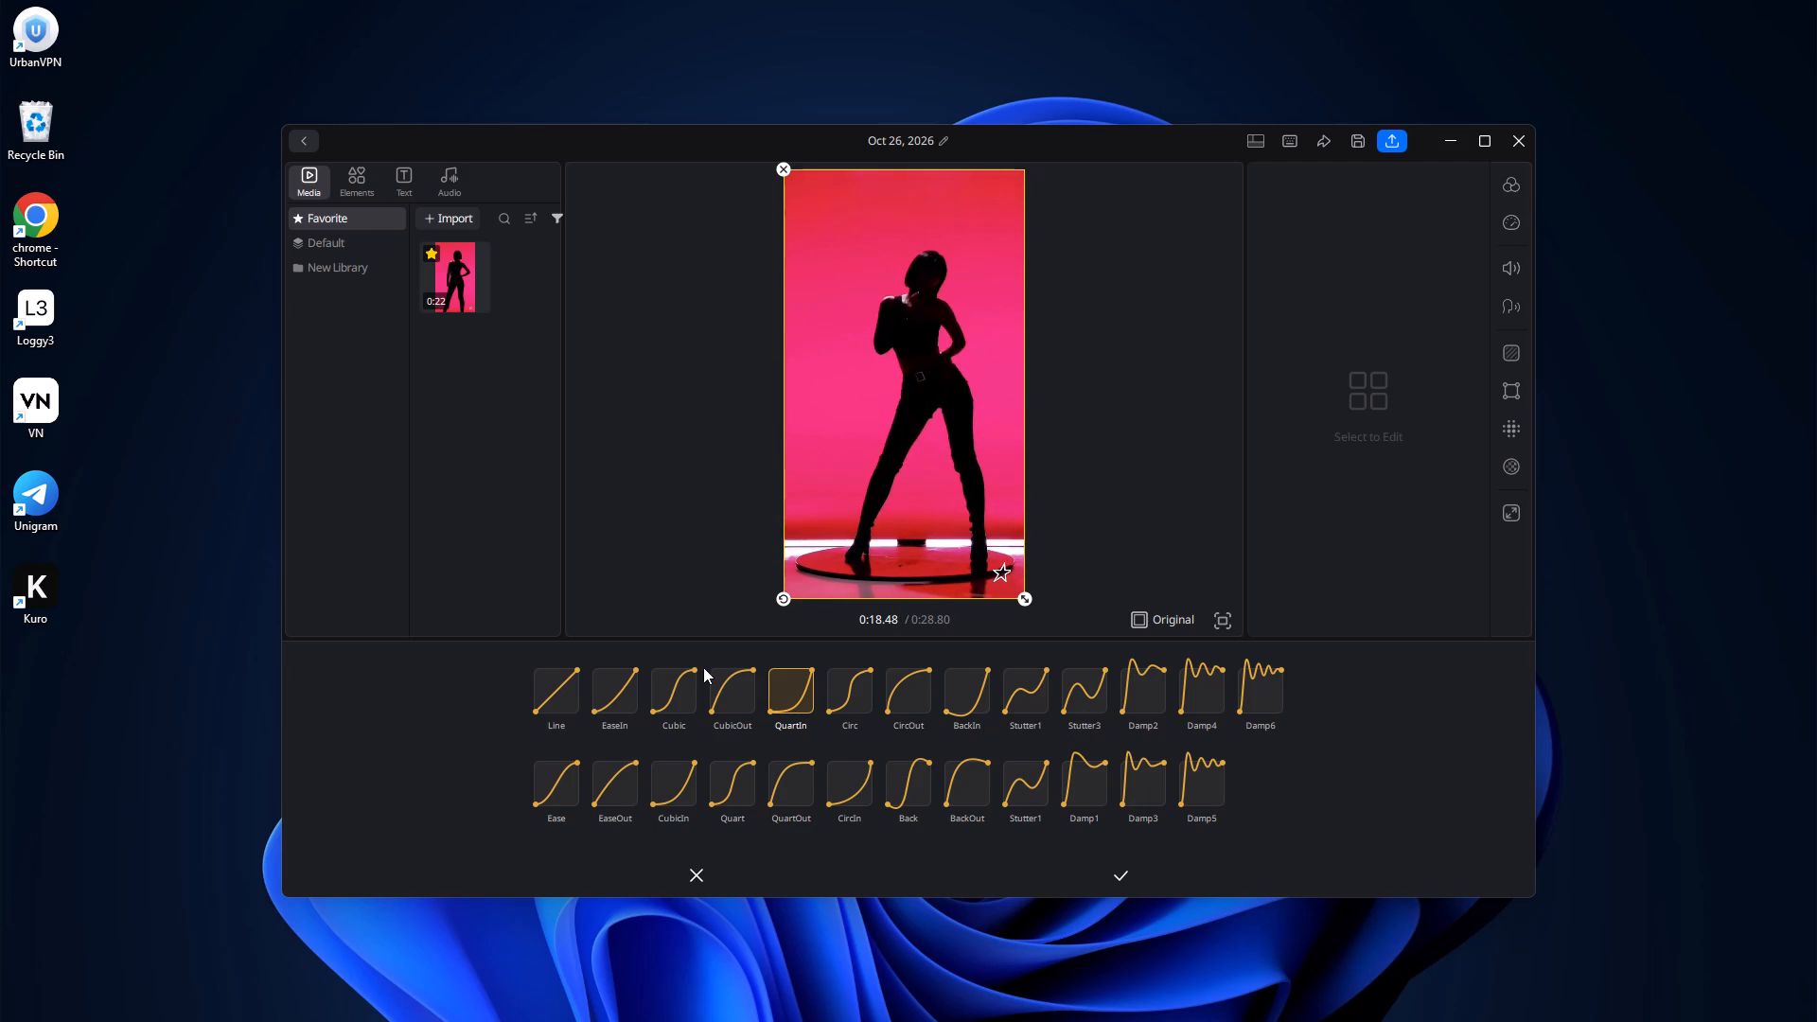
click(719, 694)
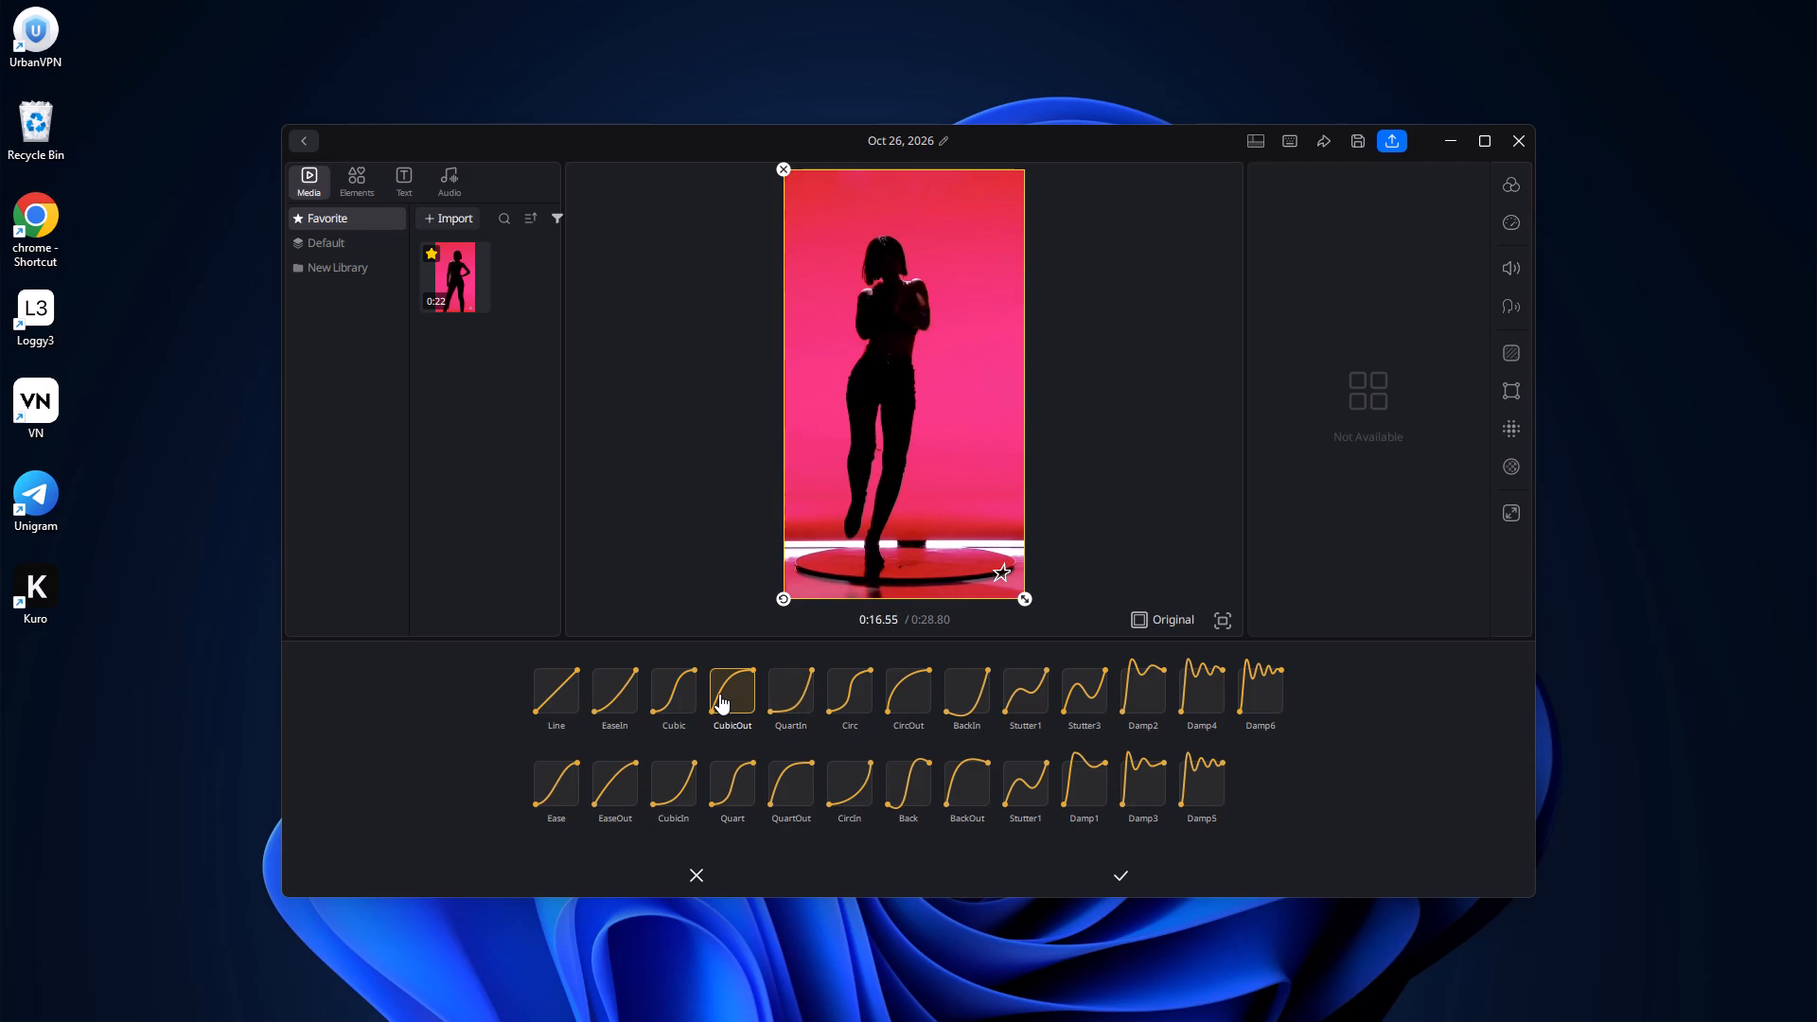
click(720, 694)
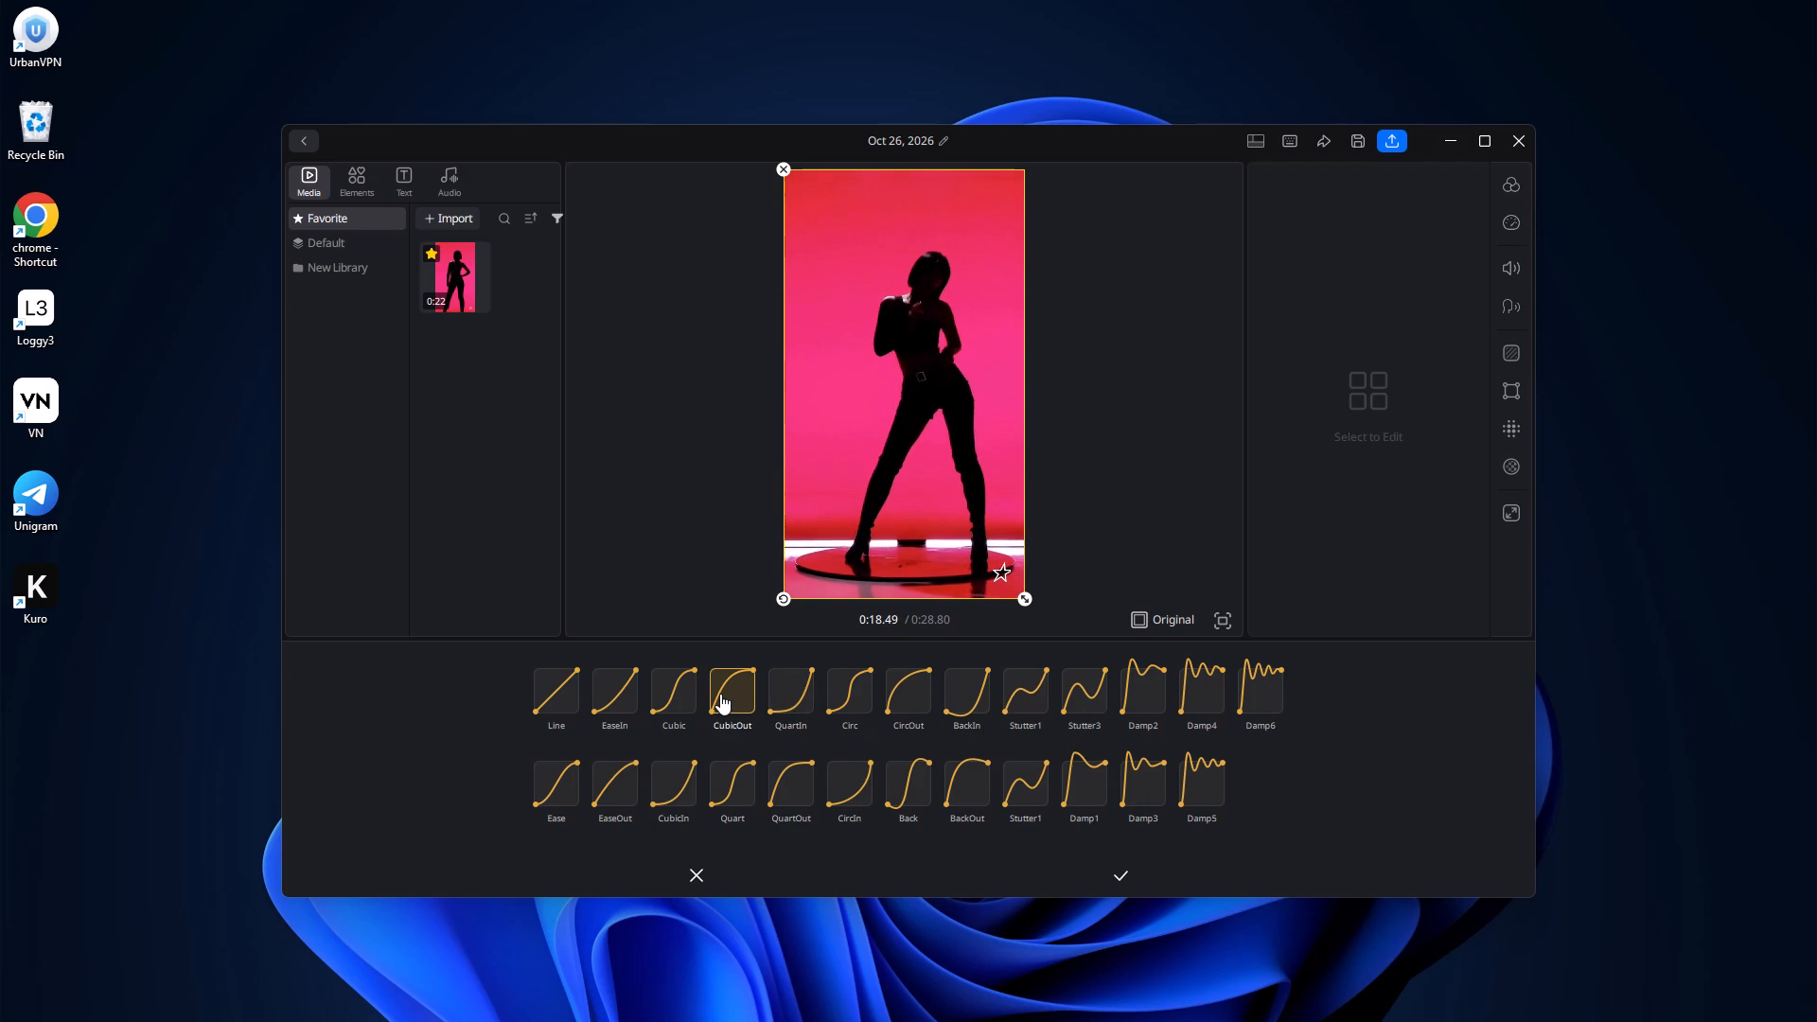
click(697, 696)
click(689, 696)
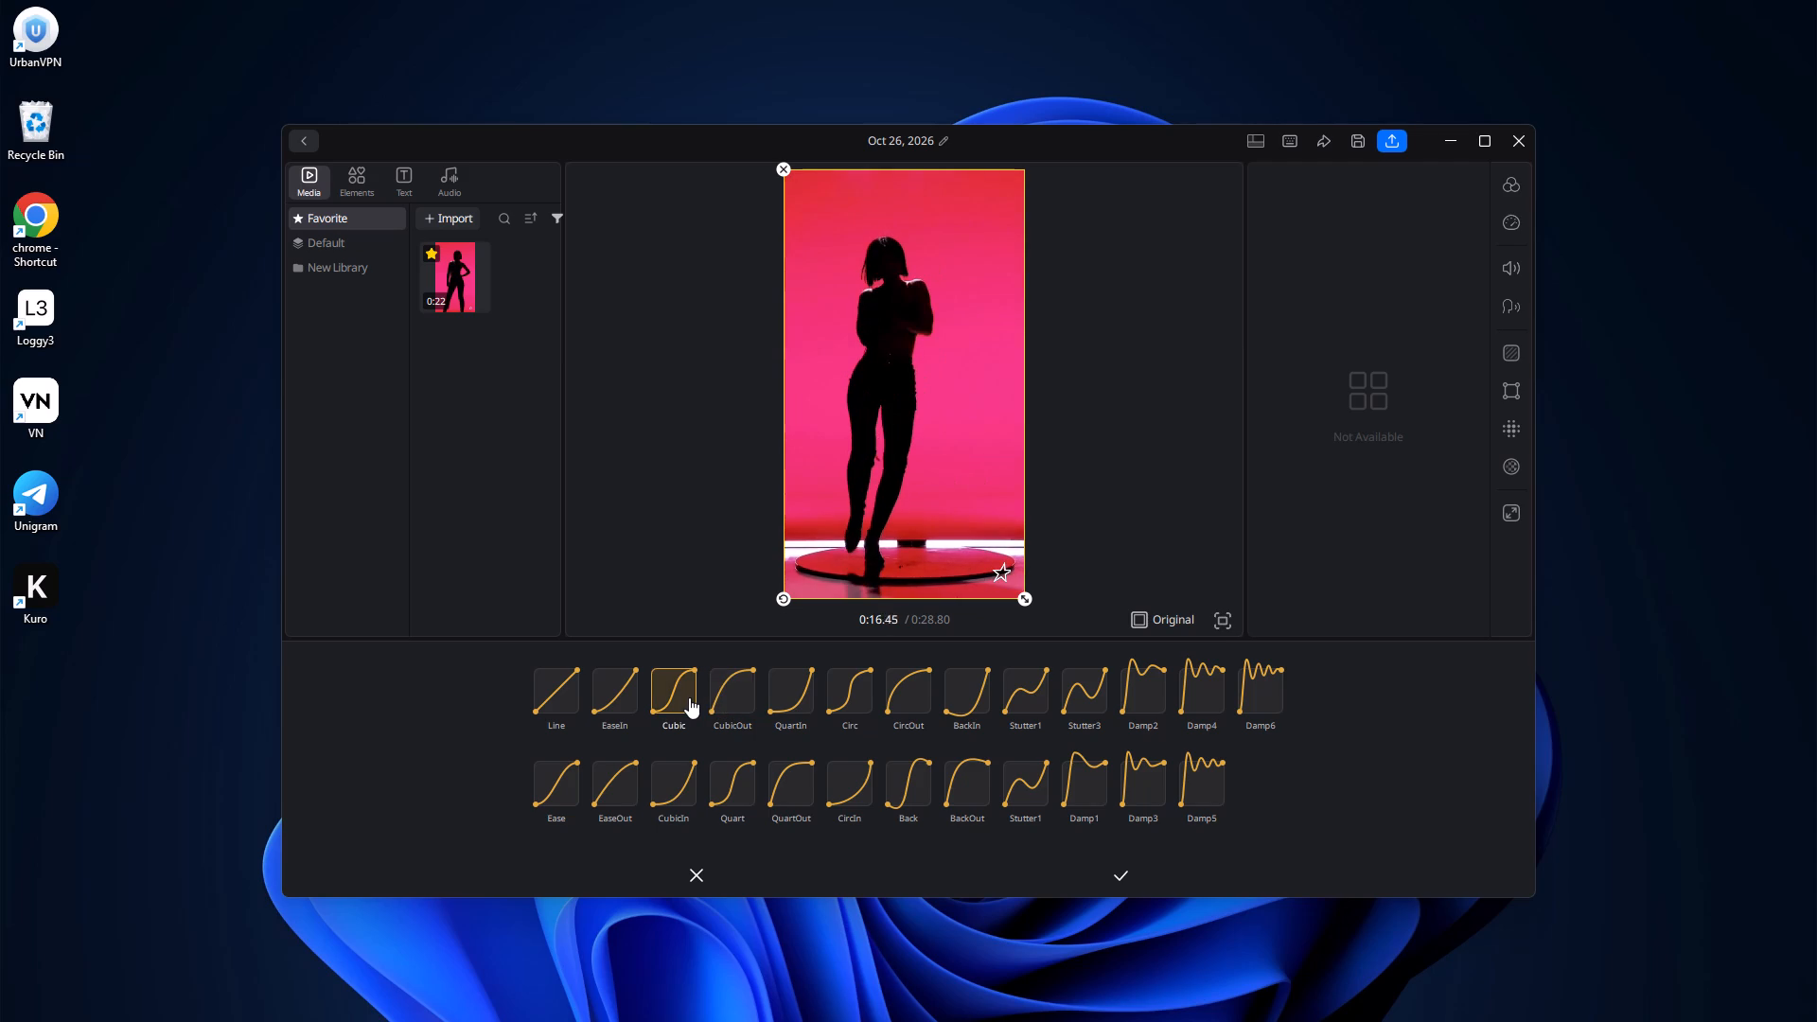
click(687, 695)
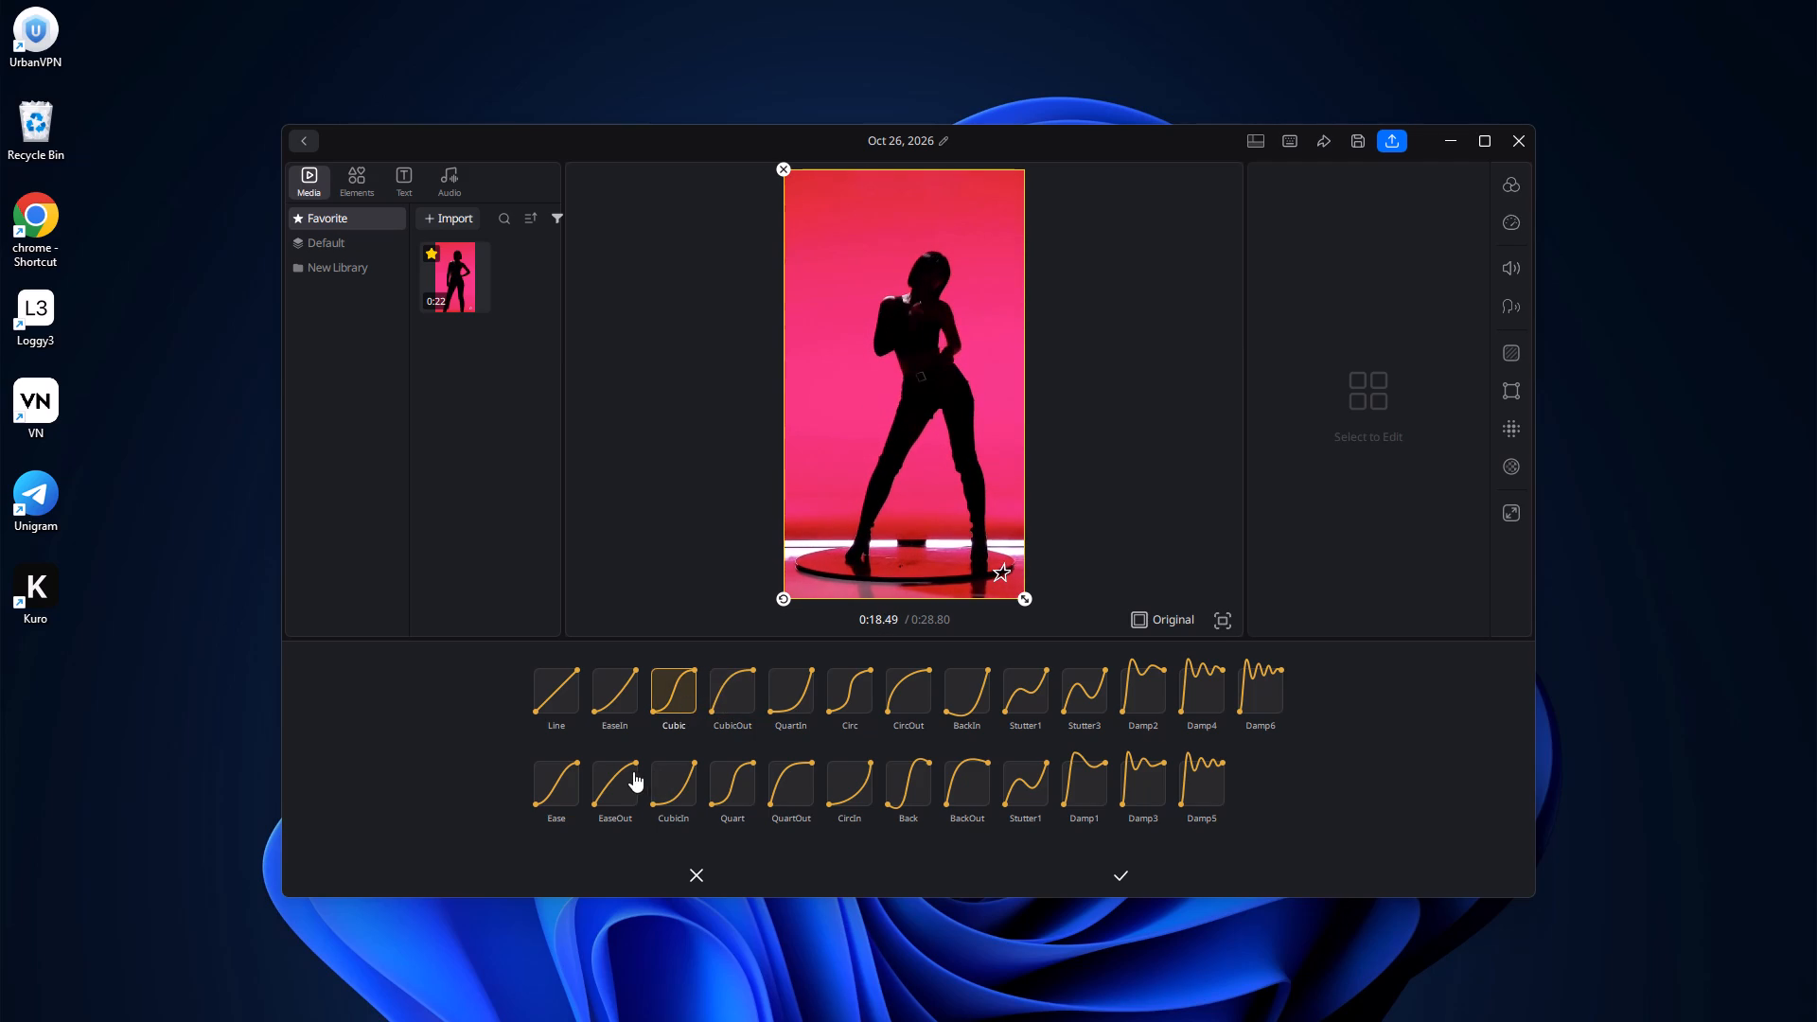
Apply the CubicIn curve between the duplicated 3-second section's keyframes.
click(662, 777)
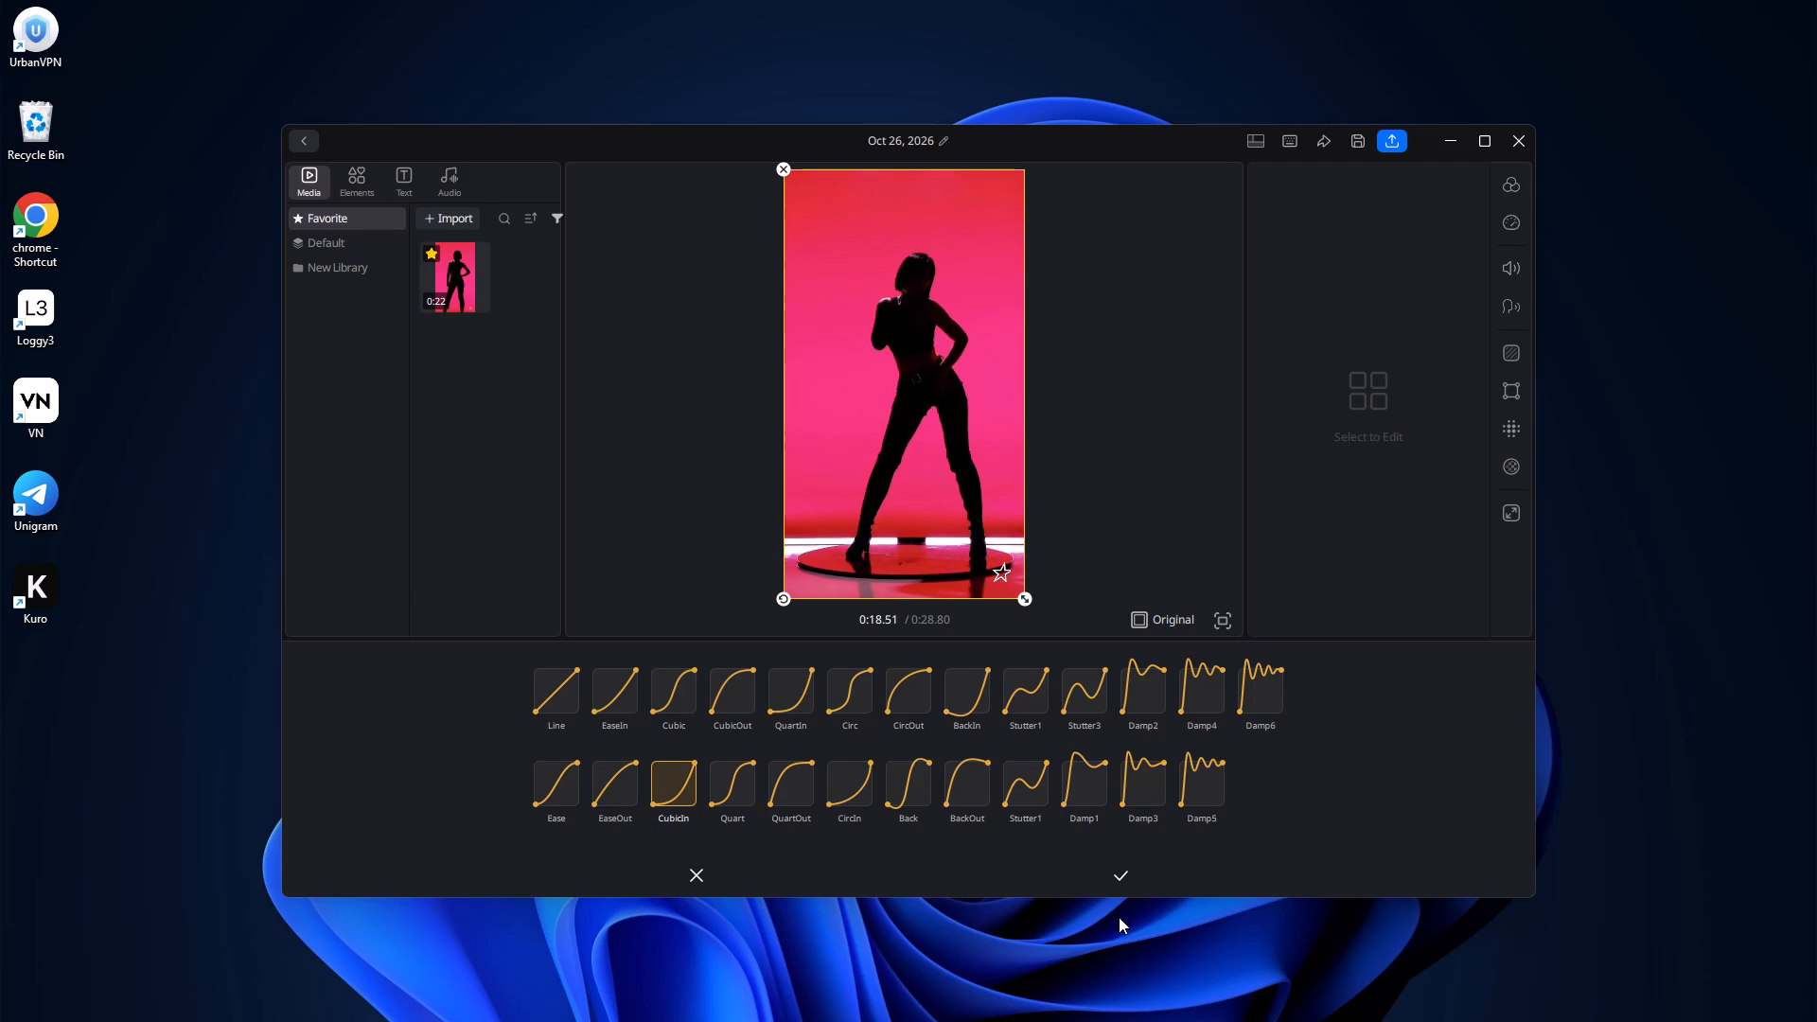
click(1121, 876)
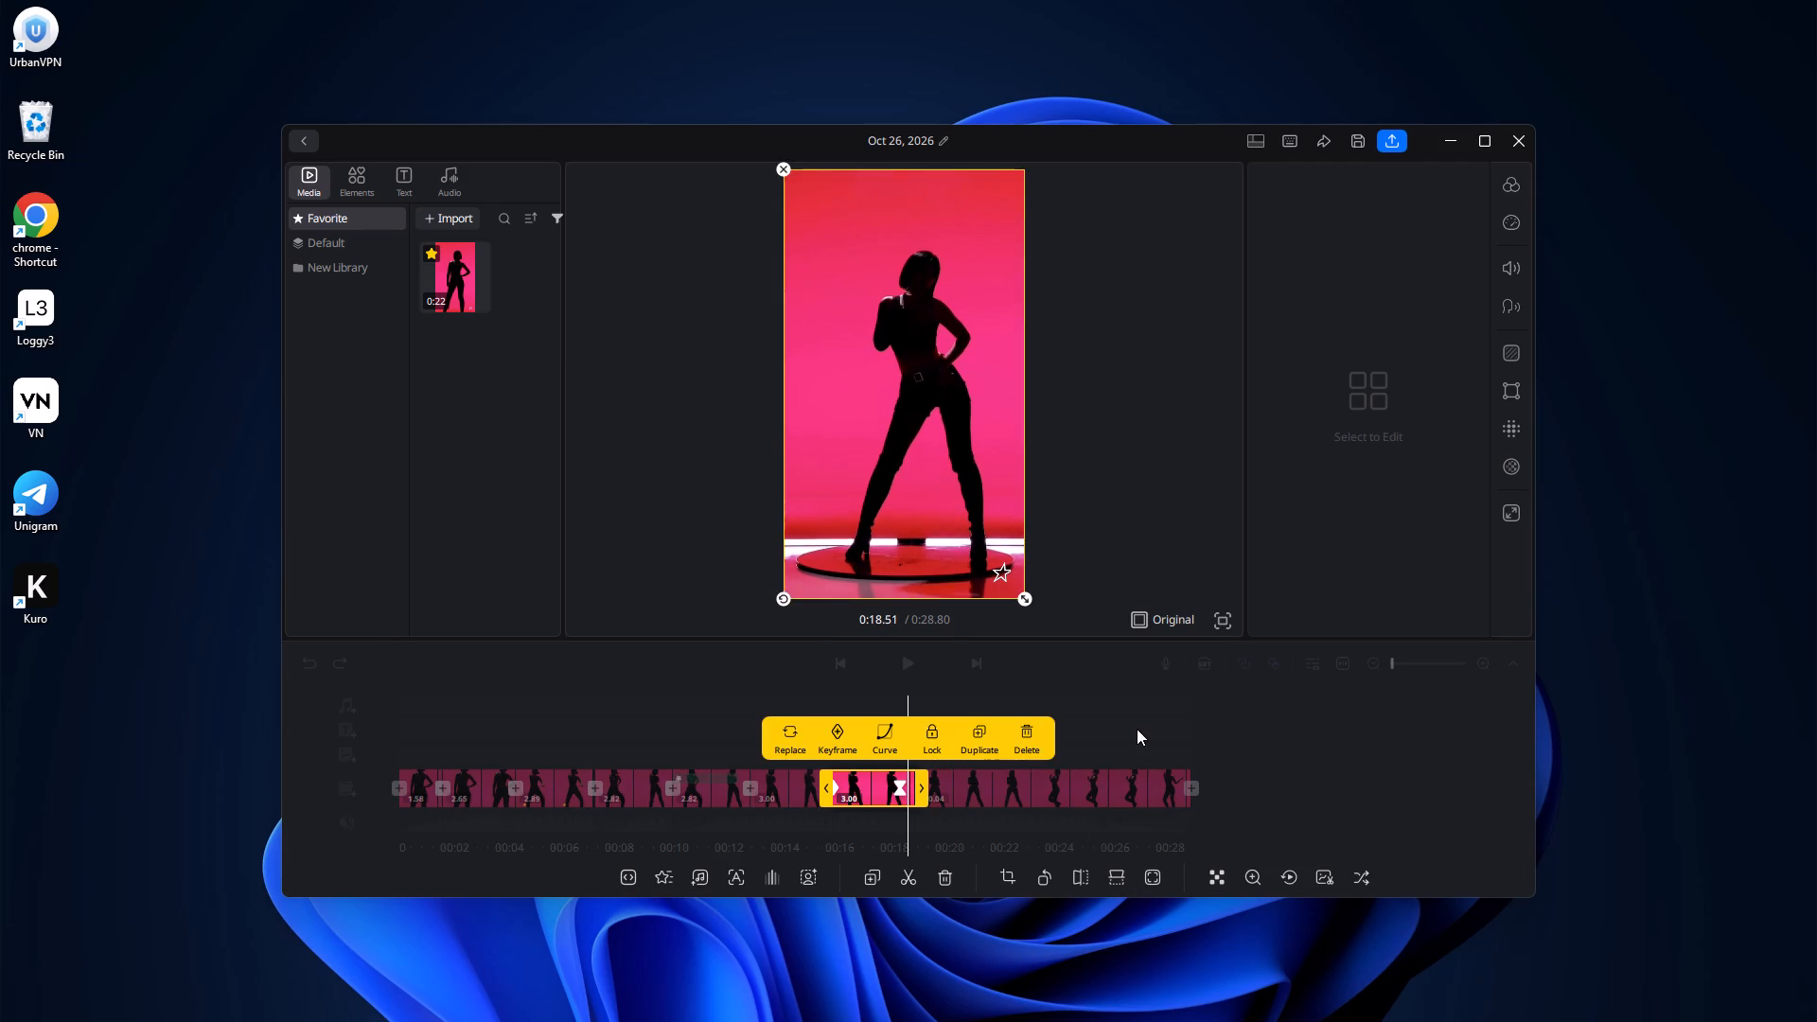
Recheck the curve between the duplicated 3-second section's keyframes, keeping CubicIn.
click(1137, 729)
drag(973, 819, 1011, 824)
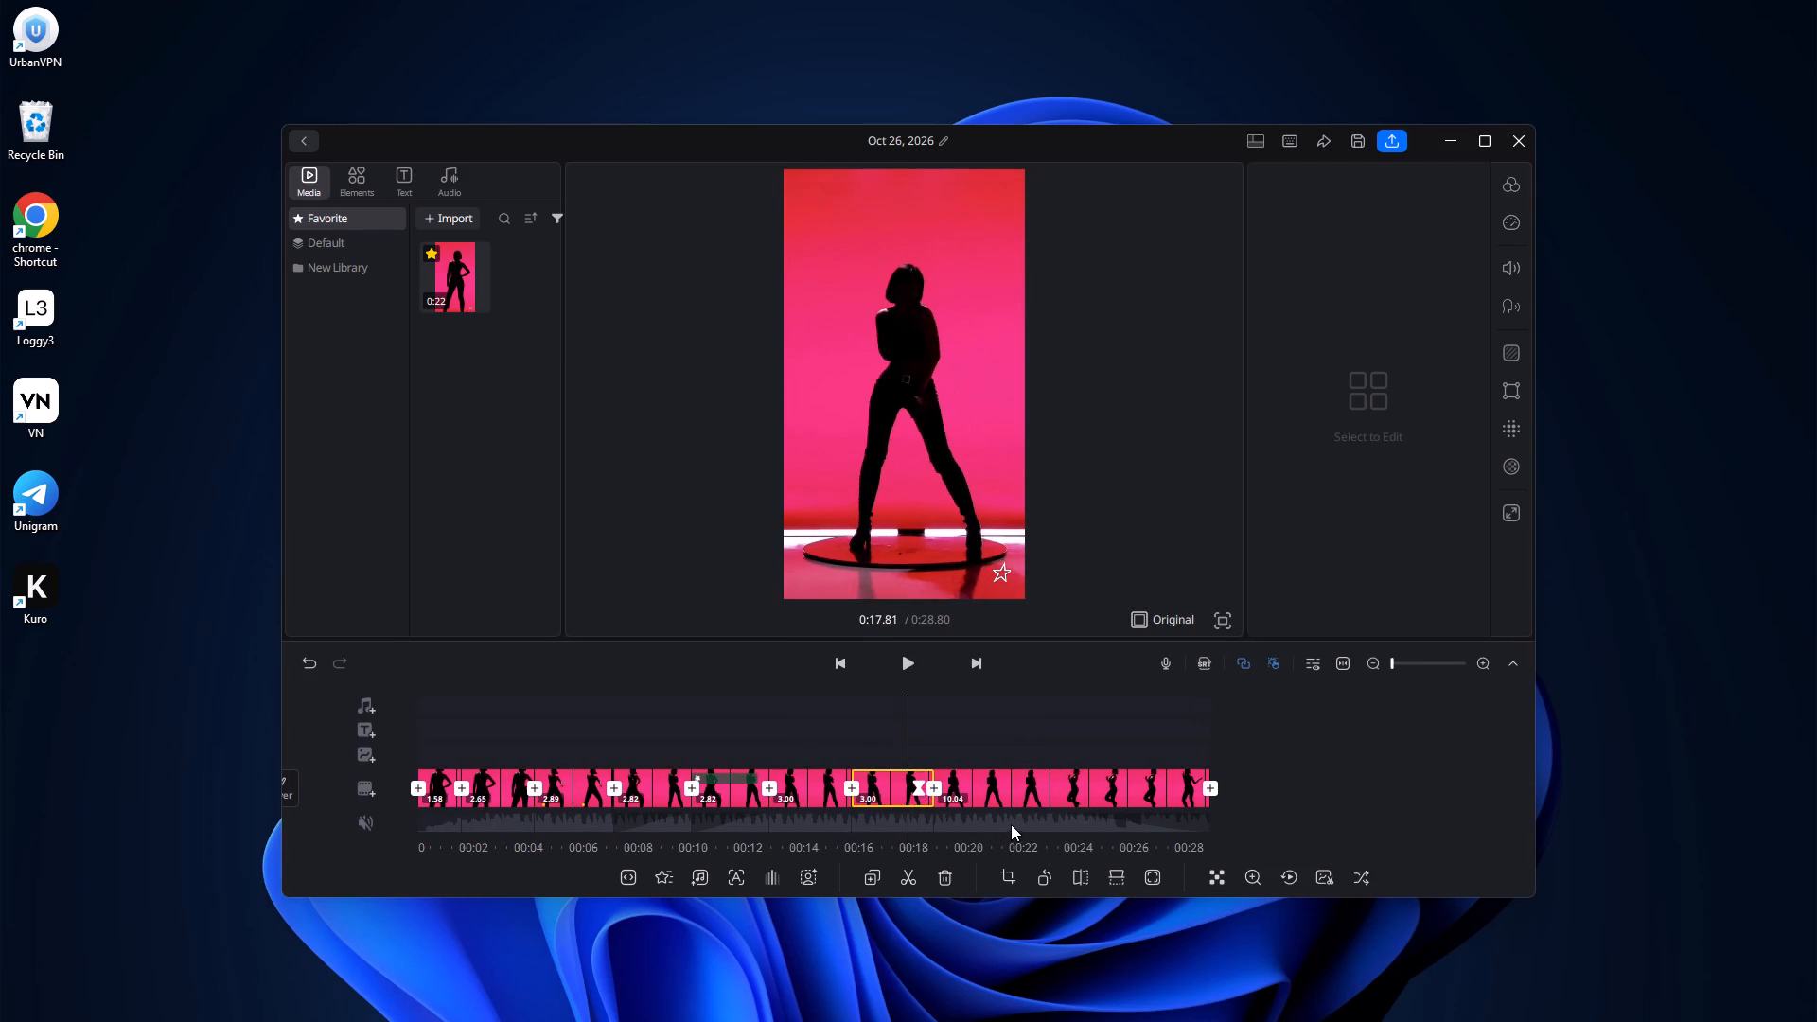
drag(1011, 824, 1025, 827)
click(906, 785)
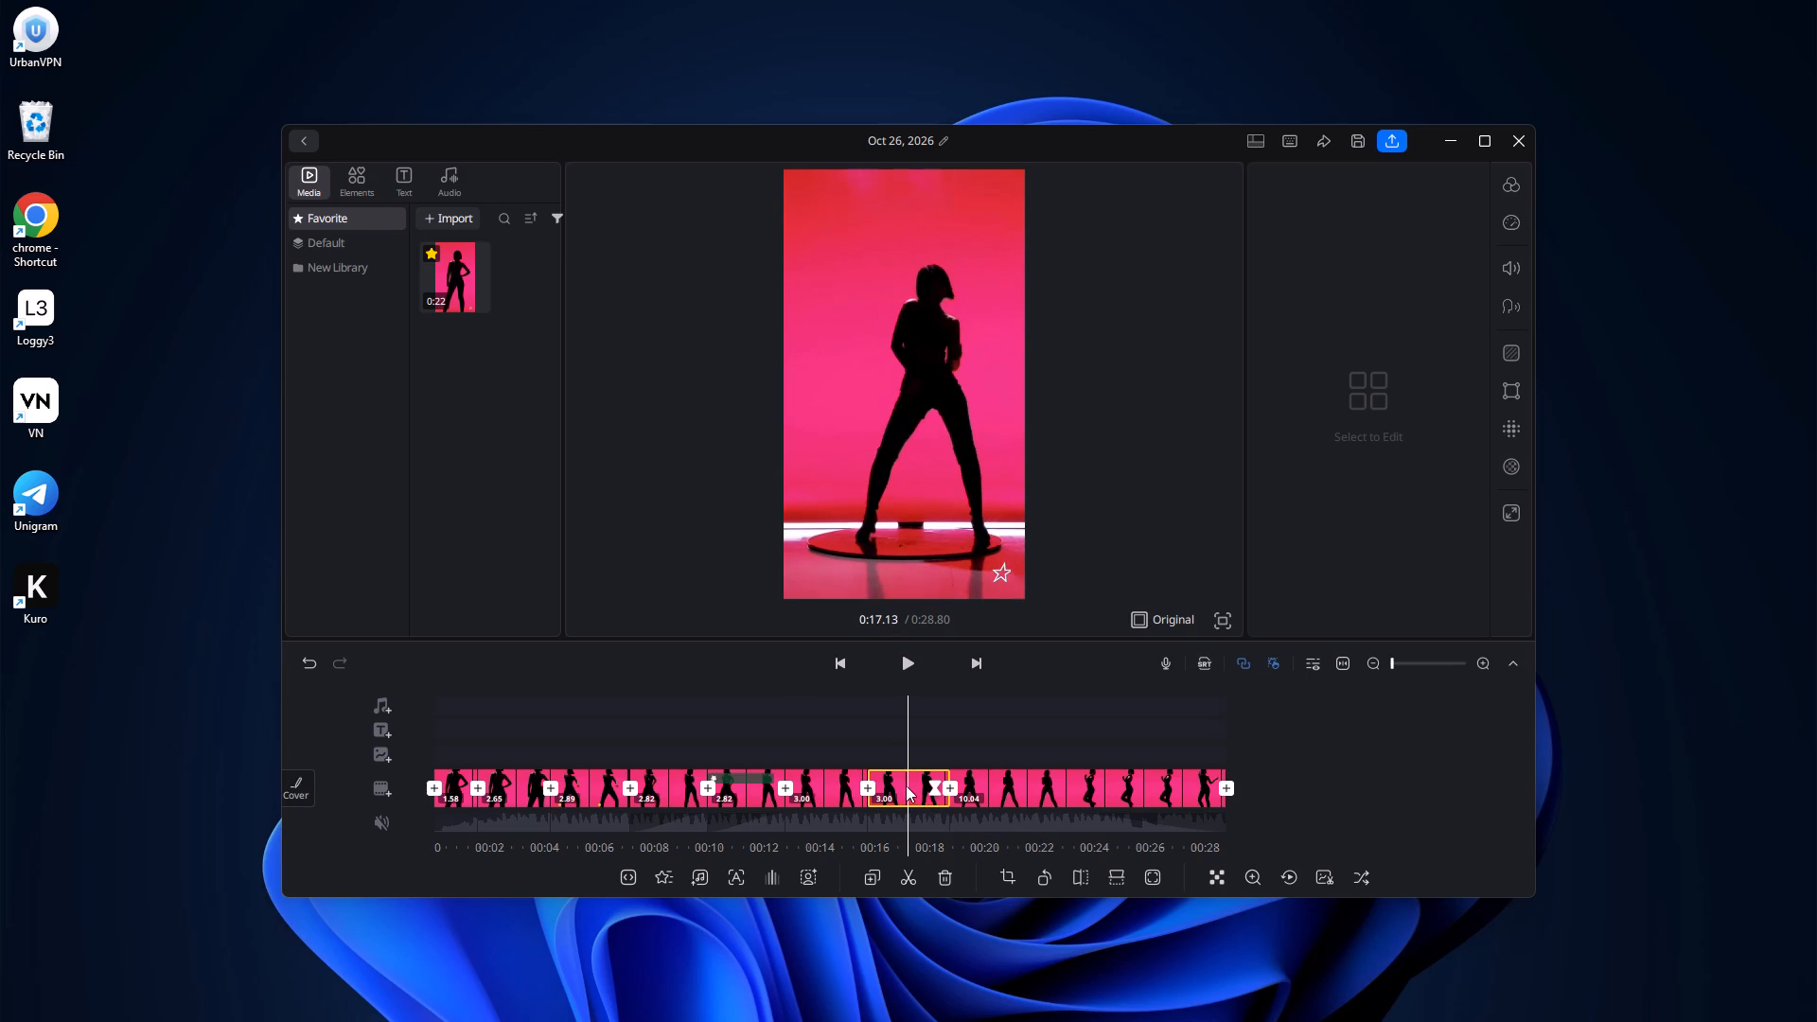
click(880, 734)
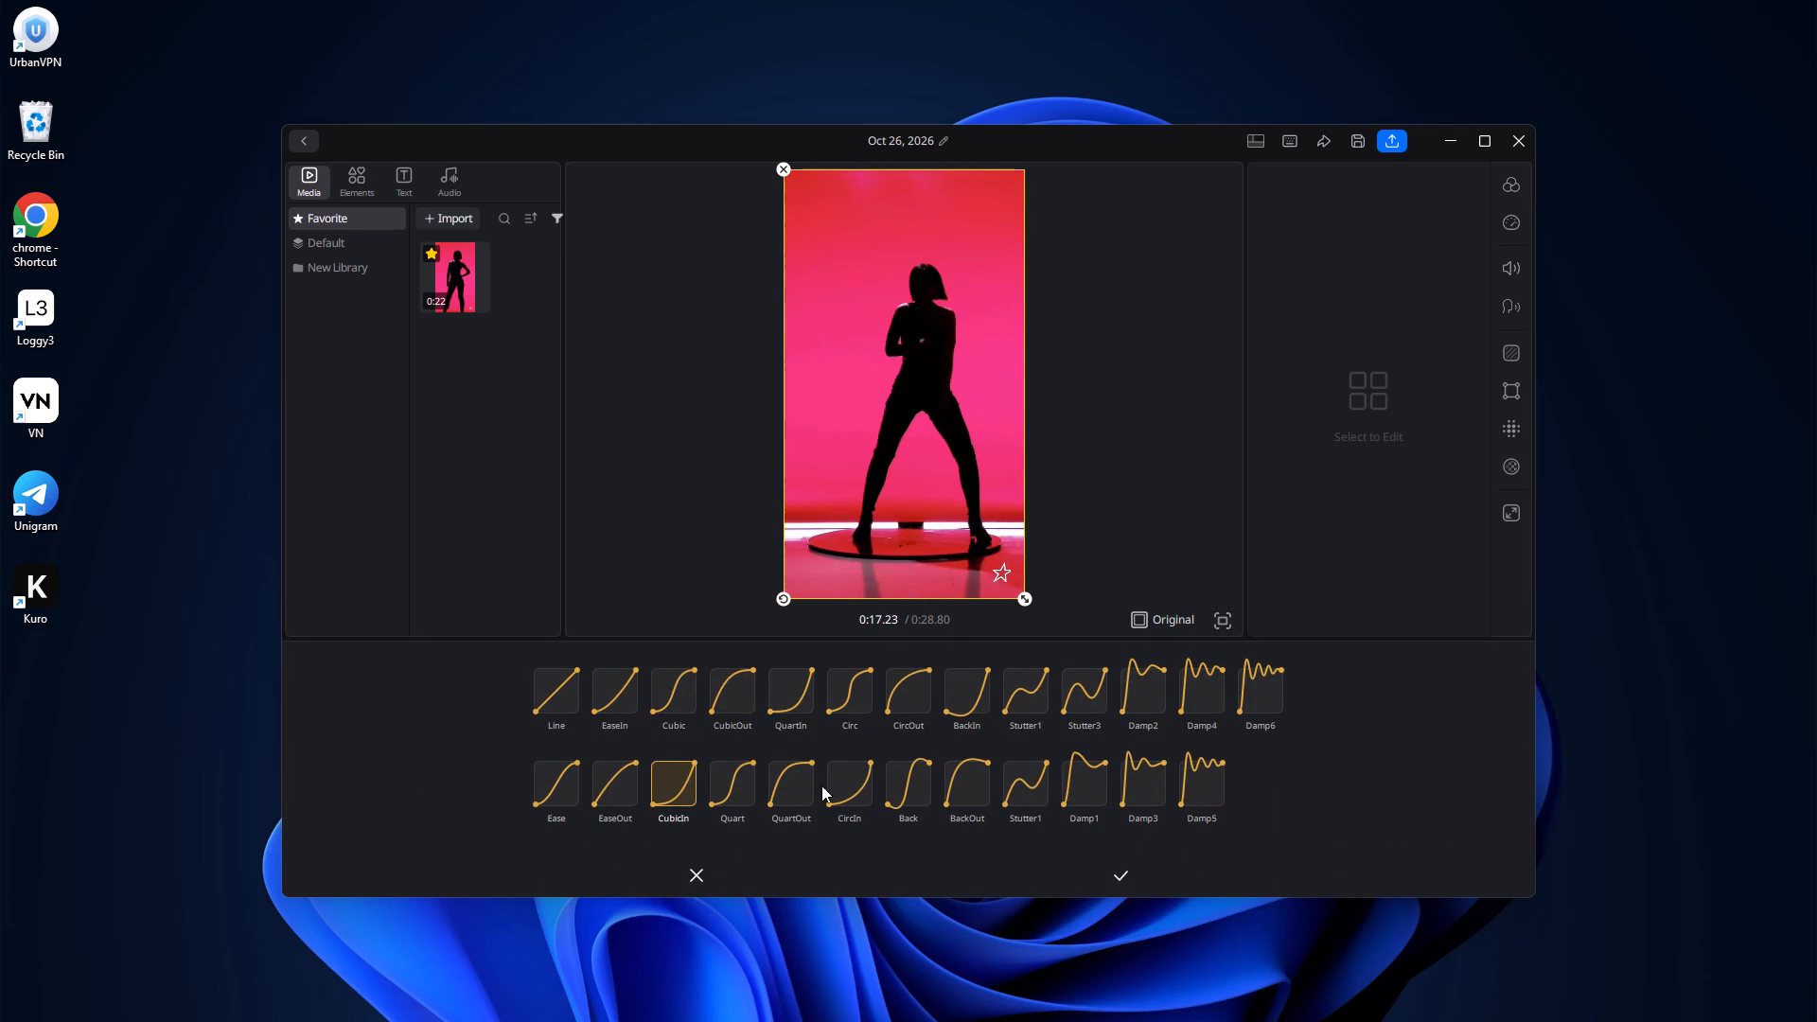
click(1116, 869)
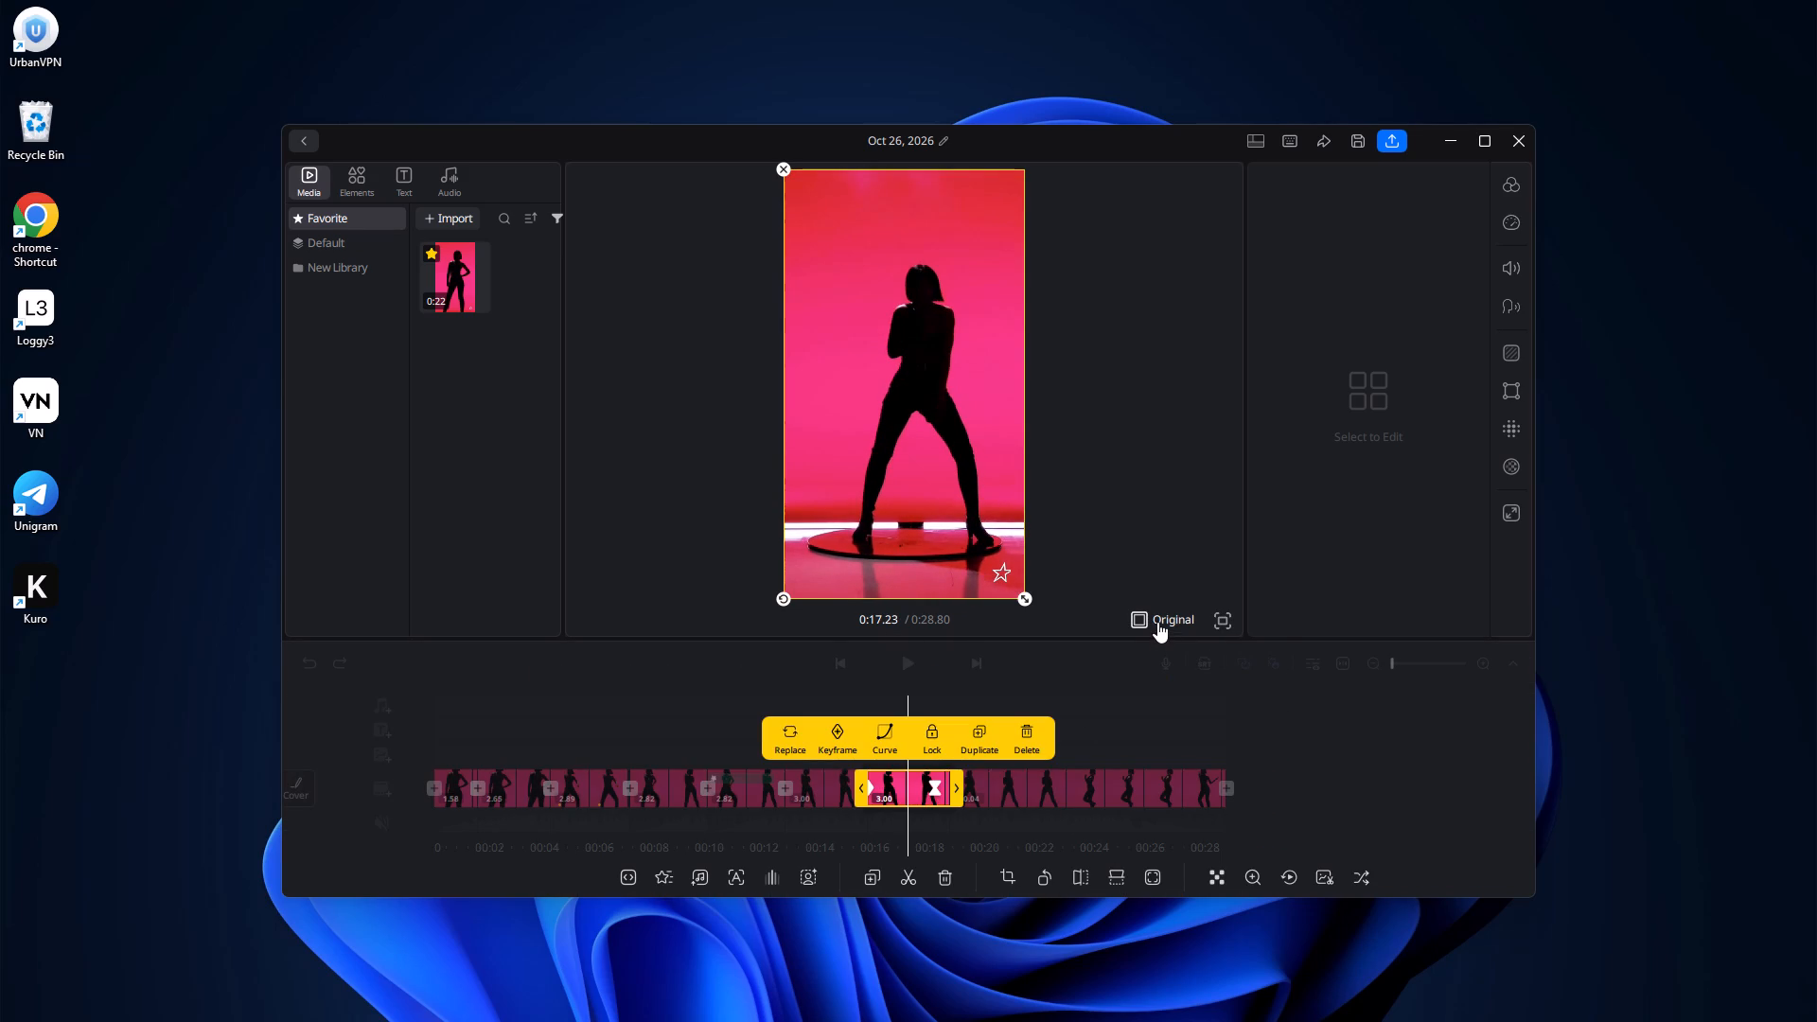
click(958, 844)
click(1103, 724)
Play the edited video back from the start of the timeline.
drag(901, 837, 1568, 793)
click(902, 662)
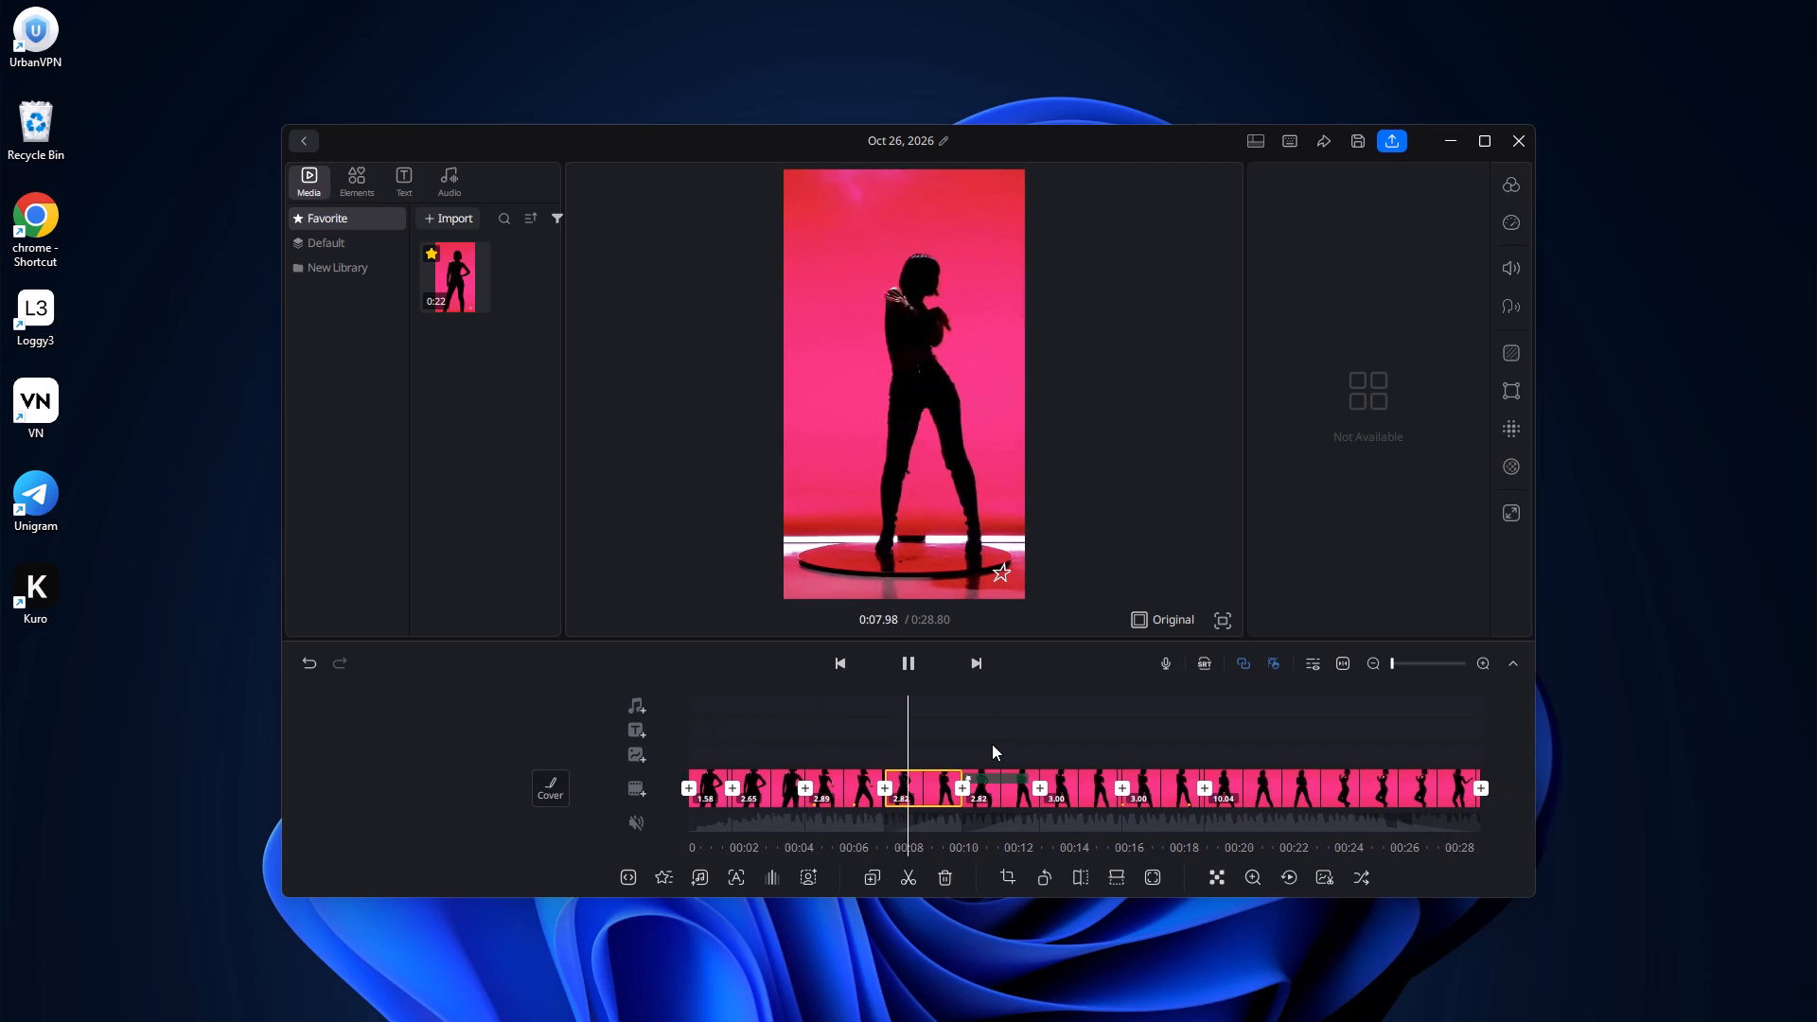
drag(992, 744, 1496, 729)
click(901, 652)
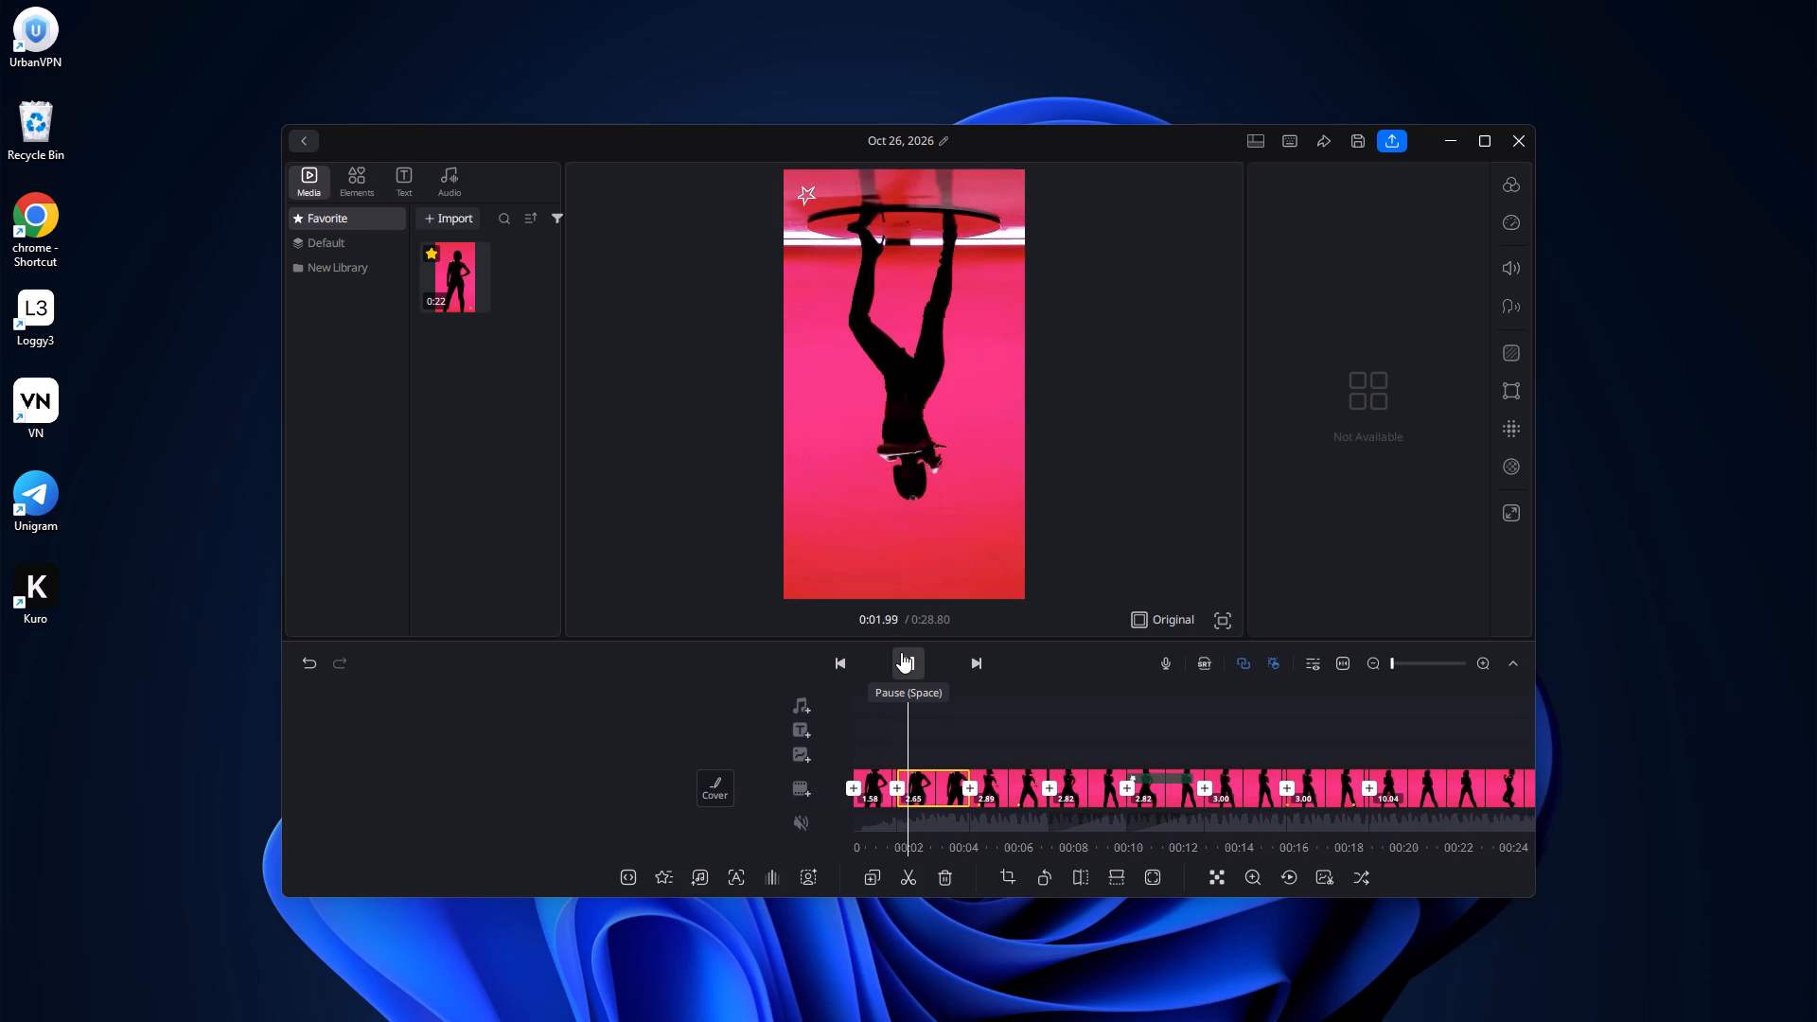
Add a keyframe to the second section at about 0:03.03.
click(898, 789)
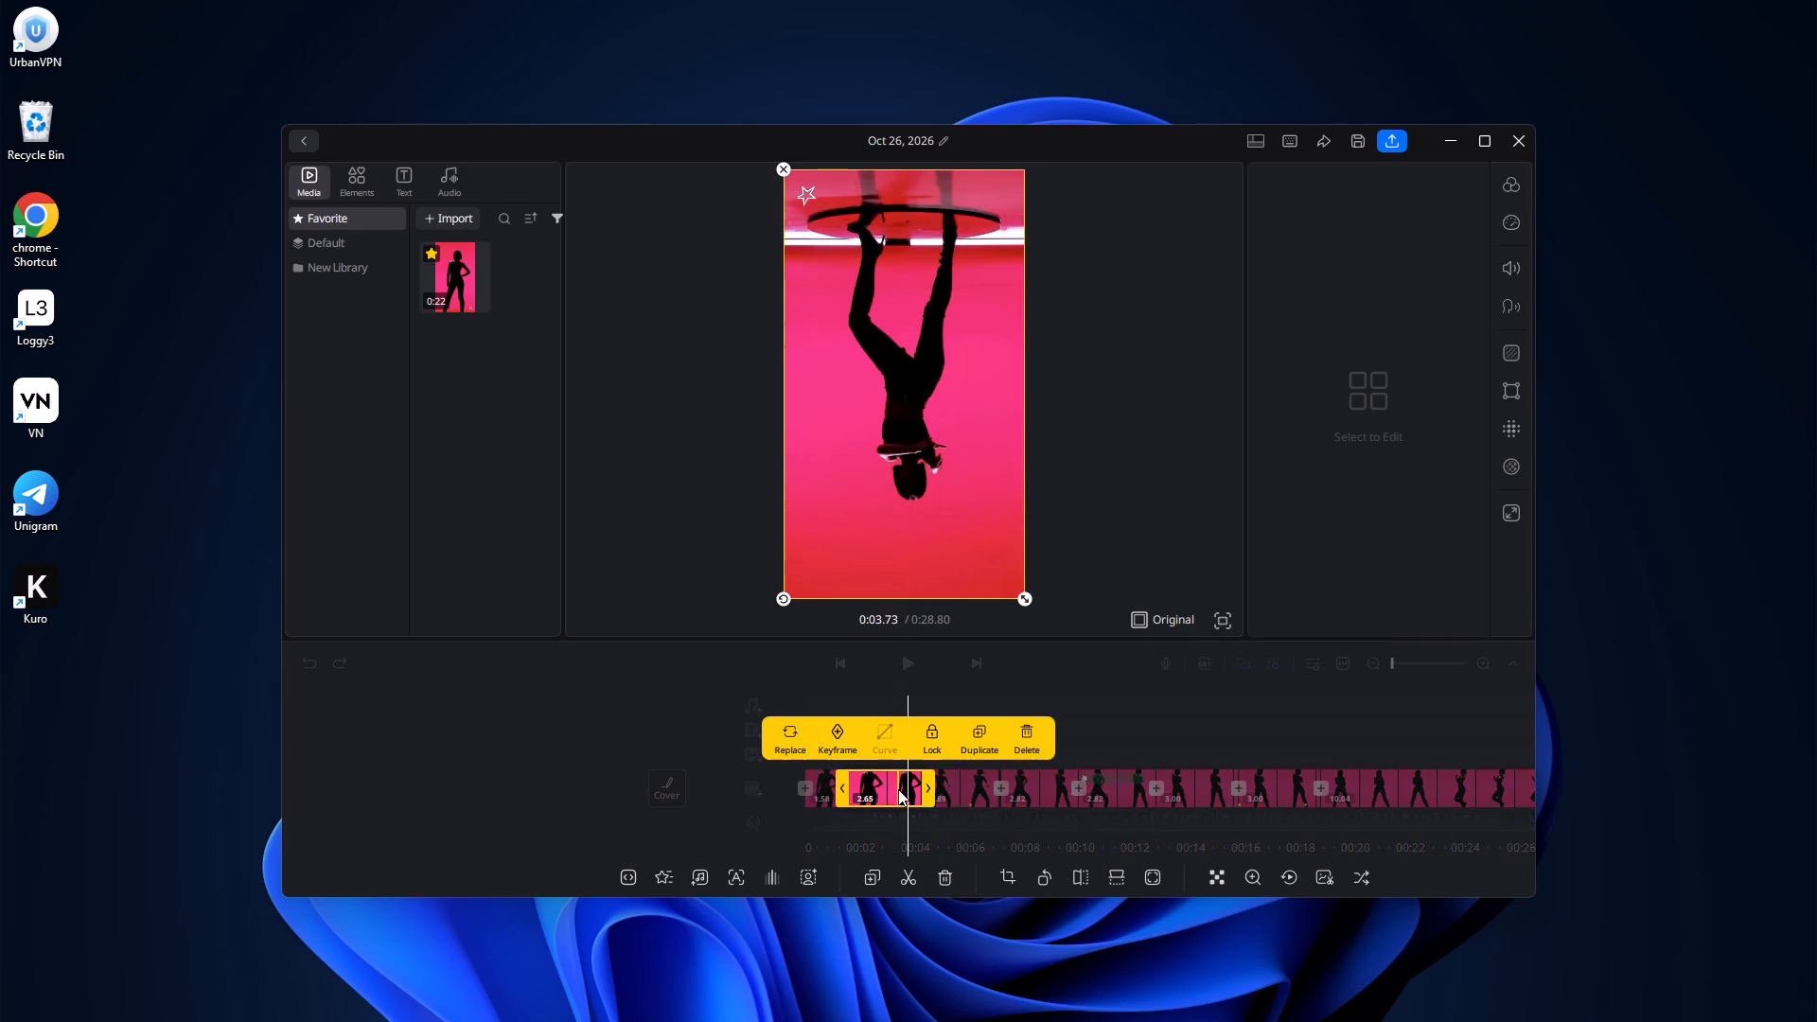
drag(905, 830, 936, 830)
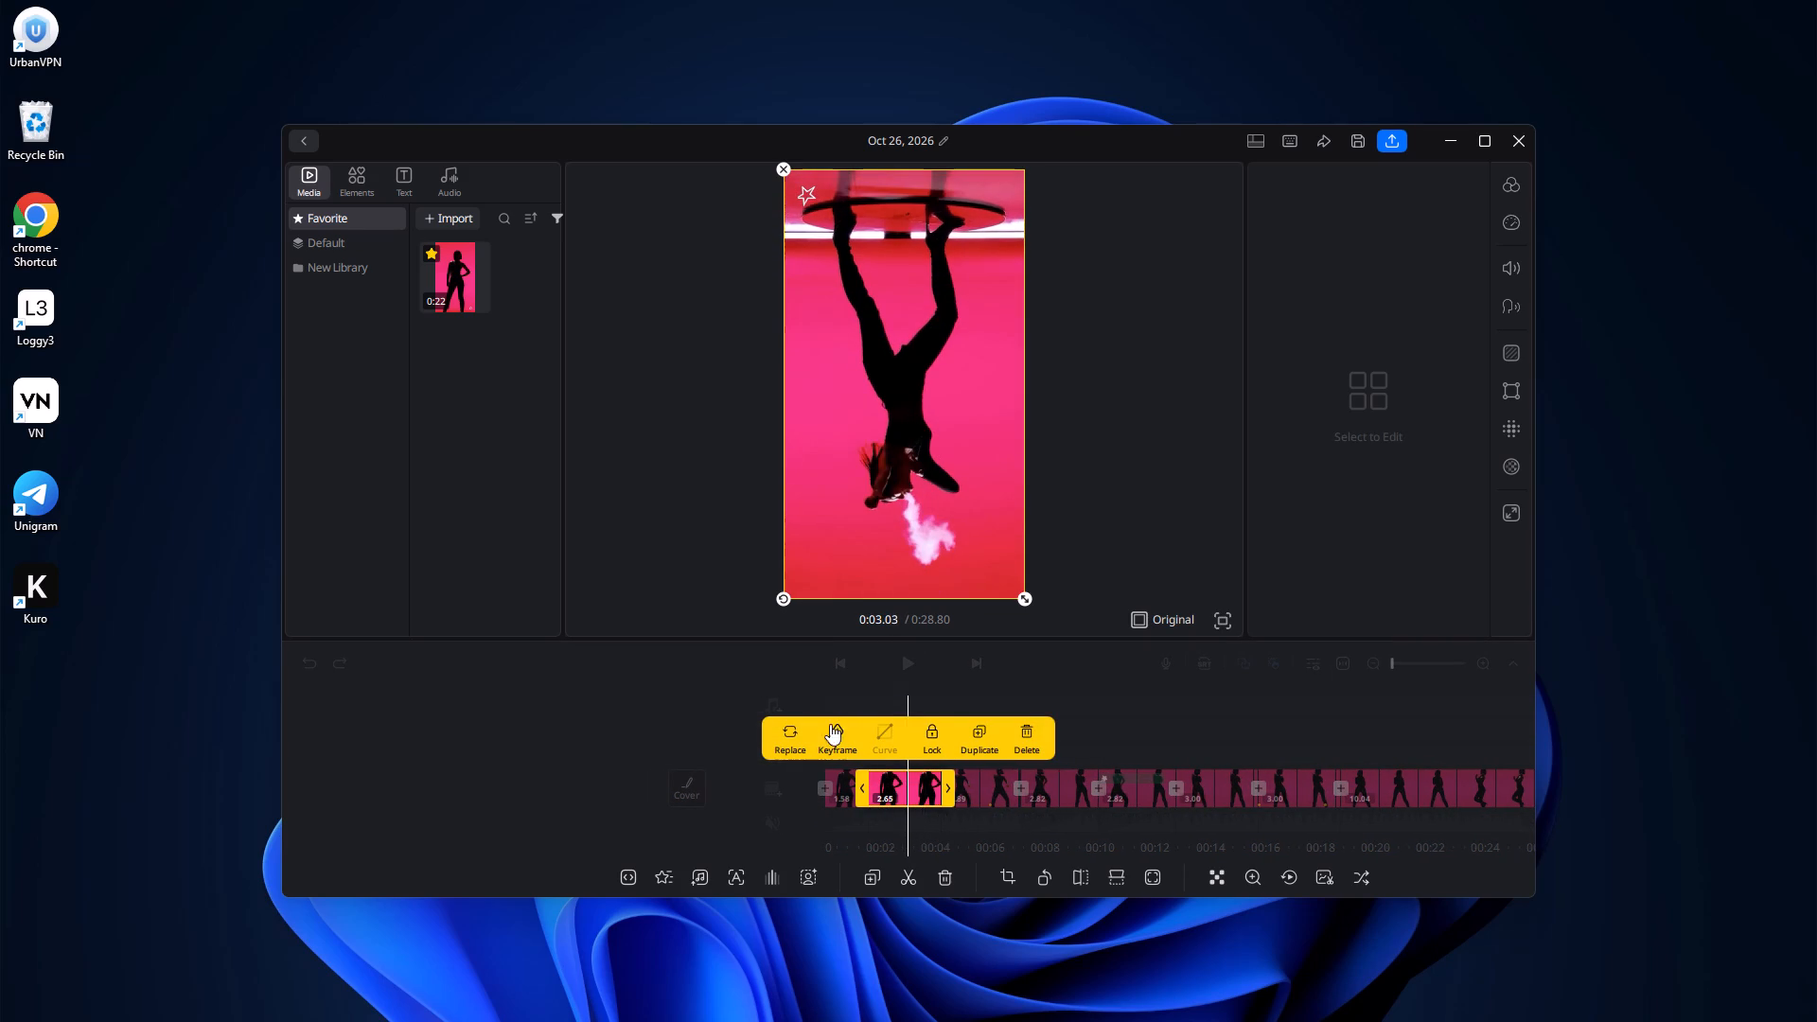
click(837, 737)
click(1122, 717)
Play the video again from 0:00.00 to review the edit.
drag(1066, 711, 1320, 702)
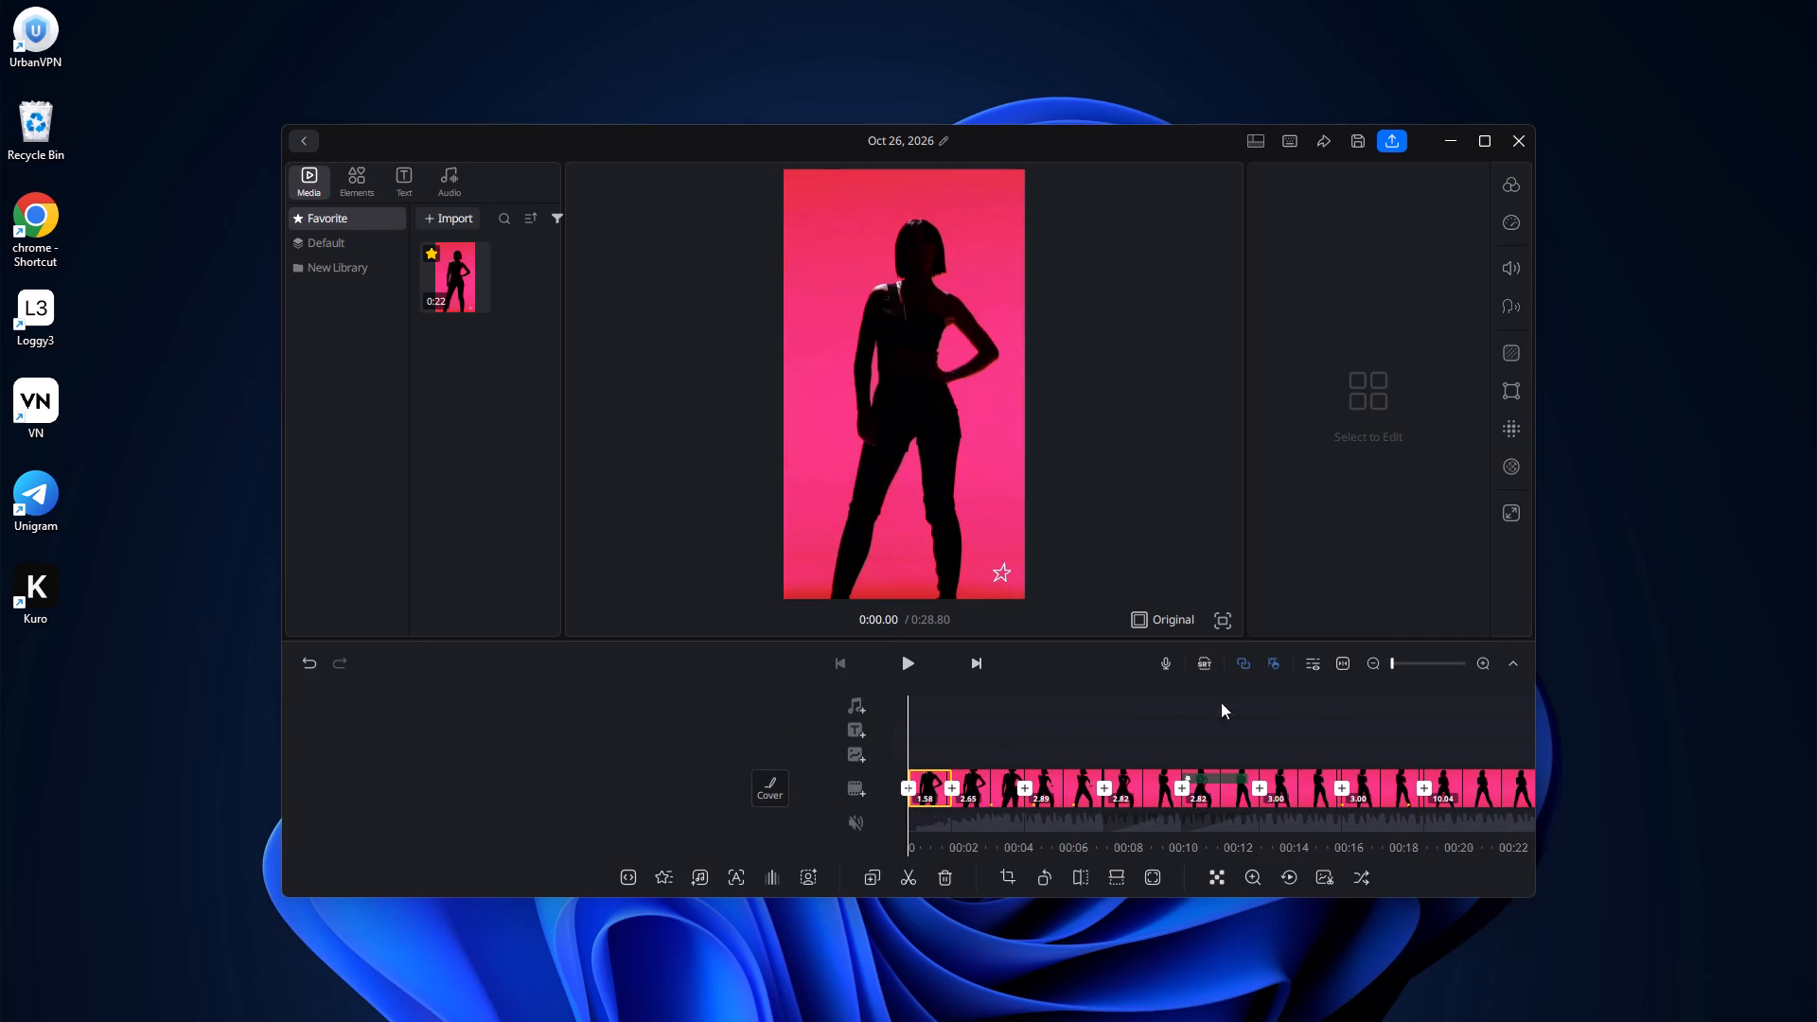
click(918, 661)
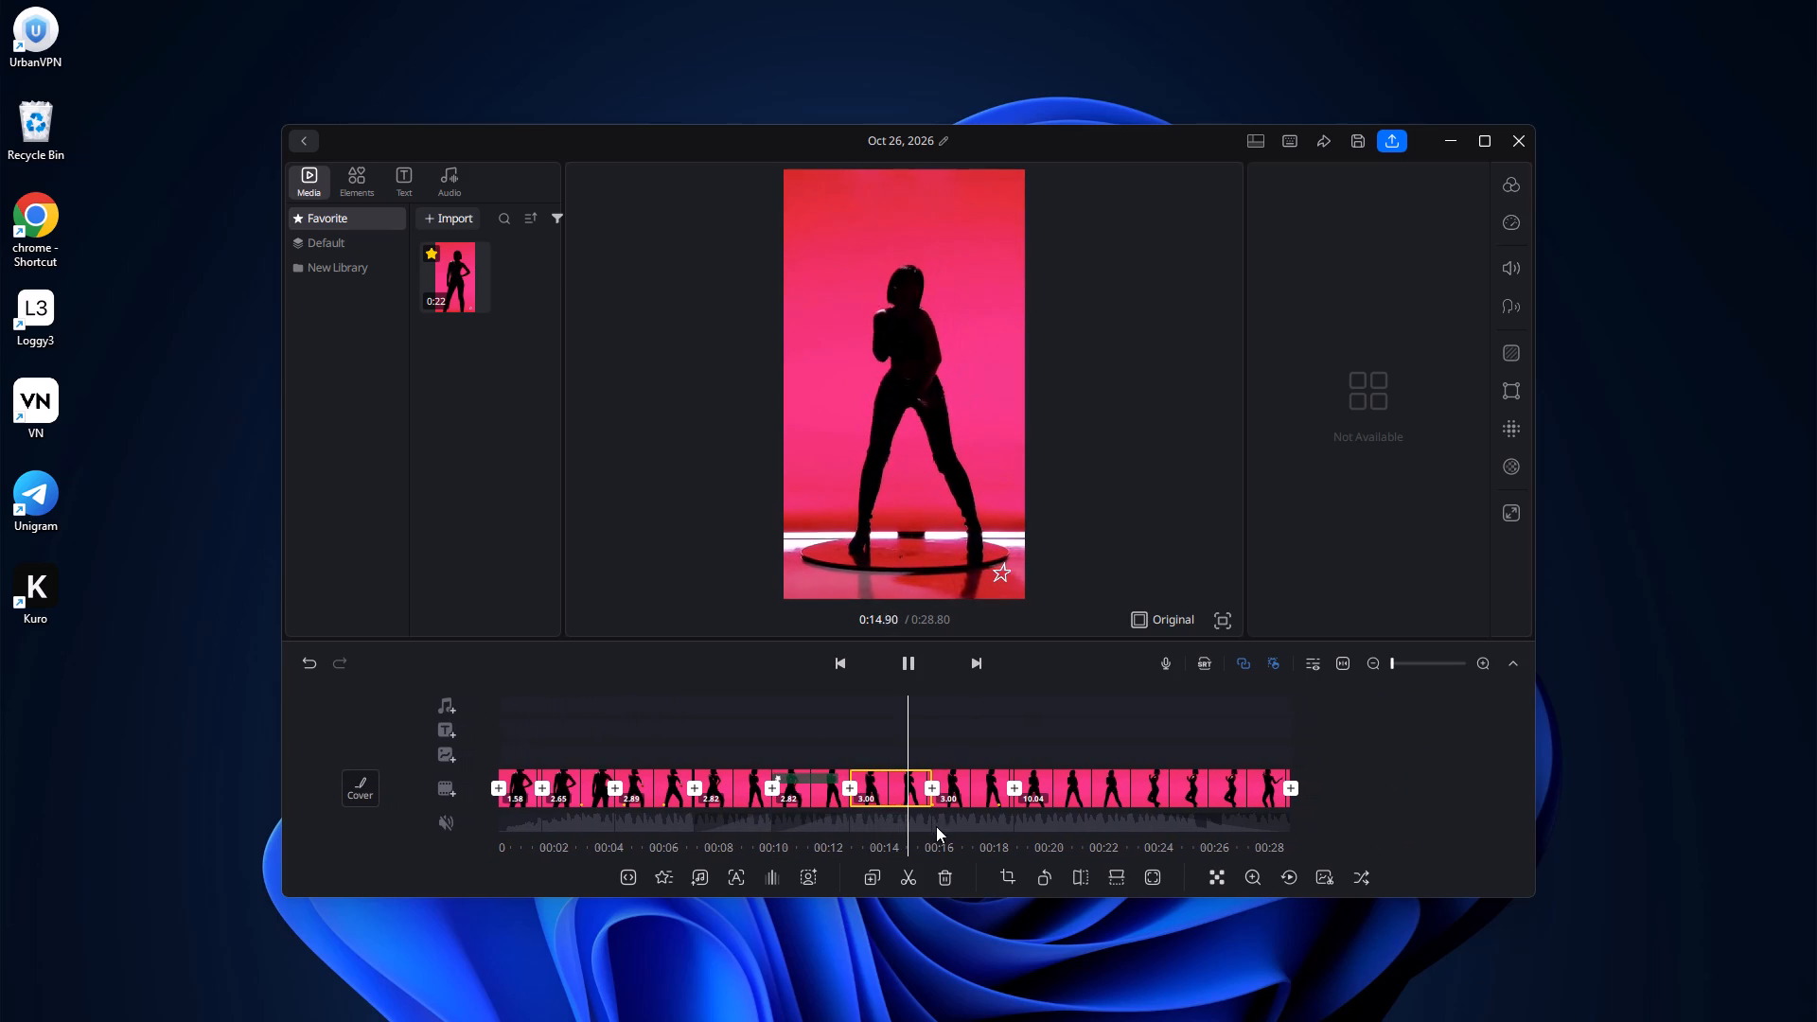
Move the fifth section, the one carrying the effect bar, to the very start of the timeline.
drag(901, 830, 986, 833)
click(840, 791)
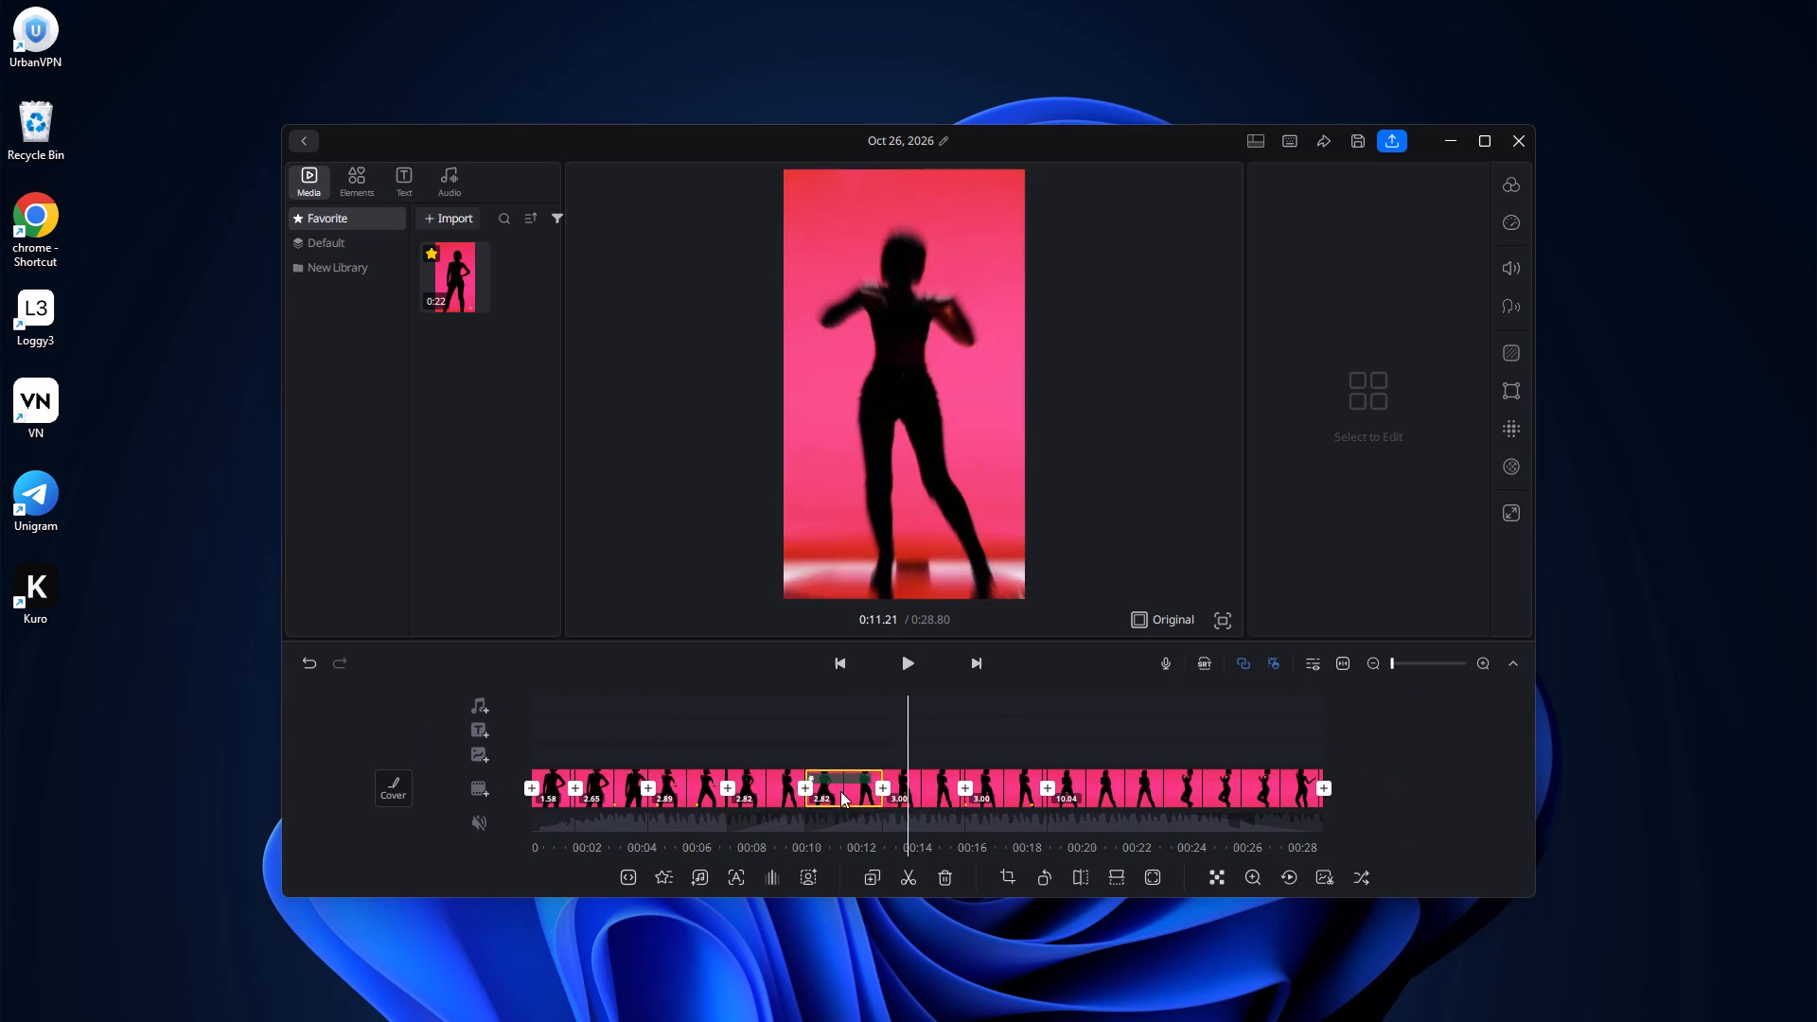
drag(918, 787, 829, 787)
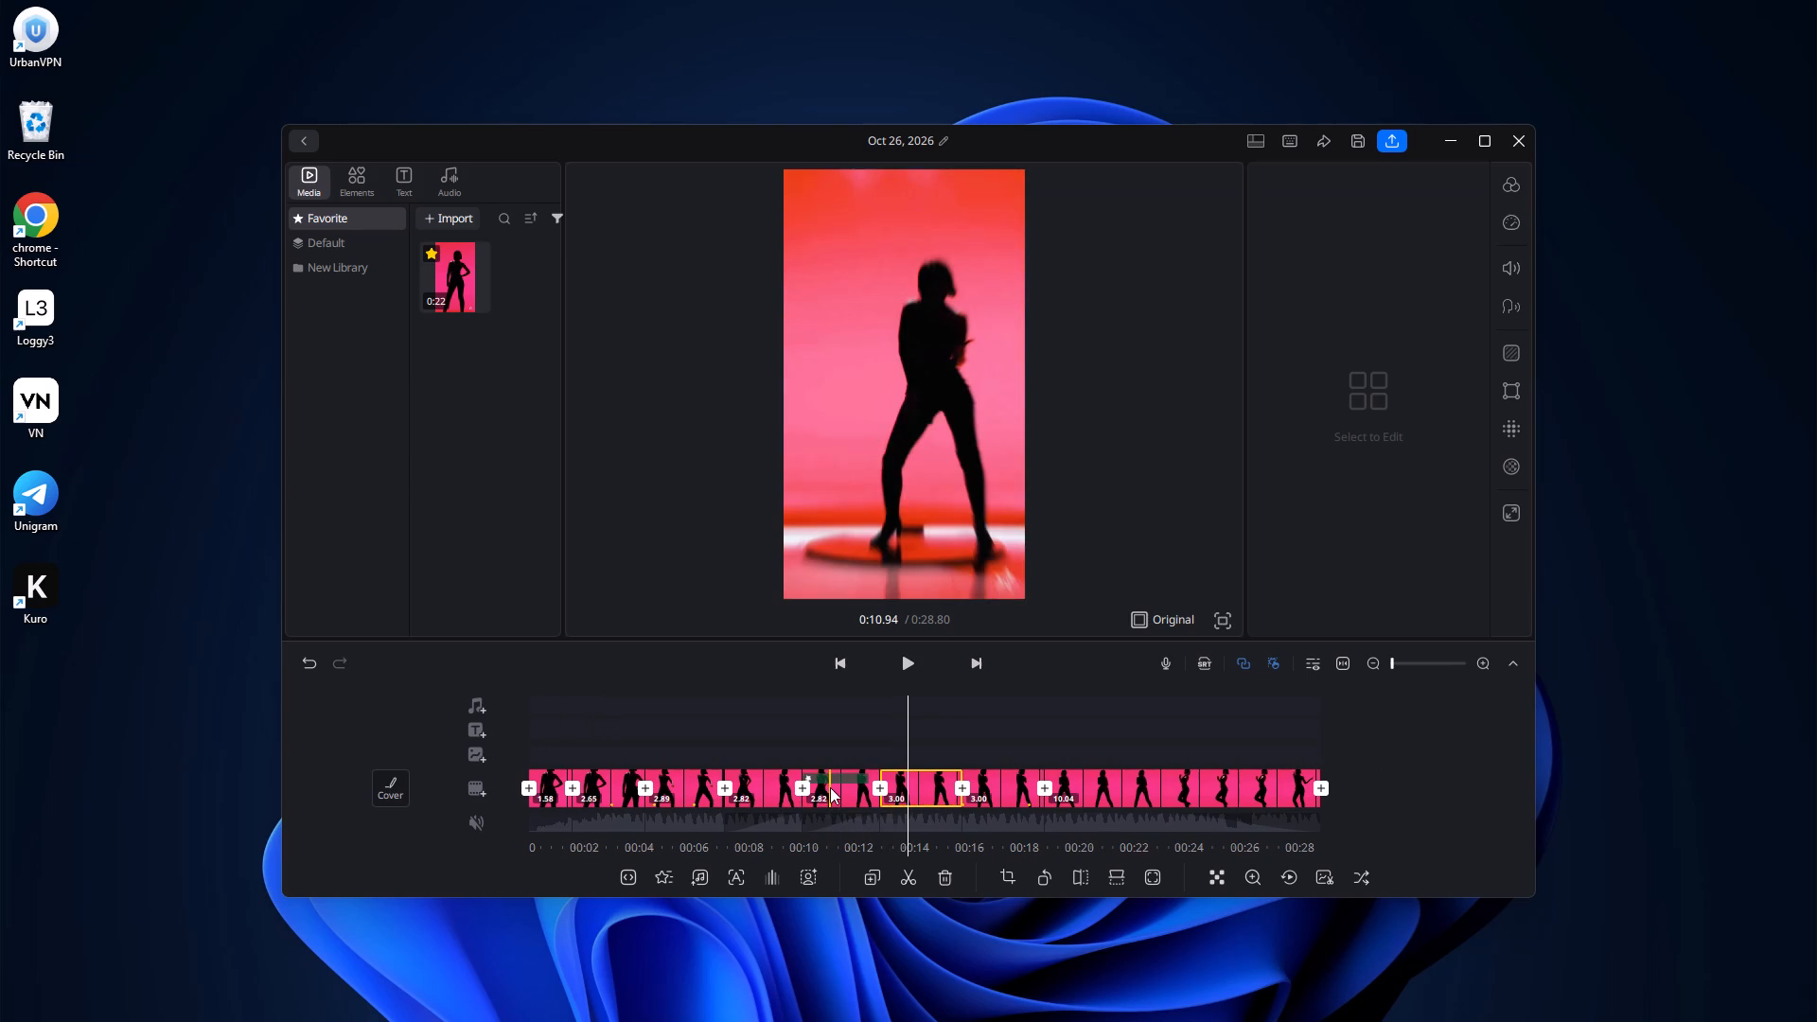
click(830, 787)
click(918, 785)
drag(925, 784, 890, 788)
drag(891, 784, 732, 778)
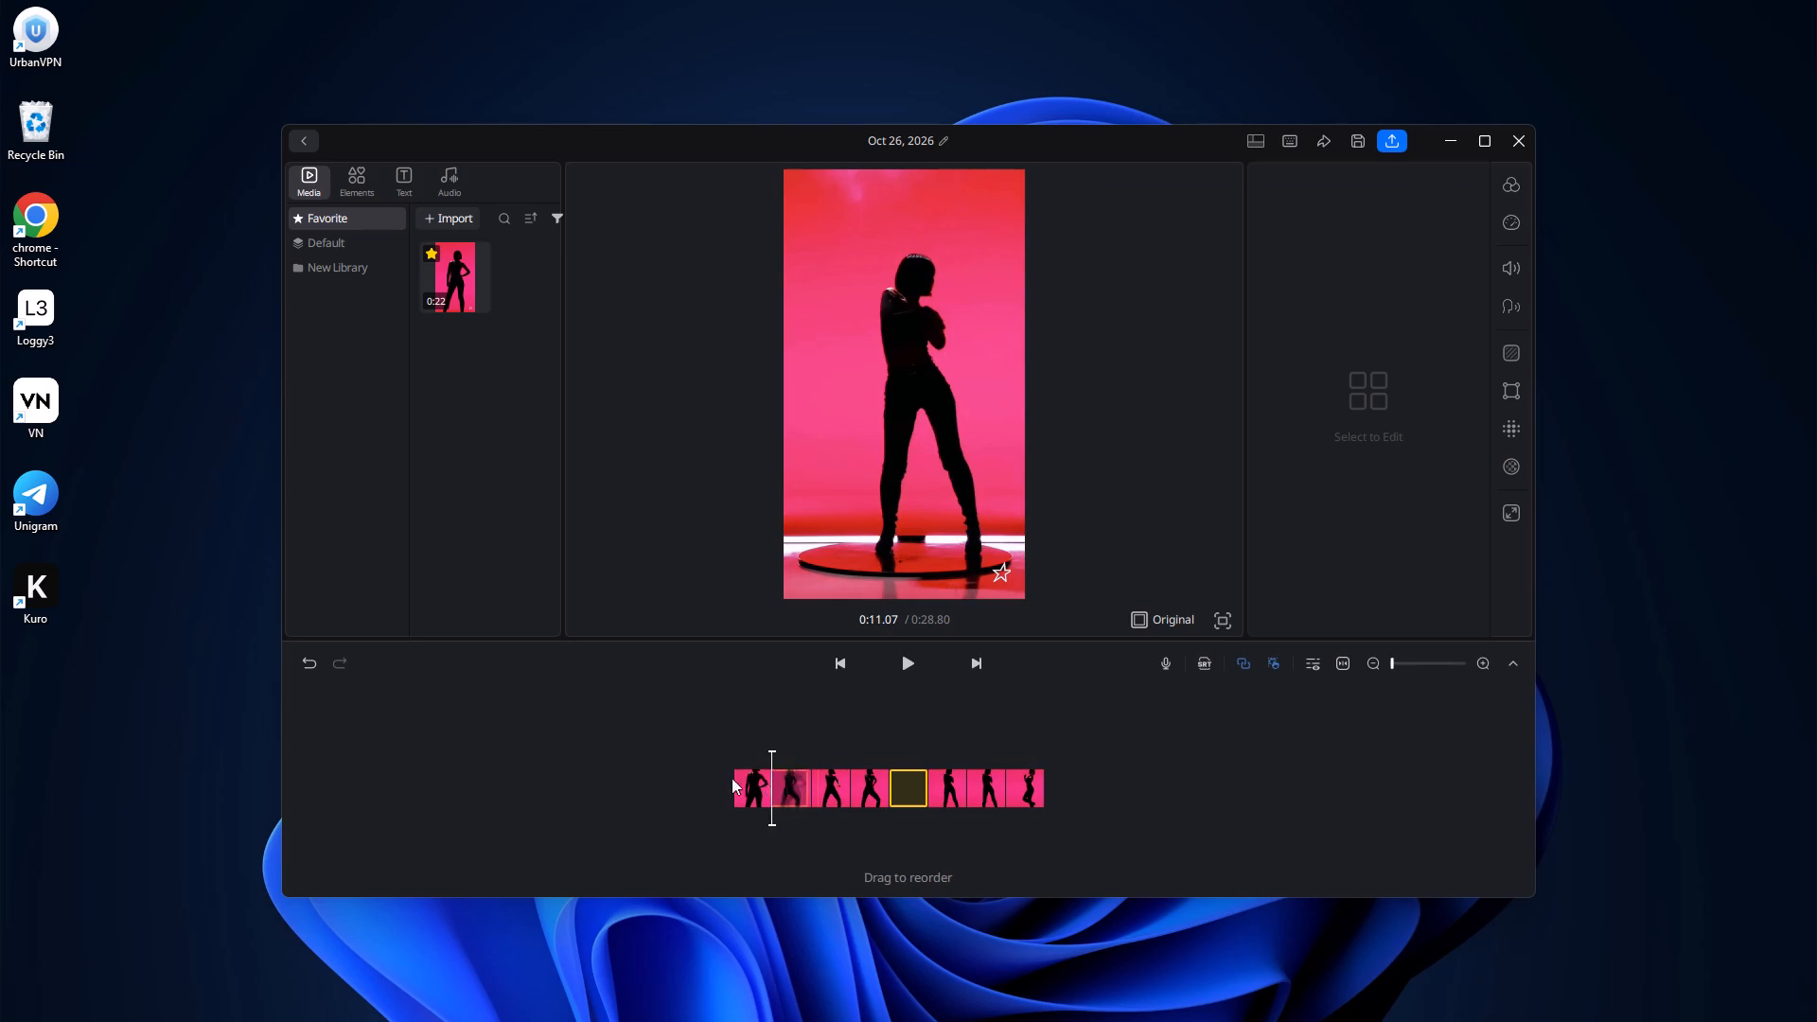
drag(732, 778, 700, 774)
Leave the reordering view and play the rearranged video from the start of the timeline.
click(886, 727)
drag(837, 726, 1103, 726)
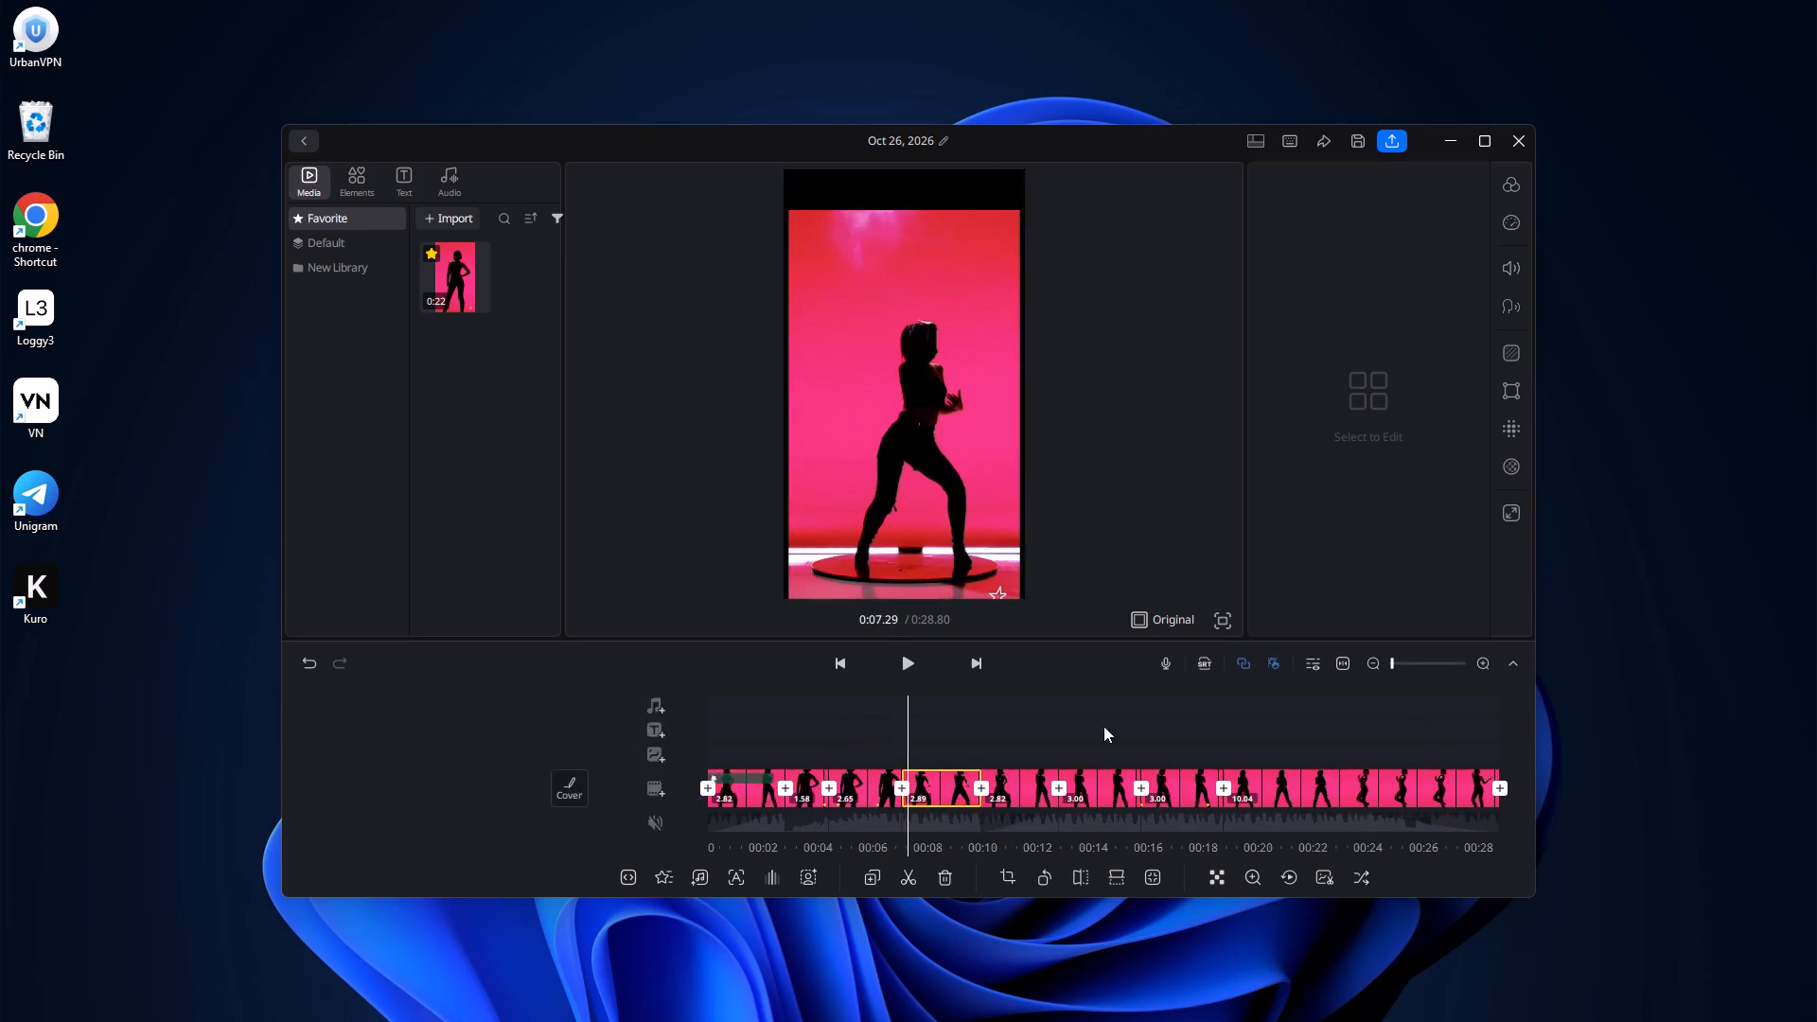
drag(1103, 726, 1269, 731)
click(900, 657)
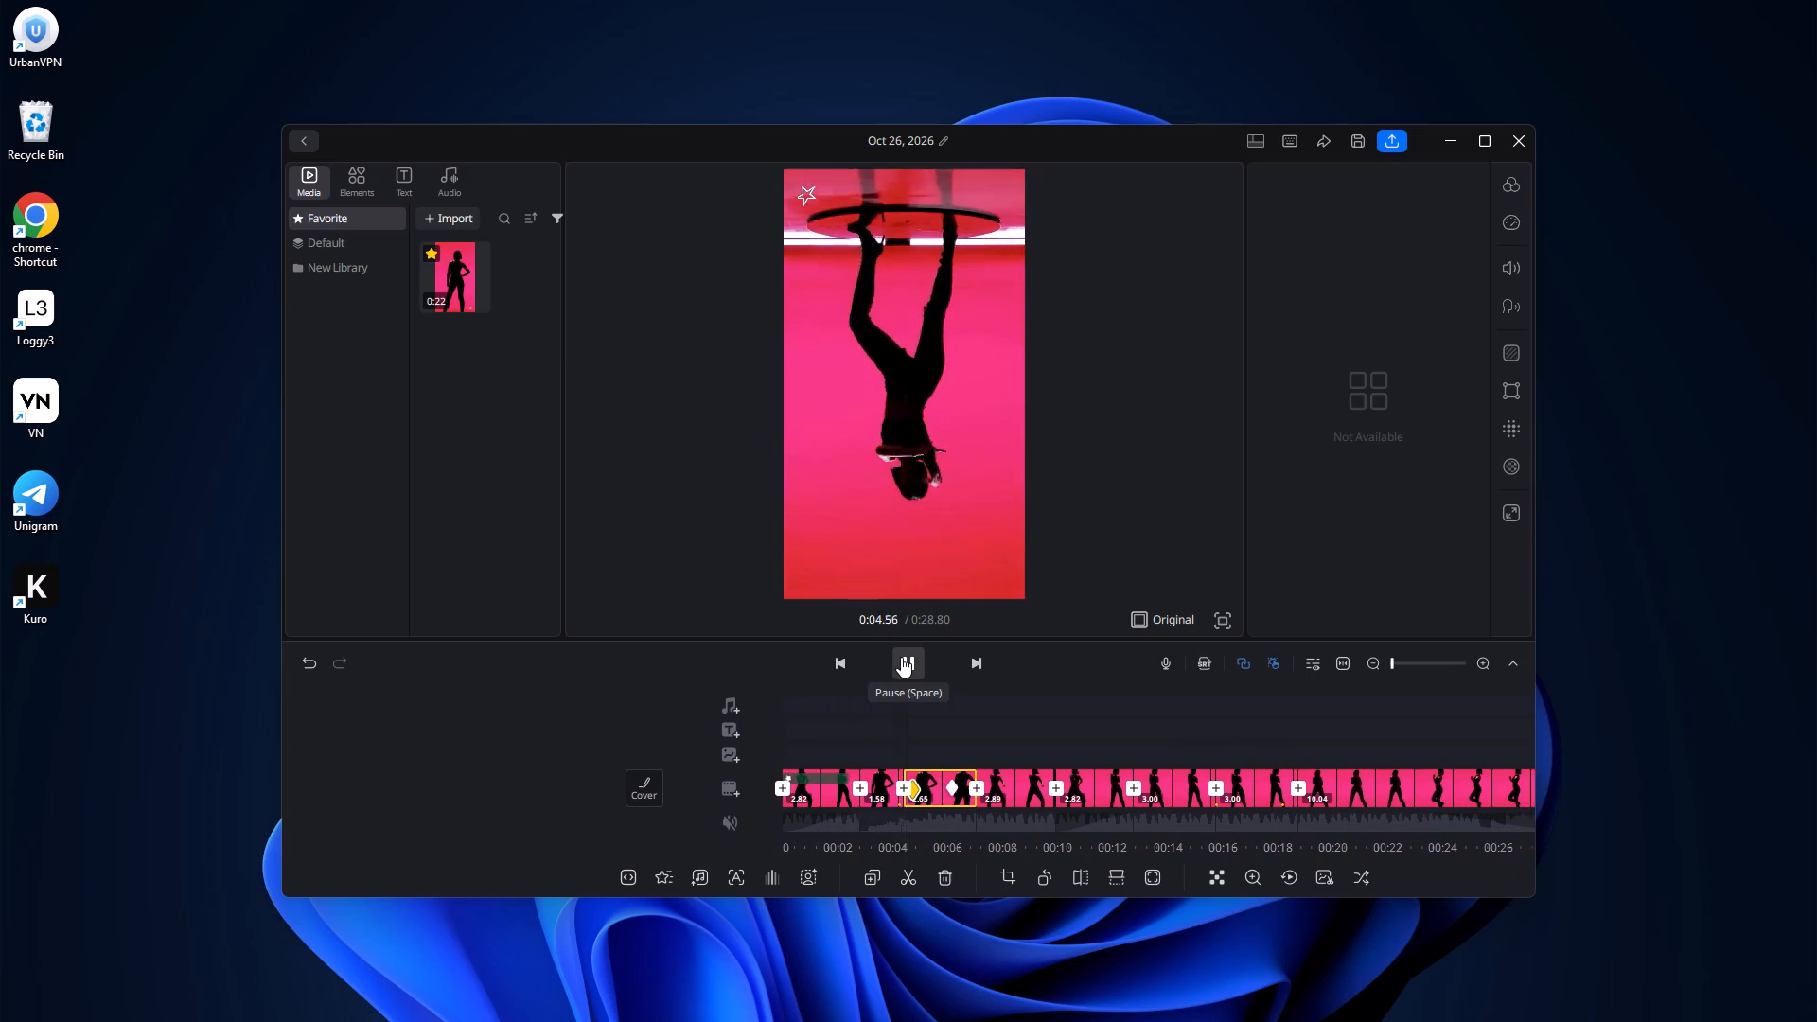
click(797, 718)
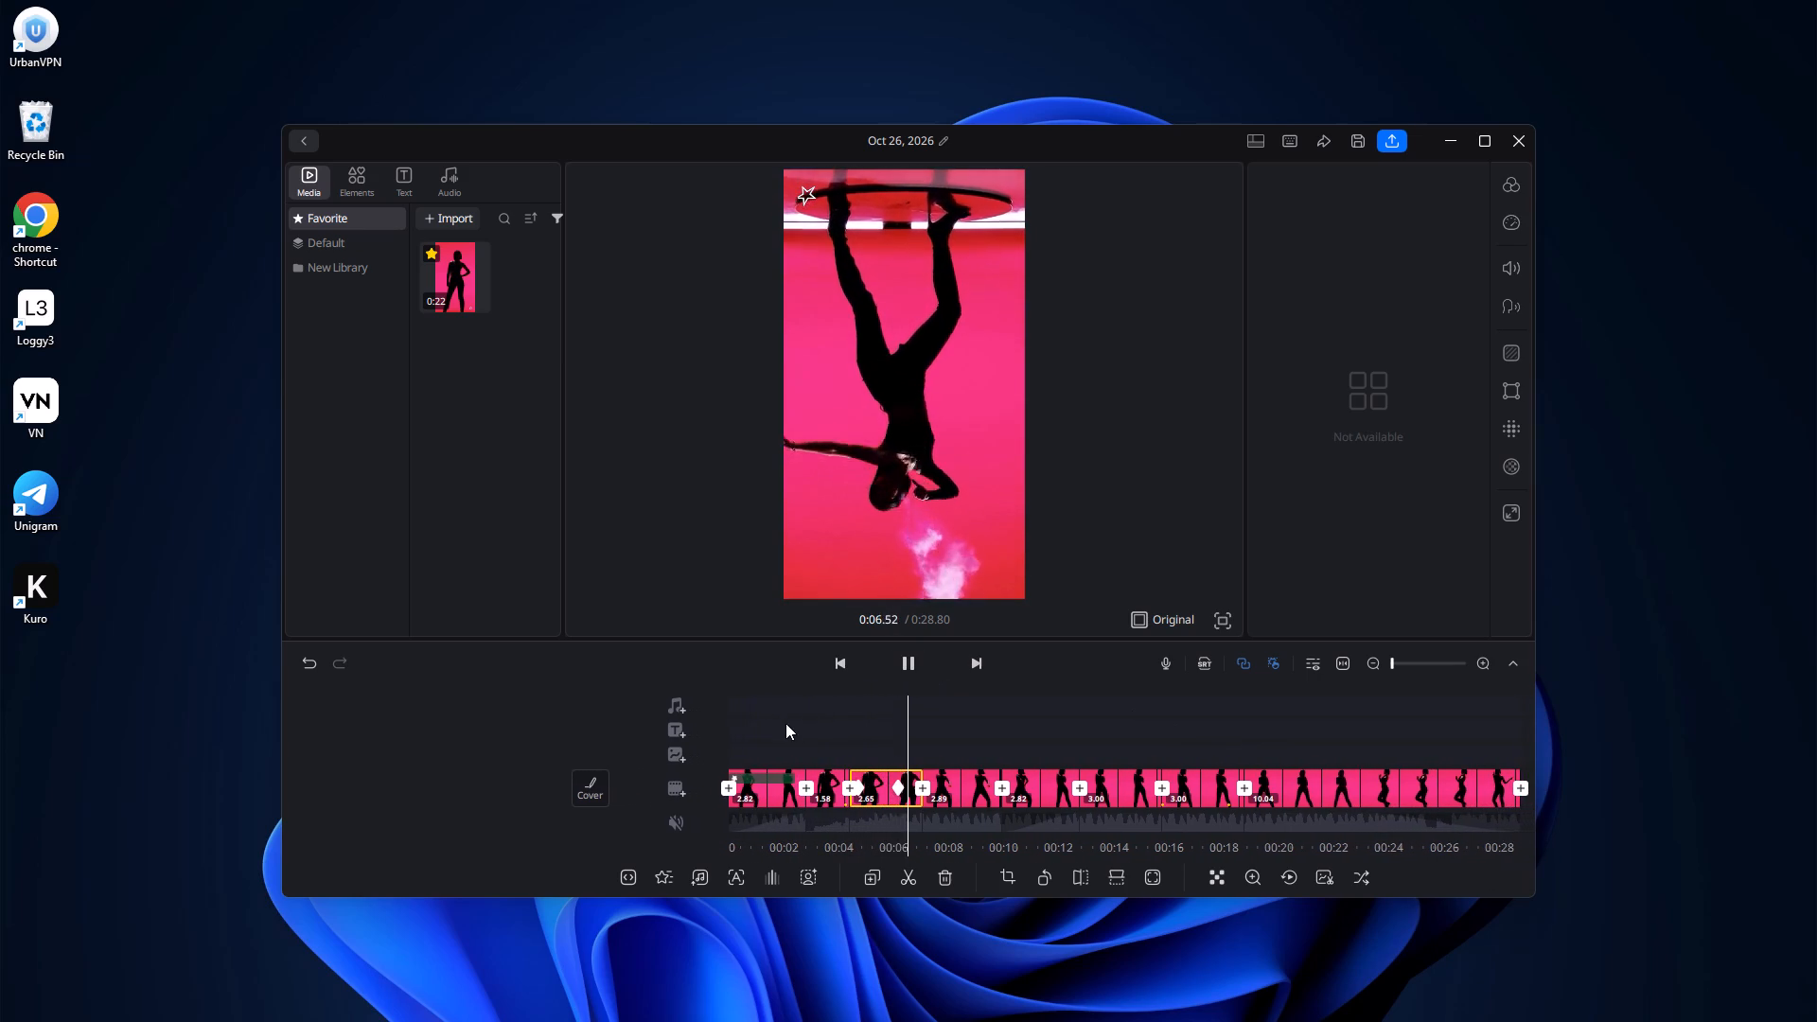
Add a Round magnifier to the first section at 0:01.51 and place its circle over the dancer's legs.
click(754, 777)
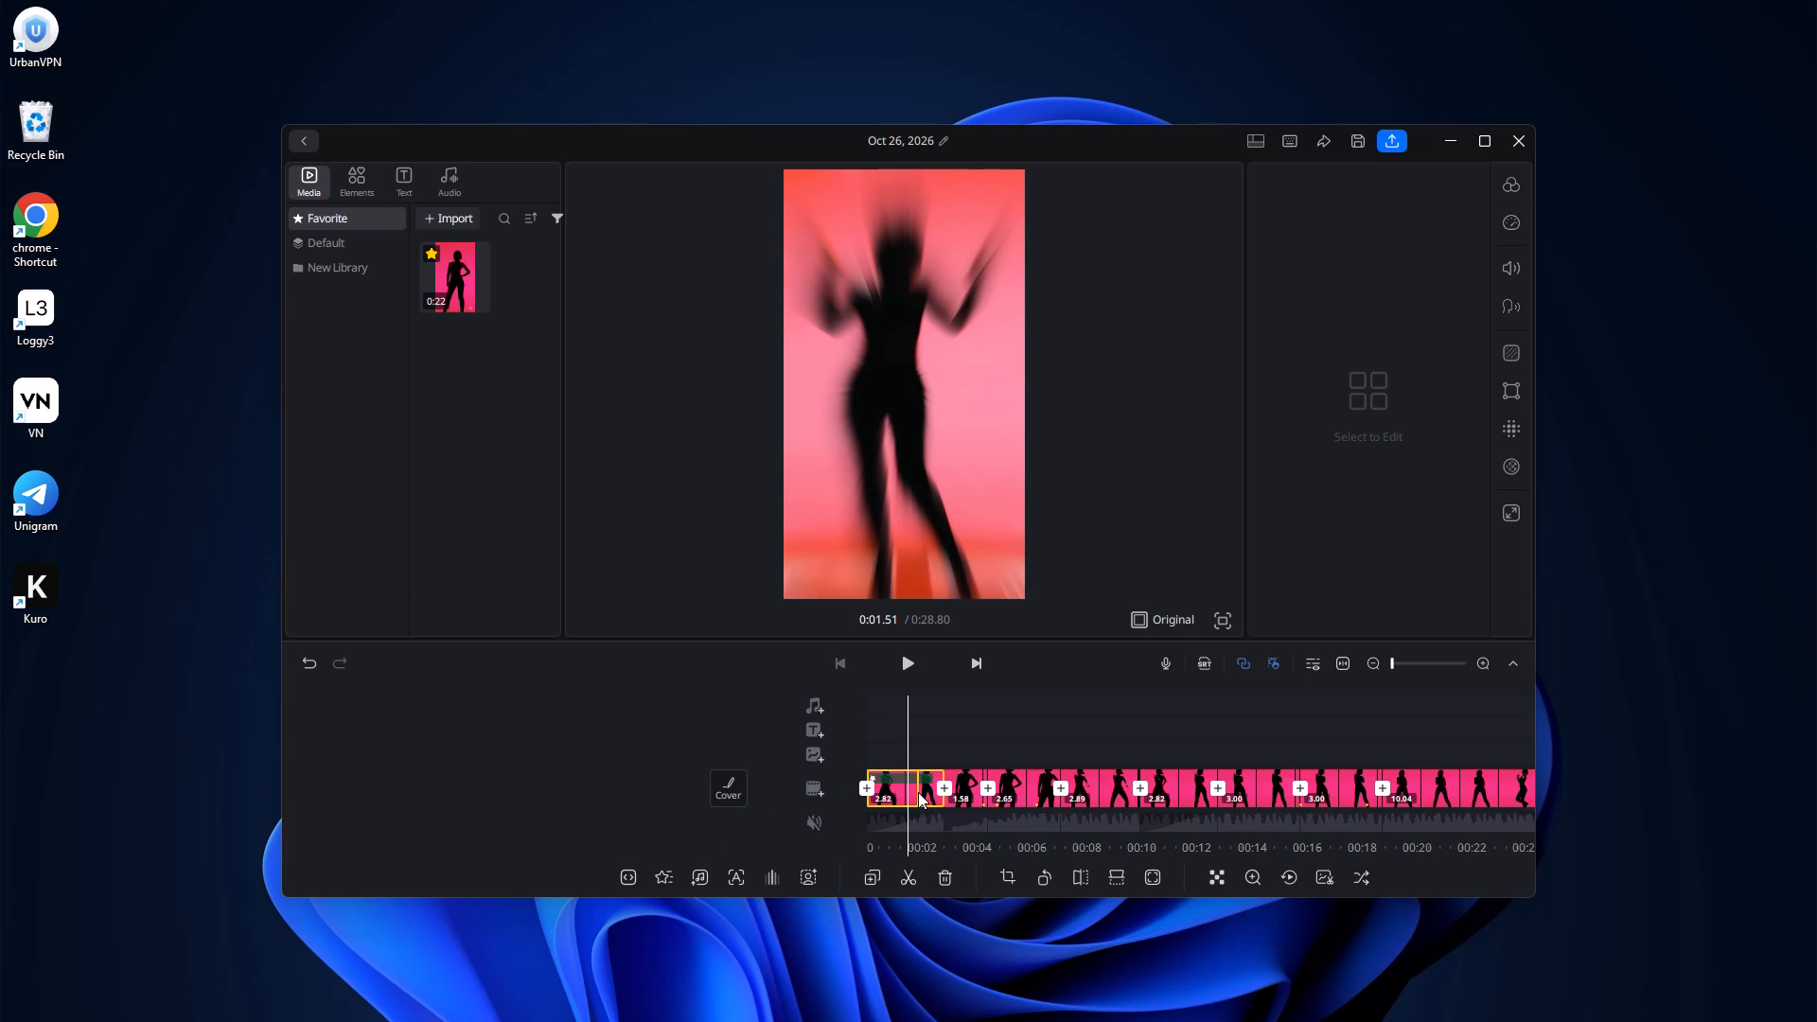
click(918, 792)
right_click(918, 792)
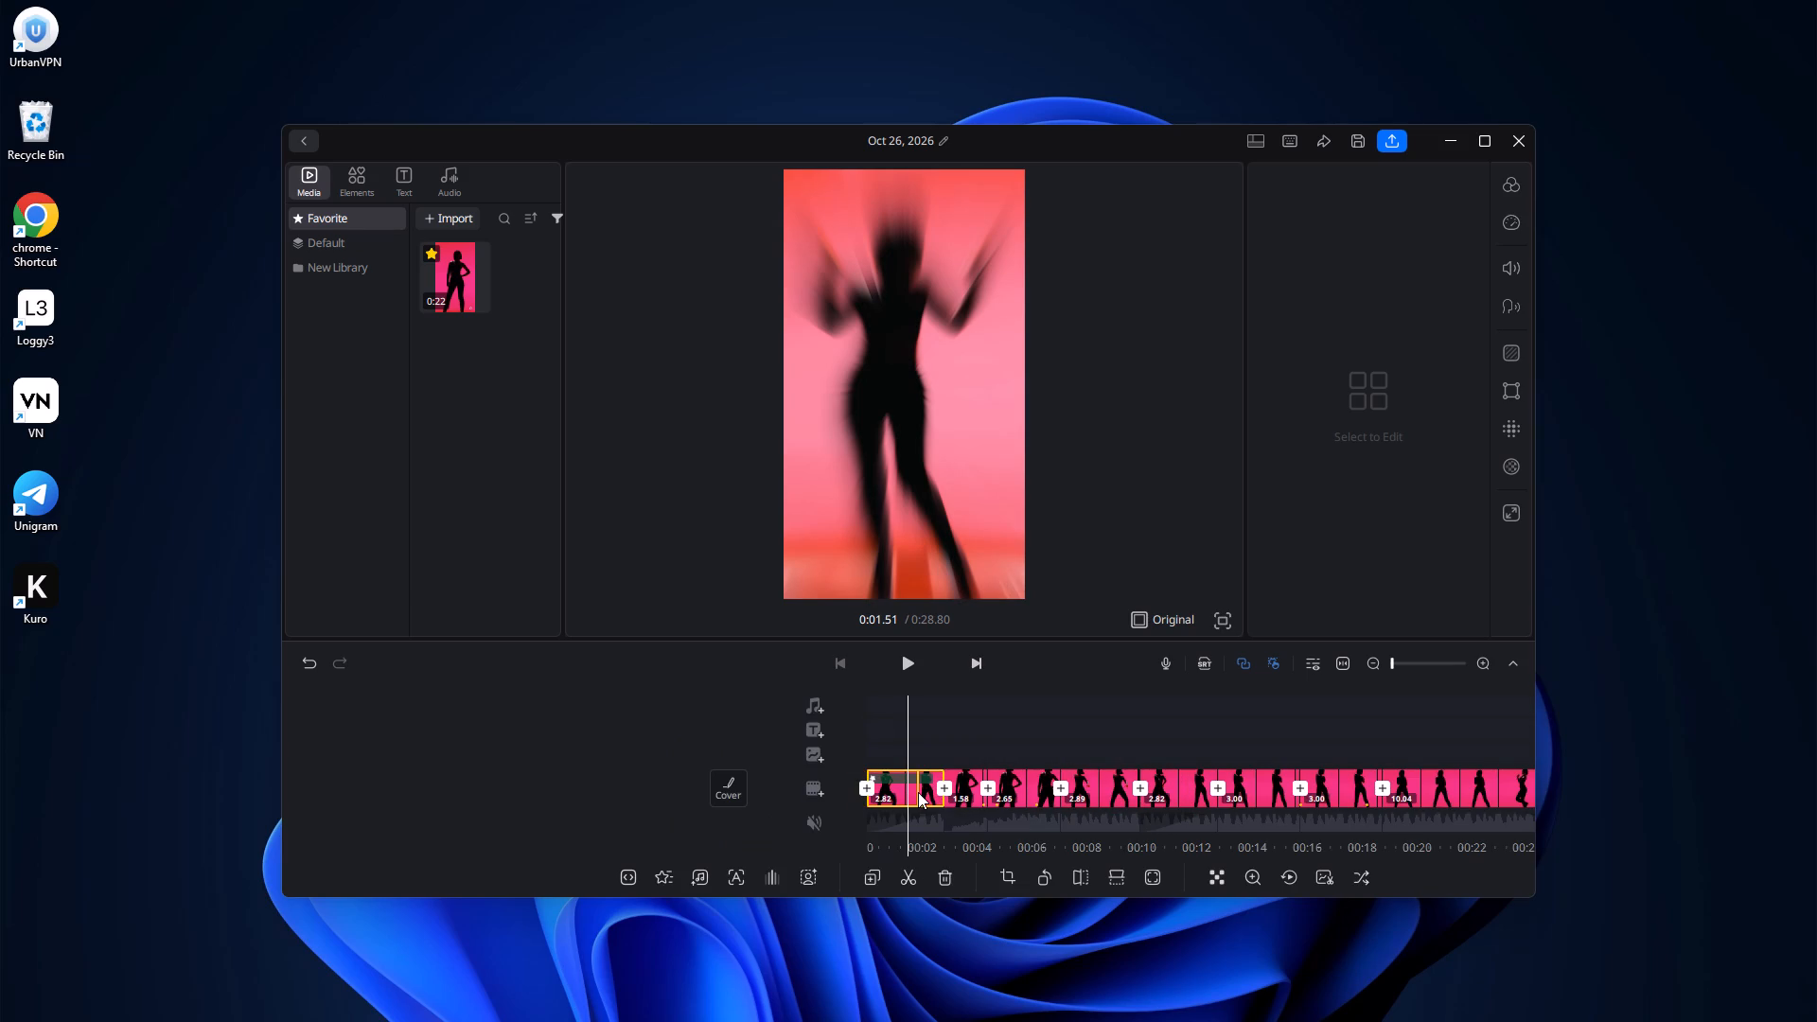
click(918, 792)
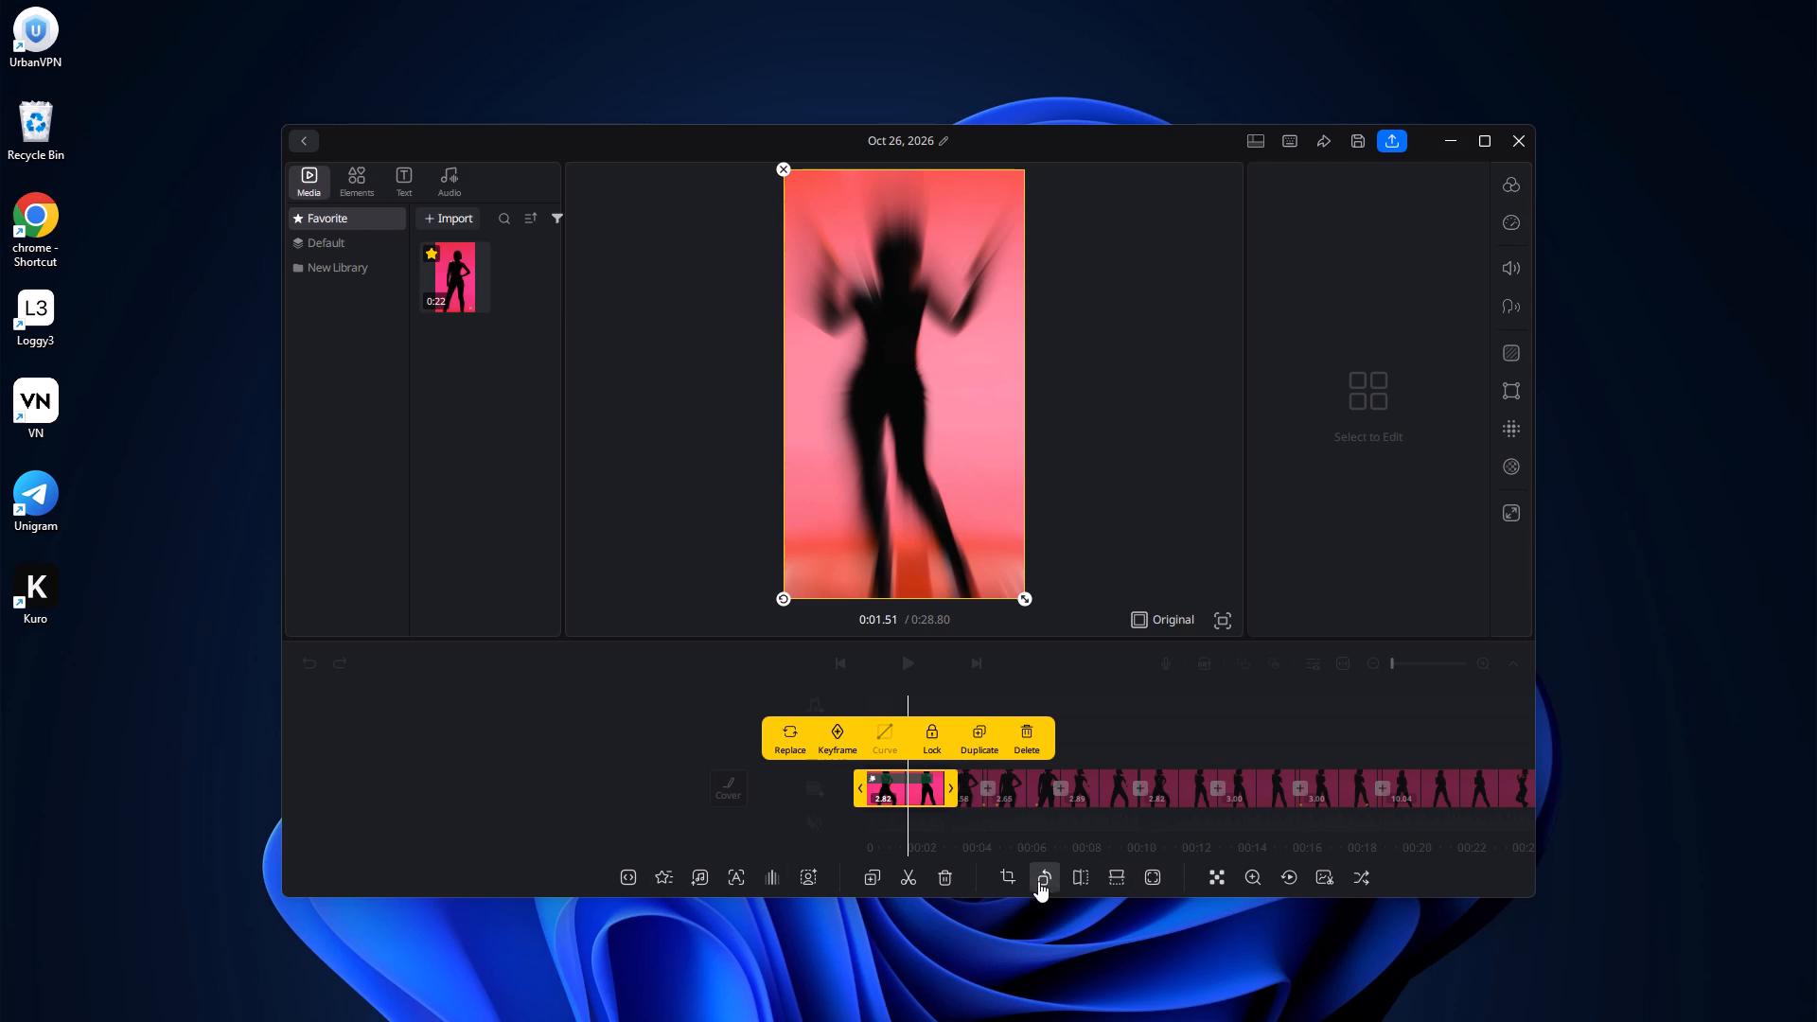
click(1246, 880)
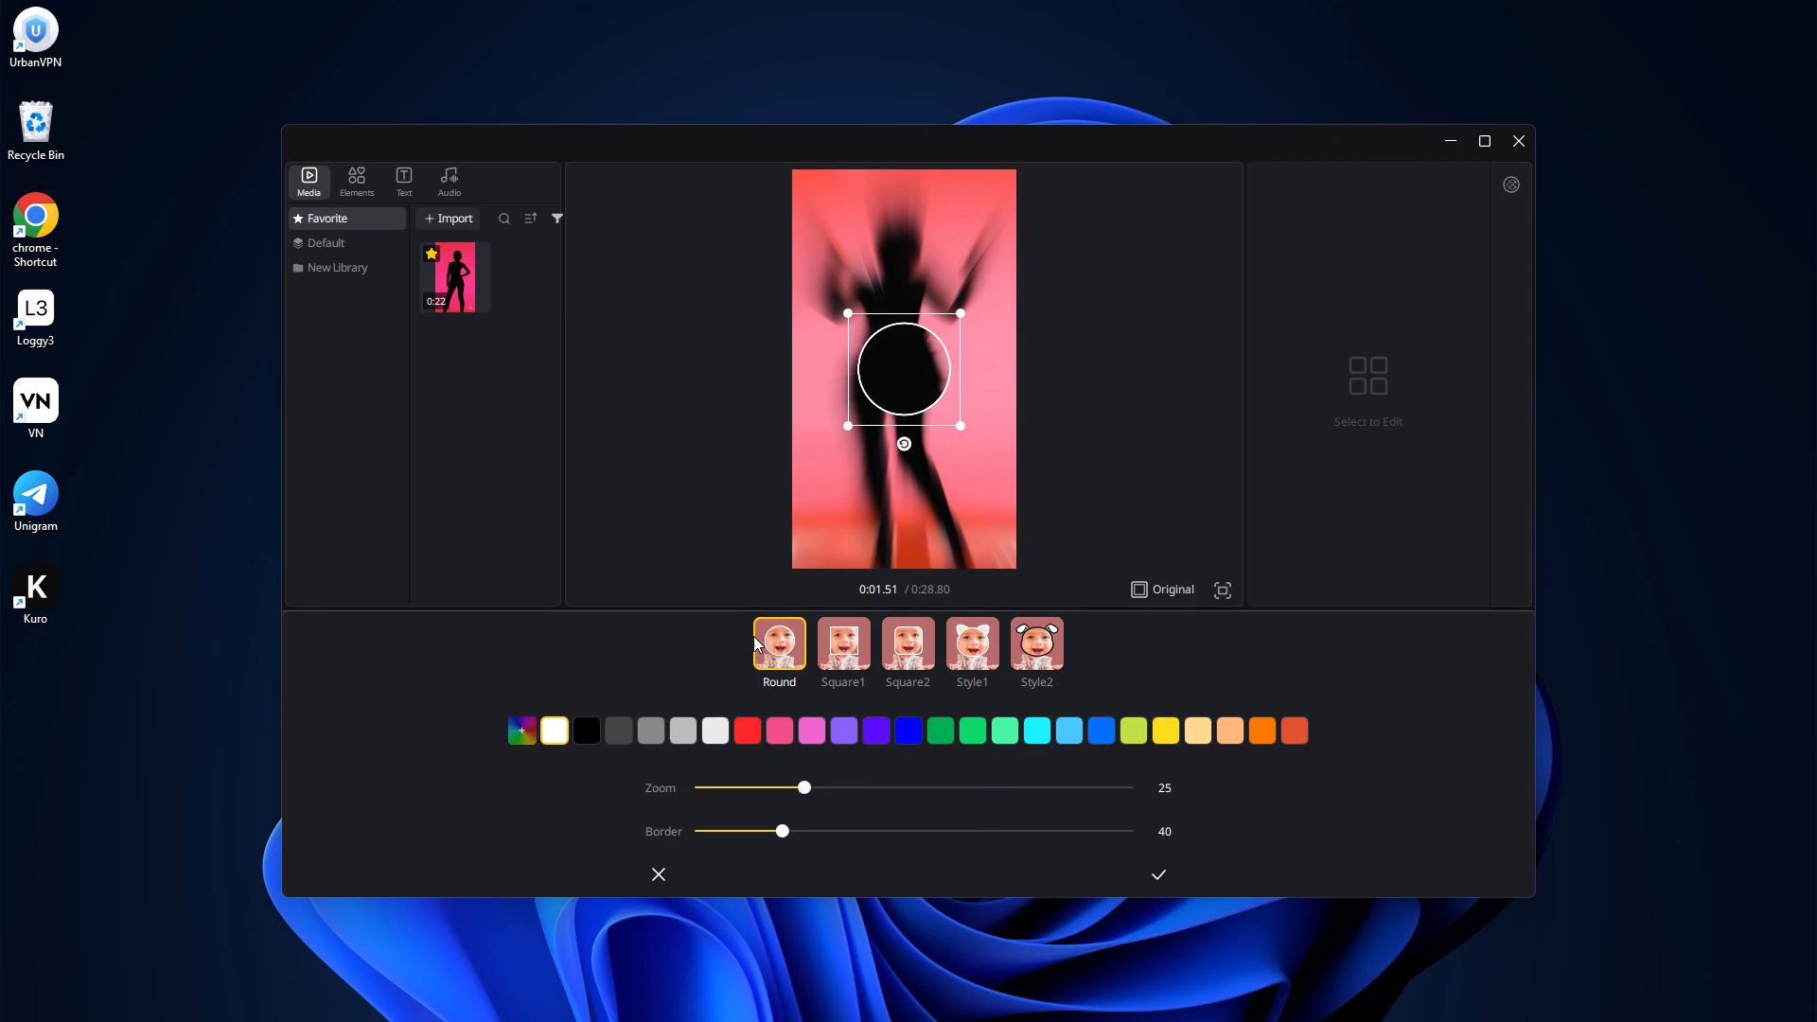
click(766, 639)
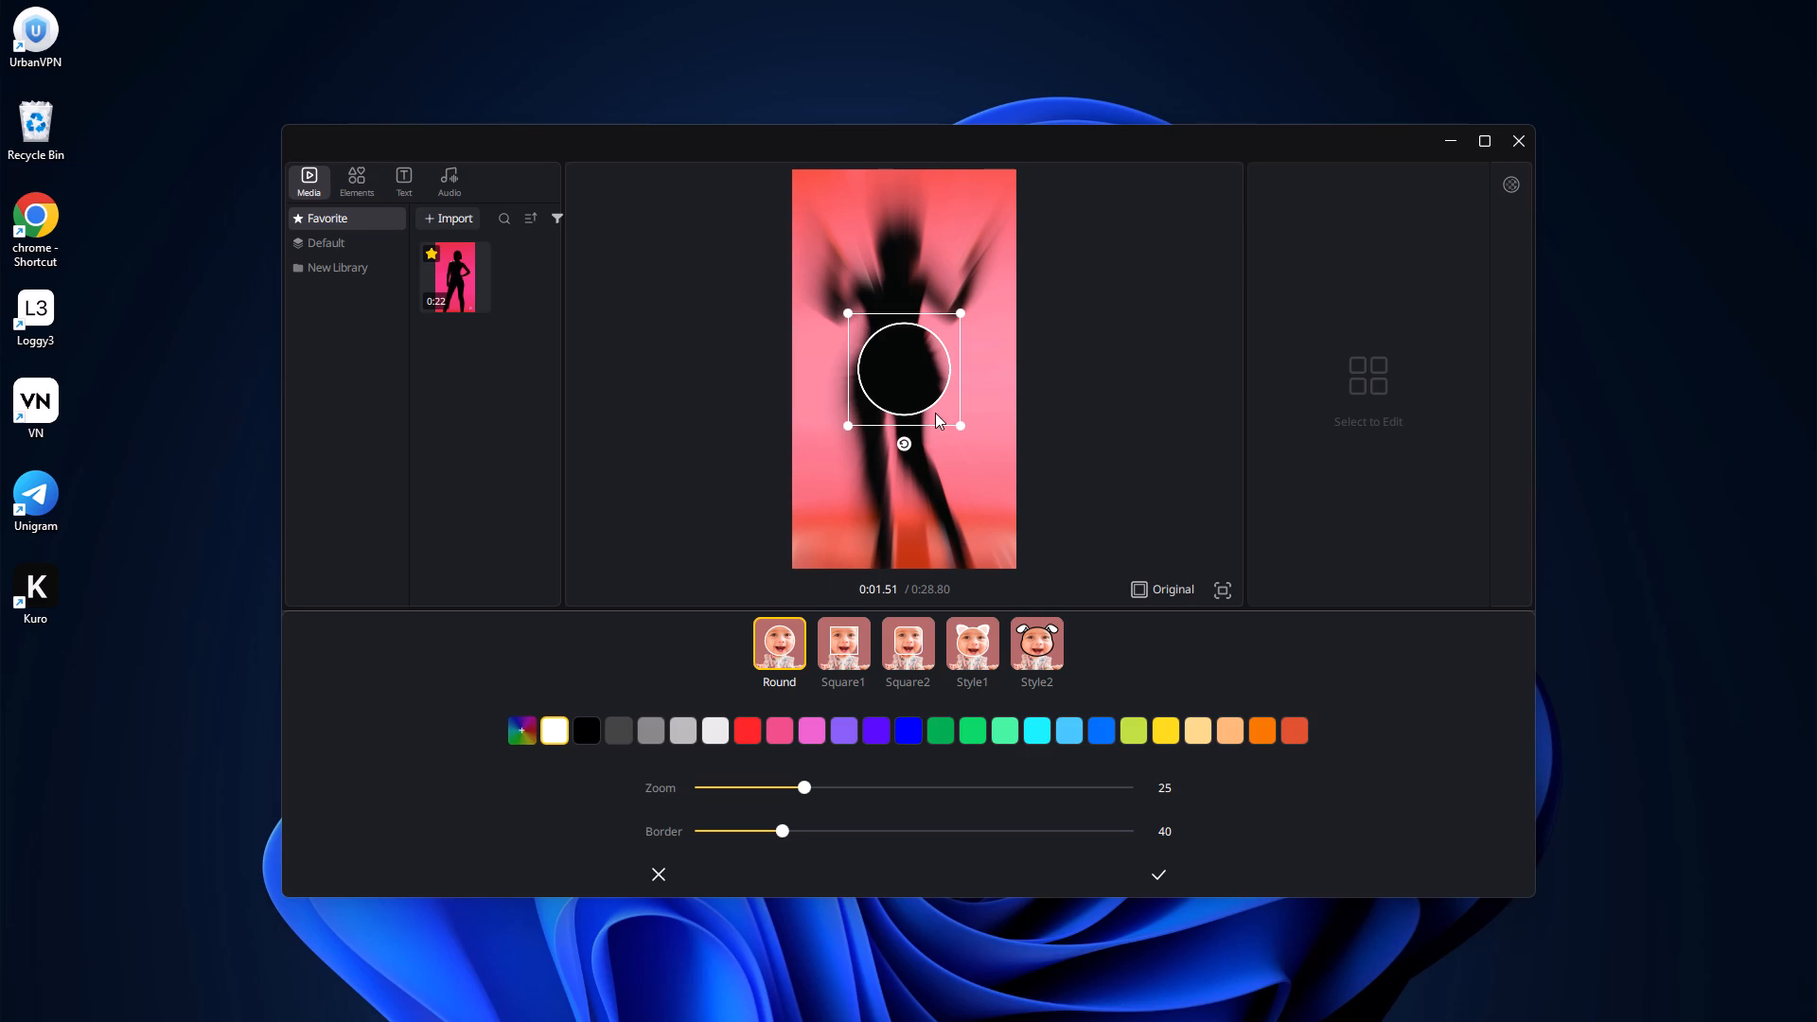
click(935, 413)
drag(927, 387, 946, 435)
click(959, 420)
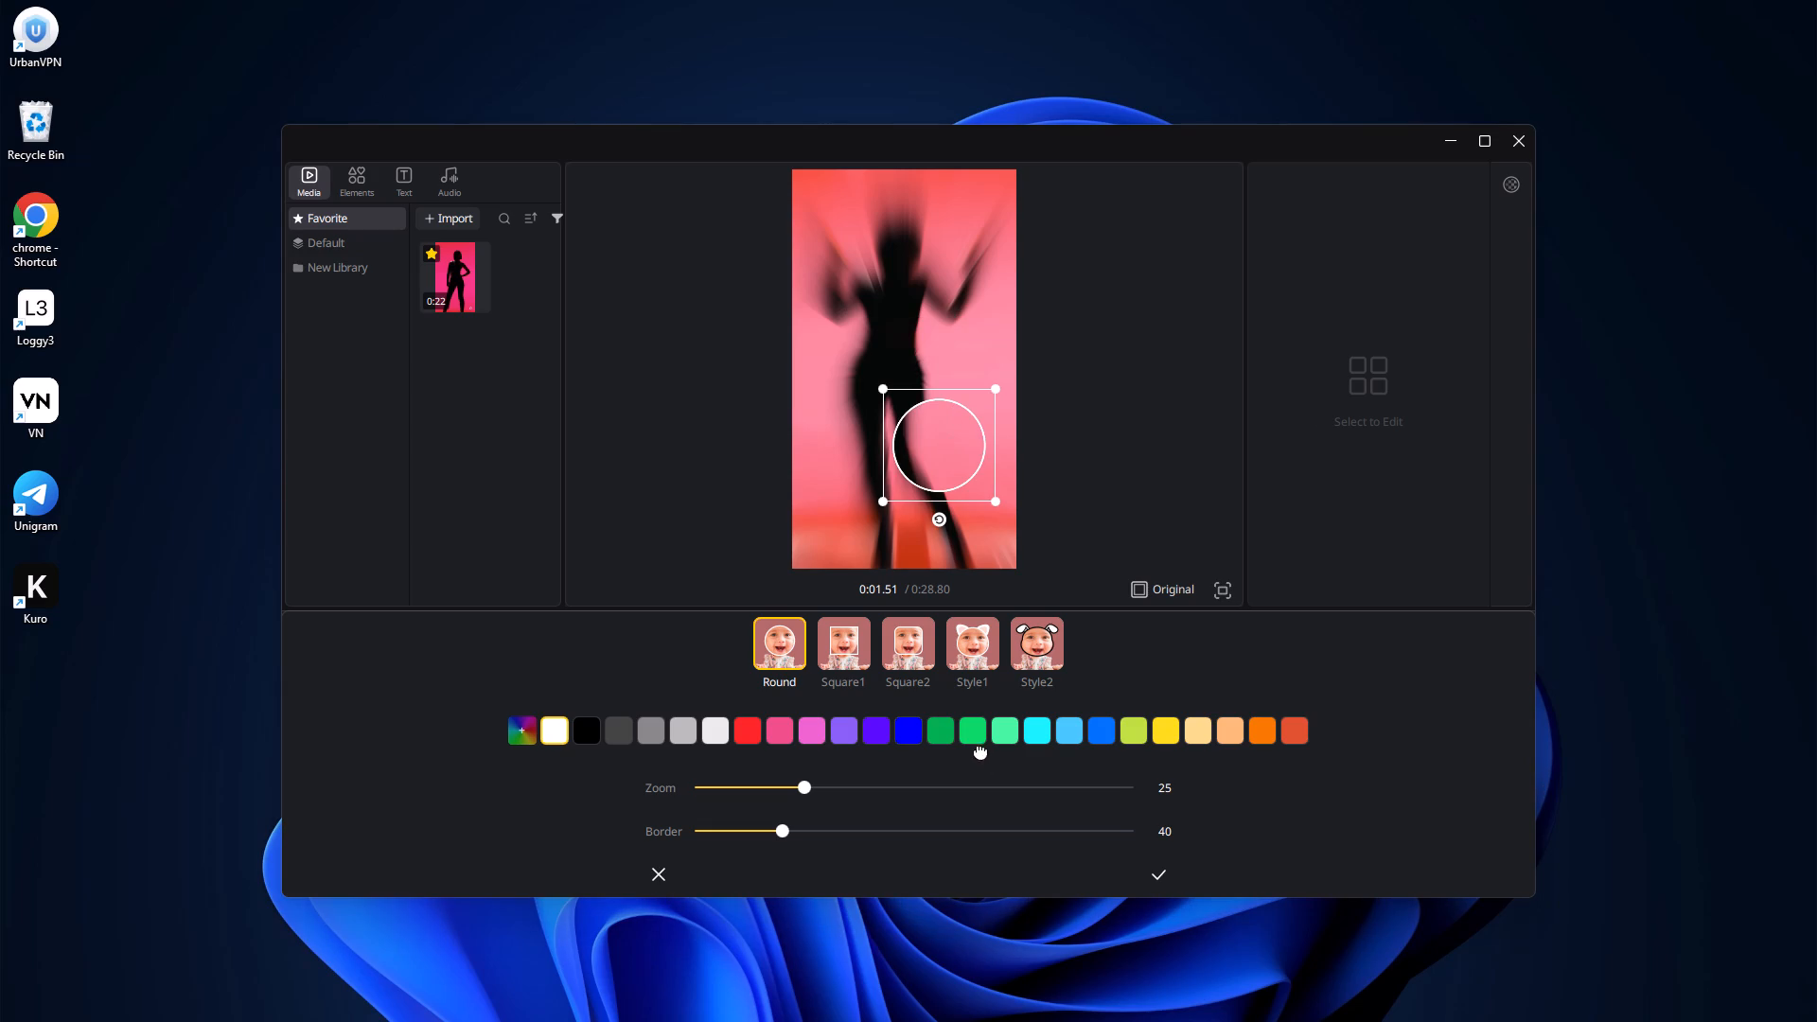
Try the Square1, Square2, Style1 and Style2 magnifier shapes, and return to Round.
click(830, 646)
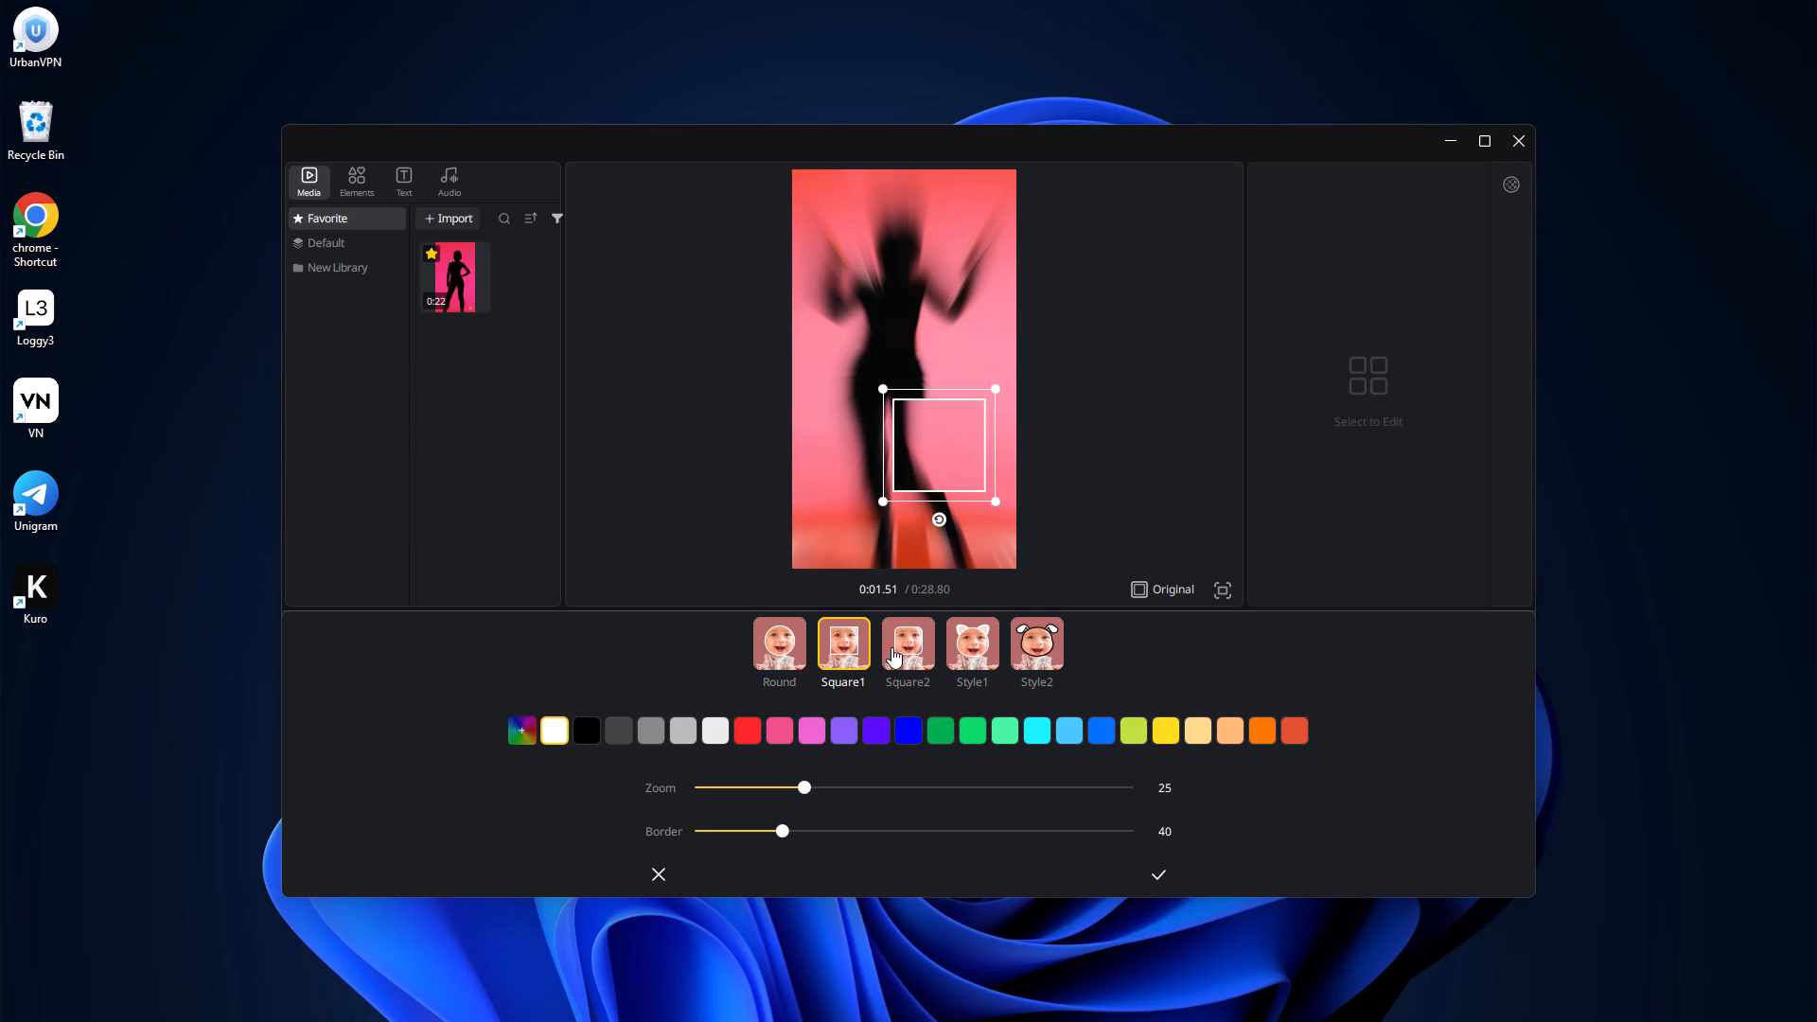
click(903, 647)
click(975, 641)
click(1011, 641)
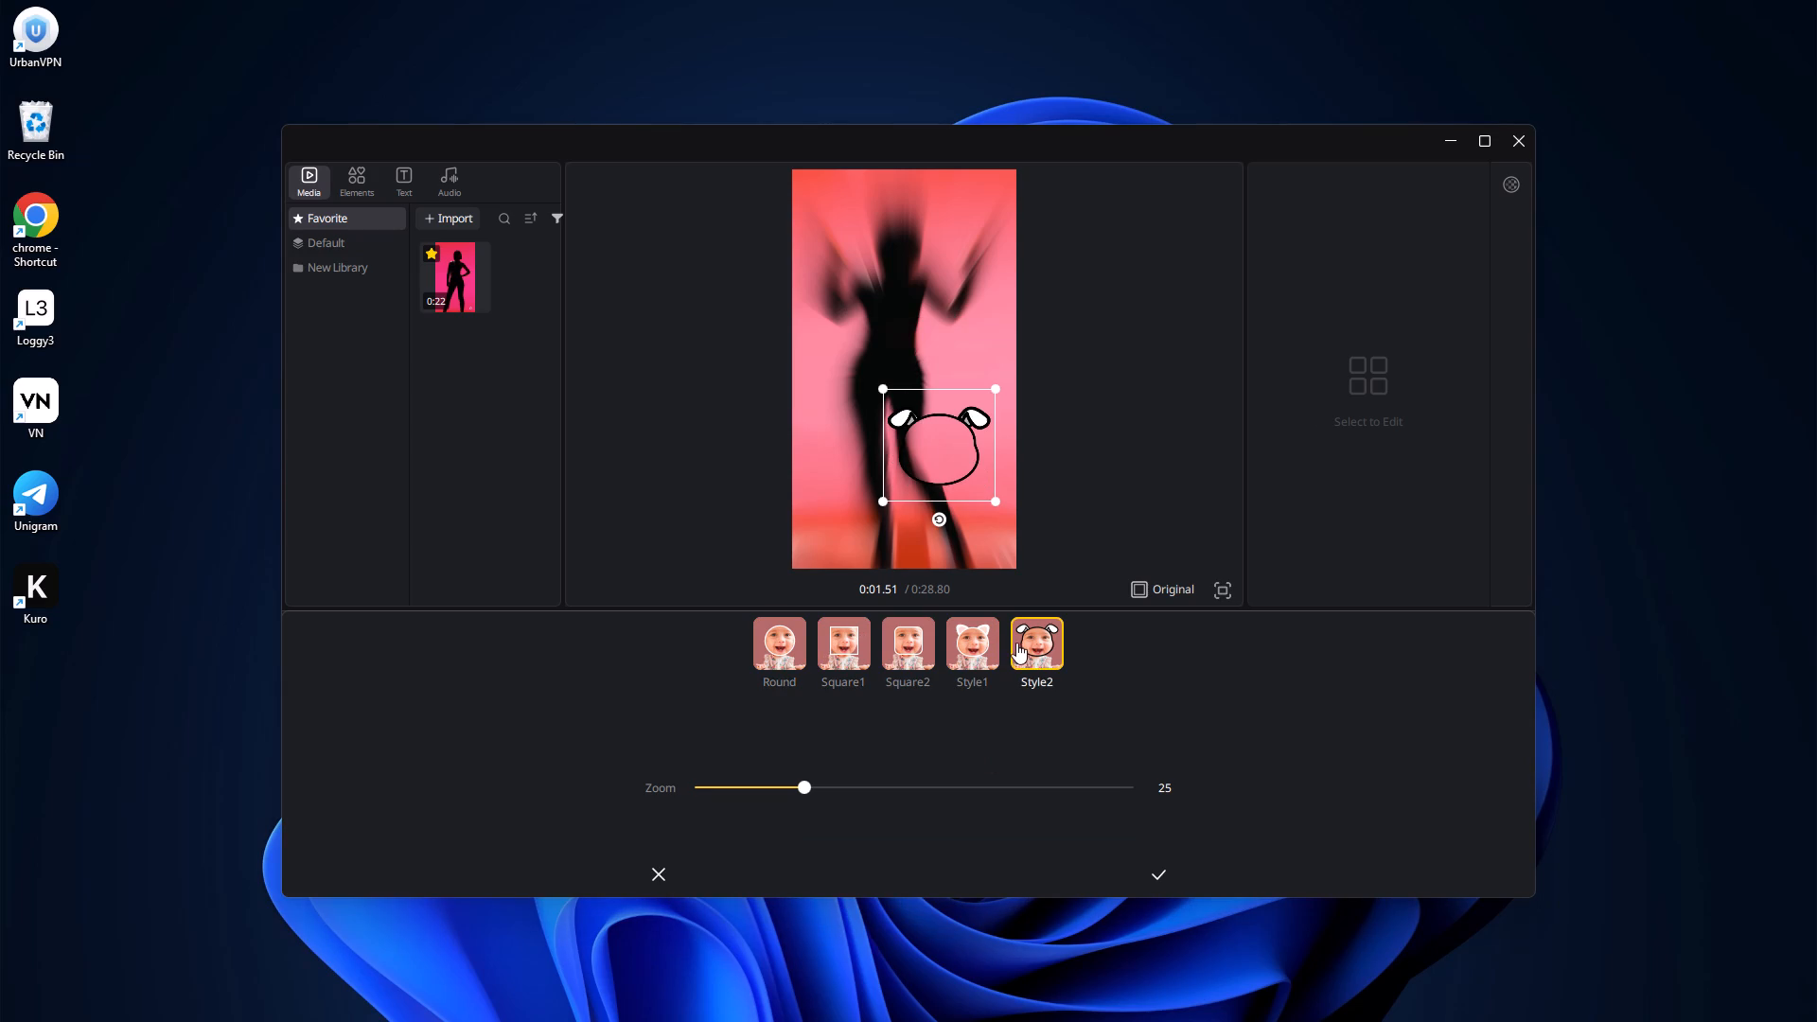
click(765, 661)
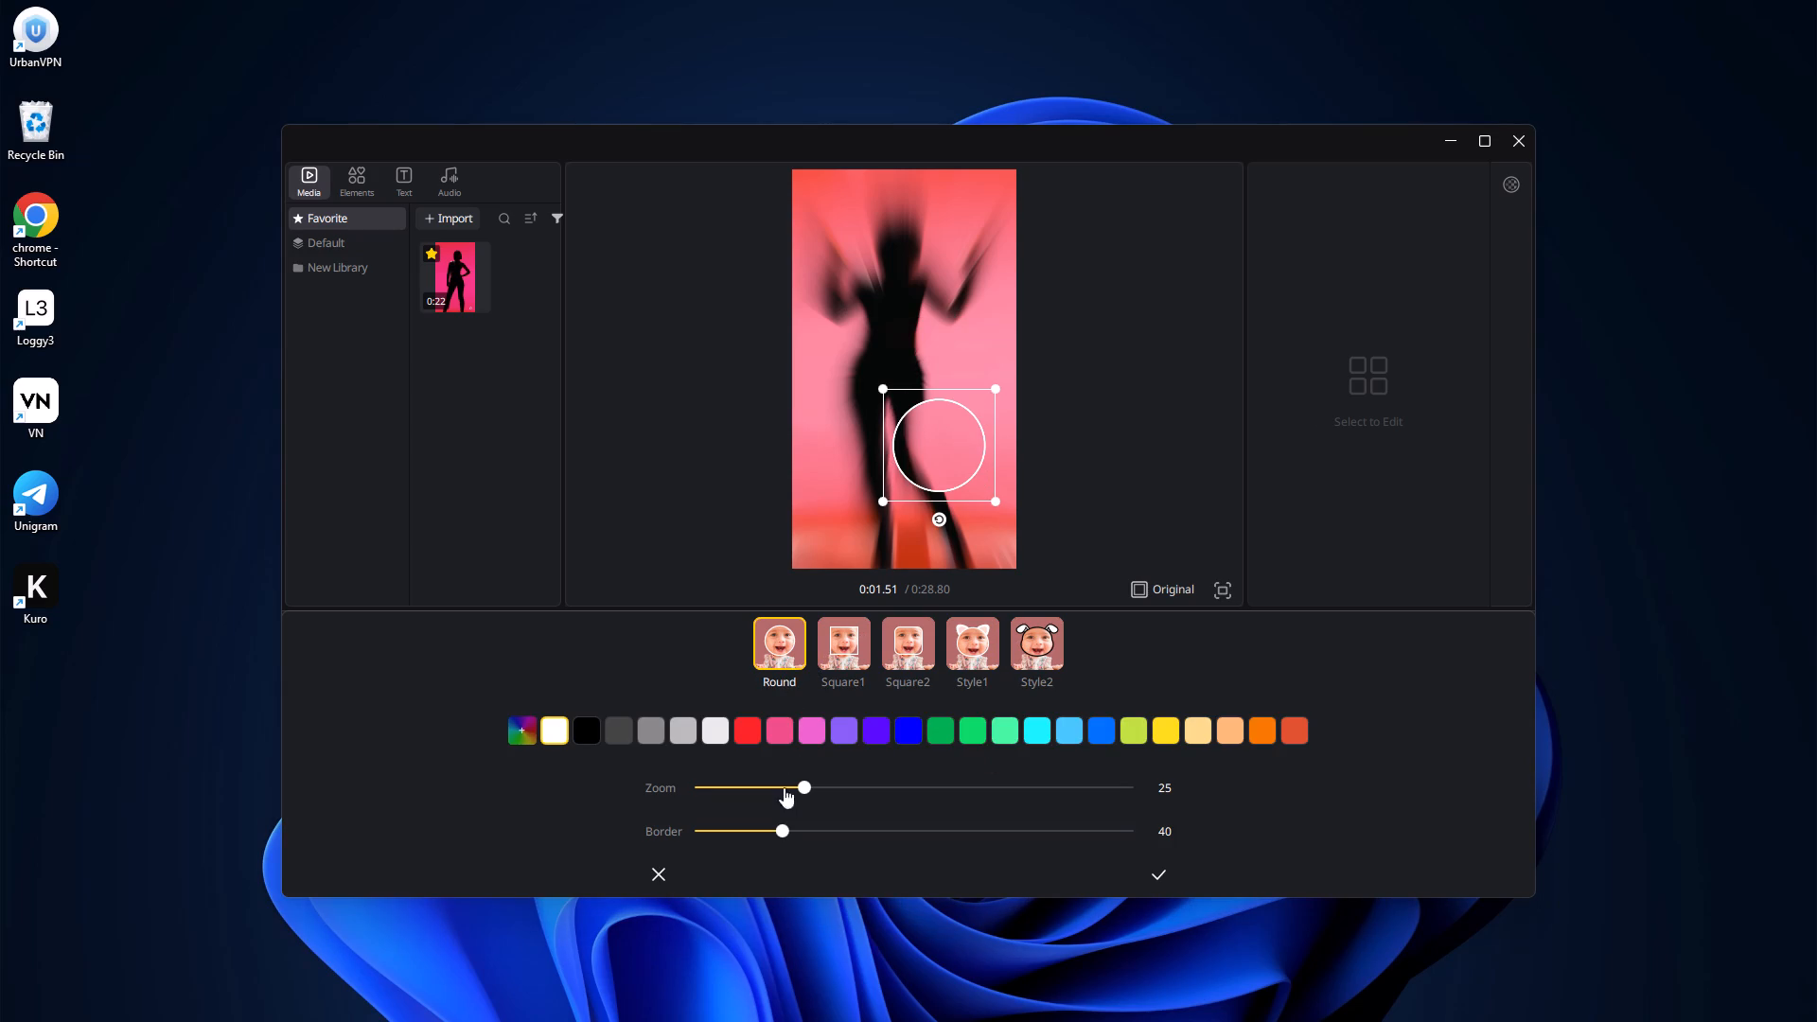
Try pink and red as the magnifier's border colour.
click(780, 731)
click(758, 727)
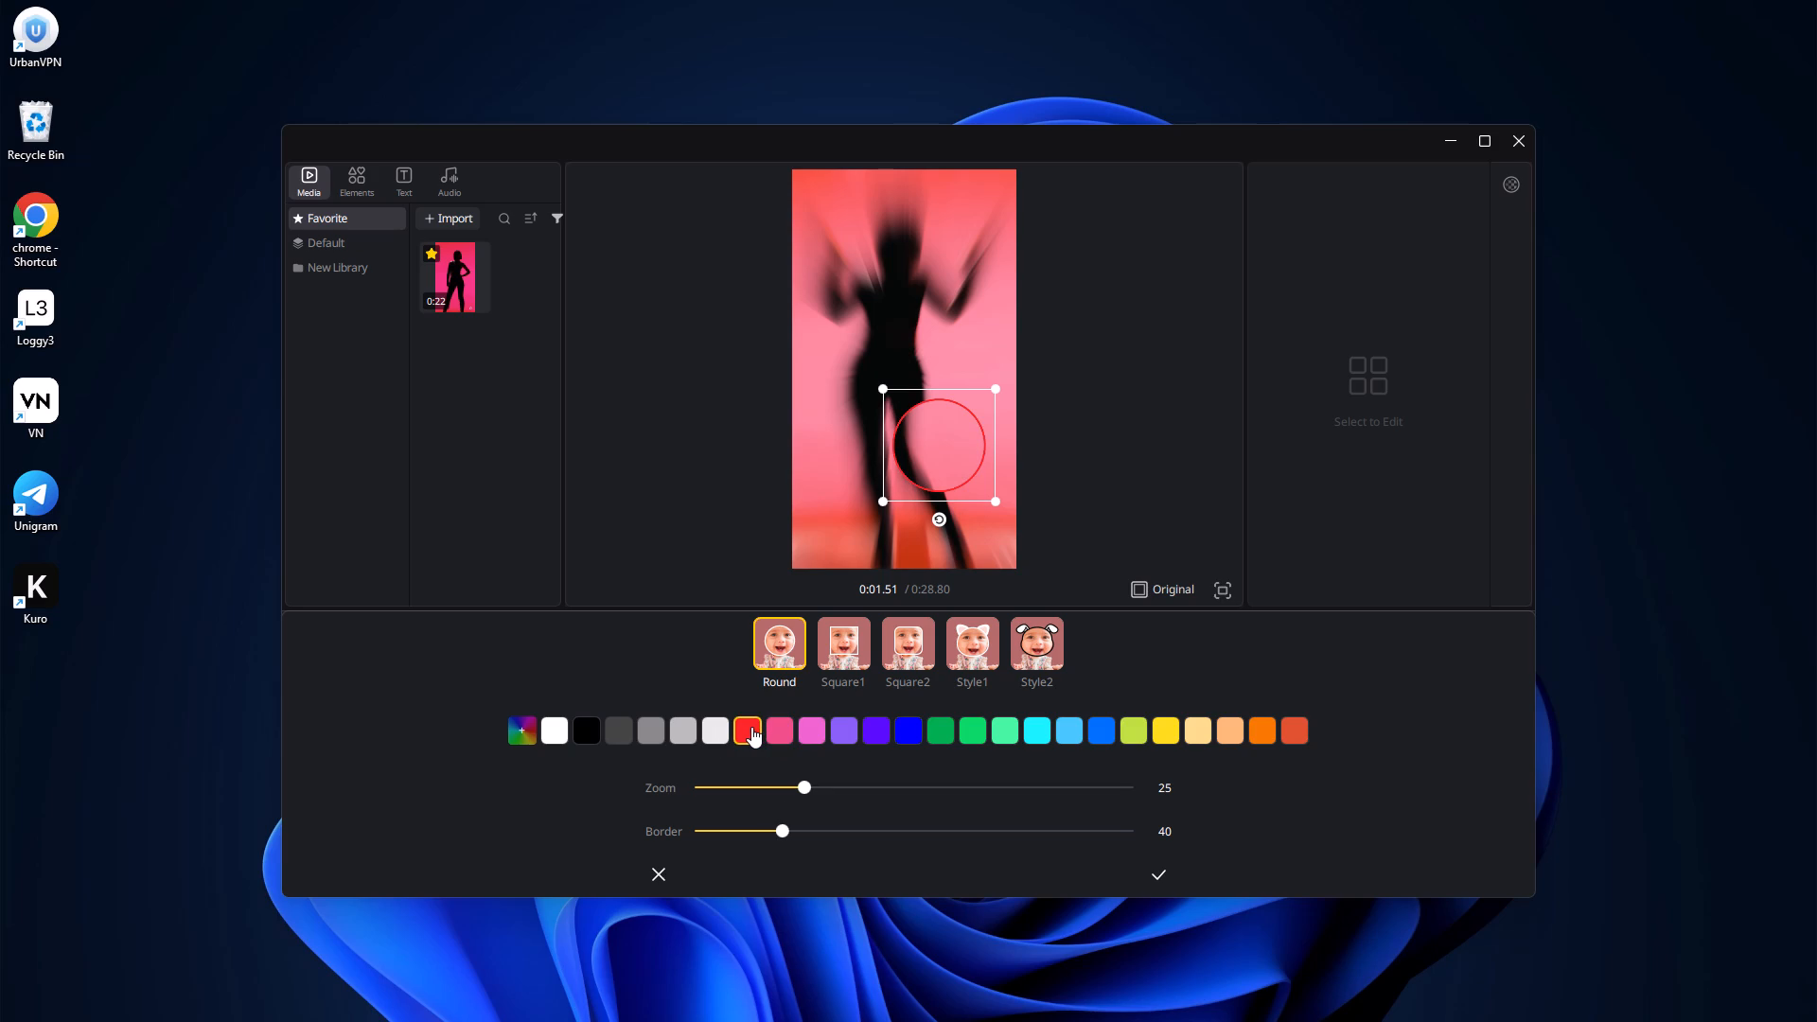
Move the magnifier circle up over the dancer's head.
drag(945, 422, 877, 318)
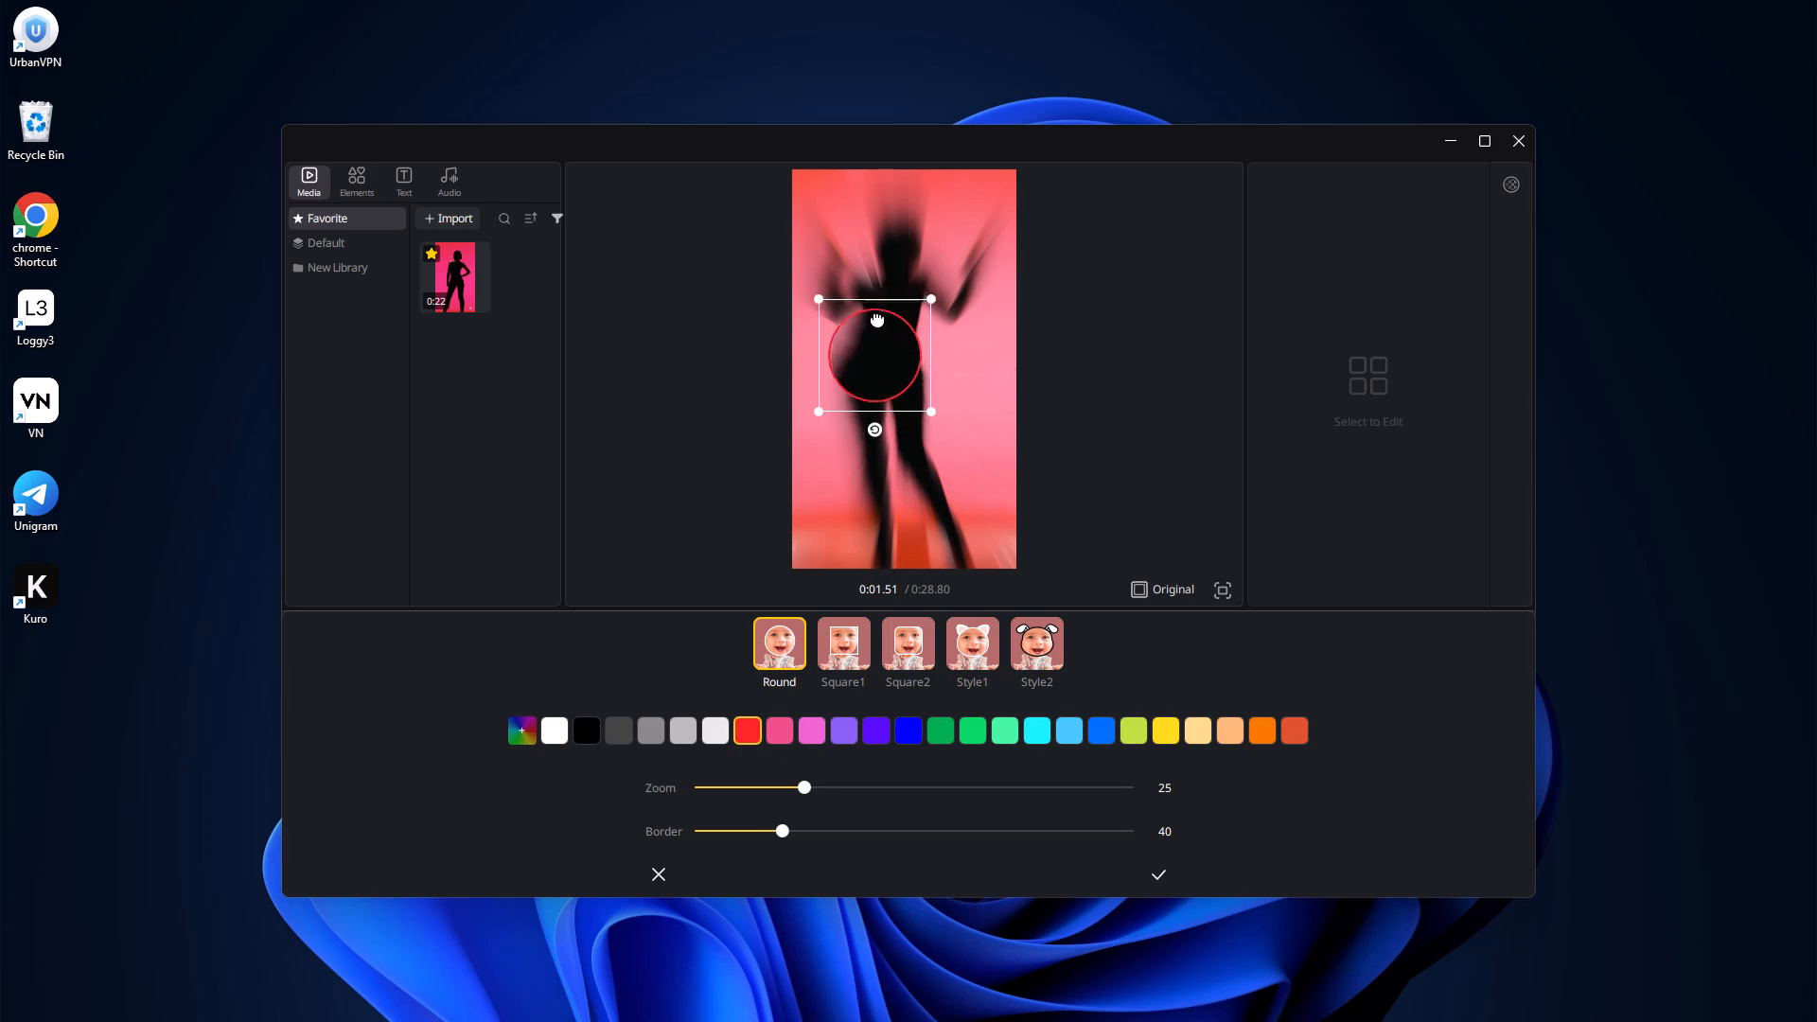
drag(877, 318, 863, 290)
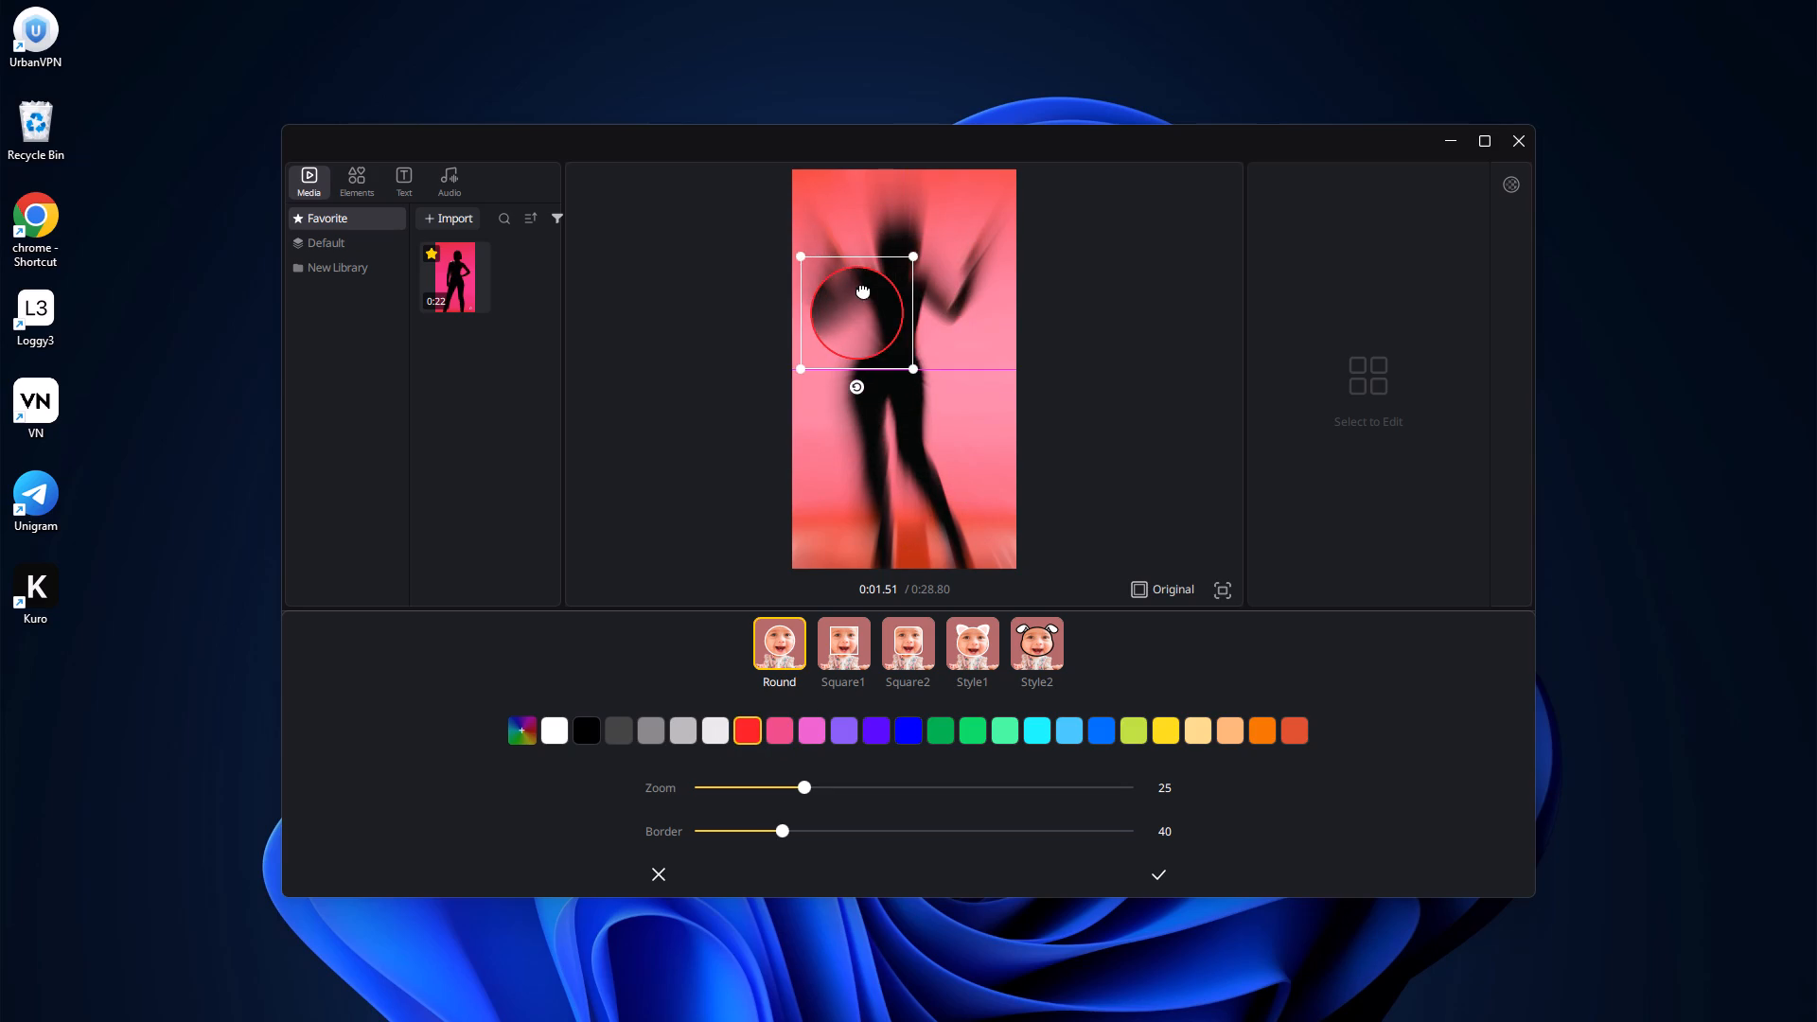
drag(863, 290, 905, 226)
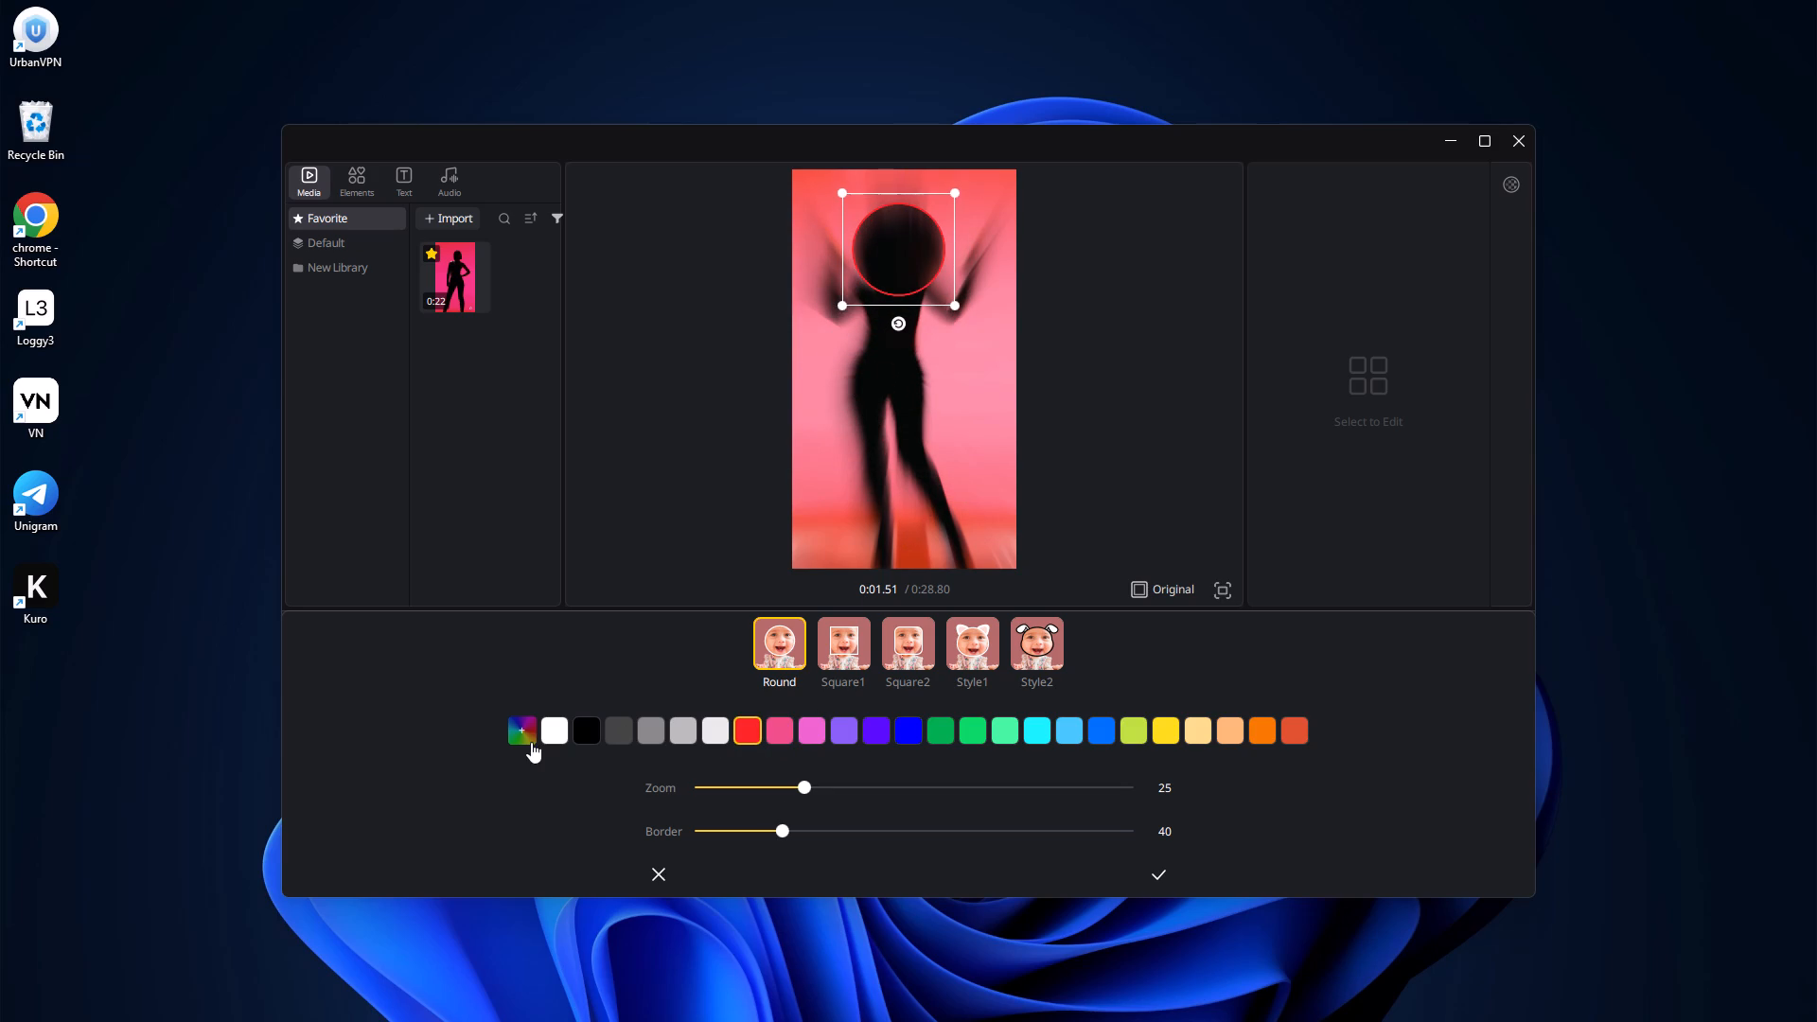
Set the magnifier's border colour to black and apply the magnifier to the video.
click(550, 727)
click(740, 731)
click(664, 724)
click(581, 726)
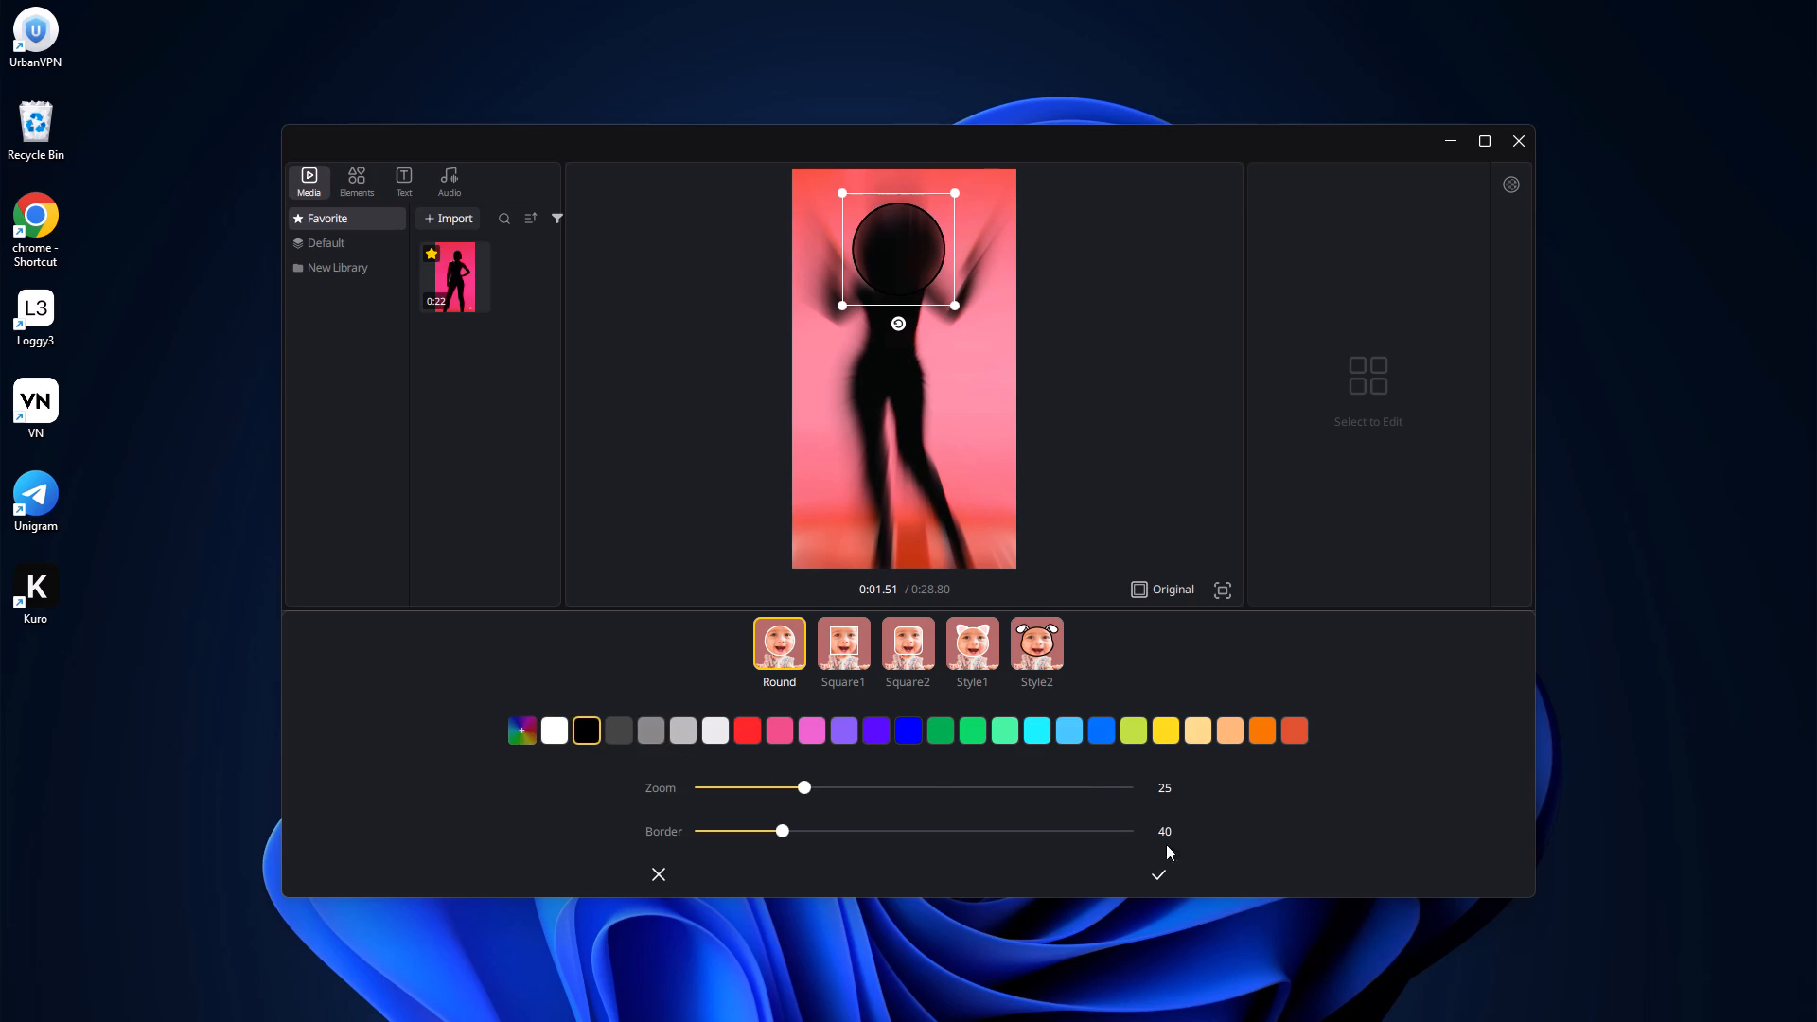
click(1162, 866)
click(1174, 701)
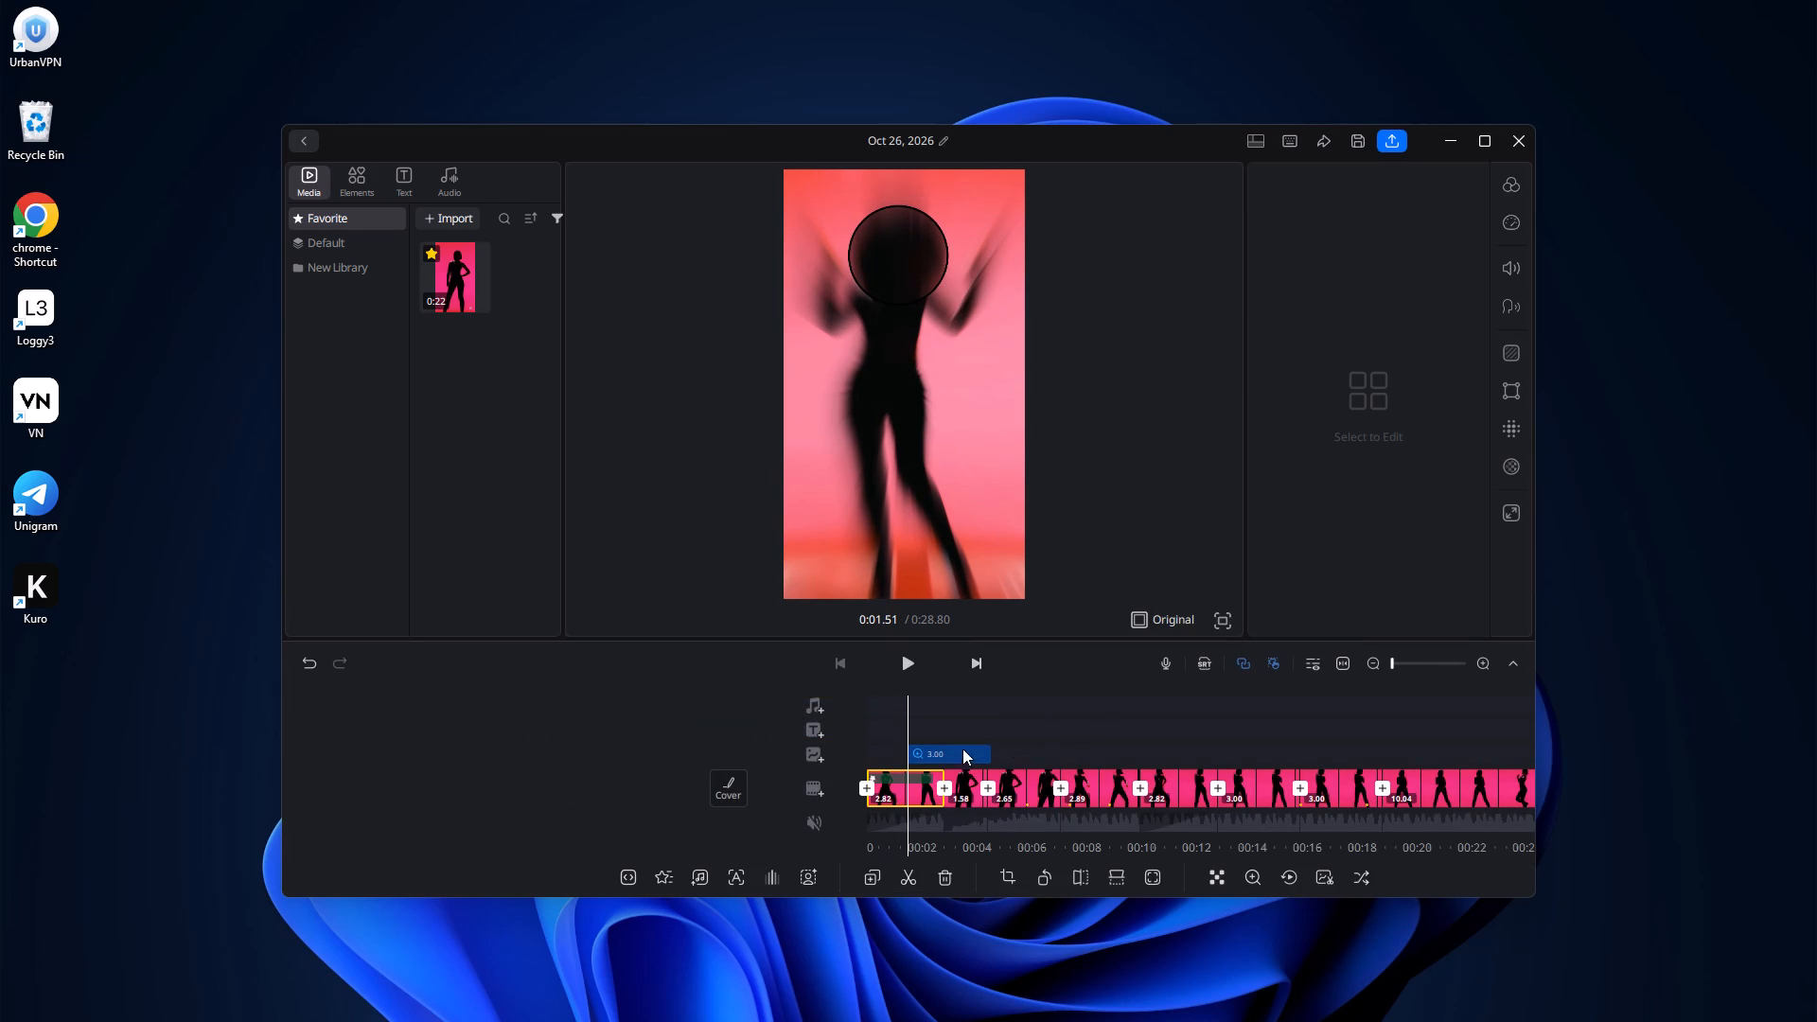
Move the 3.00-second magnifier clip to the very start of the timeline.
click(957, 753)
click(942, 753)
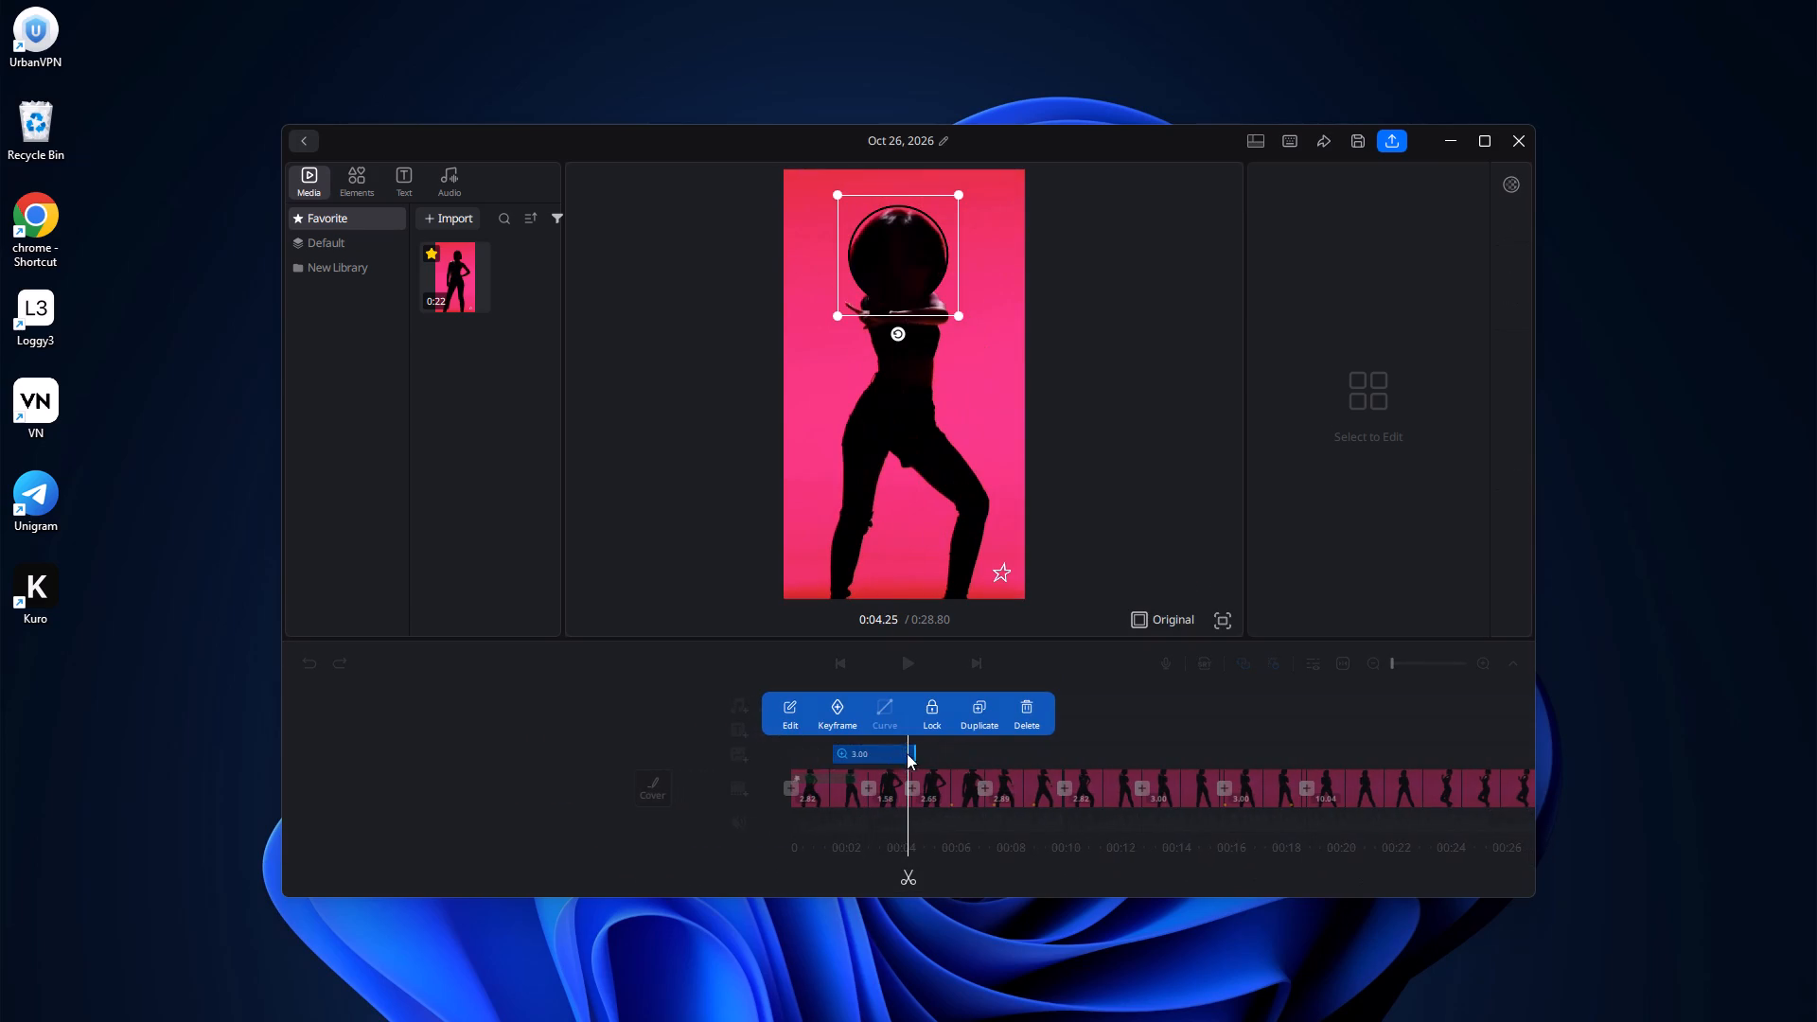
drag(884, 750, 819, 750)
click(1024, 748)
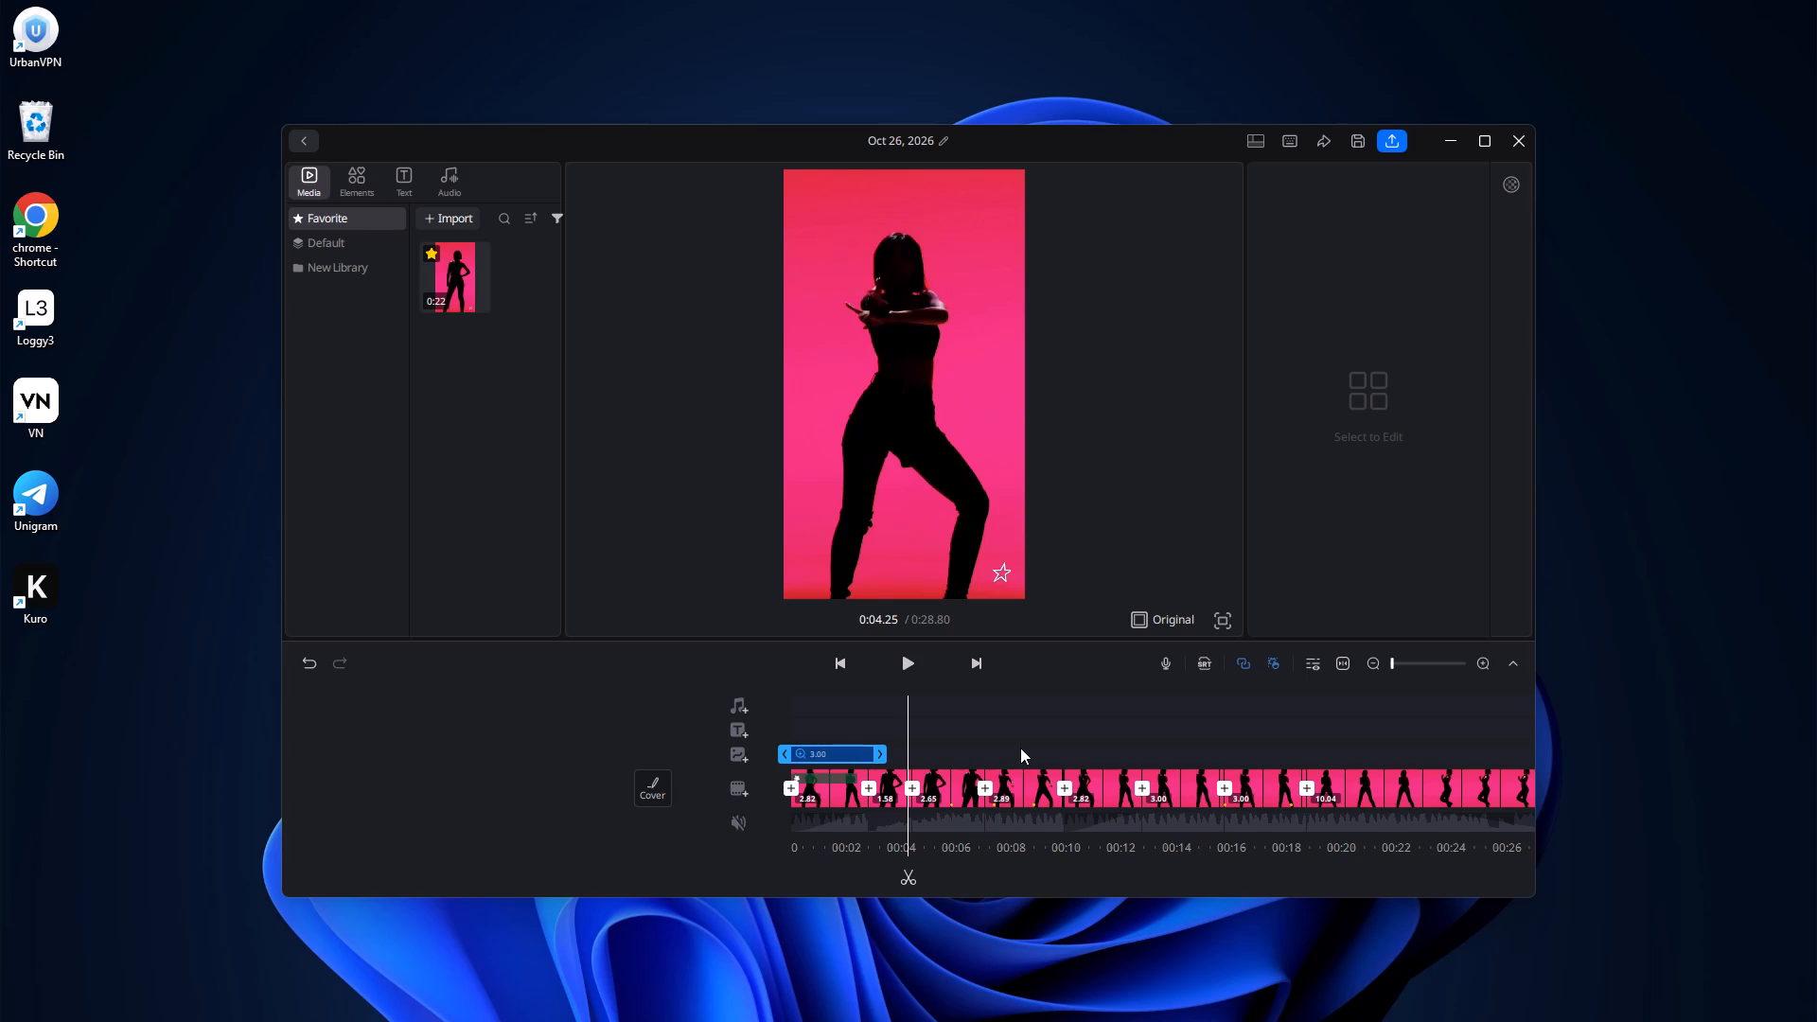
Play the opening from the start of the timeline to review the magnifier, and return to the beginning.
drag(979, 752, 1270, 757)
click(898, 658)
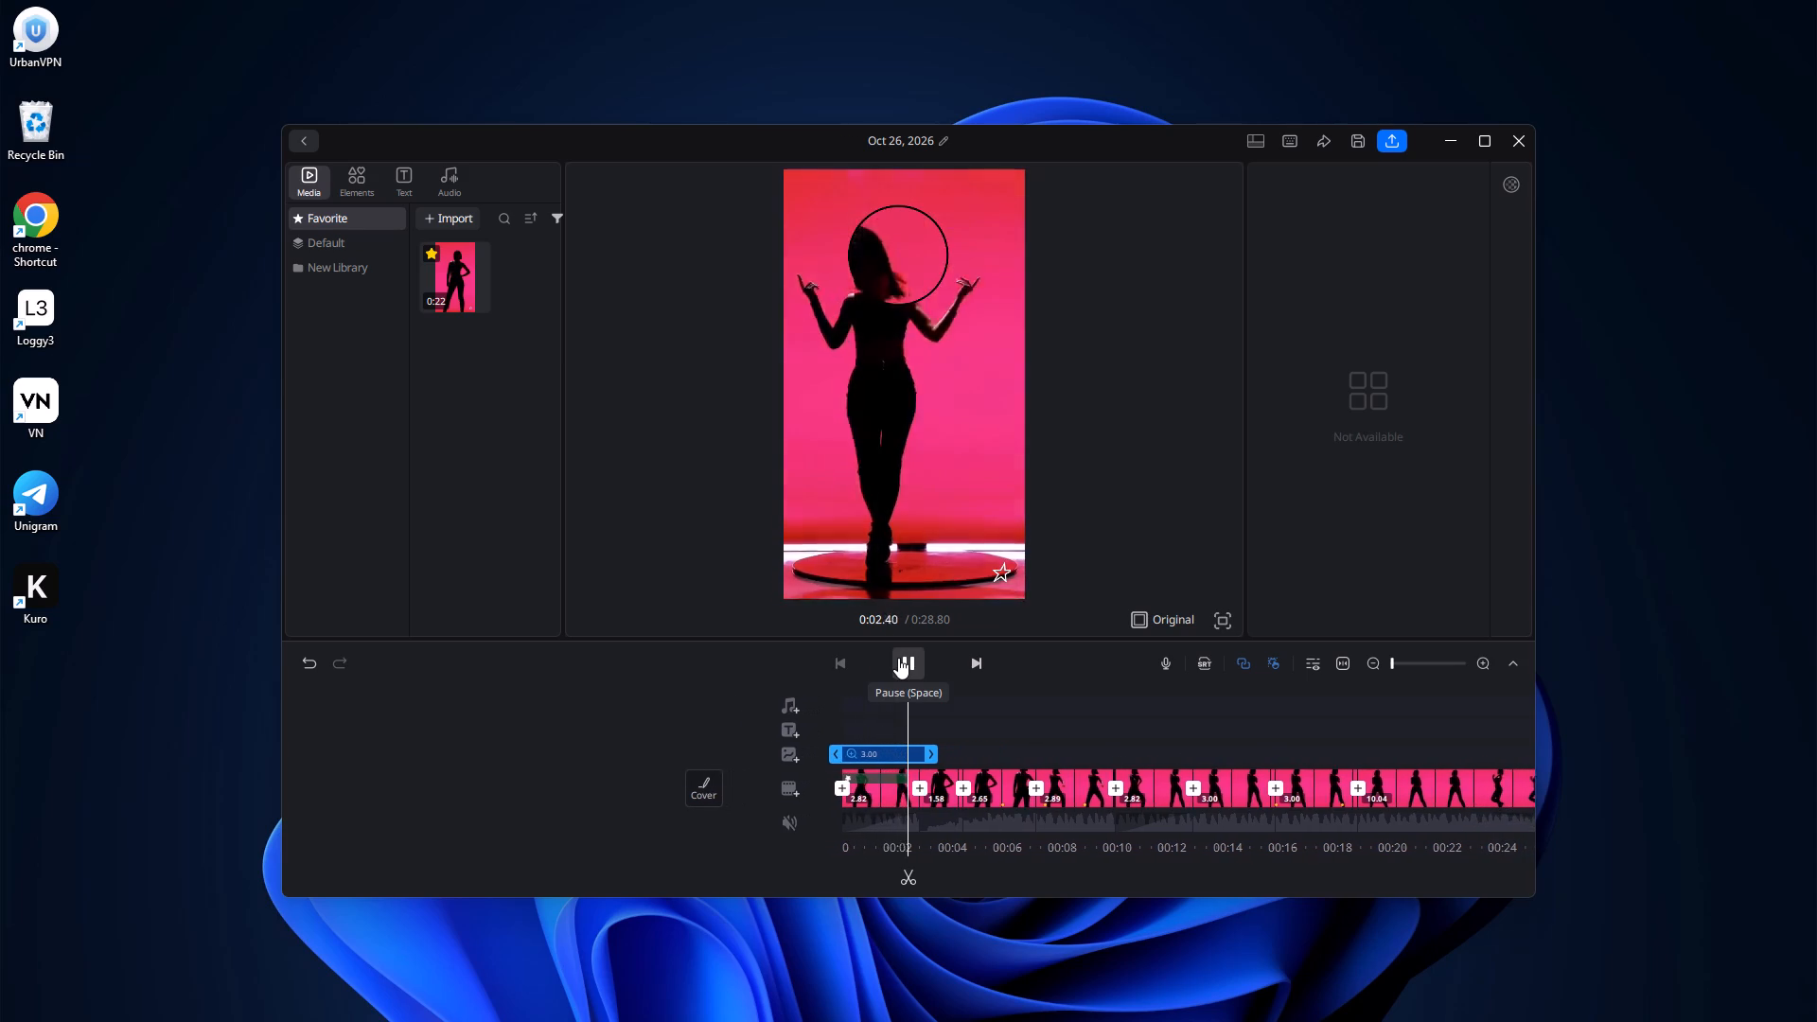
drag(990, 705, 1347, 722)
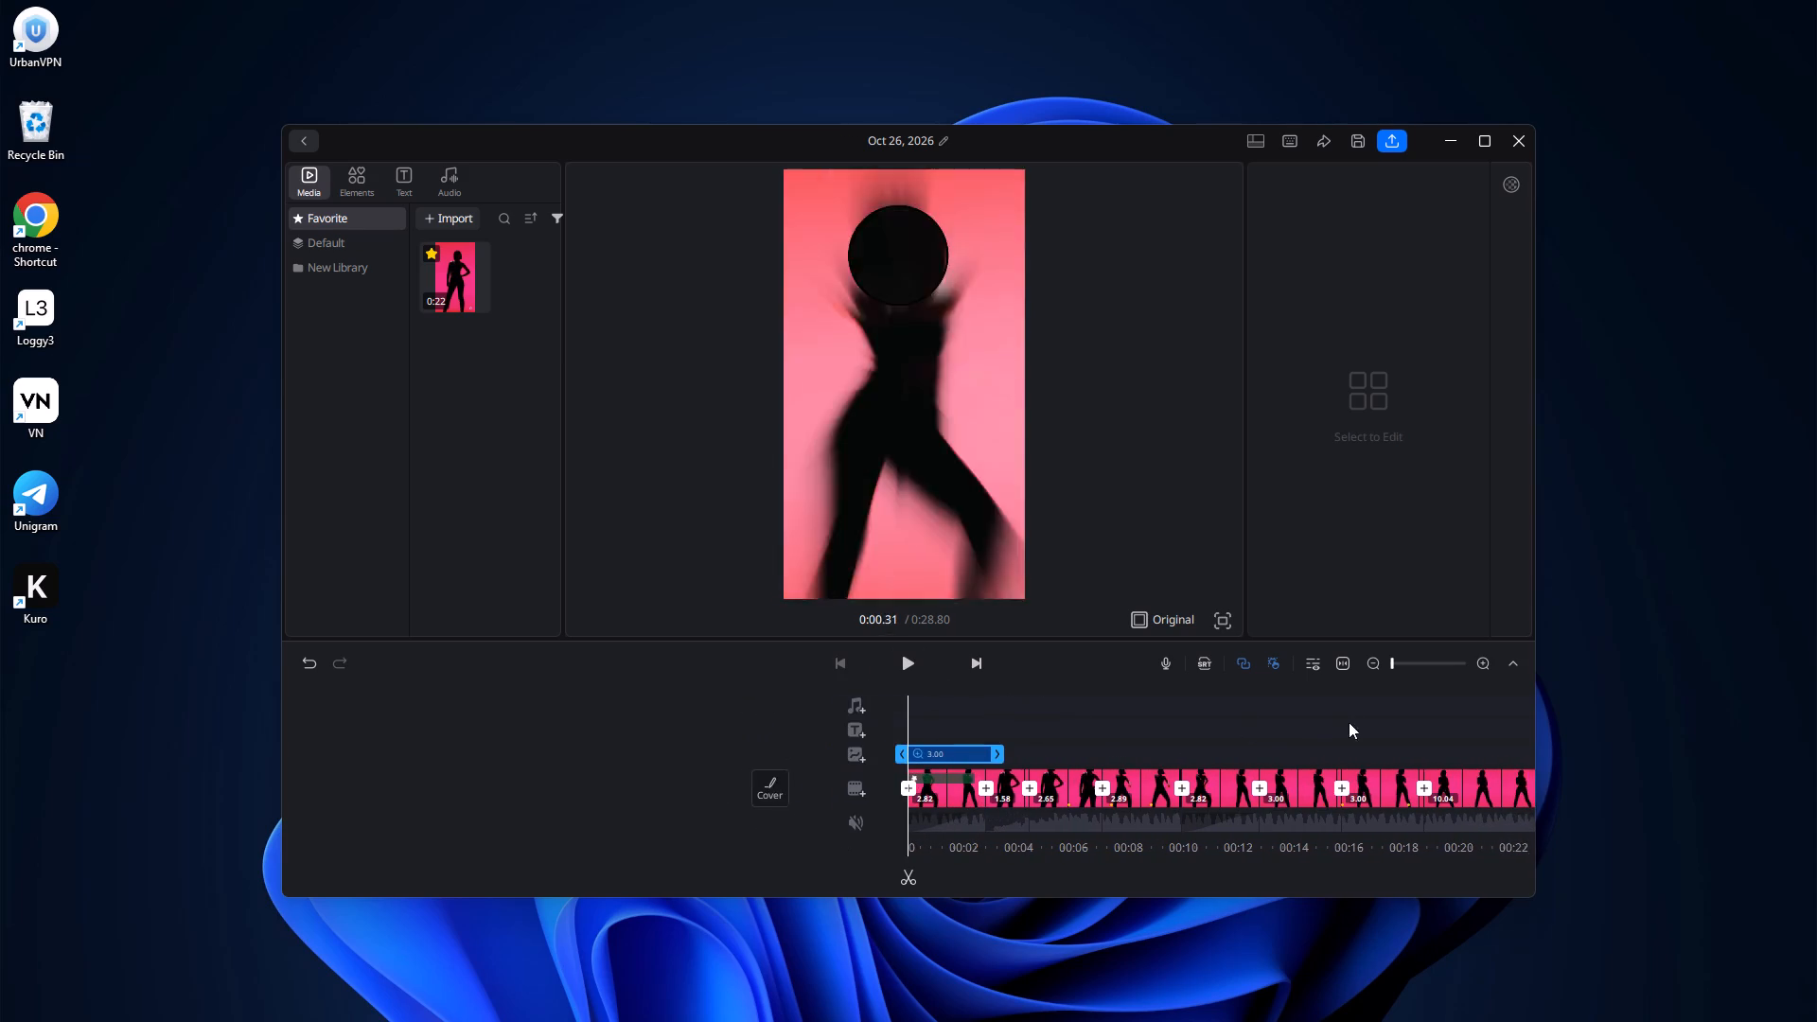
Enlarge the magnifier circle to nearly the frame's width and position it around the dancer's head and upper body.
click(967, 746)
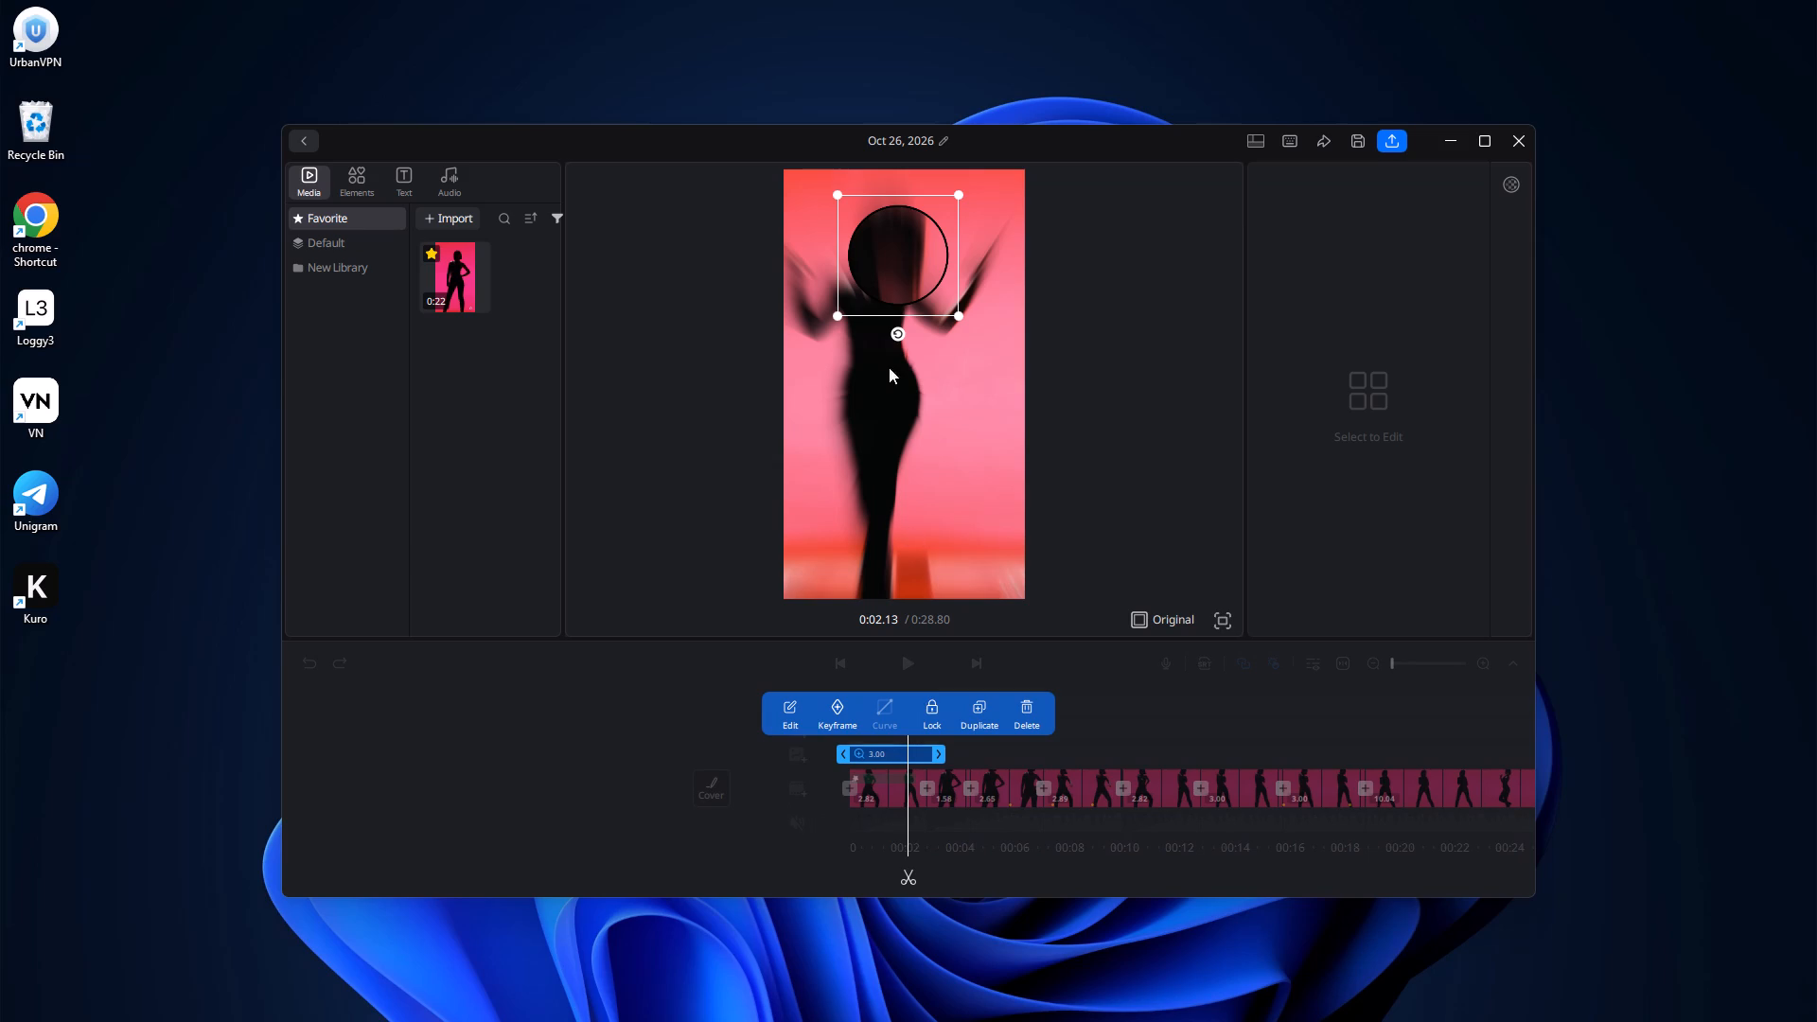
drag(907, 267, 891, 282)
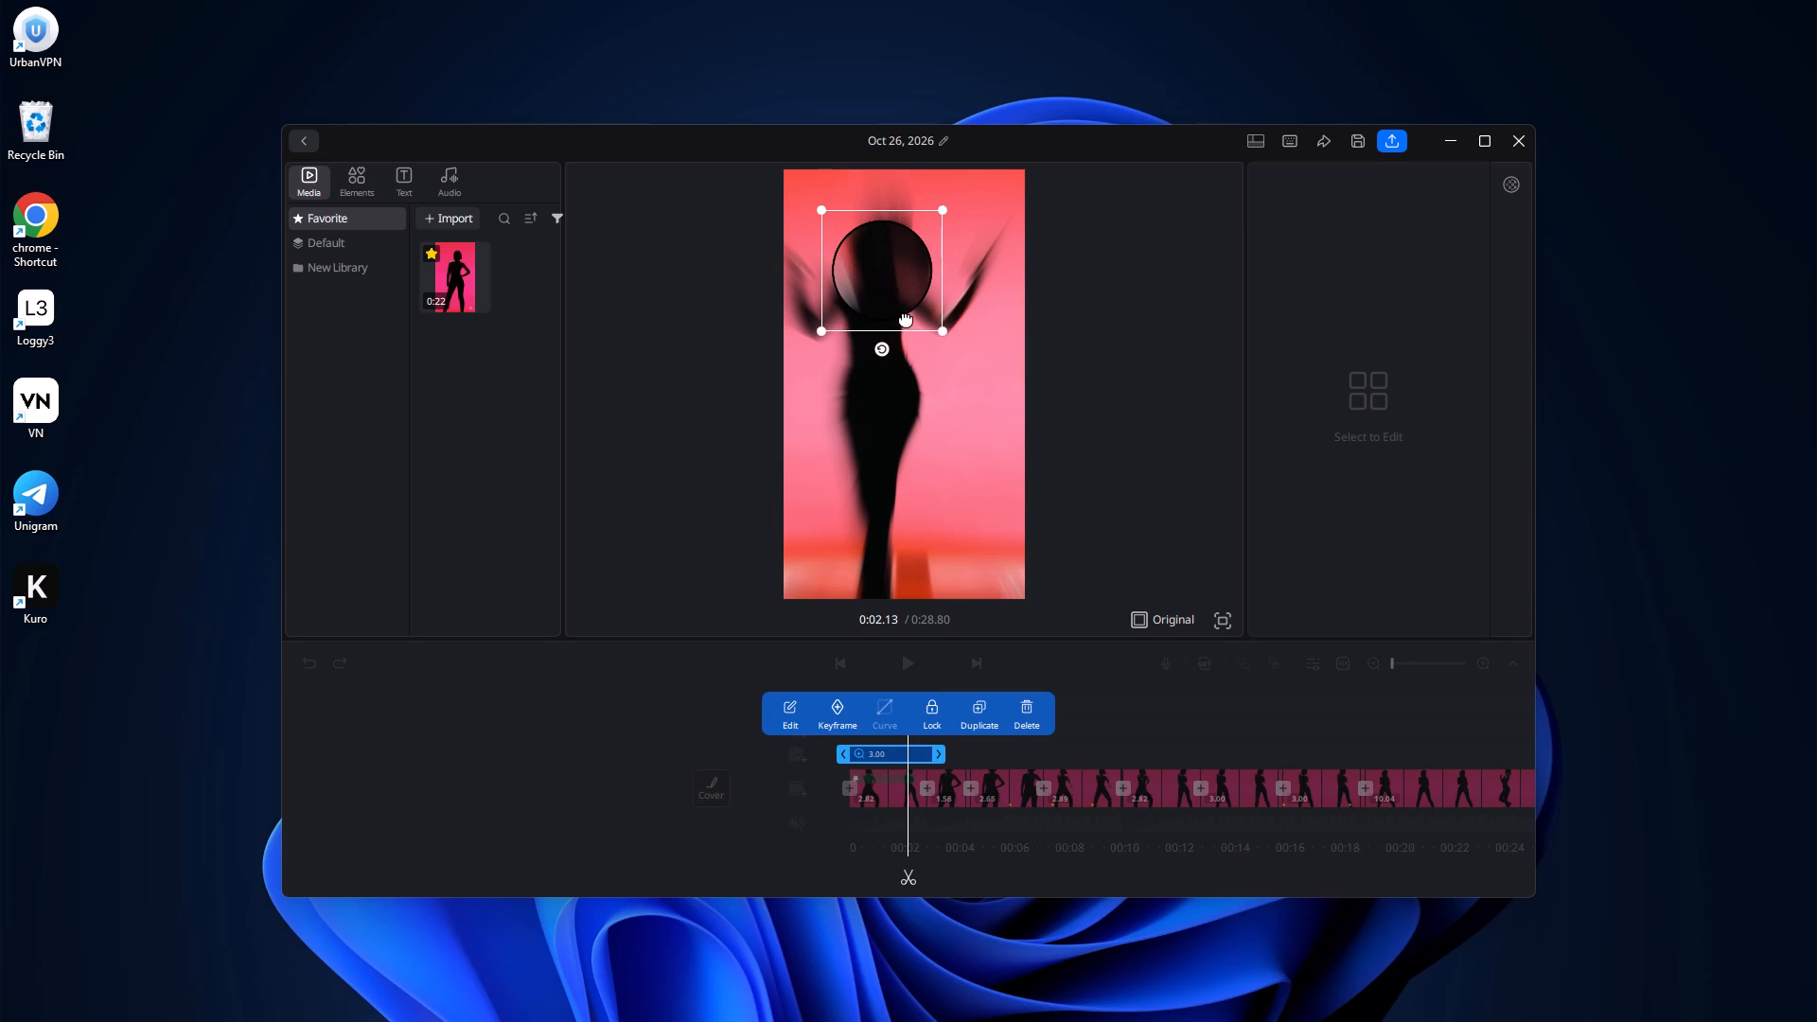
drag(943, 332, 1050, 515)
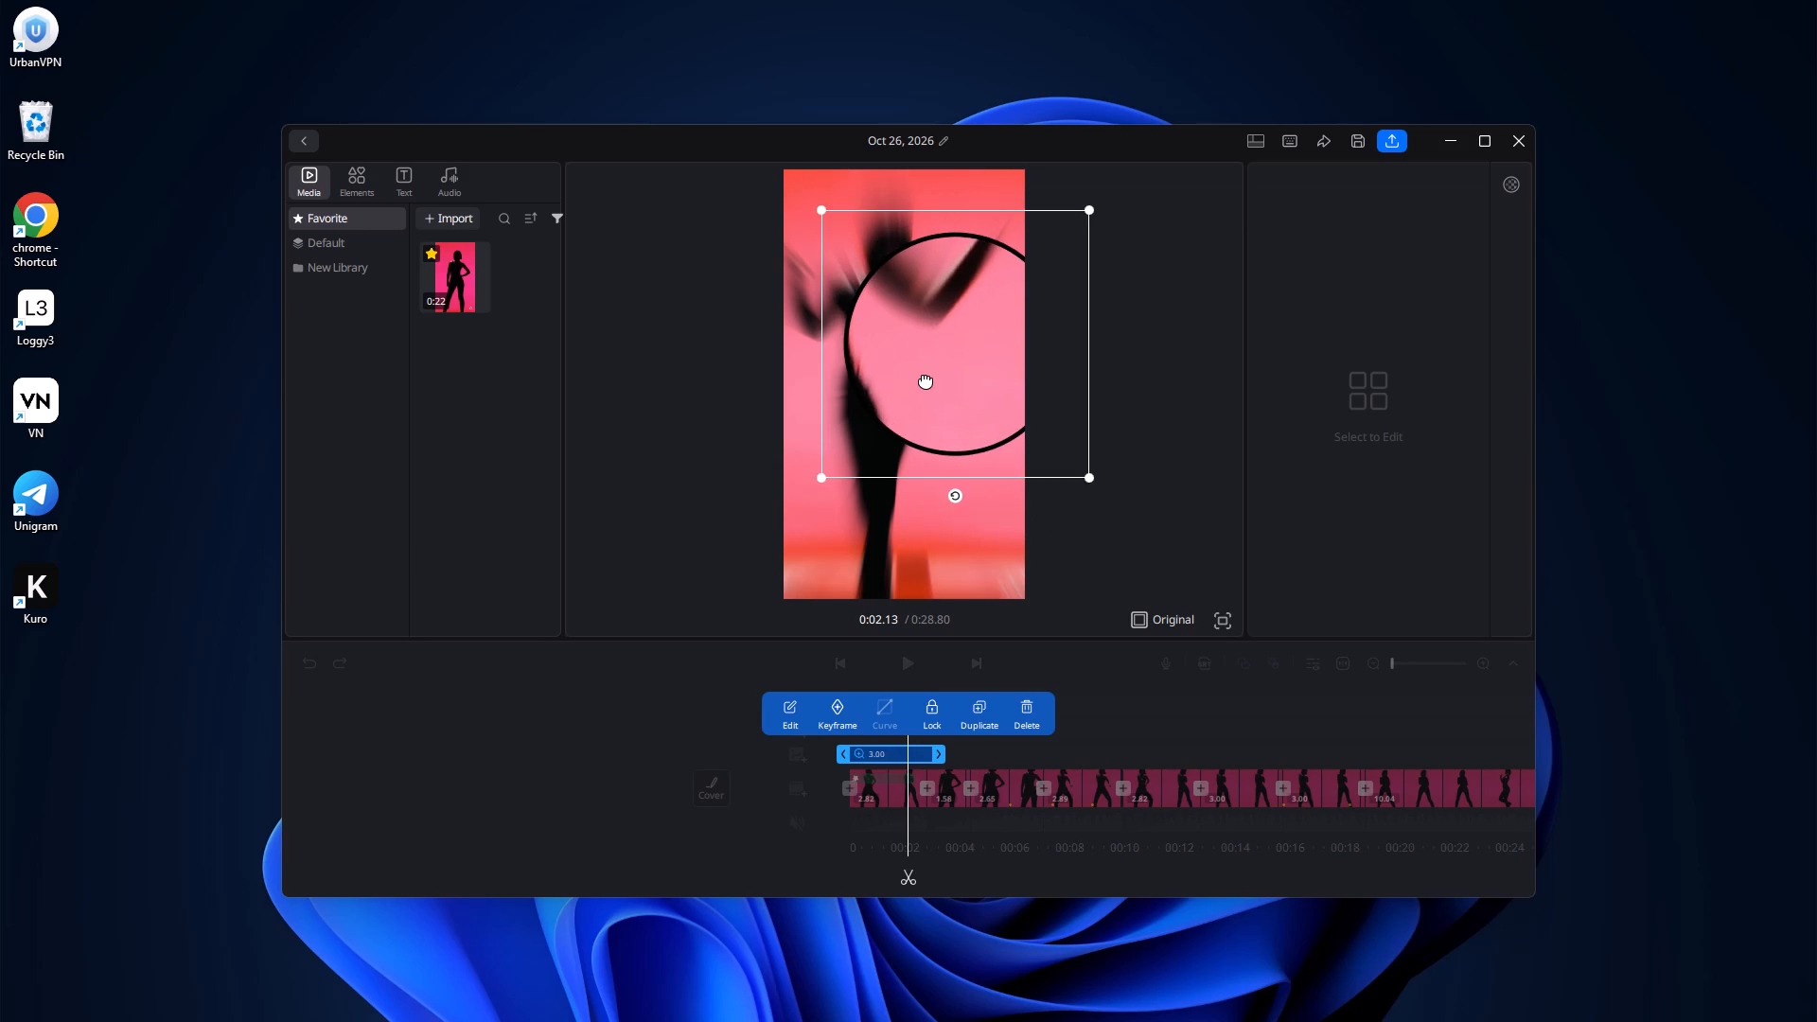
drag(925, 369, 849, 326)
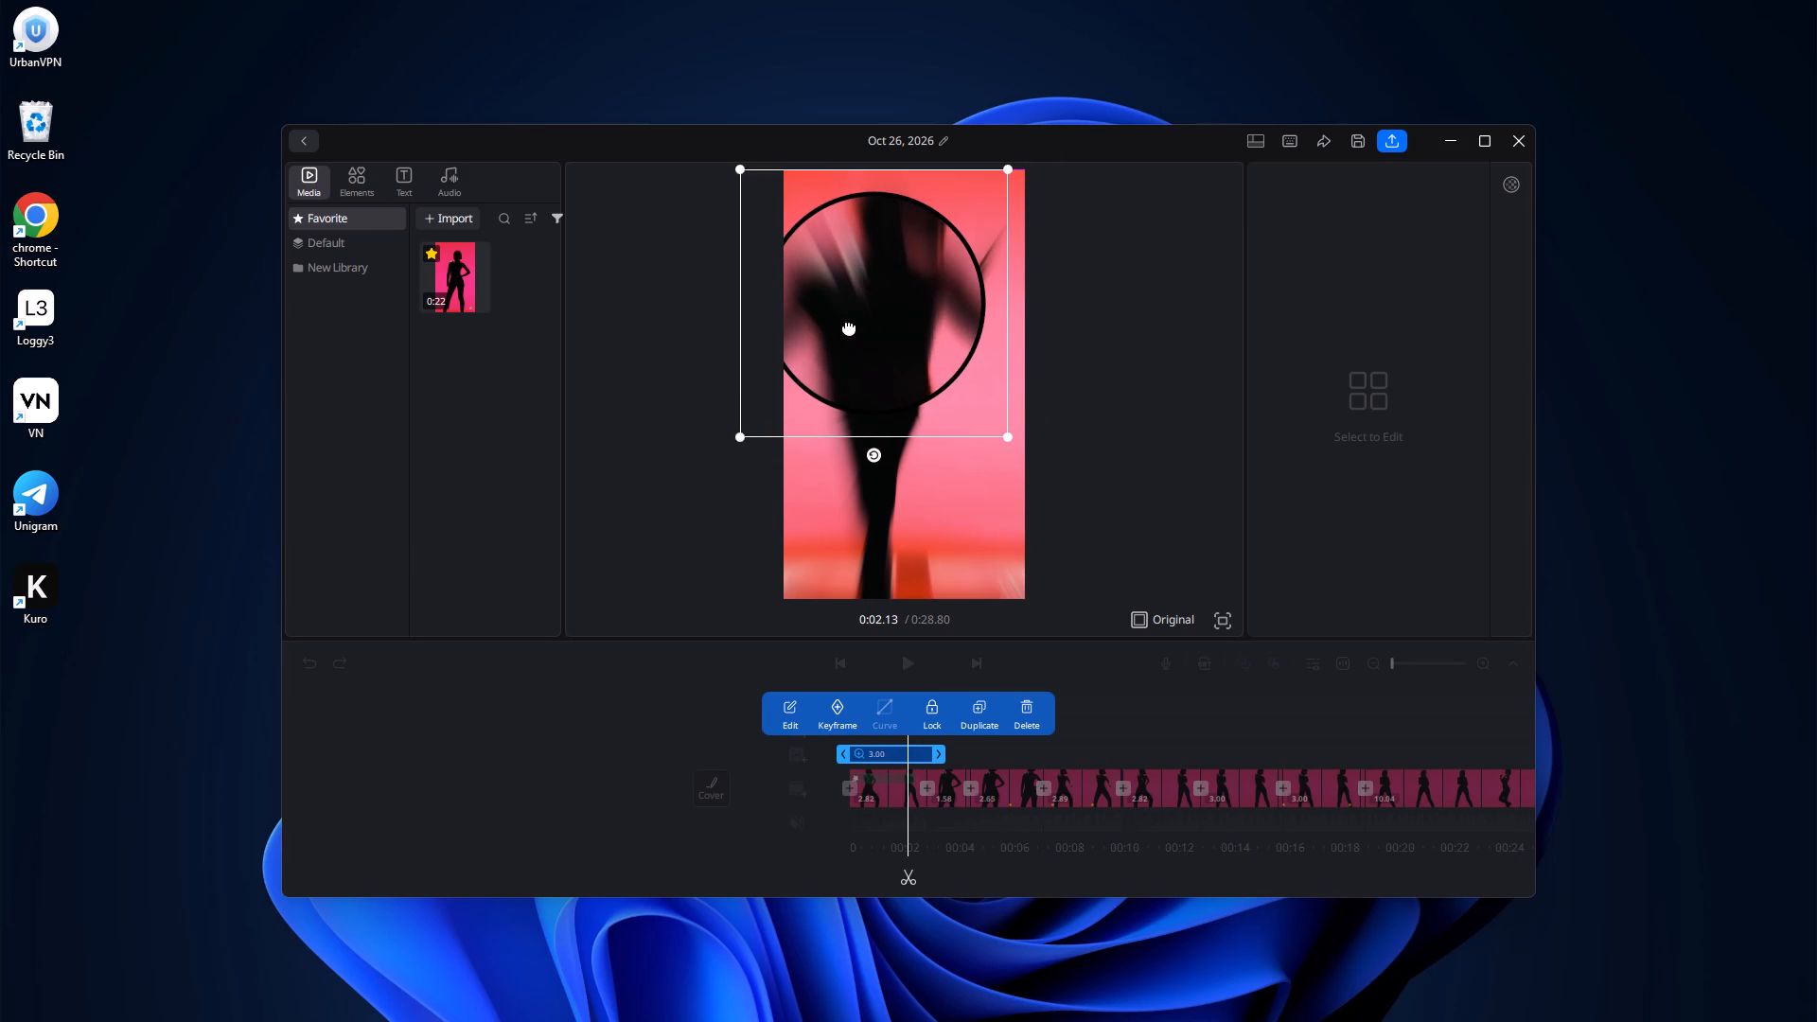
drag(849, 326, 852, 296)
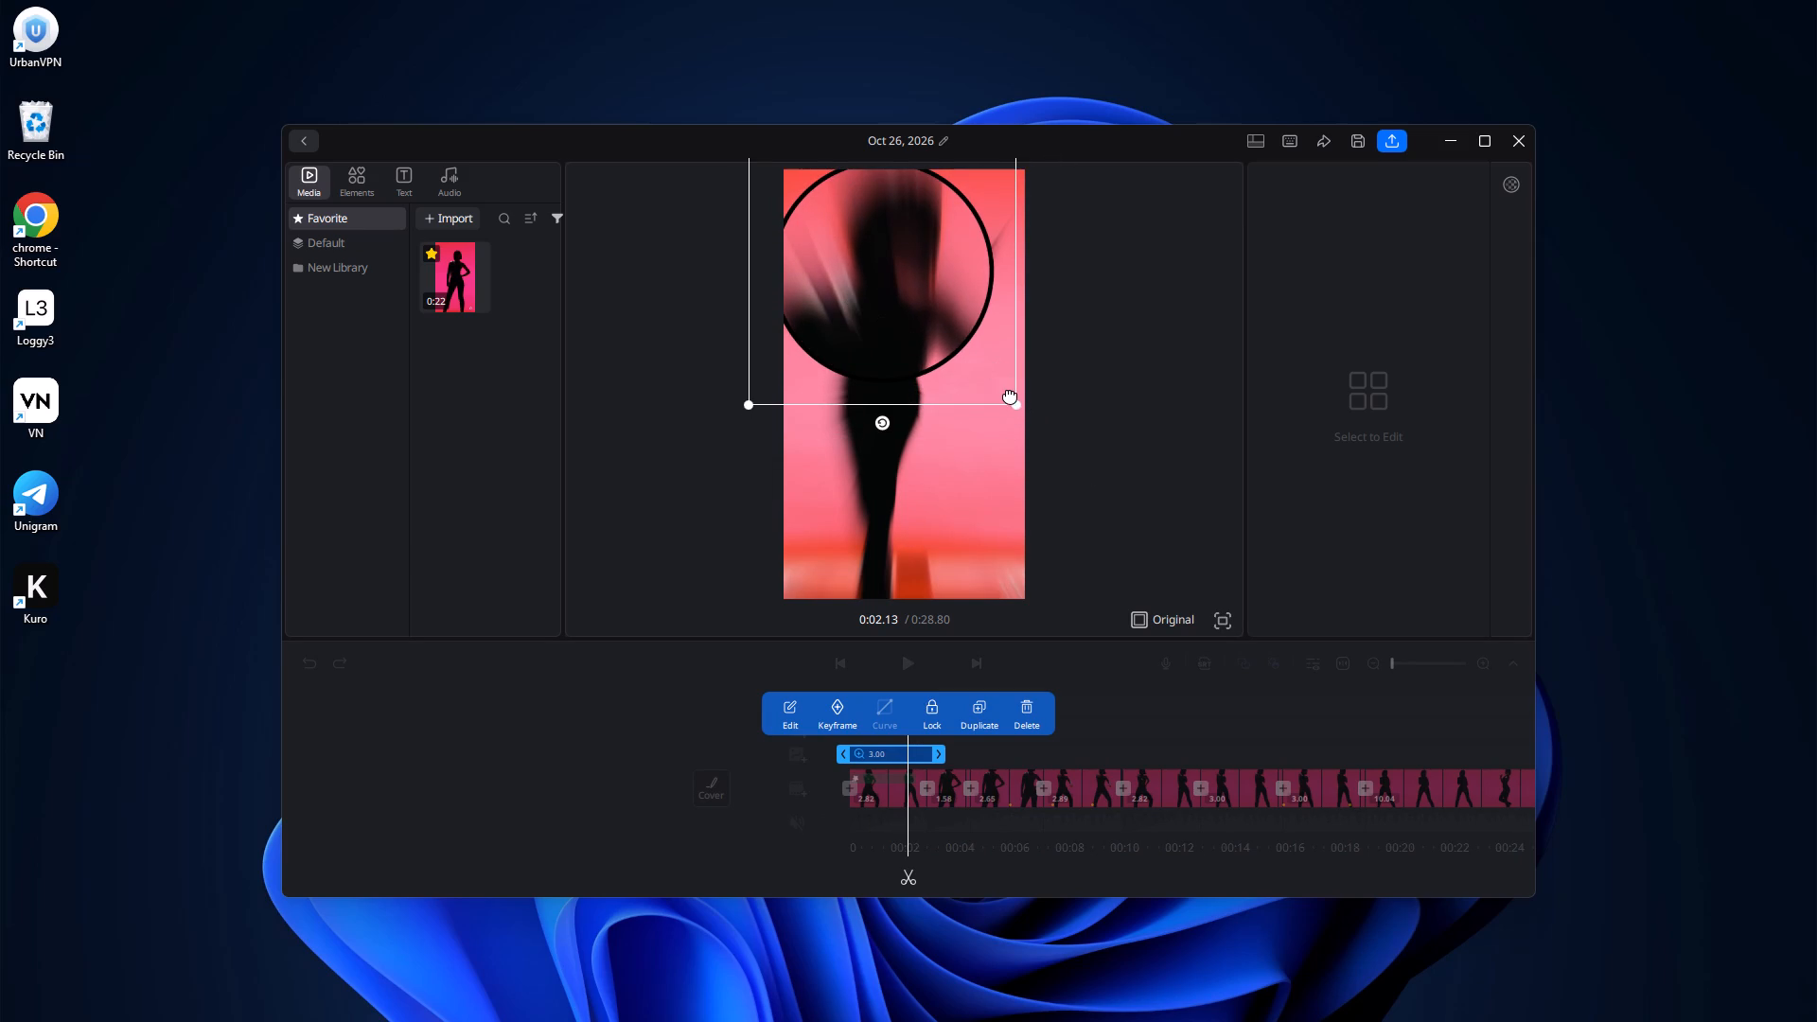
drag(1014, 405, 1026, 512)
drag(939, 384, 917, 357)
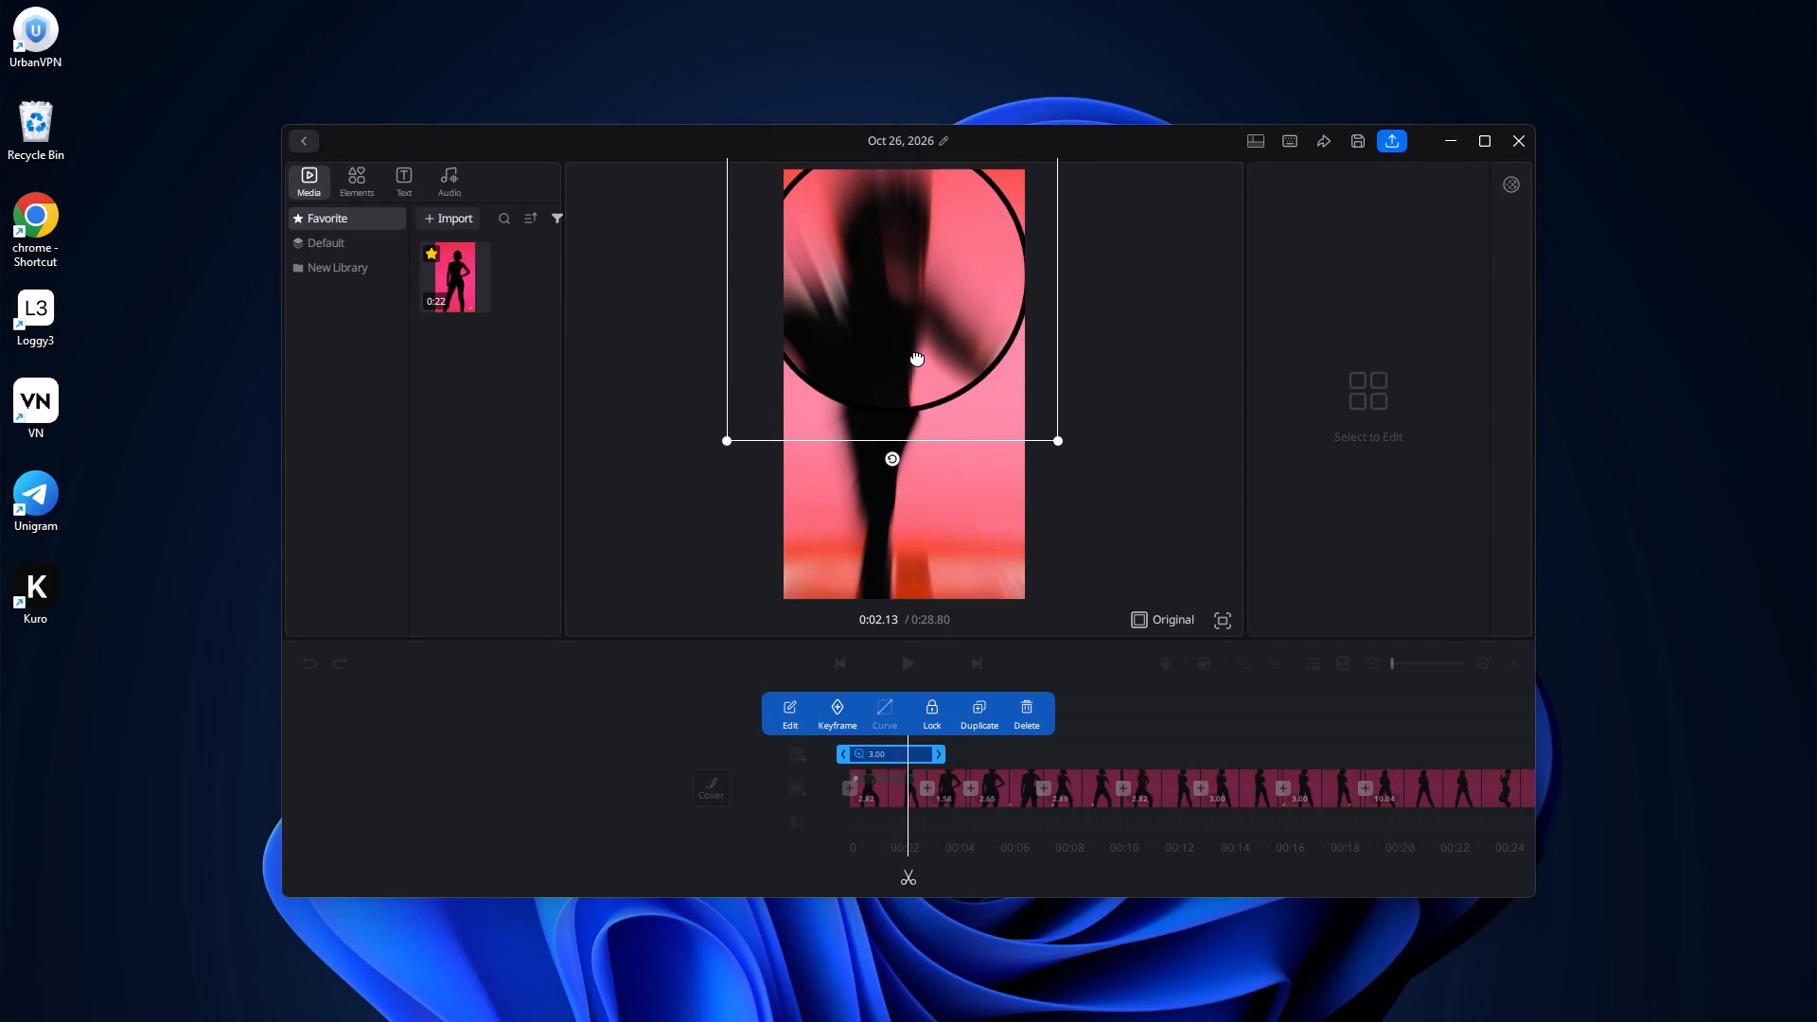
drag(917, 357, 906, 364)
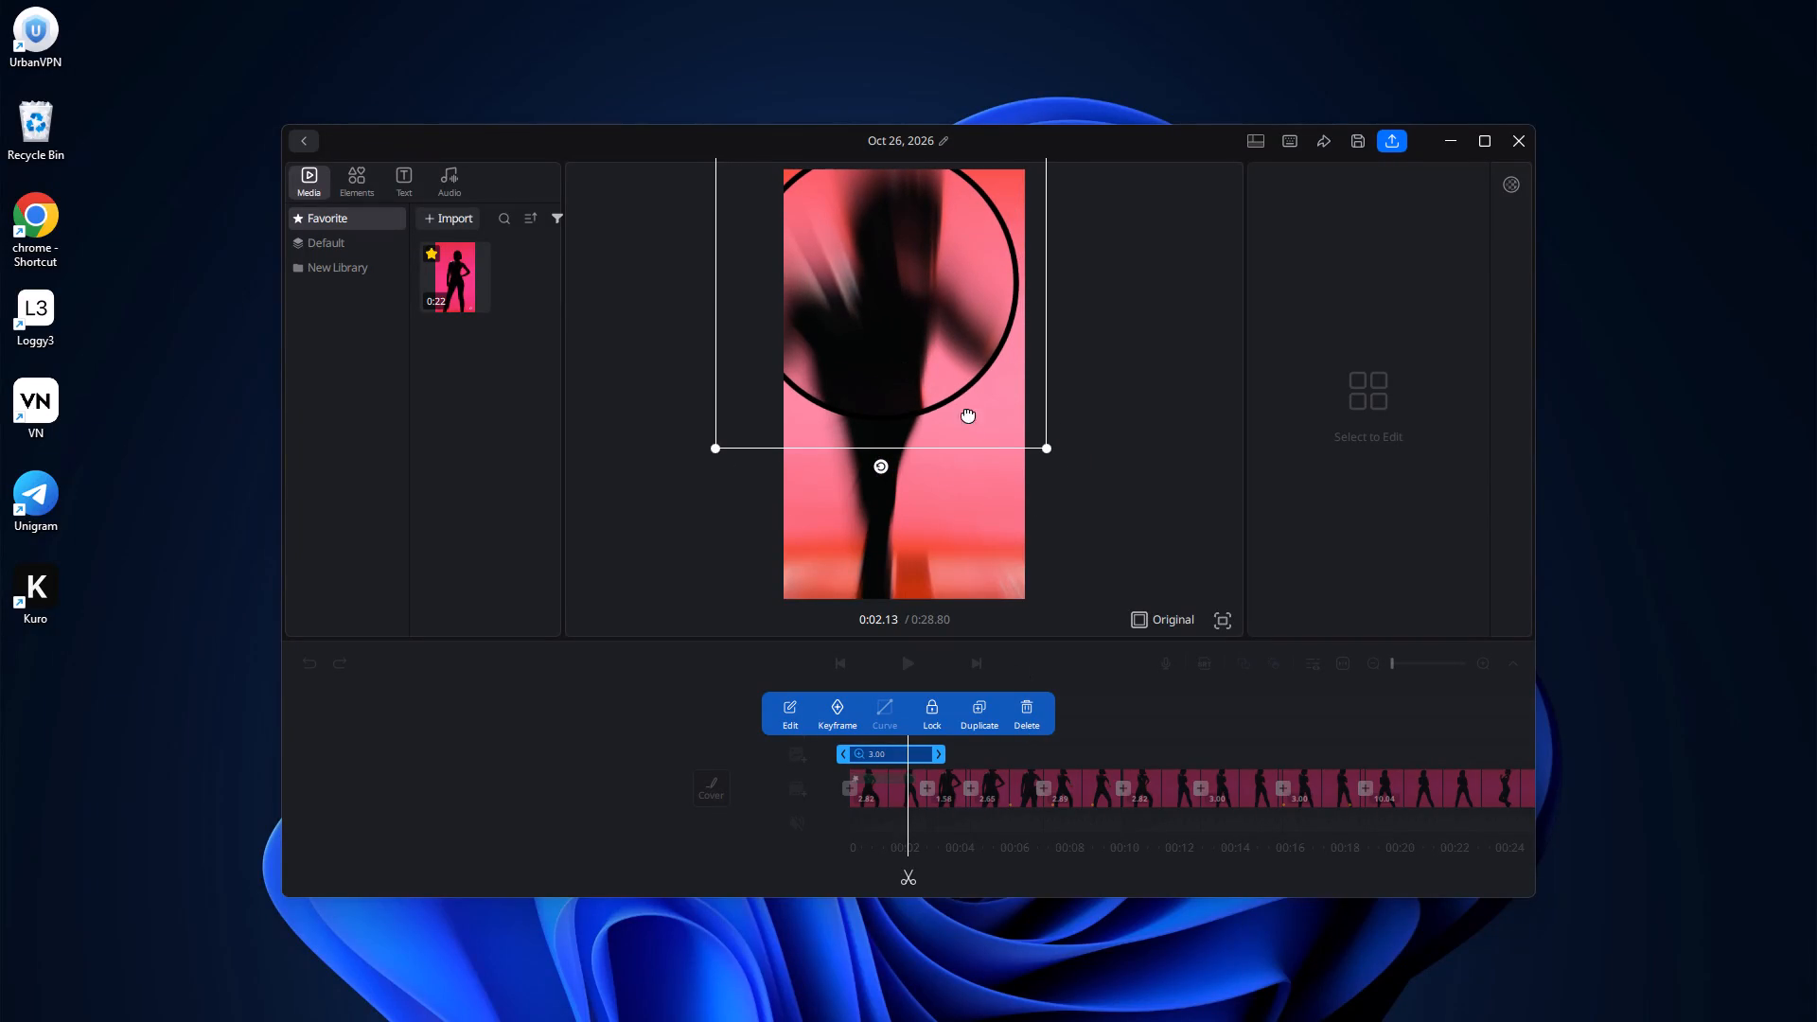
drag(963, 387, 972, 387)
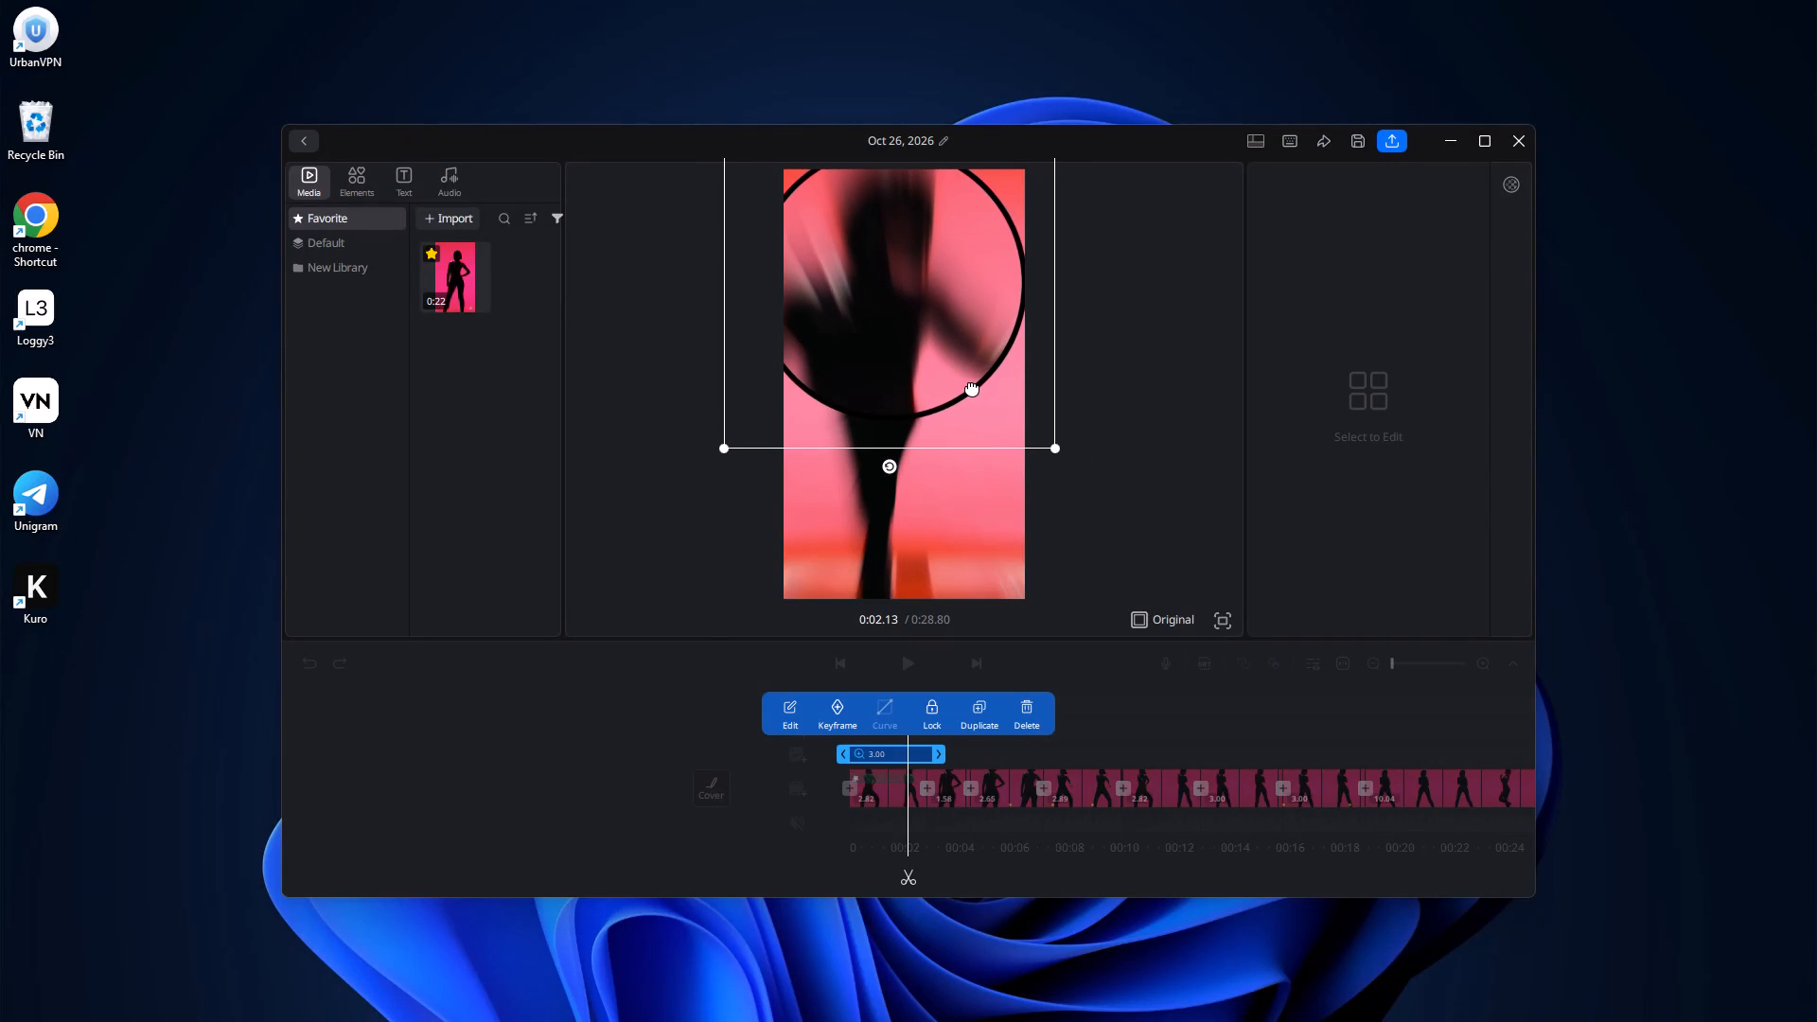
drag(972, 387, 977, 388)
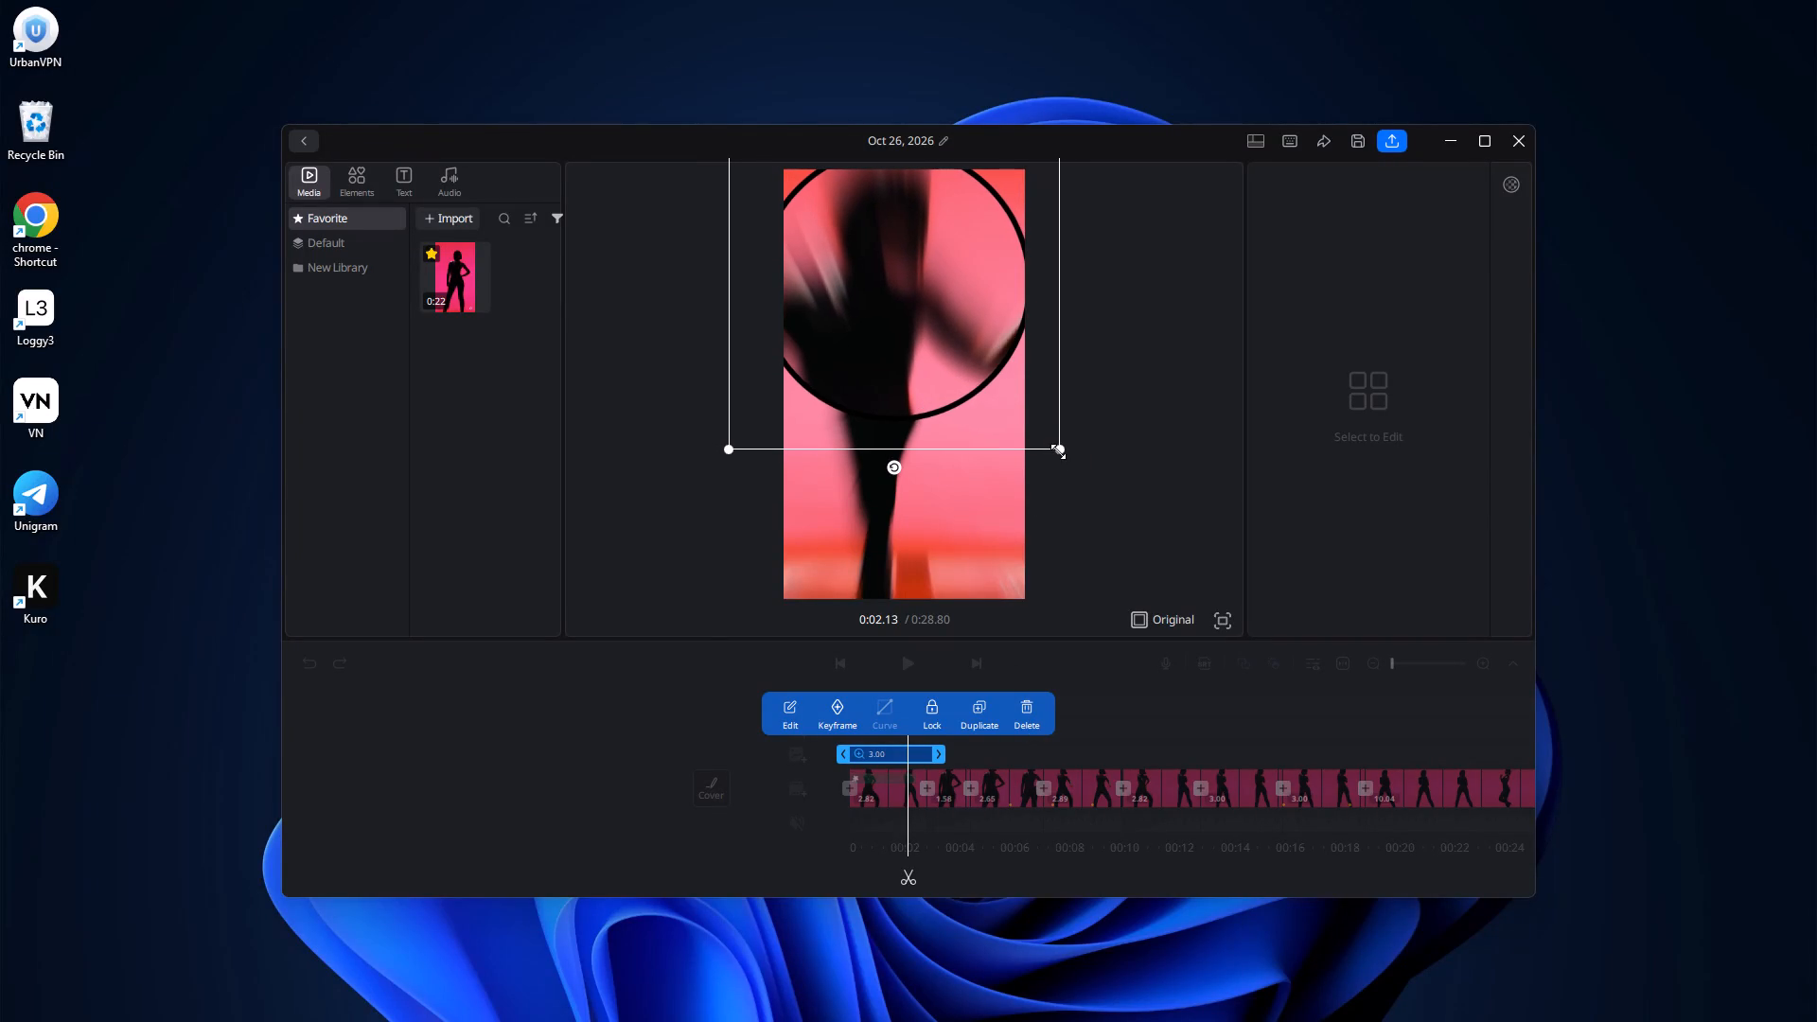
drag(1060, 451, 1020, 431)
click(910, 336)
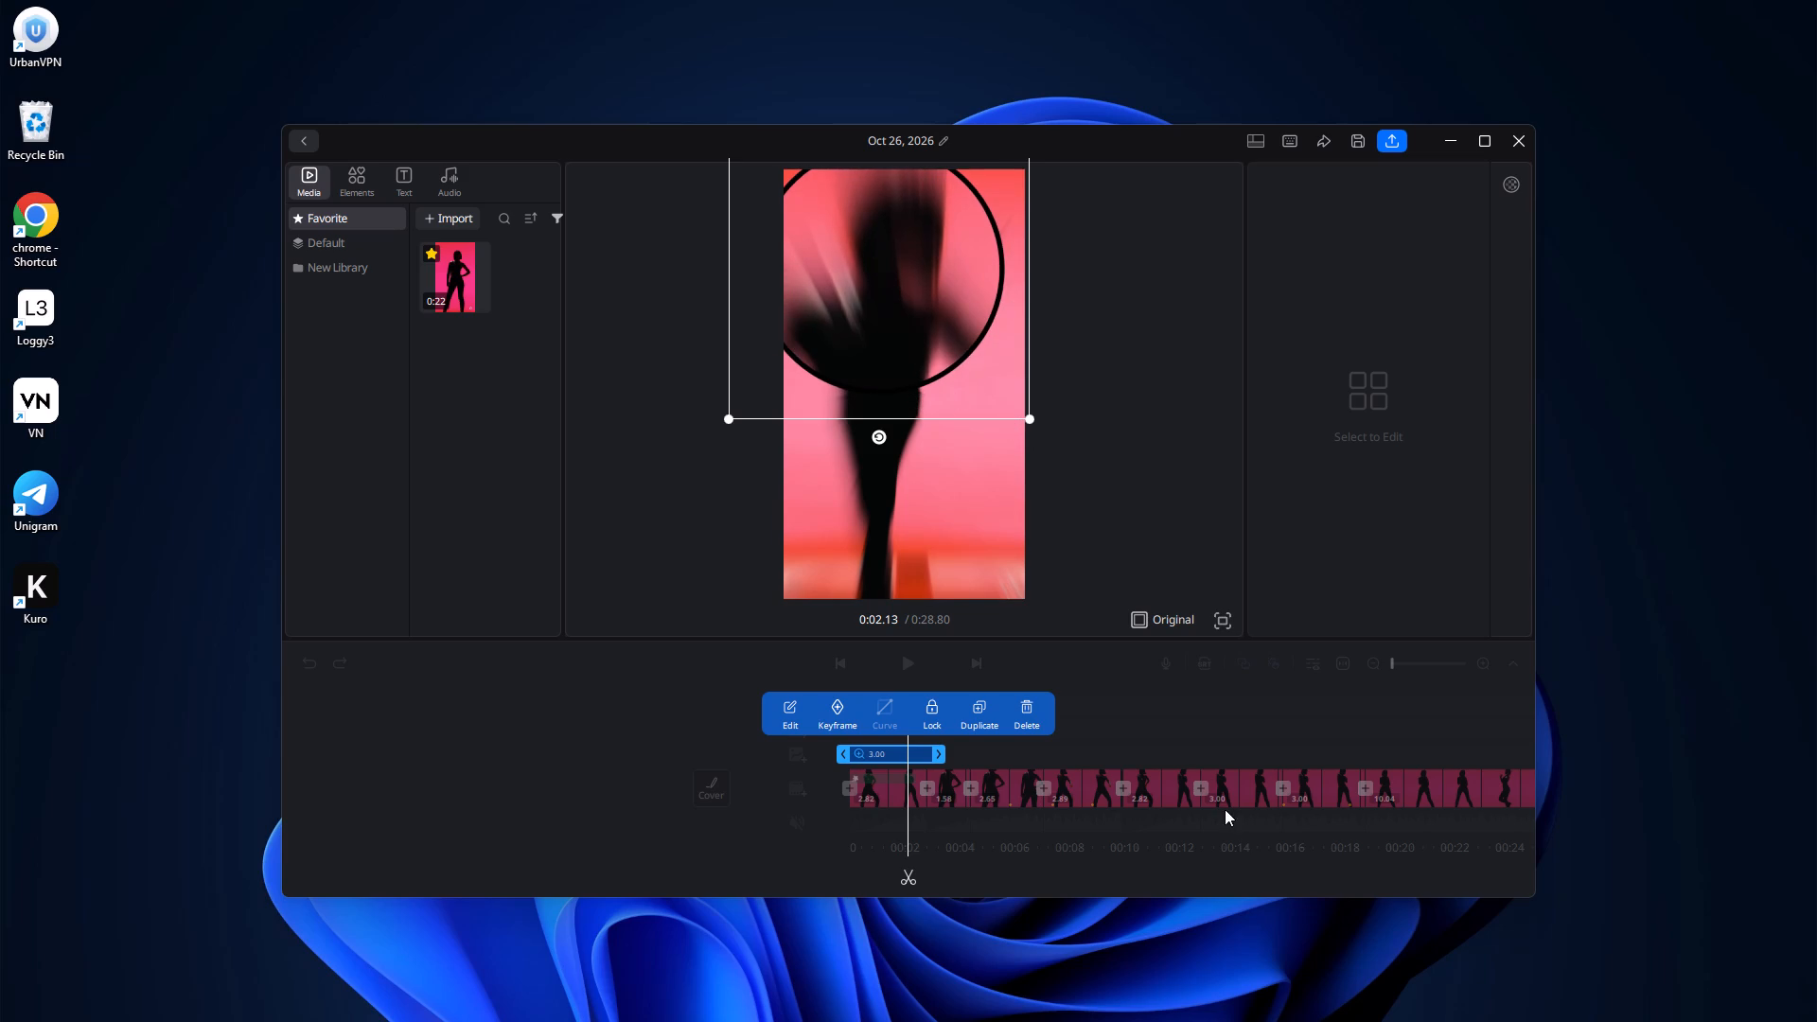
click(1160, 725)
Add keyframes to the magnifier clip at 0:01.72 and 0:00.62.
drag(1160, 719, 1104, 713)
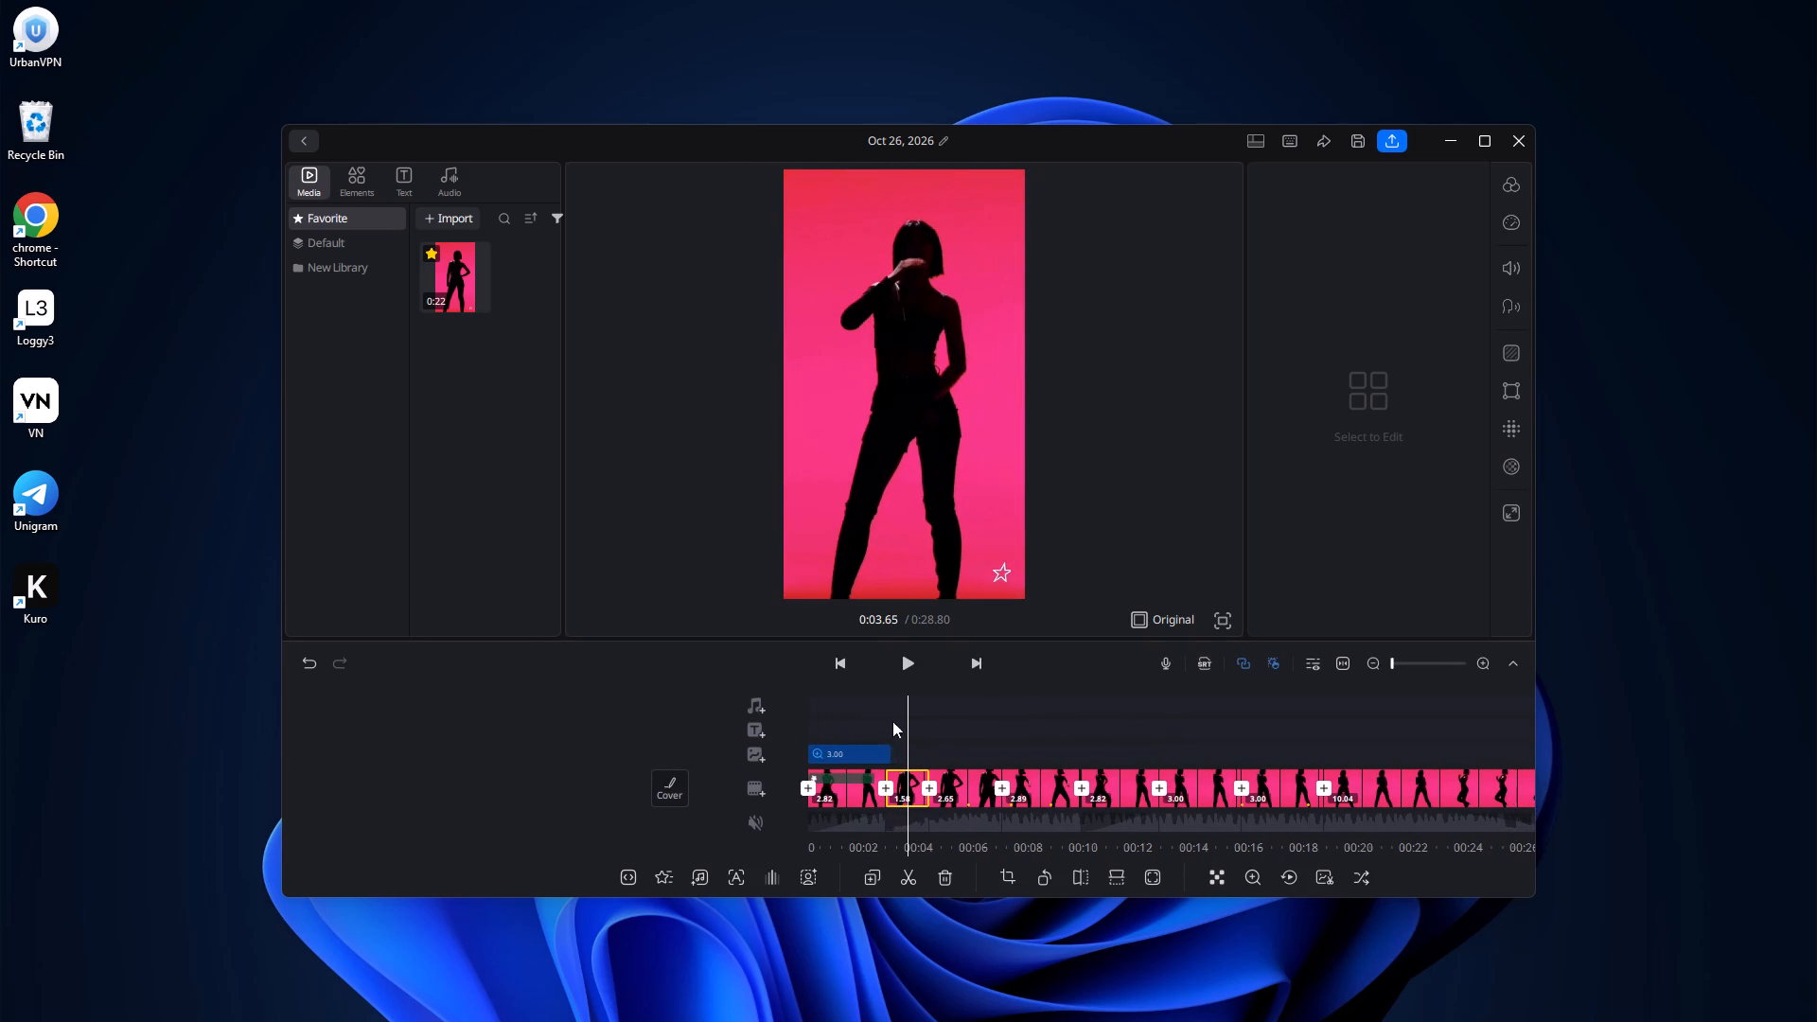
click(856, 750)
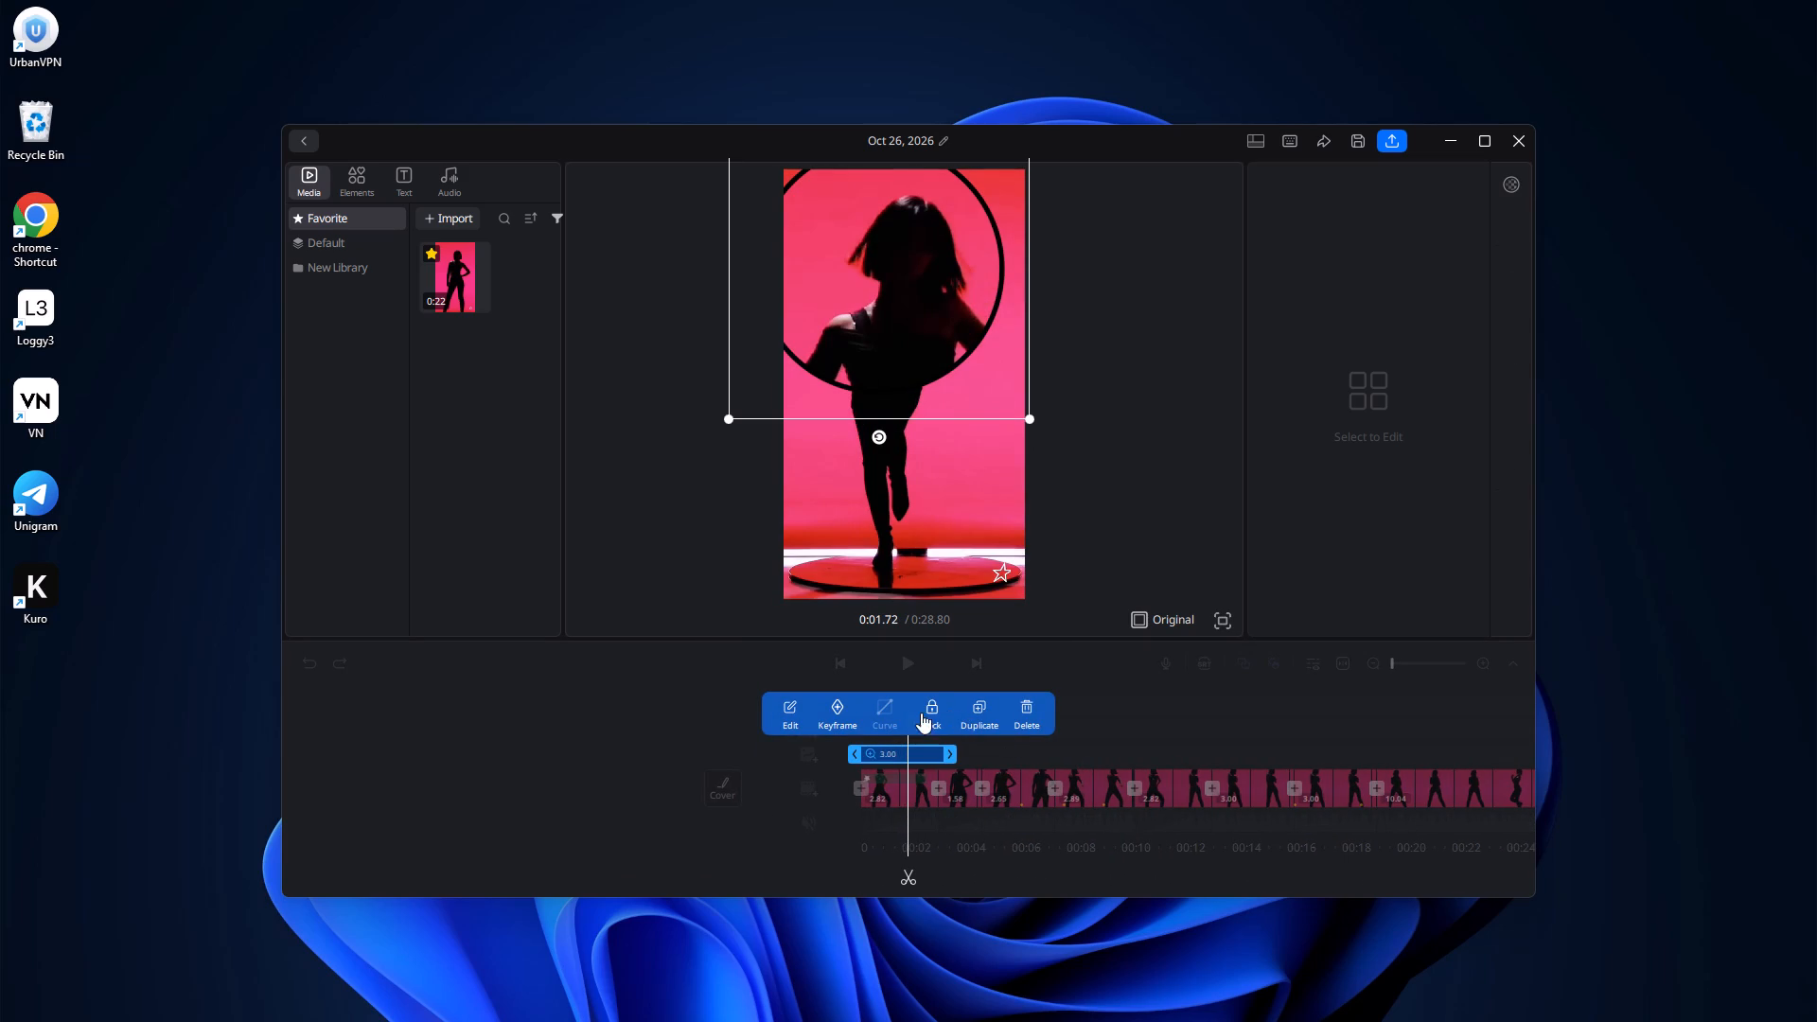
click(834, 714)
drag(989, 747, 1032, 748)
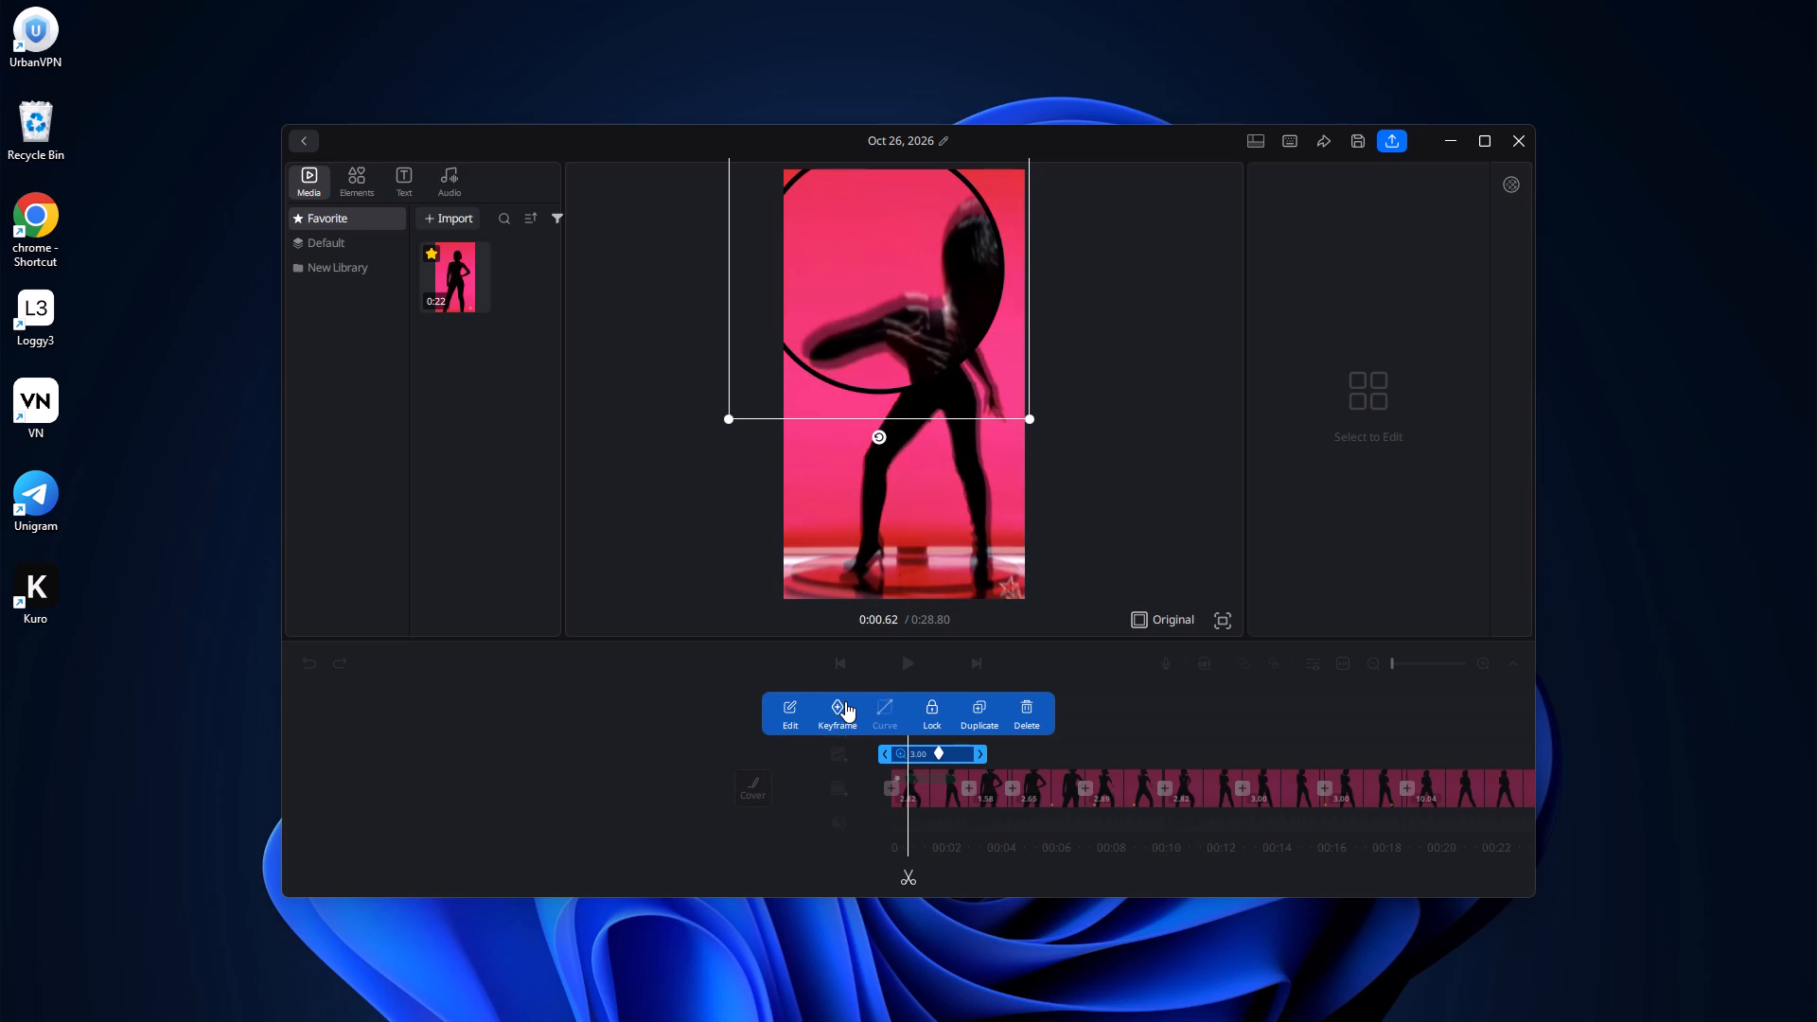
click(845, 701)
Apply the Stutter1 curve between the magnifier clip's two keyframes.
click(891, 714)
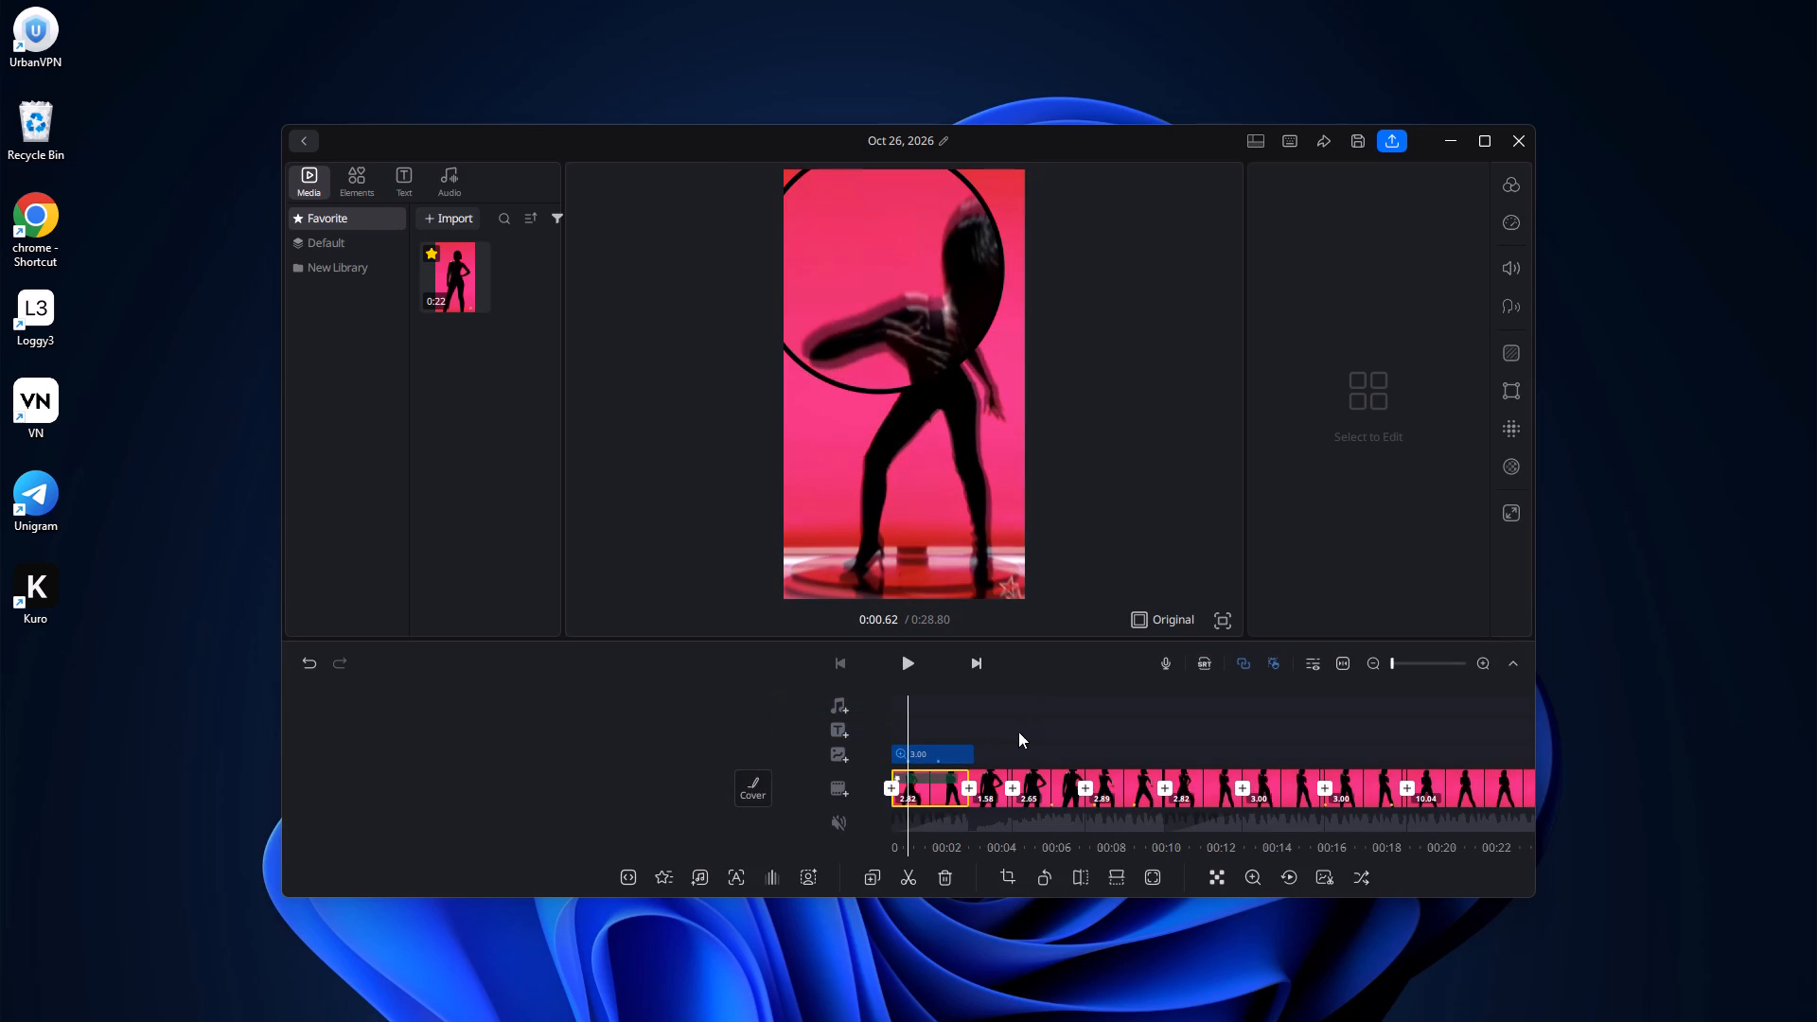
click(928, 762)
drag(1050, 757, 1003, 757)
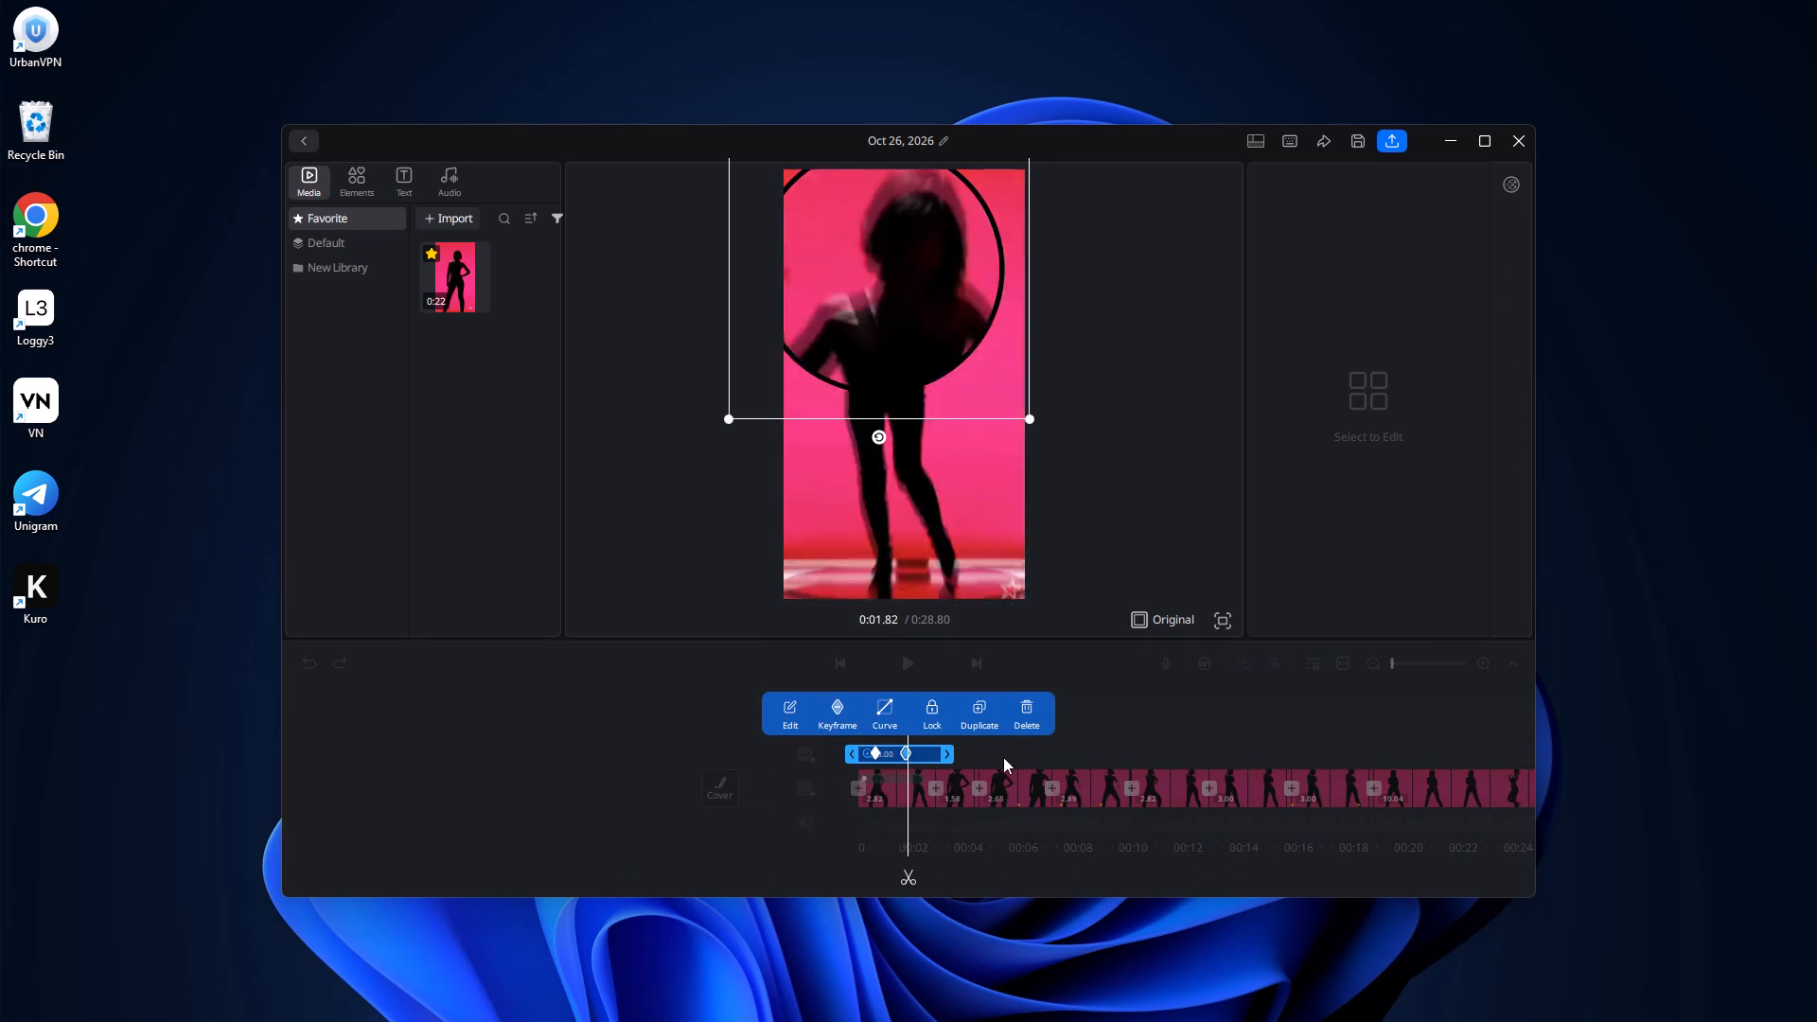
drag(1003, 757, 1002, 758)
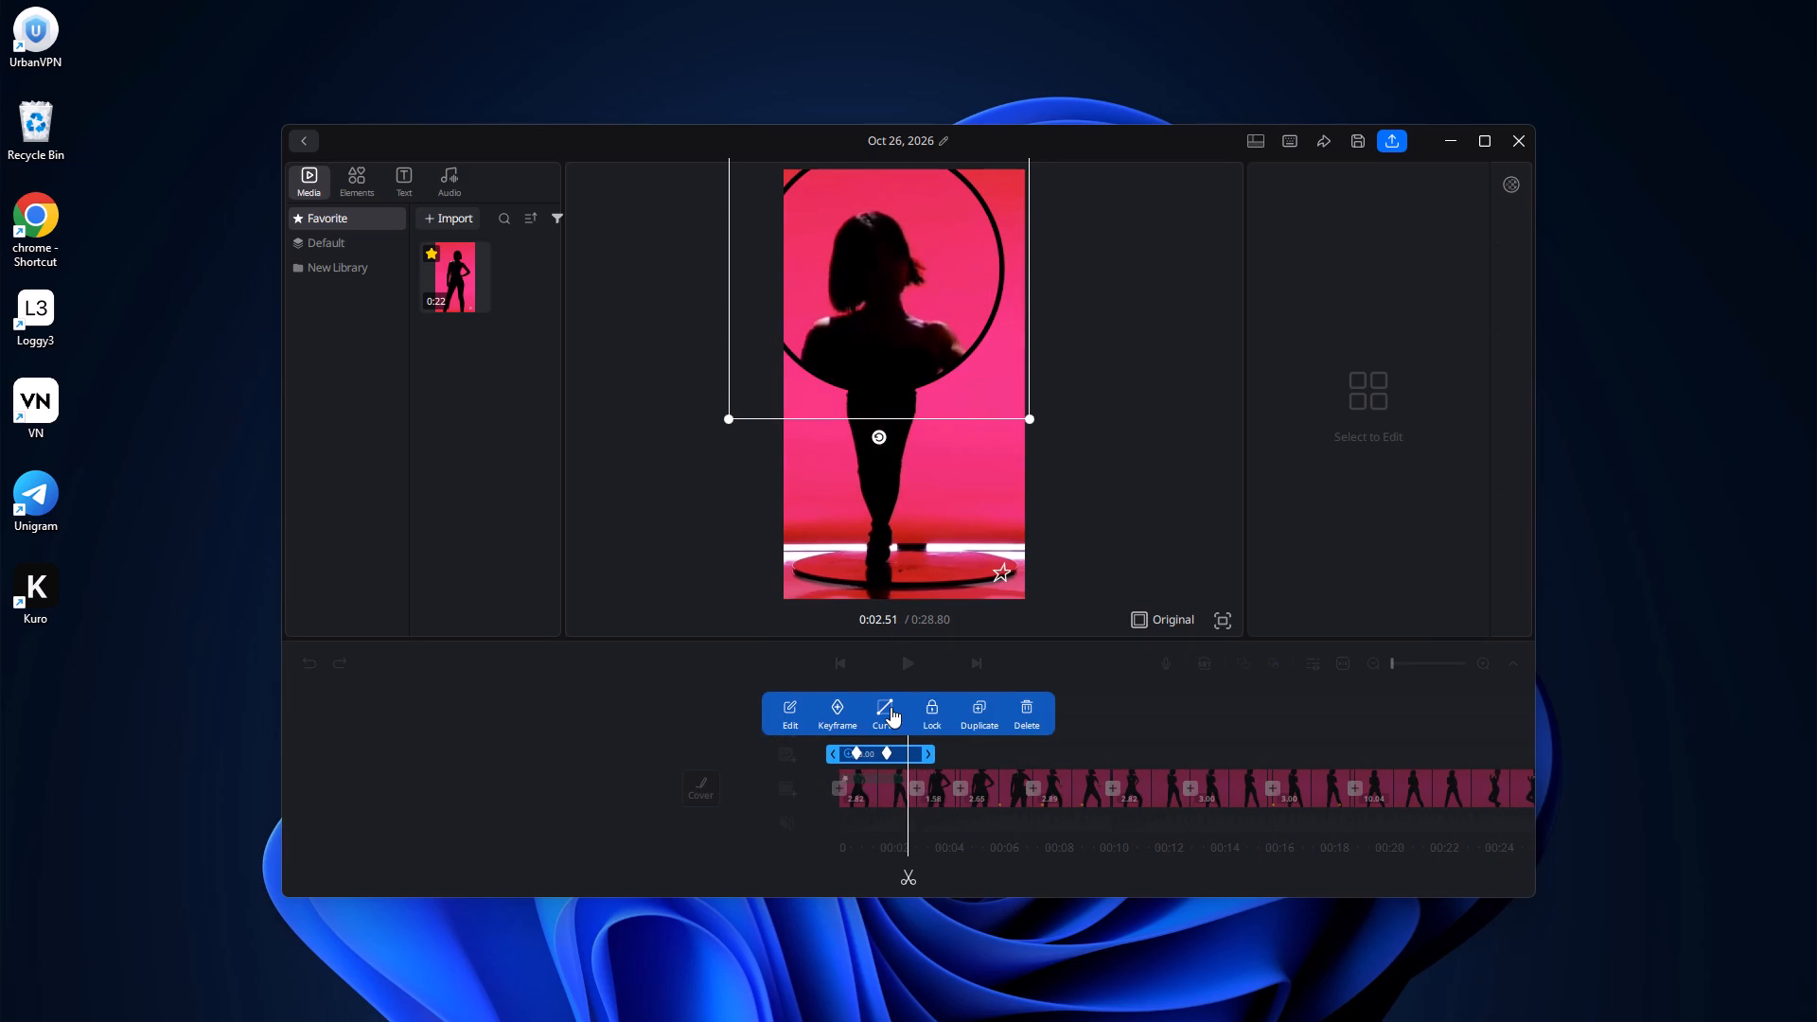
click(891, 707)
click(715, 700)
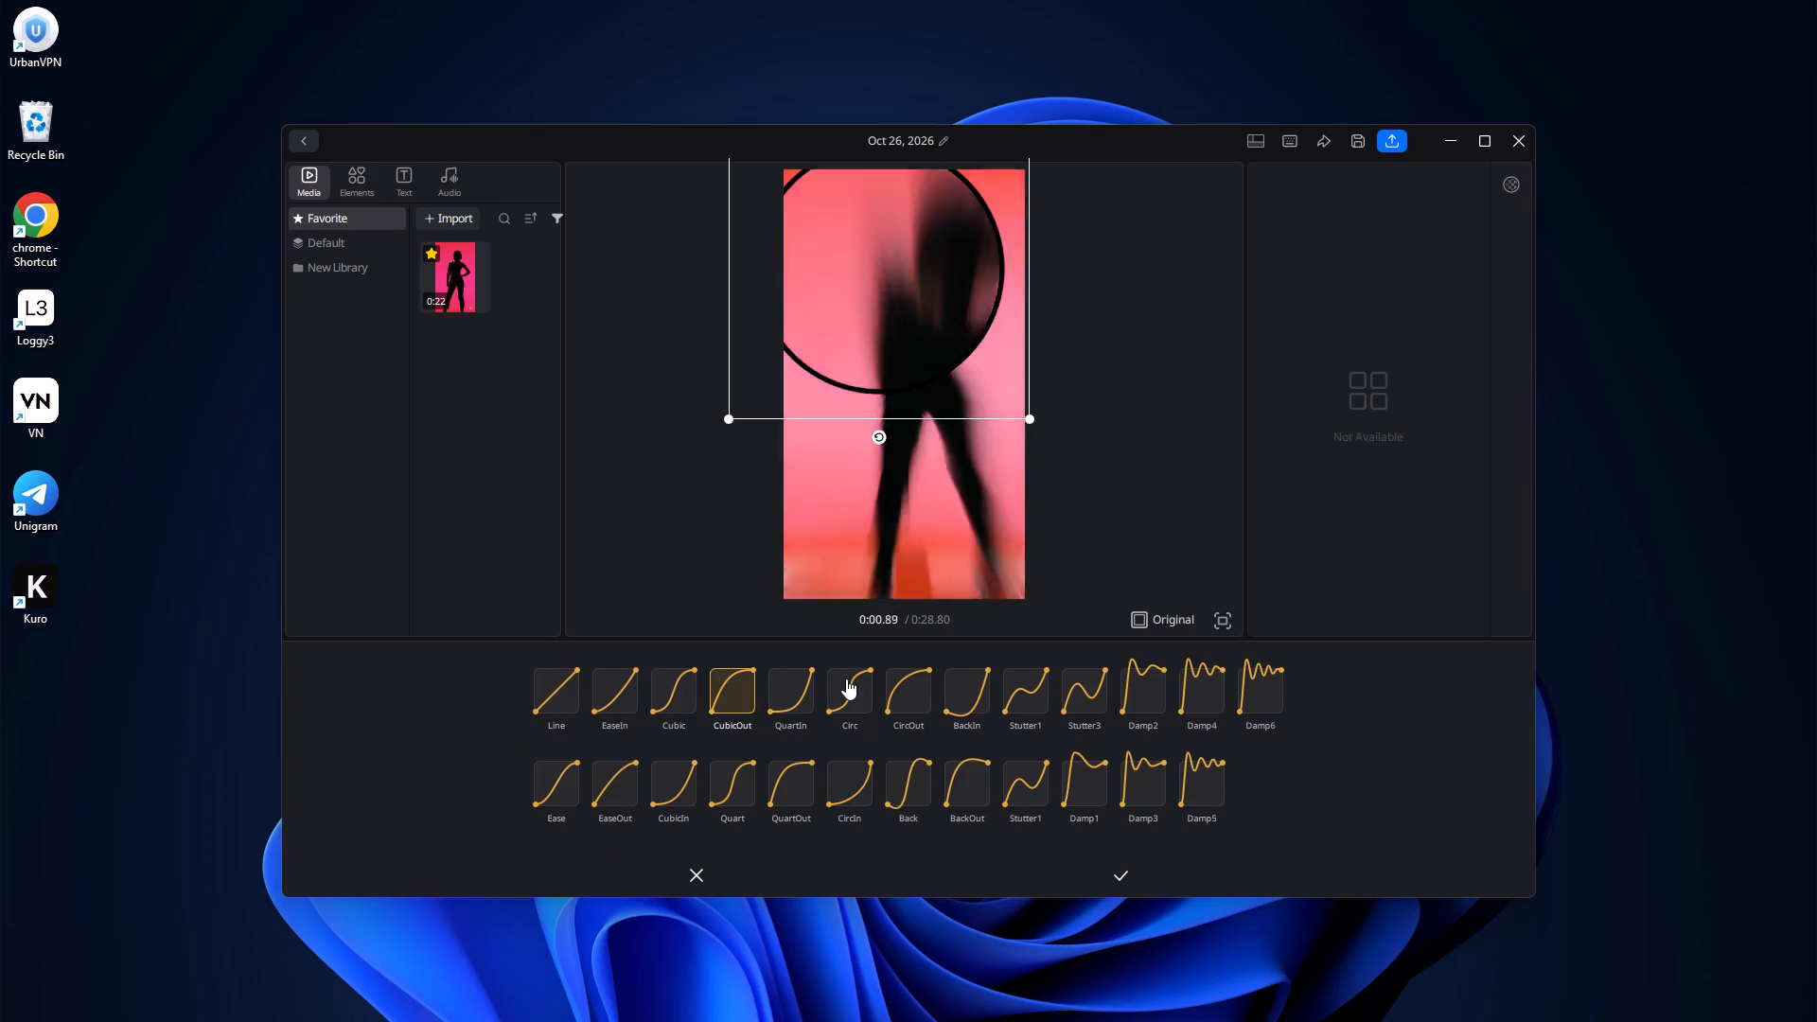
click(1023, 685)
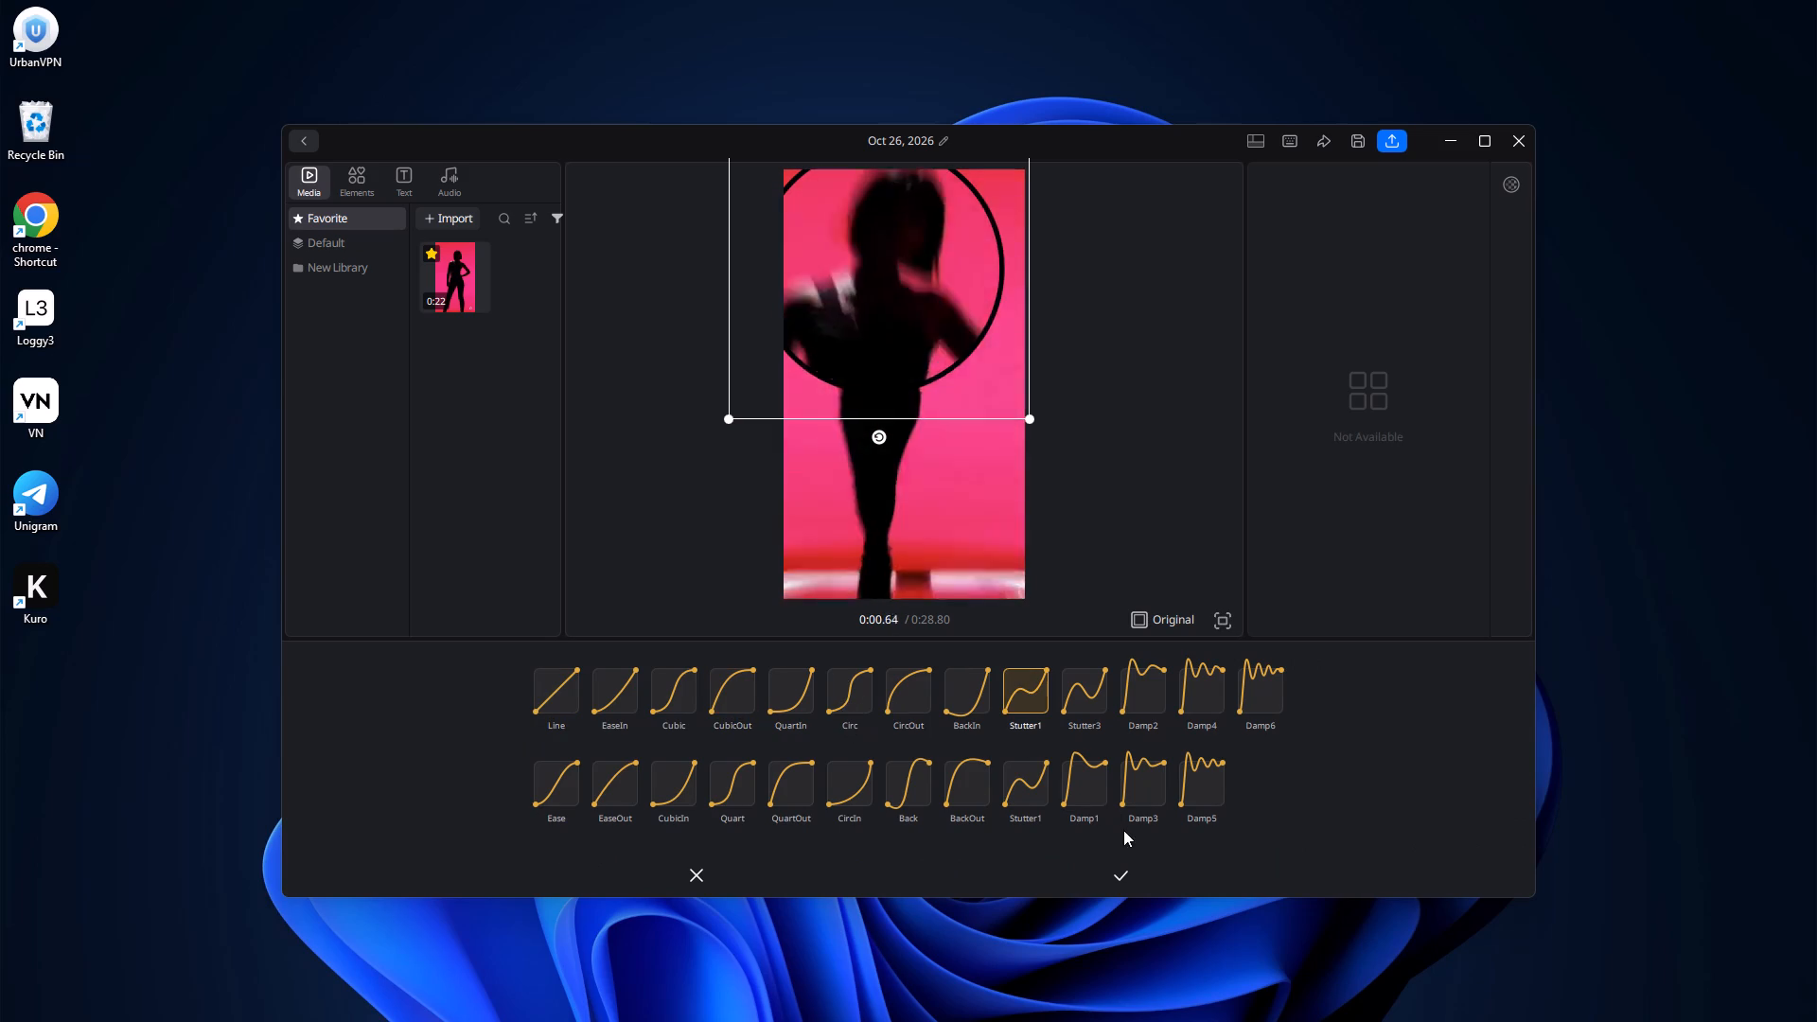
click(1120, 875)
click(1141, 699)
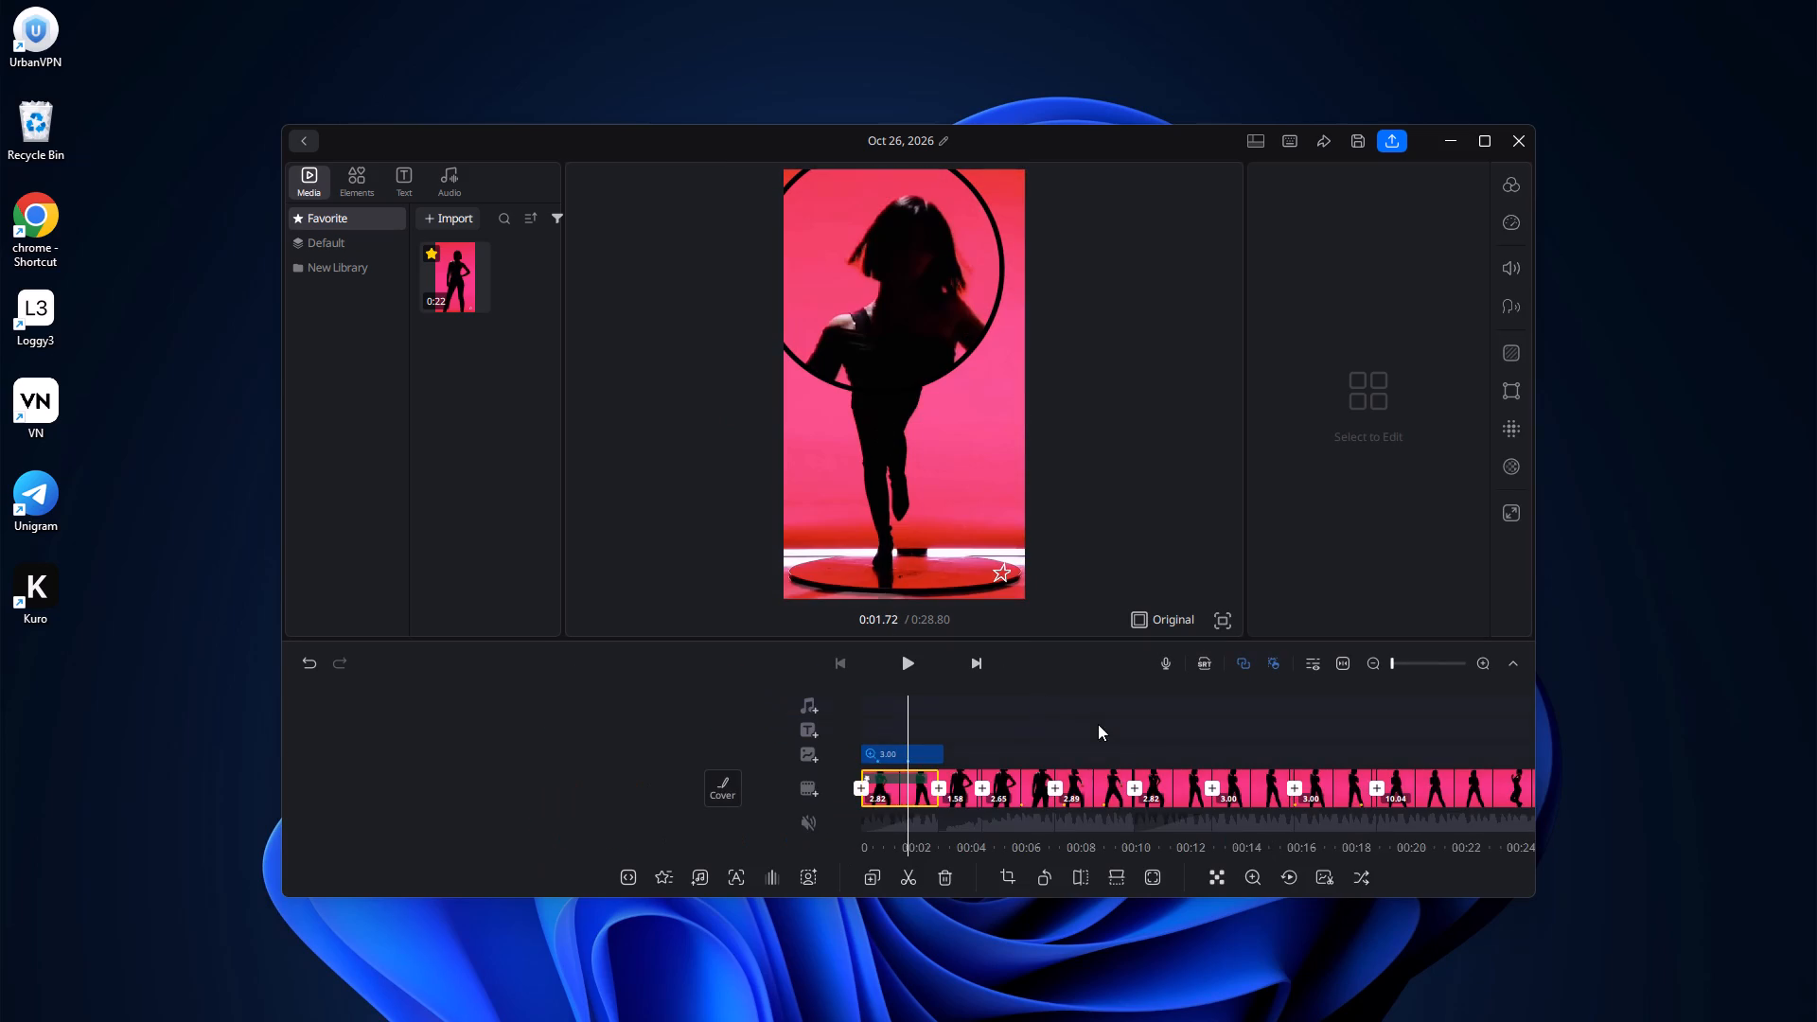
Play the video from the start of the timeline to review the edit.
drag(1098, 724, 1346, 731)
click(915, 660)
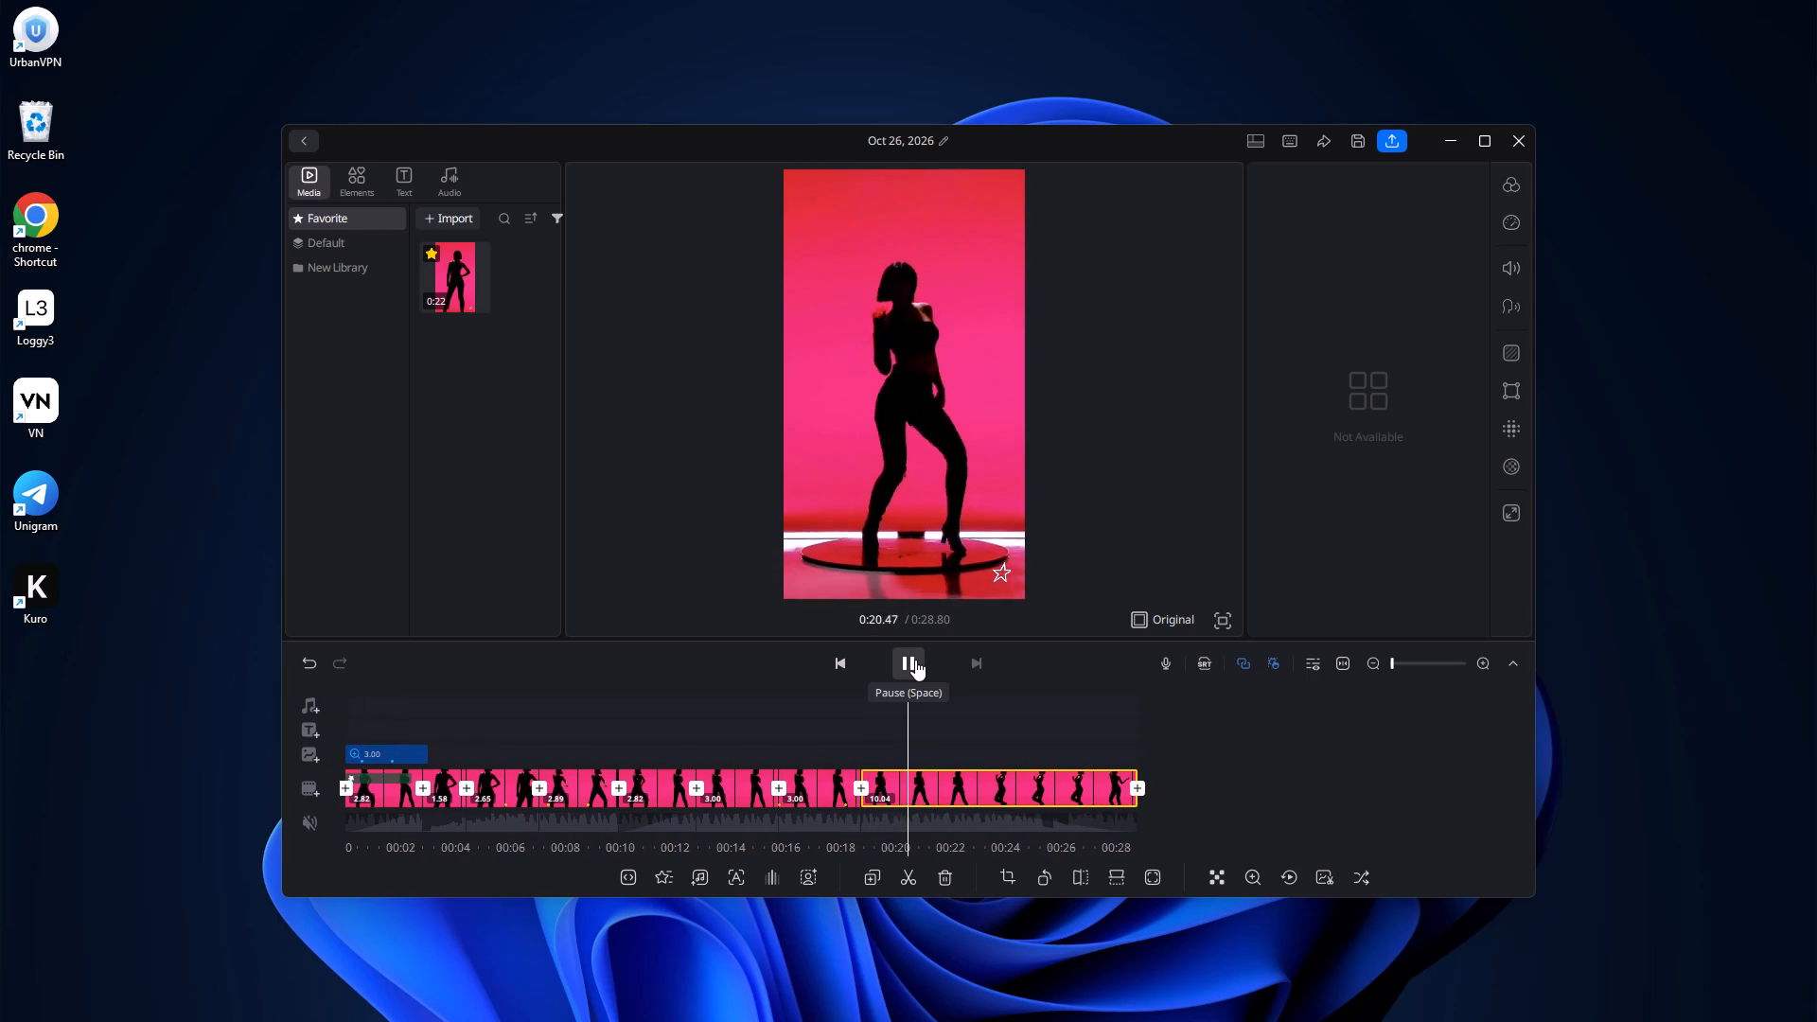
Split the final 10.04-second clip at 0:23.11.
click(912, 802)
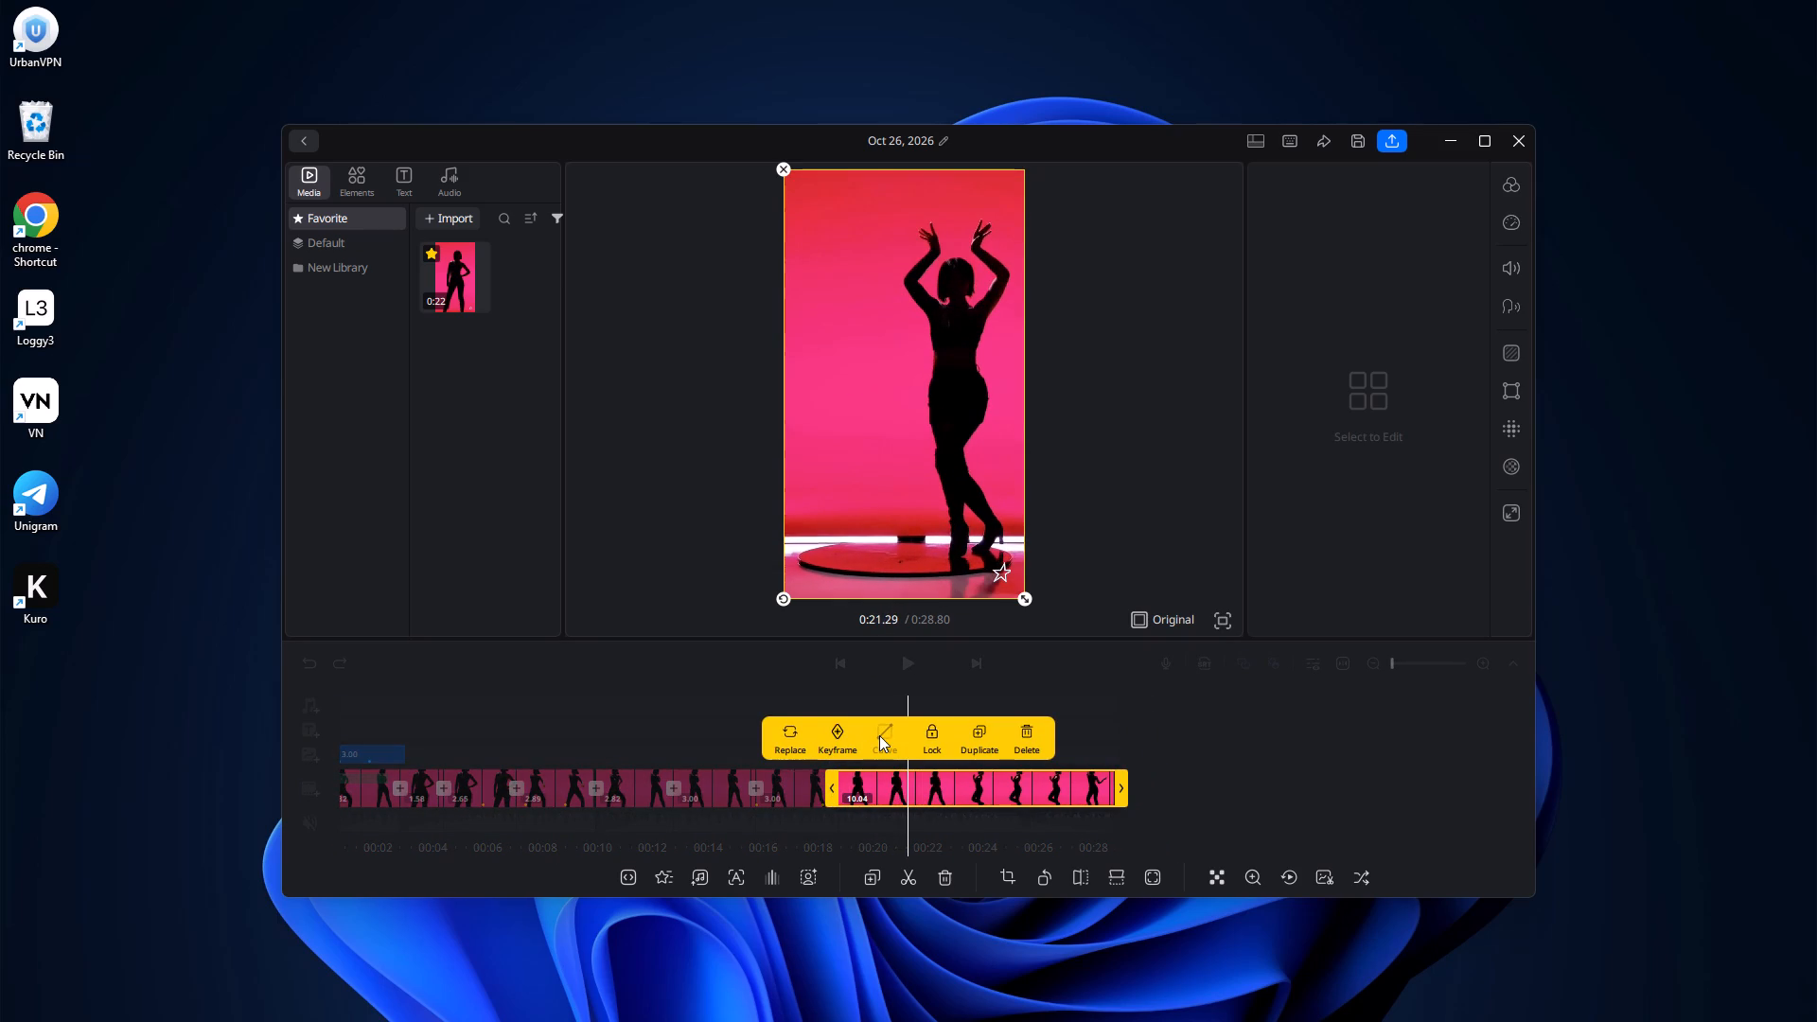
drag(921, 830, 911, 826)
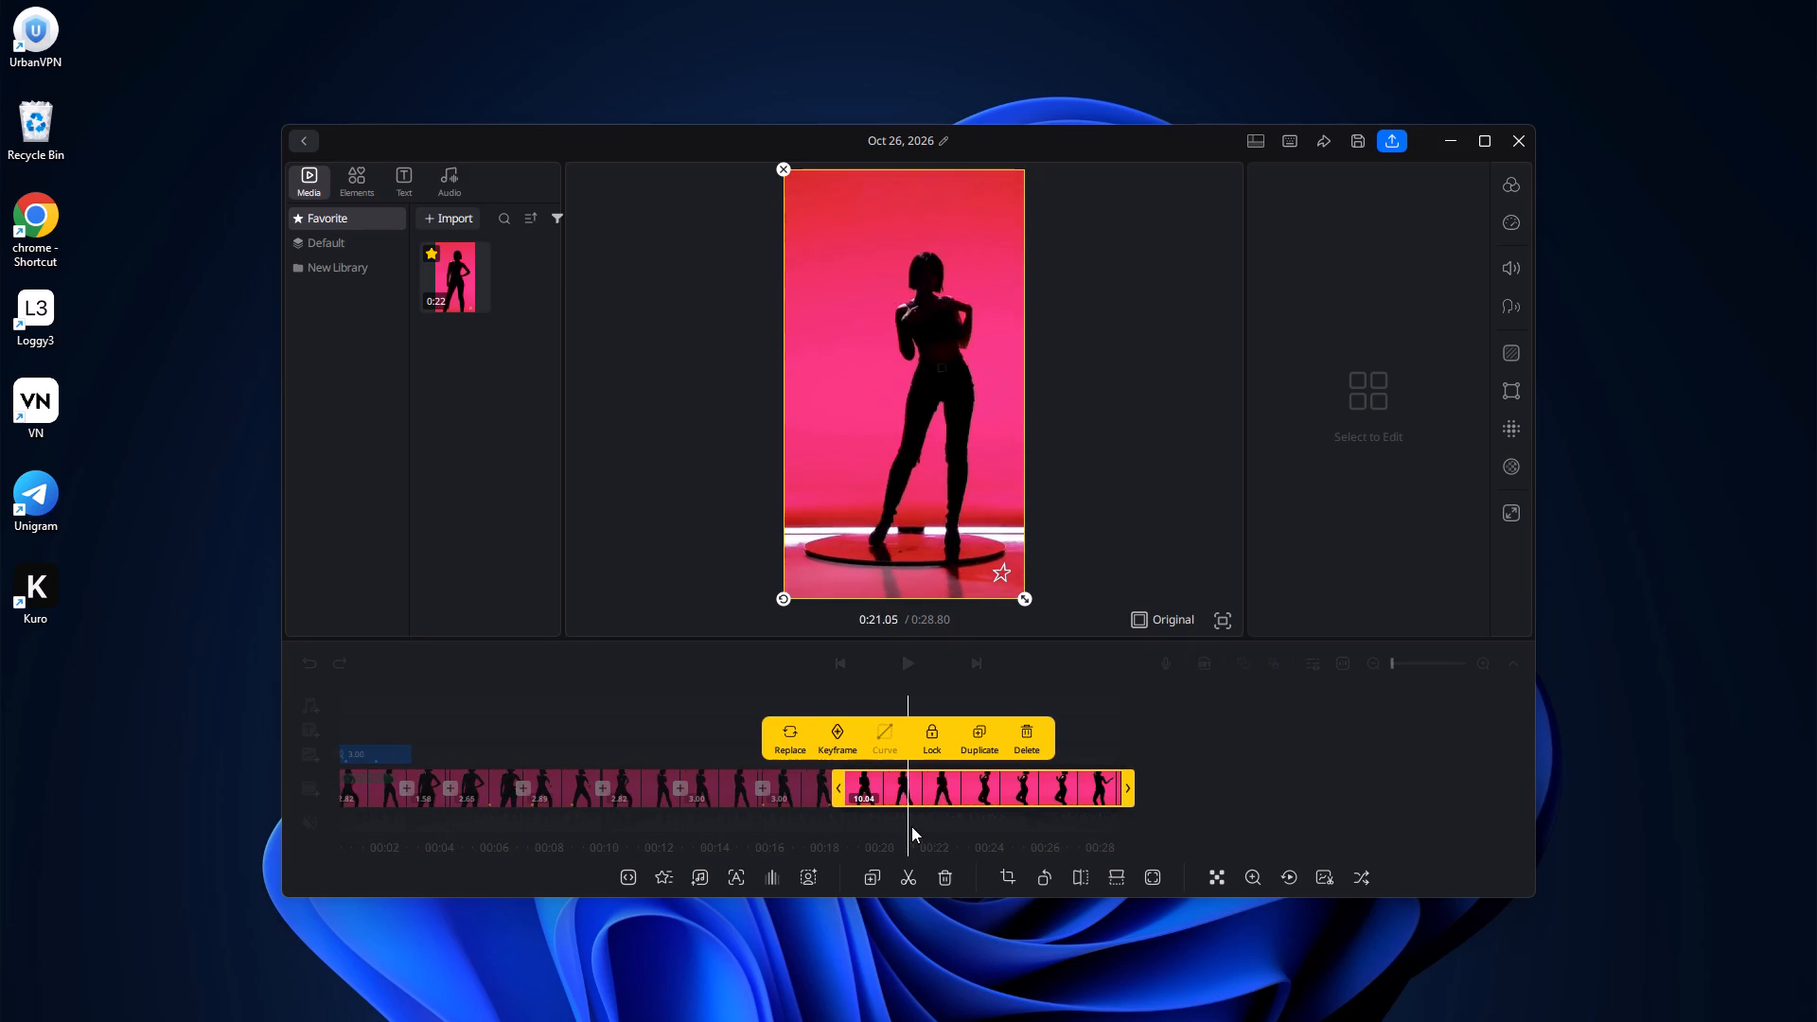
drag(911, 826, 891, 825)
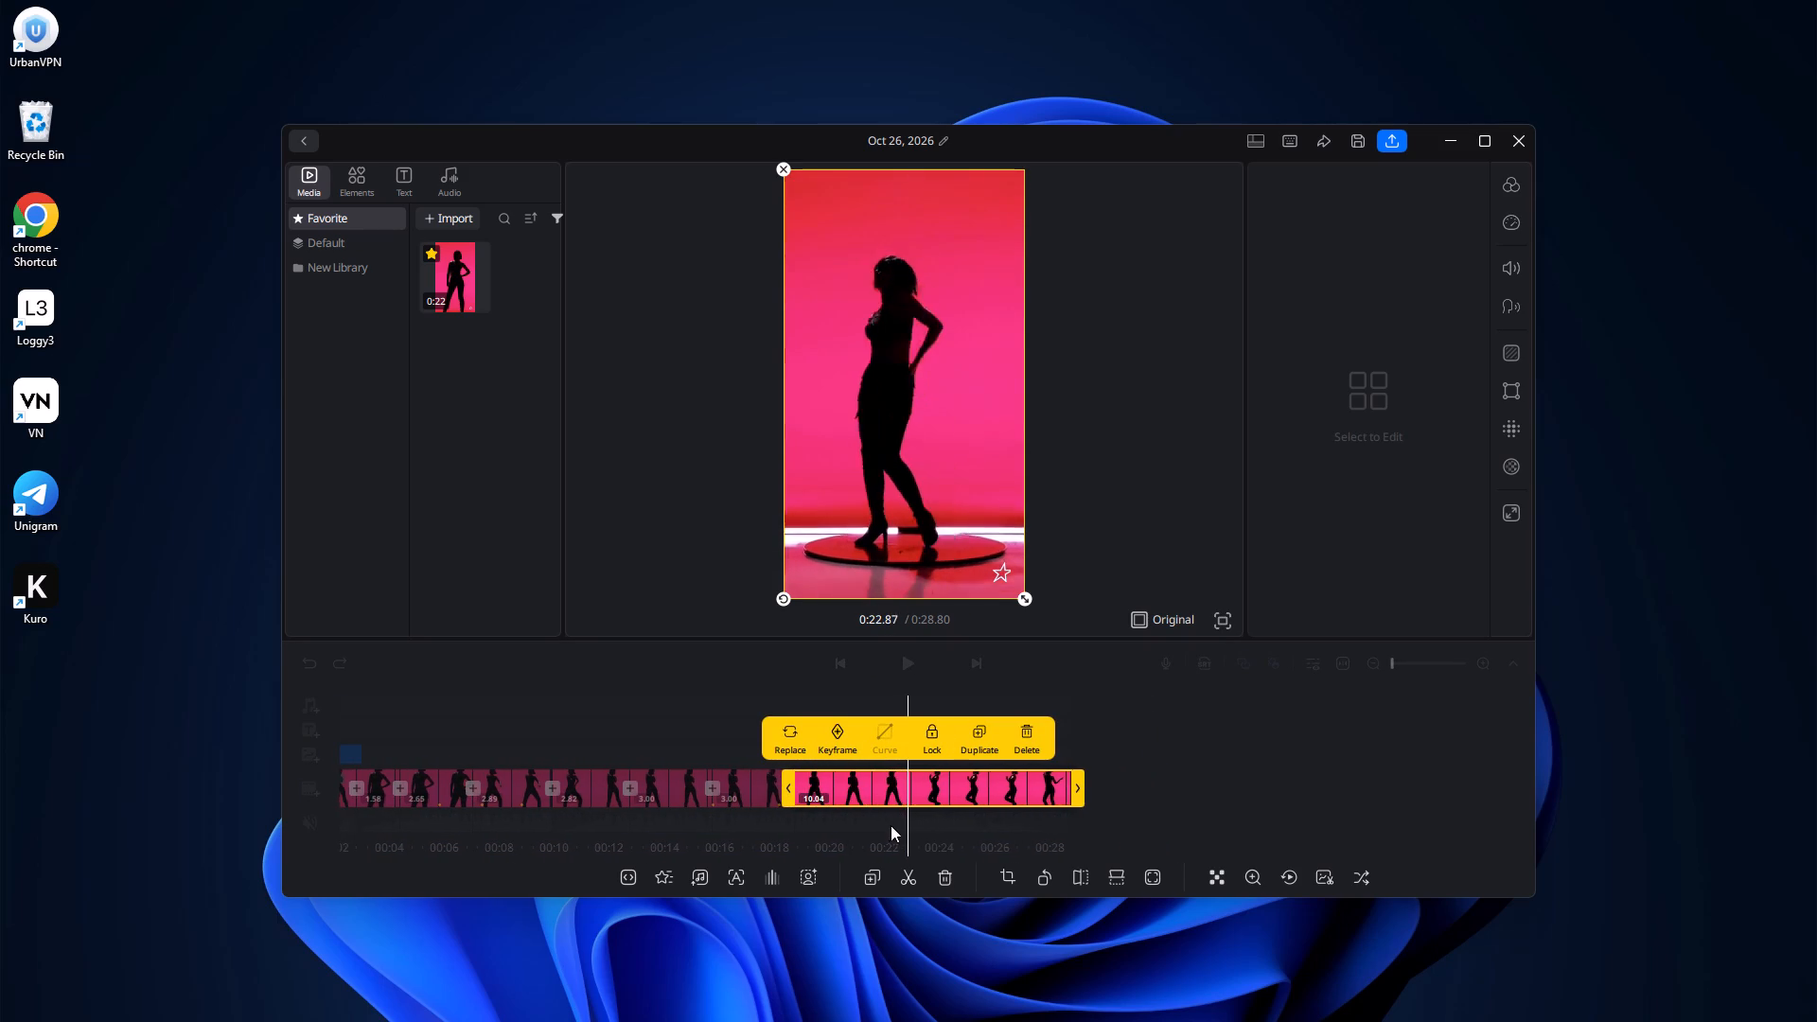
drag(891, 825, 882, 823)
click(894, 870)
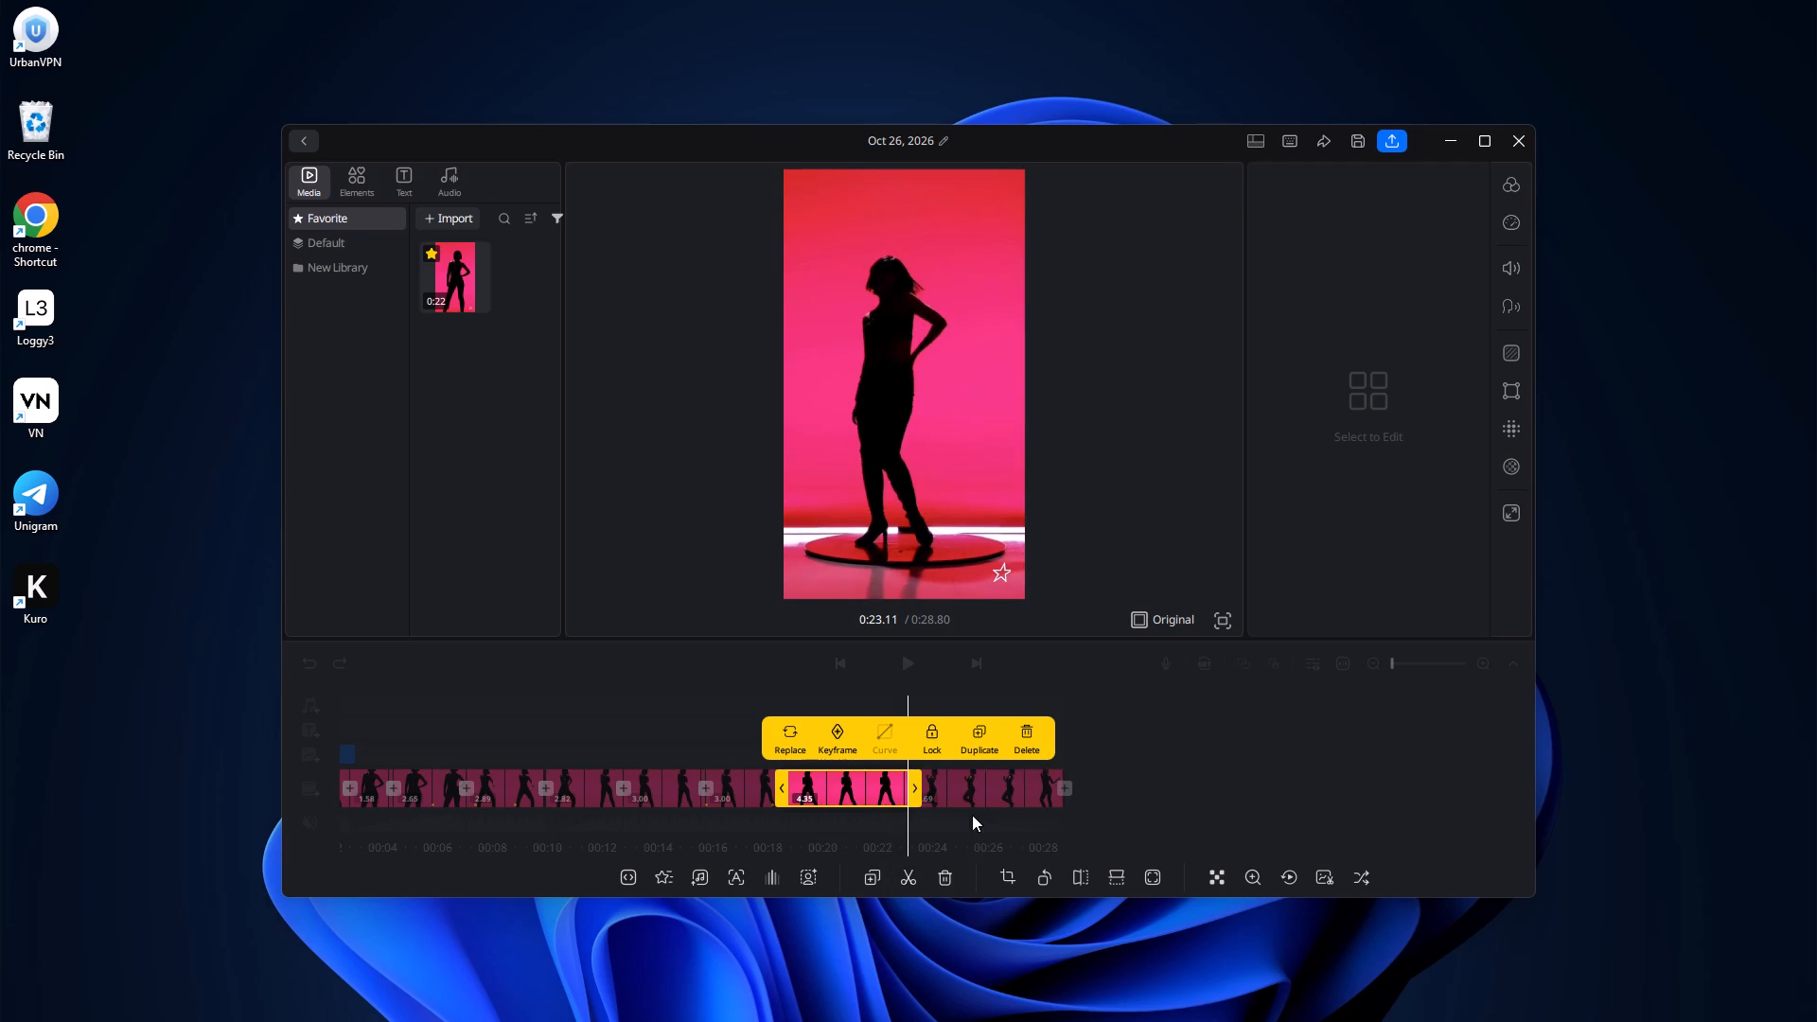
Open the effects for the 4.35-second clip at 0:21.30 and browse the categories from Basic through Split.
click(972, 802)
drag(1008, 827, 993, 835)
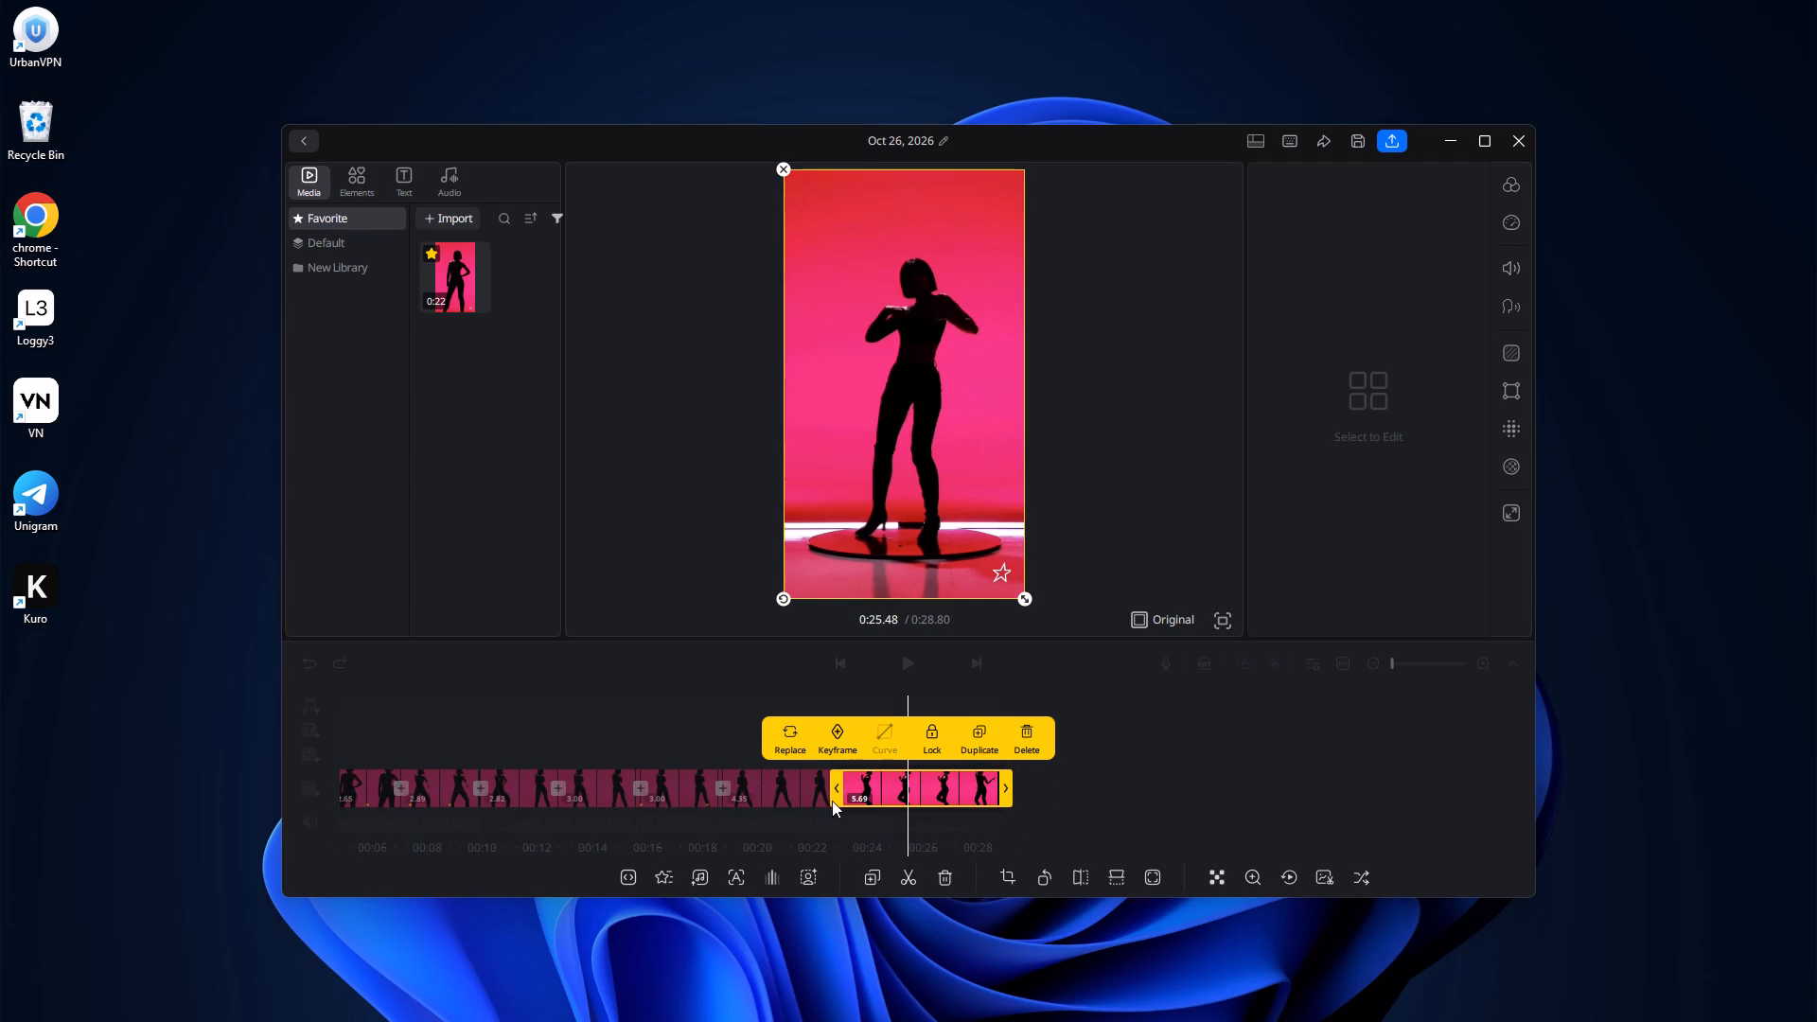
click(751, 784)
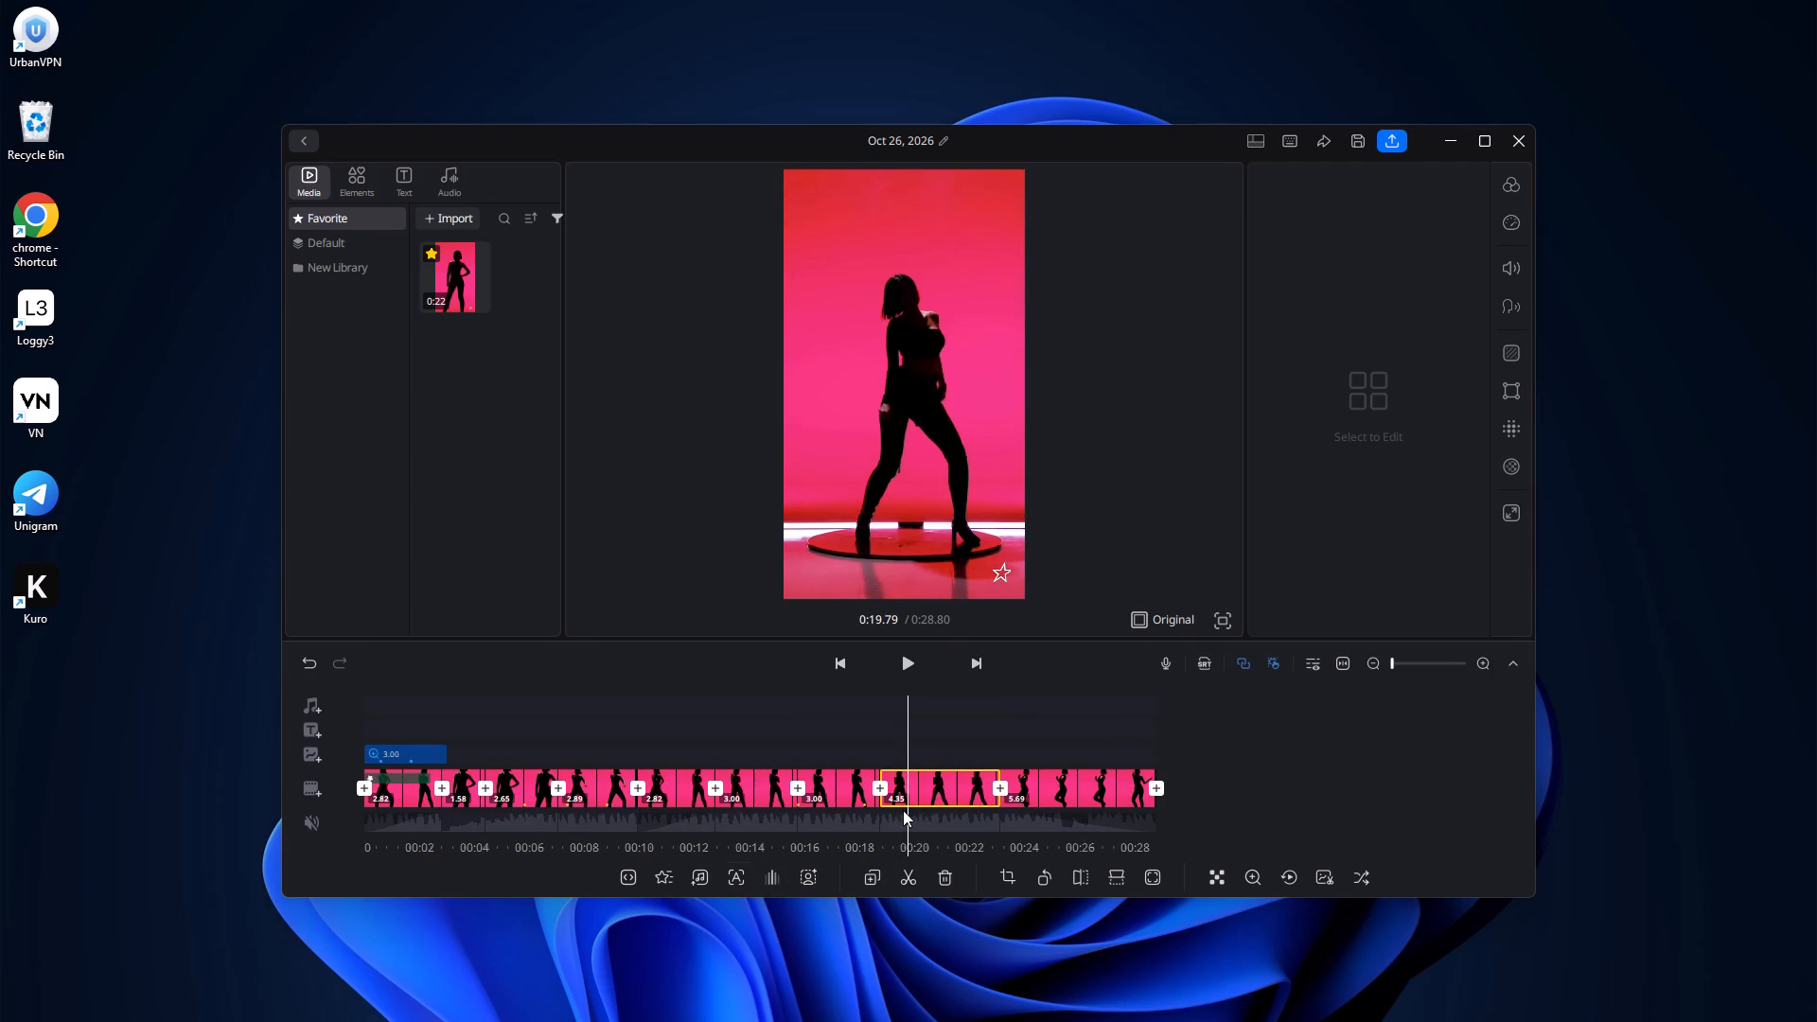
click(923, 778)
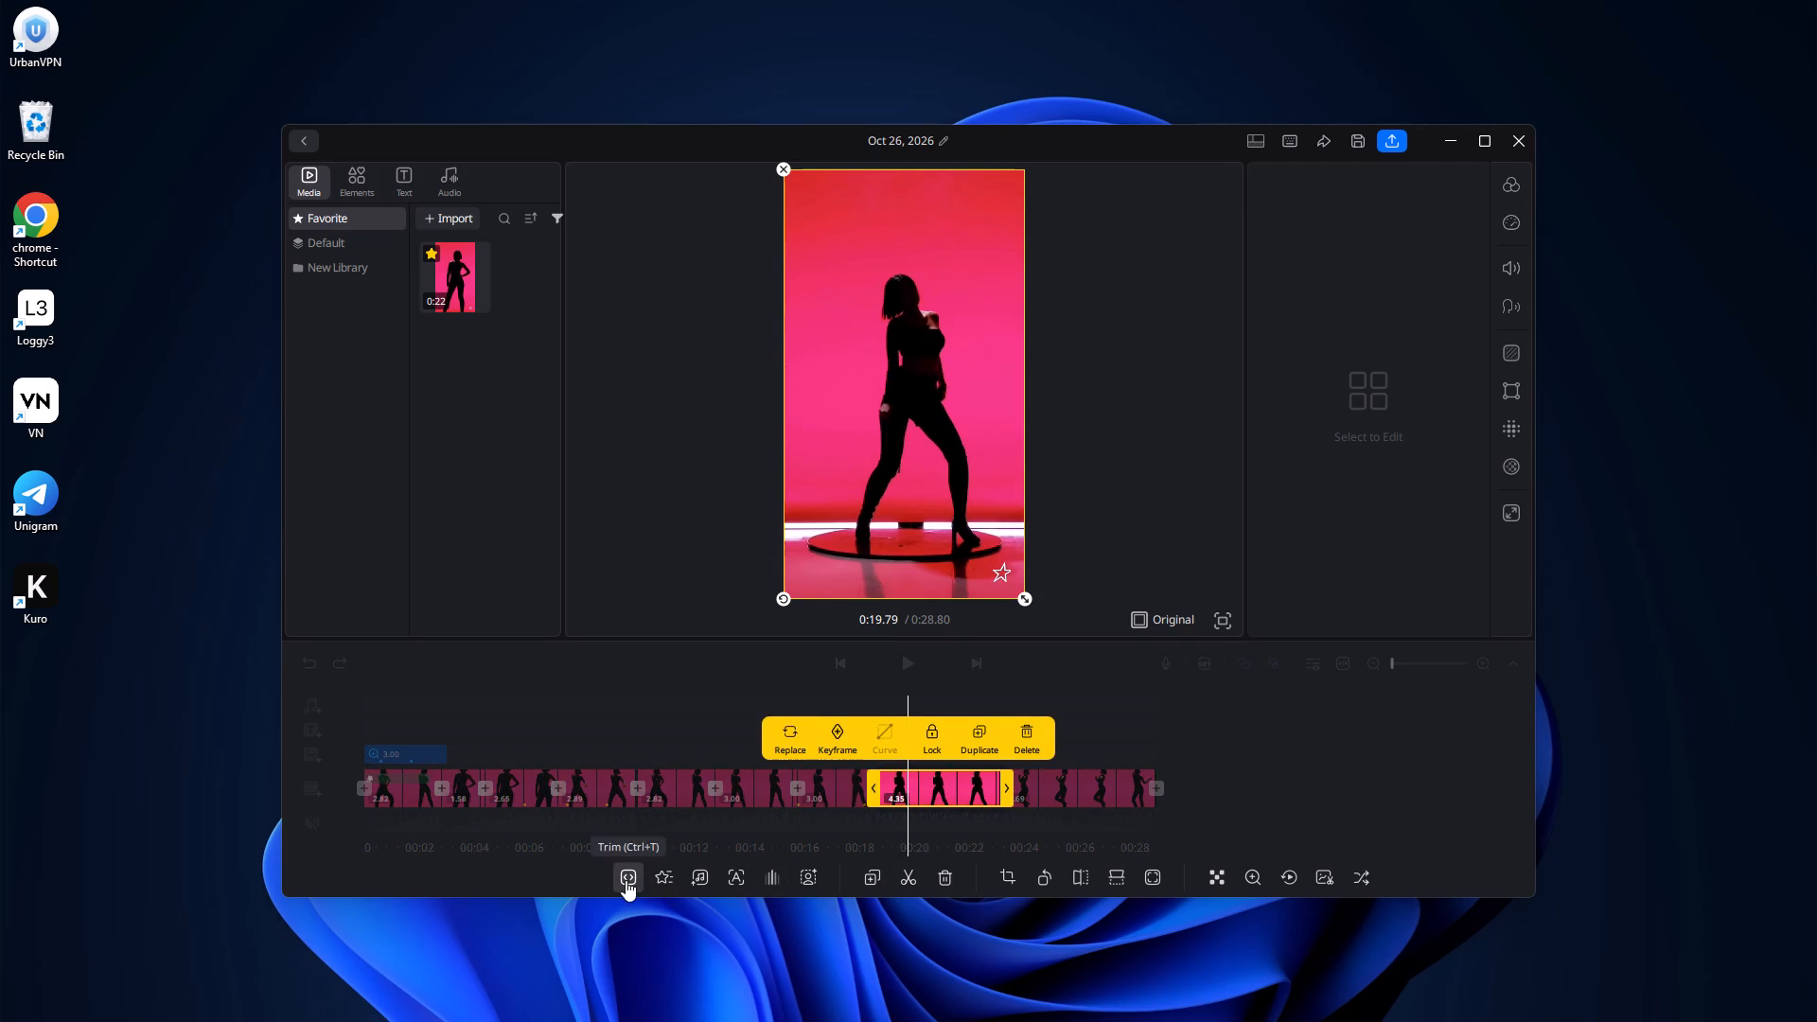
click(654, 877)
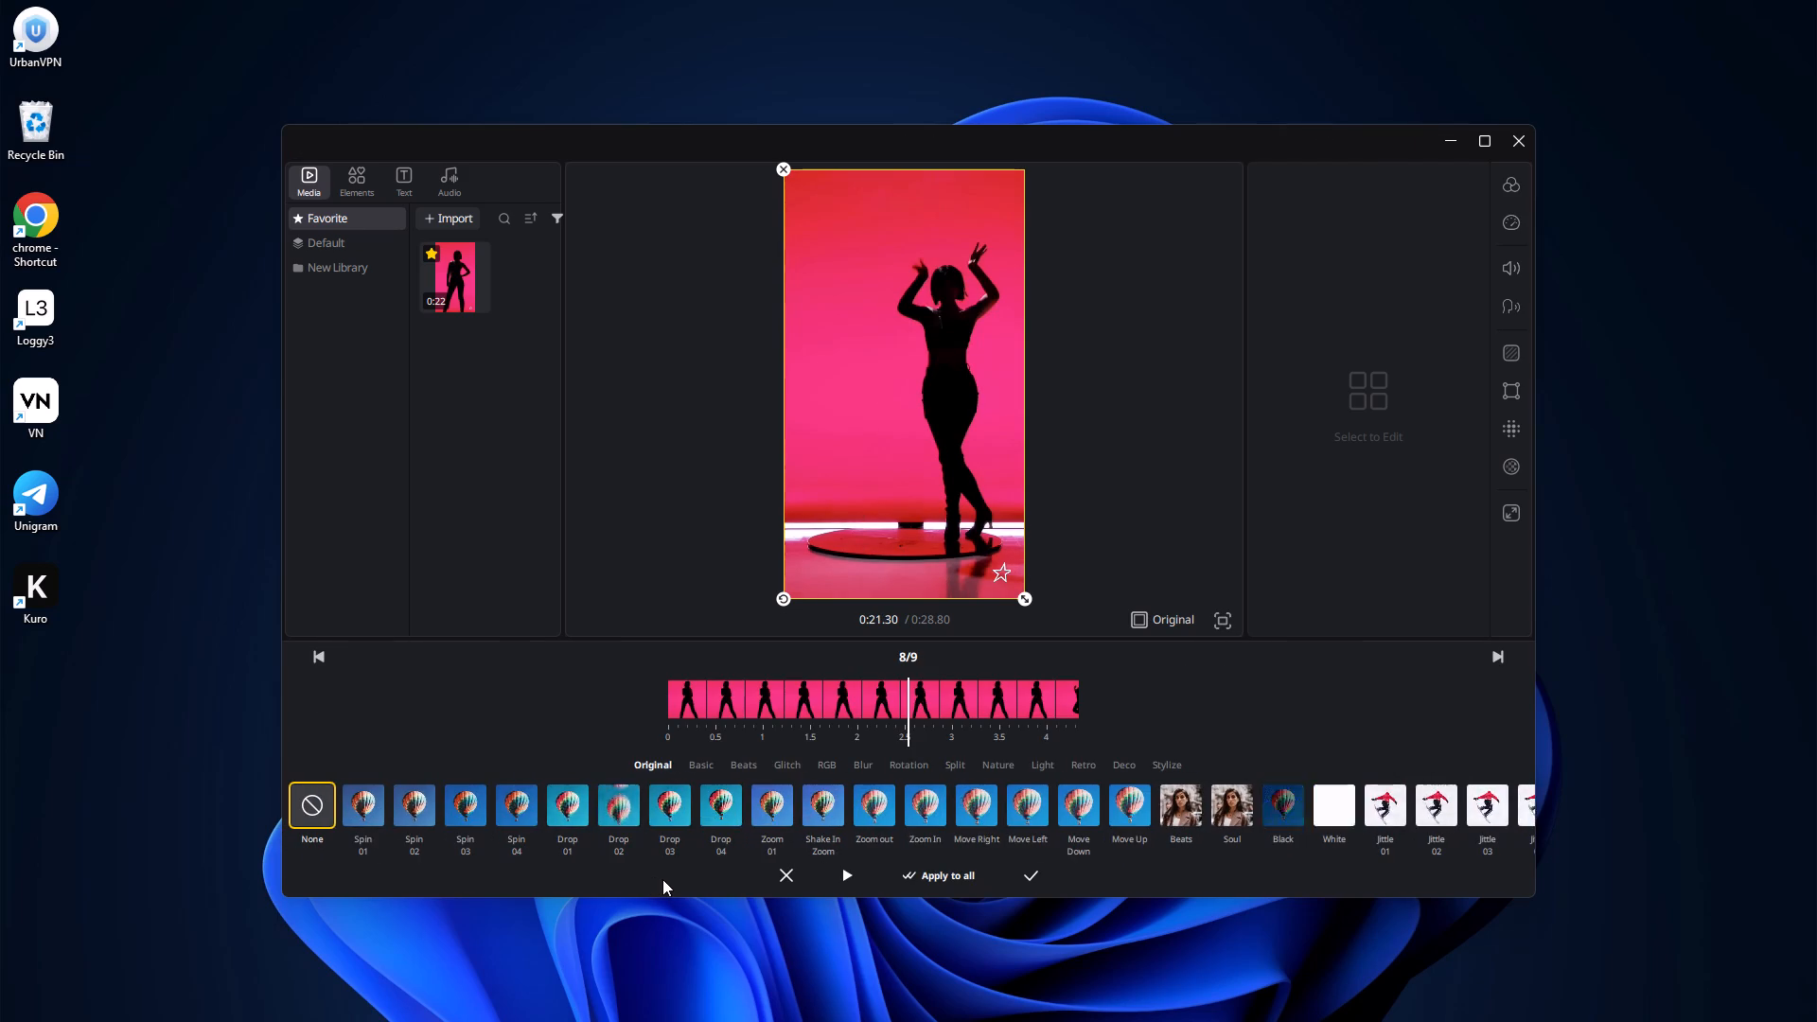
click(693, 767)
click(739, 766)
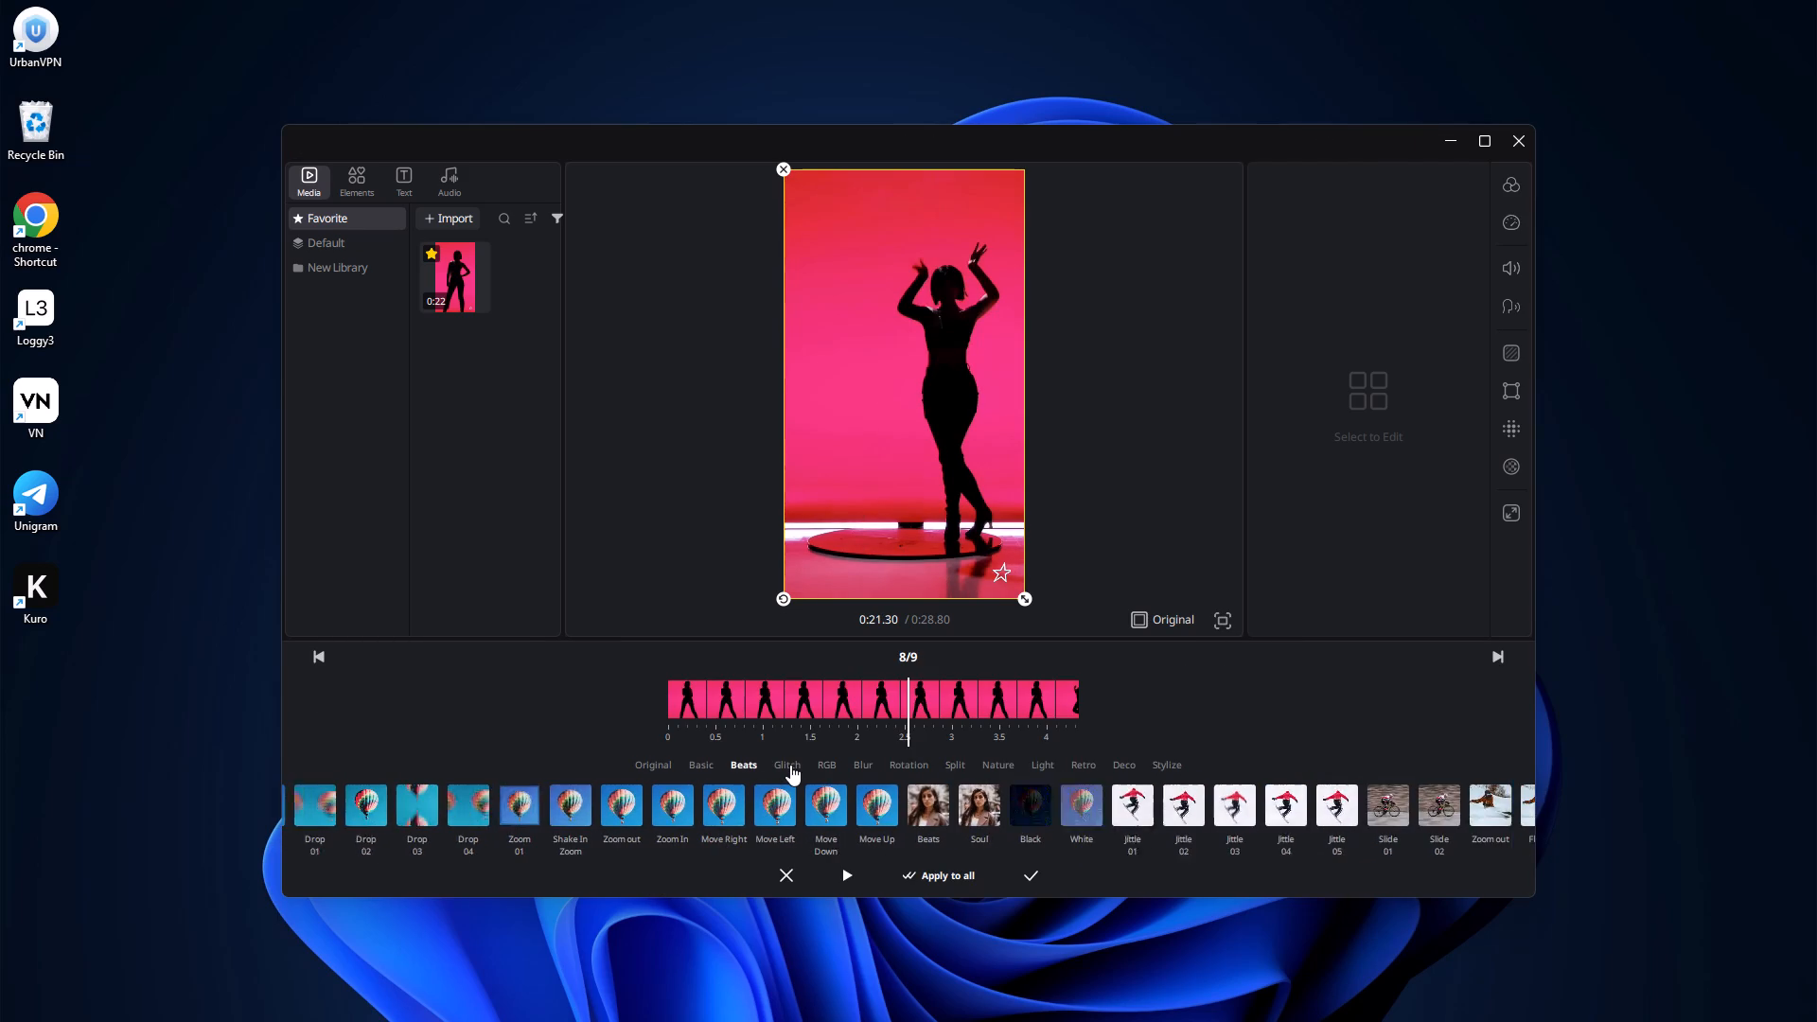
click(790, 765)
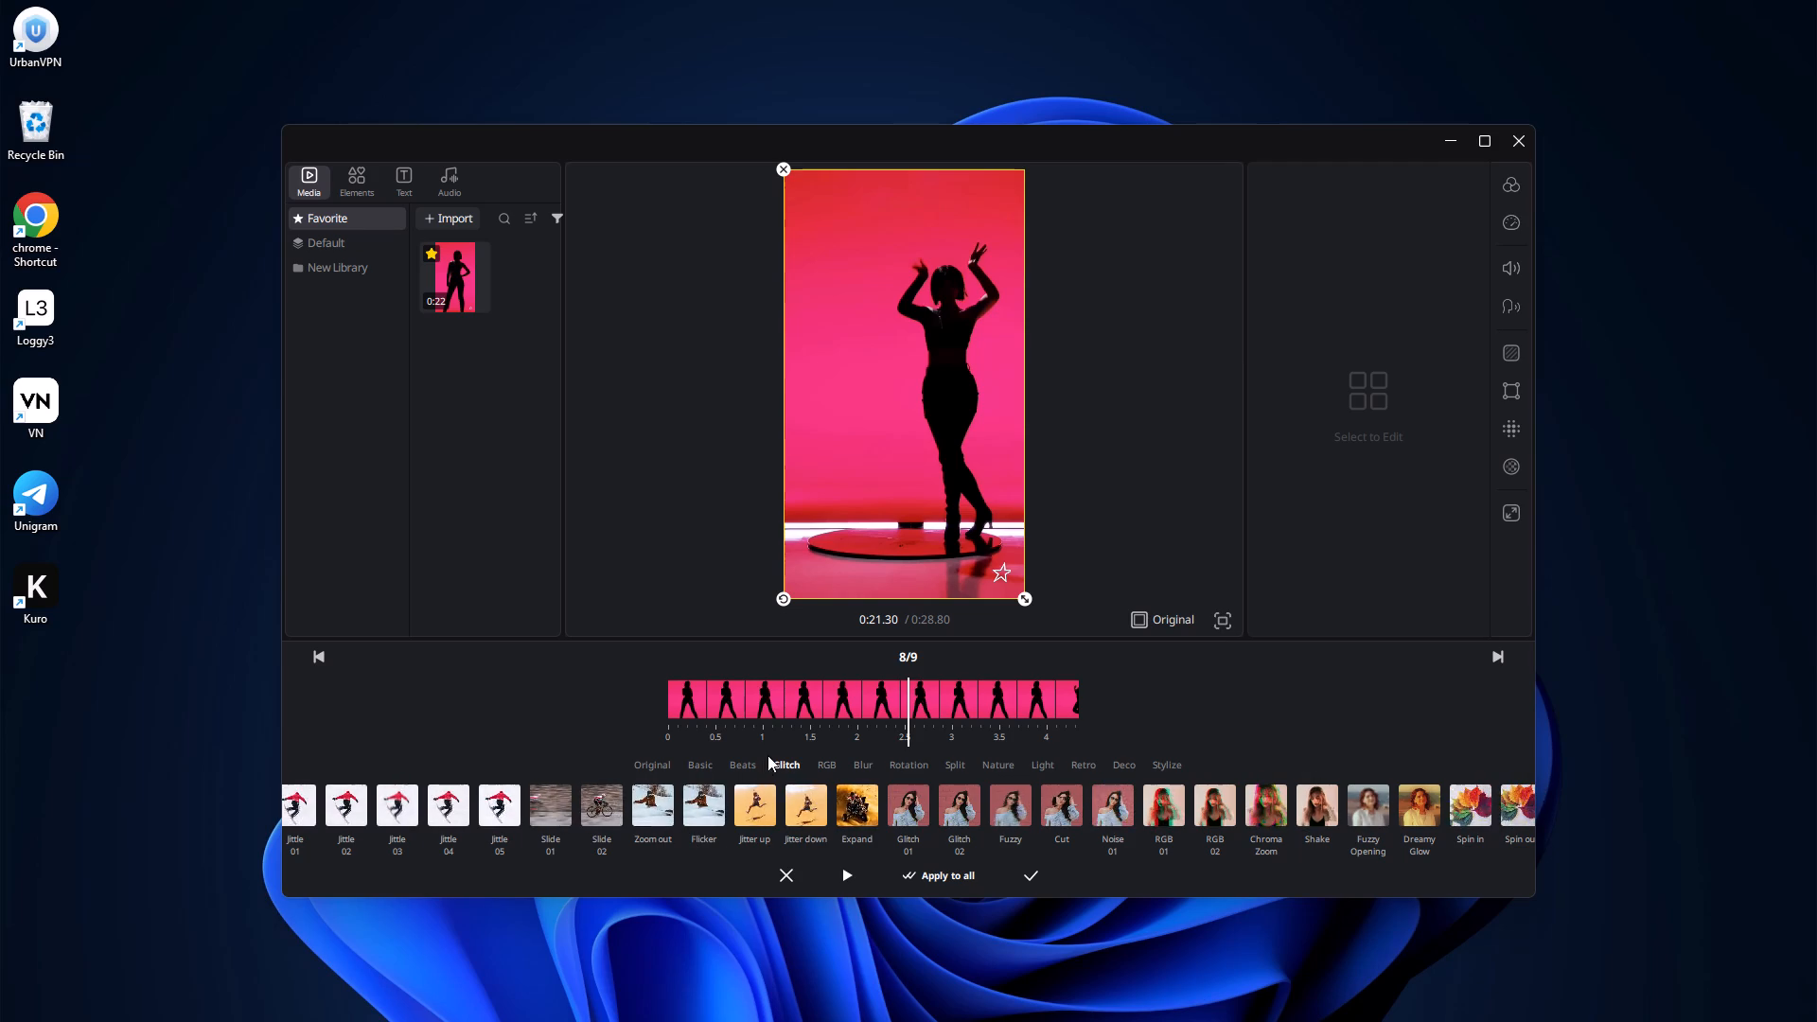
click(824, 765)
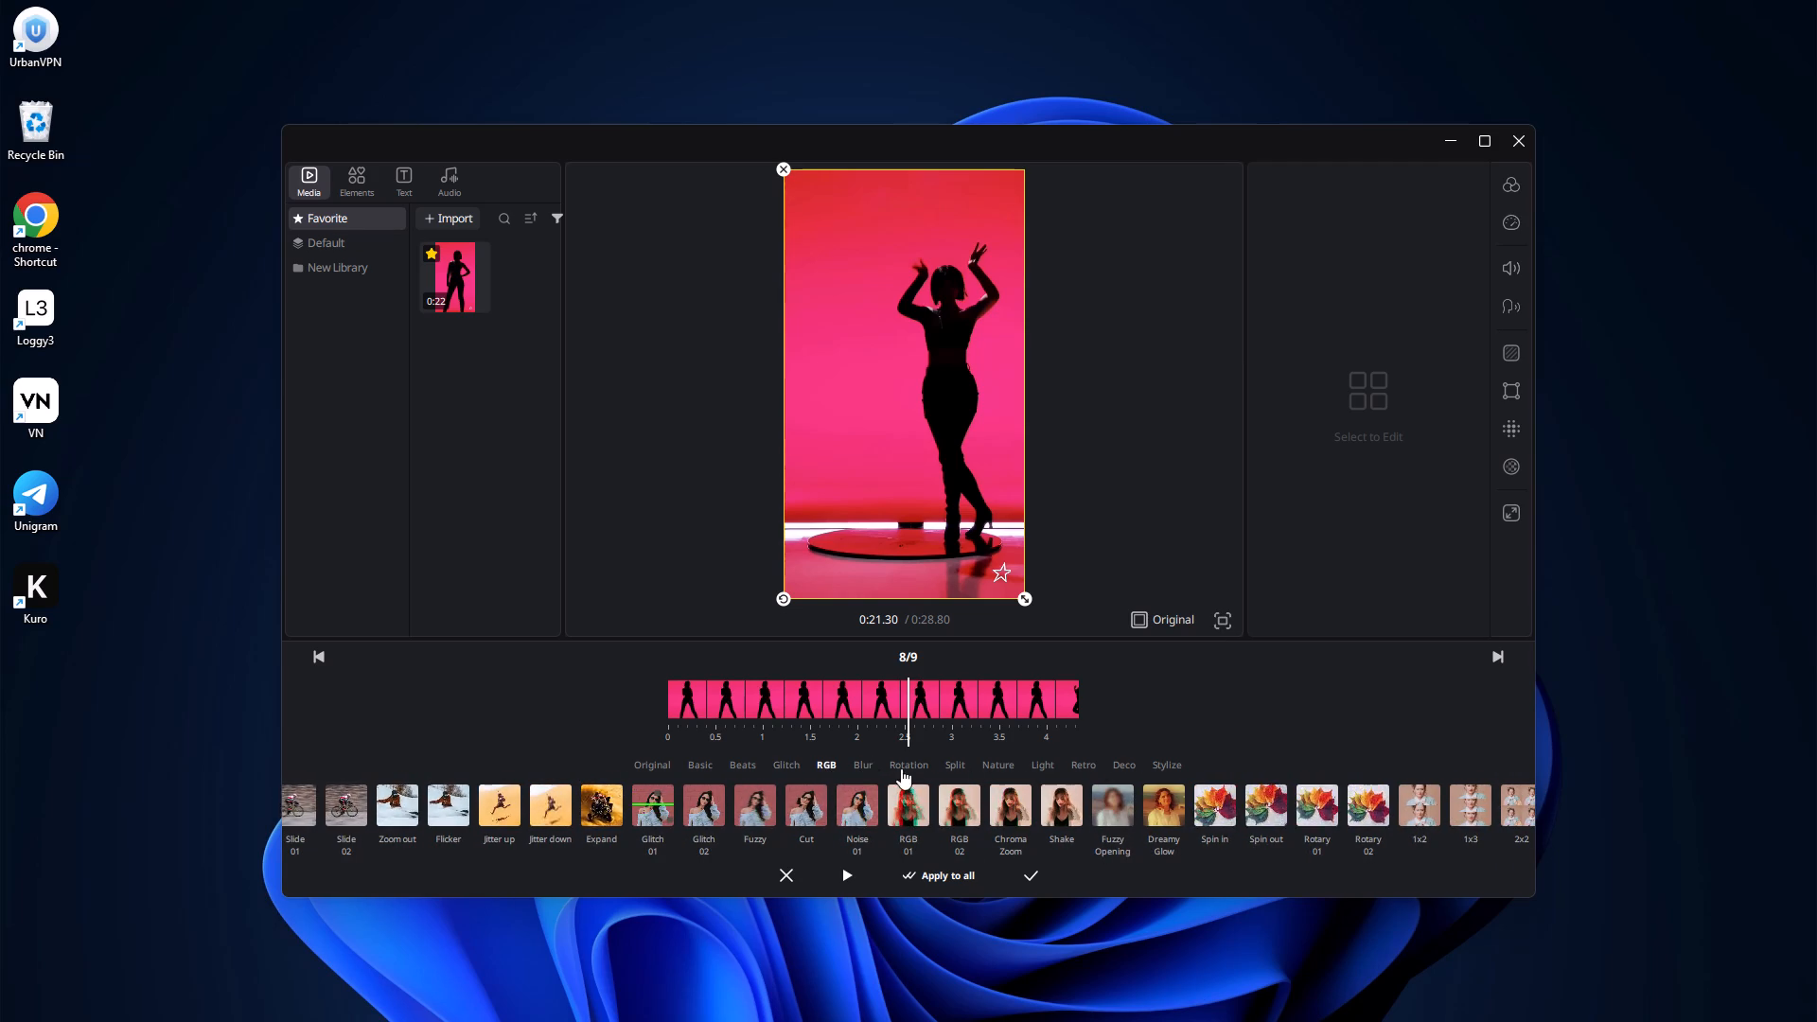
click(847, 767)
click(865, 767)
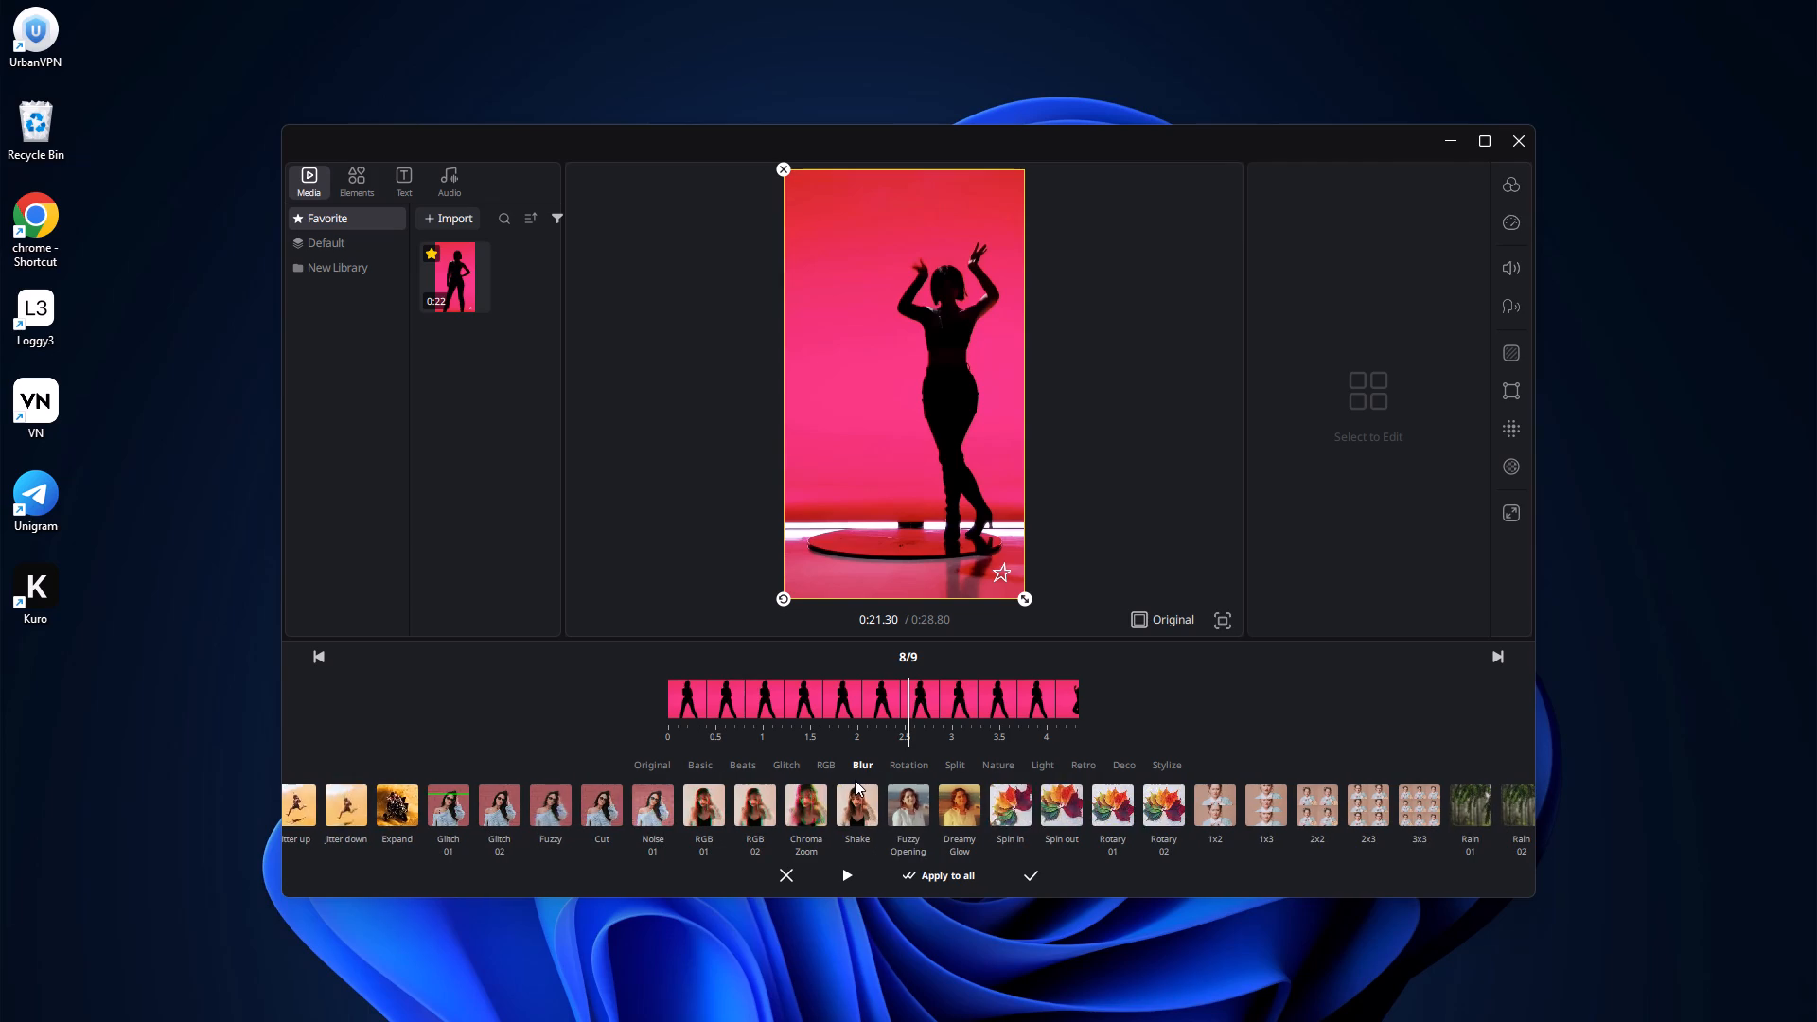
click(907, 767)
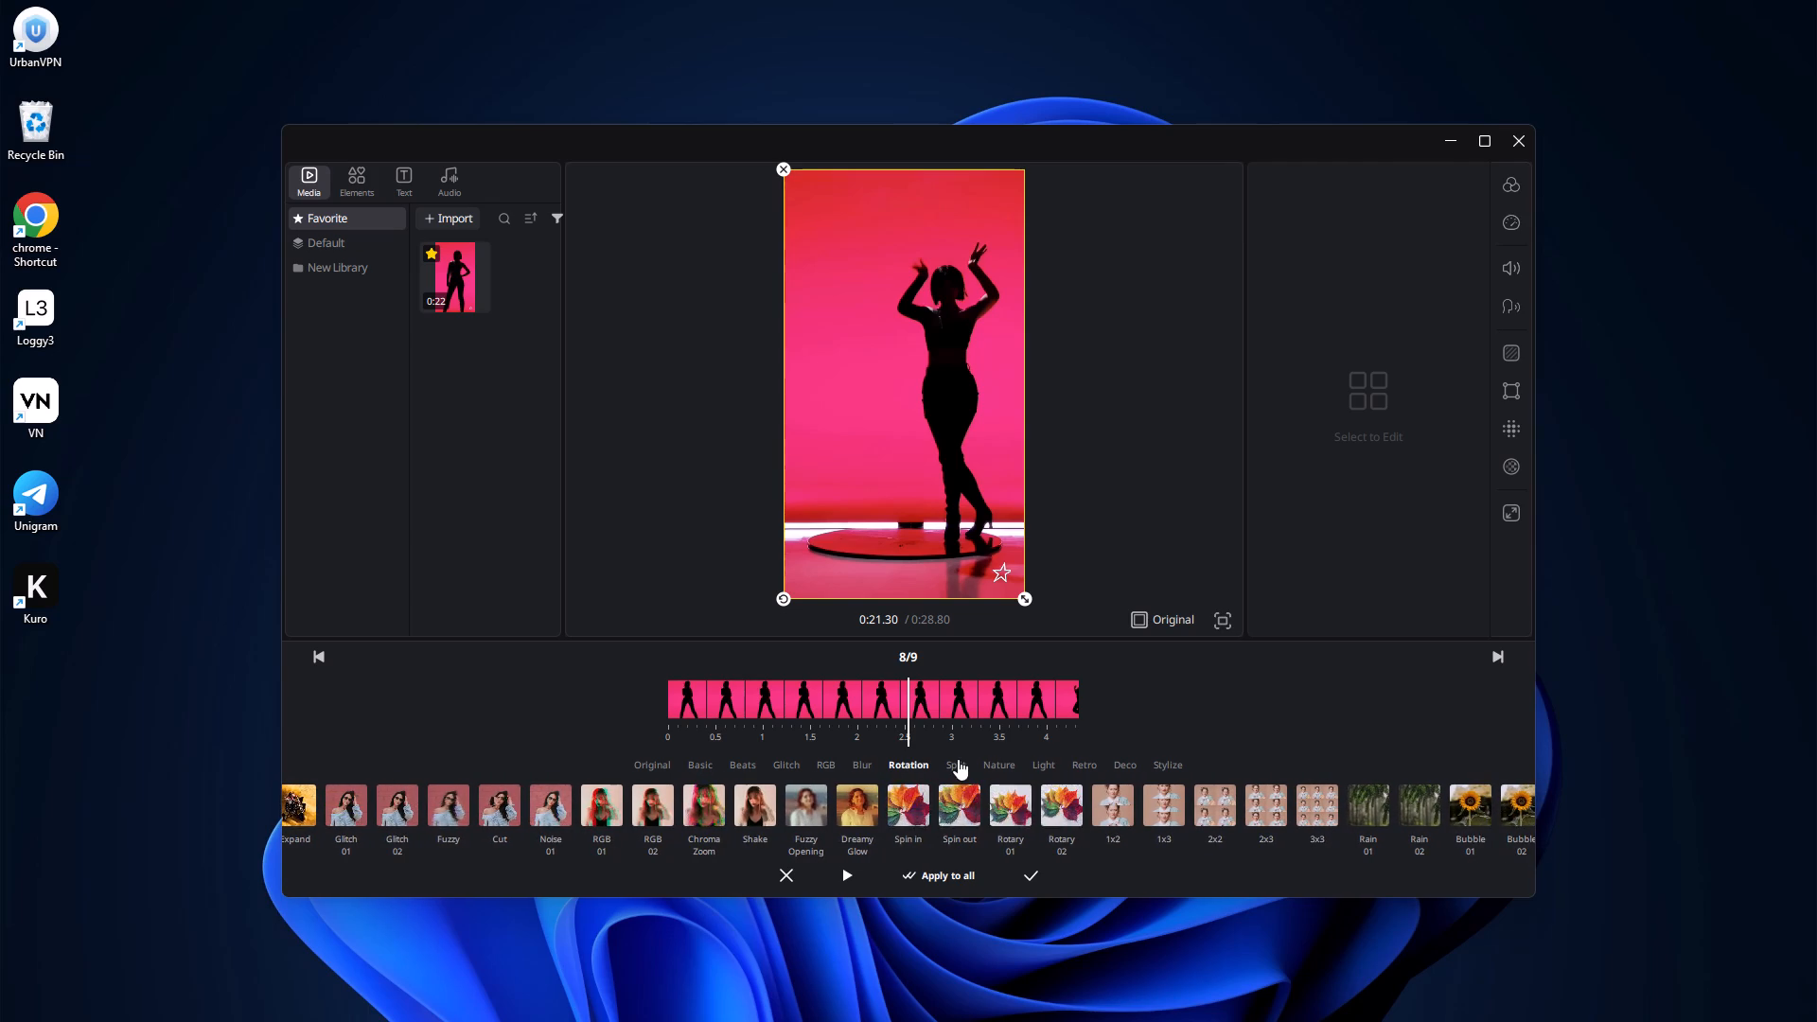
click(958, 759)
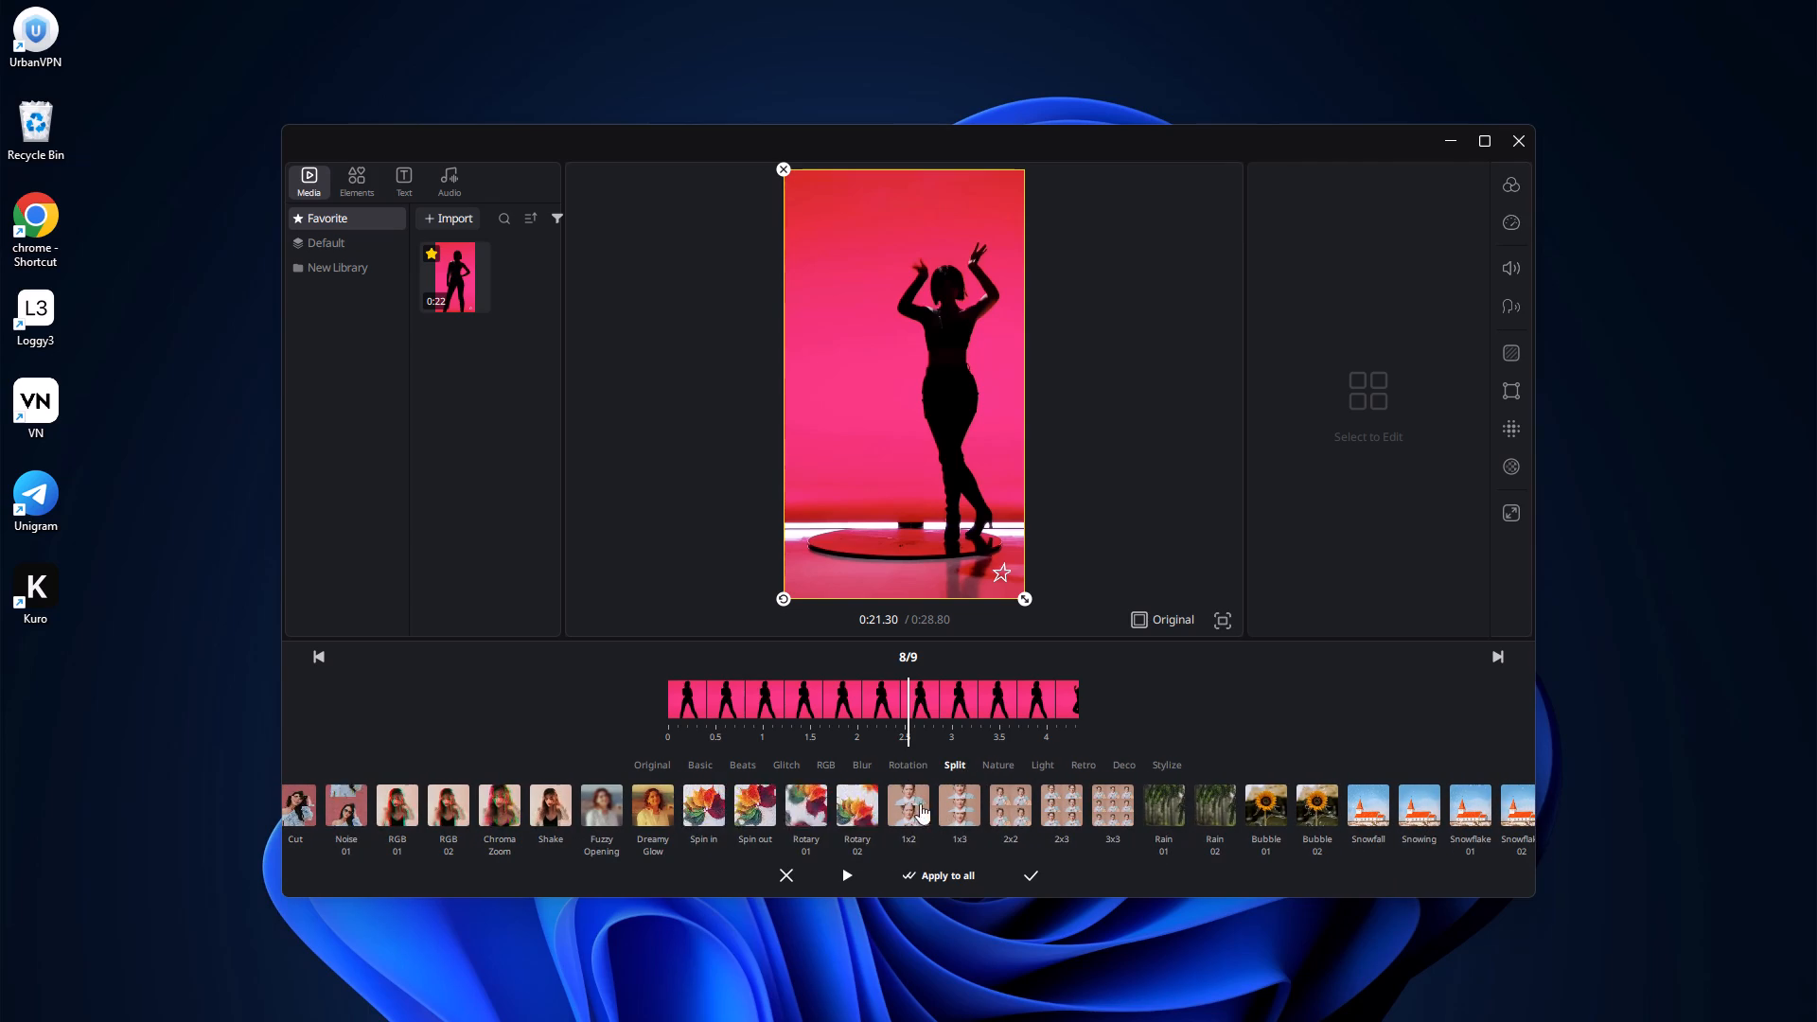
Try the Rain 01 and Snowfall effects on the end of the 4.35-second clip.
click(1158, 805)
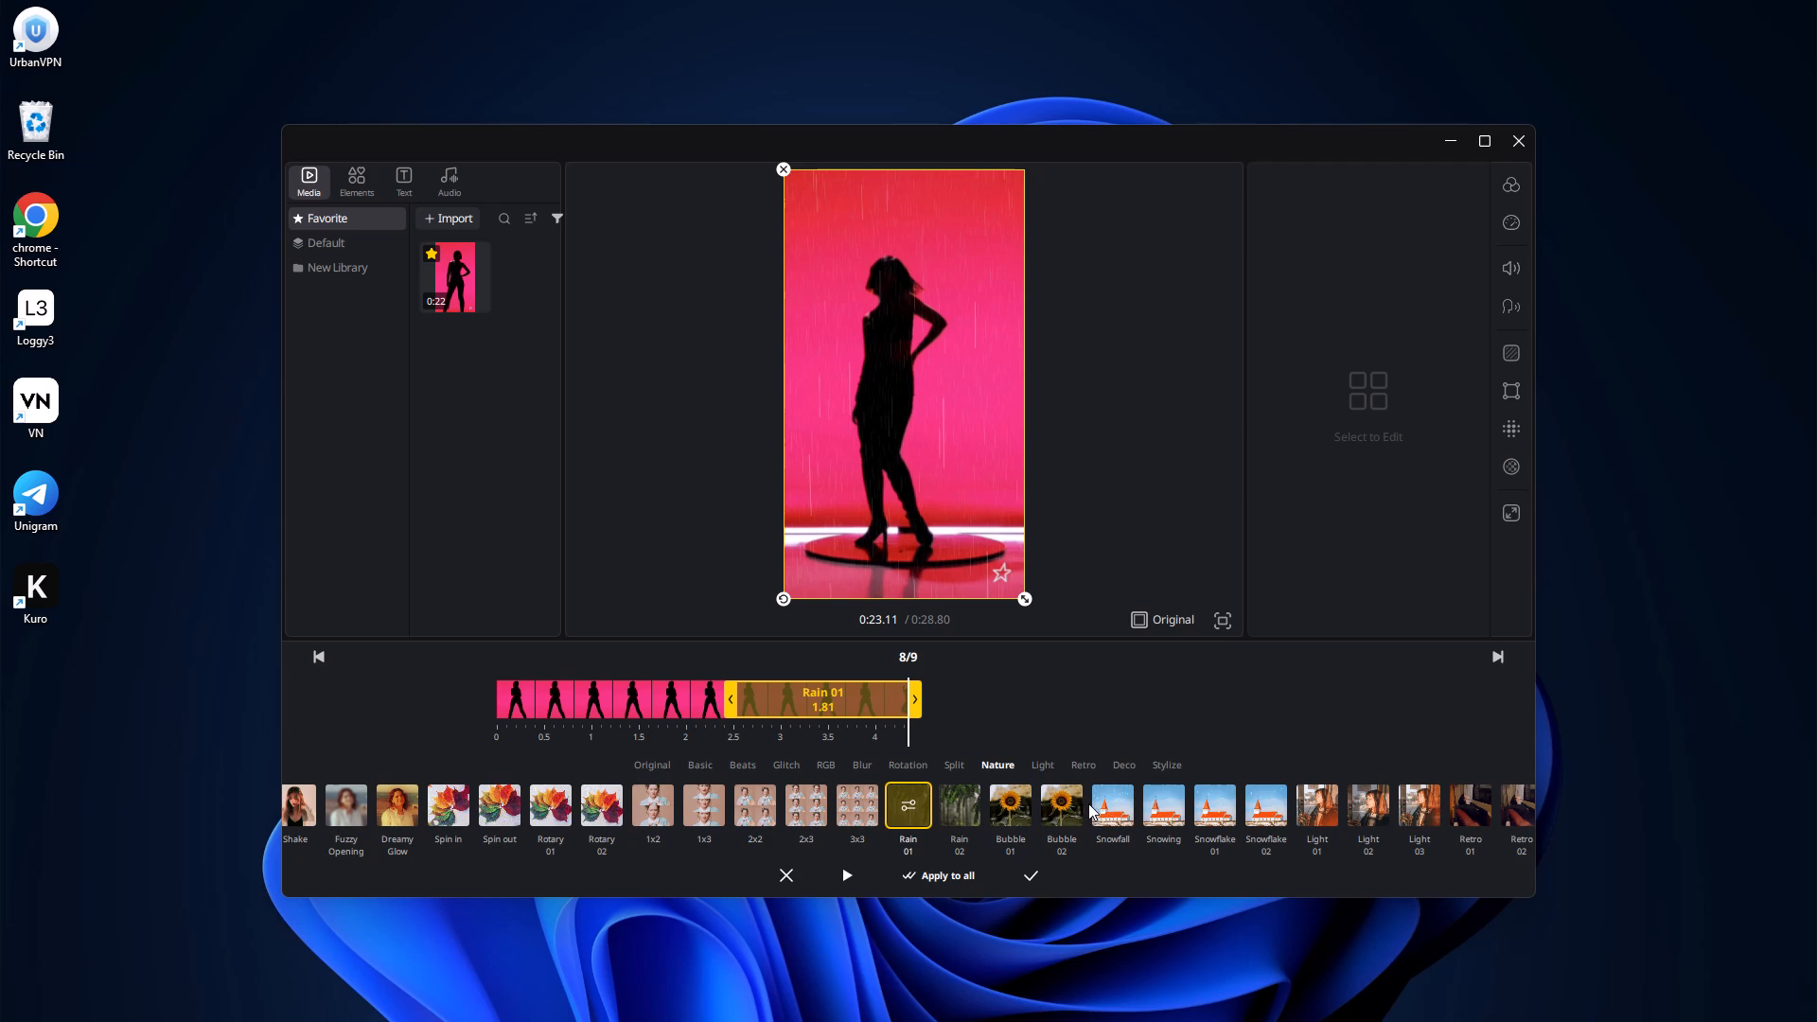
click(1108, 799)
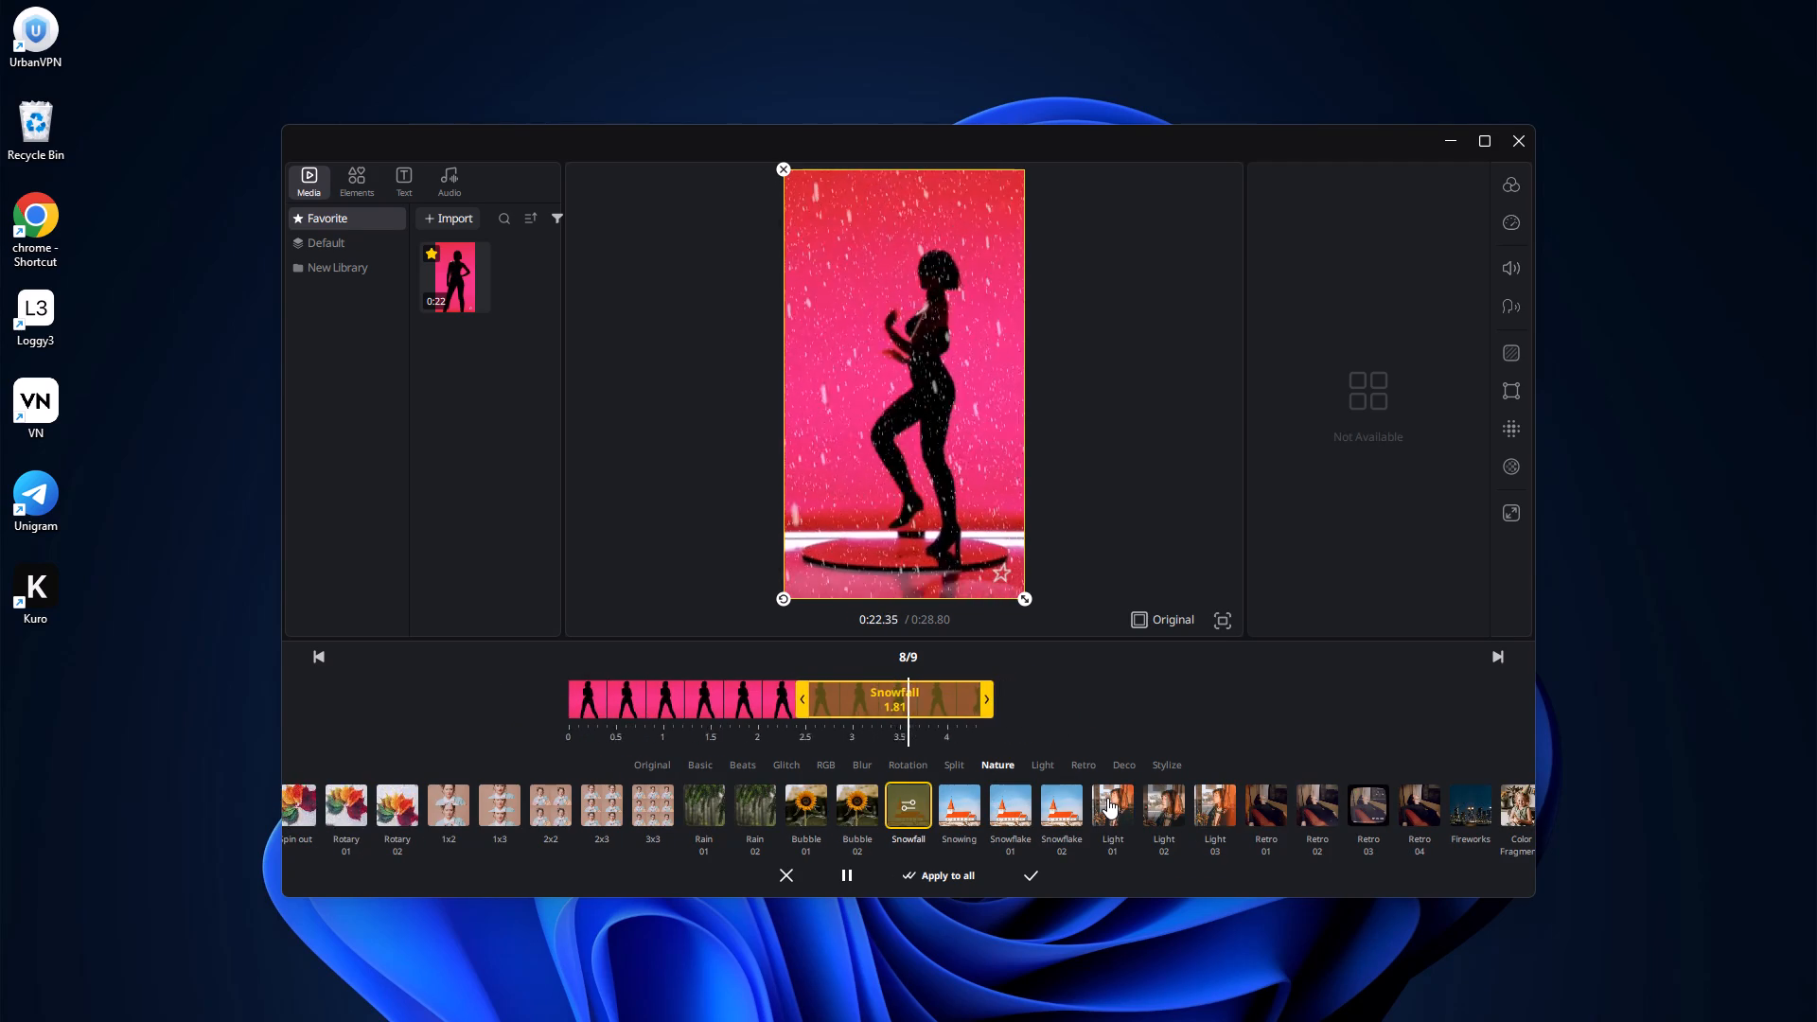
Apply the Light 02 effect to the last 1.81 seconds of the 4.35-second clip.
click(1170, 806)
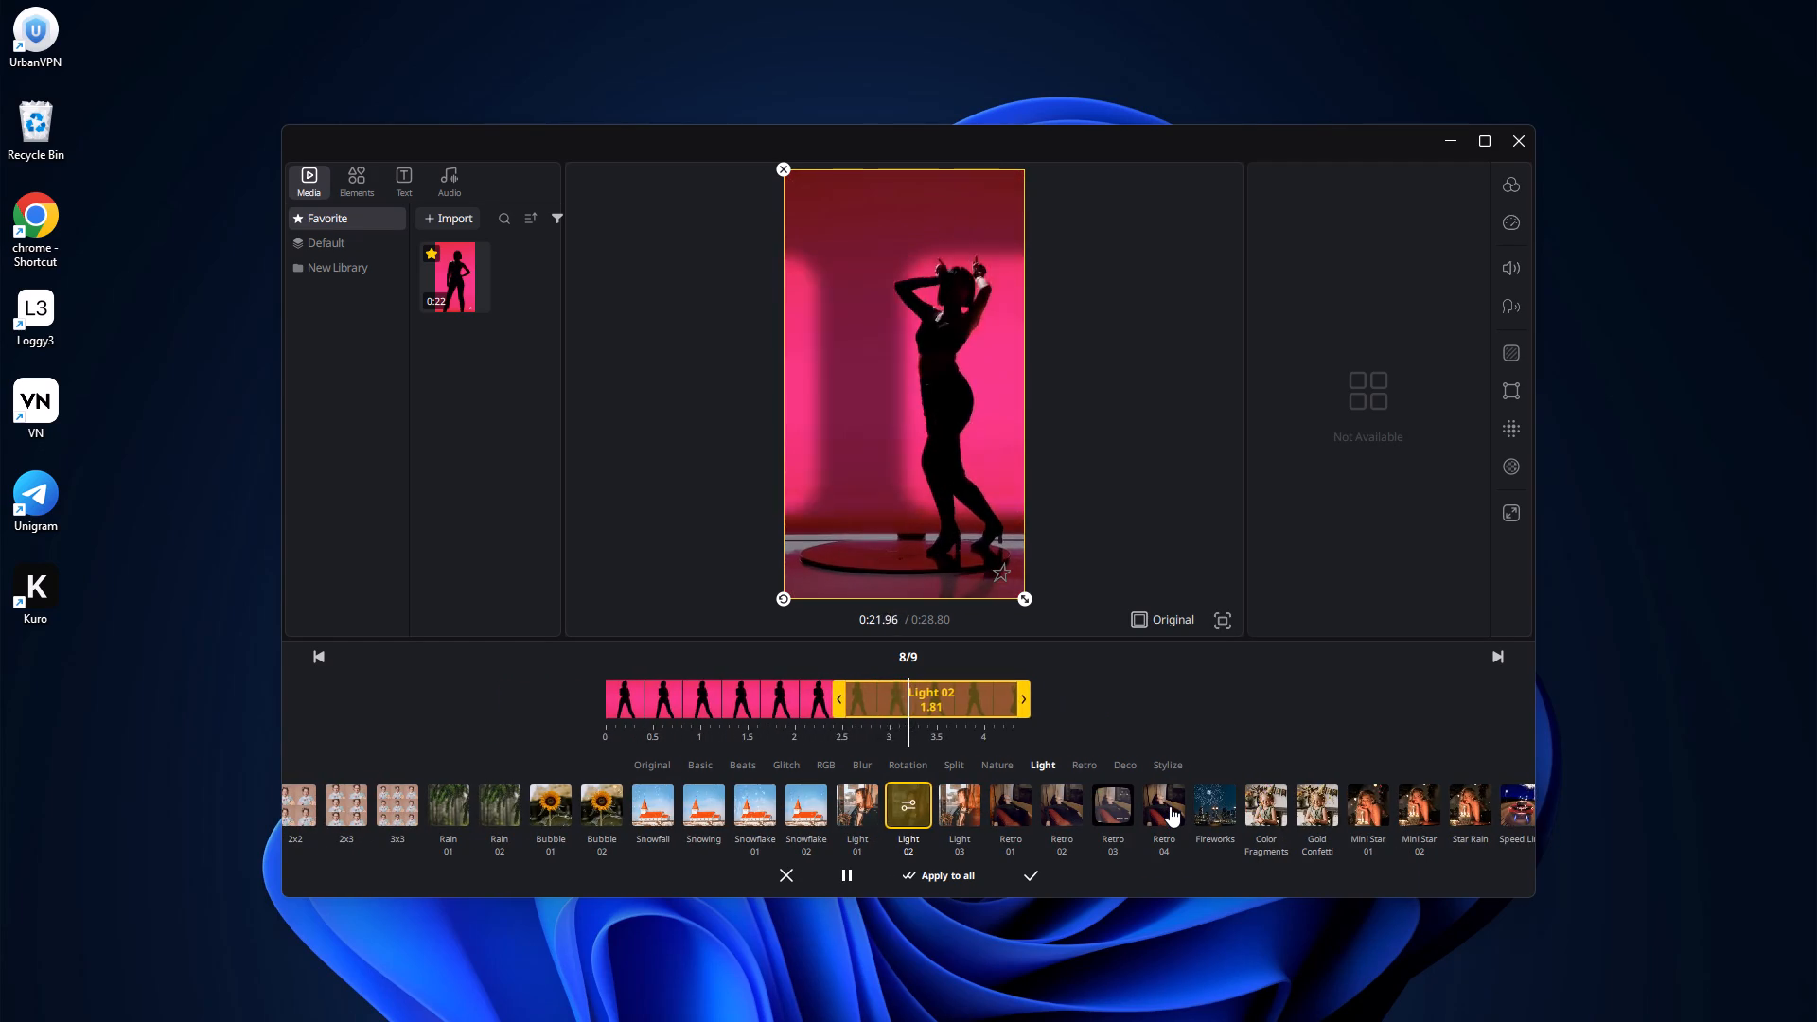
click(1139, 736)
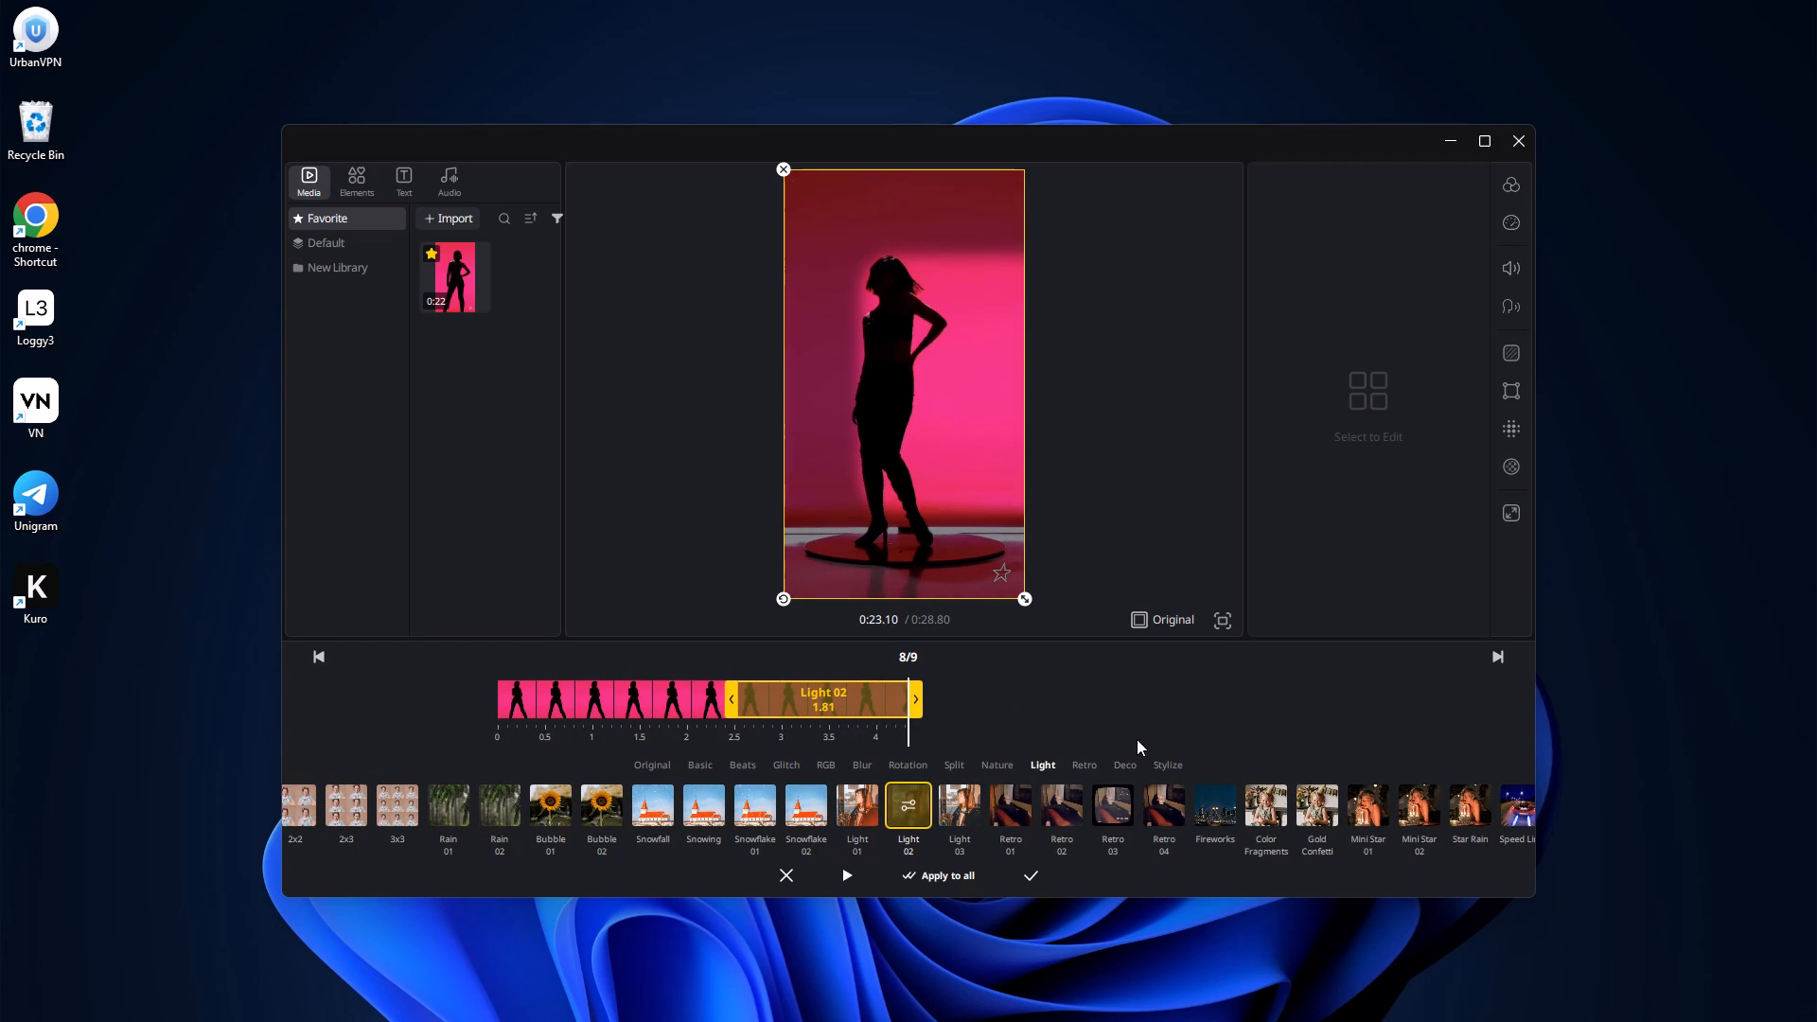
click(1146, 700)
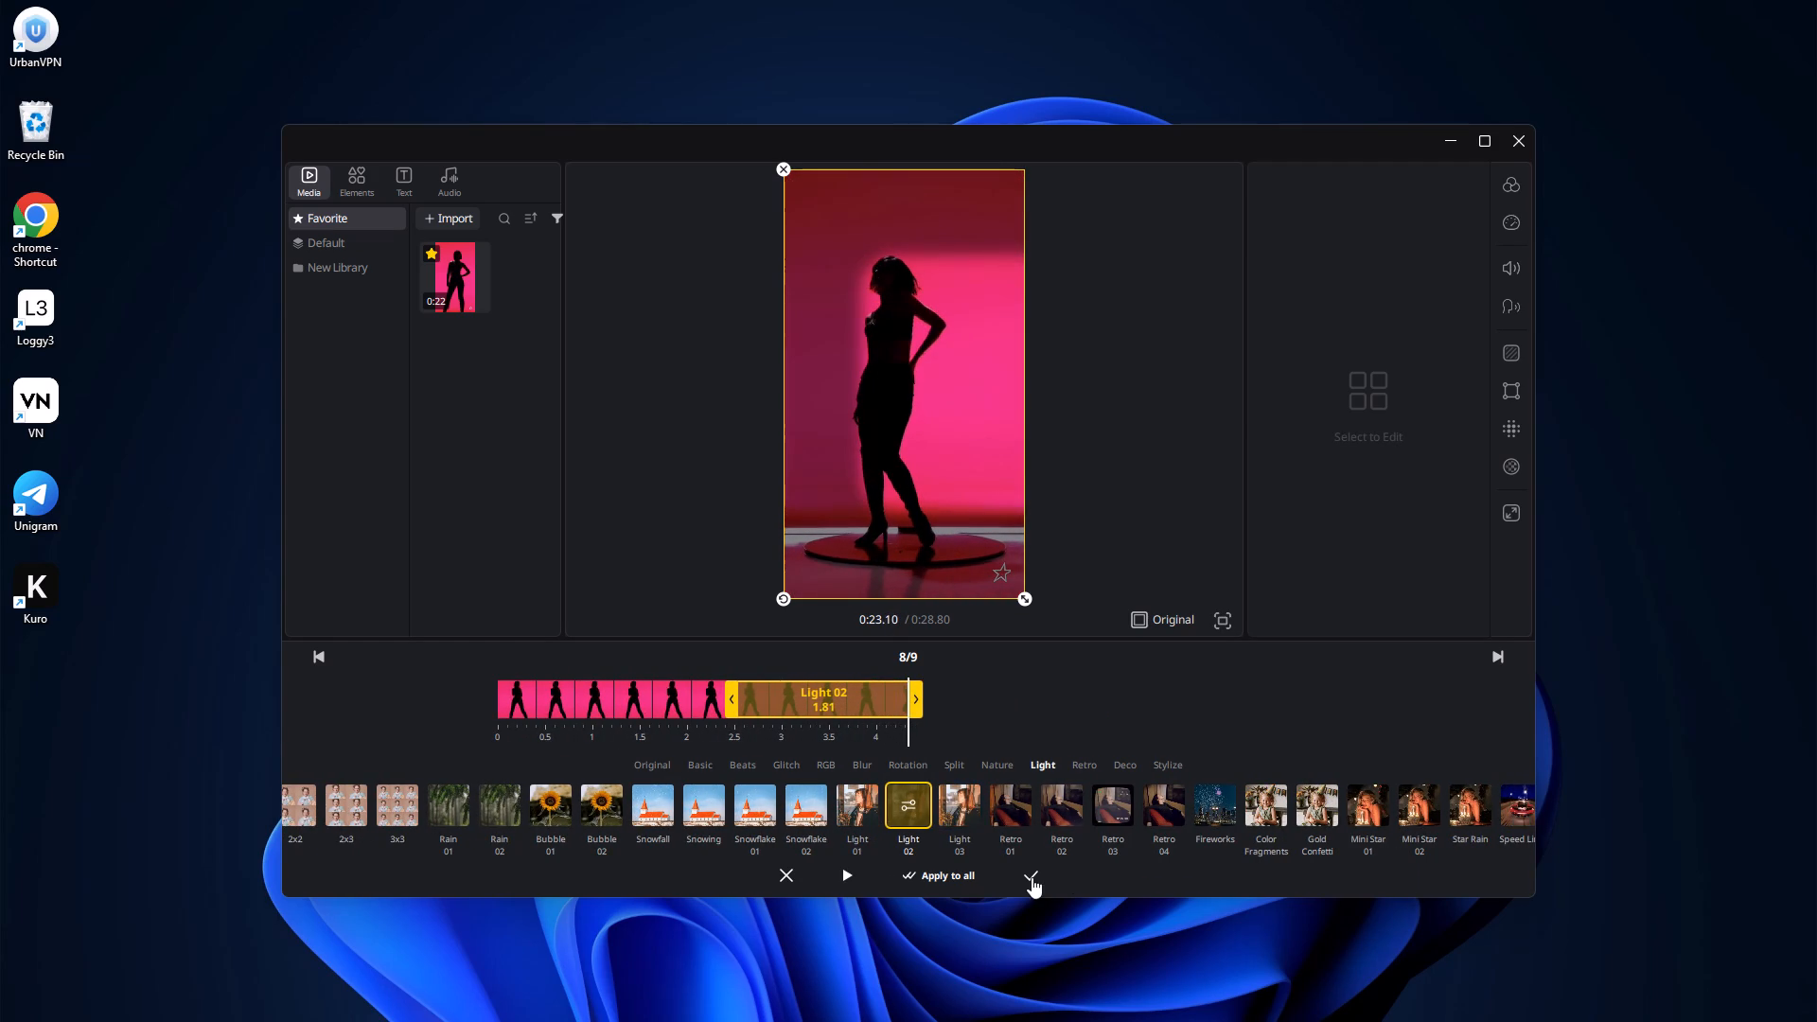
click(1032, 877)
click(1174, 771)
Extend the Light 02 effect on the 4.35-second clip so that it covers the clip's last 3.92 seconds.
drag(1104, 808, 1260, 793)
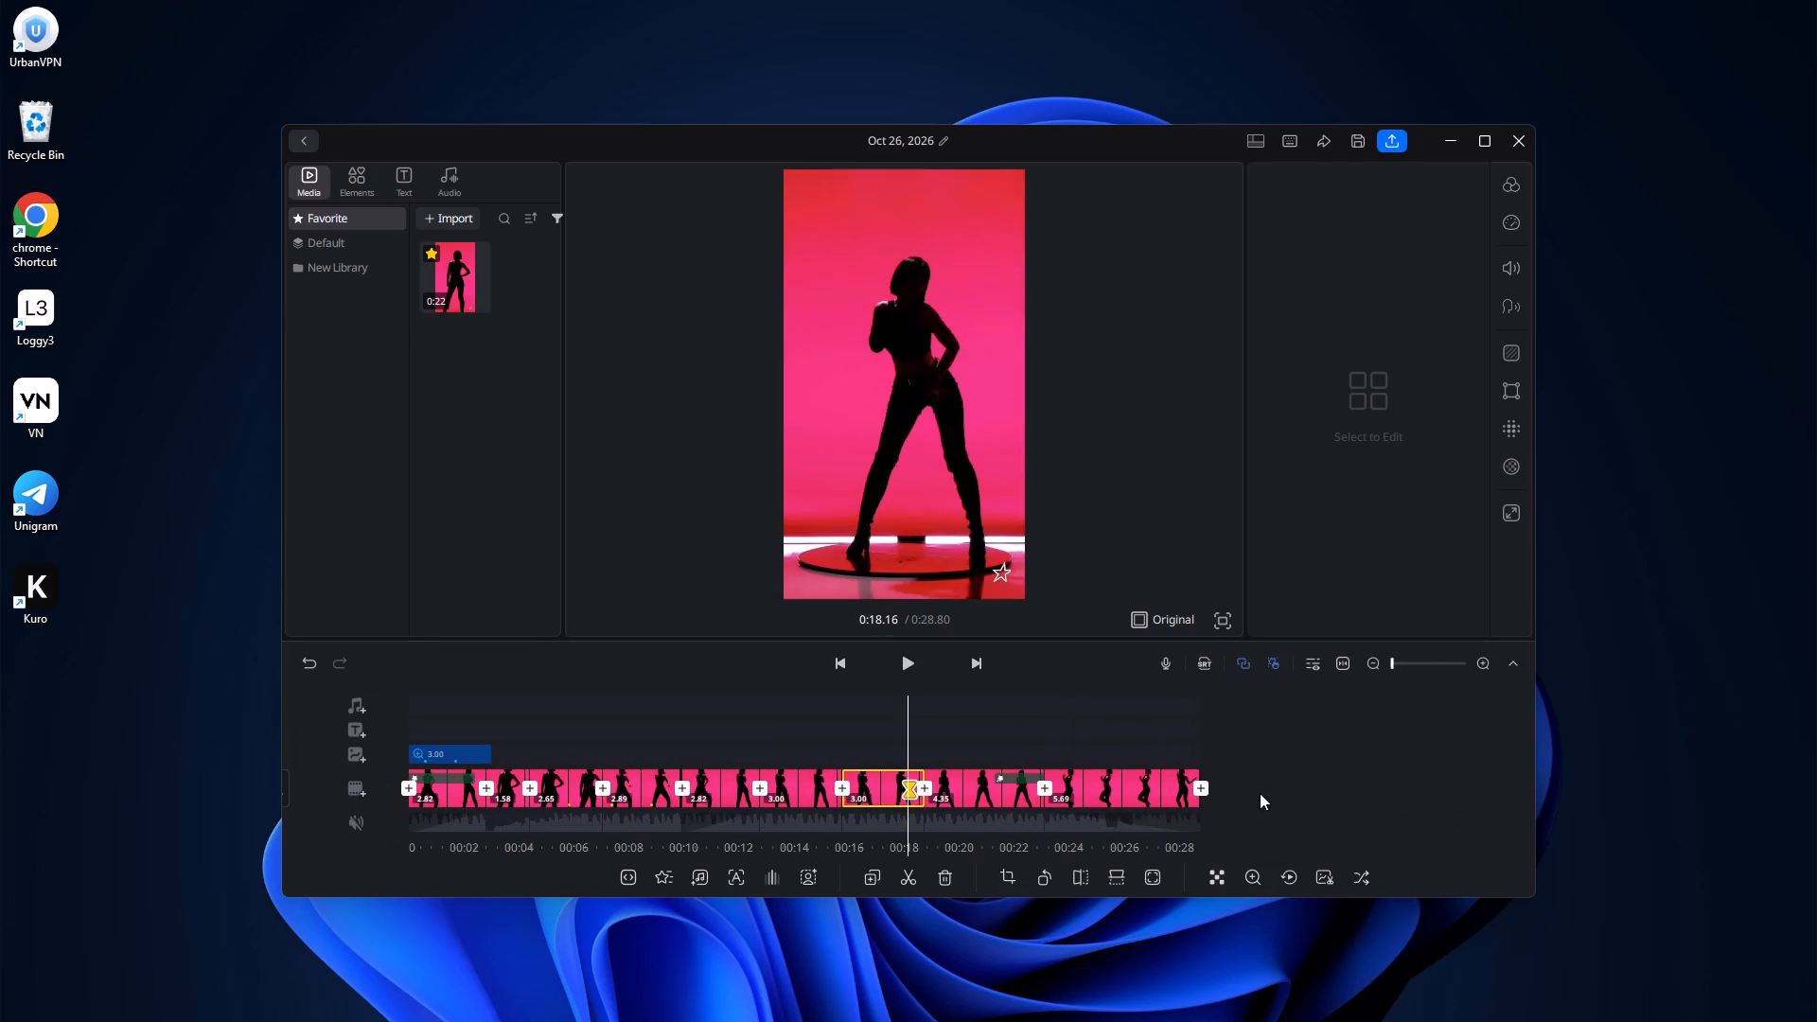
click(1020, 778)
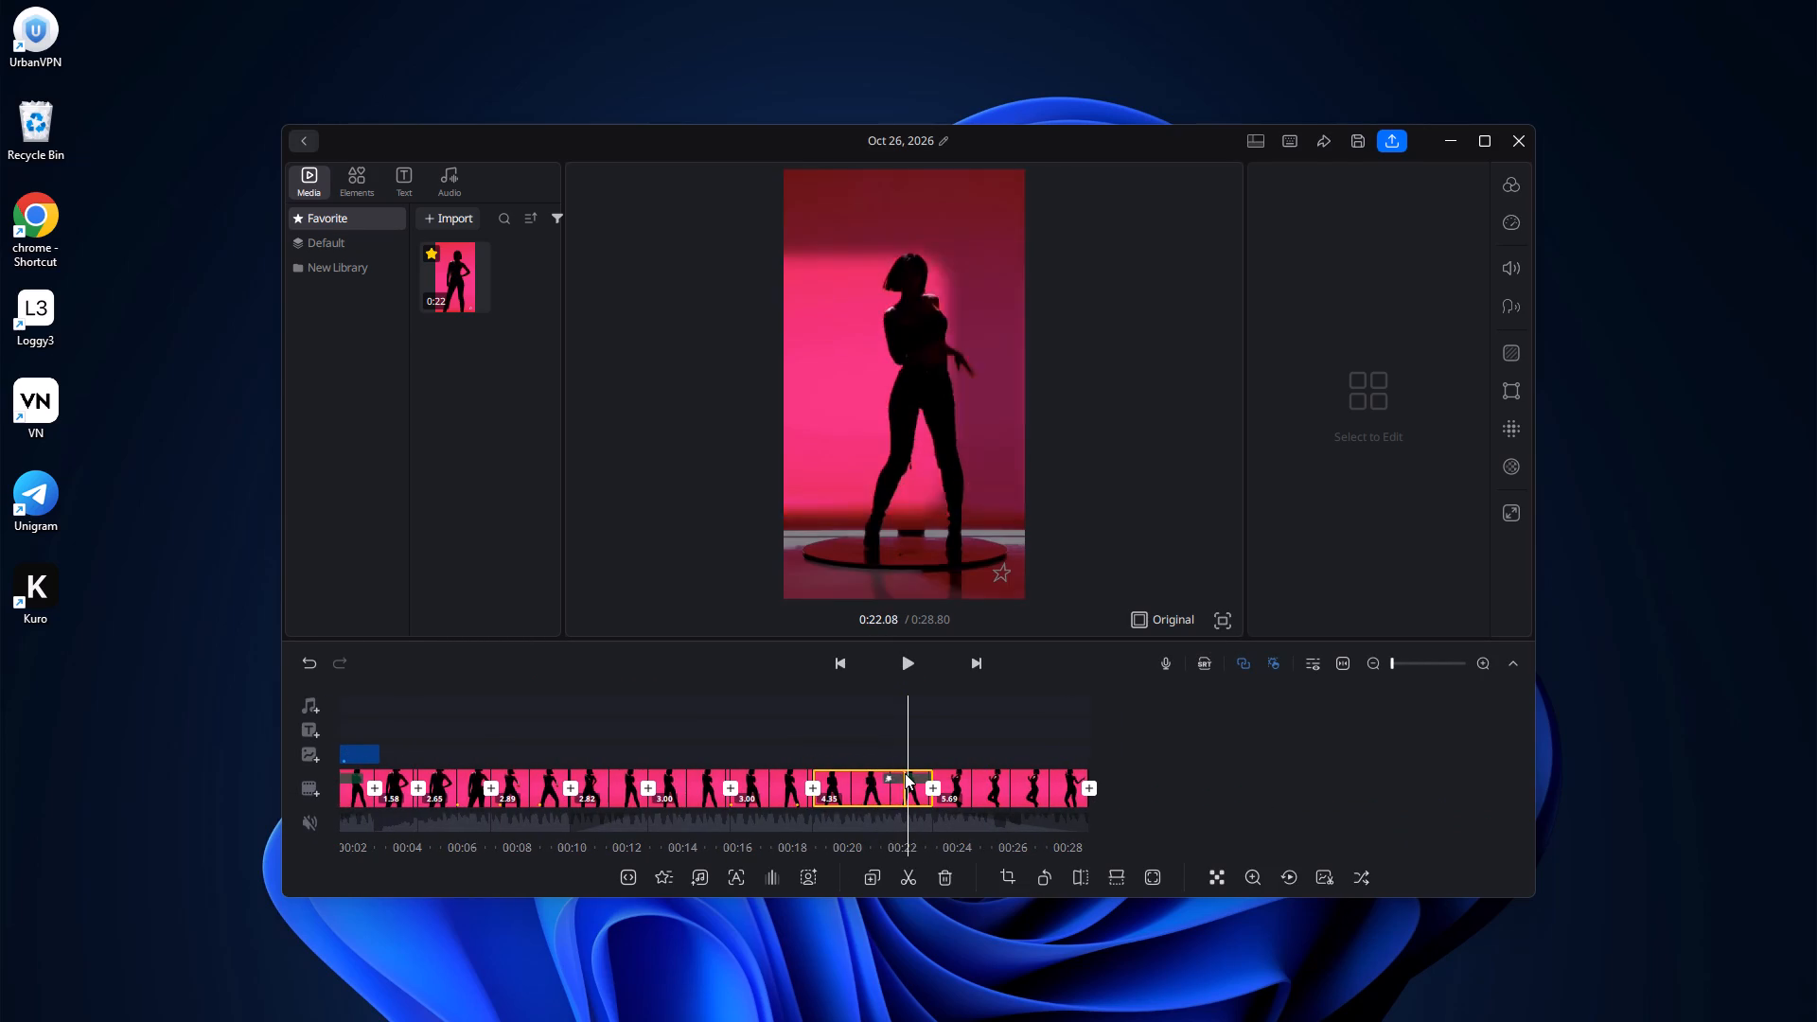
click(905, 773)
drag(889, 774, 880, 774)
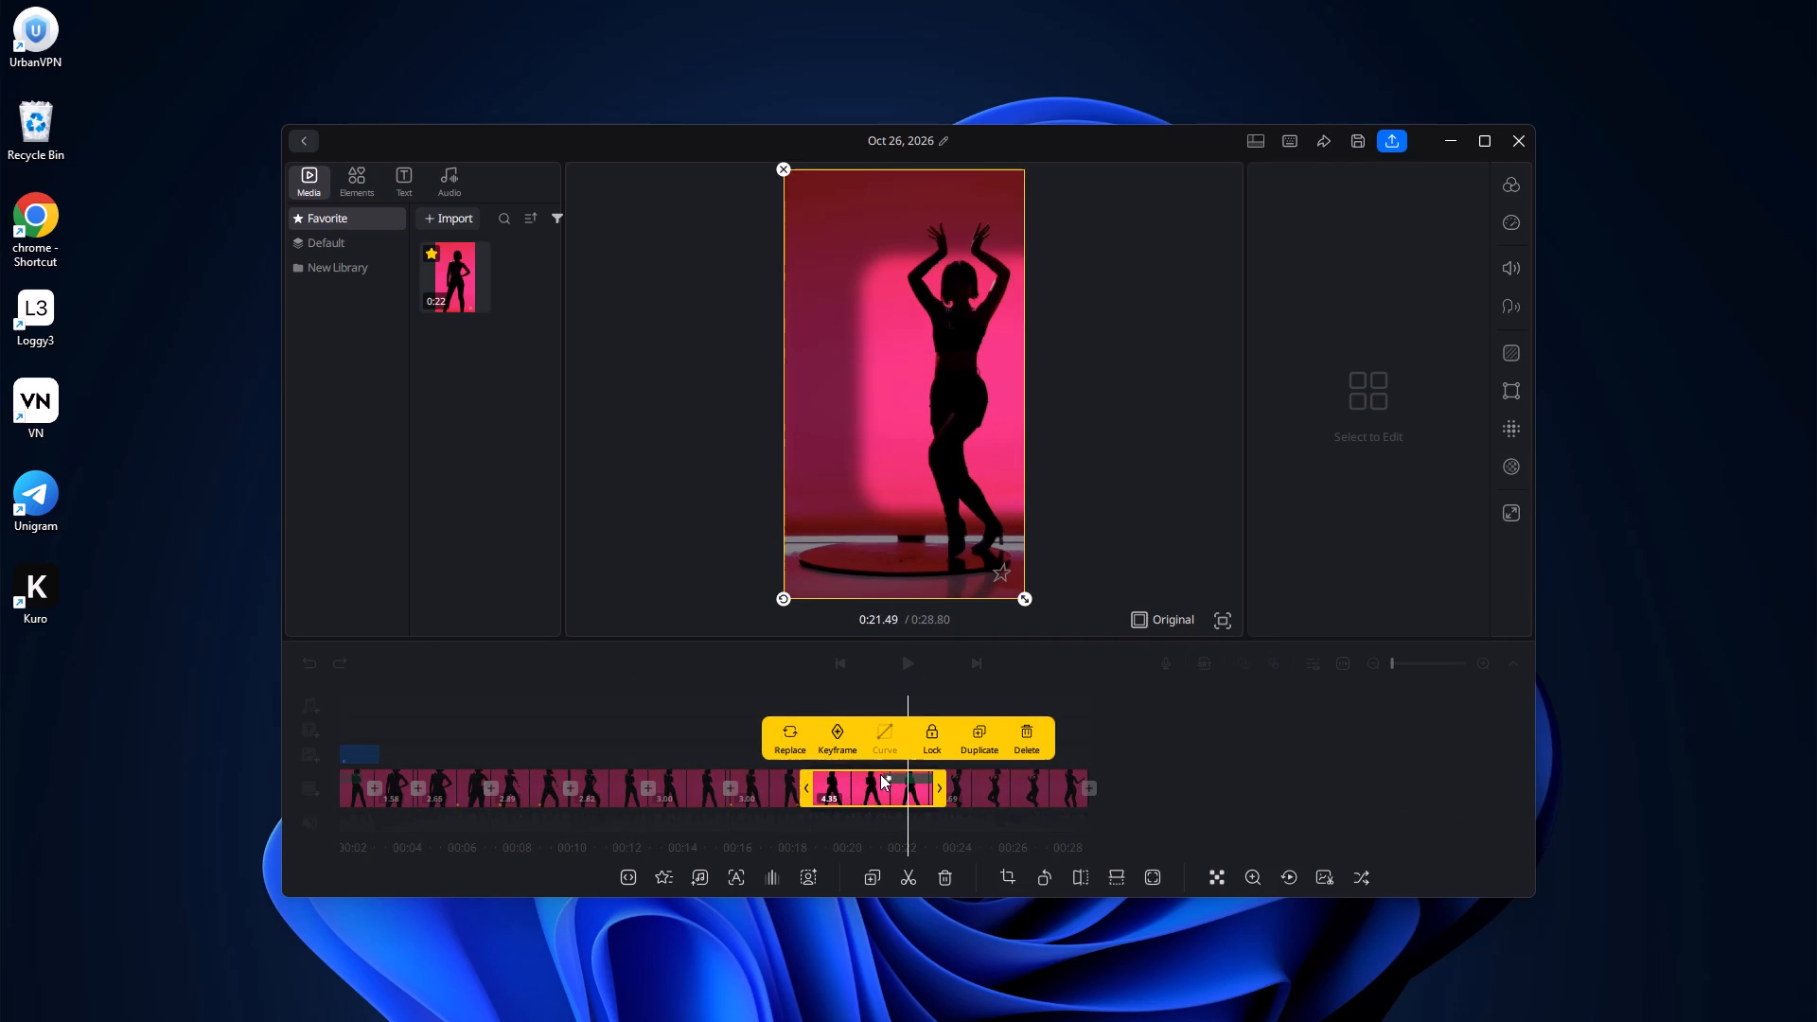
drag(880, 774, 873, 774)
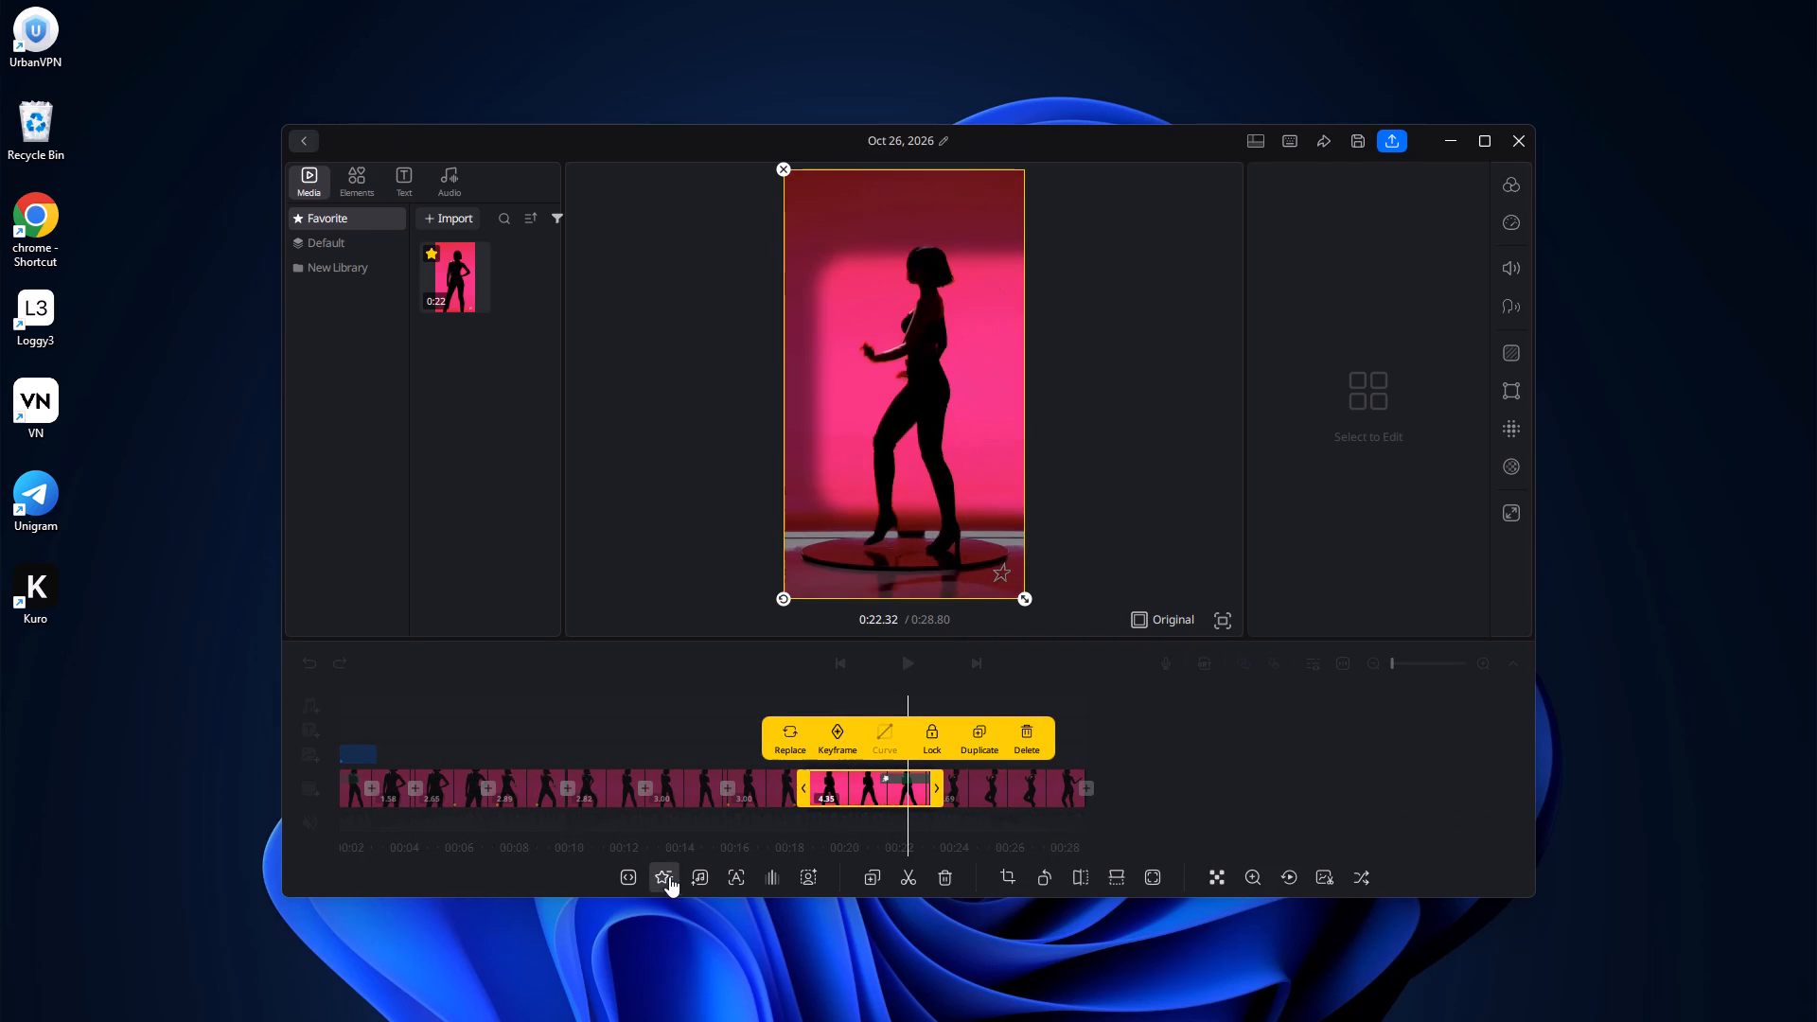
click(666, 872)
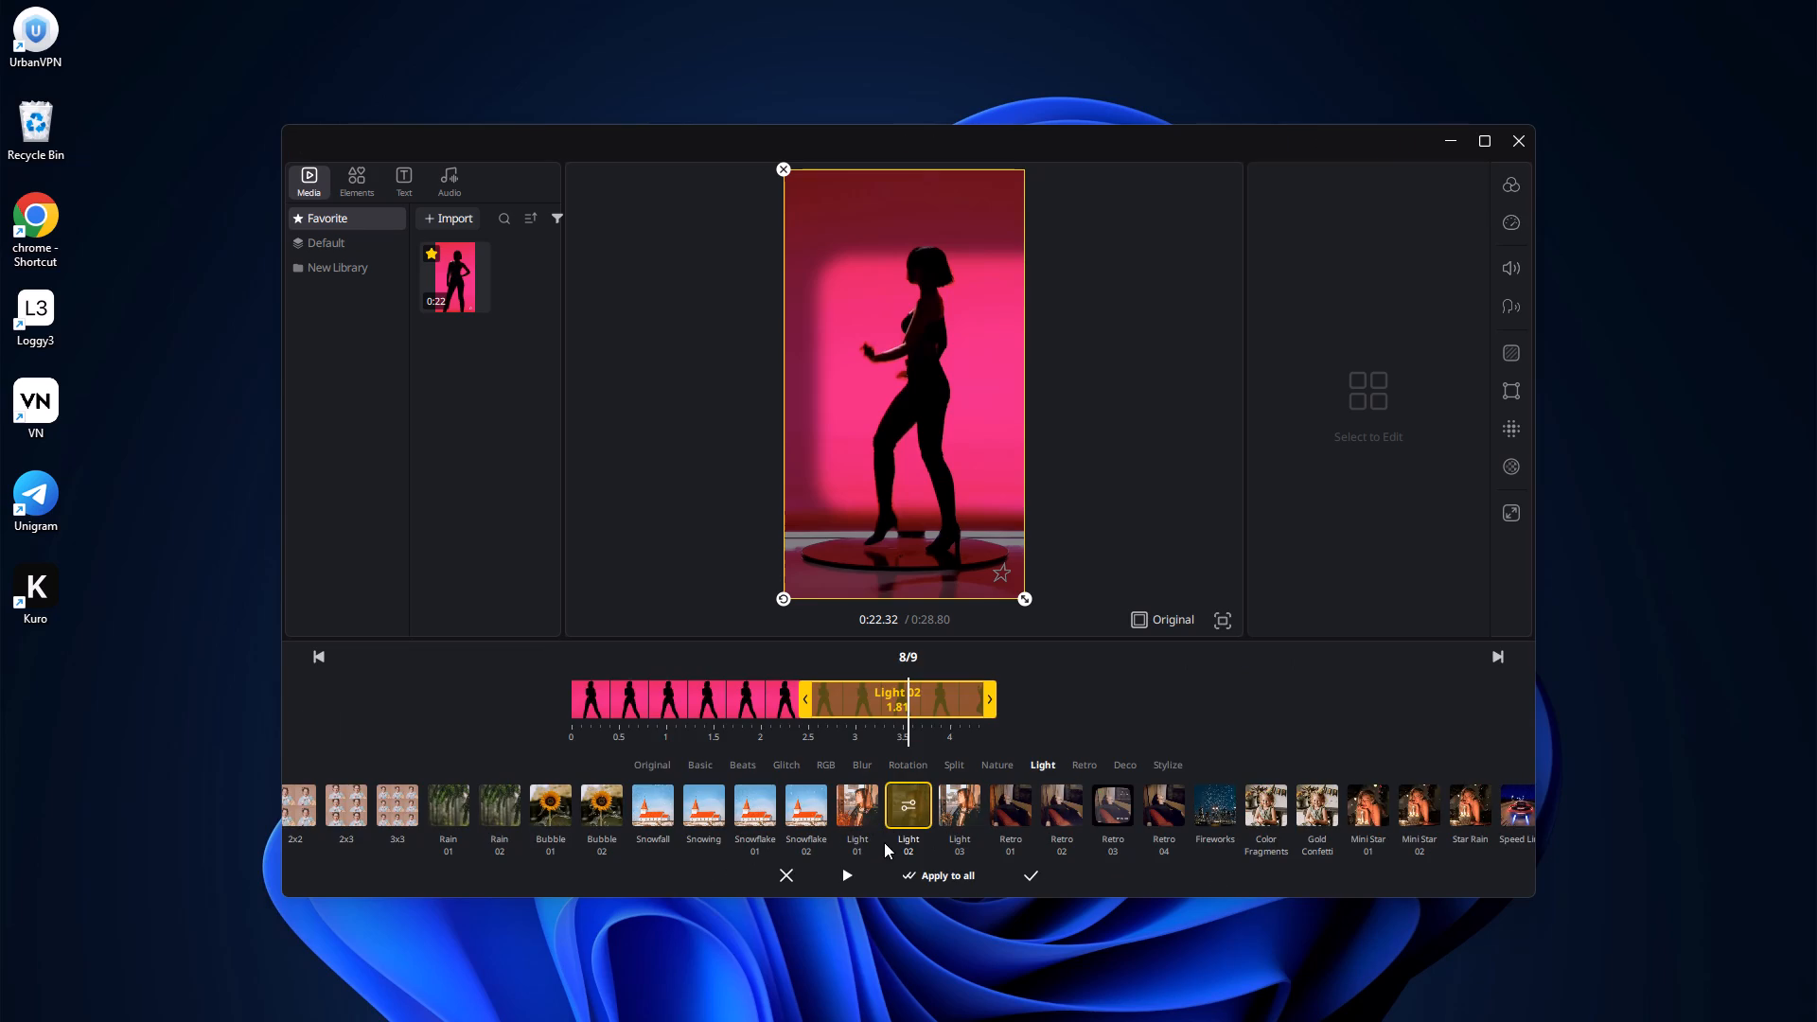
click(930, 874)
click(891, 789)
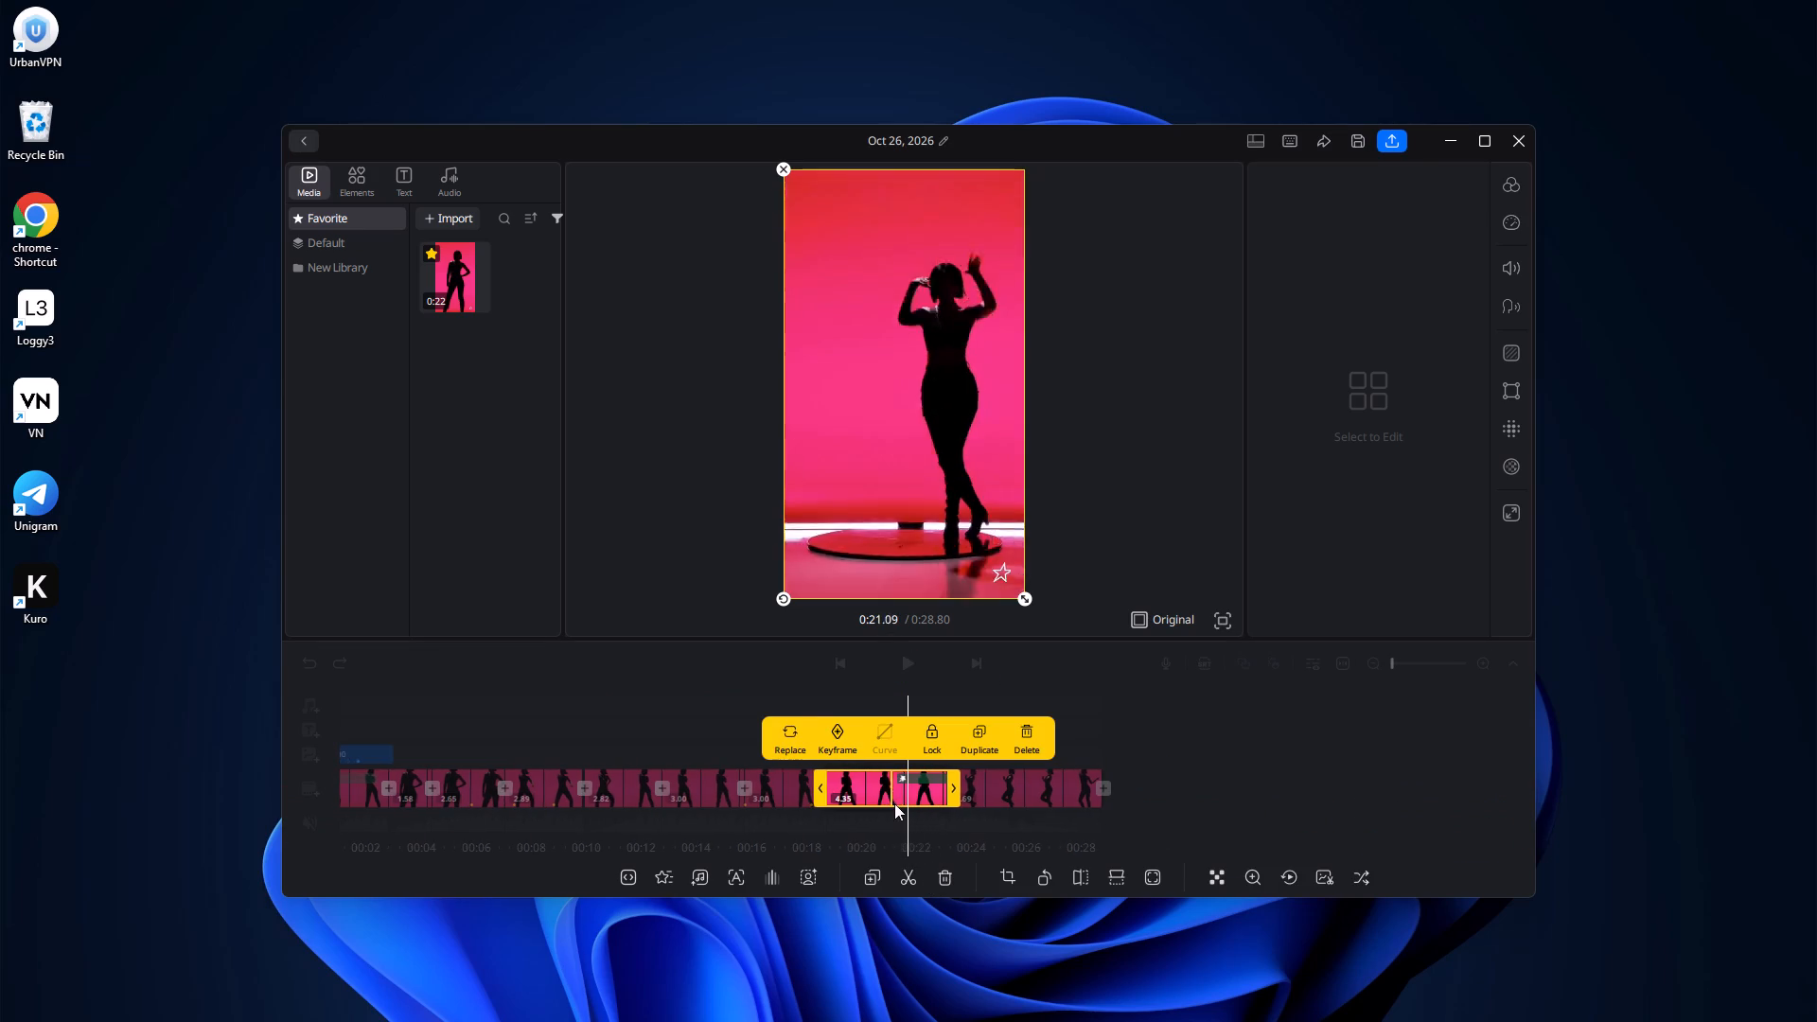
click(670, 880)
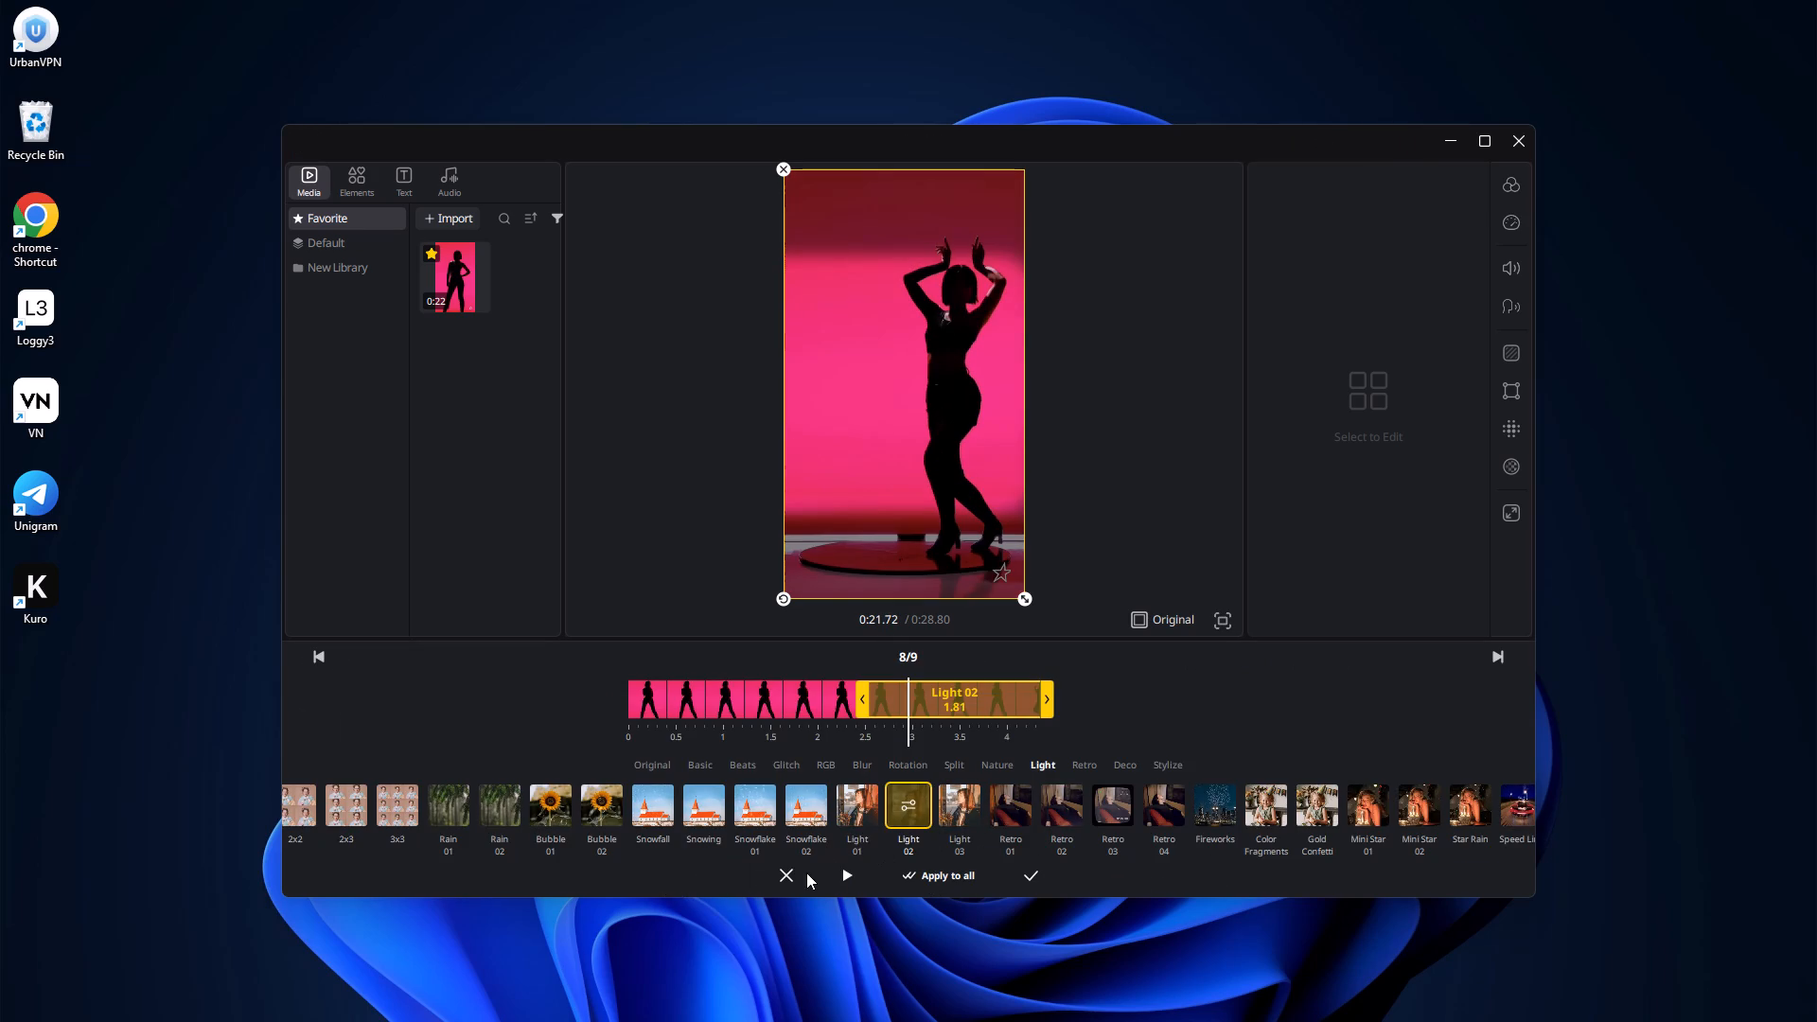
drag(856, 698, 718, 721)
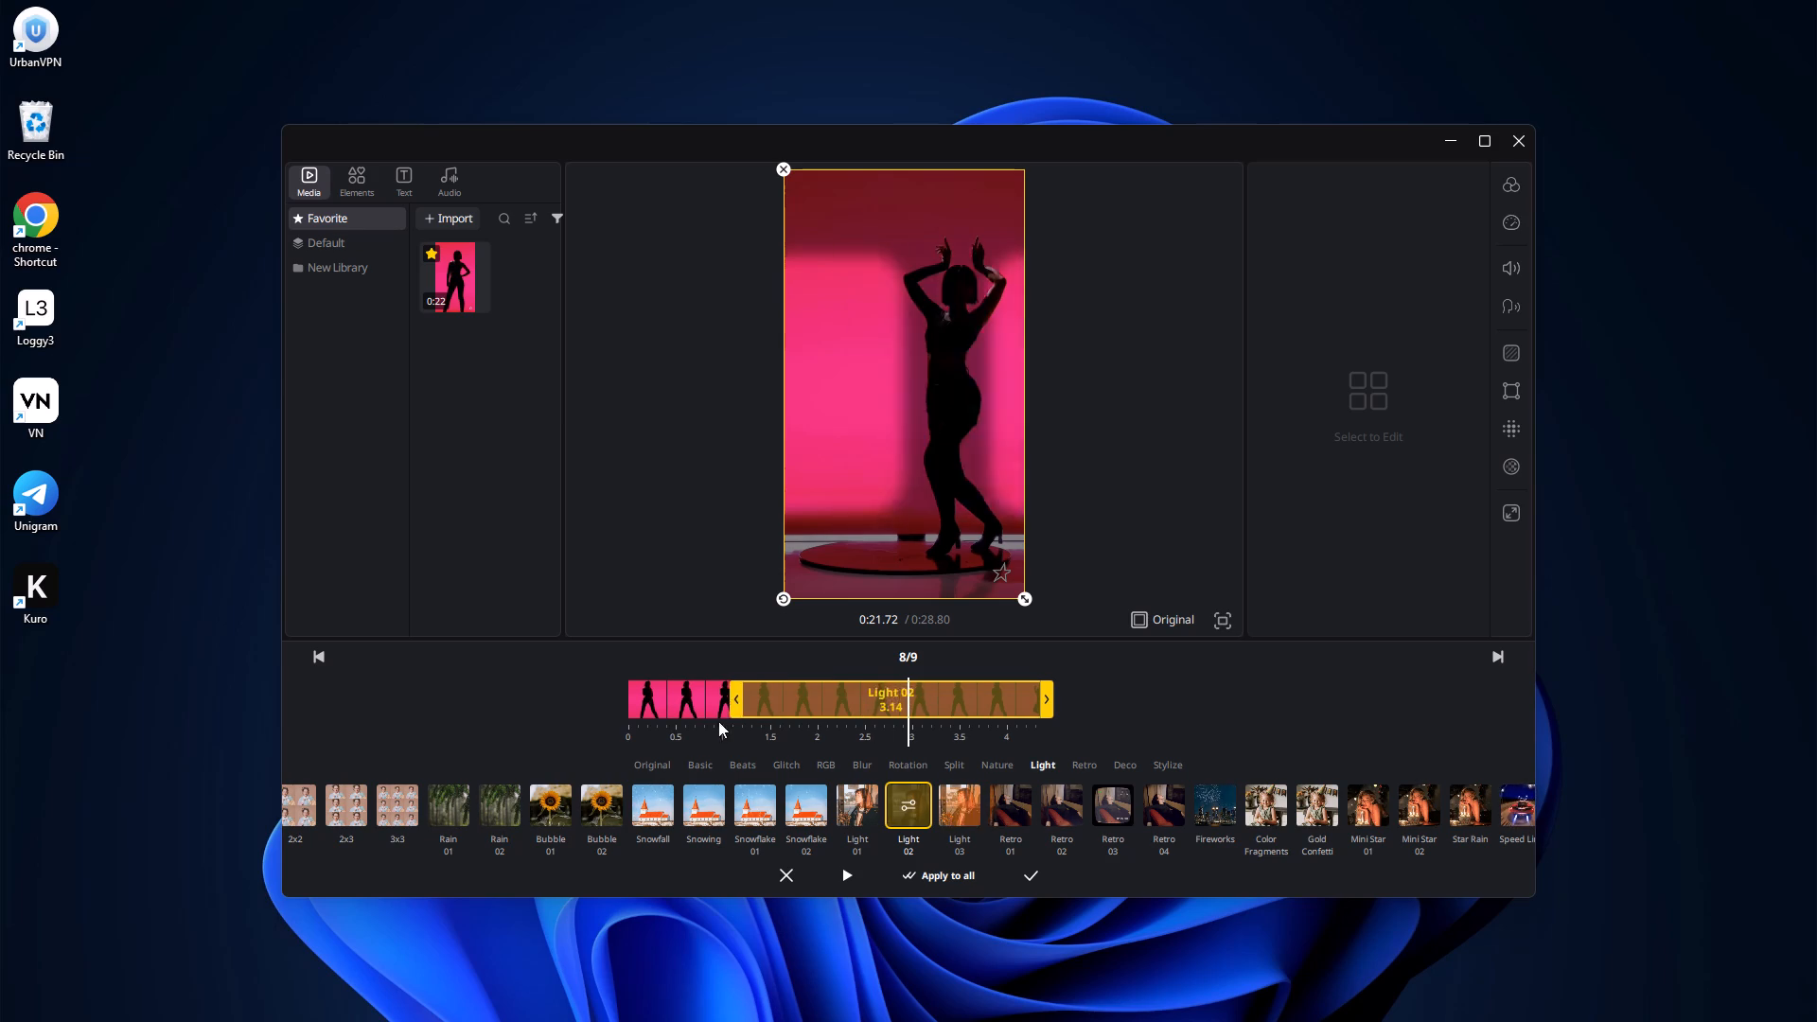
drag(718, 721, 663, 738)
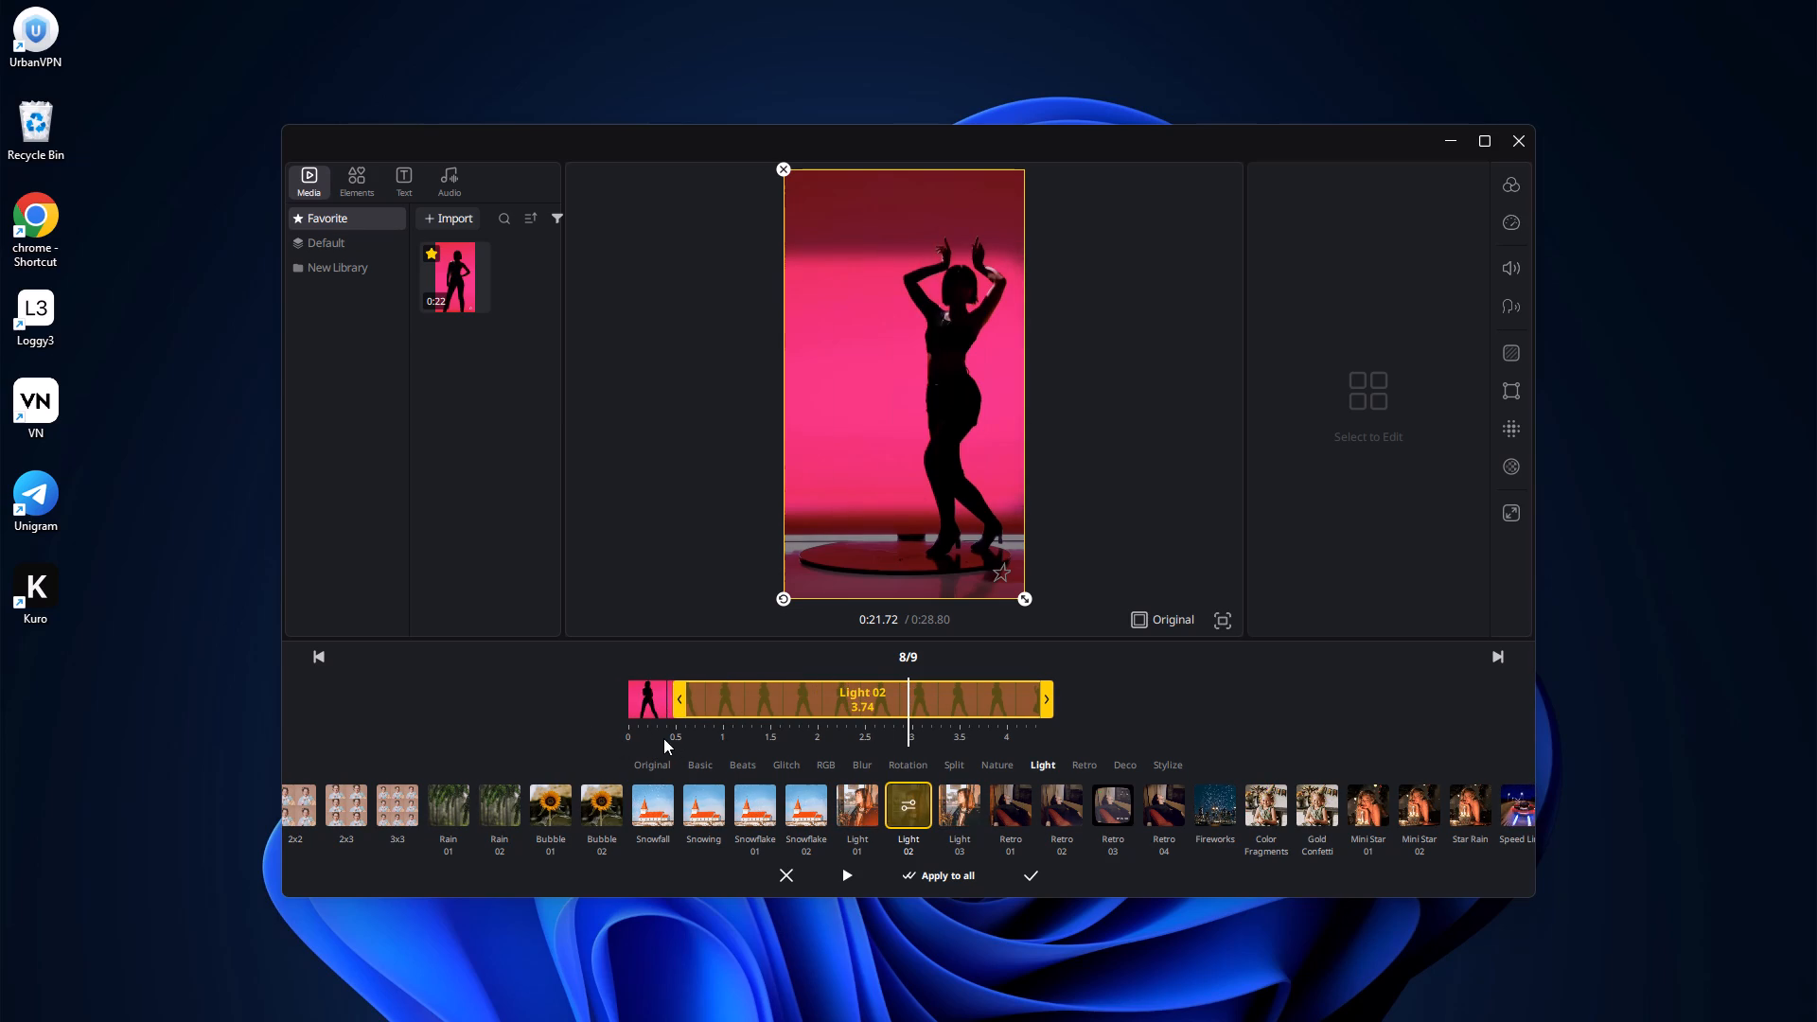
drag(663, 738, 656, 735)
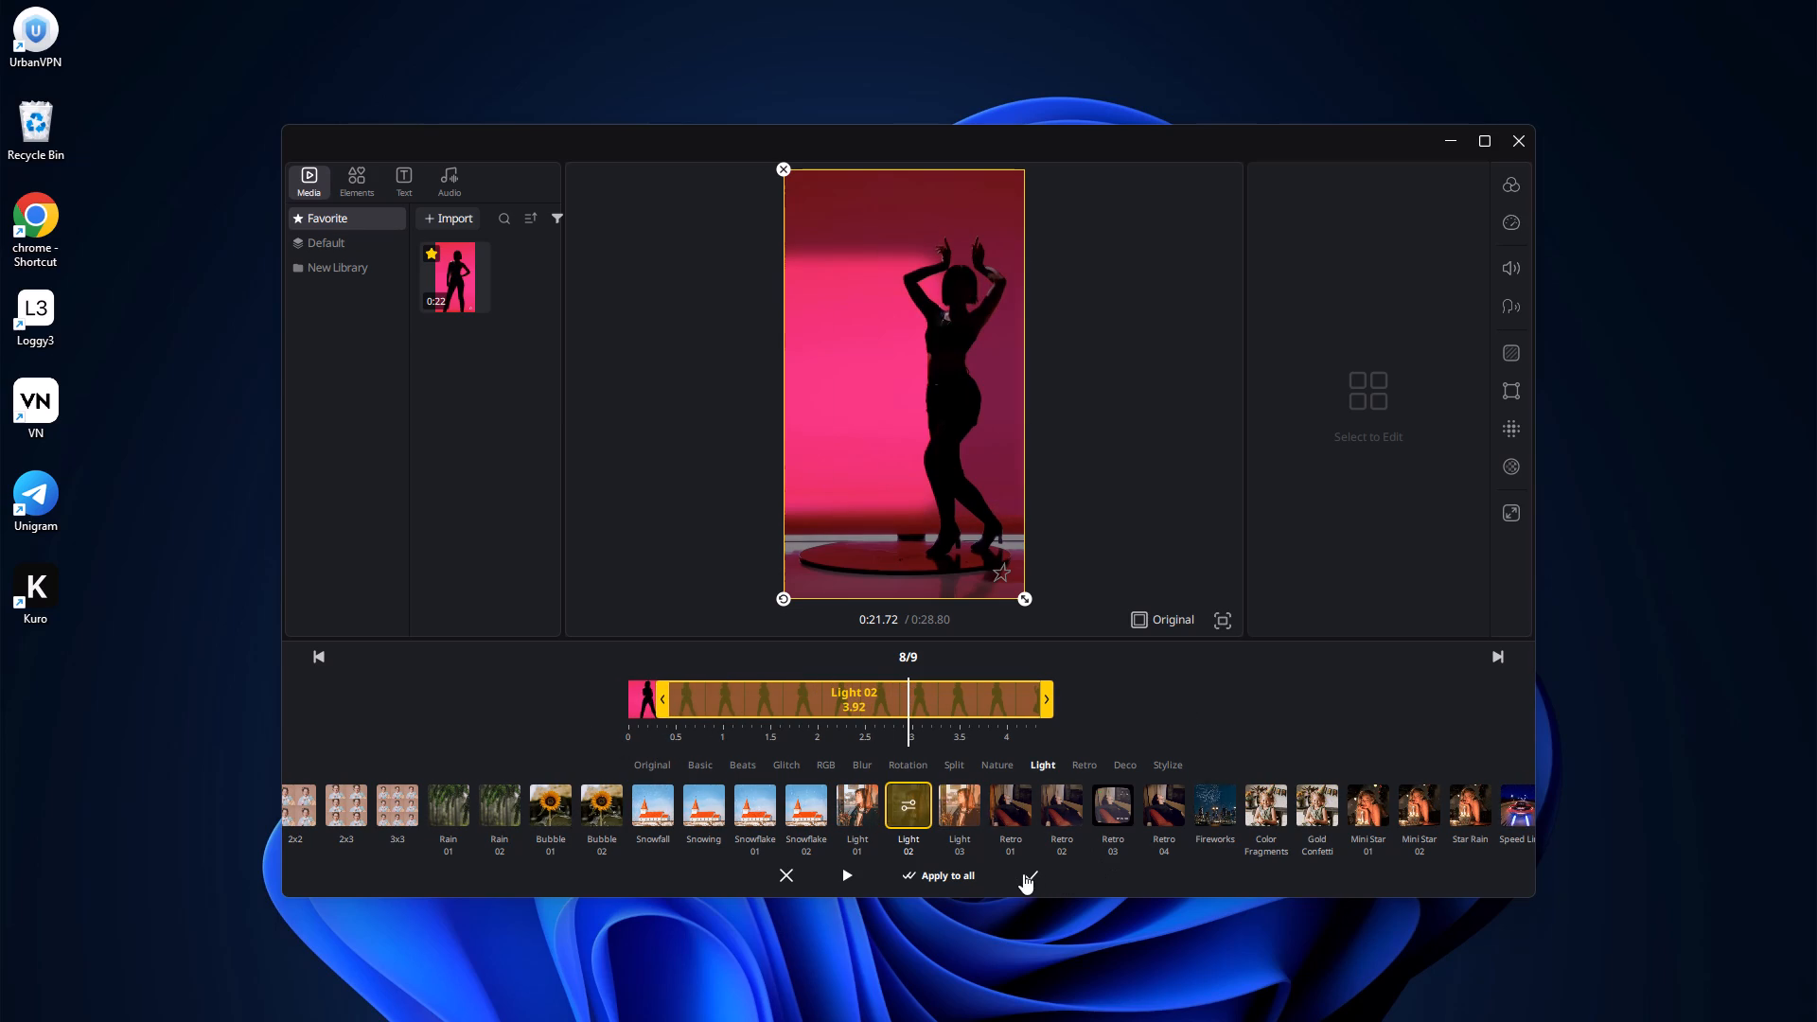
click(982, 872)
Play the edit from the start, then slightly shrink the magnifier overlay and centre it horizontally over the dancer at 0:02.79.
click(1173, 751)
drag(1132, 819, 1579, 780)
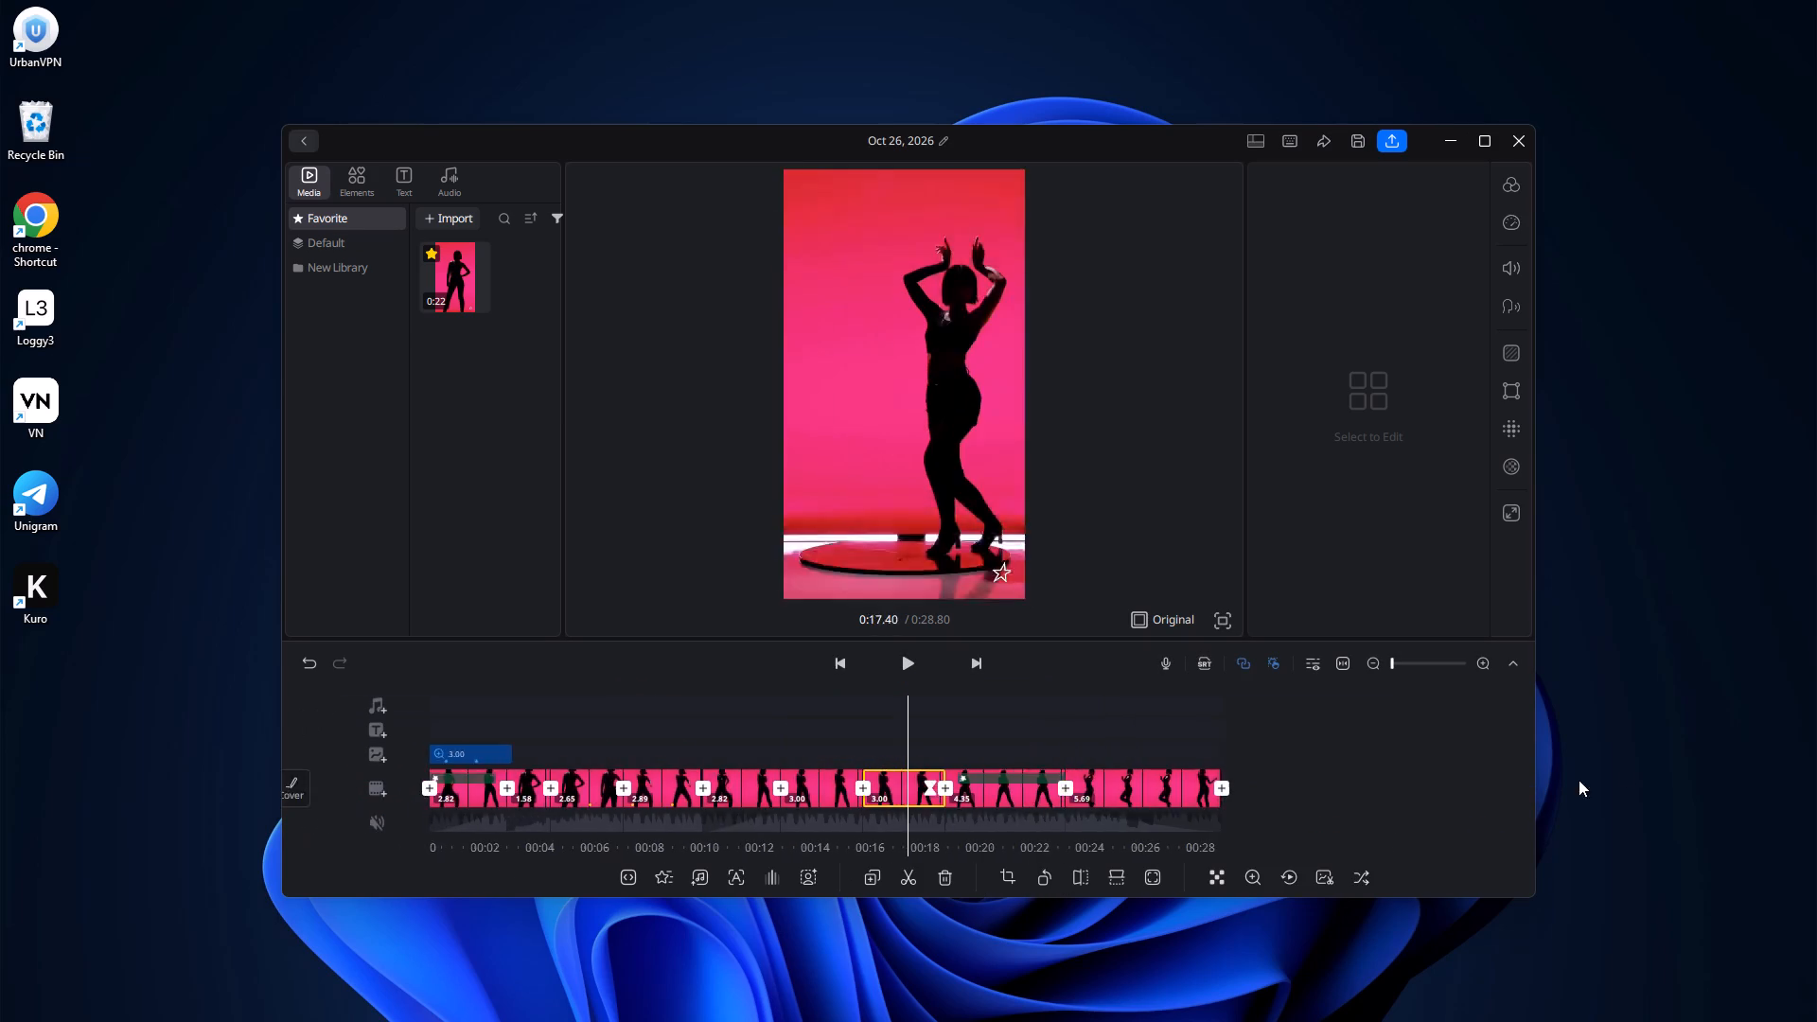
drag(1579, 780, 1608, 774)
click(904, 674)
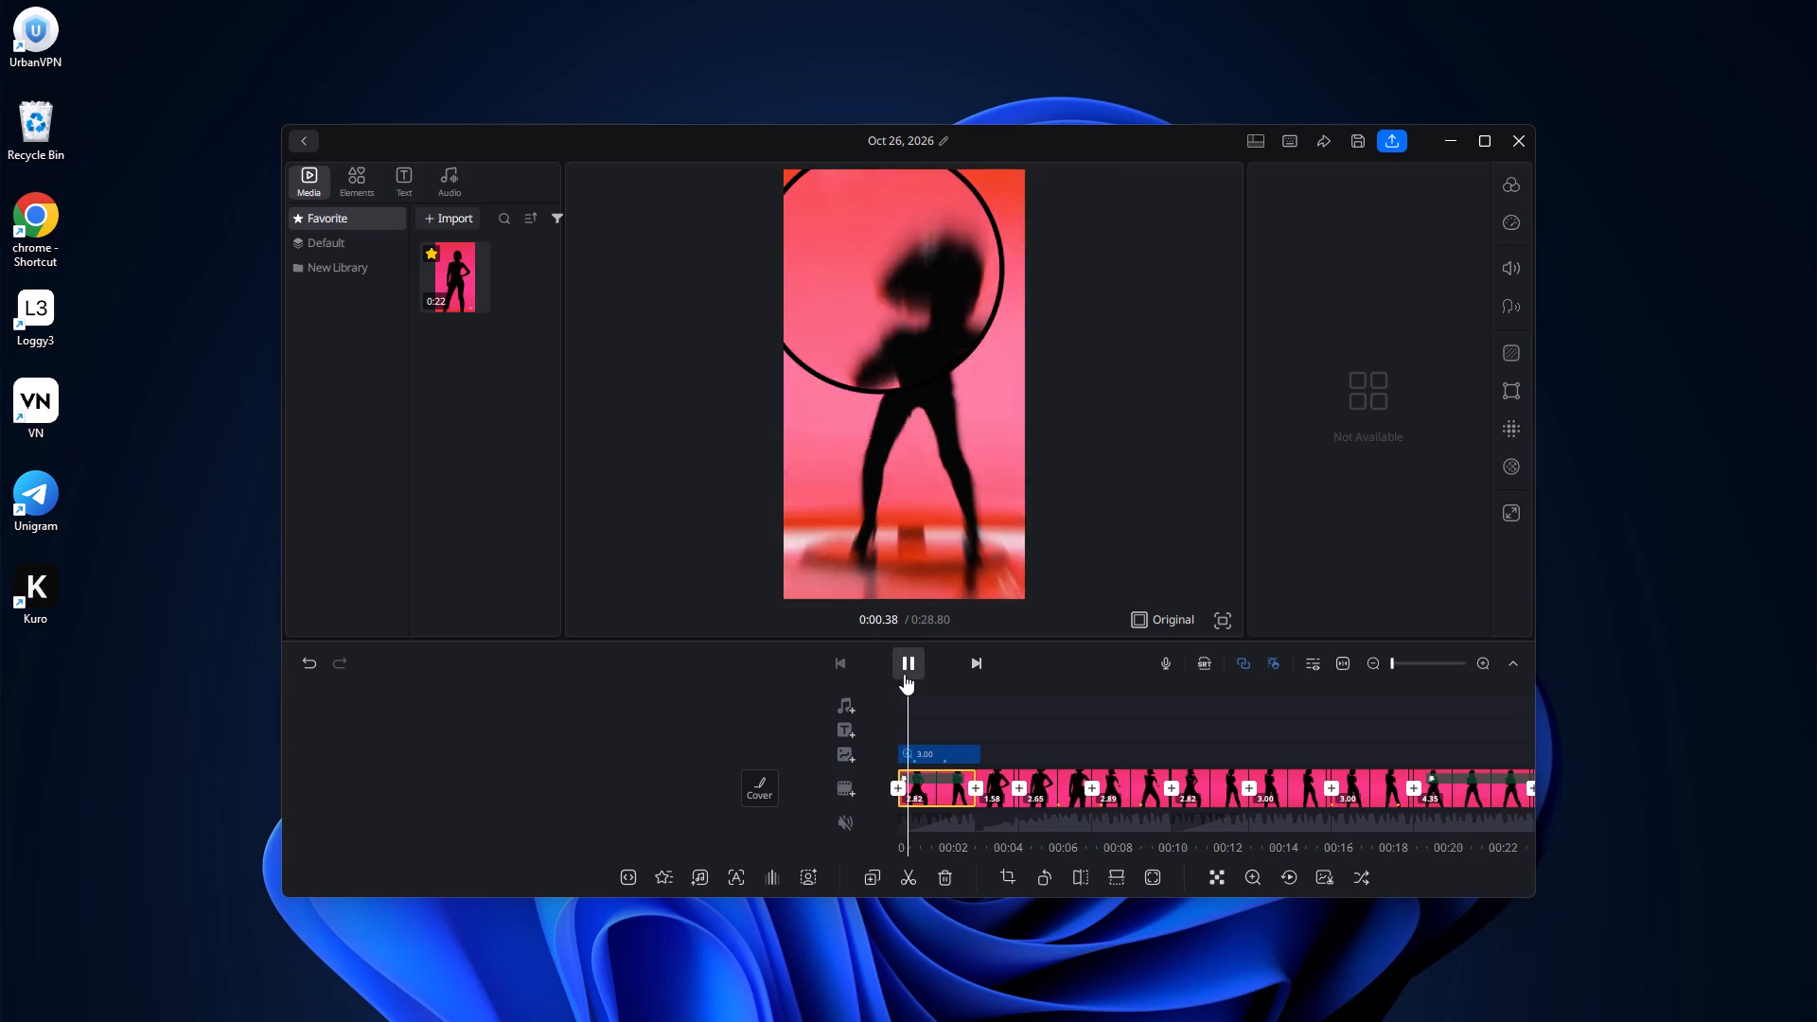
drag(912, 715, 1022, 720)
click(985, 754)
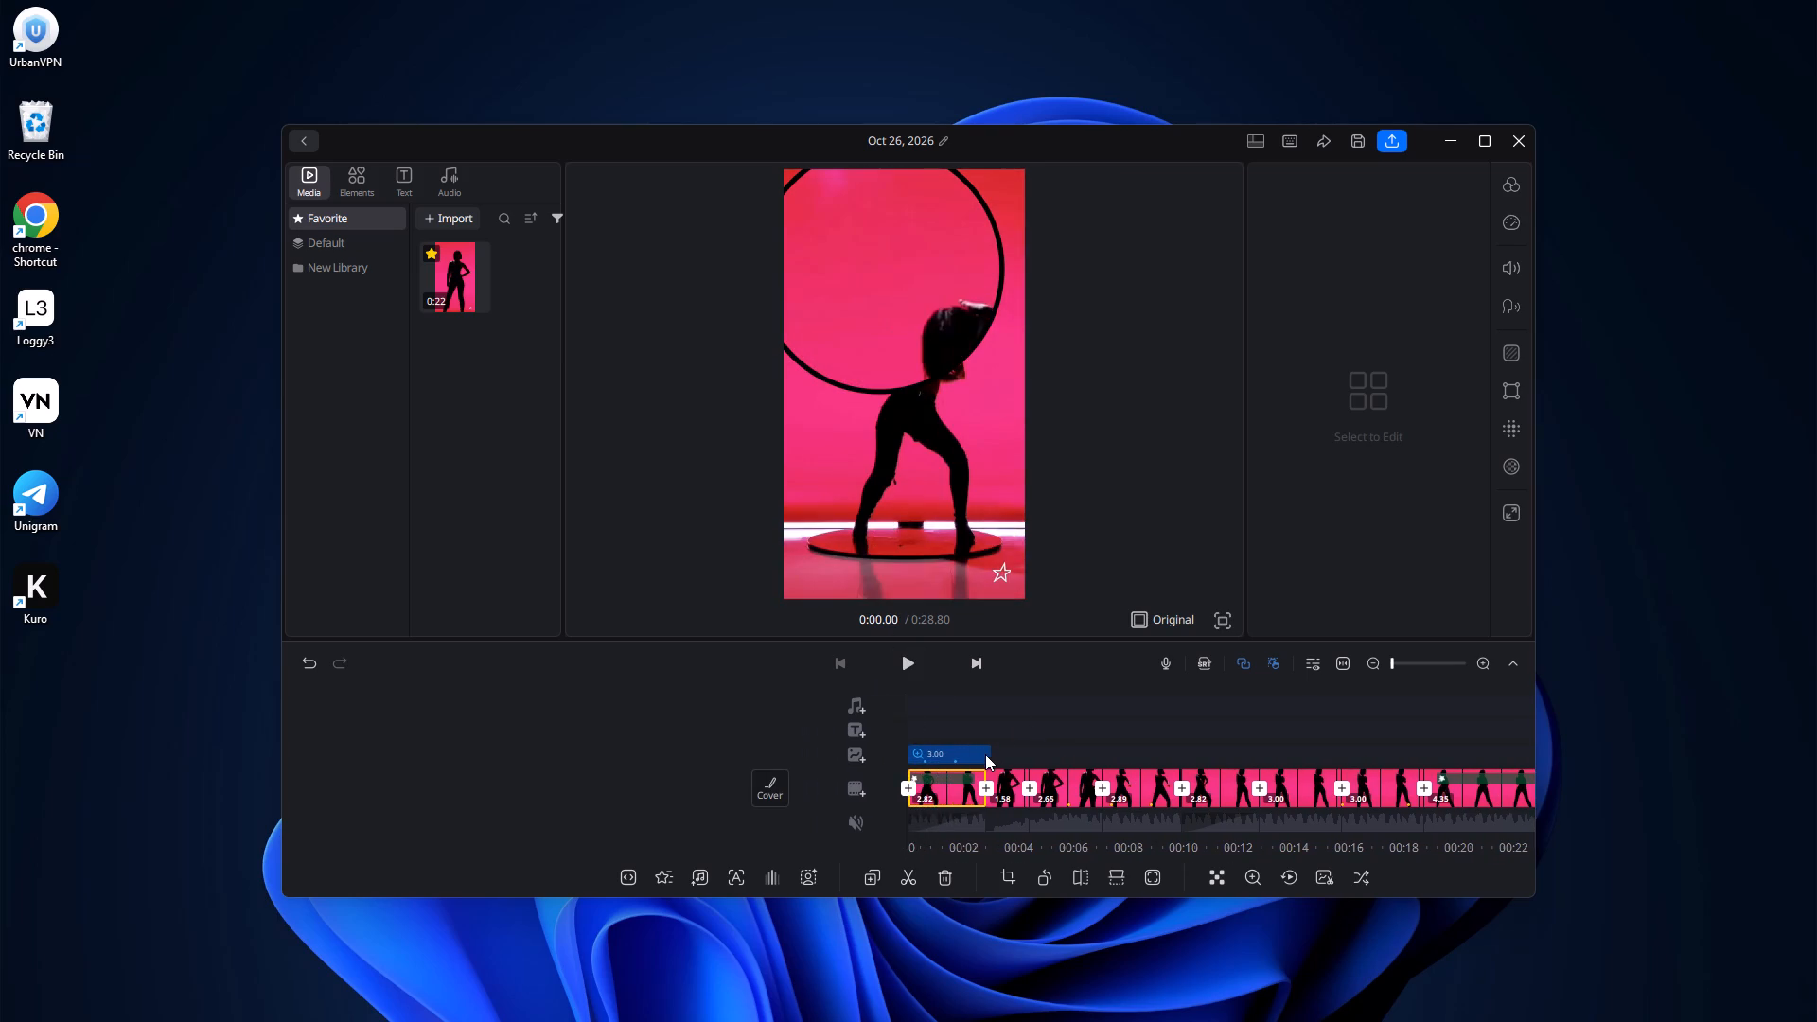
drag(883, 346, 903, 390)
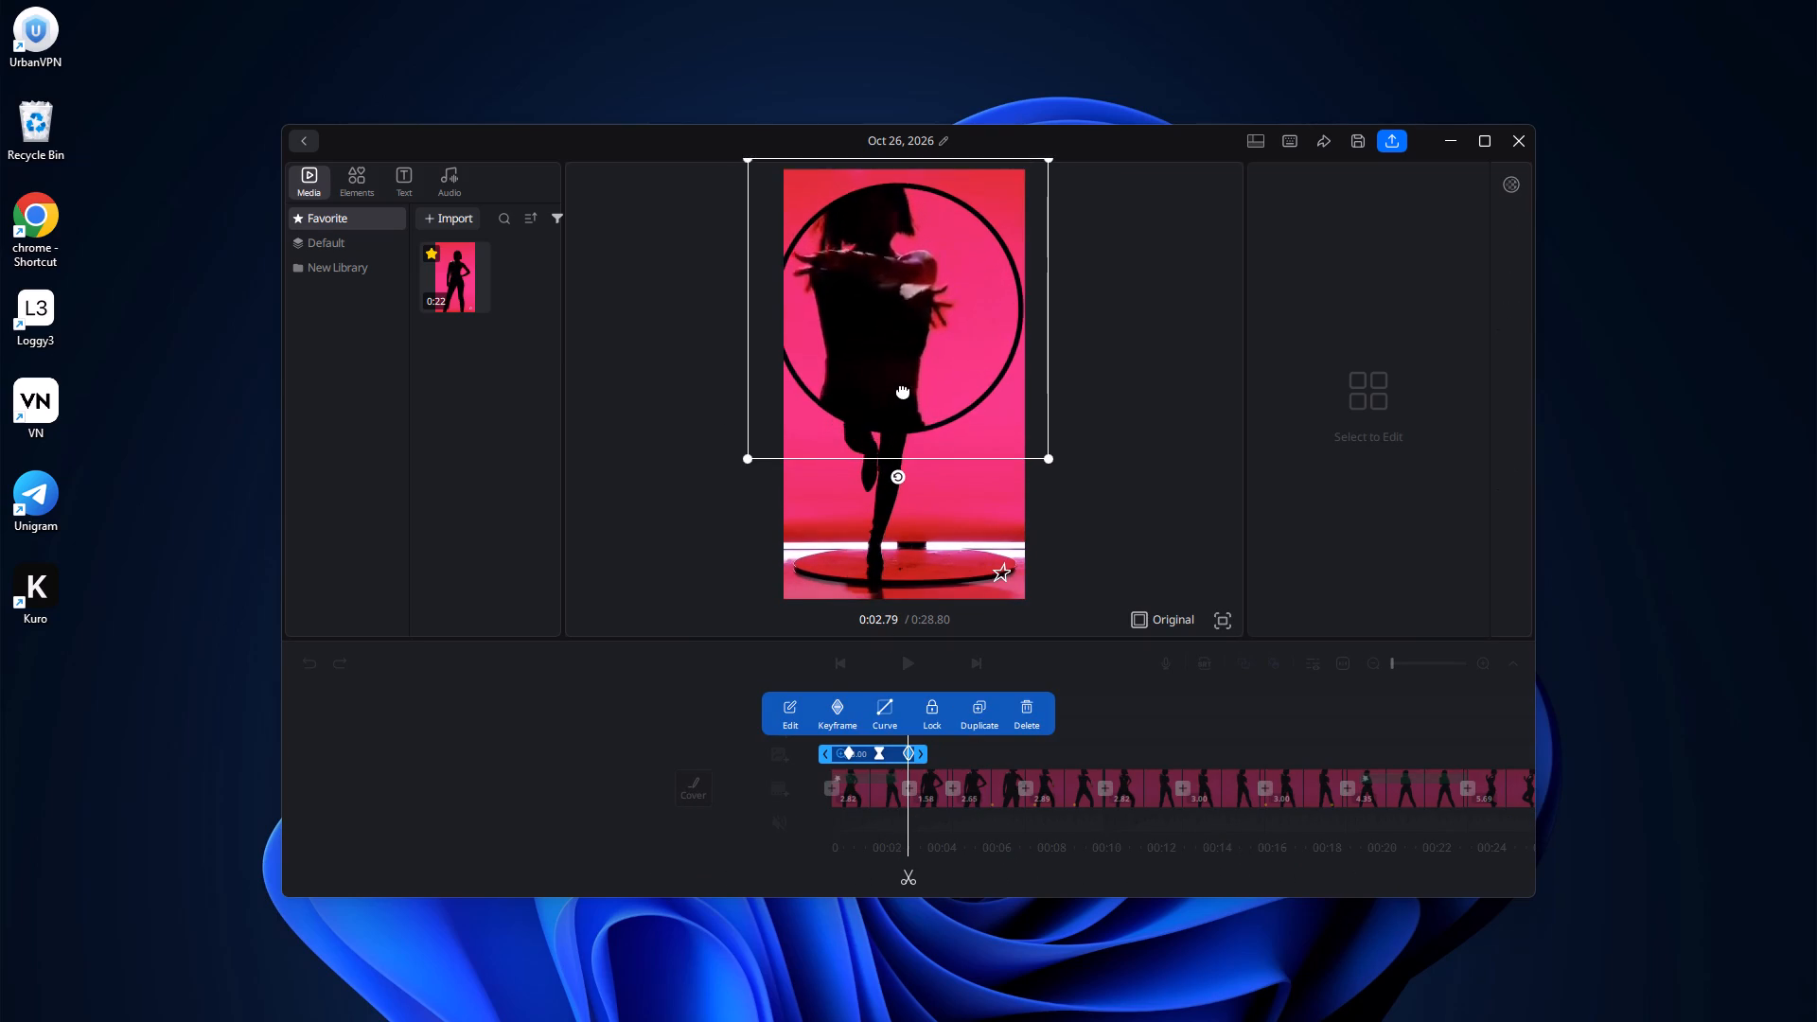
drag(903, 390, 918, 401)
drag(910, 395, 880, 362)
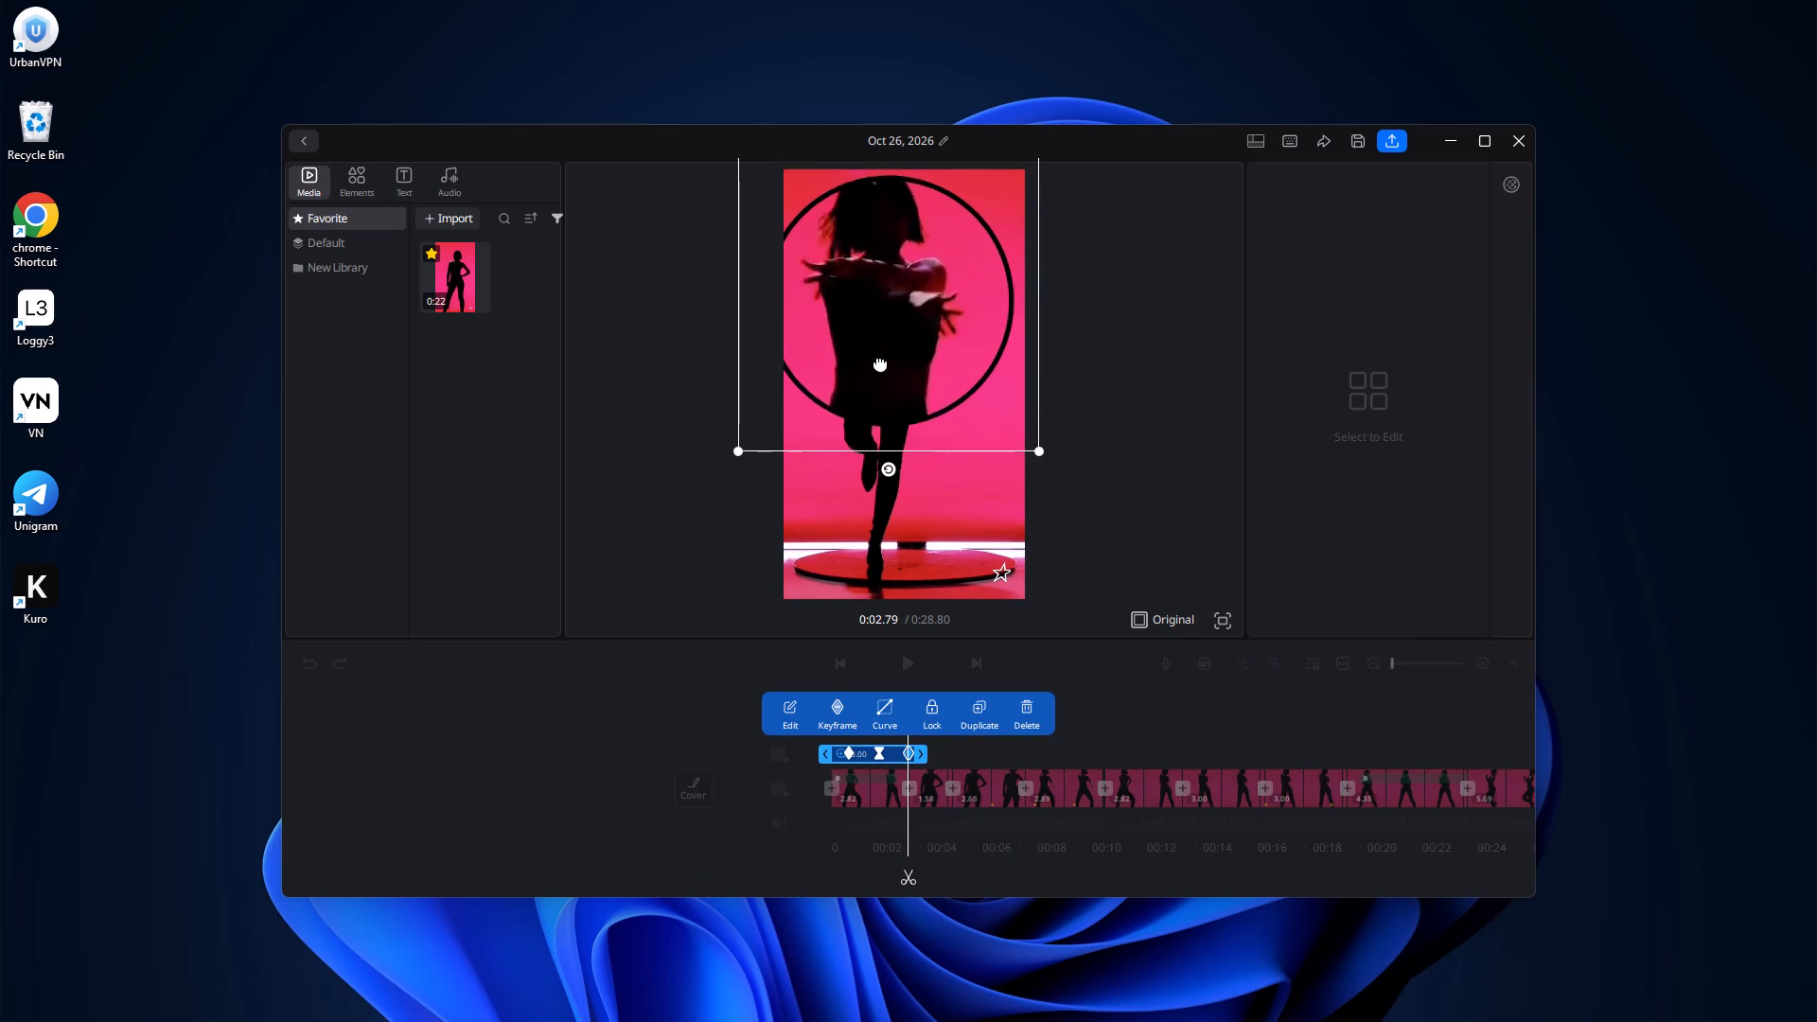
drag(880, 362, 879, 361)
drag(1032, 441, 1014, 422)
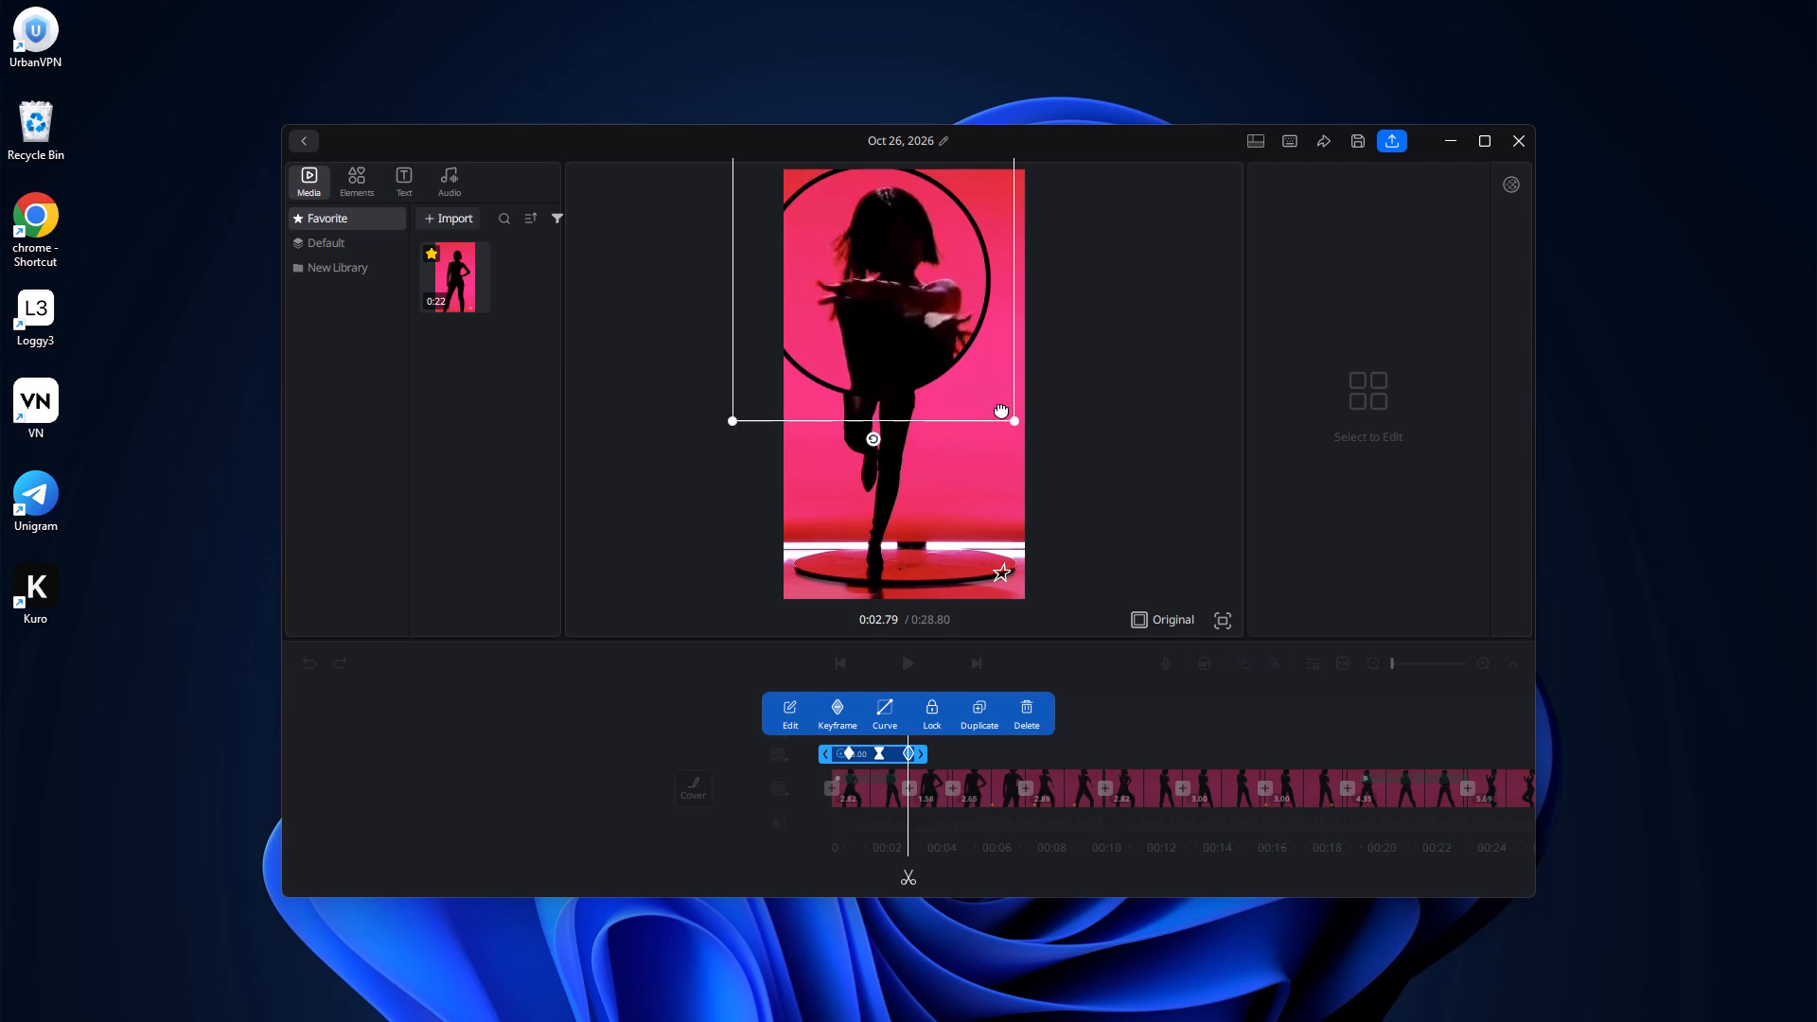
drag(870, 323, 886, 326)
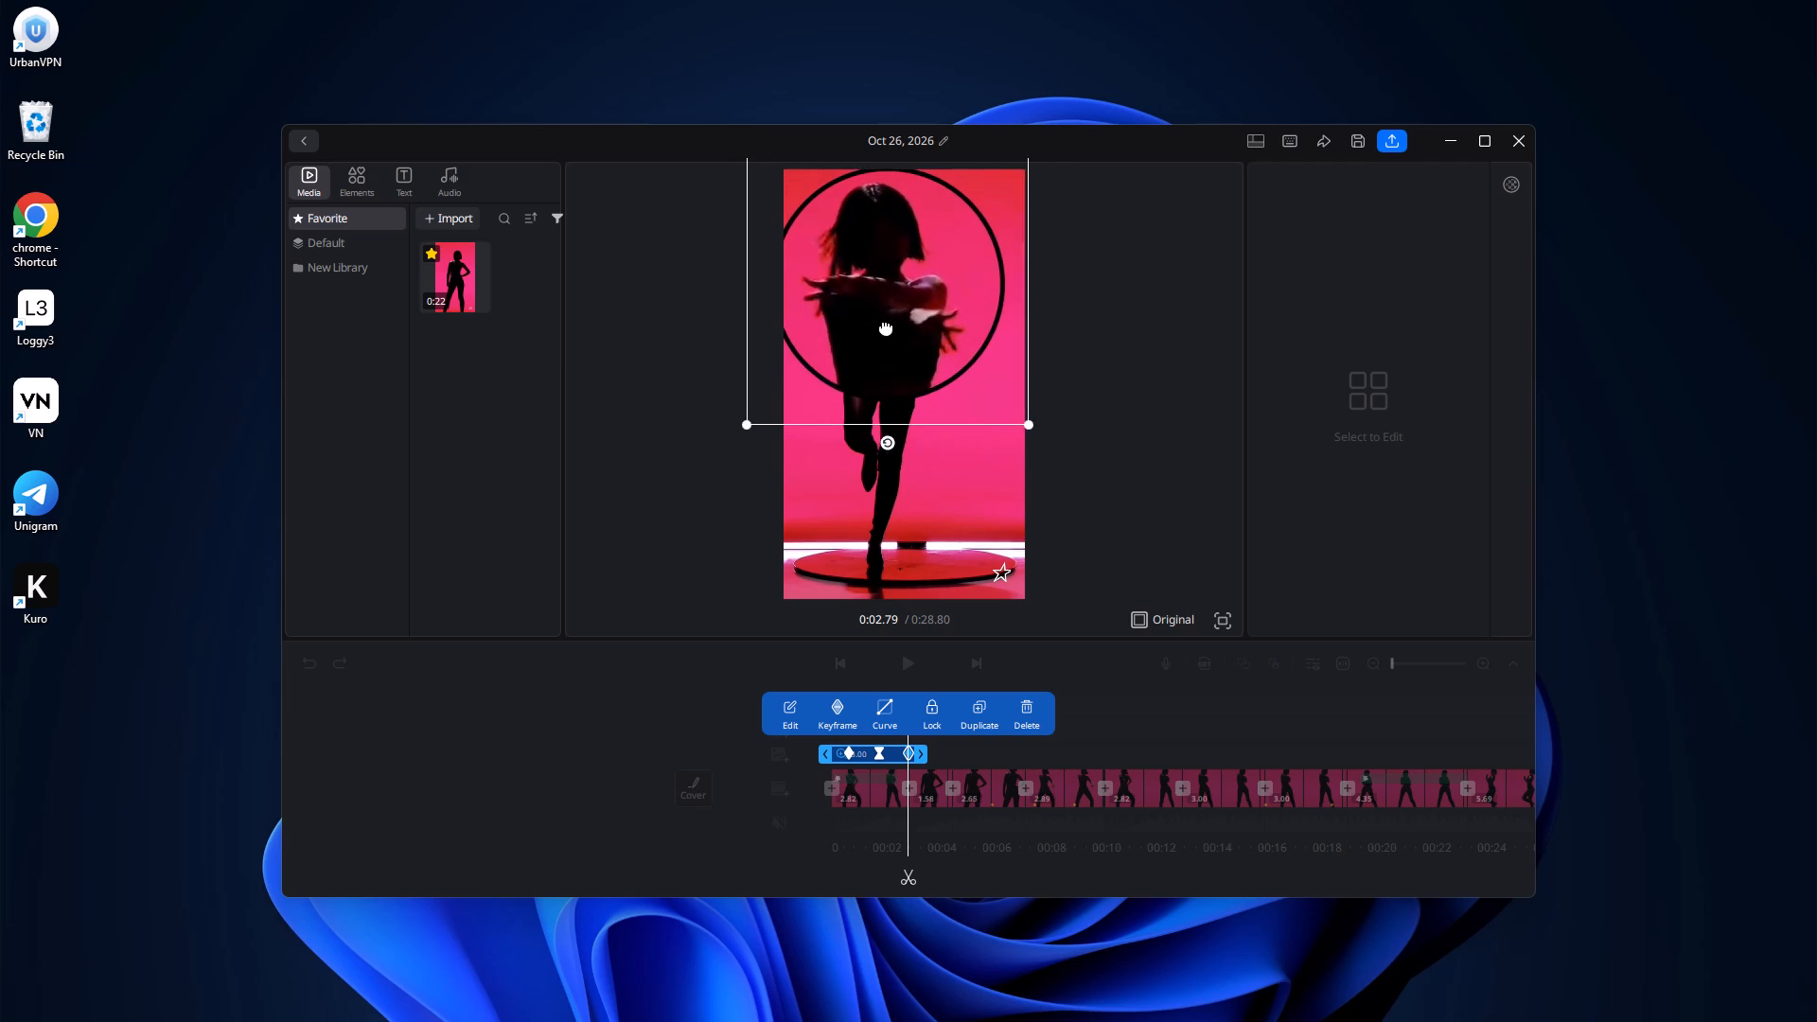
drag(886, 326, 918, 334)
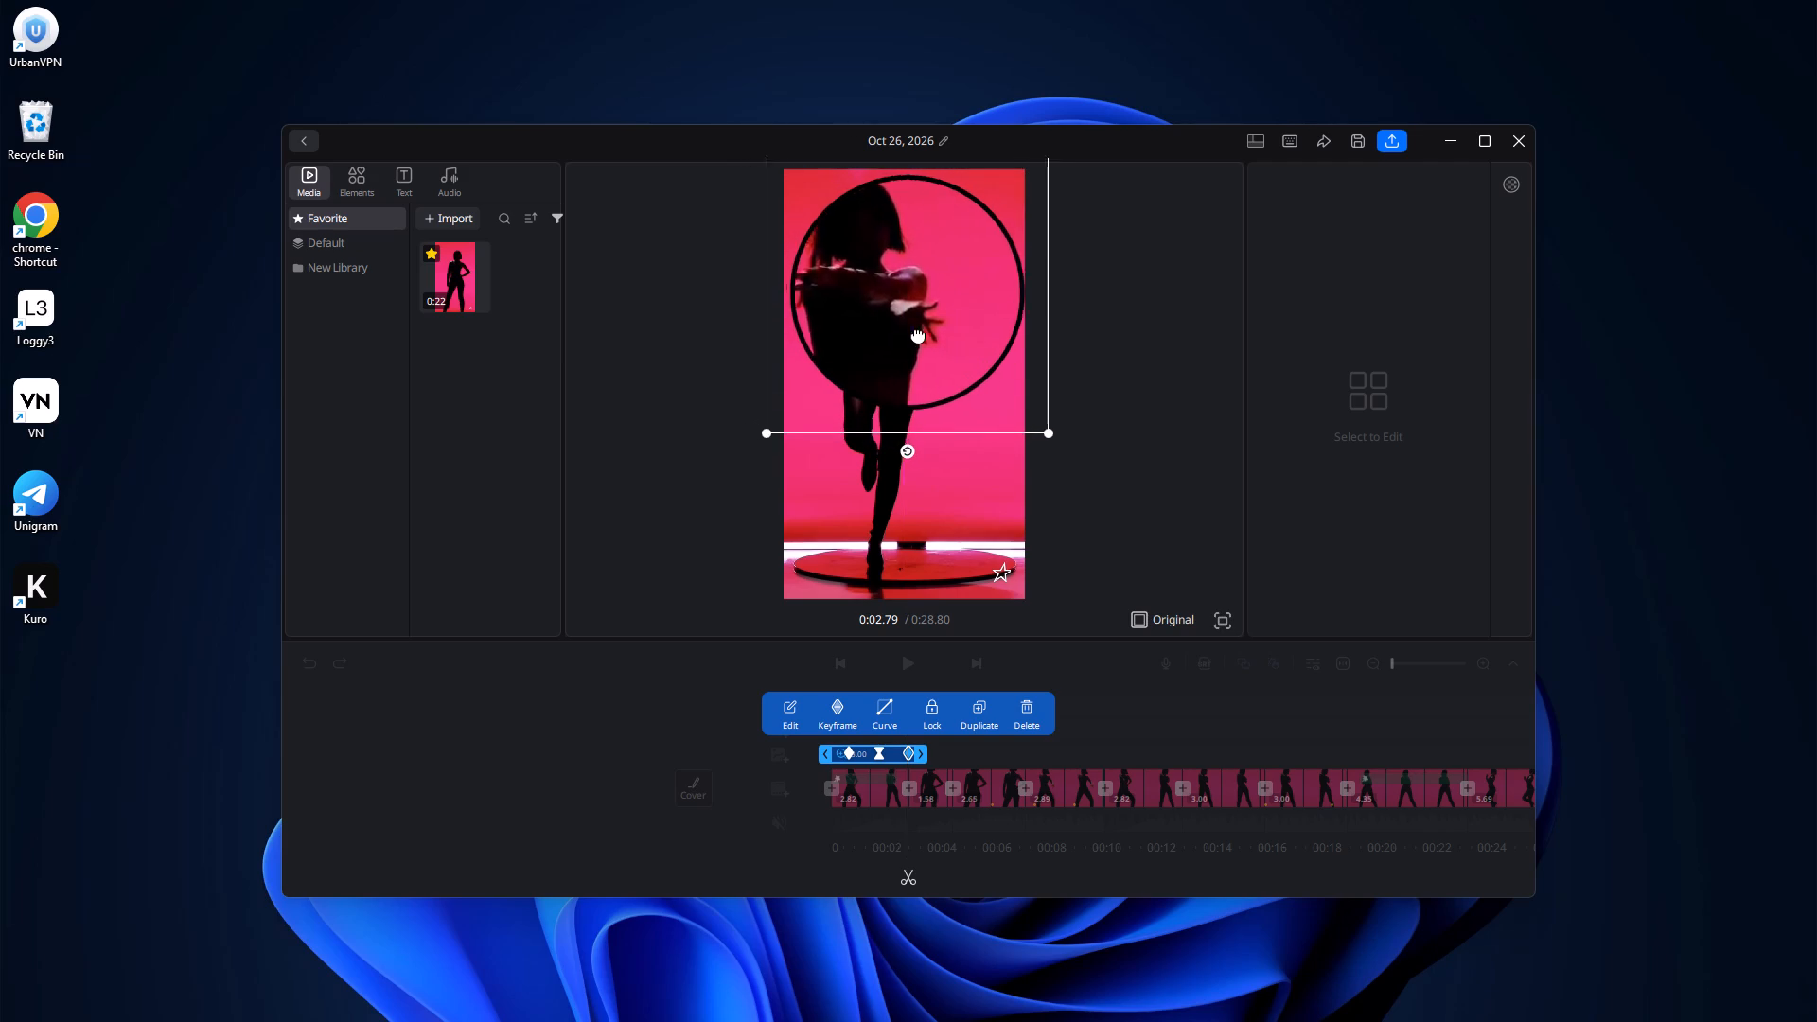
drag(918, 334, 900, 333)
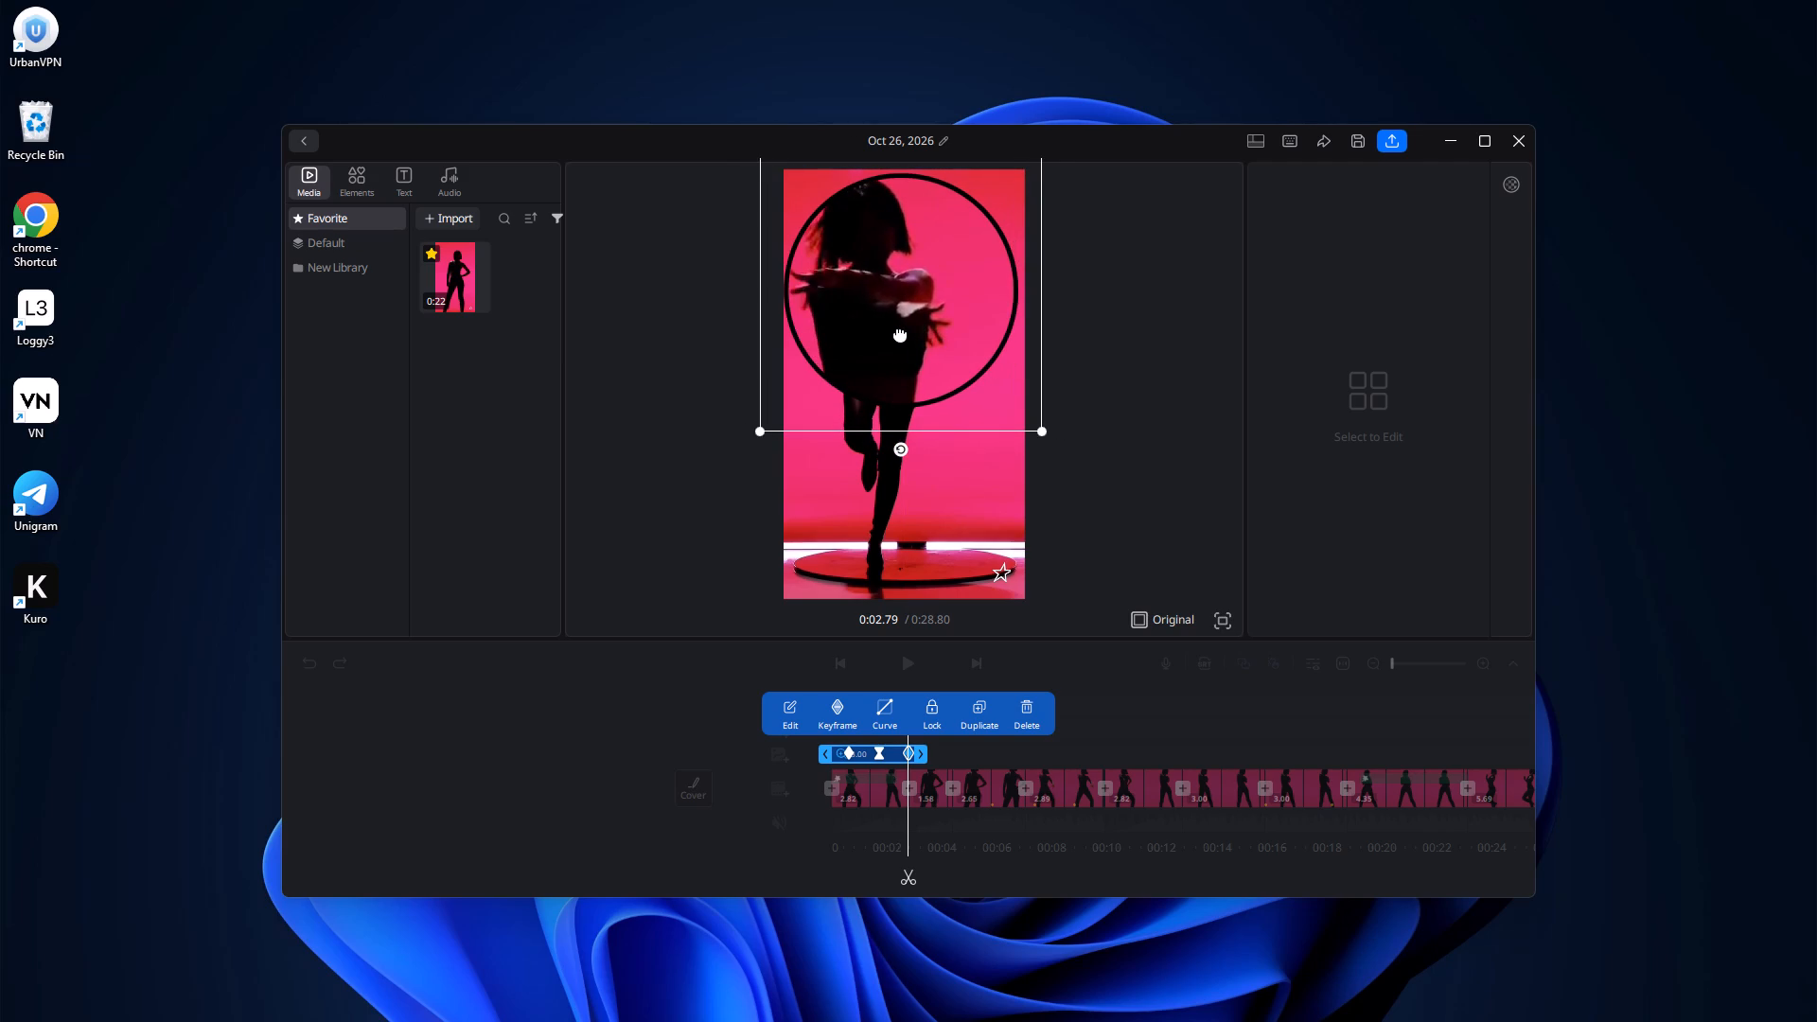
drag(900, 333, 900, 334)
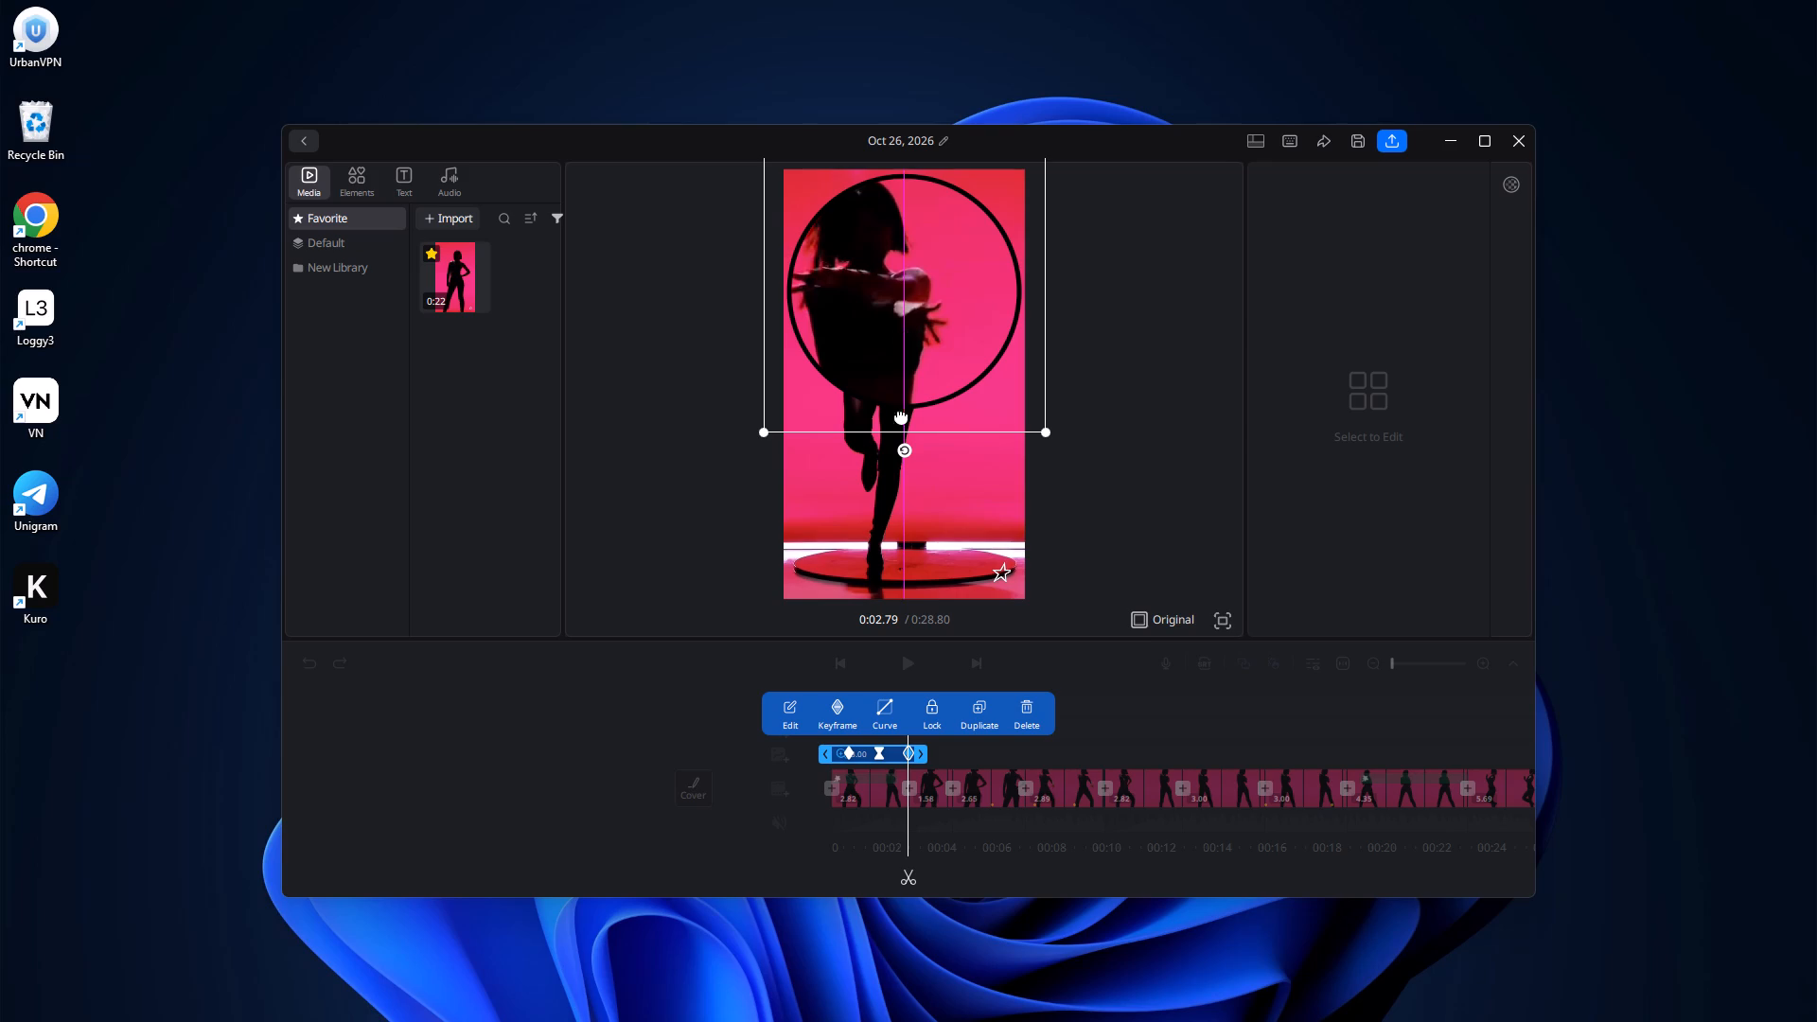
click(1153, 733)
Trim the end of the magnifier overlay so that it lasts about 1.8 seconds from the start of the video.
drag(1155, 737, 1125, 736)
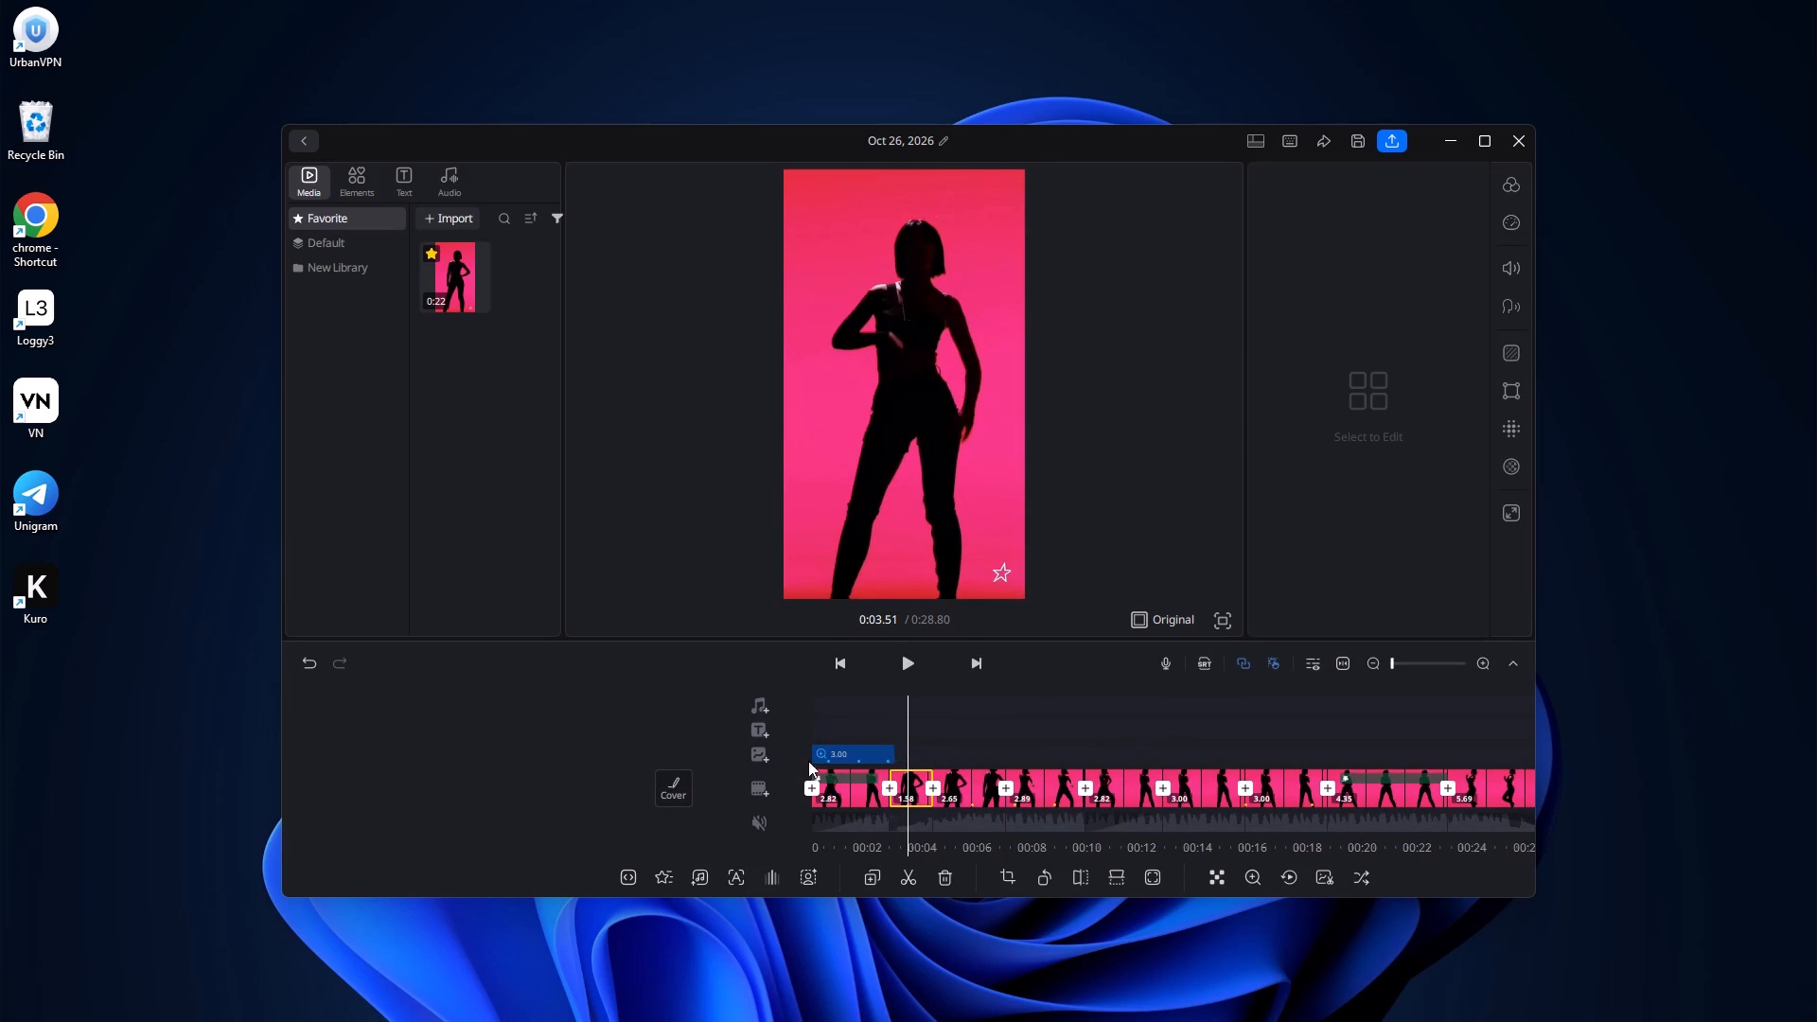
click(864, 745)
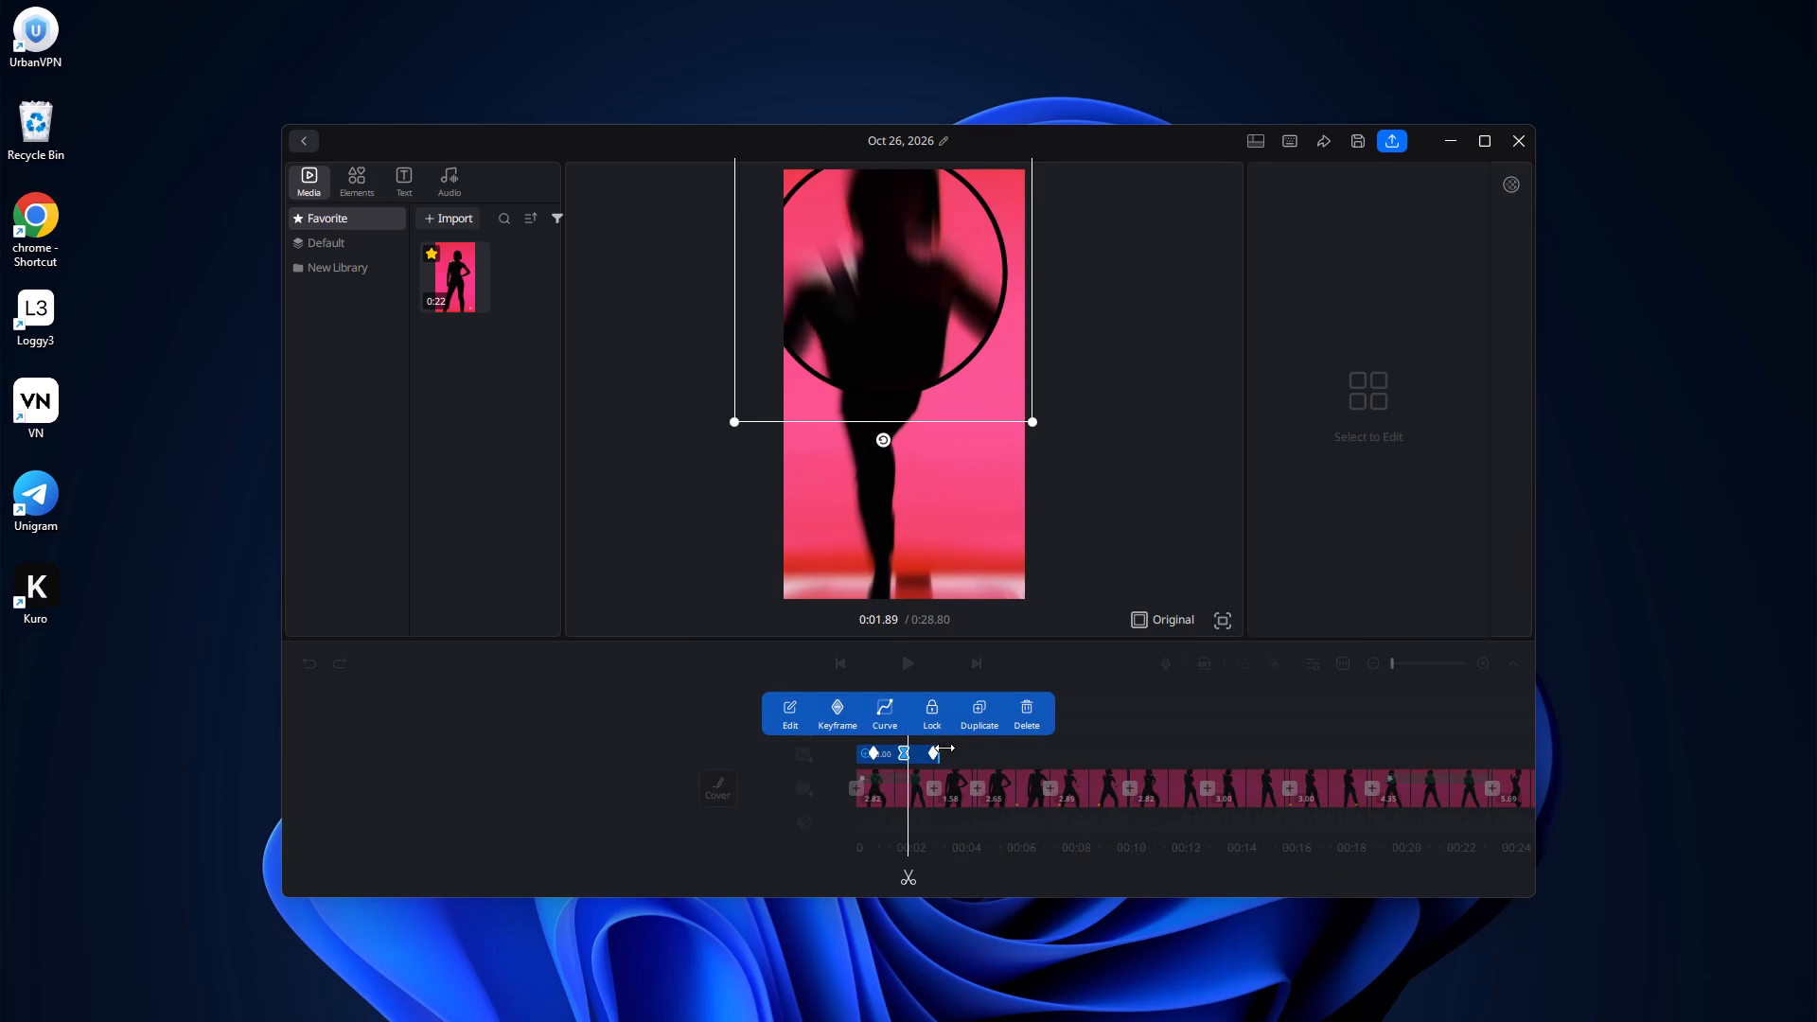
drag(944, 748, 926, 745)
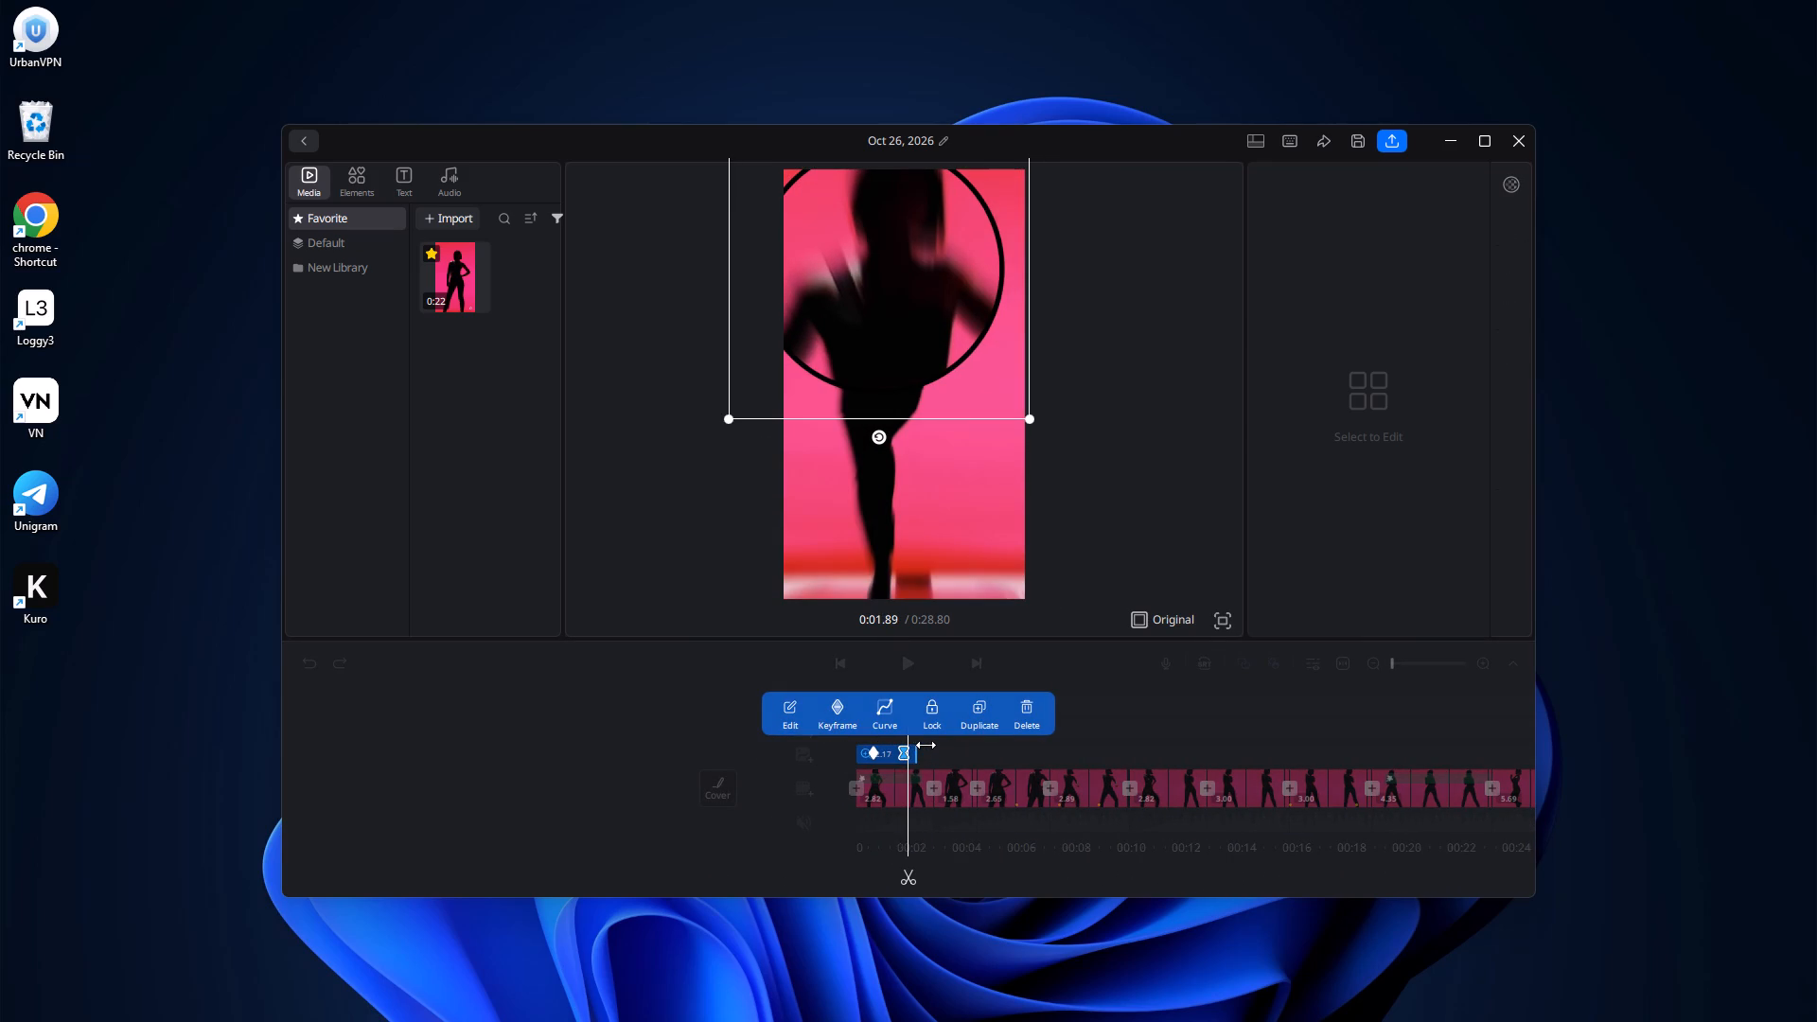
drag(926, 745, 915, 742)
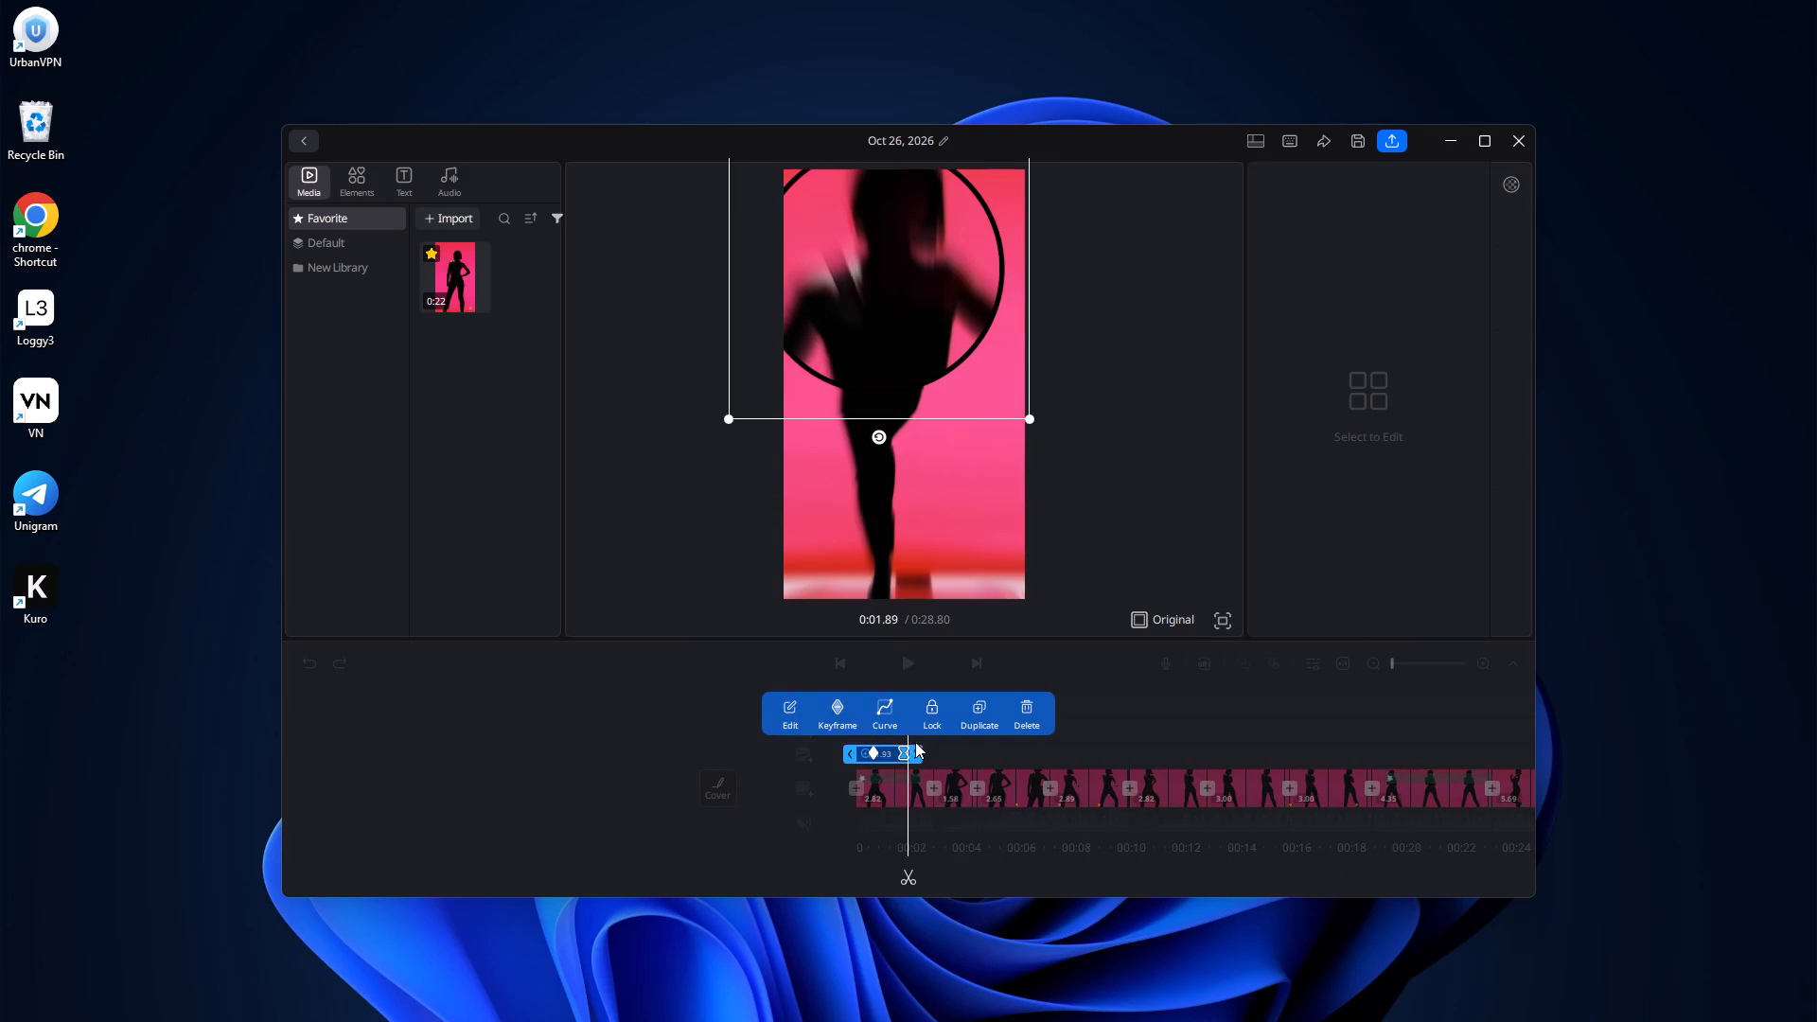
click(937, 750)
drag(956, 750, 949, 749)
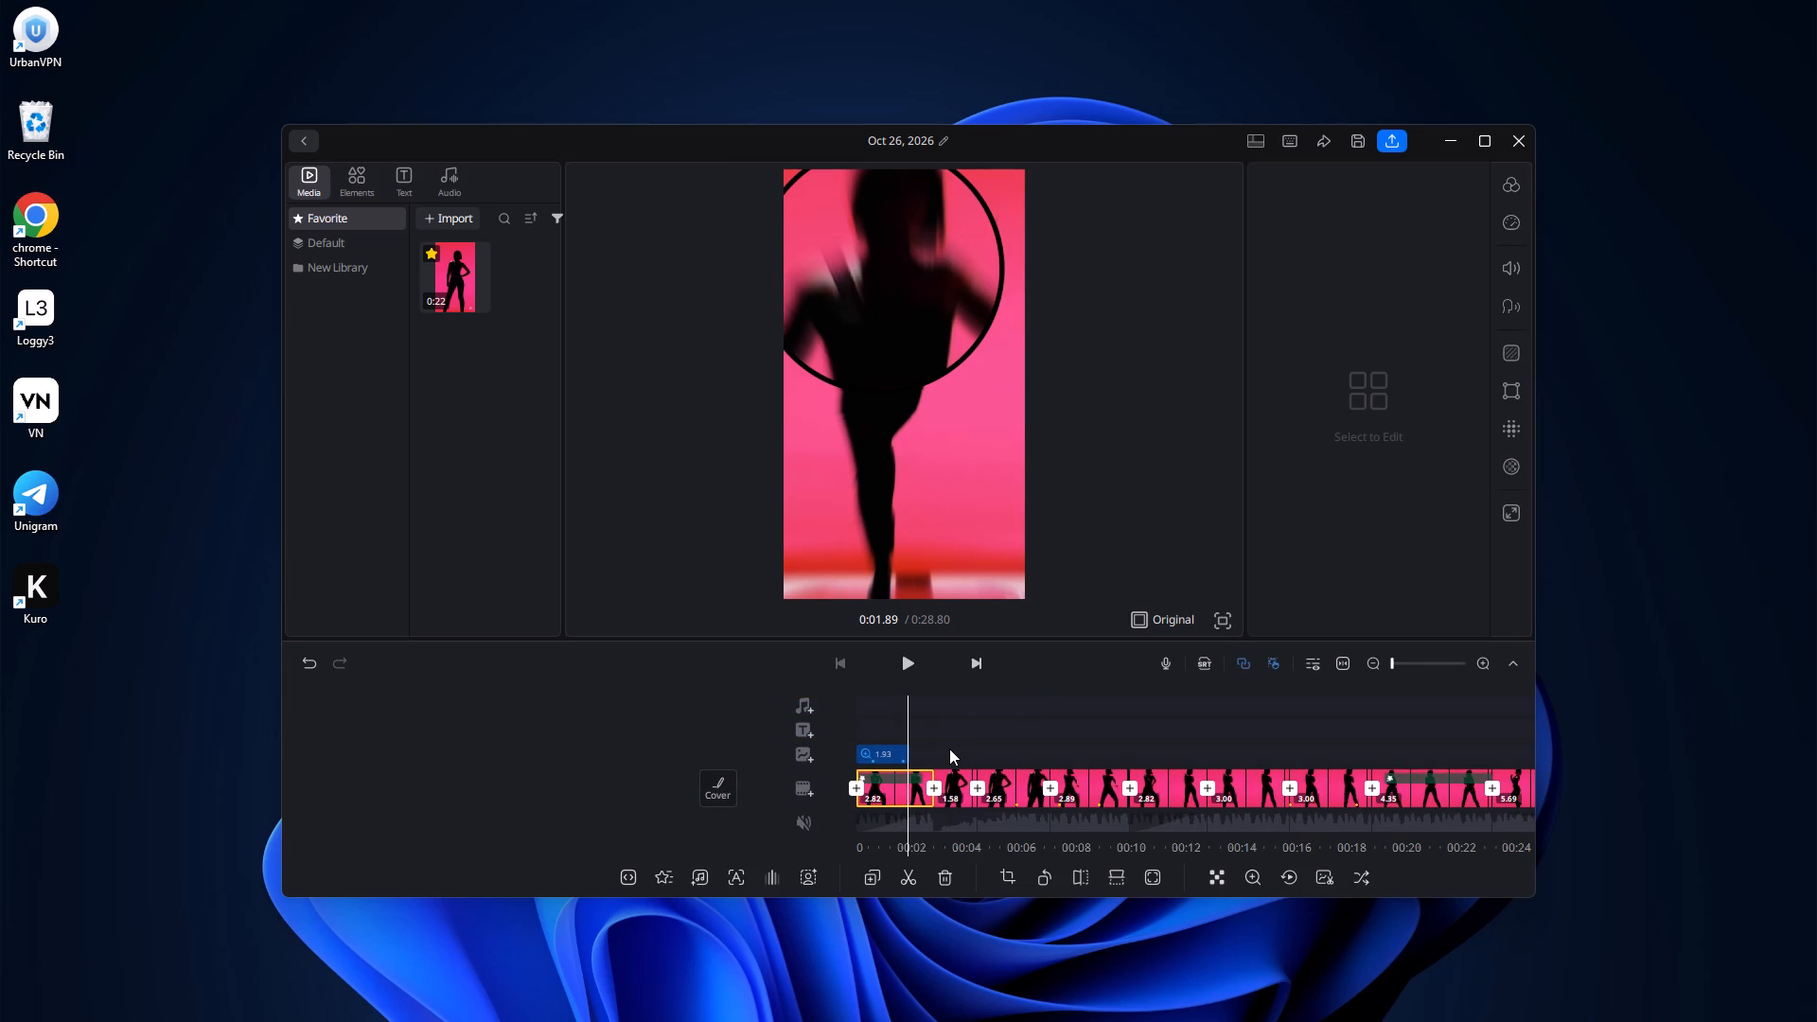
drag(949, 749, 936, 746)
Reduce the audio fade-in of the first 2.82-second clip to 0.9.
click(896, 782)
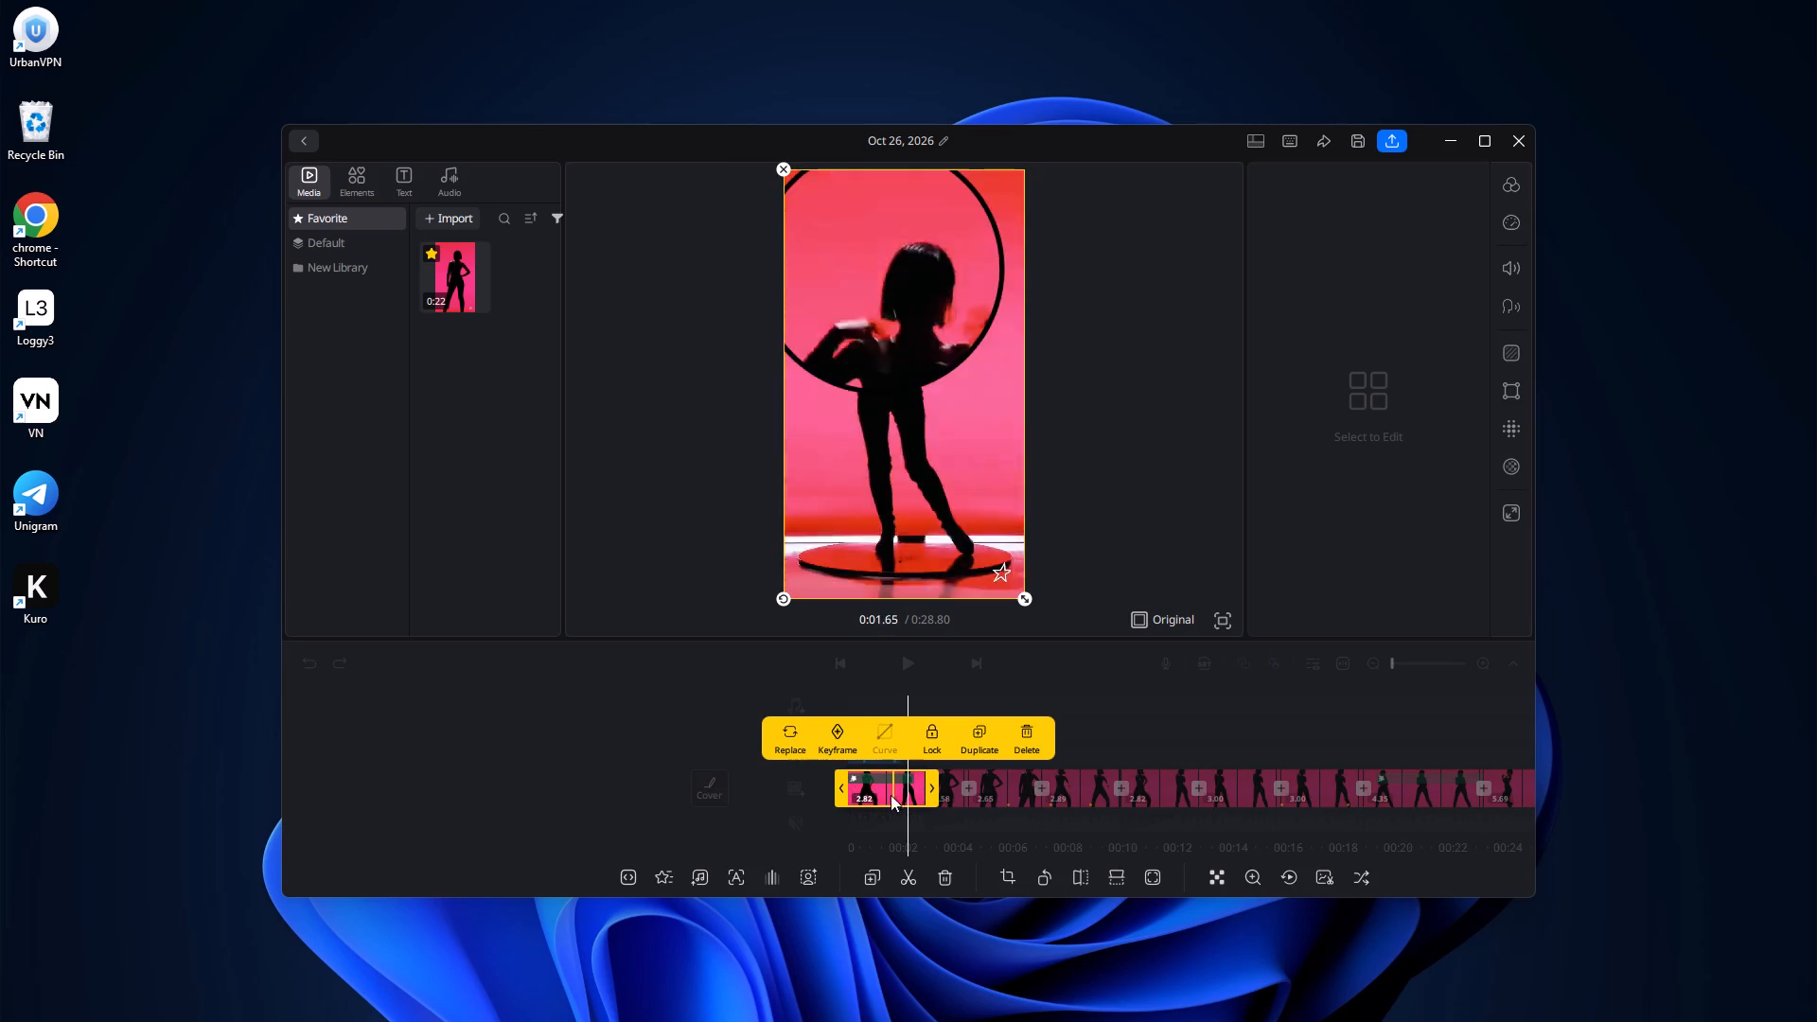
click(780, 880)
click(985, 729)
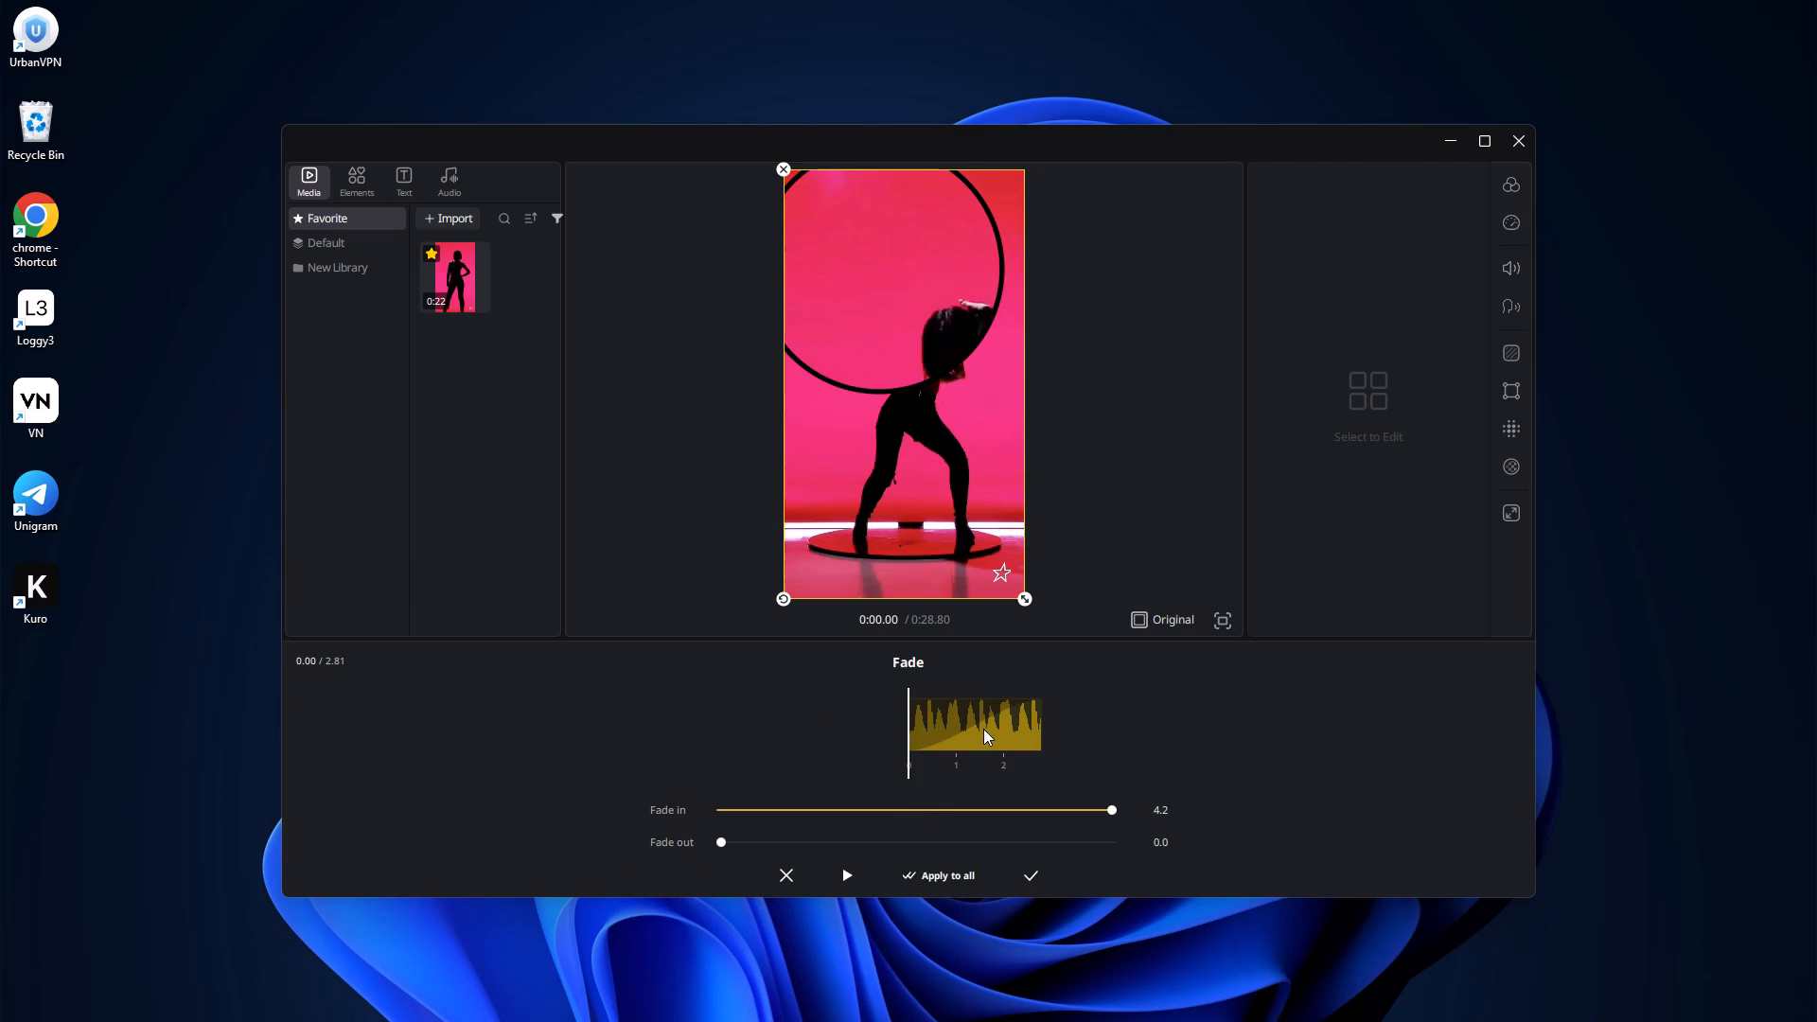
drag(1112, 810, 961, 810)
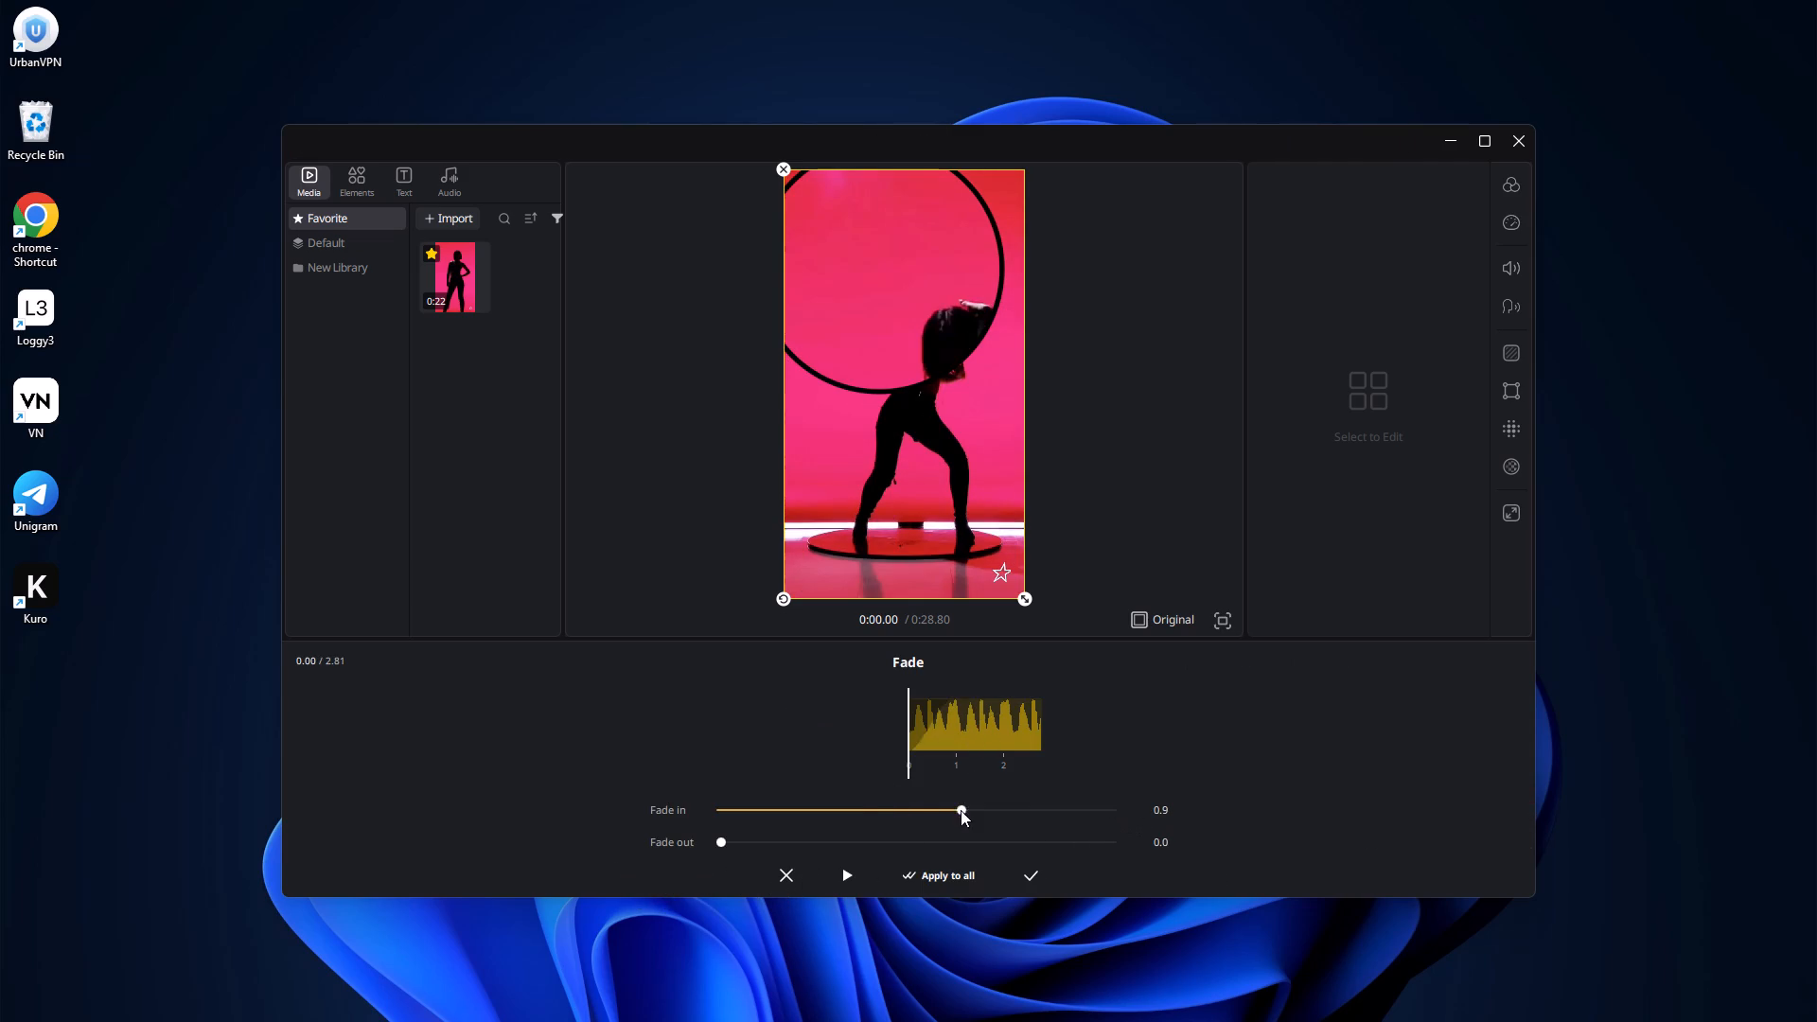
drag(961, 810, 1226, 808)
Nudge the first clip's picture very slightly left and up within the frame at 0:00.62, keeping the preview nearly filled.
click(879, 302)
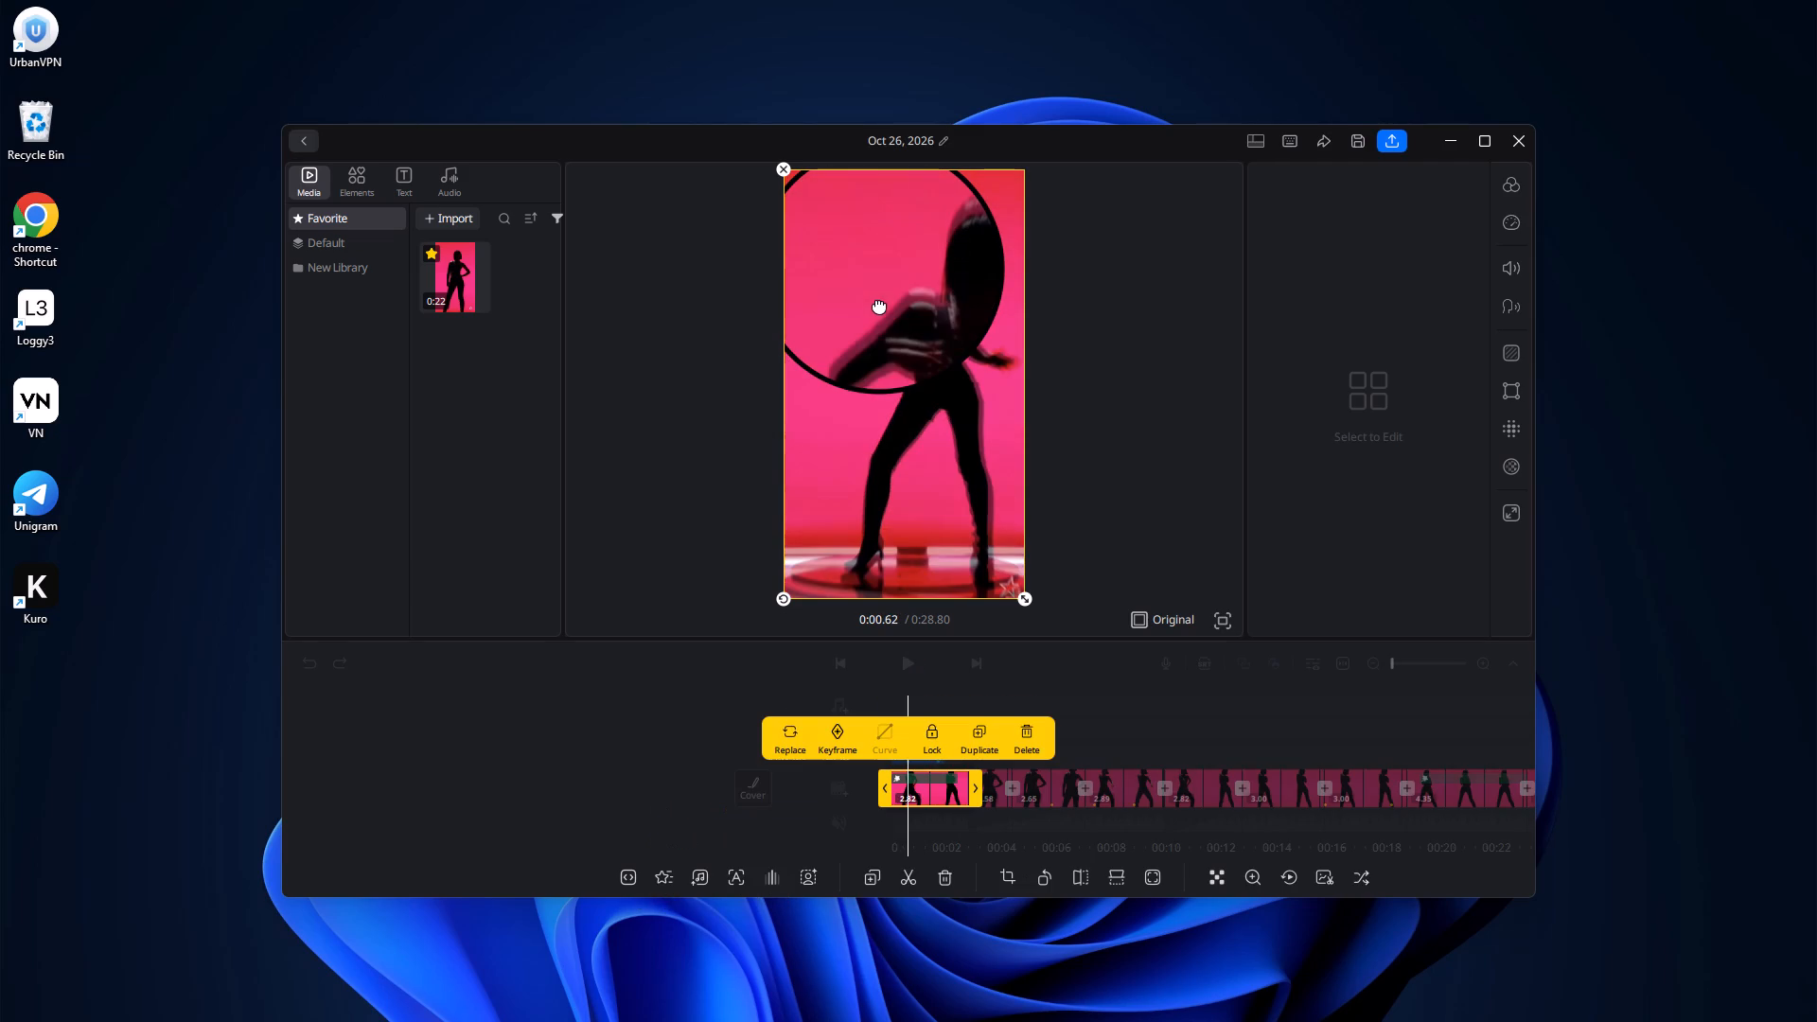
drag(939, 314, 898, 280)
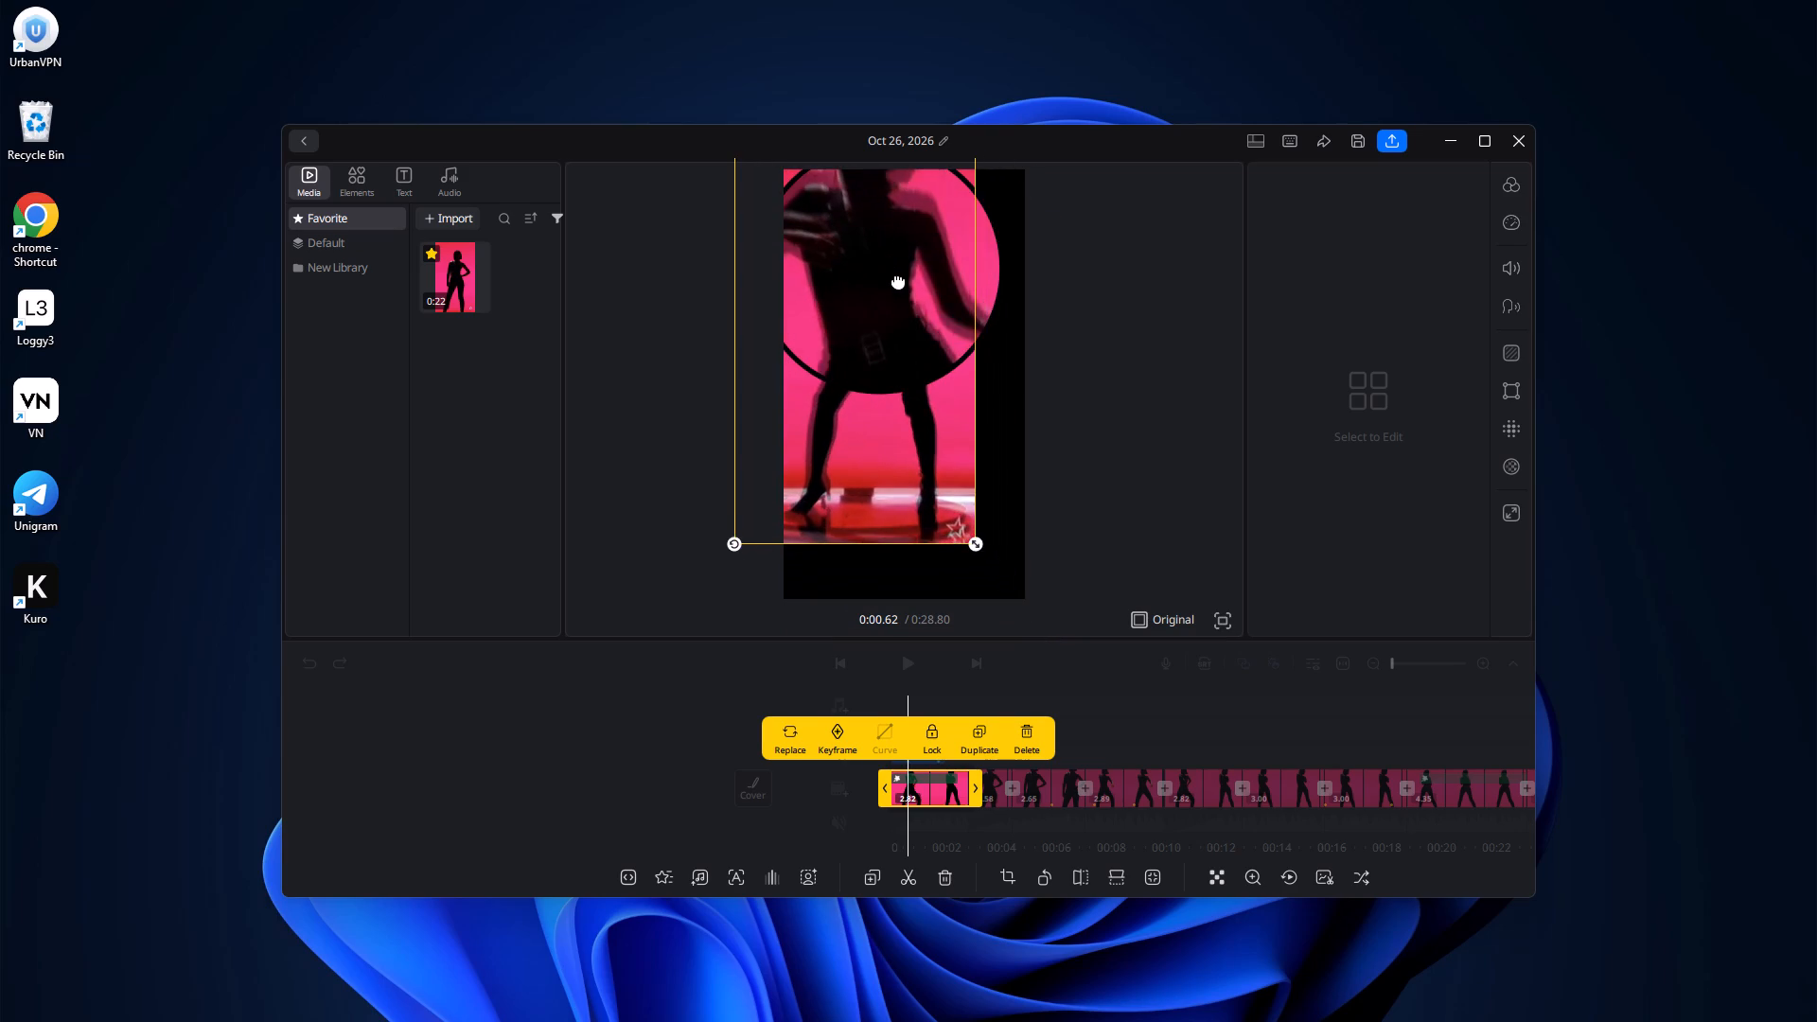
drag(898, 280, 909, 298)
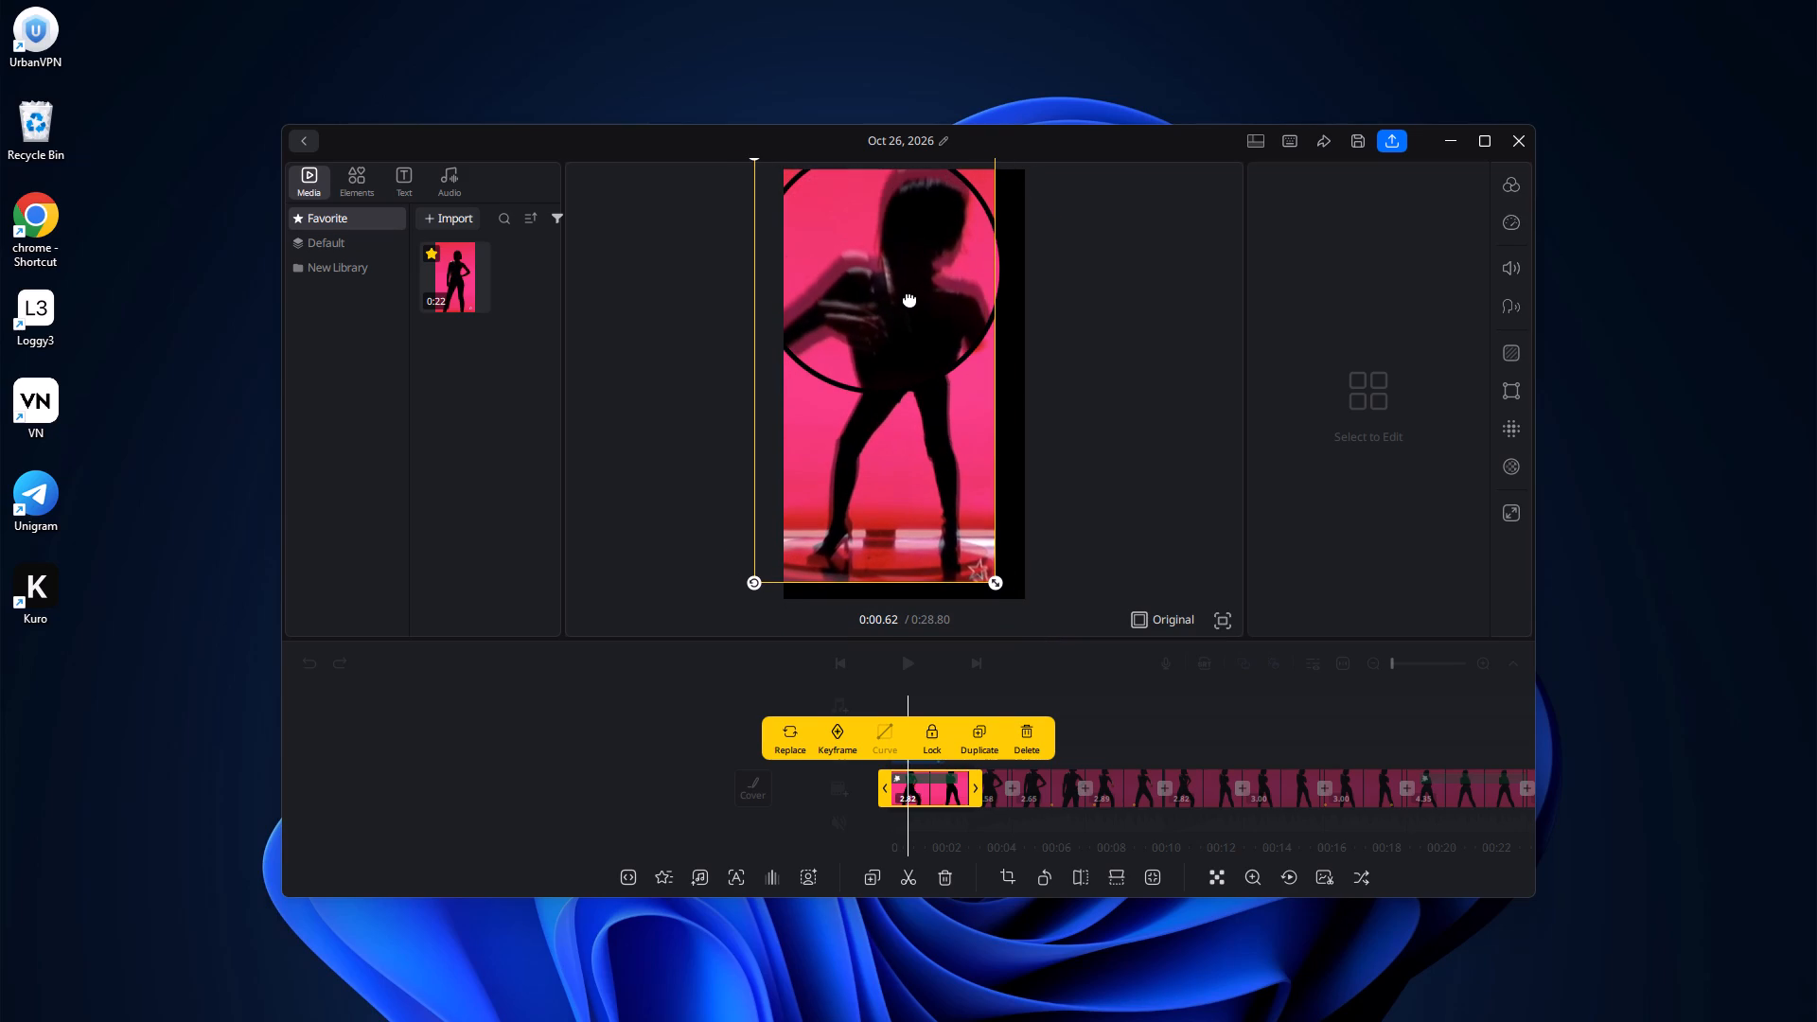
drag(909, 298, 916, 300)
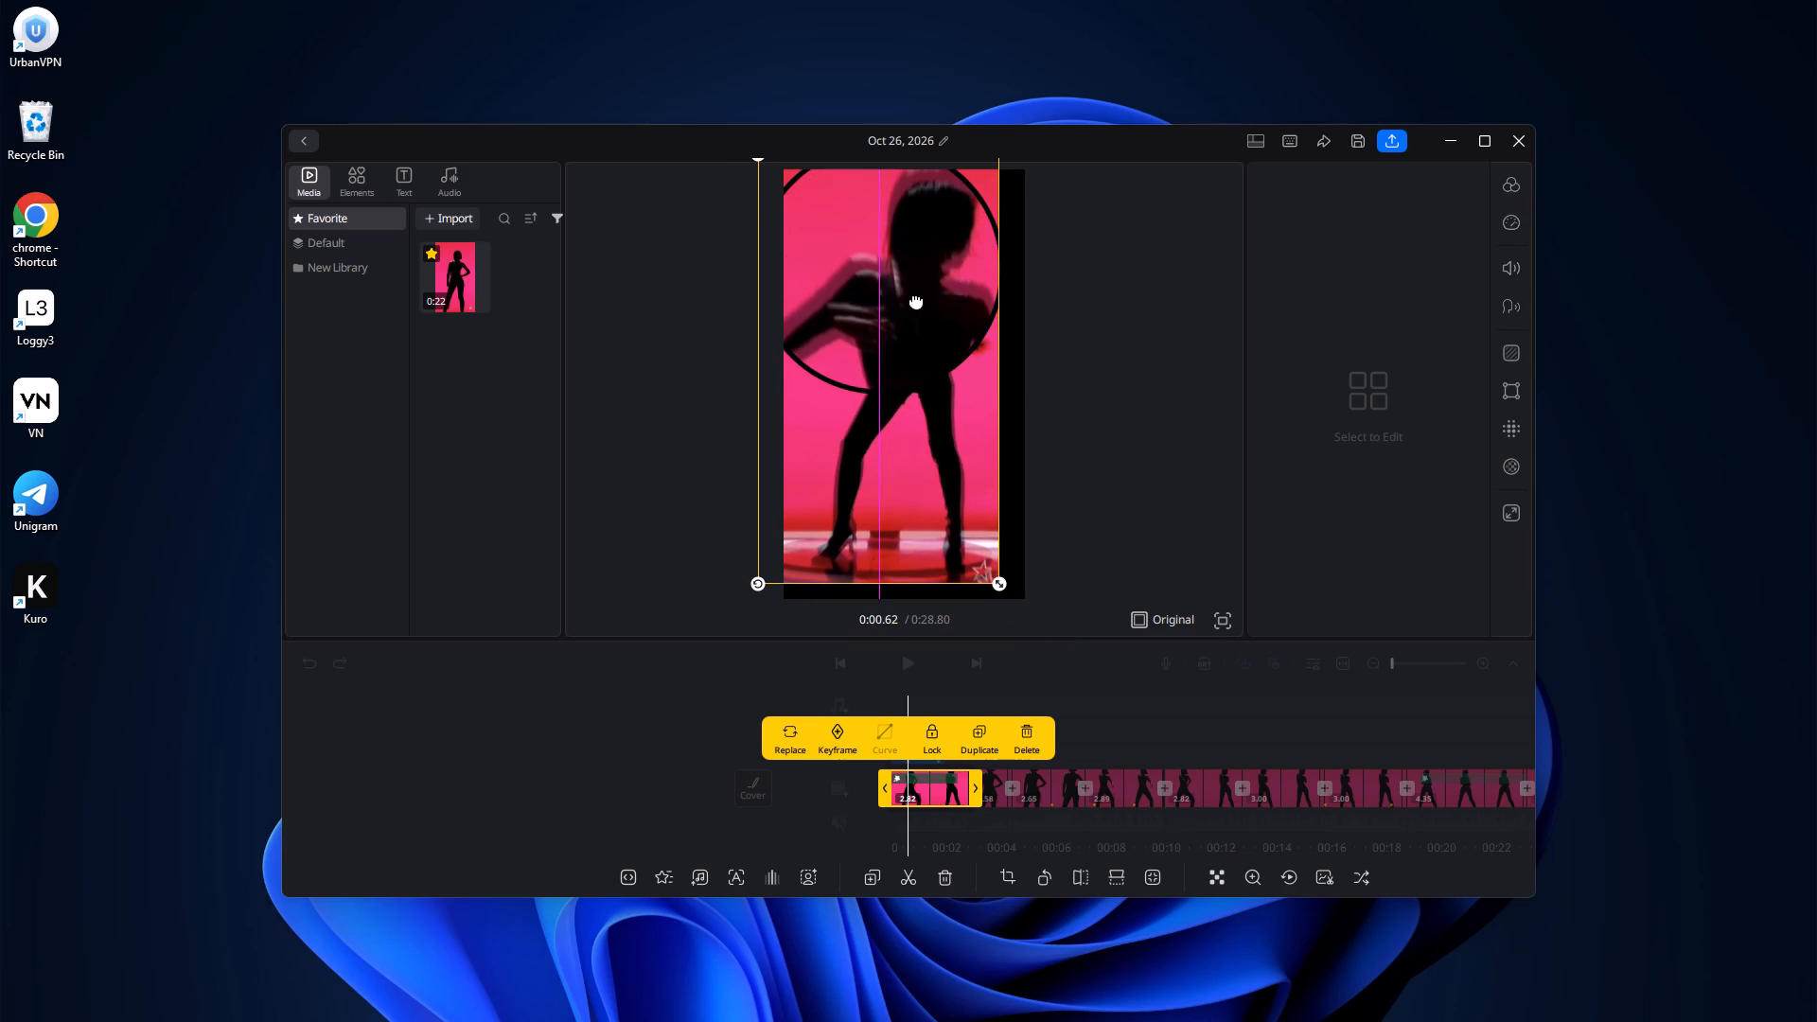
drag(916, 300, 926, 307)
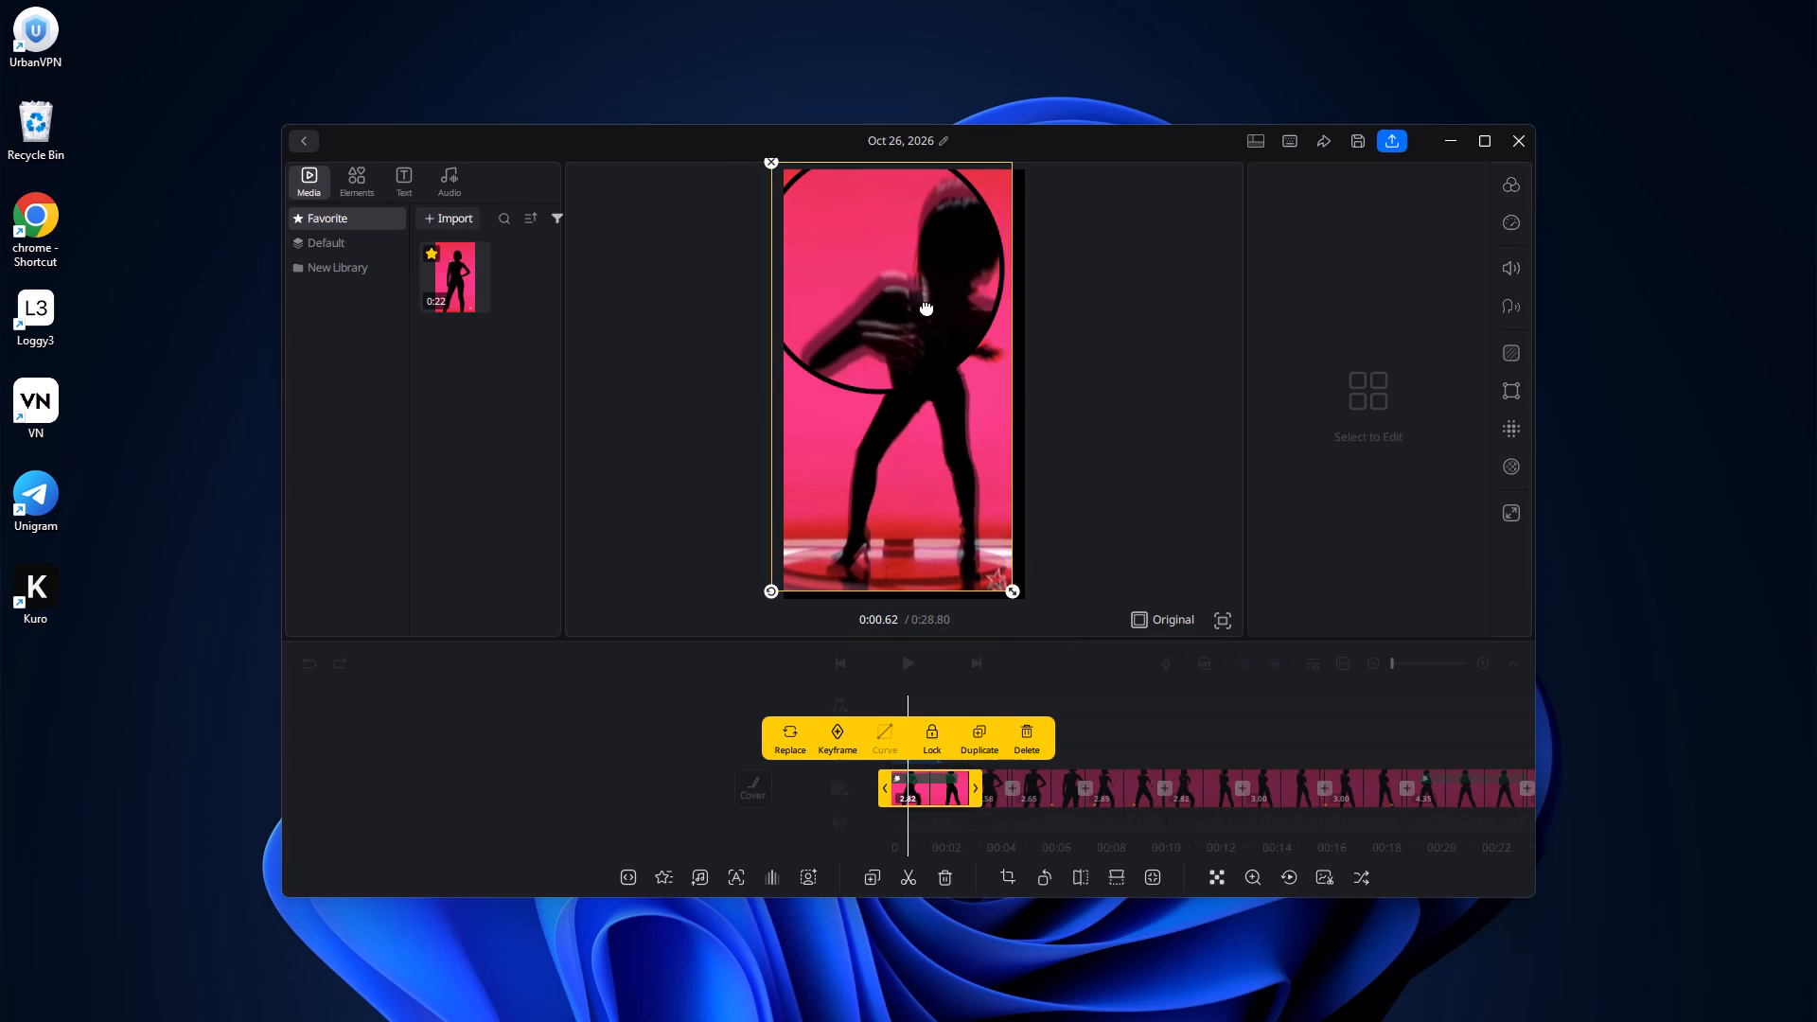
drag(926, 307, 930, 308)
click(1090, 426)
click(988, 479)
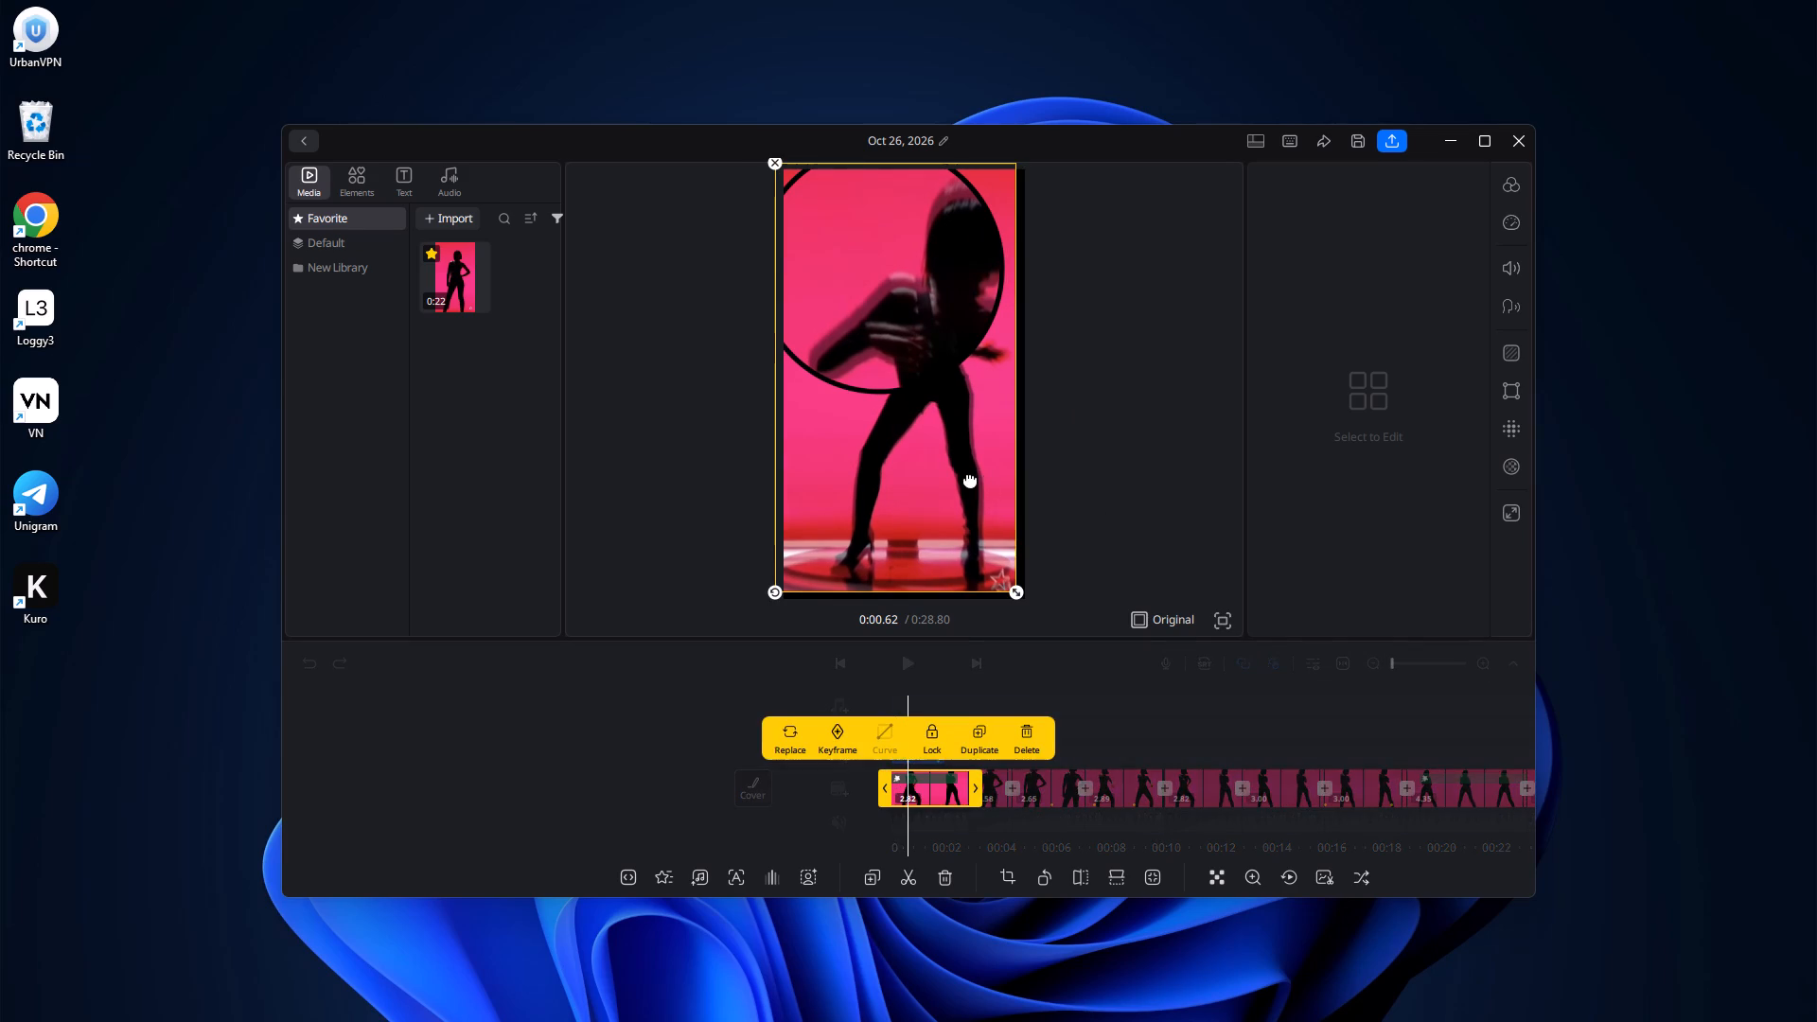
click(970, 479)
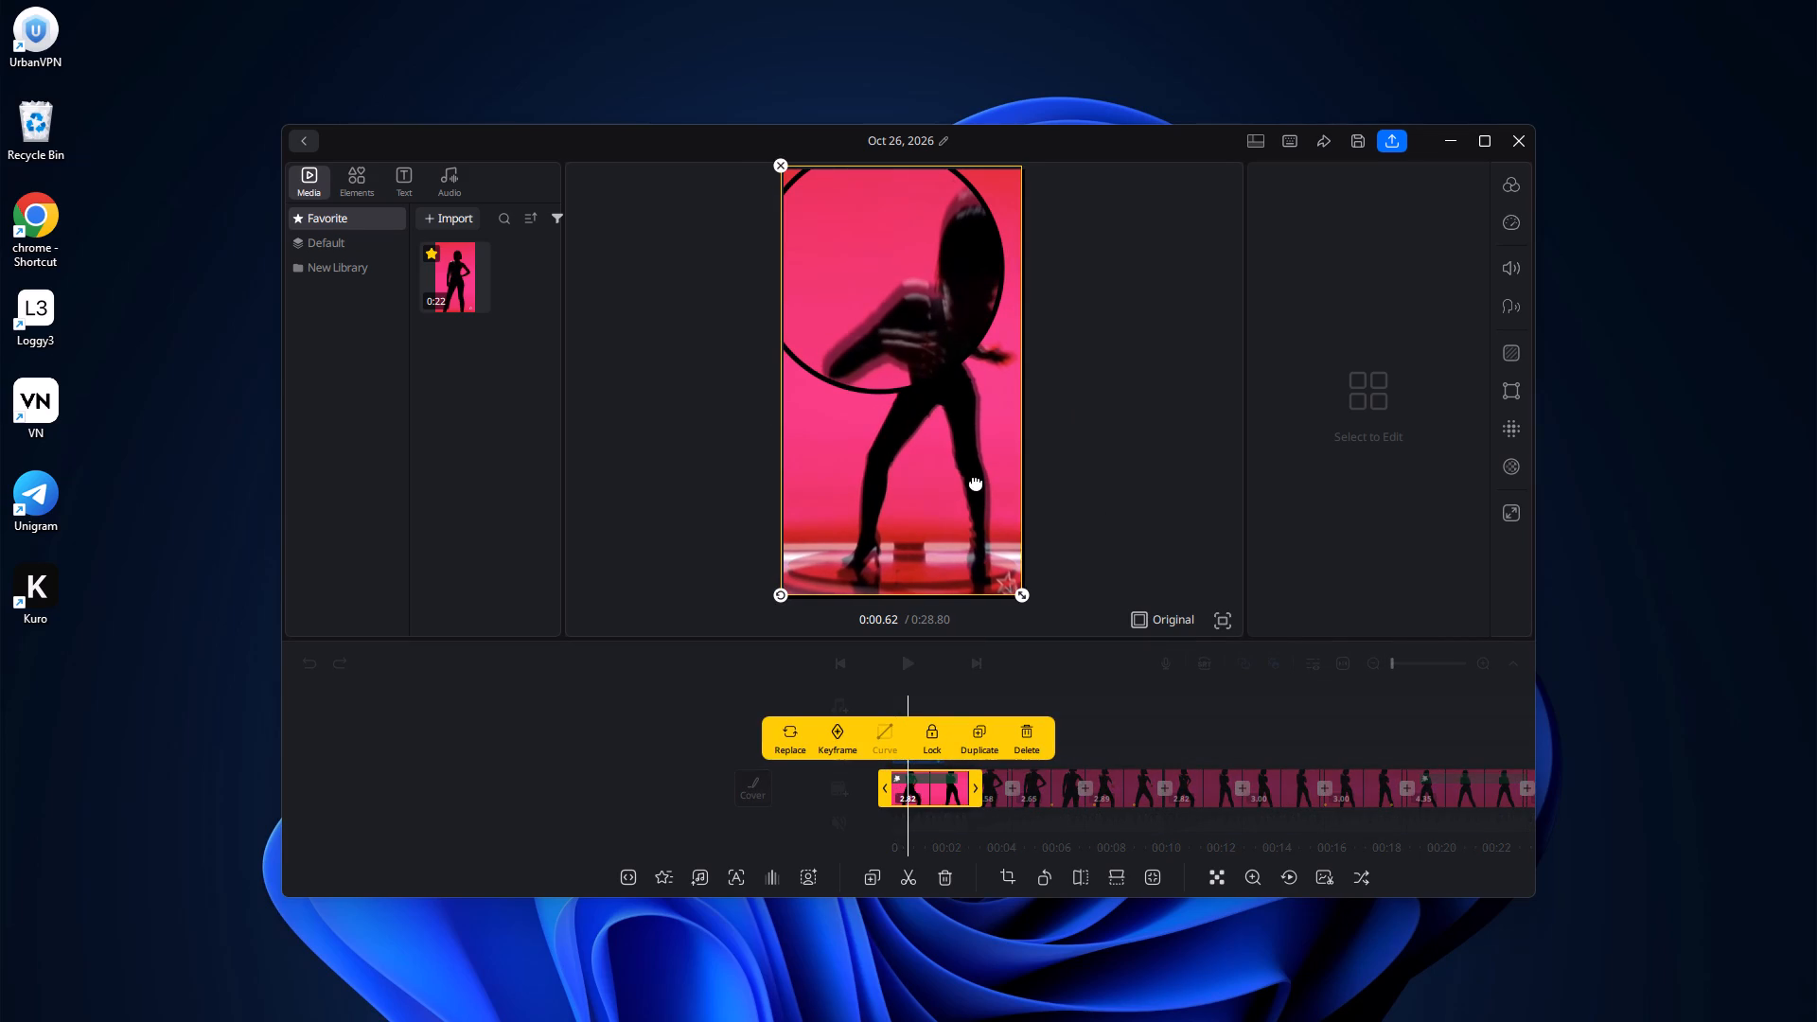
click(1080, 469)
Shrink the magnifier overlay slightly and move it over the dancer's head and upper body at 0:00.62.
click(907, 306)
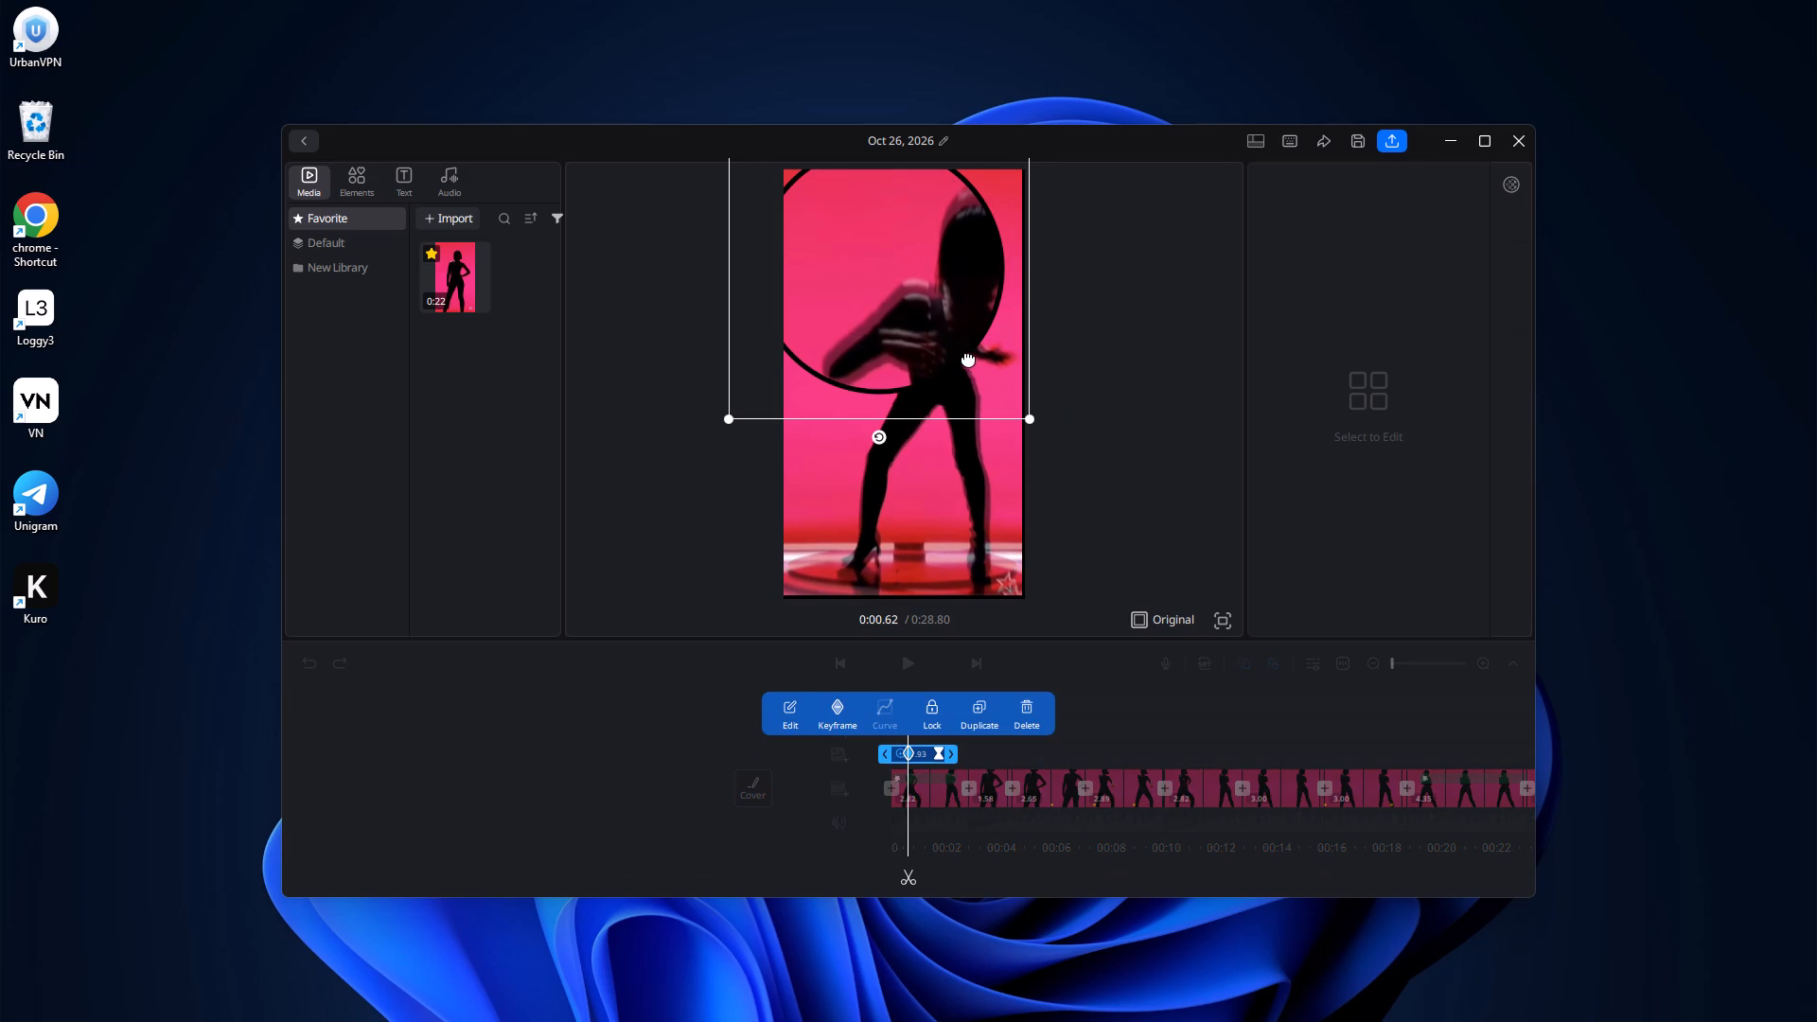
drag(968, 358, 1014, 375)
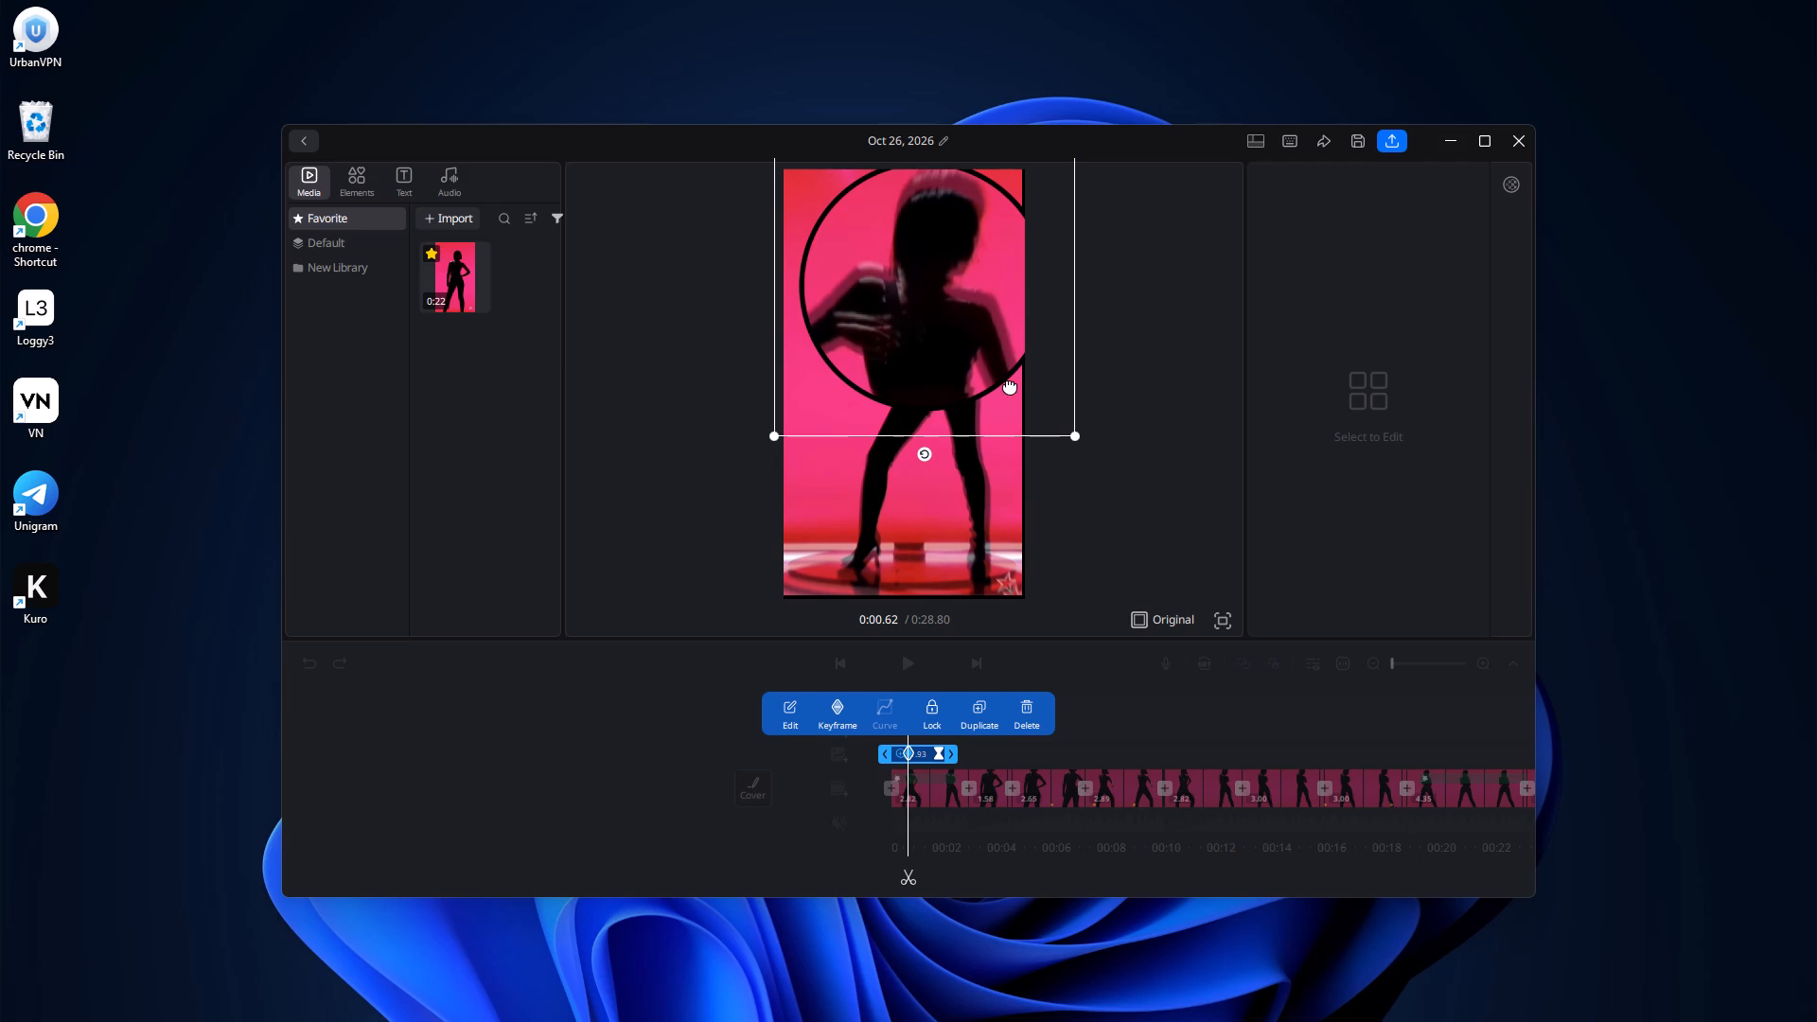
drag(1010, 385, 997, 387)
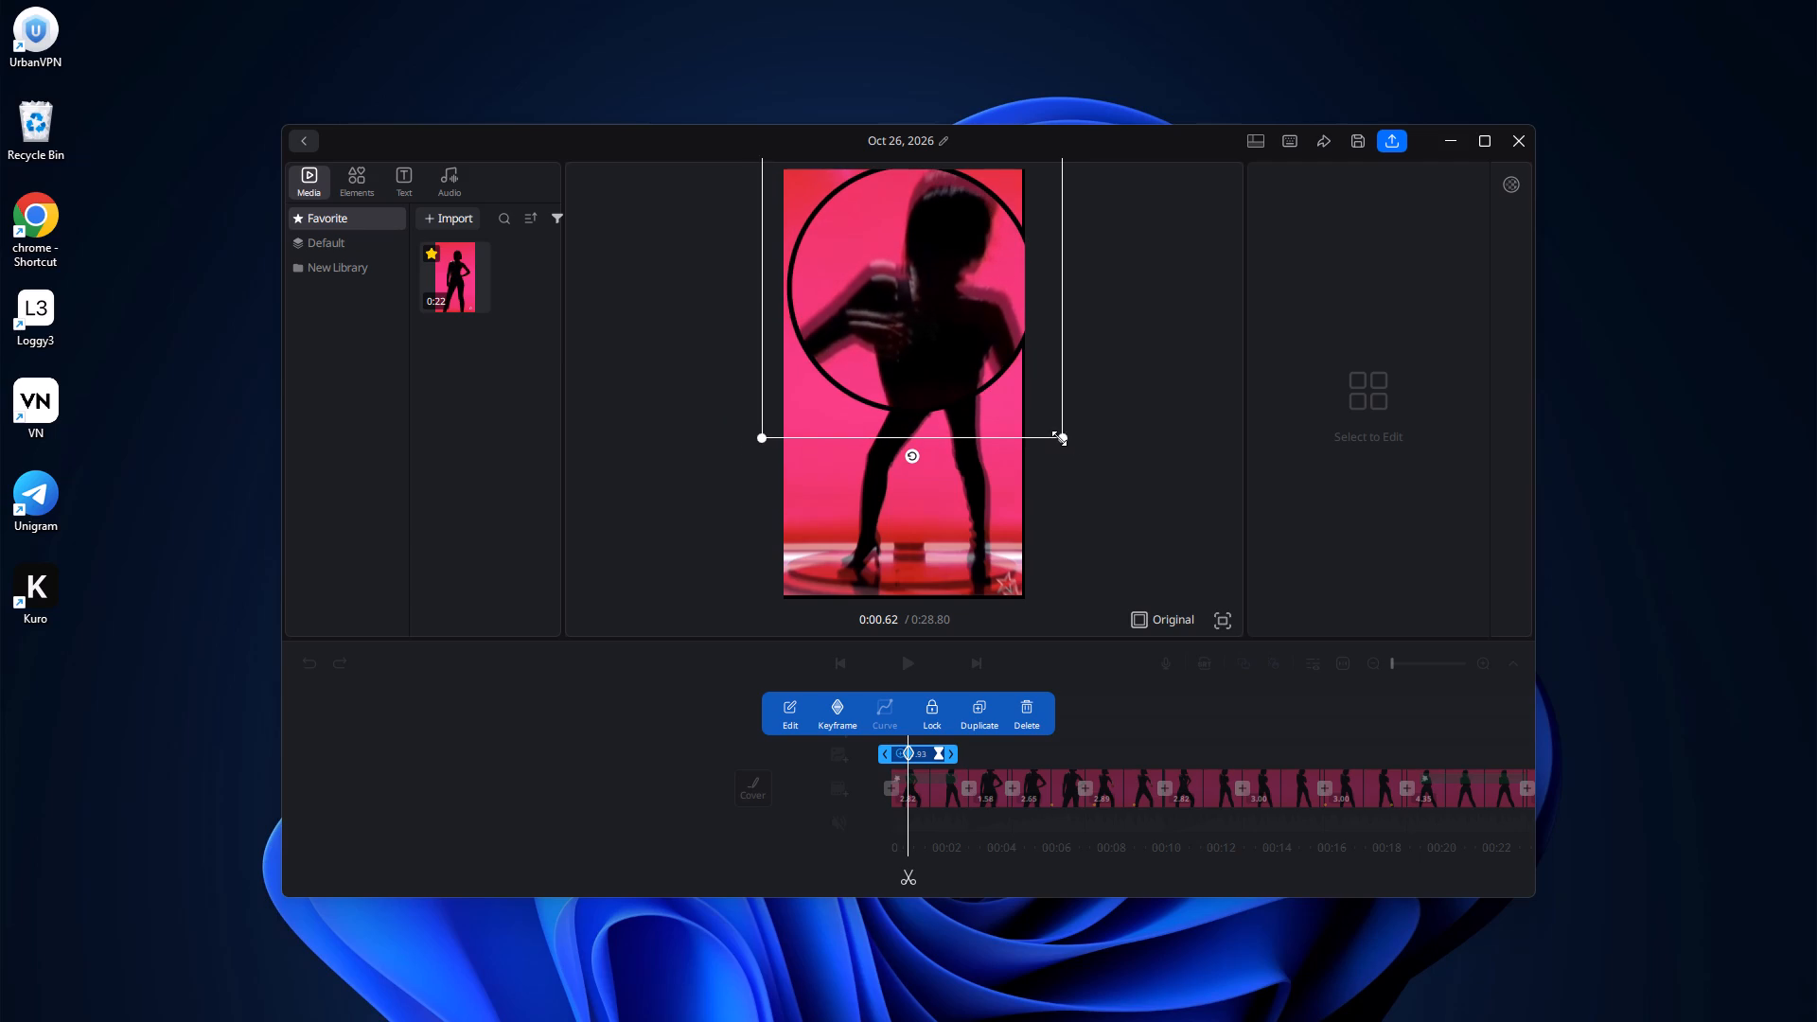
drag(1059, 438, 1030, 410)
drag(929, 333, 952, 341)
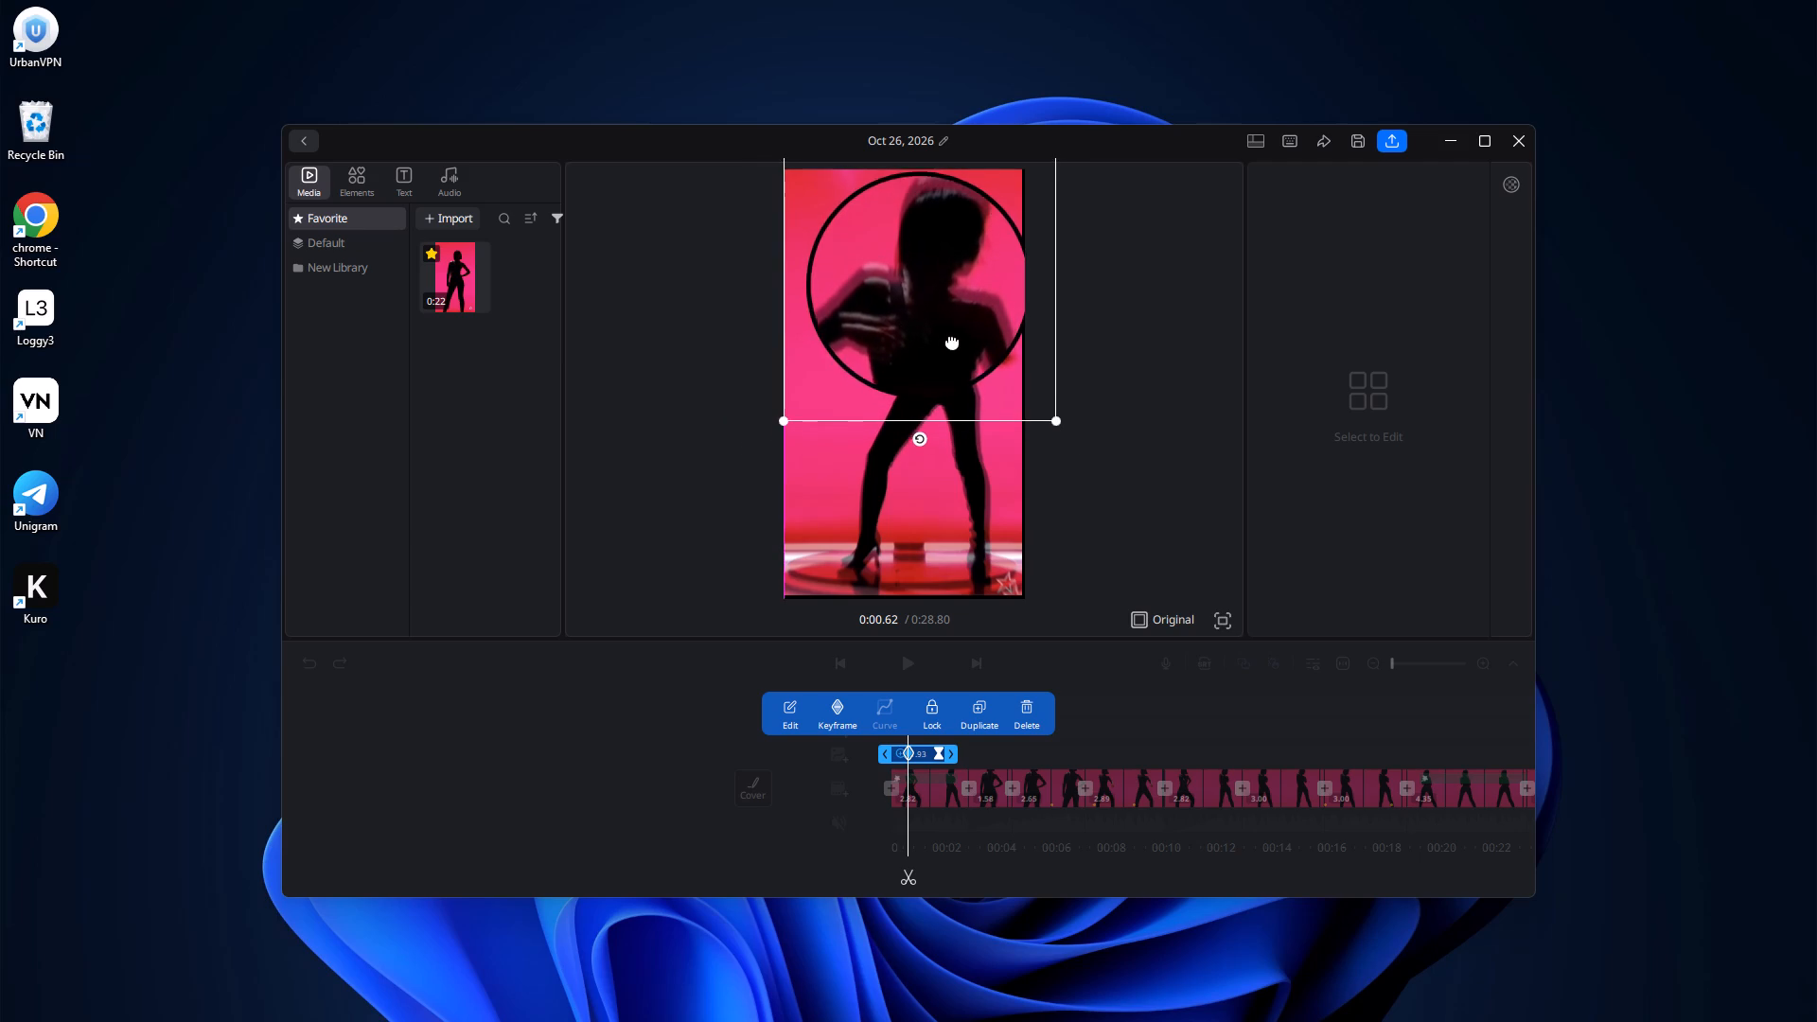
drag(952, 341, 956, 345)
click(995, 747)
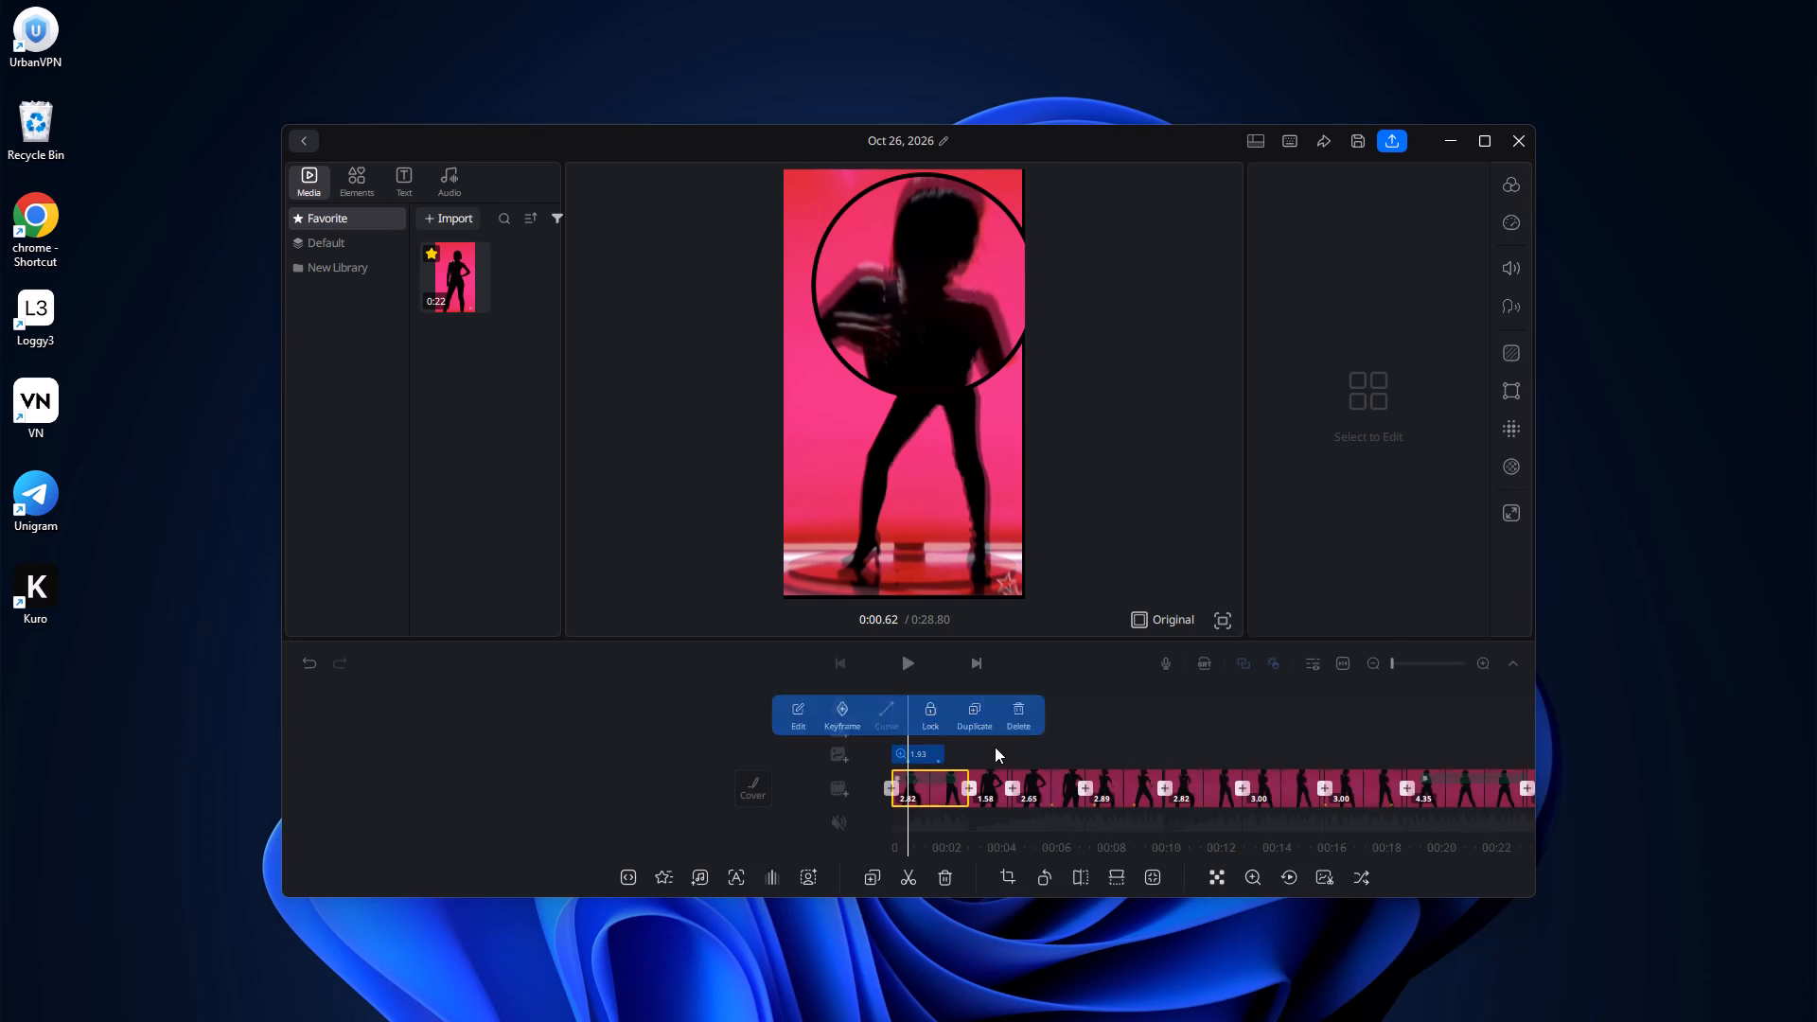
Duplicate the first 2.82-second clip on the main track.
drag(1001, 747, 946, 735)
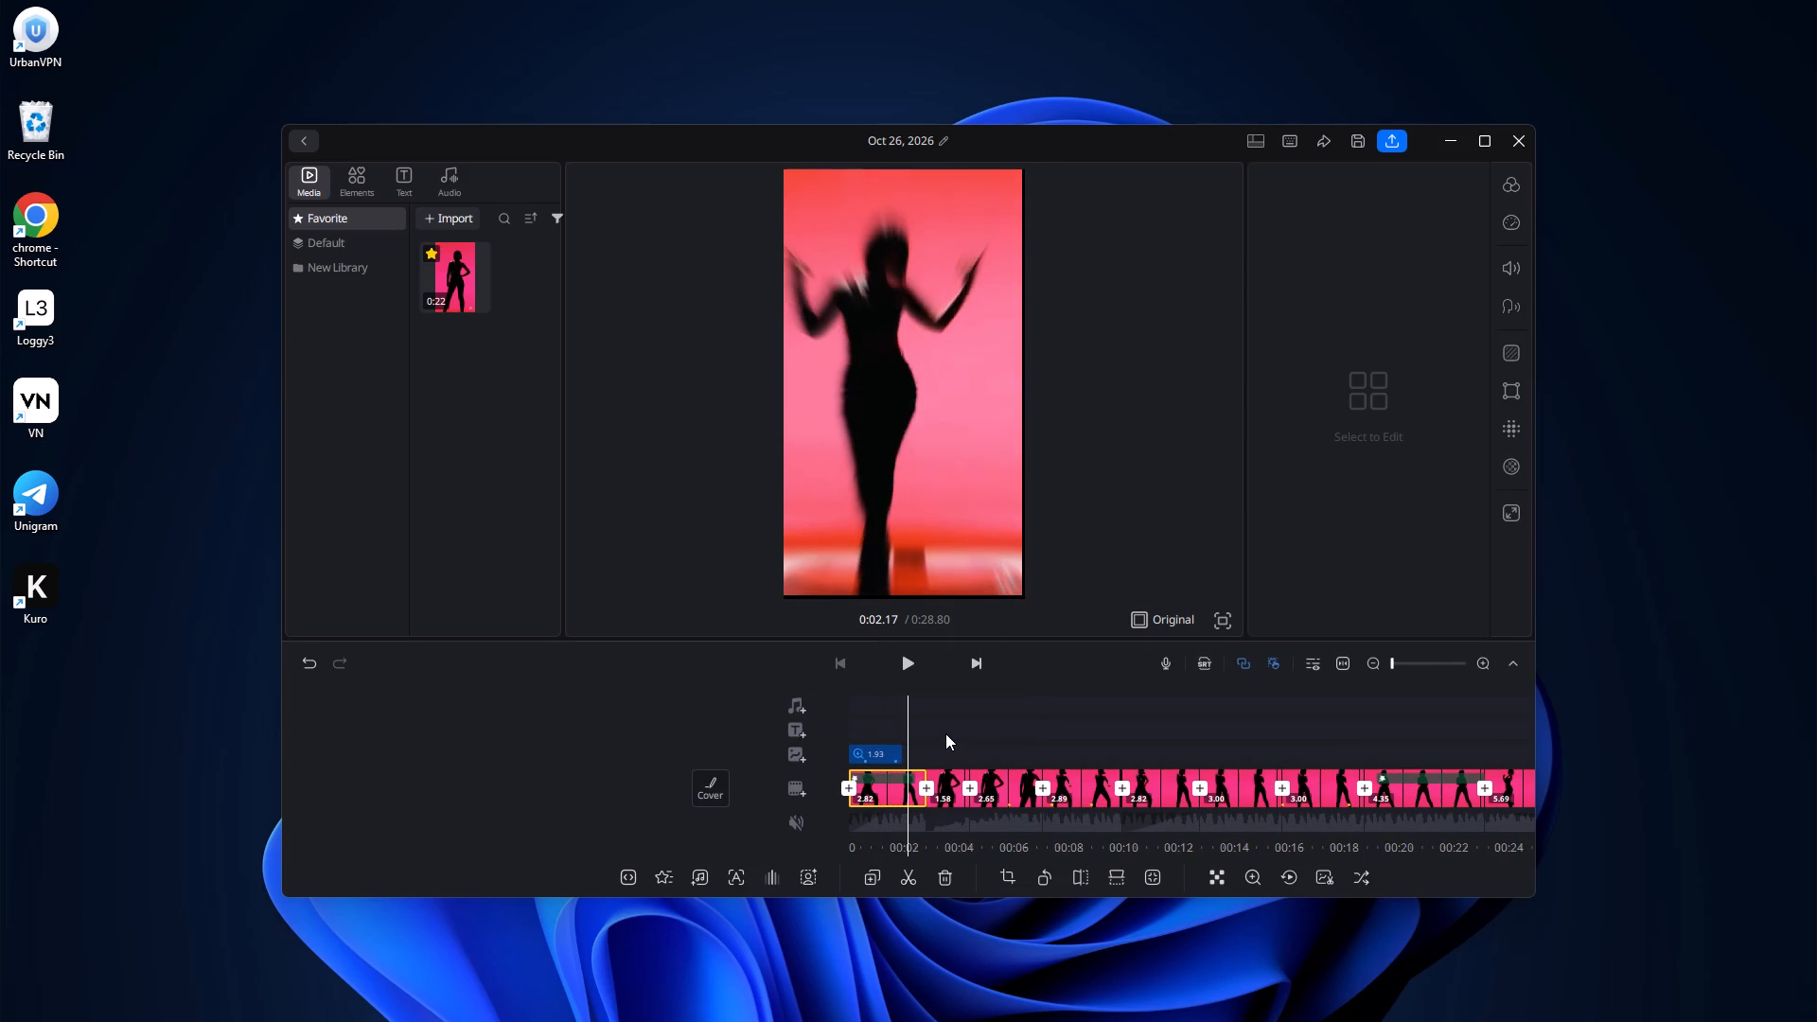
click(873, 880)
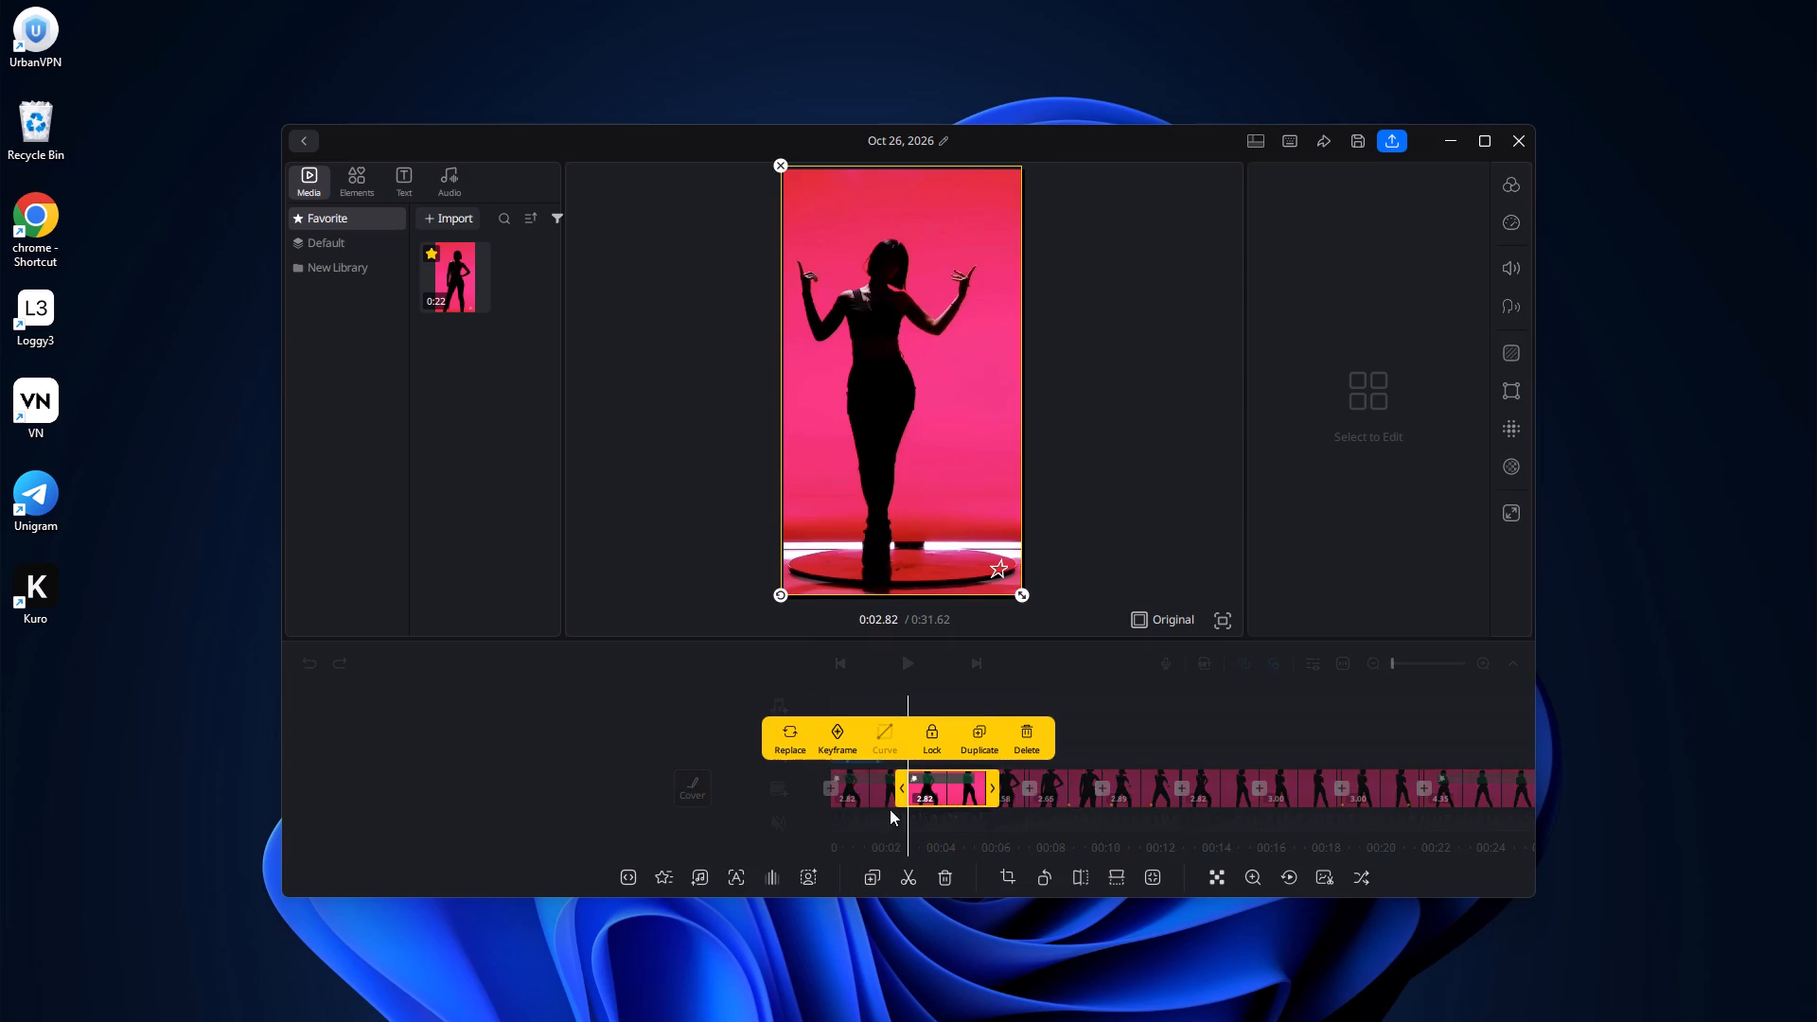
click(941, 824)
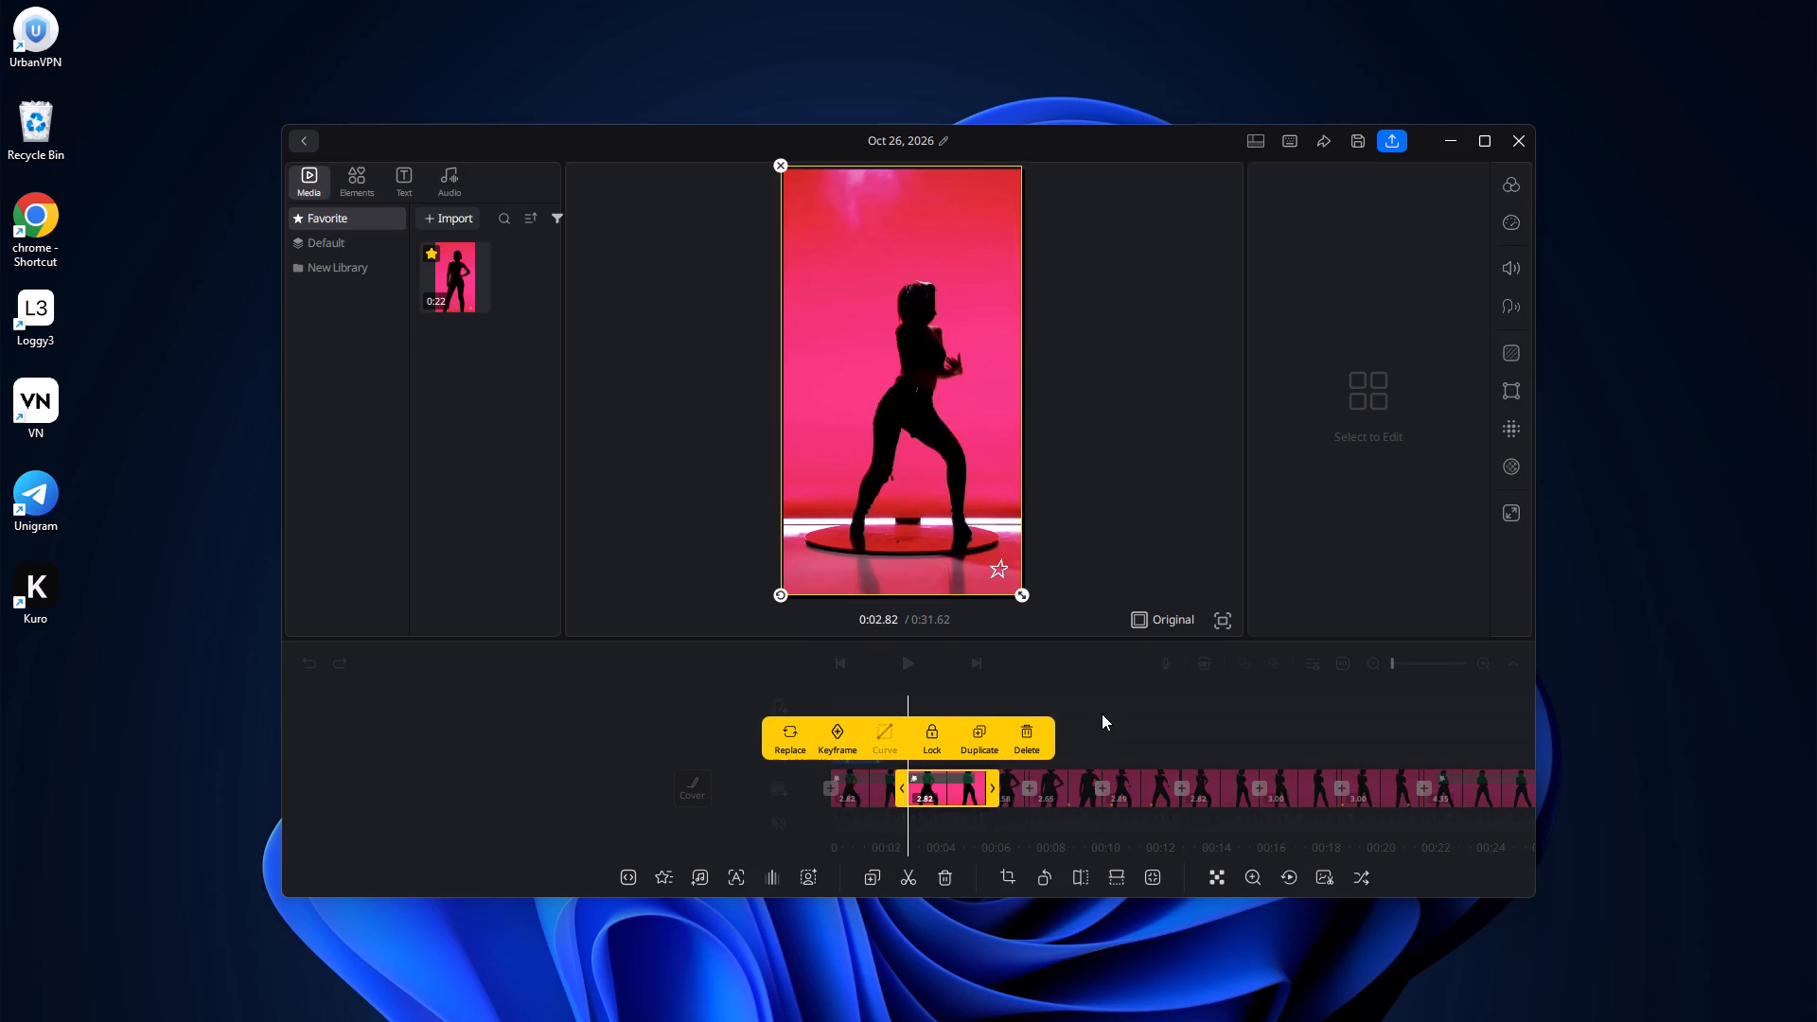
click(1102, 714)
Play the edit from the start through the first few clips to review it.
drag(1058, 737, 1233, 733)
click(916, 658)
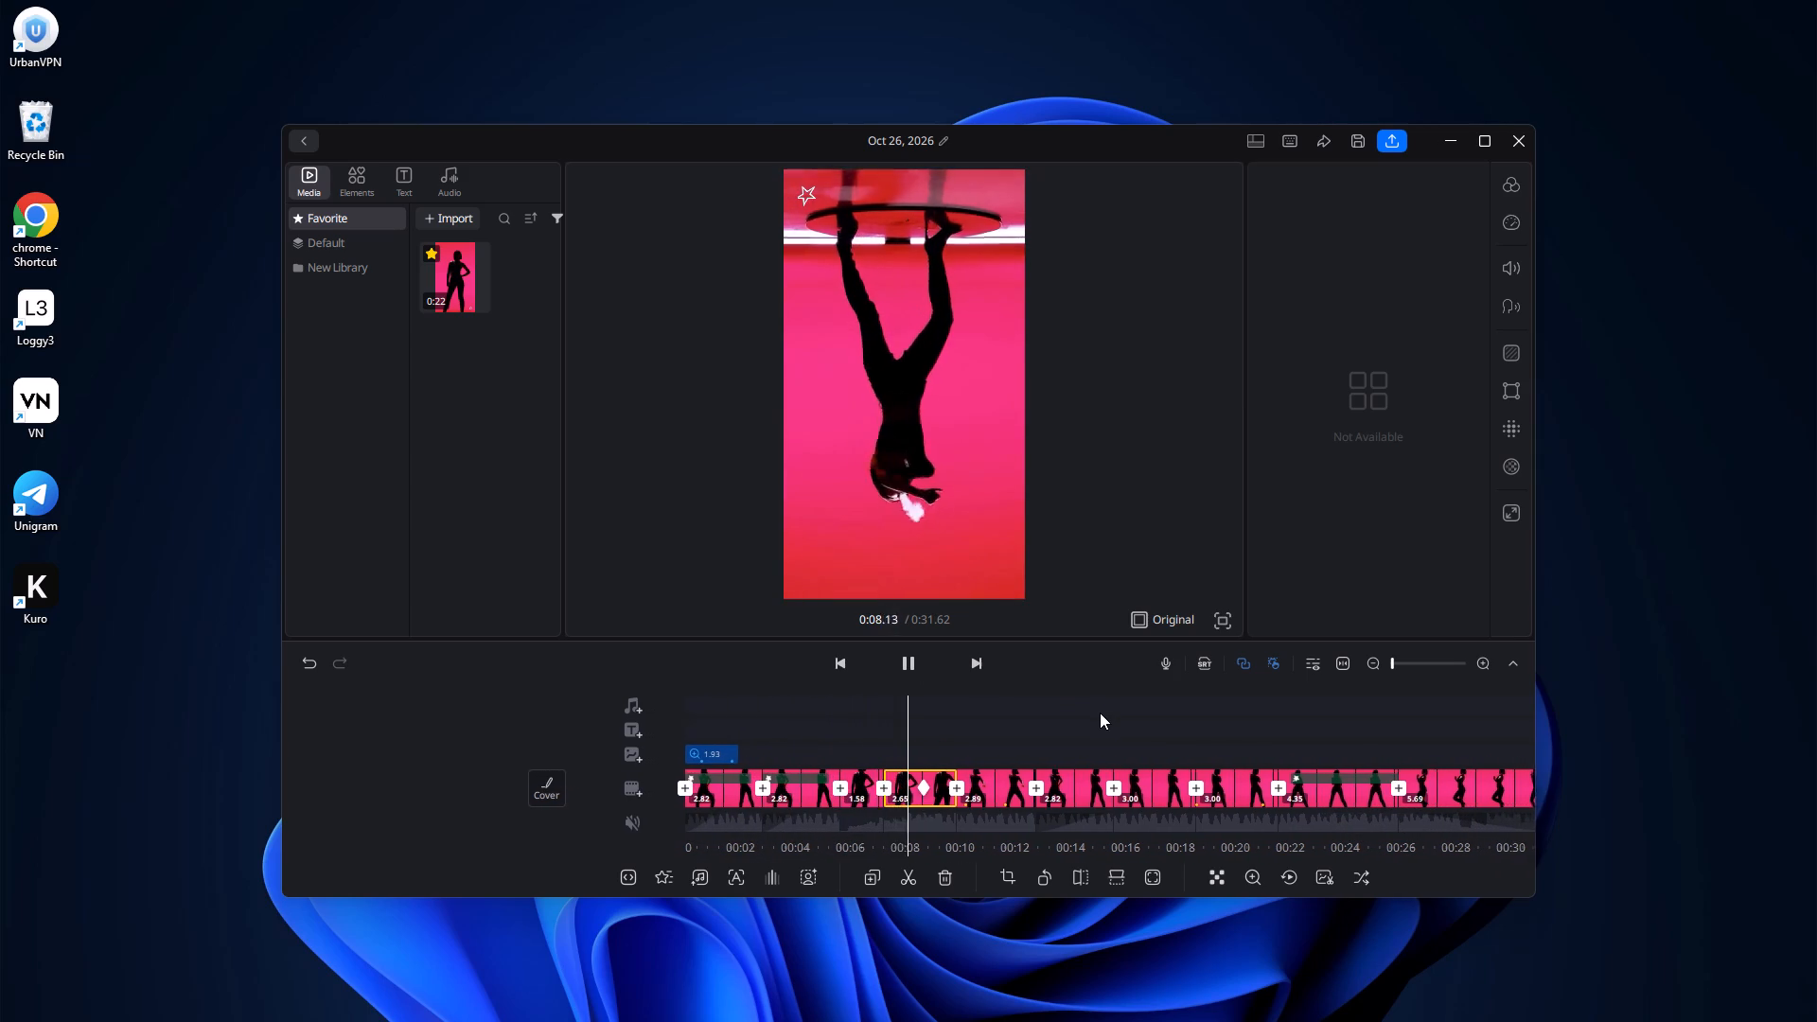
click(803, 794)
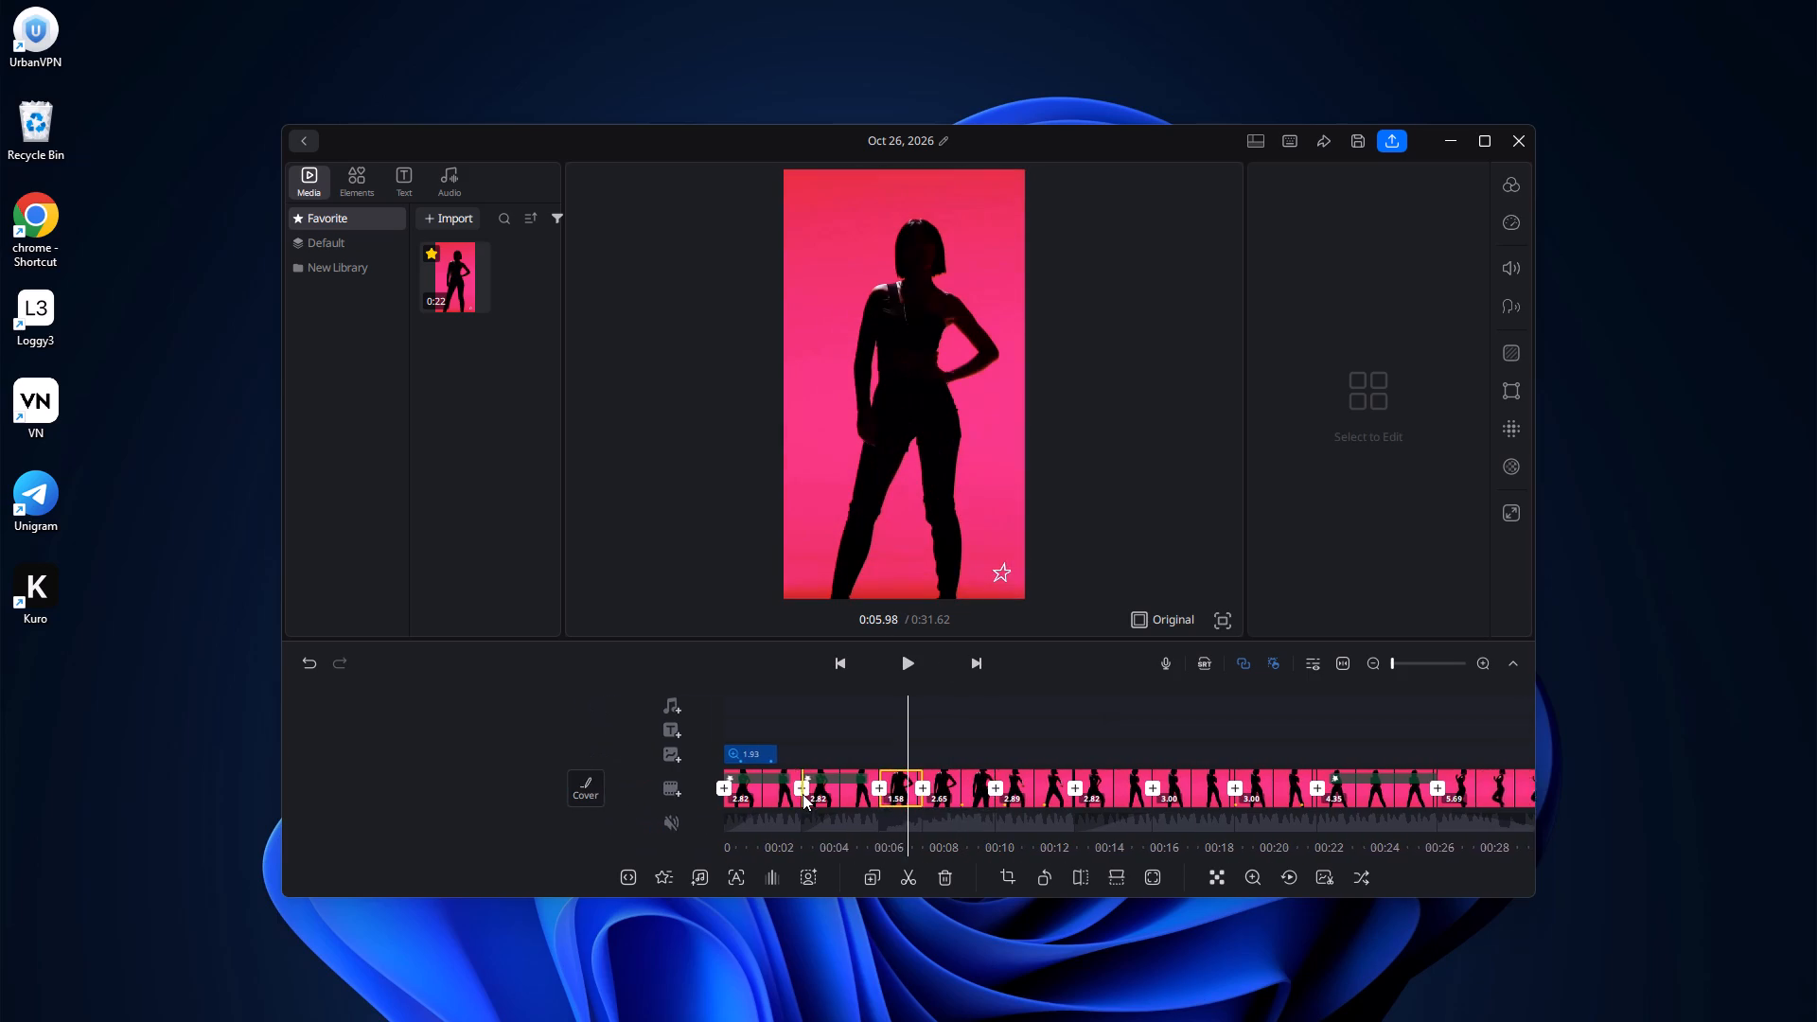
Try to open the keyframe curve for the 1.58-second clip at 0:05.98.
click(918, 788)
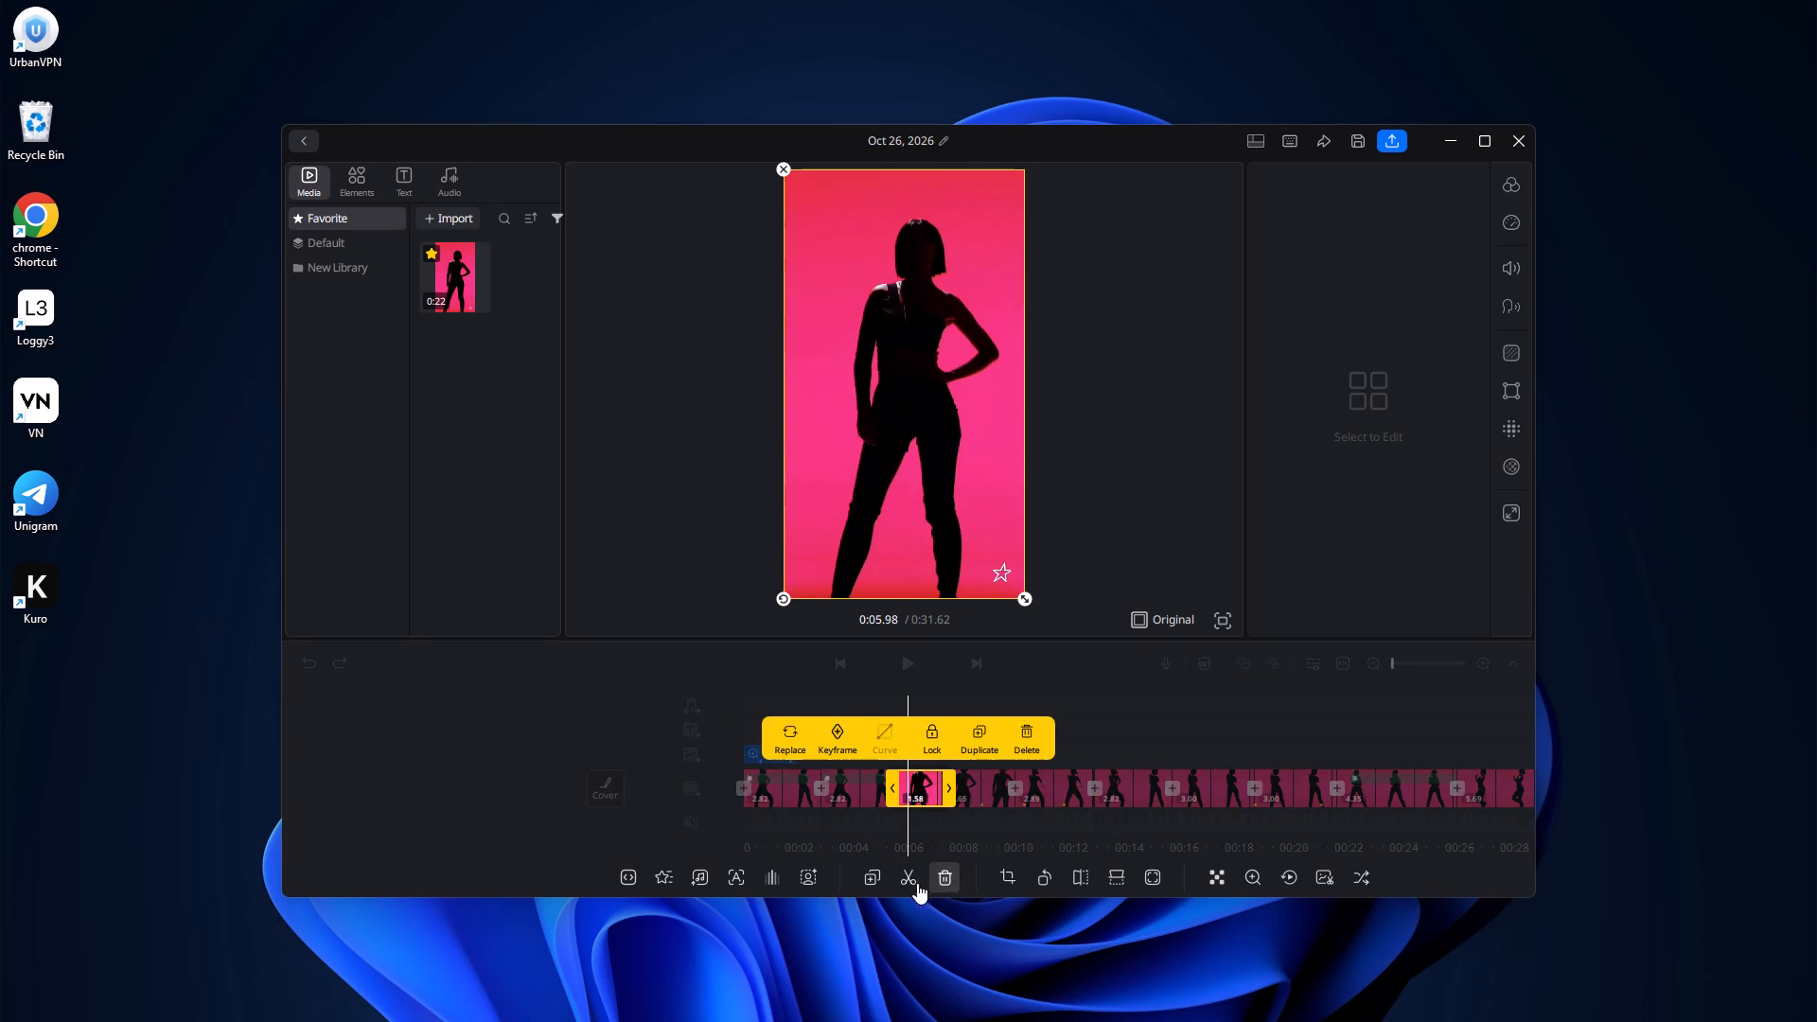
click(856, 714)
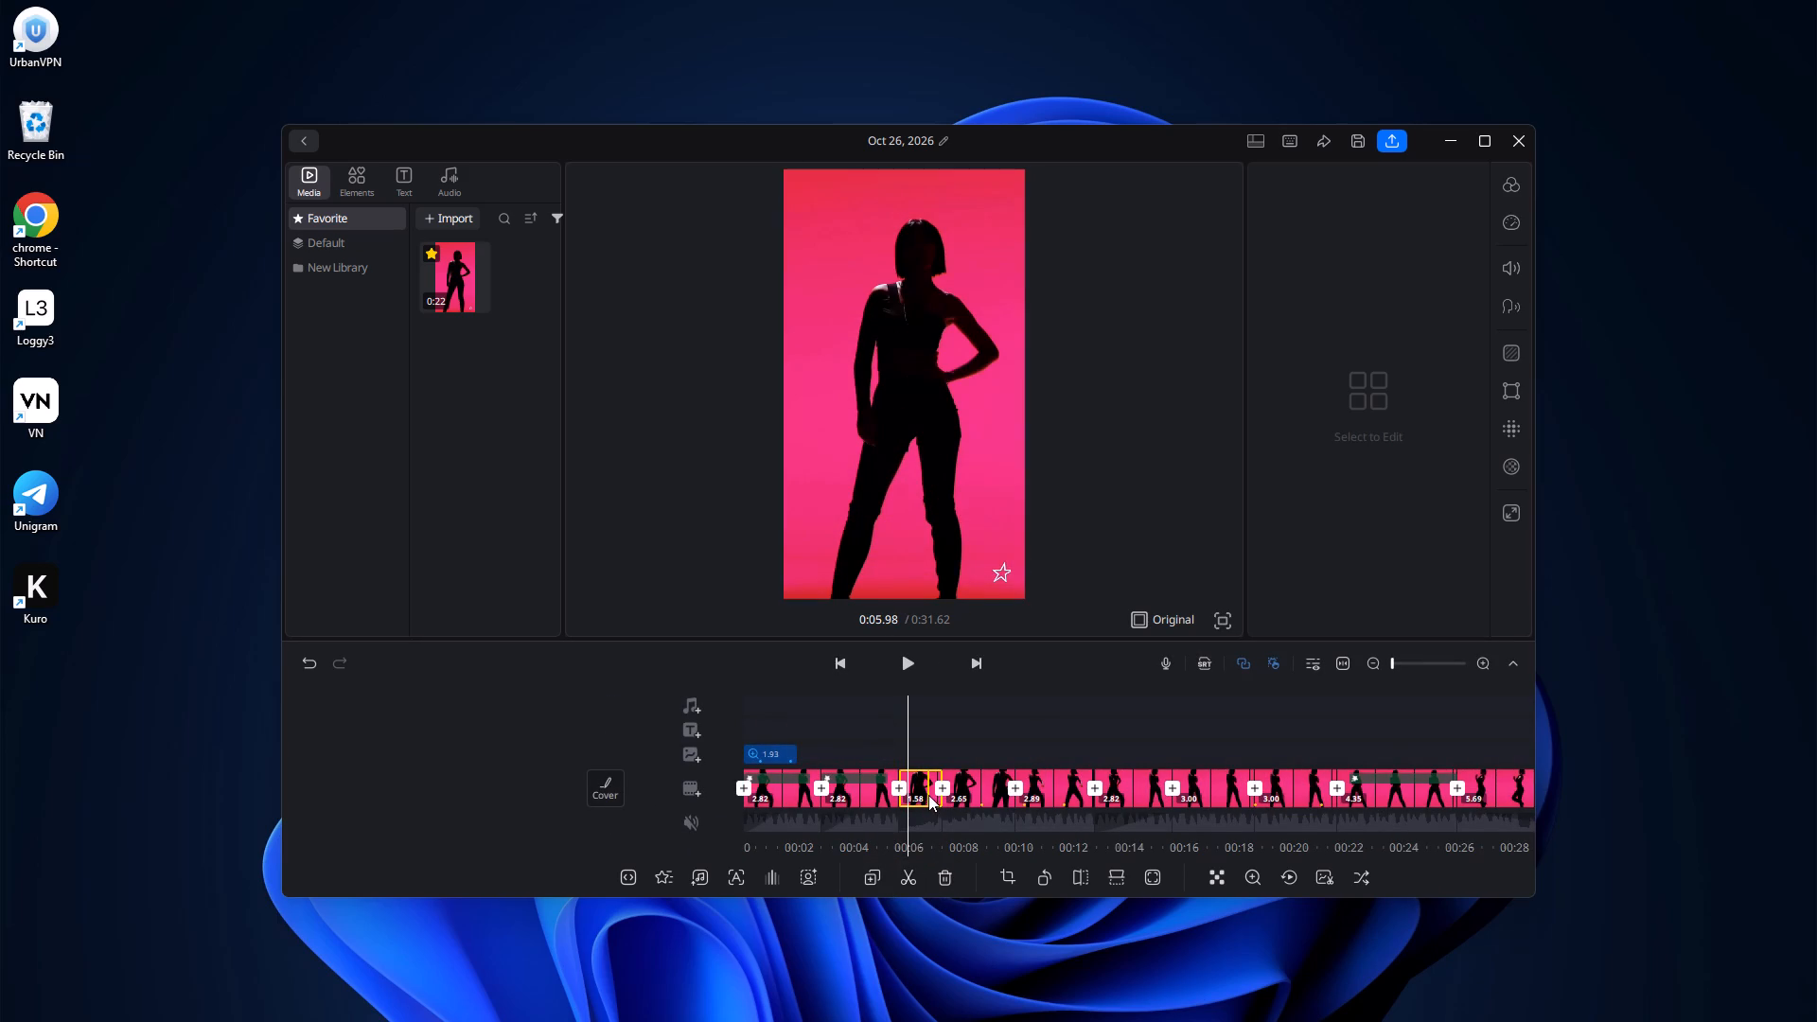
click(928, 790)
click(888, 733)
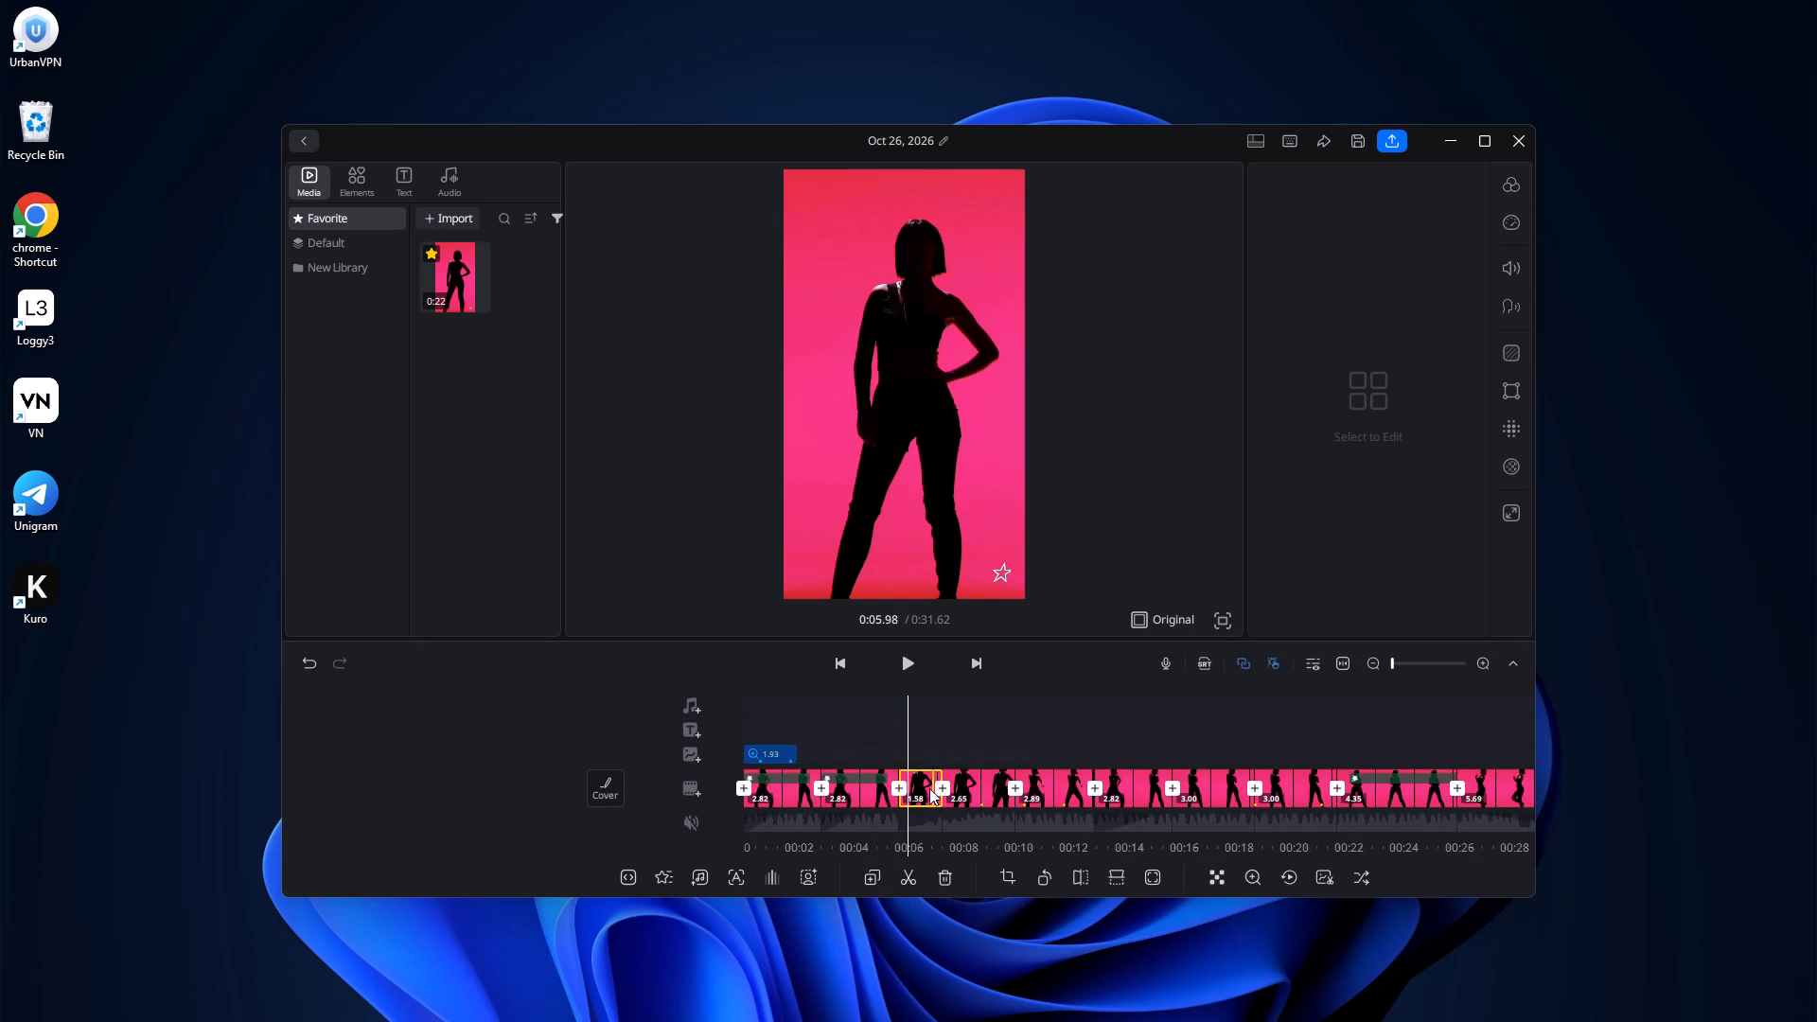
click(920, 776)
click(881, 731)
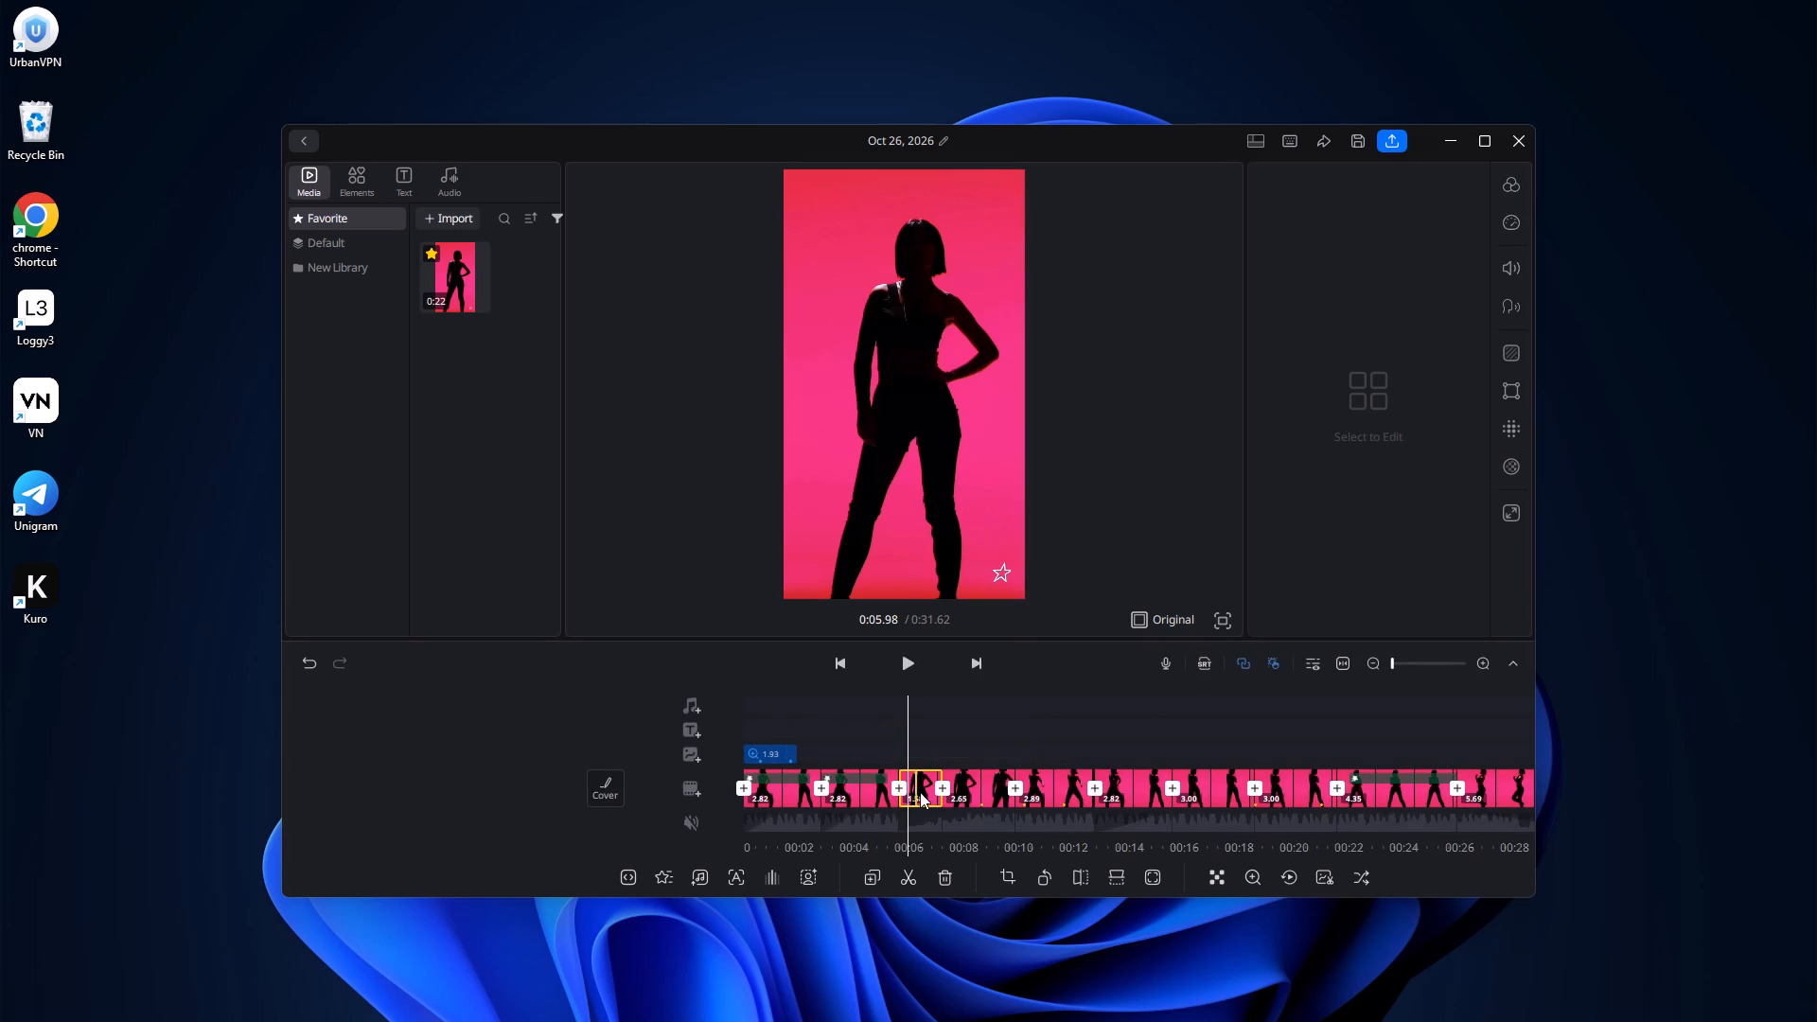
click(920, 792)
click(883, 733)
Add keyframes to the 1.58-second clip at 0:05.98, 0:06.47 and 0:06.95, and try to open the curve between them.
click(923, 798)
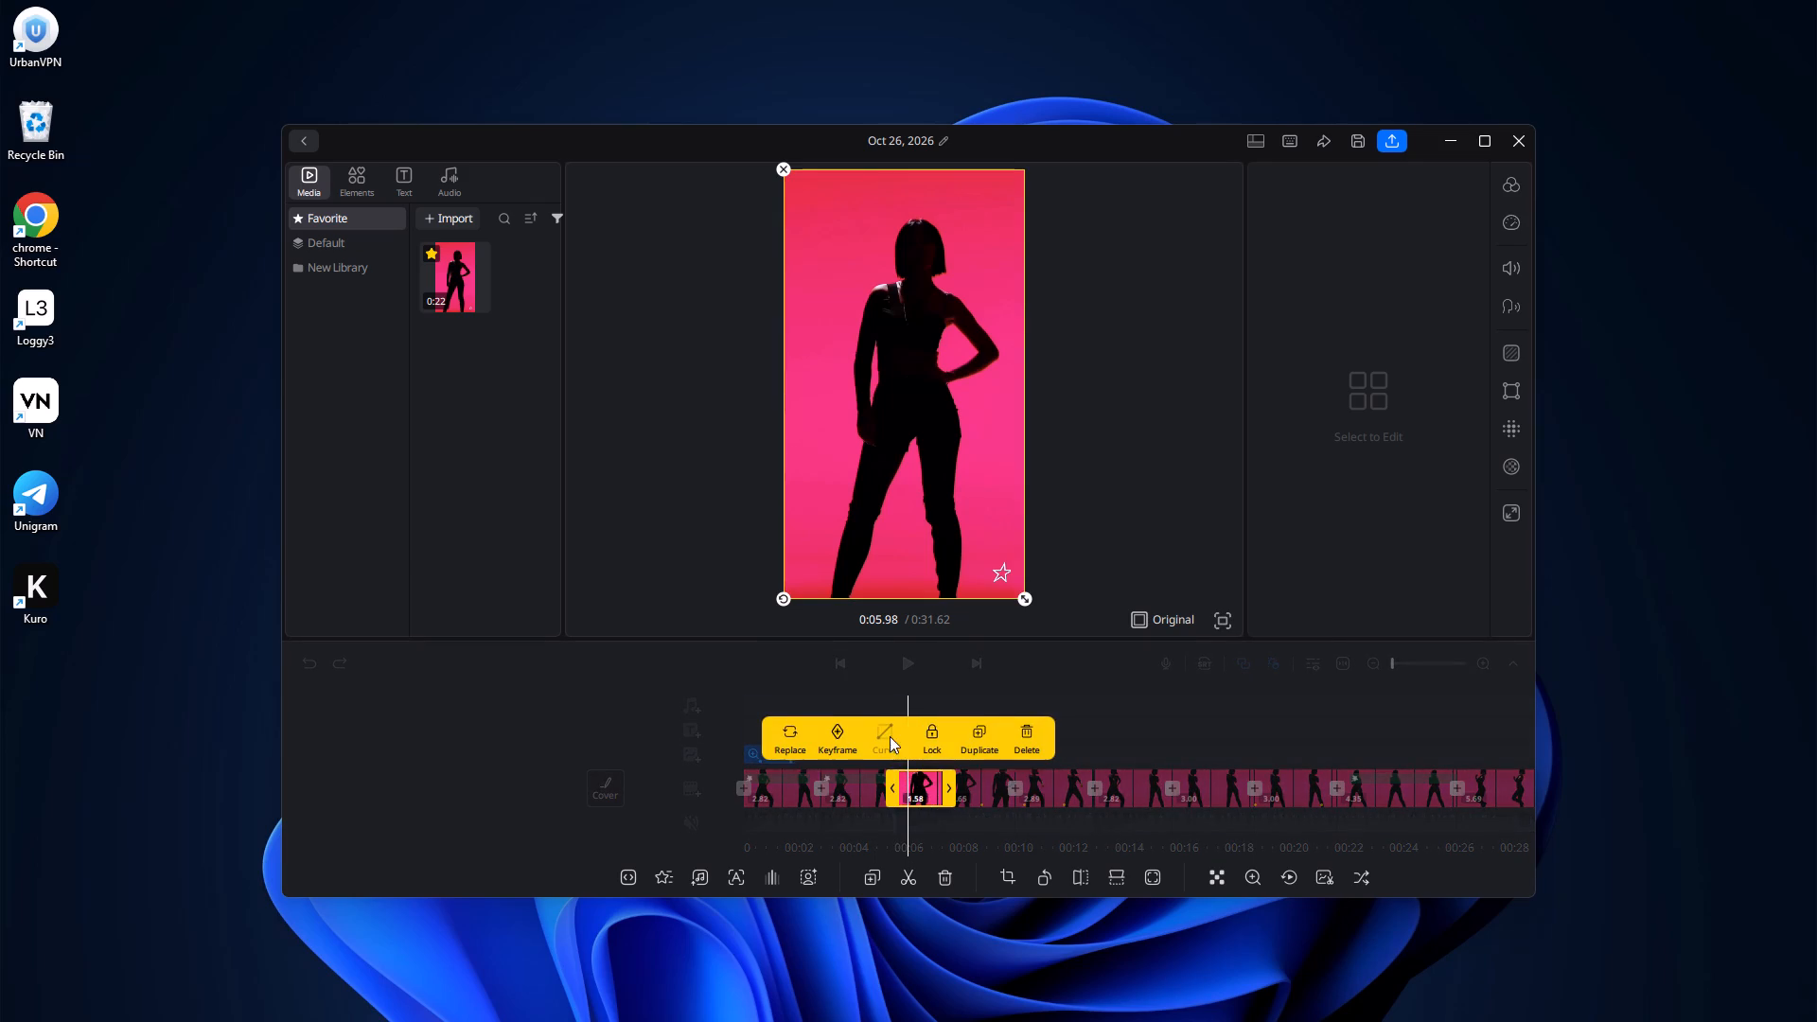
click(840, 732)
drag(937, 801, 915, 802)
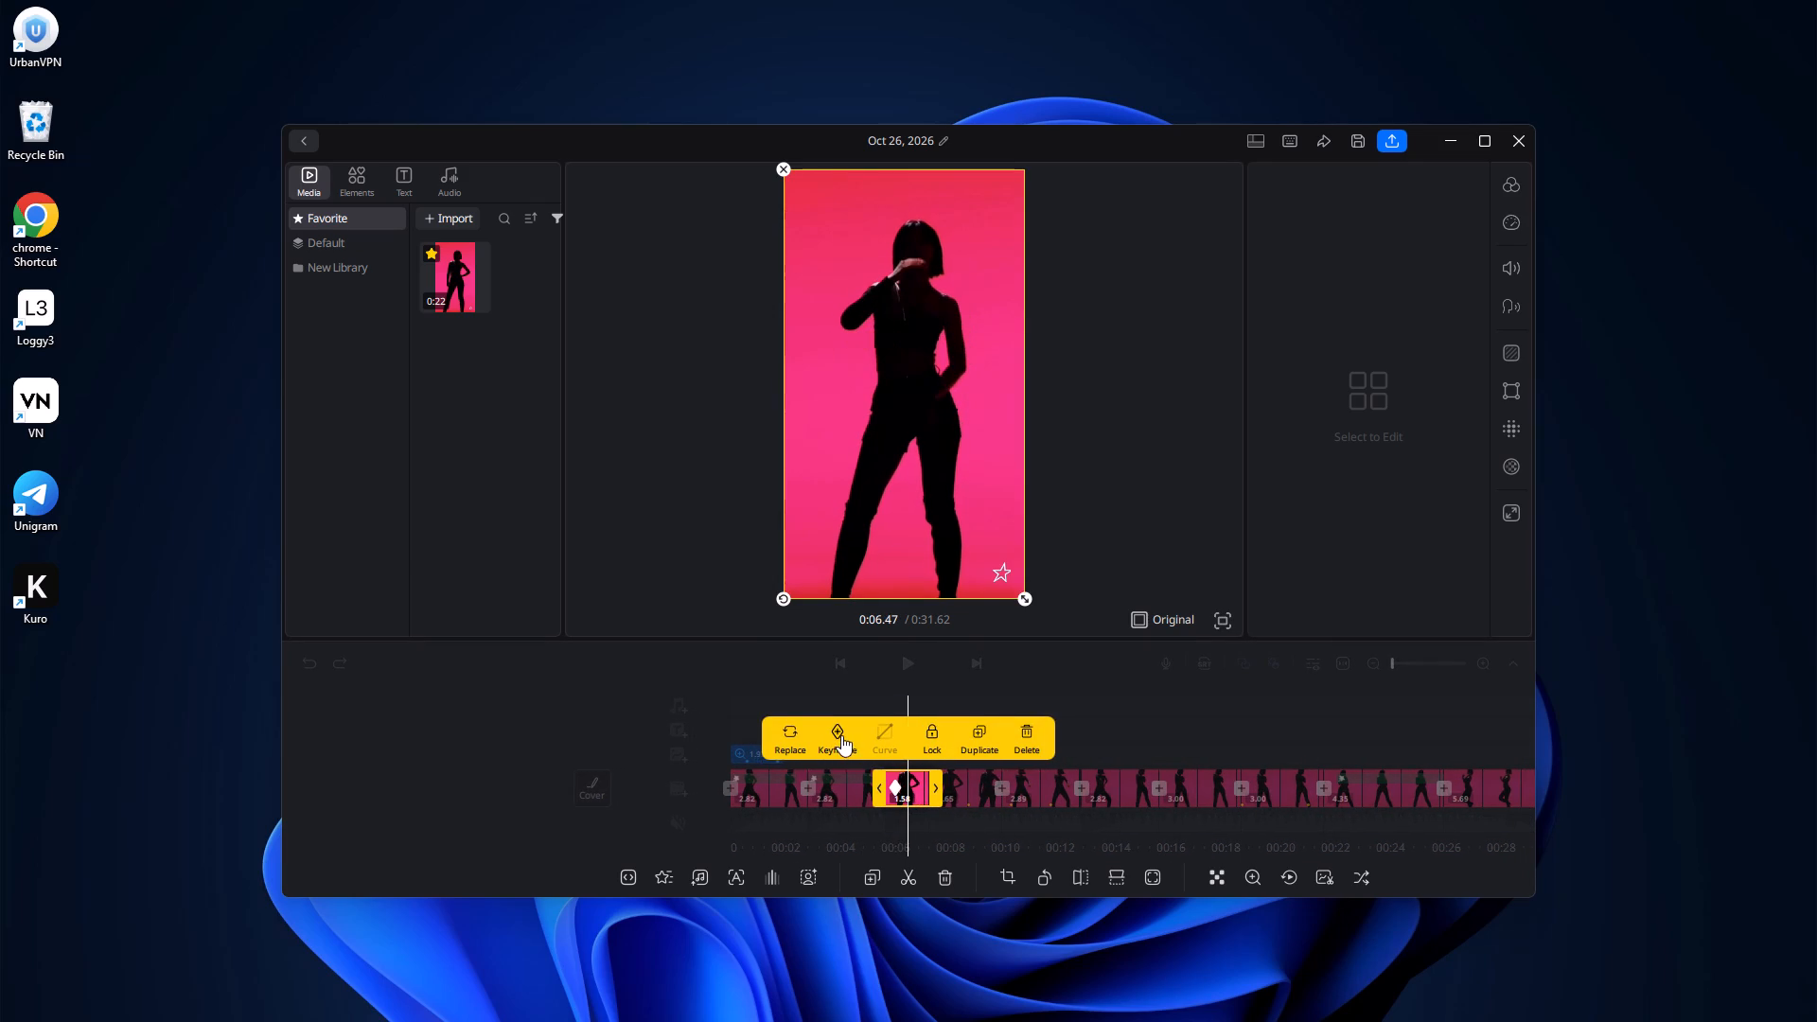
click(840, 734)
drag(931, 819, 909, 814)
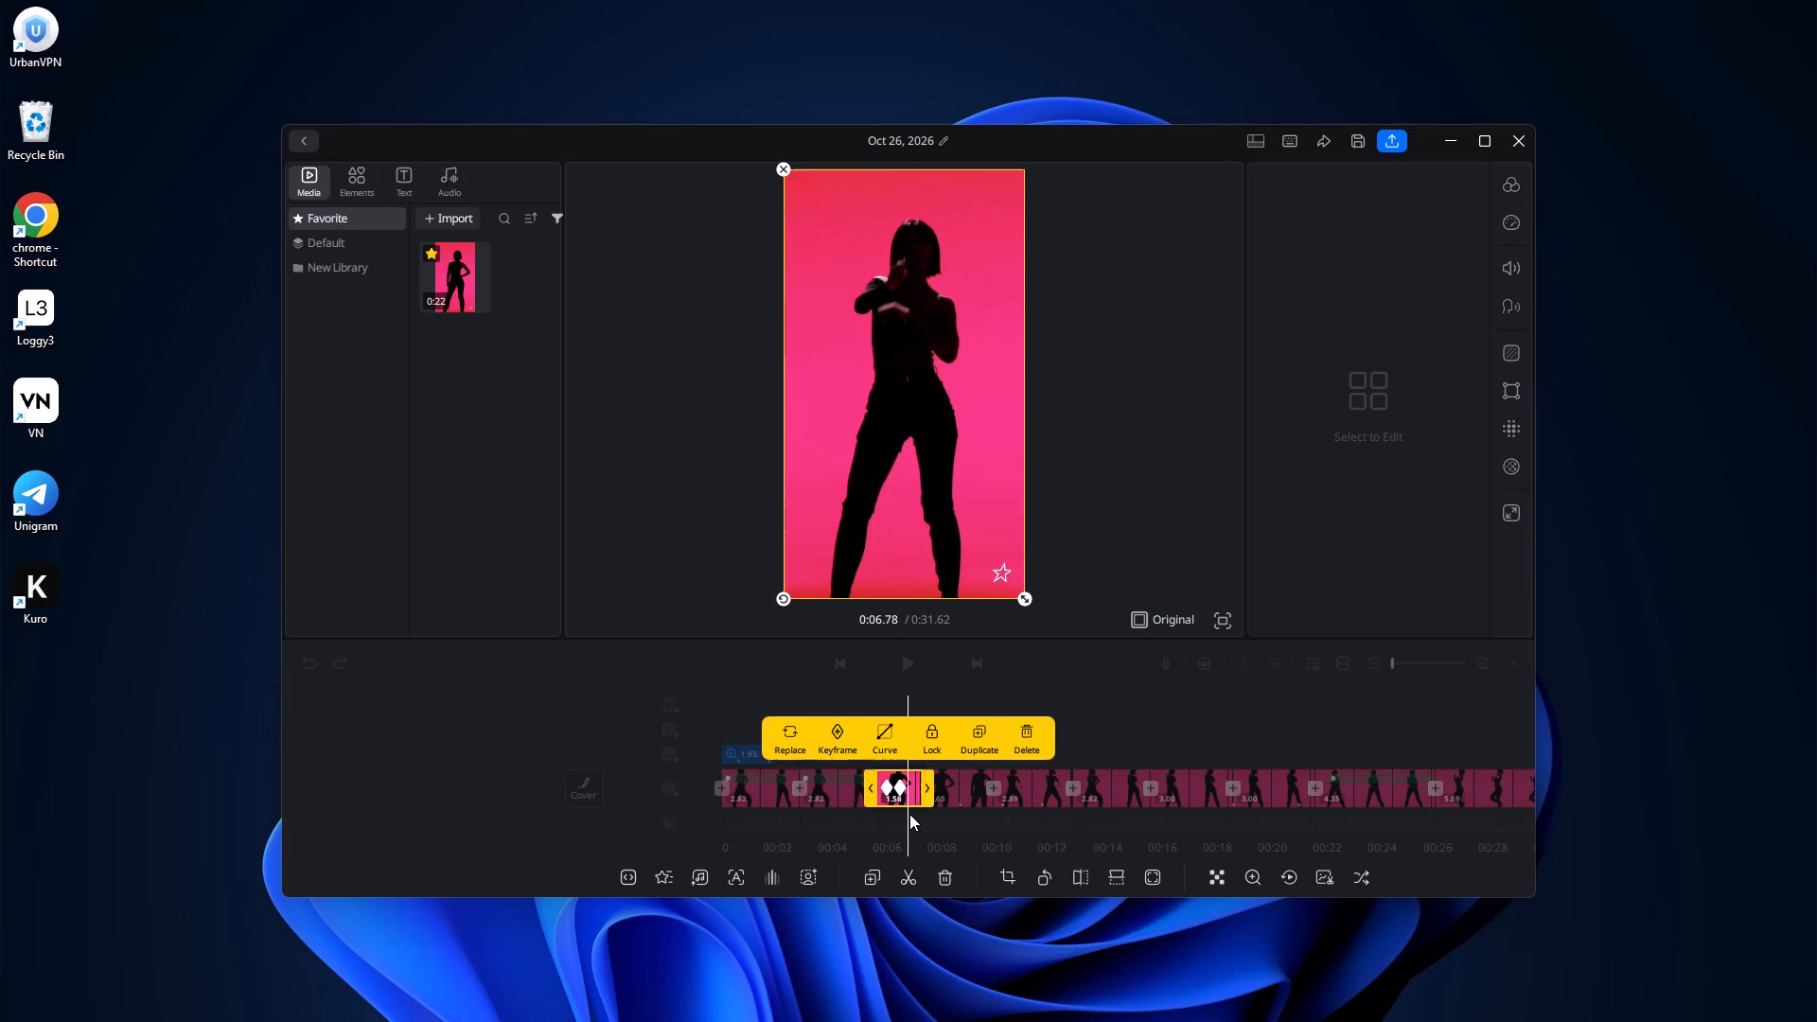
drag(909, 814, 905, 813)
click(842, 737)
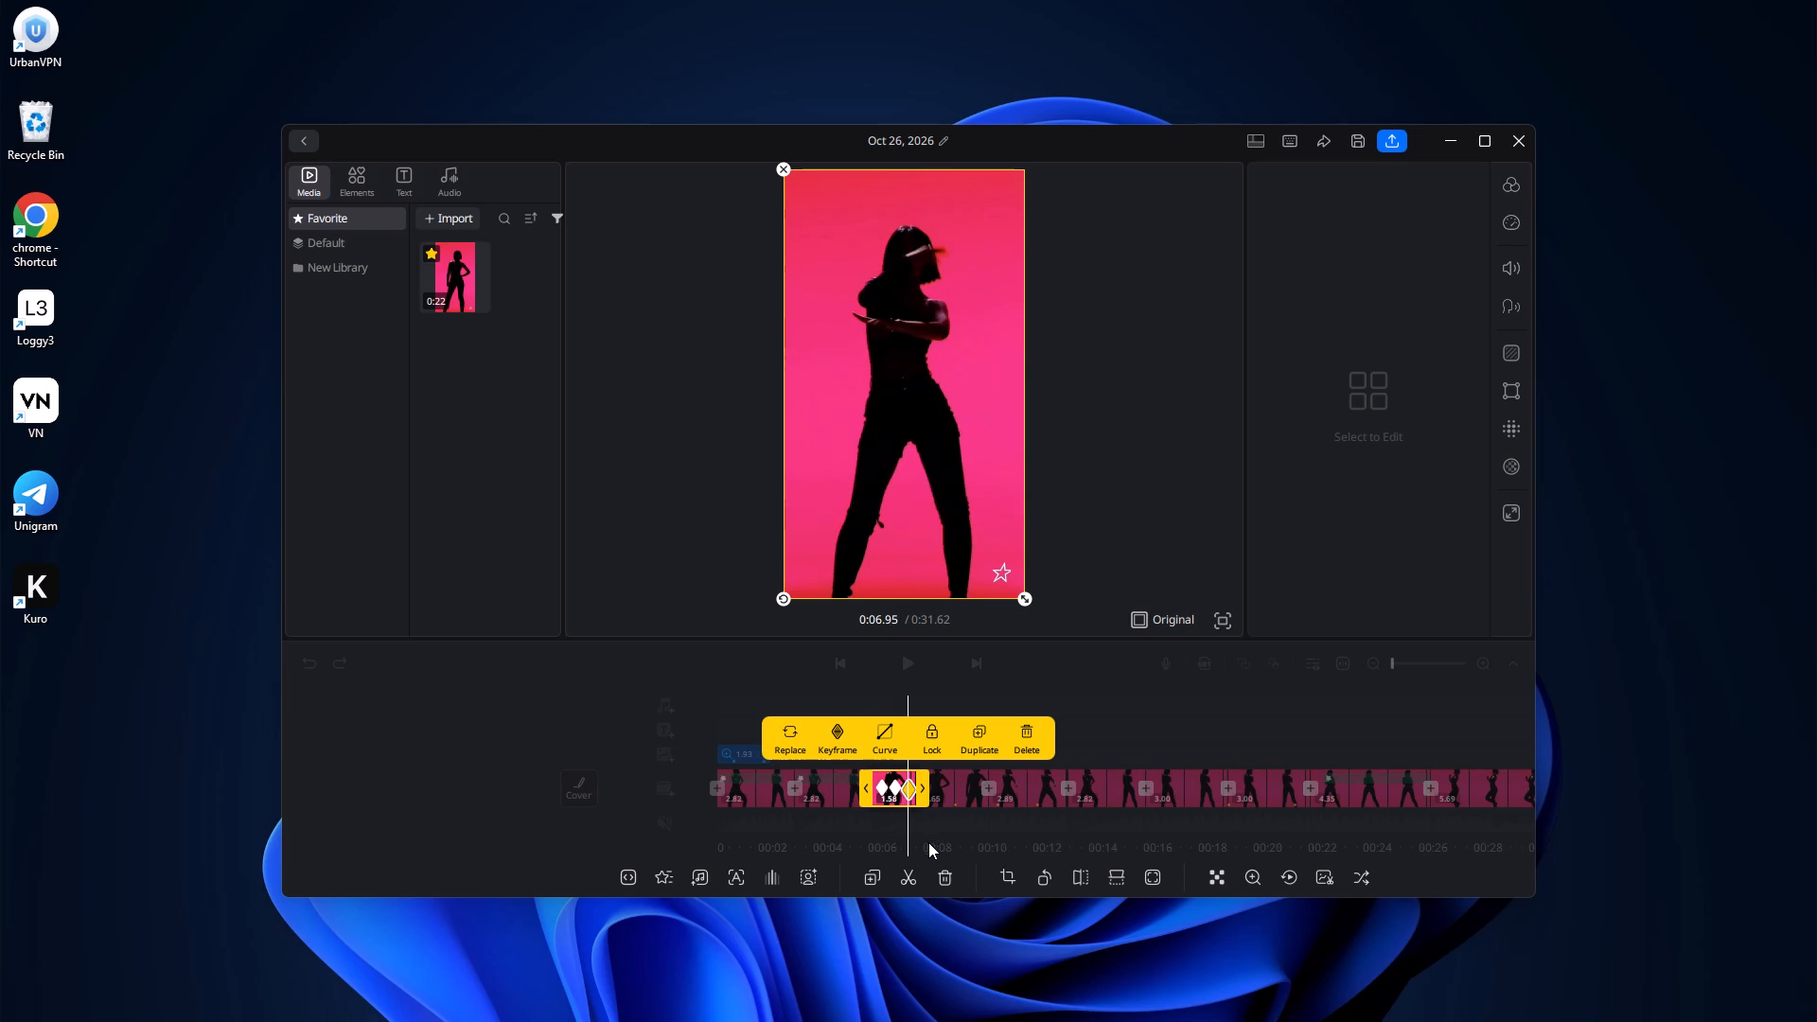
drag(928, 842, 948, 835)
click(878, 732)
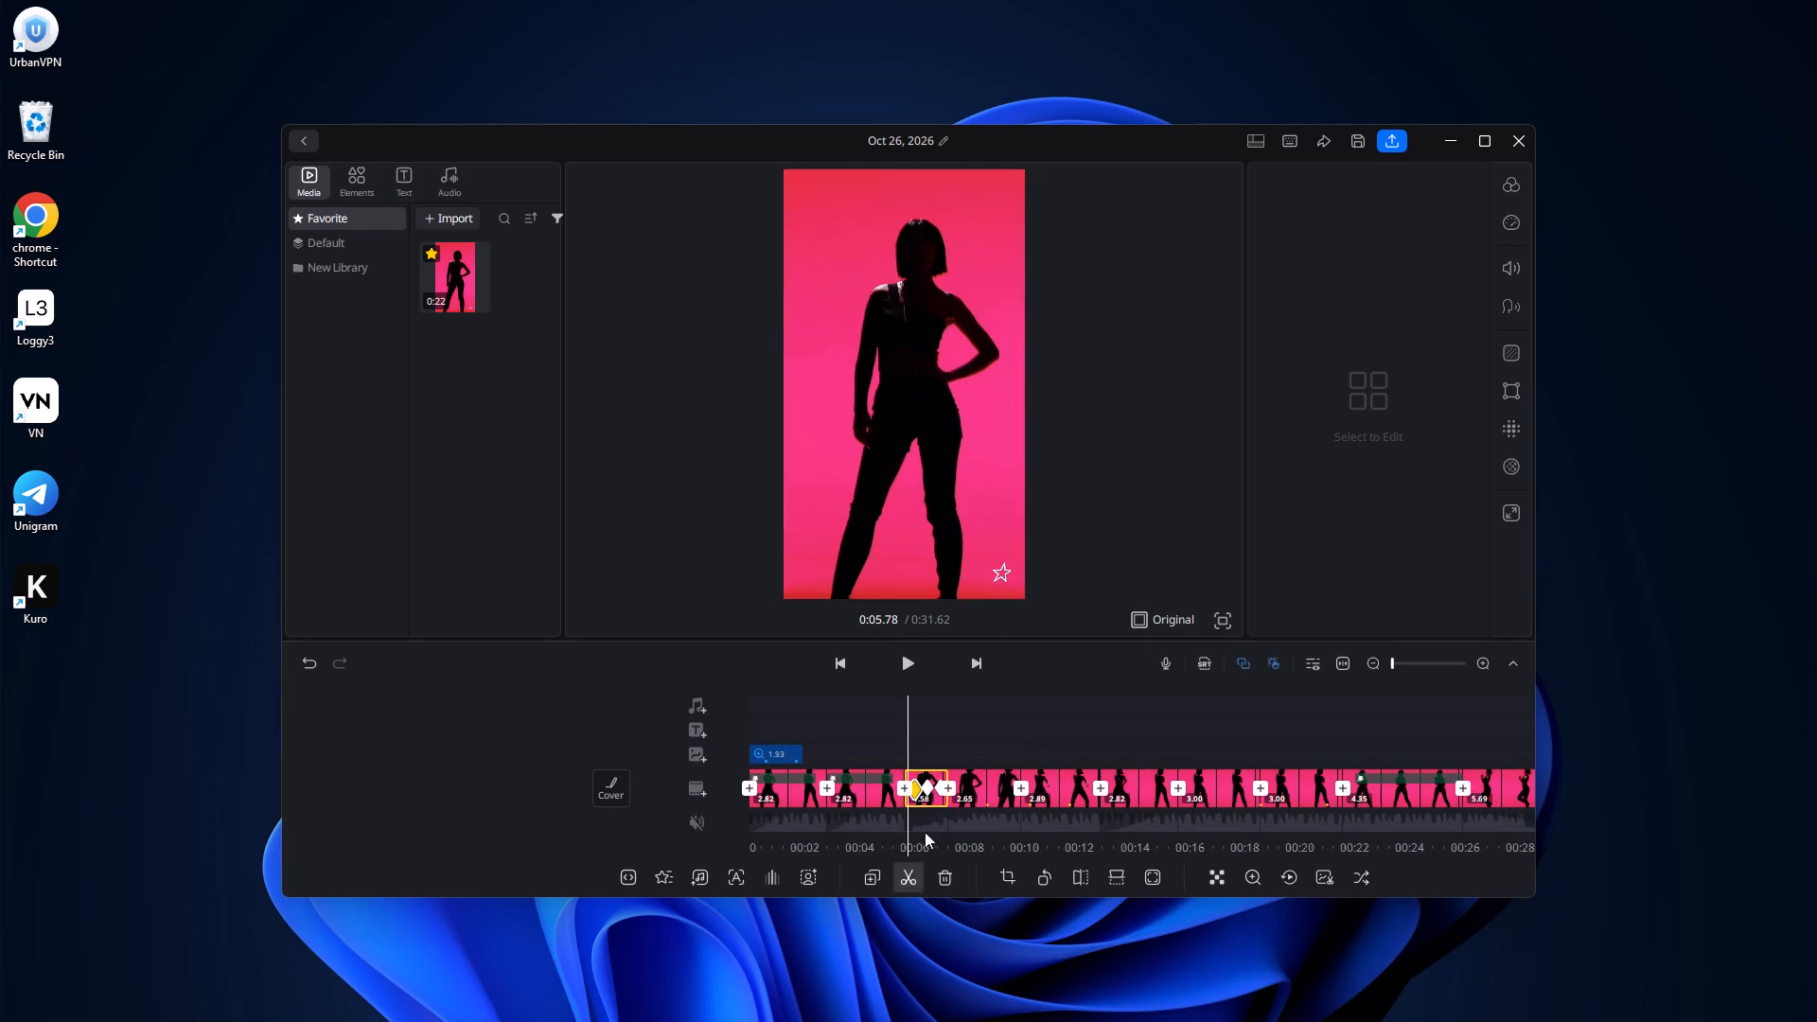
Give the 1.58-second clip an audio fade-in of 0.6 and a fade-out of 0.5, and apply the fade to all clips.
click(922, 801)
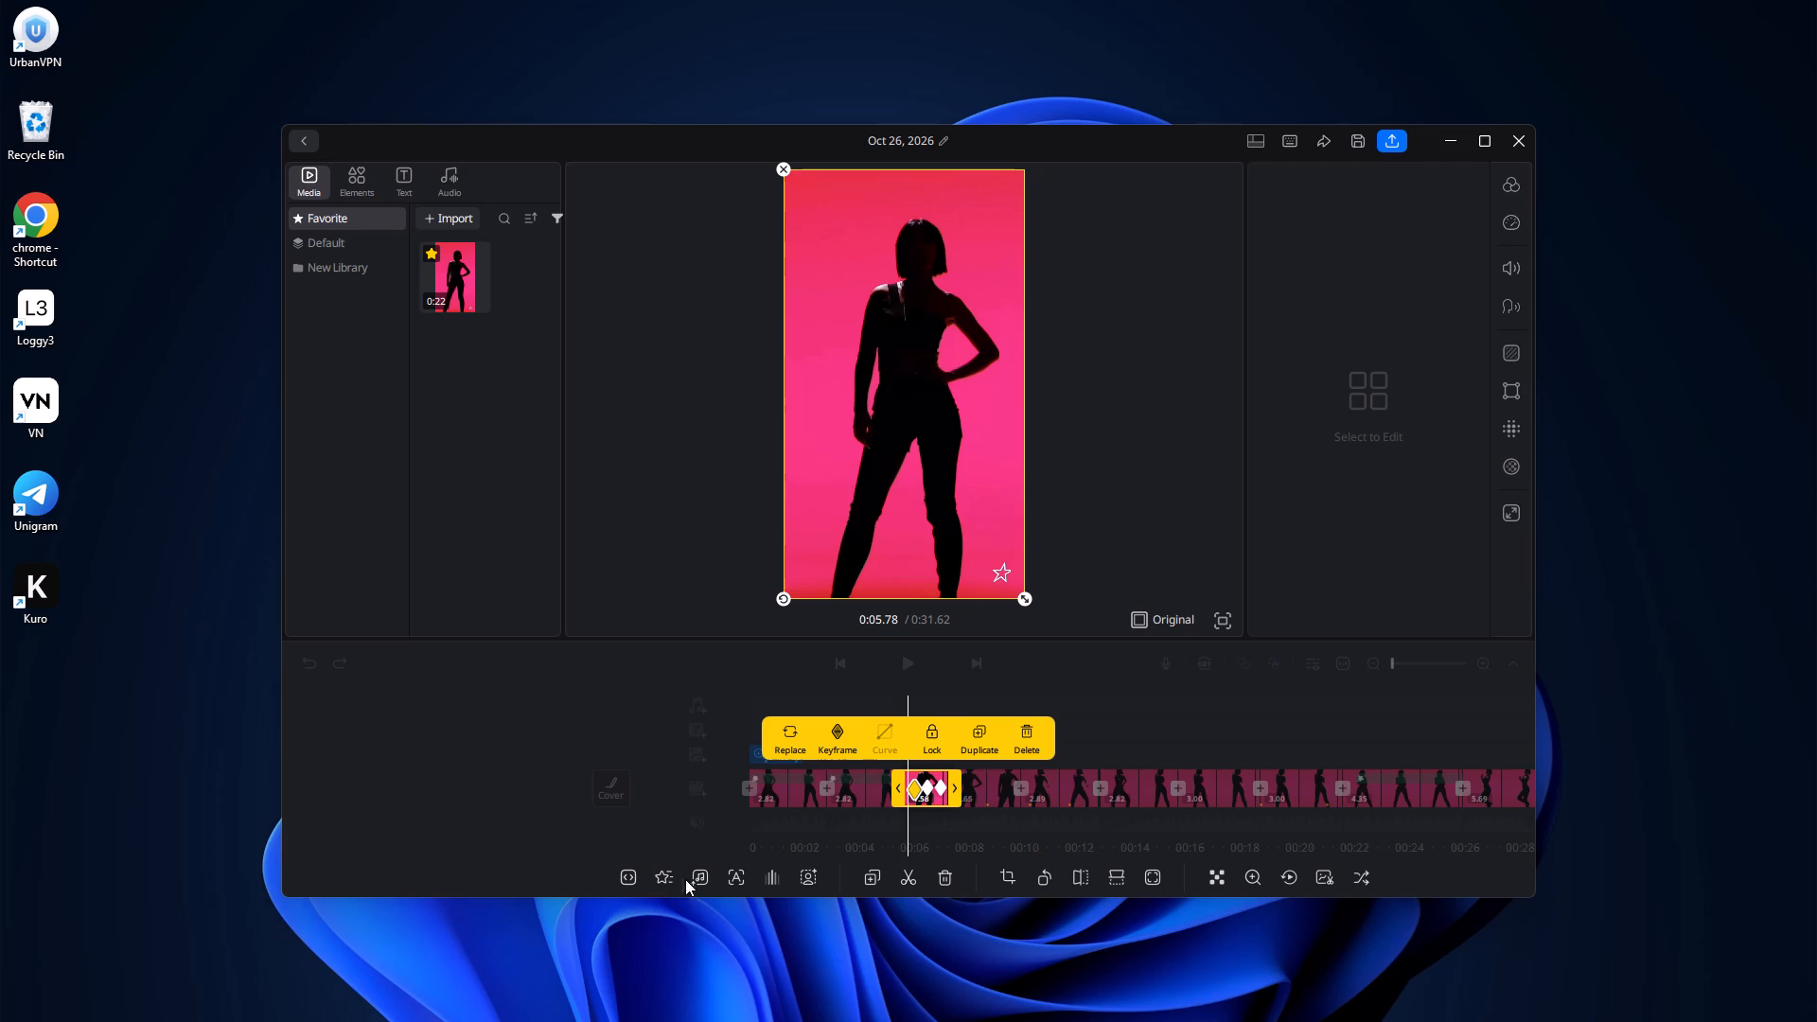
click(762, 876)
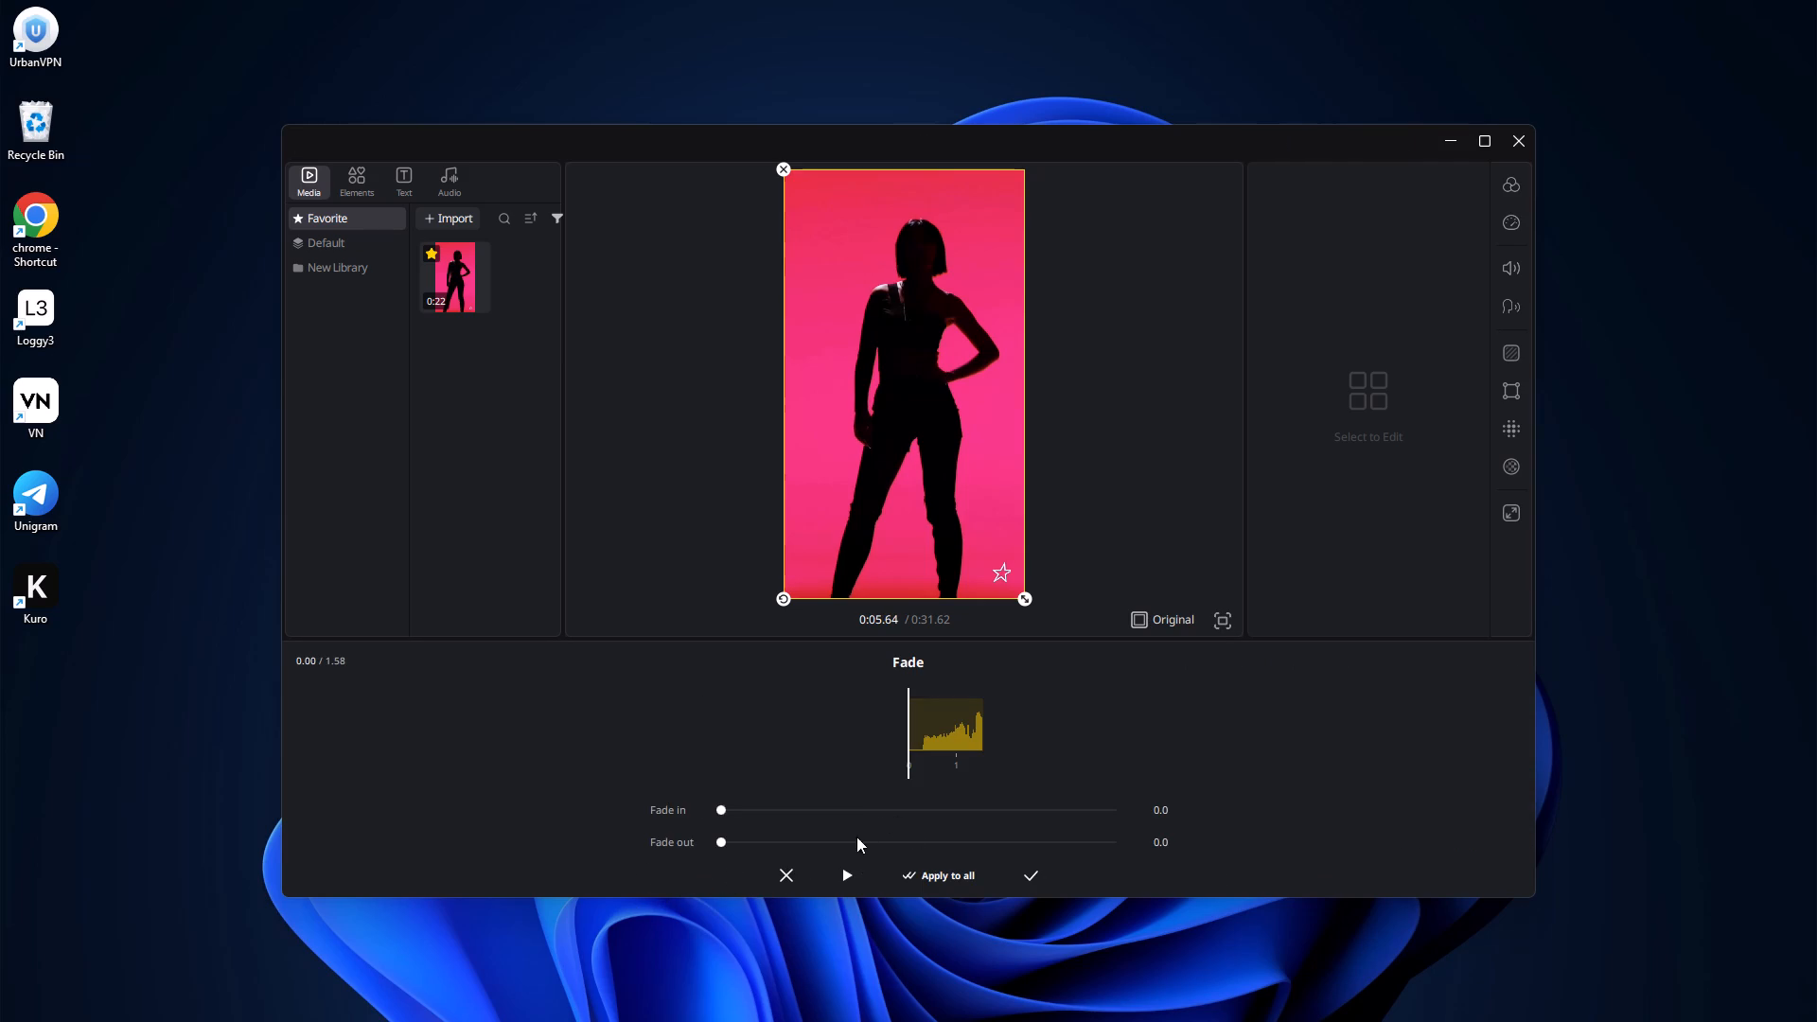
click(789, 805)
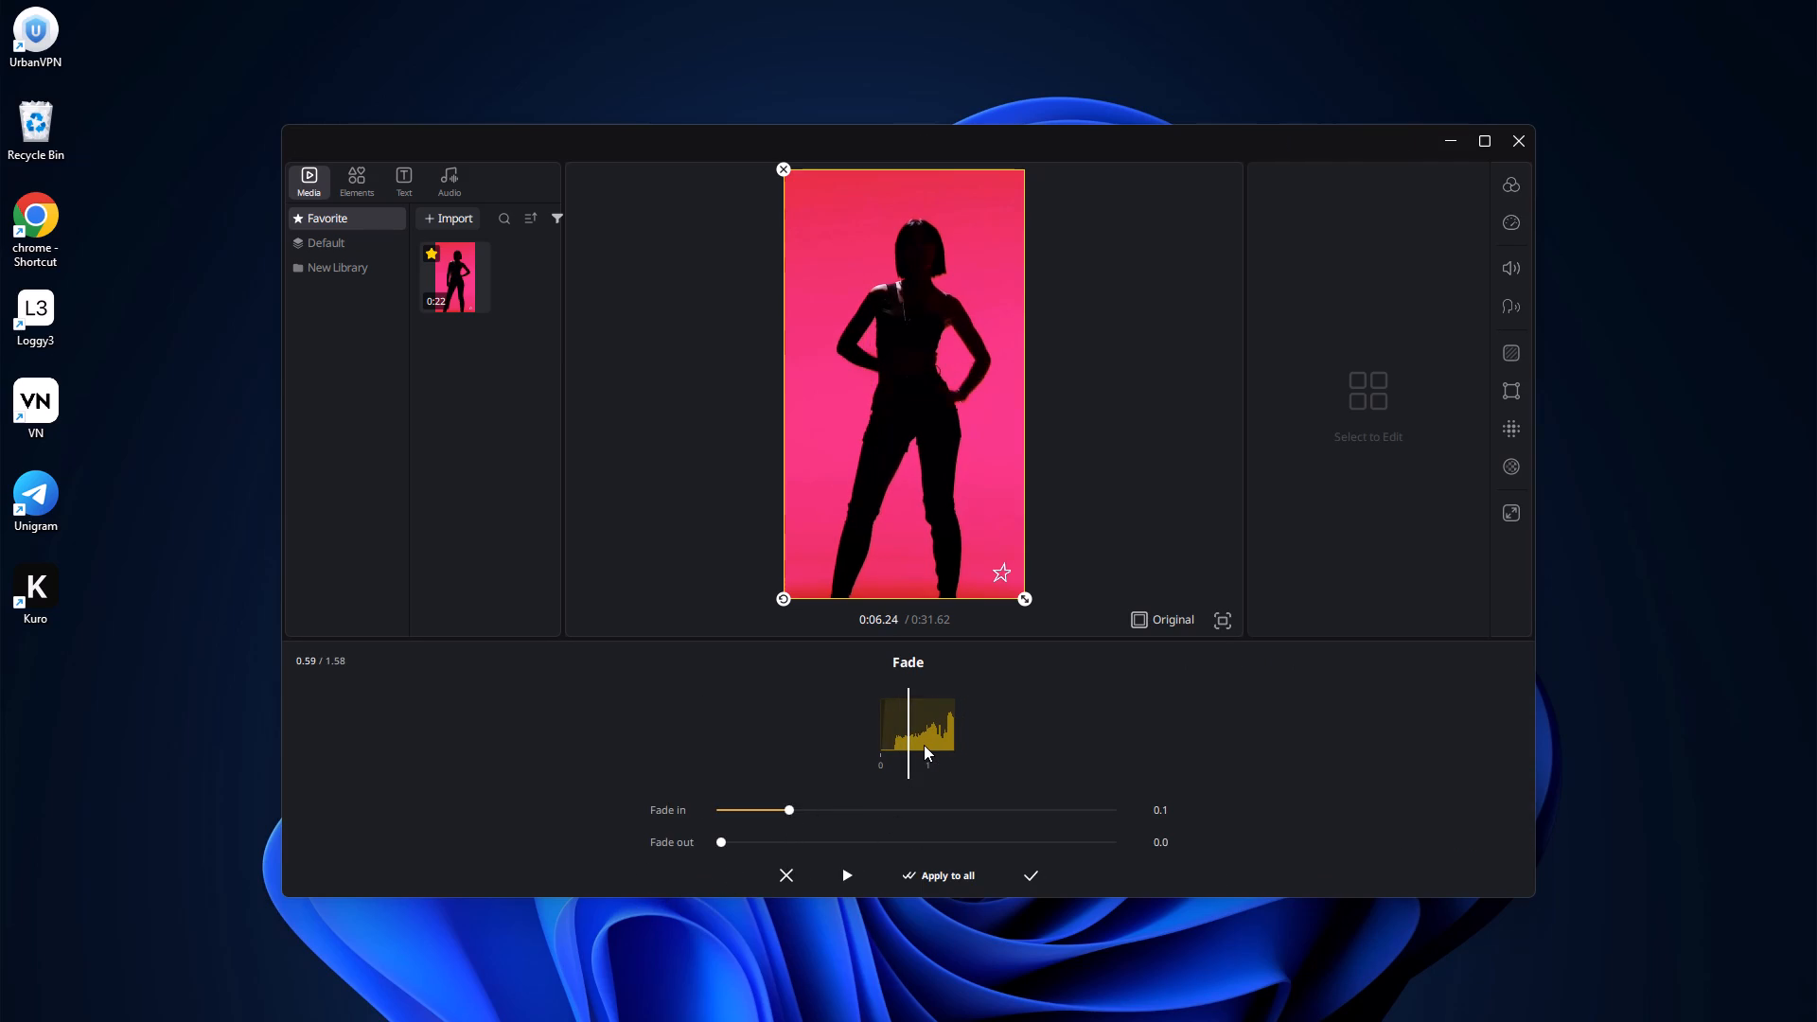
click(928, 804)
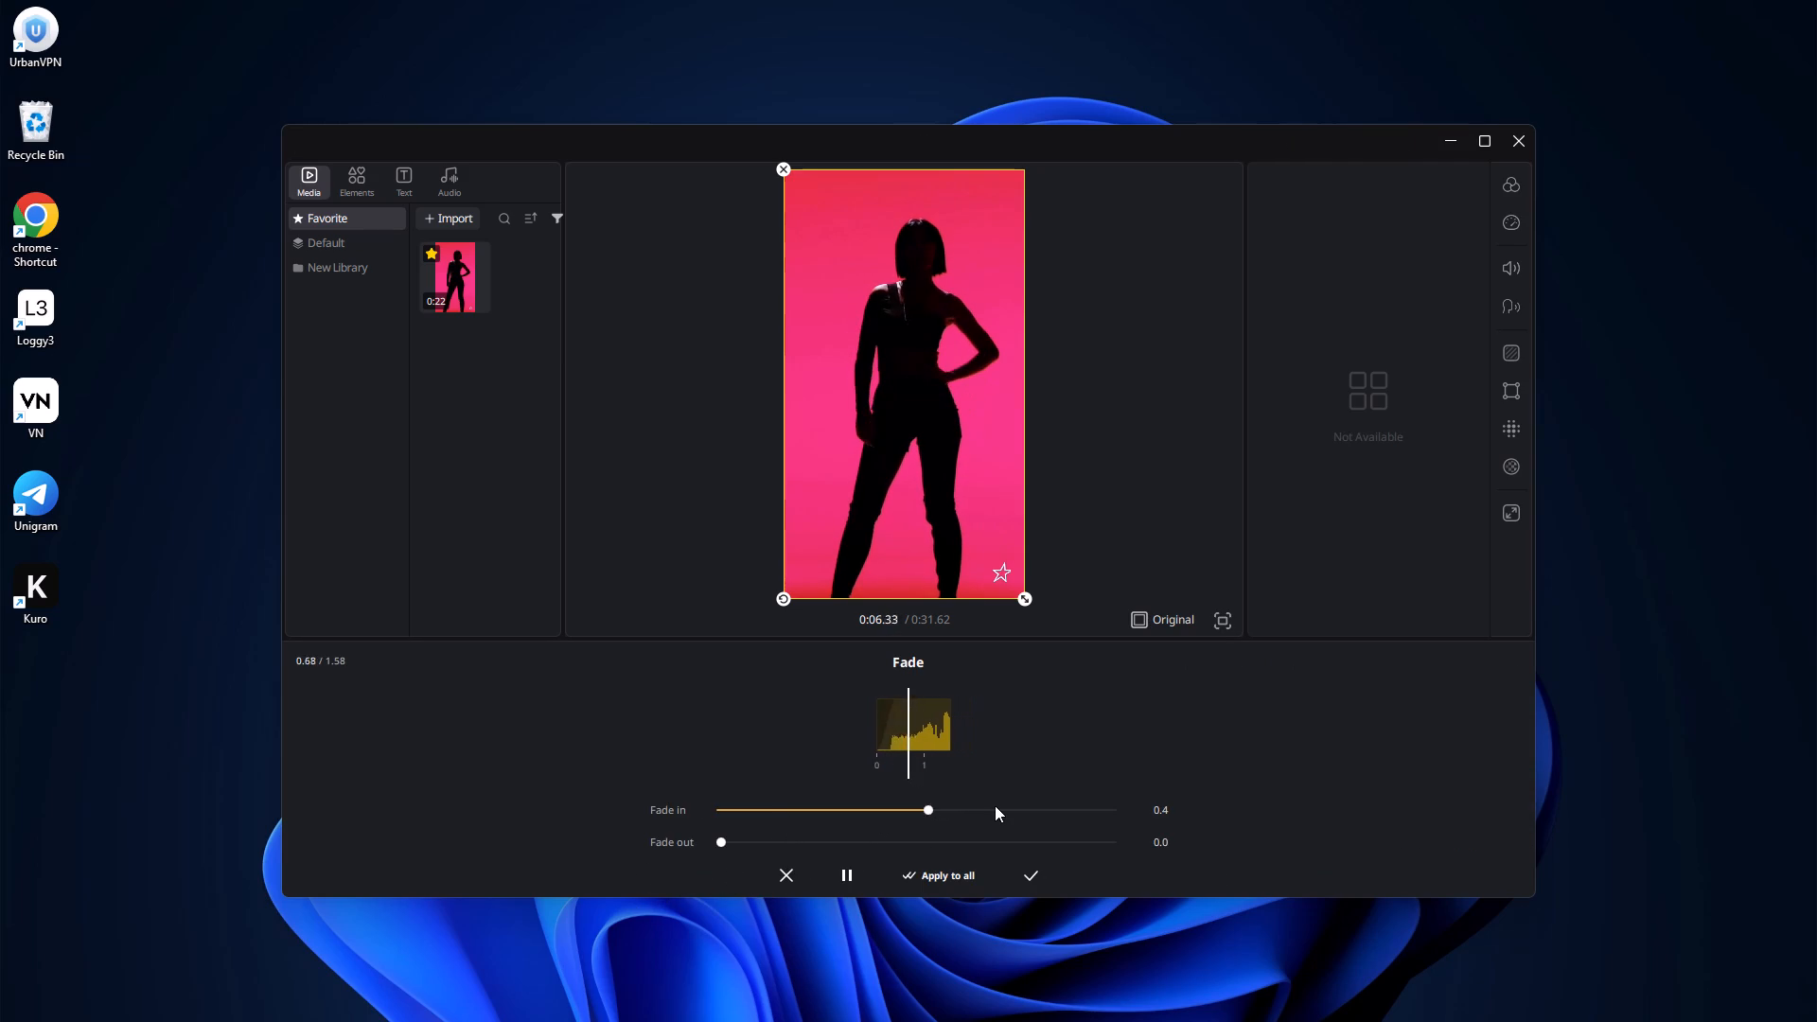
click(995, 805)
drag(1049, 813, 1057, 813)
click(1124, 809)
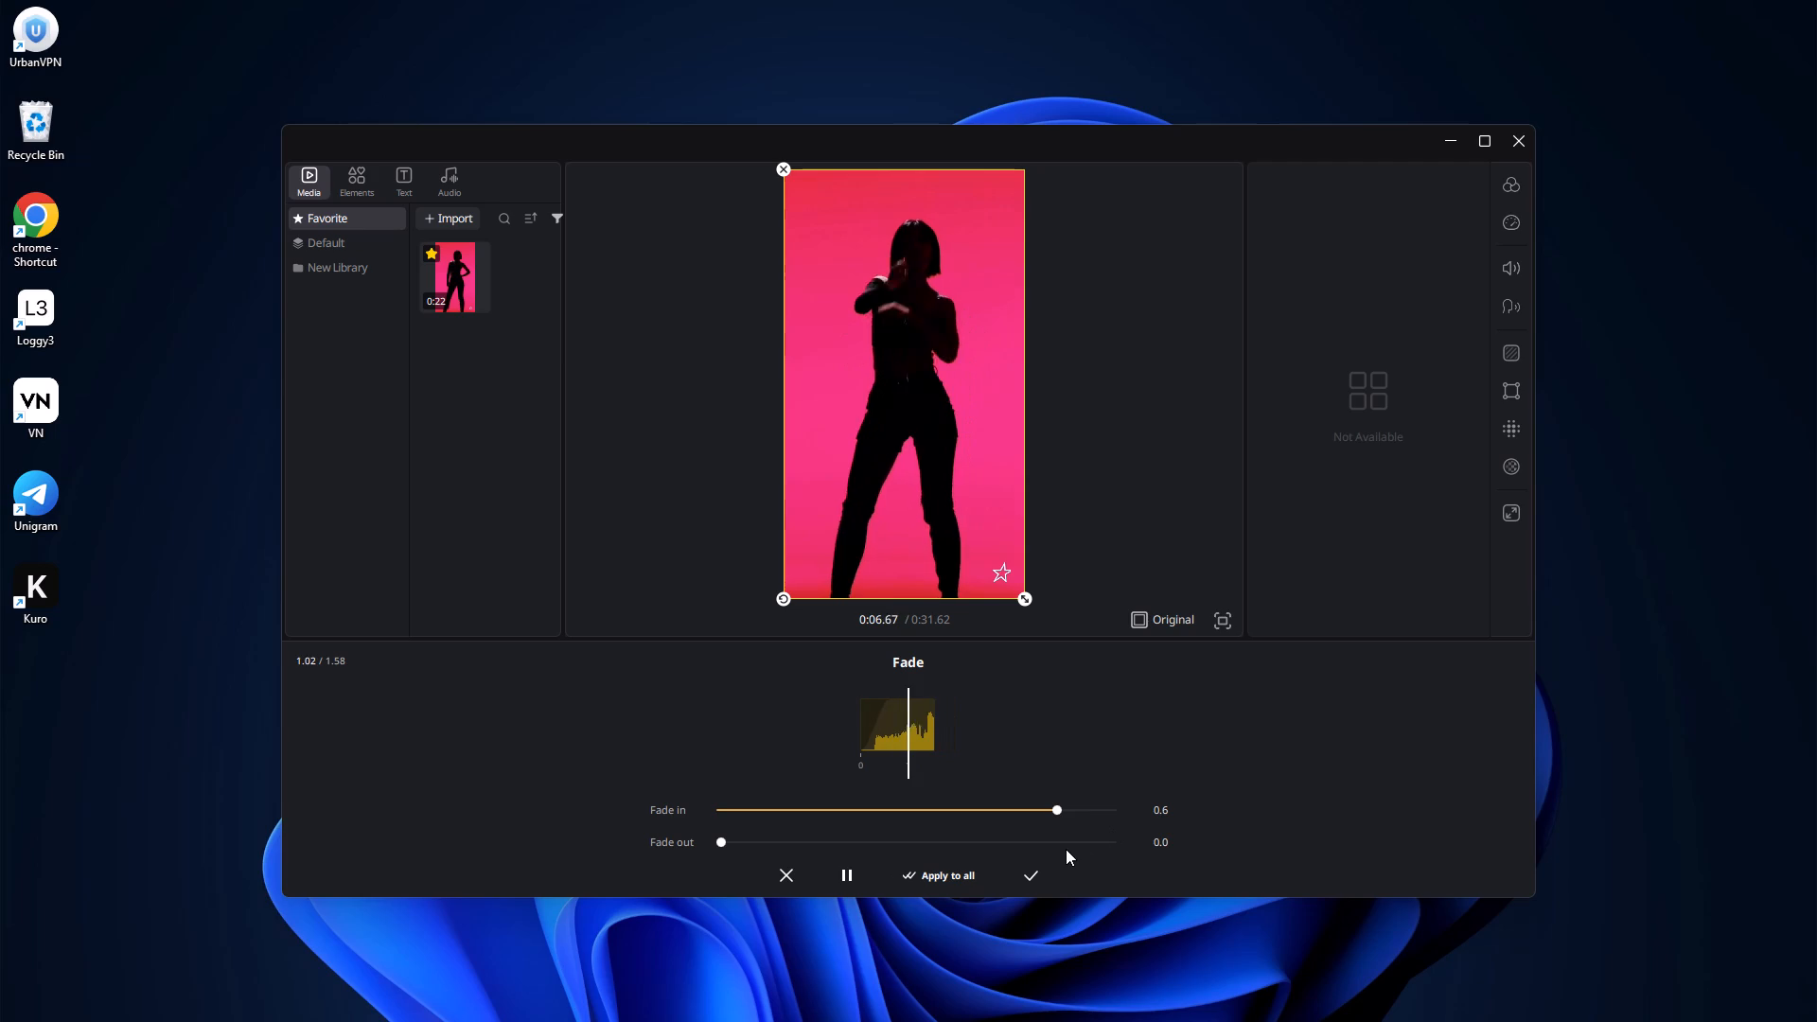
click(1068, 838)
drag(1068, 838, 1098, 839)
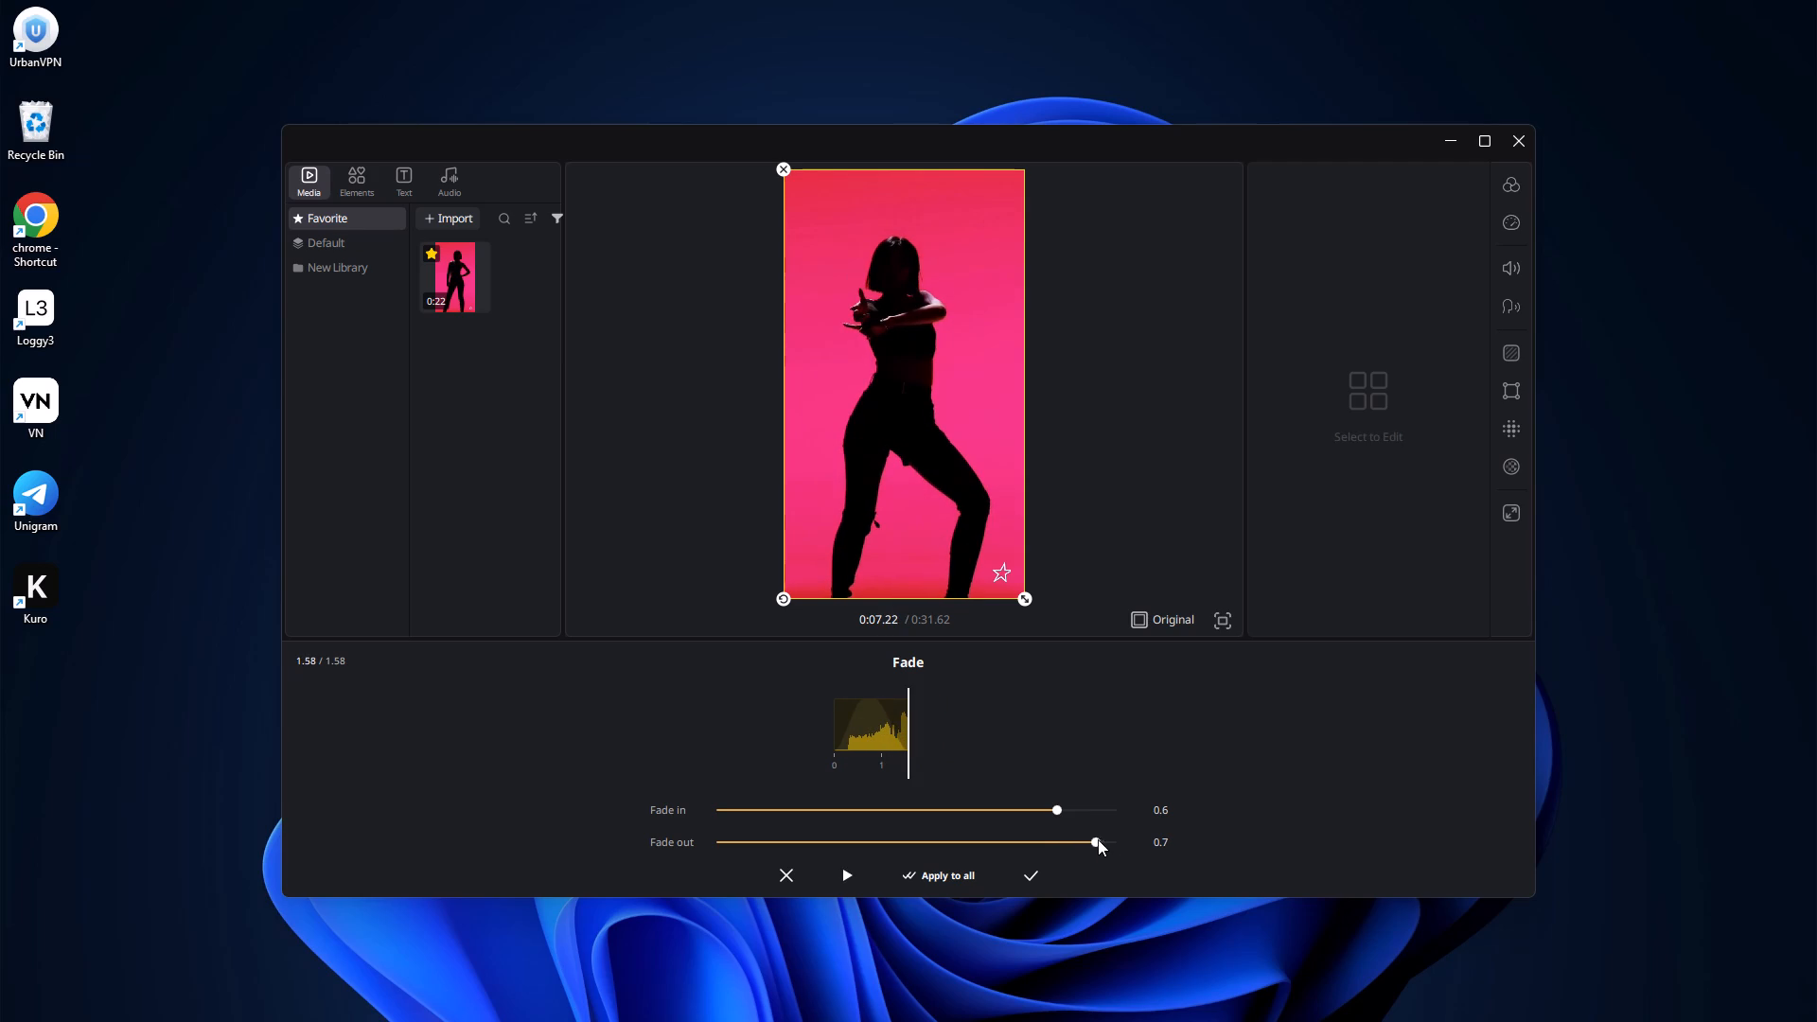
drag(1098, 839, 996, 846)
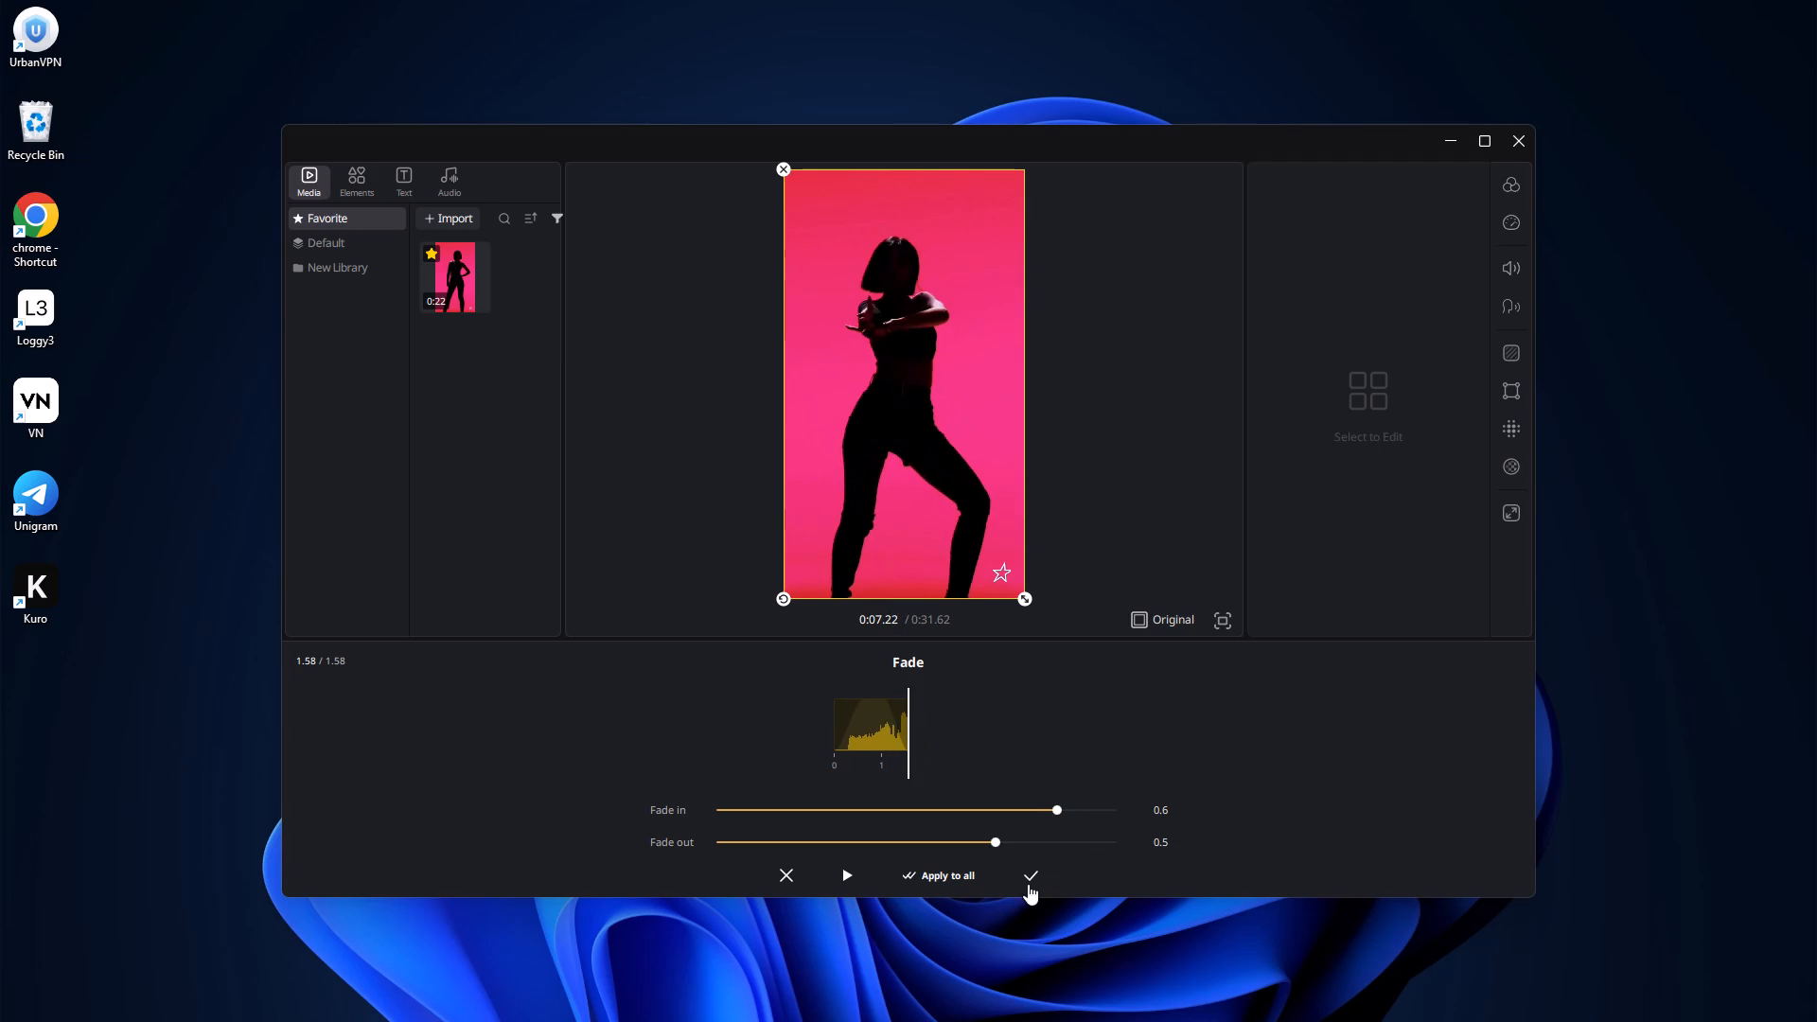
click(975, 873)
click(1216, 700)
Play the whole edit from the start to review it.
drag(1092, 731, 1345, 731)
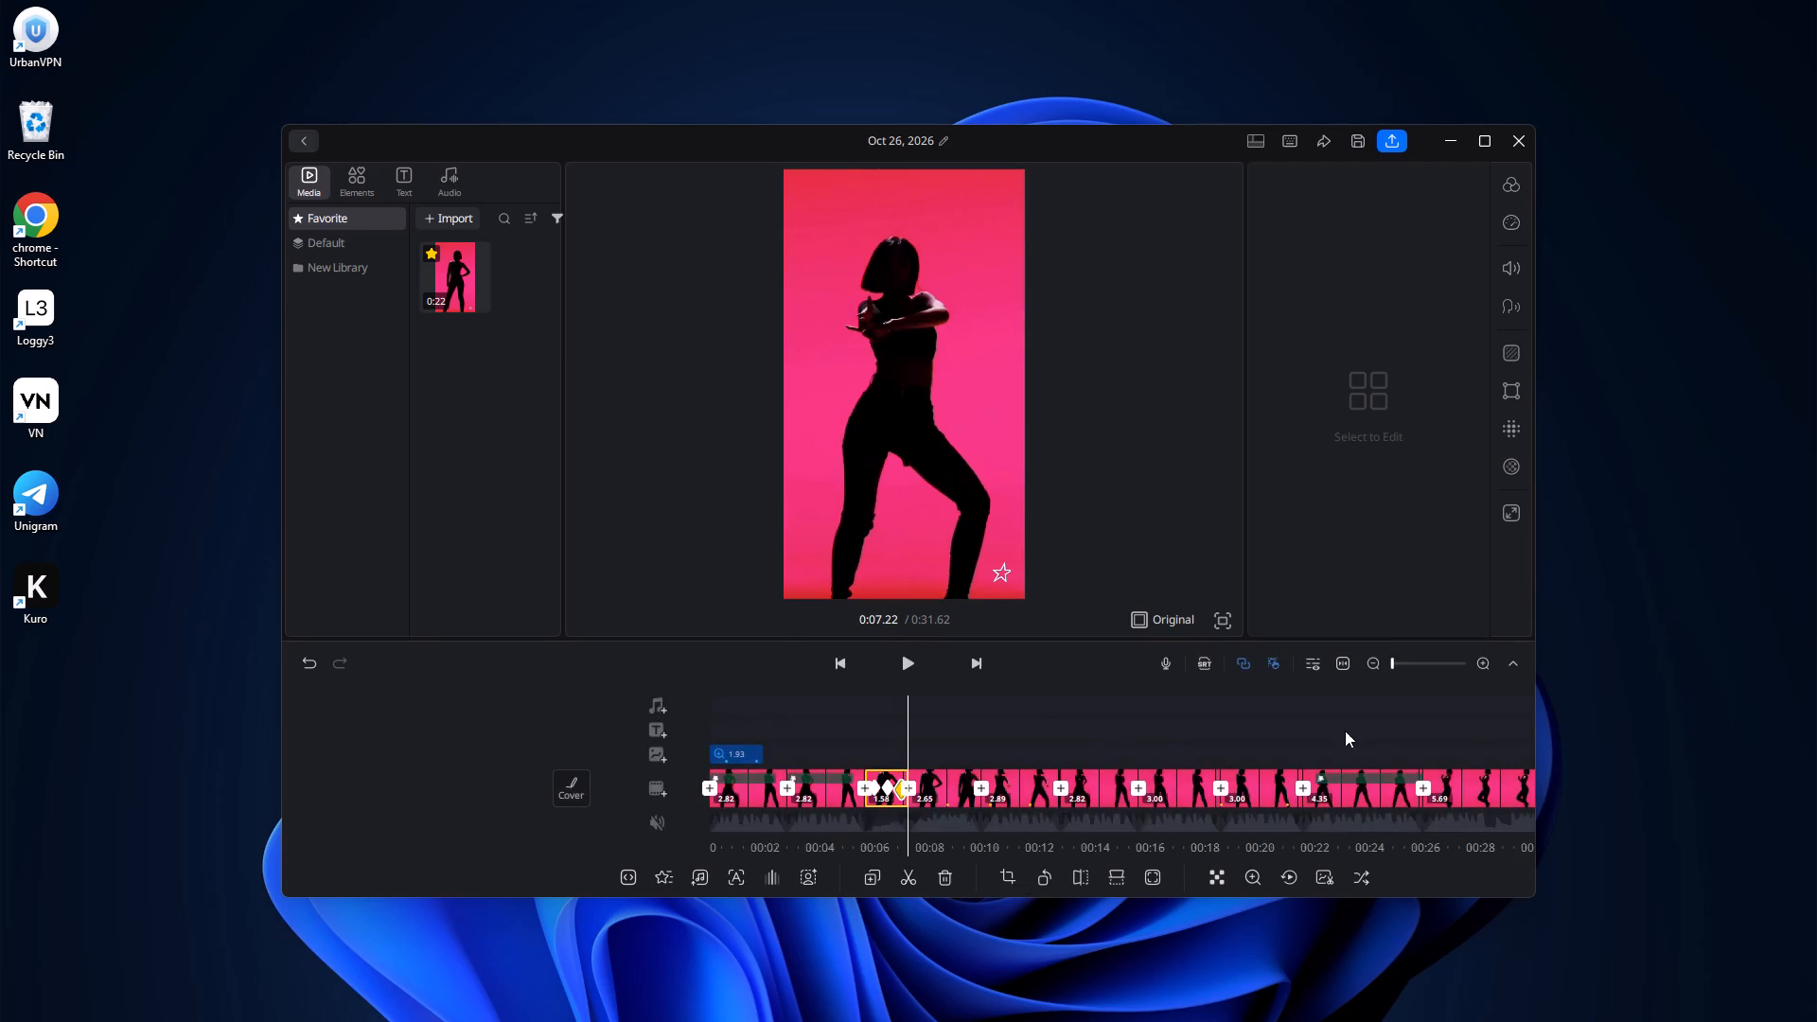
drag(1345, 731, 1473, 721)
click(909, 664)
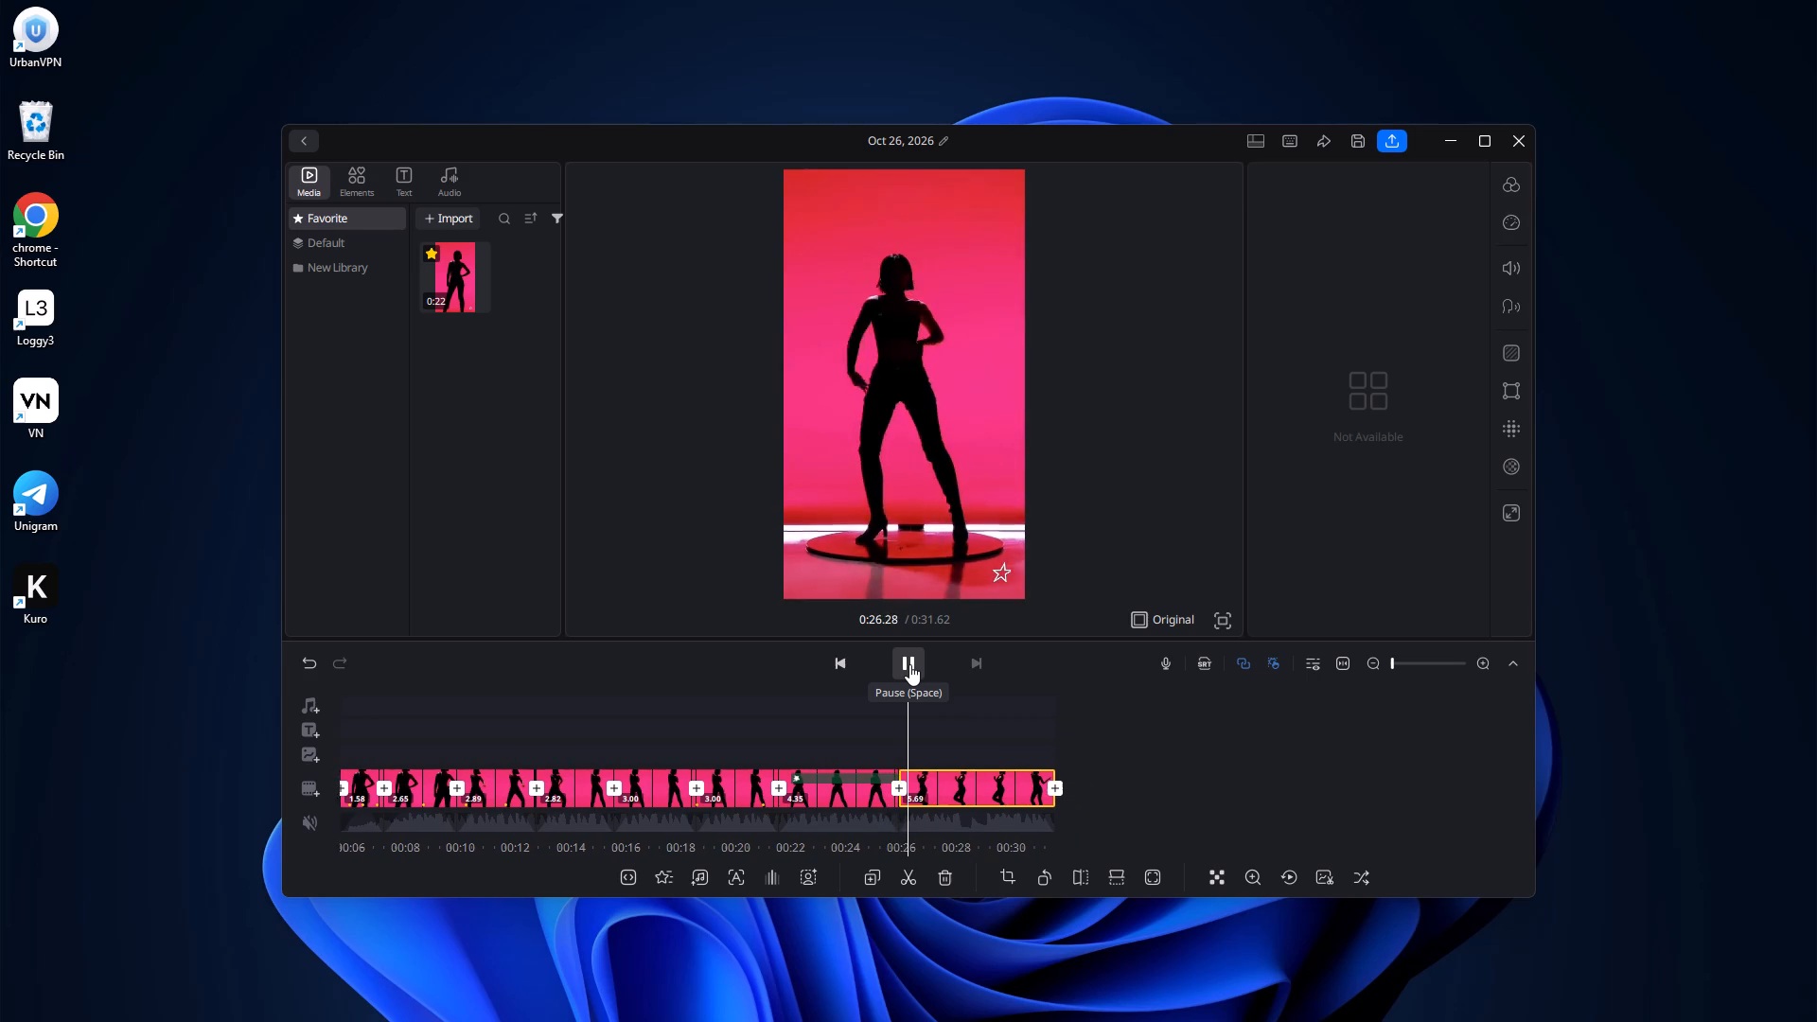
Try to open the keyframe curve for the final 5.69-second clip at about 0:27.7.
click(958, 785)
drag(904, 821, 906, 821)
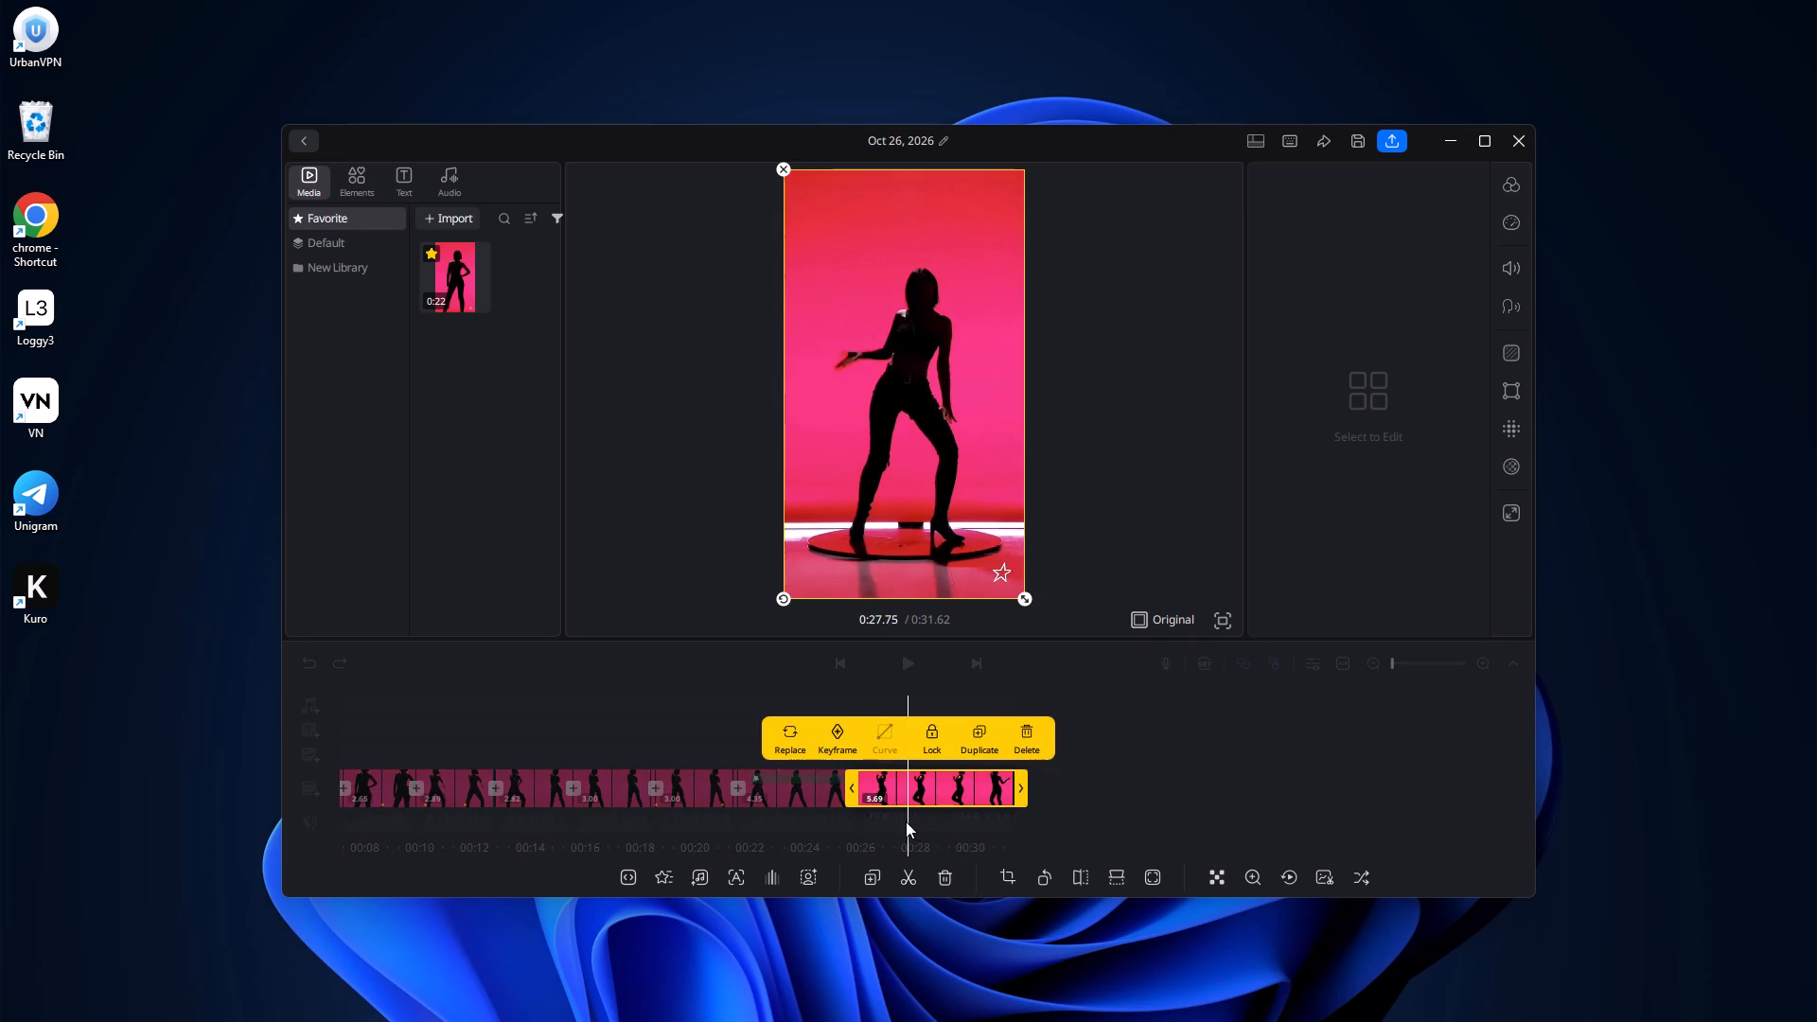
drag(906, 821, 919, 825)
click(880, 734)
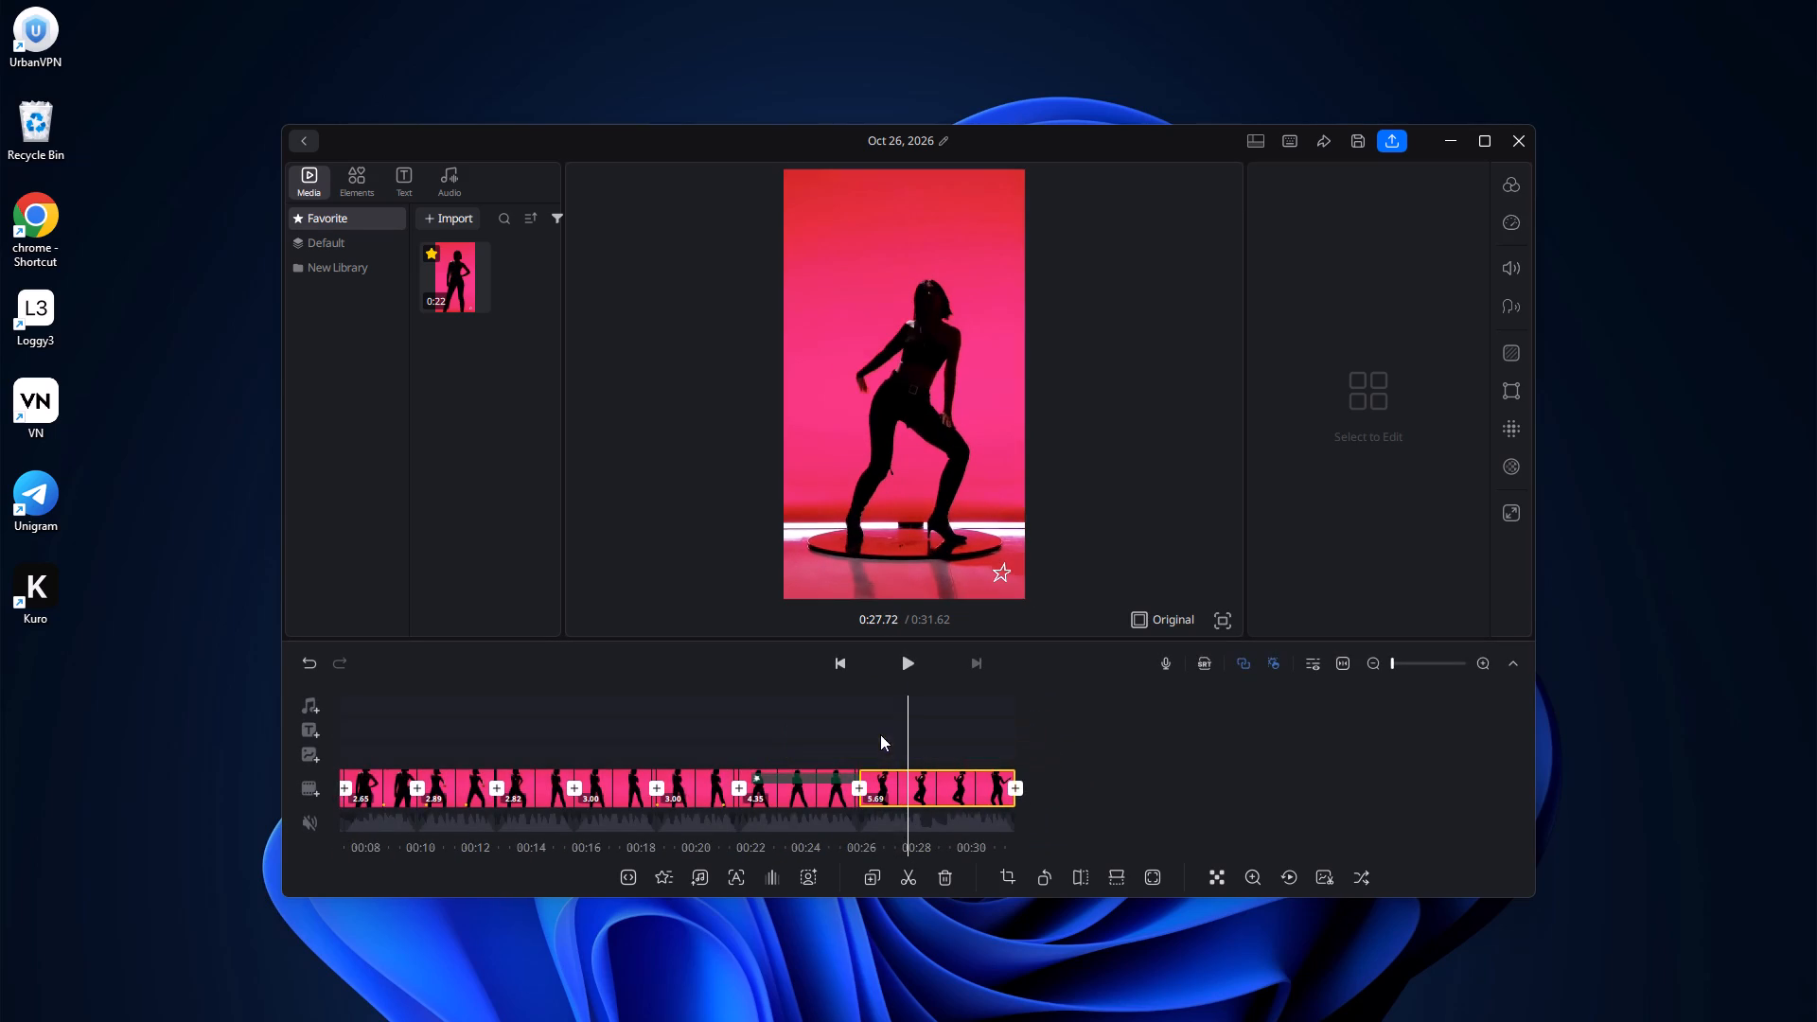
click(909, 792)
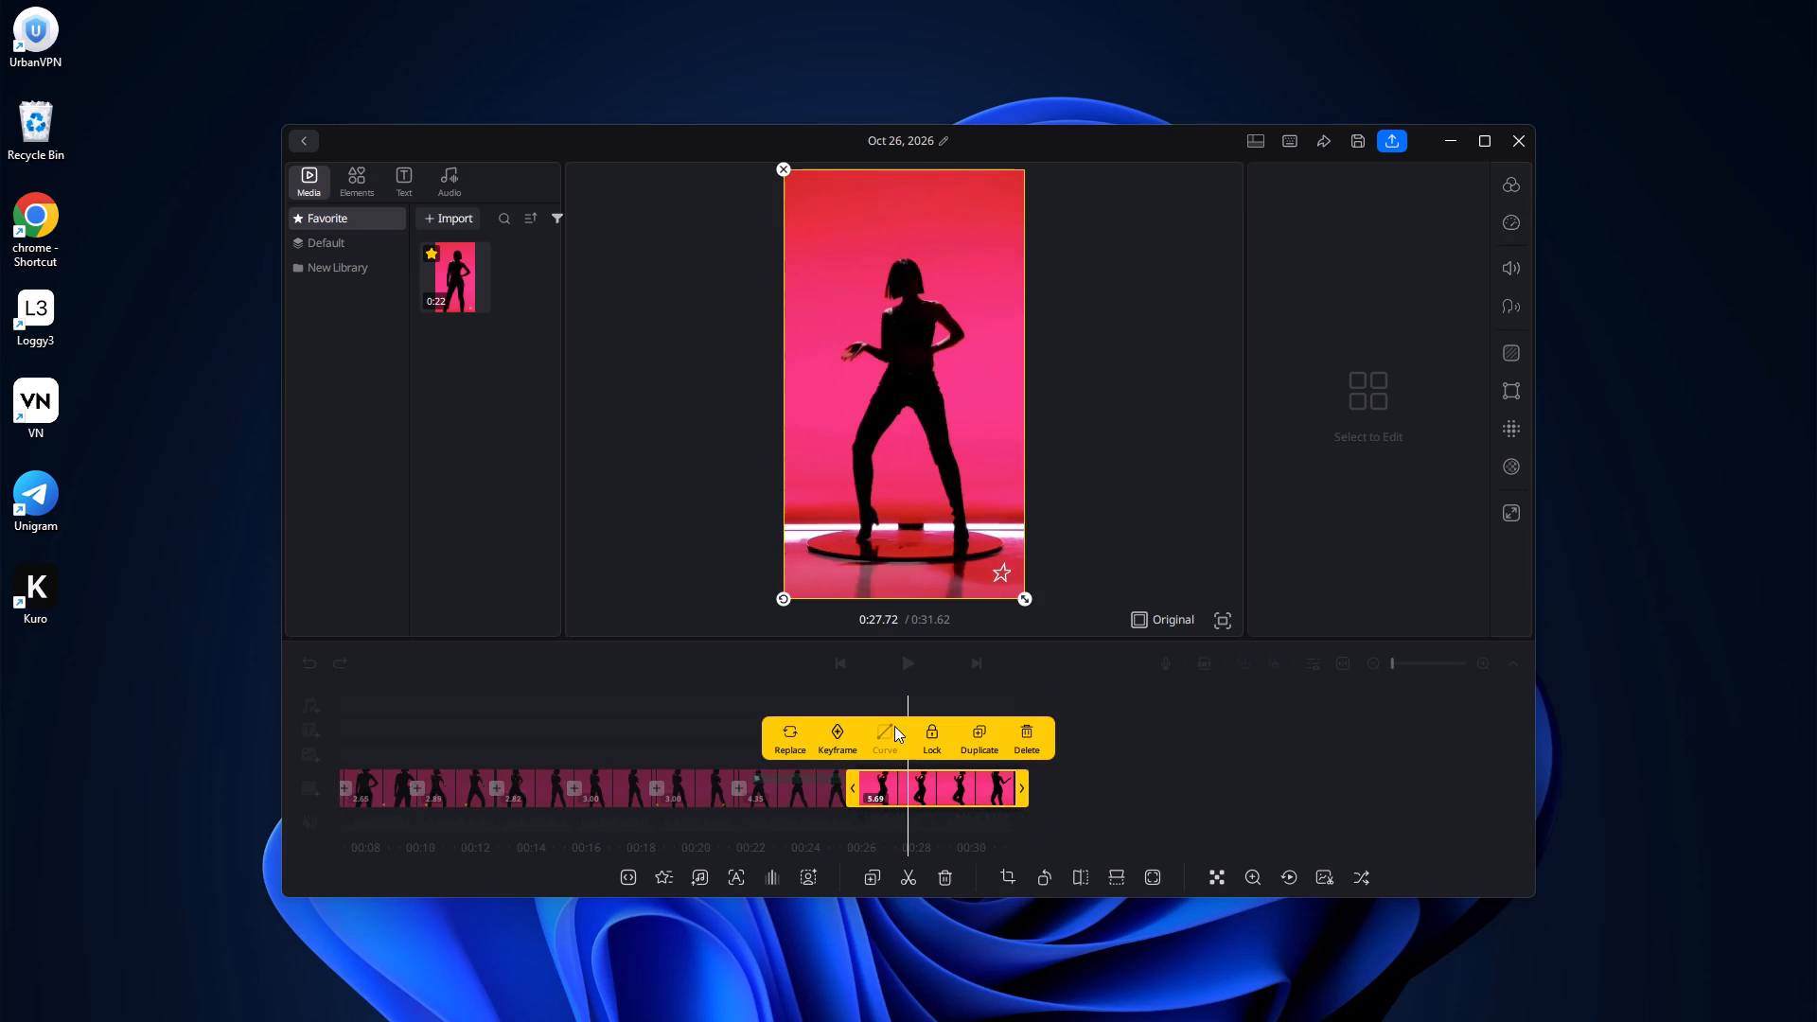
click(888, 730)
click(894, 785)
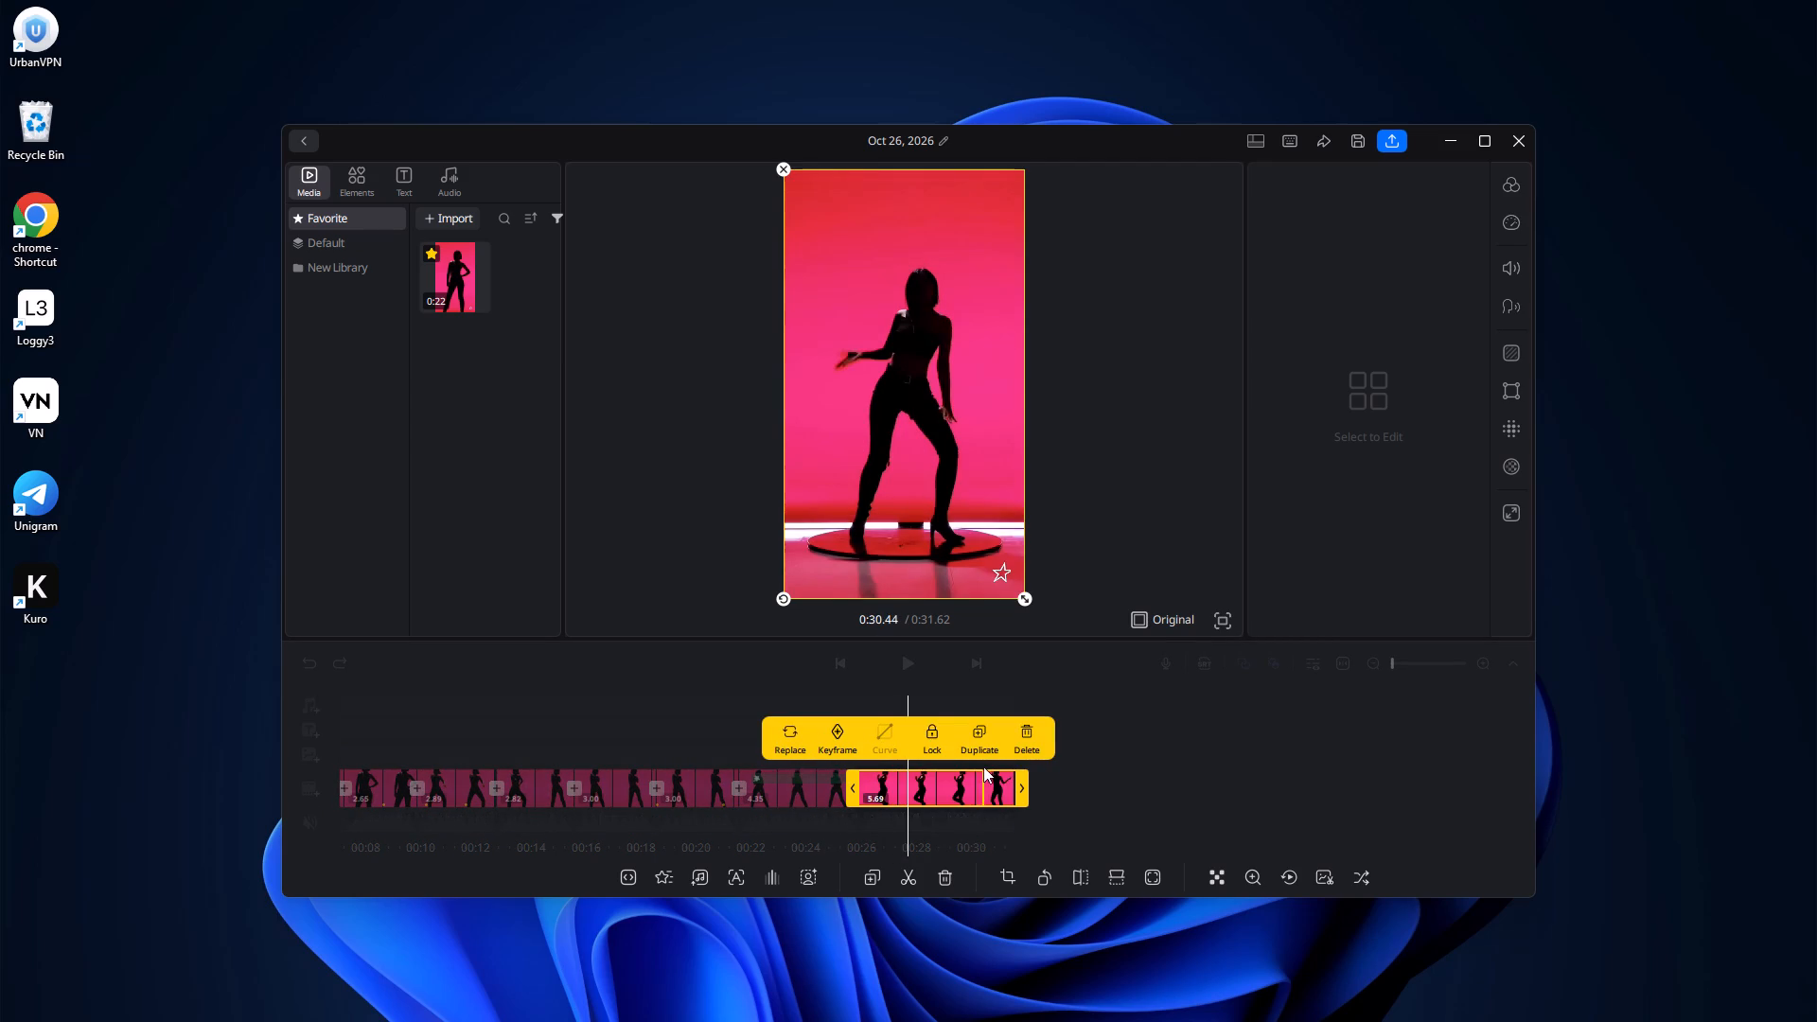
Give the final 5.69-second clip an audio fade-in of 2.1 and a fade-out of 1.5, preview it, and apply the fade to all clips.
click(767, 874)
drag(807, 809, 840, 812)
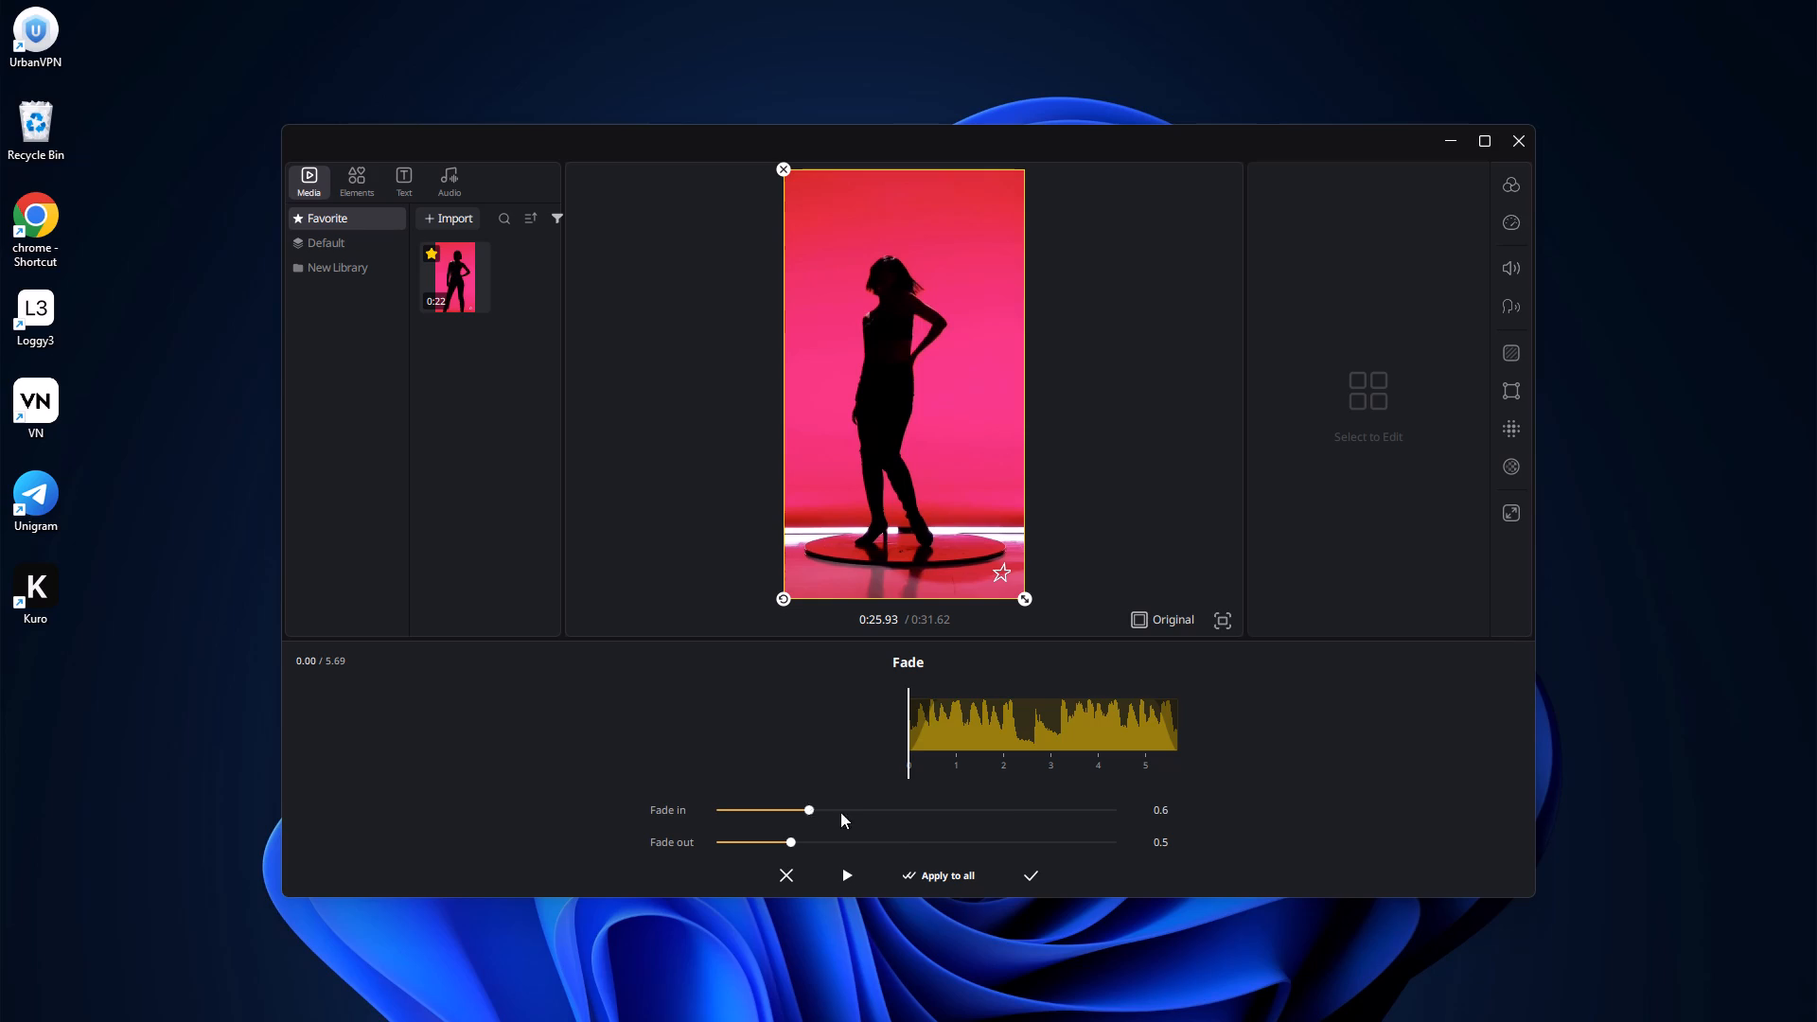
drag(840, 812, 1019, 830)
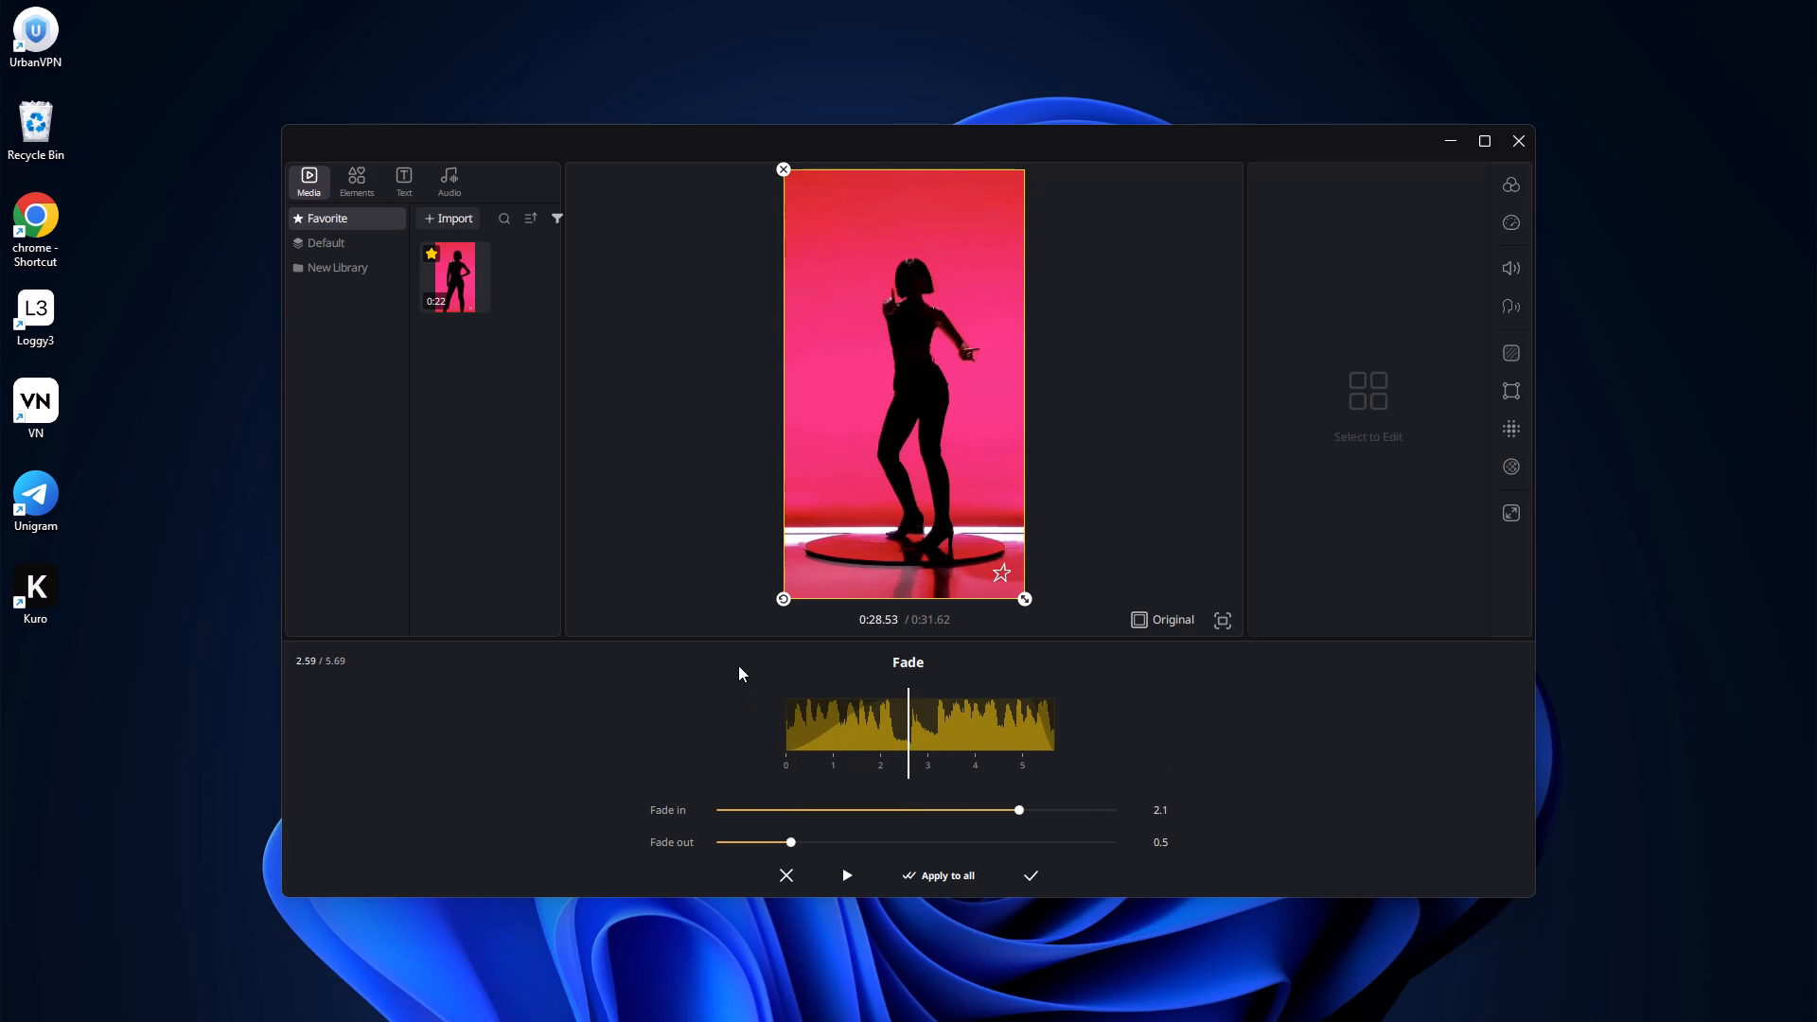
drag(743, 696, 1071, 747)
click(841, 867)
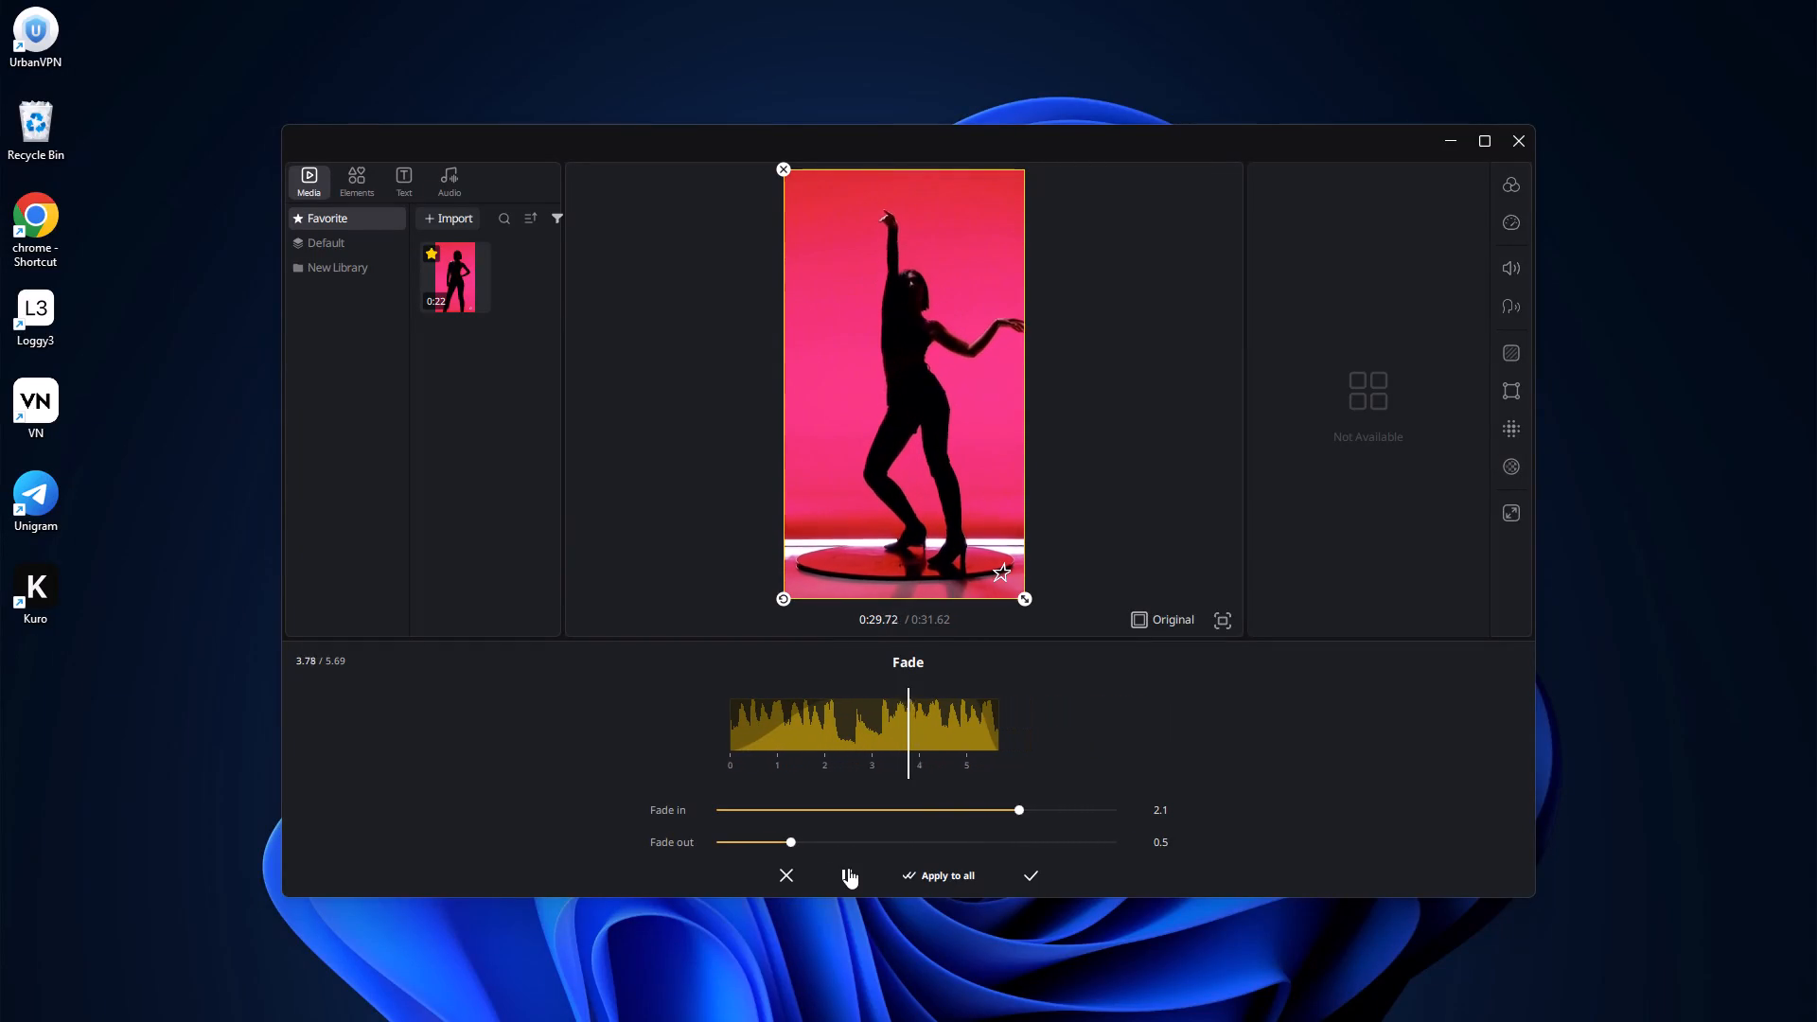
click(848, 868)
click(813, 839)
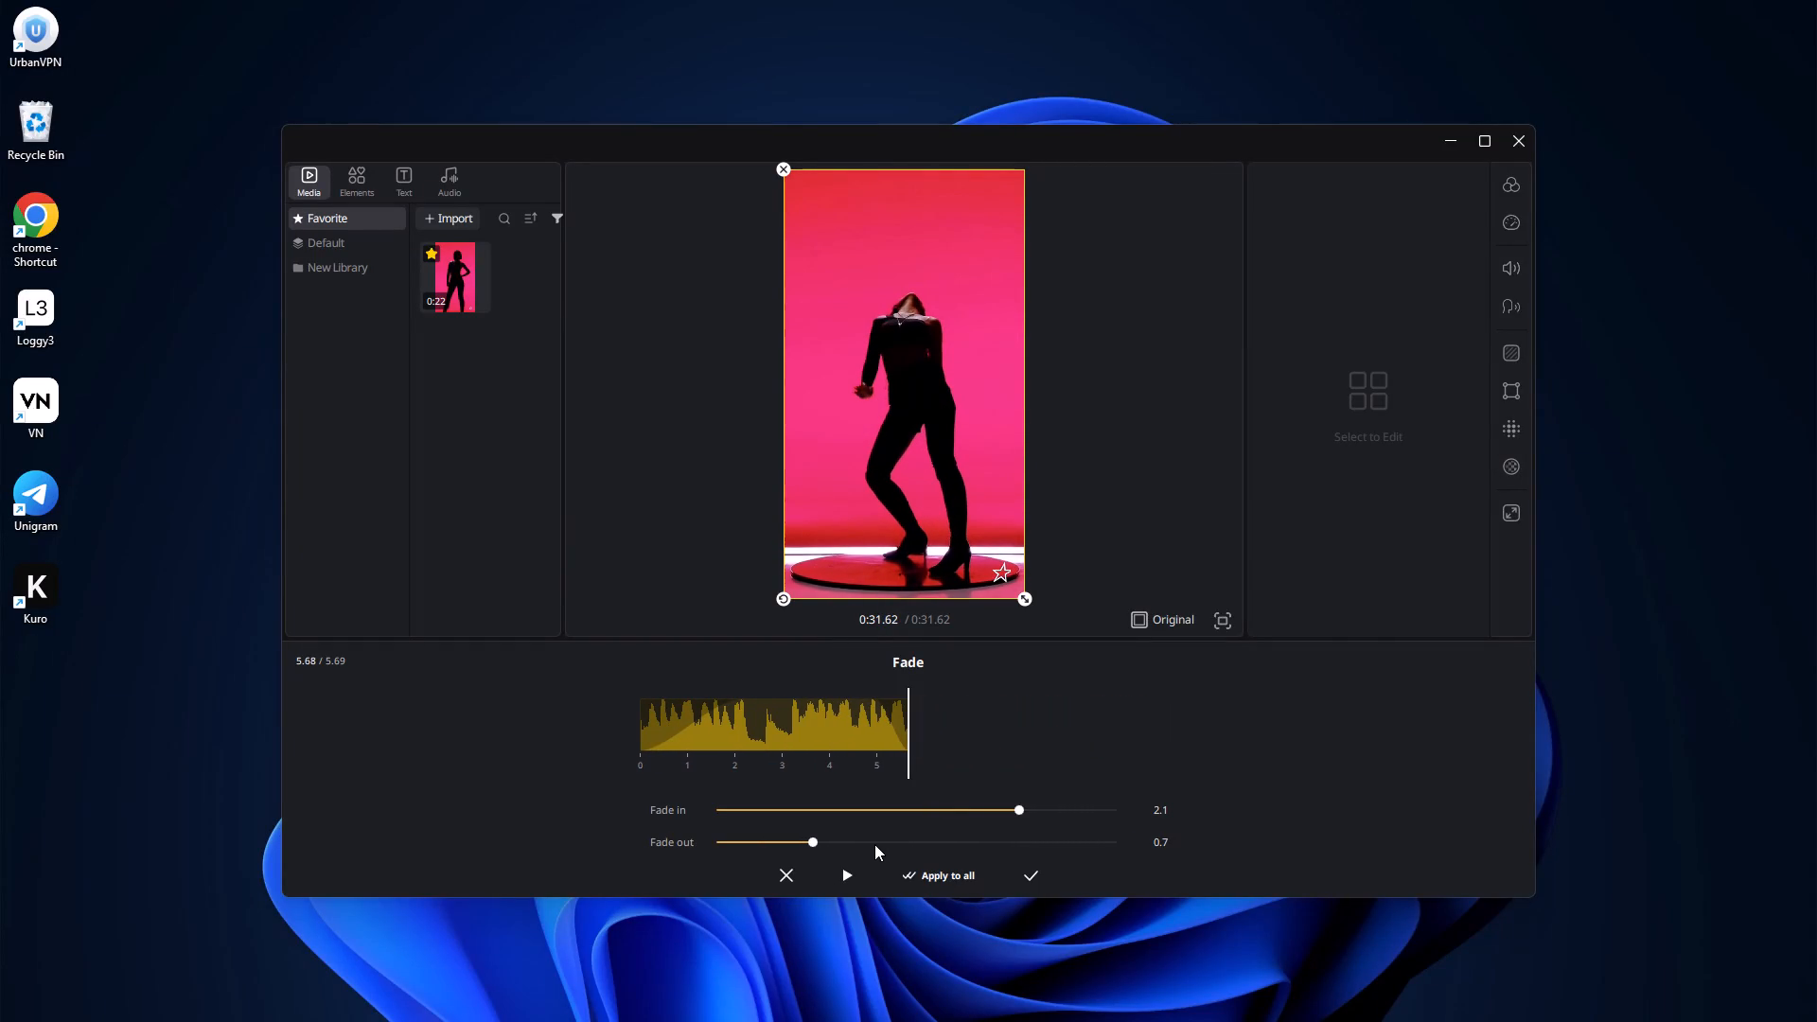
click(892, 836)
click(926, 837)
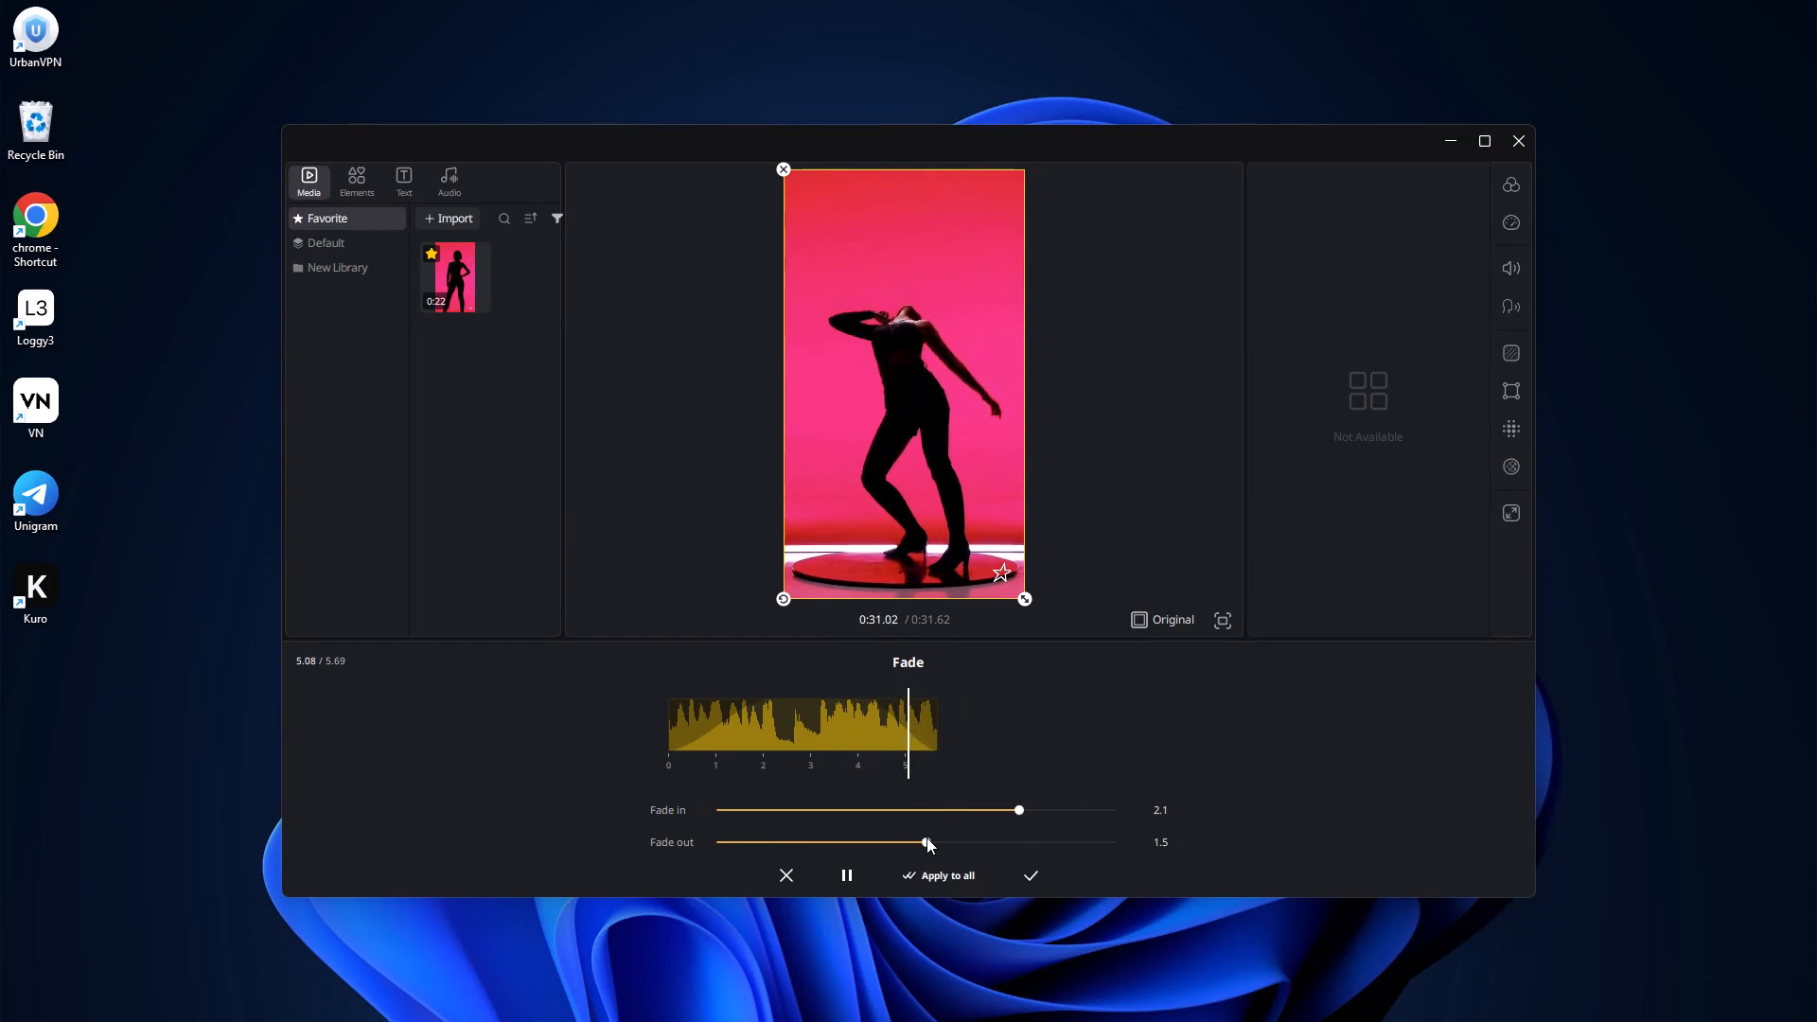
drag(949, 749, 1261, 745)
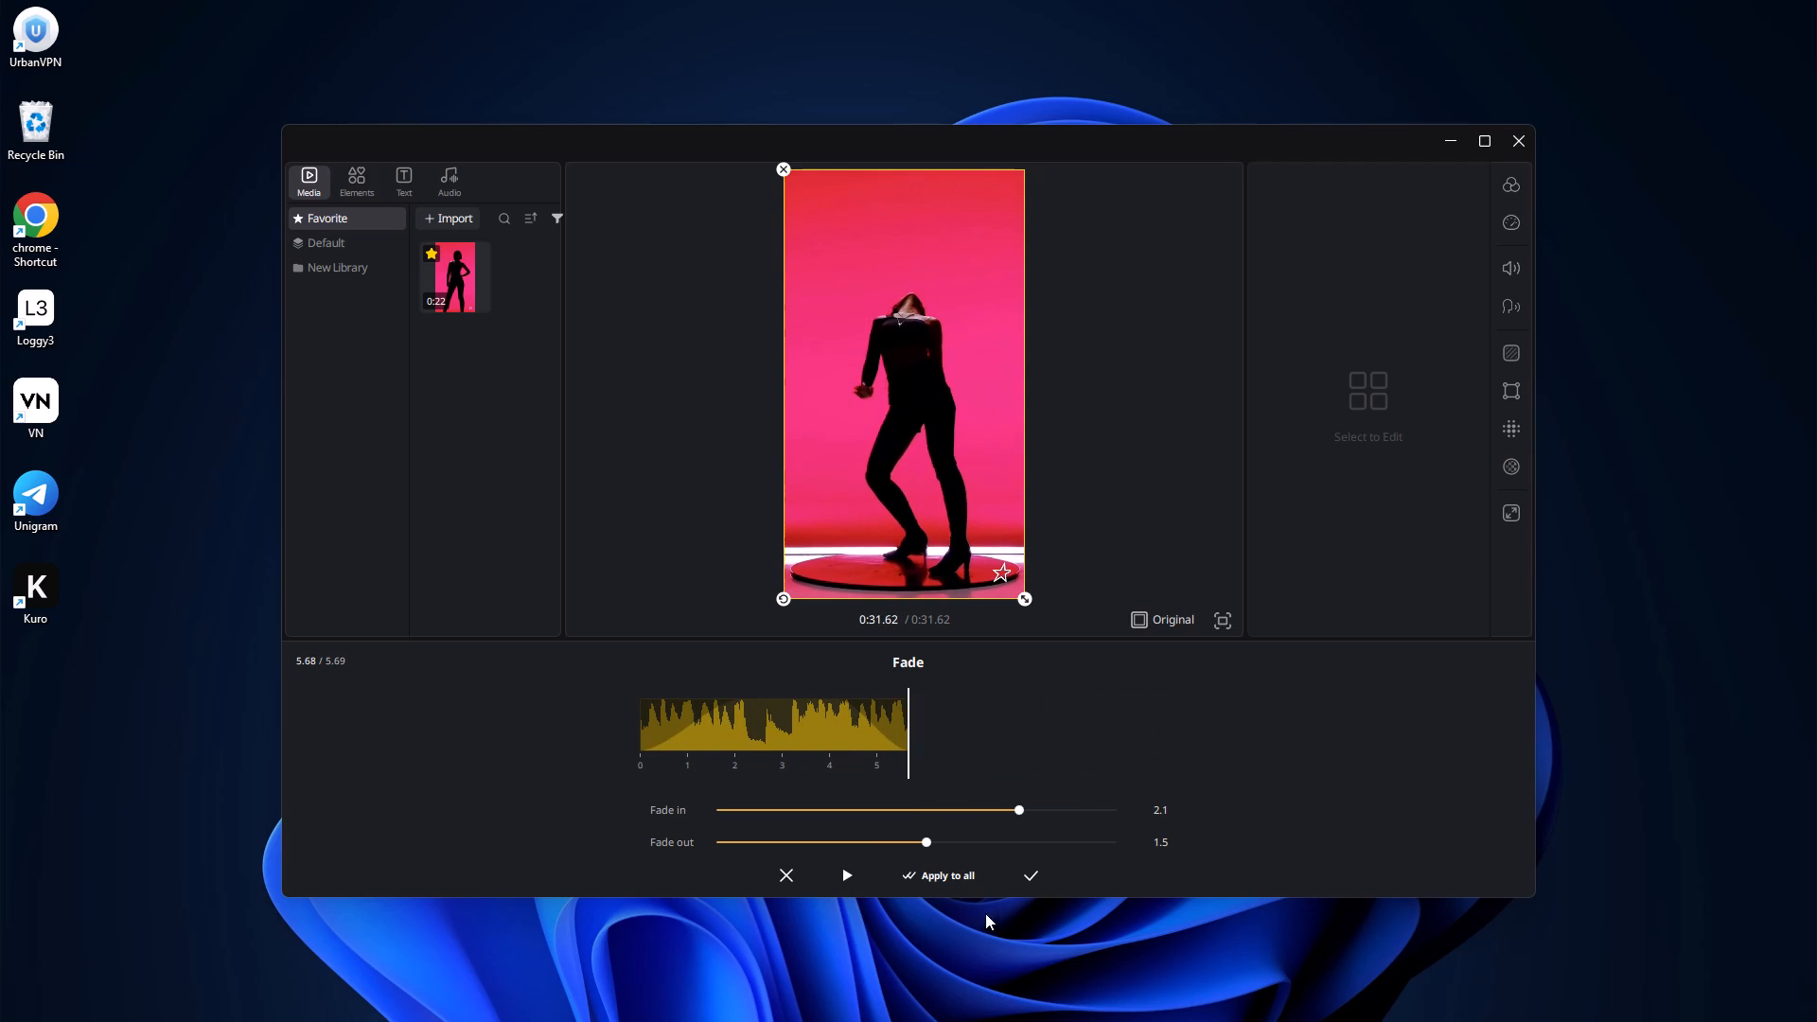
click(979, 879)
Add three keyframes to the final 5.69-second clip, at about 0:27.2, 0:27.8 and 0:28.4.
drag(1009, 809, 1058, 809)
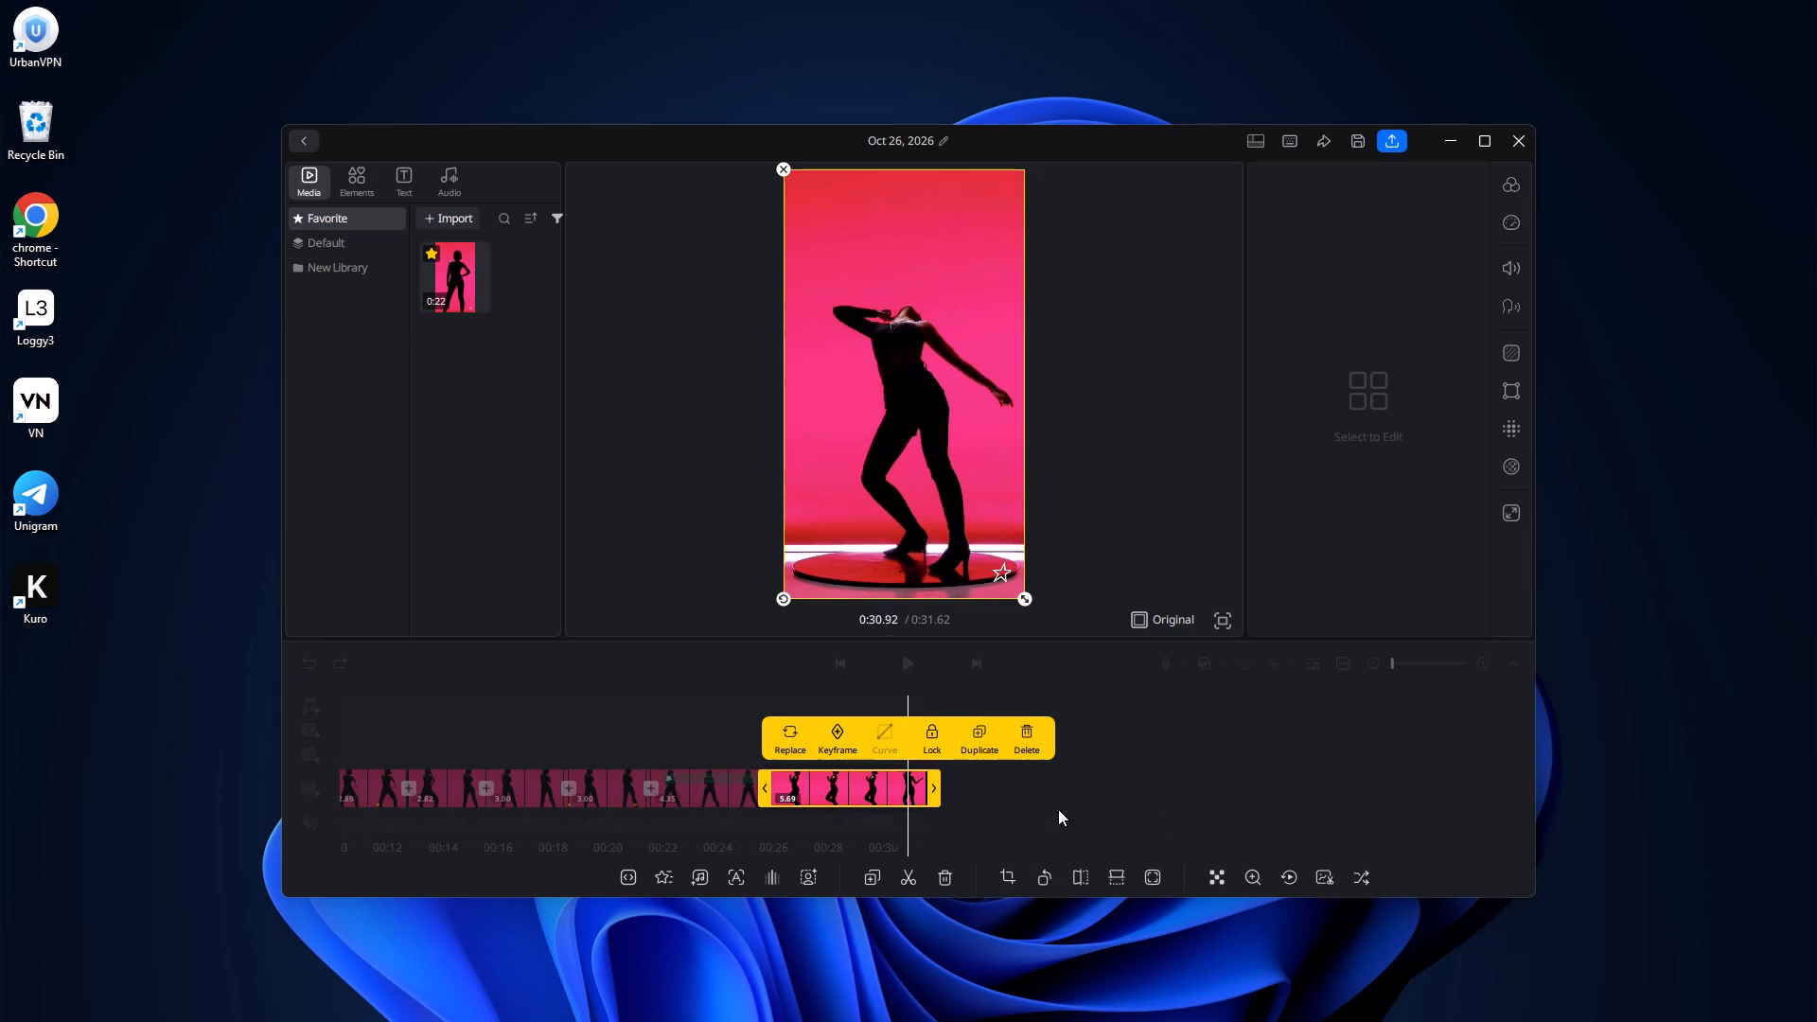
drag(1058, 809, 1144, 809)
click(837, 725)
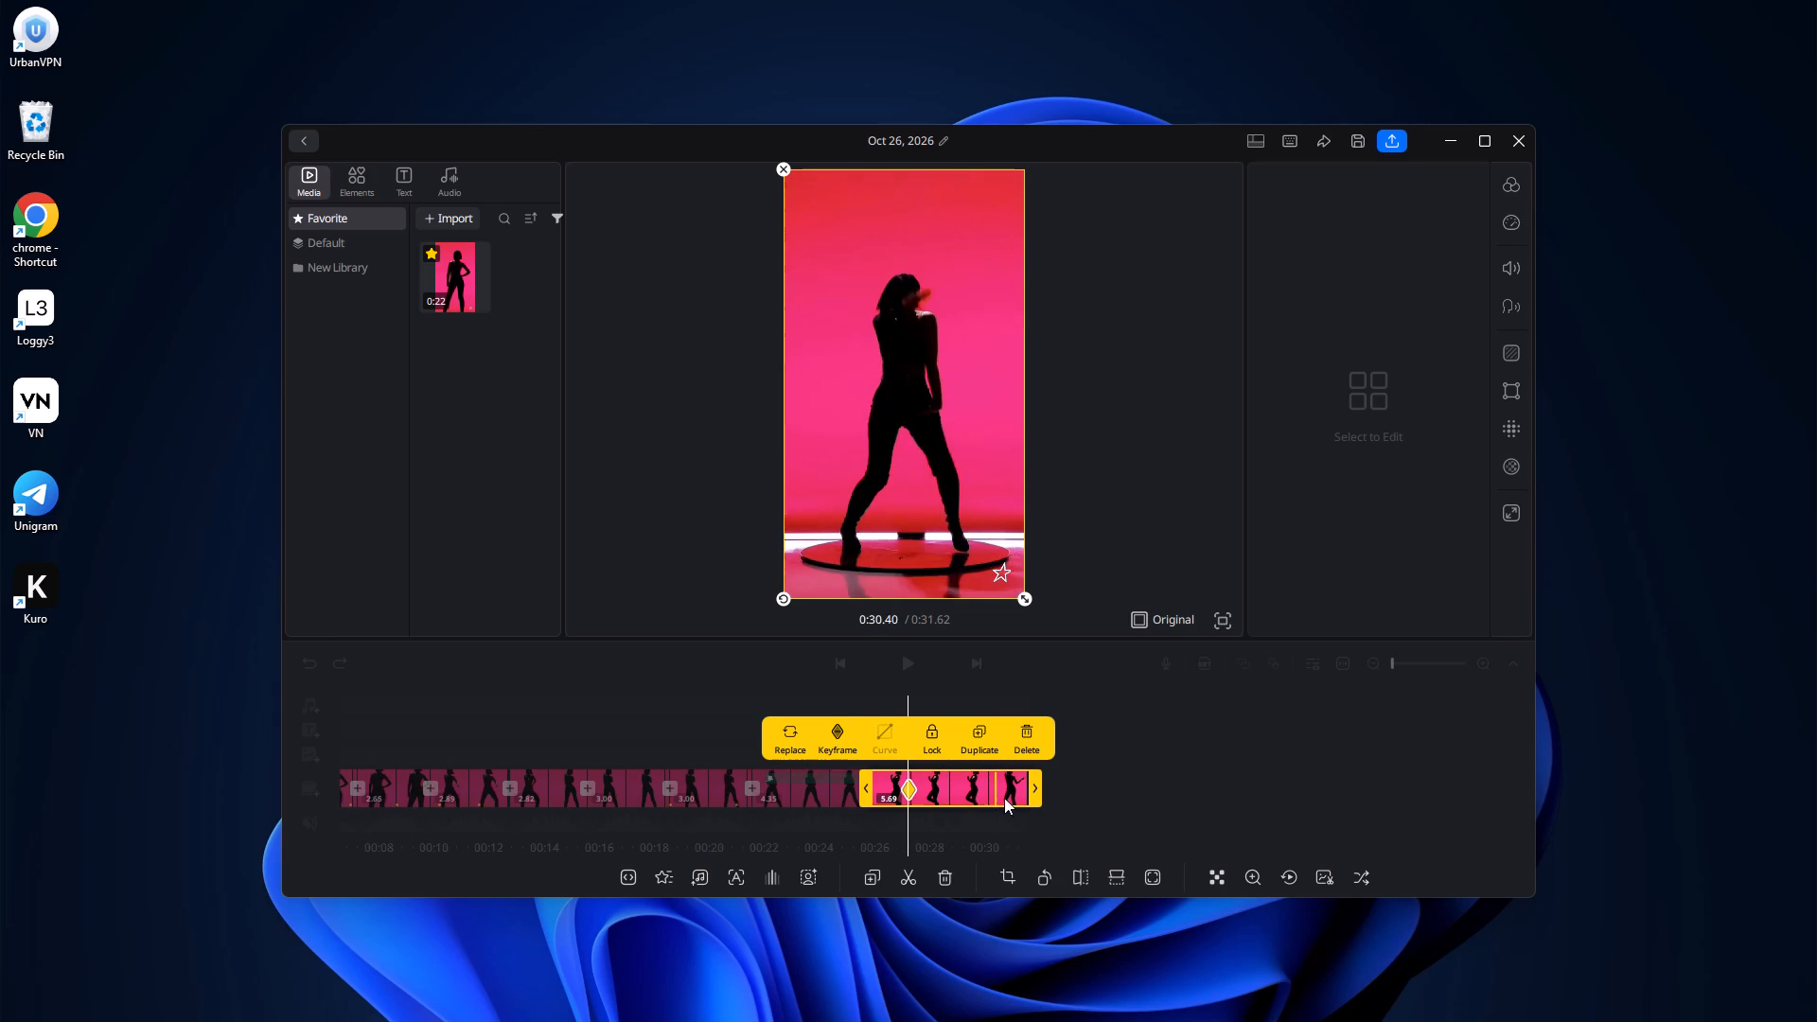
drag(1016, 823, 967, 819)
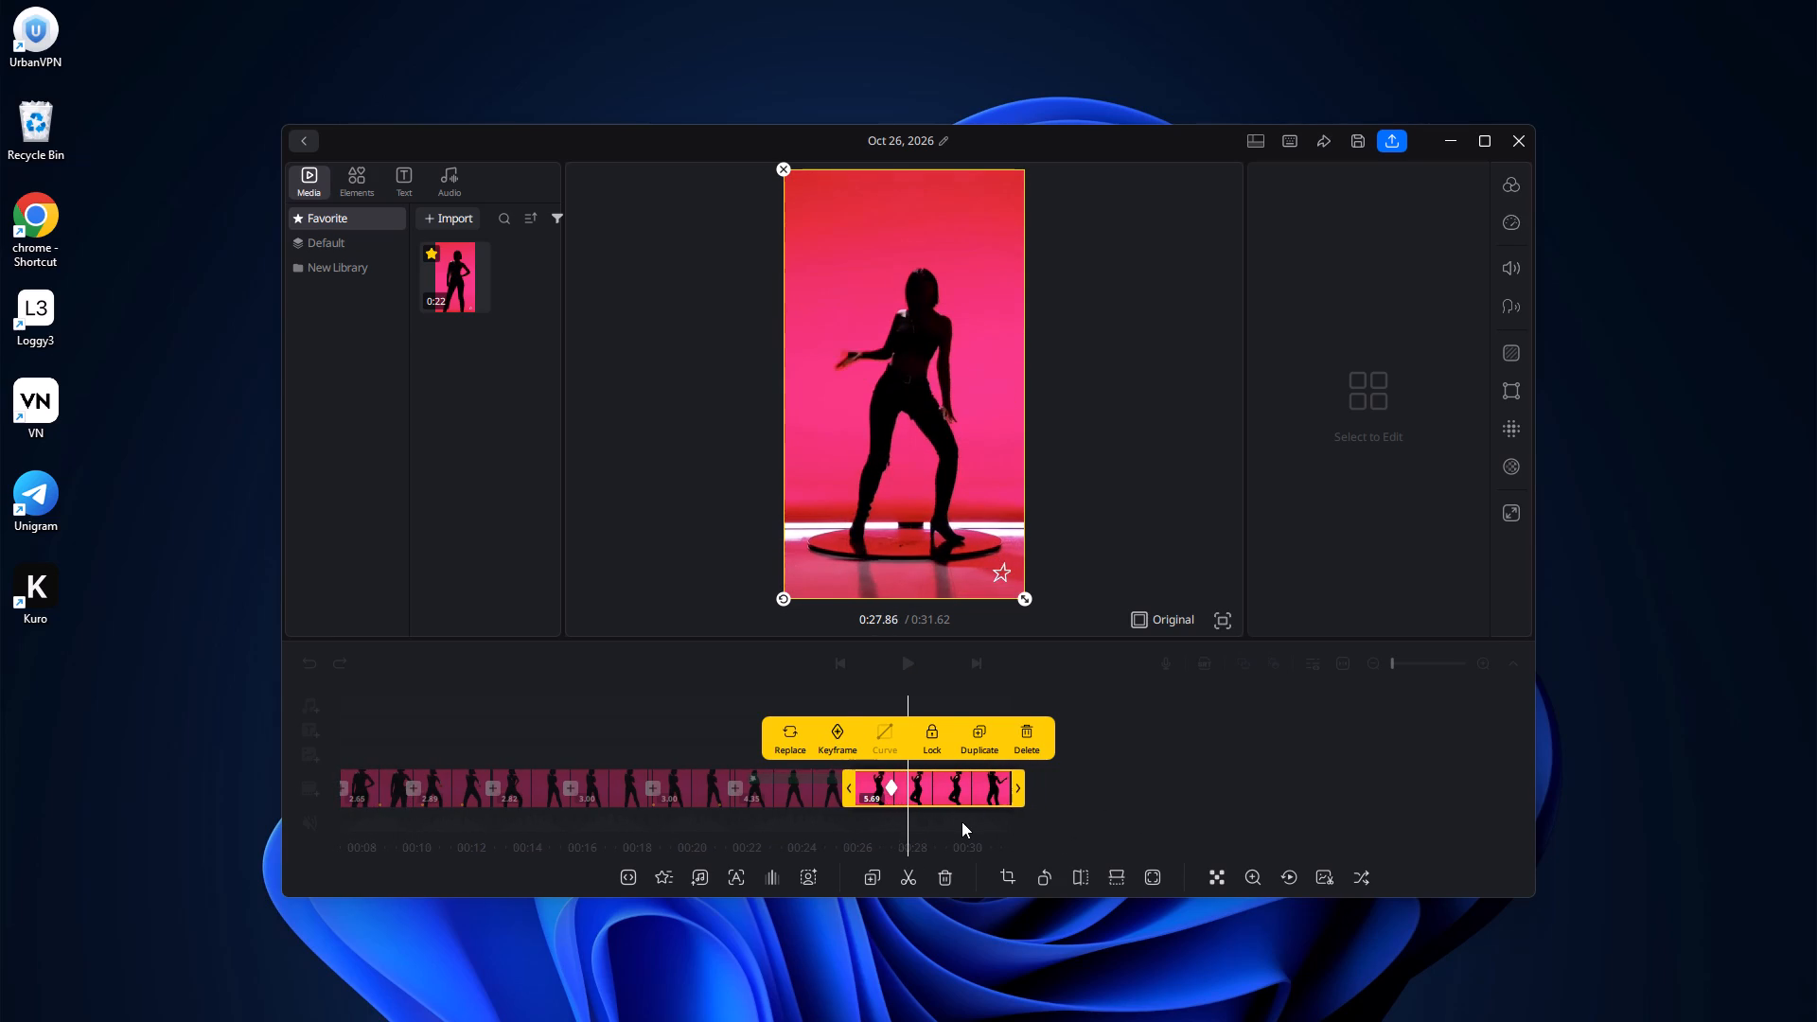
drag(961, 821, 975, 823)
click(837, 730)
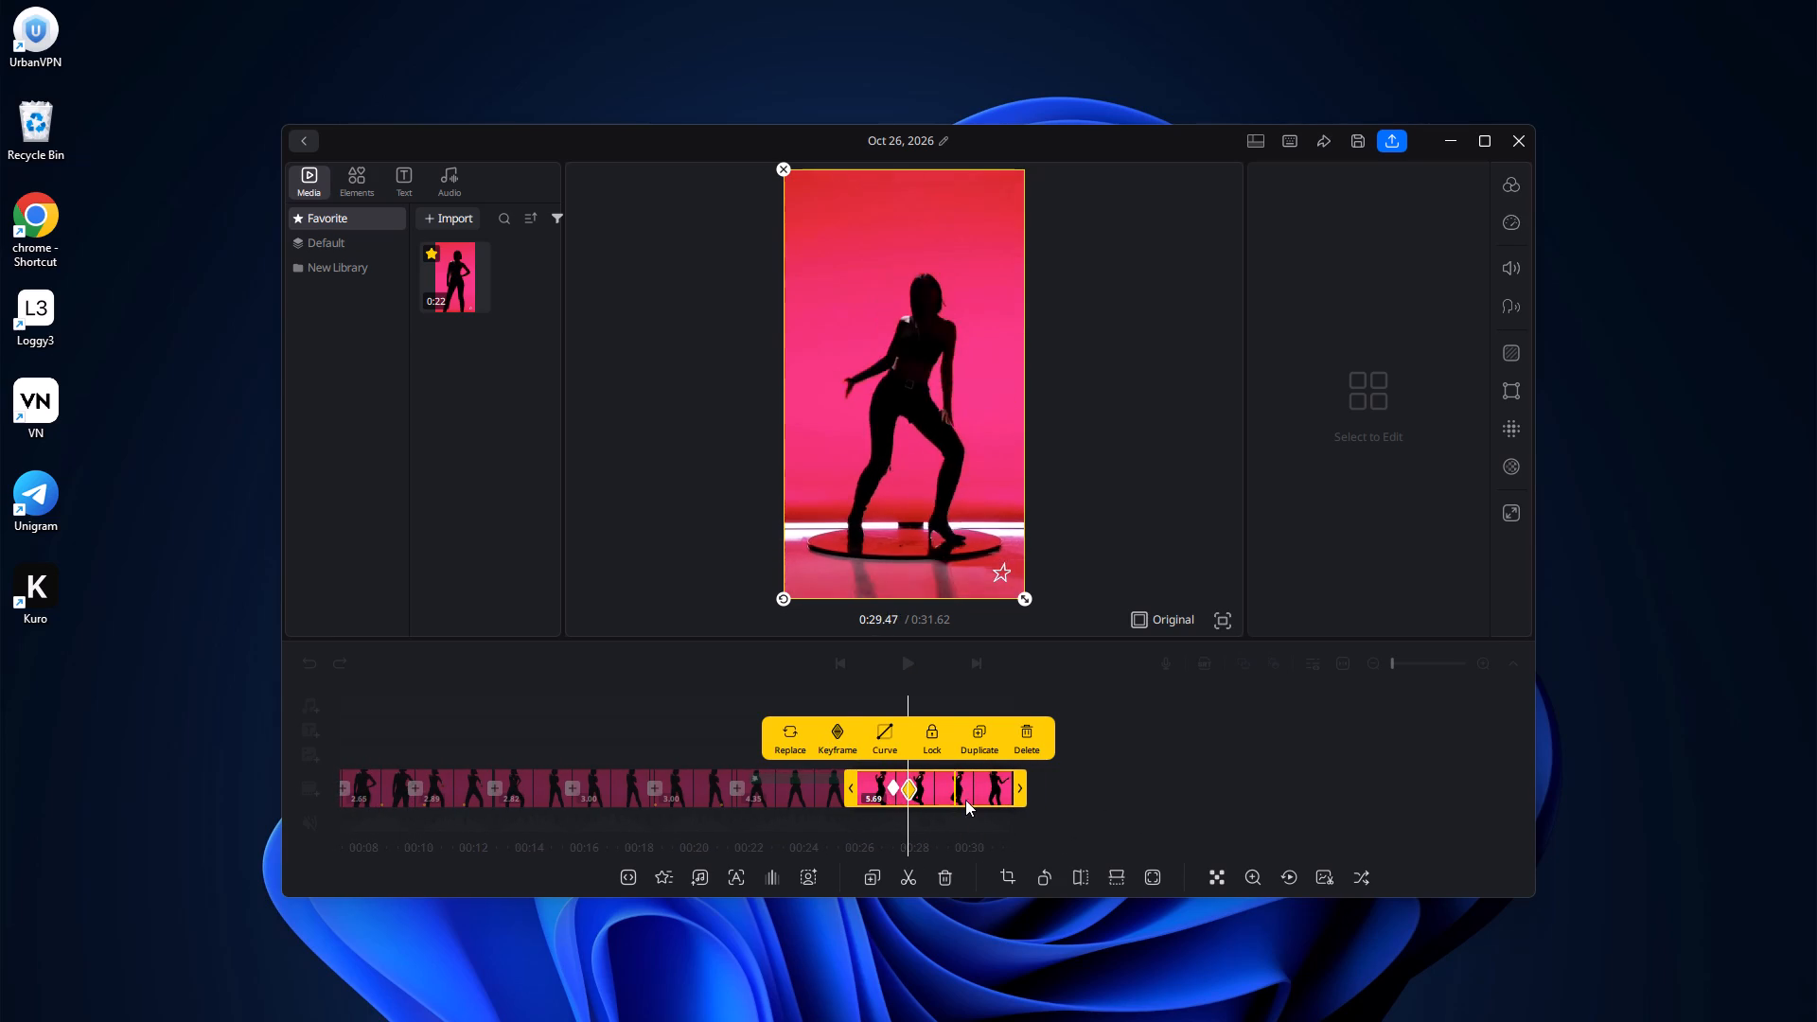
drag(965, 800, 936, 801)
click(834, 734)
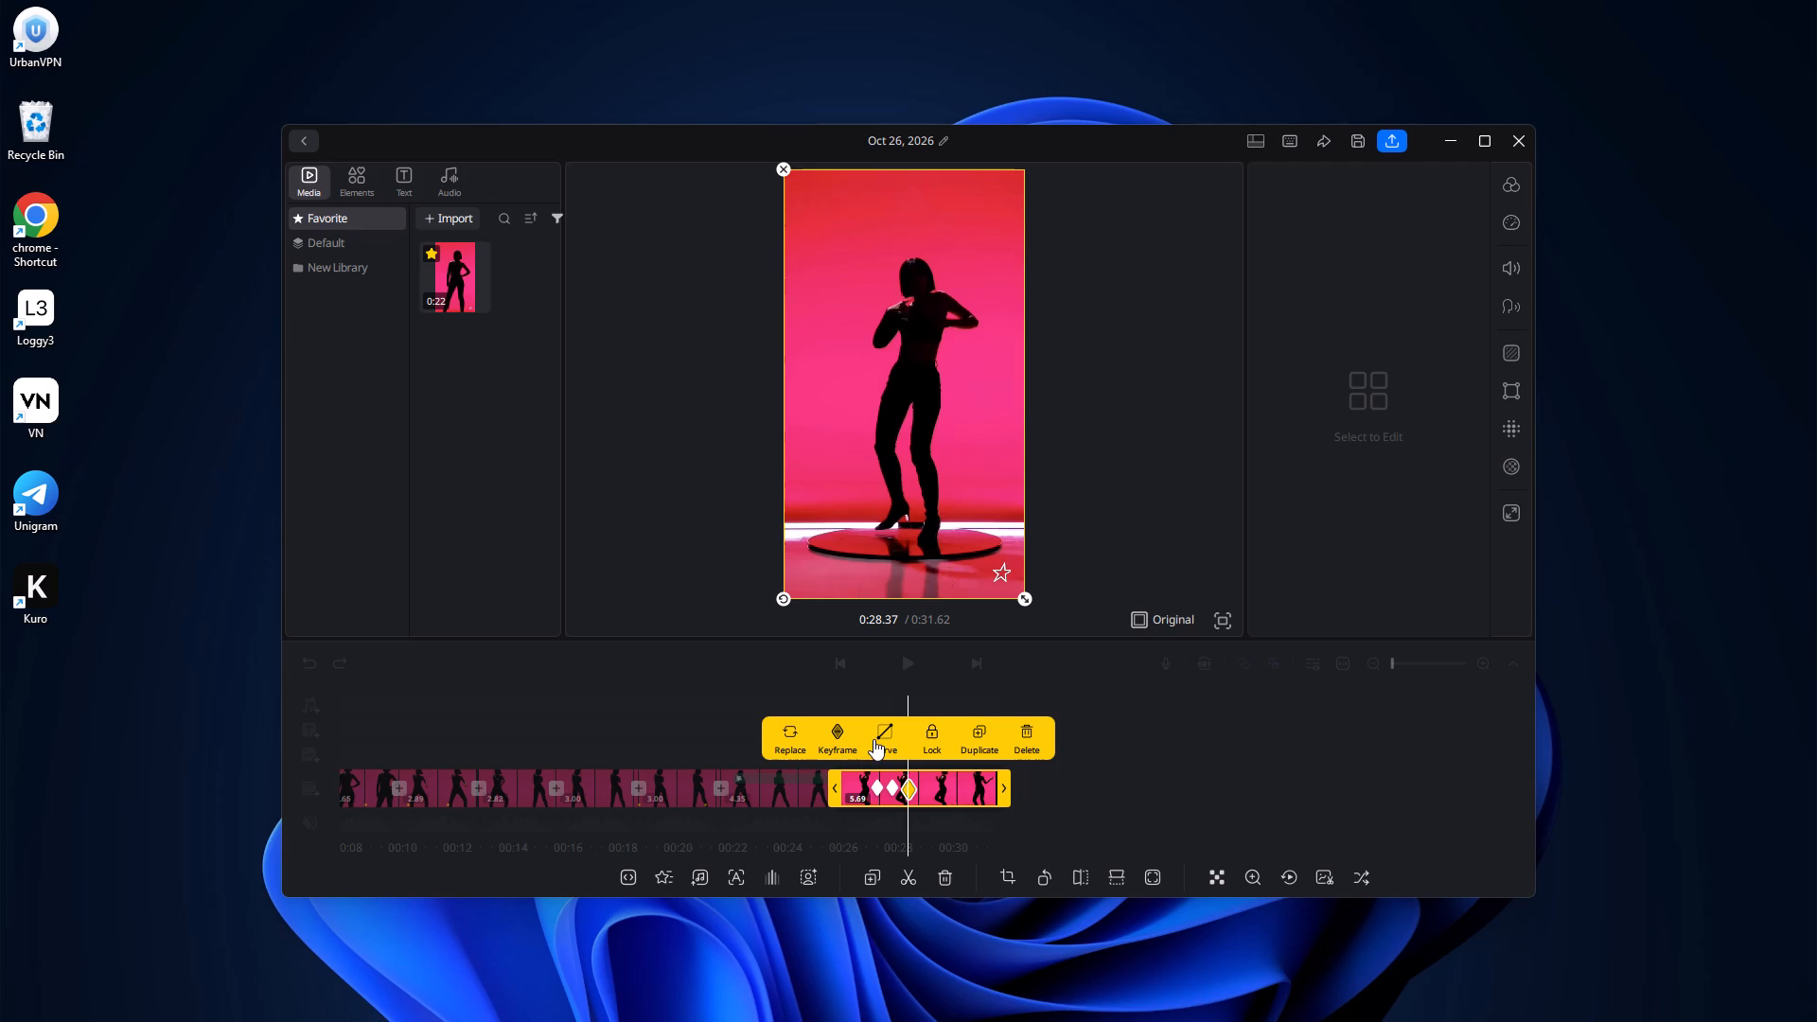
Apply the Damp1 curve to the keyframes of the final clip.
click(882, 735)
click(894, 777)
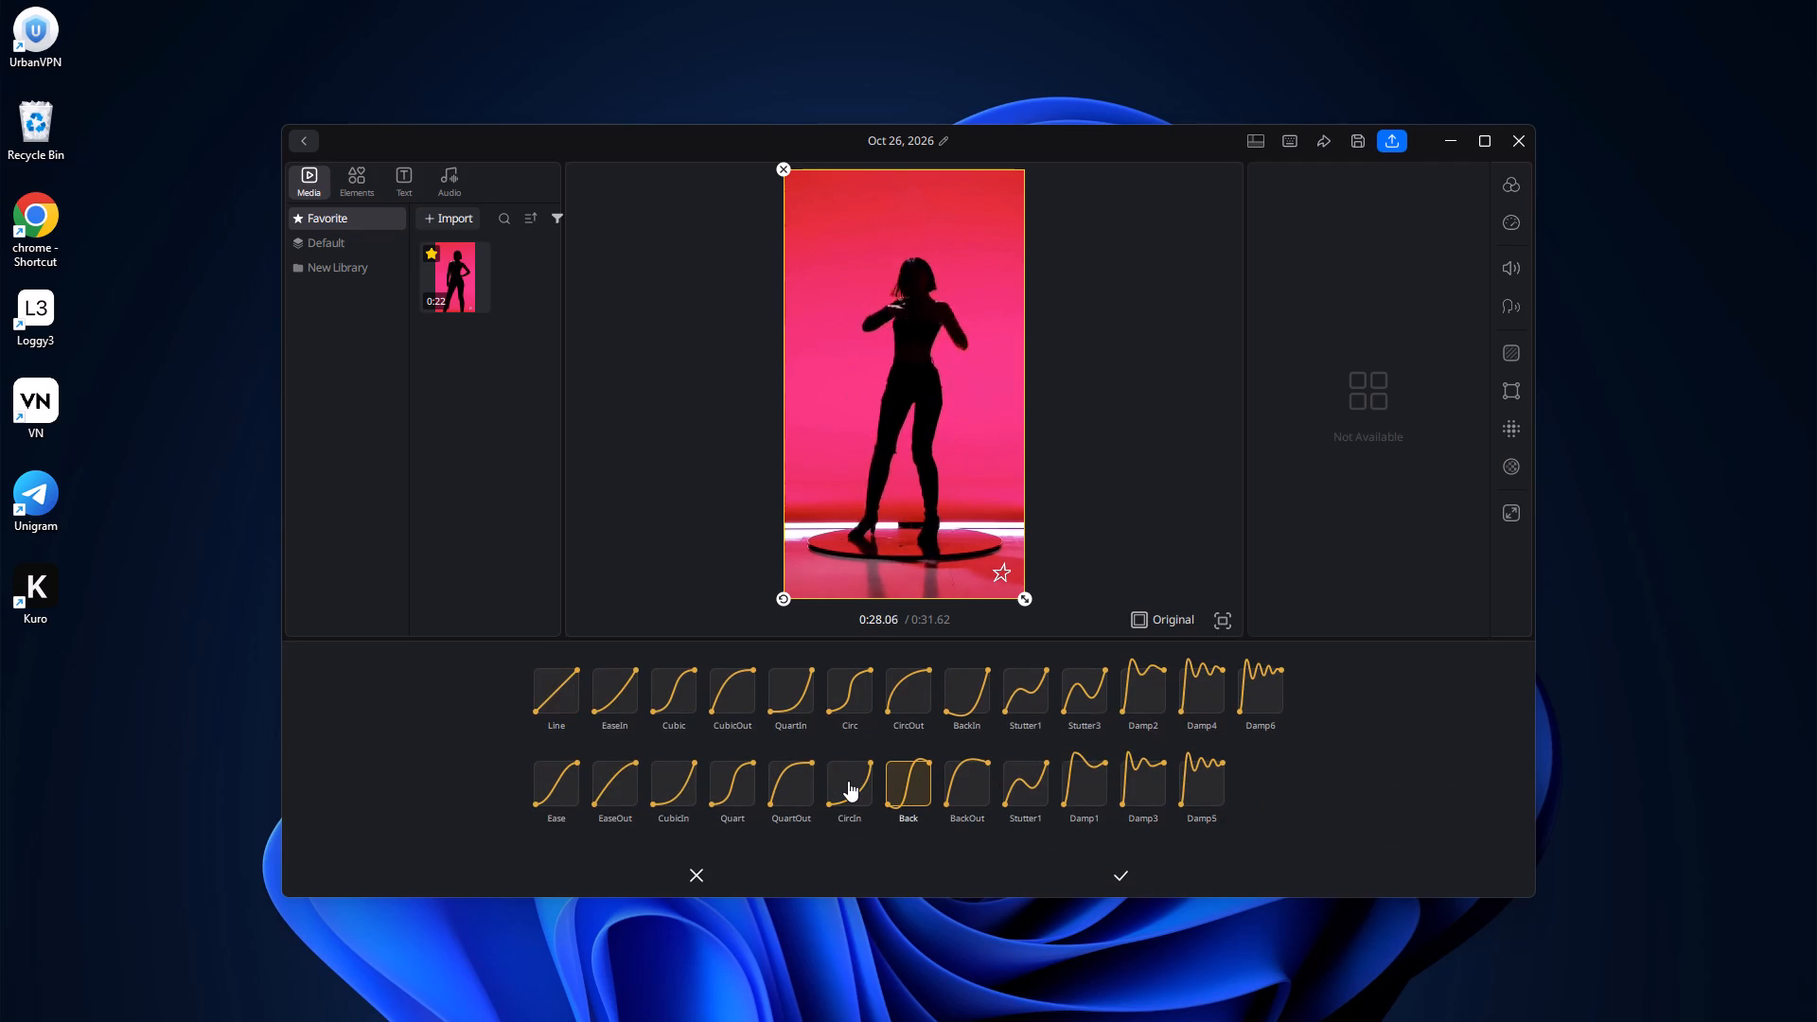
click(1096, 783)
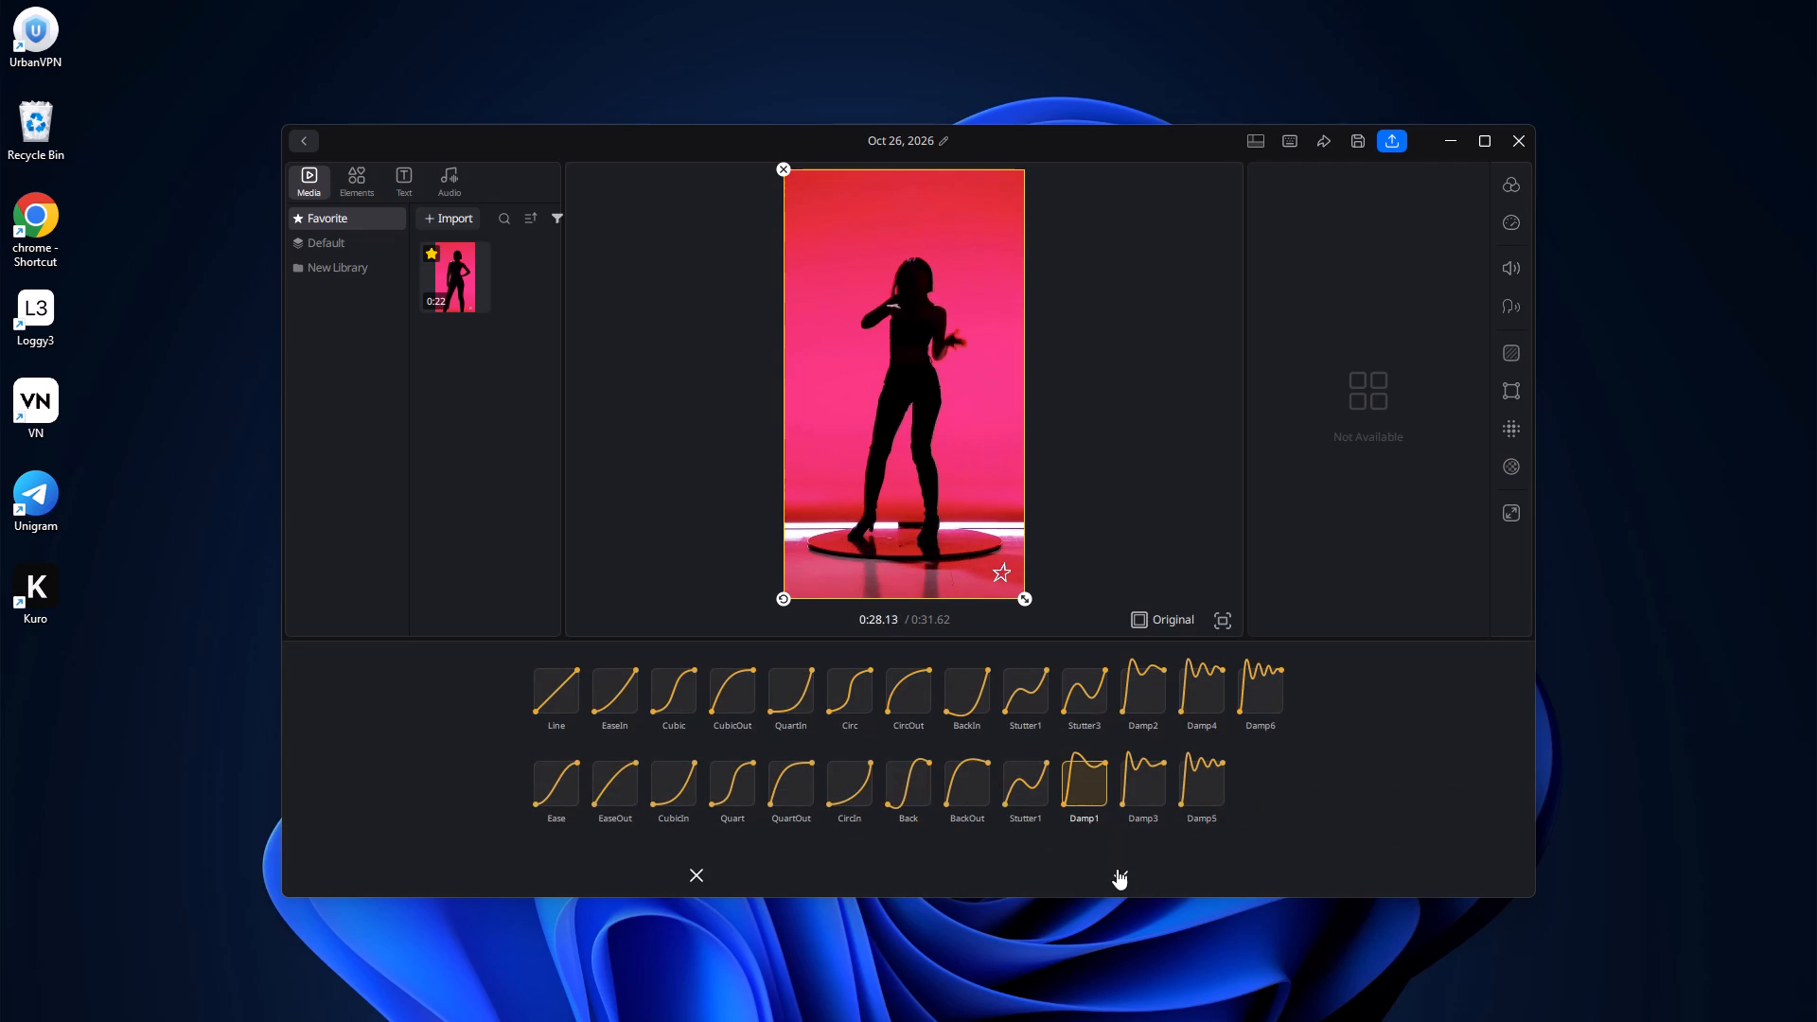
click(1122, 872)
Split the final clip at about 0:29.03, after its last keyframe.
drag(1046, 816, 1034, 816)
click(908, 781)
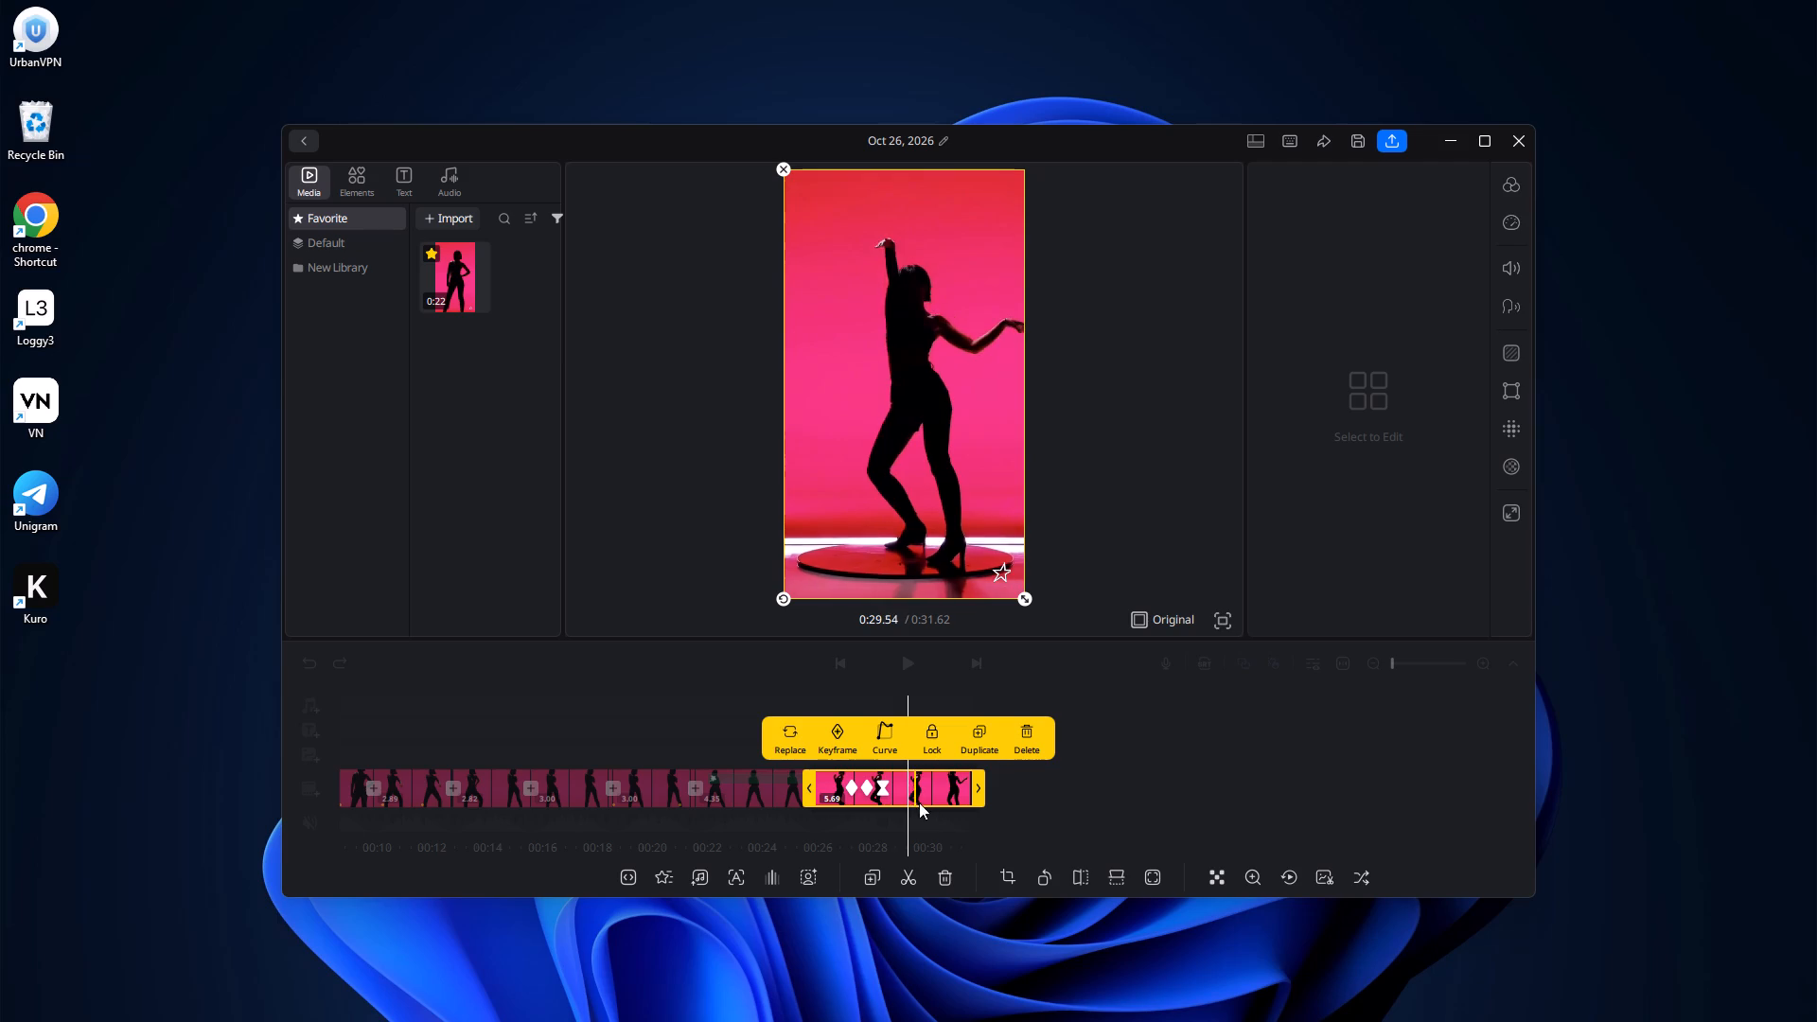
drag(922, 842, 941, 841)
click(896, 874)
drag(960, 842, 940, 837)
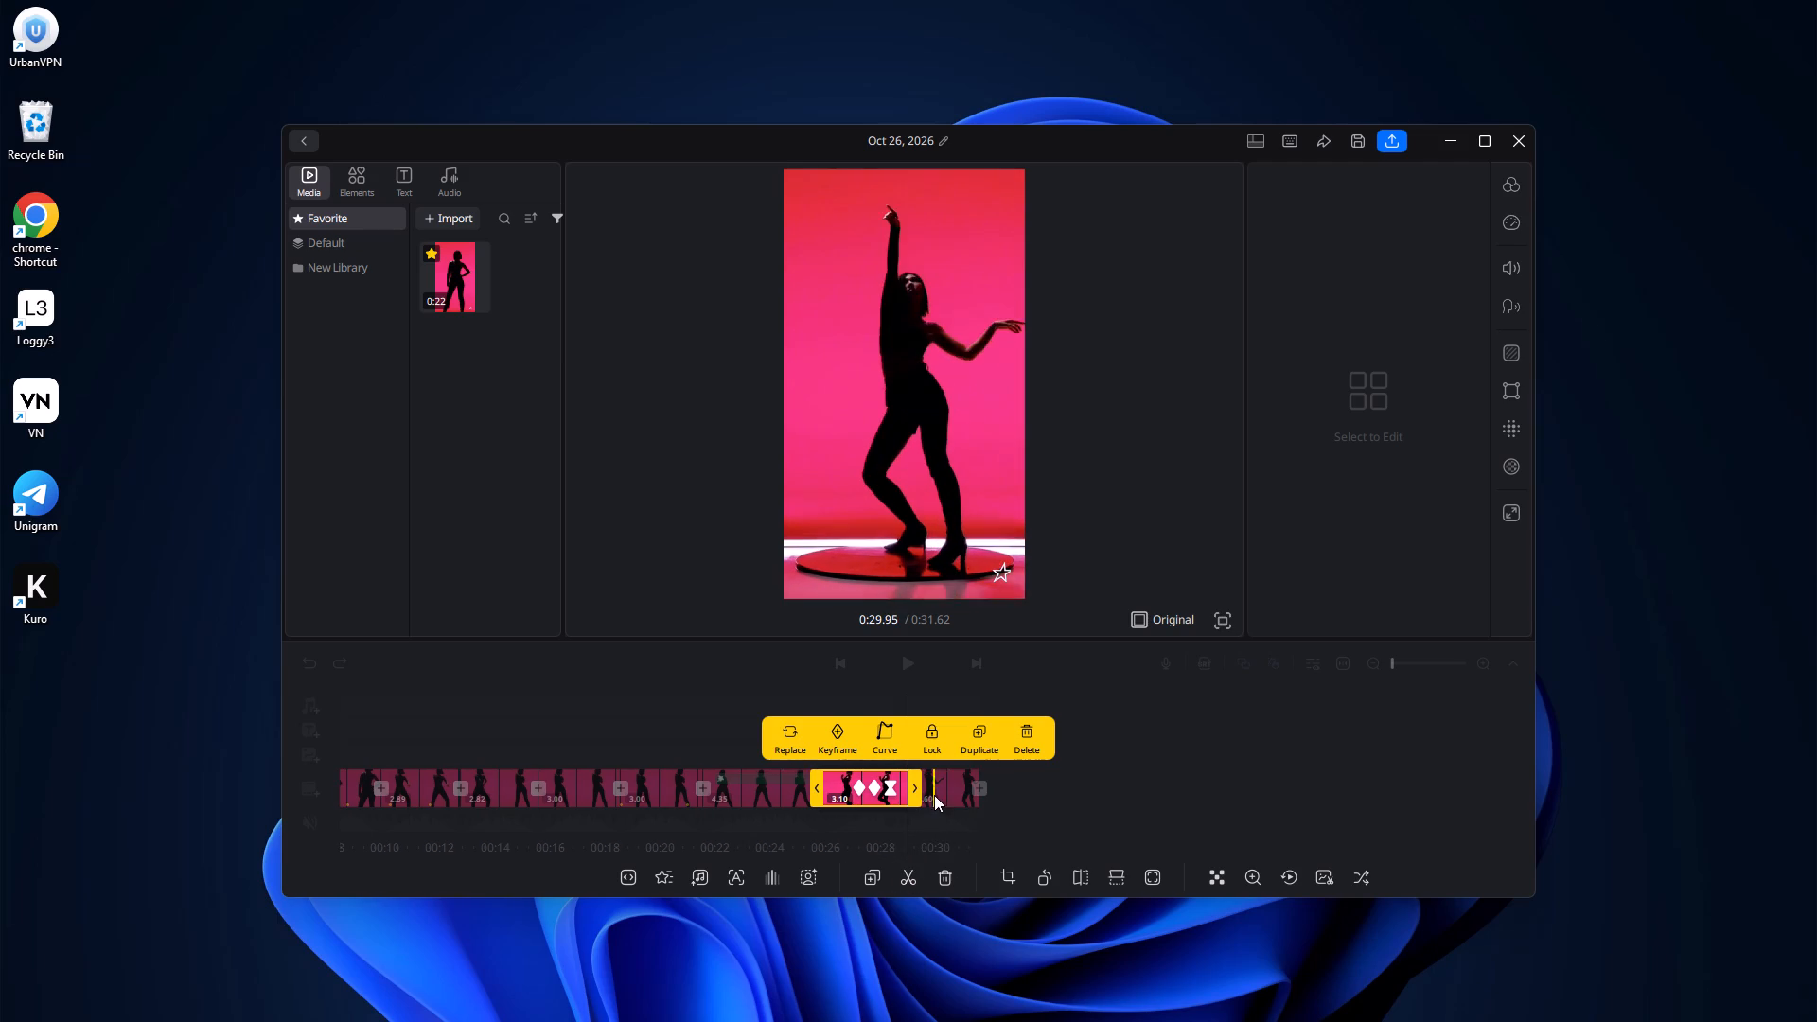
Give the final 2.6-second clip an audio fade-in of 0.6 and apply the fade to all clips.
click(934, 795)
click(781, 873)
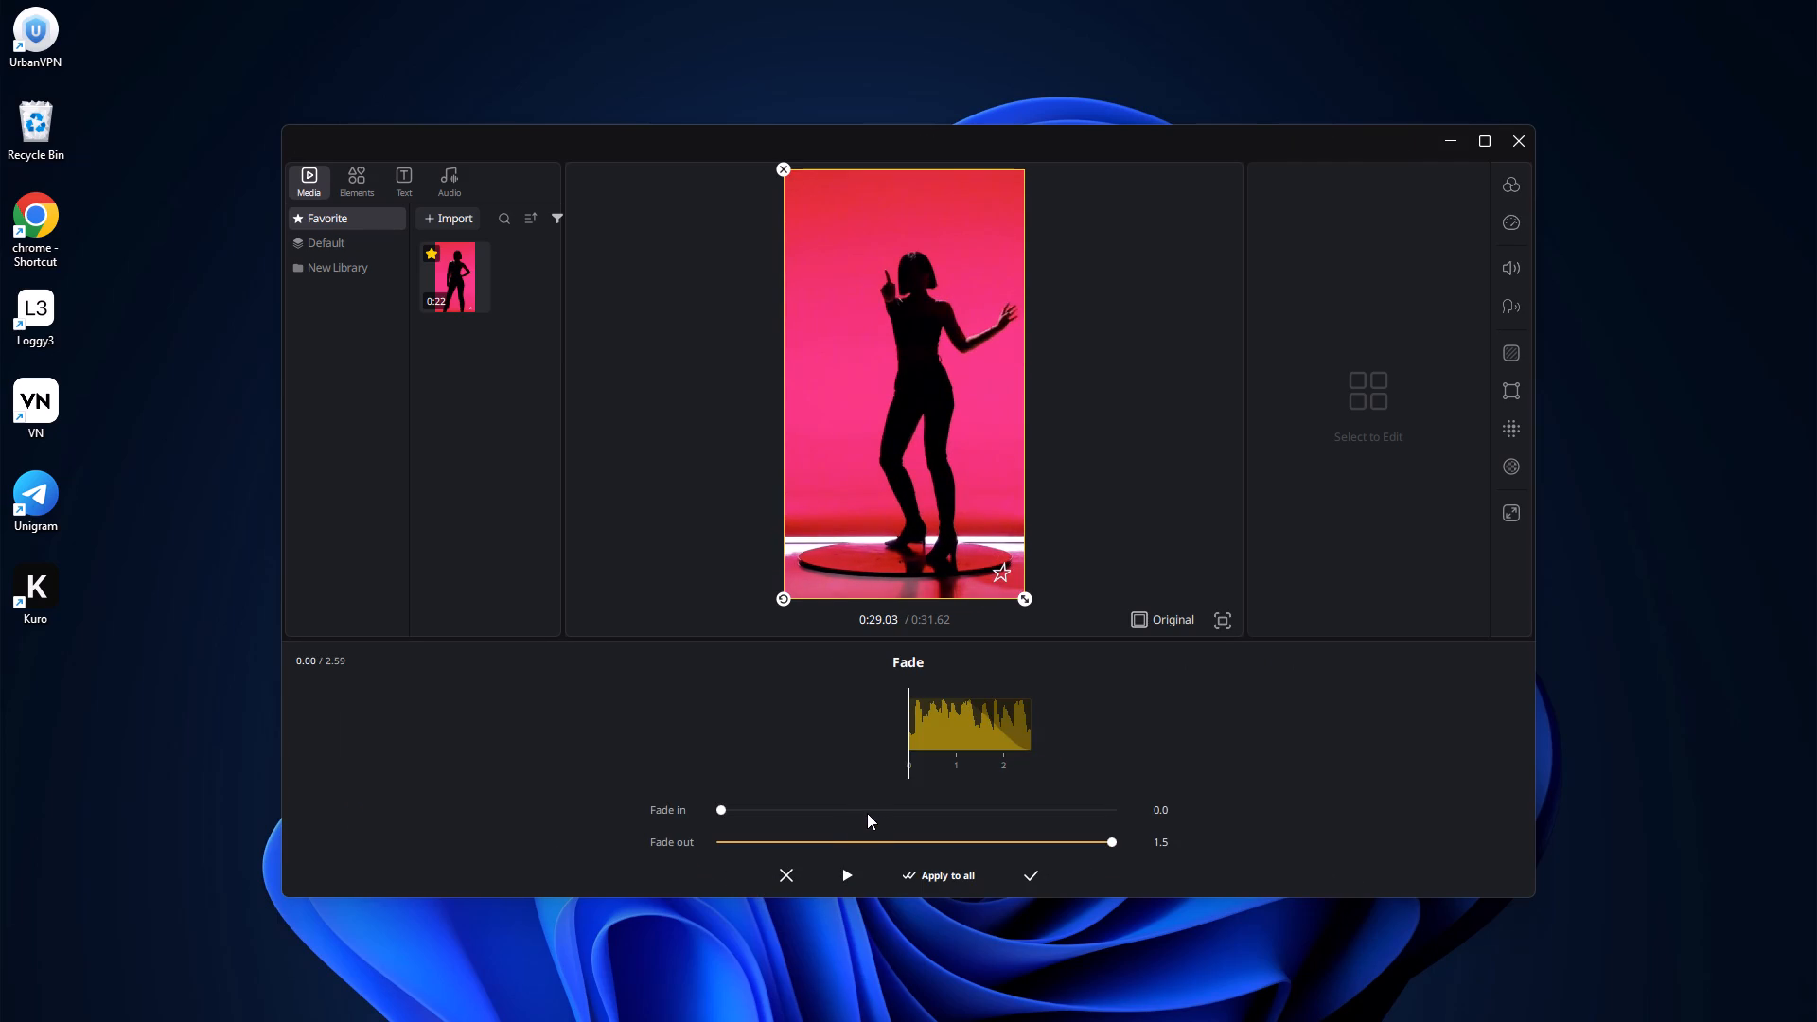
click(869, 809)
click(920, 810)
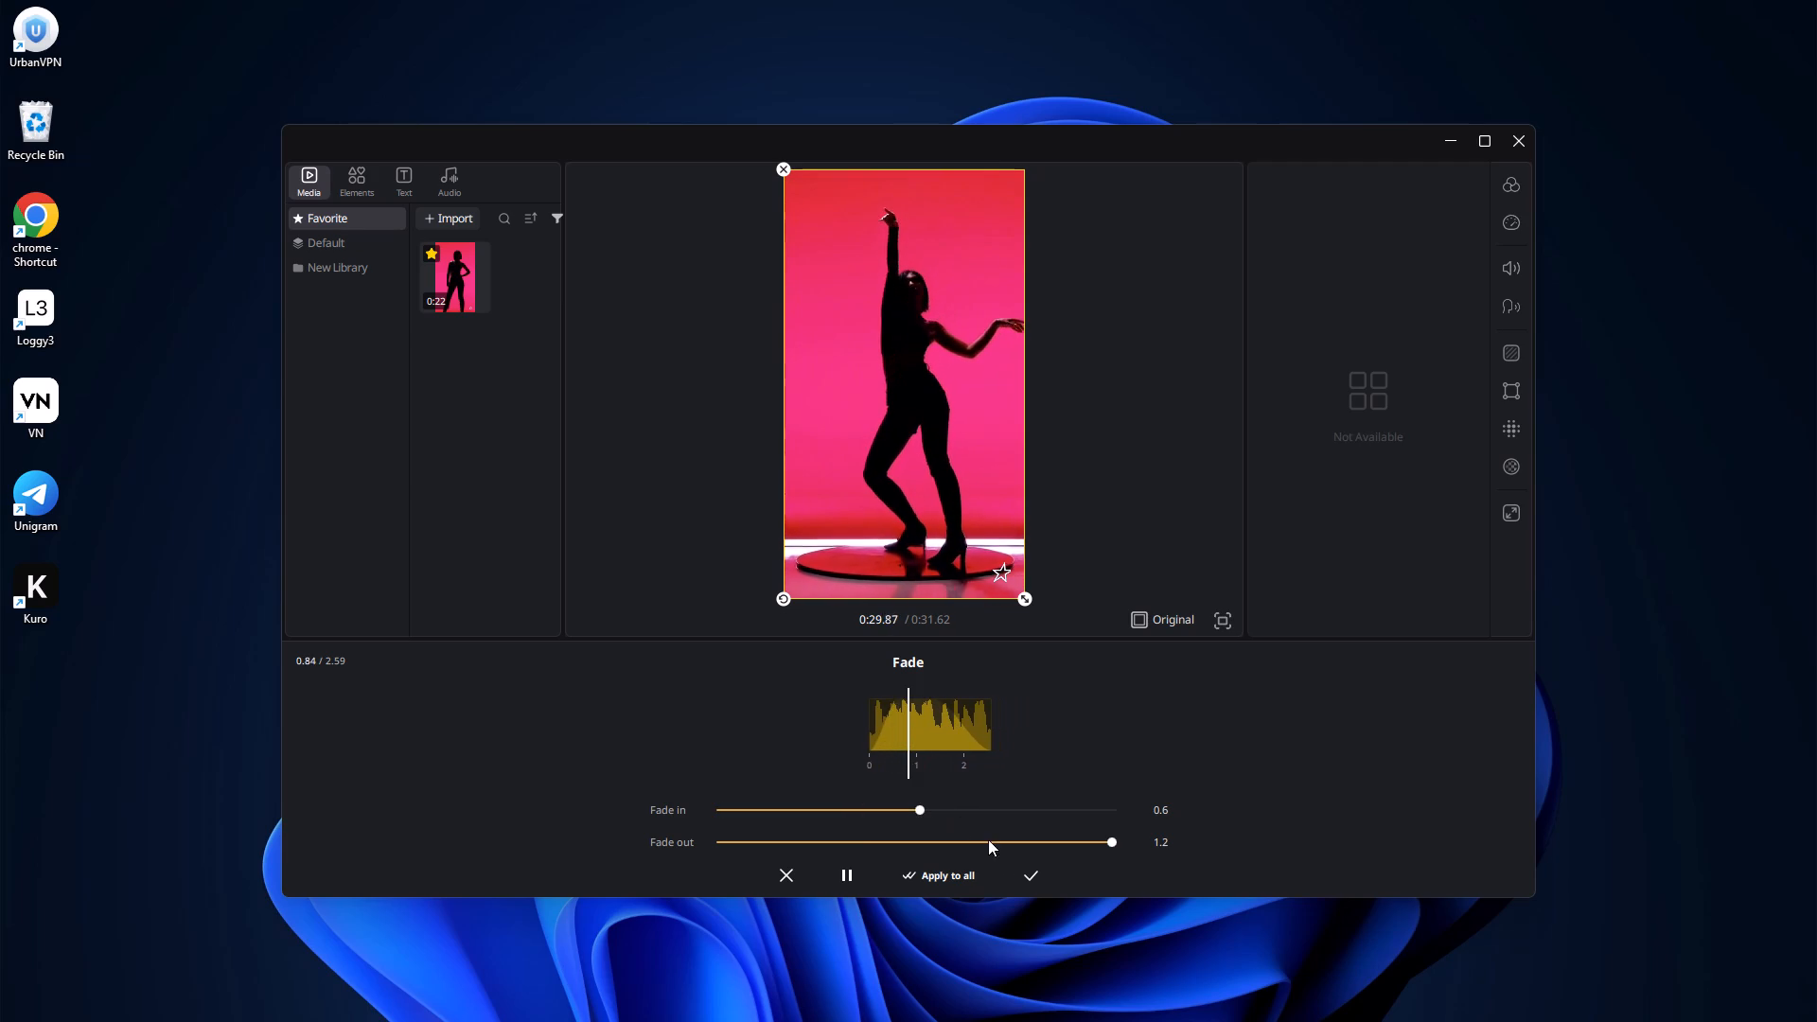
click(966, 869)
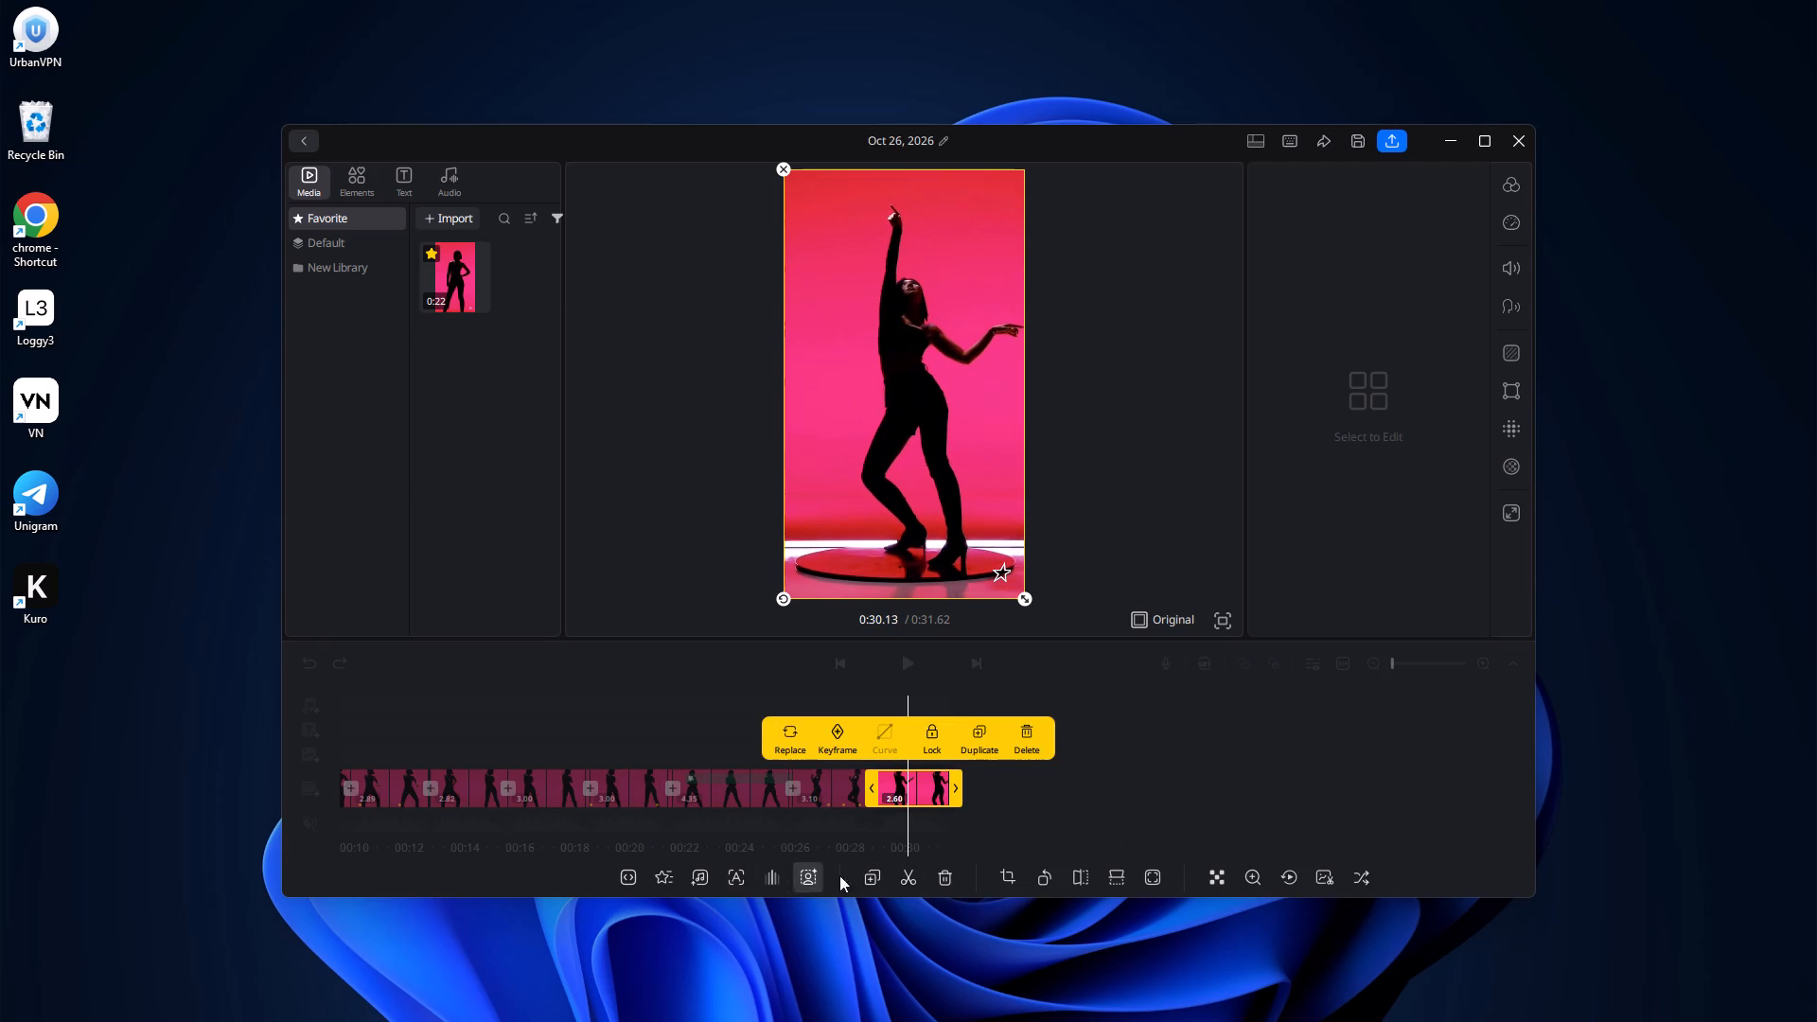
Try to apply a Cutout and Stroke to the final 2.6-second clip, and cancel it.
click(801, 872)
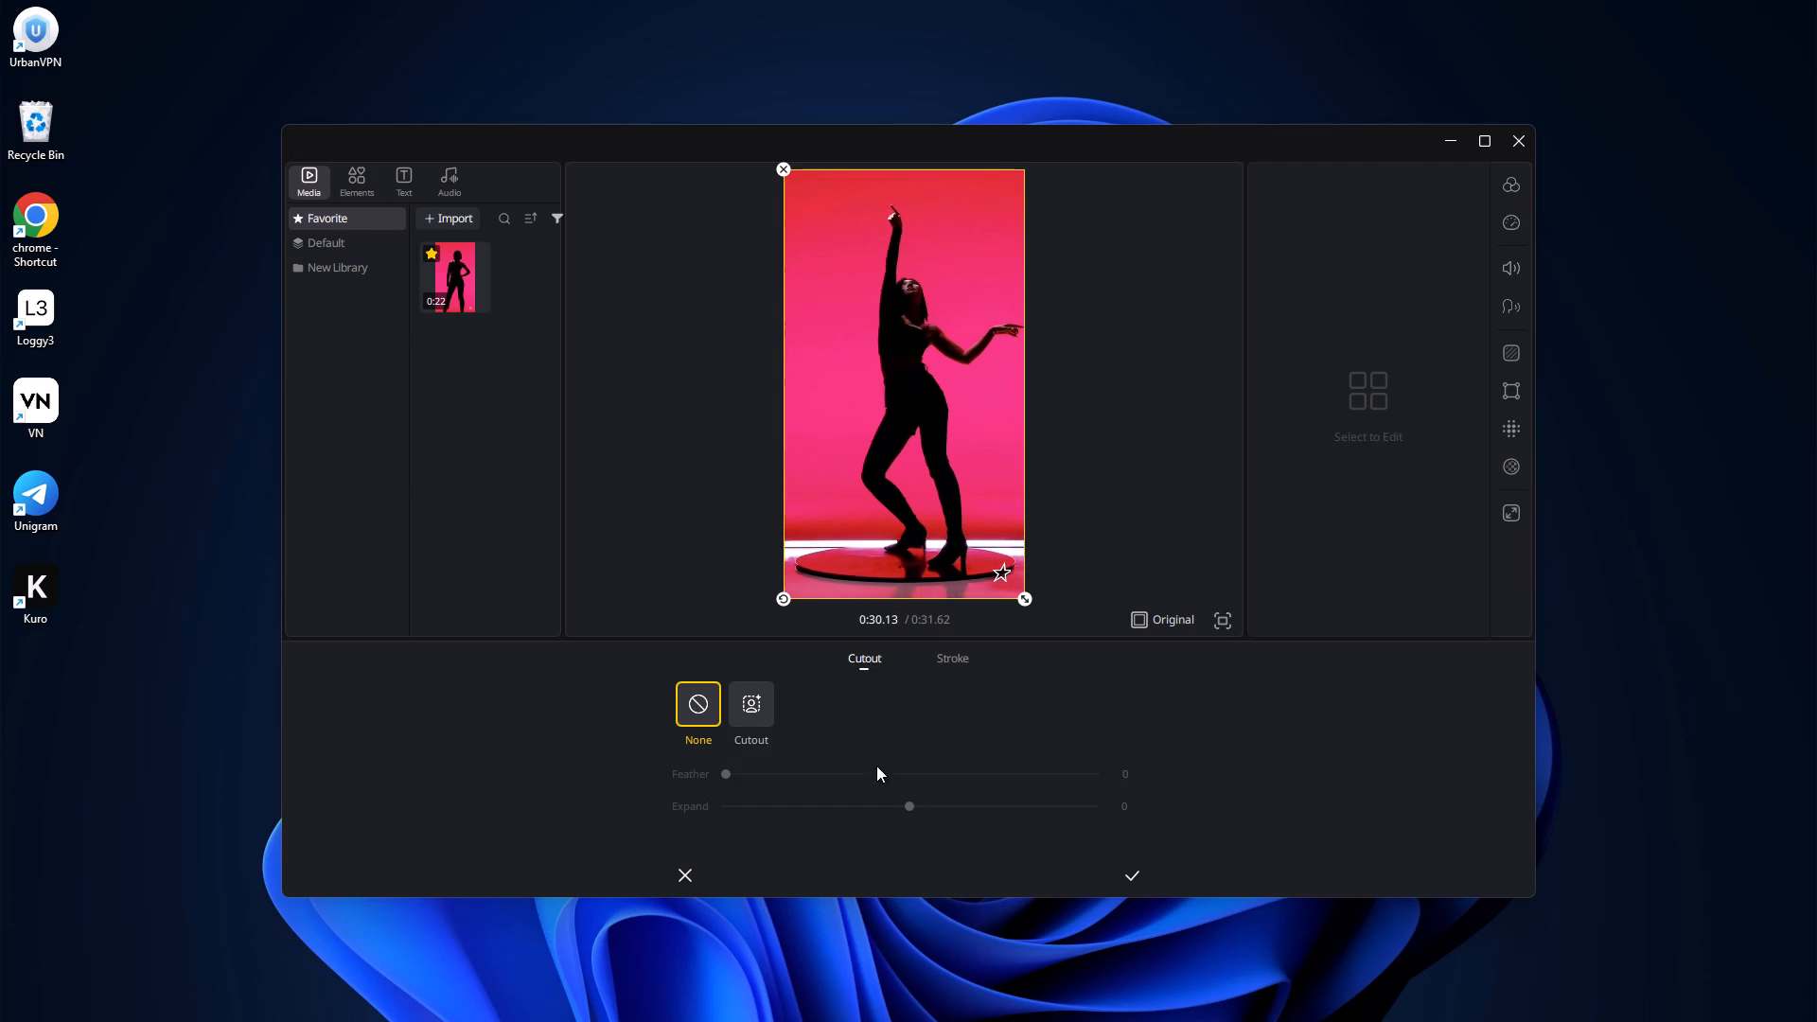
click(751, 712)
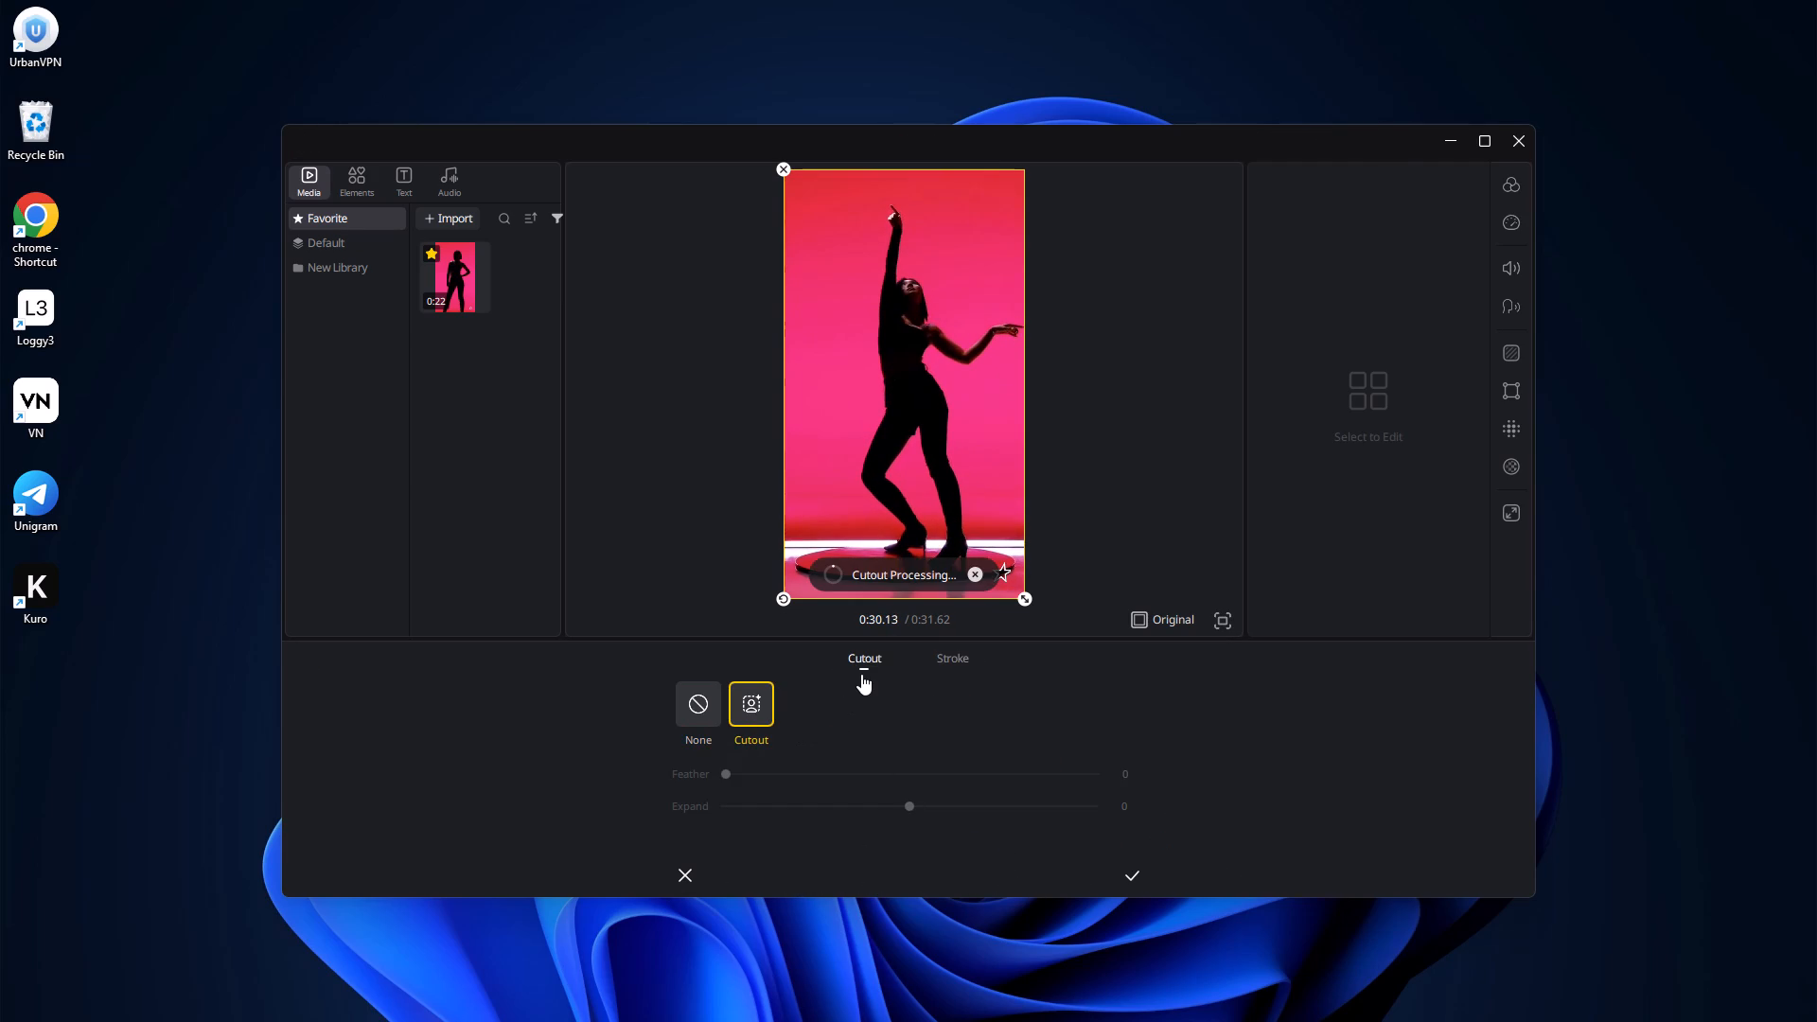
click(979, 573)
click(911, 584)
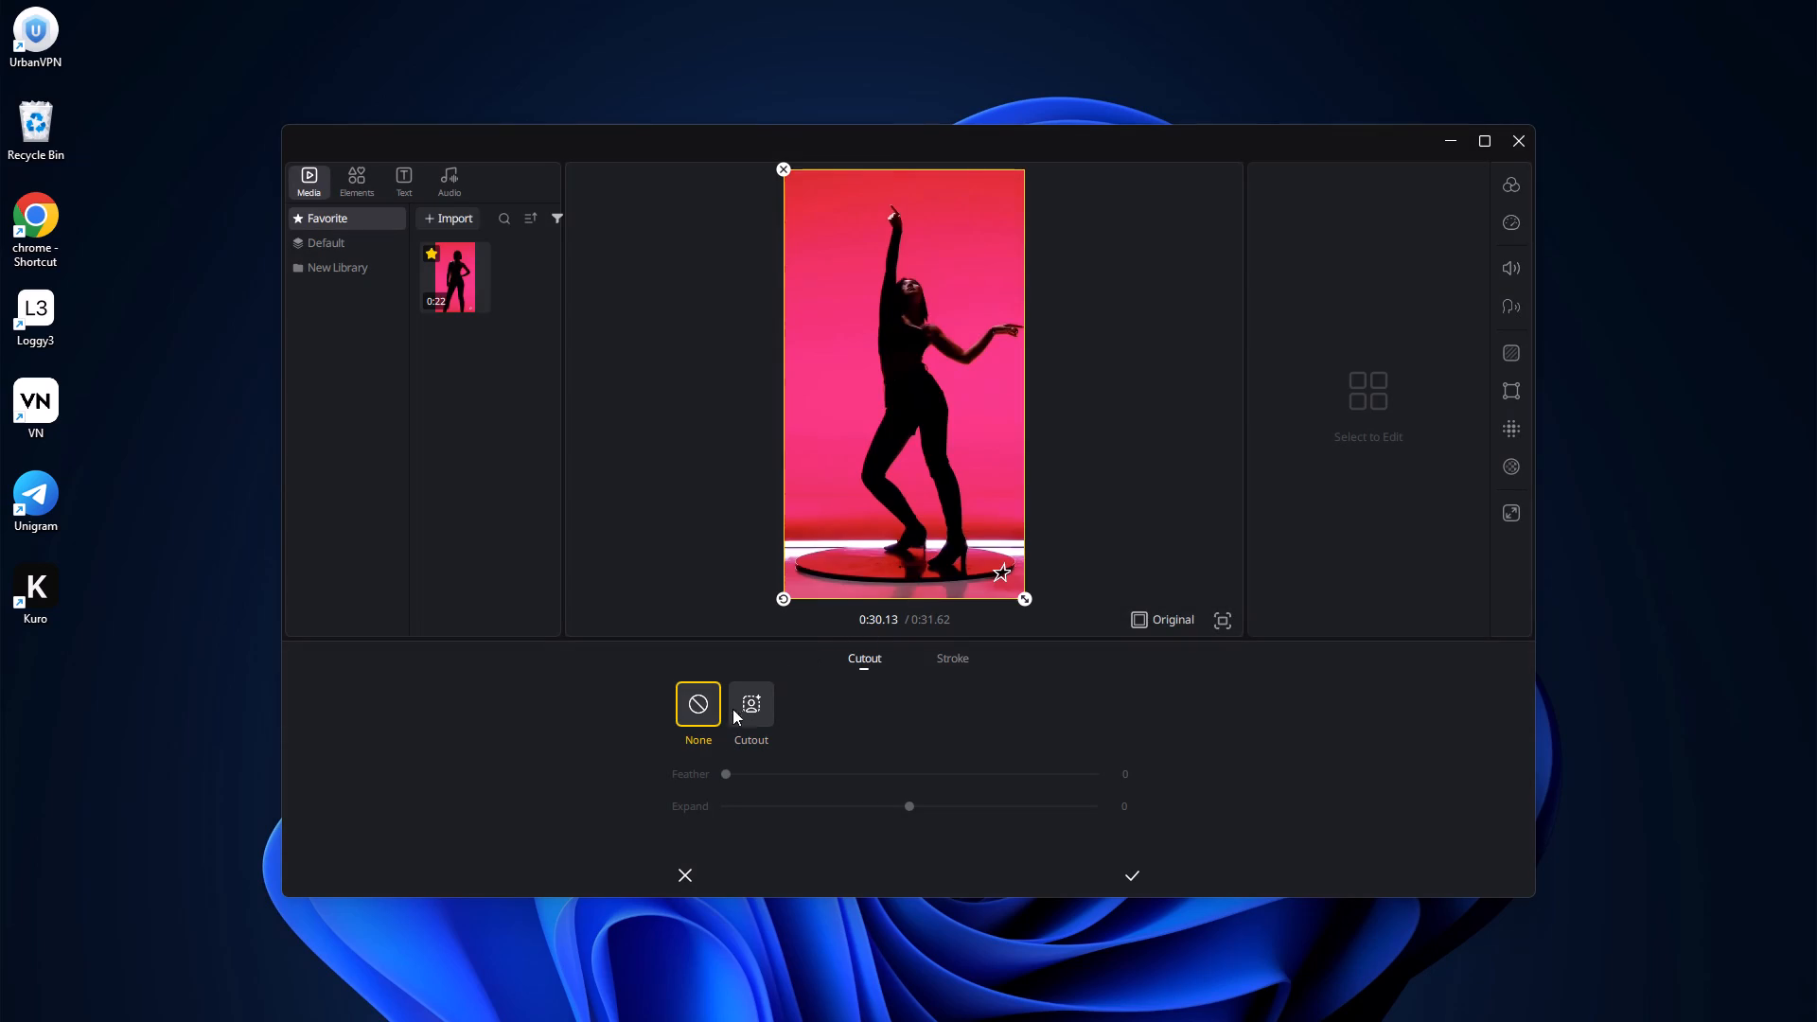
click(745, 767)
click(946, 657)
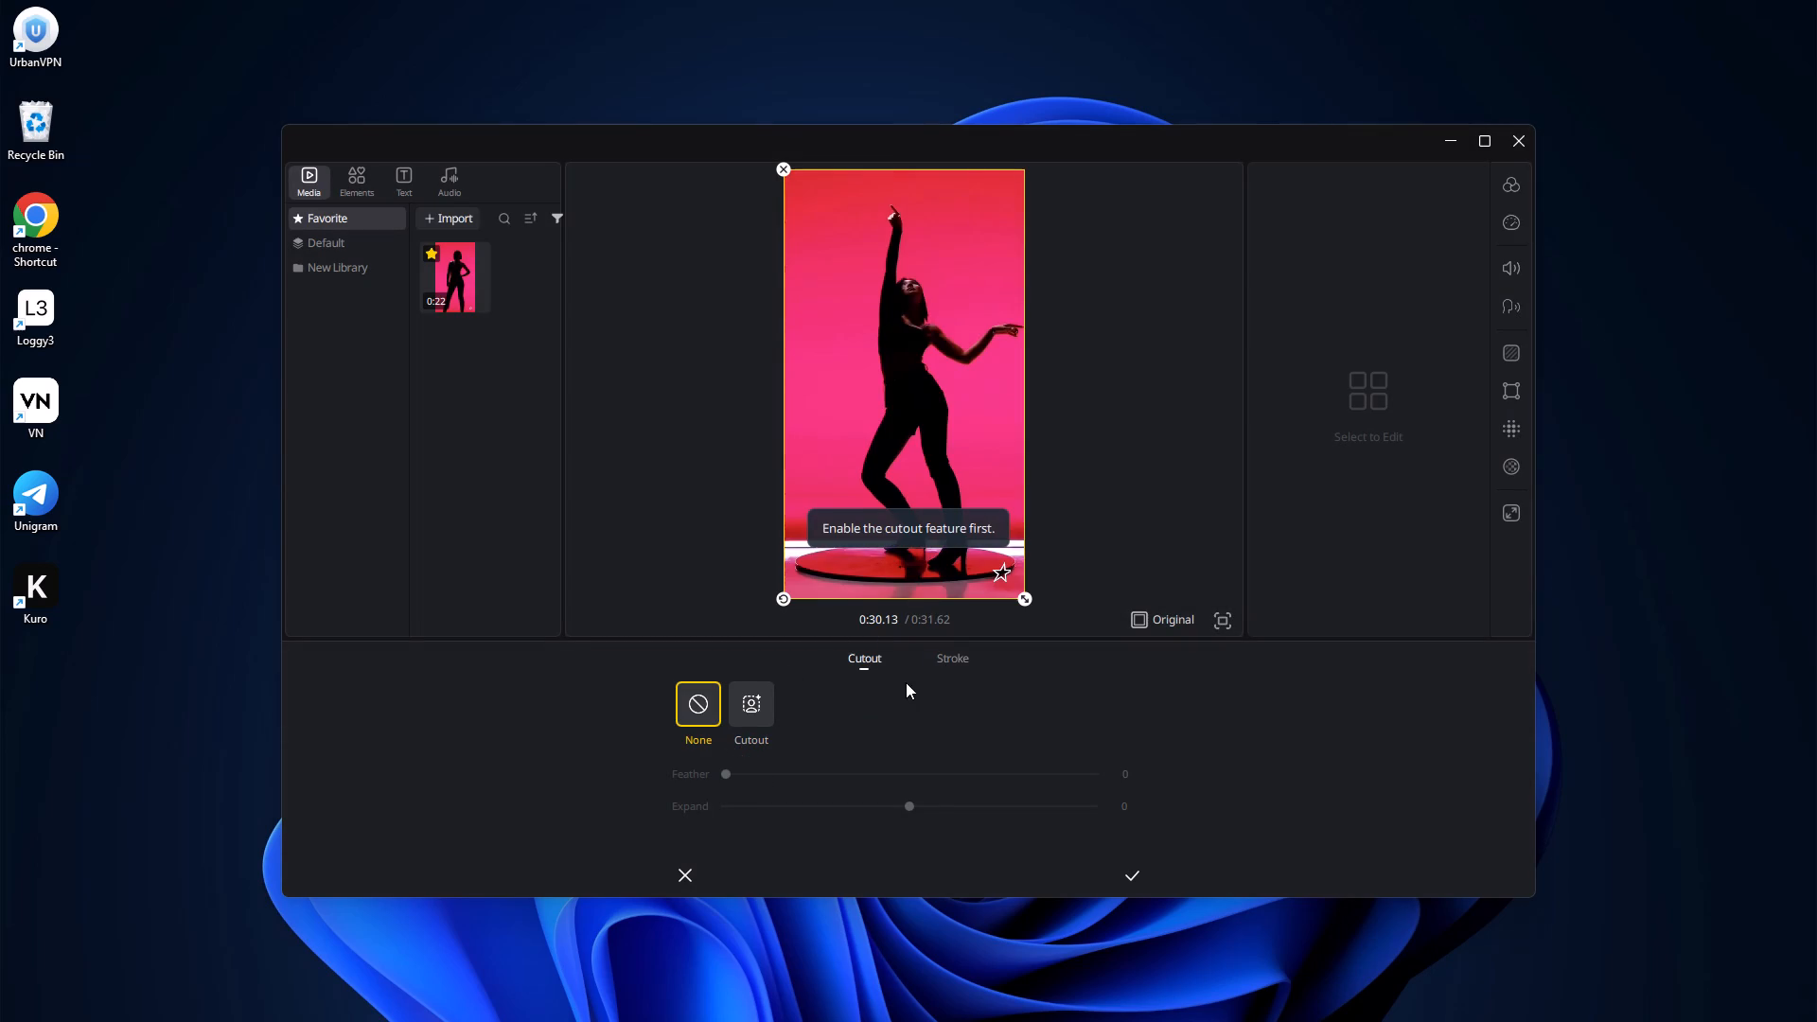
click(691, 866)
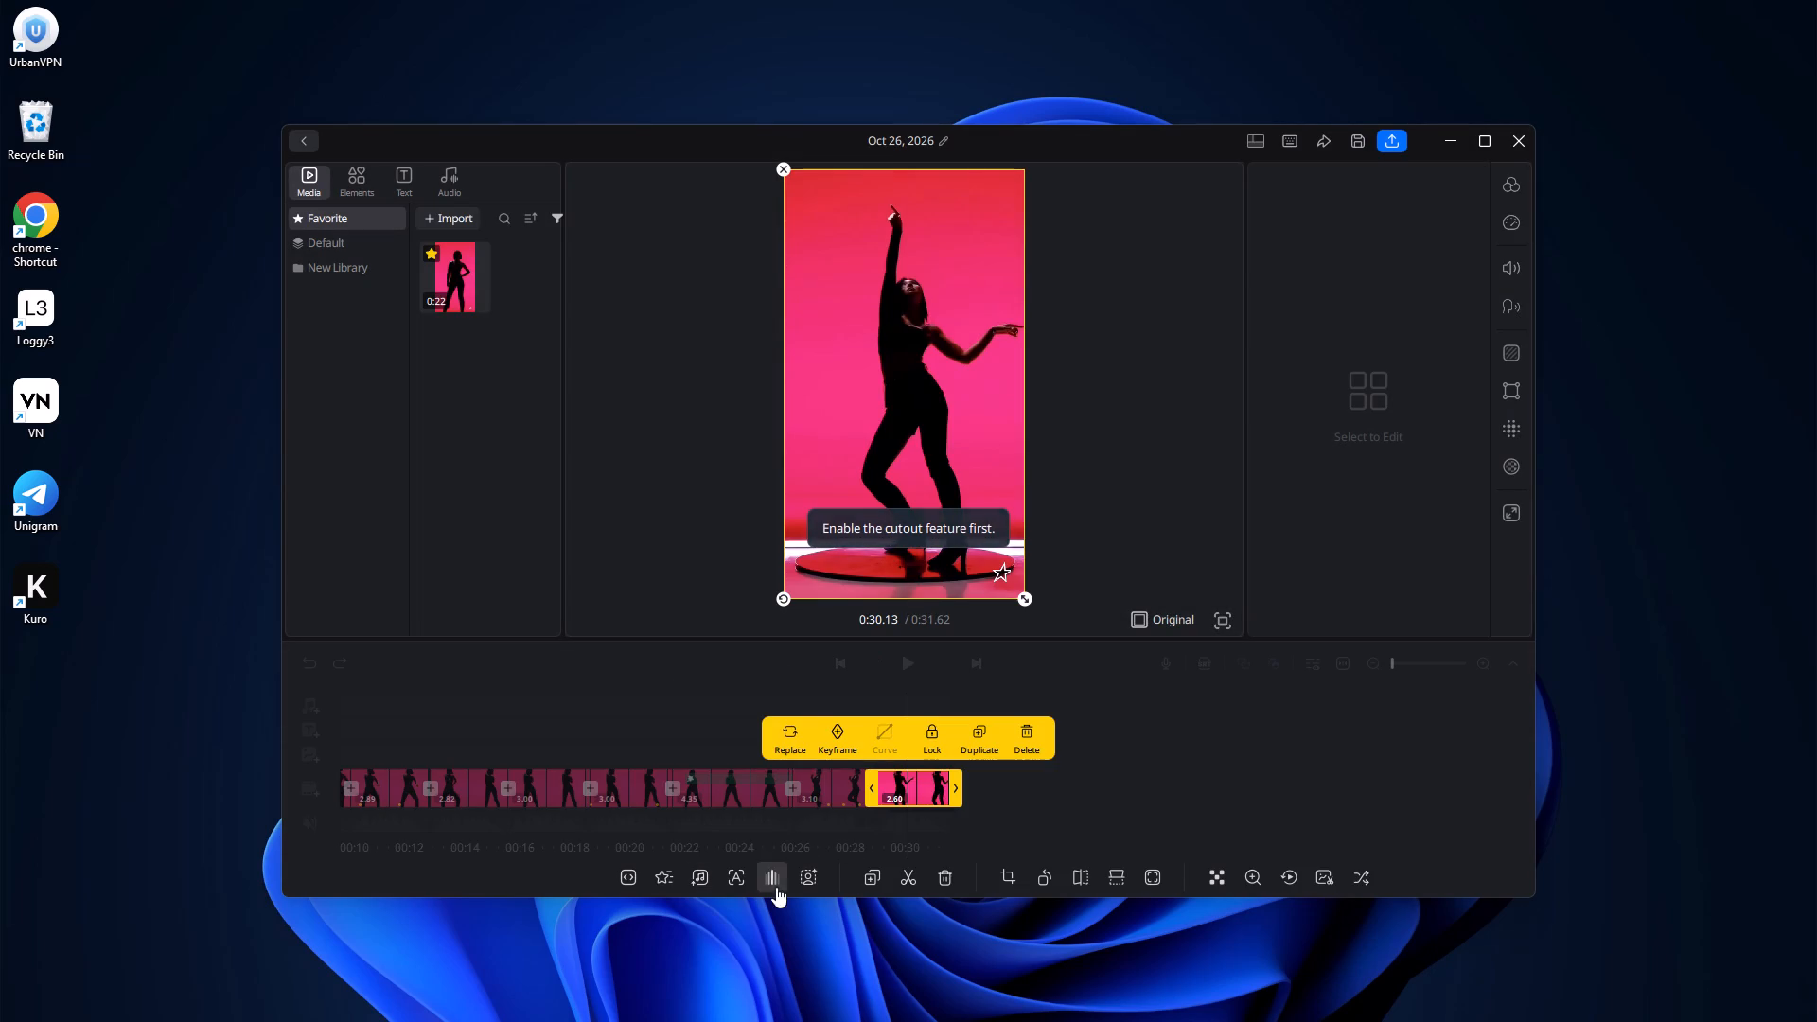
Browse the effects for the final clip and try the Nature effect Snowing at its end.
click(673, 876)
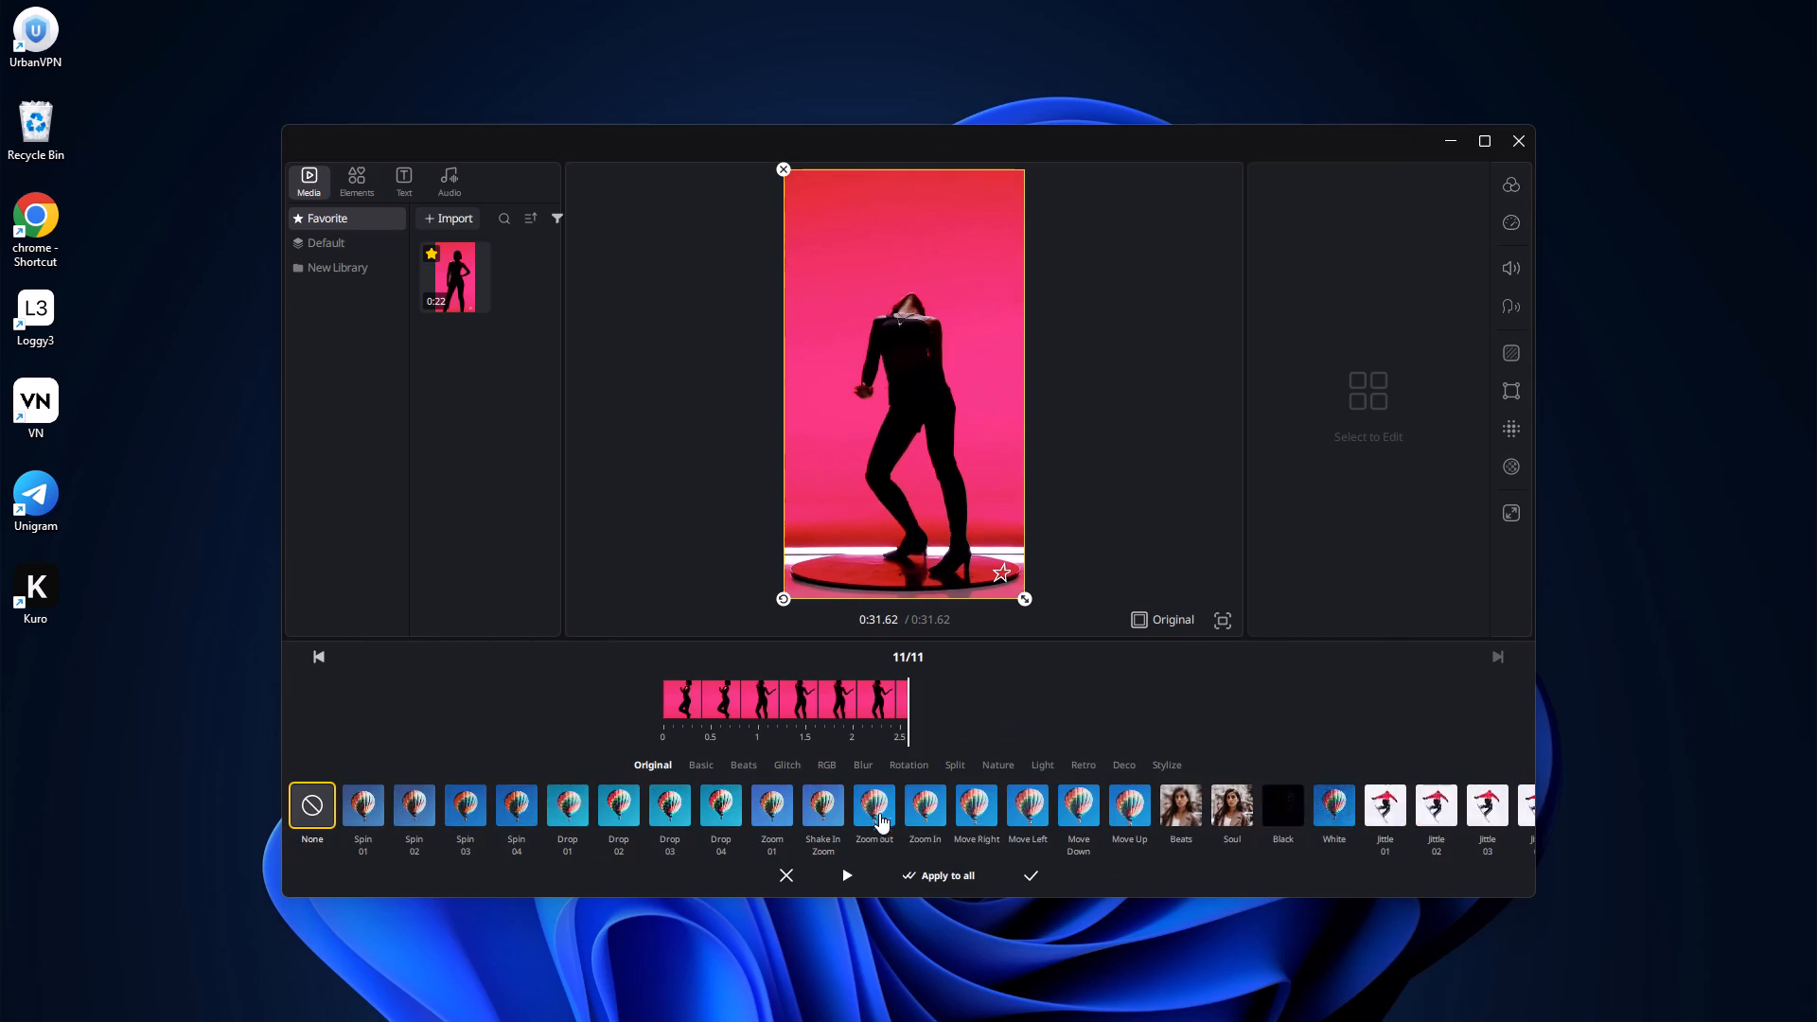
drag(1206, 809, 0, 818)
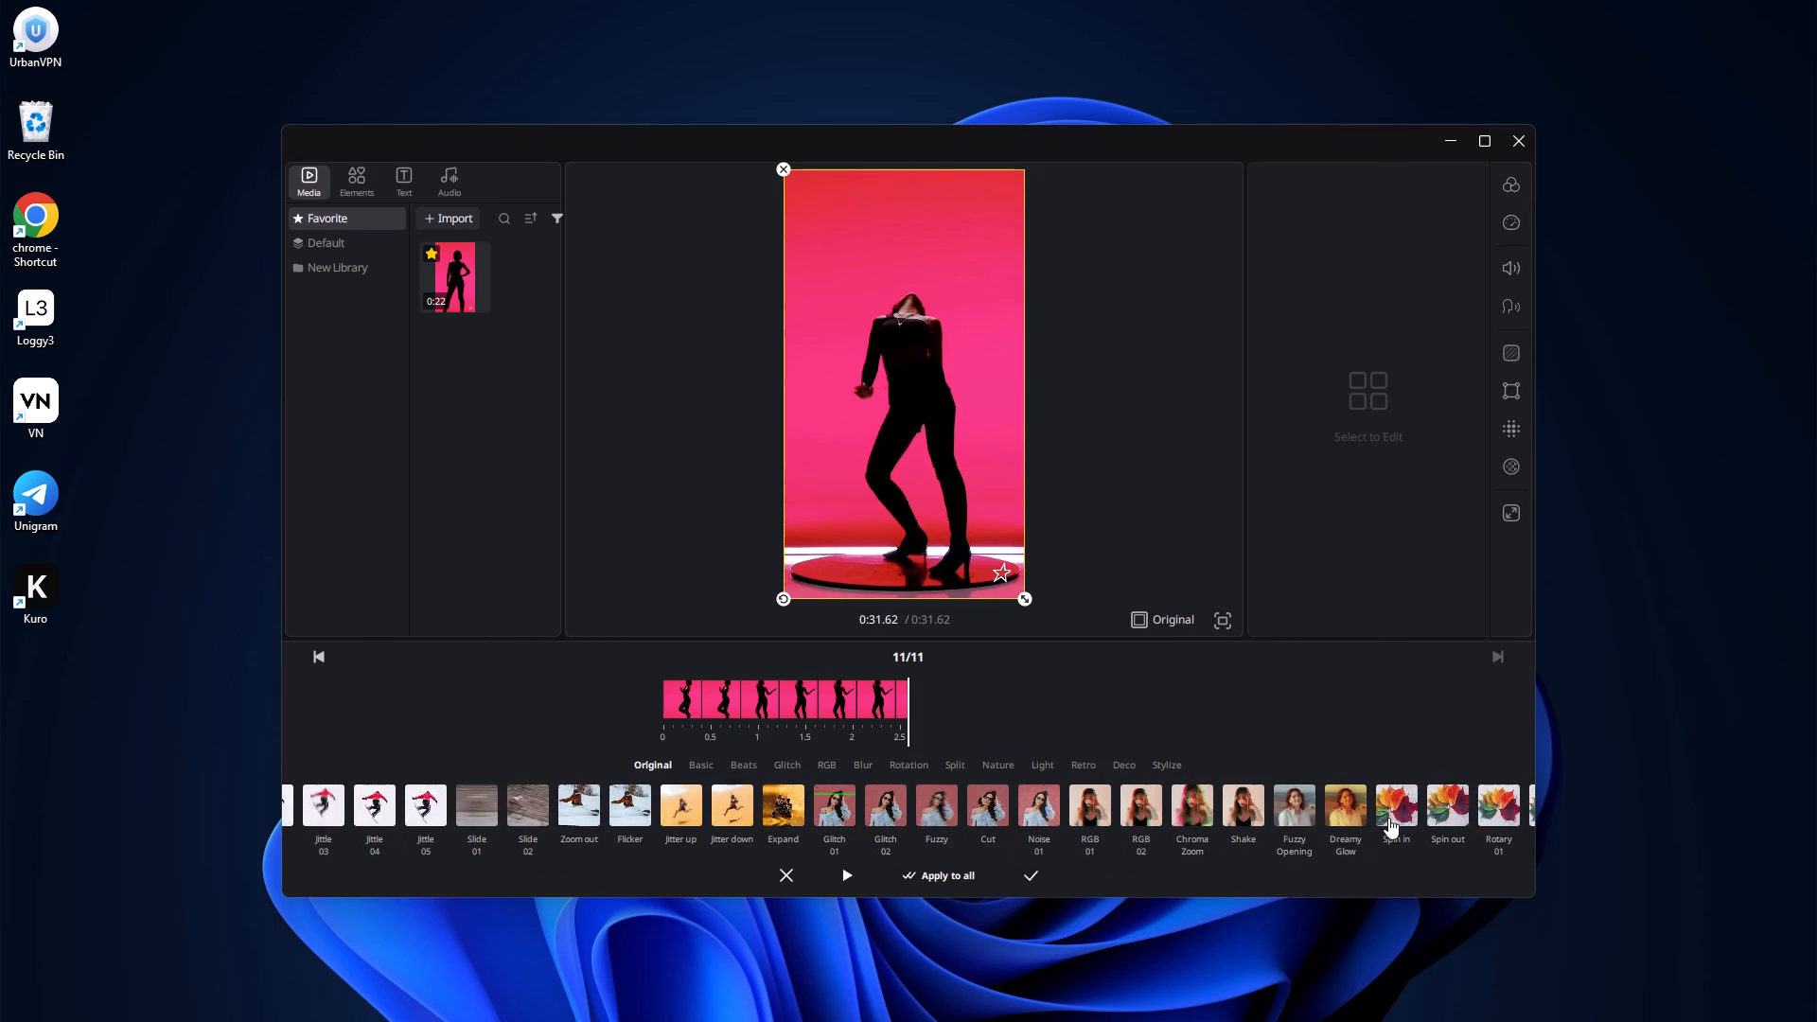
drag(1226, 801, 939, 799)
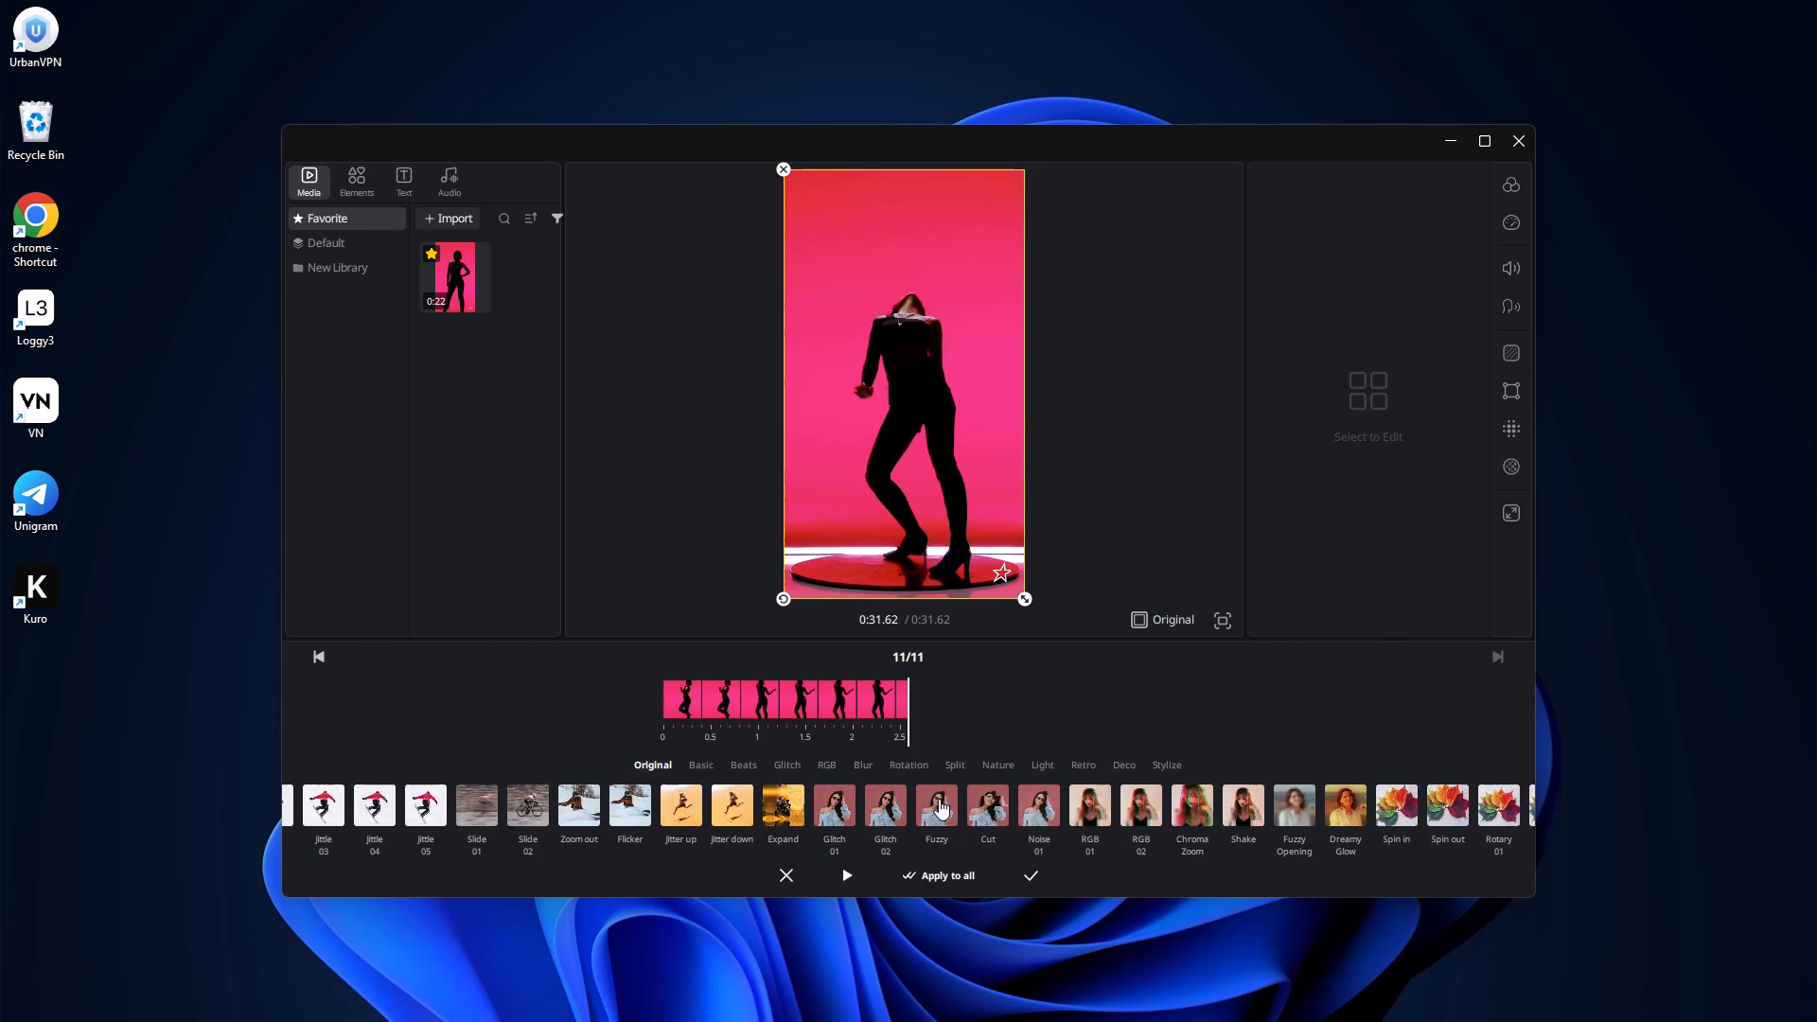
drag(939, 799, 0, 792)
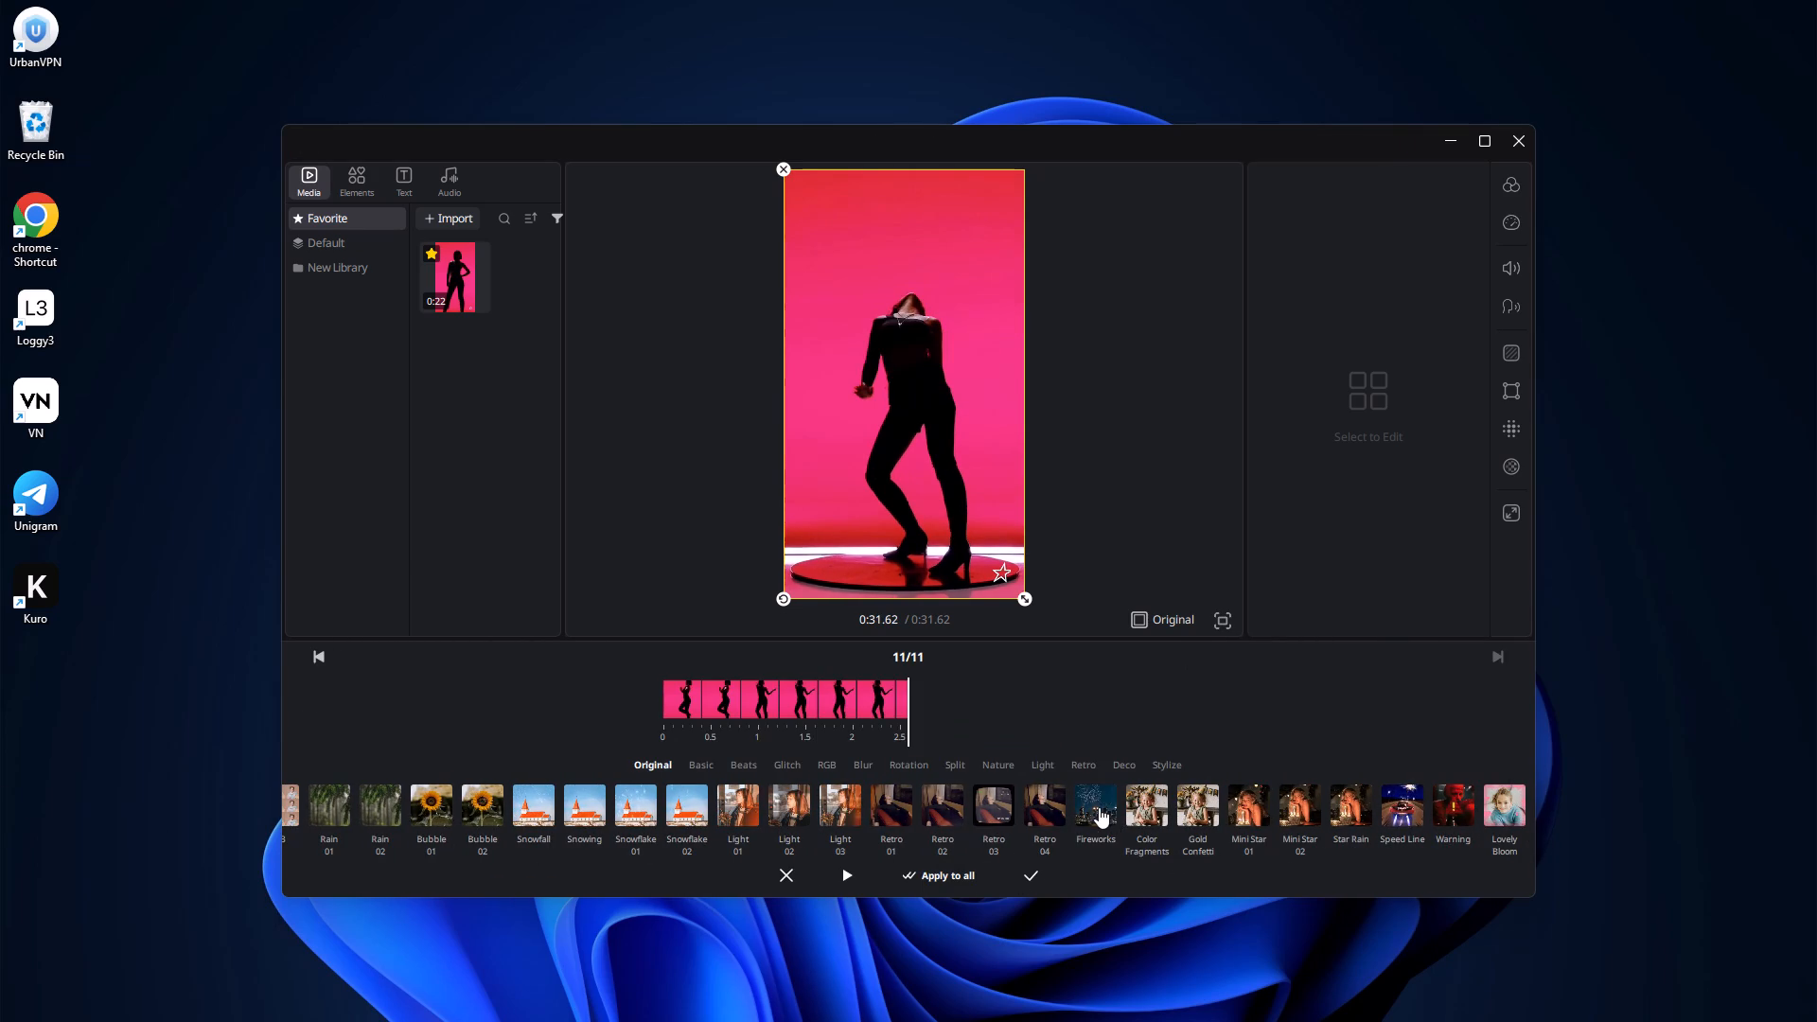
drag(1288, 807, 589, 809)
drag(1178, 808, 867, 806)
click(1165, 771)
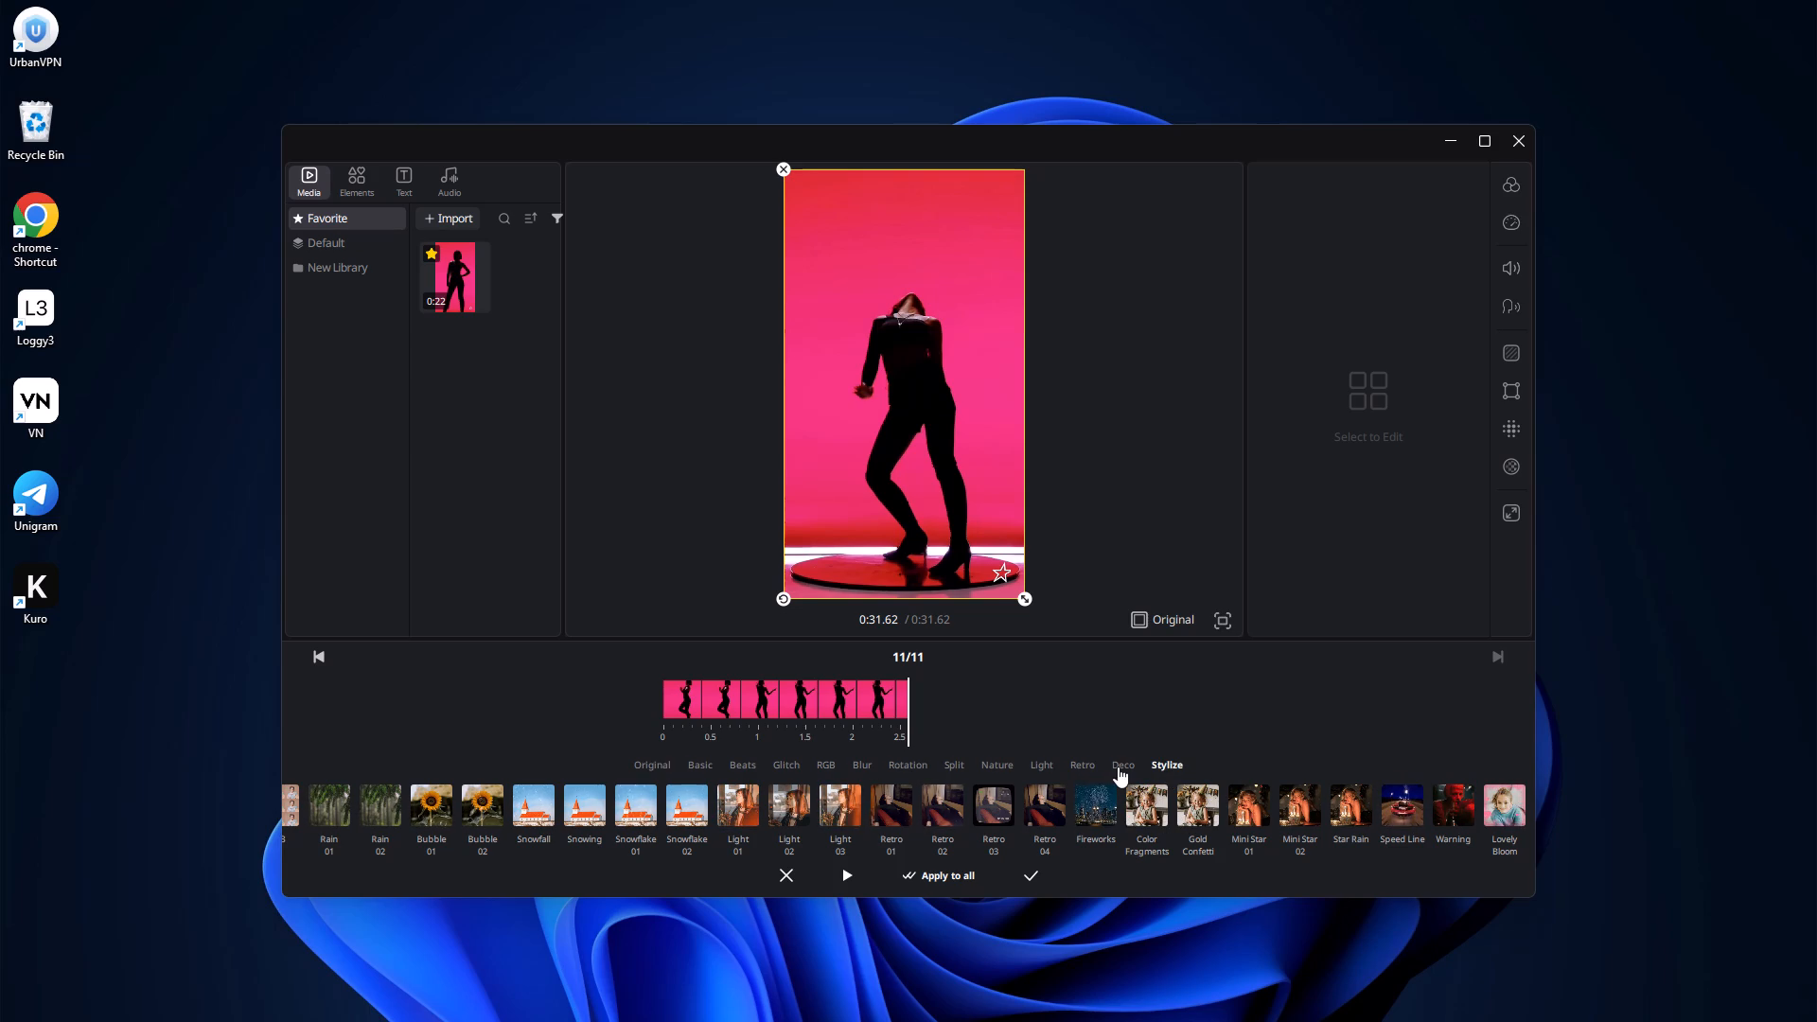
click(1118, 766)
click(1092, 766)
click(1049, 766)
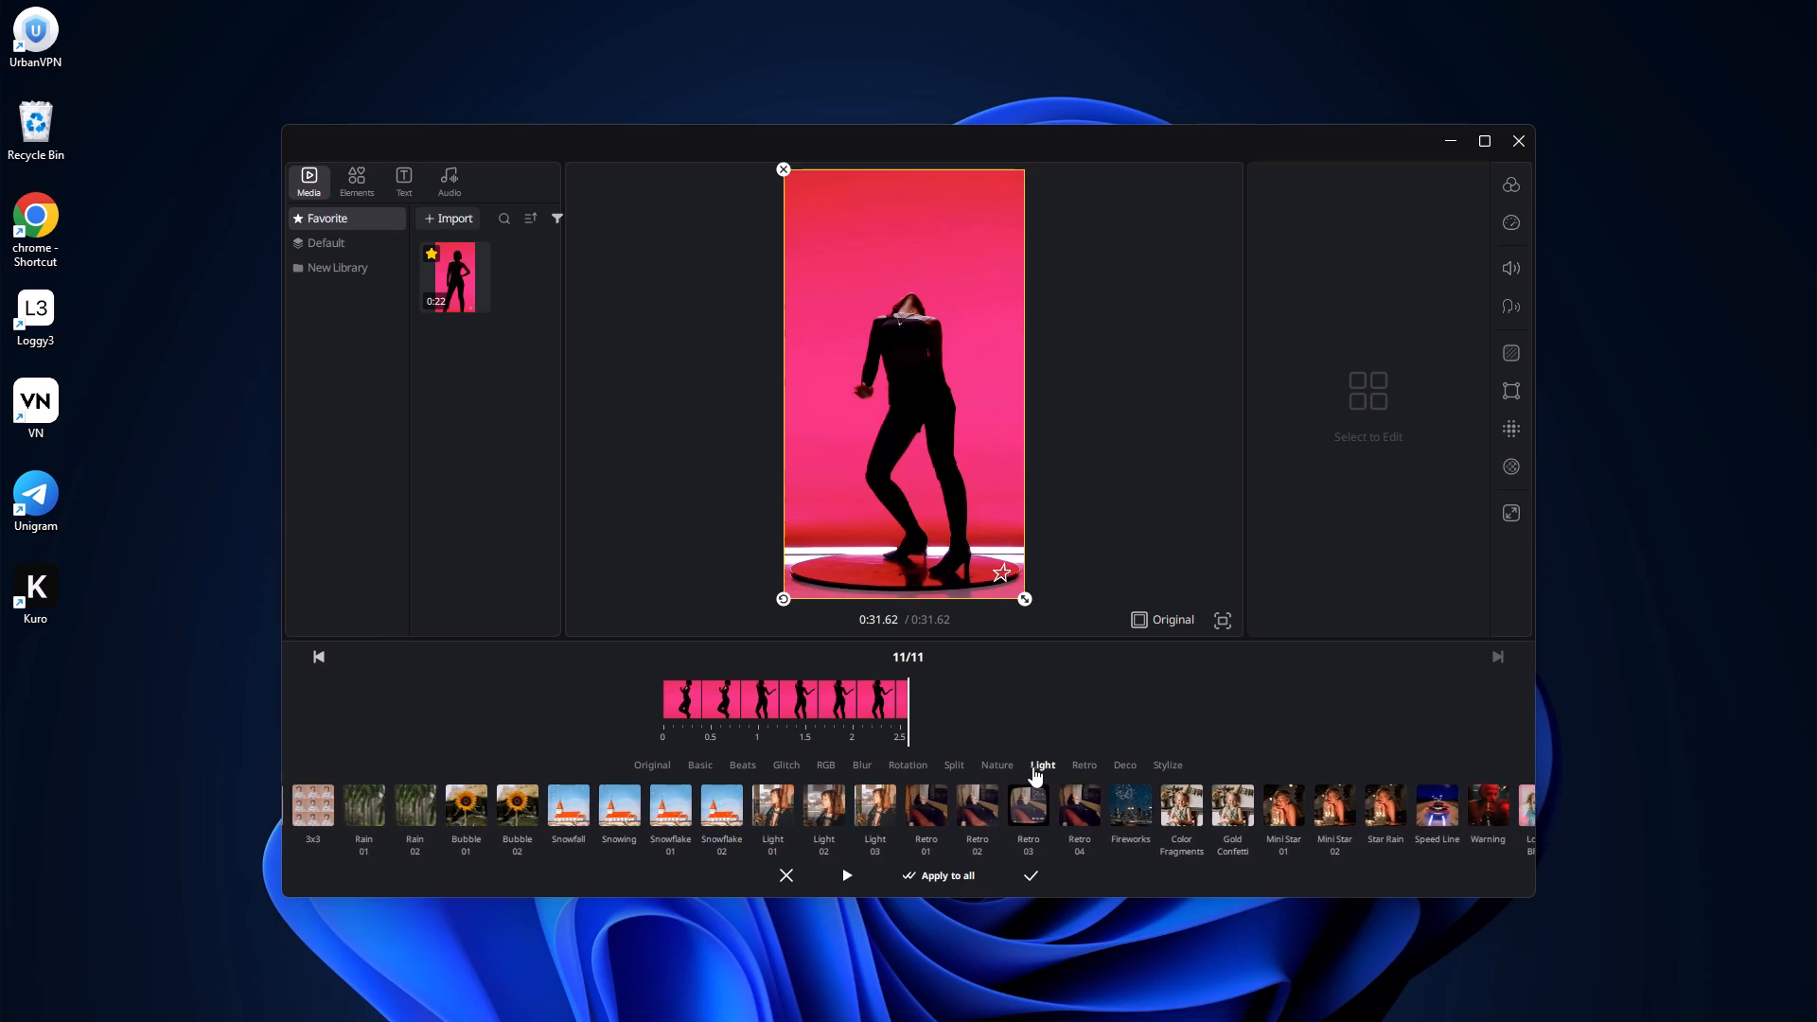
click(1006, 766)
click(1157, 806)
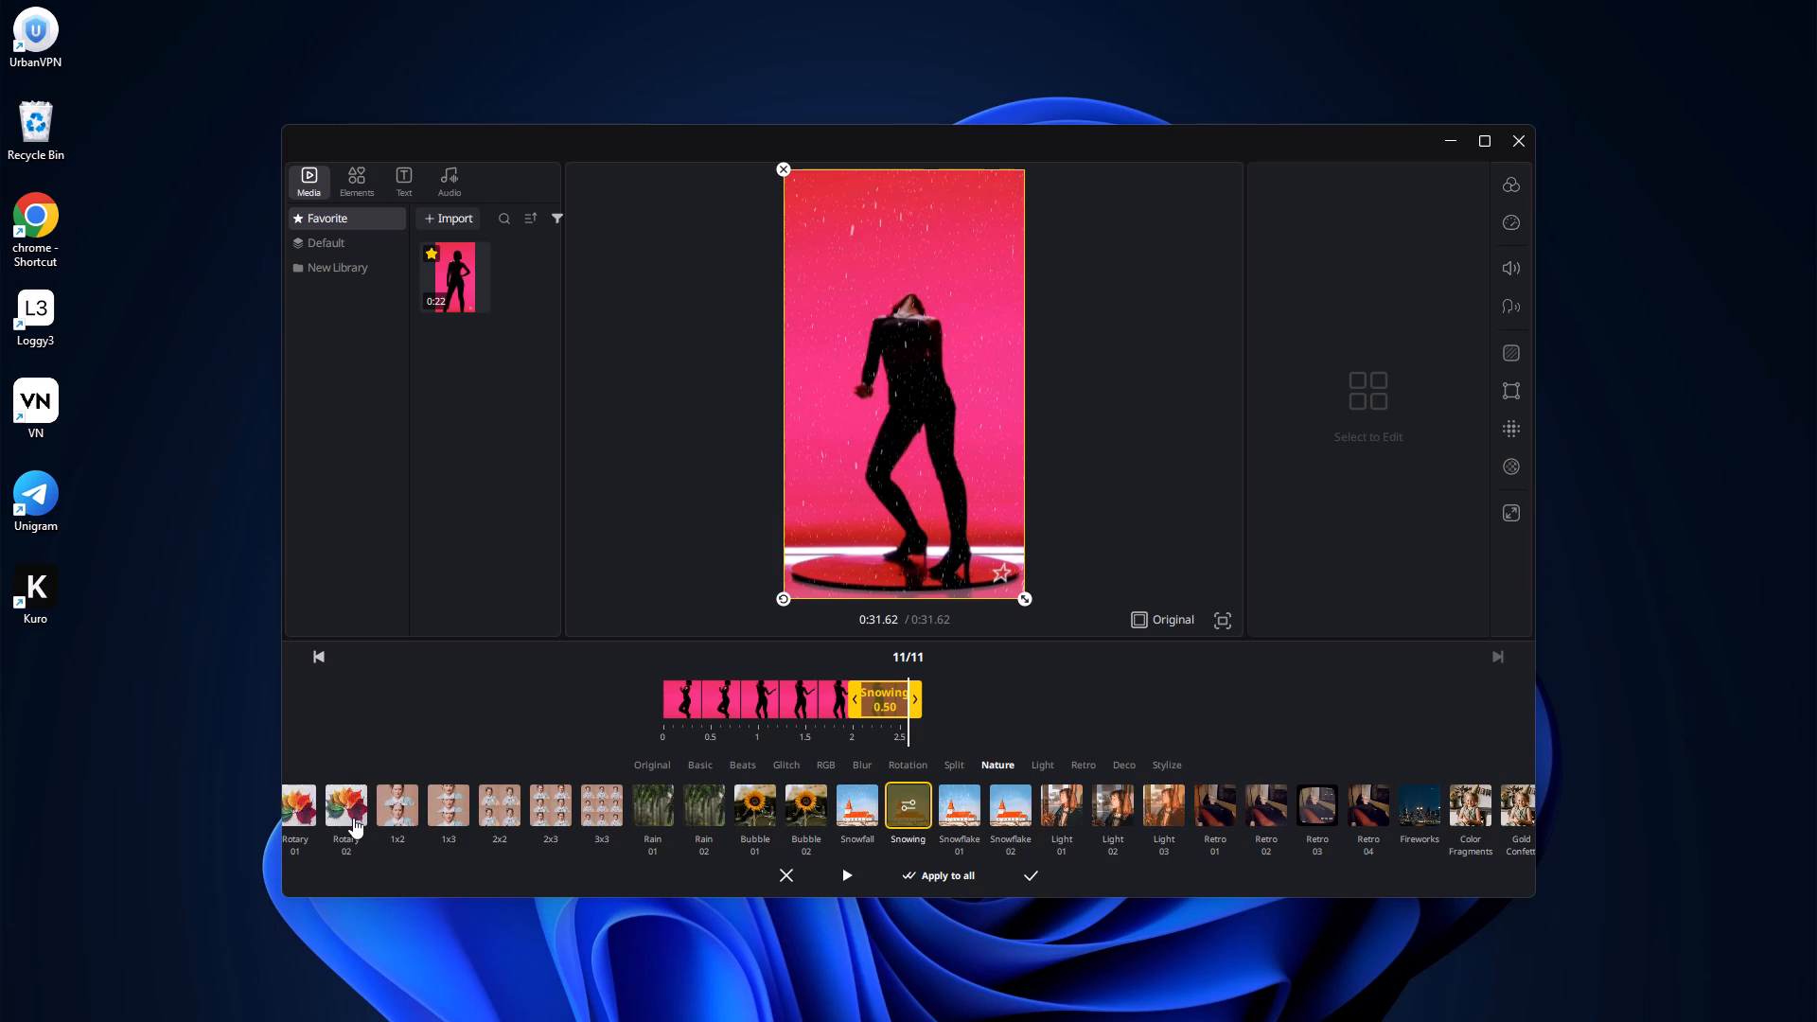
Set the Fuzzy Opening blur effect at the end of the final clip, lengthen it to 0.77 seconds and apply it to all.
drag(353, 818, 948, 805)
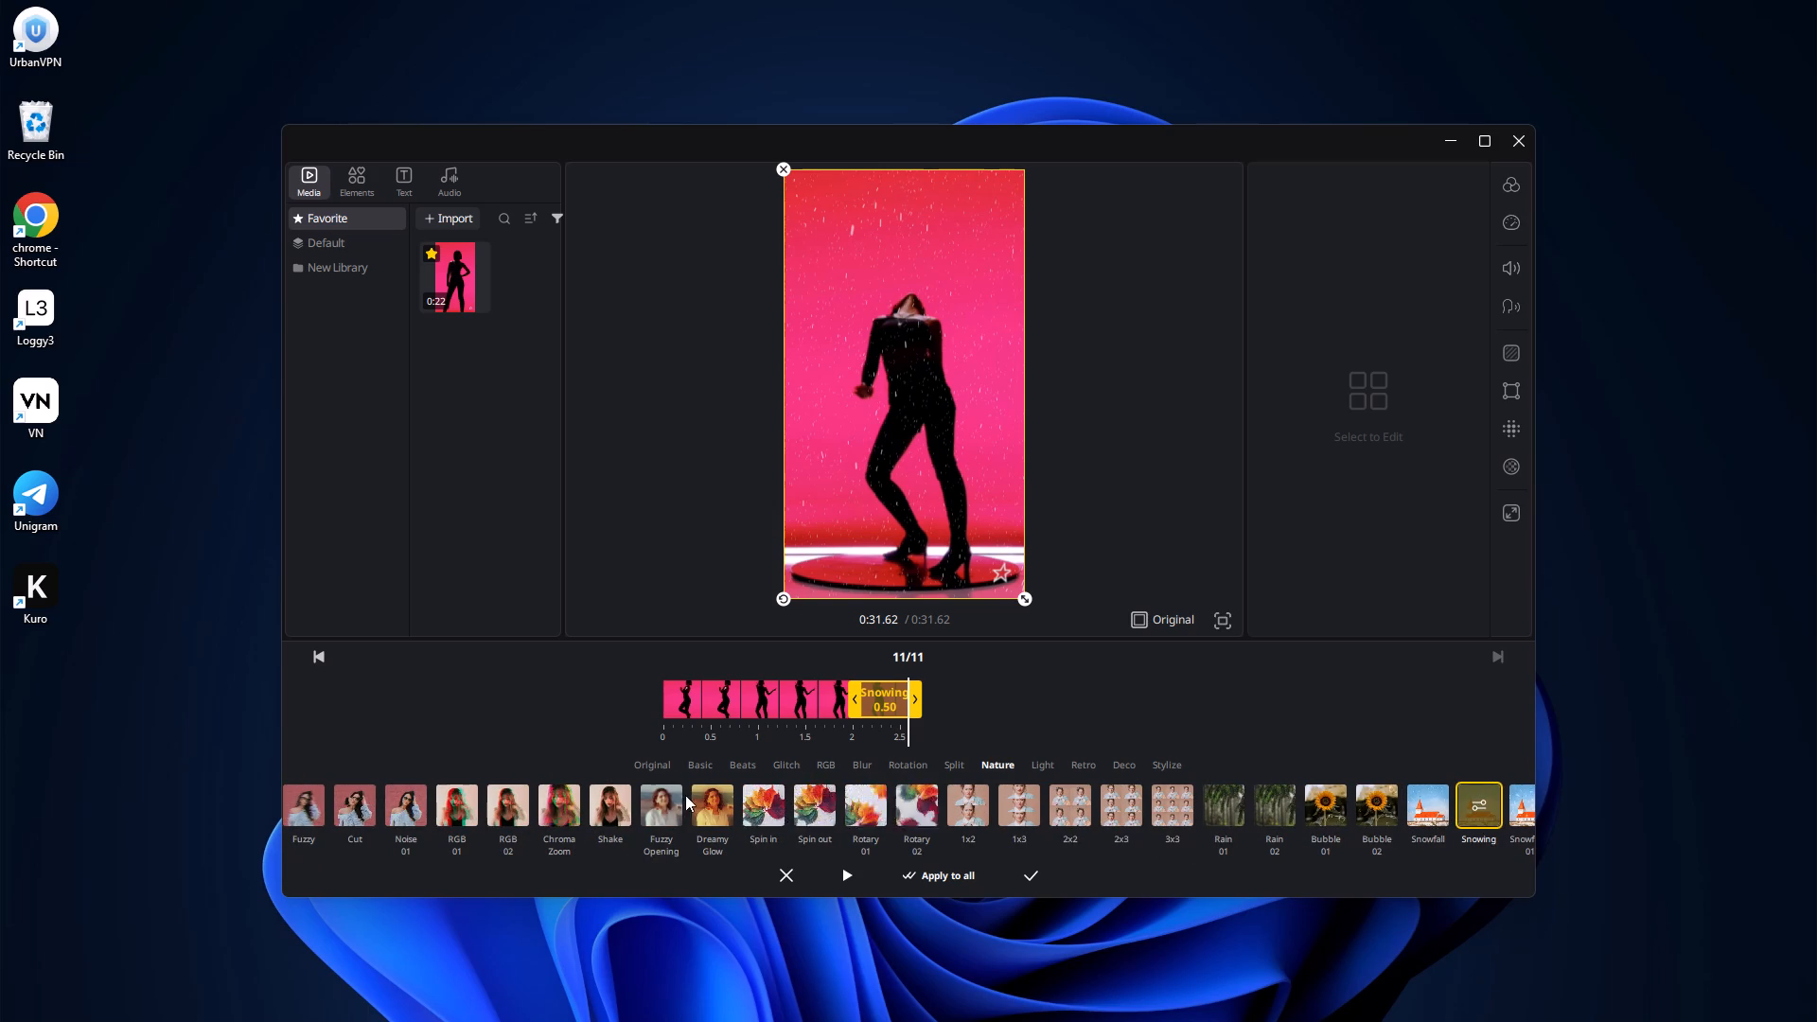
click(658, 799)
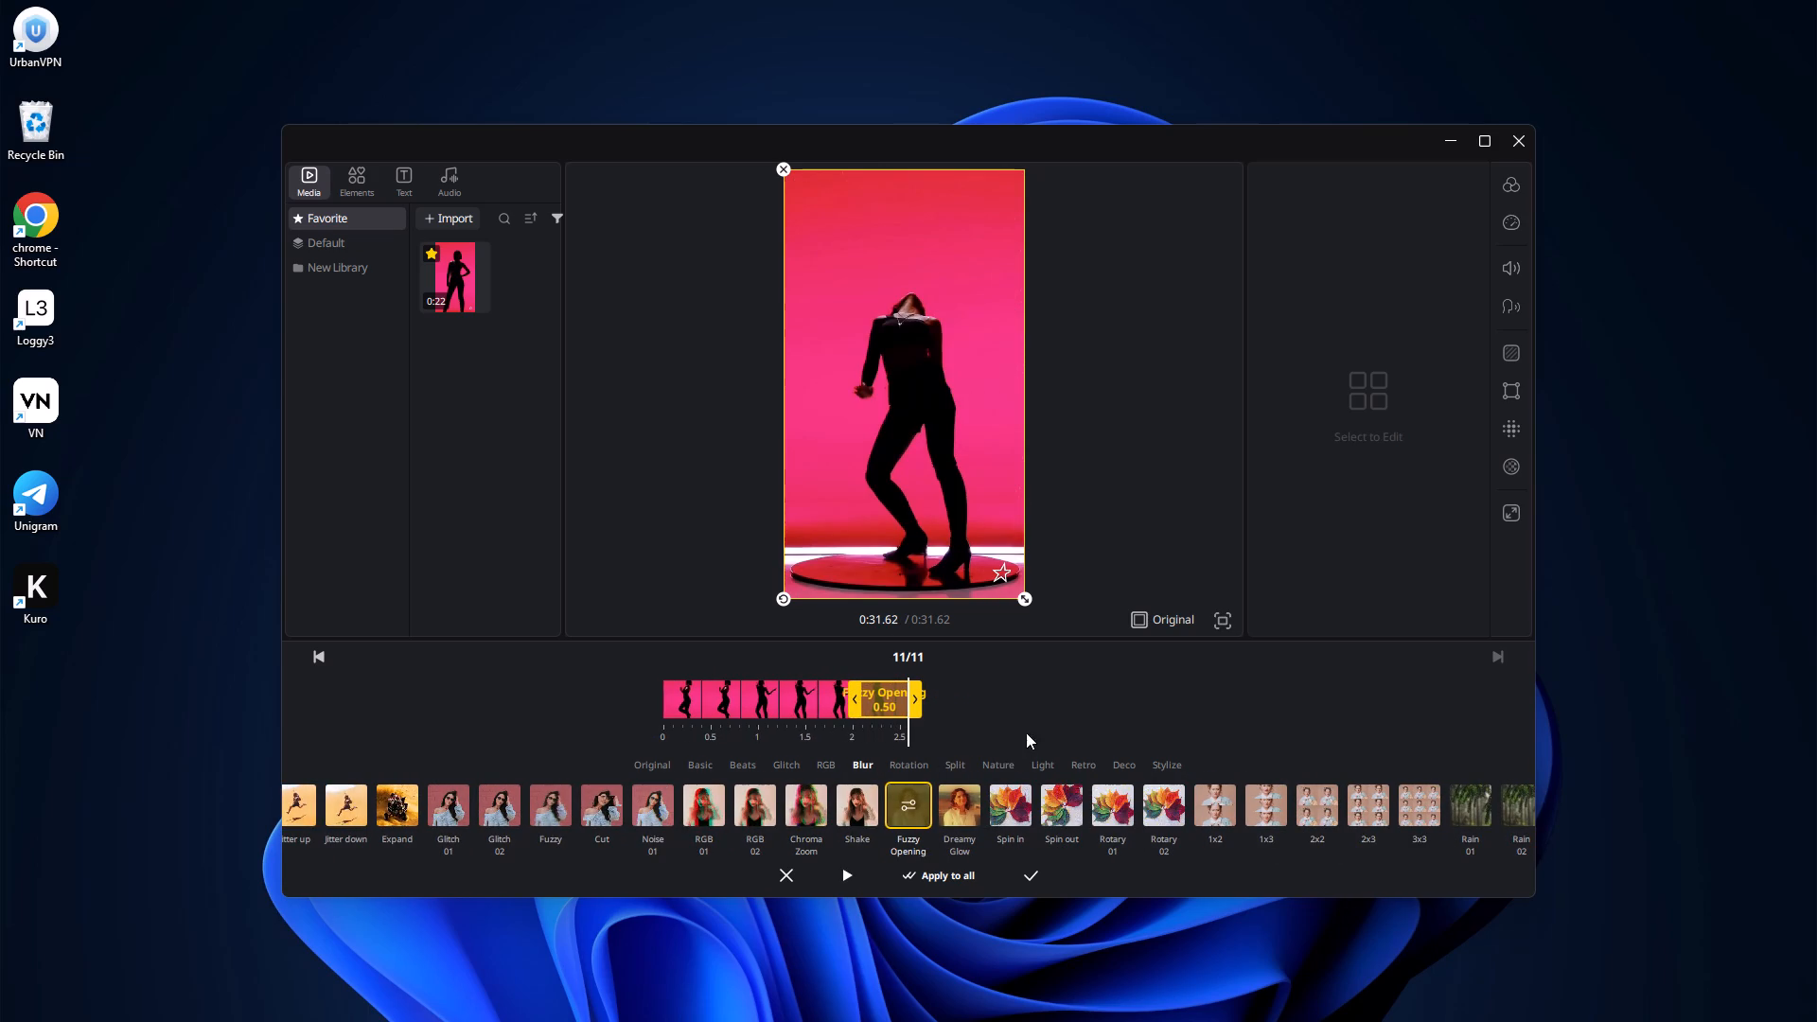
click(1026, 732)
drag(857, 705, 820, 701)
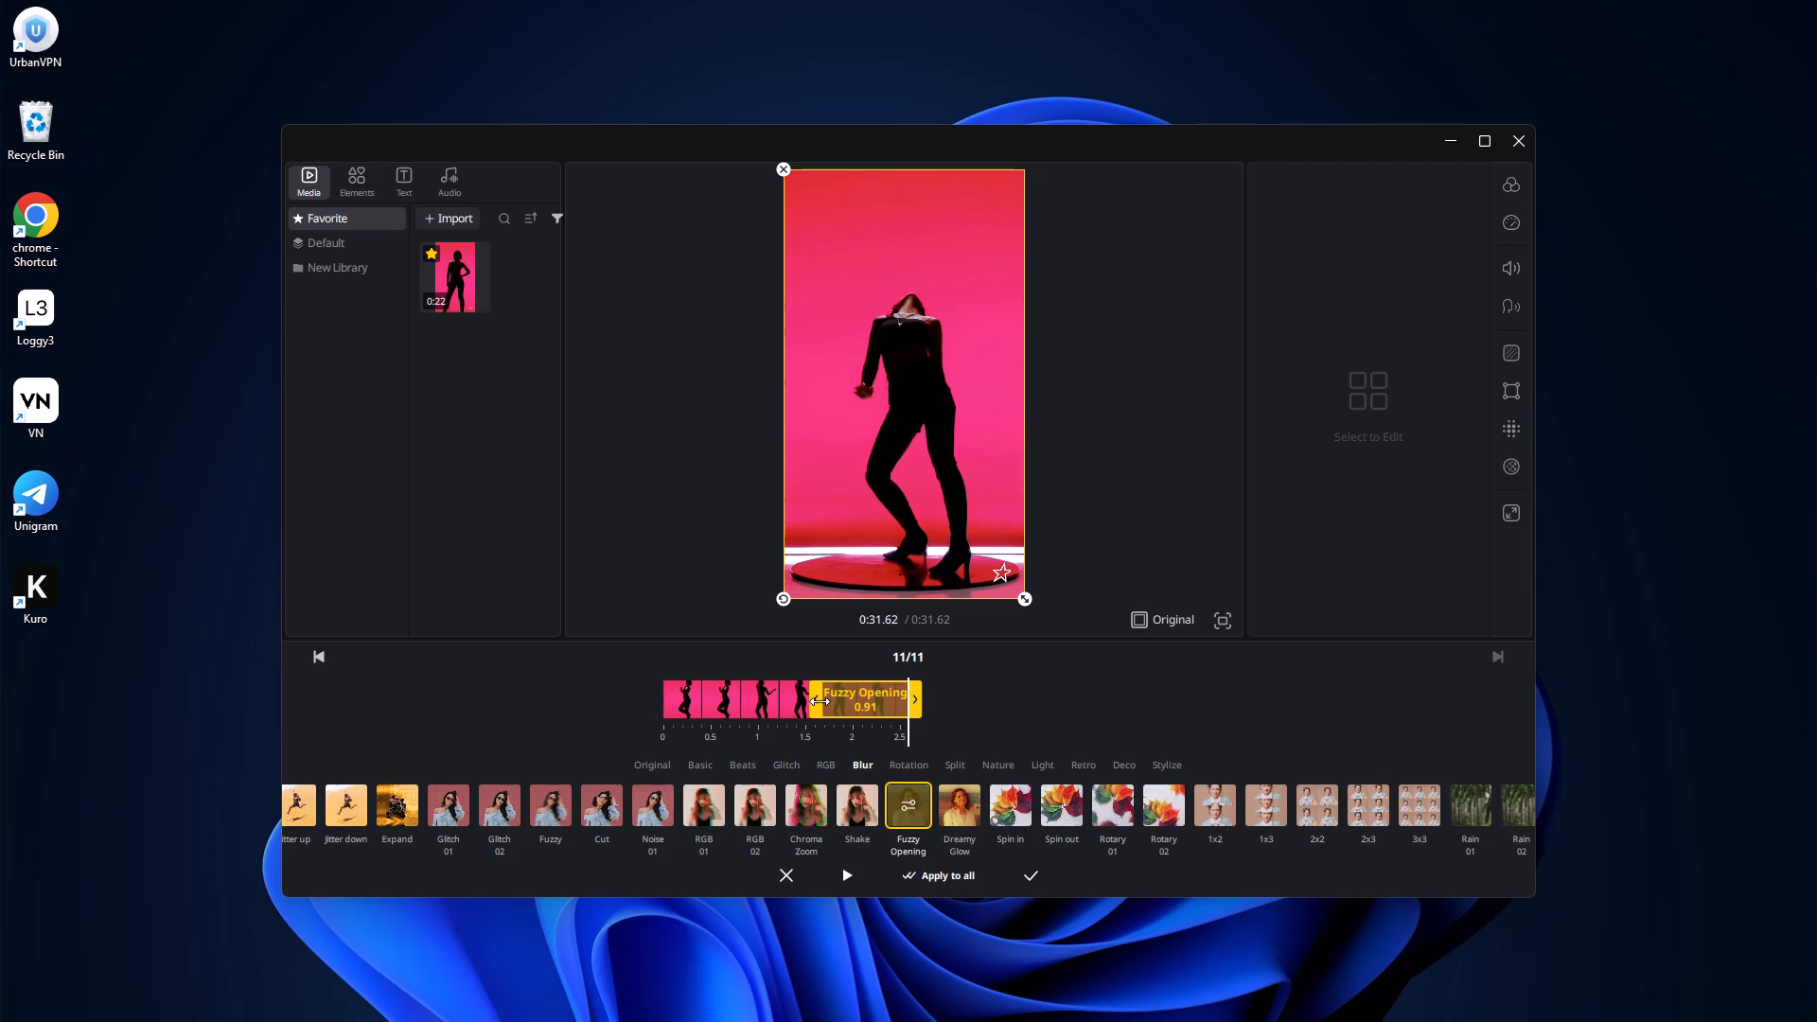
drag(820, 701, 832, 706)
click(1090, 703)
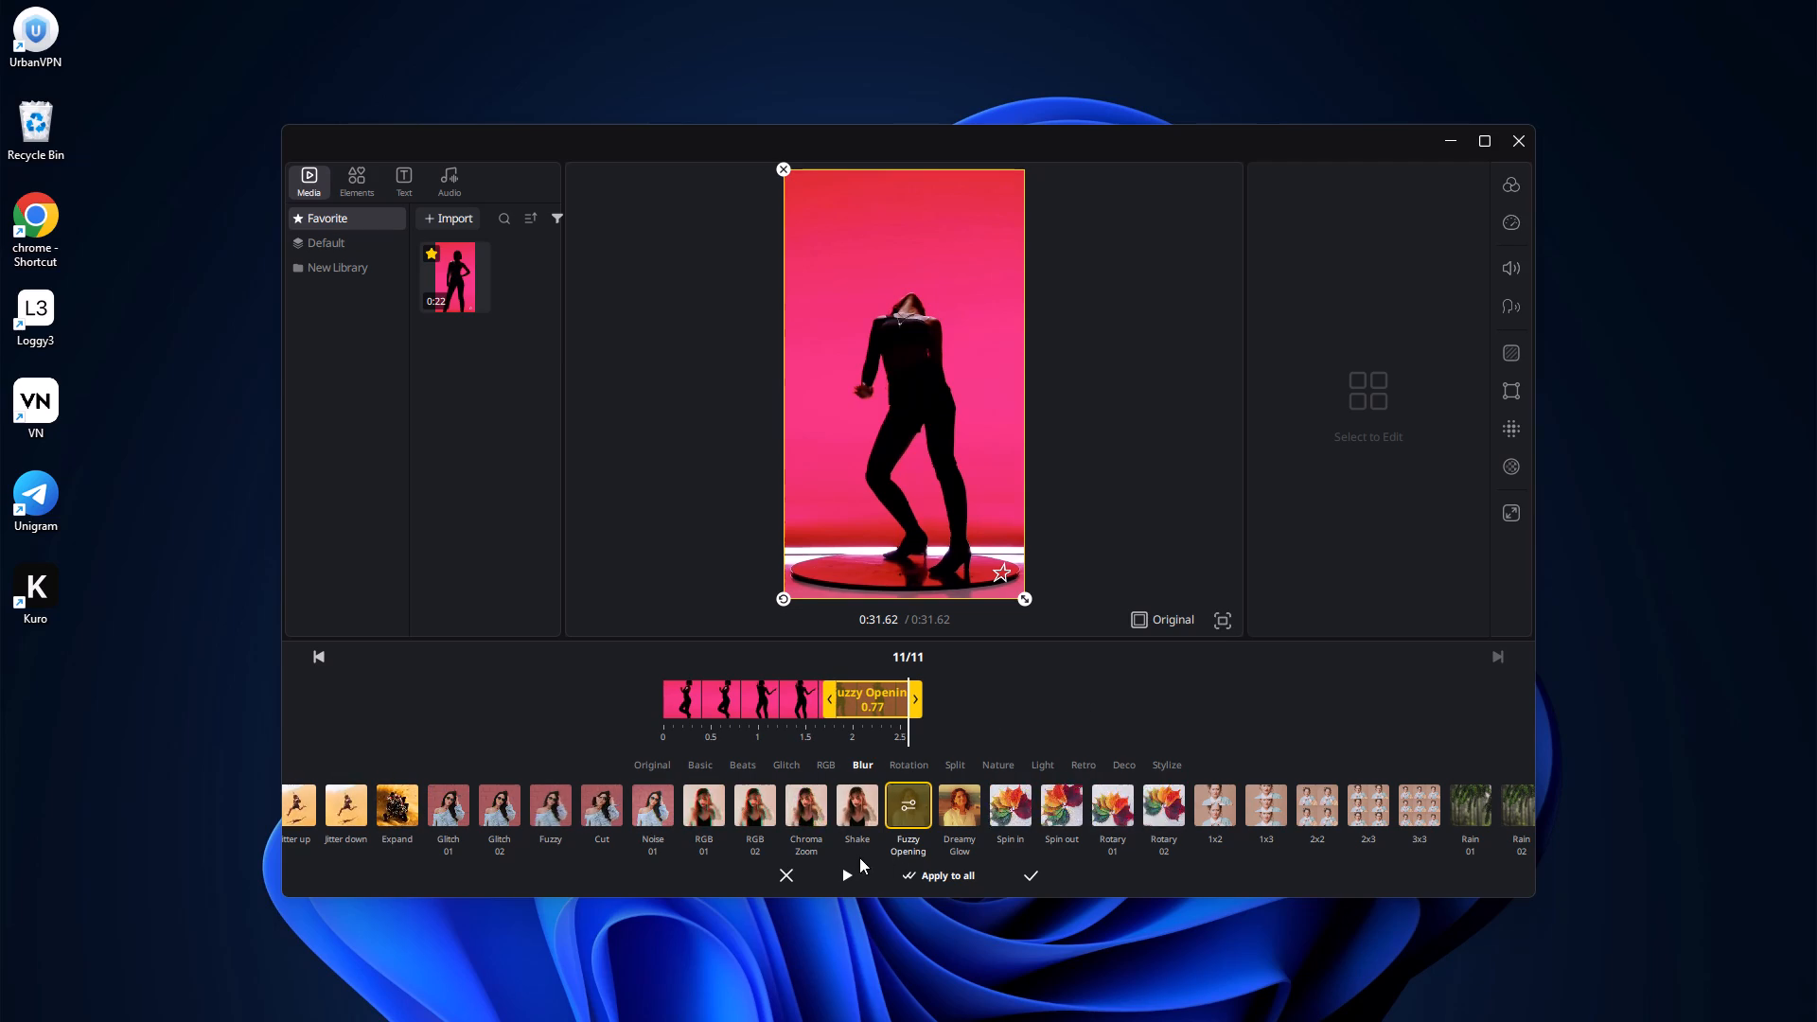
click(929, 878)
click(1136, 749)
Play back the blur at the end of the video, replay the whole edit from the start, and recheck the ending.
drag(1028, 822, 1072, 822)
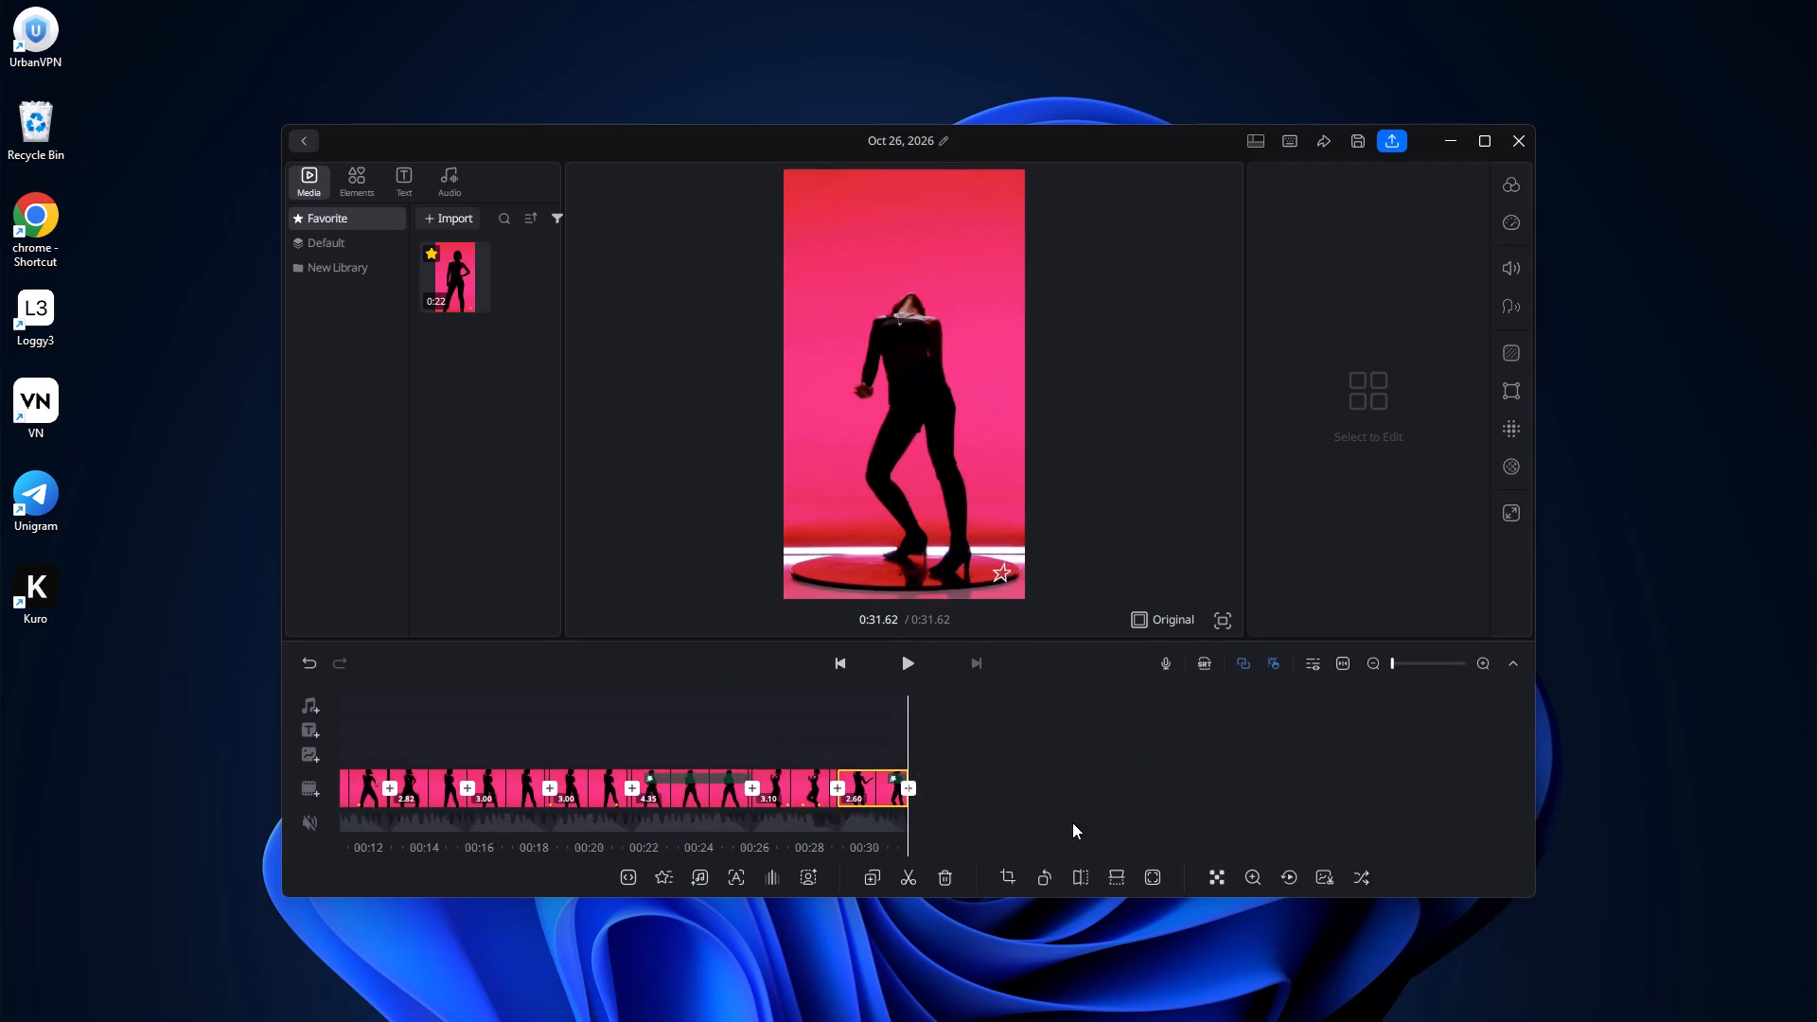
drag(1072, 822, 1125, 824)
click(908, 657)
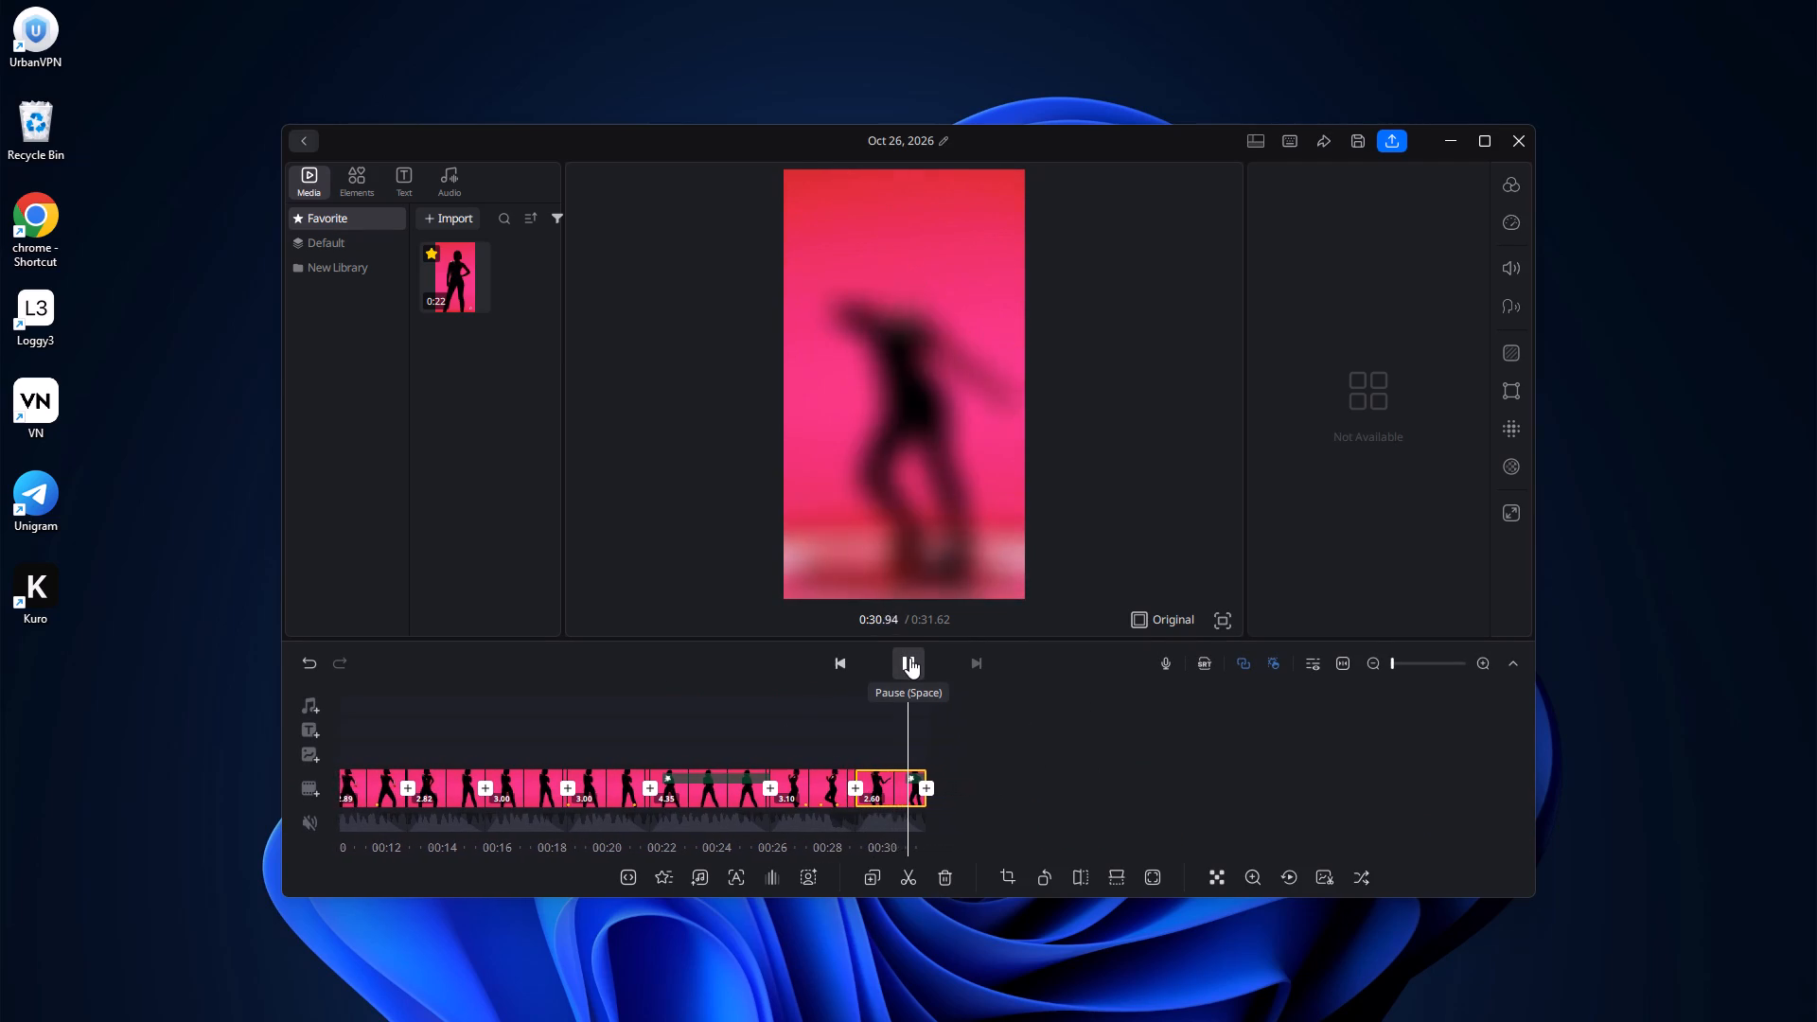
drag(987, 802, 1812, 845)
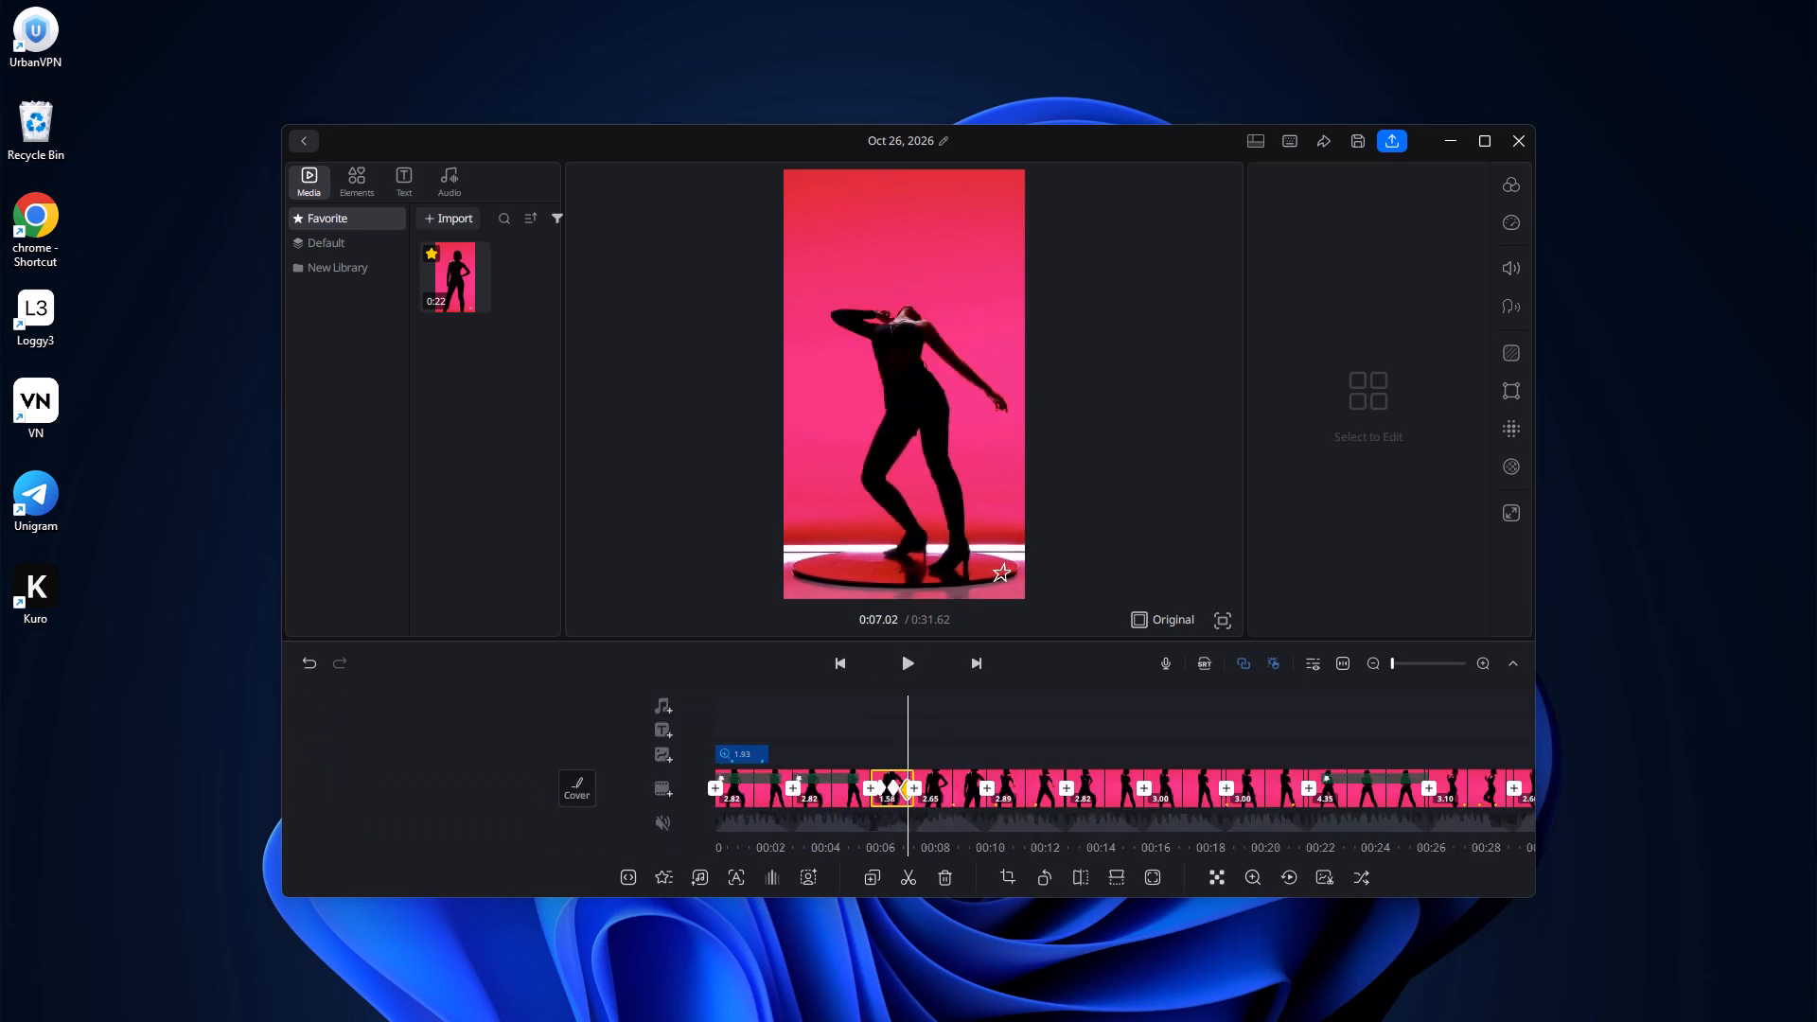
click(913, 661)
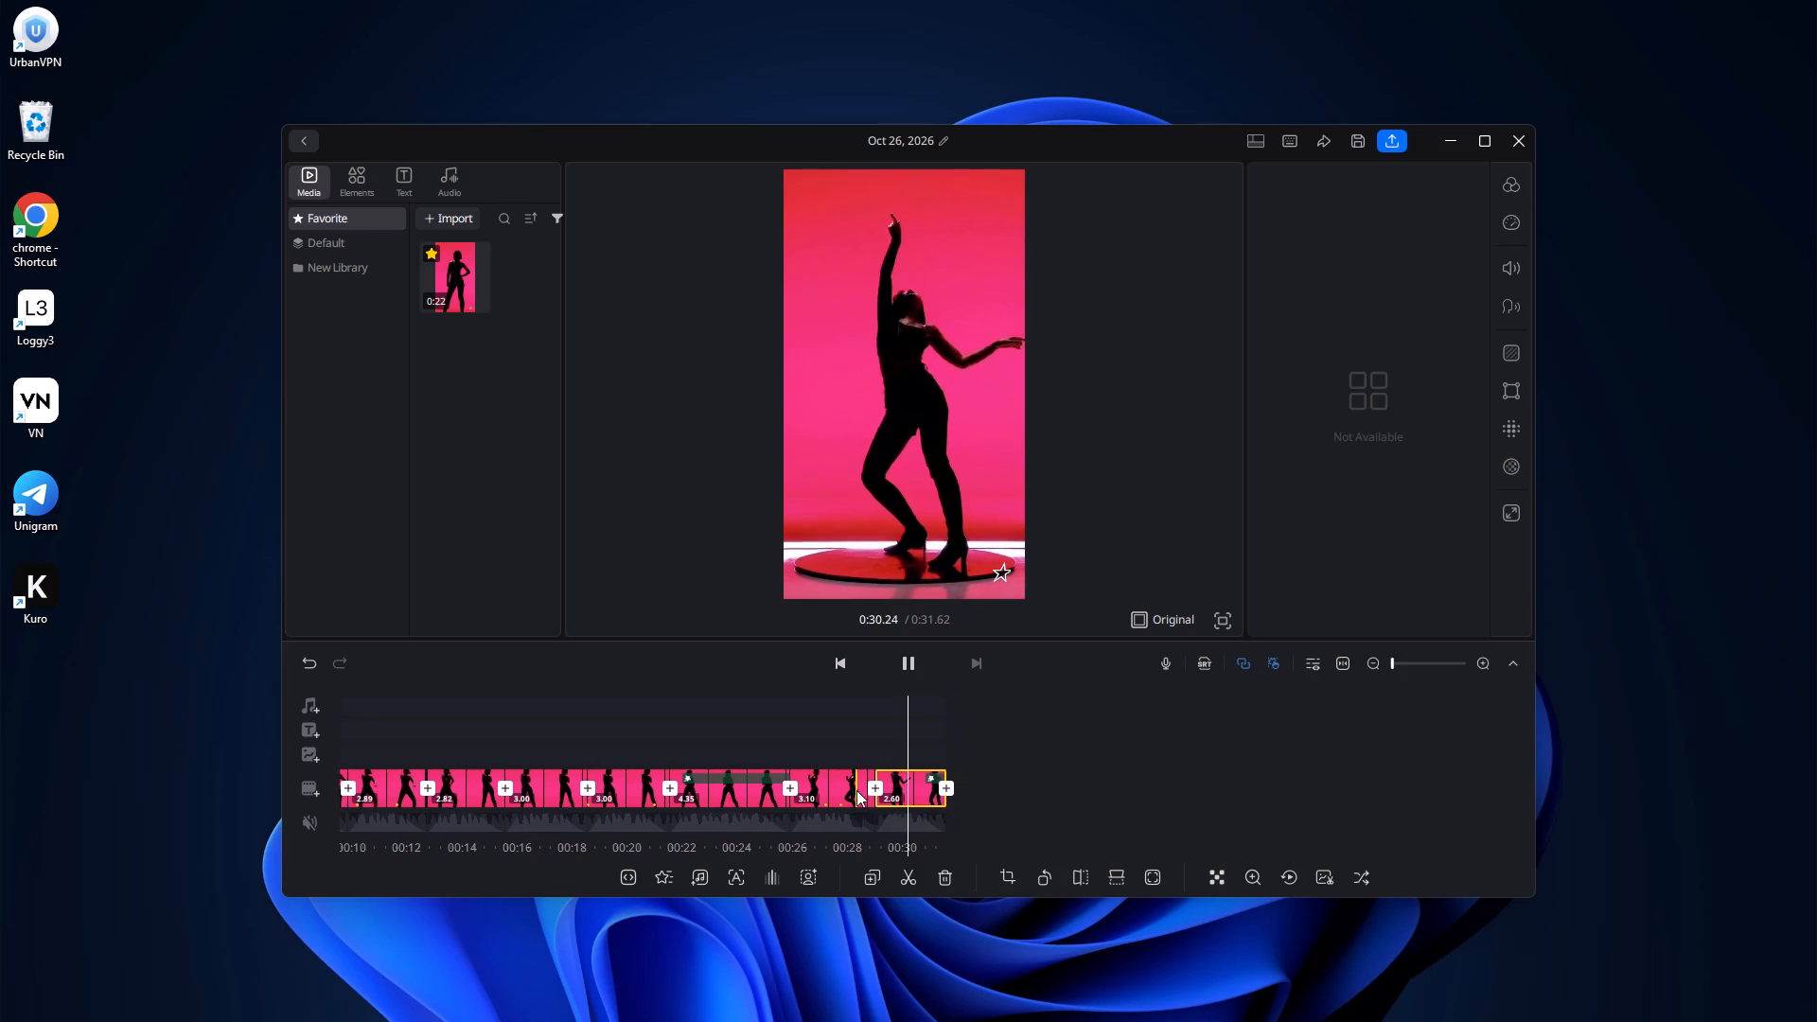
click(1039, 812)
drag(959, 802, 1058, 802)
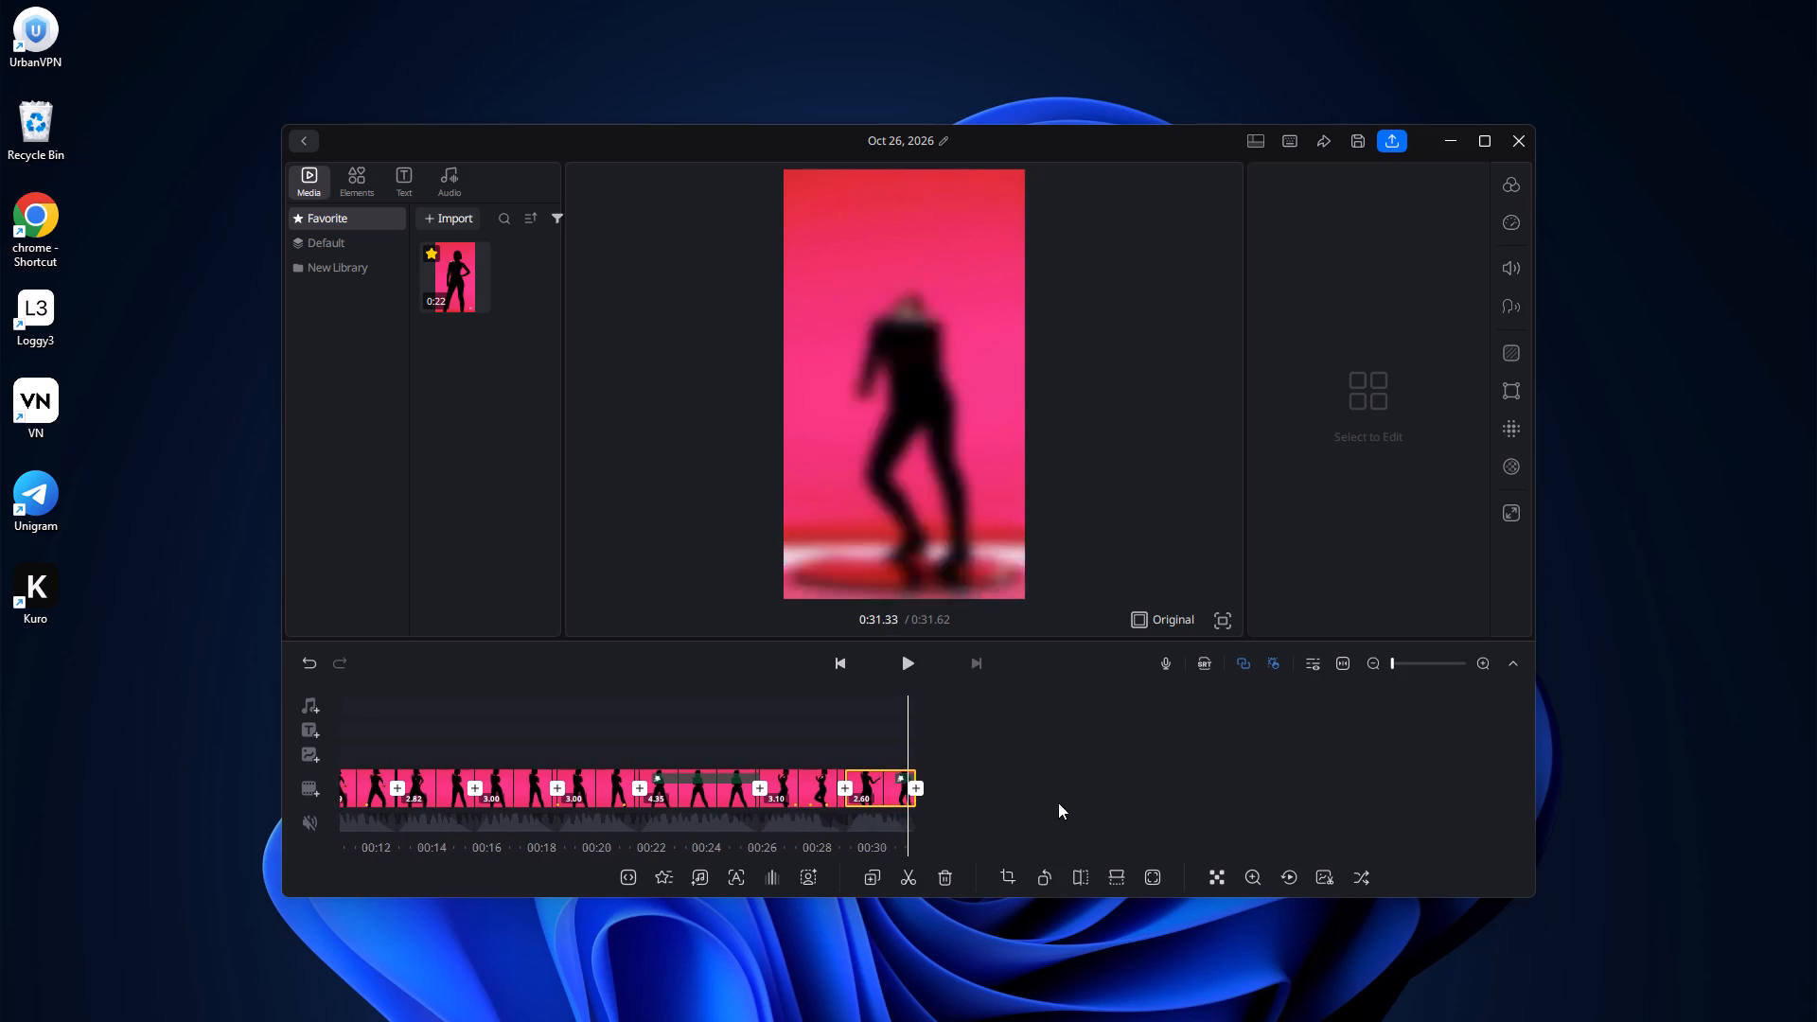
drag(1058, 802, 1066, 802)
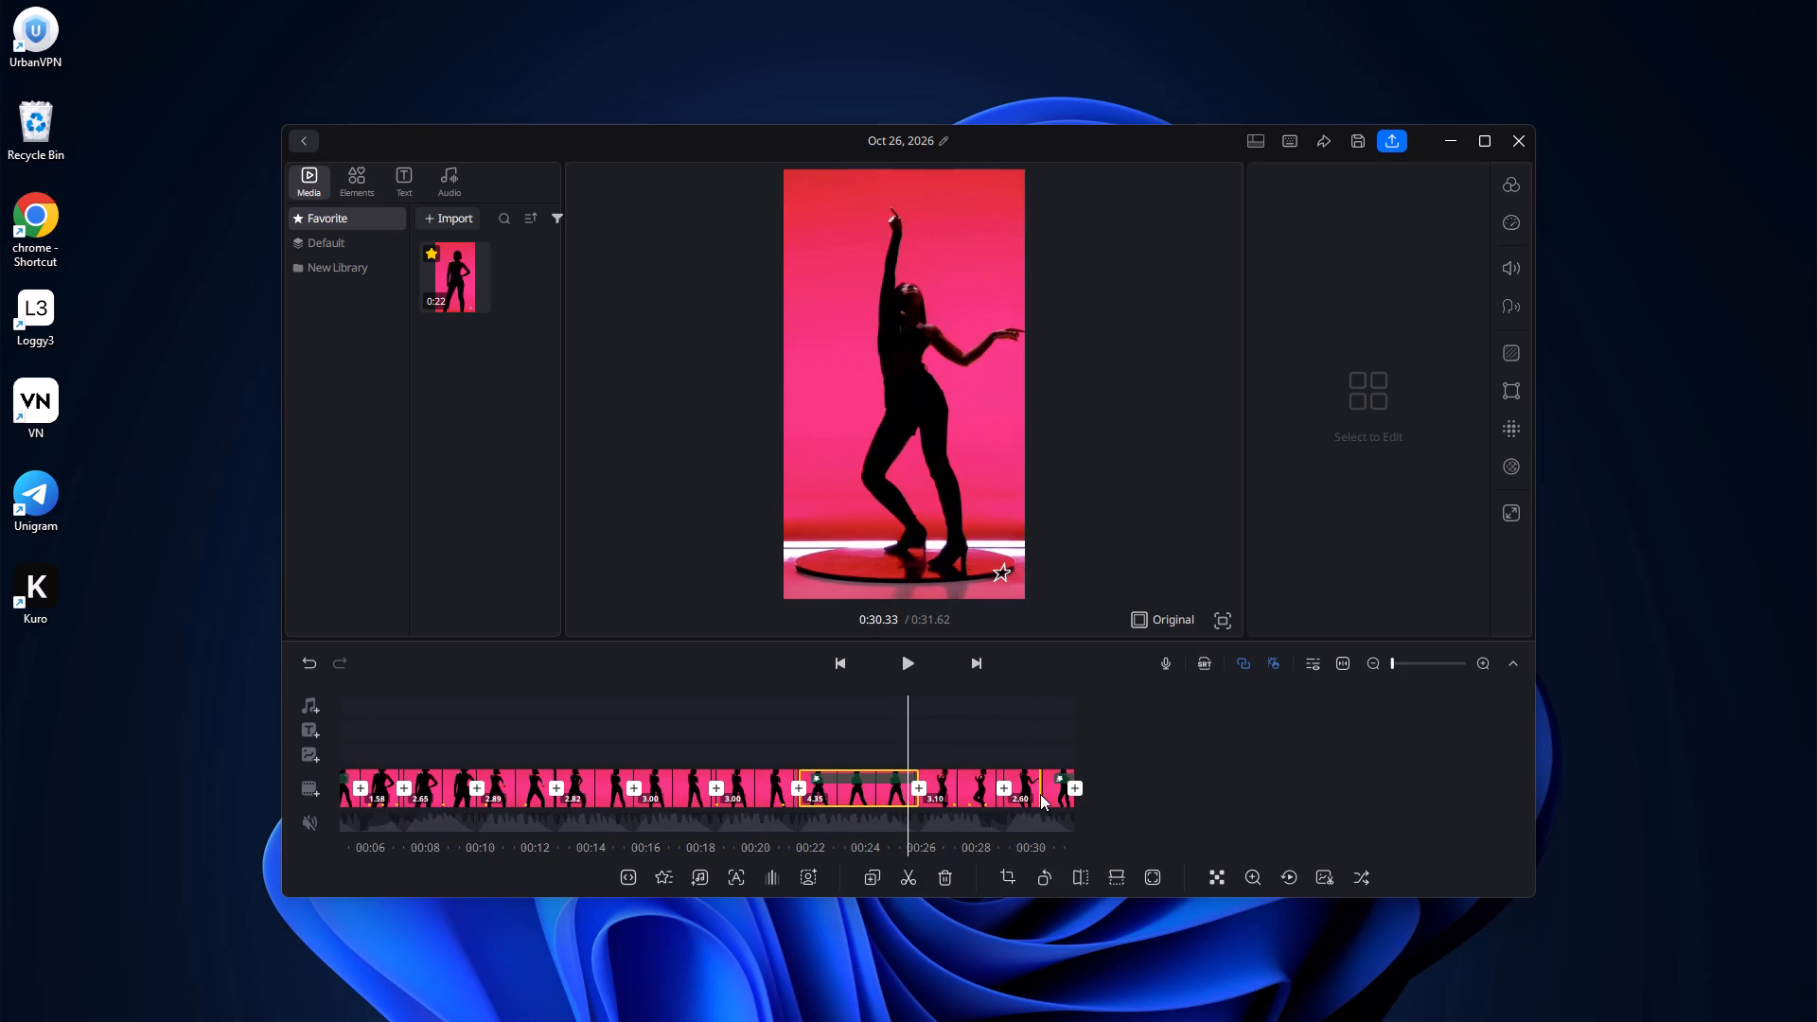
Trim the end of the final clip so it lasts about 1.63 seconds.
click(1040, 794)
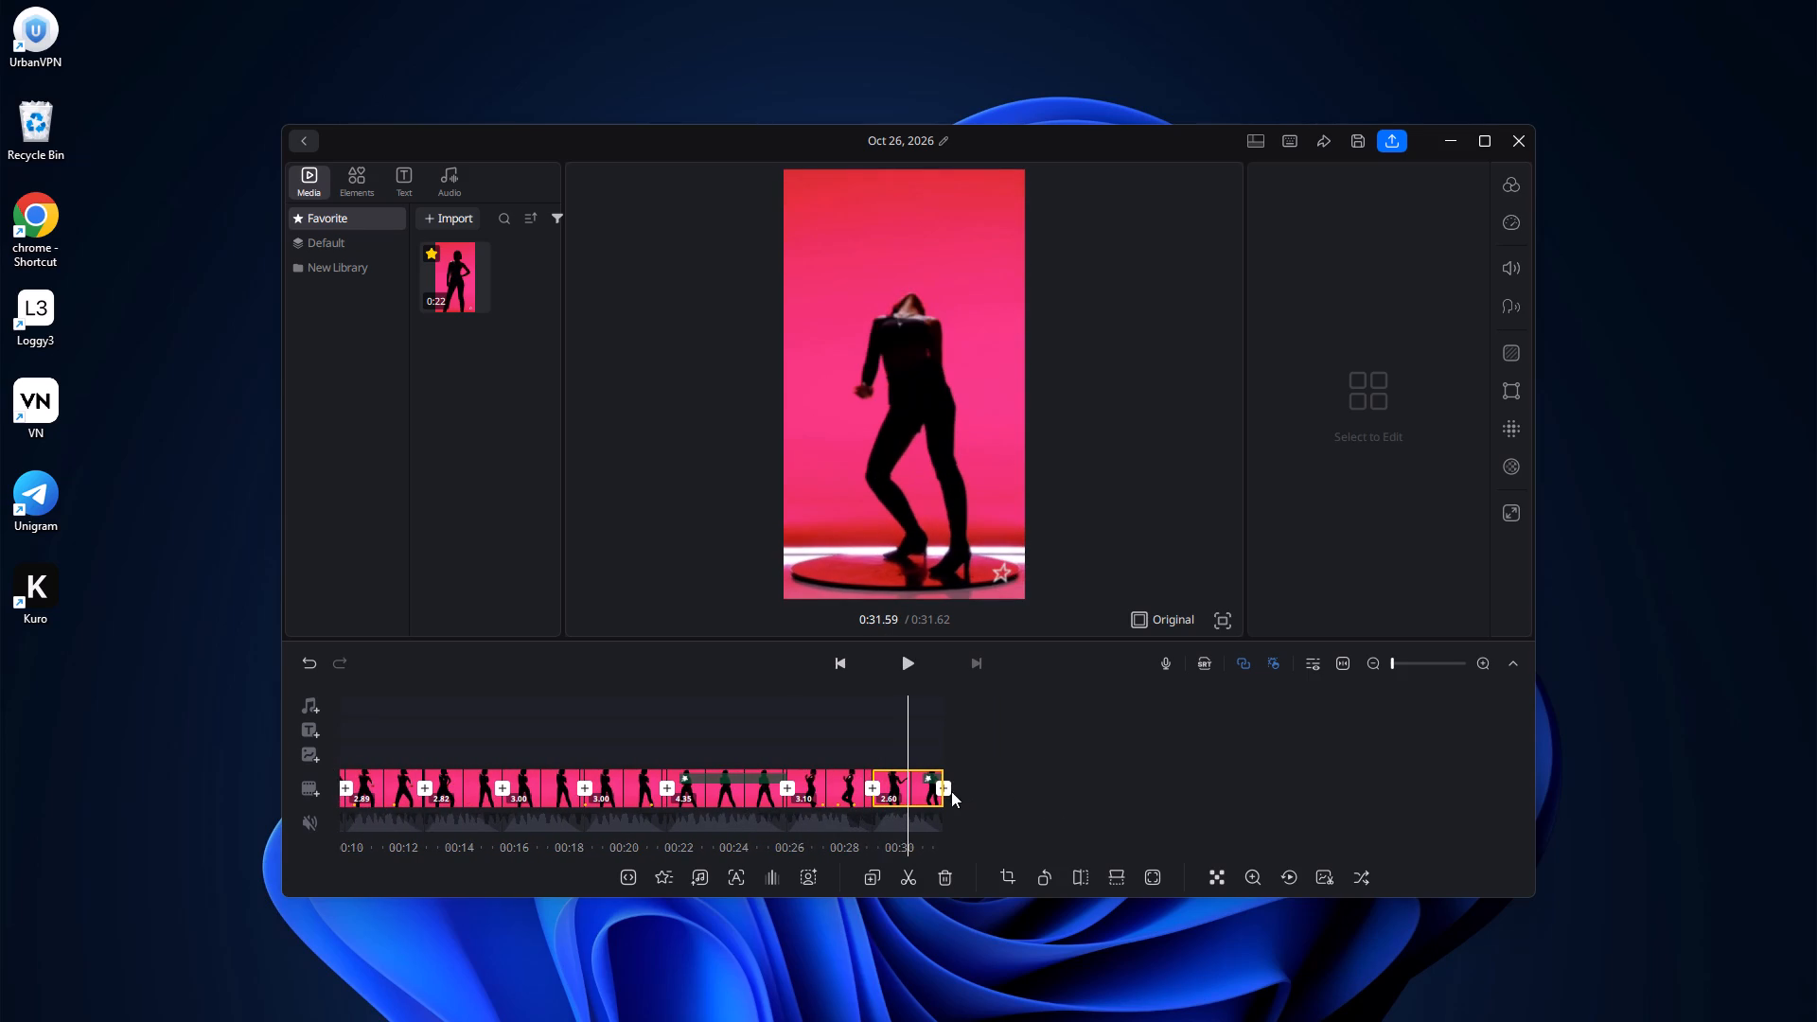
click(915, 787)
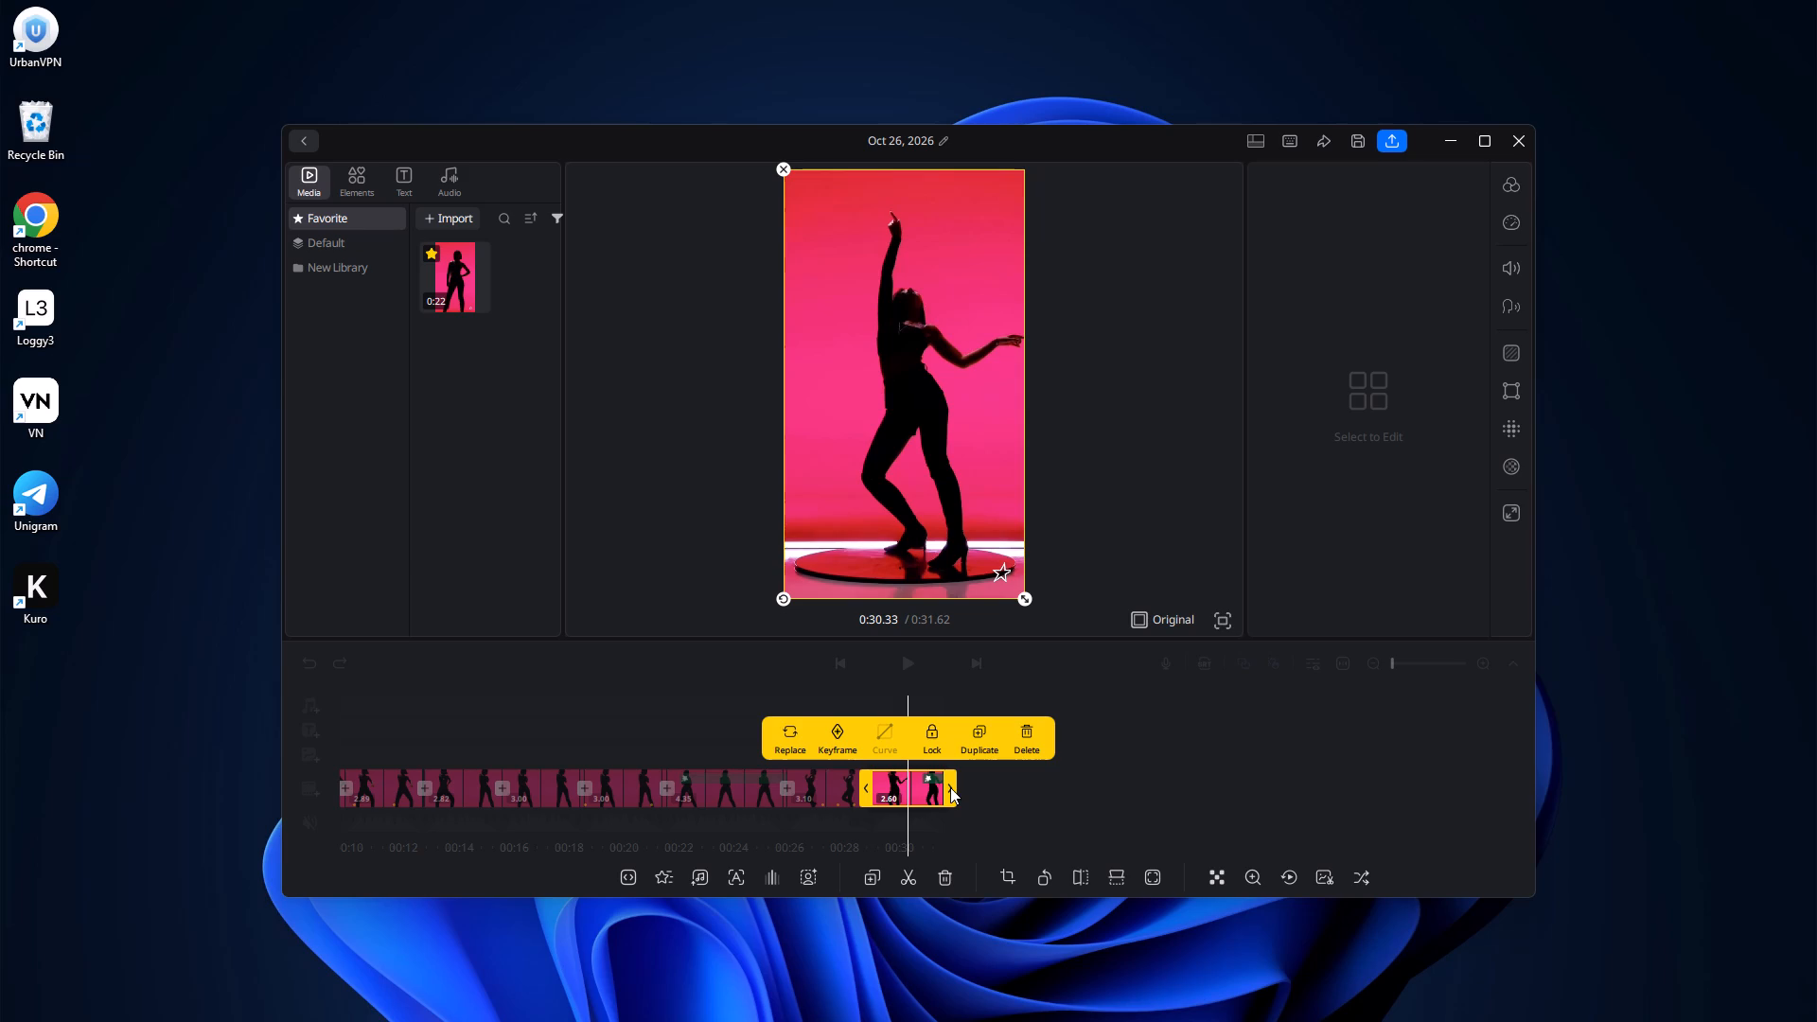
drag(948, 786, 922, 786)
click(954, 799)
Trim the end of the second-to-last clip to about 2.03 seconds, just after its keyframes.
drag(947, 819, 1052, 829)
click(919, 794)
drag(949, 792, 924, 792)
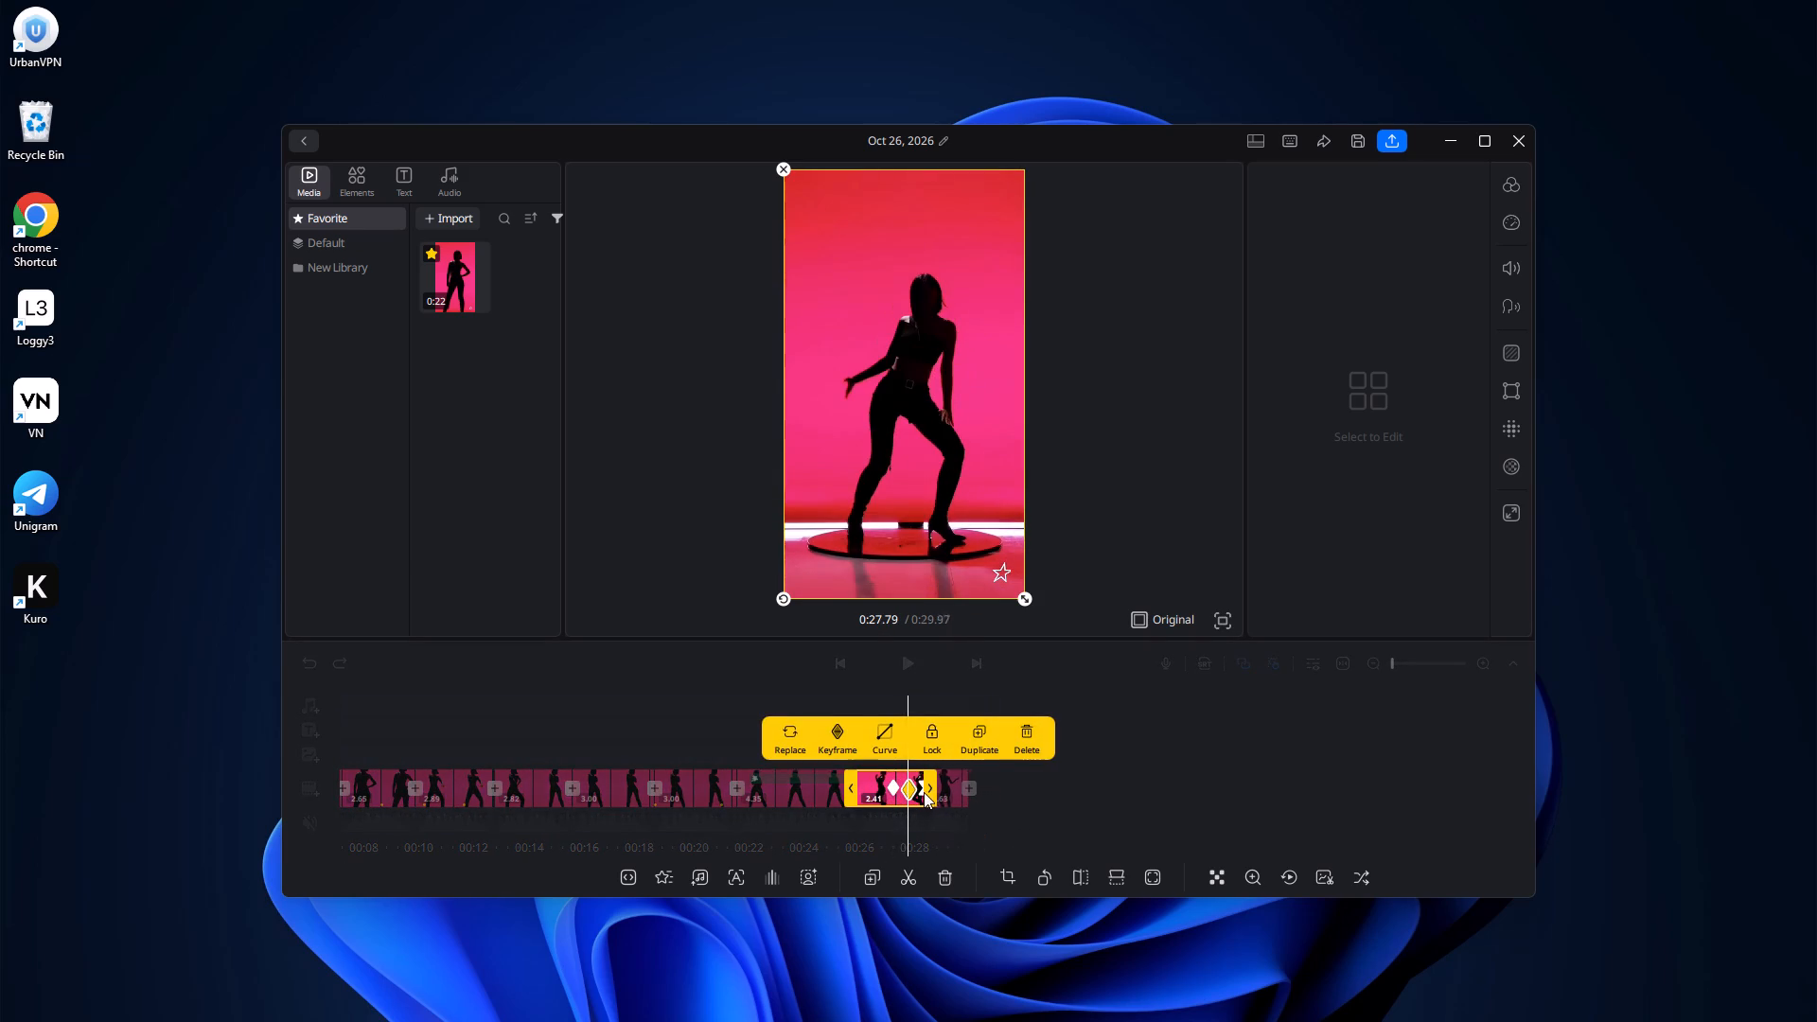
drag(924, 792, 920, 792)
click(927, 829)
click(986, 829)
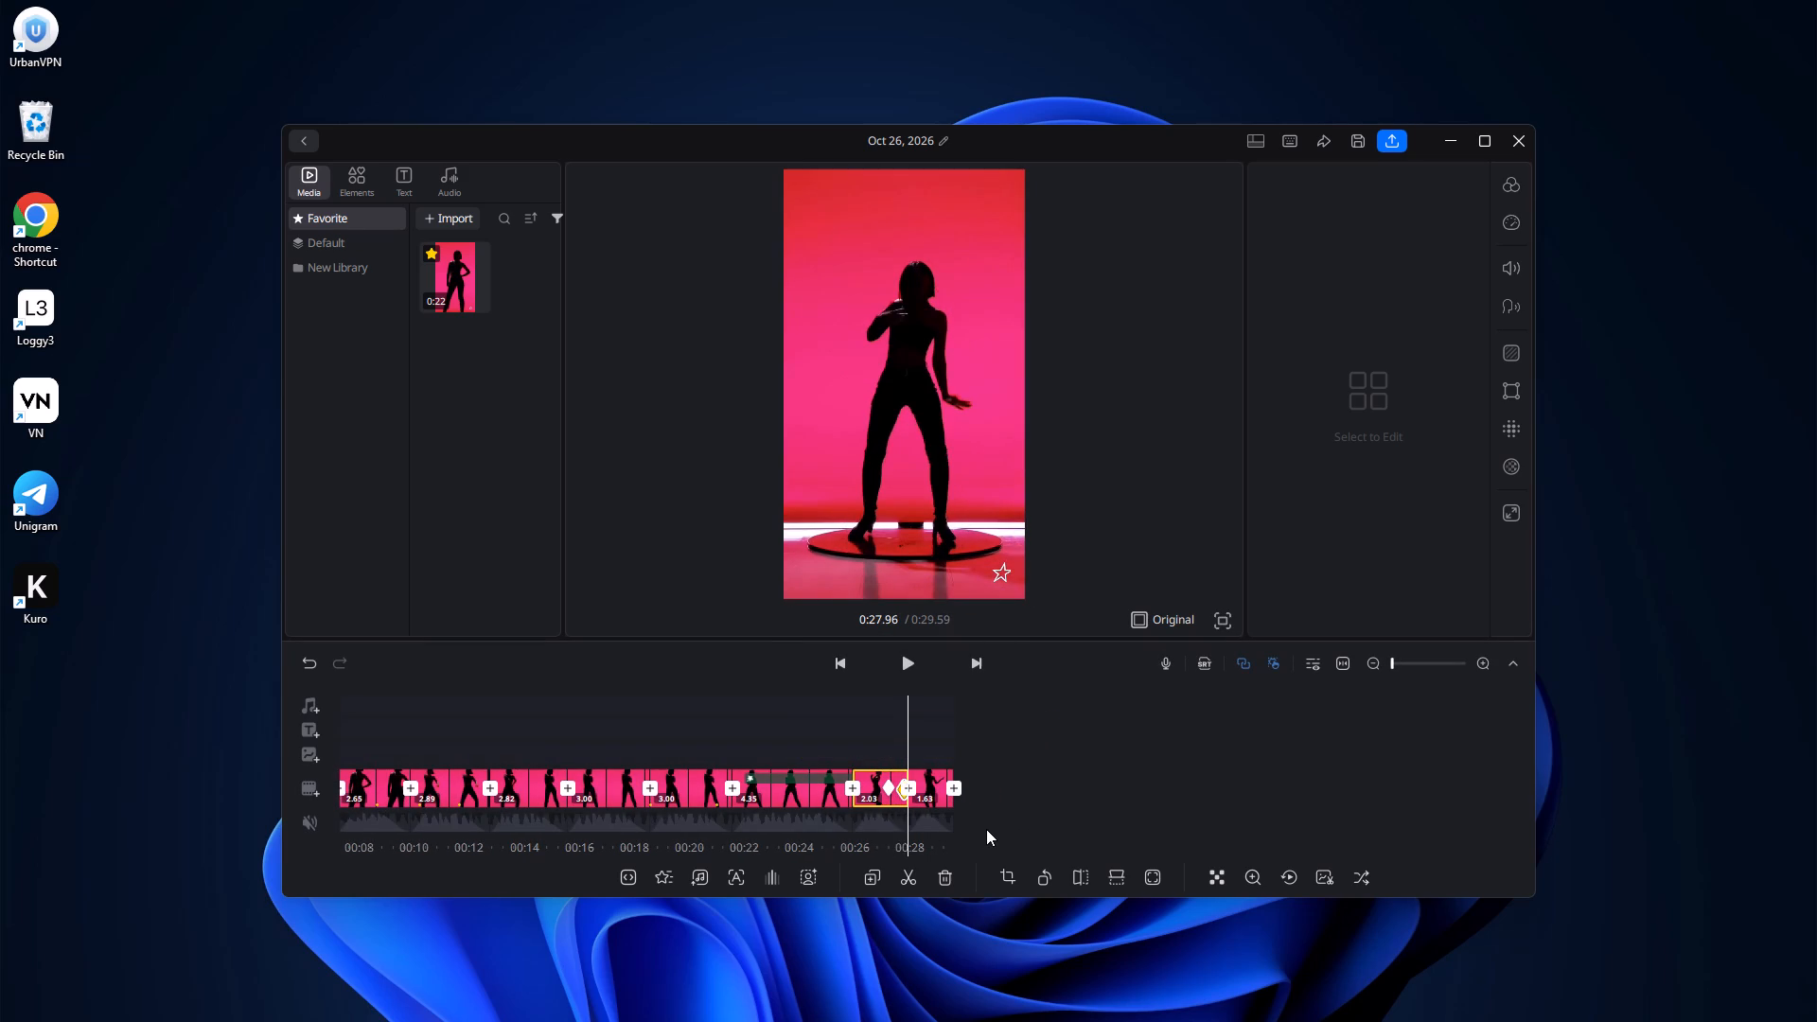
Trim the end of the ninth clip, third from last, to about 2.70 seconds.
drag(986, 829, 1098, 835)
click(882, 800)
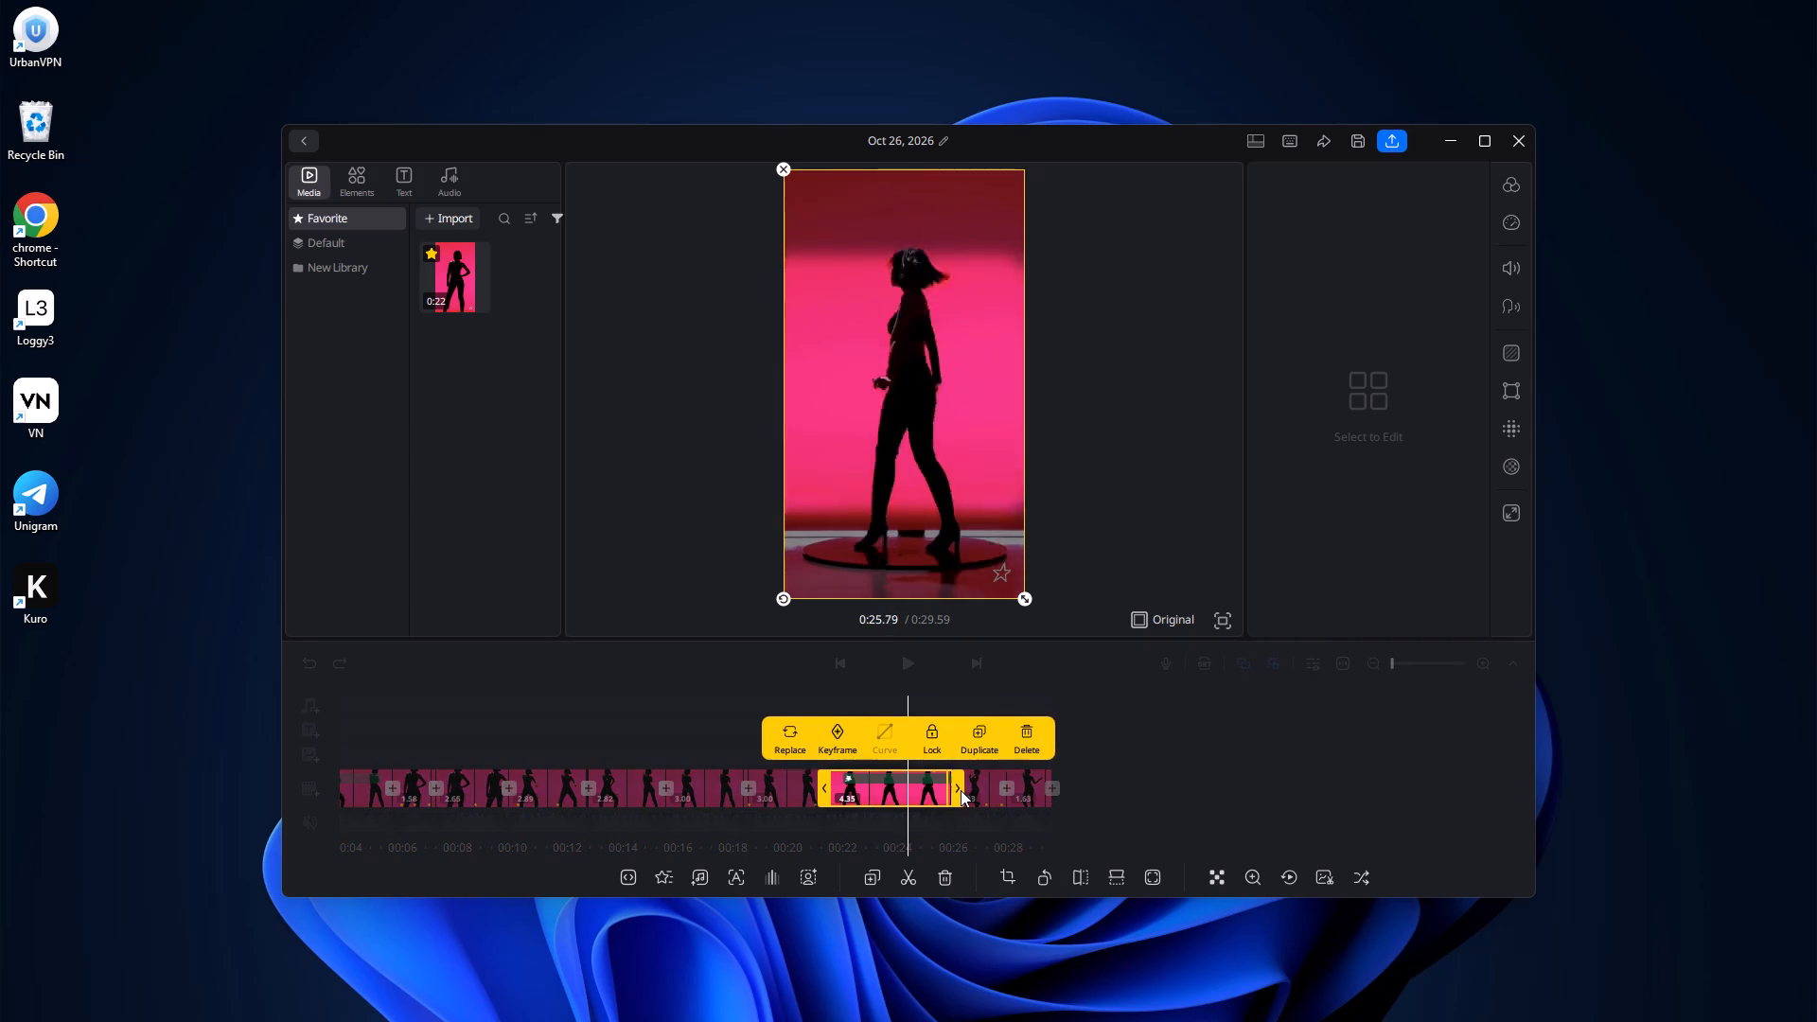
drag(961, 790, 916, 790)
click(978, 827)
Trim the end of the eighth clip, the one with keyframes, to about 1.73 seconds.
drag(925, 837, 1080, 839)
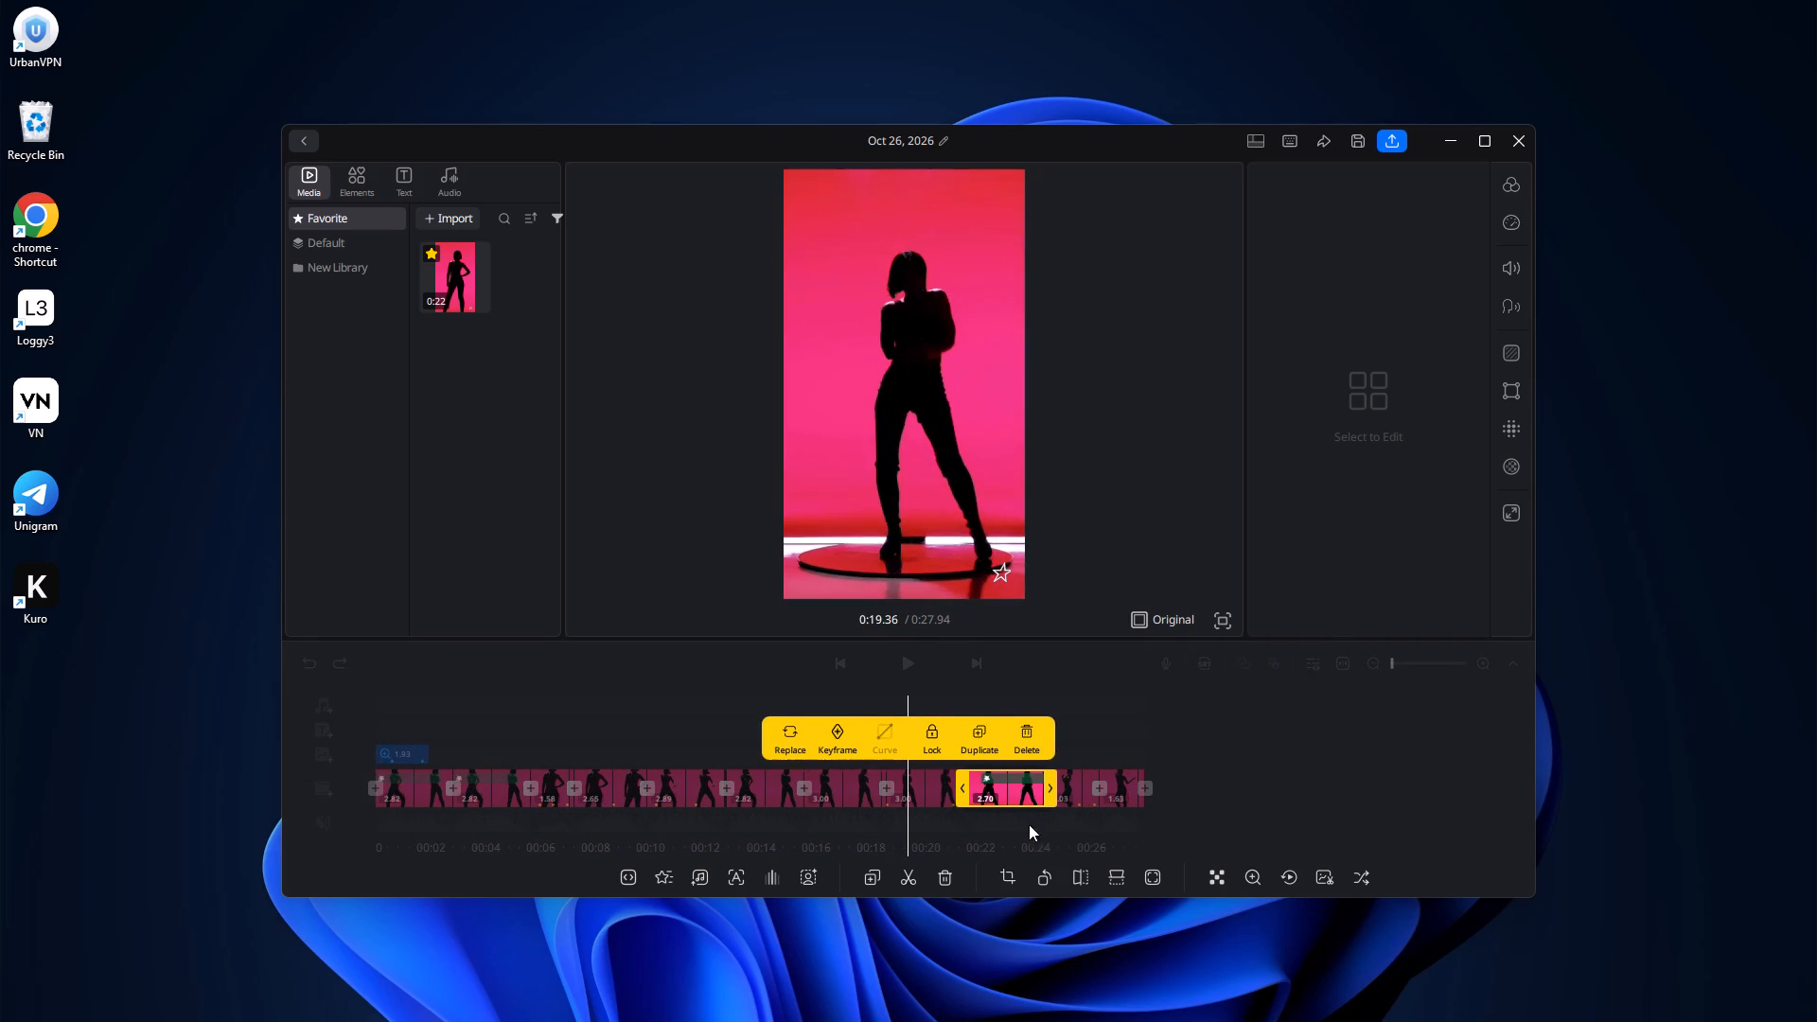
click(941, 793)
drag(945, 793, 940, 793)
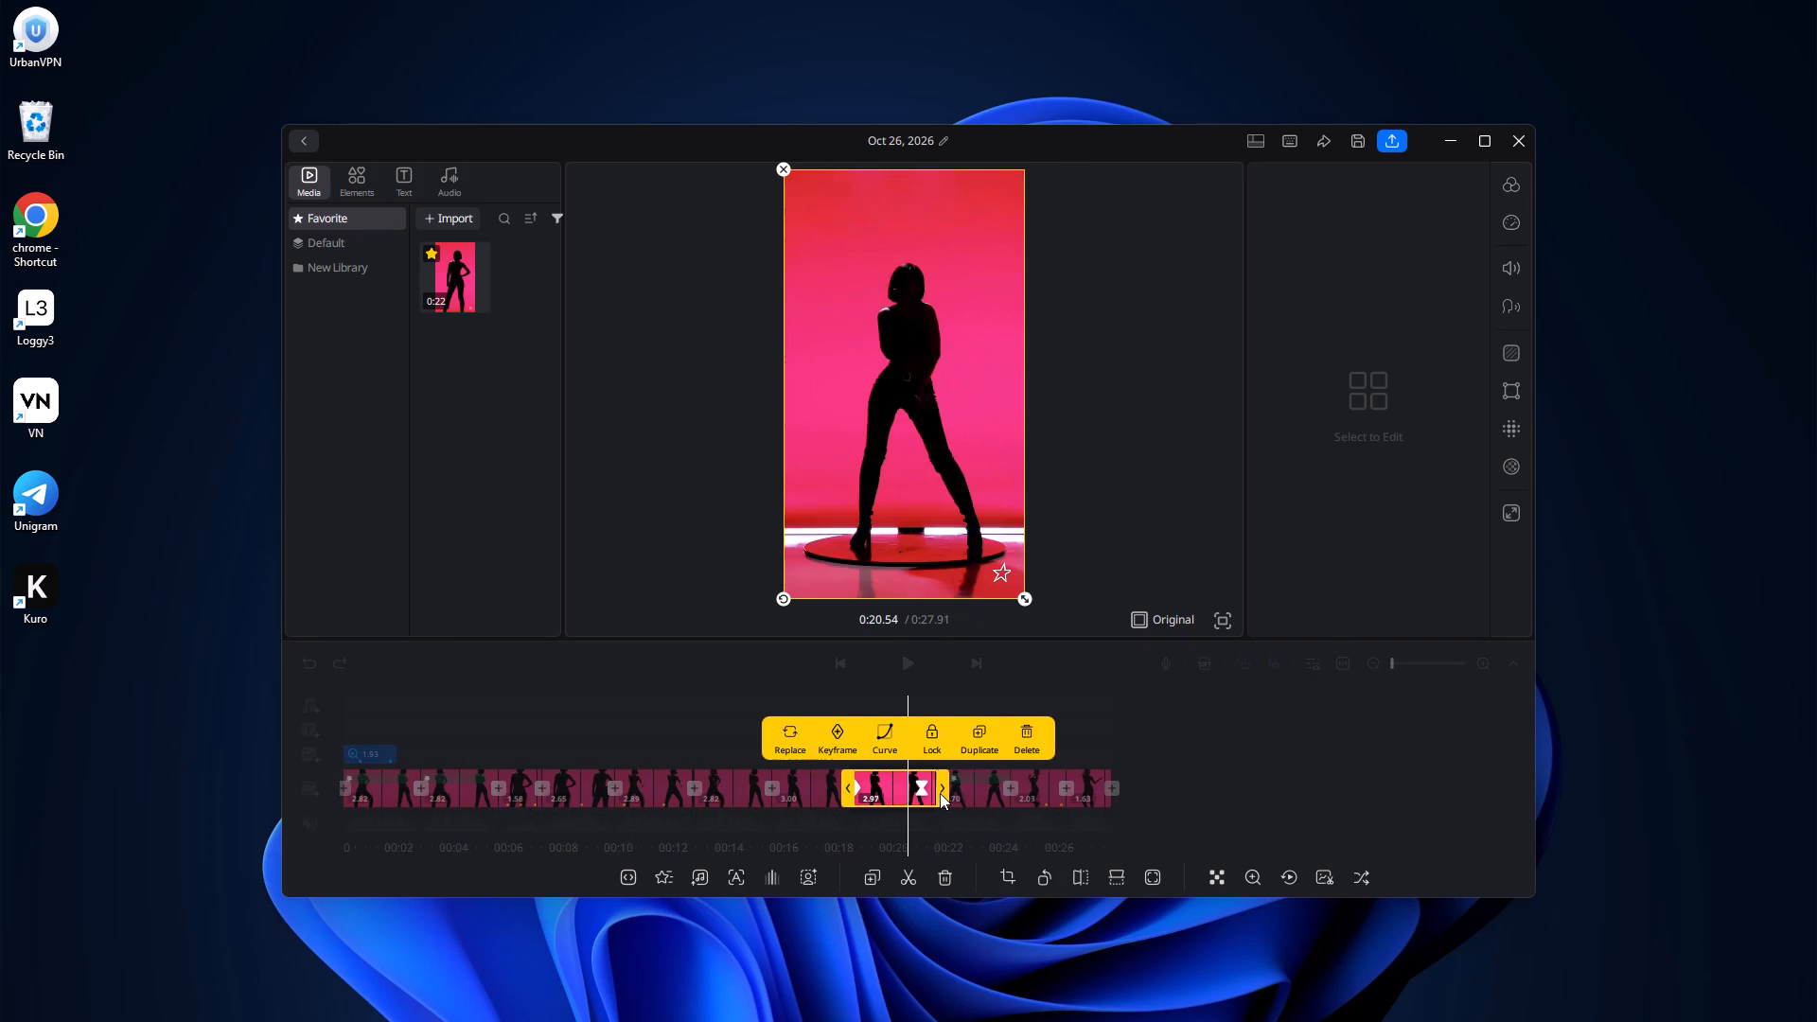
drag(940, 793, 910, 793)
click(916, 820)
Trim the end of the seventh clip to about 1.45 seconds.
drag(927, 825, 947, 825)
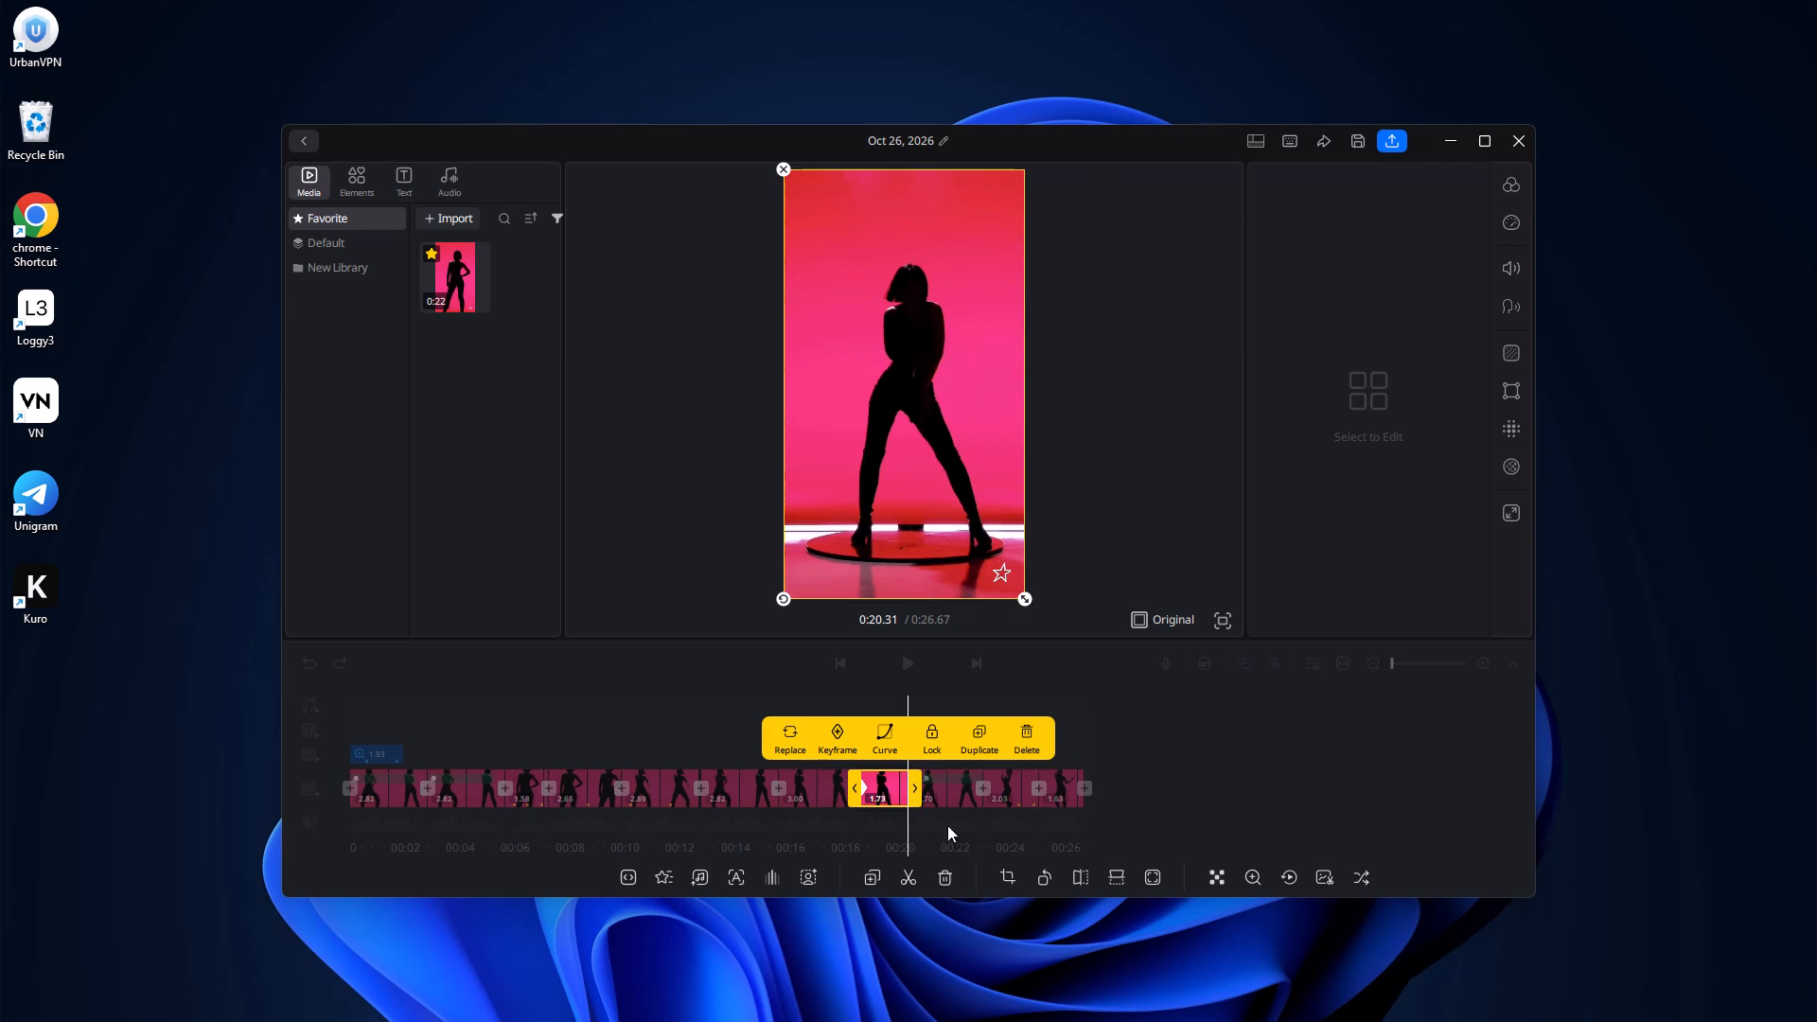
drag(947, 825, 1048, 833)
click(931, 793)
drag(951, 792, 925, 792)
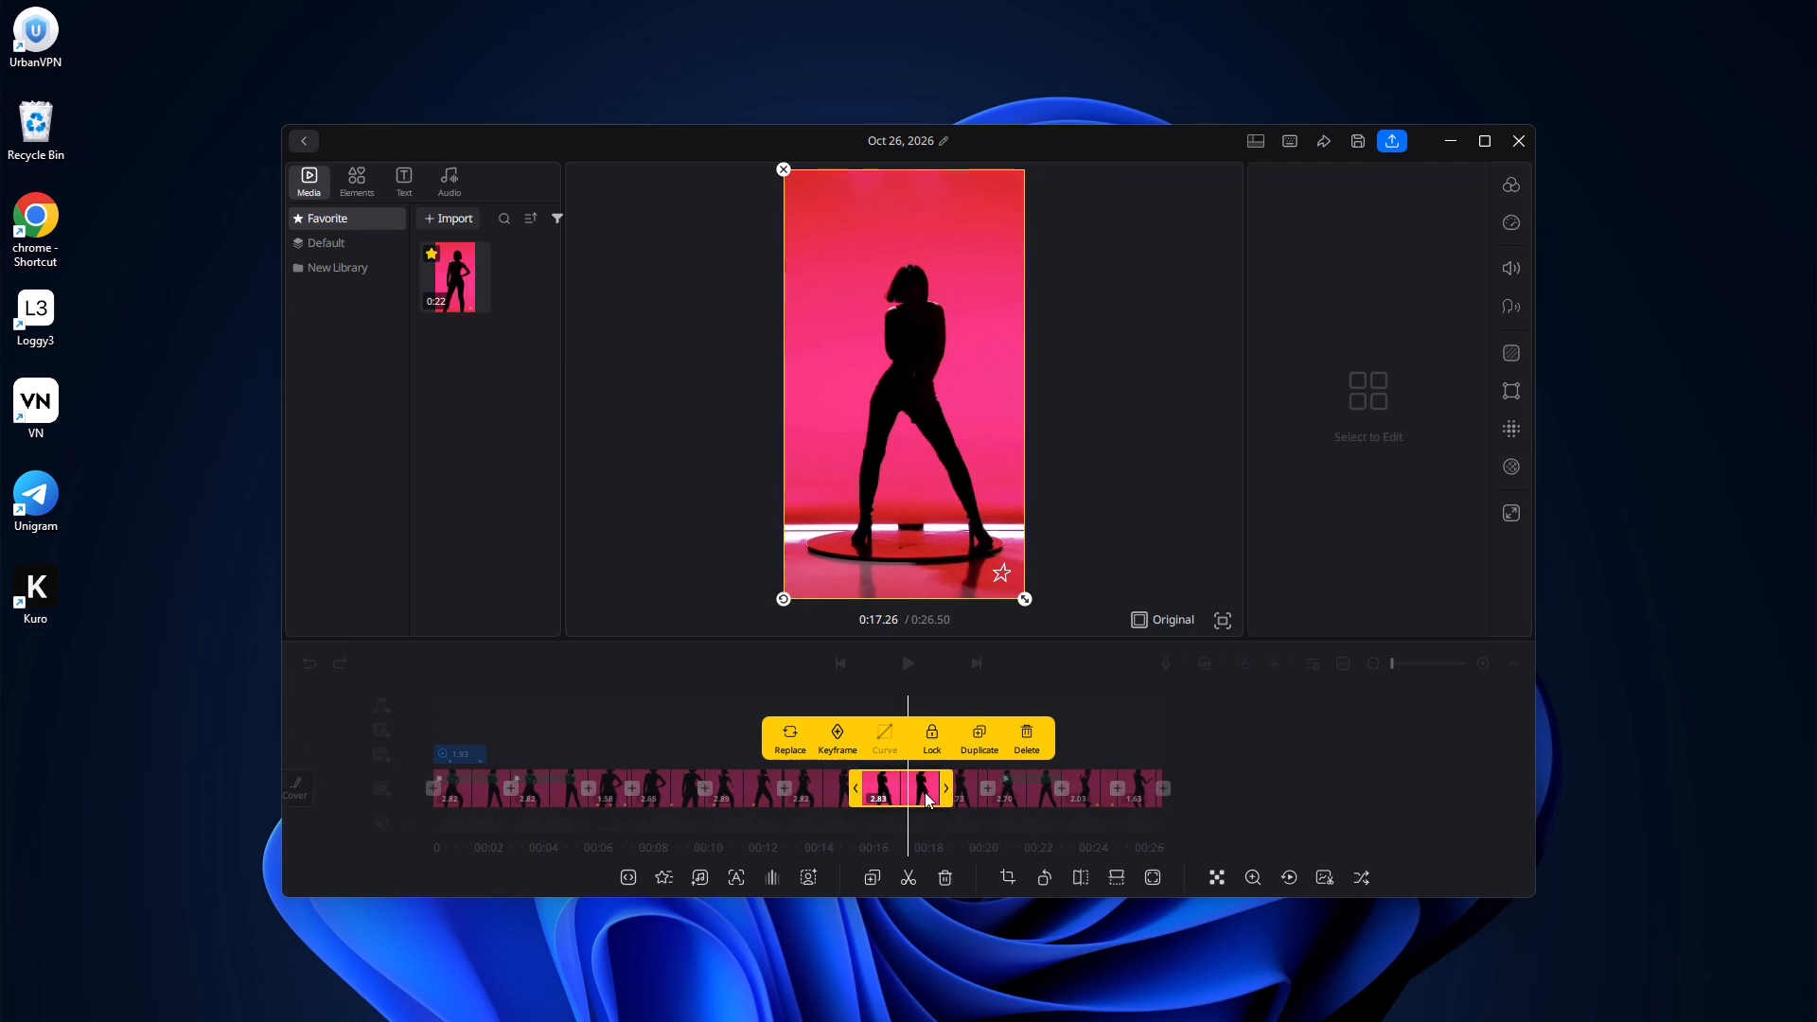
drag(925, 792, 908, 793)
click(913, 820)
Trim the end of the sixth clip to about 1.48 seconds.
drag(983, 831, 1074, 834)
click(877, 786)
drag(958, 786, 959, 786)
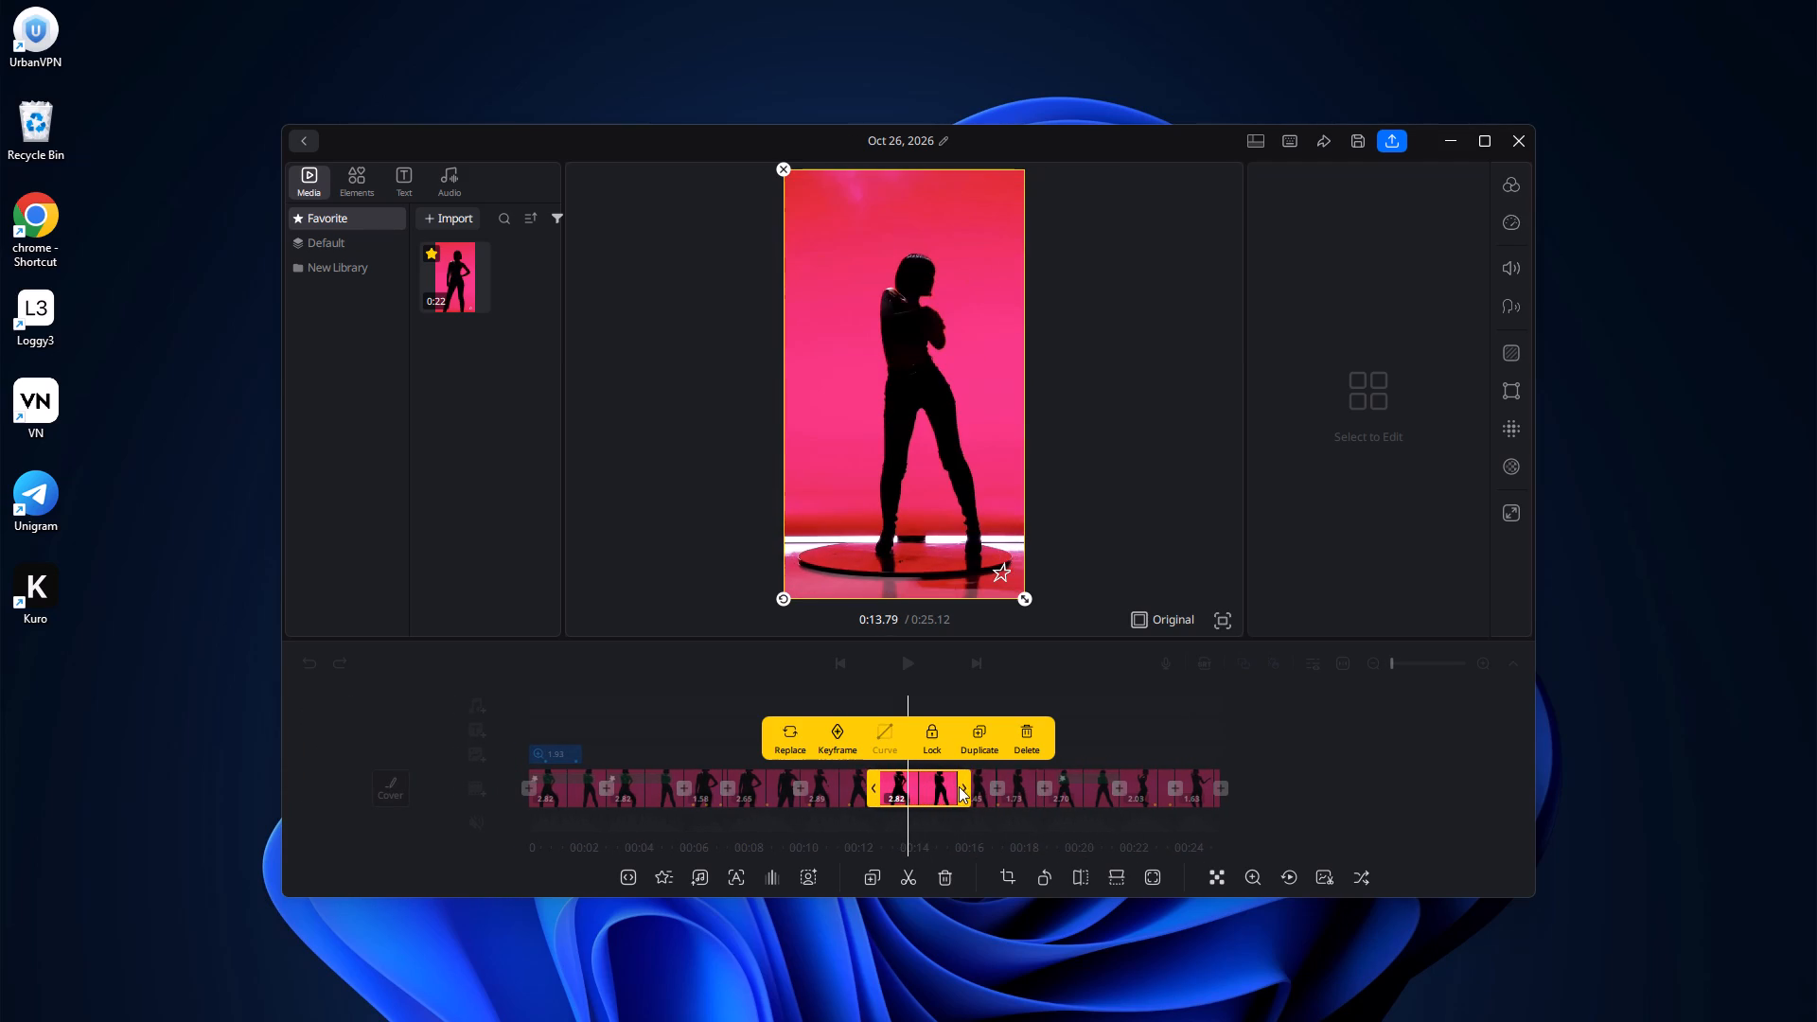
drag(959, 786, 921, 787)
click(955, 834)
Play the shortened video from the start to about 0:07 to review it, and return to the beginning.
drag(924, 844, 941, 844)
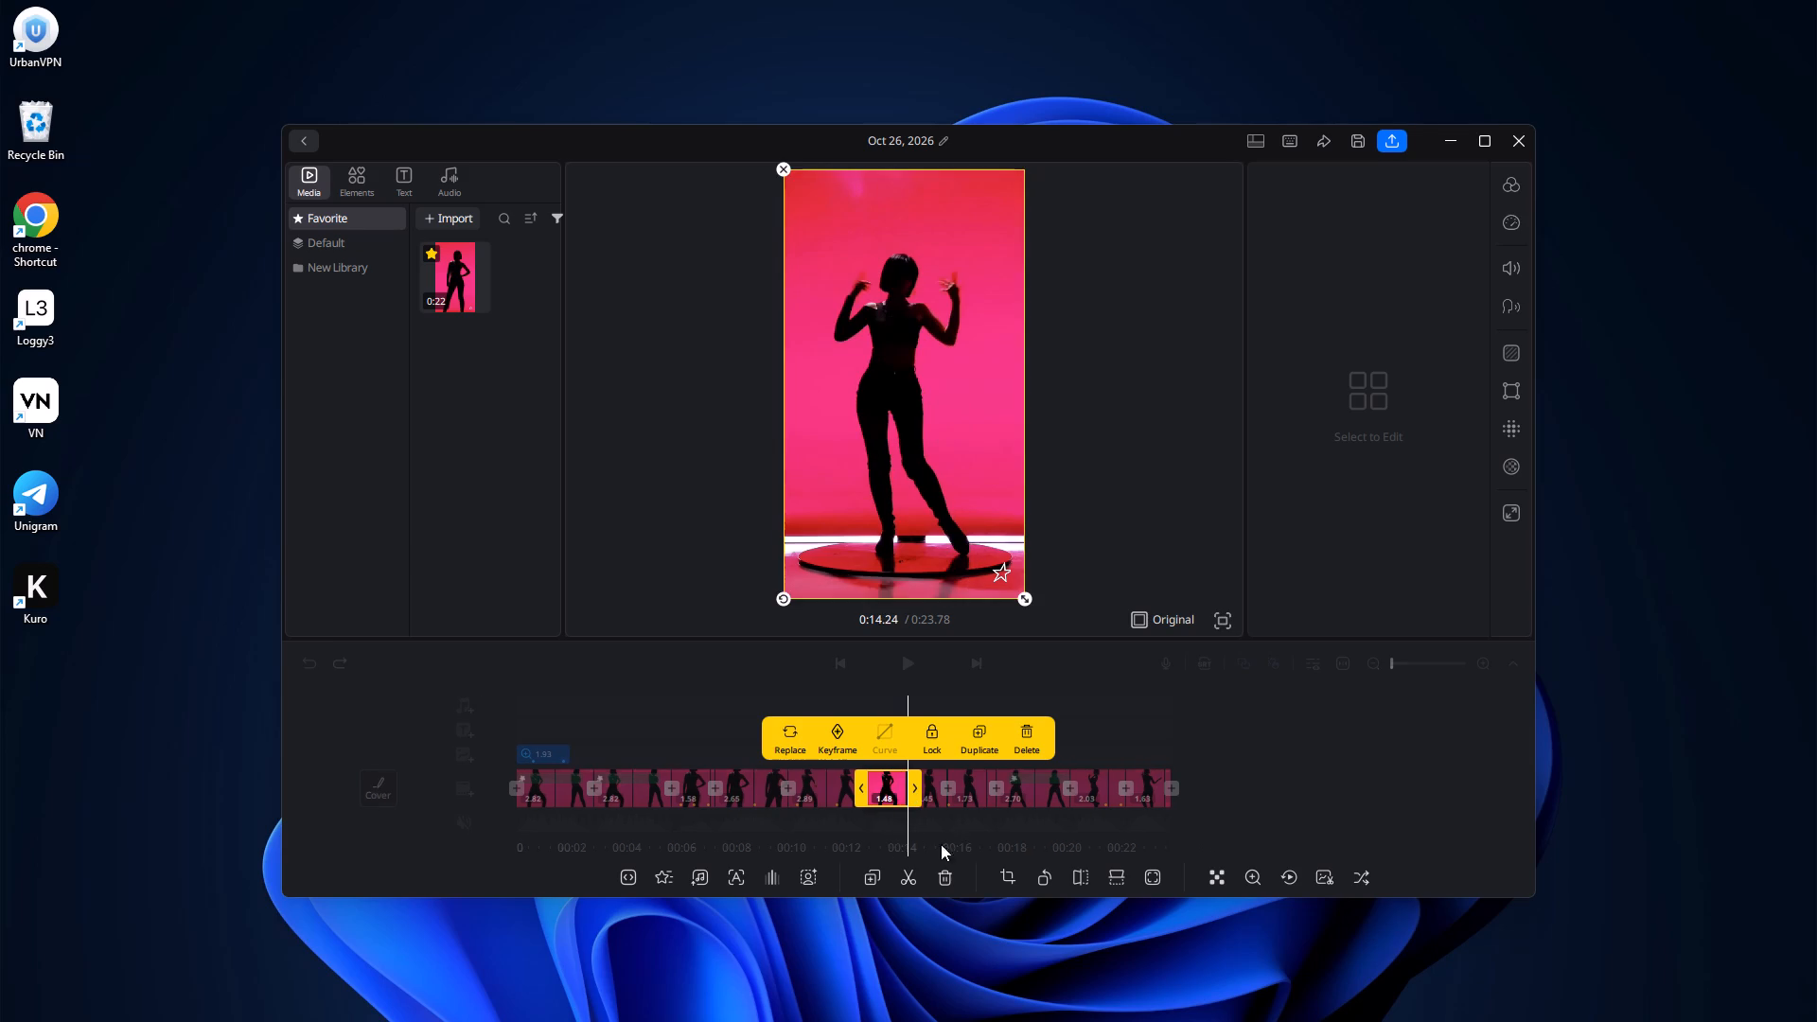
drag(941, 844, 1027, 844)
click(1146, 718)
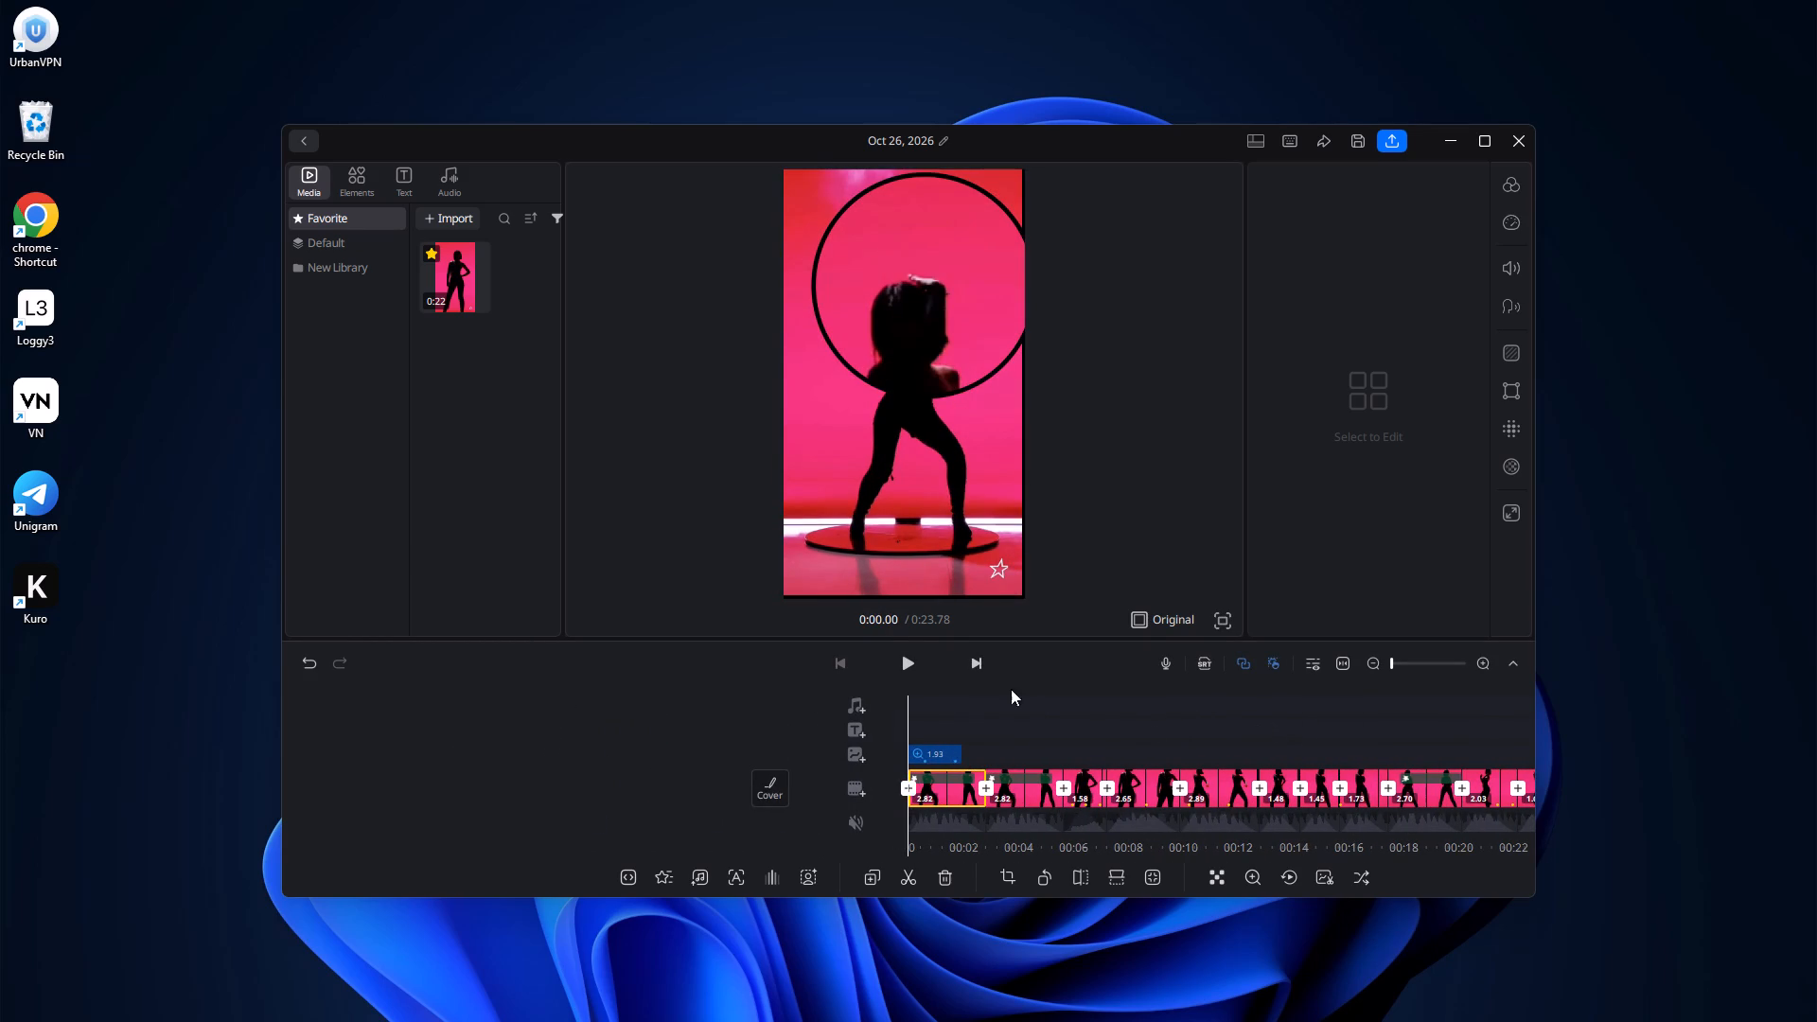
click(914, 657)
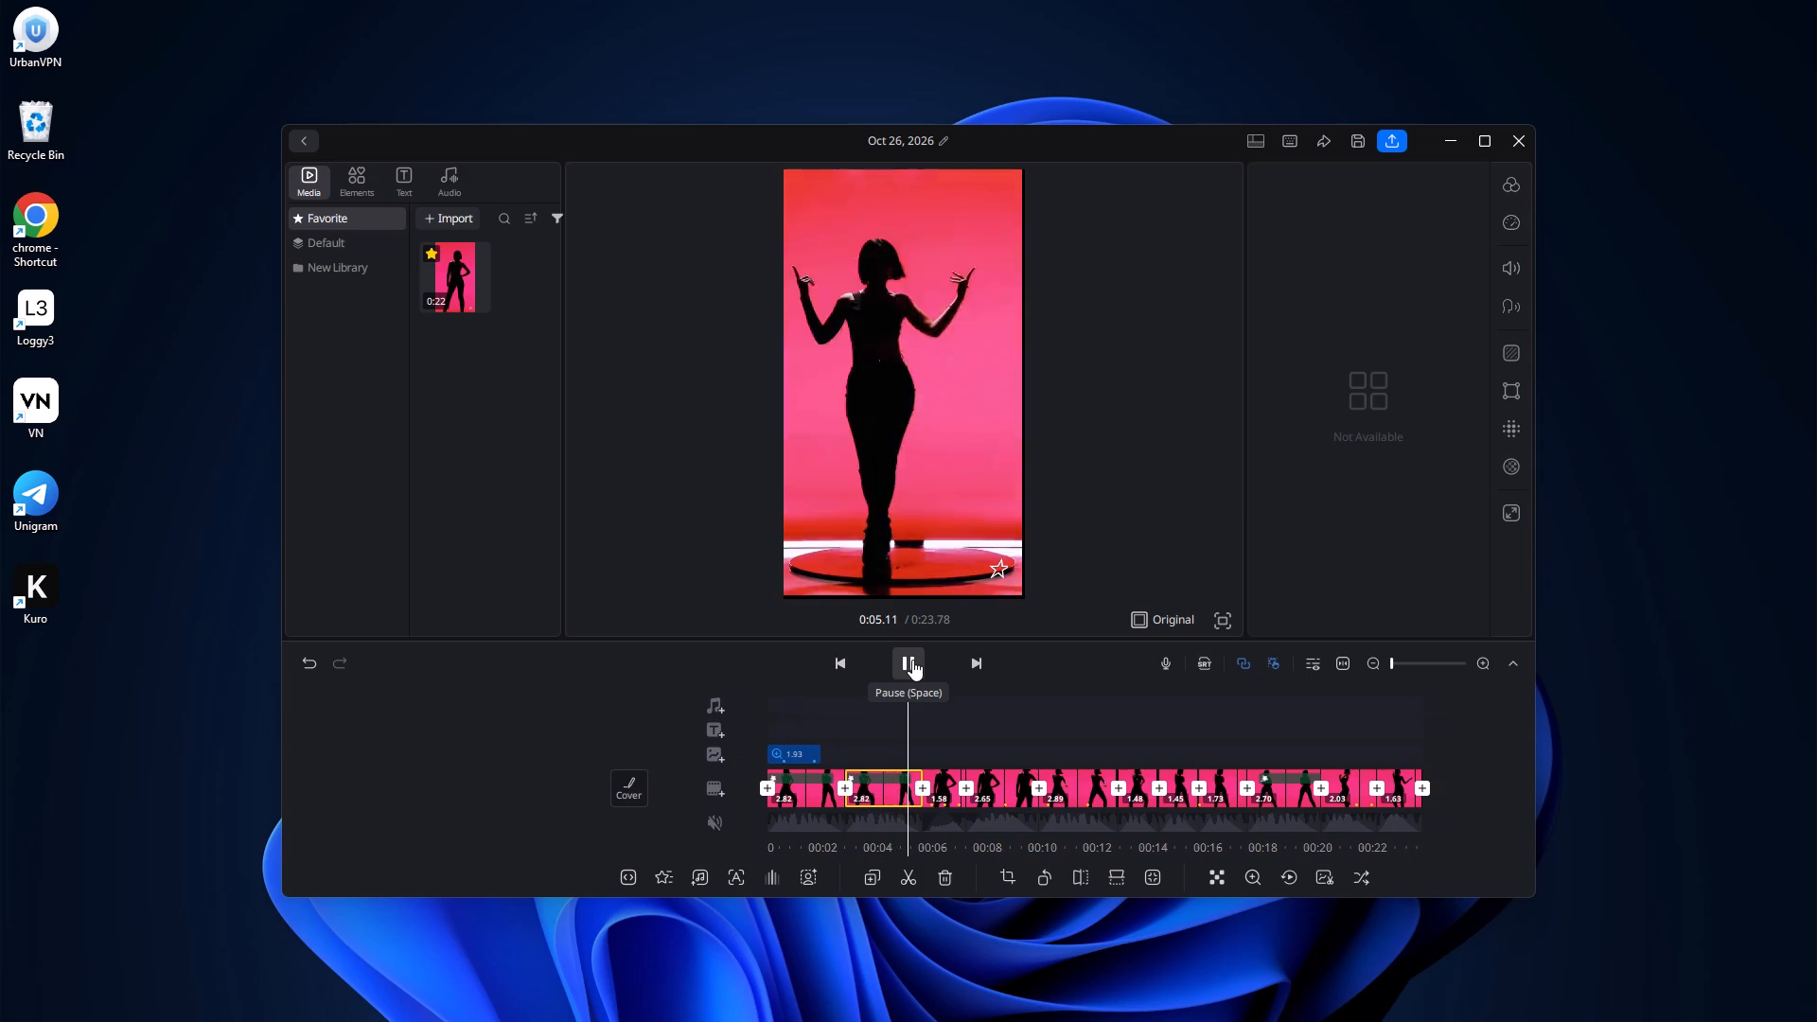
click(912, 660)
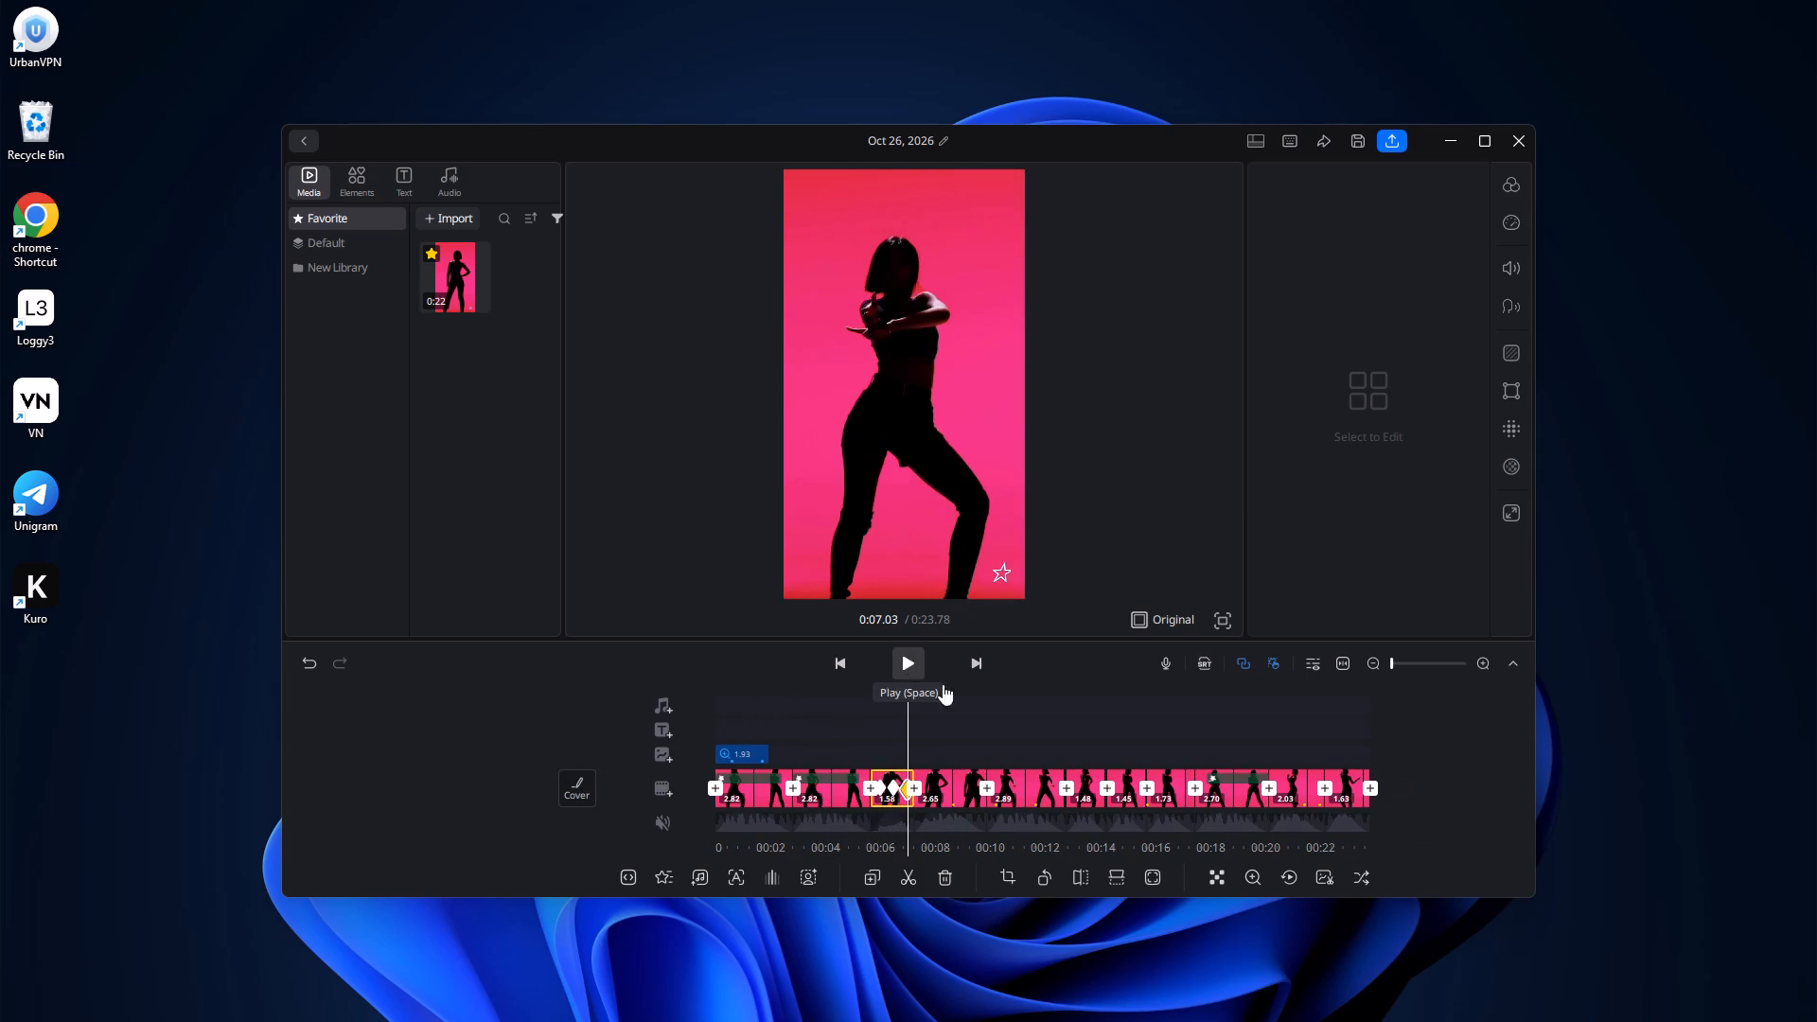
drag(968, 718, 1287, 720)
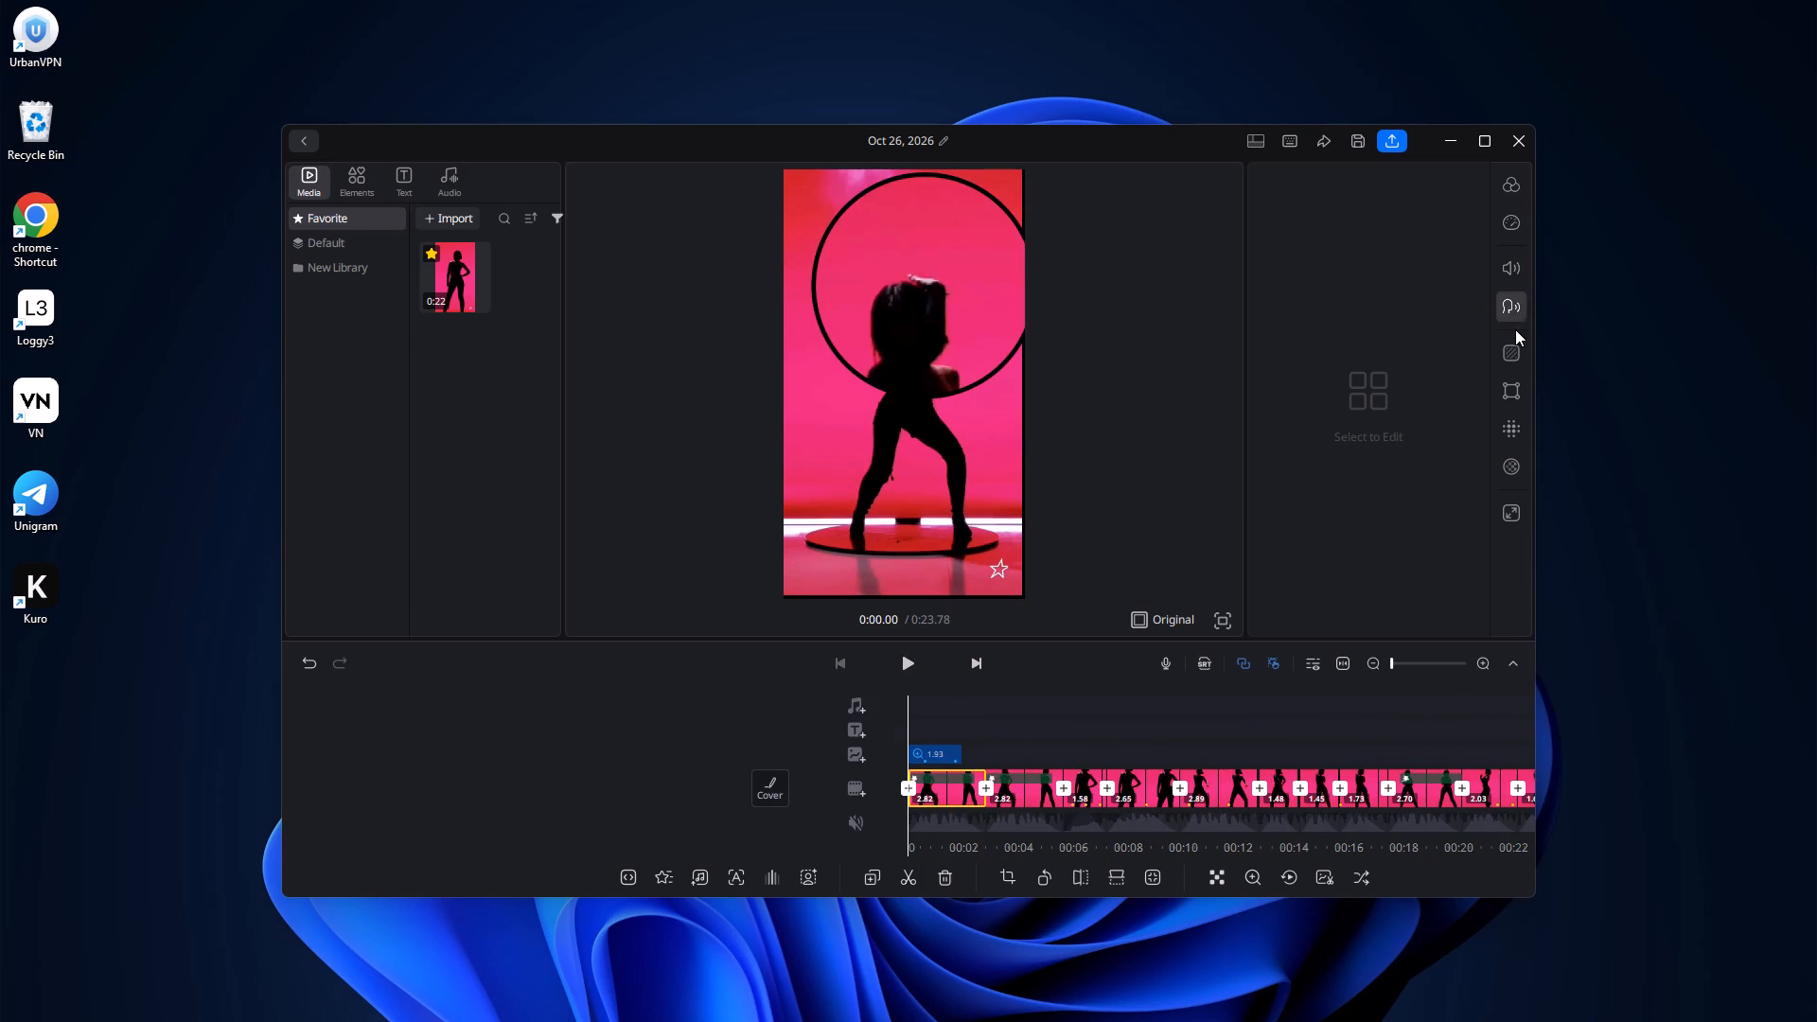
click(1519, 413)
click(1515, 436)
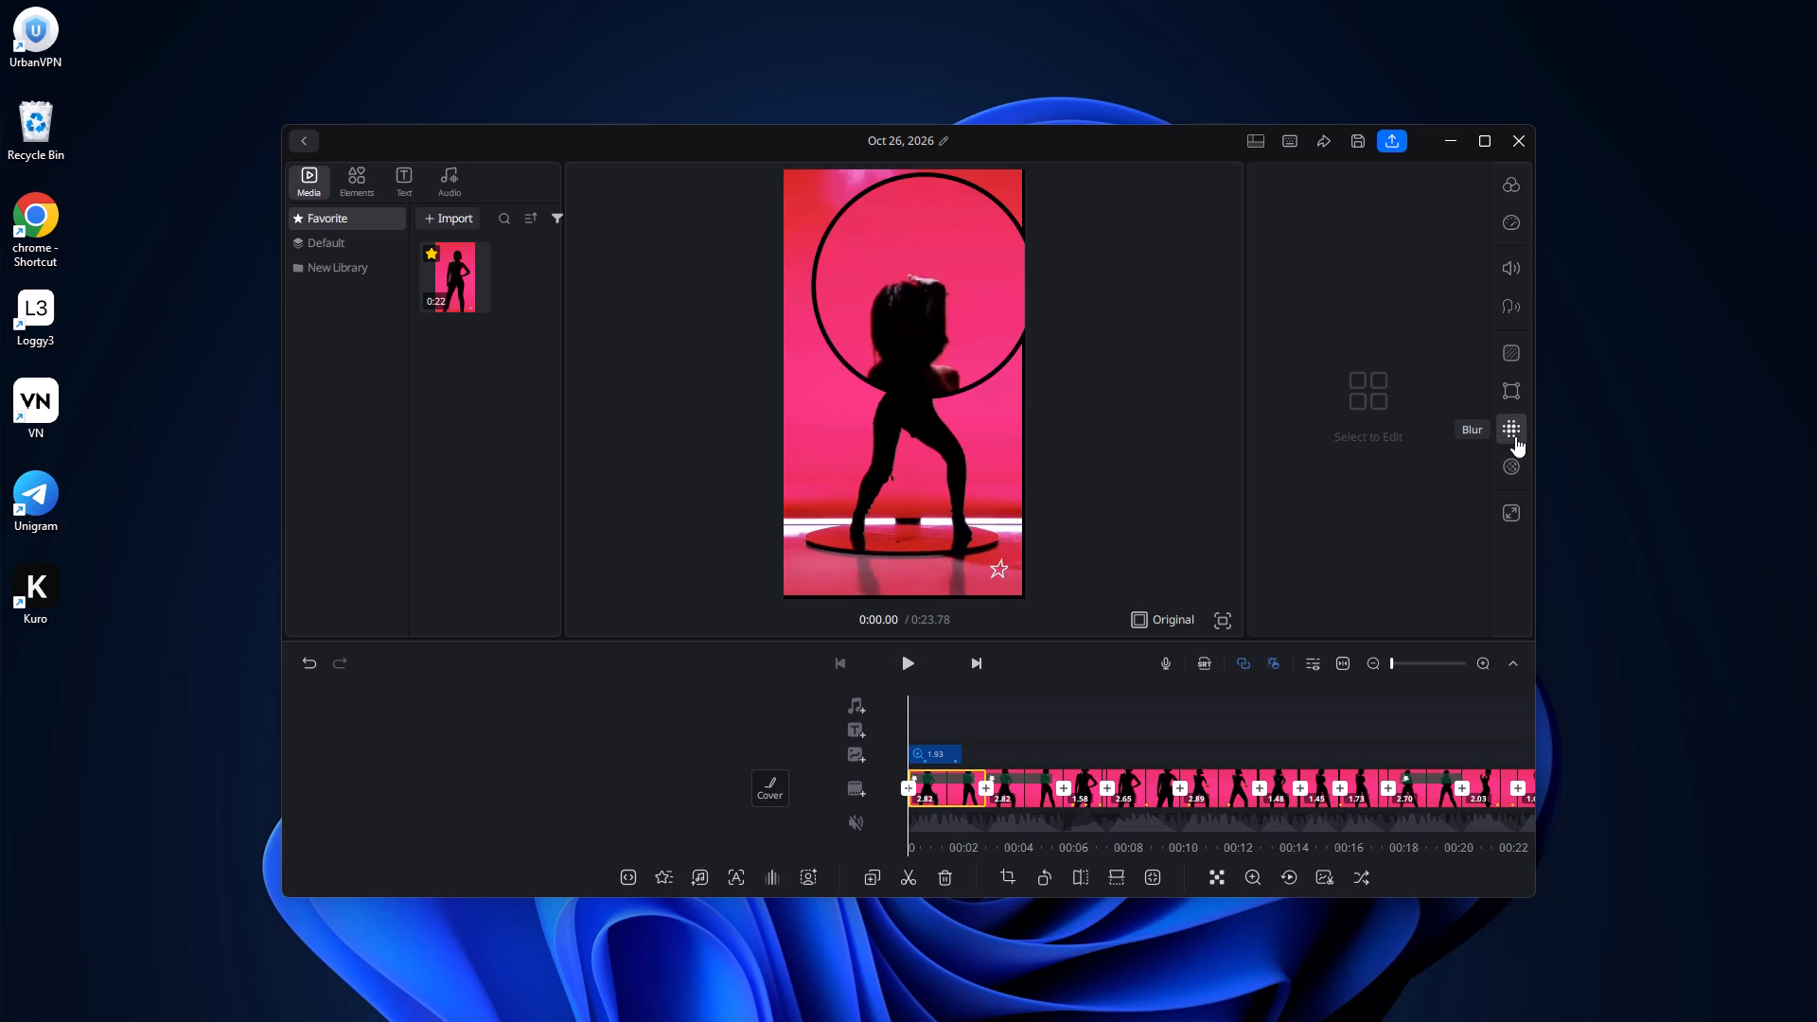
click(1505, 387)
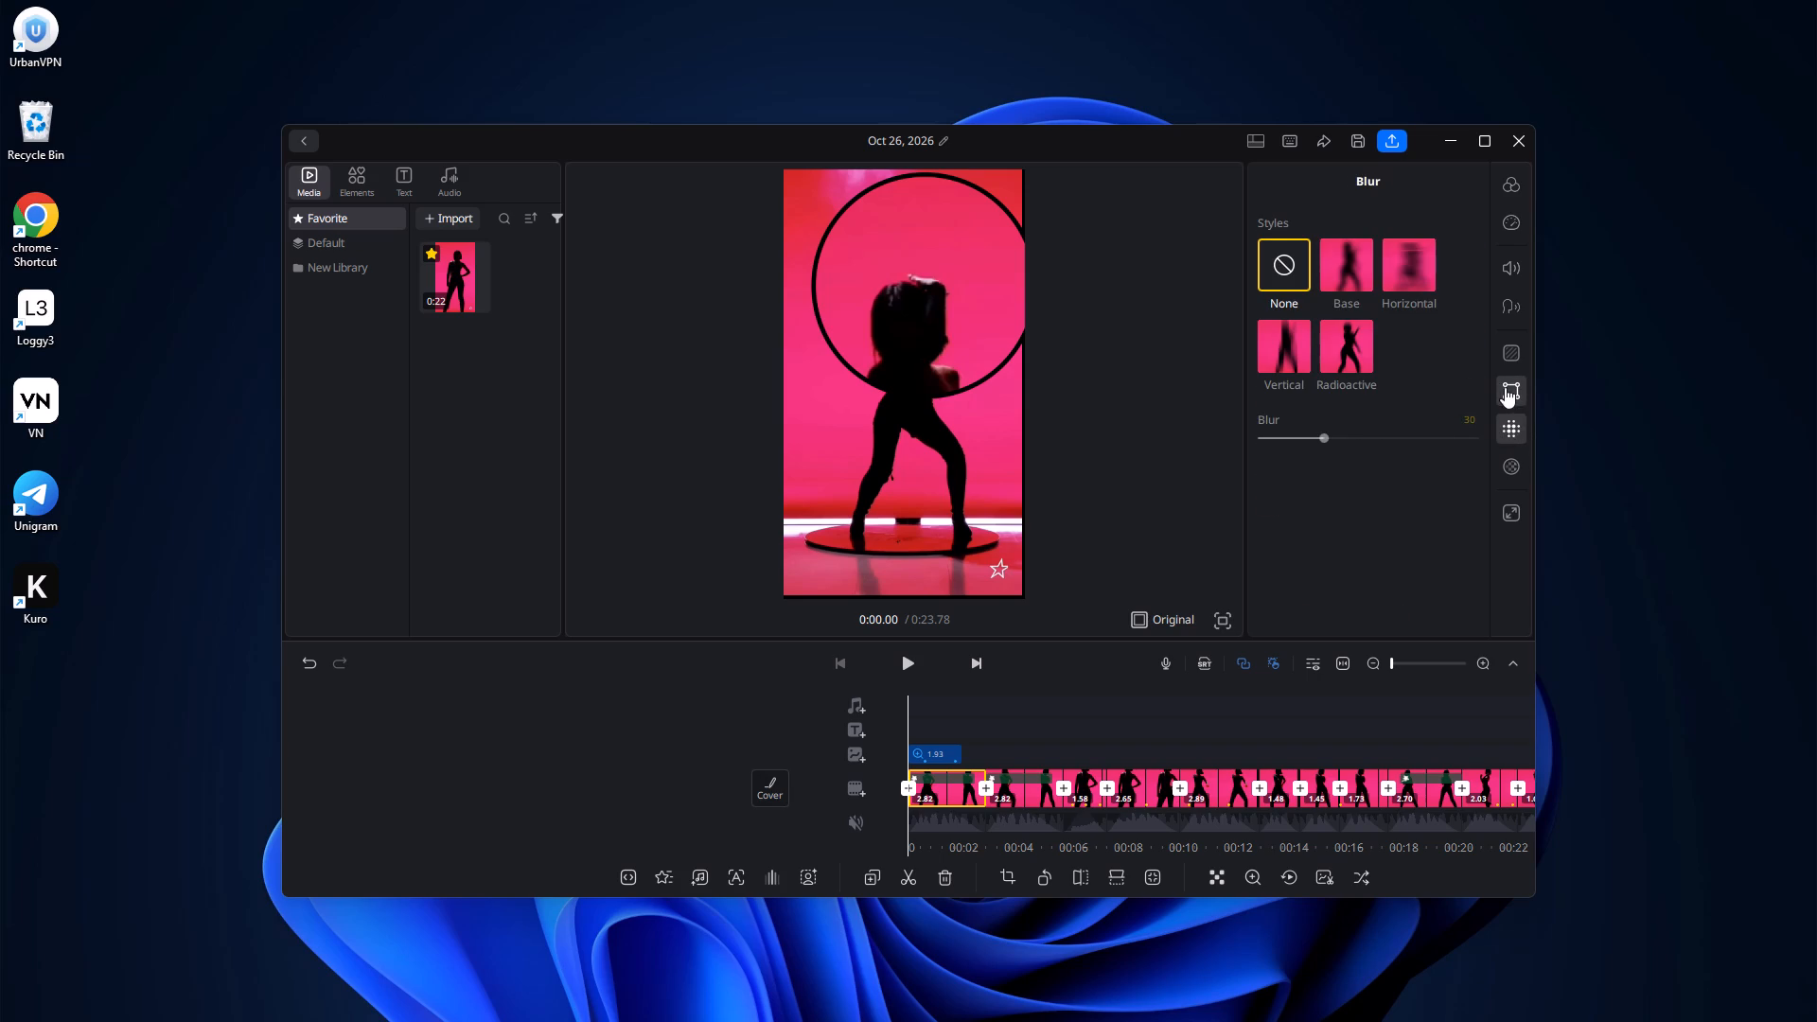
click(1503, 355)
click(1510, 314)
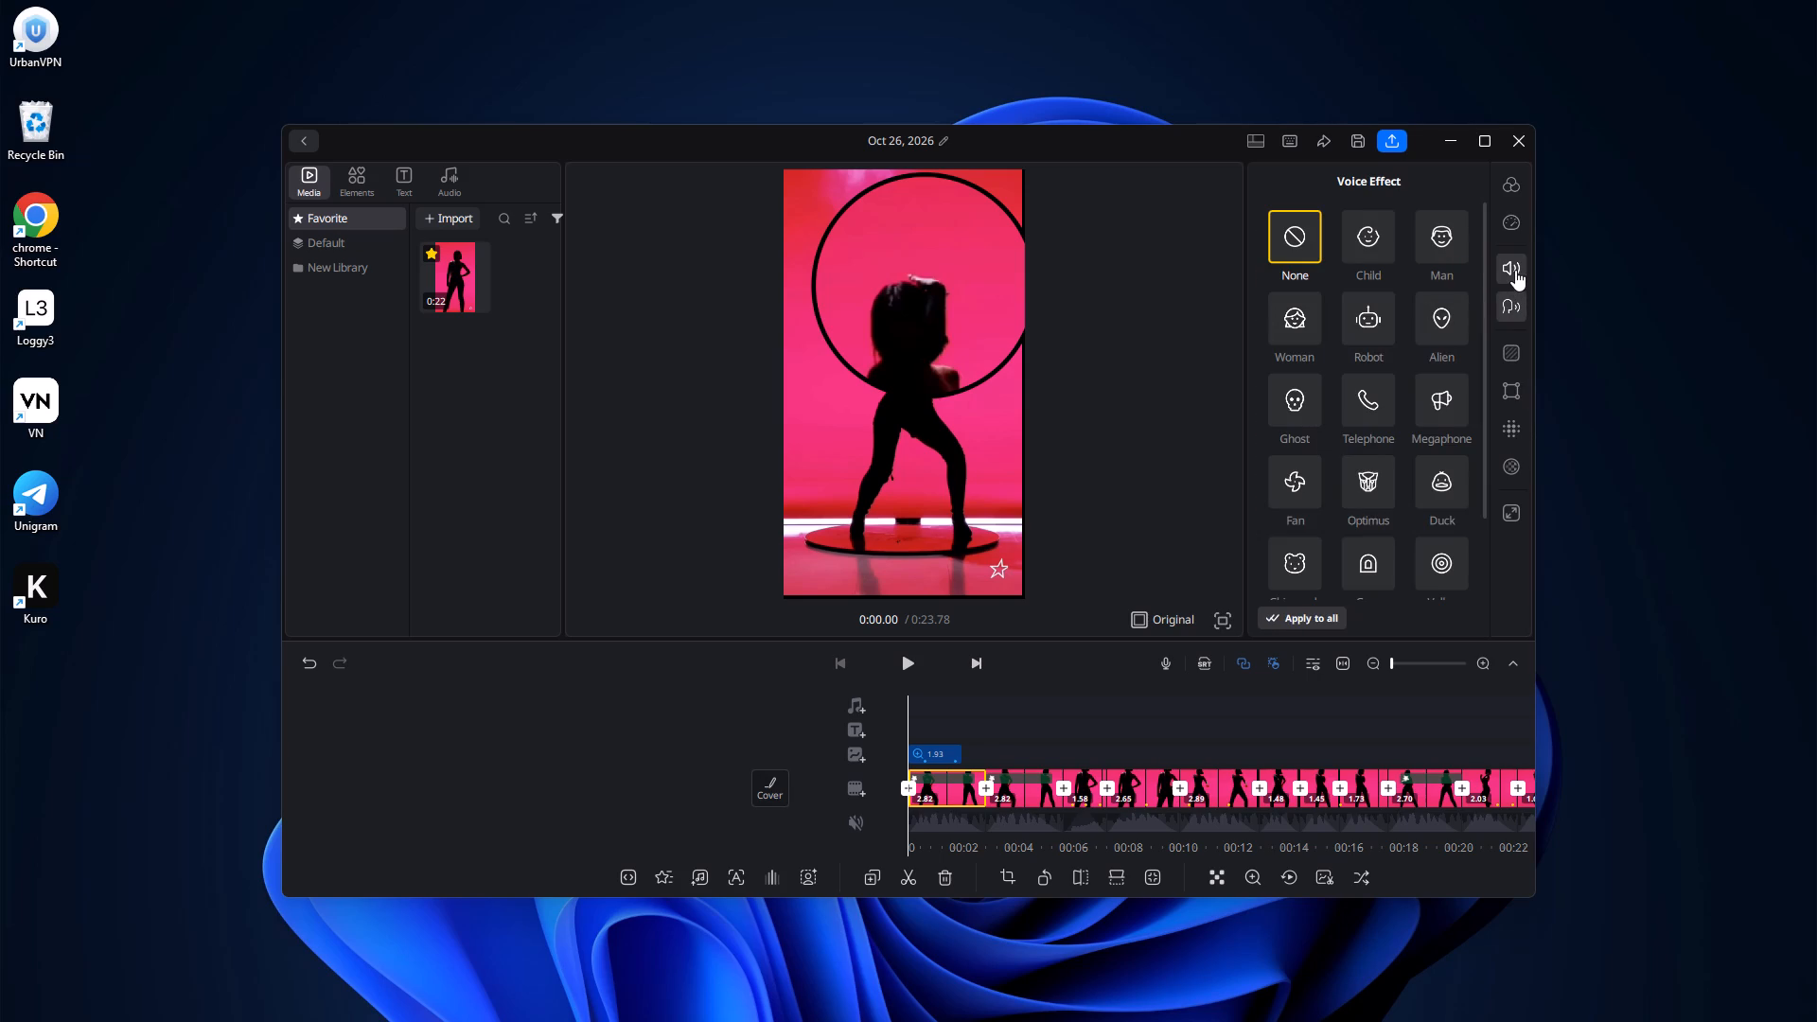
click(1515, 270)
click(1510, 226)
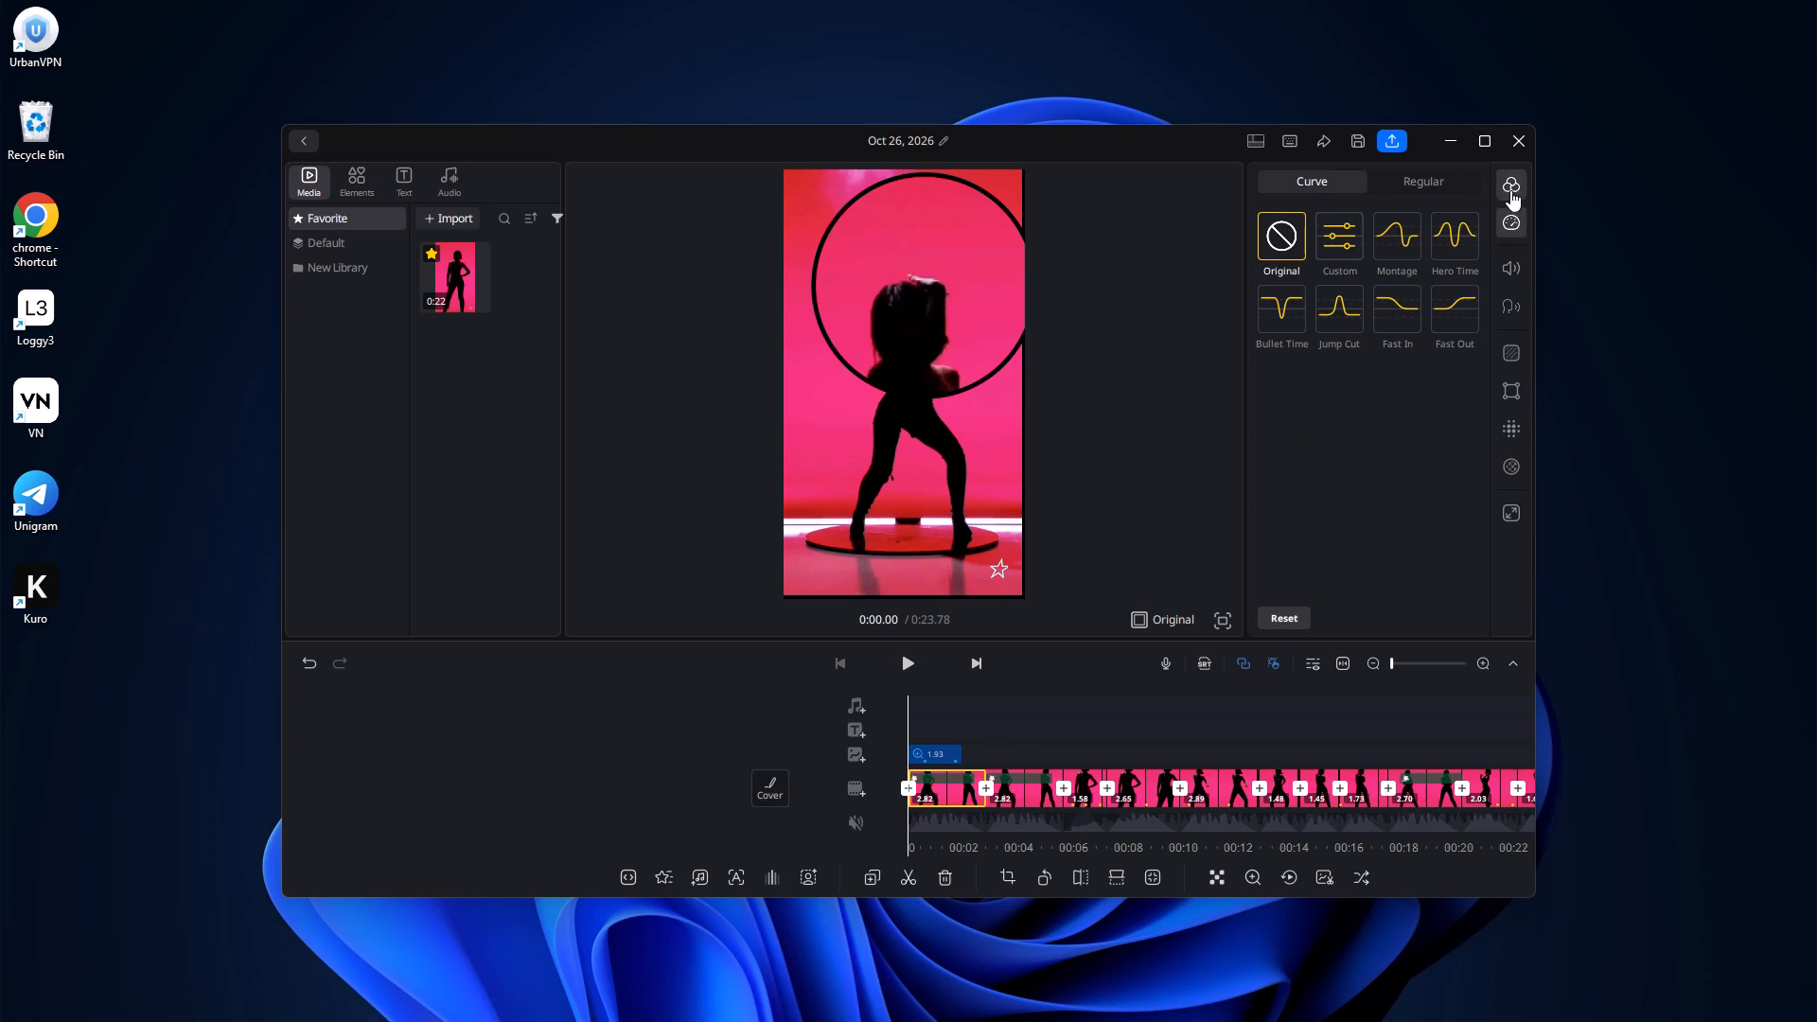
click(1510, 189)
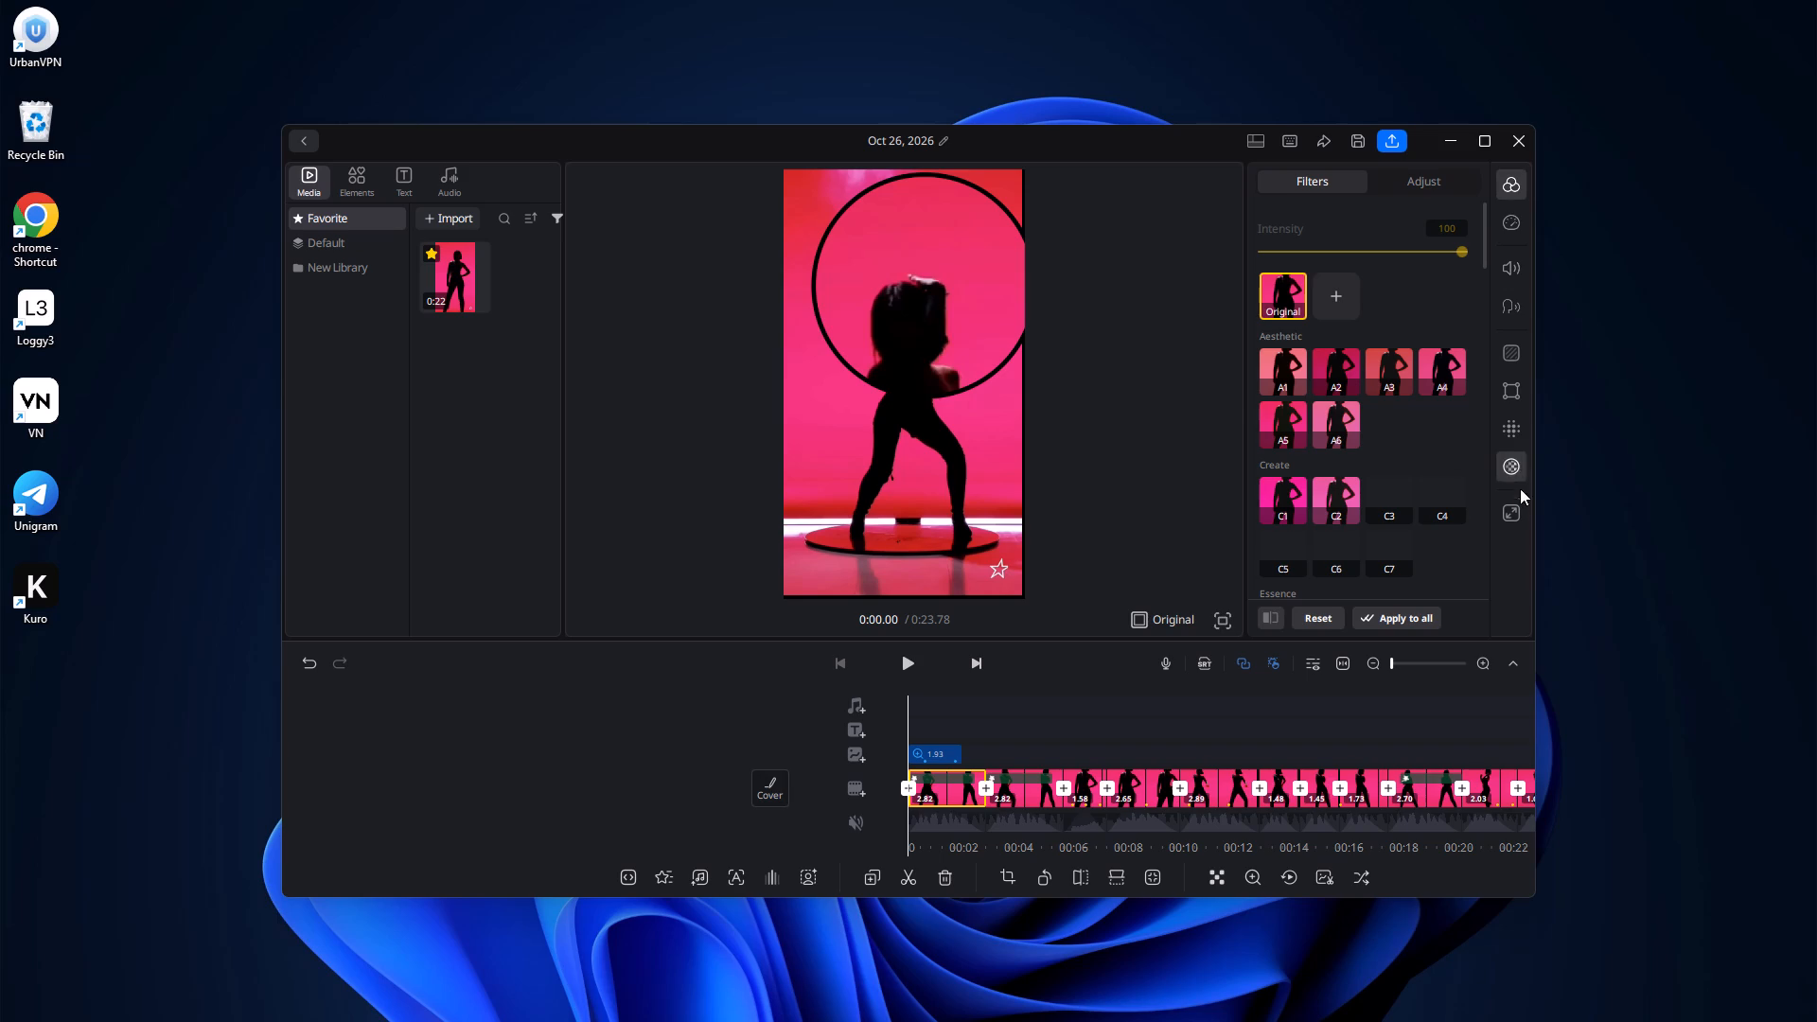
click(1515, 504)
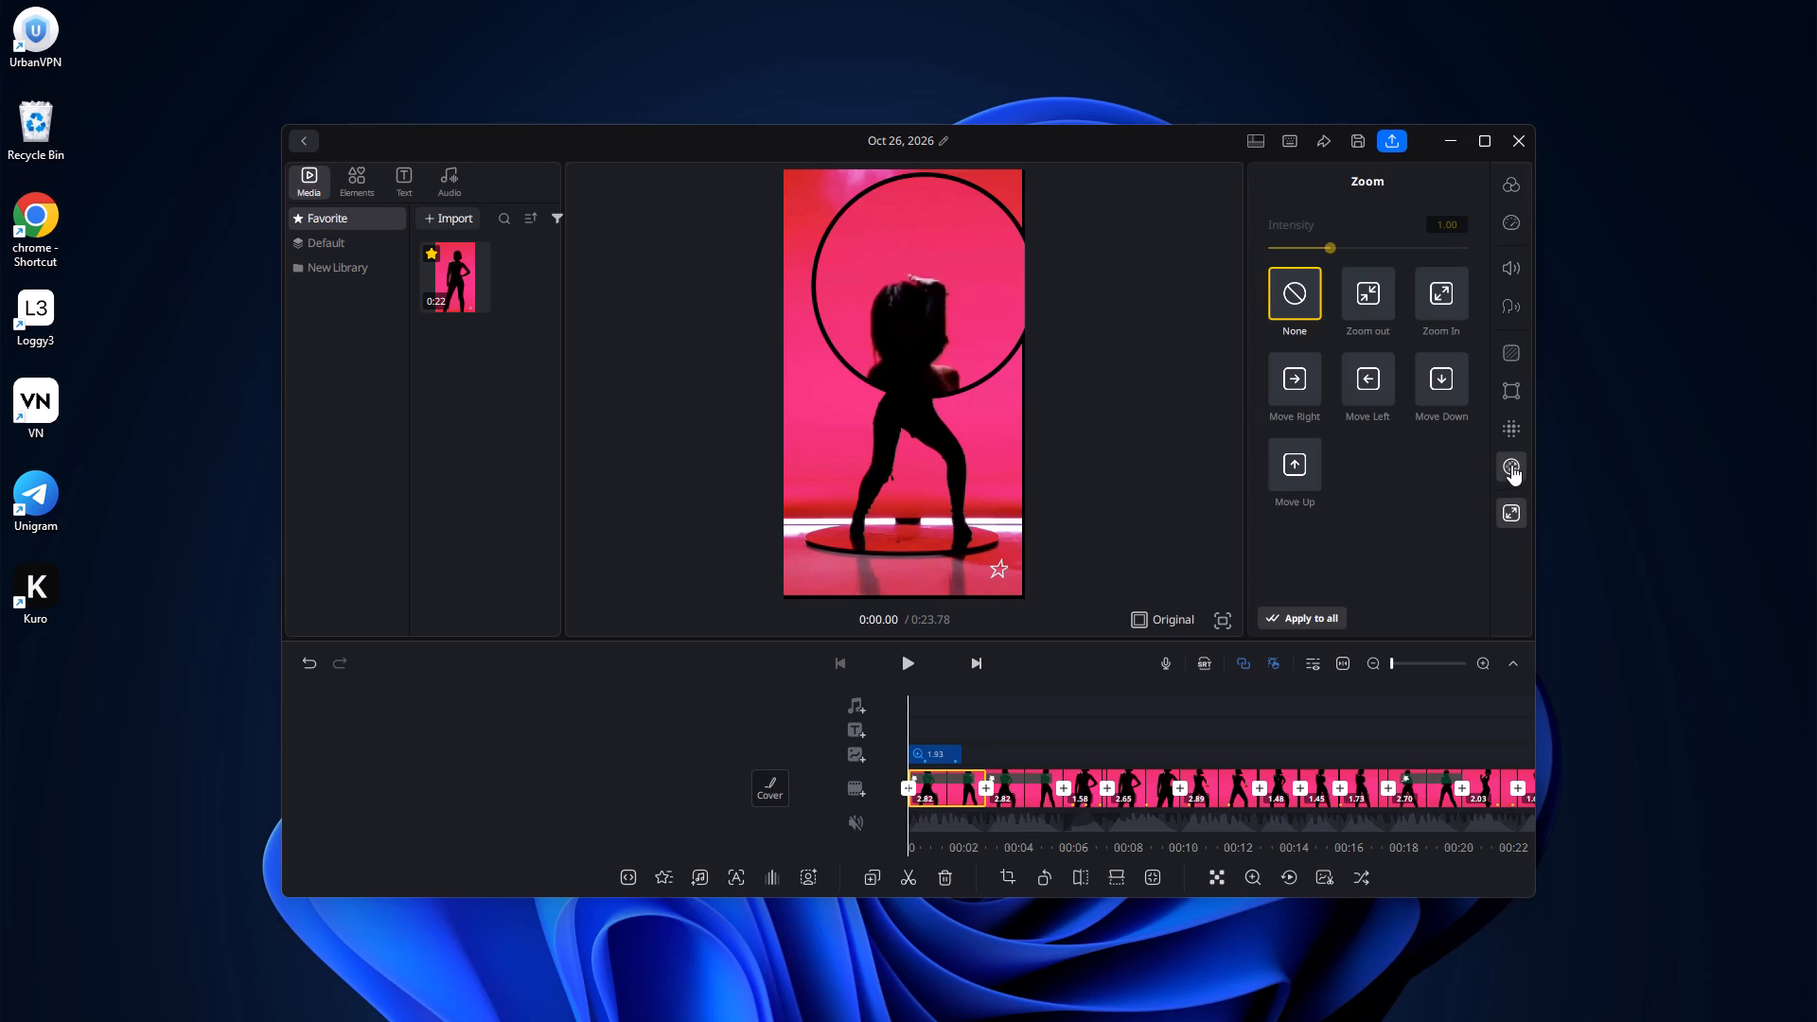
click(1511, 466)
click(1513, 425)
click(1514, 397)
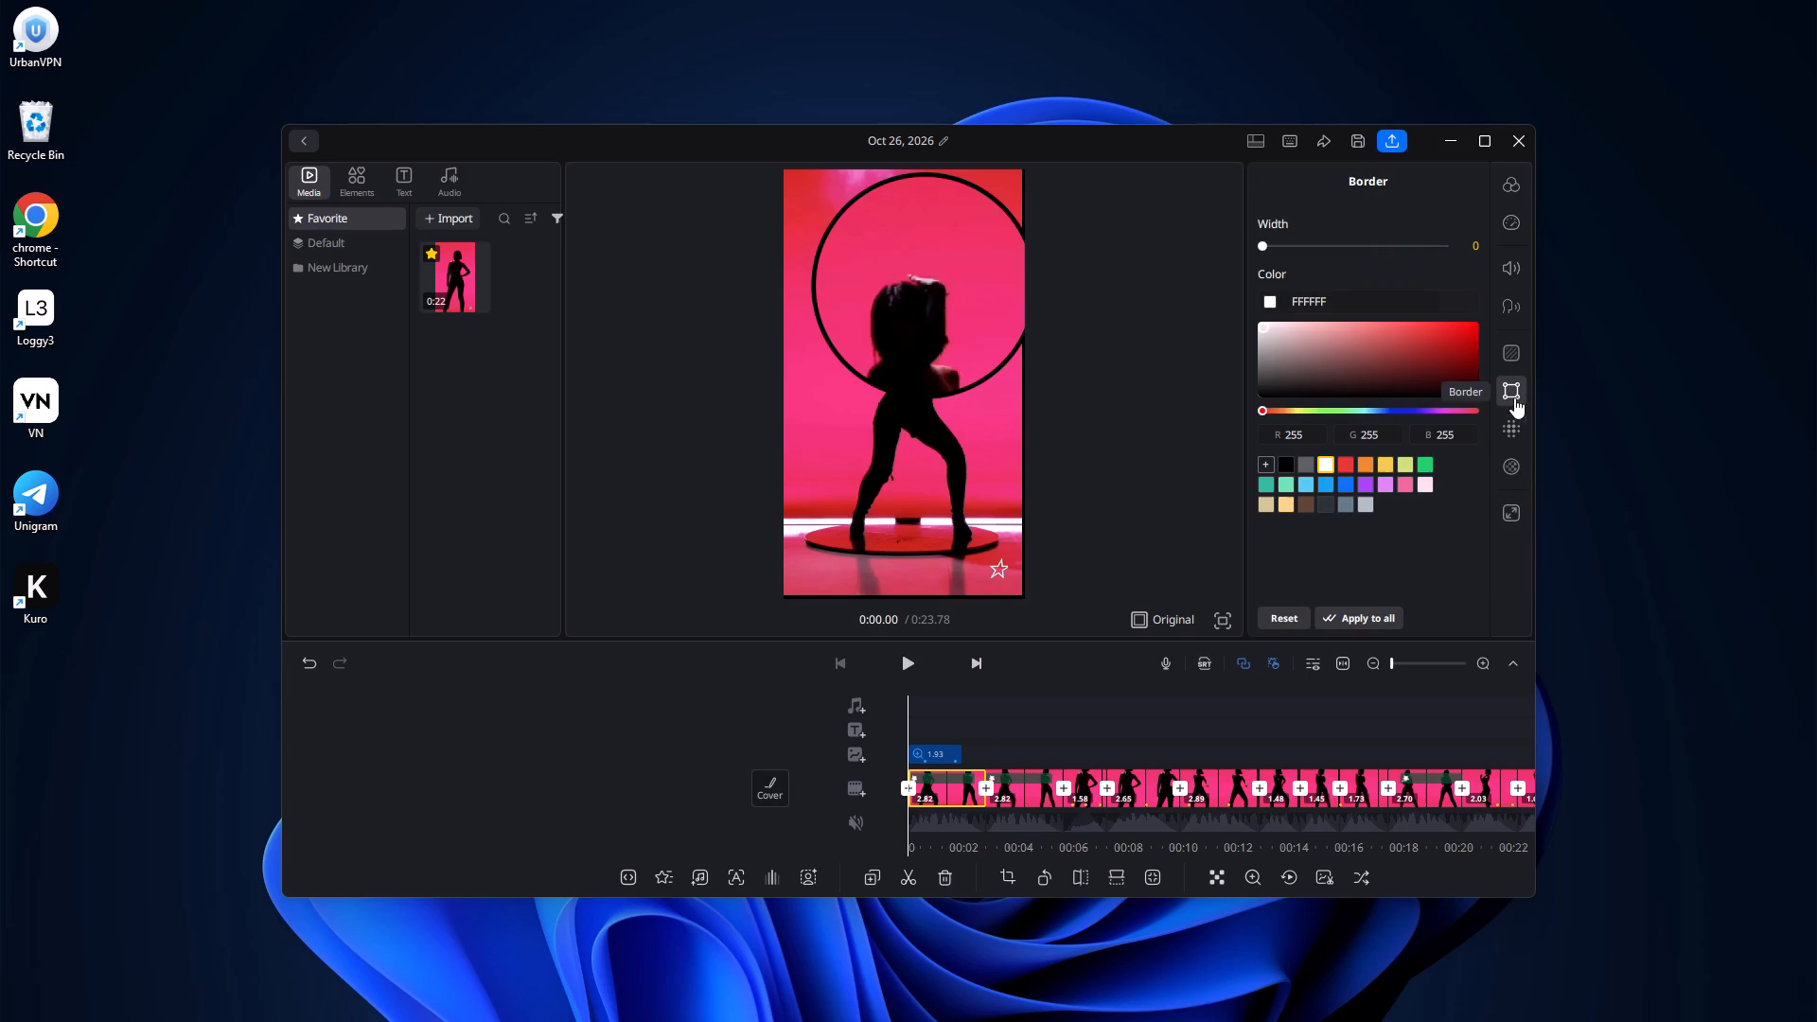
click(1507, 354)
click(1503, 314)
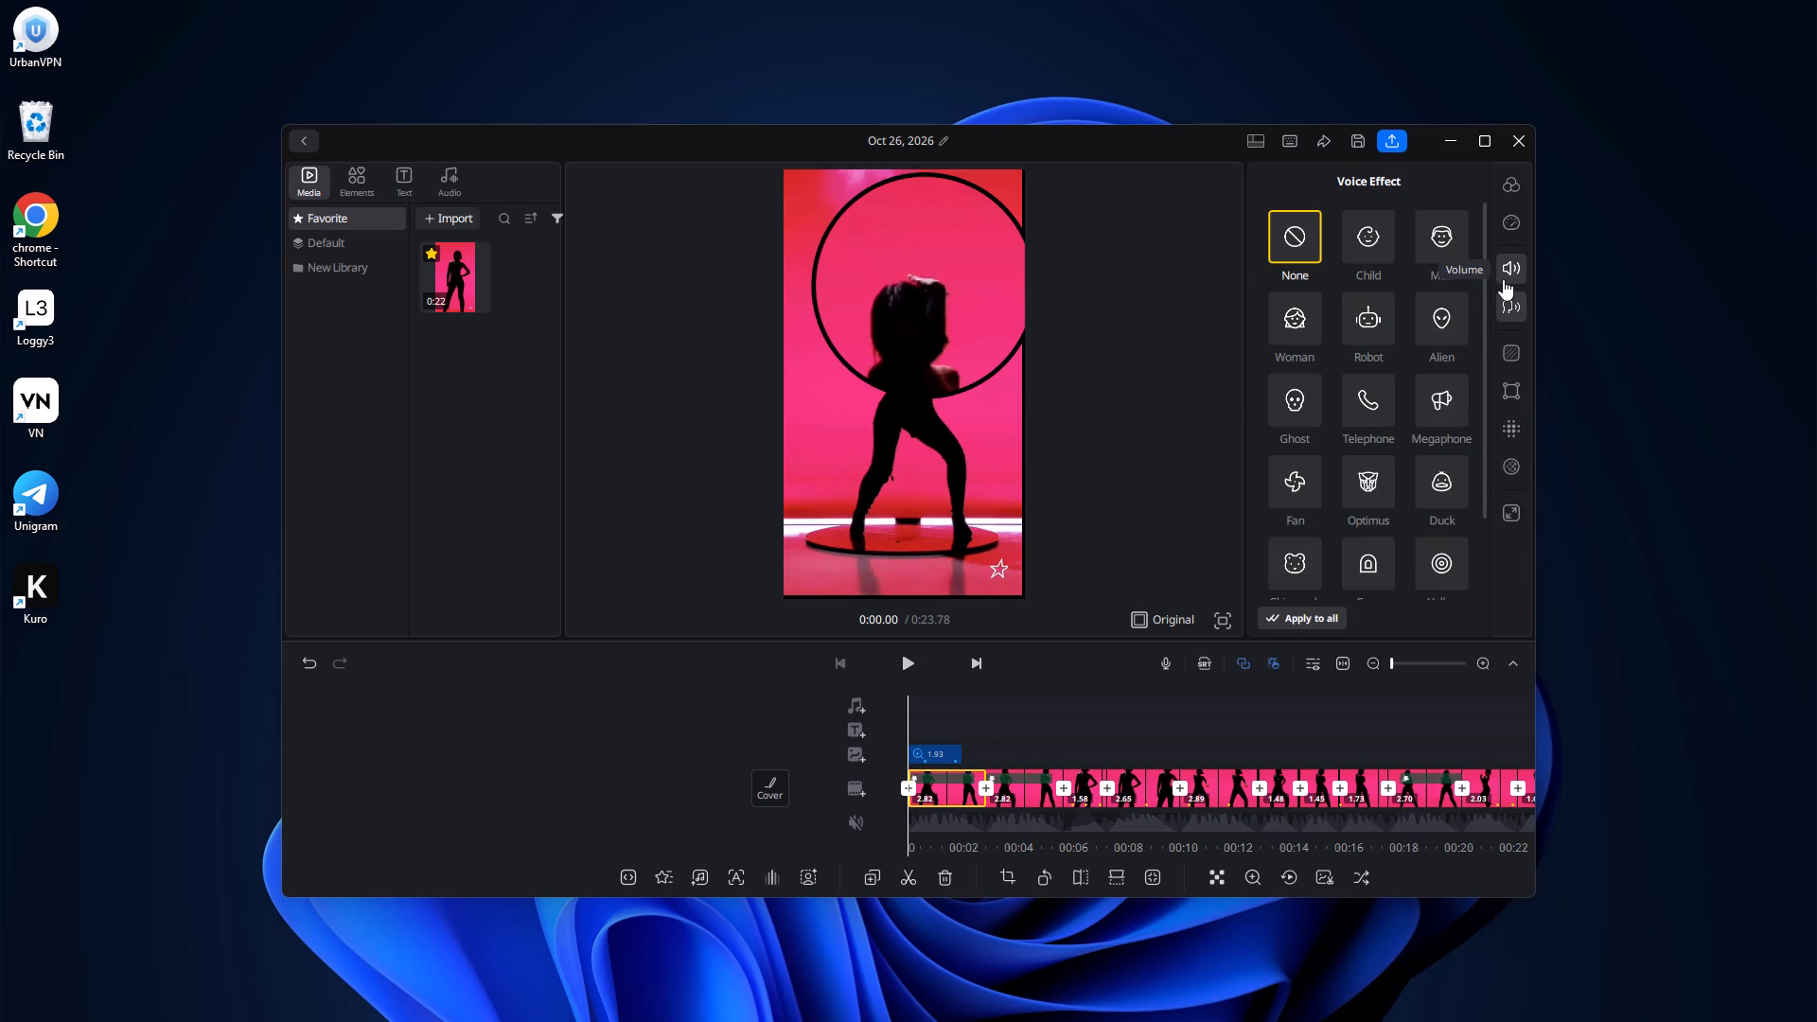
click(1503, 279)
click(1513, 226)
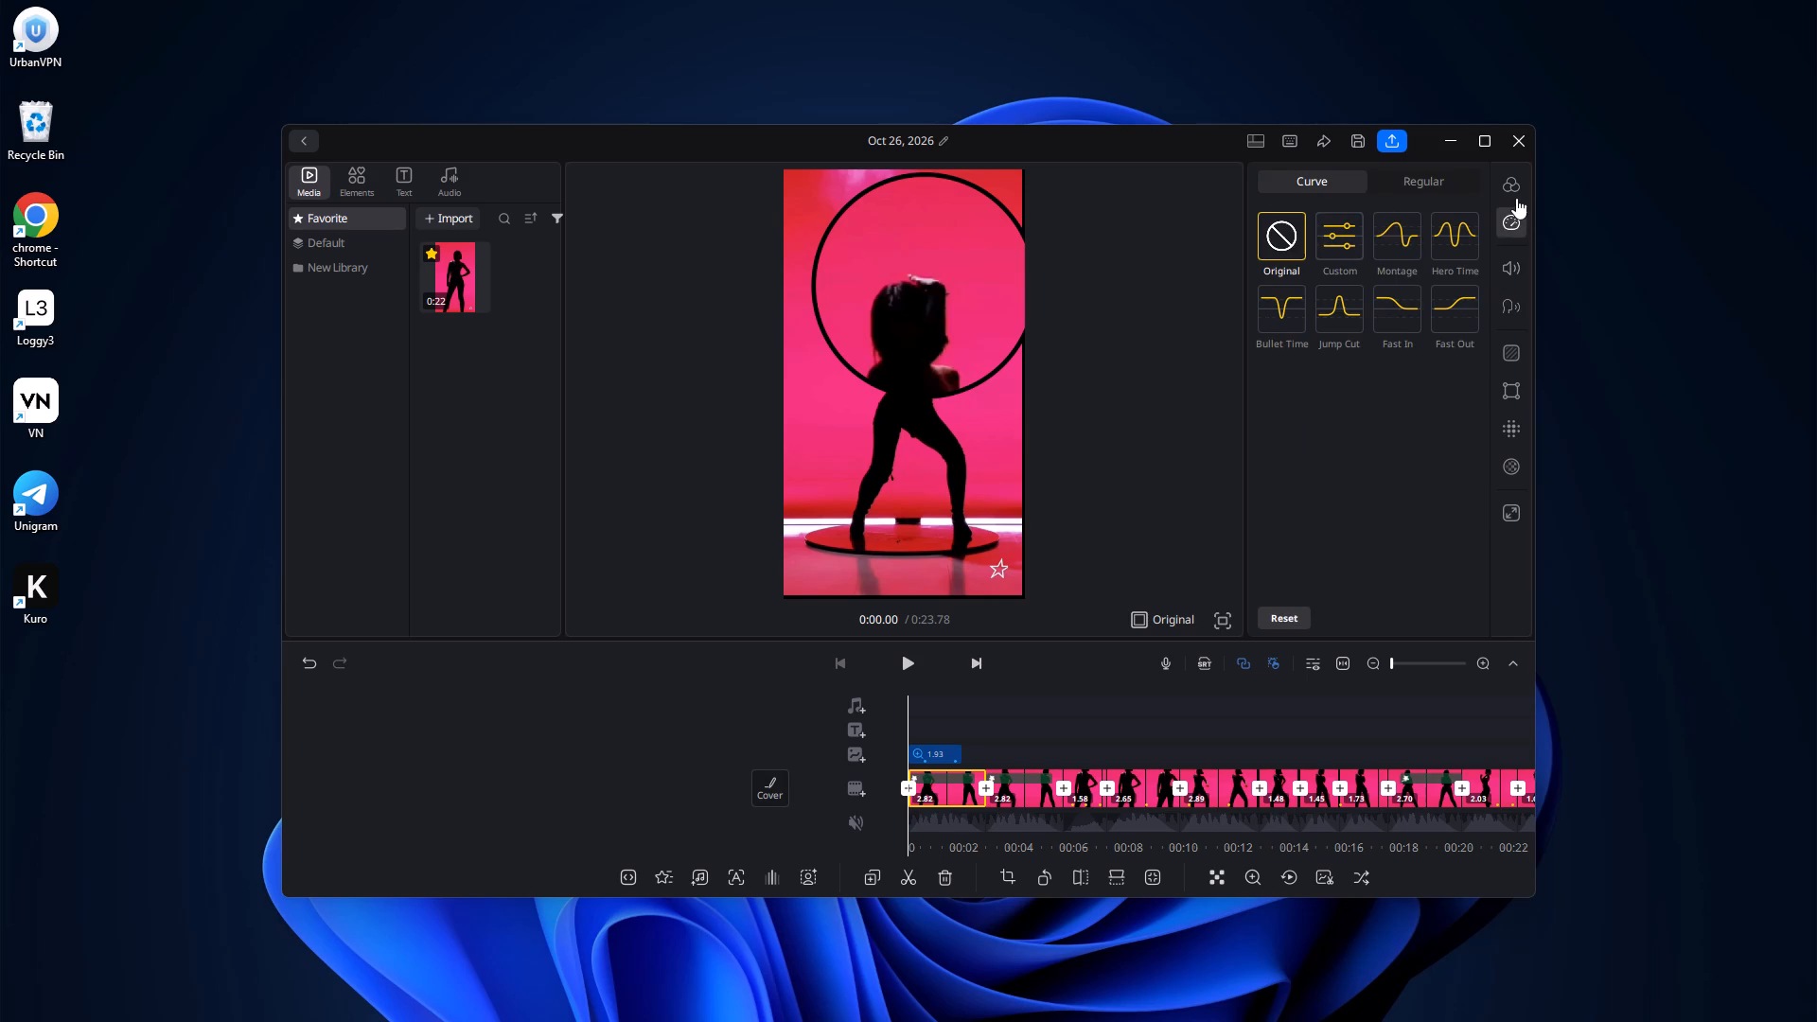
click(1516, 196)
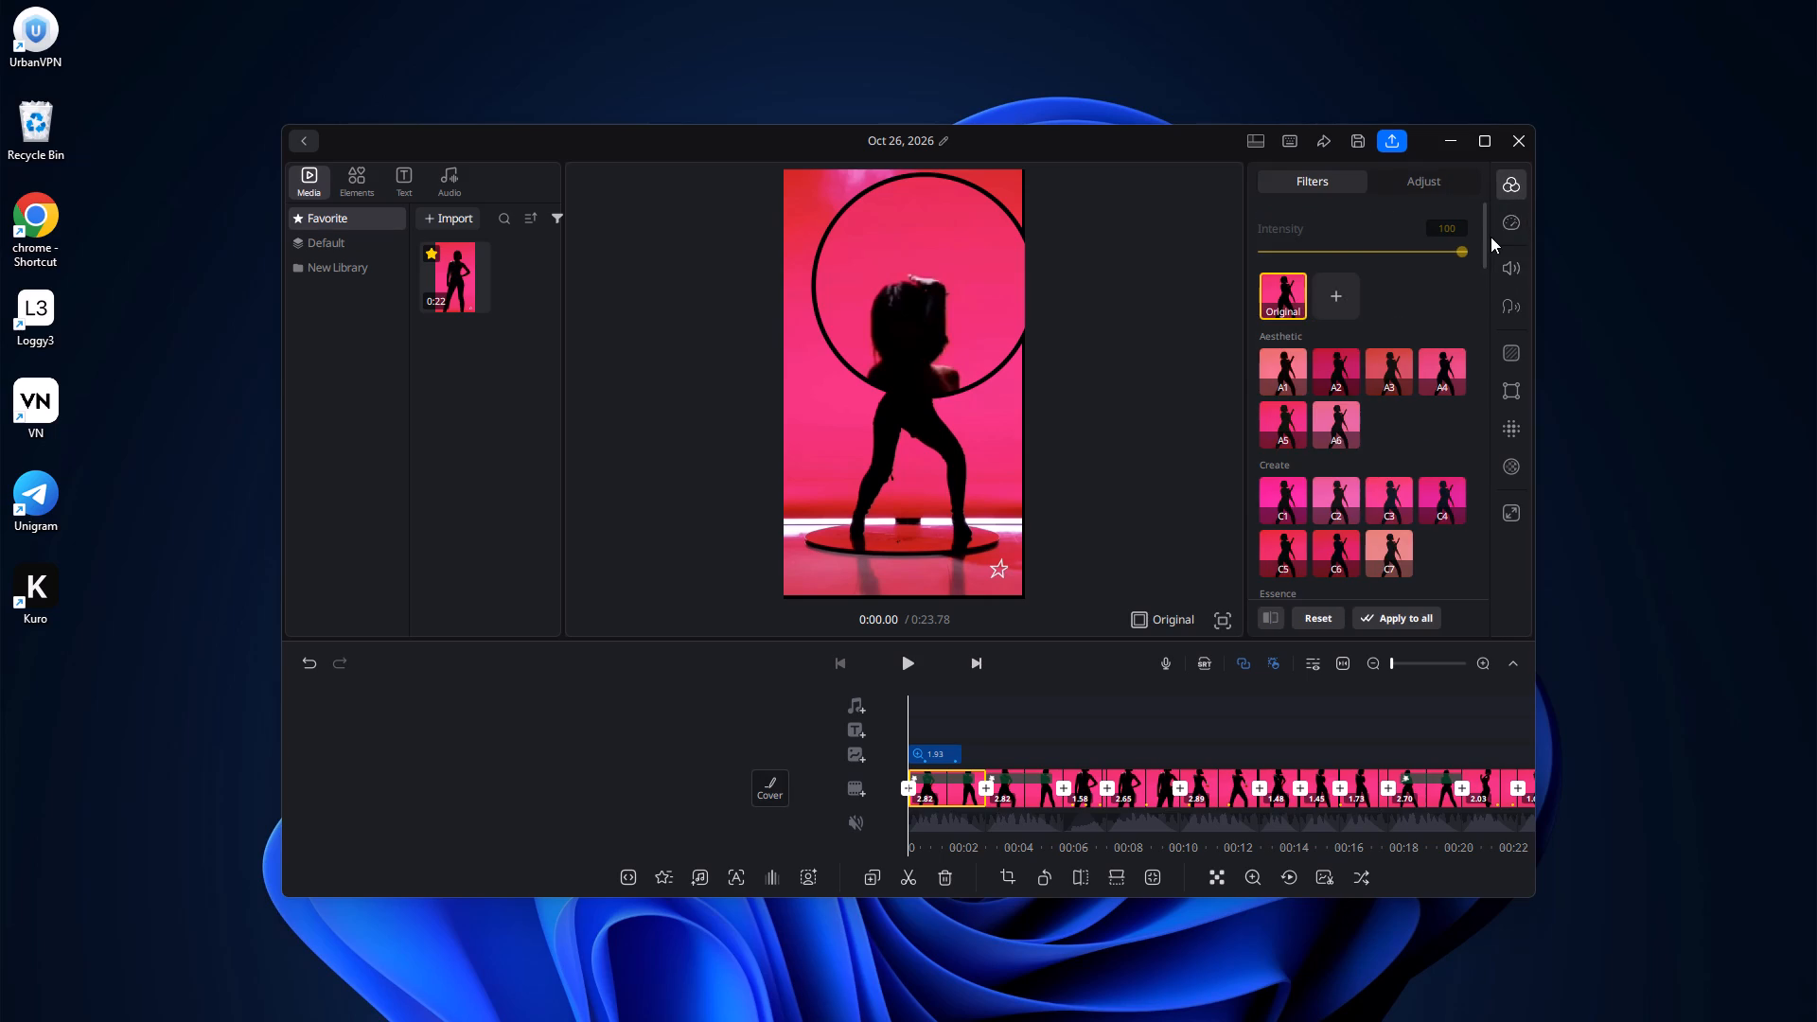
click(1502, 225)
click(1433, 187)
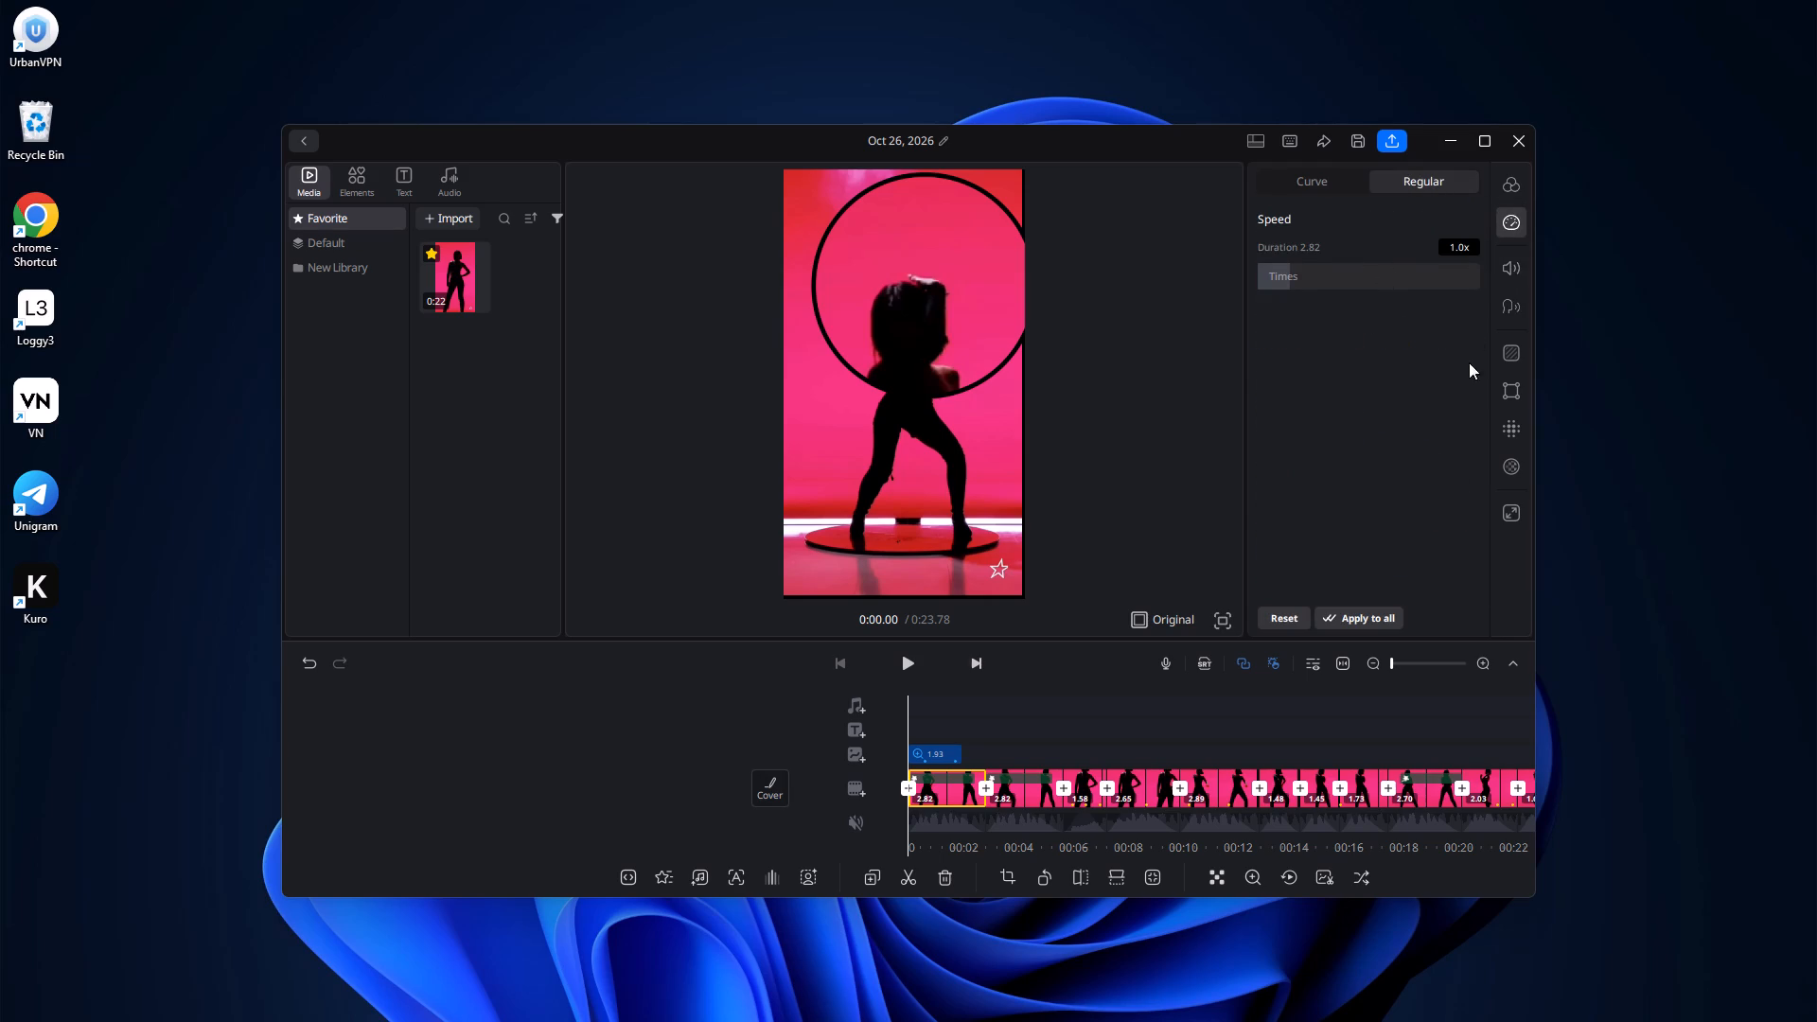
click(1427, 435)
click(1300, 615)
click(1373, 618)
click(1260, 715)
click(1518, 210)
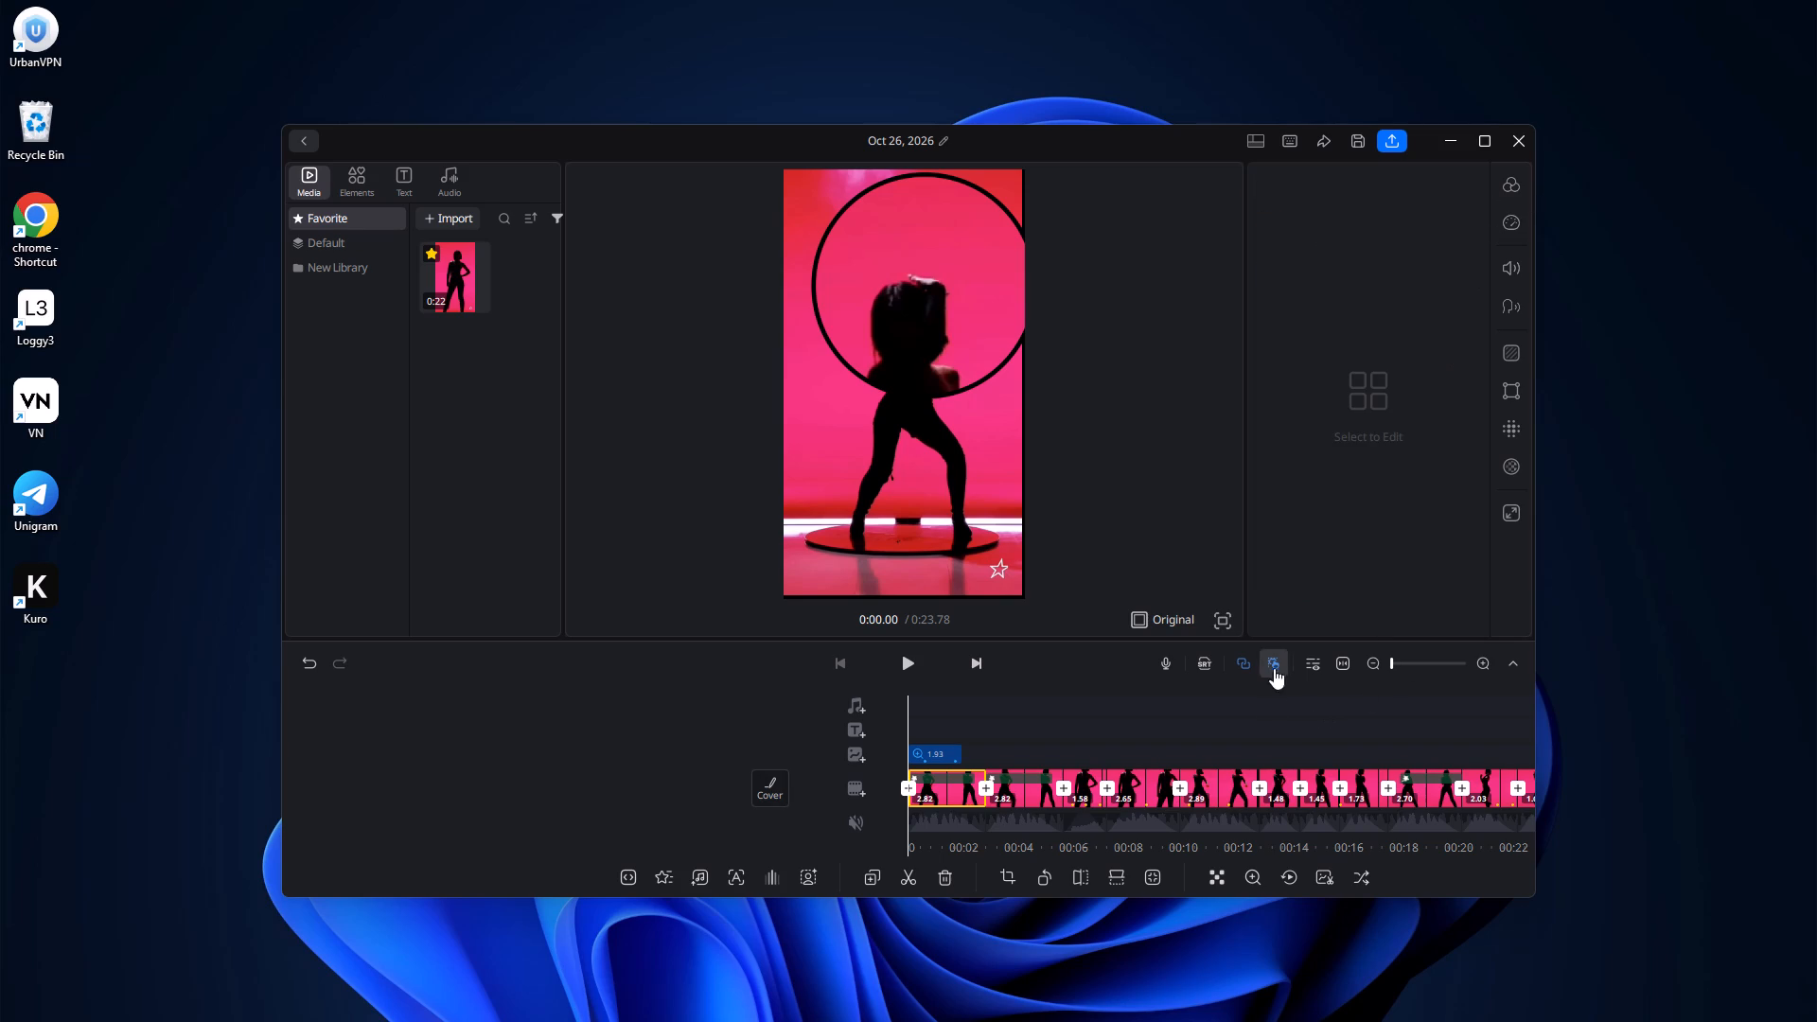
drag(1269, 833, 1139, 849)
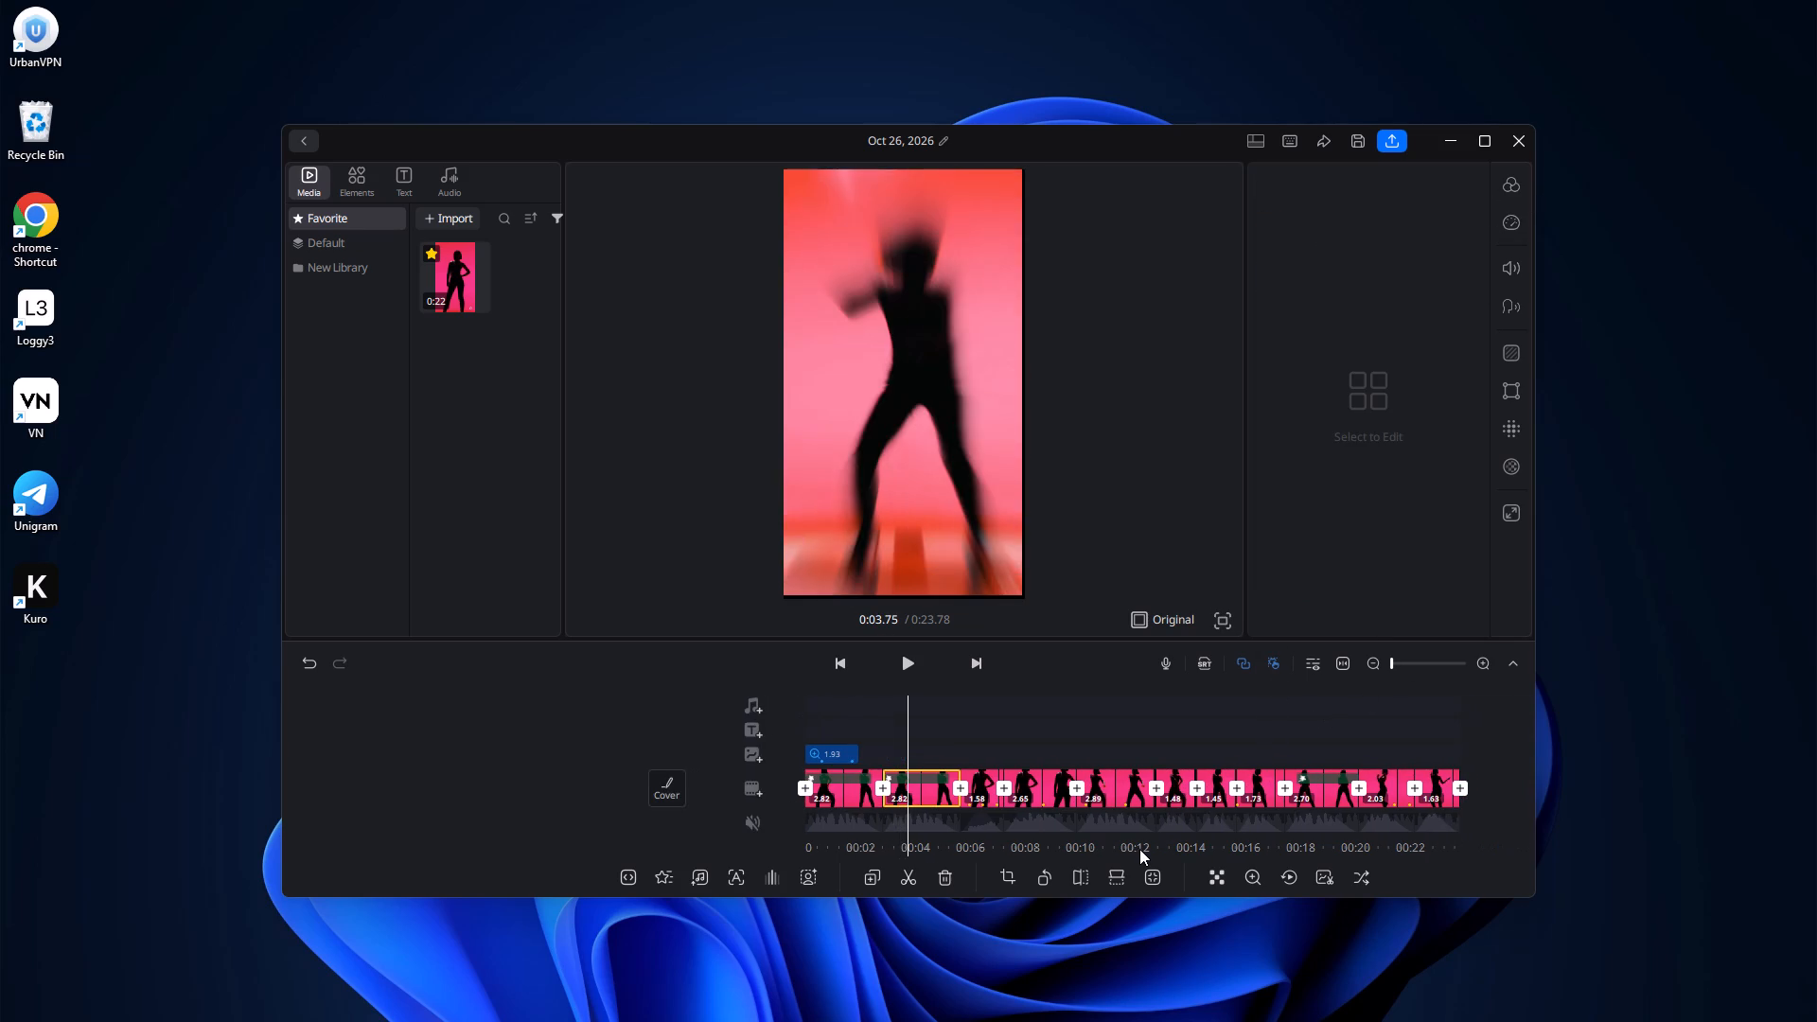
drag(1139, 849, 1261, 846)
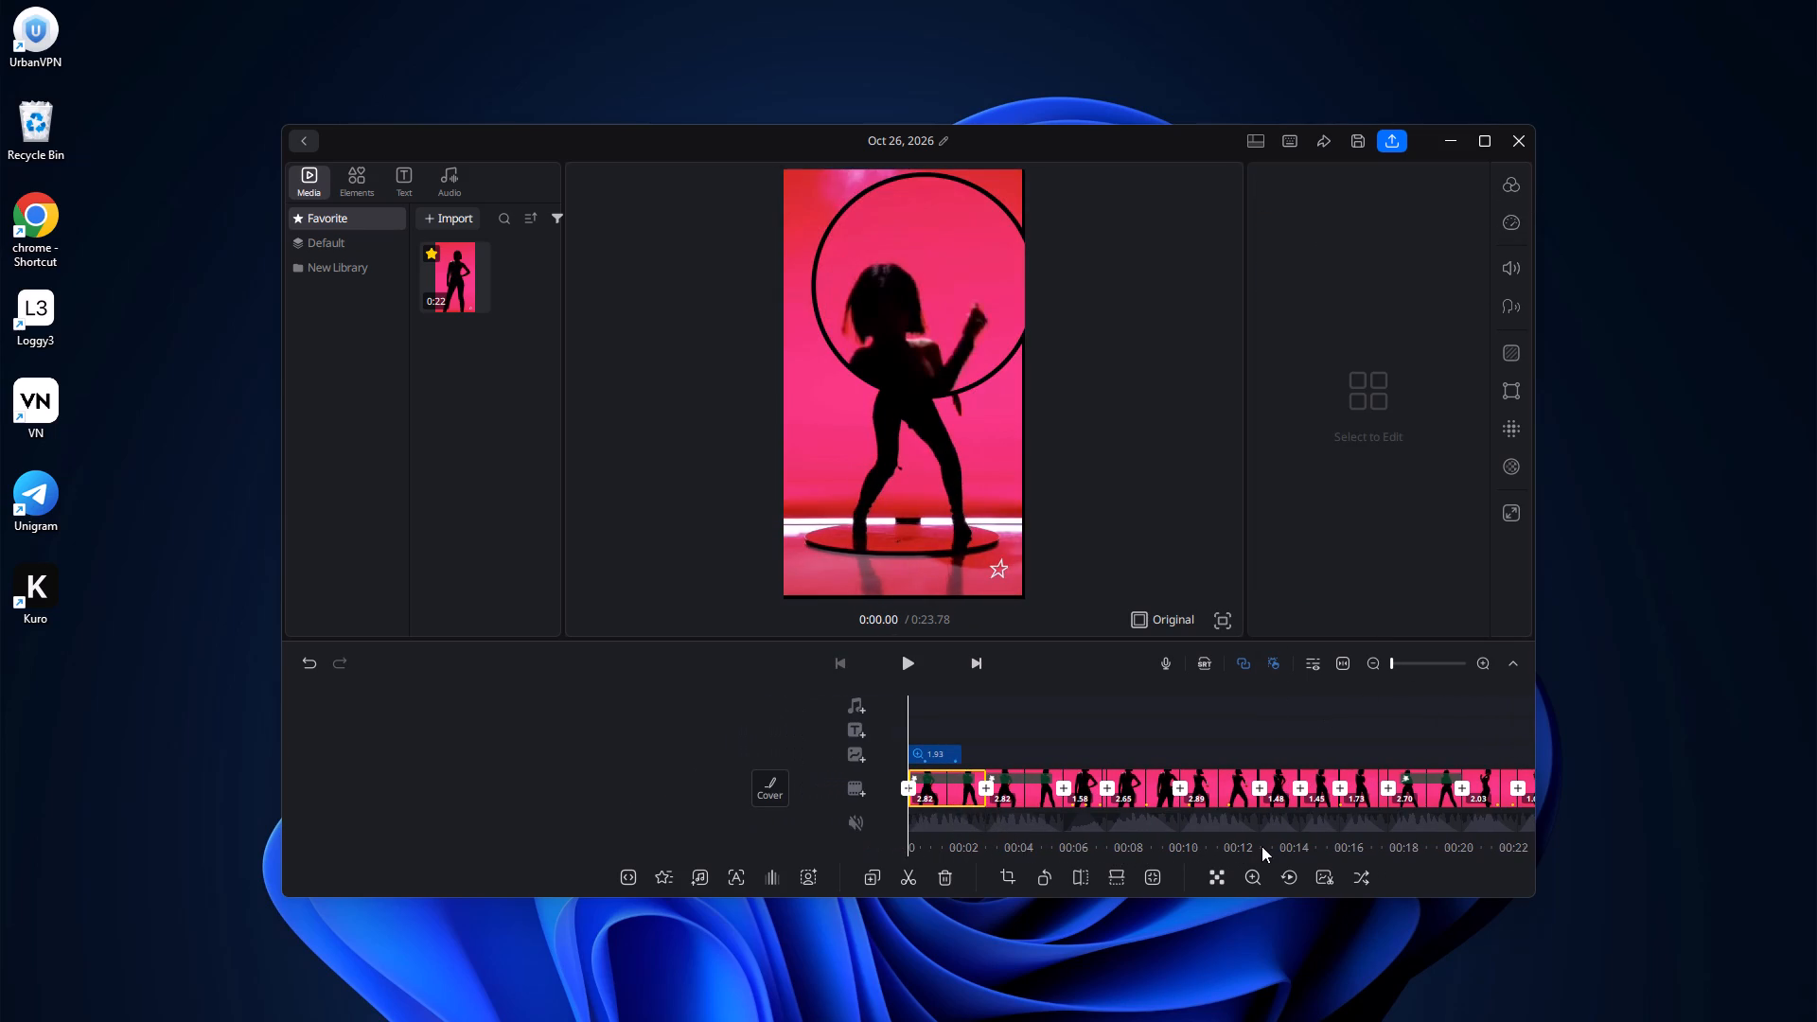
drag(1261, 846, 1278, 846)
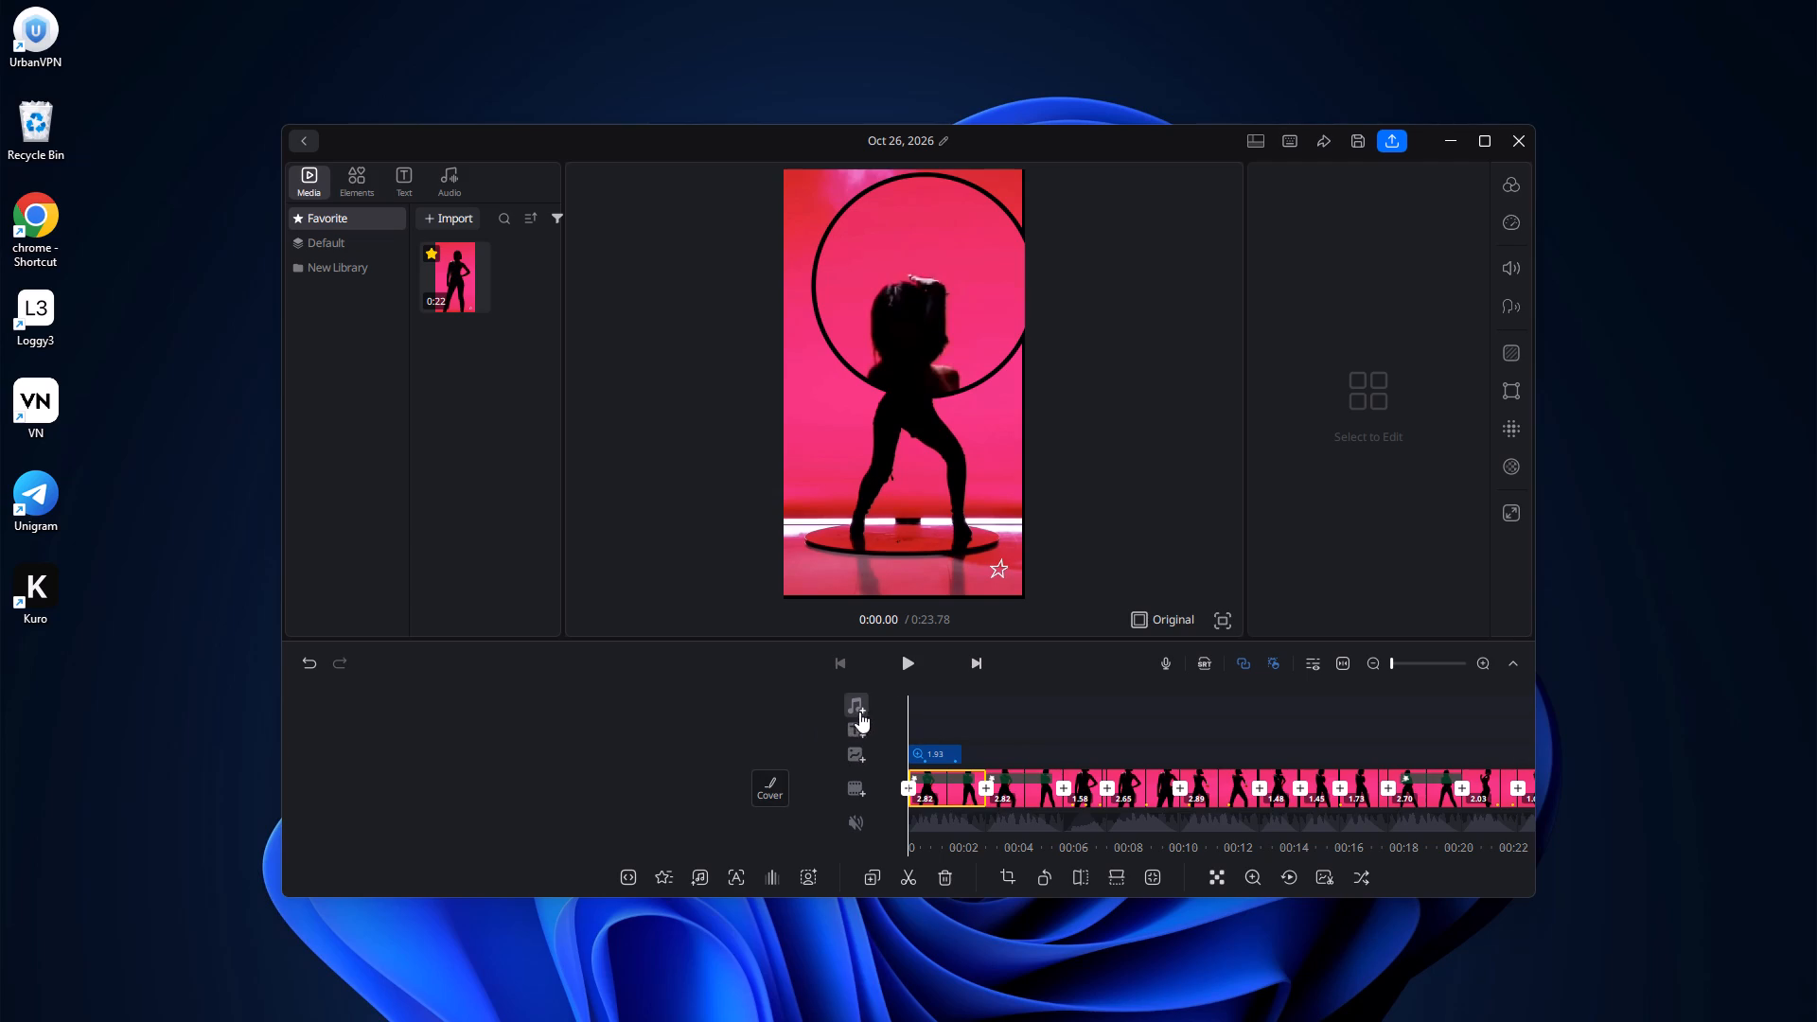
Start a media import and look through New folder, tiktok, New folder (3) and video for a file to add.
click(425, 216)
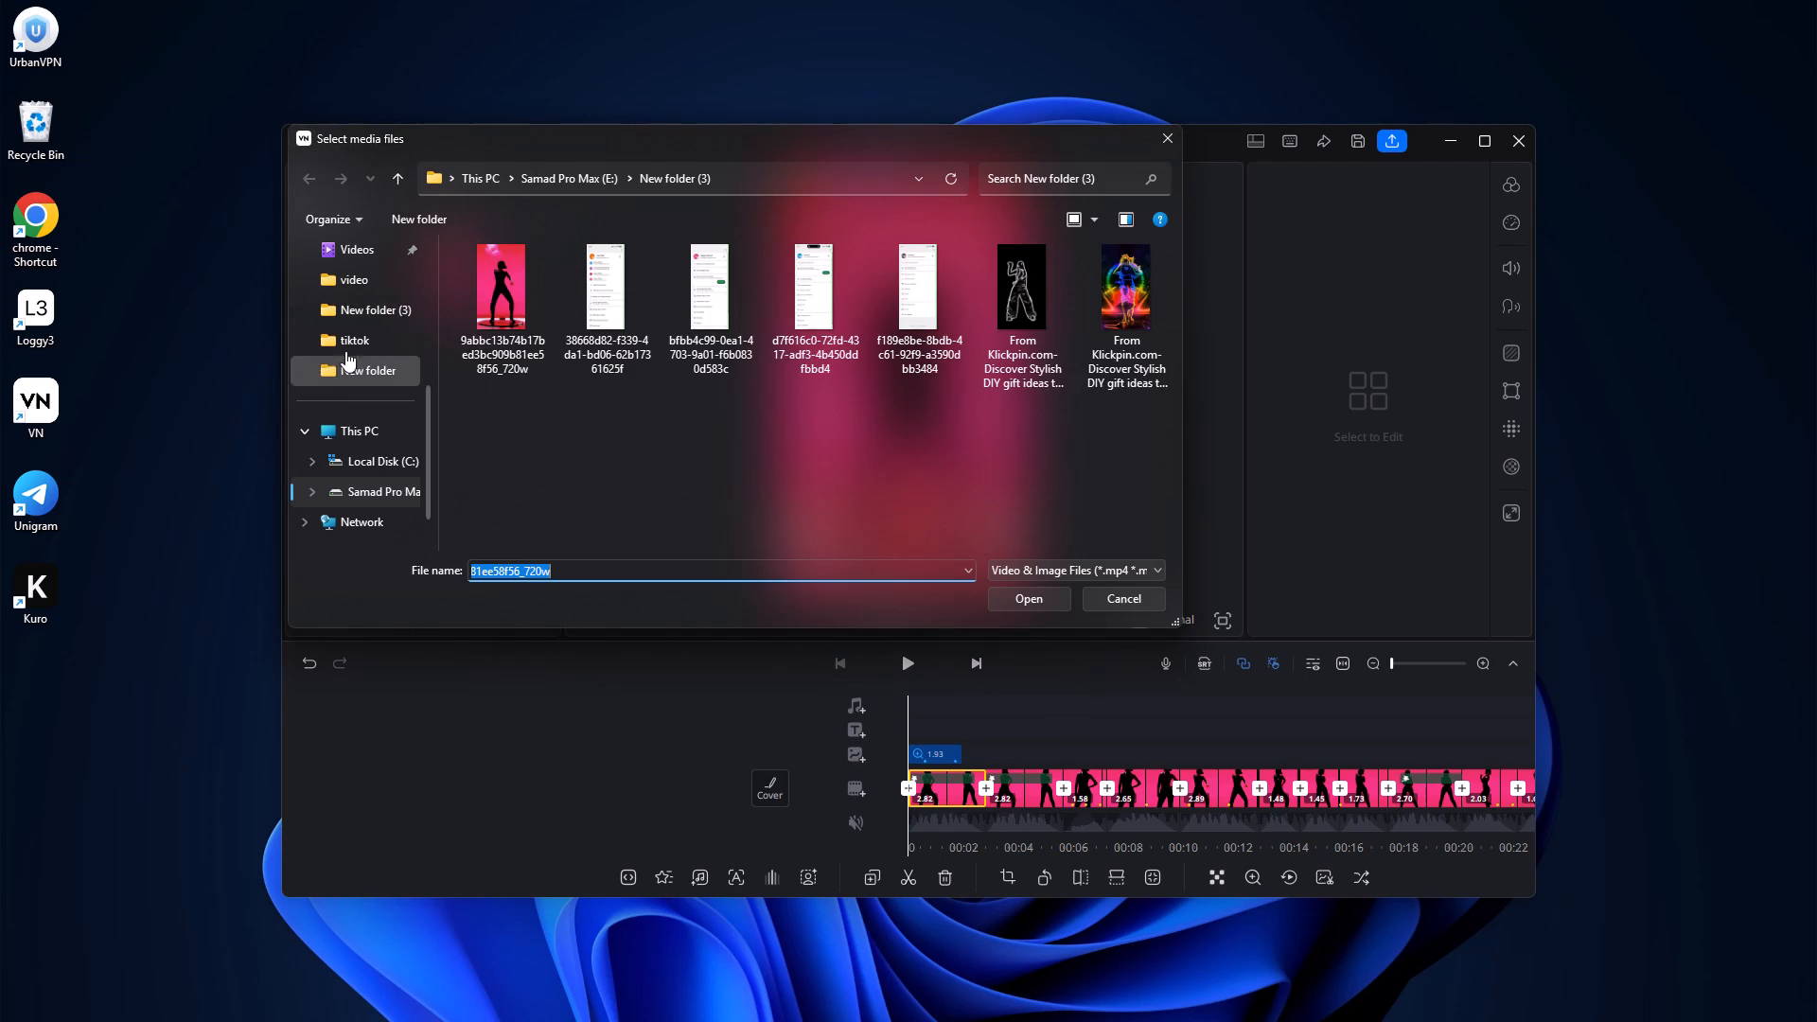
click(358, 364)
click(358, 364)
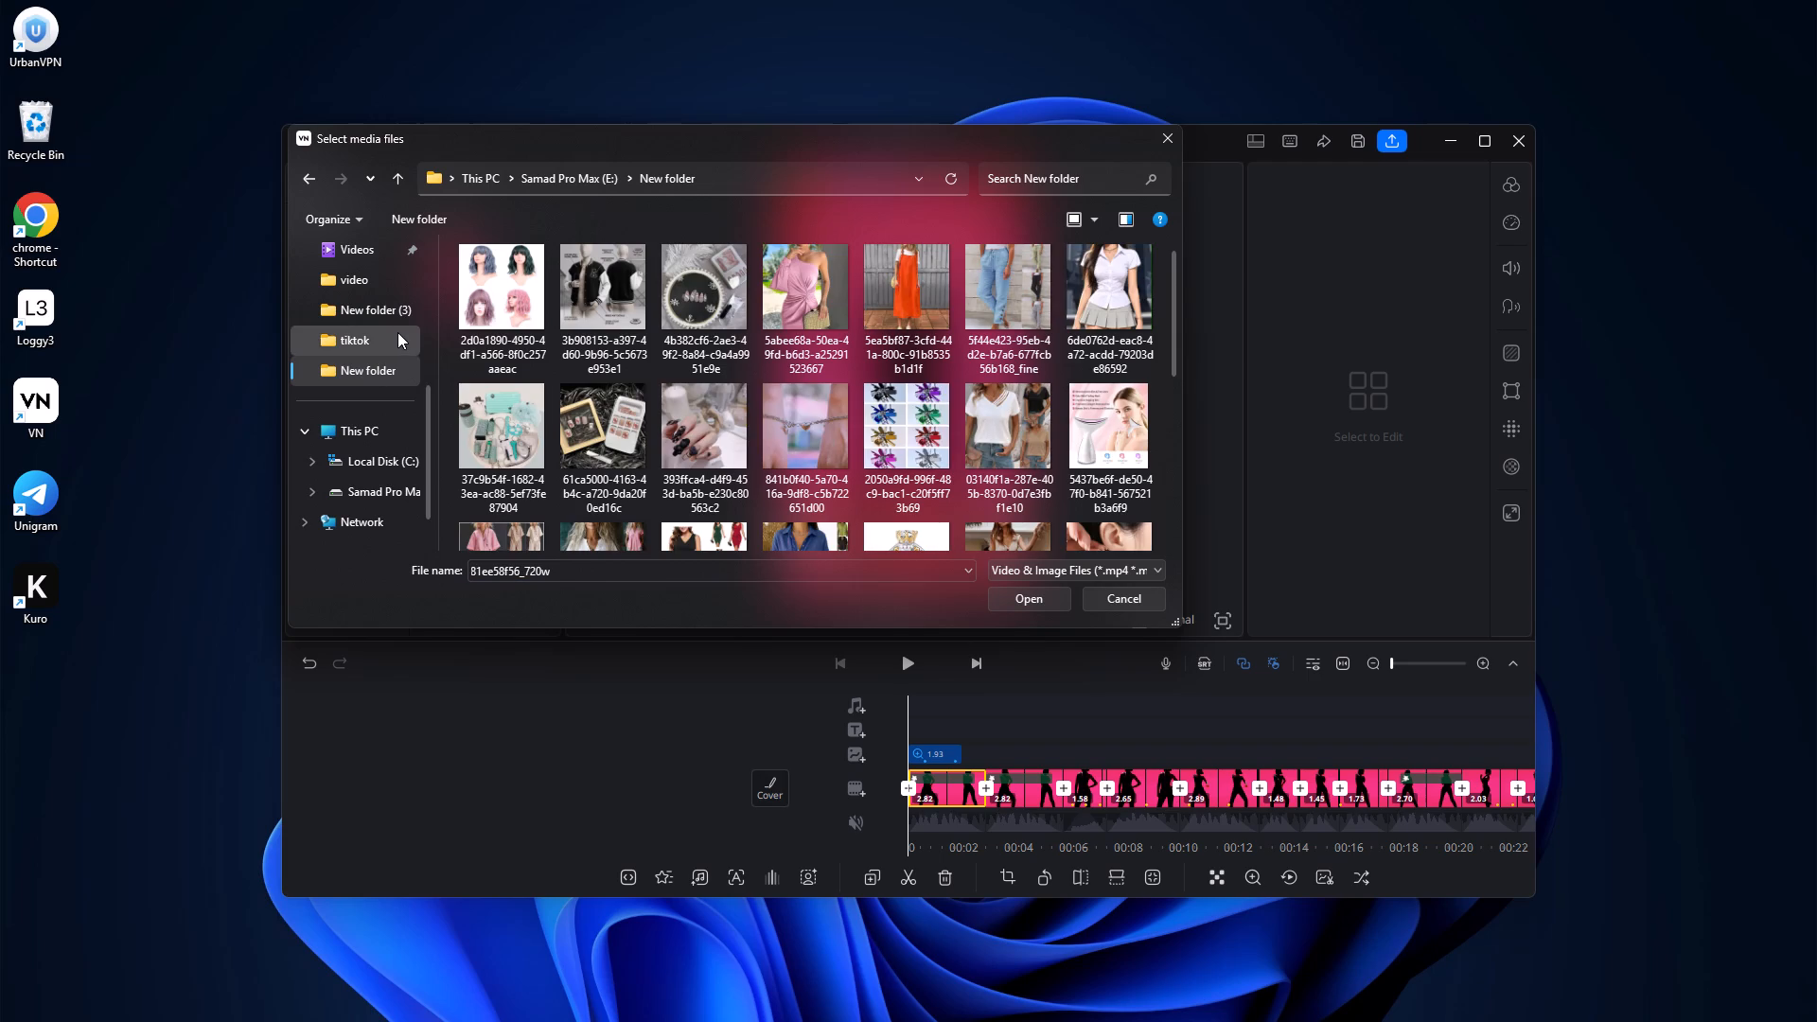
double_click(397, 332)
double_click(351, 304)
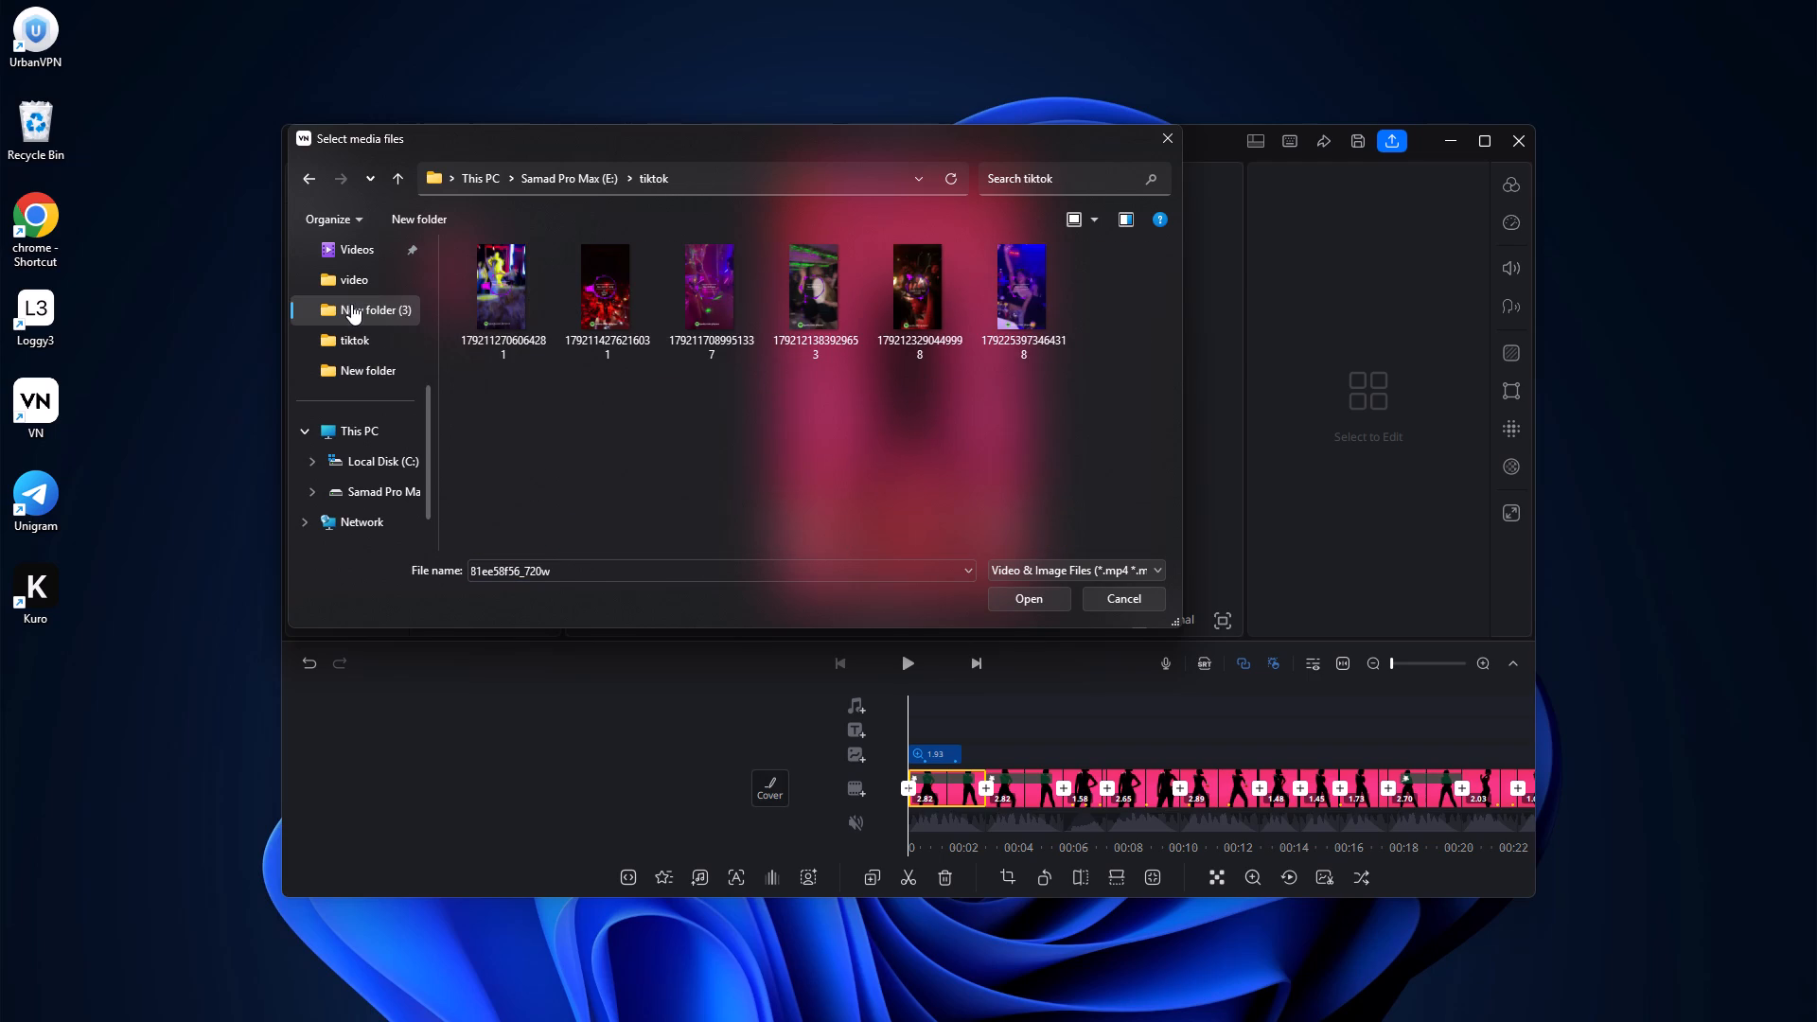
double_click(381, 281)
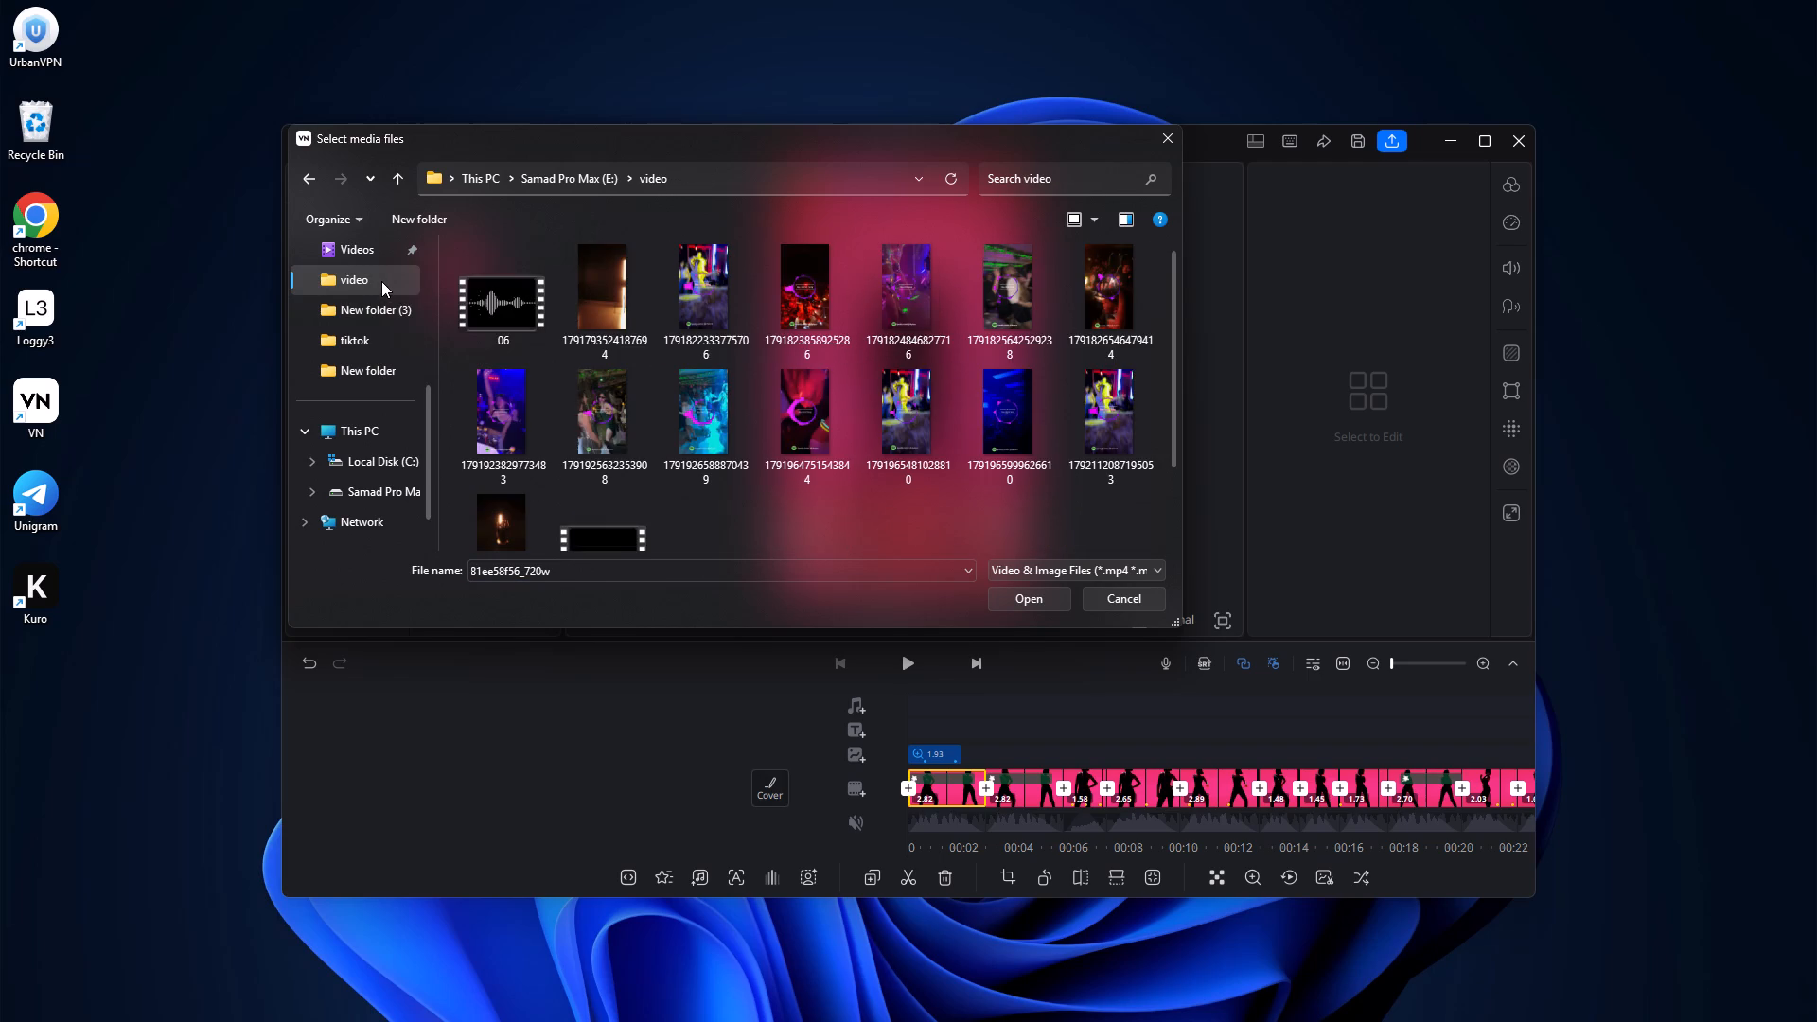
scroll(929, 344, down, 5)
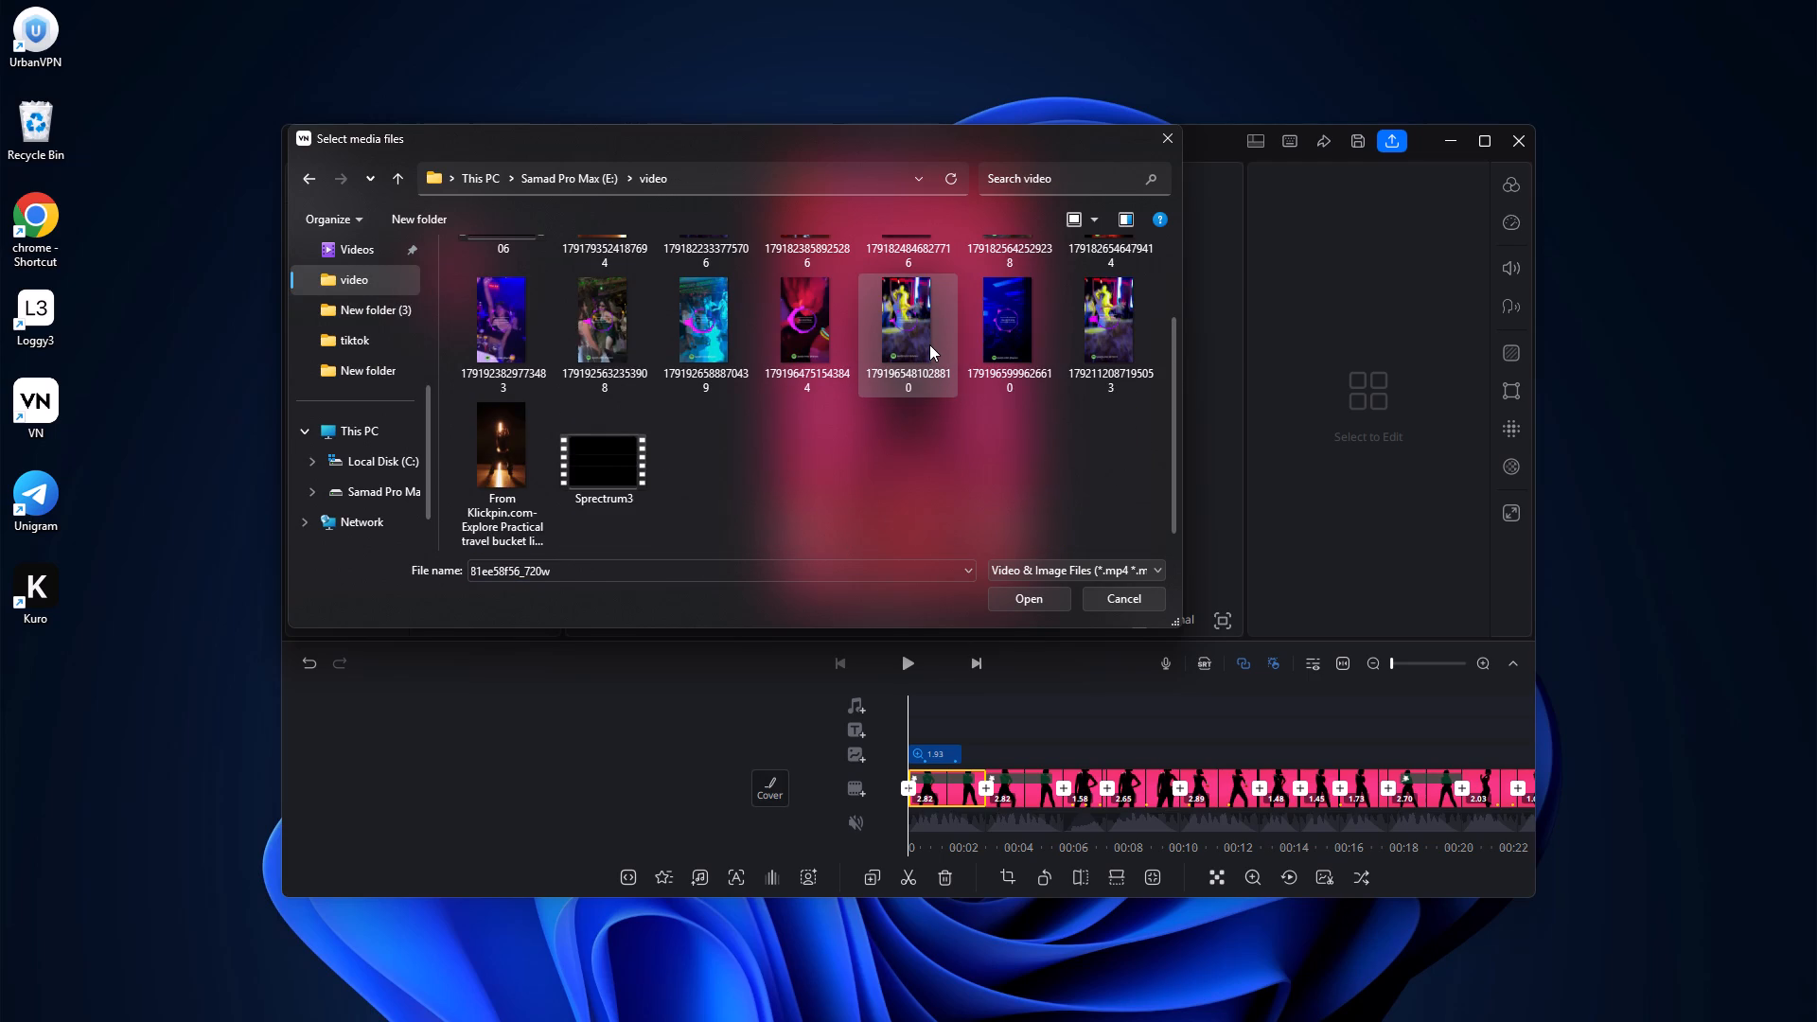
scroll(930, 347, up, 2)
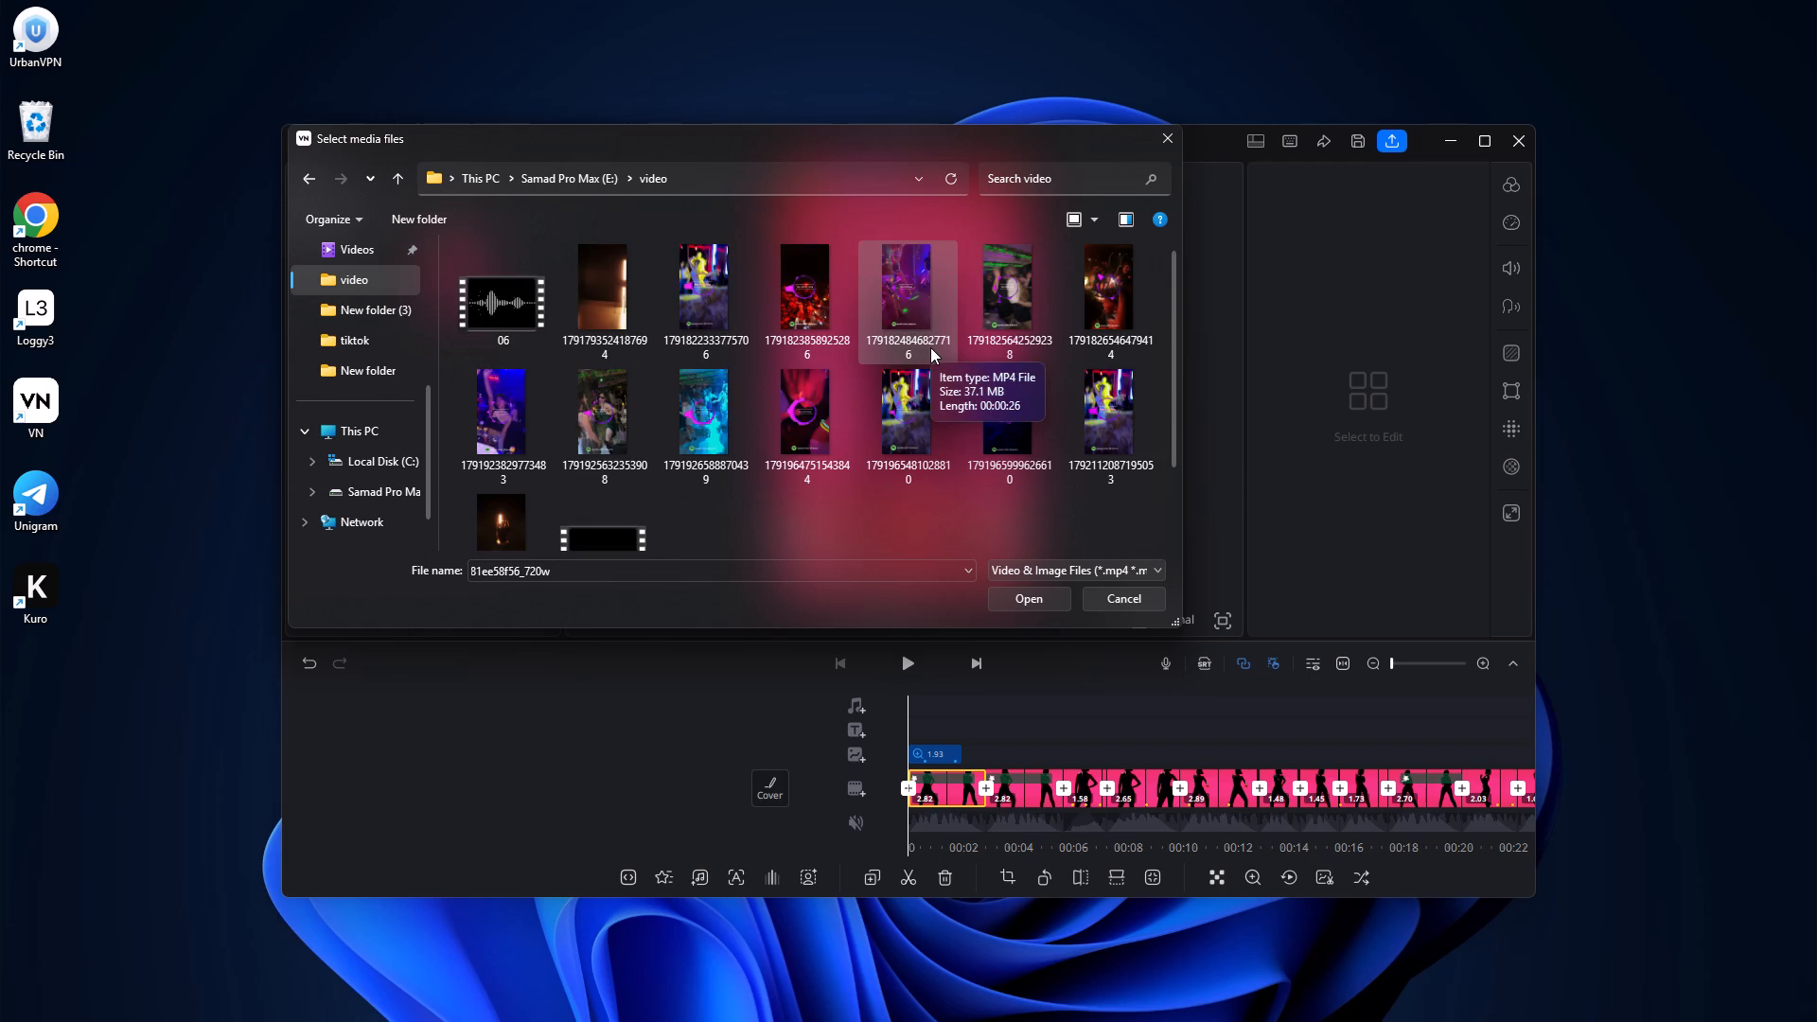
Check the Videos library, New folder, tiktok and New folder (3) for media to import.
scroll(386, 293, up, 3)
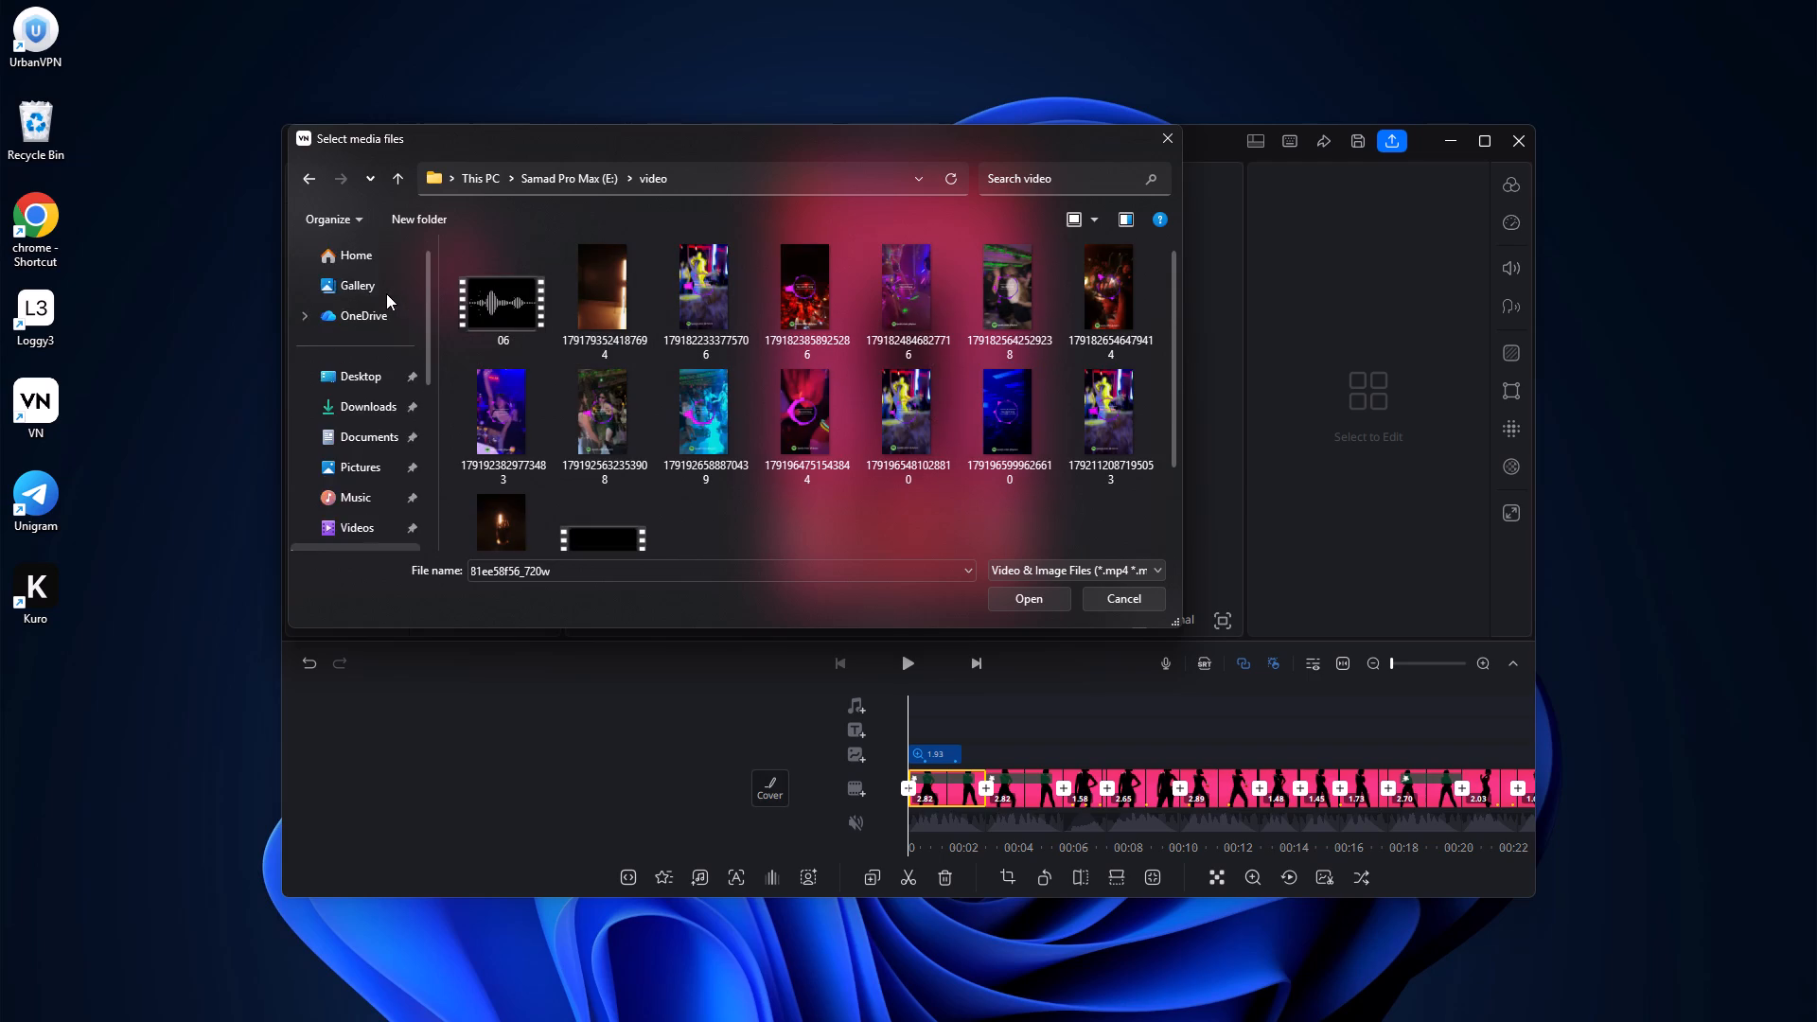
scroll(382, 299, down, 2)
click(370, 345)
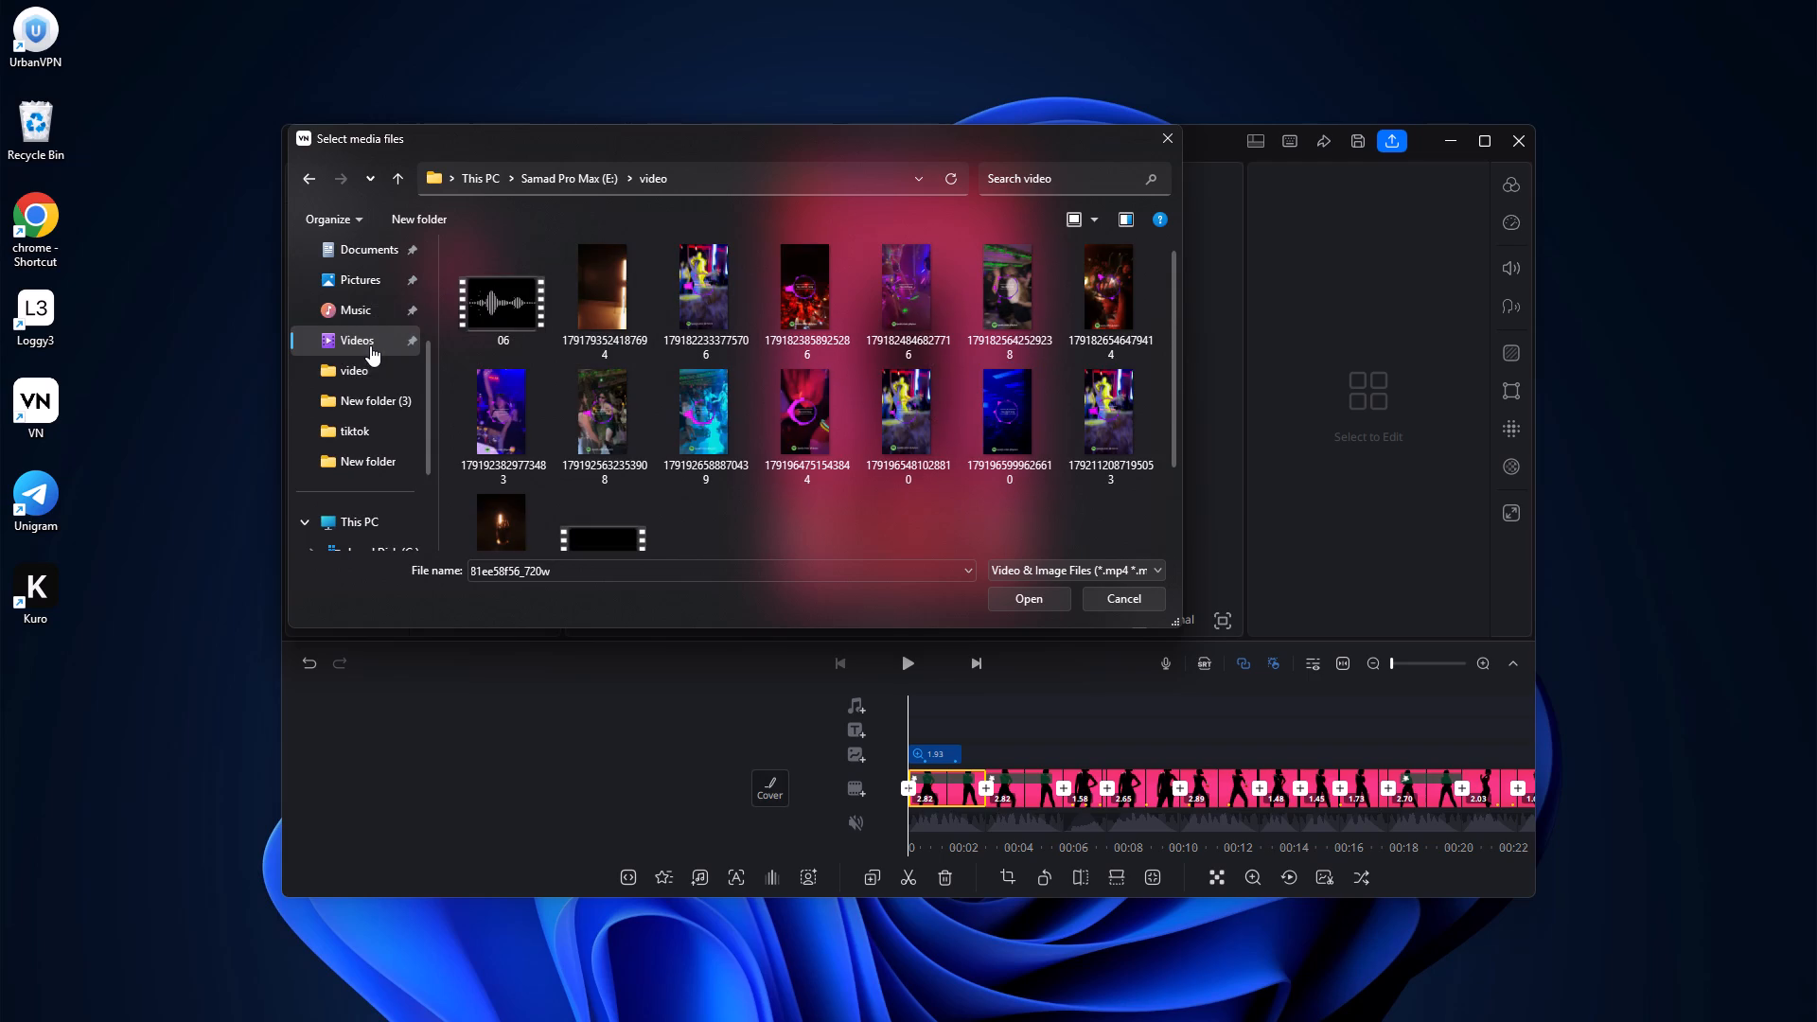
scroll(378, 393, down, 1)
click(373, 368)
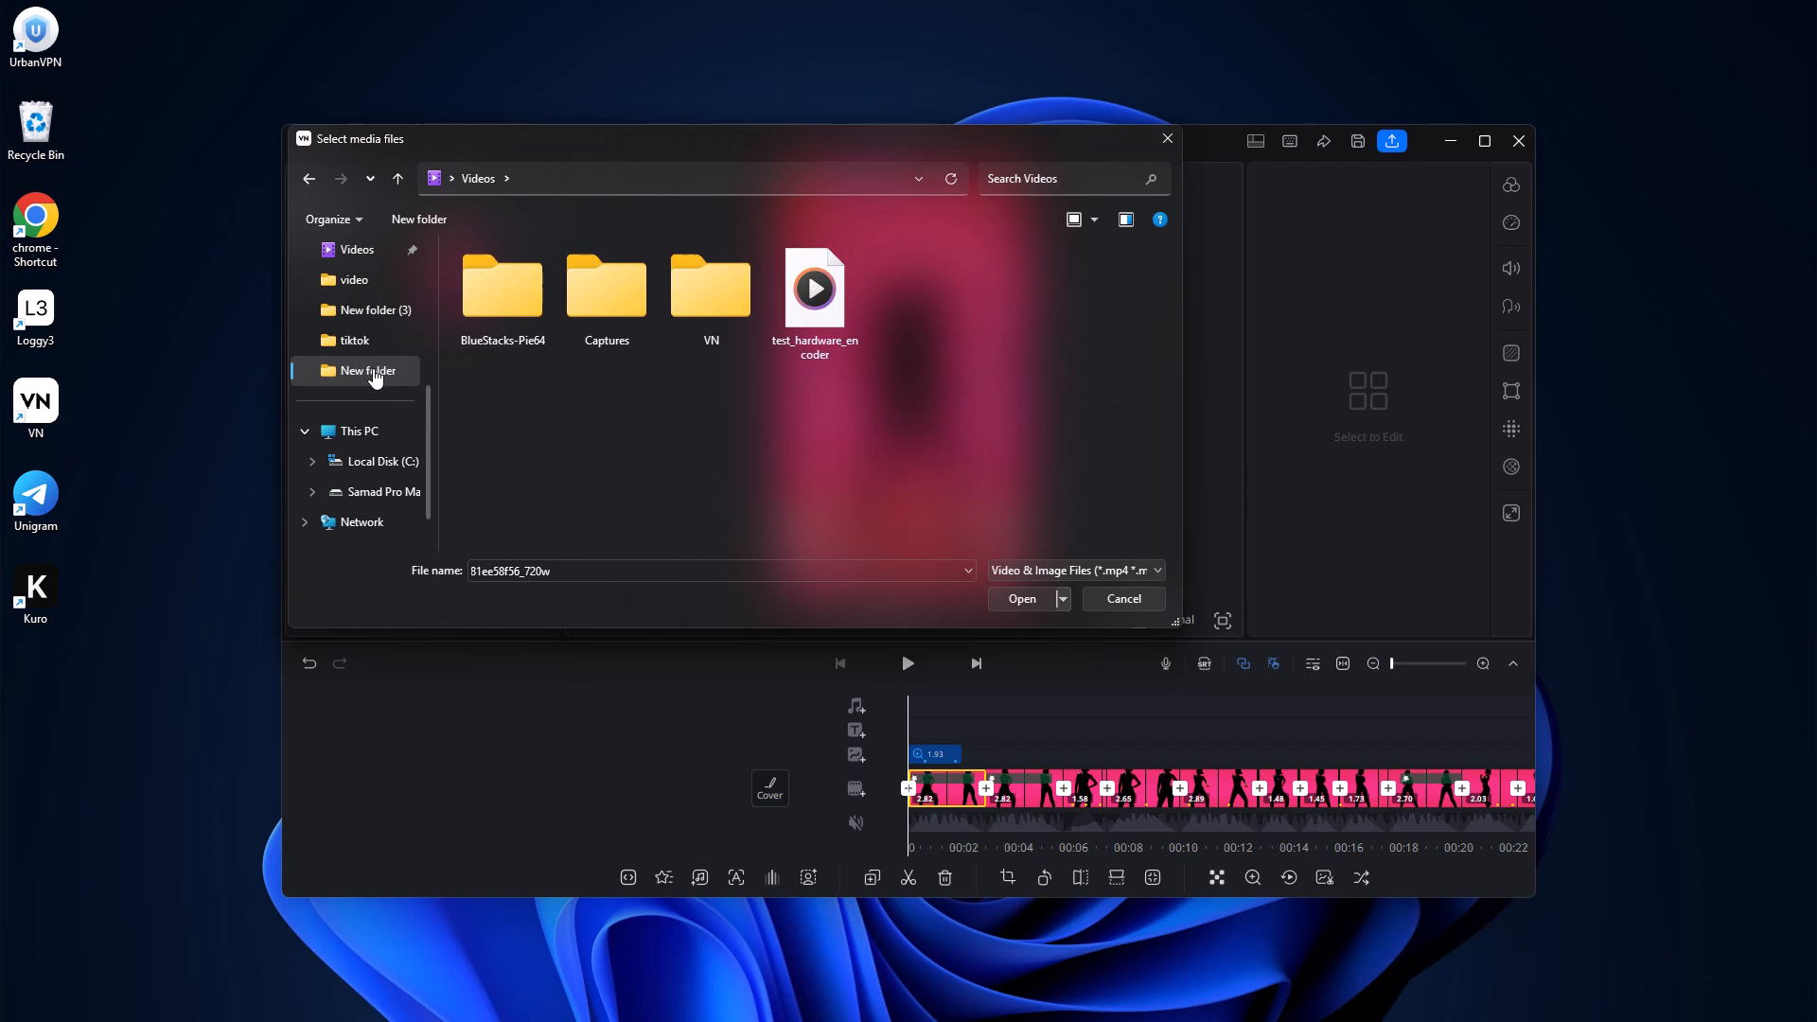
scroll(596, 374, down, 4)
scroll(596, 382, up, 1)
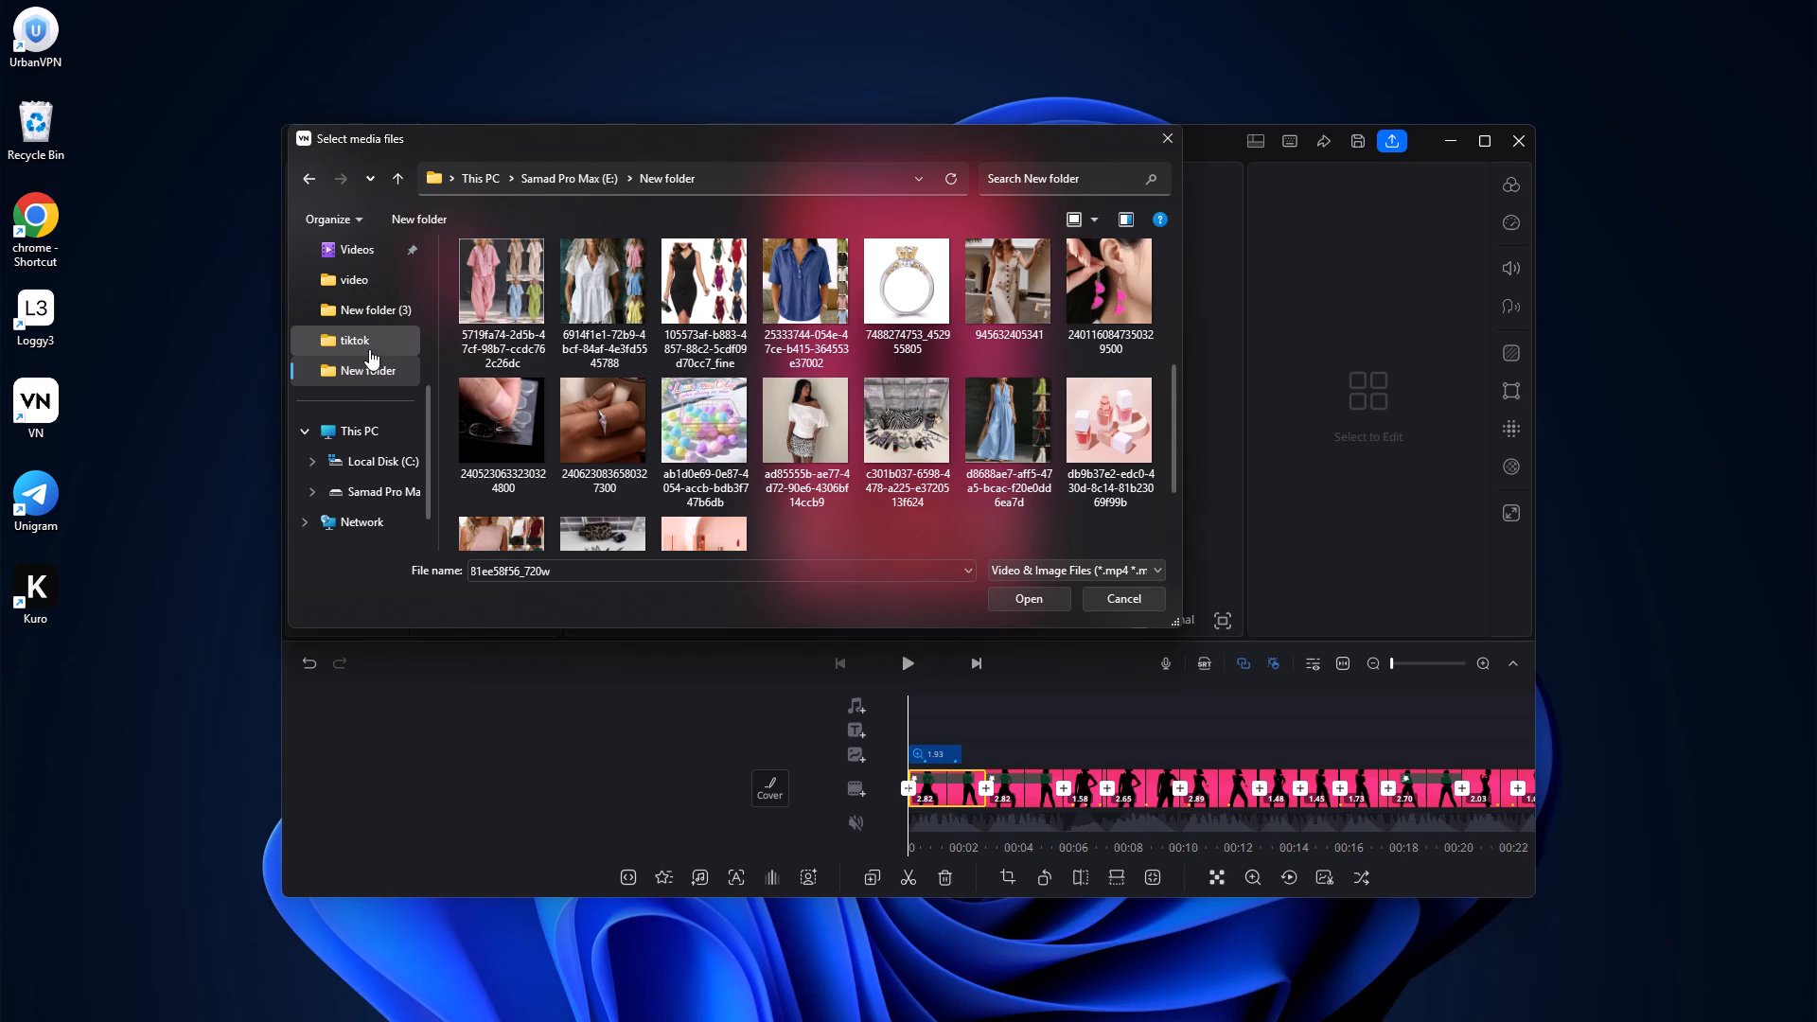
click(370, 348)
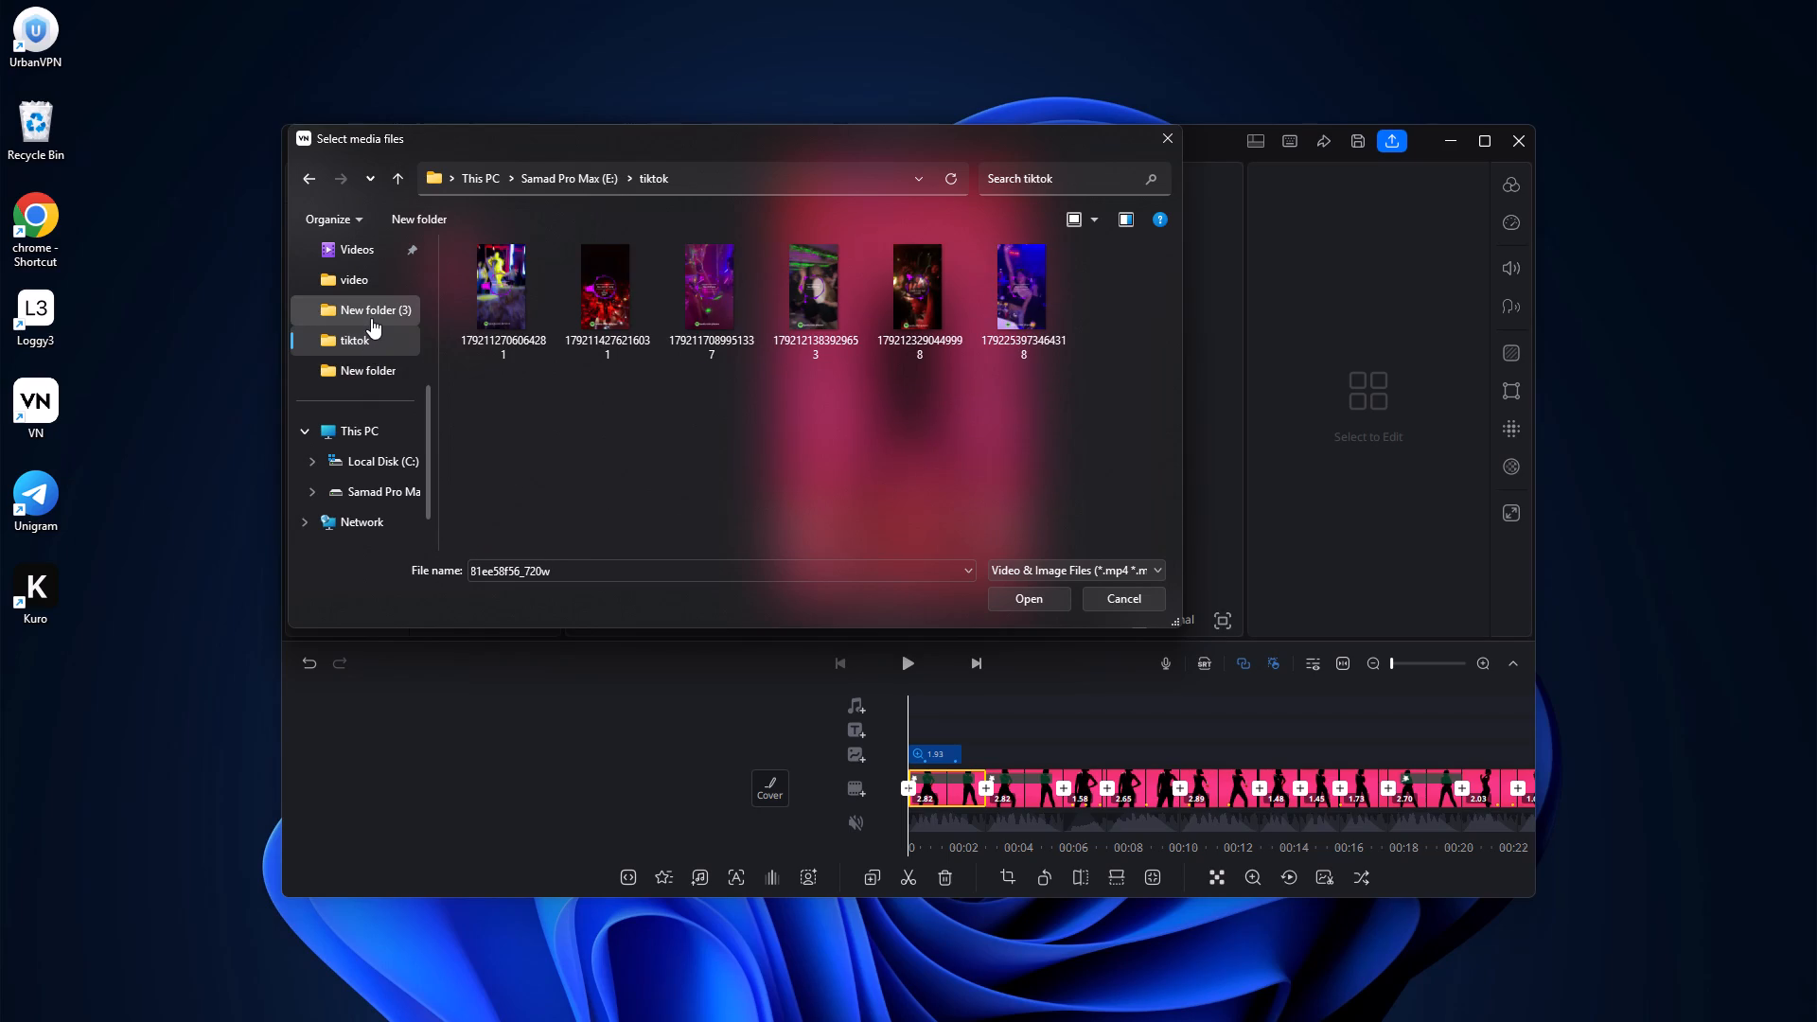
click(371, 318)
Examine the clips in the video folder for one to import.
click(366, 280)
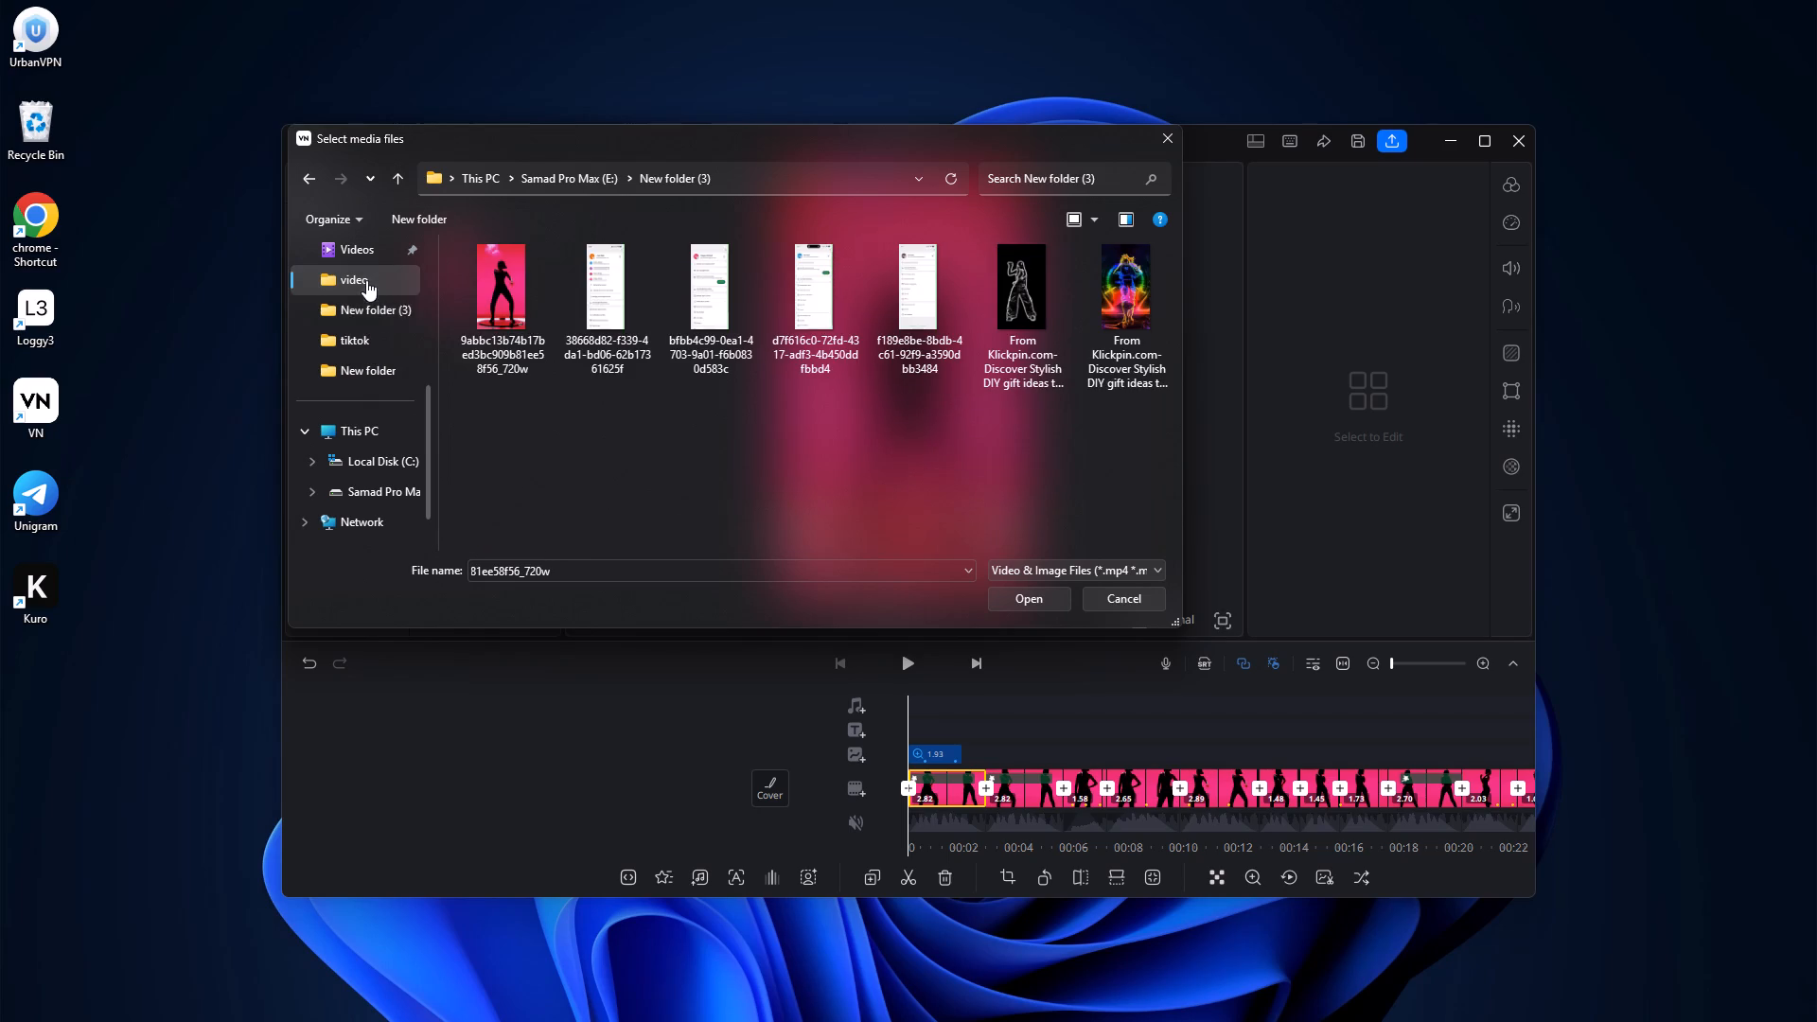
scroll(379, 311, up, 1)
scroll(594, 344, up, 1)
scroll(594, 344, down, 1)
scroll(606, 346, up, 1)
scroll(606, 346, down, 1)
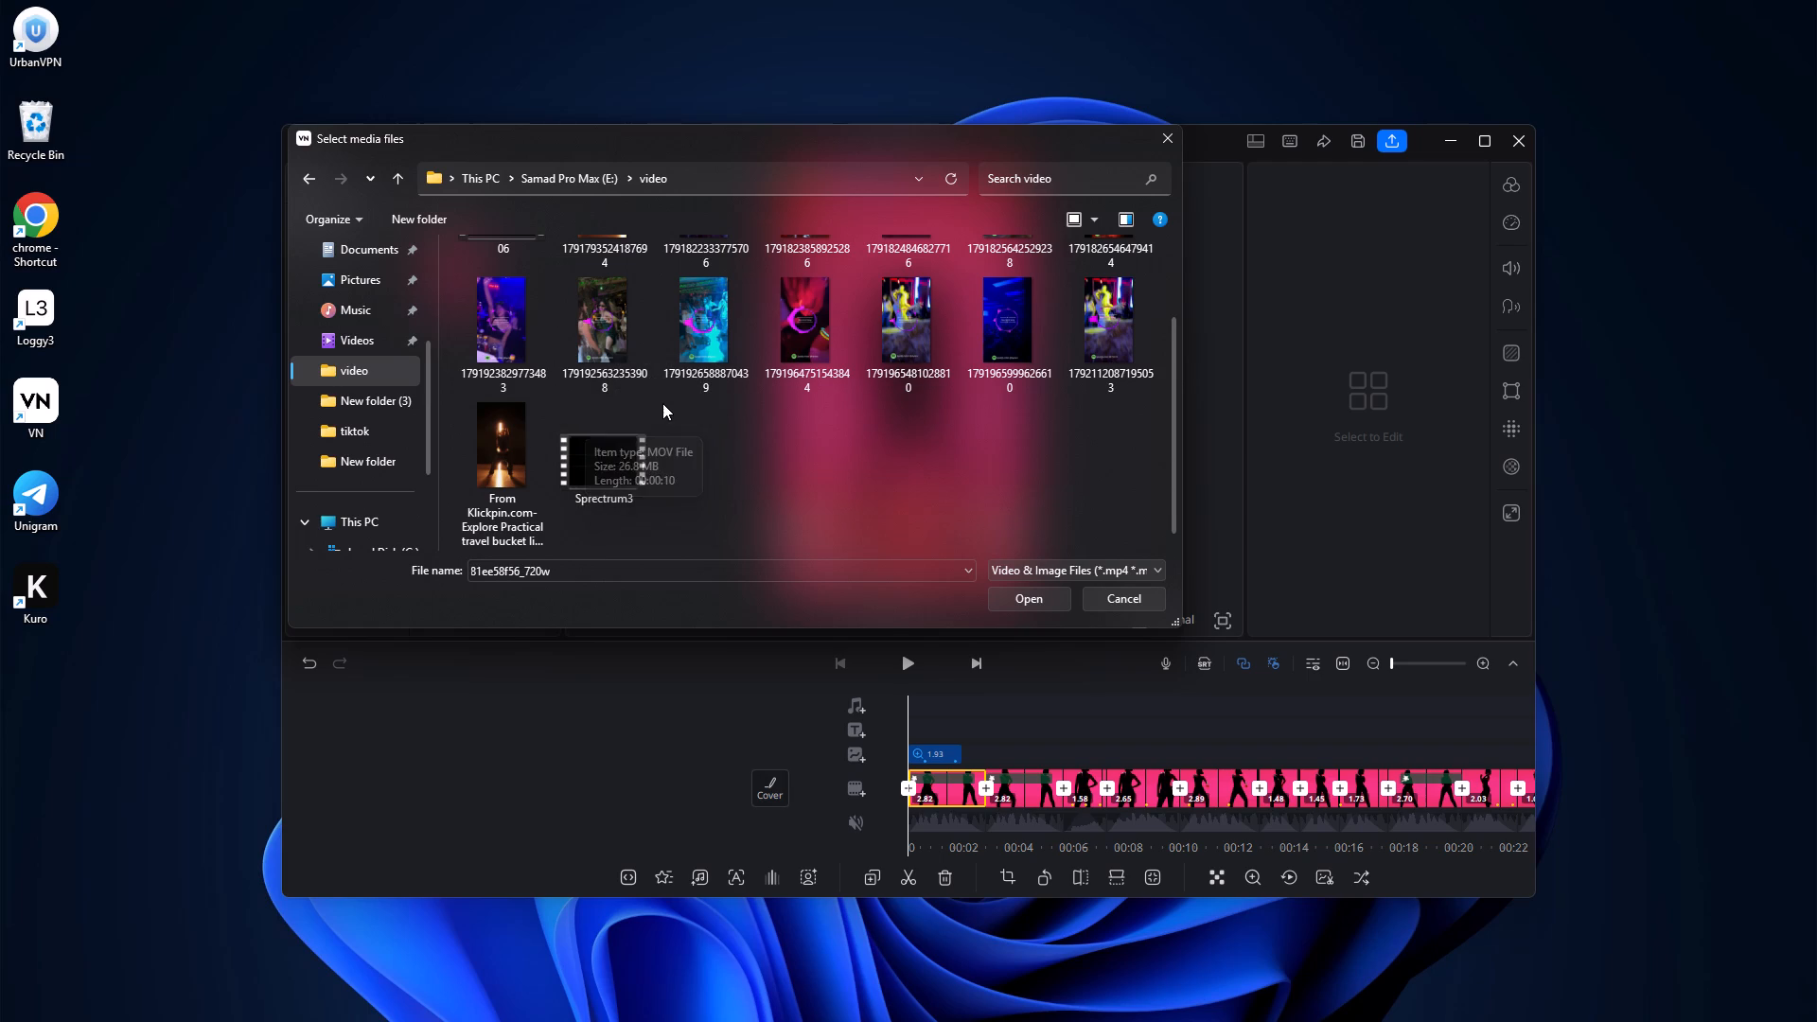
scroll(810, 316, up, 1)
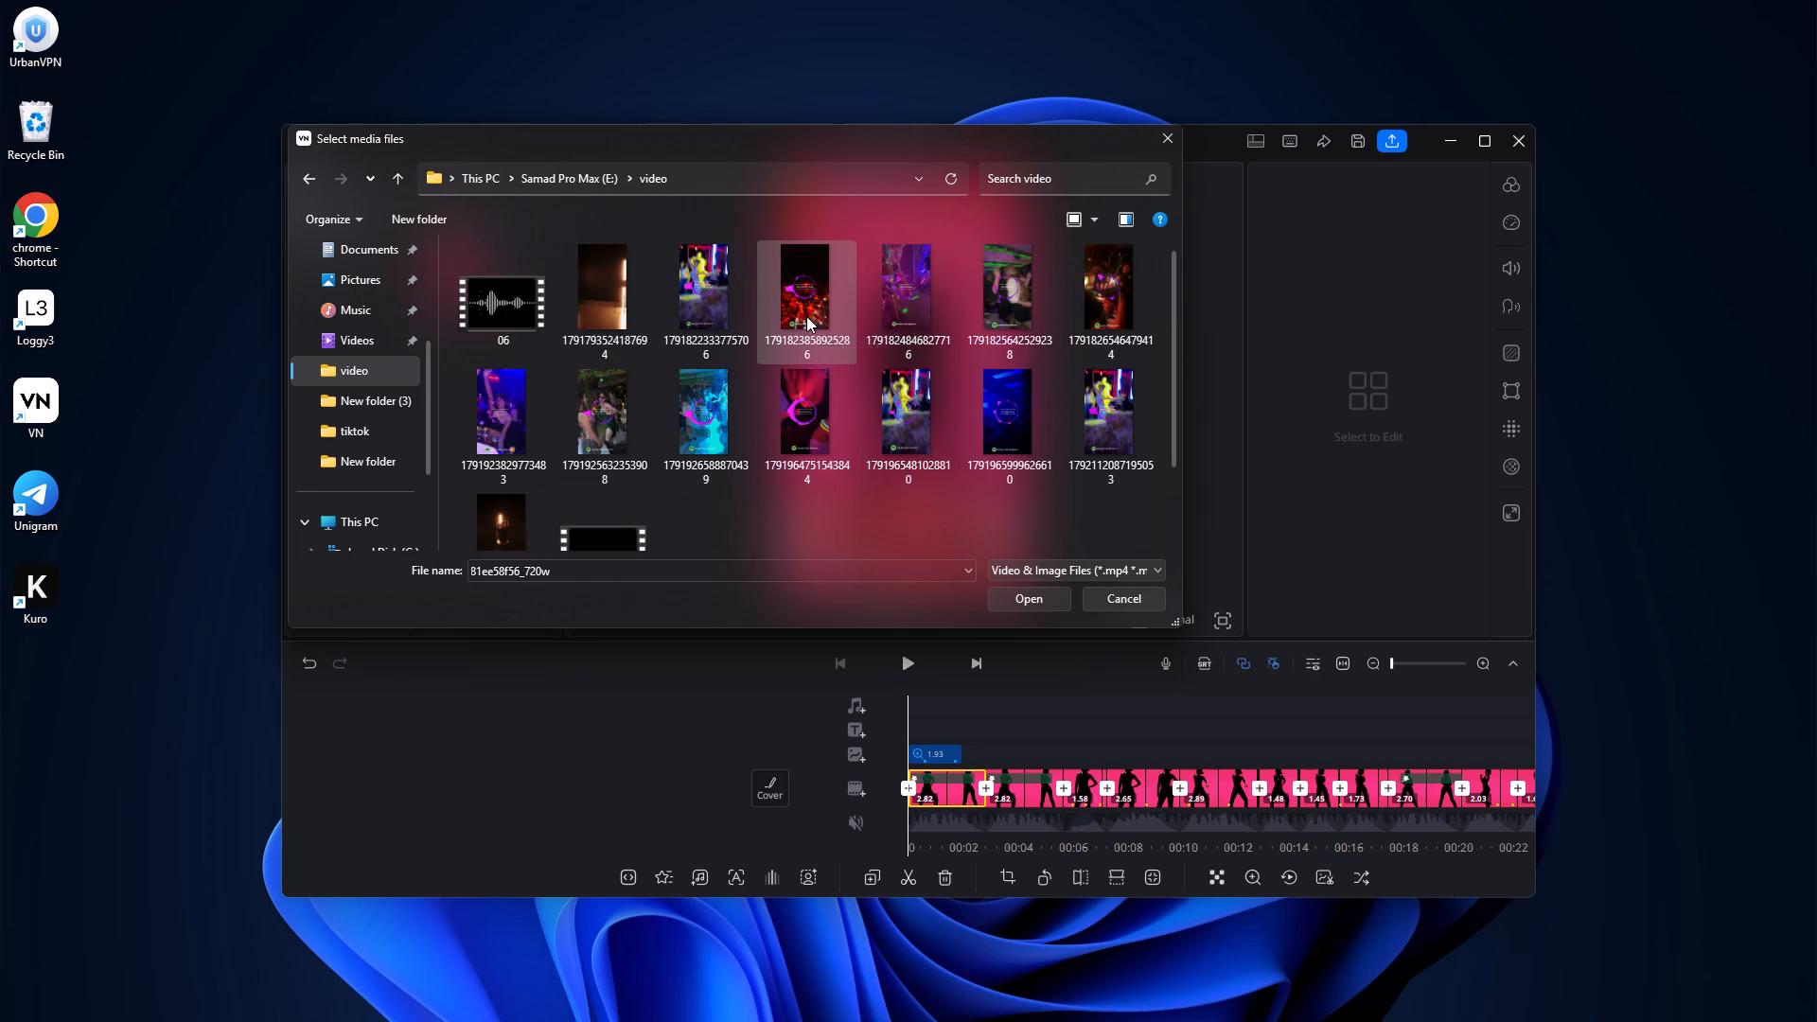
scroll(806, 316, up, 1)
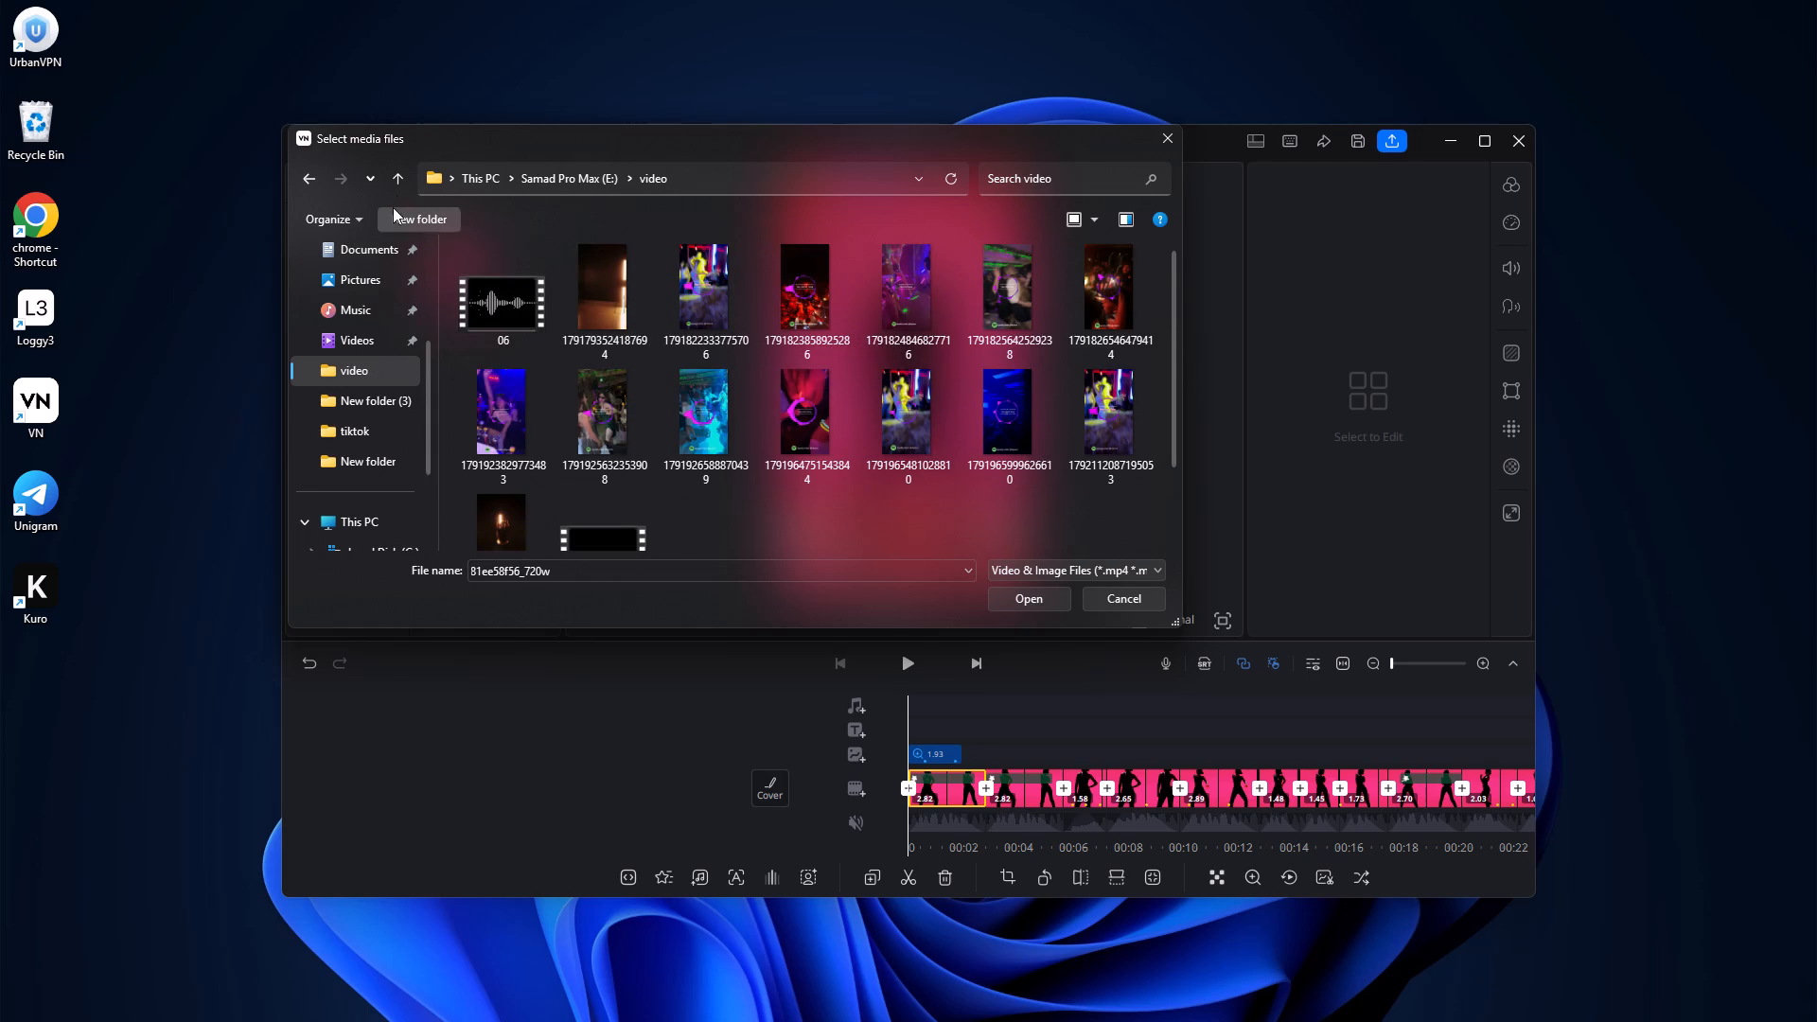
Look through Golpo, New folder, New folder (3), tiktok and video on the E: drive for media to import.
click(399, 183)
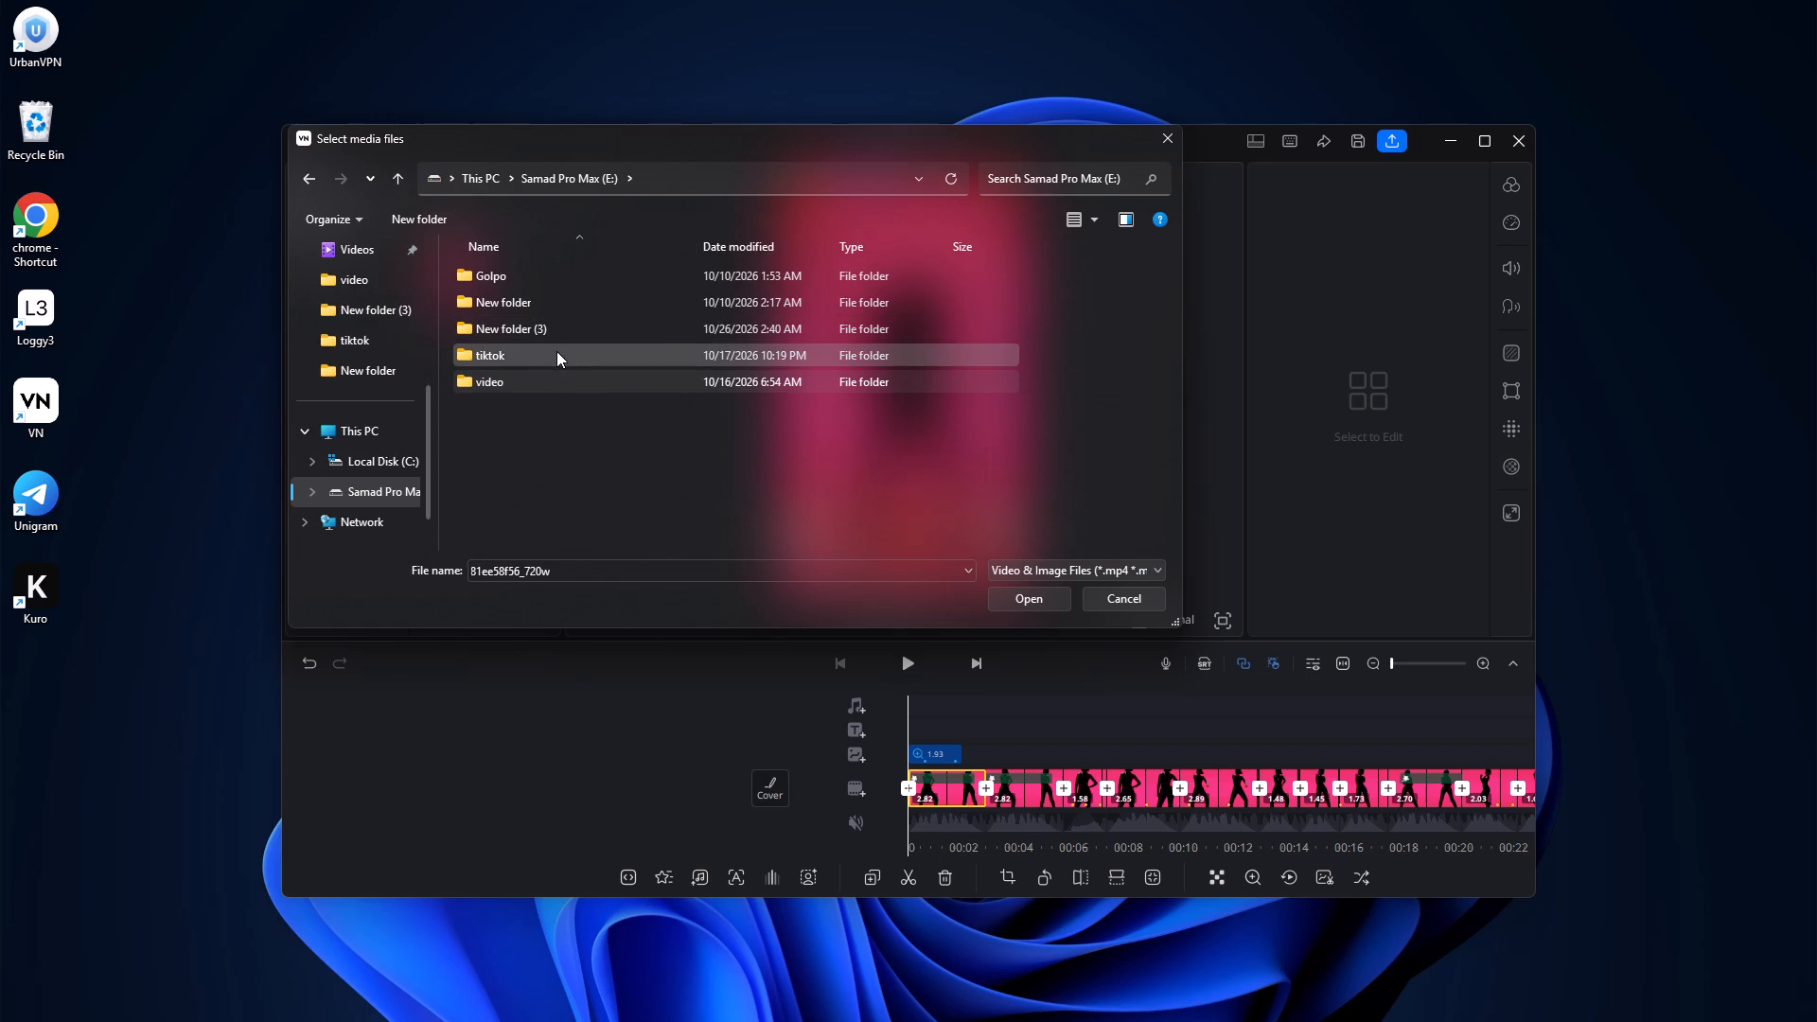
double_click(533, 274)
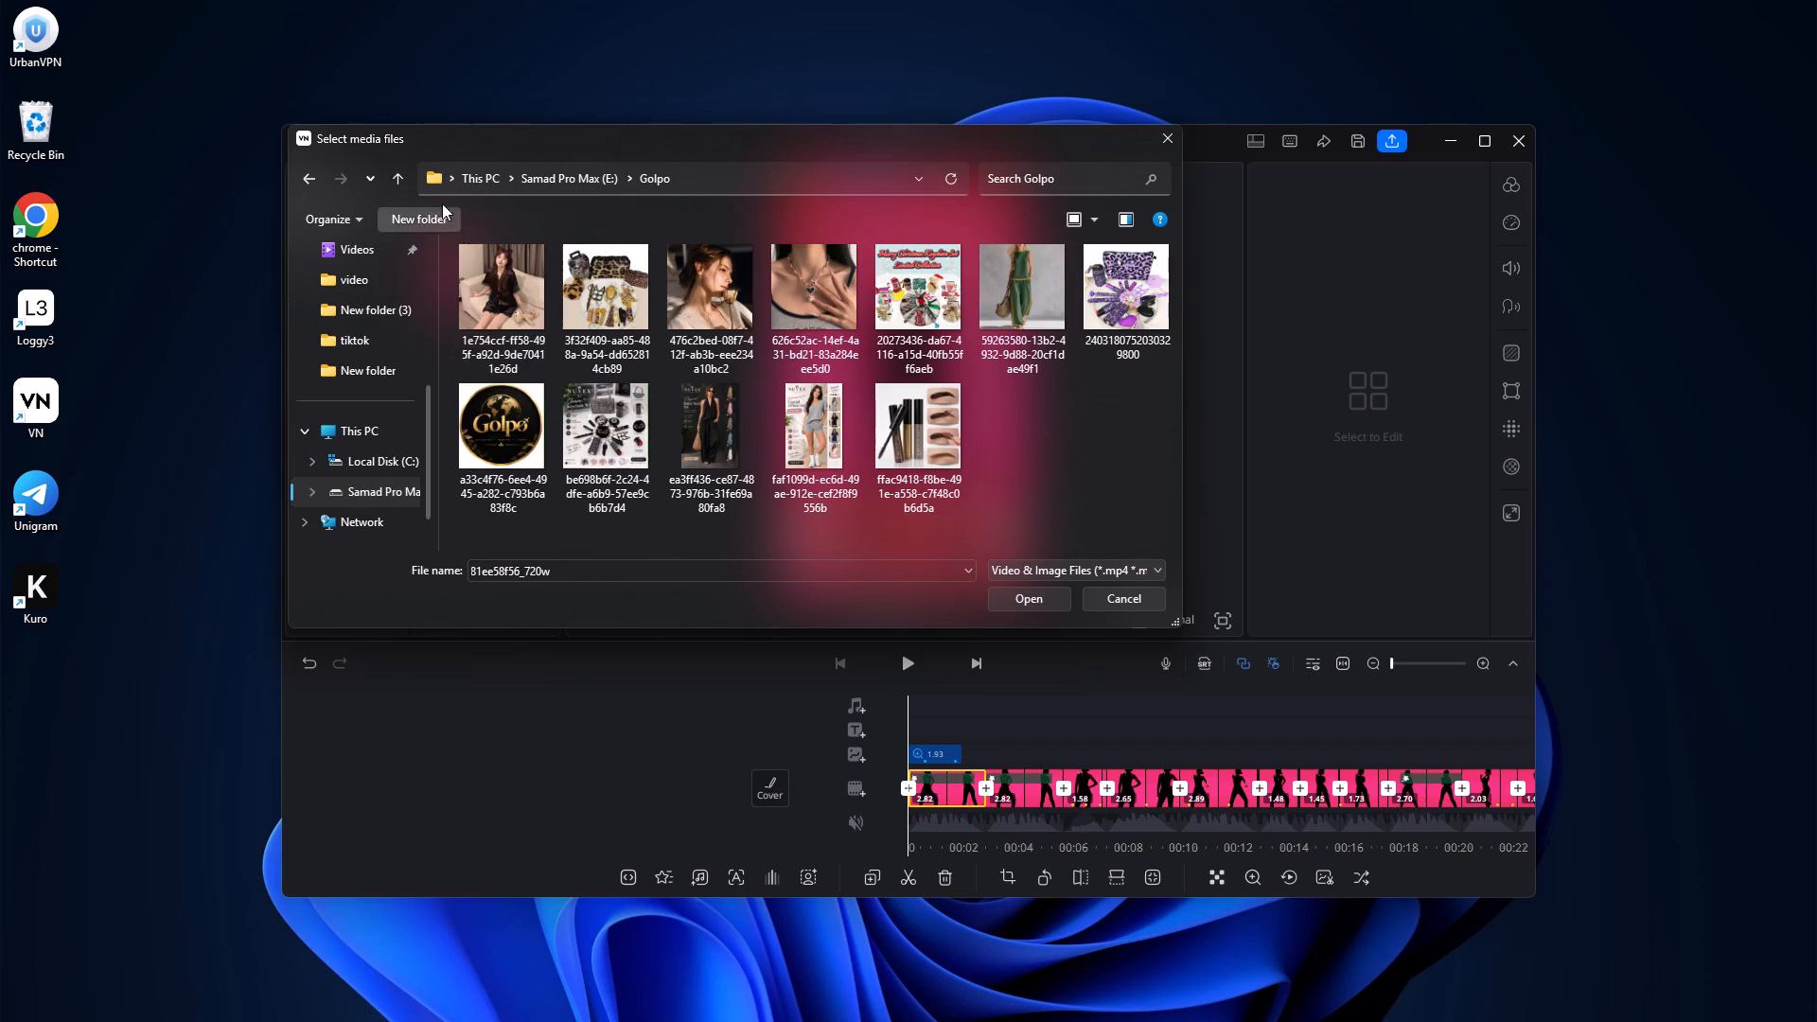
click(401, 175)
double_click(532, 297)
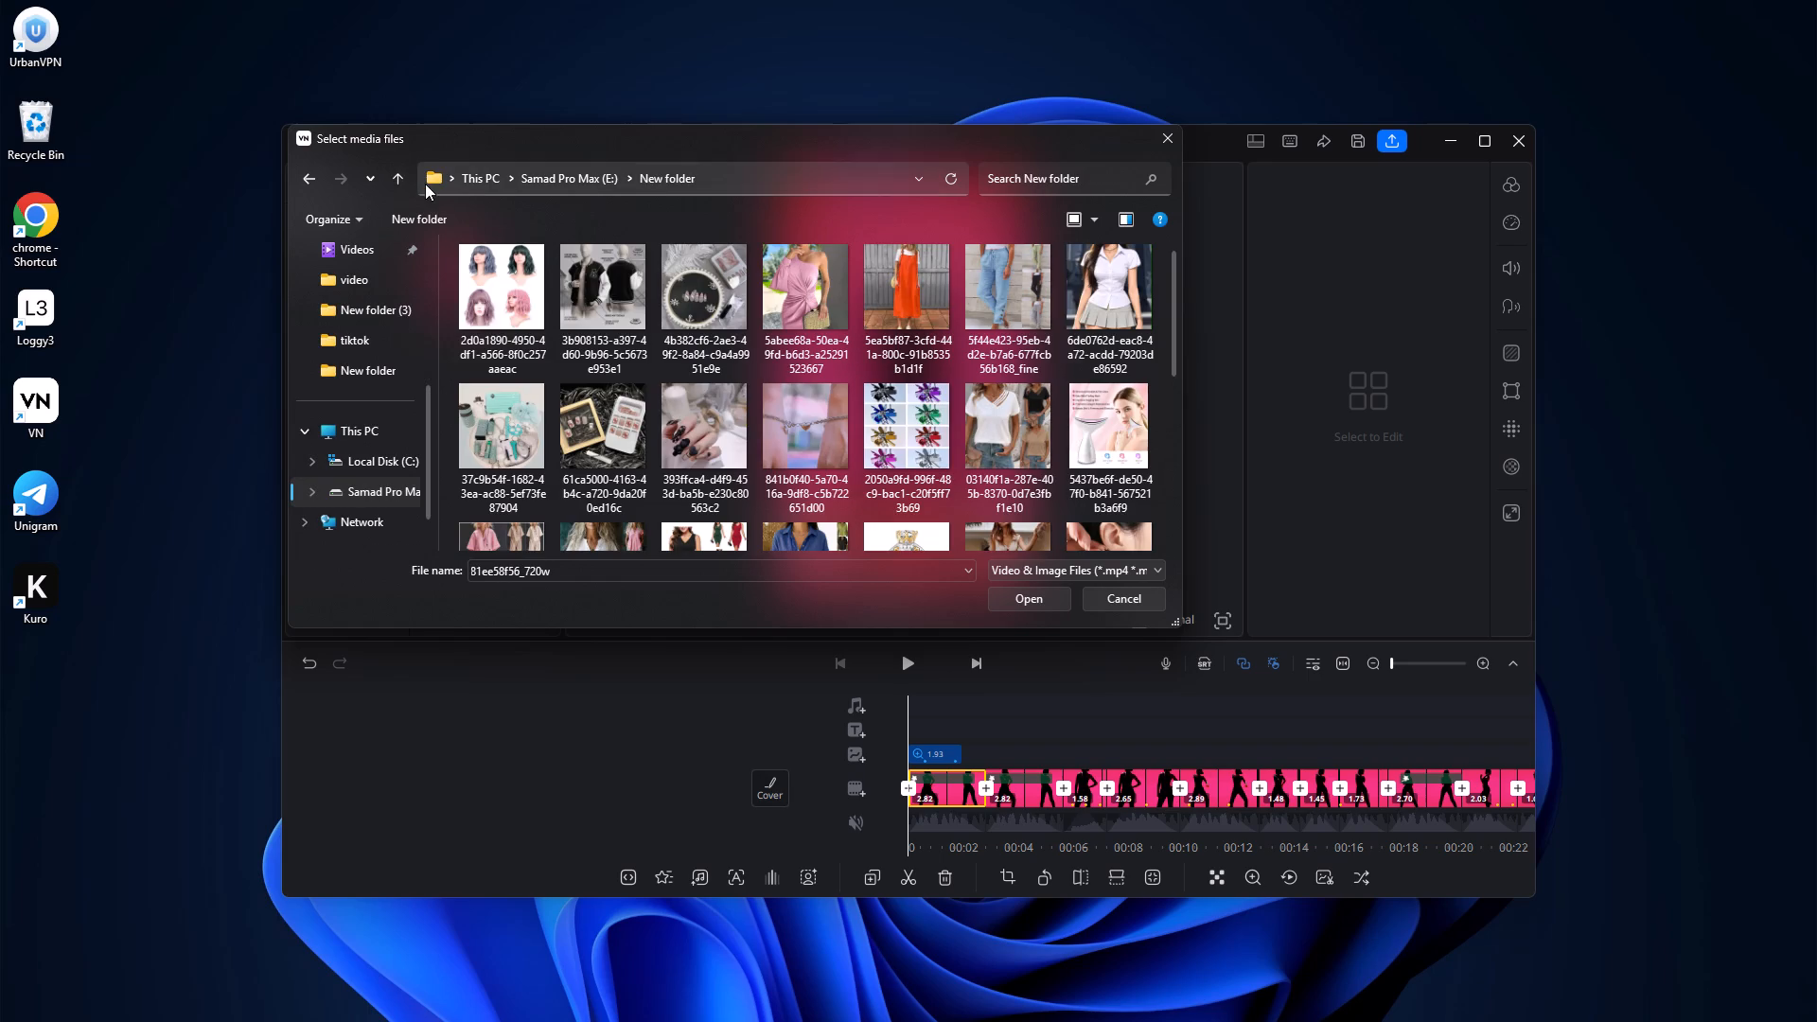
click(399, 168)
double_click(544, 321)
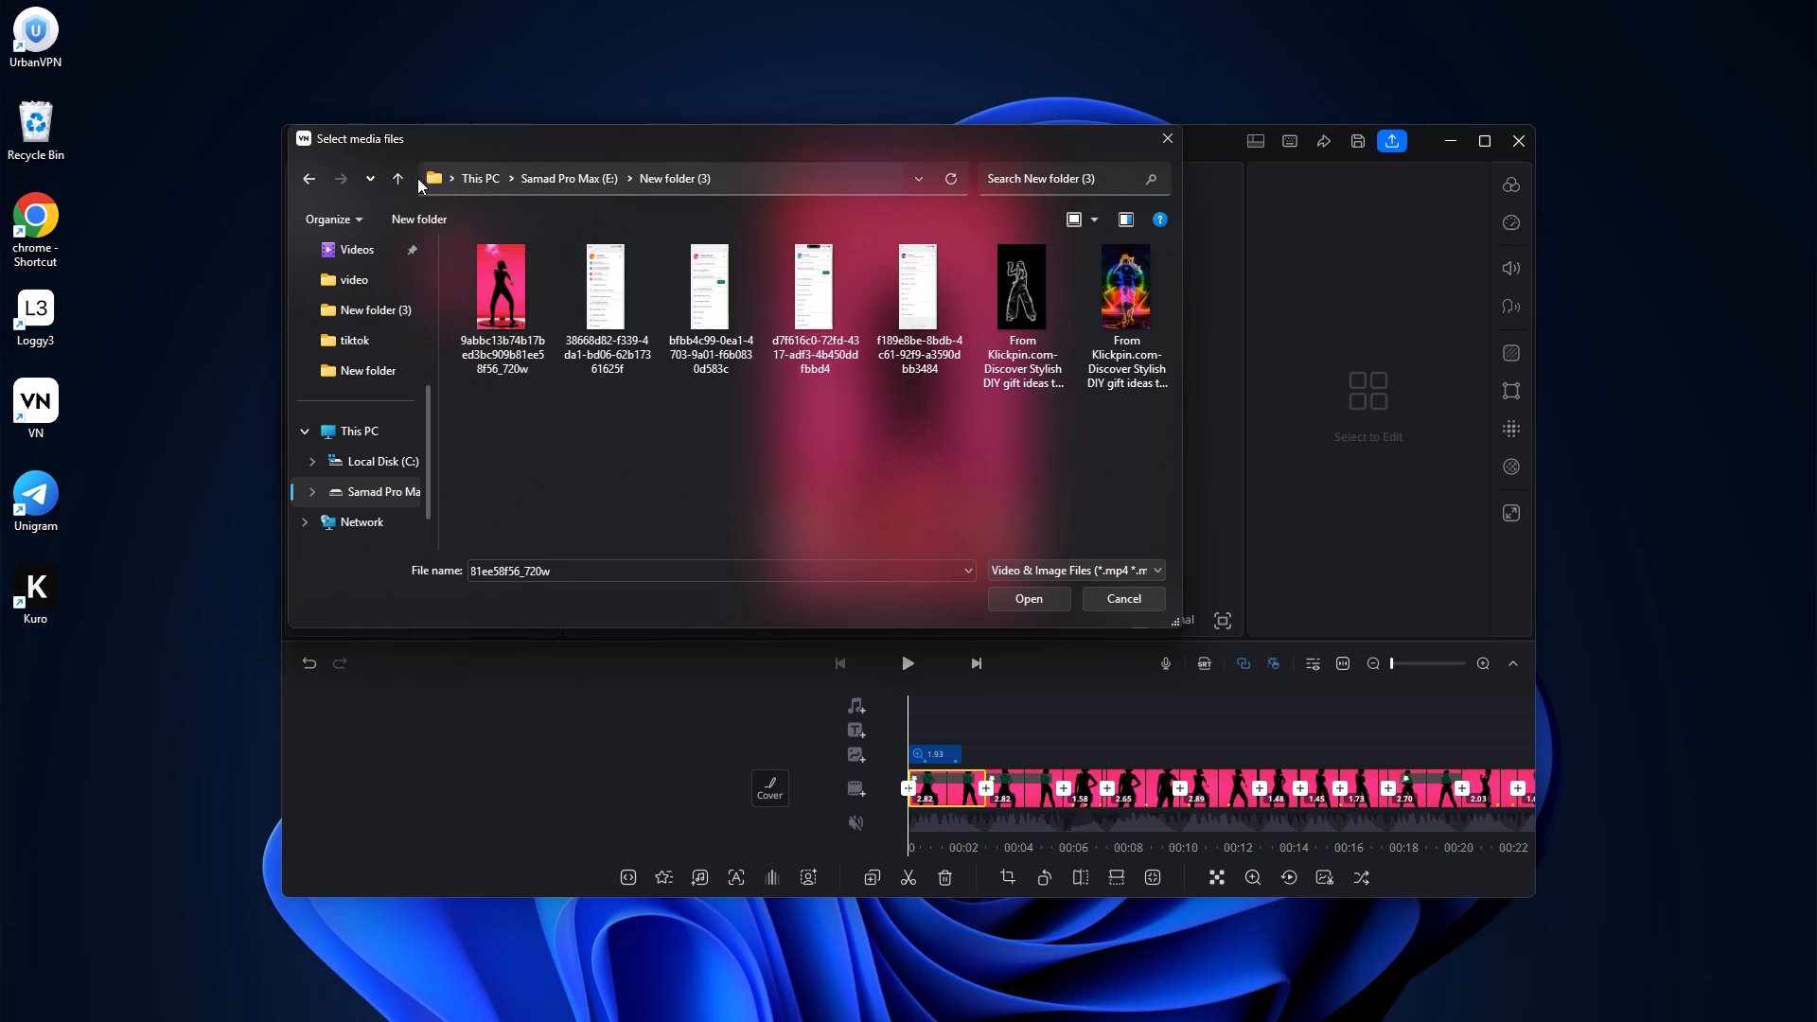
click(402, 179)
double_click(517, 350)
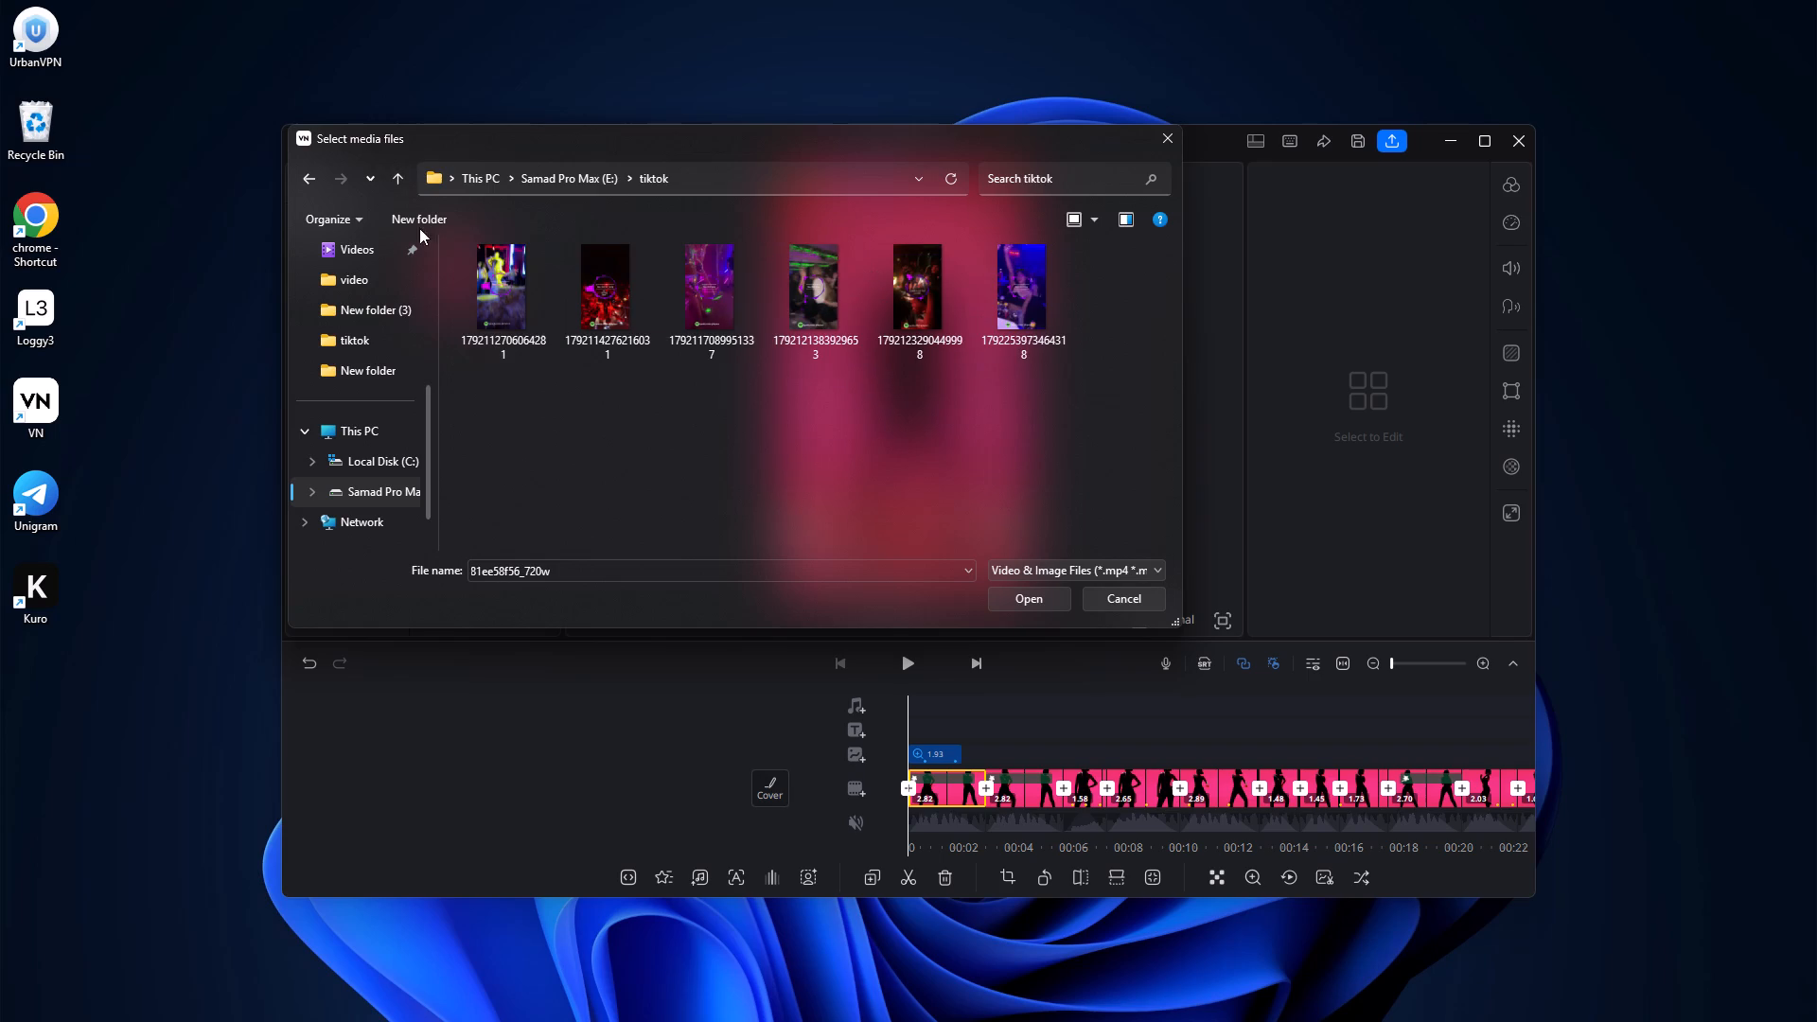
click(400, 188)
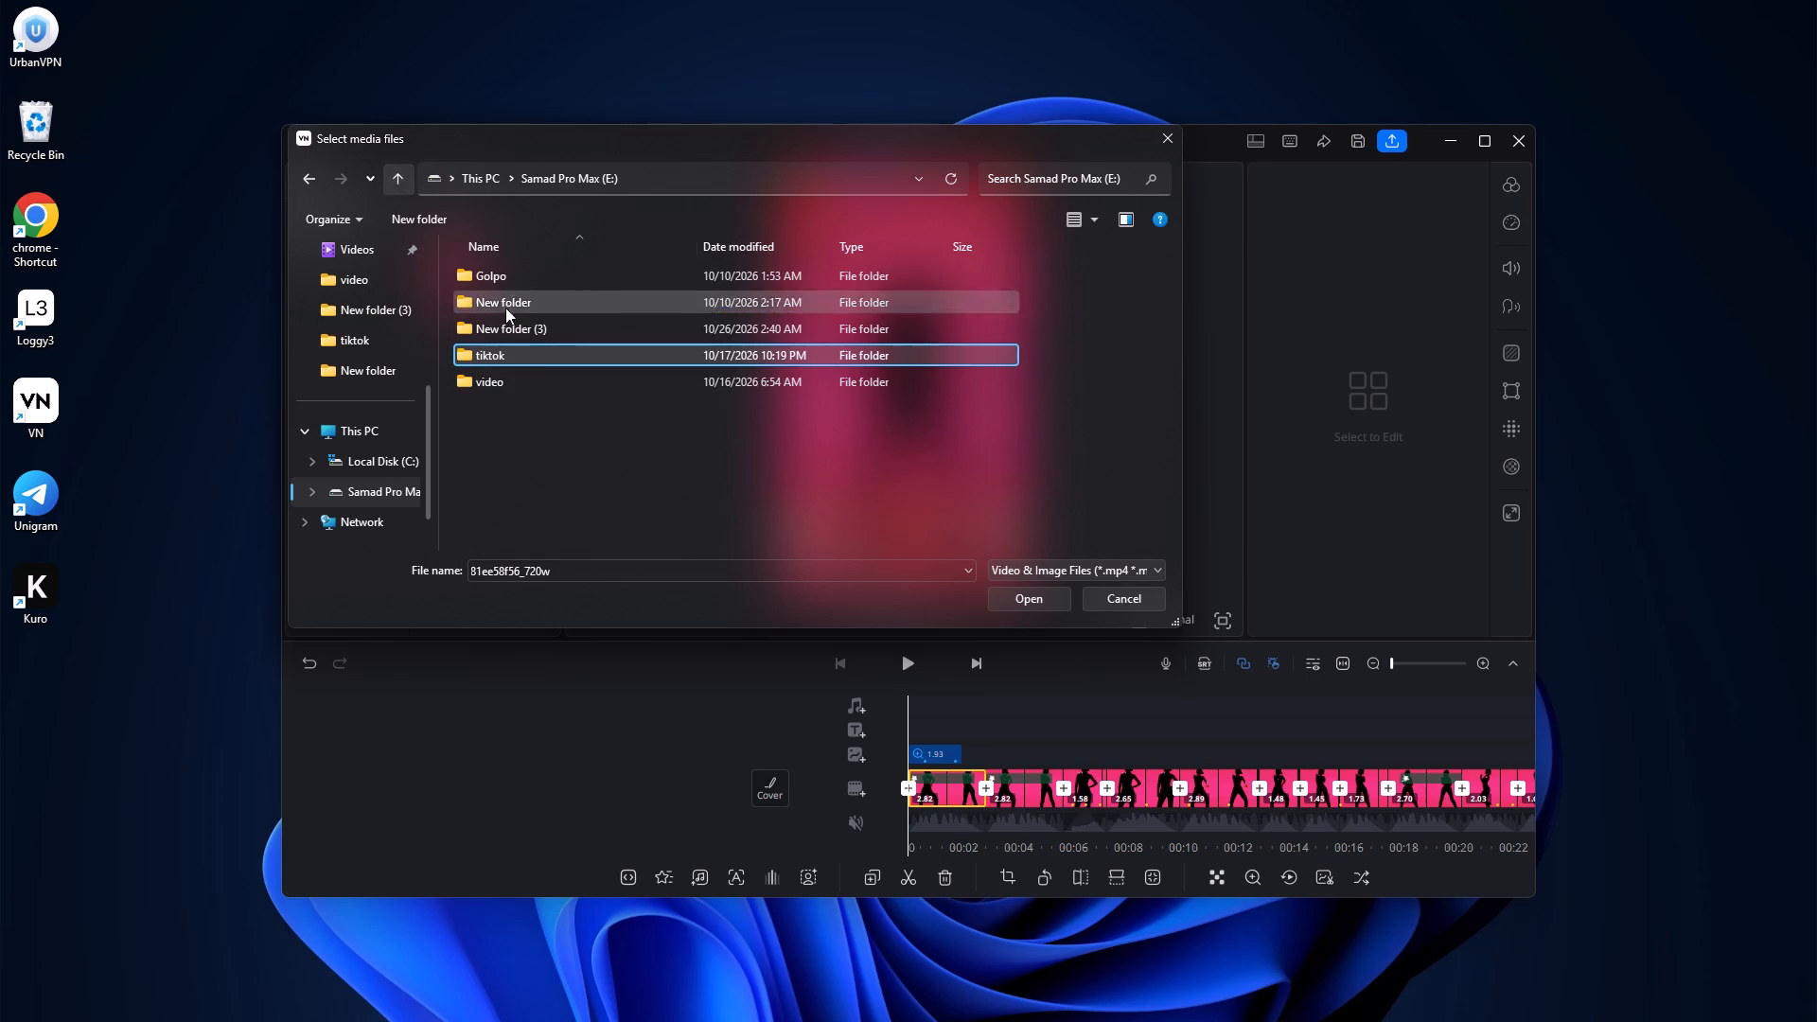
double_click(536, 379)
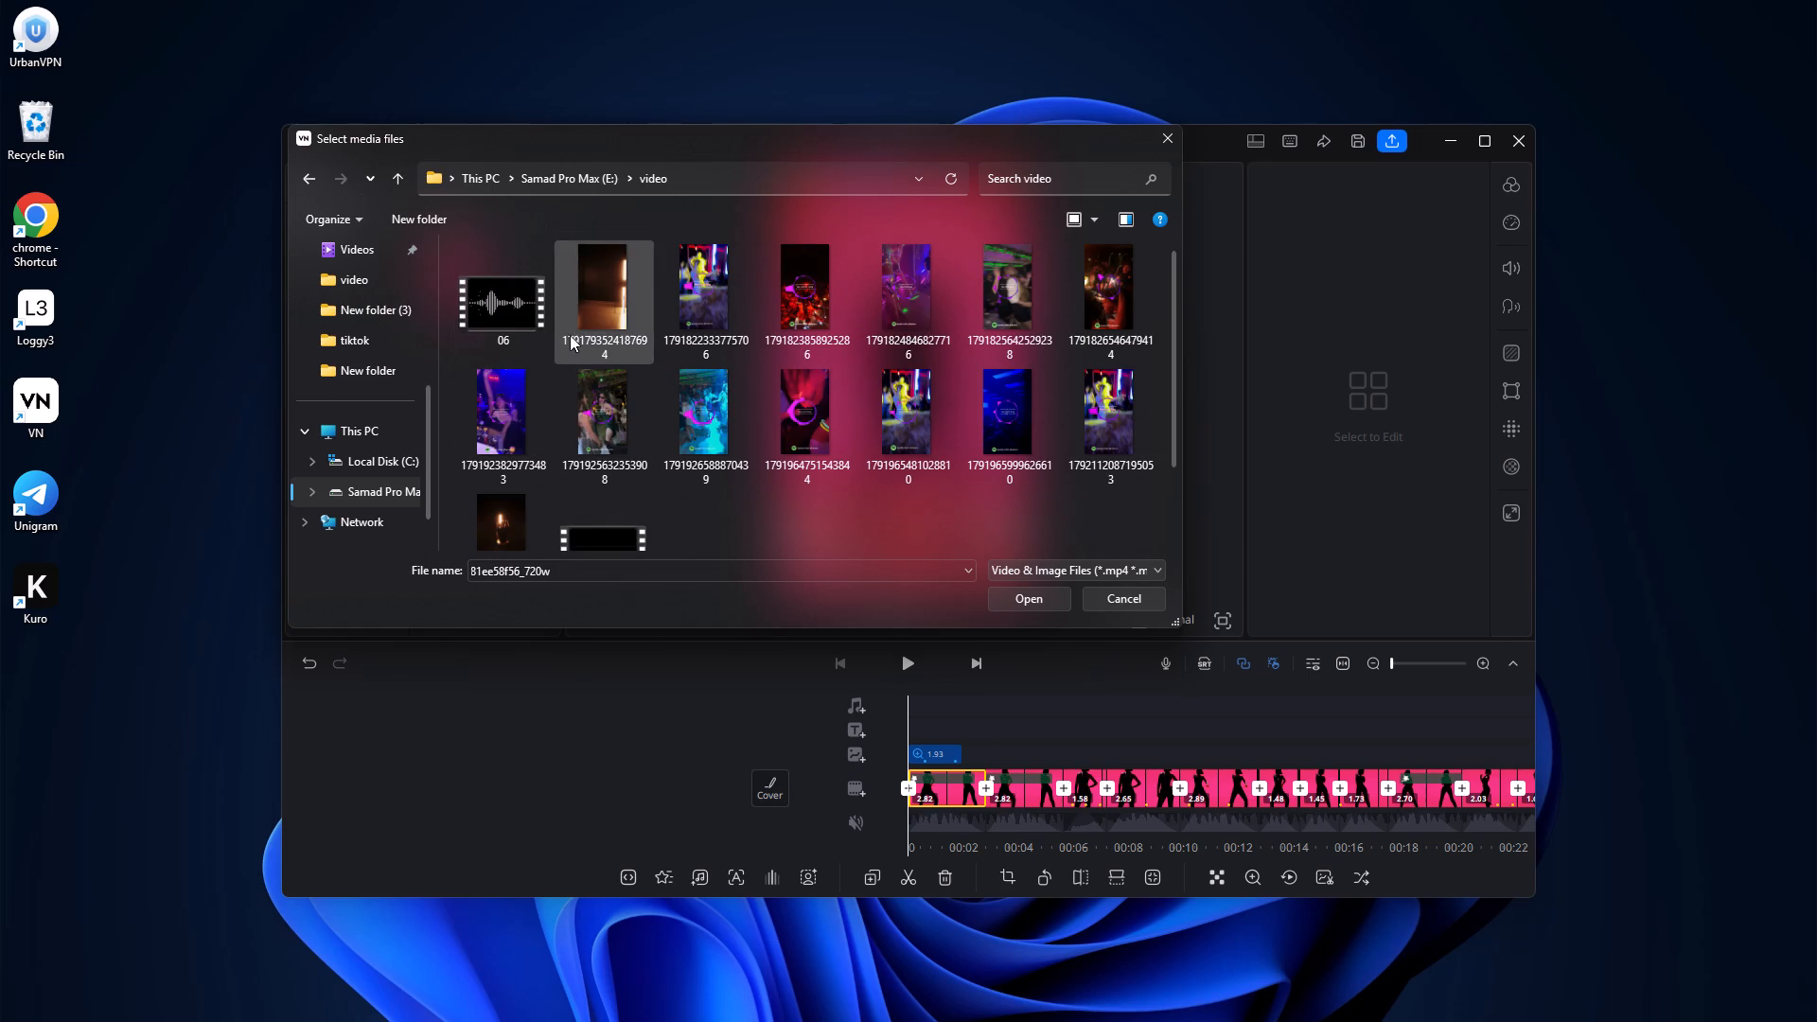
click(403, 182)
click(386, 175)
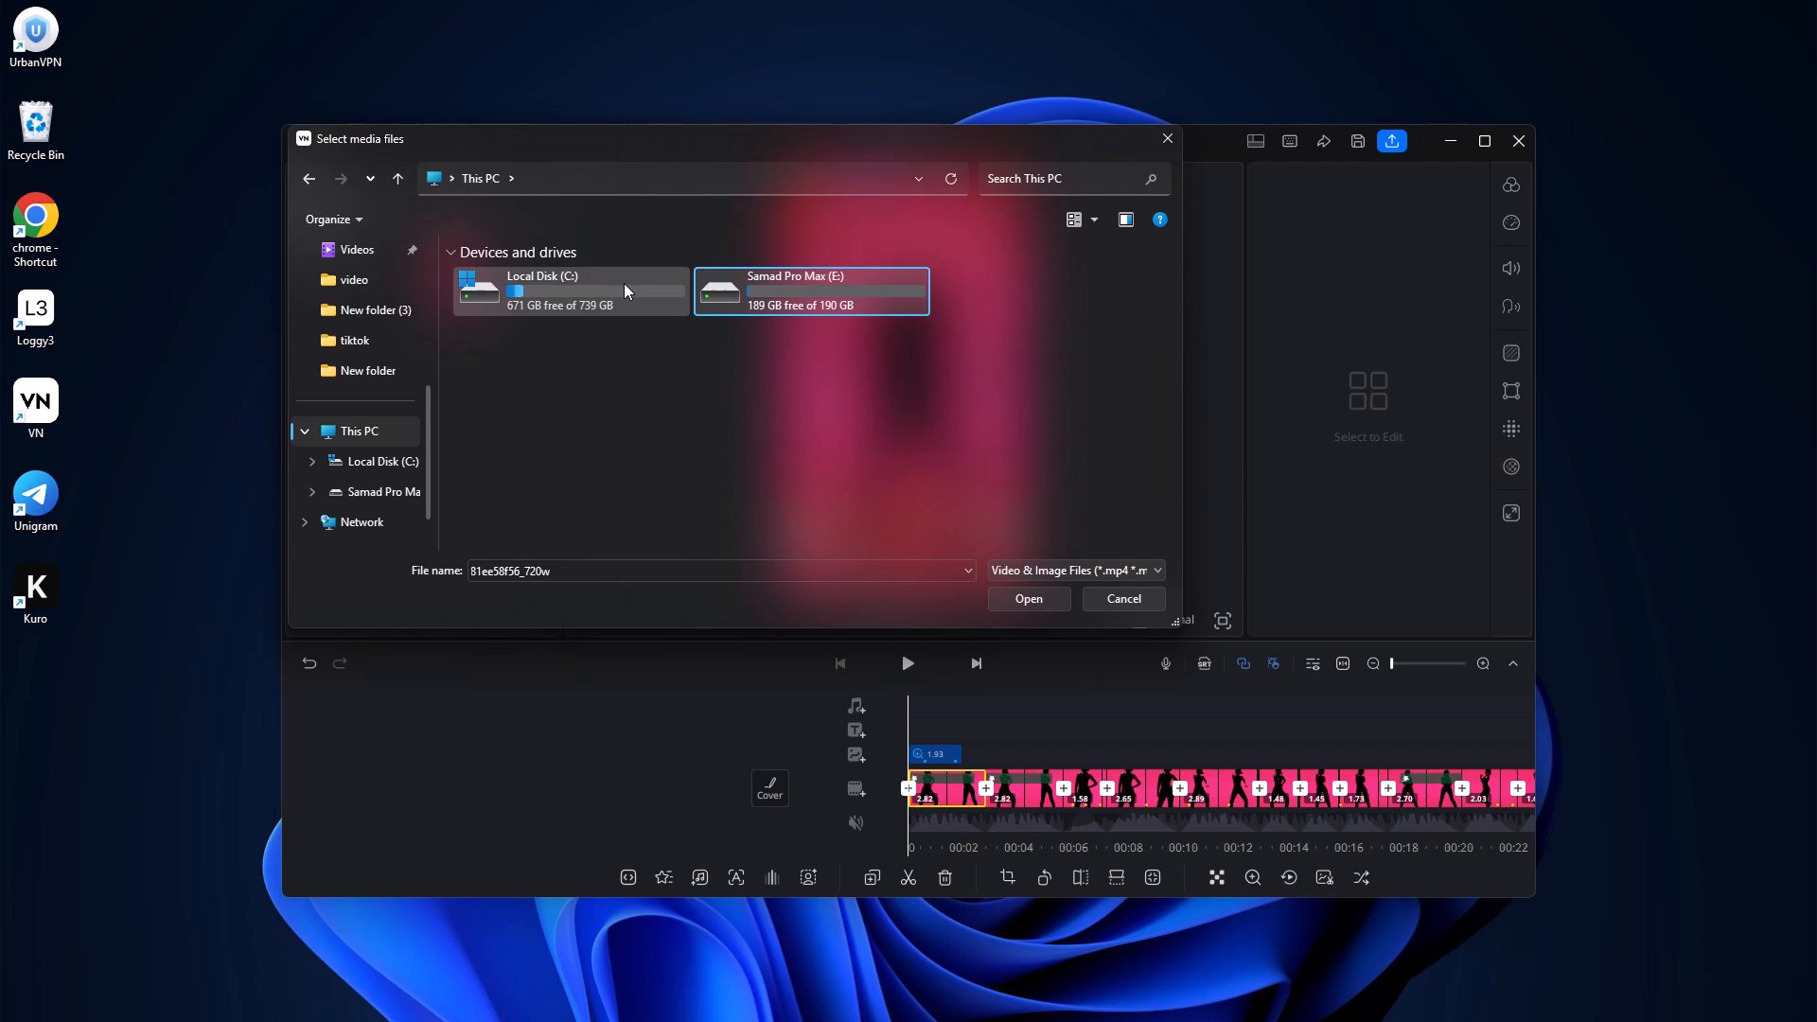
Check Downloads, its Unigram folder, Desktop and the video folder for media, and close the import without adding a file.
scroll(416, 341, up, 2)
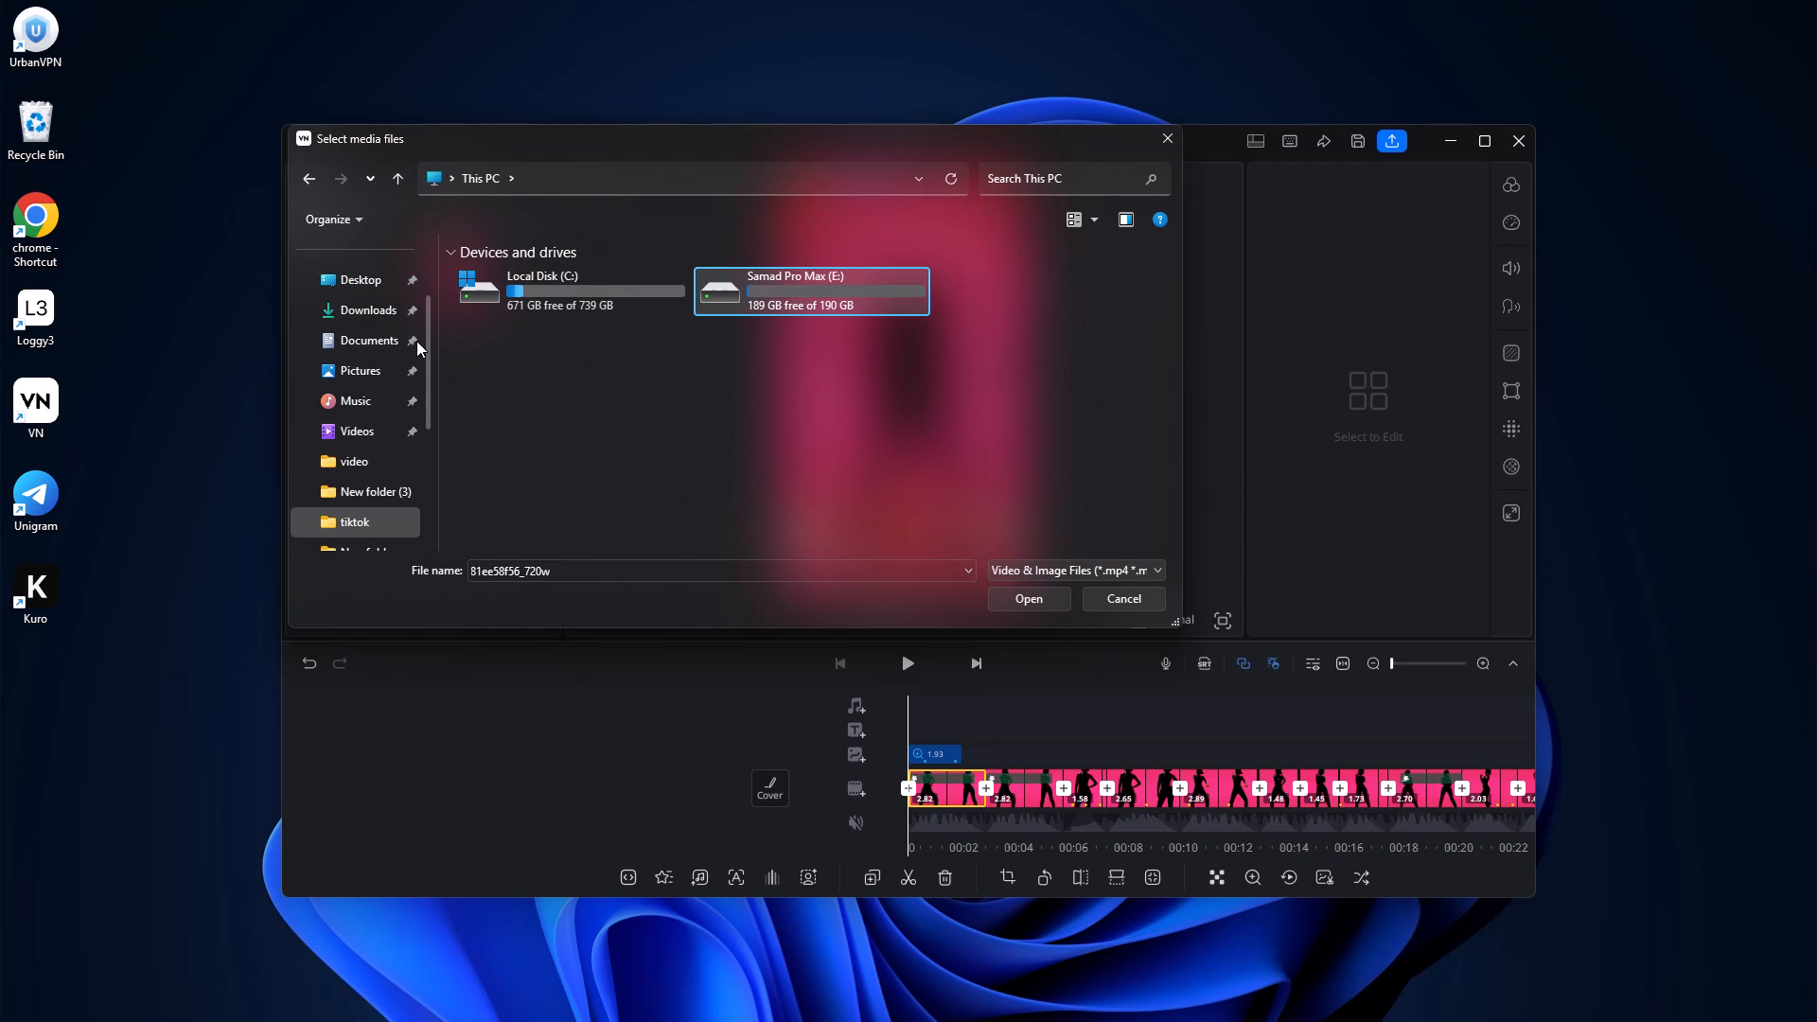
click(378, 303)
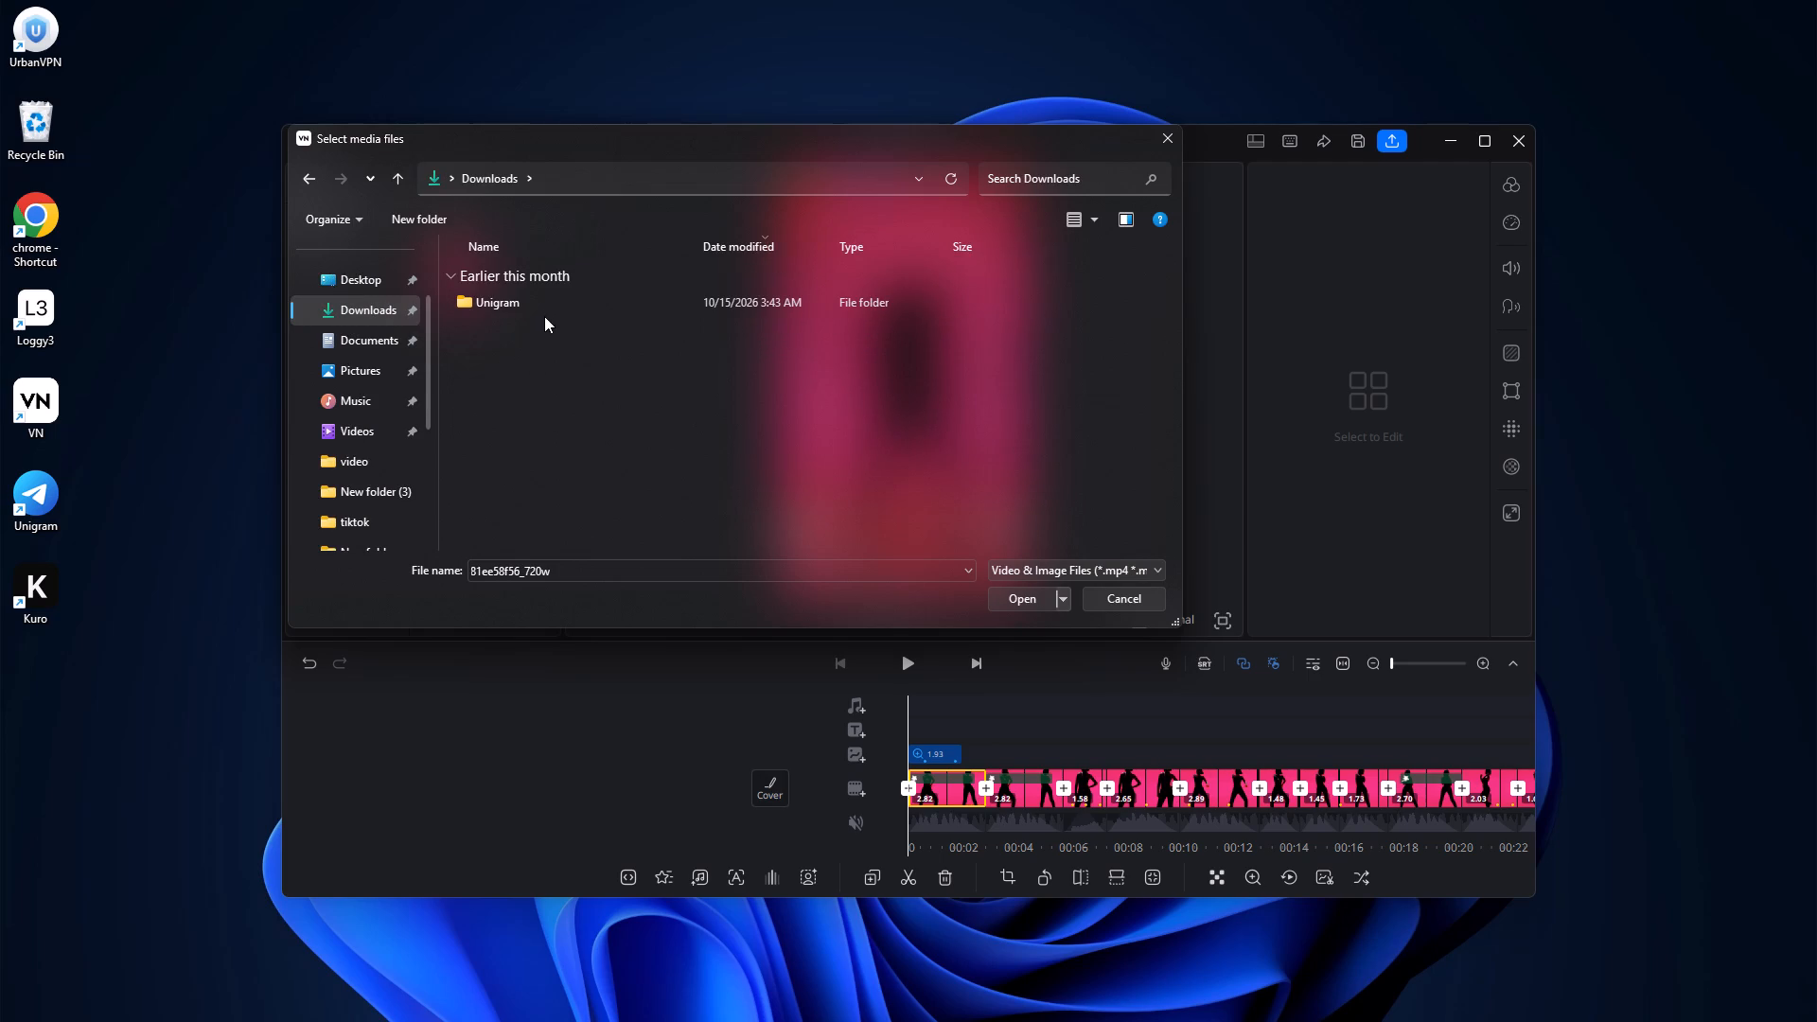
double_click(544, 306)
click(314, 172)
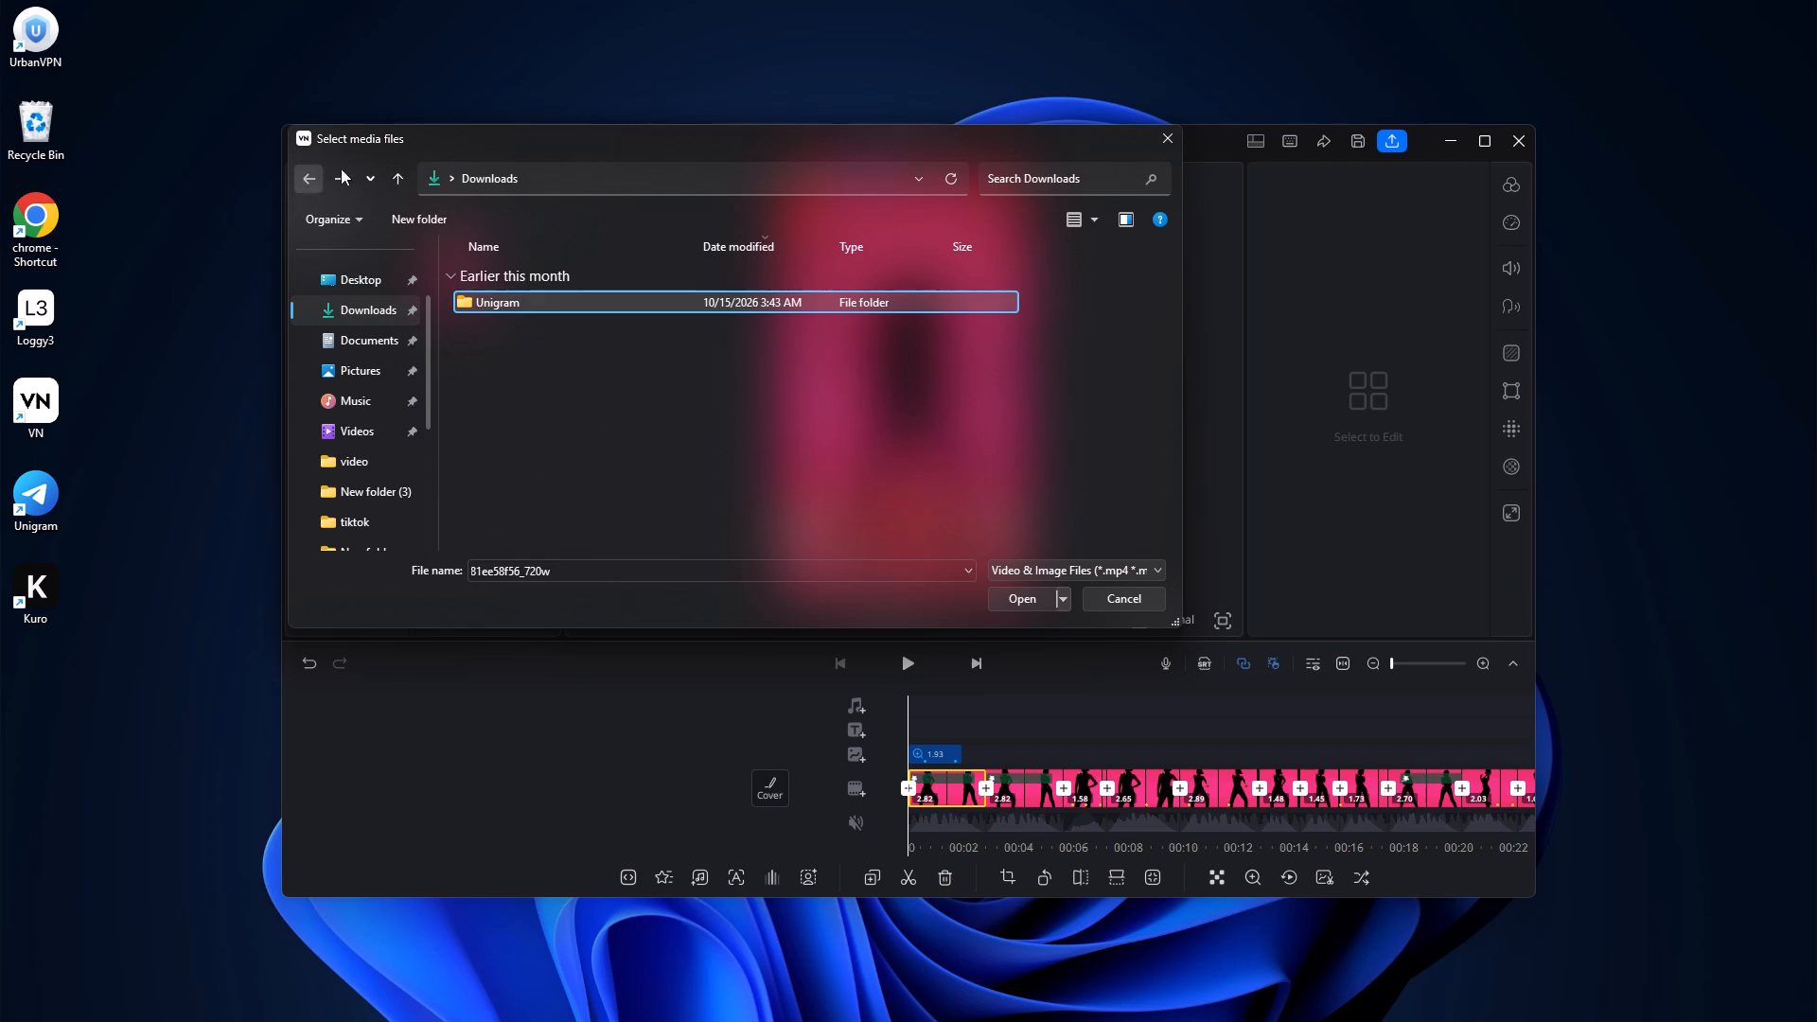
double_click(401, 177)
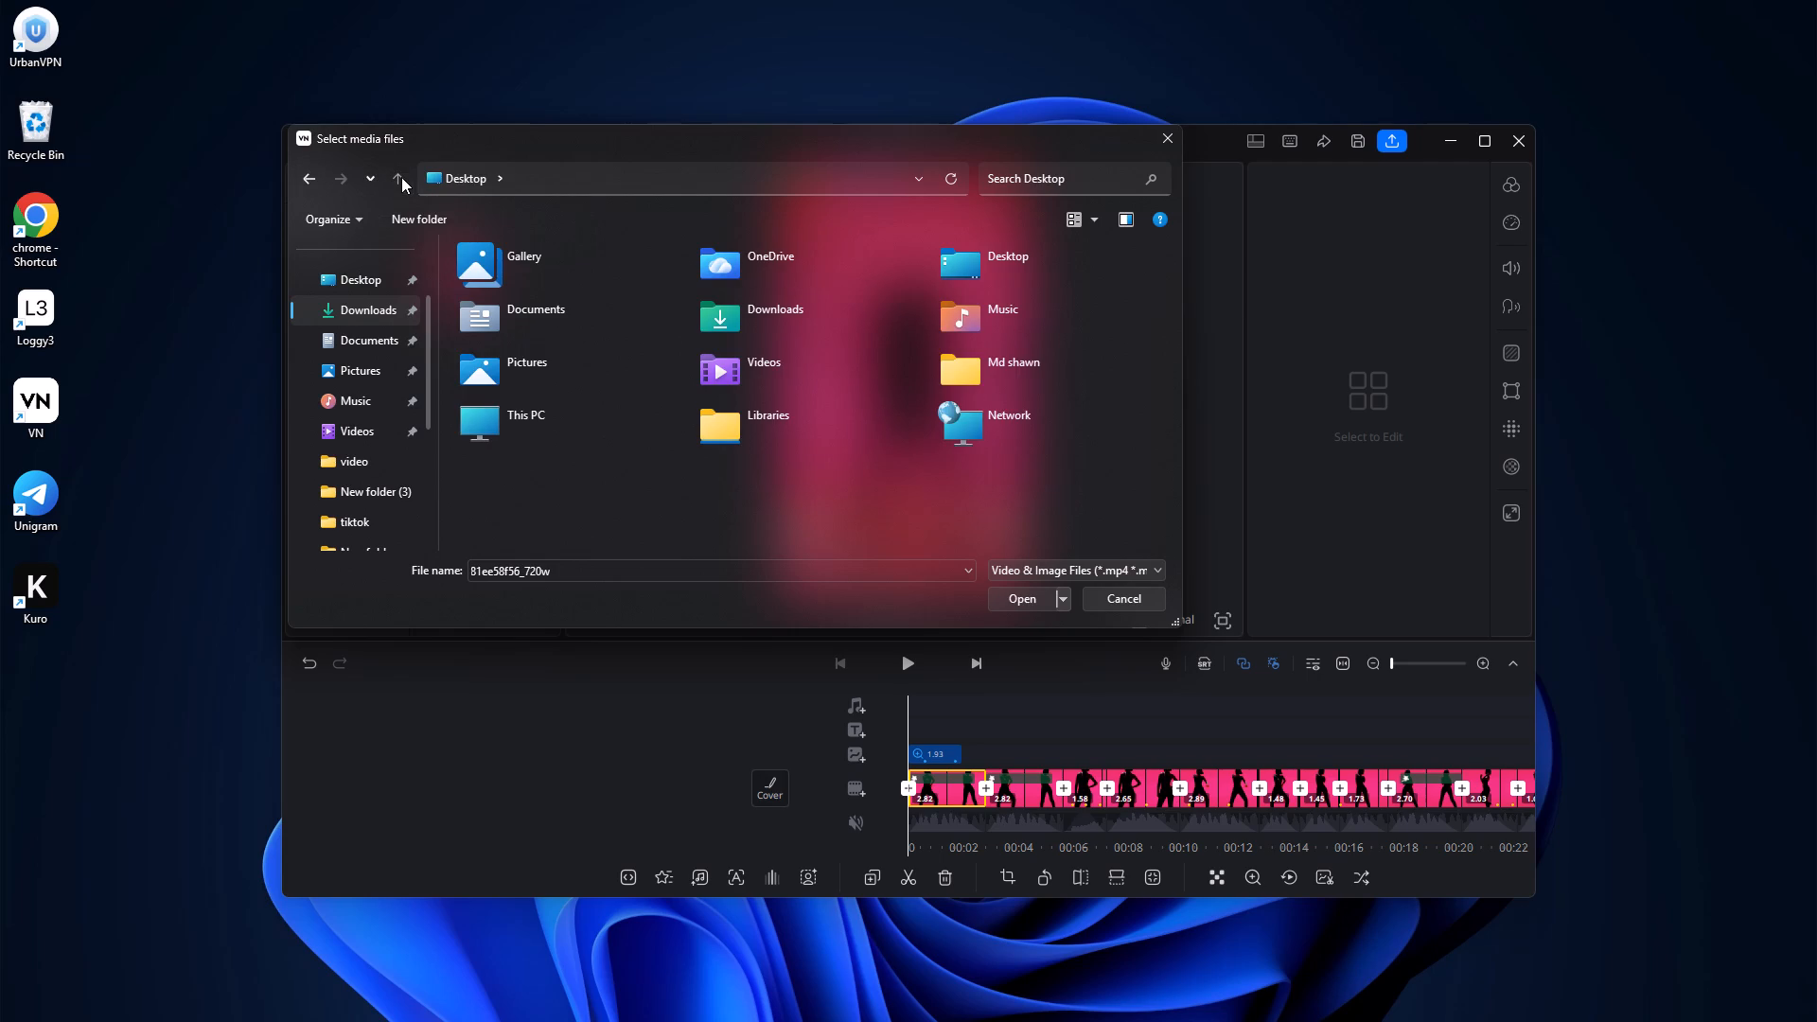
scroll(326, 422, up, 1)
scroll(368, 292, down, 1)
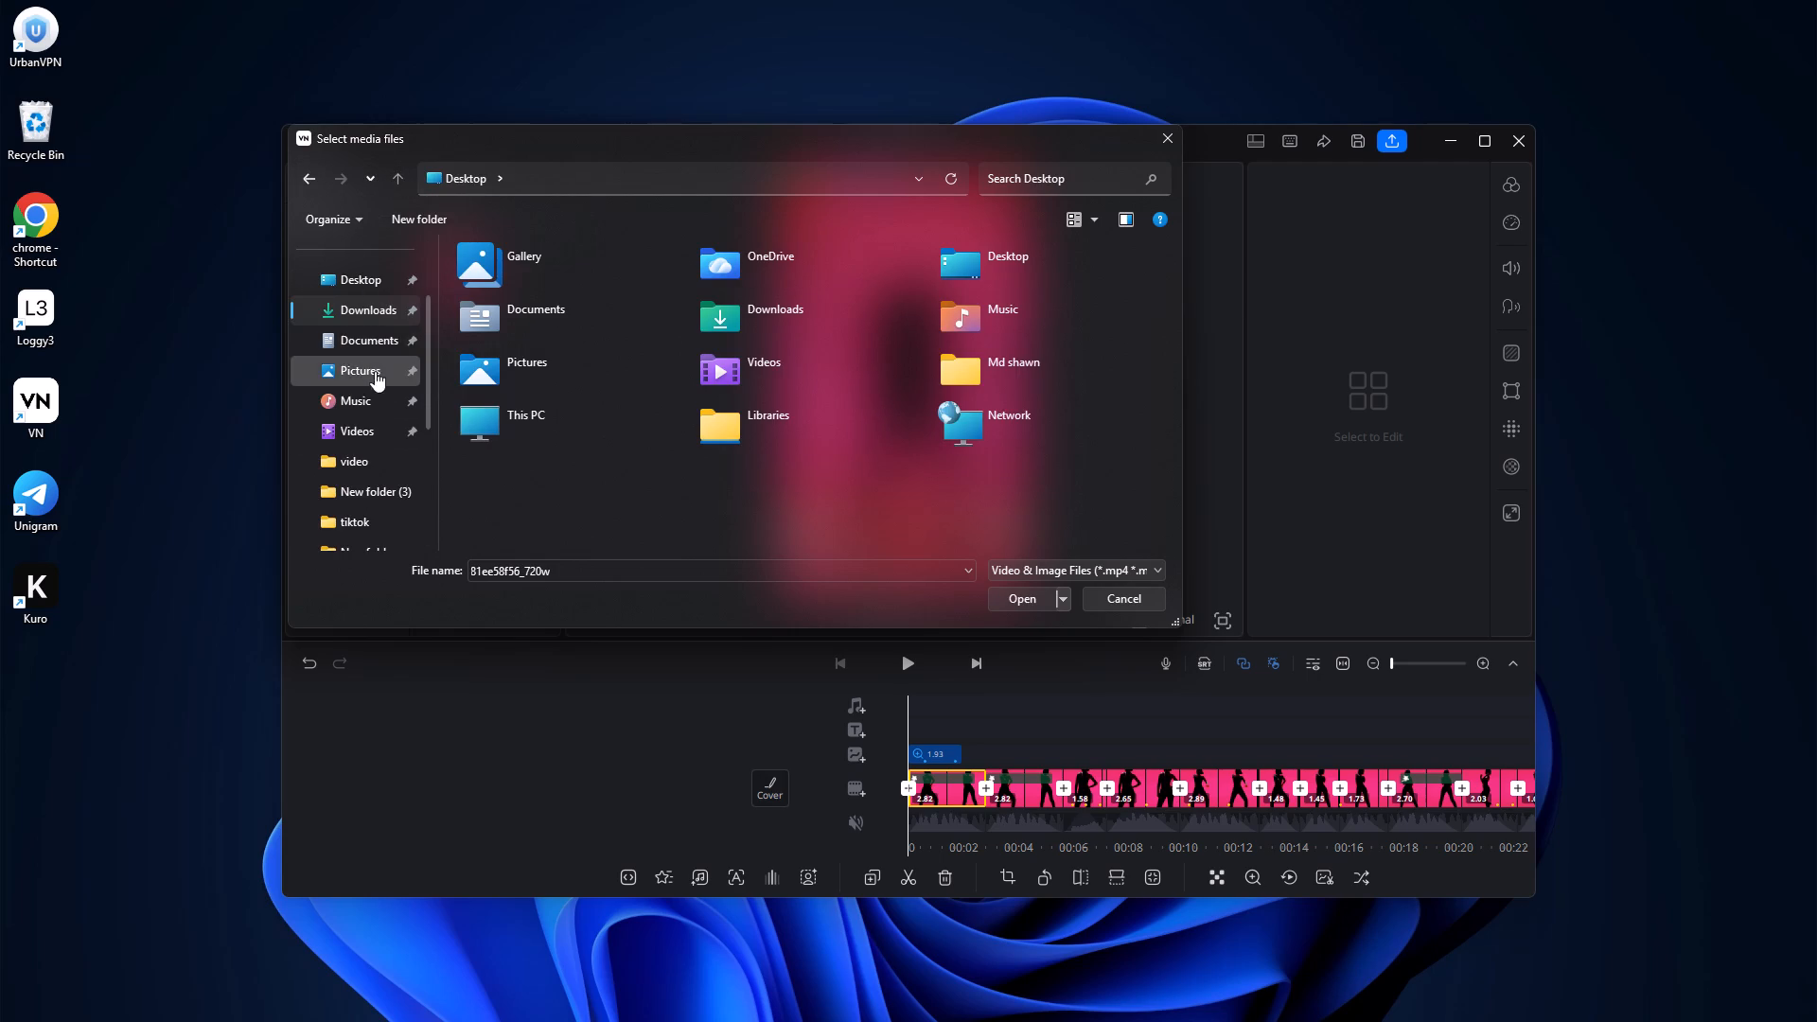
click(386, 476)
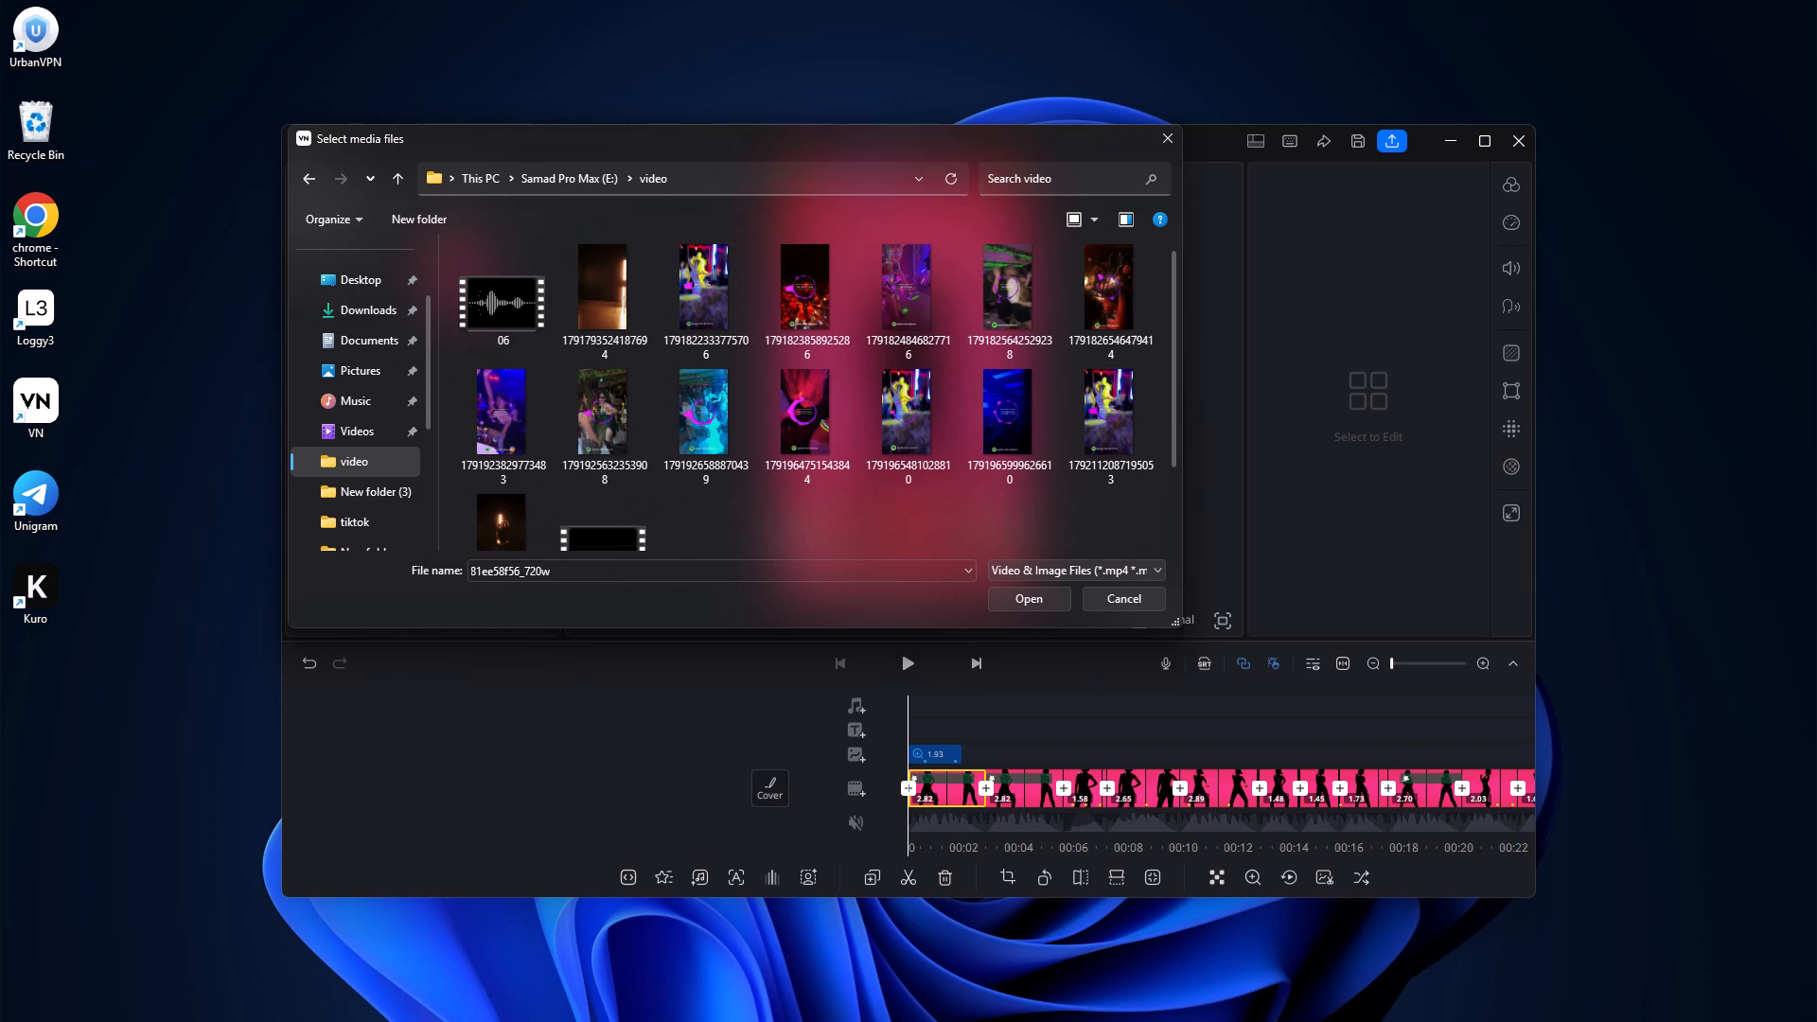
click(1162, 132)
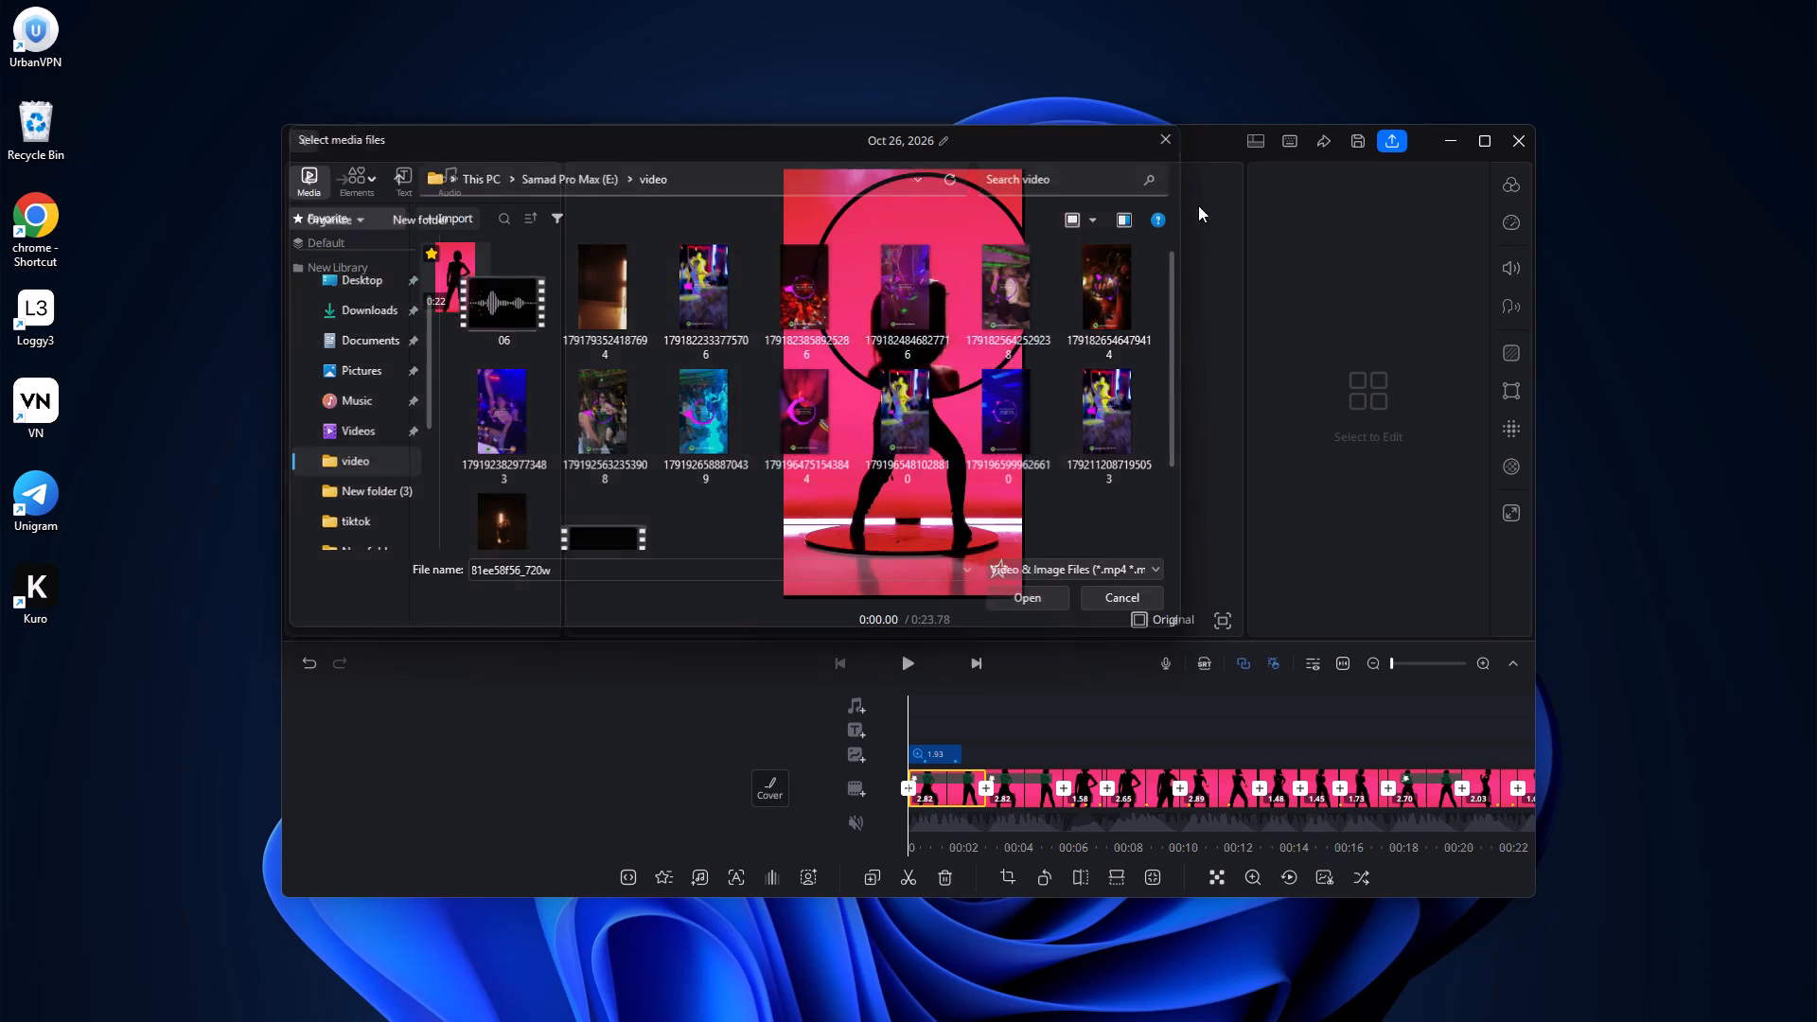
drag(1382, 451, 1372, 452)
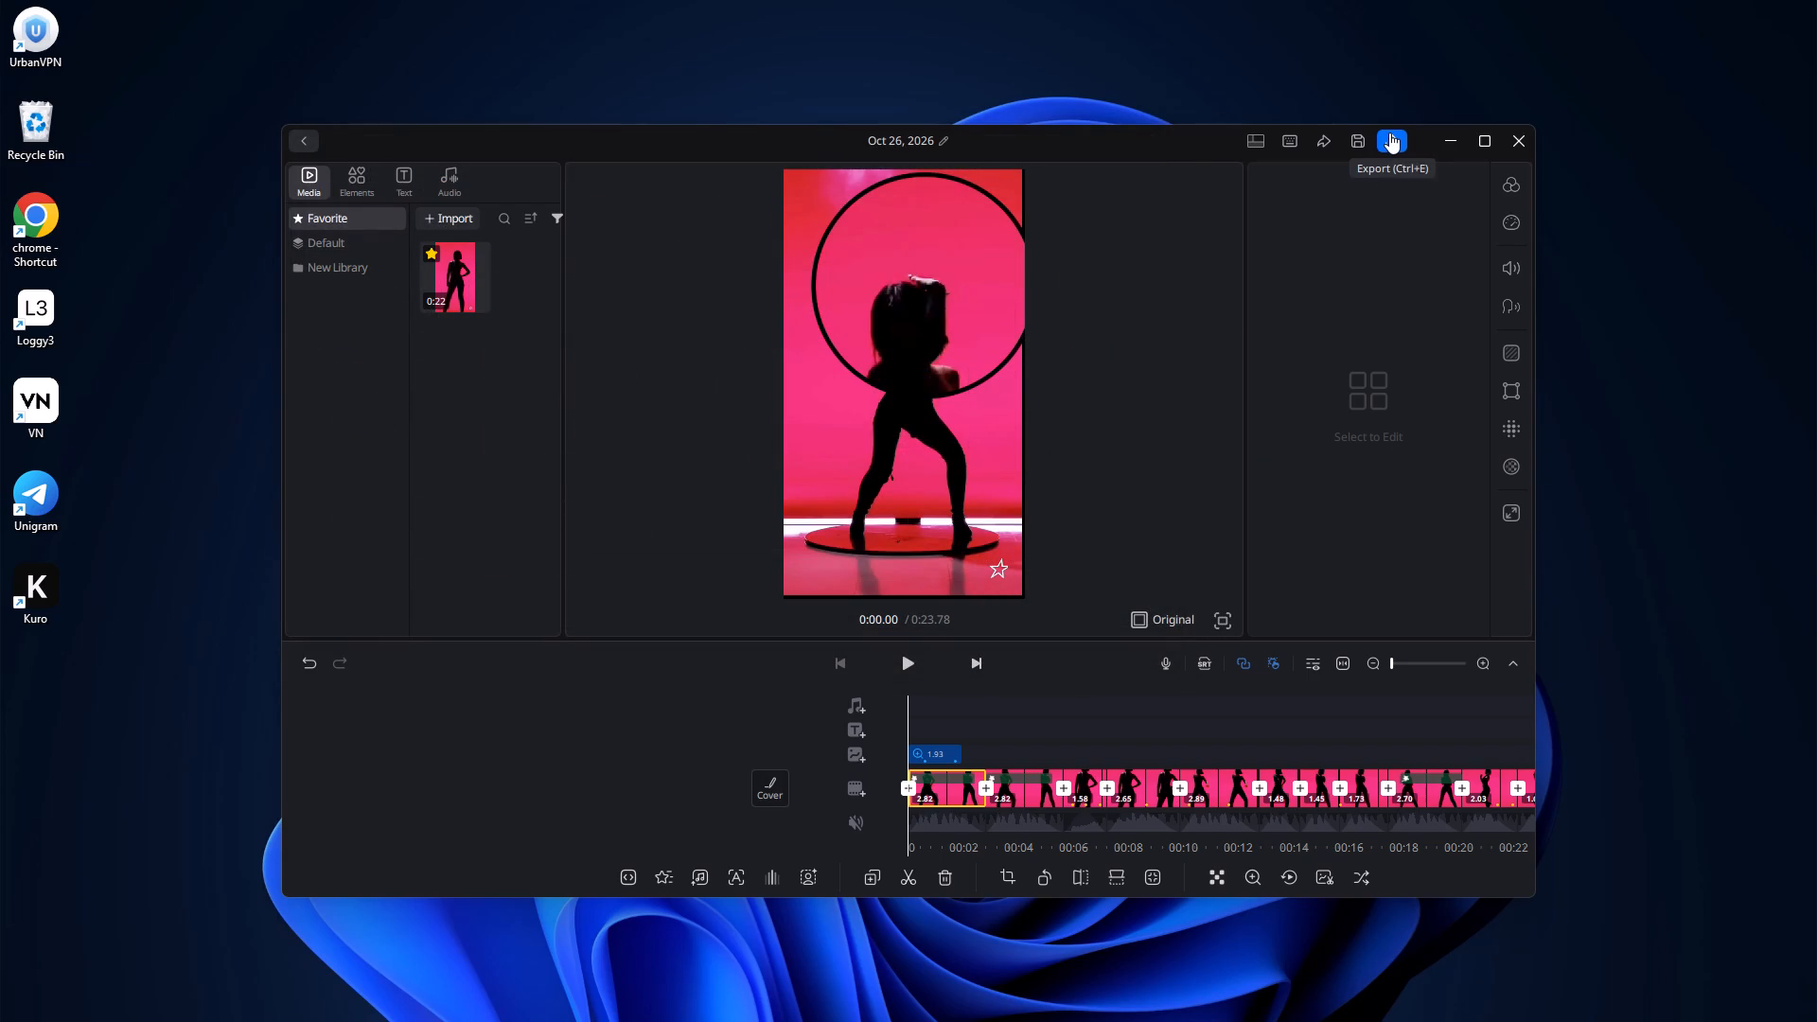
Play the edited video from the start to about 0:14 to review it, and move back to about 0:13.
click(915, 661)
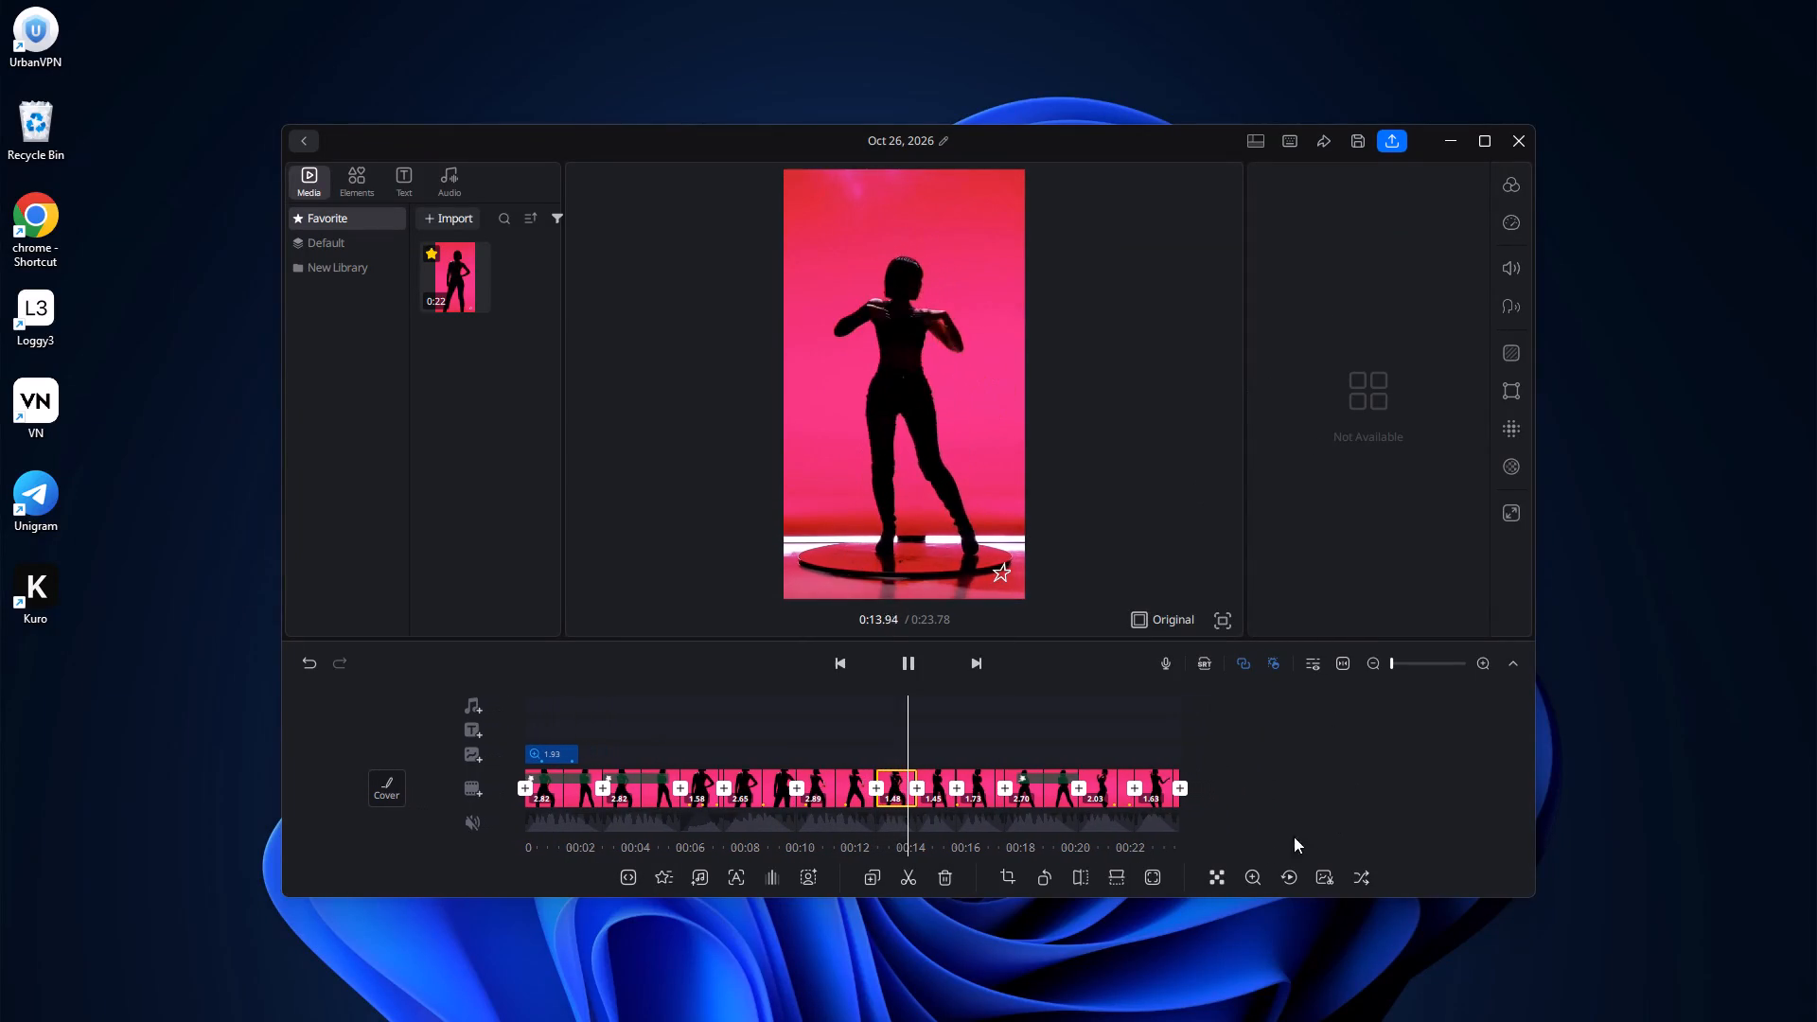
drag(1228, 783, 1289, 780)
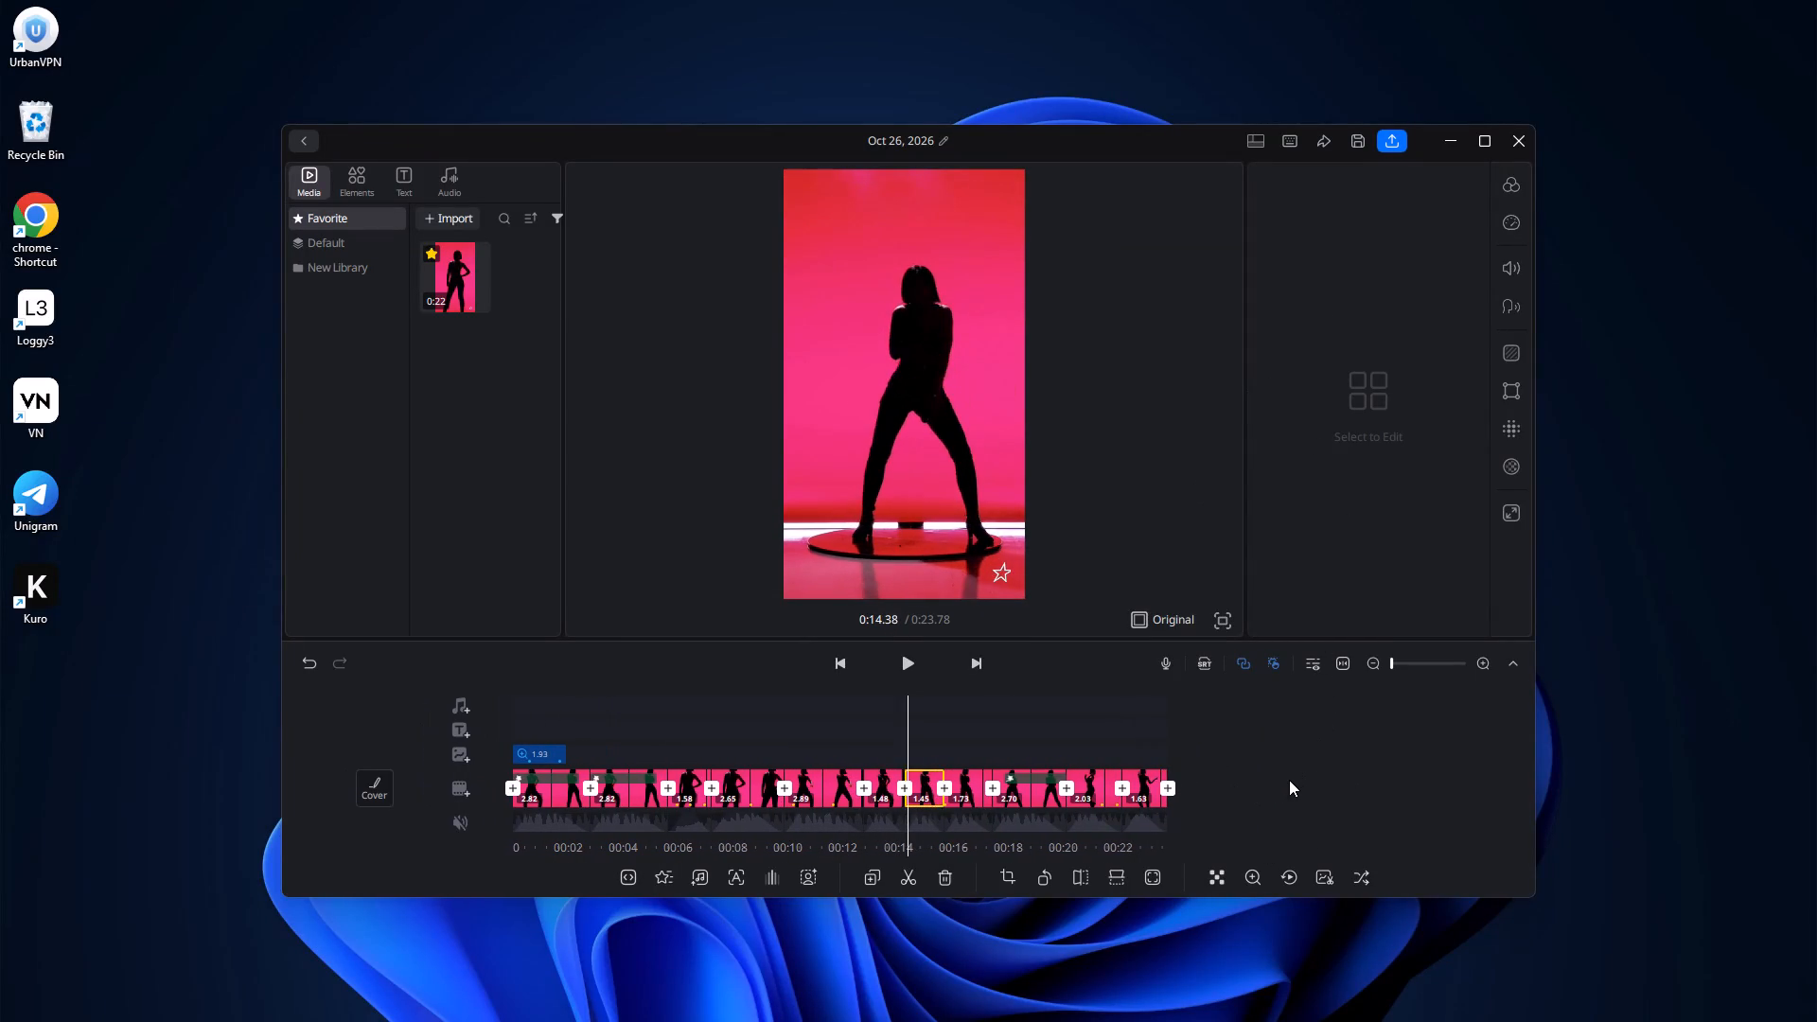
drag(1289, 780, 1322, 774)
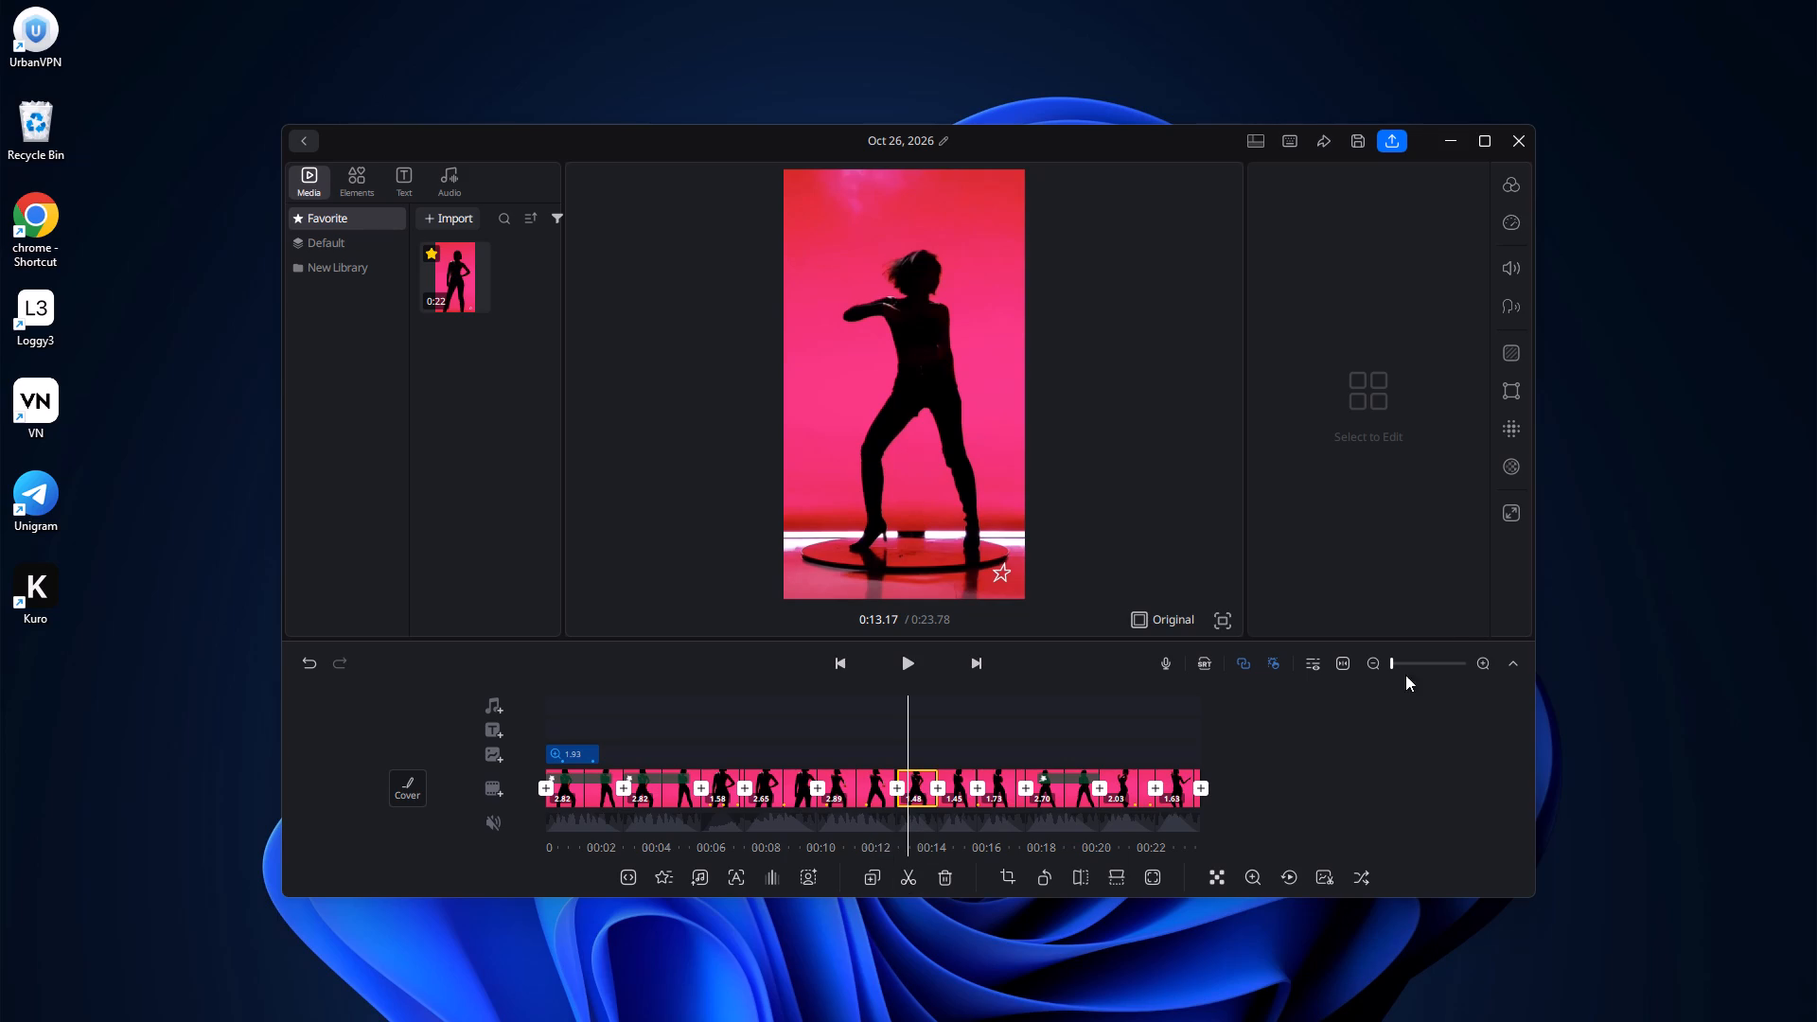
Open the export settings and switch the export quality to Manual.
click(1390, 144)
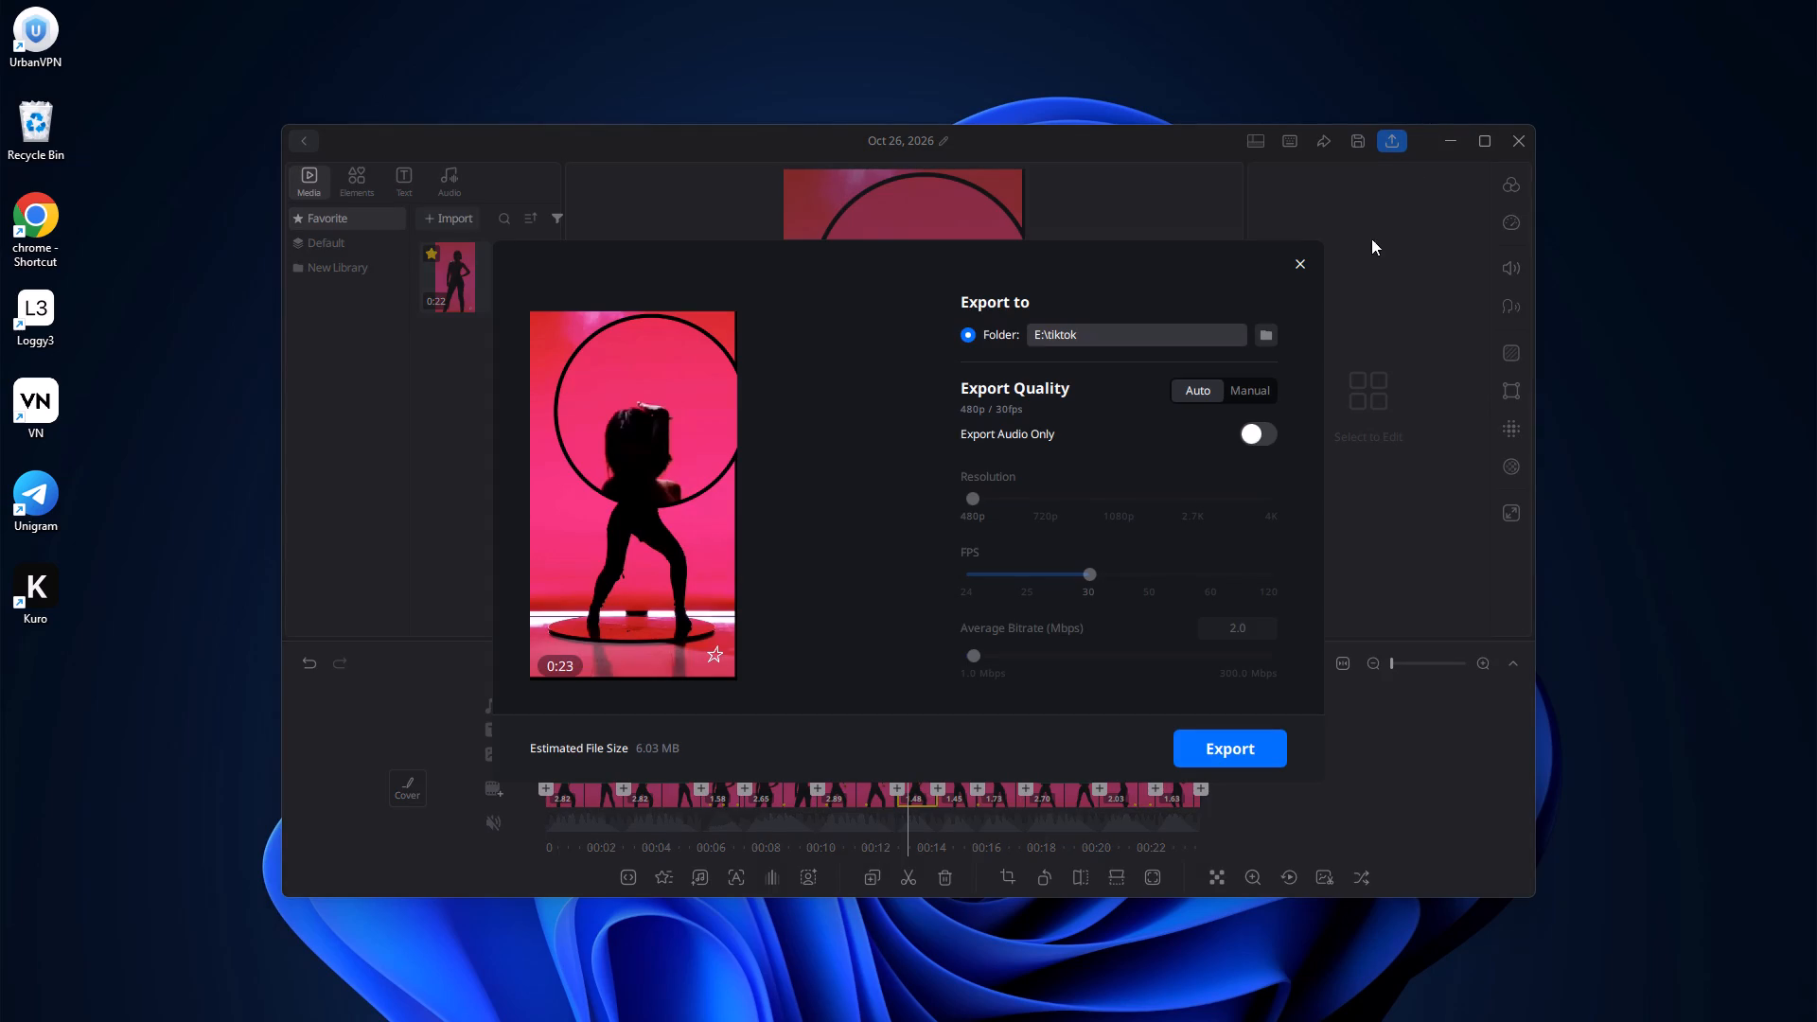
click(1251, 391)
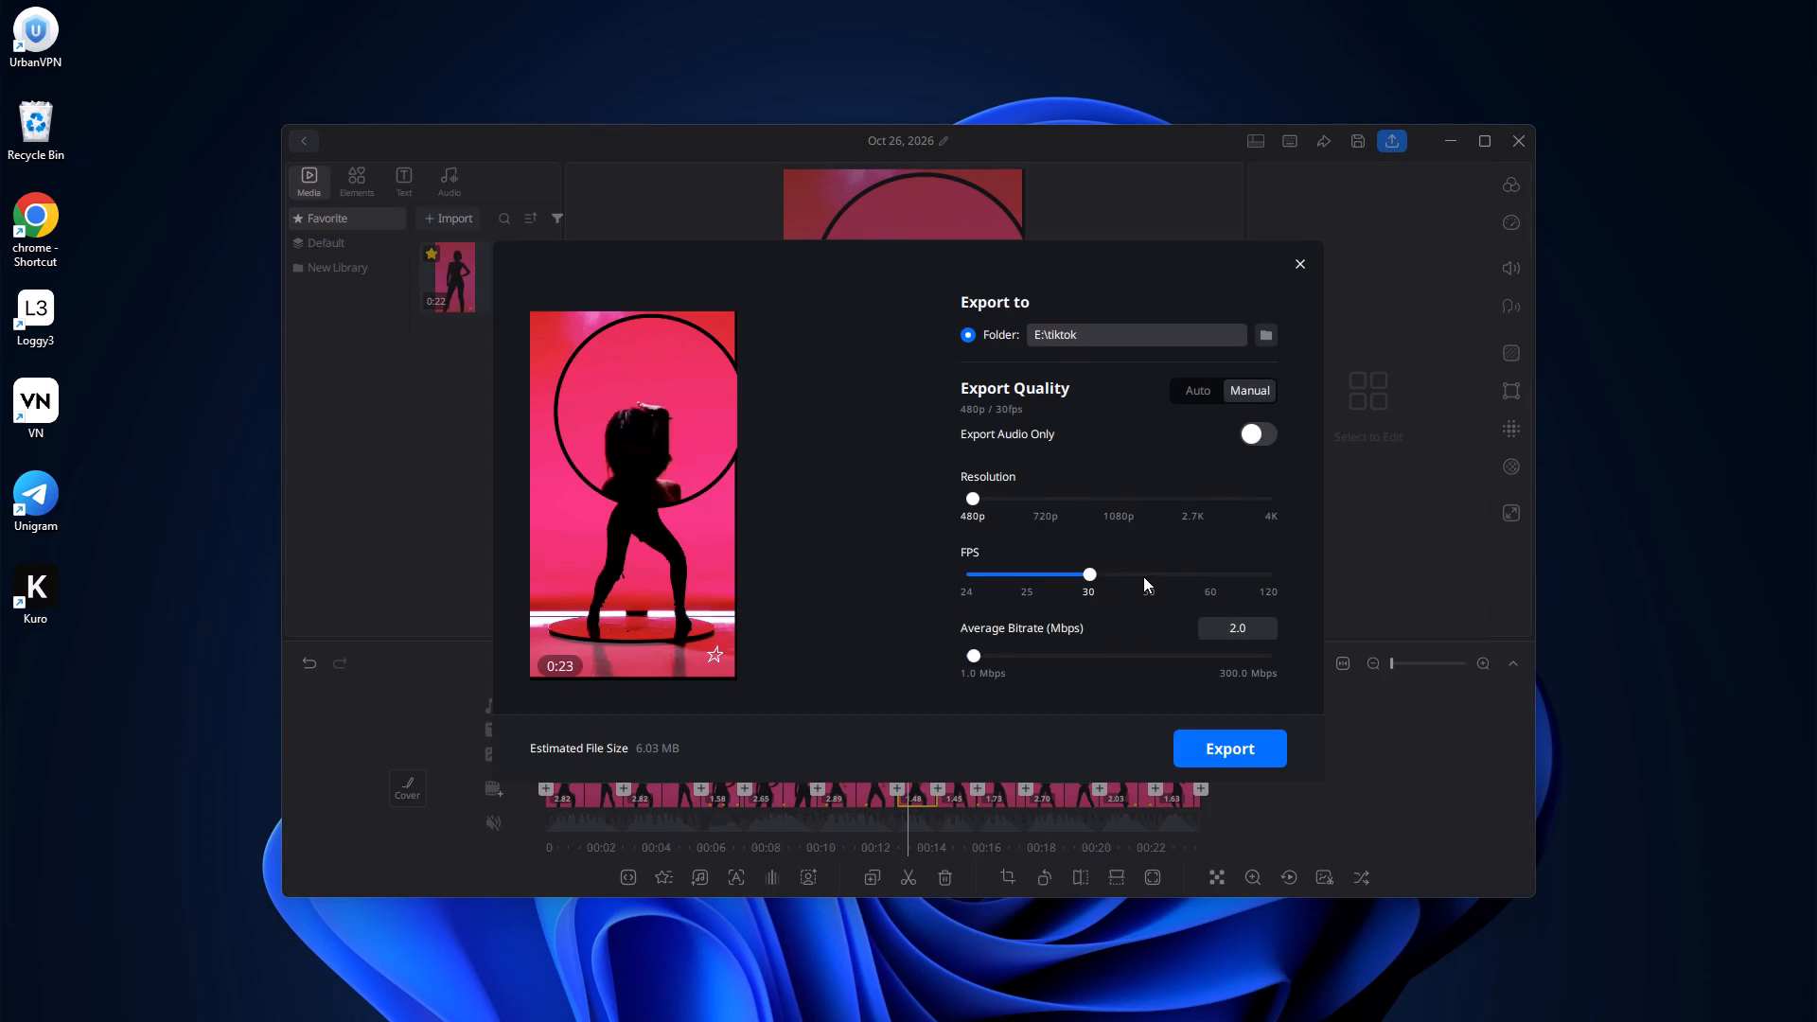
Create a folder named eidit on the E: drive and choose it as the export destination.
click(1101, 334)
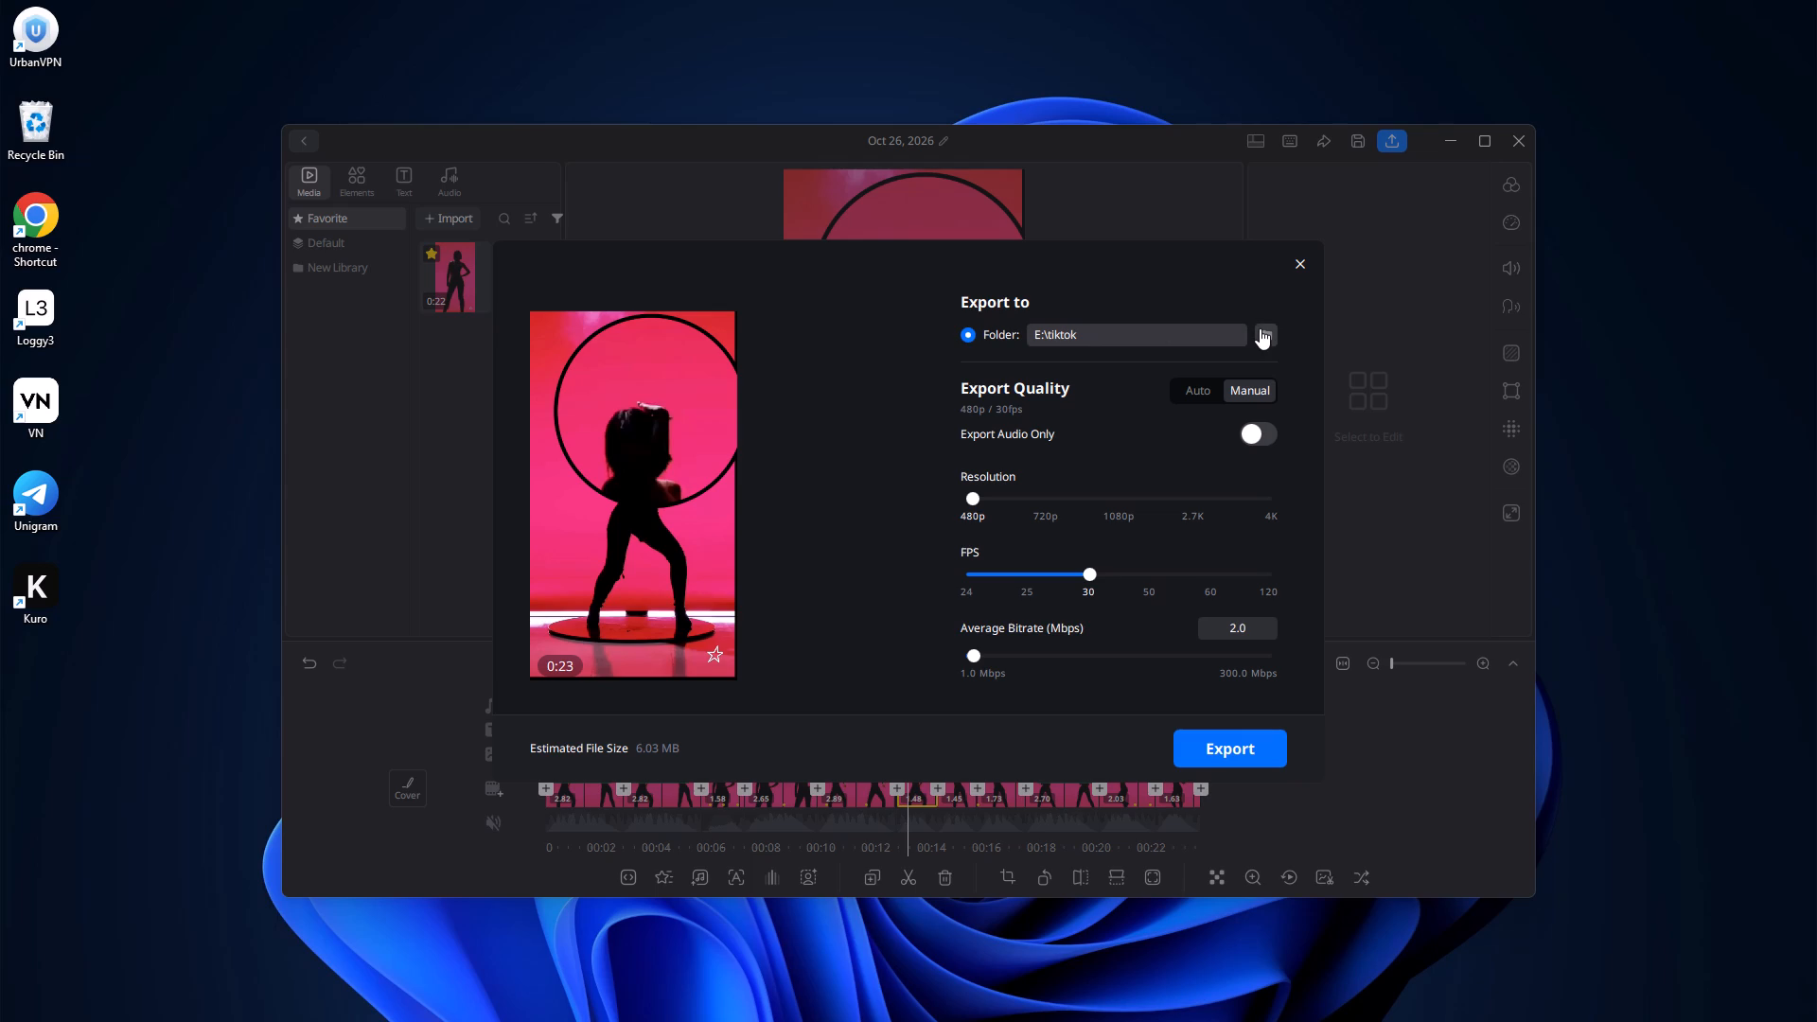
click(1260, 328)
scroll(419, 410, down, 3)
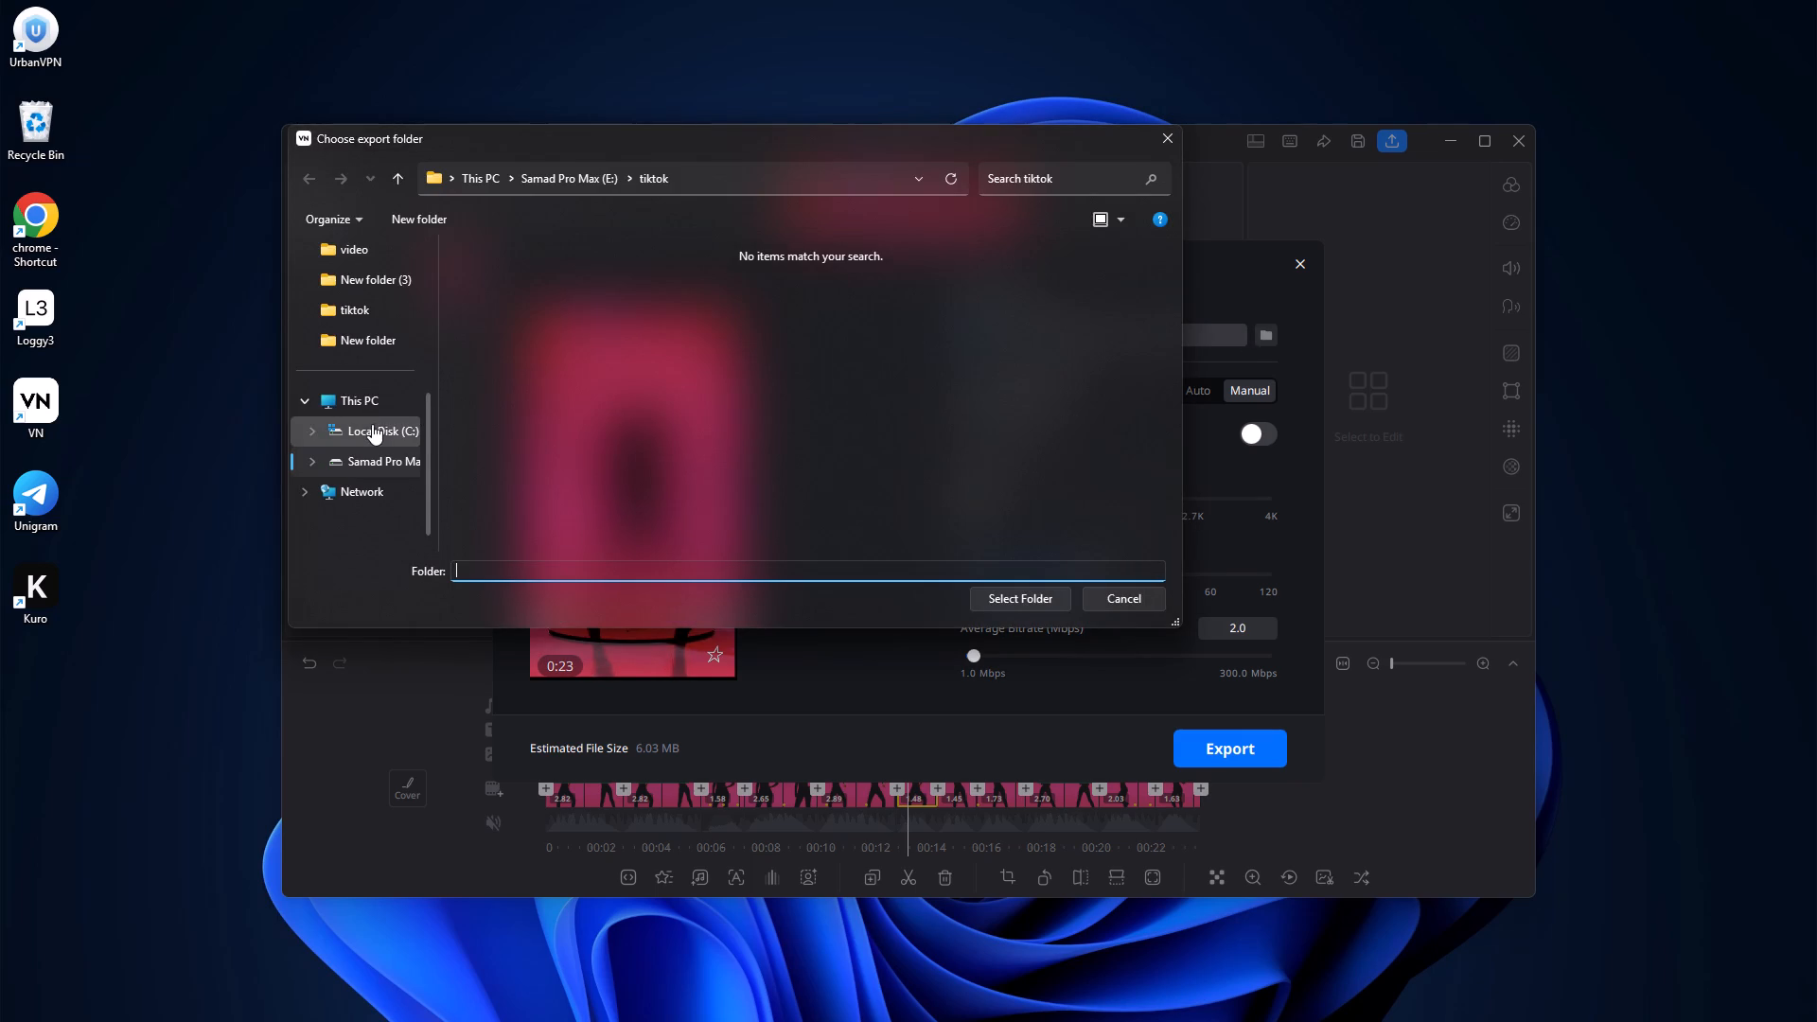
click(407, 176)
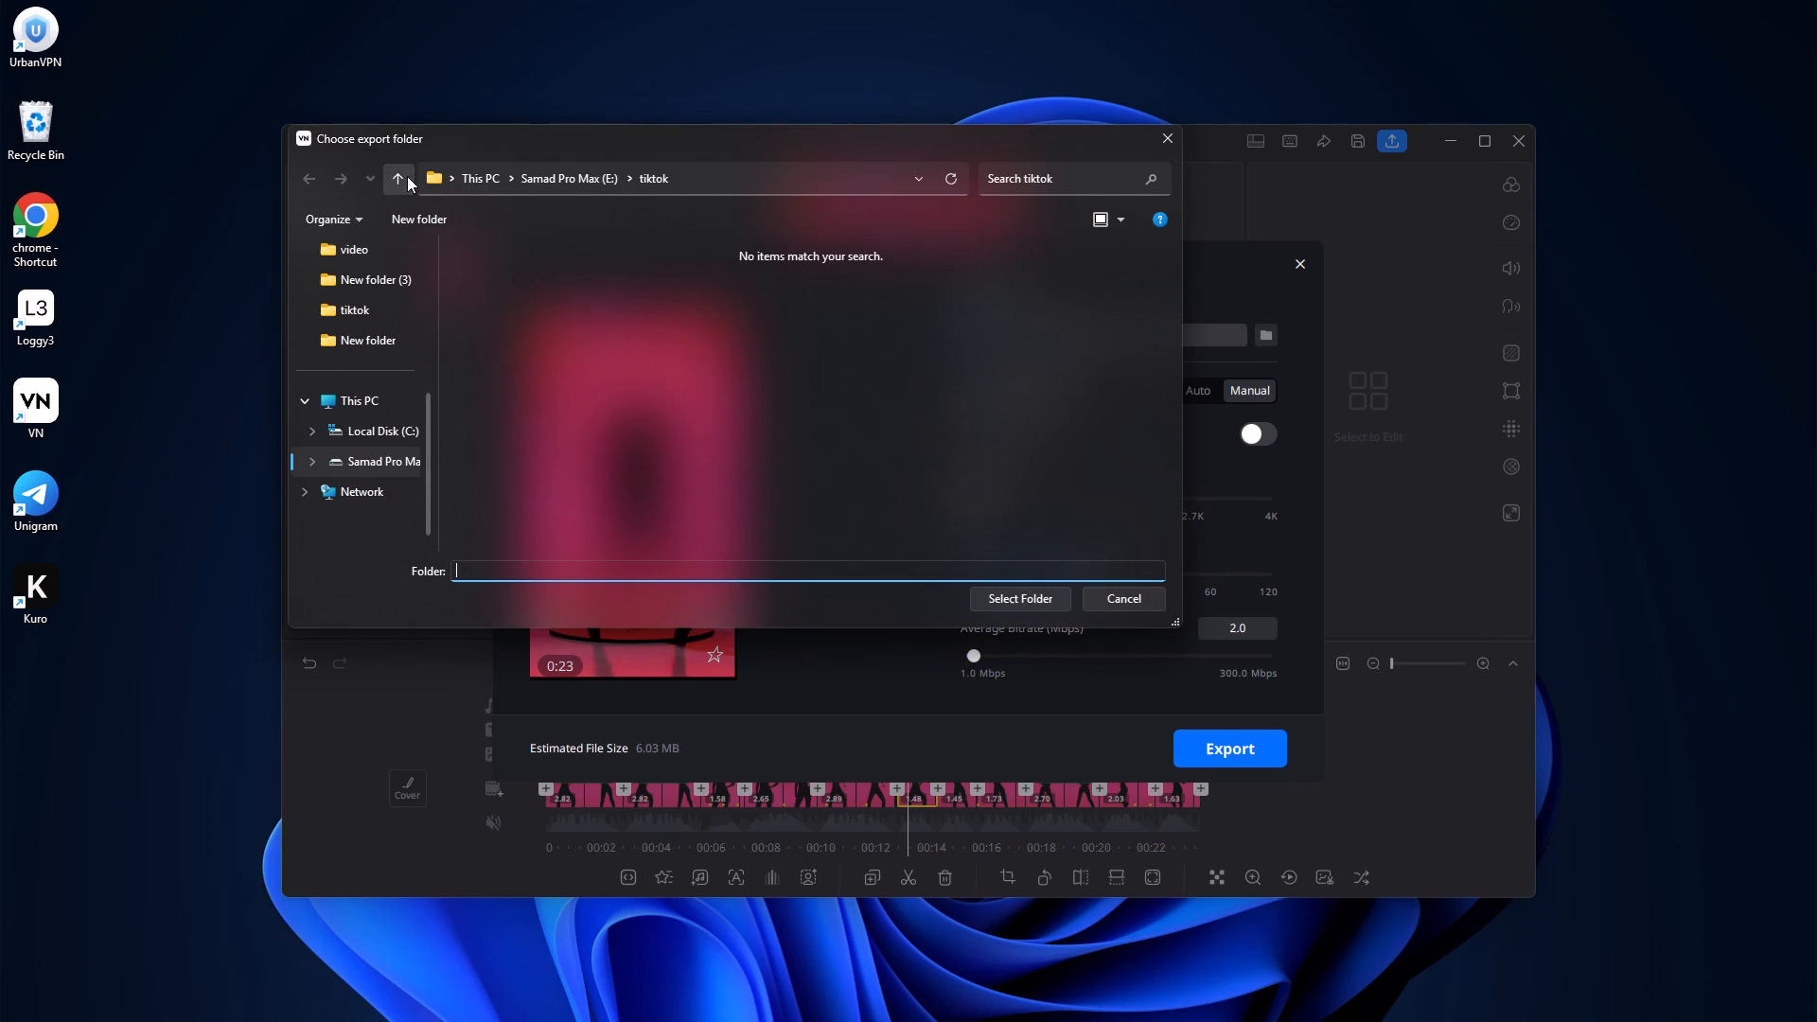
right_click(596, 419)
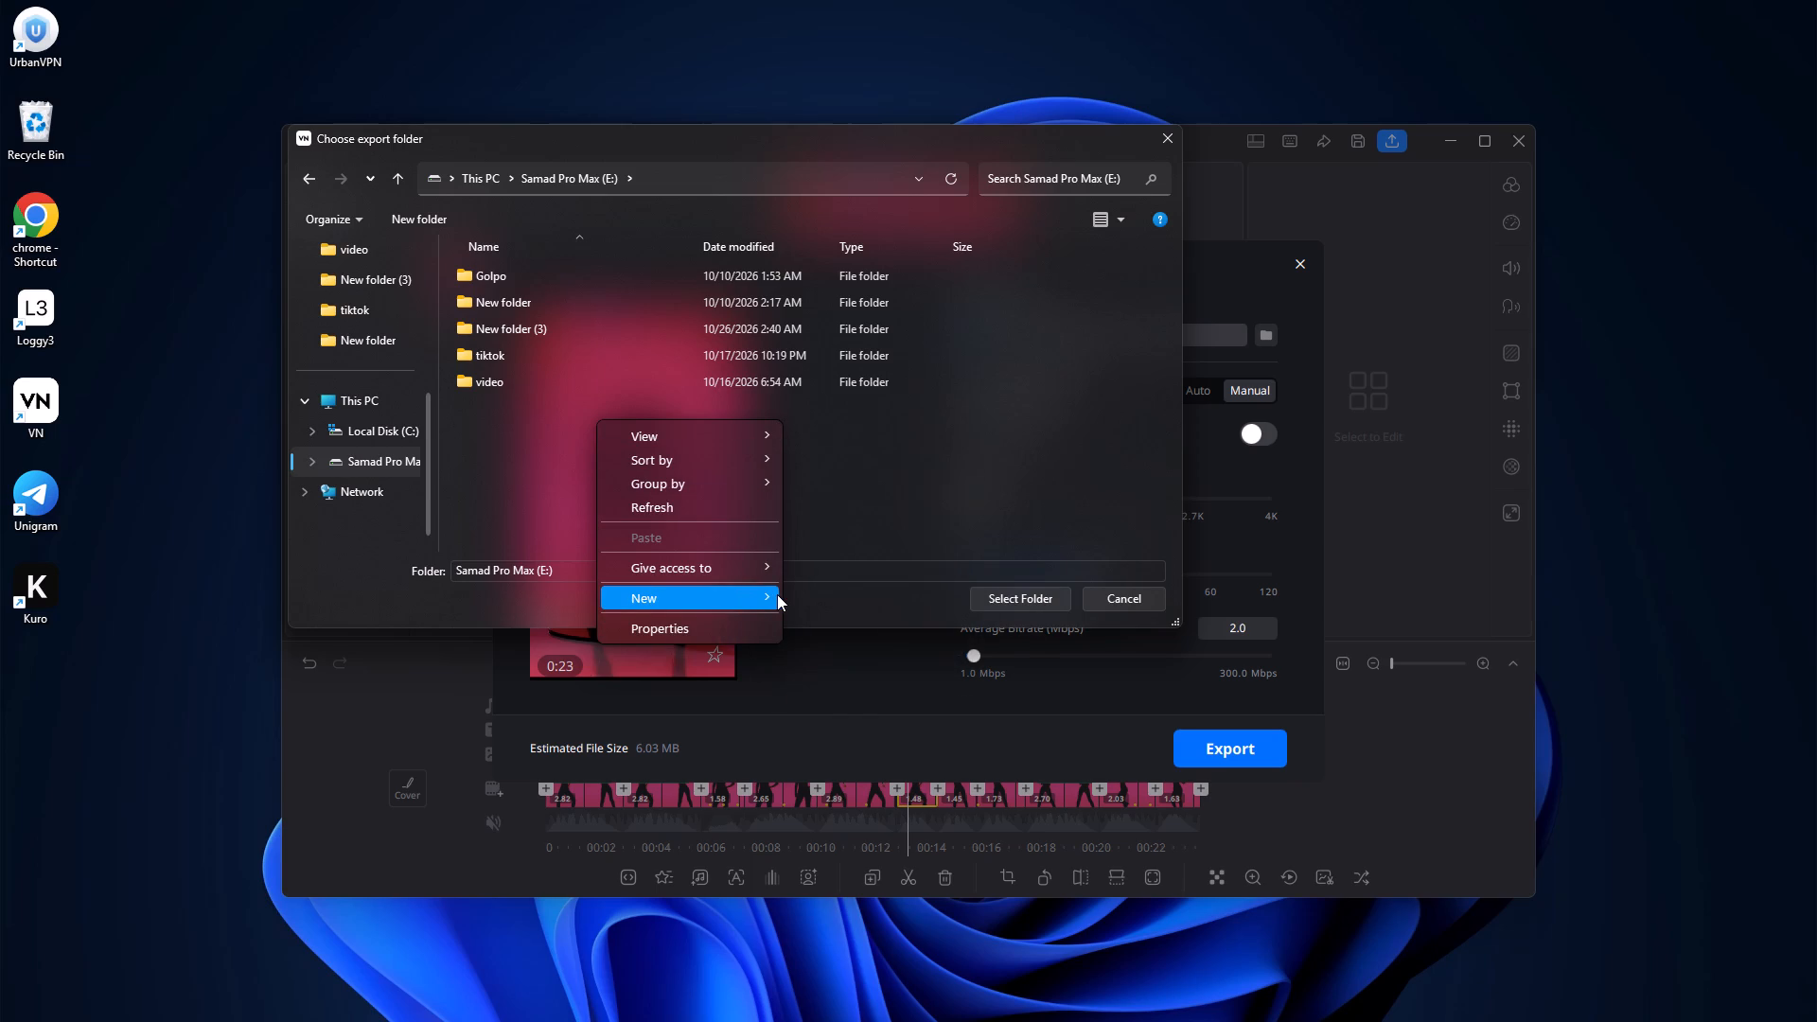
click(836, 599)
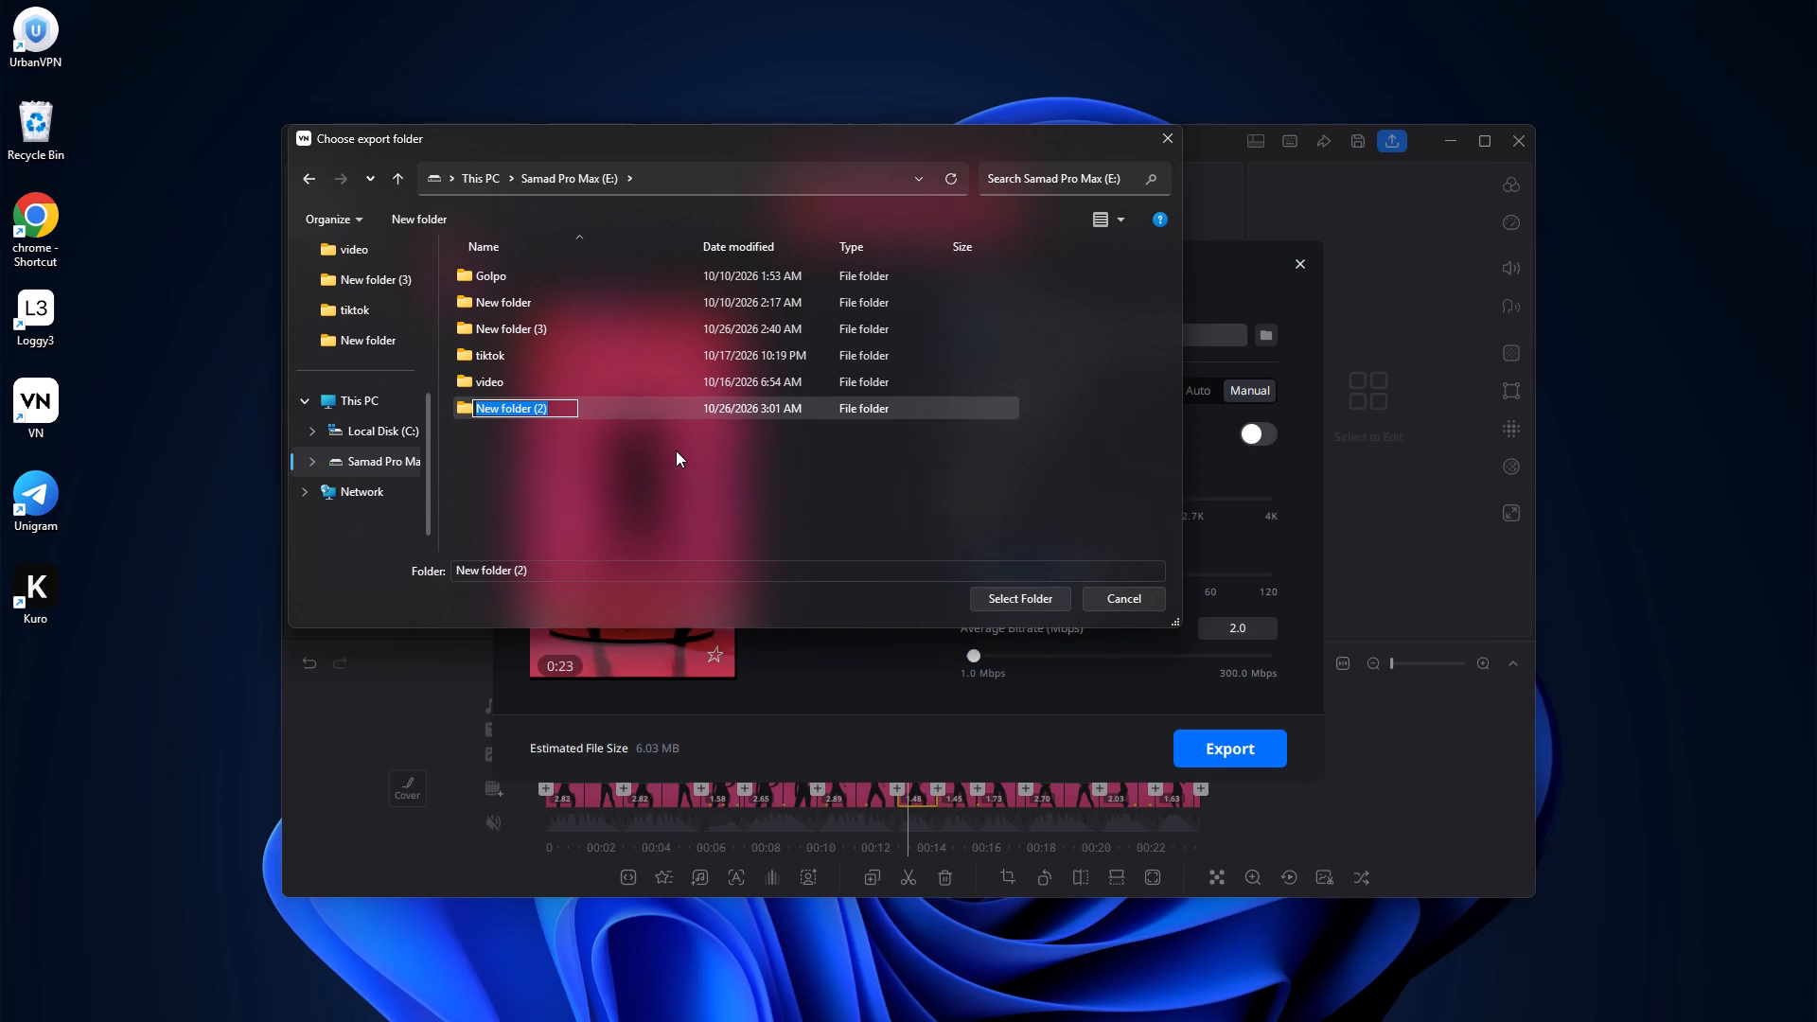
key(BackSpace)
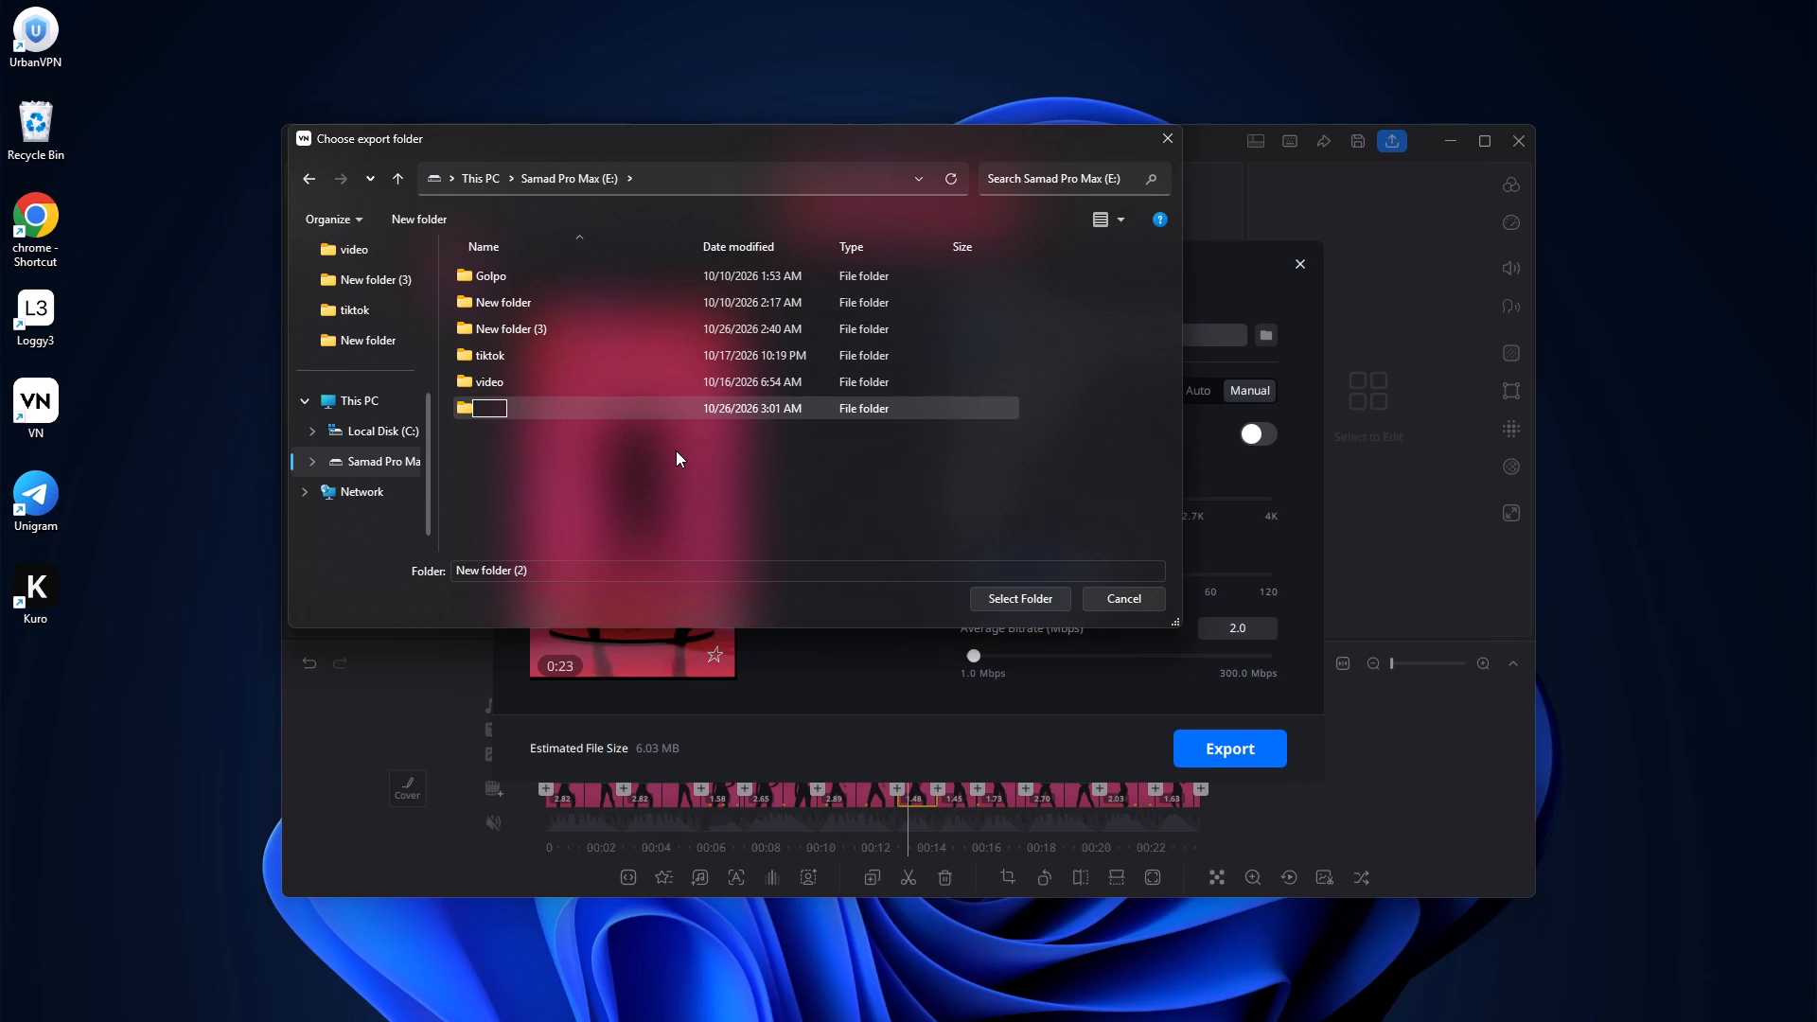
text(si)
key(BackSpace)
key(BackSpace)
key(BackSpace)
text(ei)
text(di)
key(t)
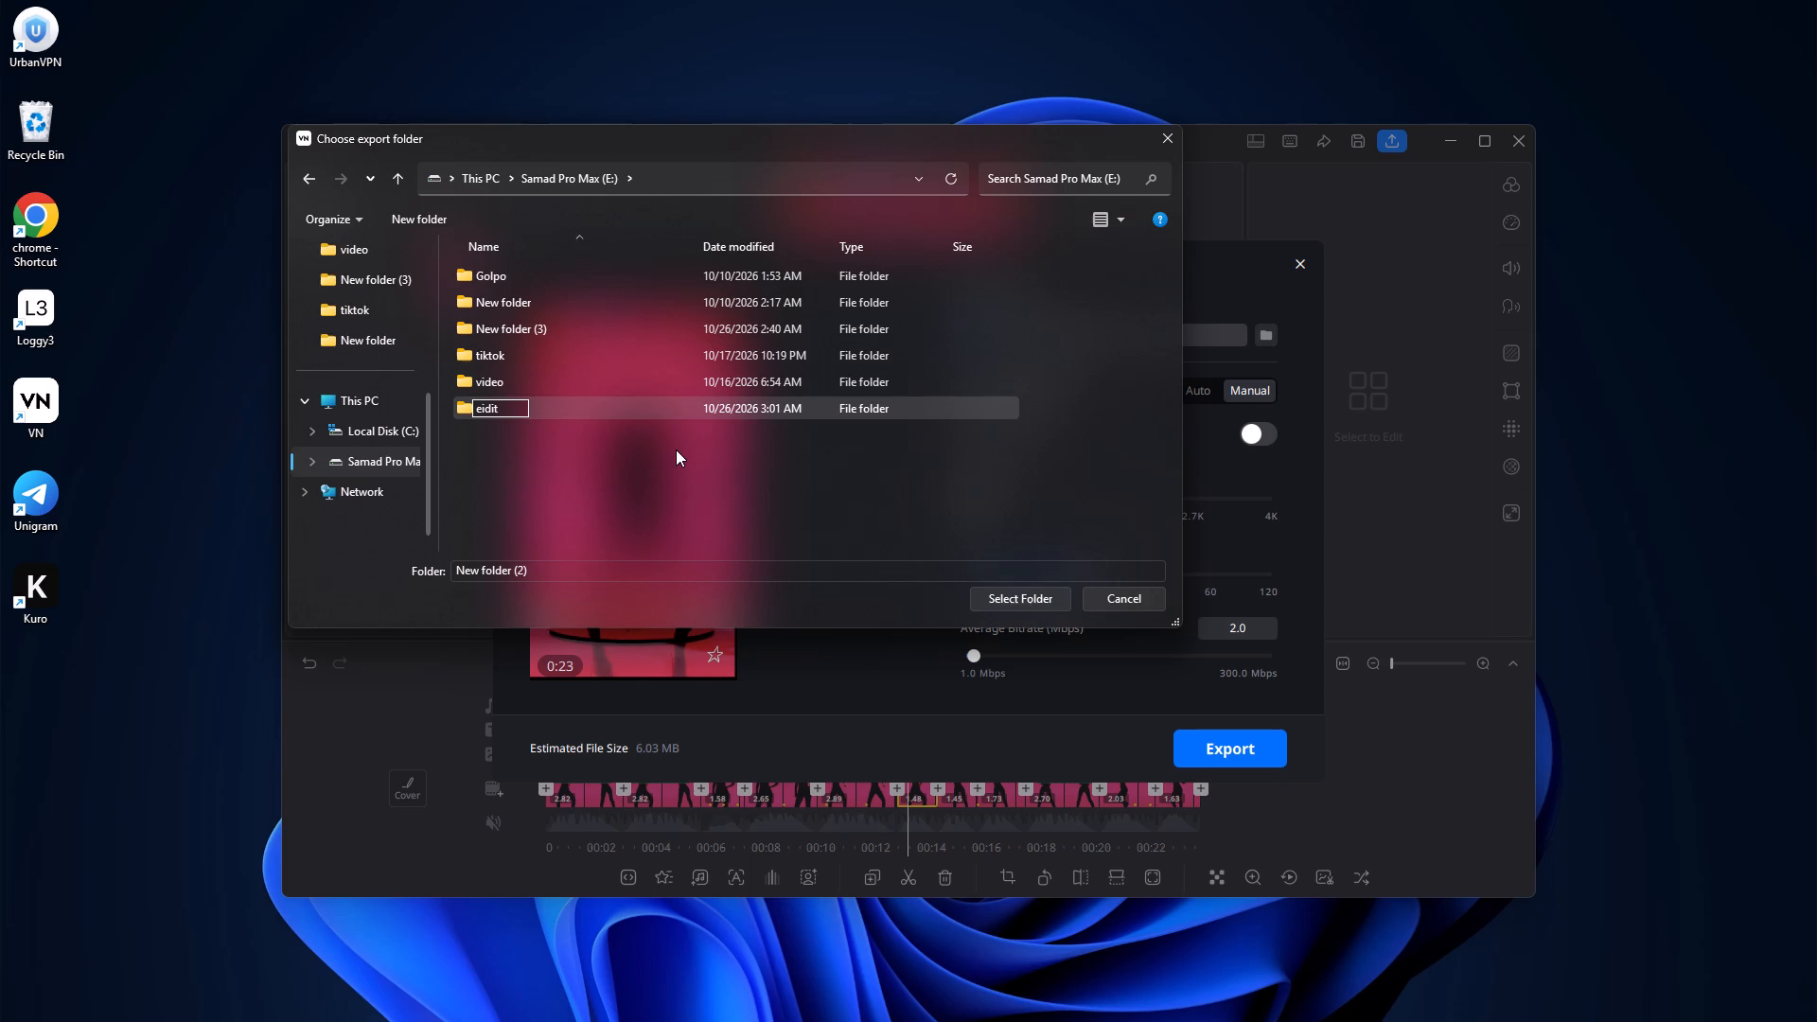
double_click(885, 407)
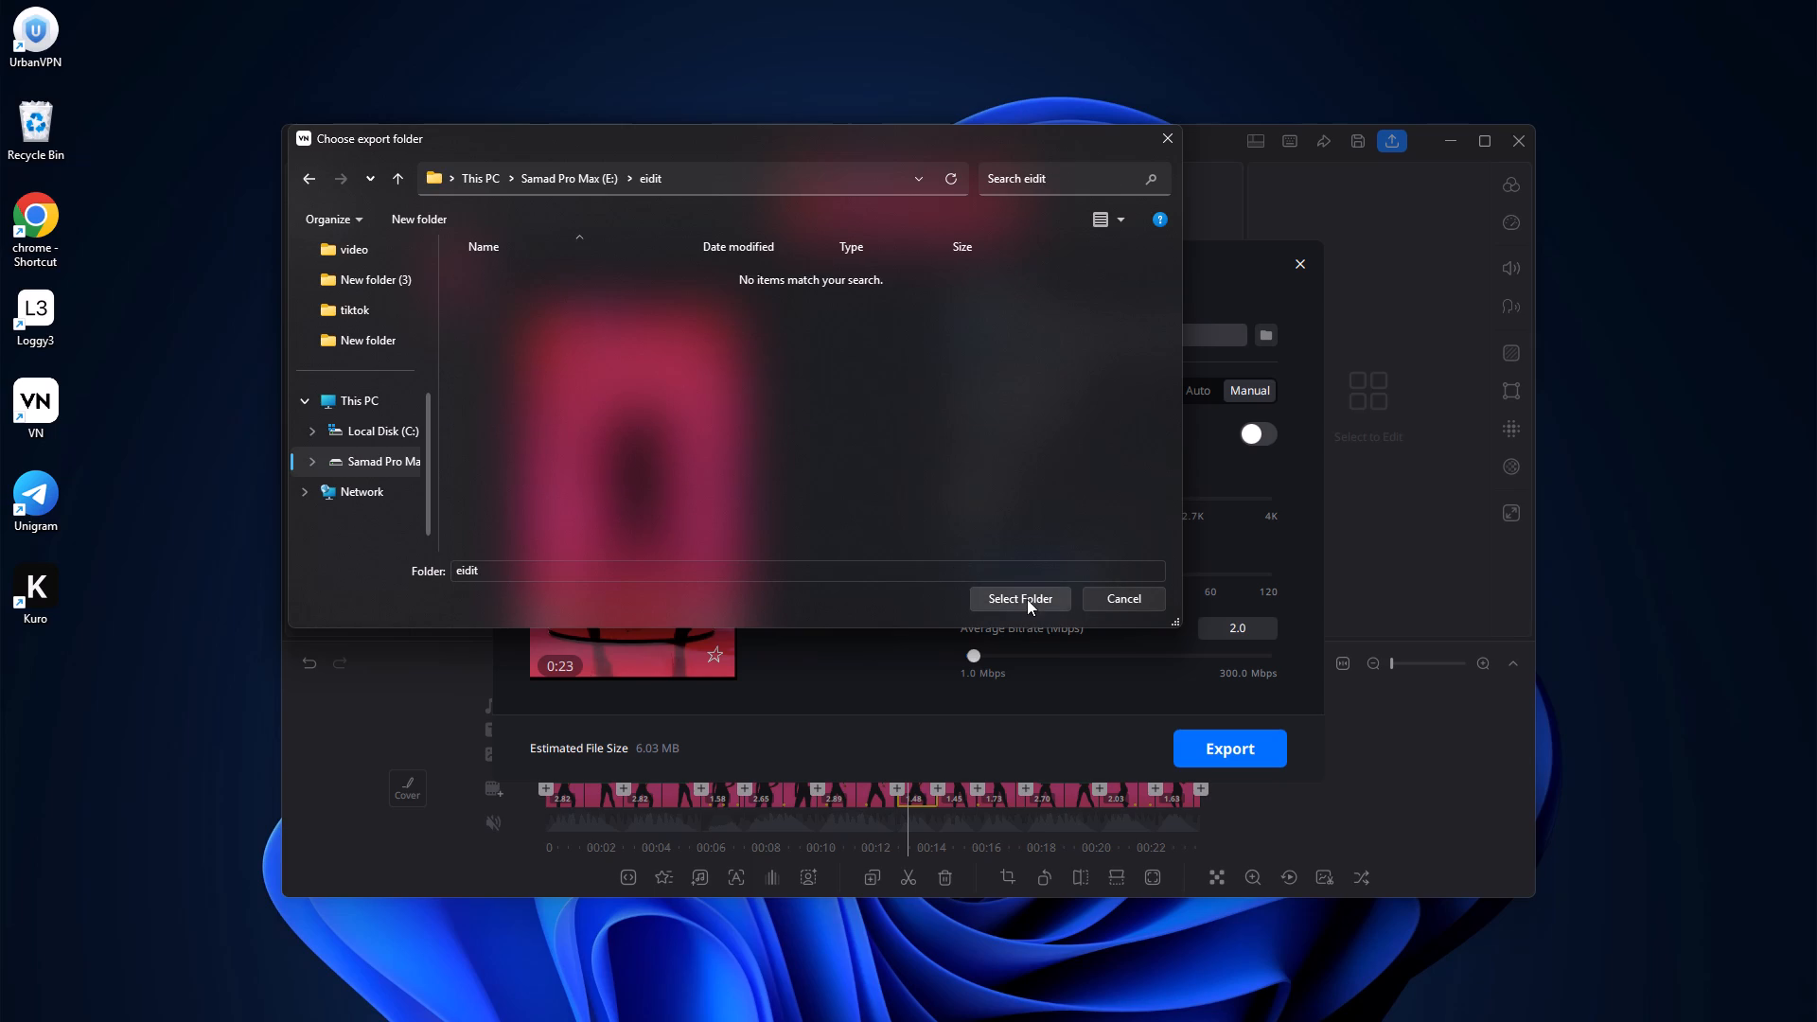
click(1027, 599)
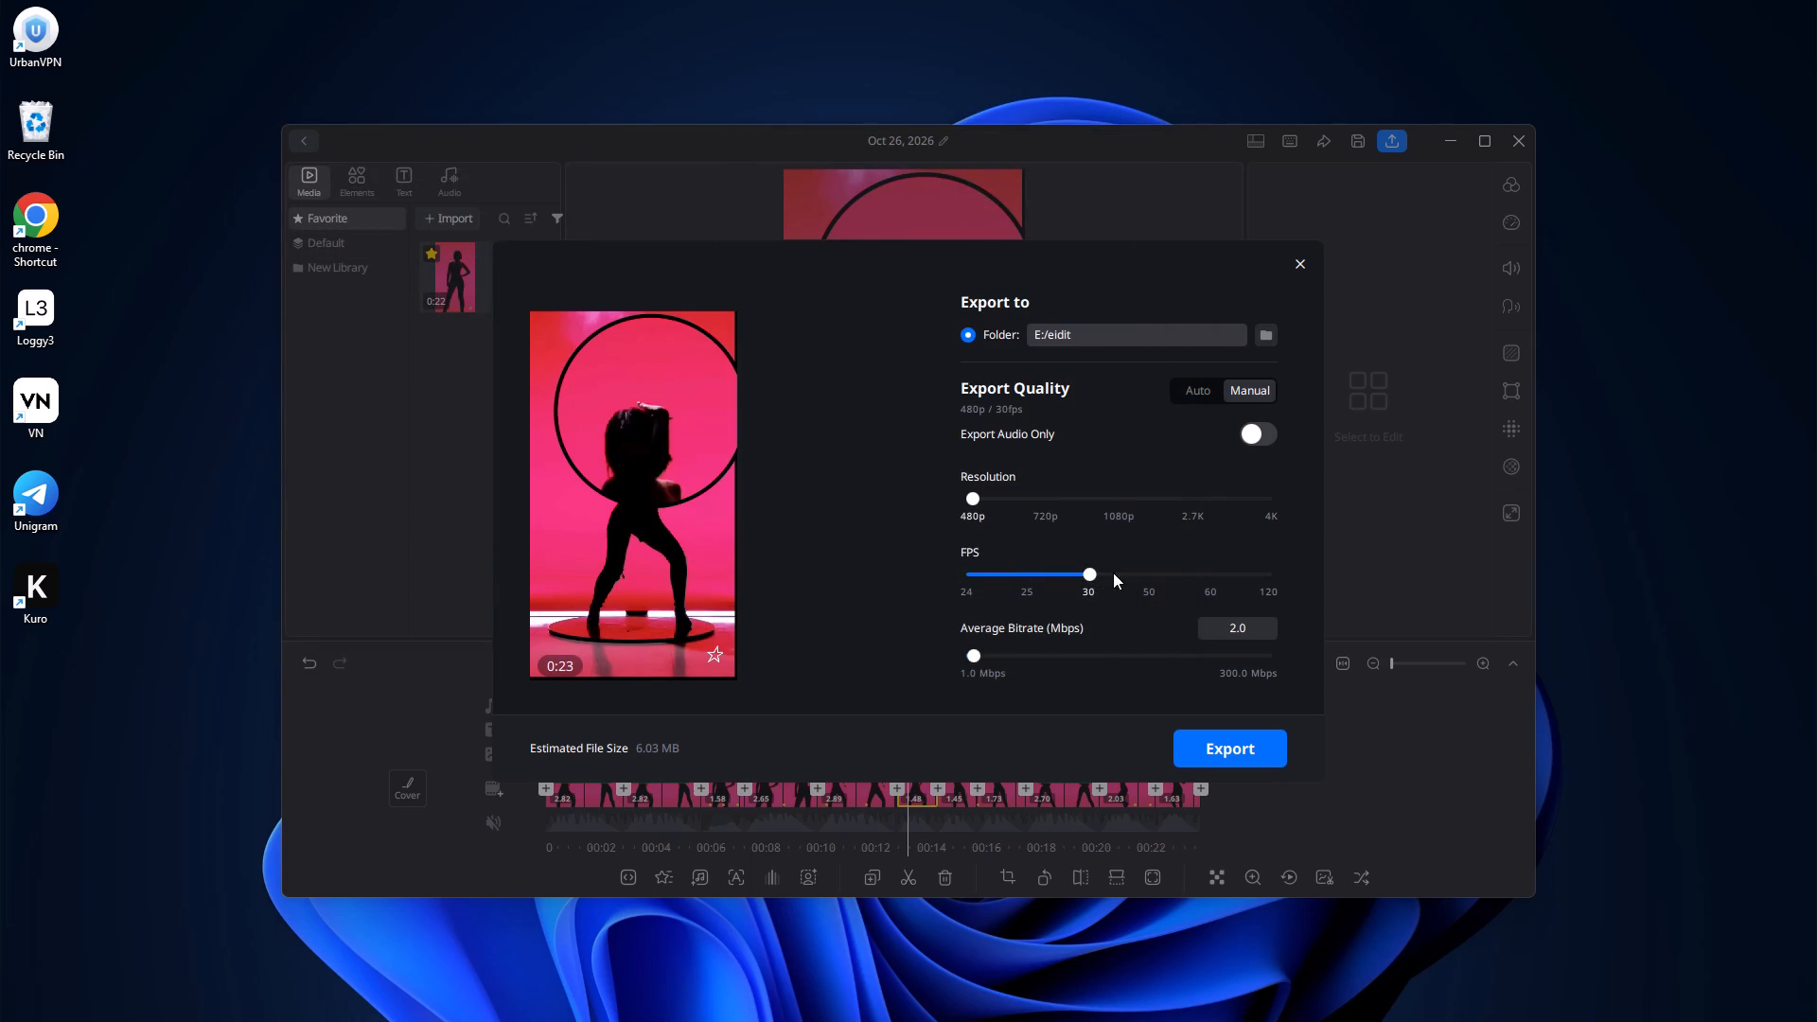
Set the export resolution to 1080p, export the video to the eidit folder, and return to the editor.
click(1117, 494)
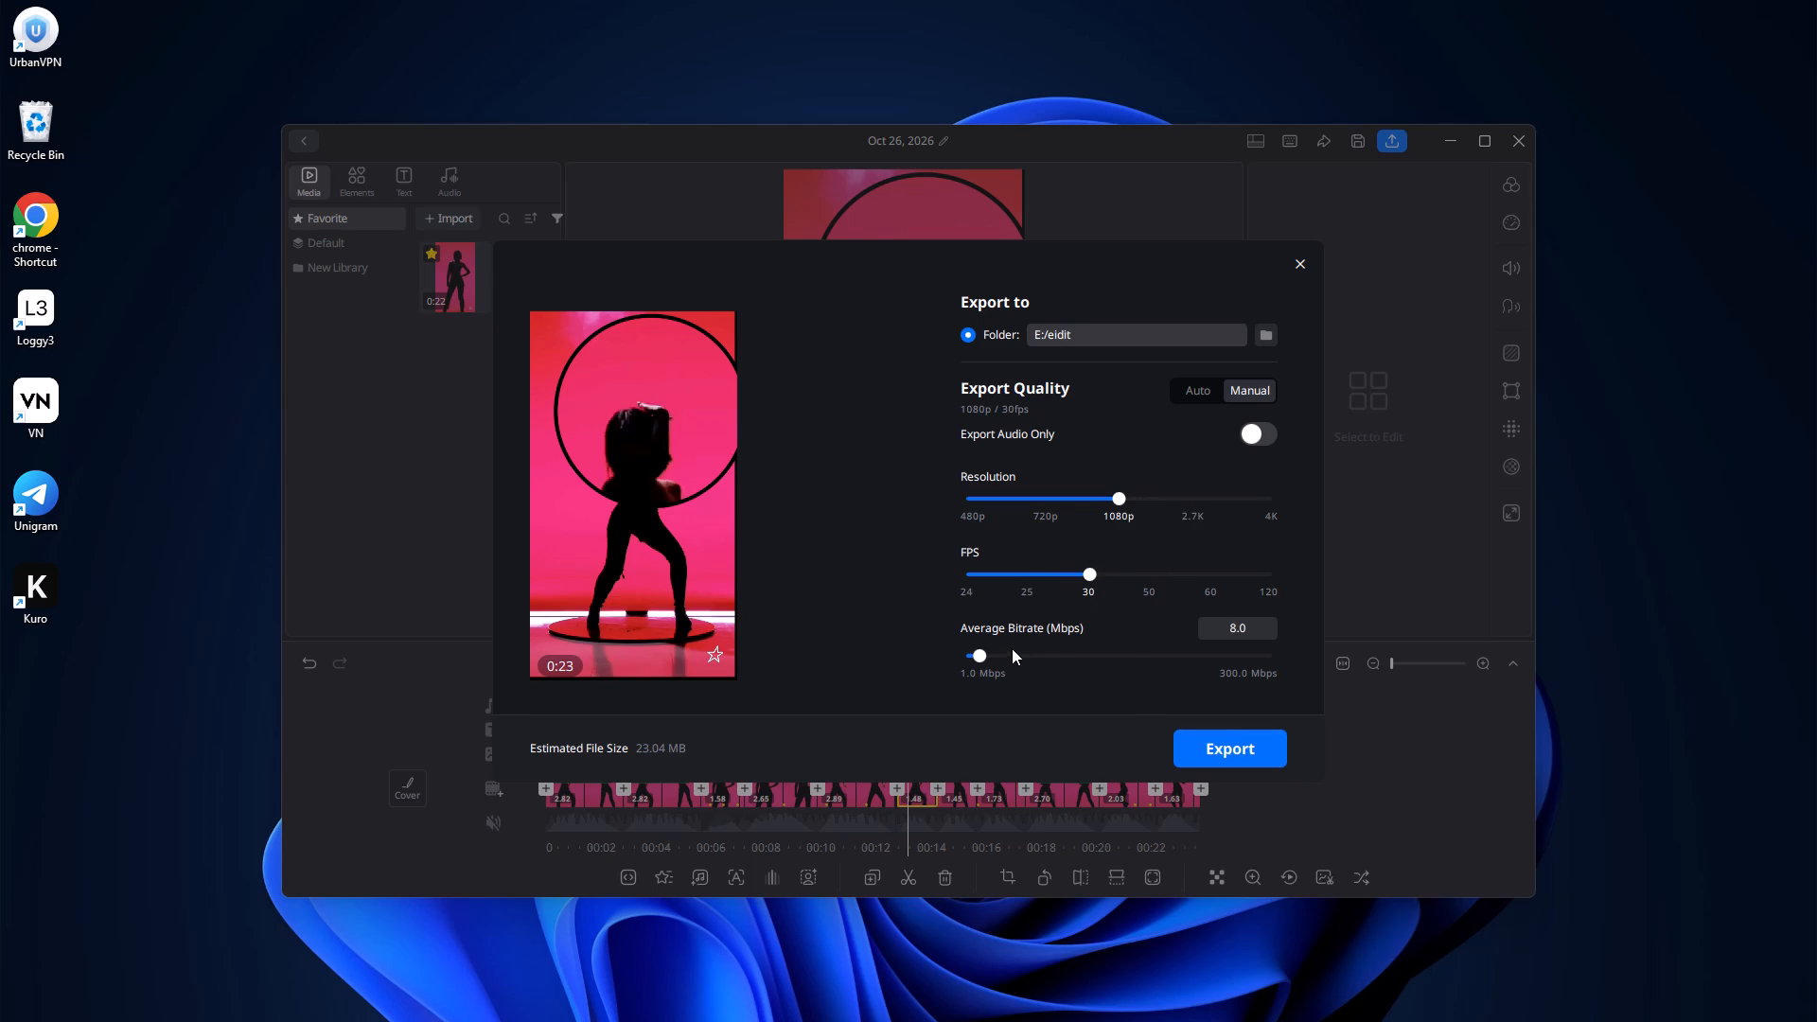
click(1226, 741)
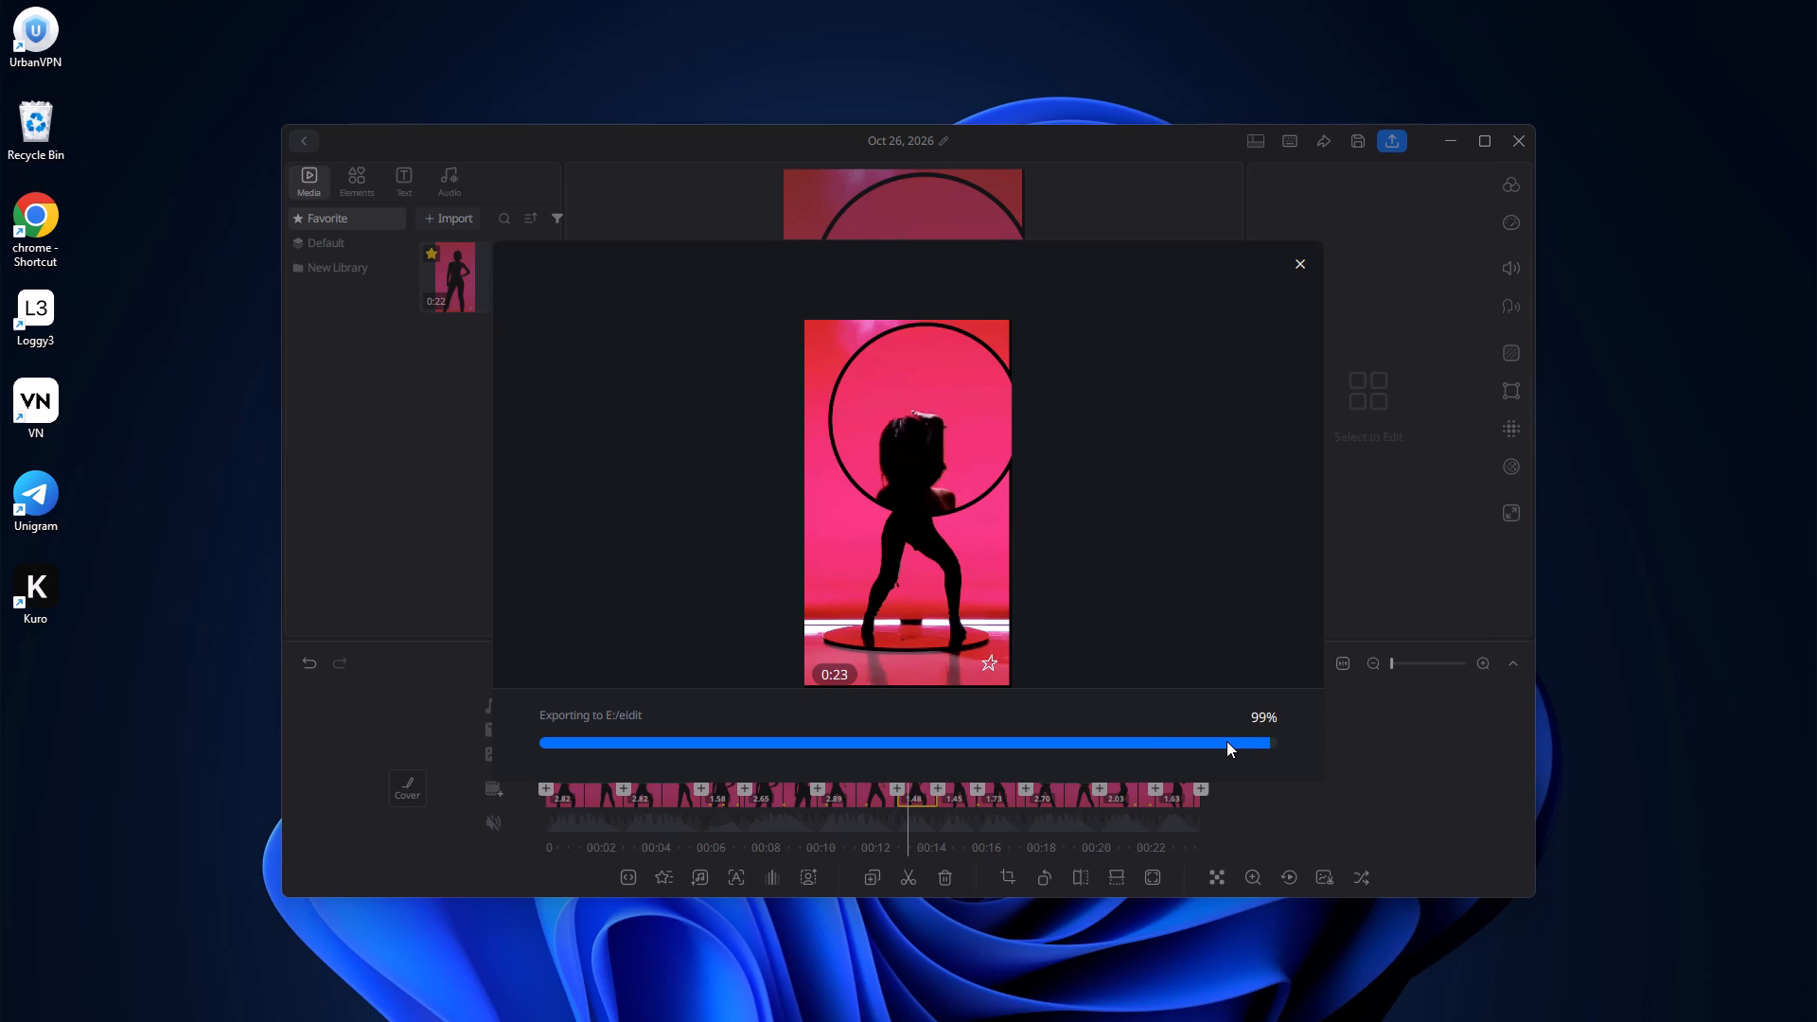
click(1226, 741)
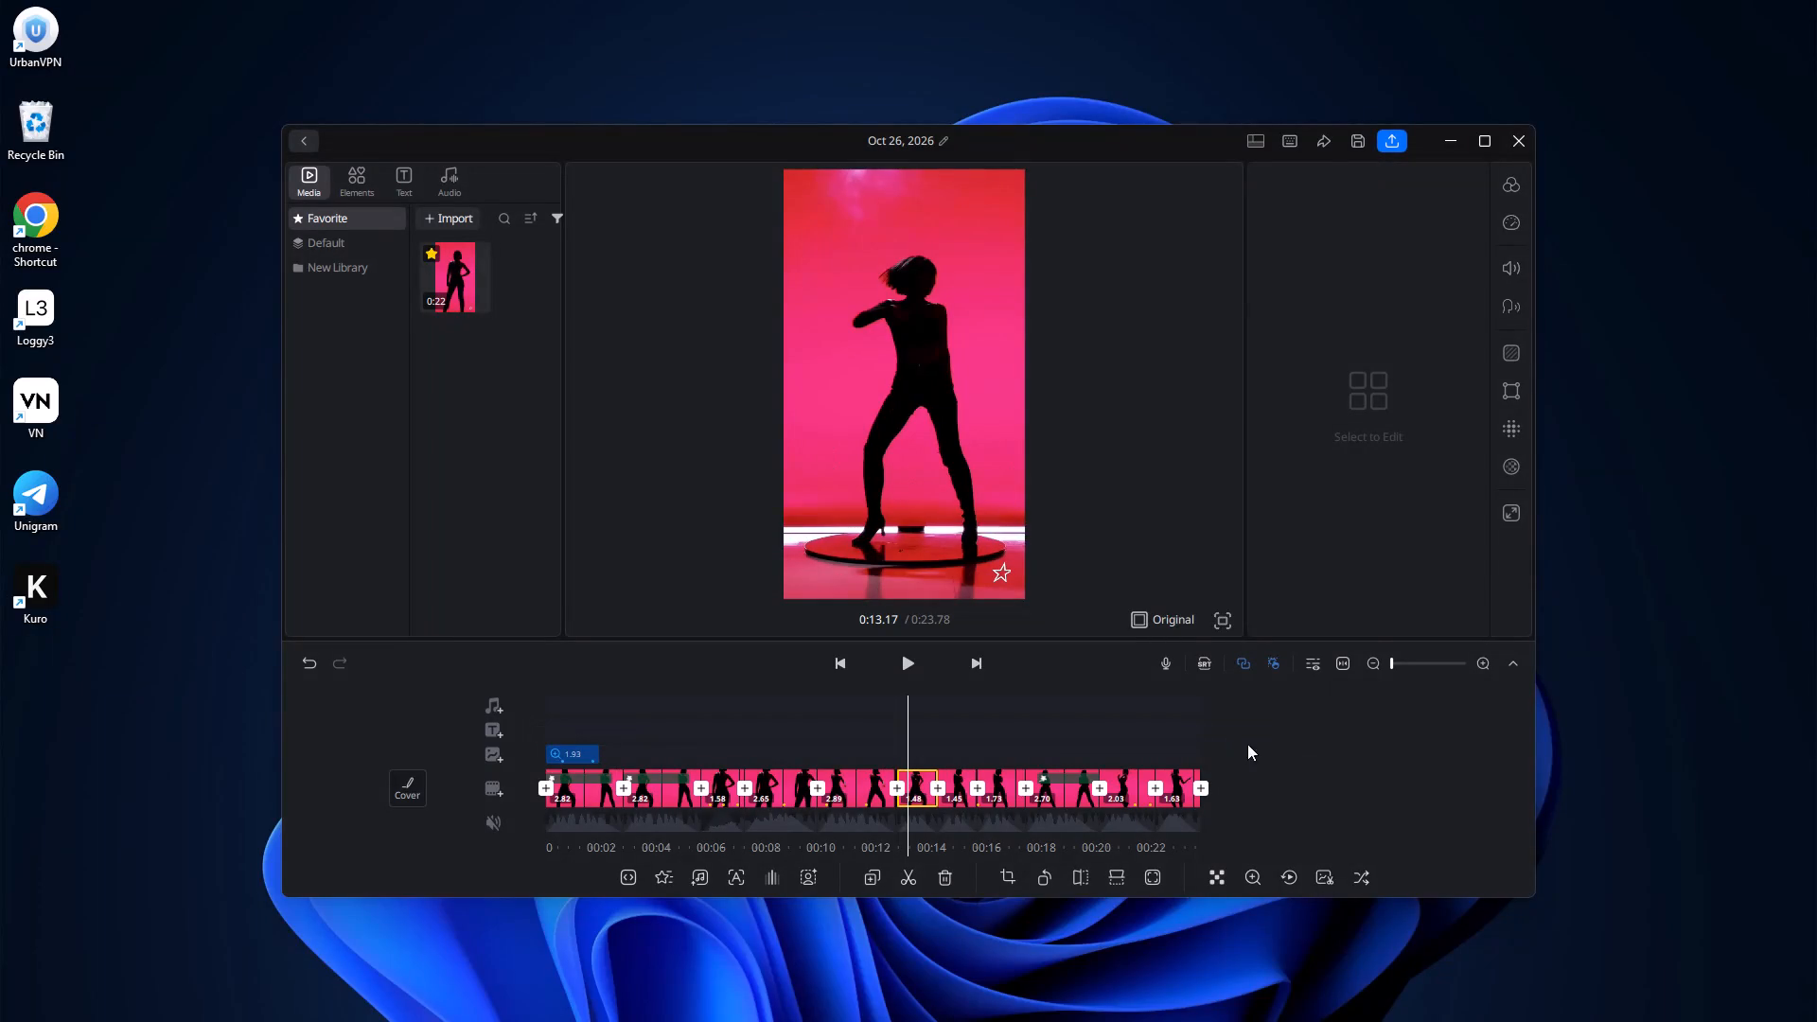
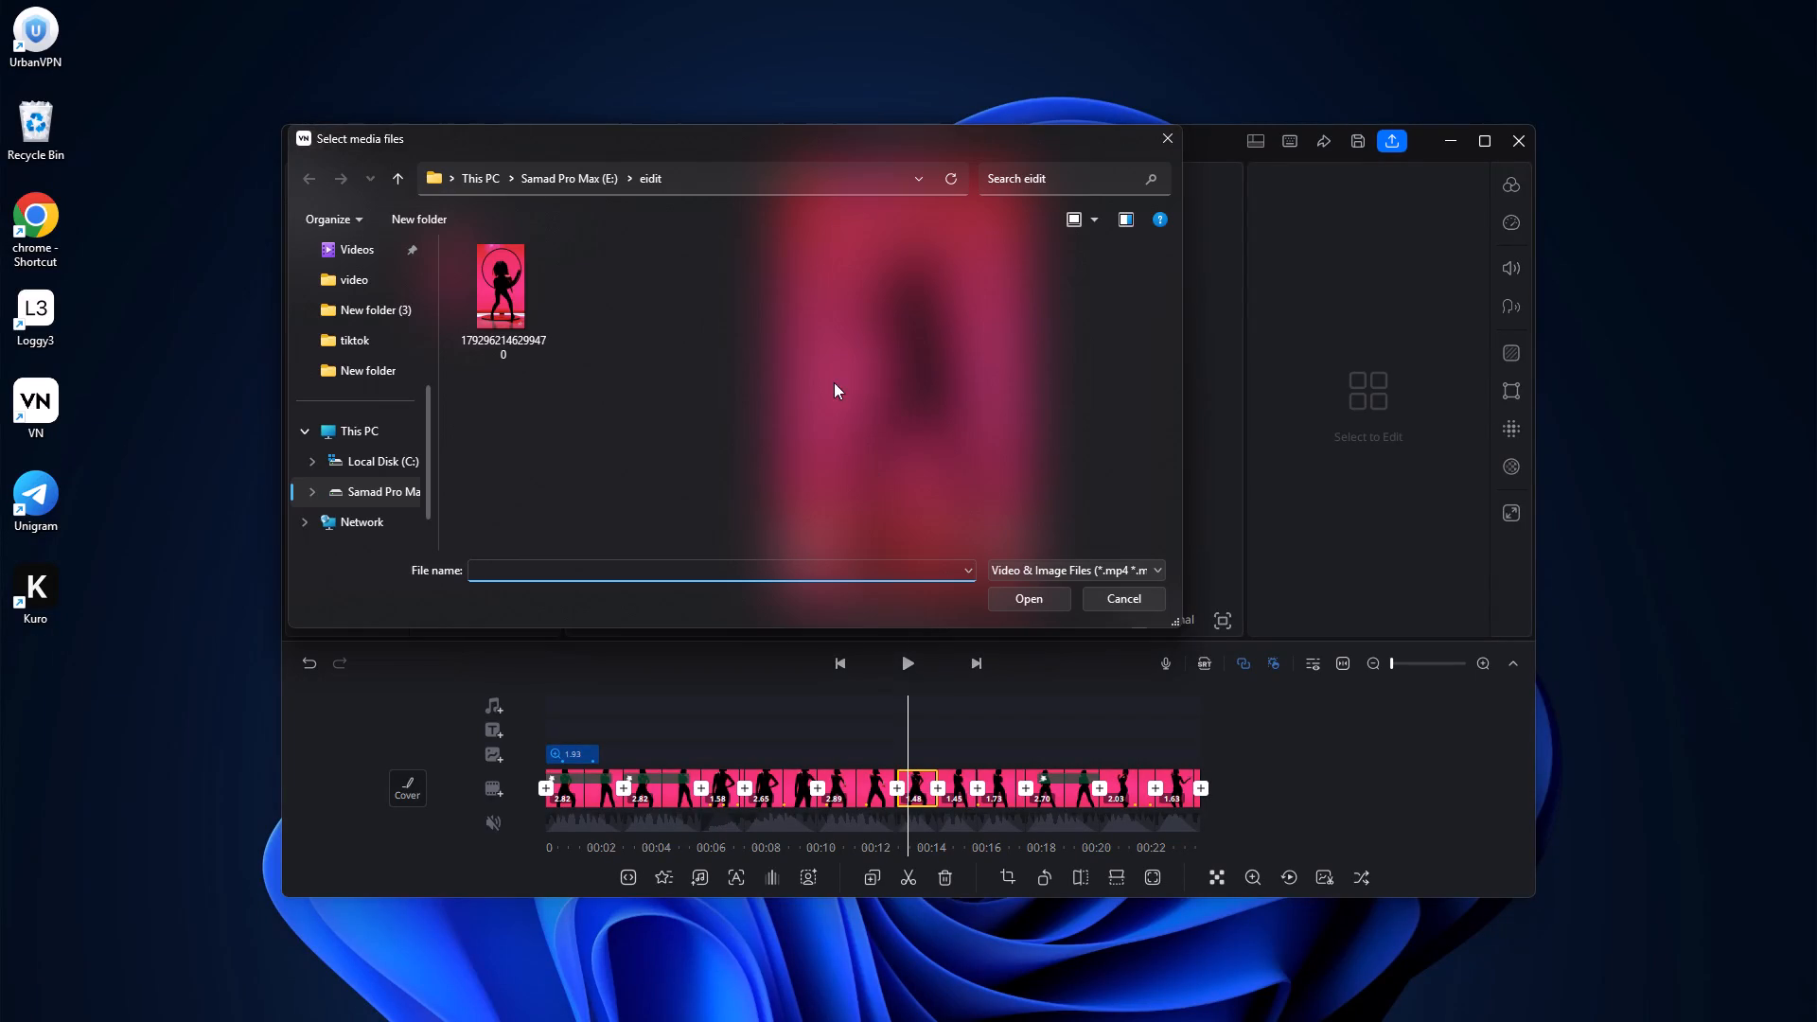
Close the media file selection window without importing anything.
click(1155, 135)
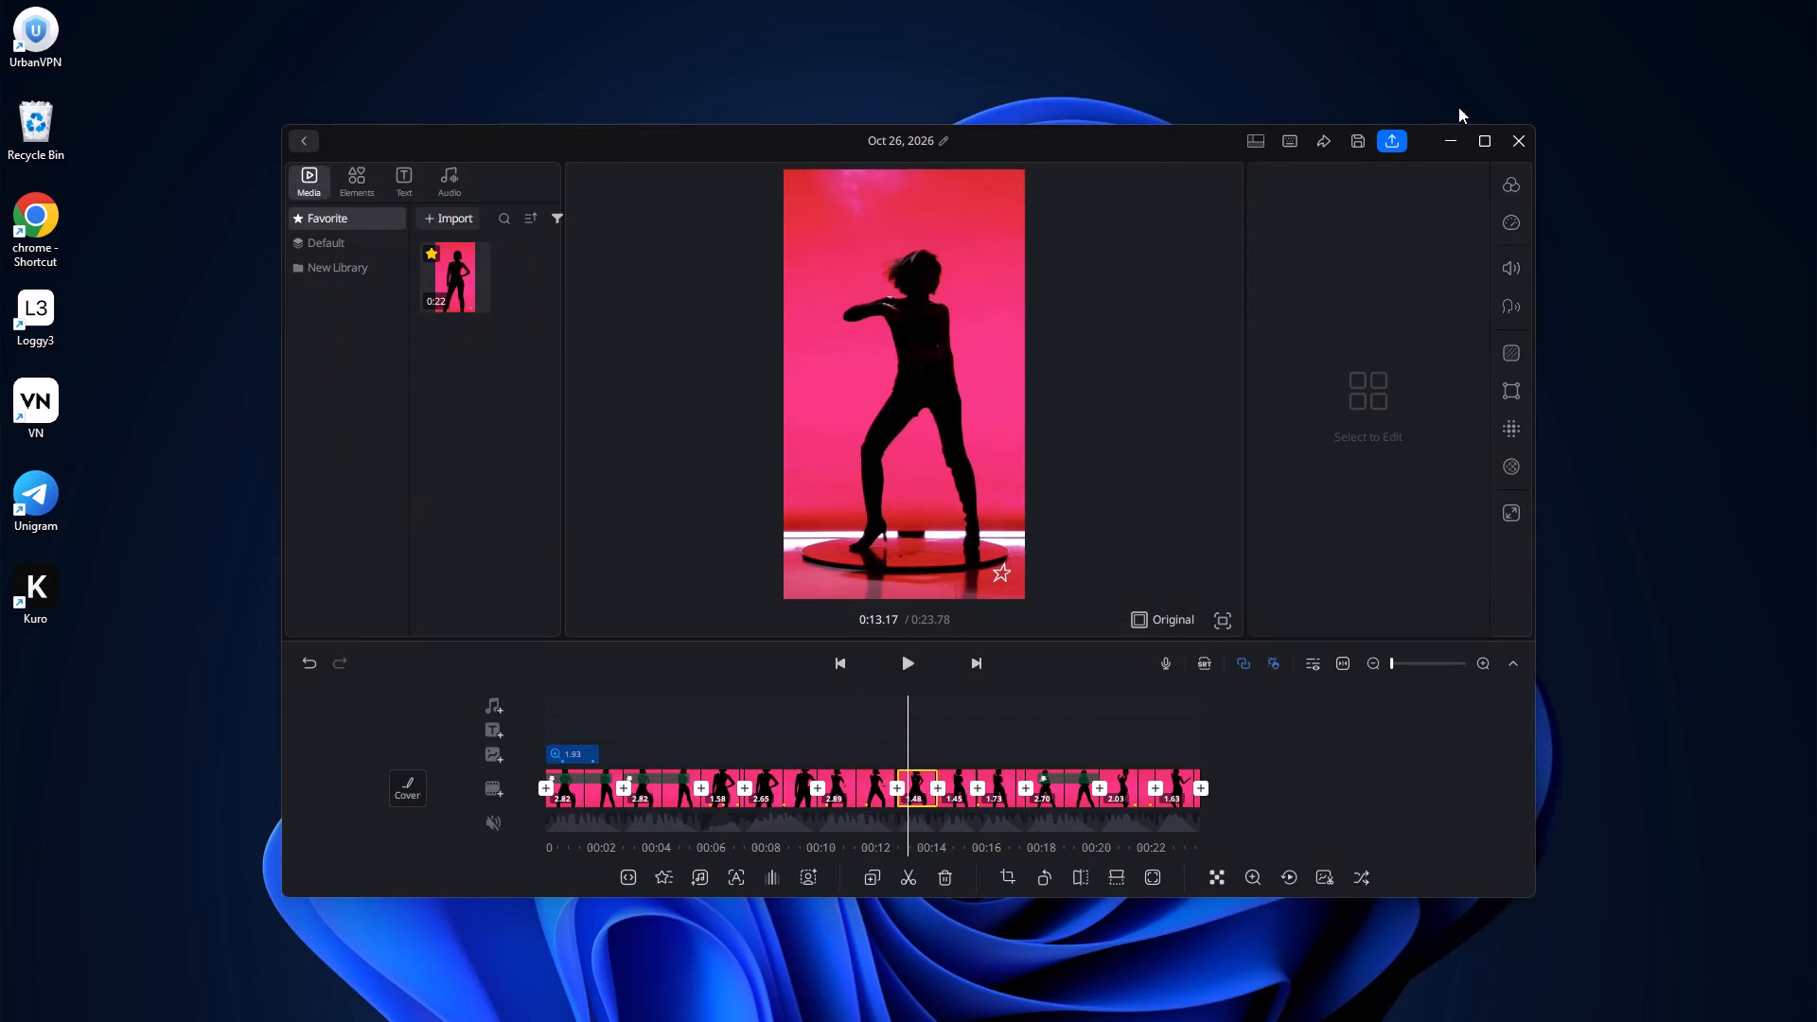
Switch to Chrome with the Dynamike Gamer profile and open a new tab.
double_click(20, 237)
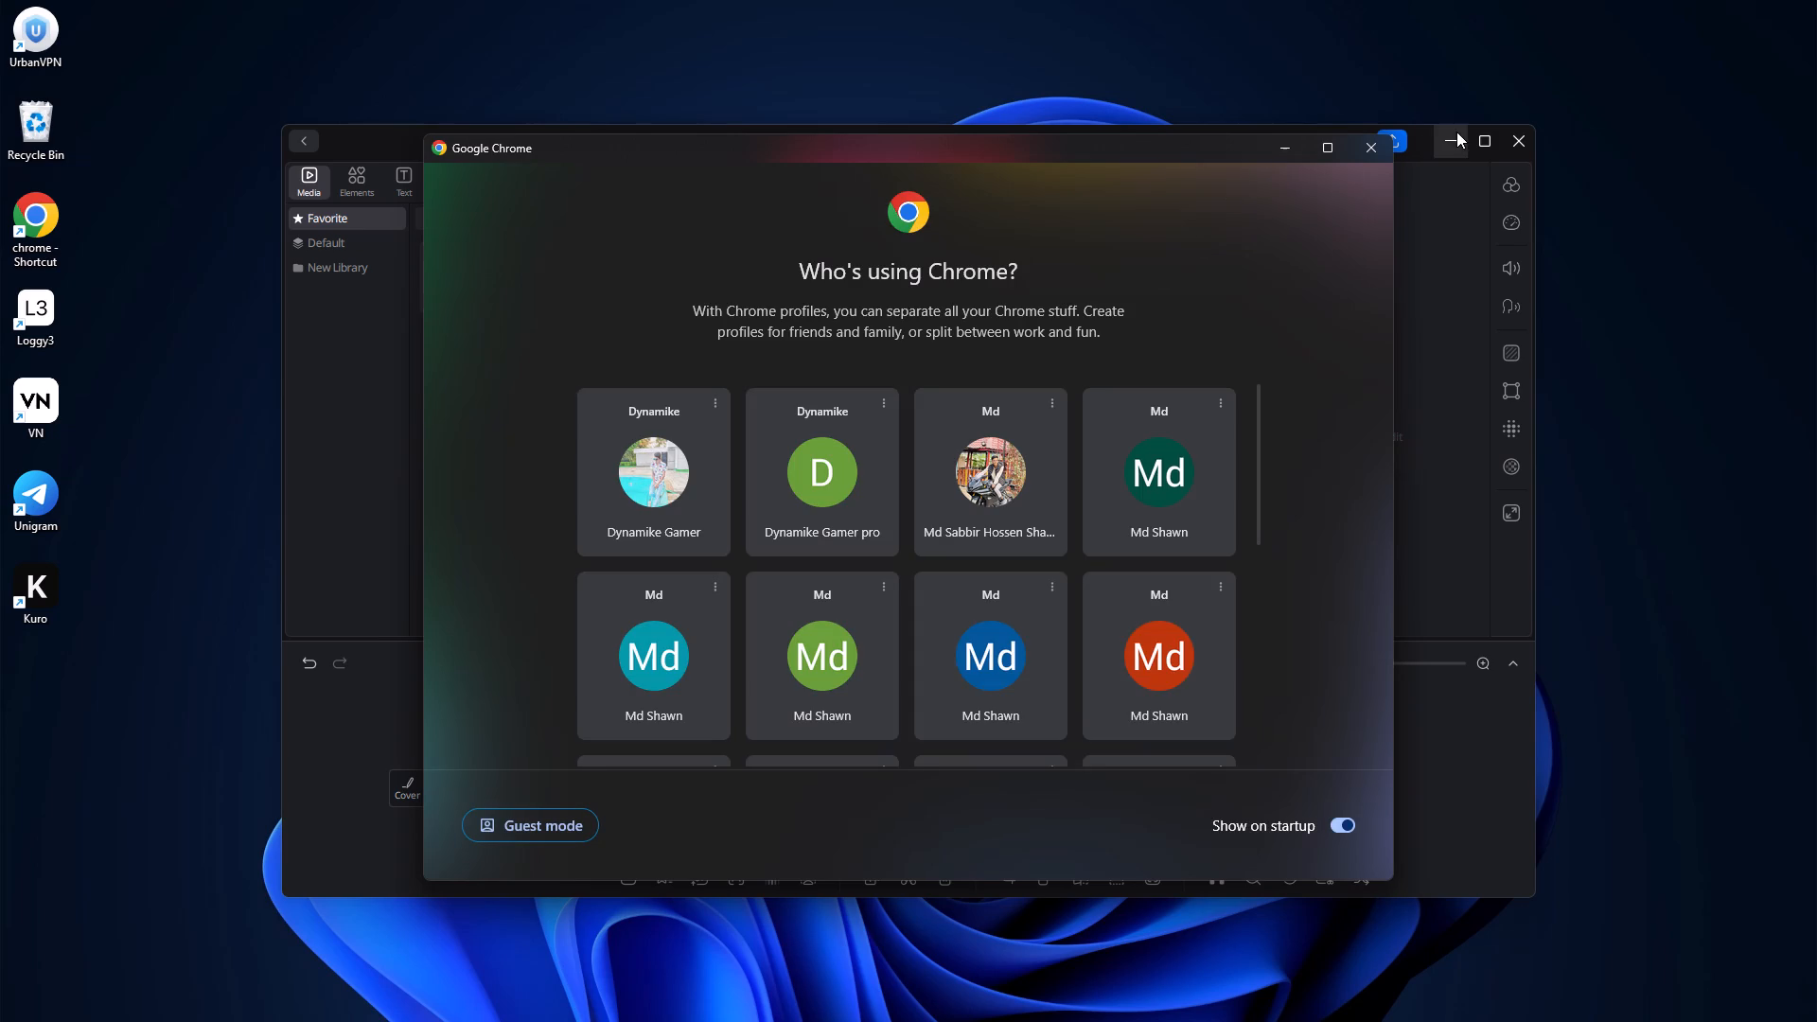
click(1456, 132)
click(667, 471)
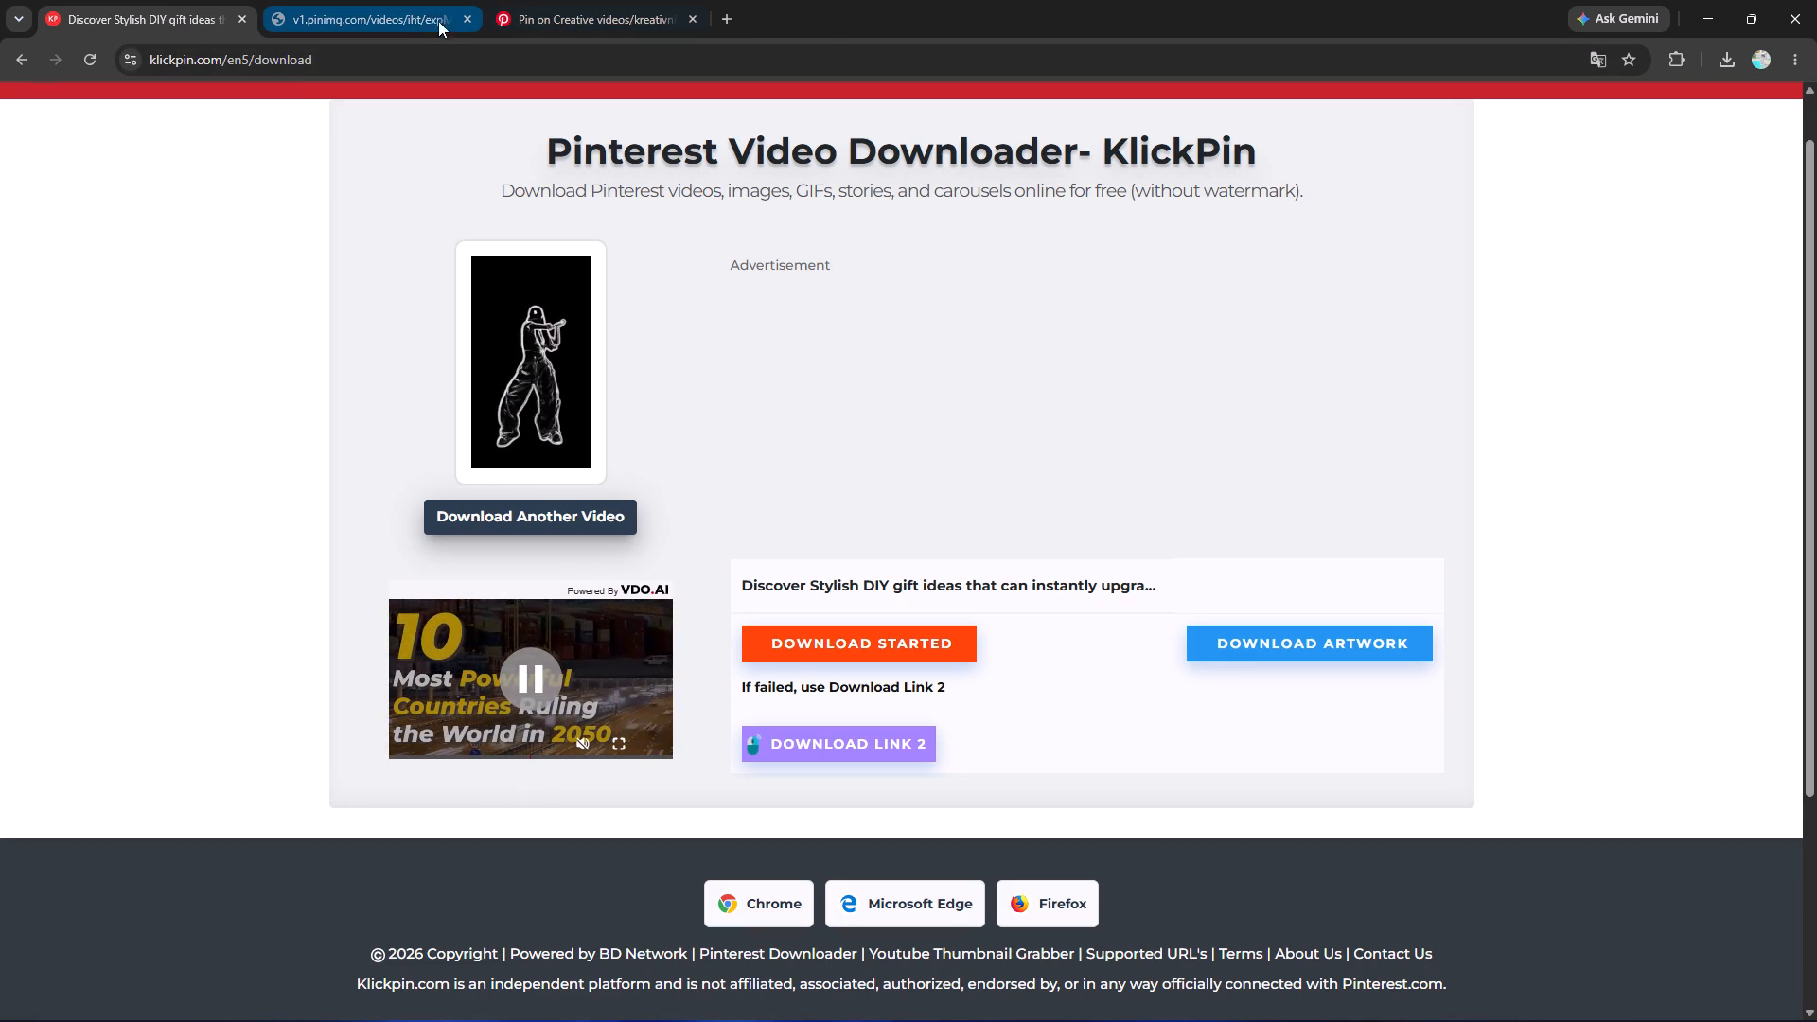
click(720, 13)
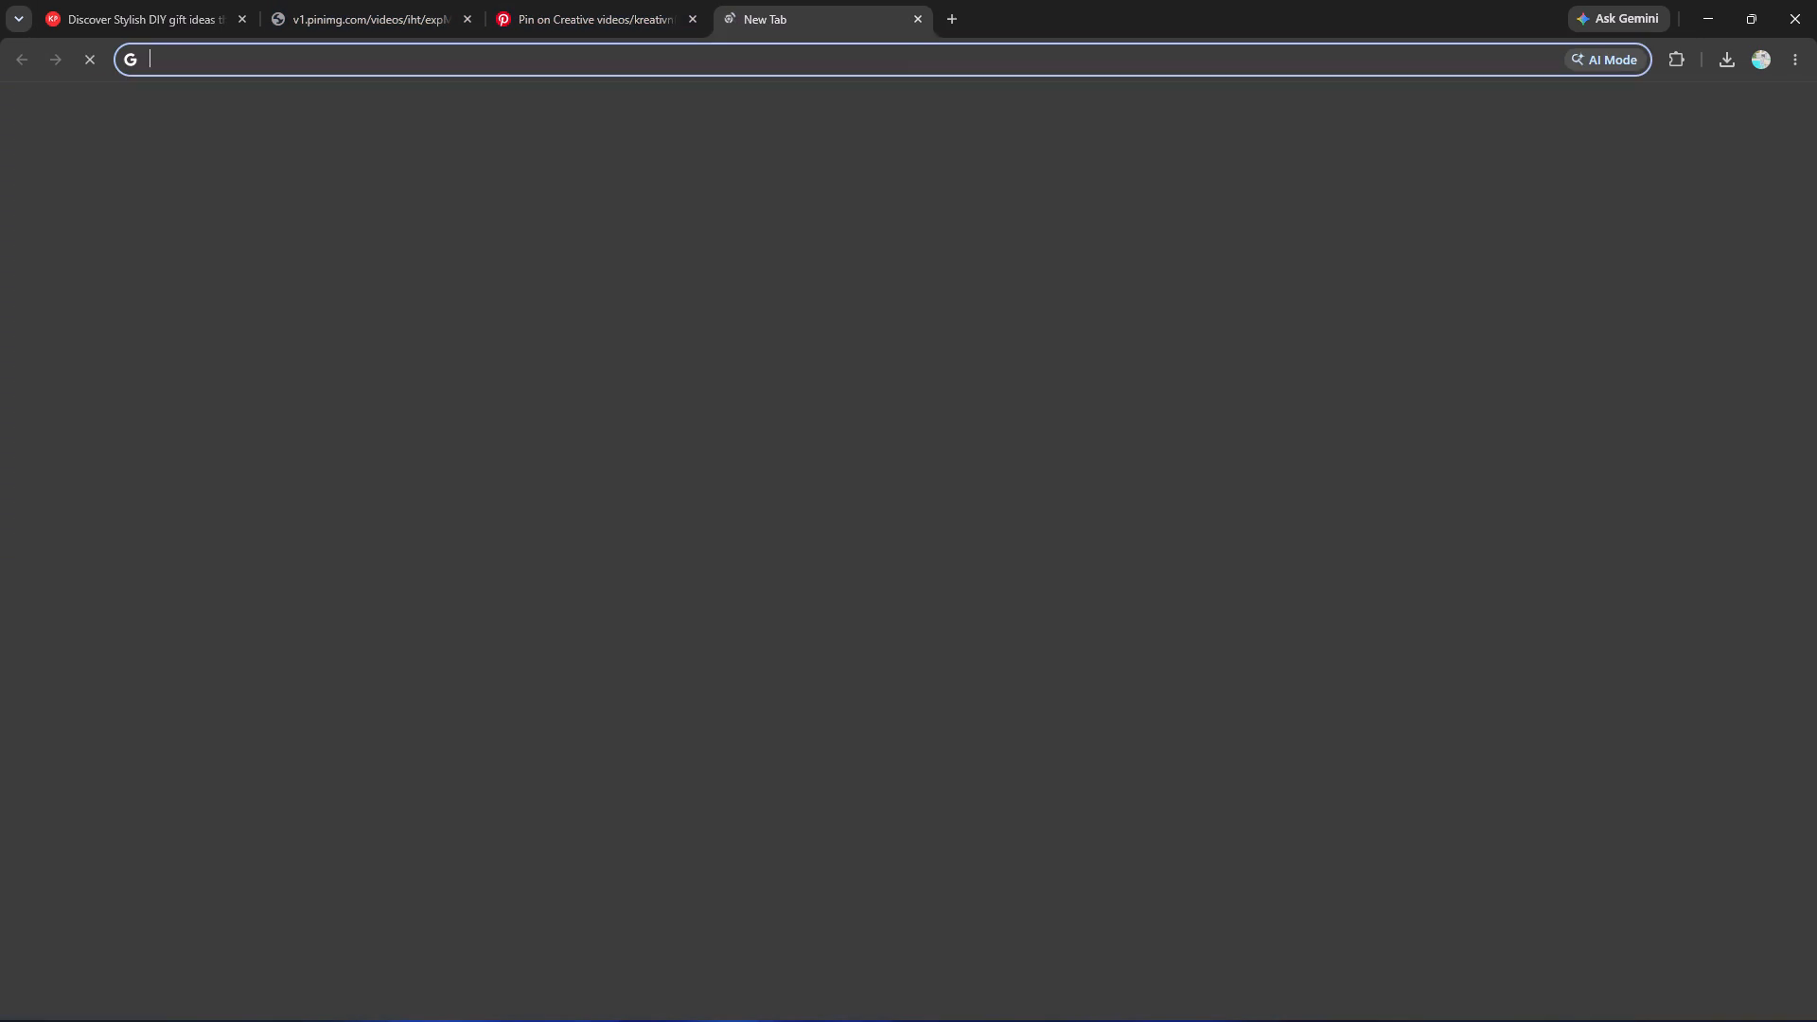
click(693, 62)
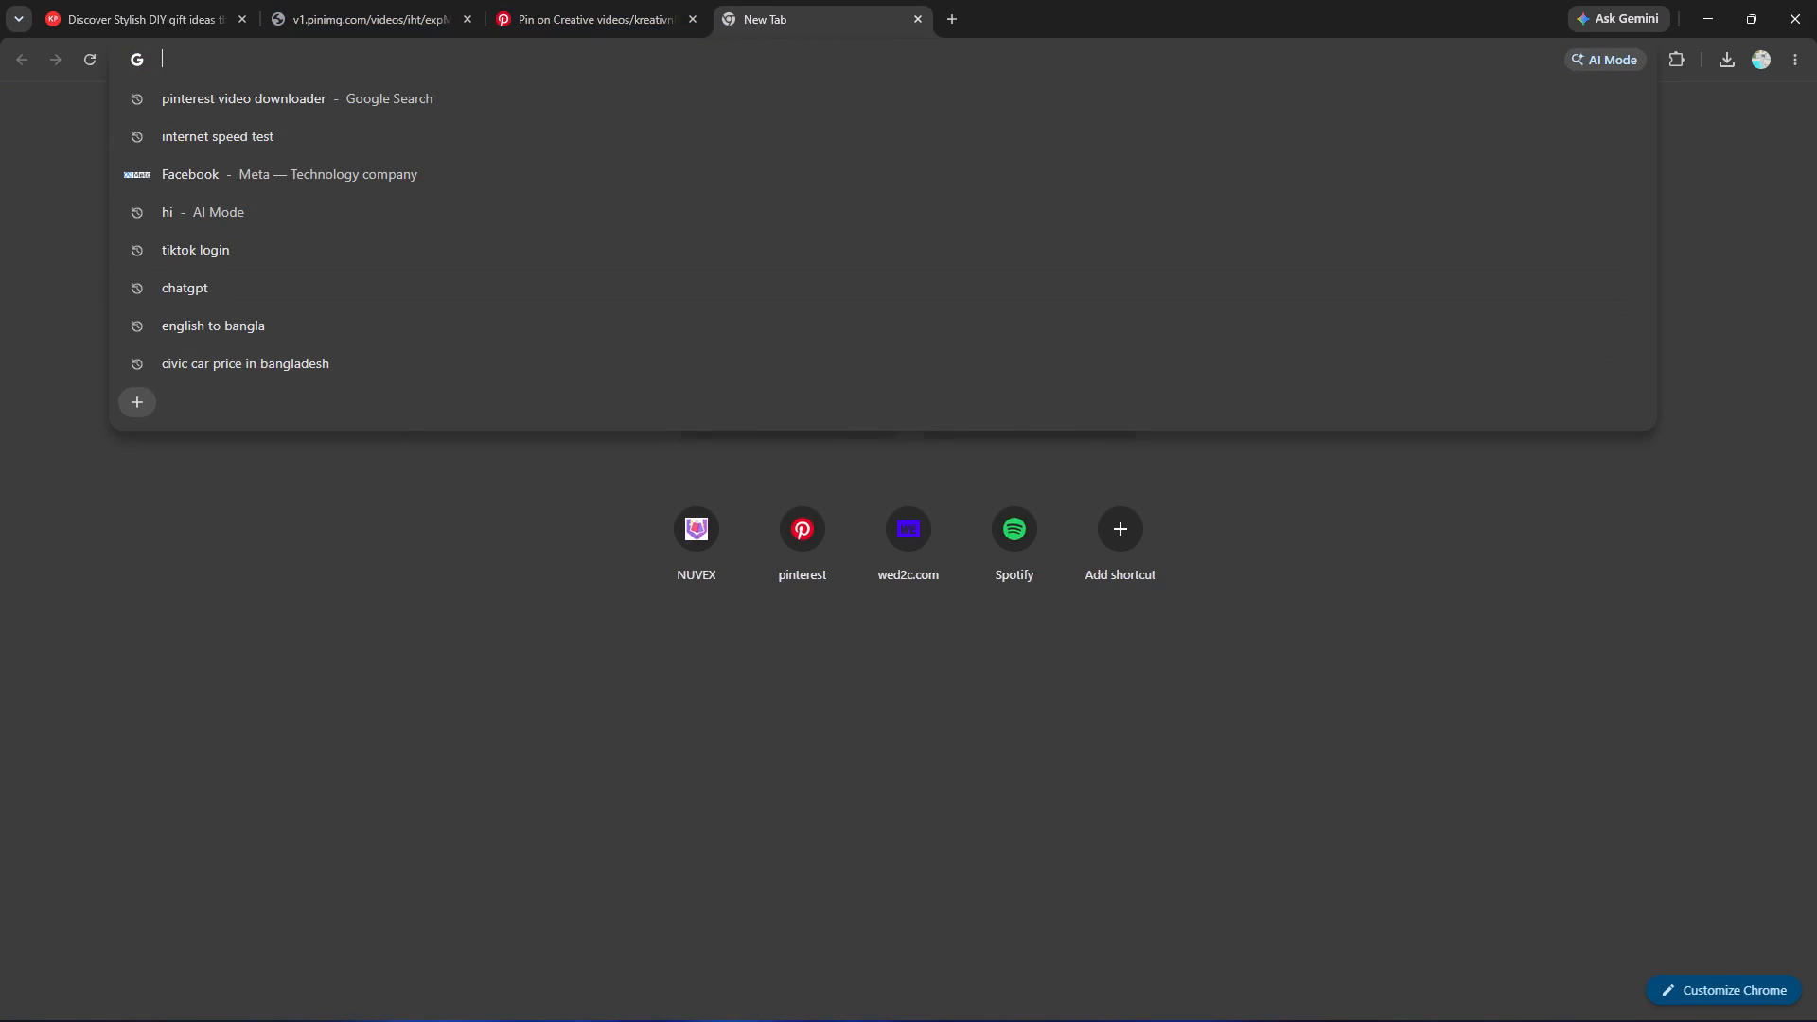
click(366, 508)
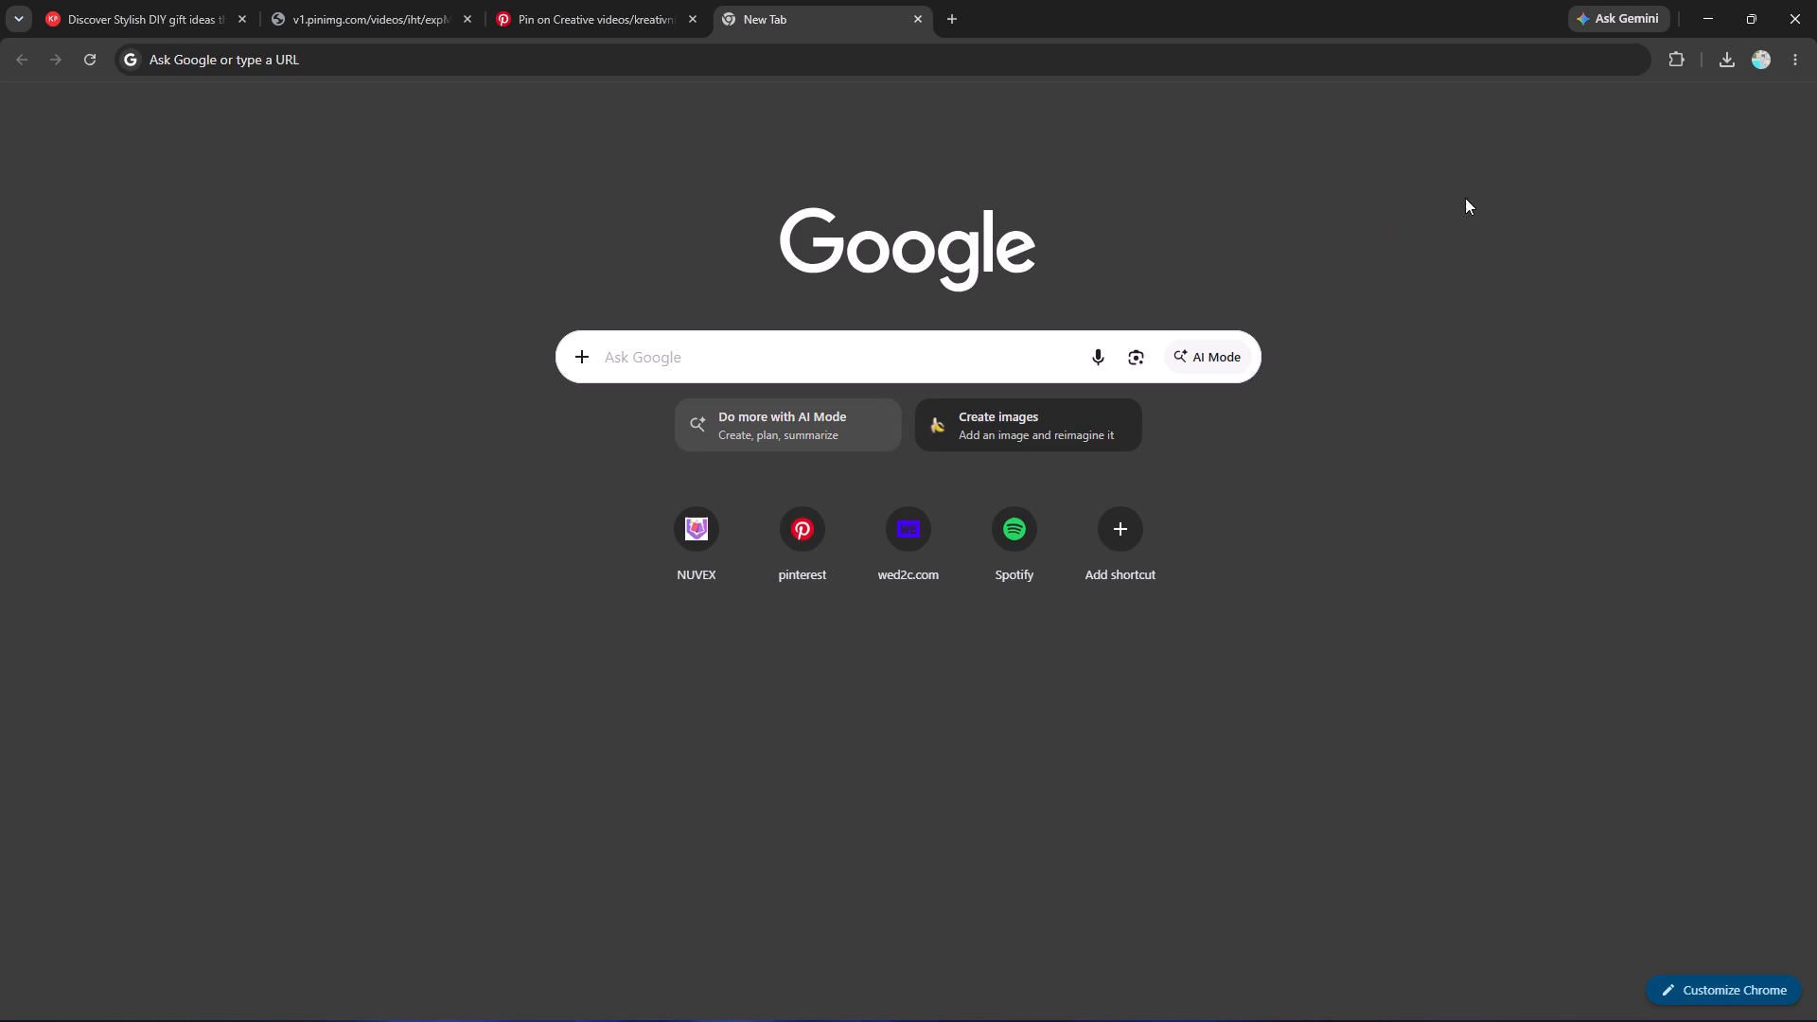
Open the full browsing history and look through the visited pages from October 26 back to October 16, 2026.
click(1797, 48)
click(1612, 265)
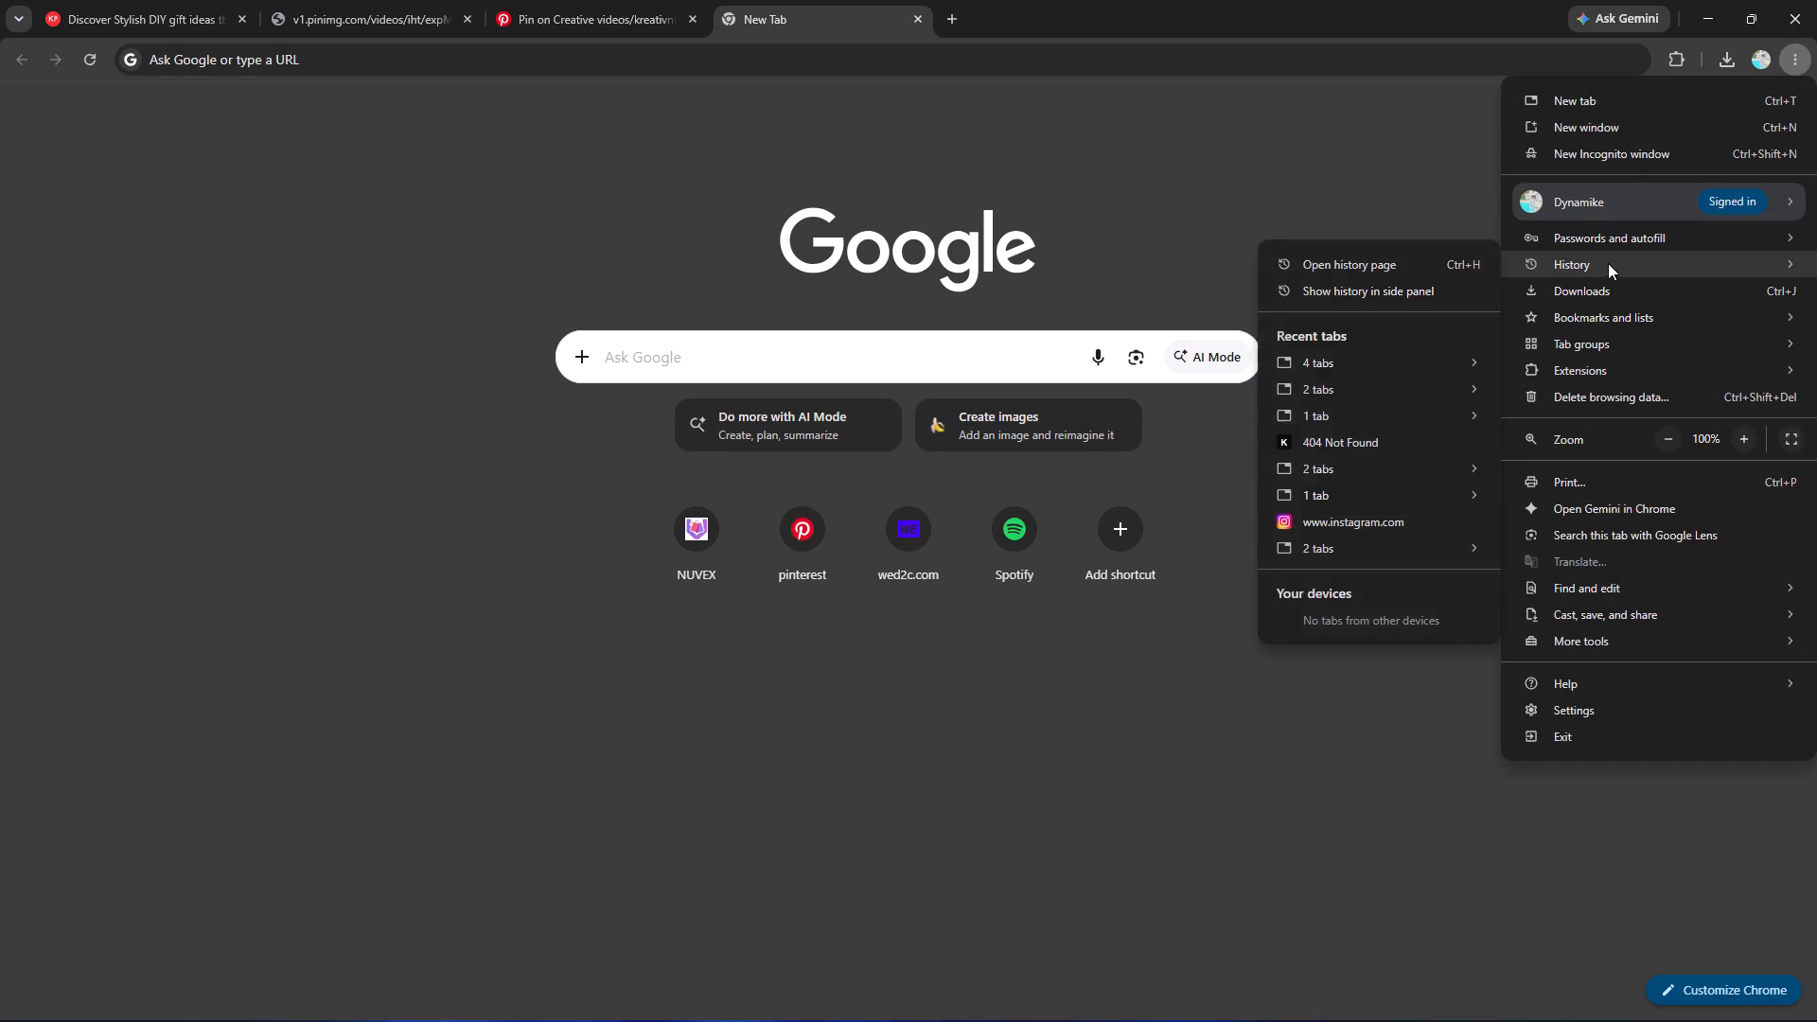
click(1404, 254)
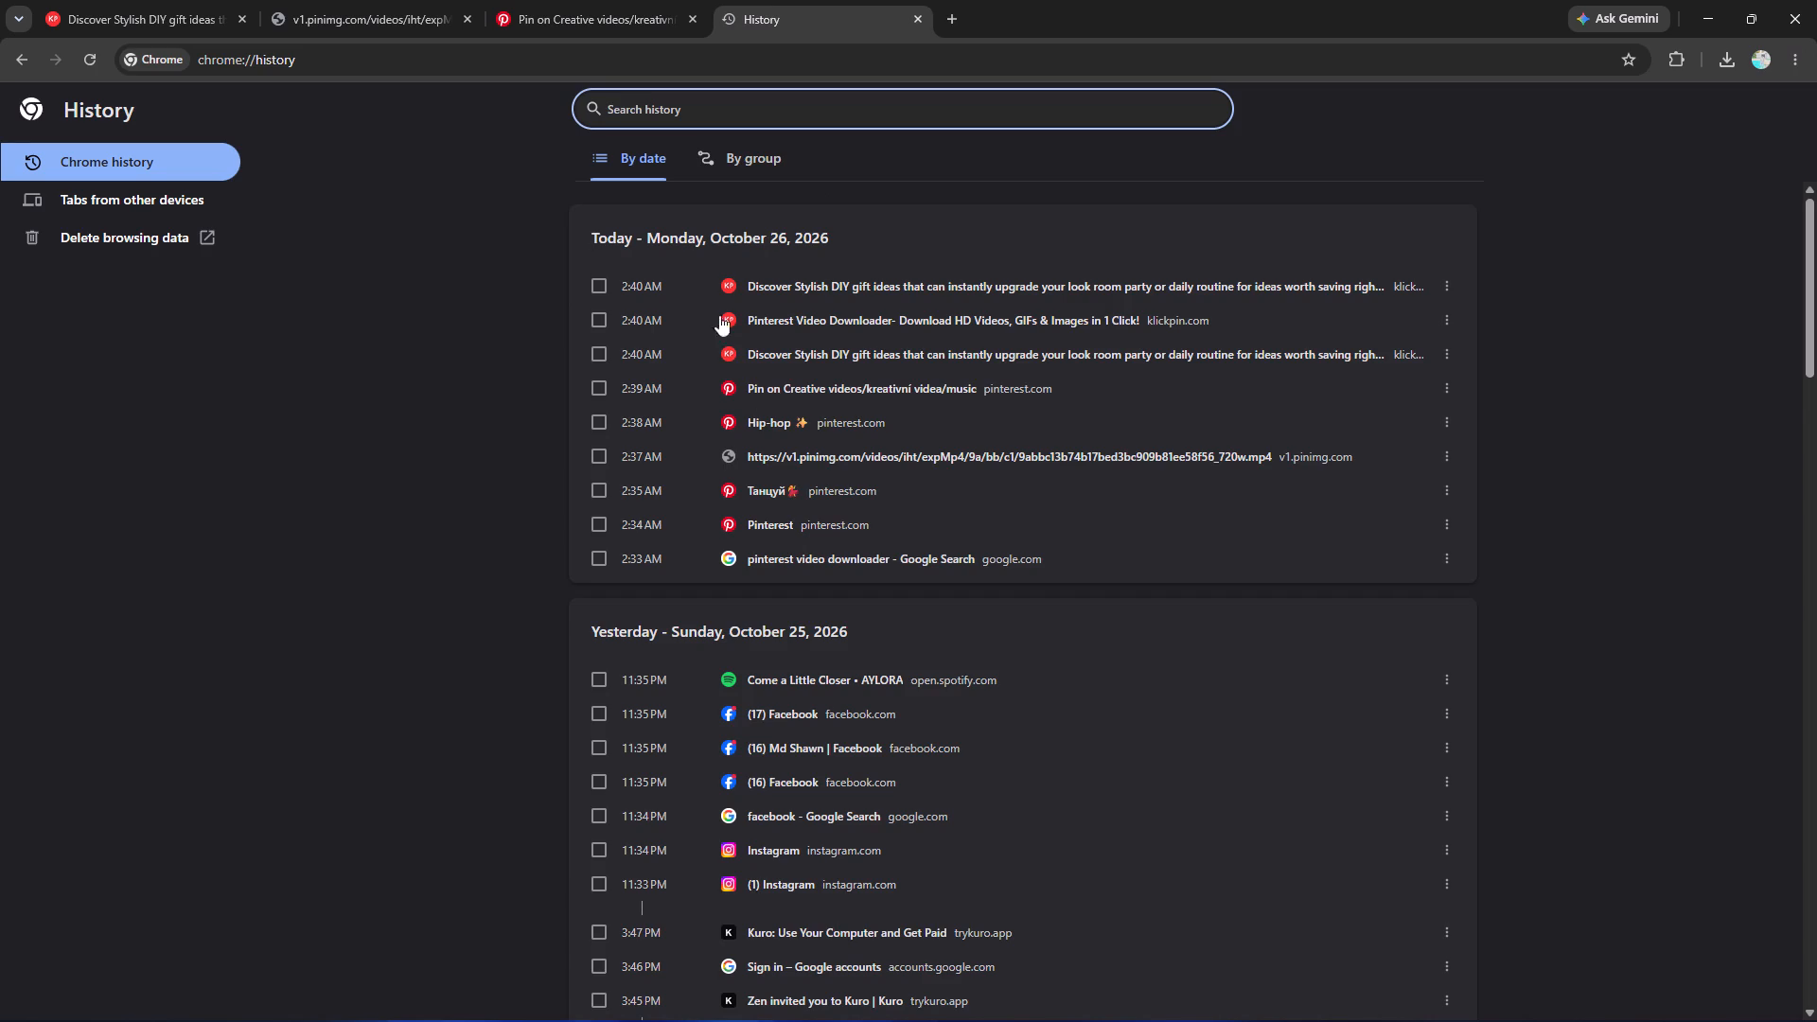
scroll(757, 431, down, 2)
scroll(751, 488, up, 1)
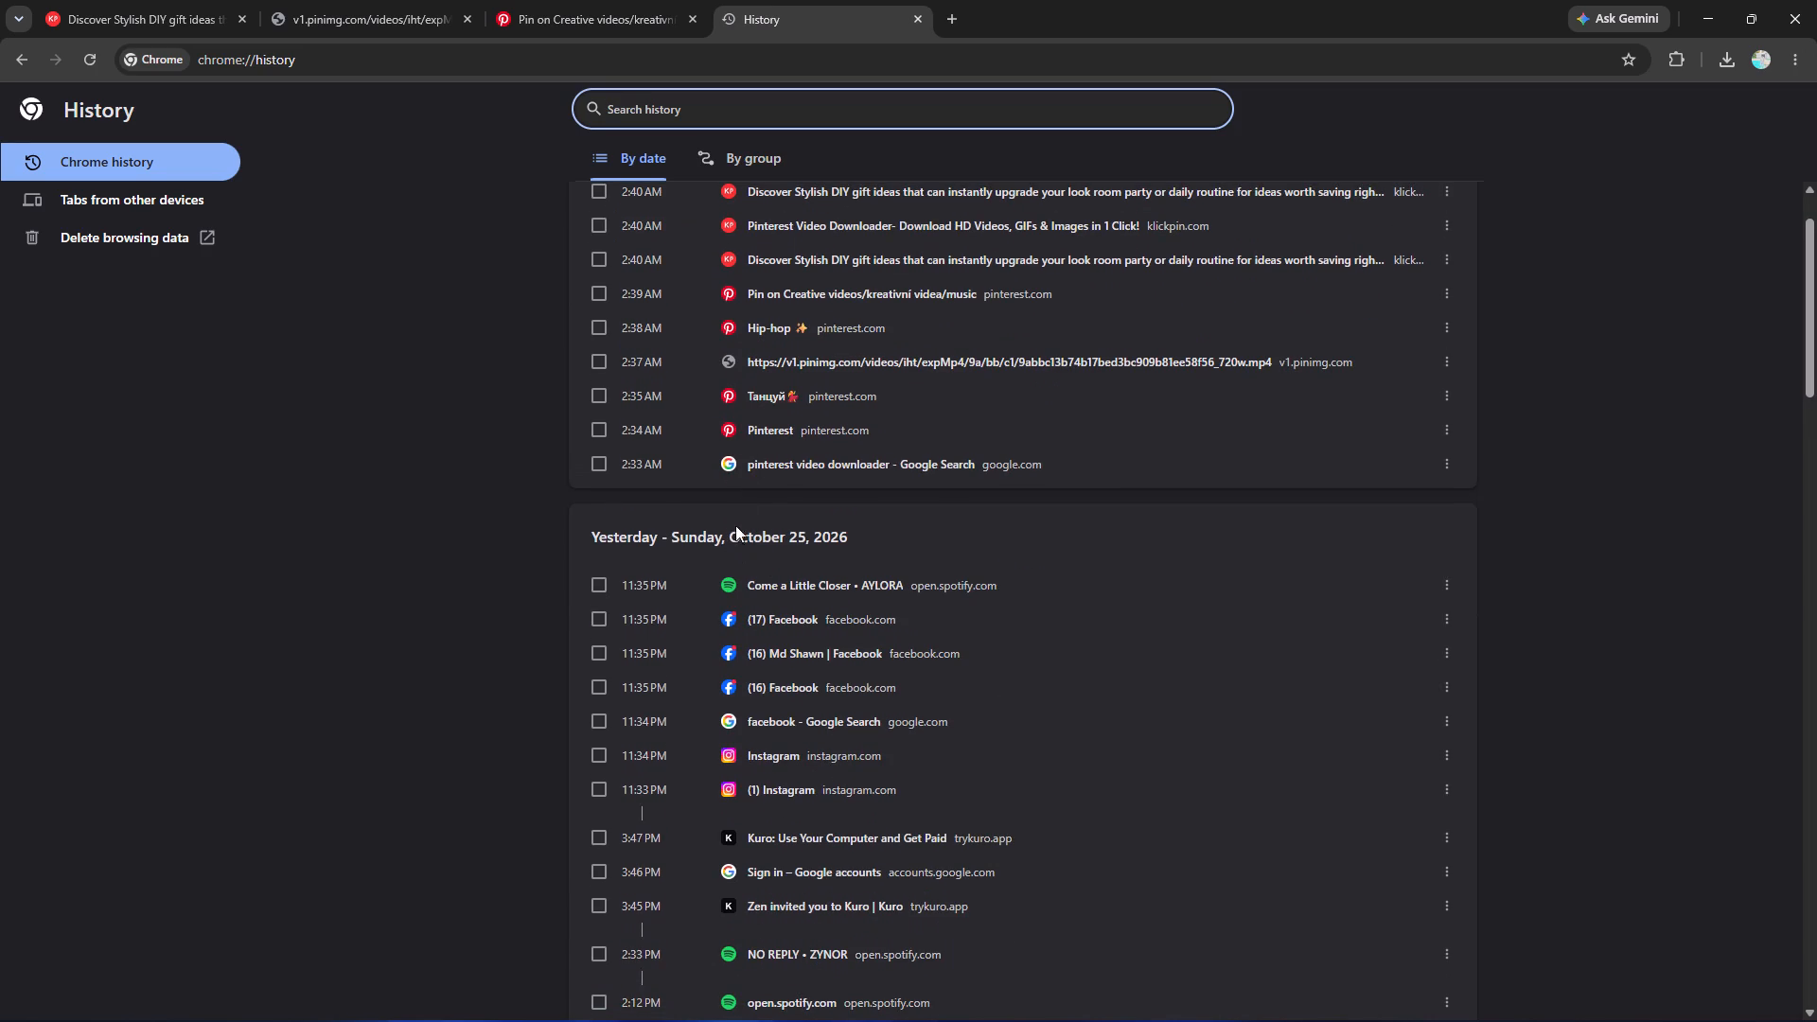
scroll(799, 708, down, 1)
scroll(789, 797, up, 1)
scroll(789, 806, down, 2)
scroll(789, 809, up, 1)
scroll(789, 809, down, 3)
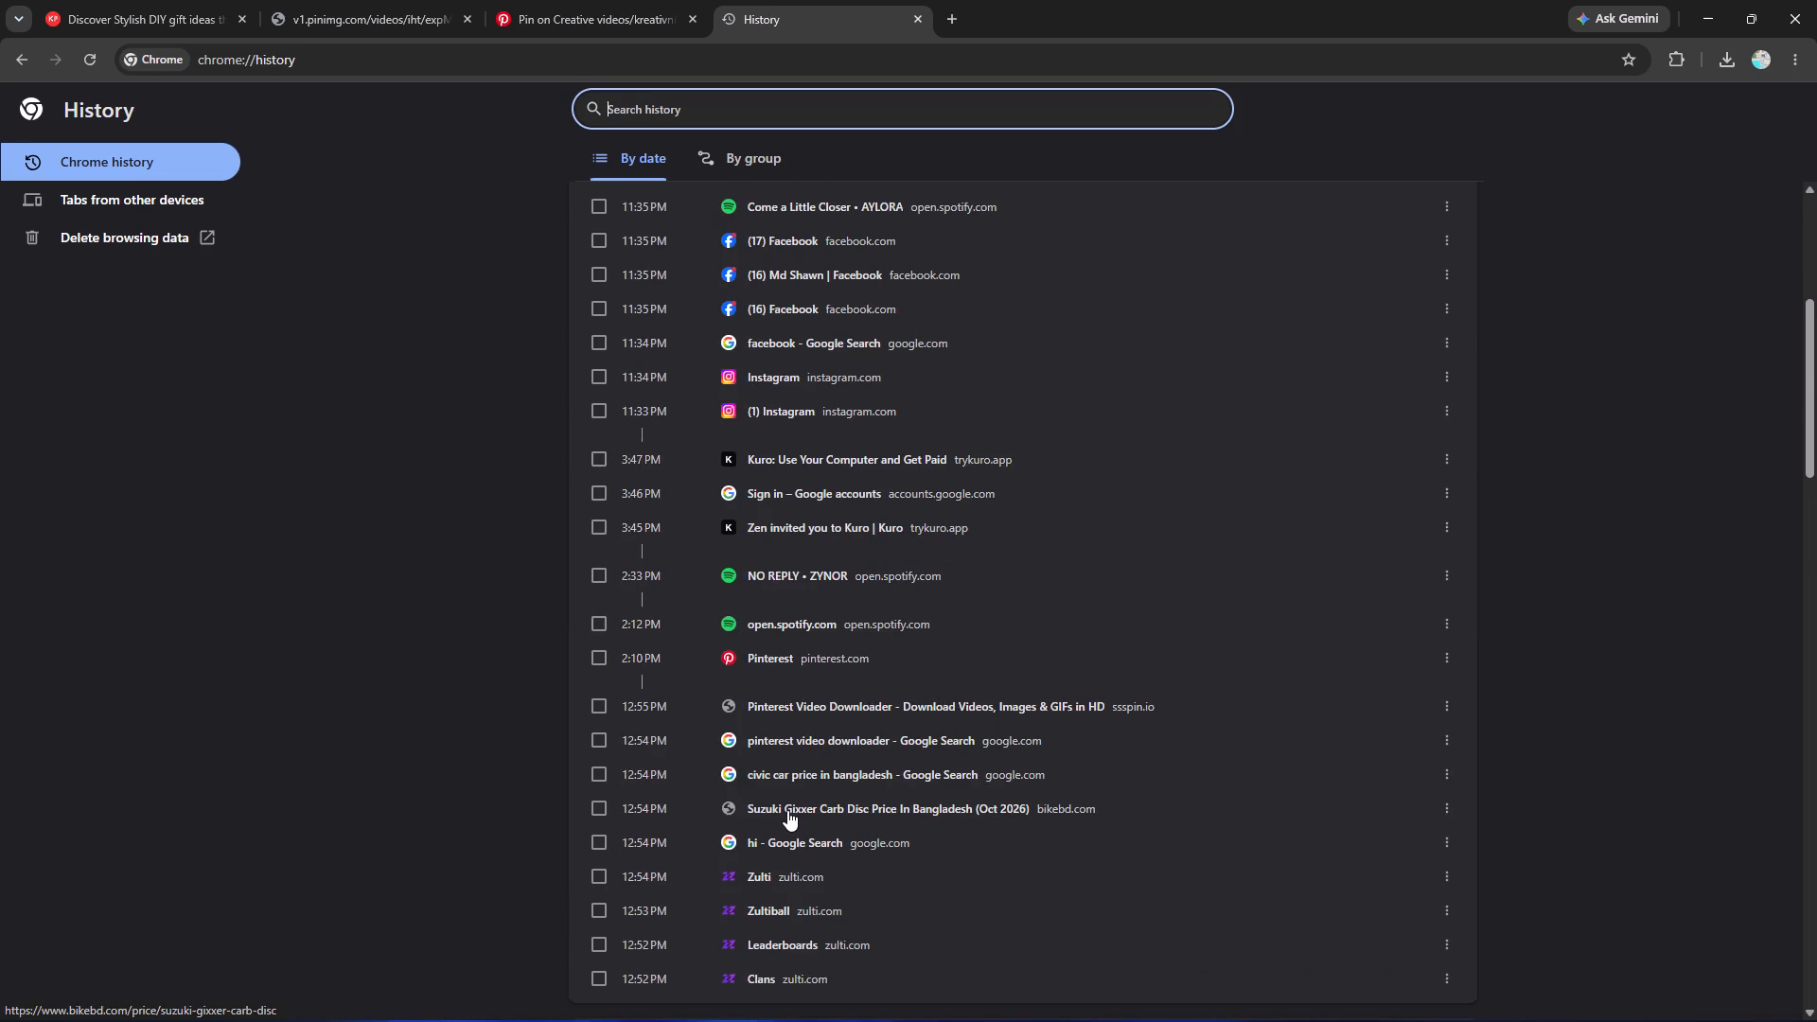
scroll(787, 810, down, 6)
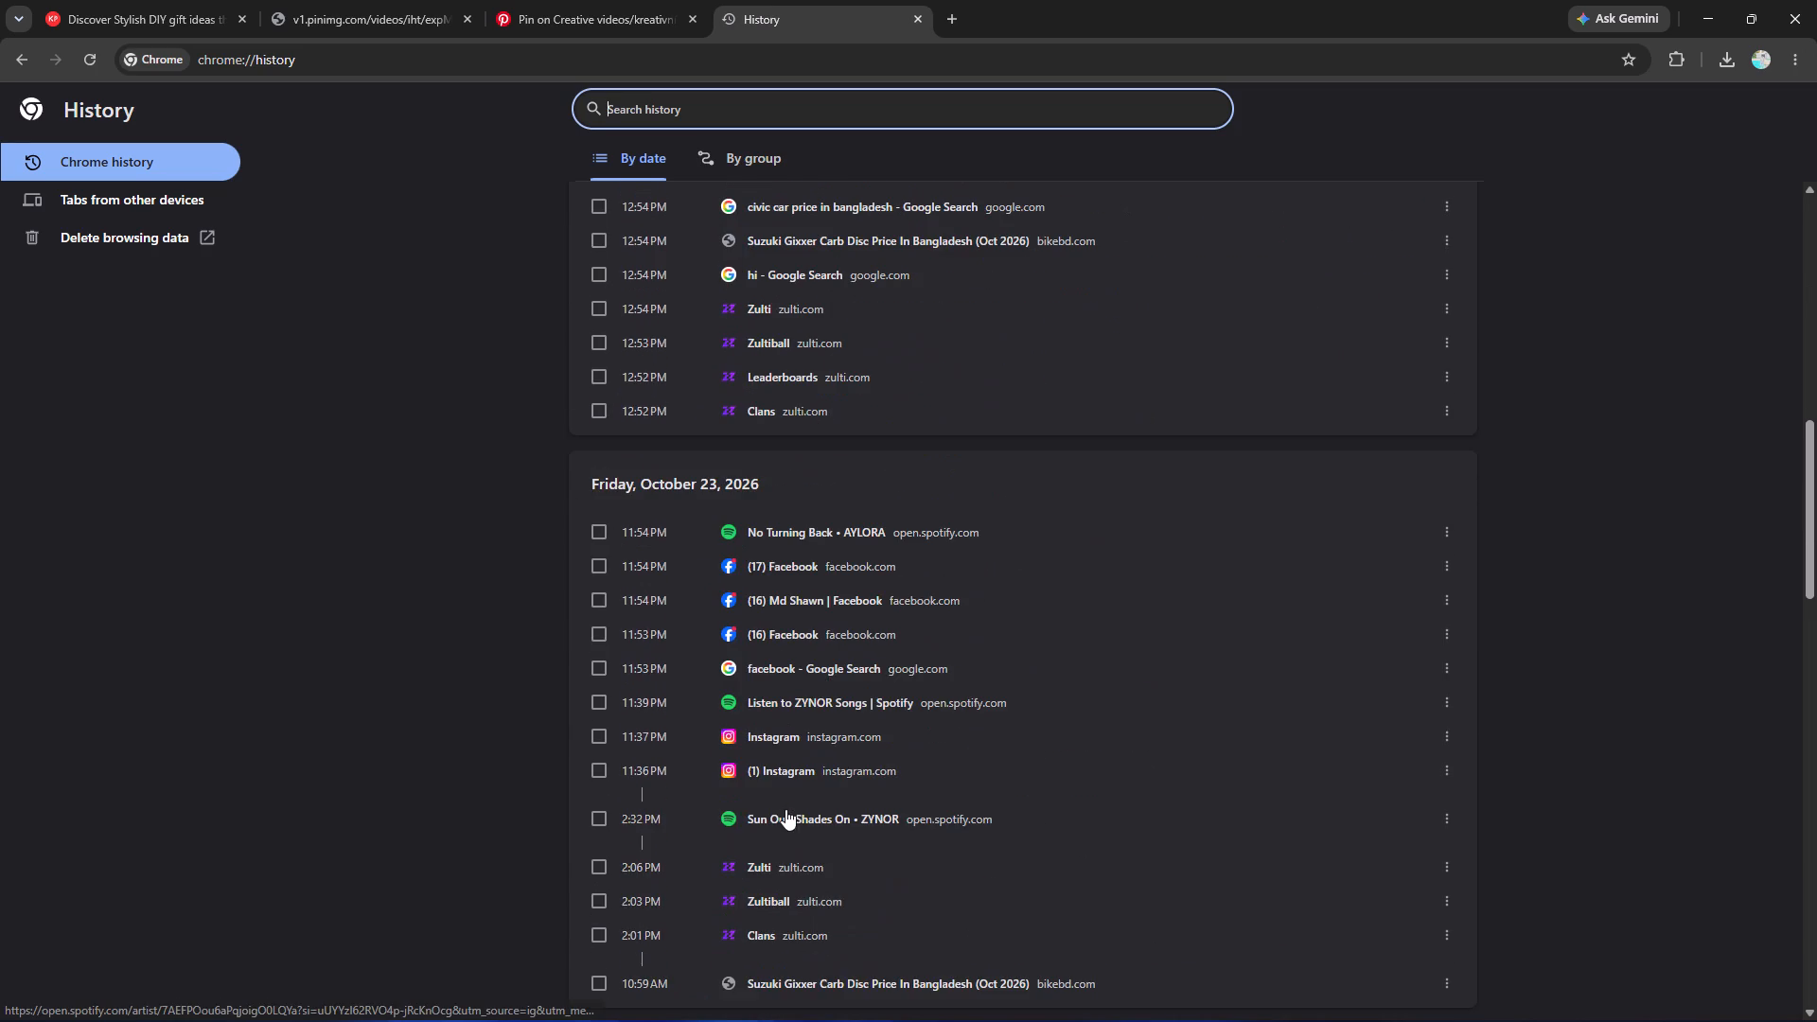
scroll(785, 809, up, 1)
scroll(785, 809, down, 5)
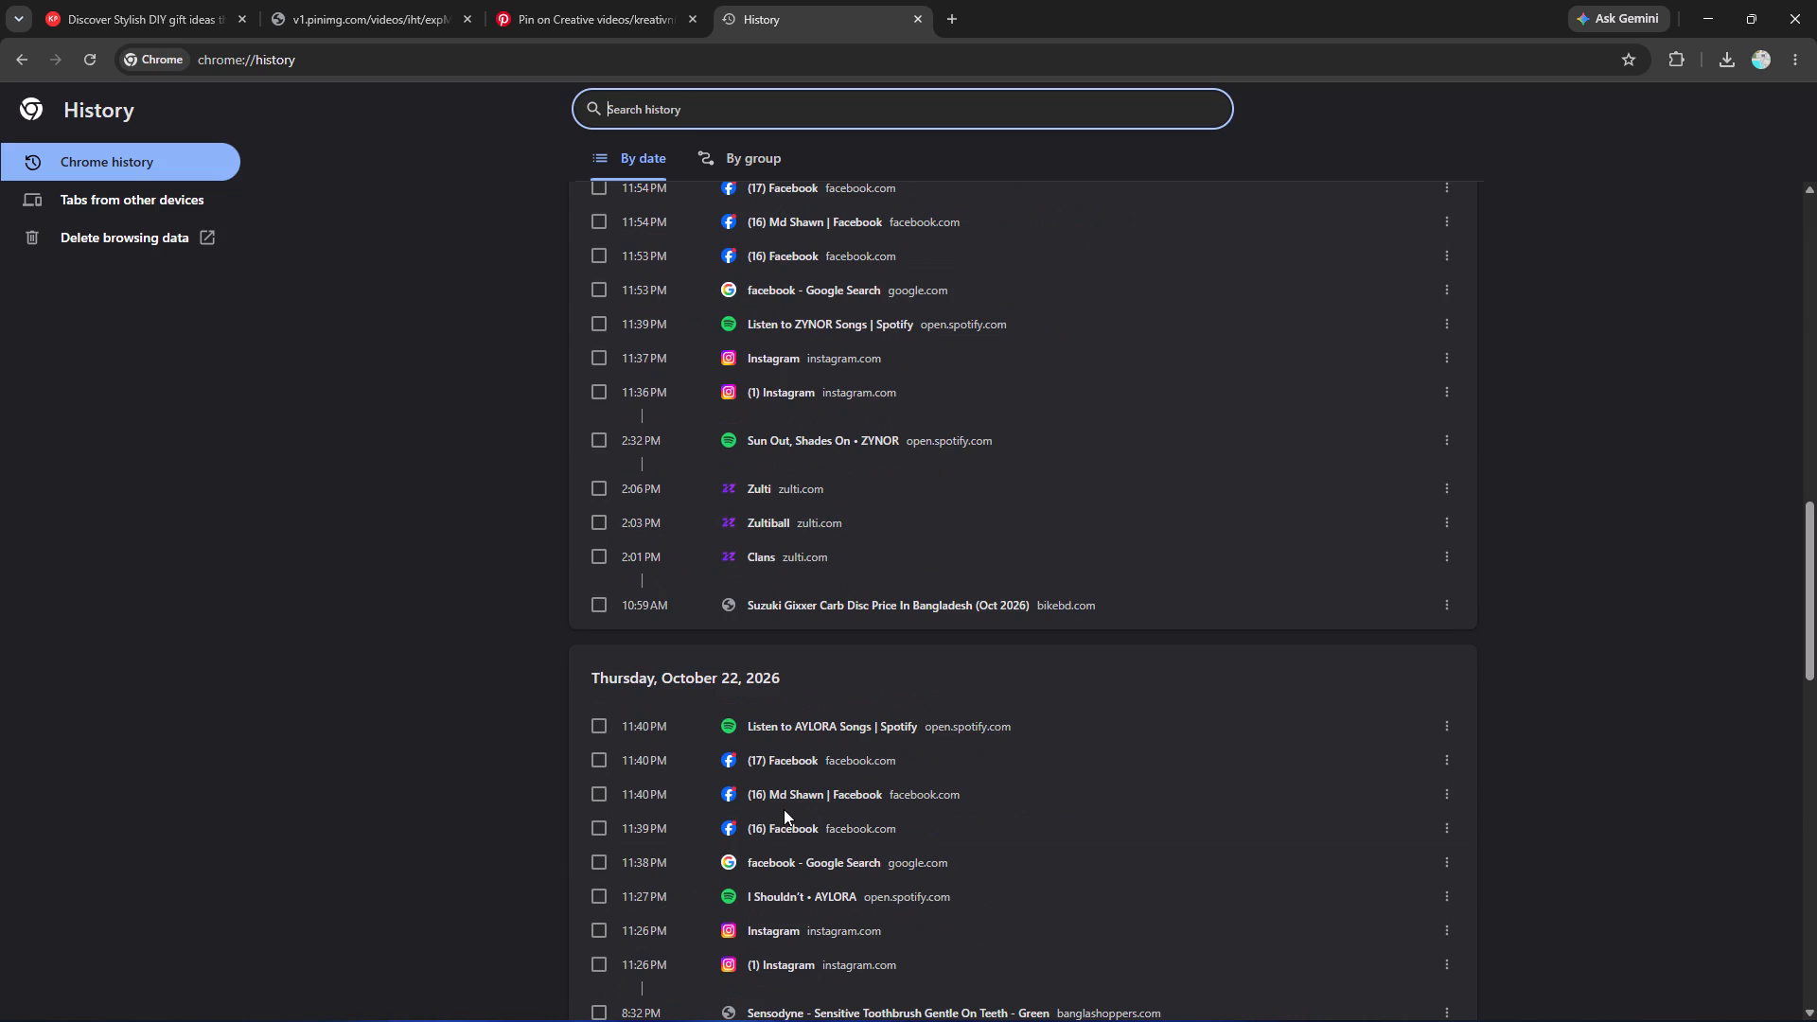
scroll(783, 809, down, 1)
scroll(781, 815, up, 1)
scroll(779, 820, down, 2)
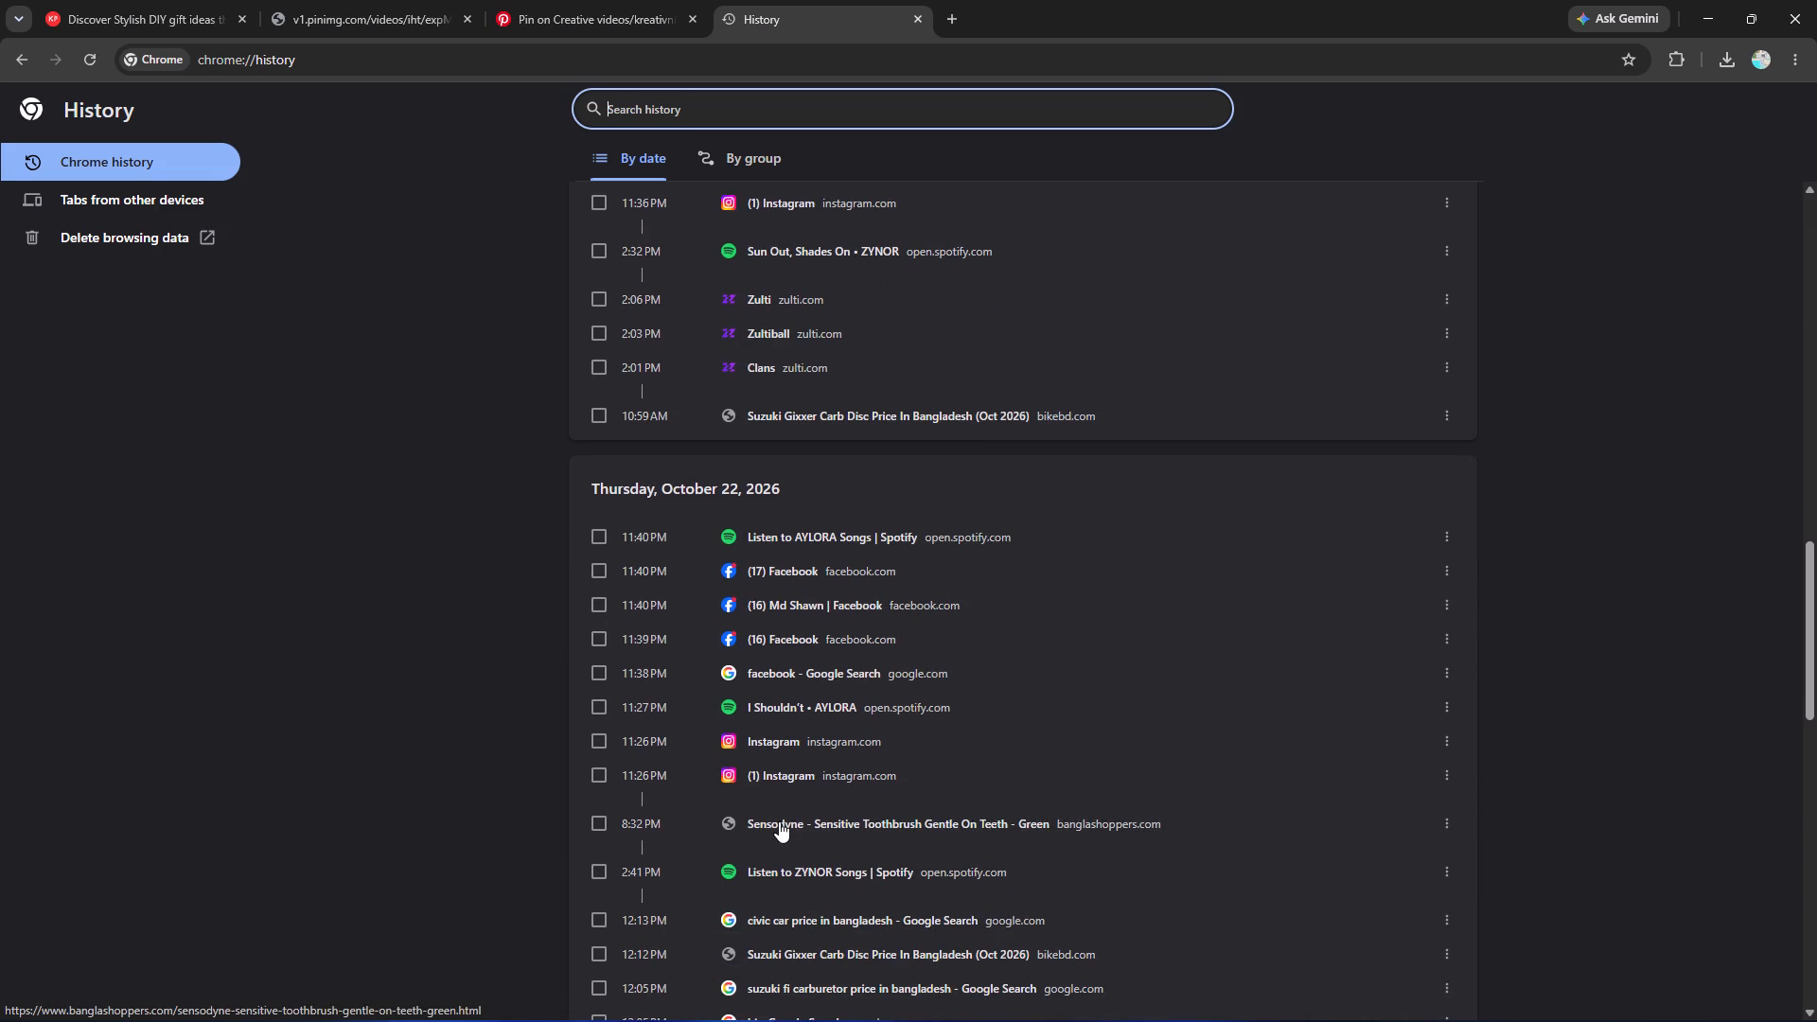
scroll(839, 648, down, 3)
scroll(839, 654, up, 1)
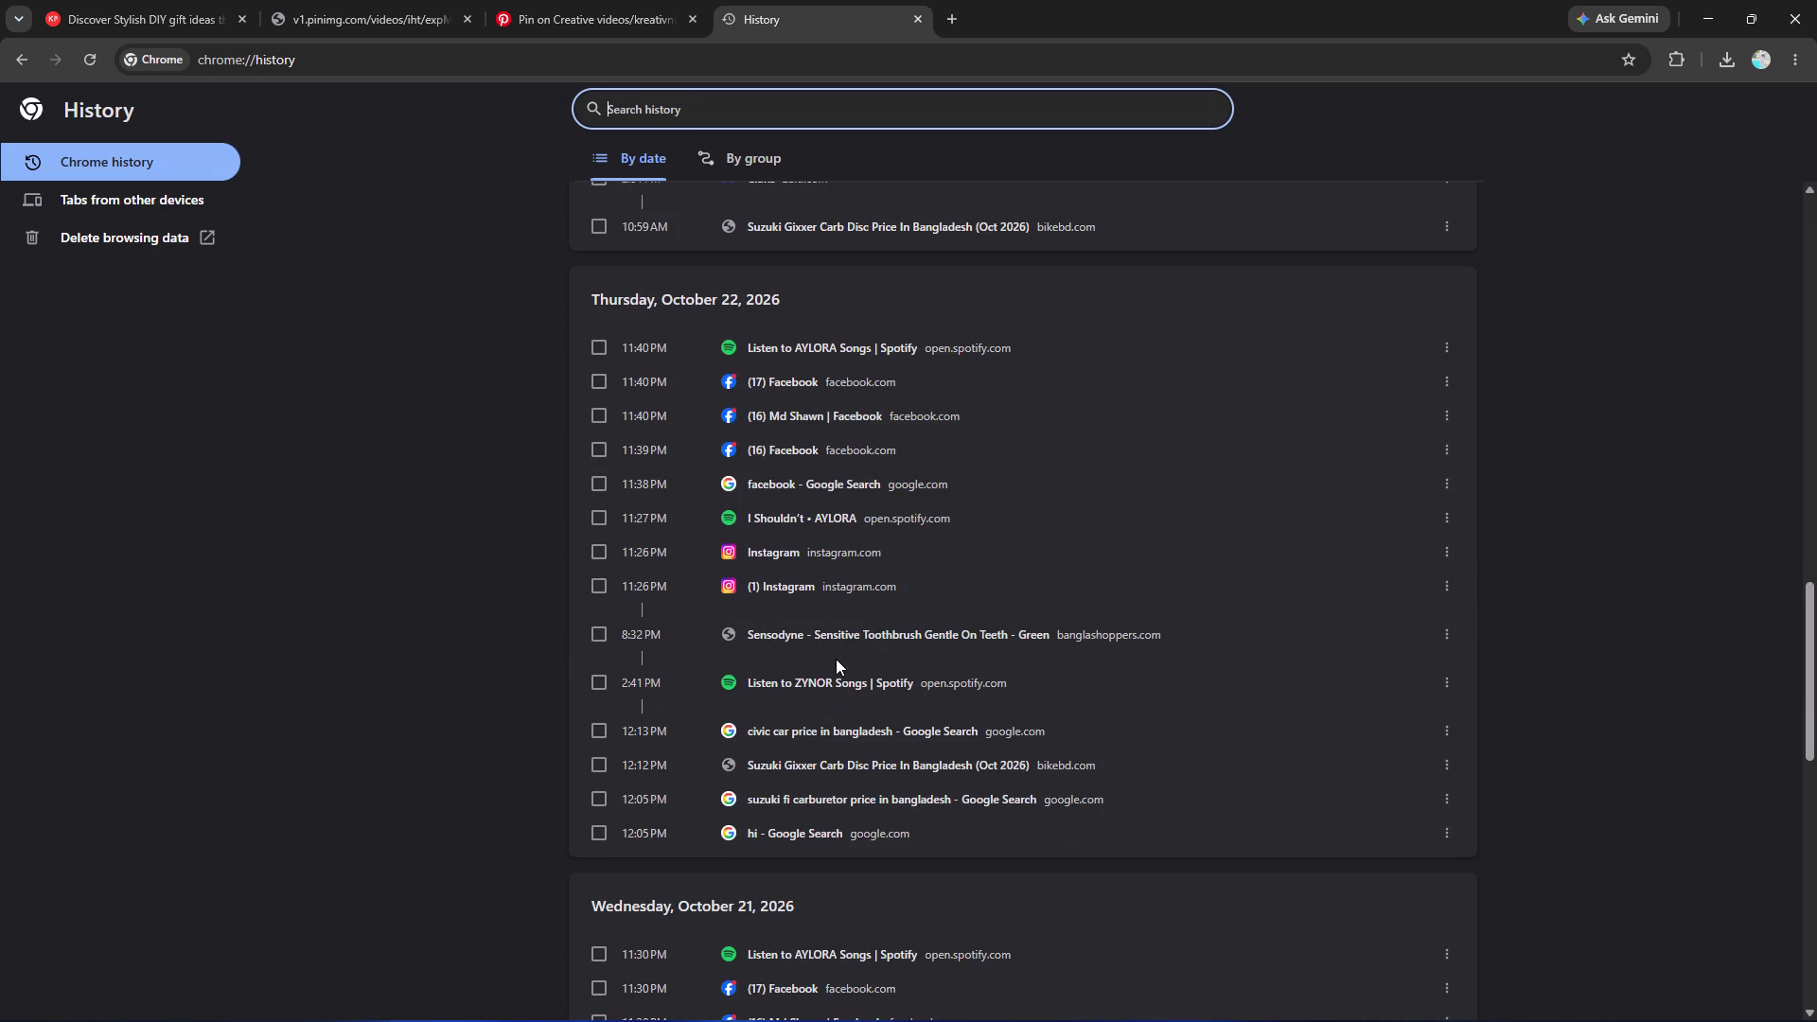
scroll(836, 659, down, 5)
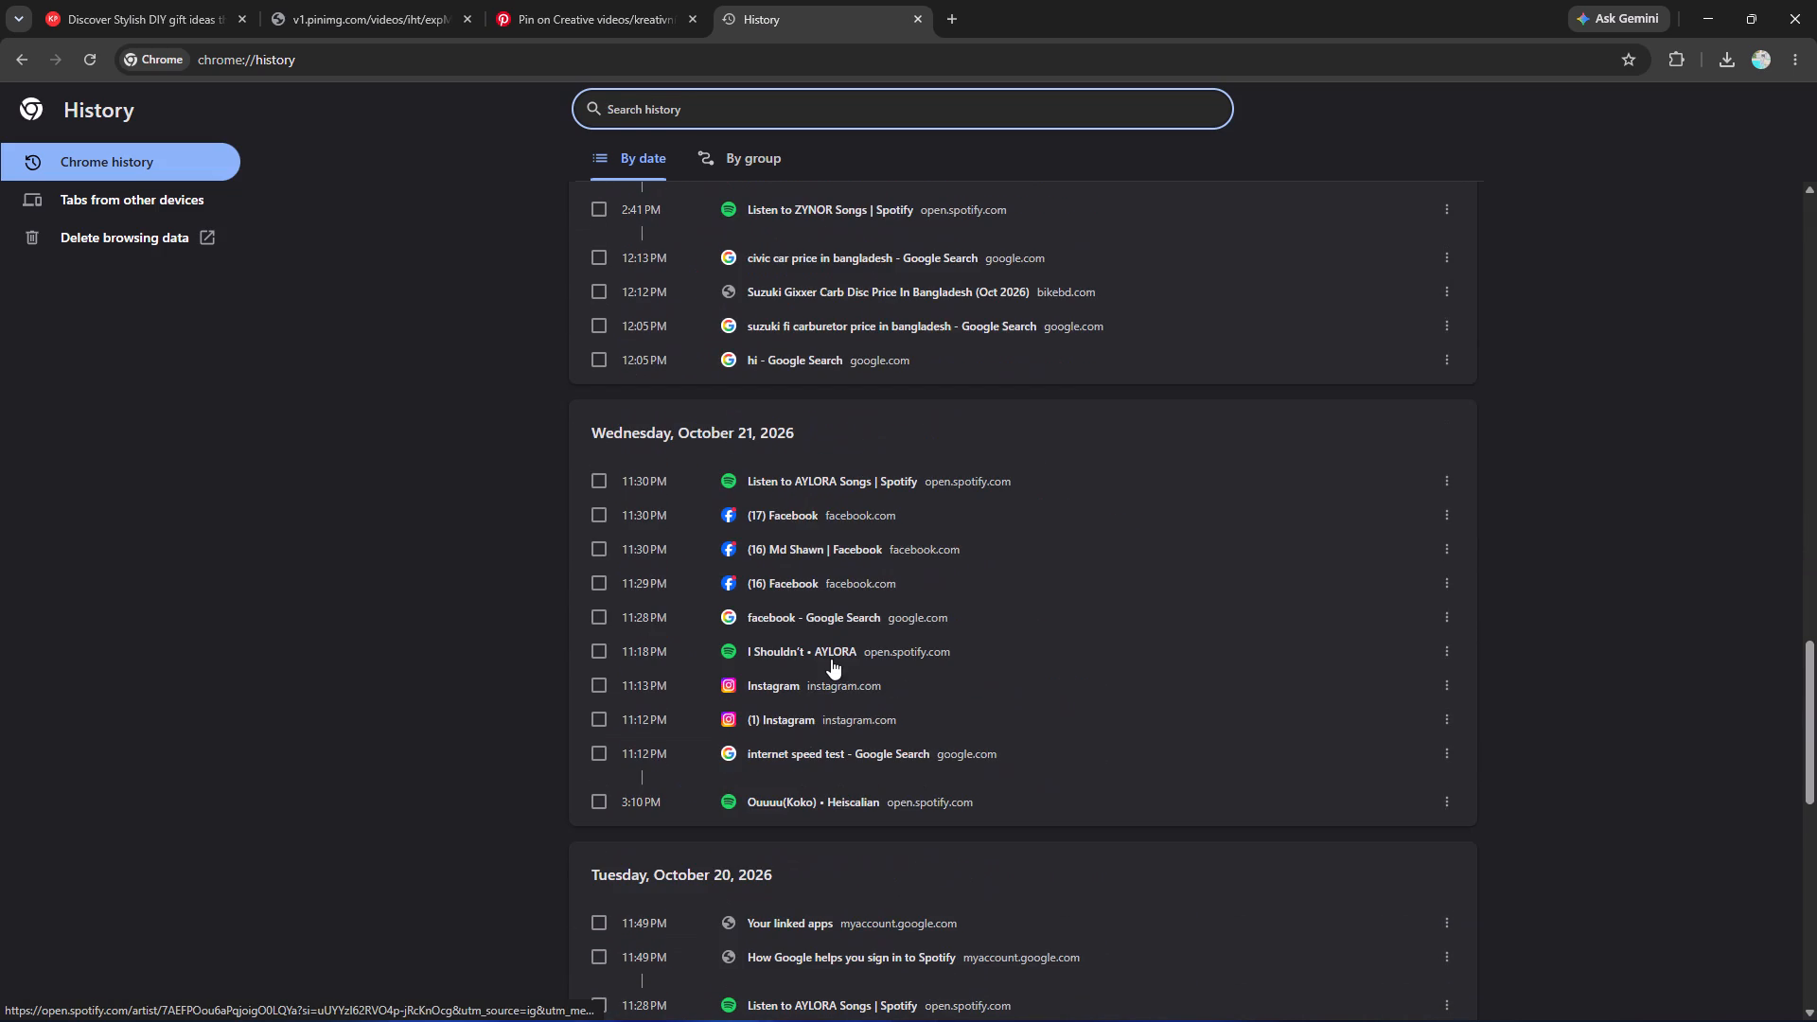
scroll(831, 659, down, 1)
scroll(831, 659, up, 1)
scroll(830, 662, down, 3)
scroll(830, 663, up, 1)
scroll(830, 663, down, 1)
scroll(830, 663, up, 1)
scroll(830, 664, down, 2)
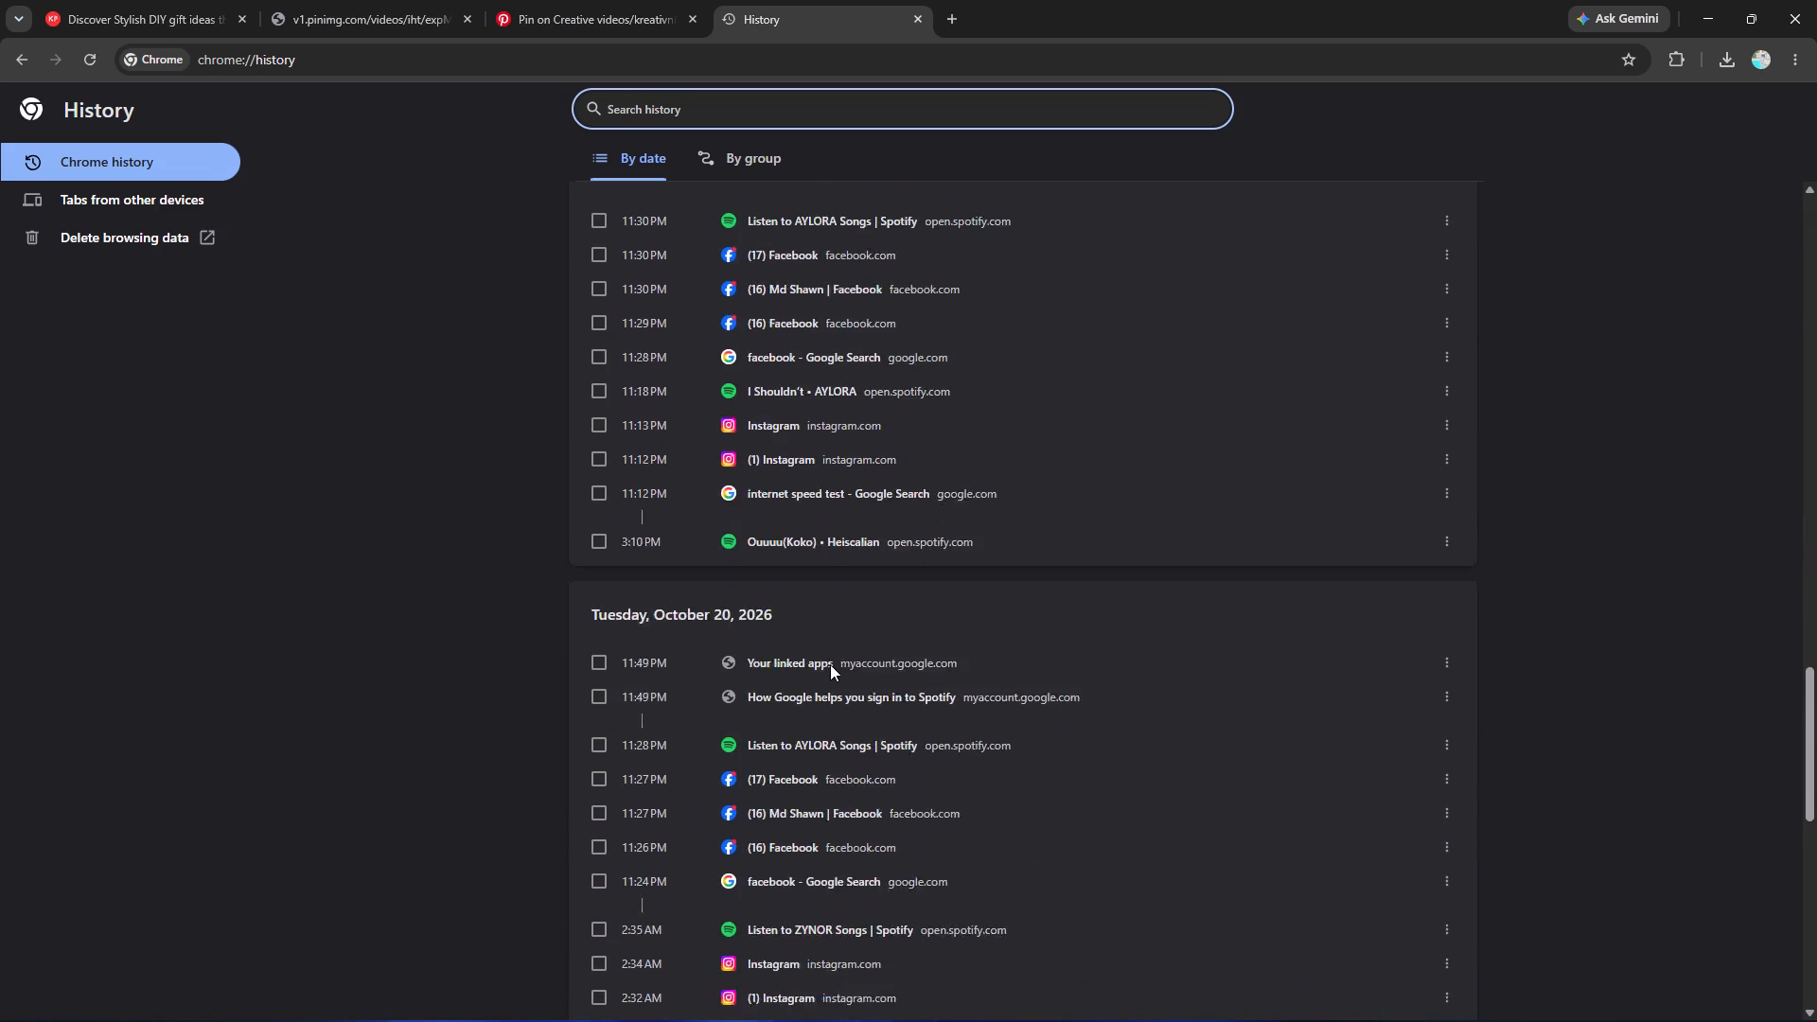
scroll(830, 664, down, 3)
scroll(830, 664, up, 1)
scroll(830, 664, down, 1)
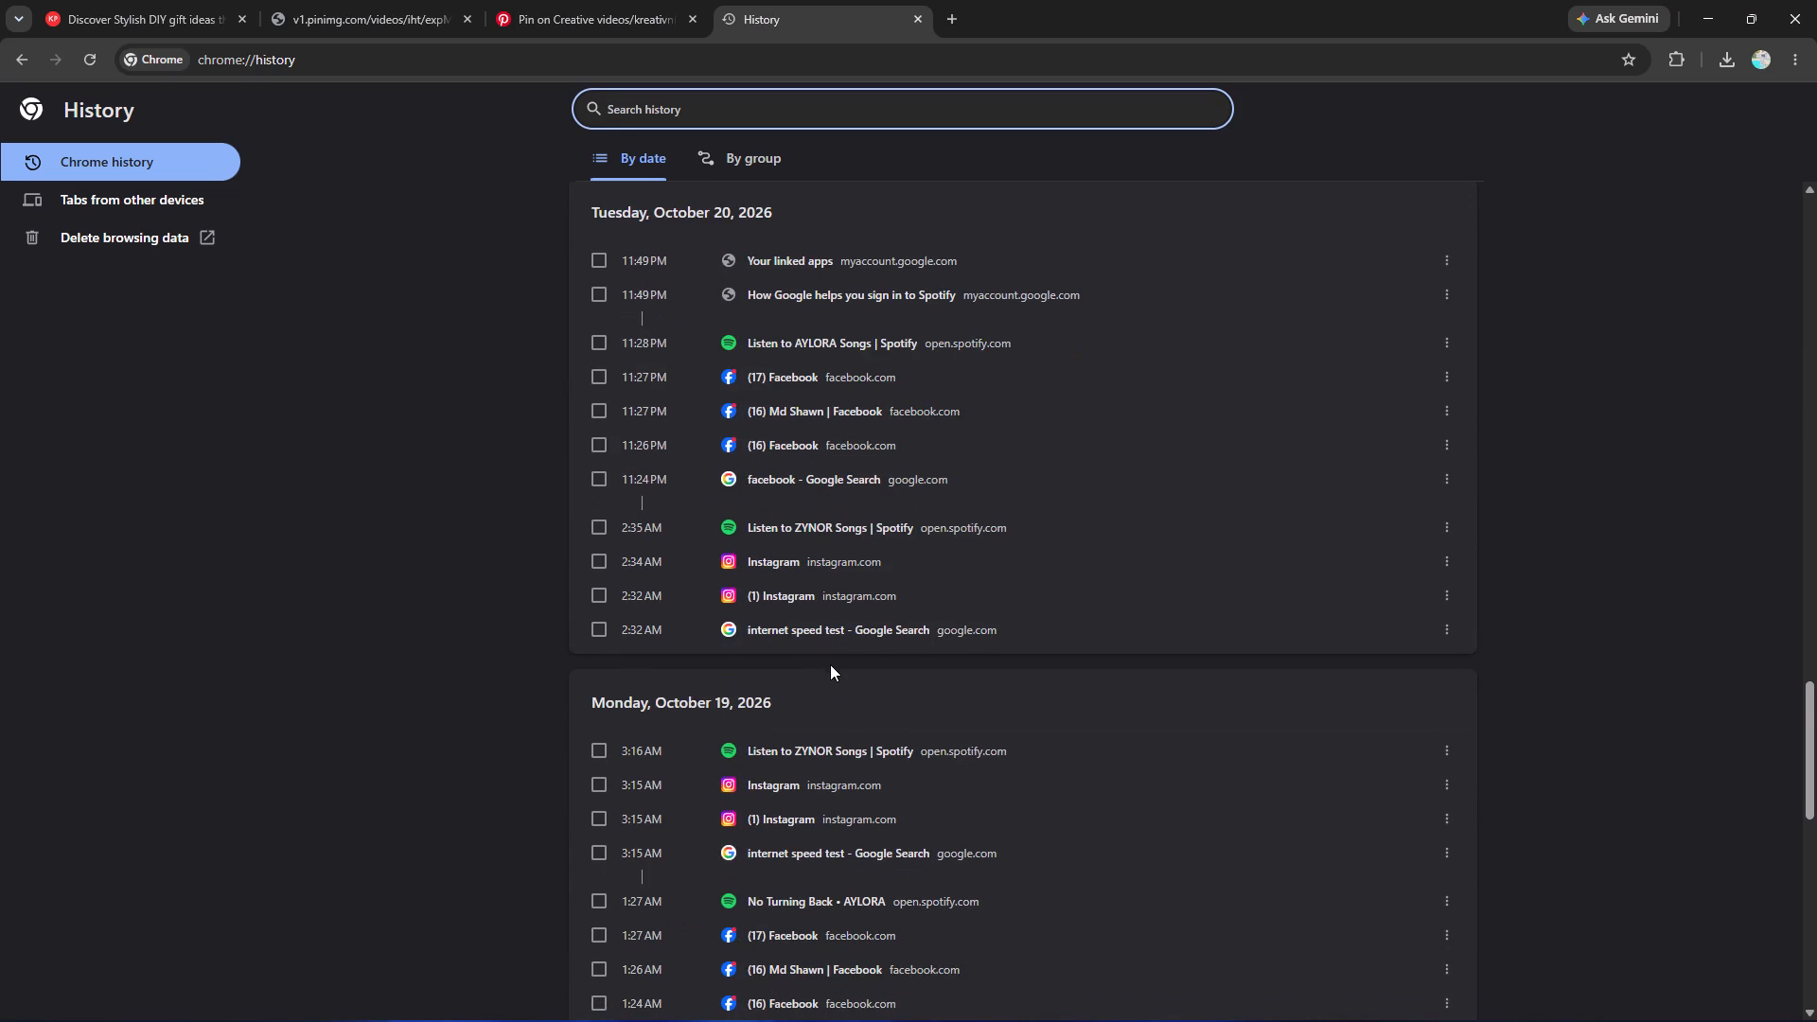
scroll(830, 664, down, 4)
scroll(830, 664, up, 1)
scroll(830, 664, down, 1)
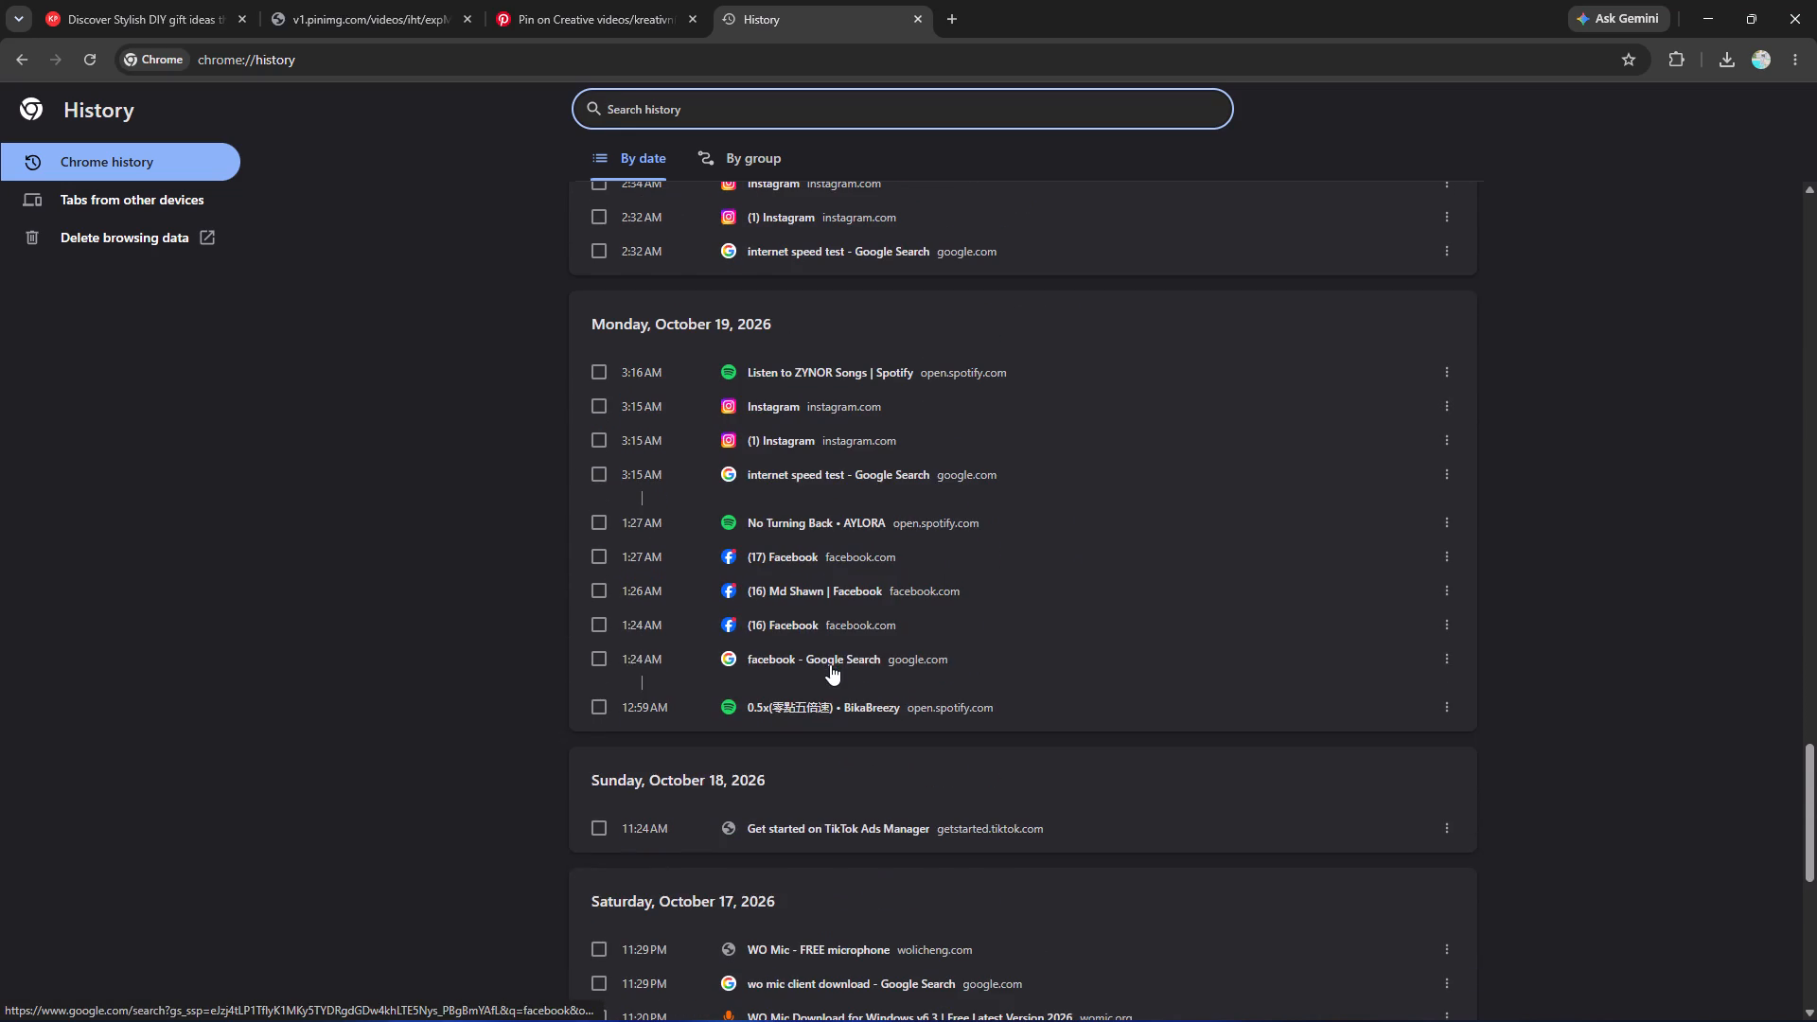
scroll(830, 664, down, 4)
scroll(830, 664, up, 1)
scroll(830, 664, down, 4)
scroll(830, 664, up, 1)
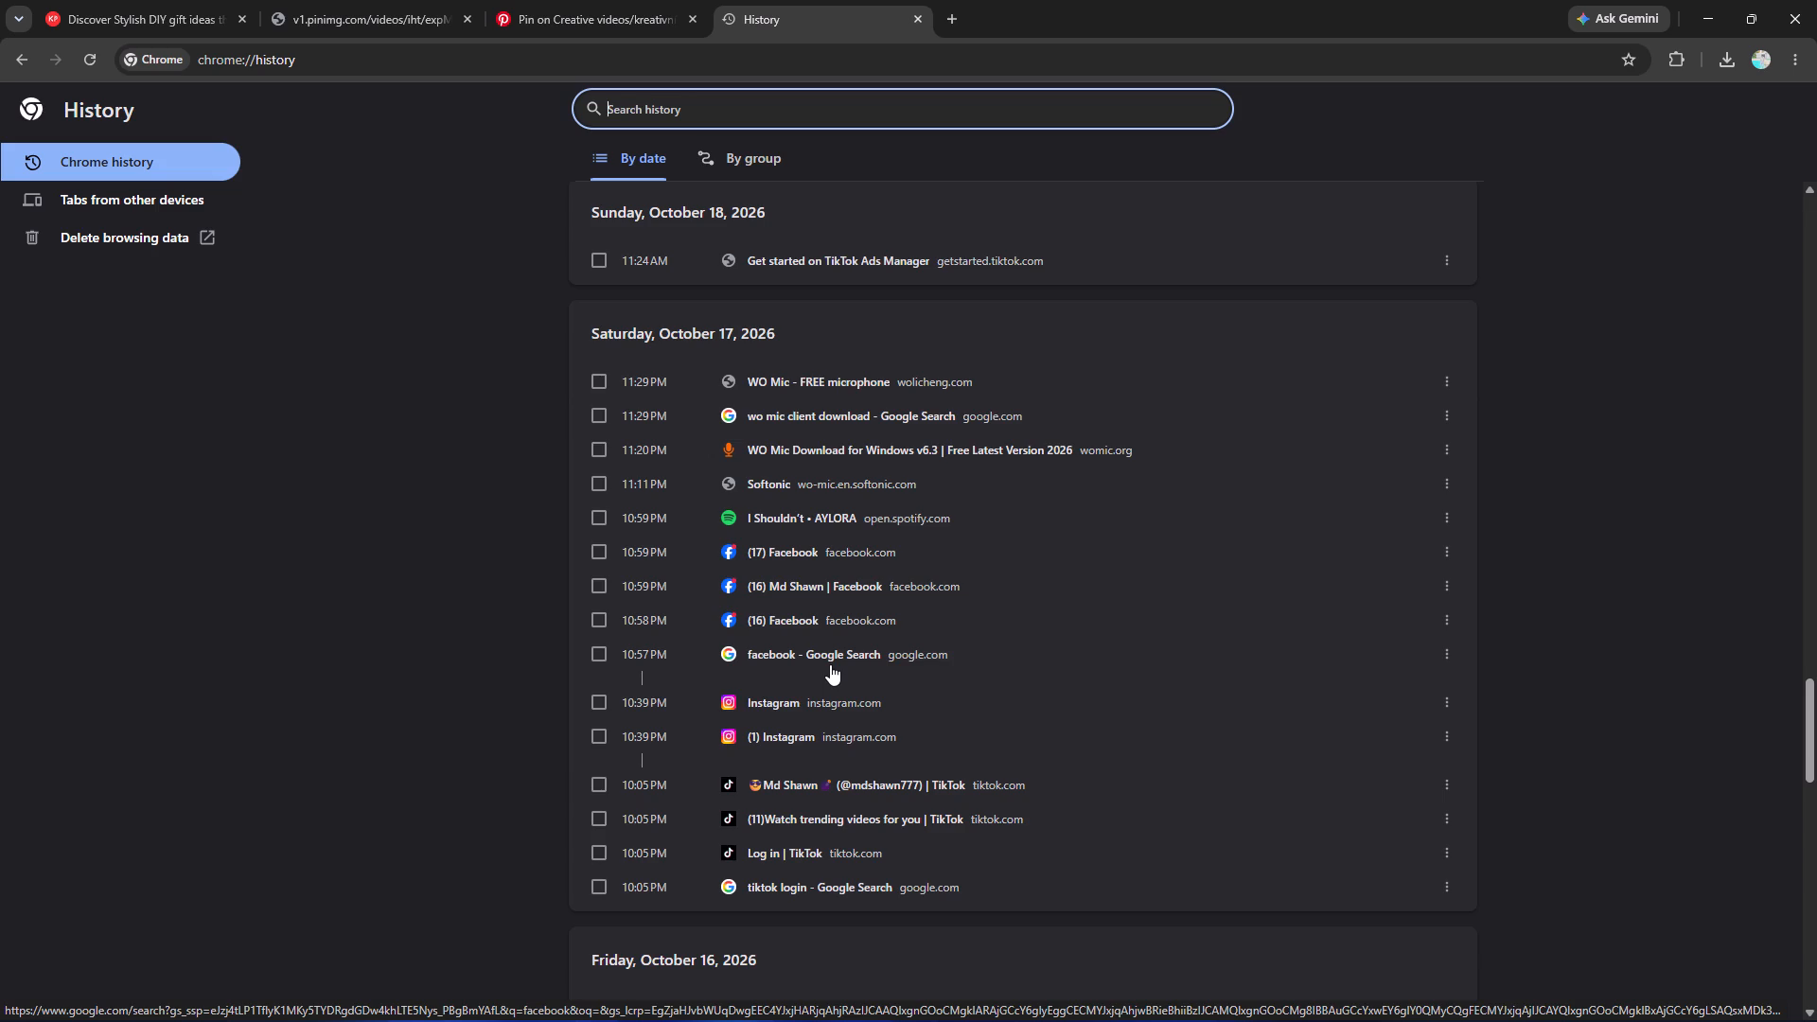
scroll(843, 656, down, 1)
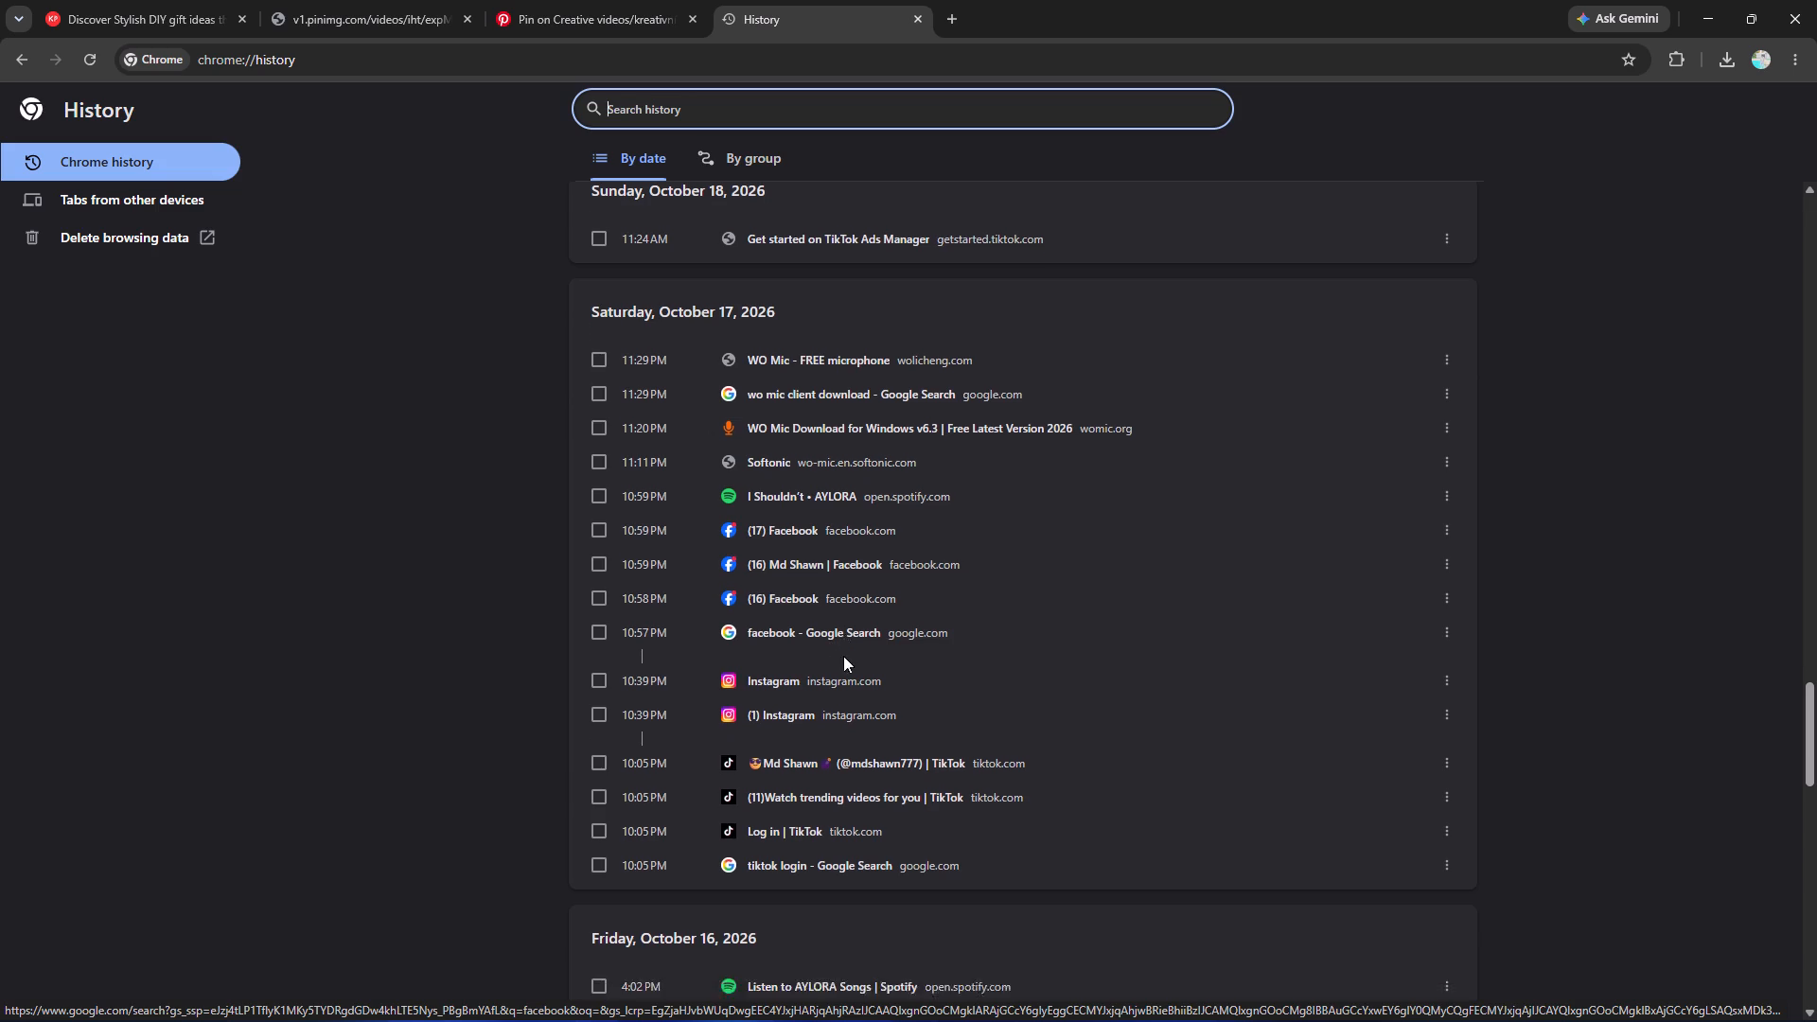
scroll(843, 656, down, 7)
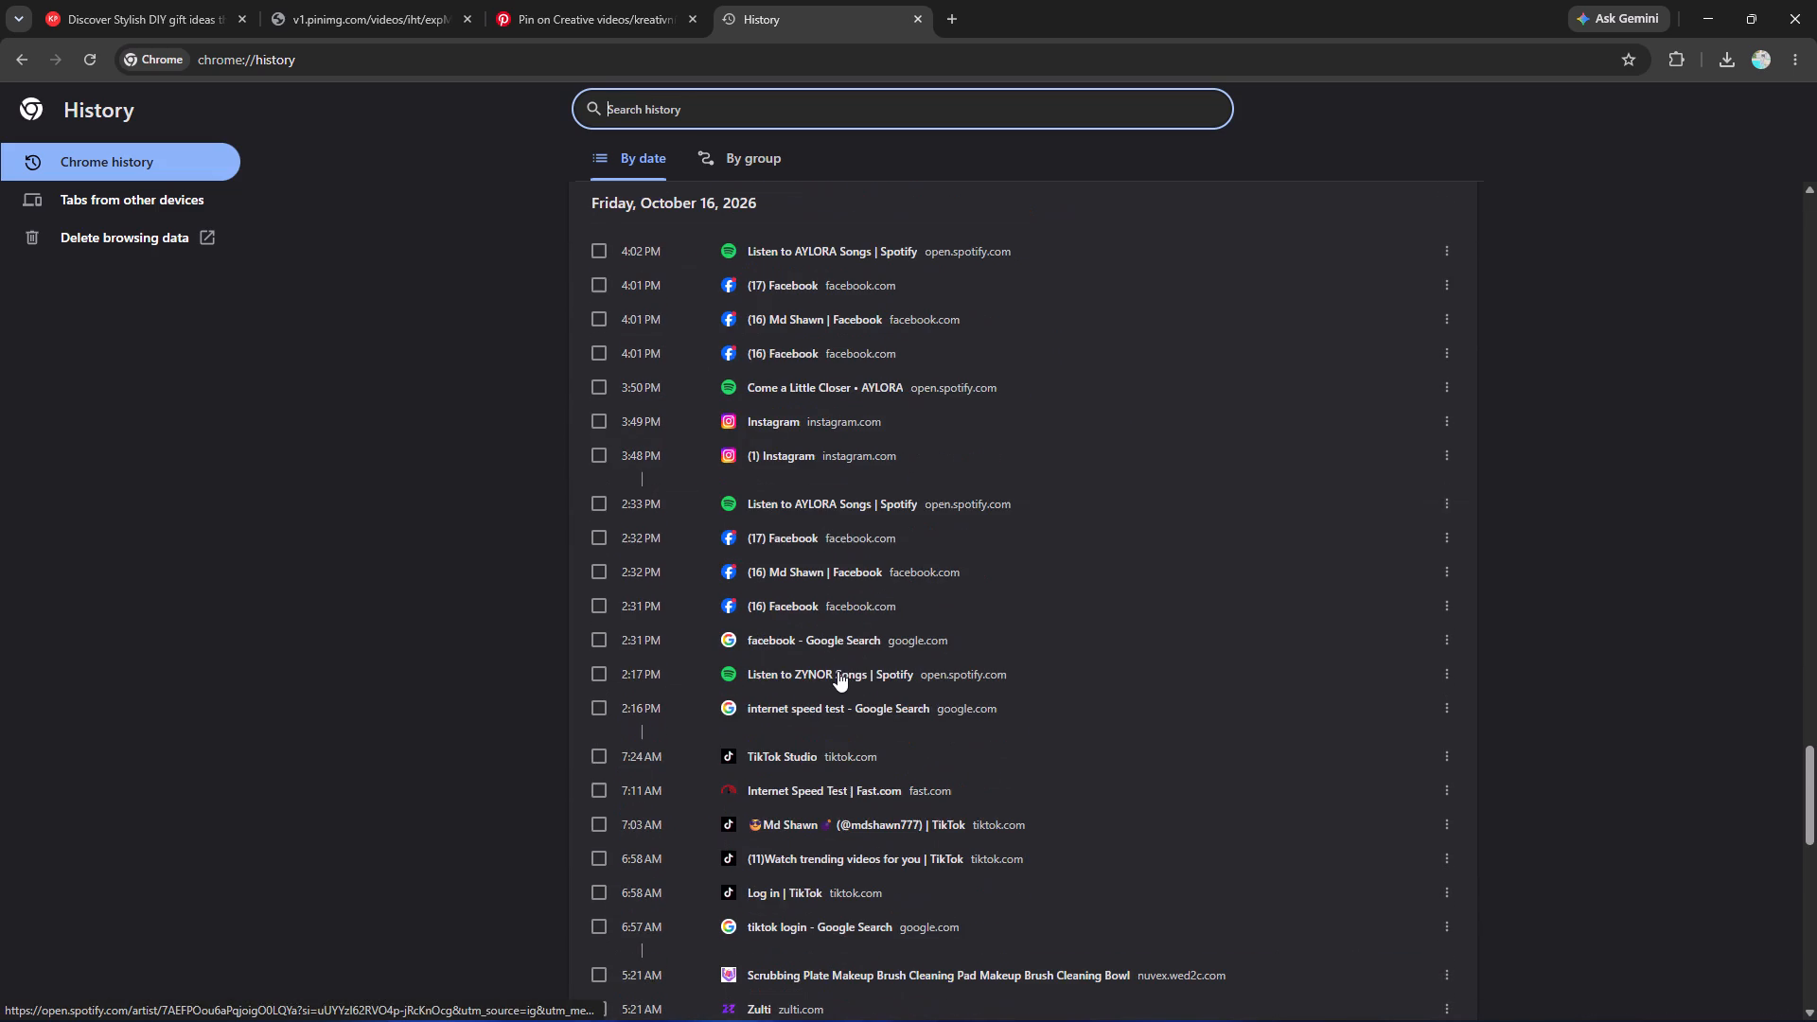
scroll(832, 673, down, 1)
scroll(826, 674, up, 1)
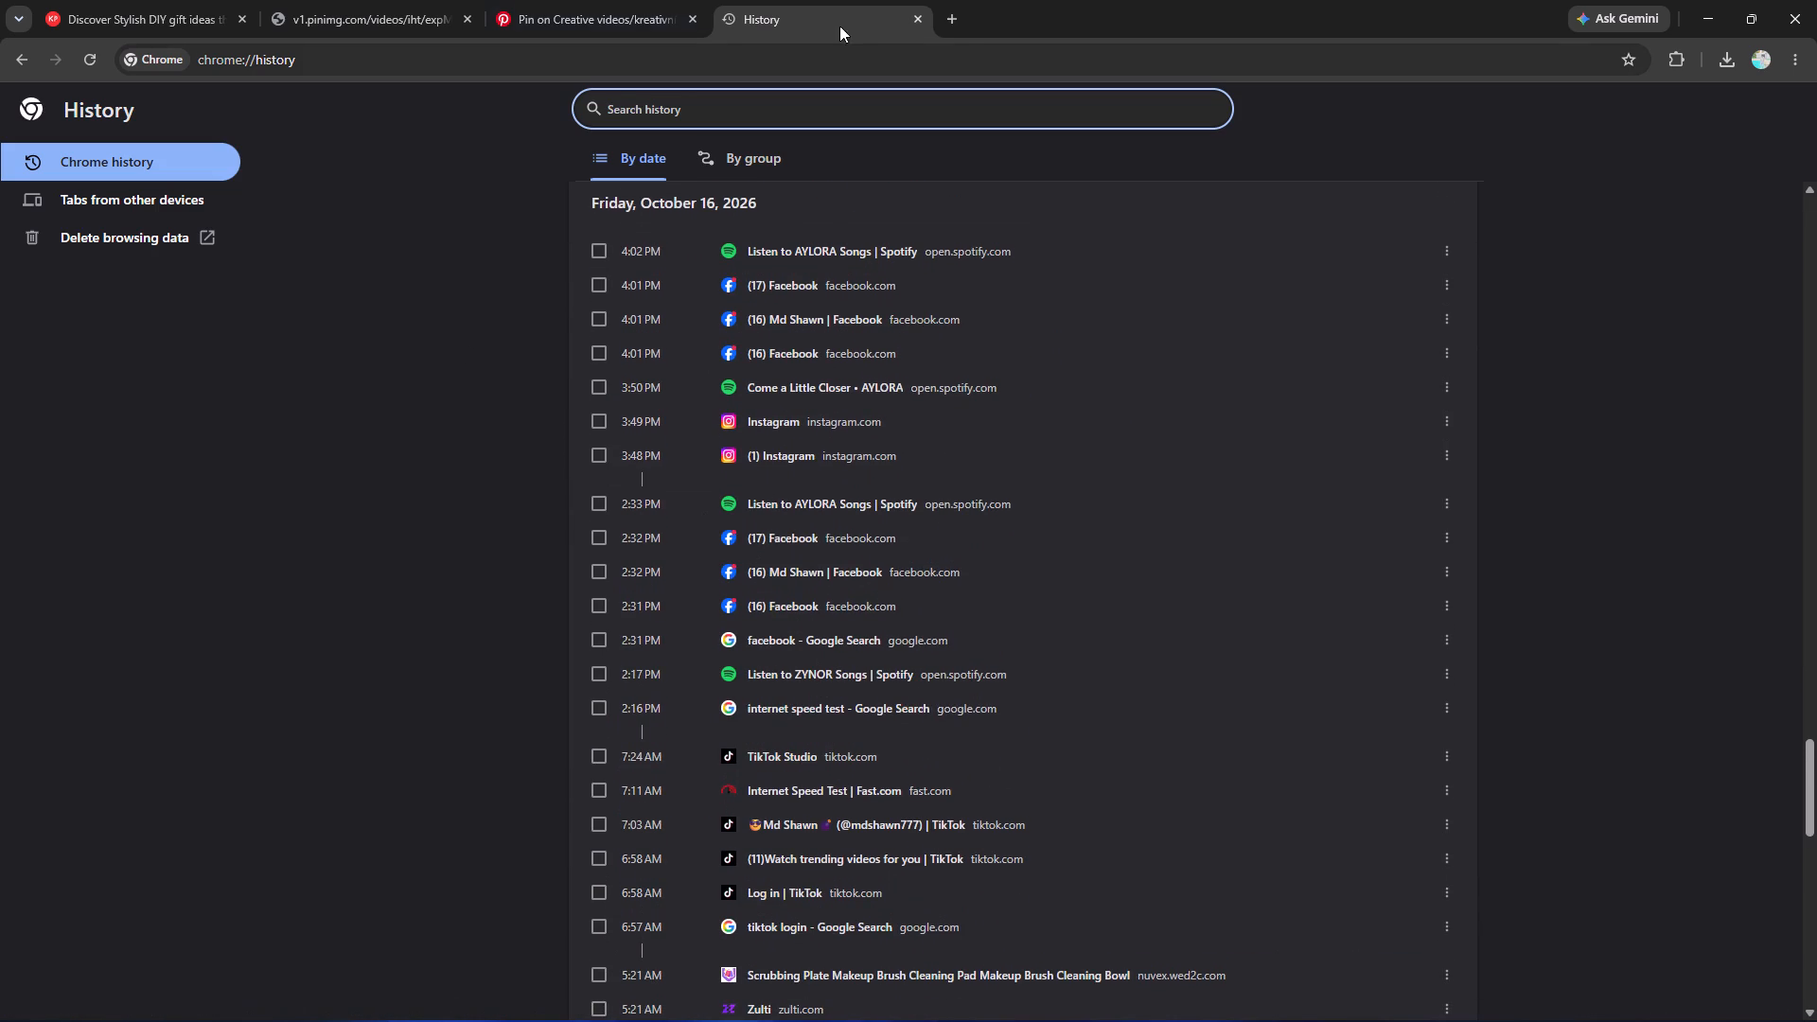
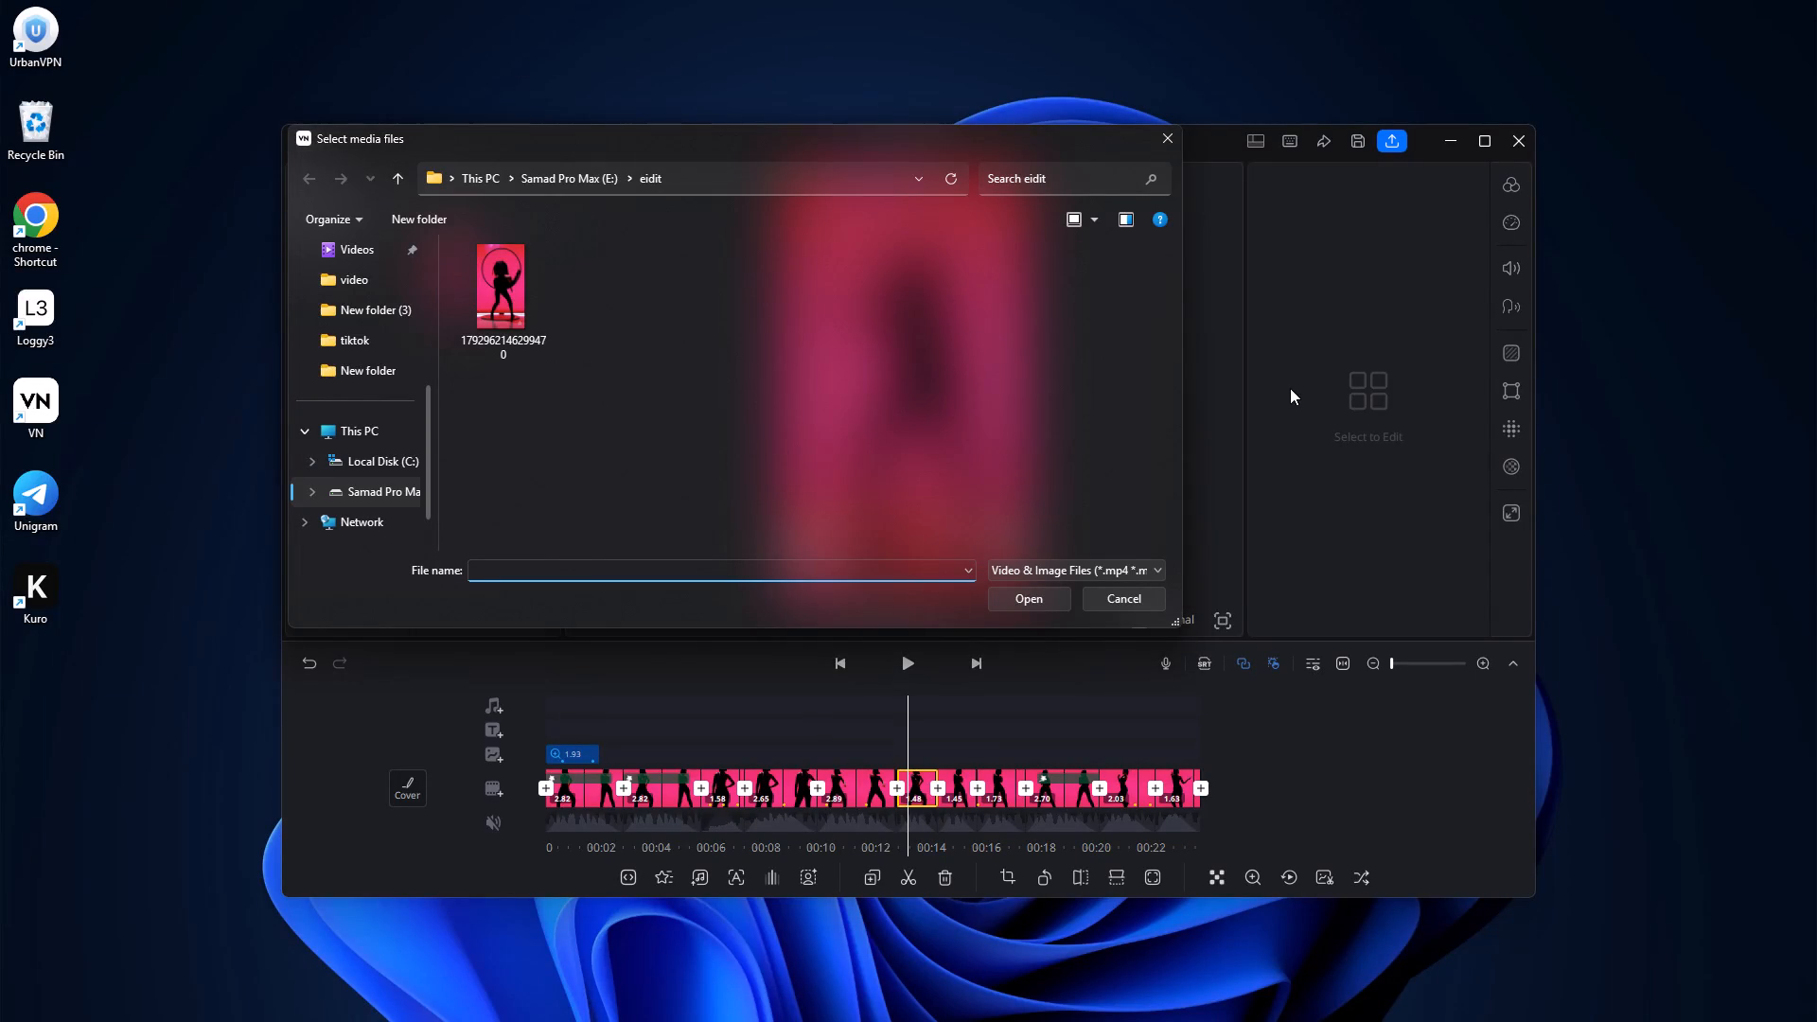
click(512, 291)
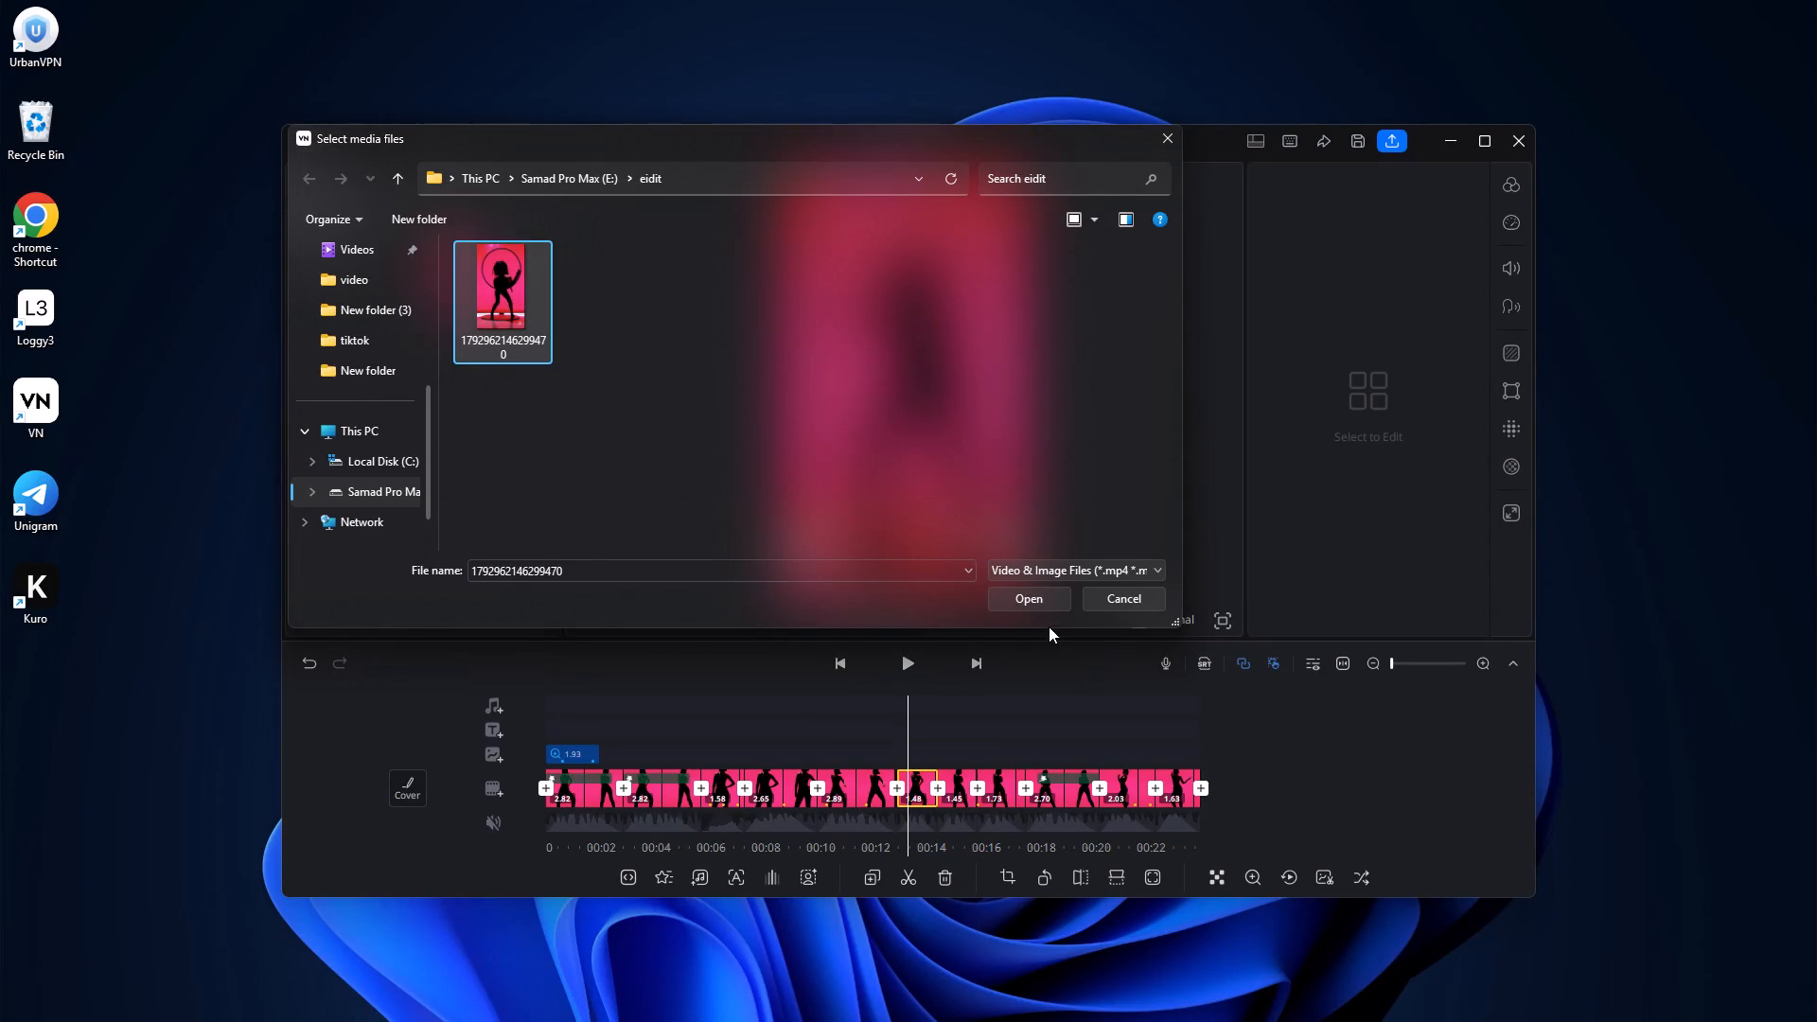
click(1028, 596)
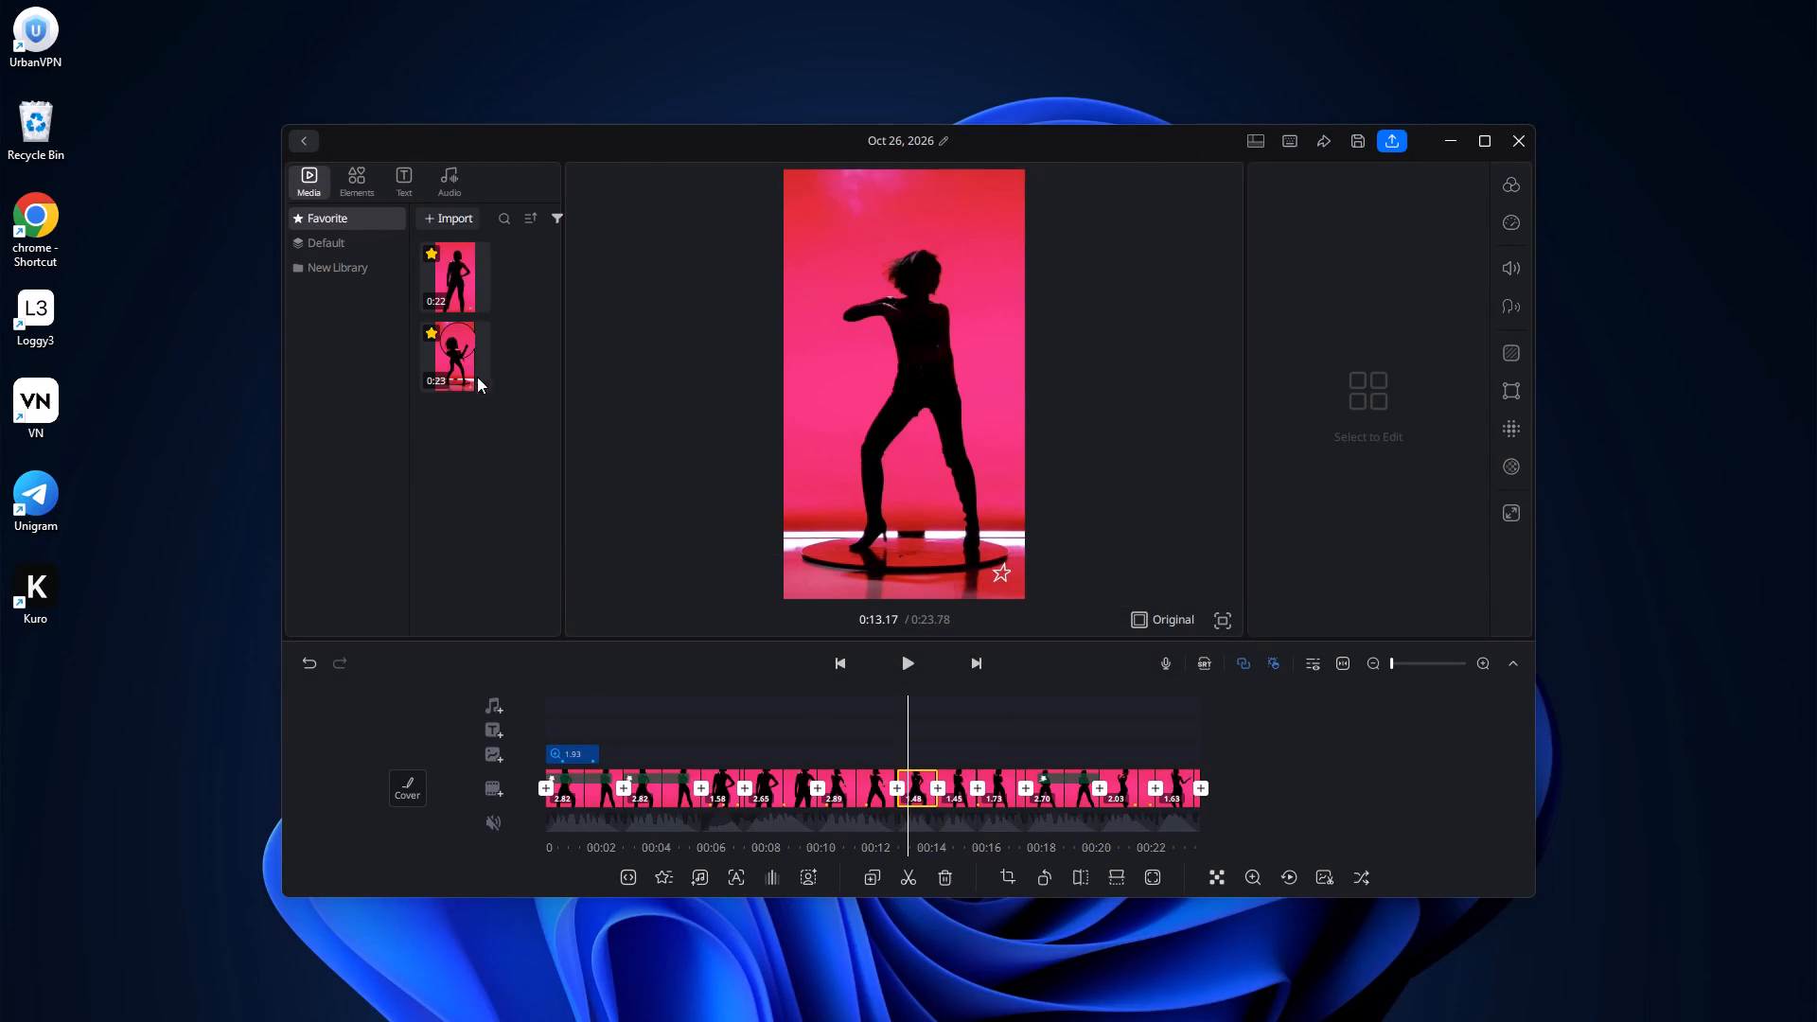
drag(462, 367, 1076, 734)
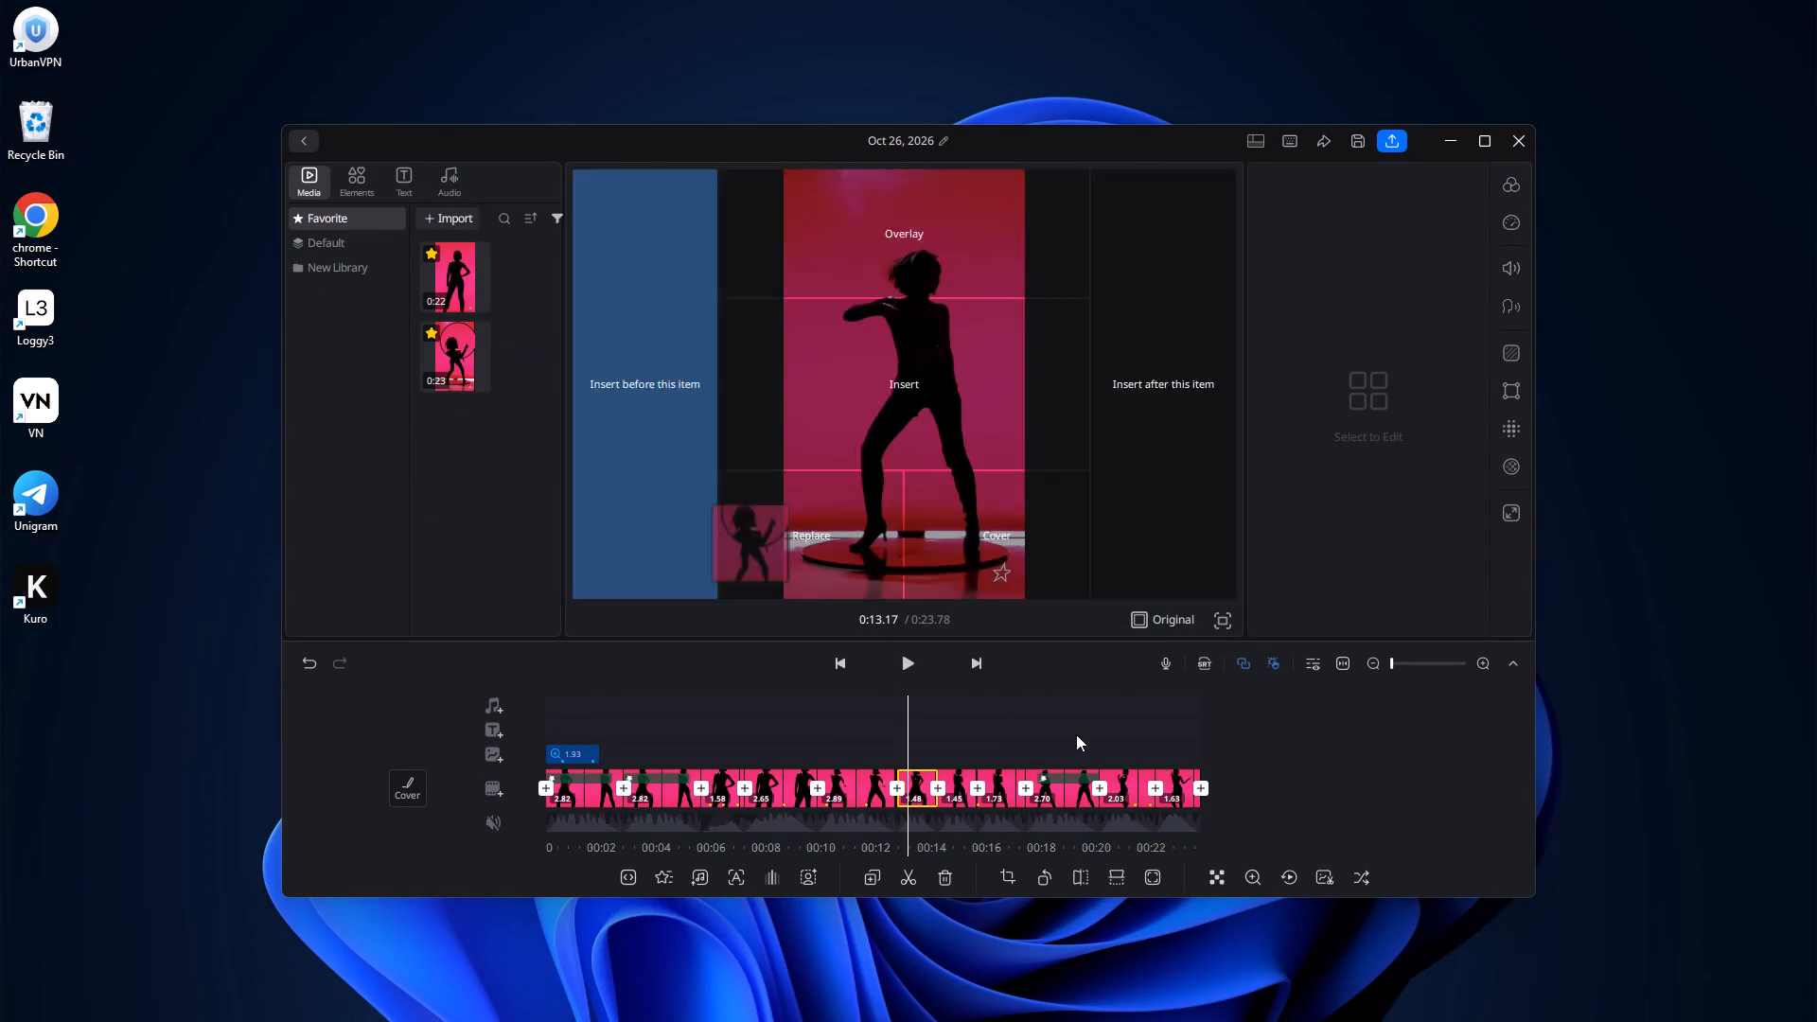
drag(1076, 734, 1272, 784)
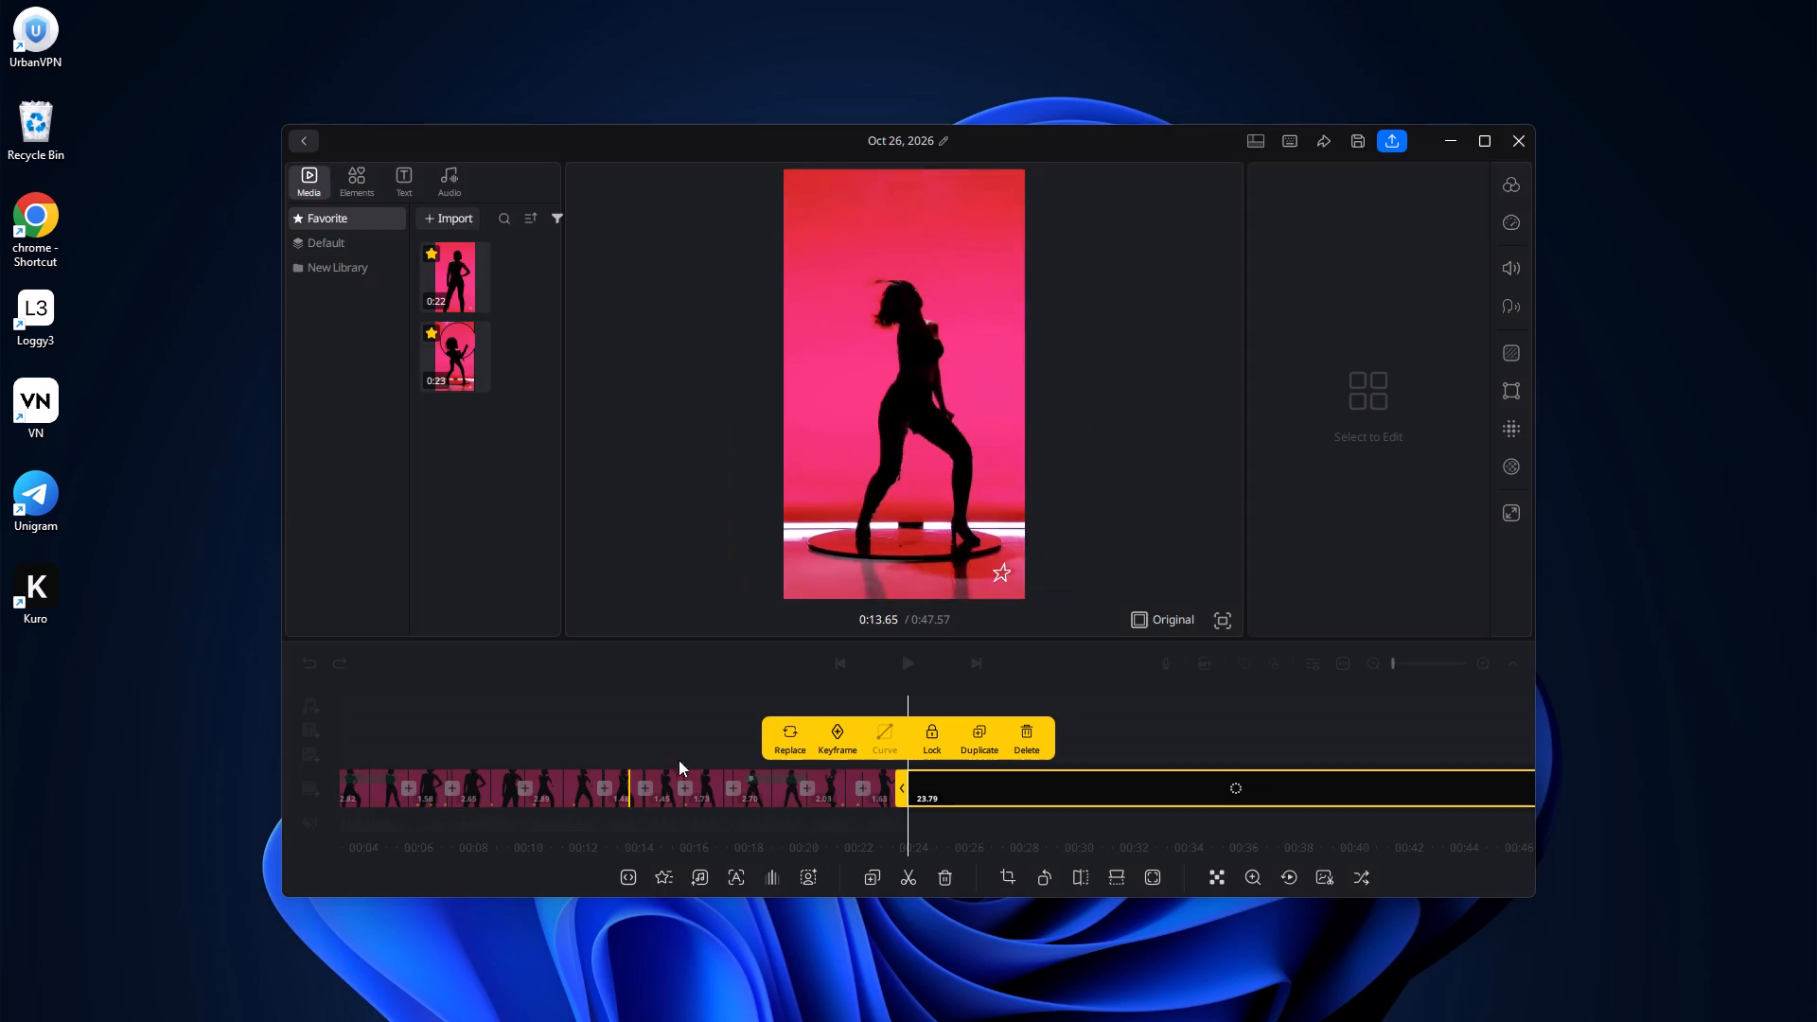
Delete all the old cut clips ahead of the newly added video, leaving only that 23.79-second clip on the main track.
click(747, 691)
drag(769, 714, 793, 719)
drag(654, 710, 953, 735)
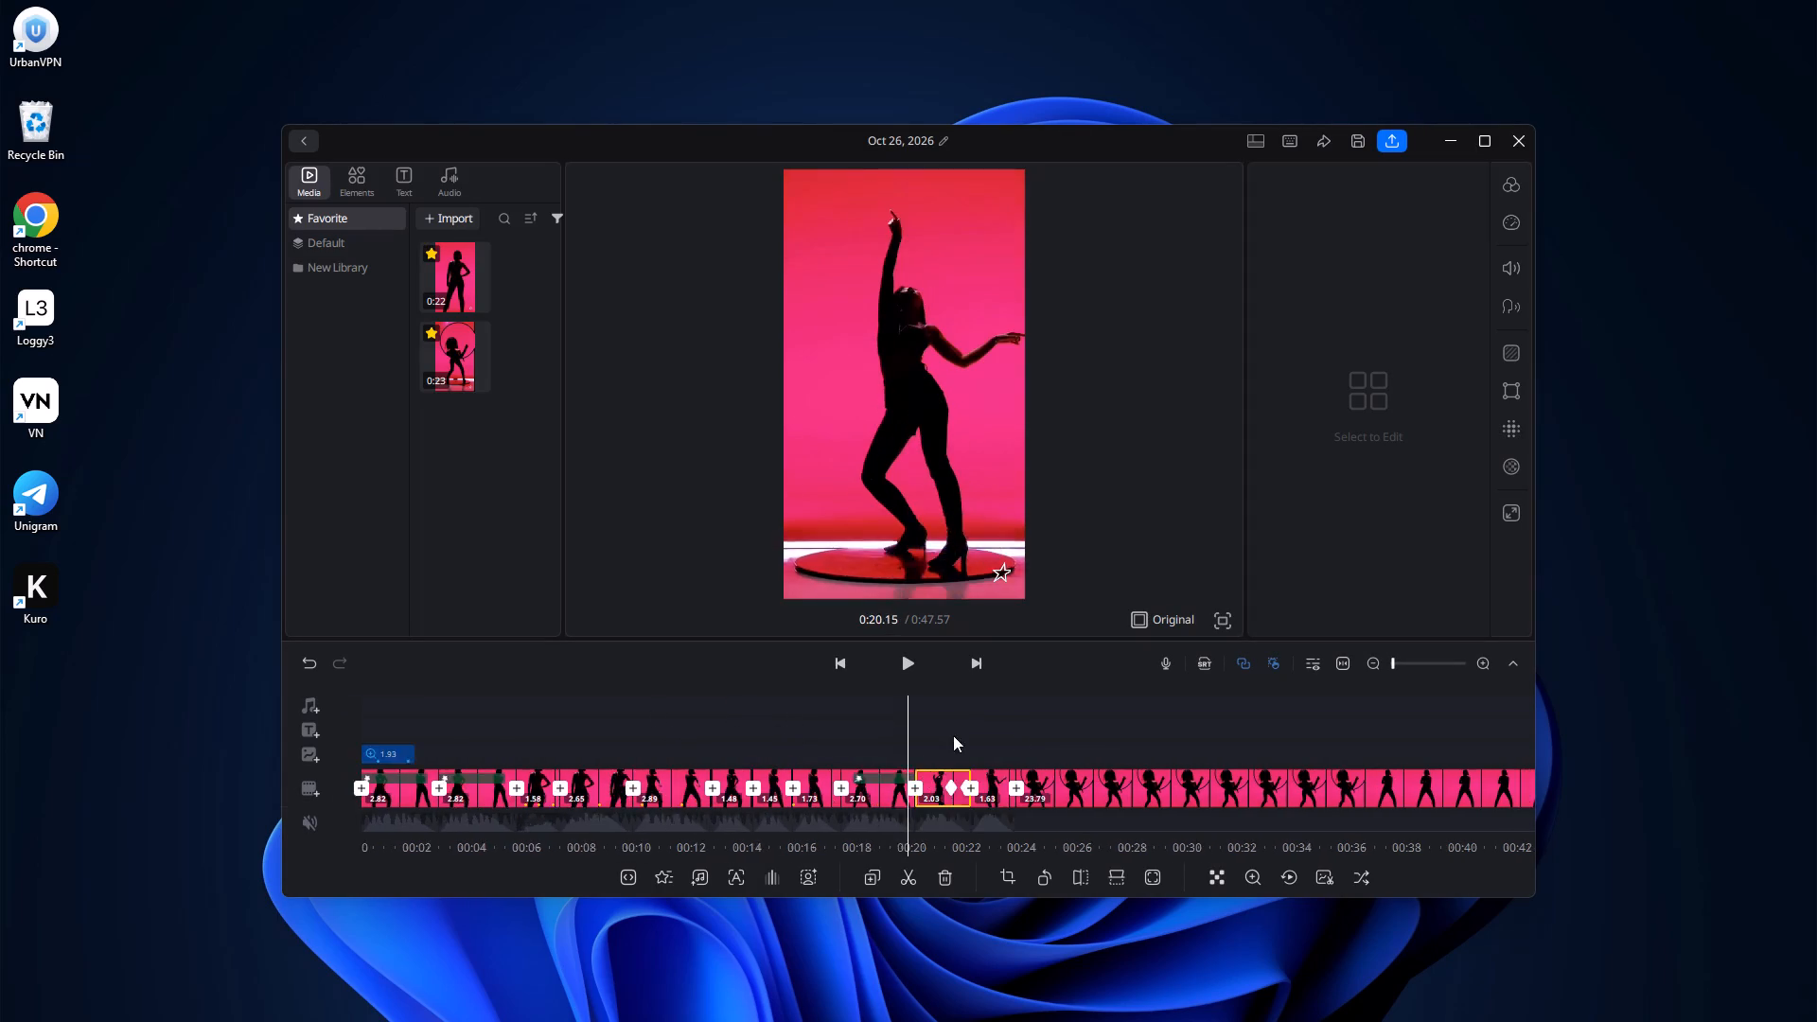
drag(953, 735, 1234, 739)
click(854, 781)
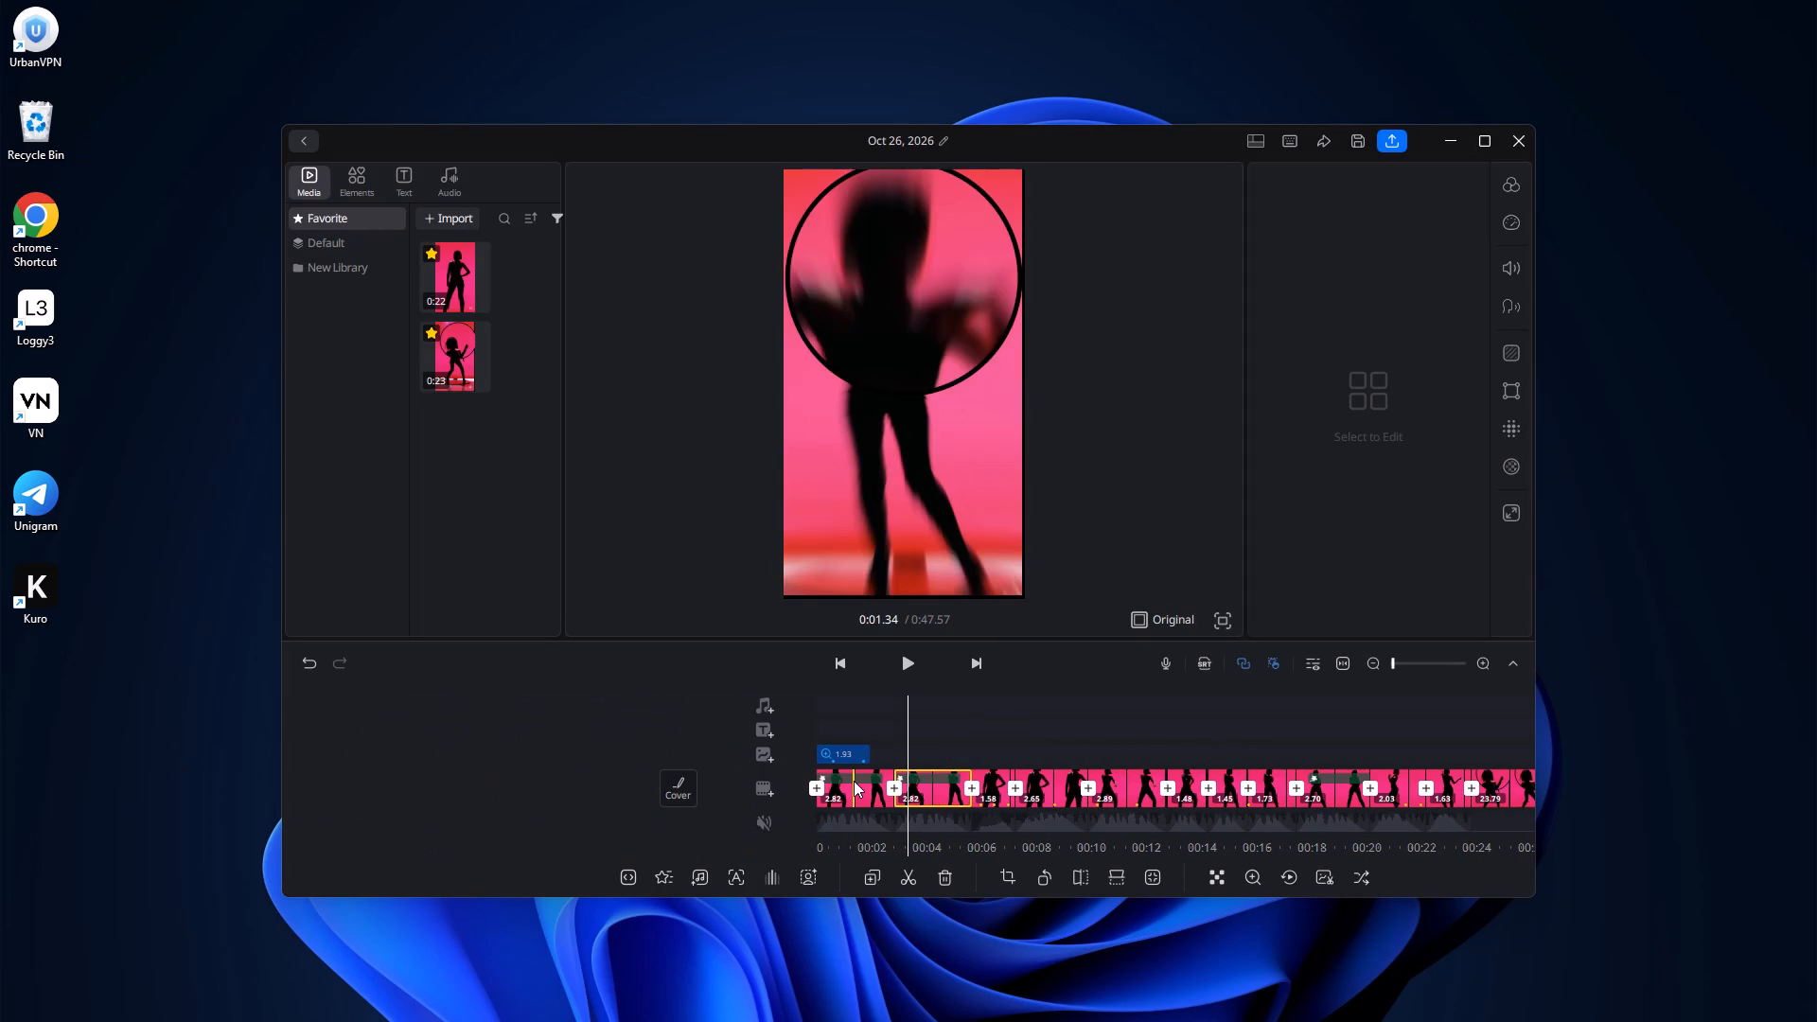
click(926, 788)
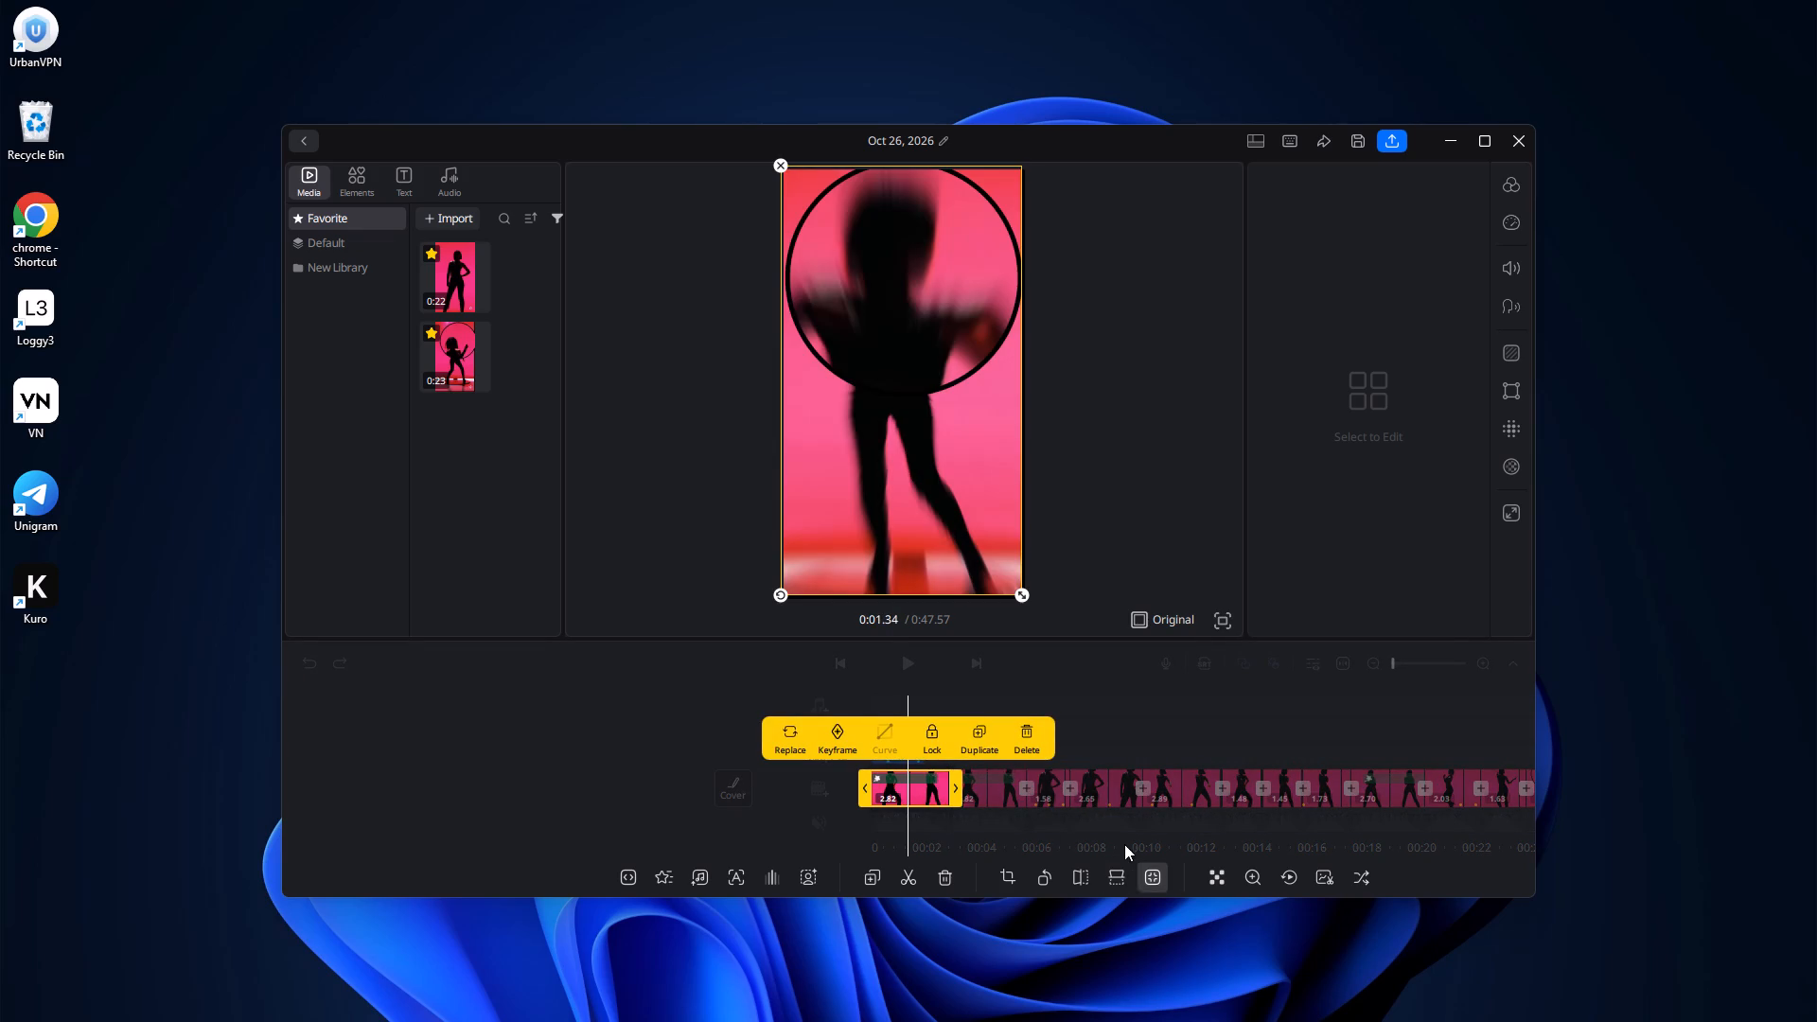
click(1038, 731)
click(1022, 737)
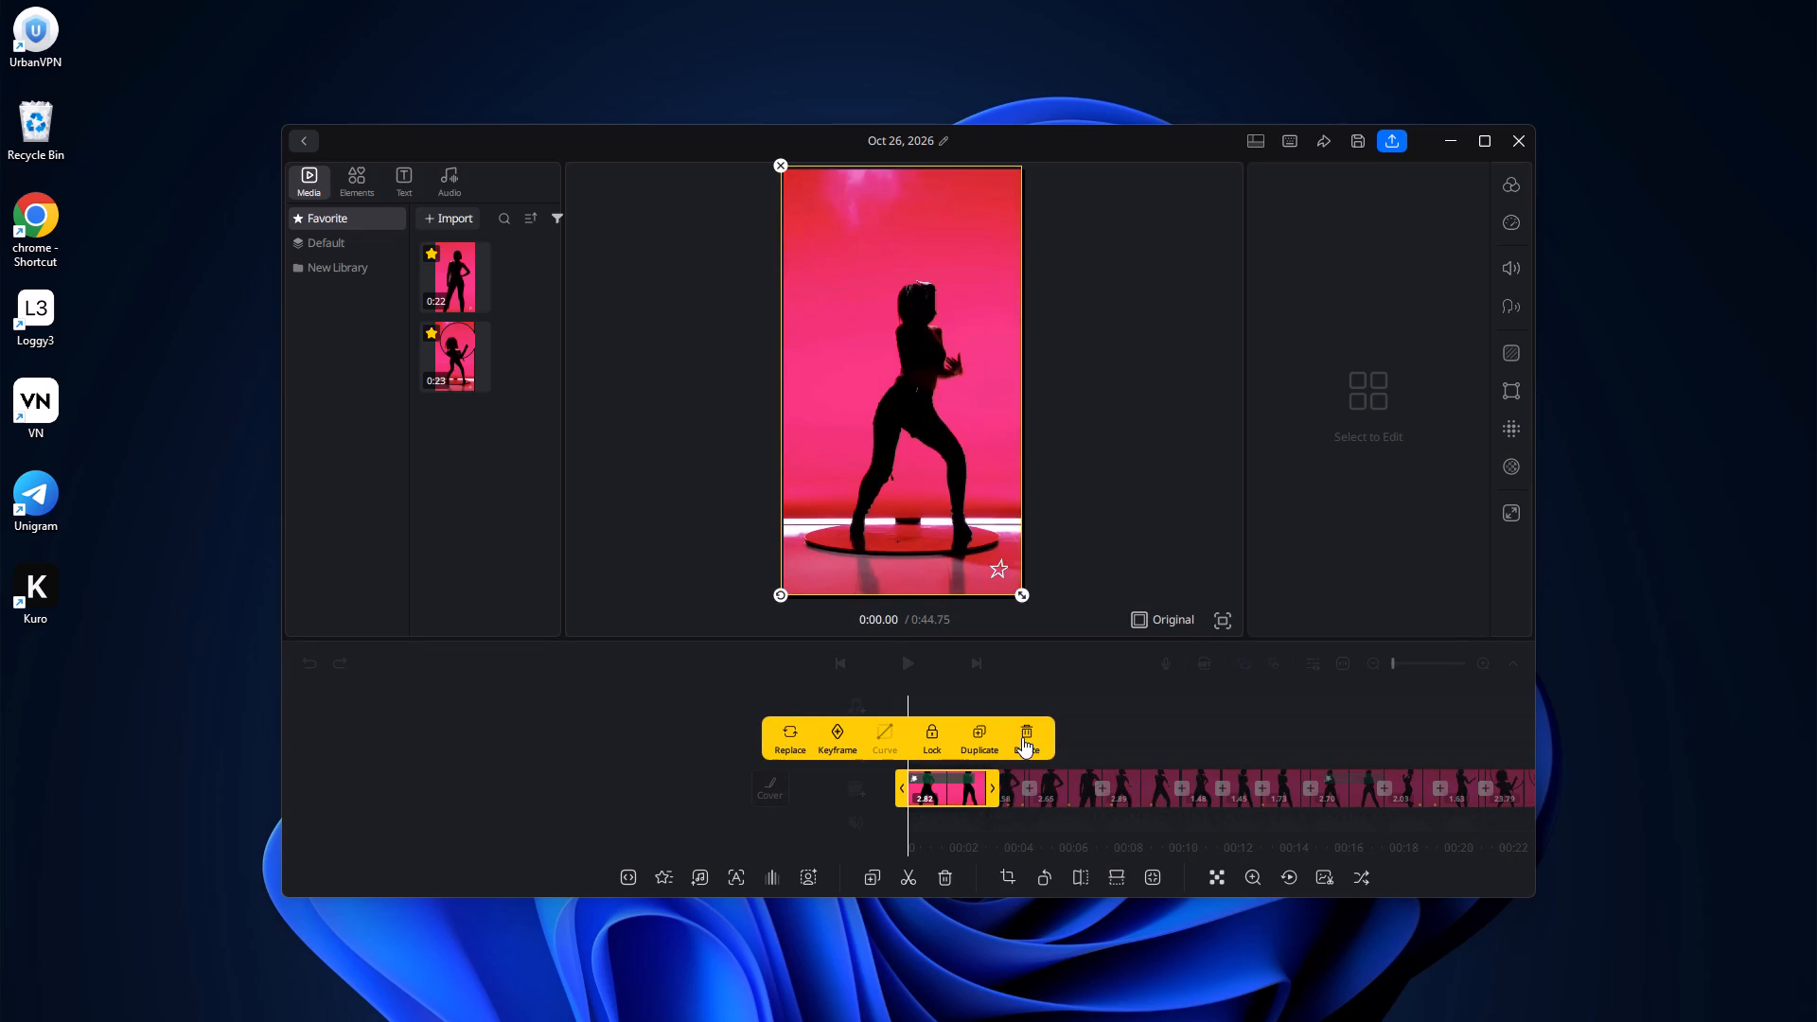
click(1022, 737)
click(1025, 732)
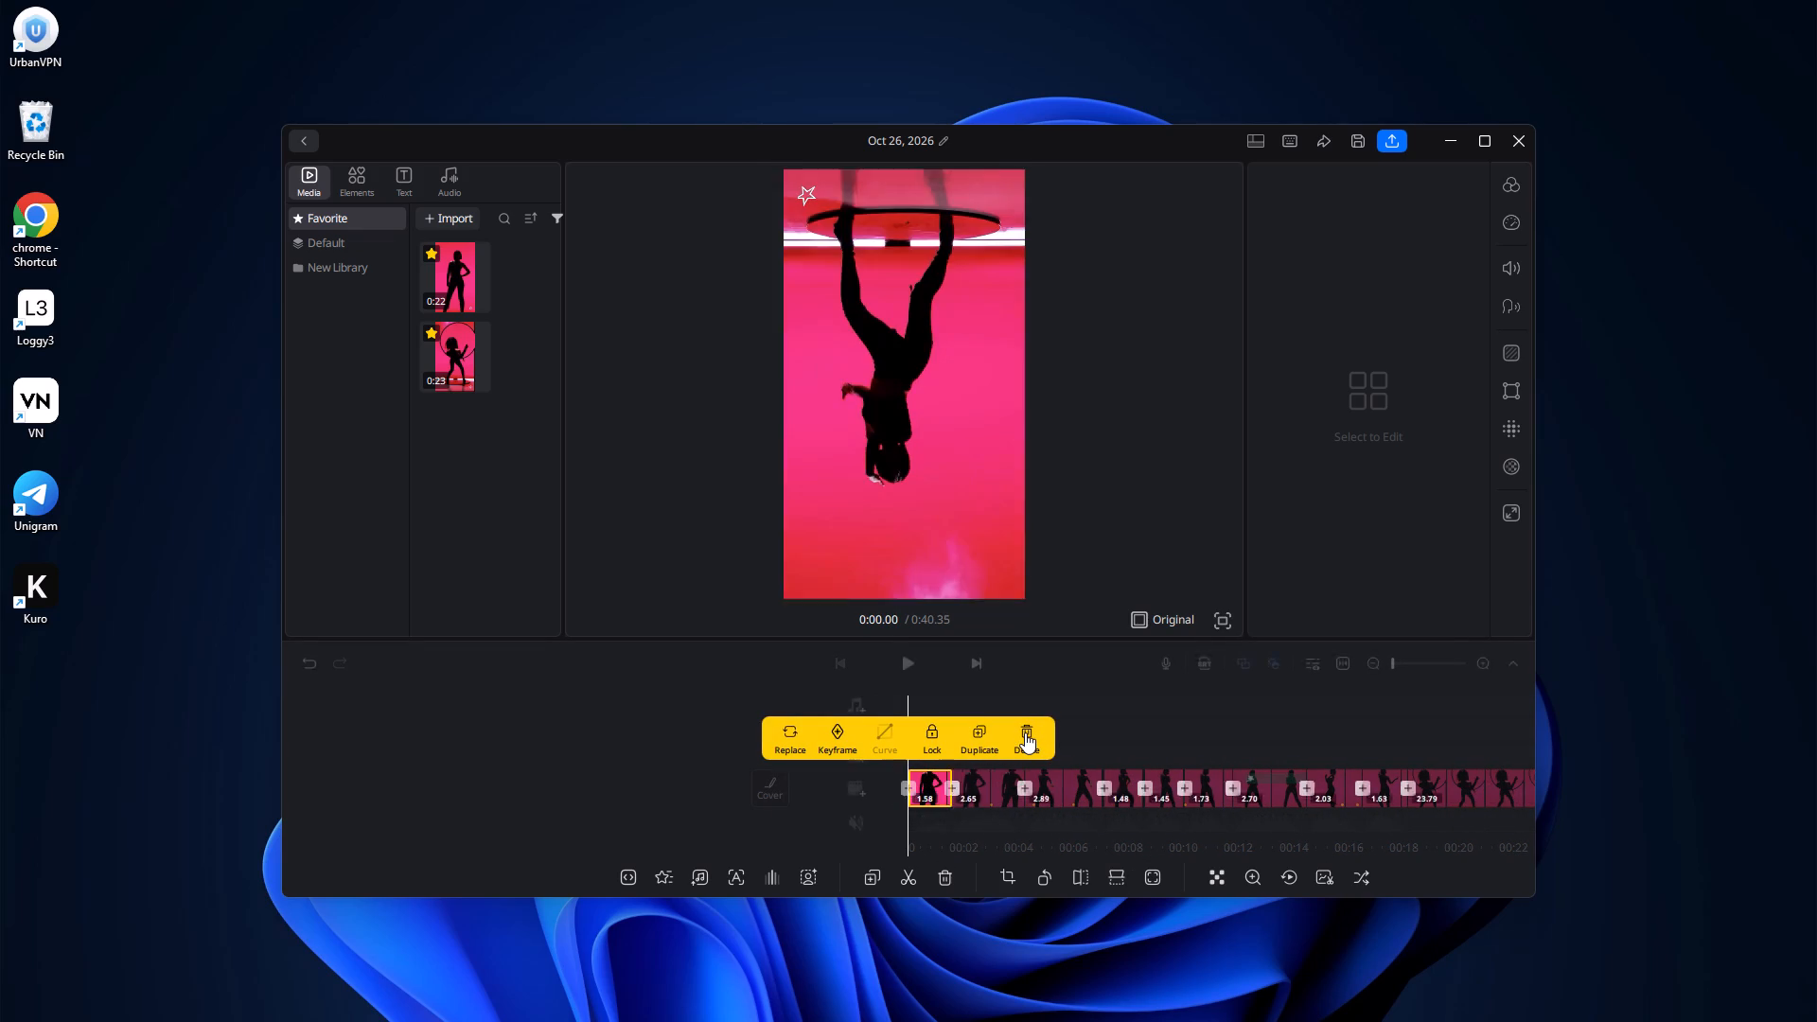
click(1025, 732)
click(1025, 732)
click(1025, 732)
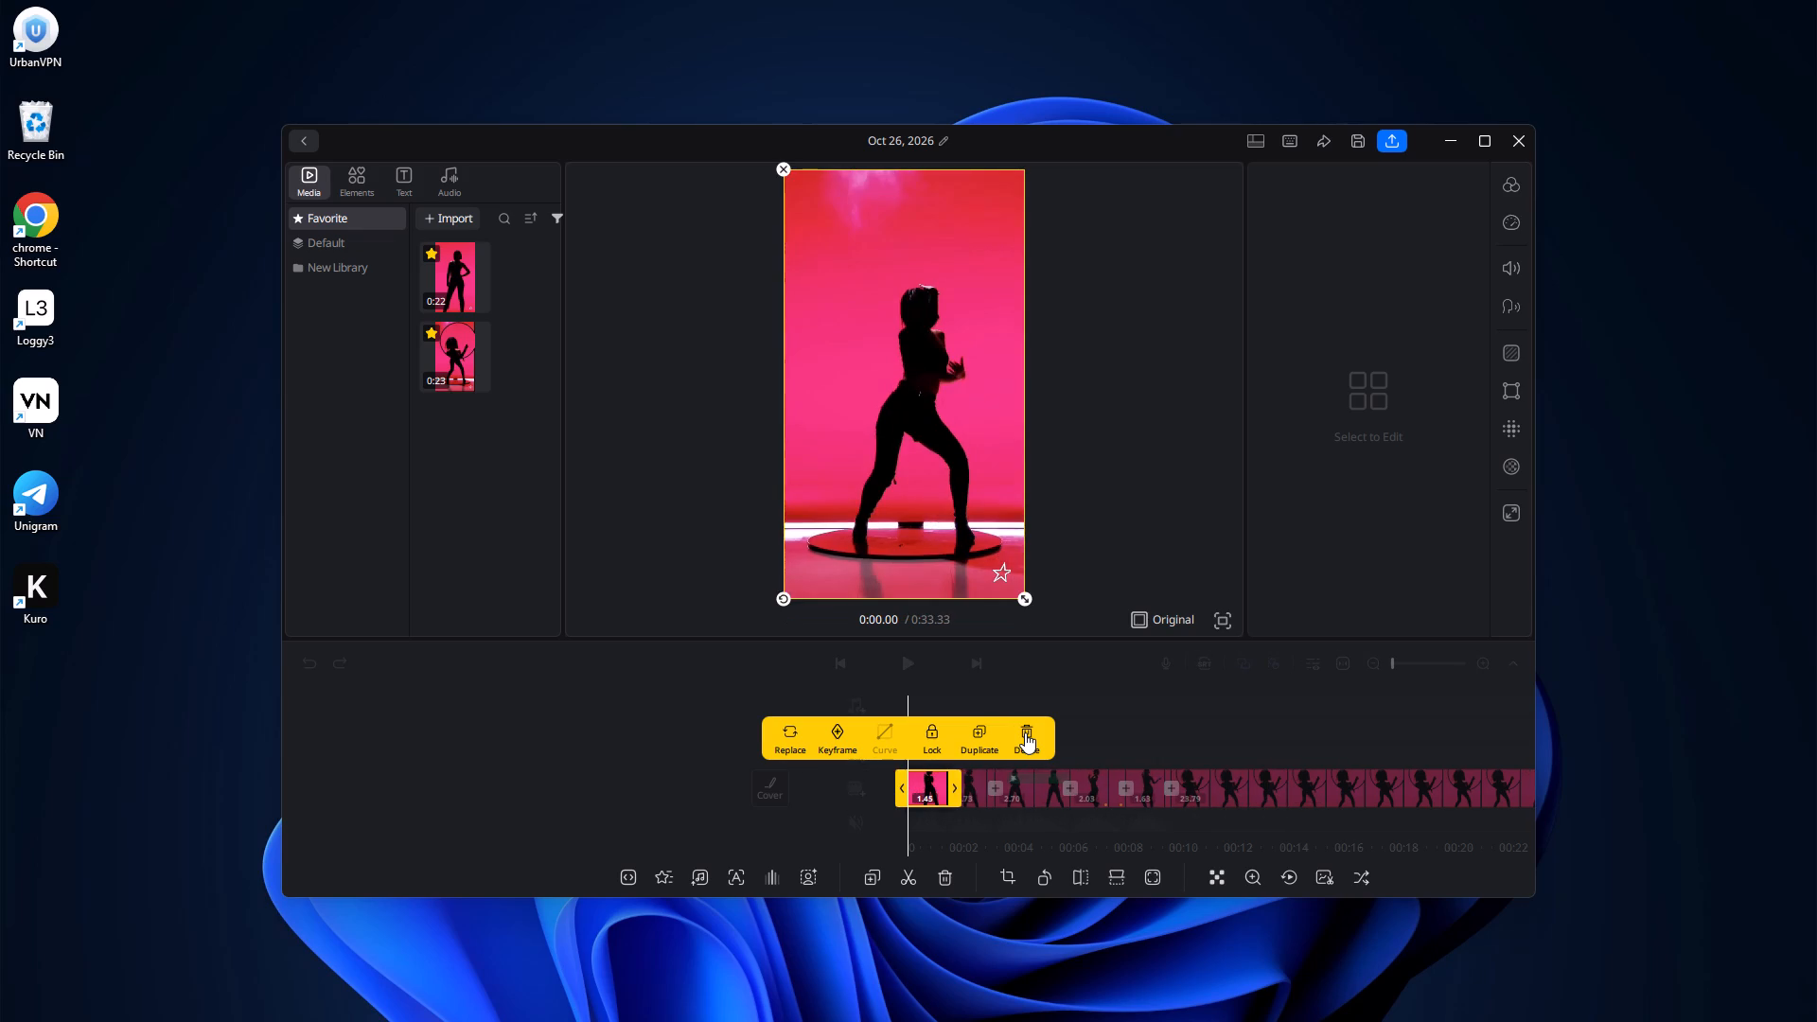
click(1025, 732)
click(1025, 732)
click(1025, 732)
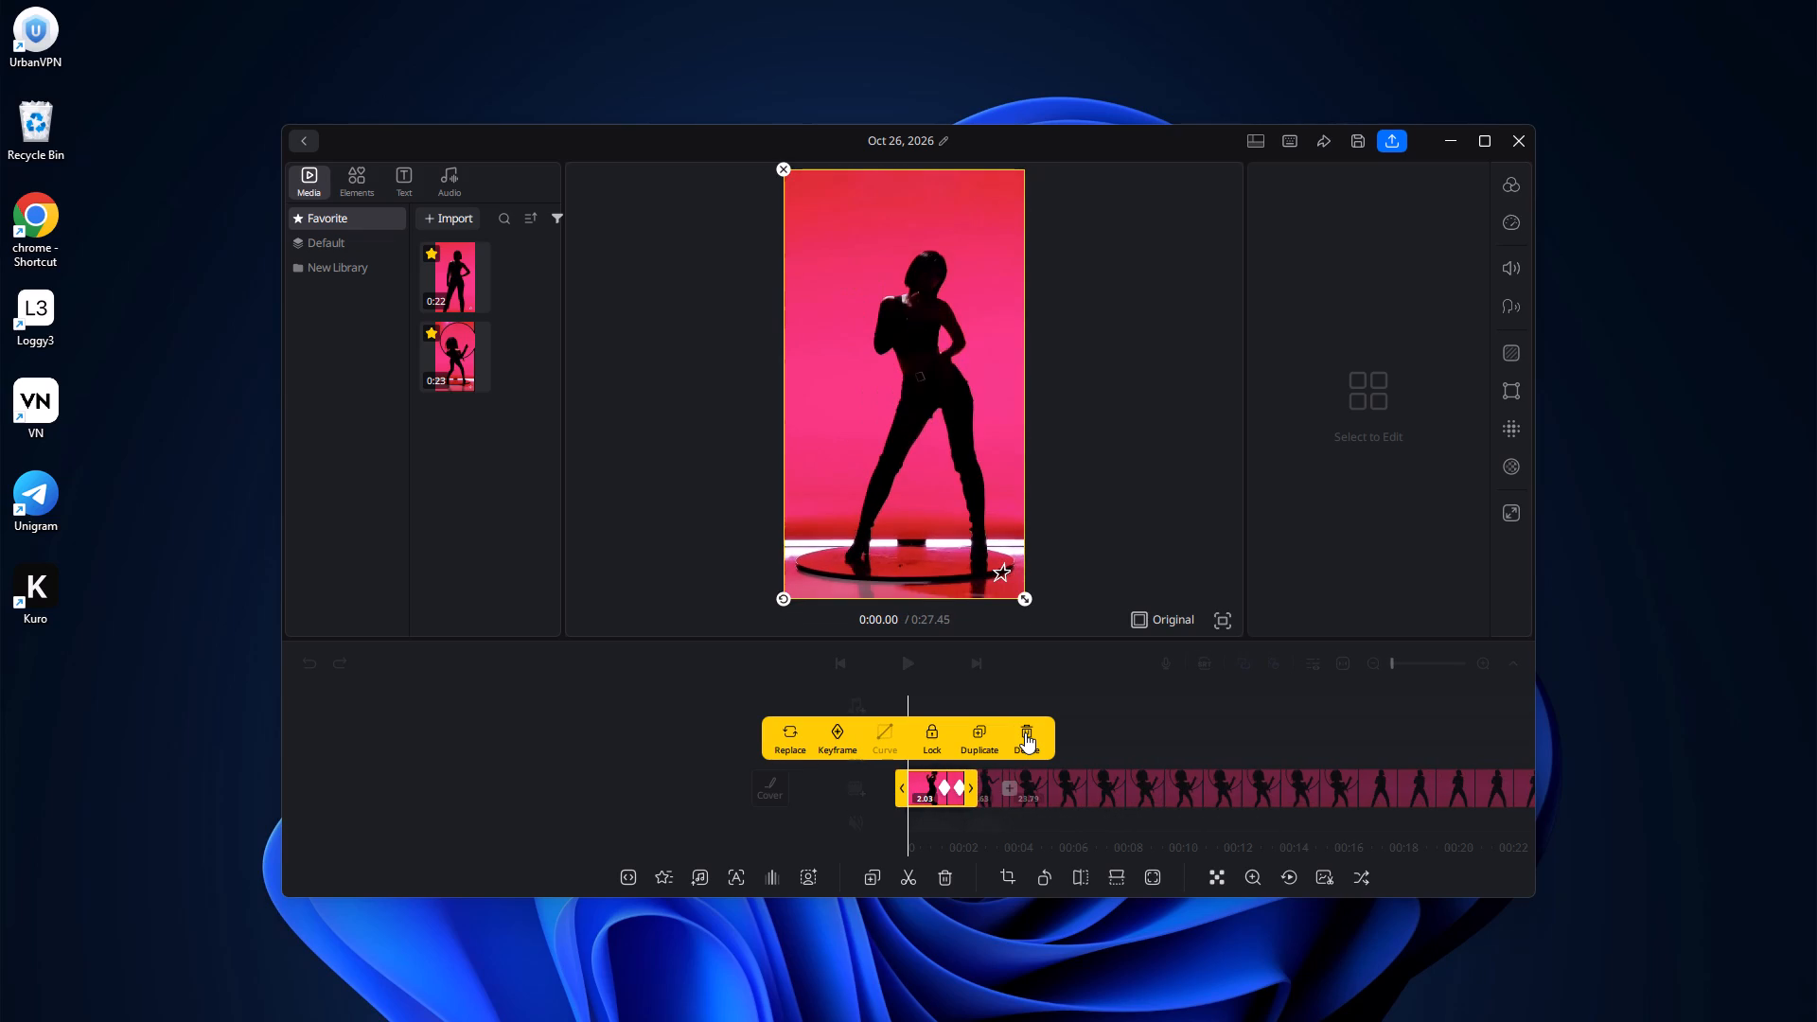
click(1025, 732)
click(1025, 732)
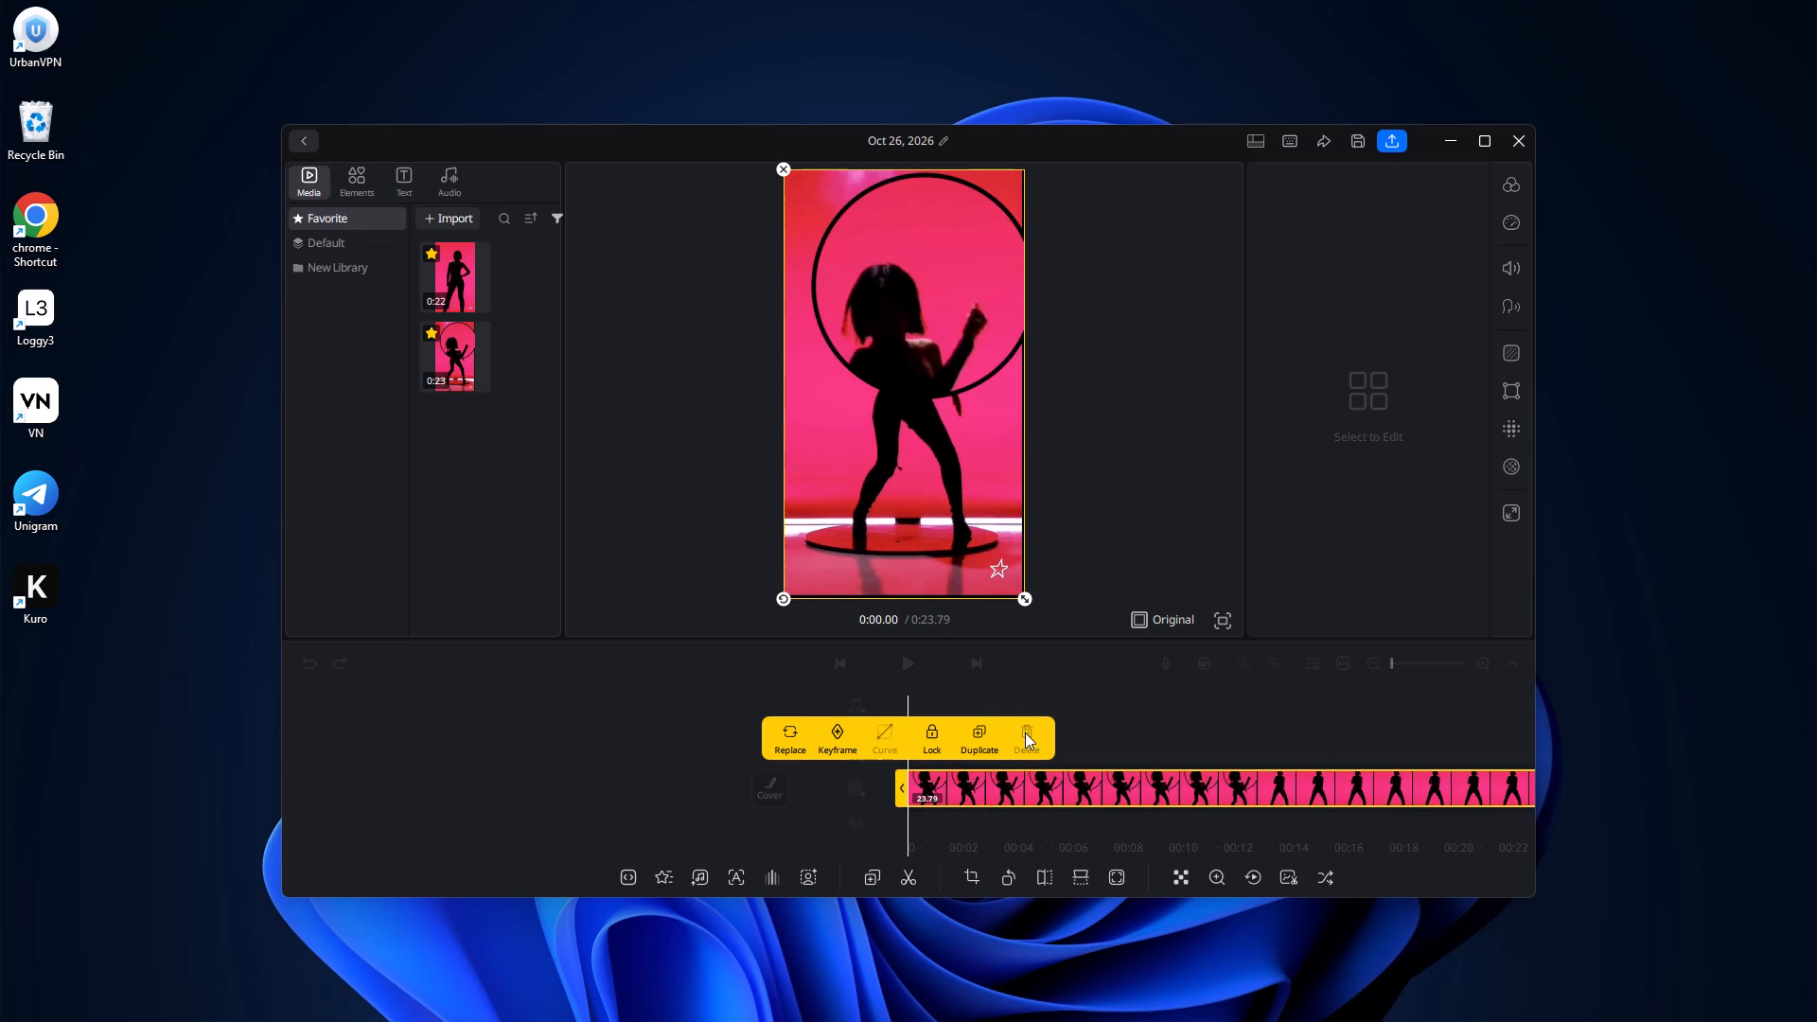
click(1131, 717)
Play the imported clip from the start of the timeline.
drag(1188, 725, 1753, 752)
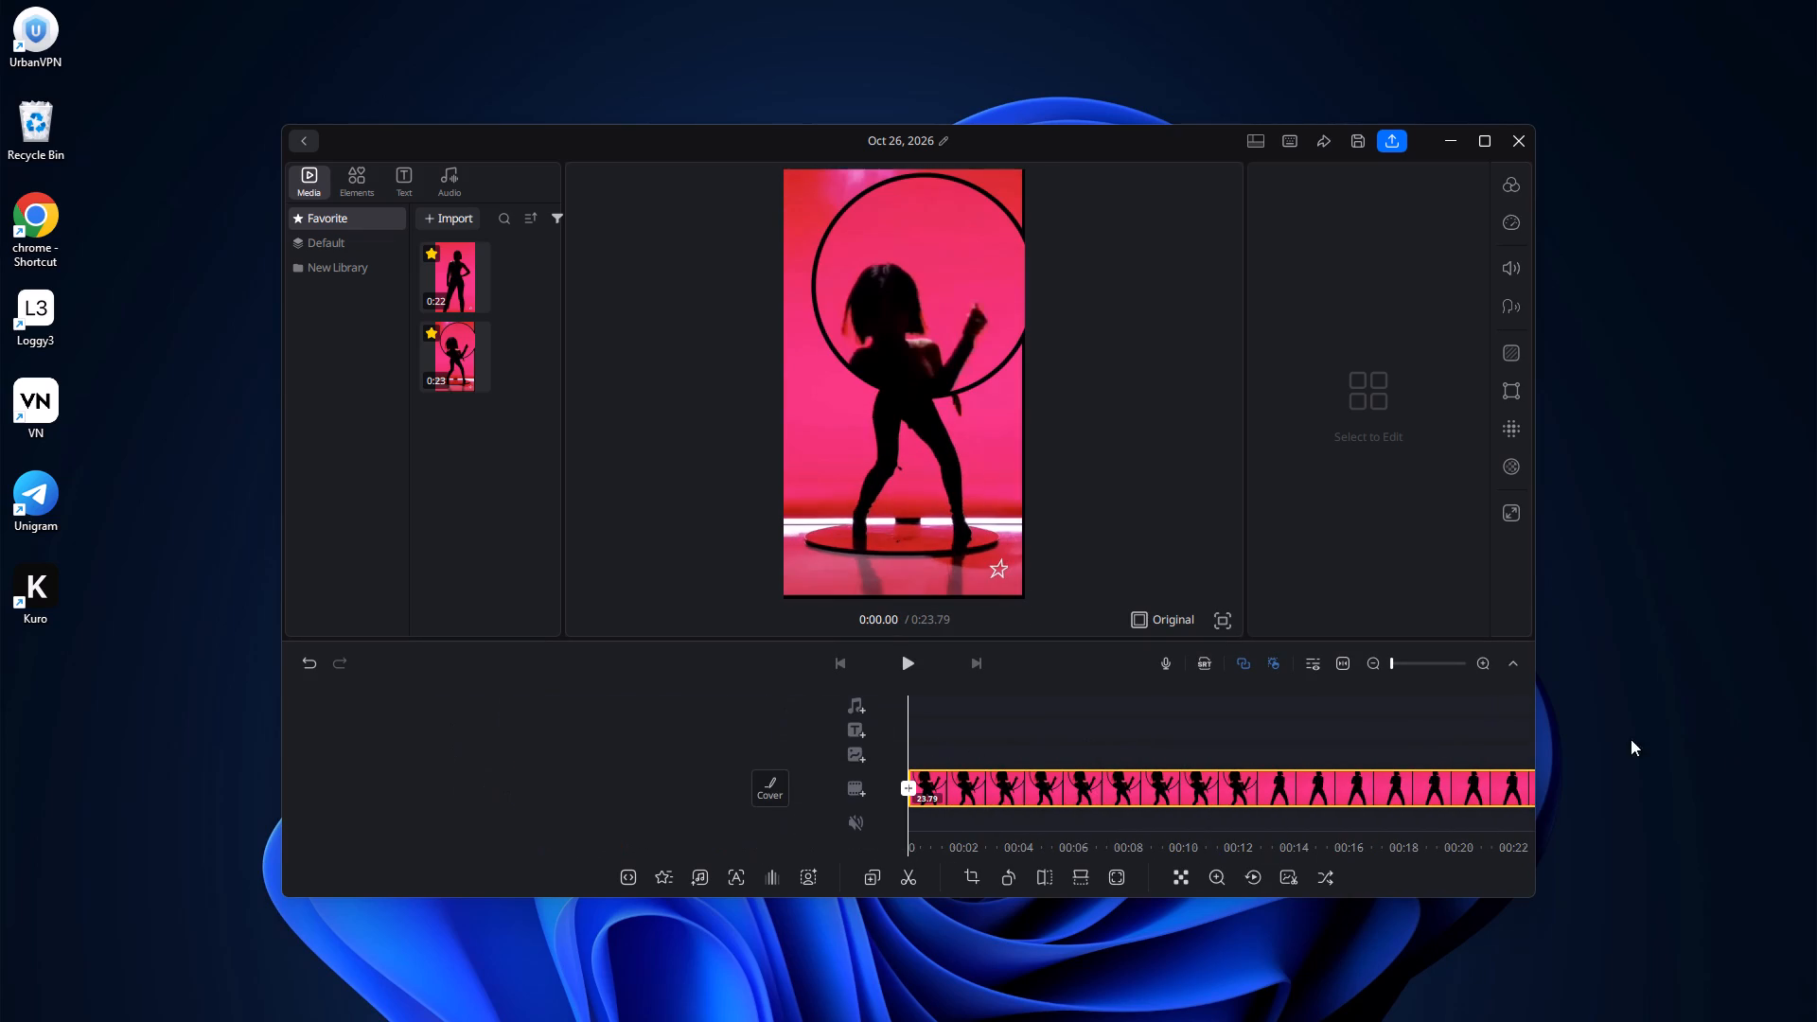
click(924, 669)
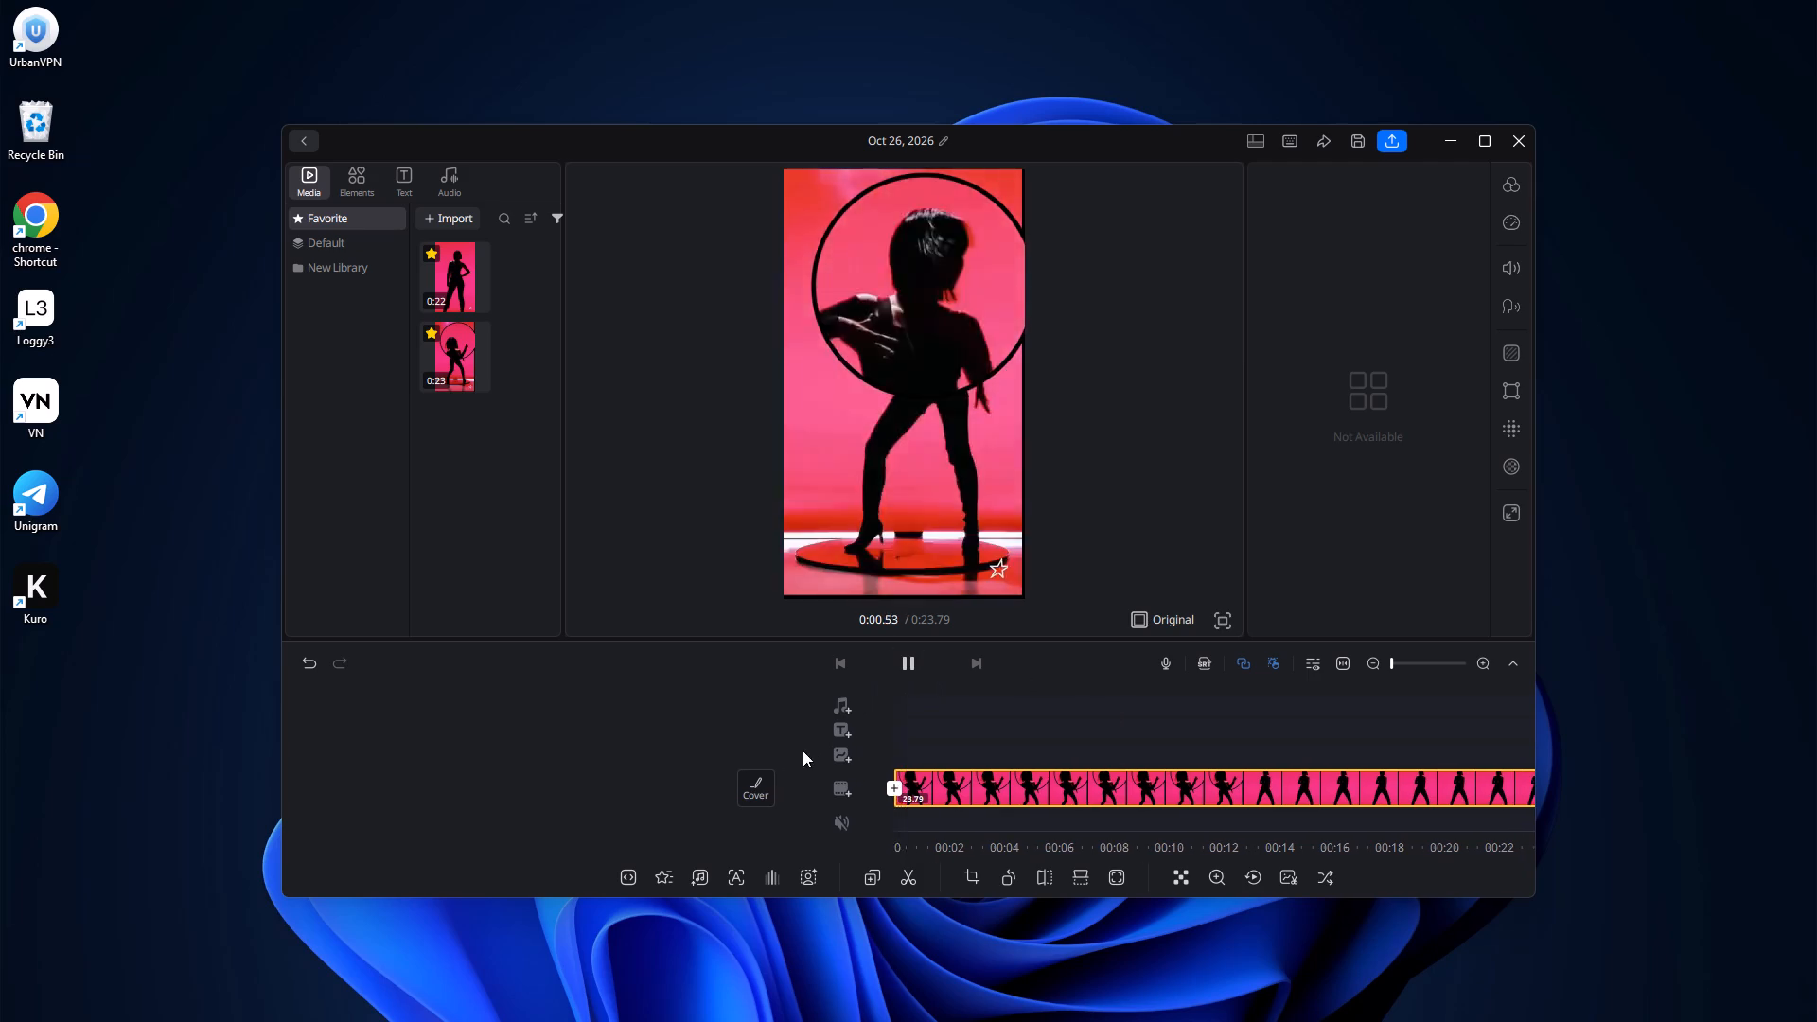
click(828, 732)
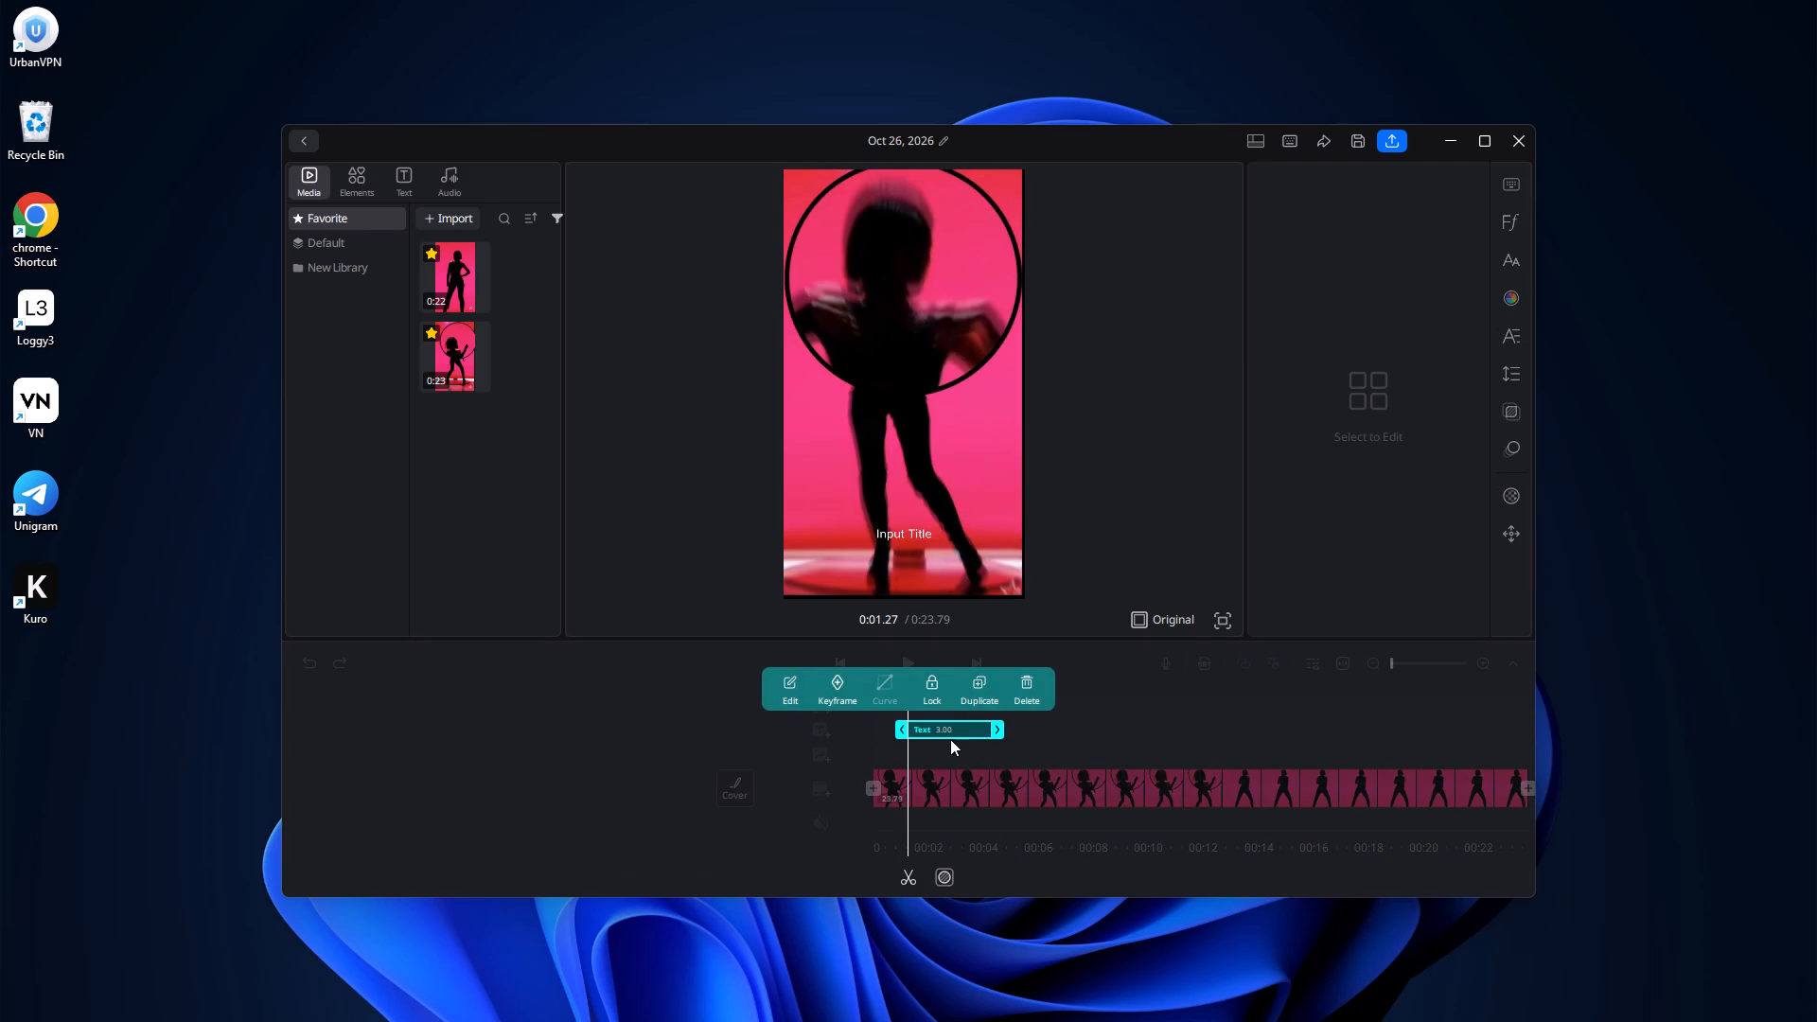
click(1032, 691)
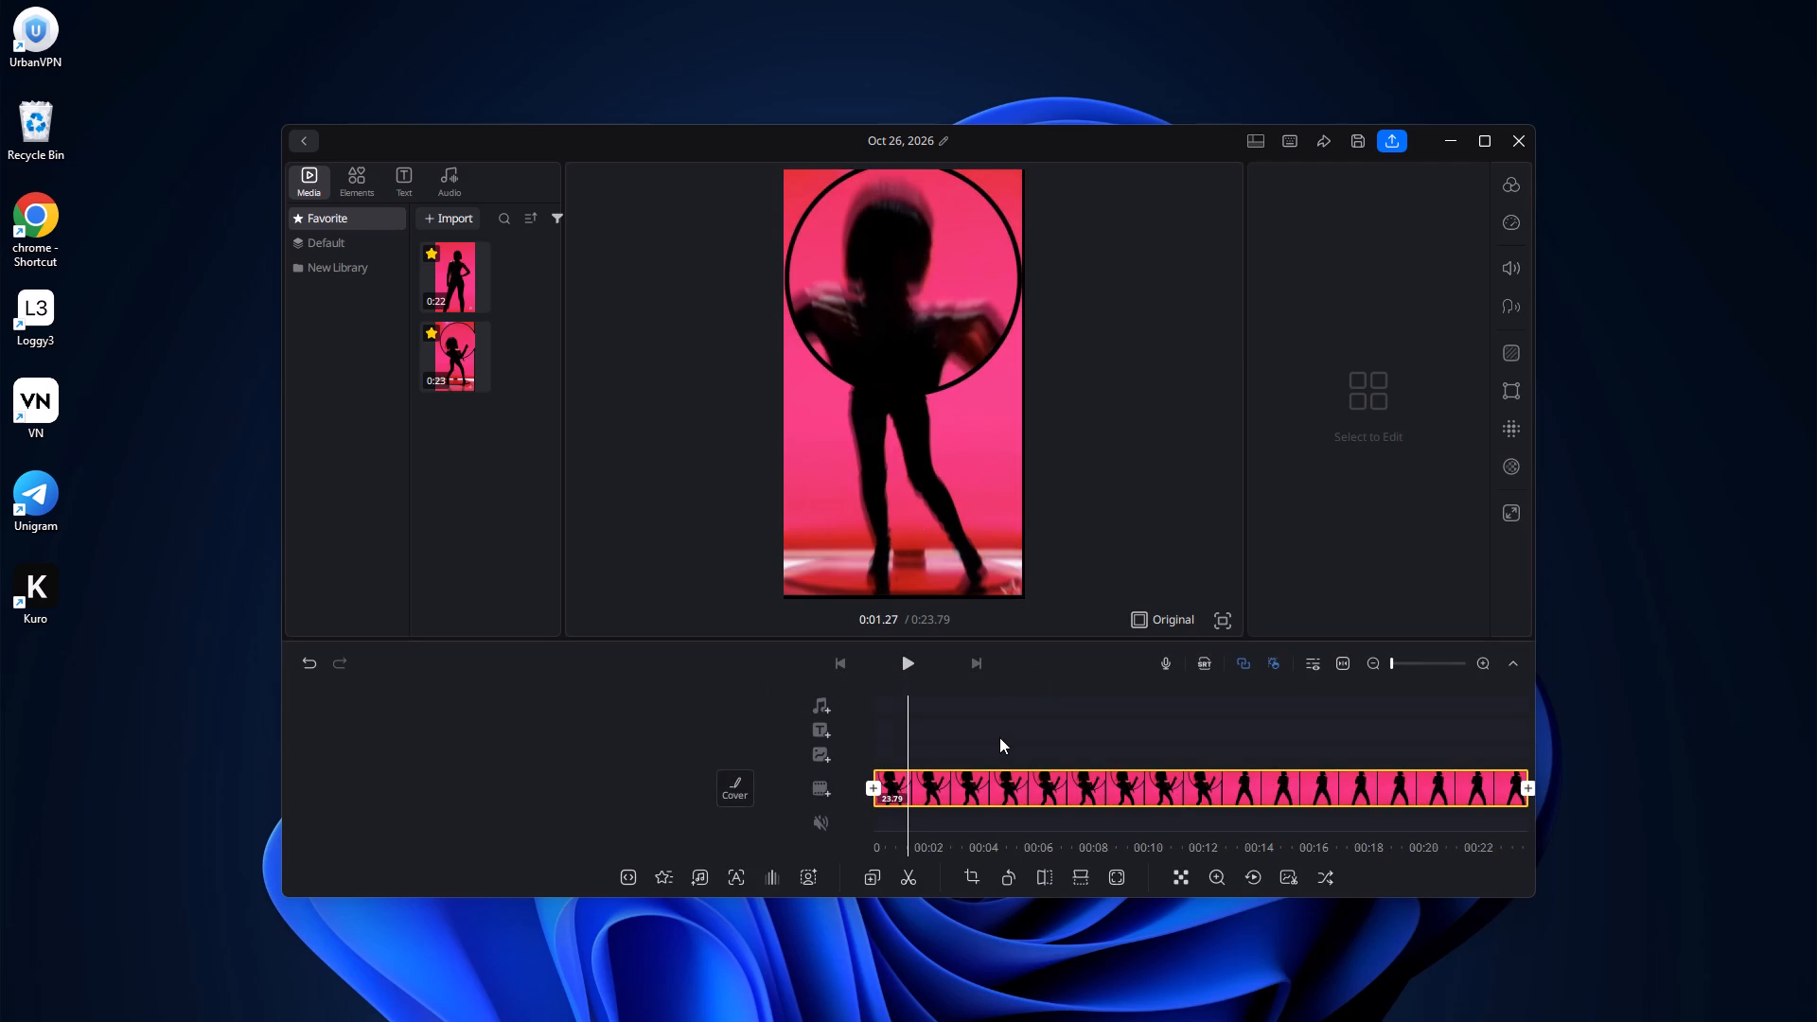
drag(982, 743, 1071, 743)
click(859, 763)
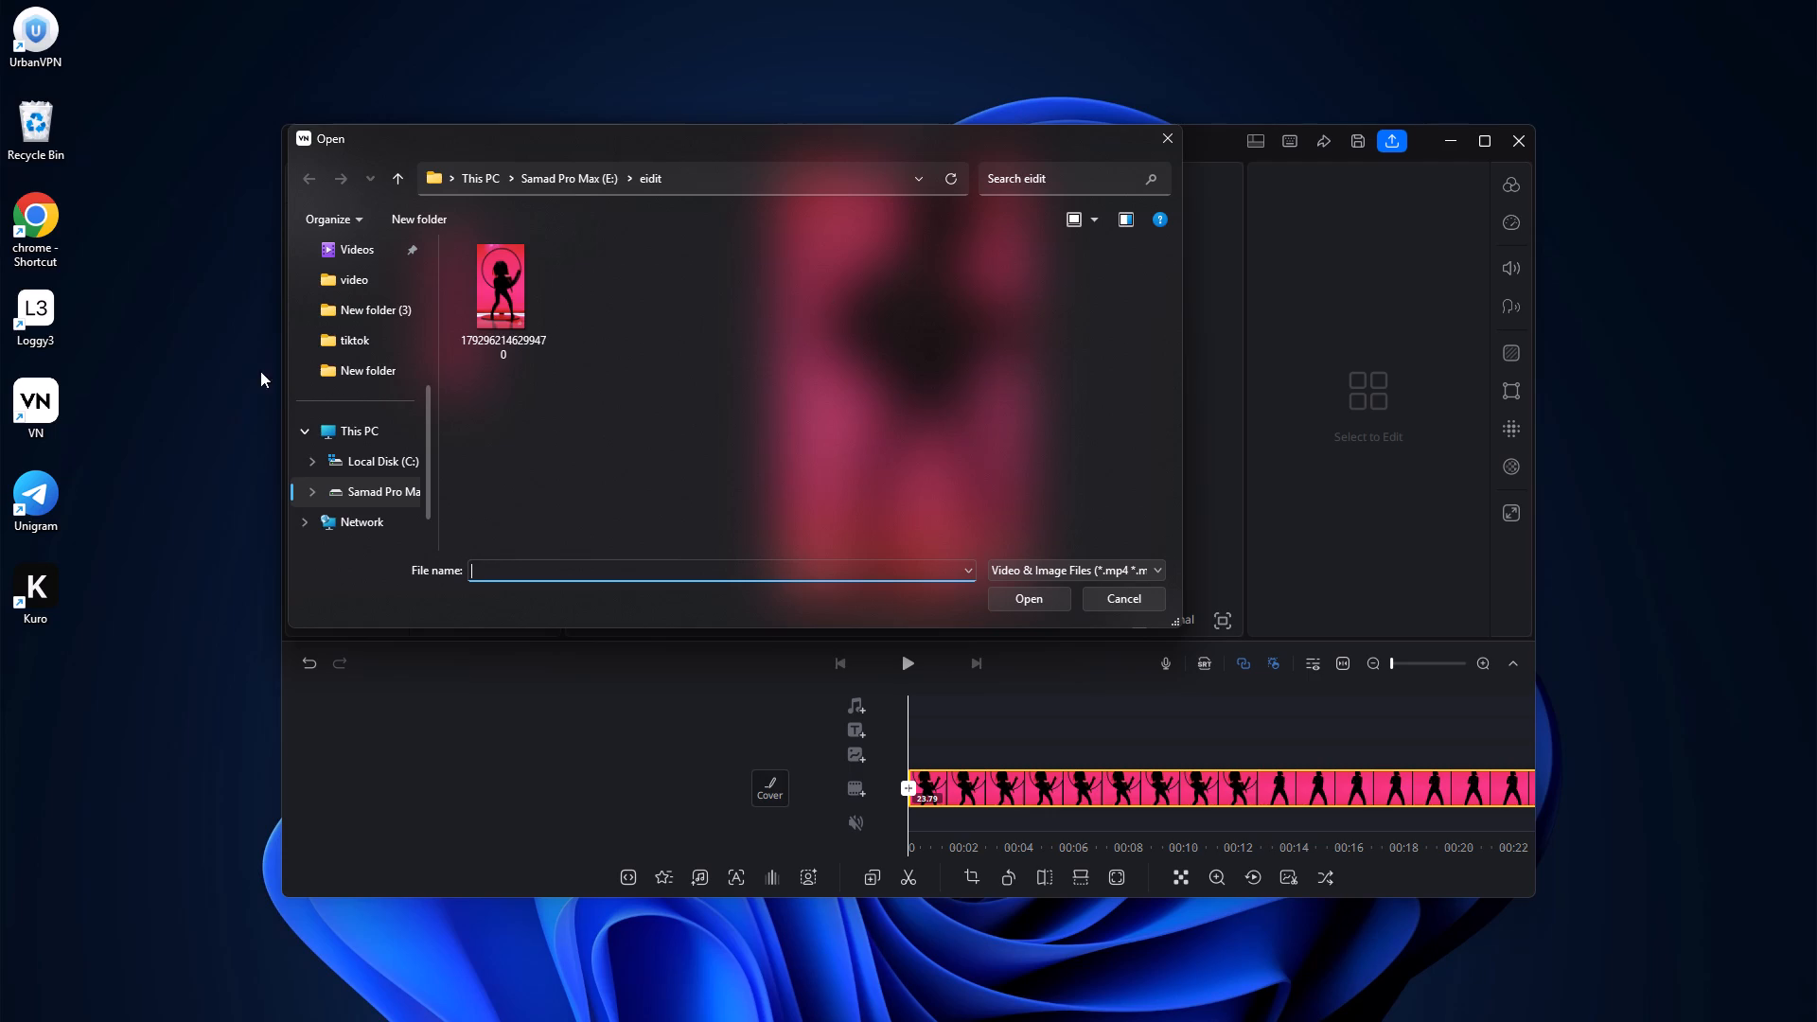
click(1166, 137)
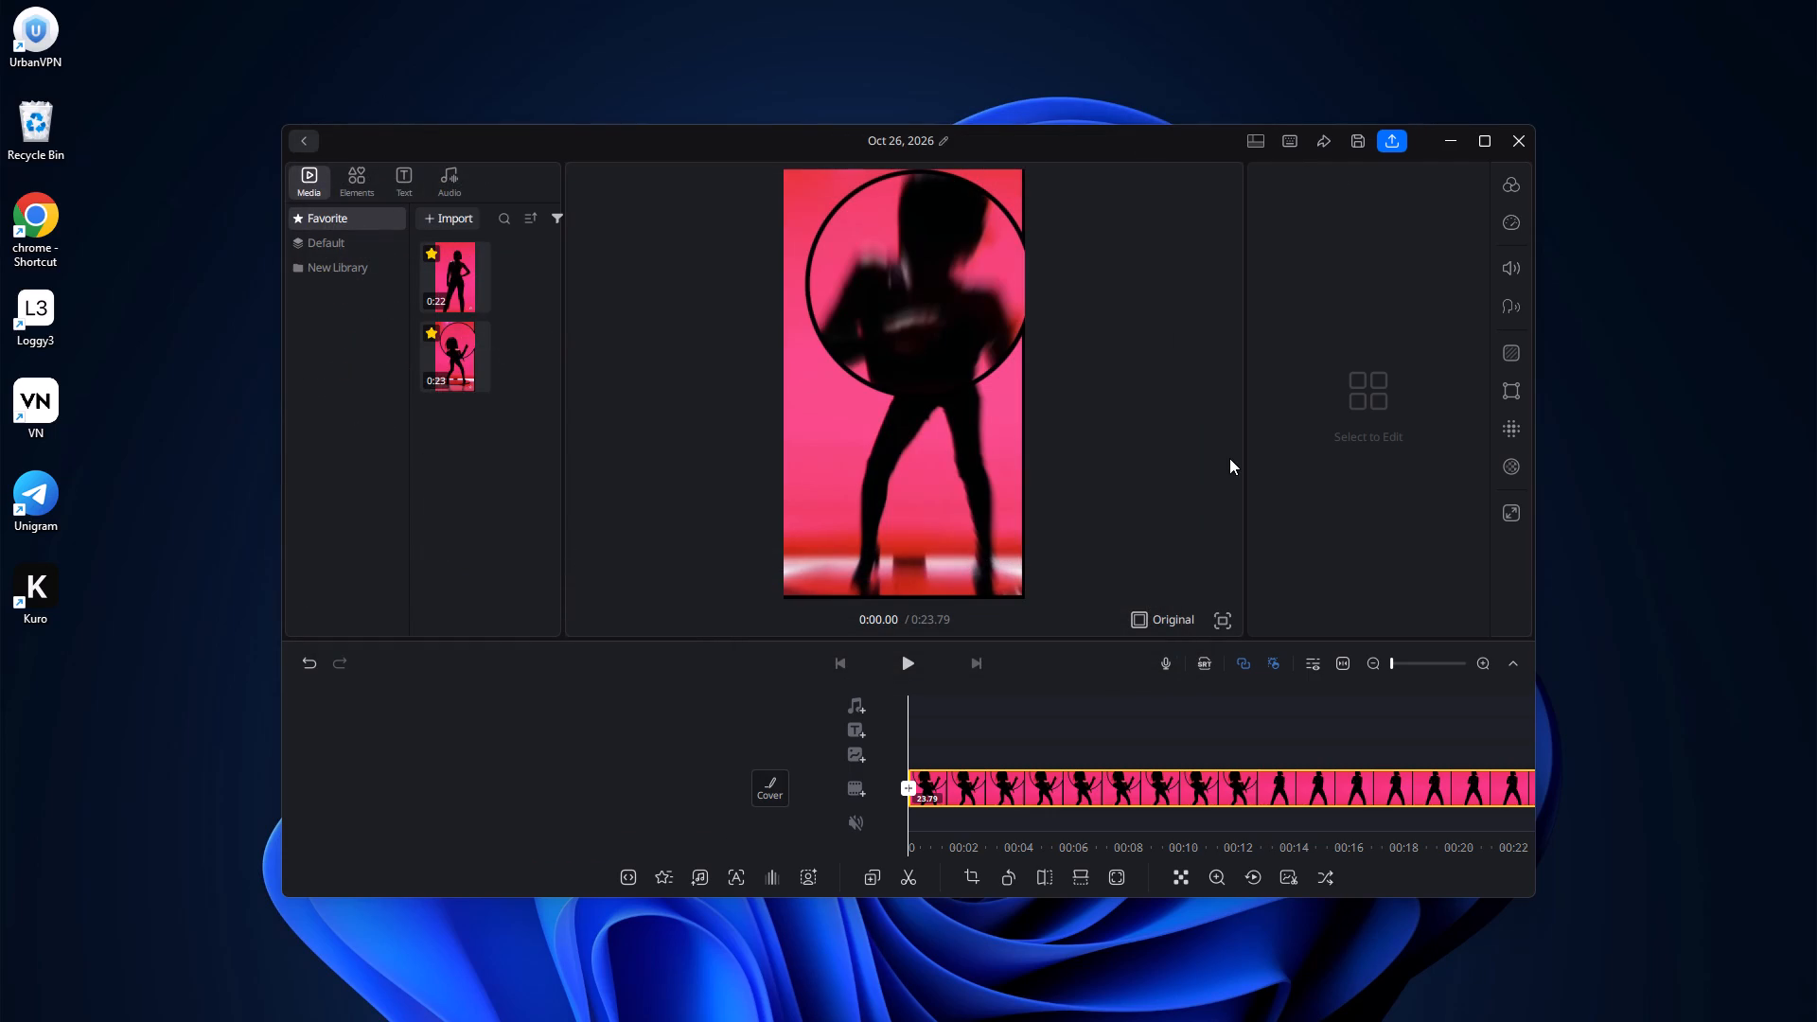
Play the imported clip again from the start of the timeline to review it.
click(916, 651)
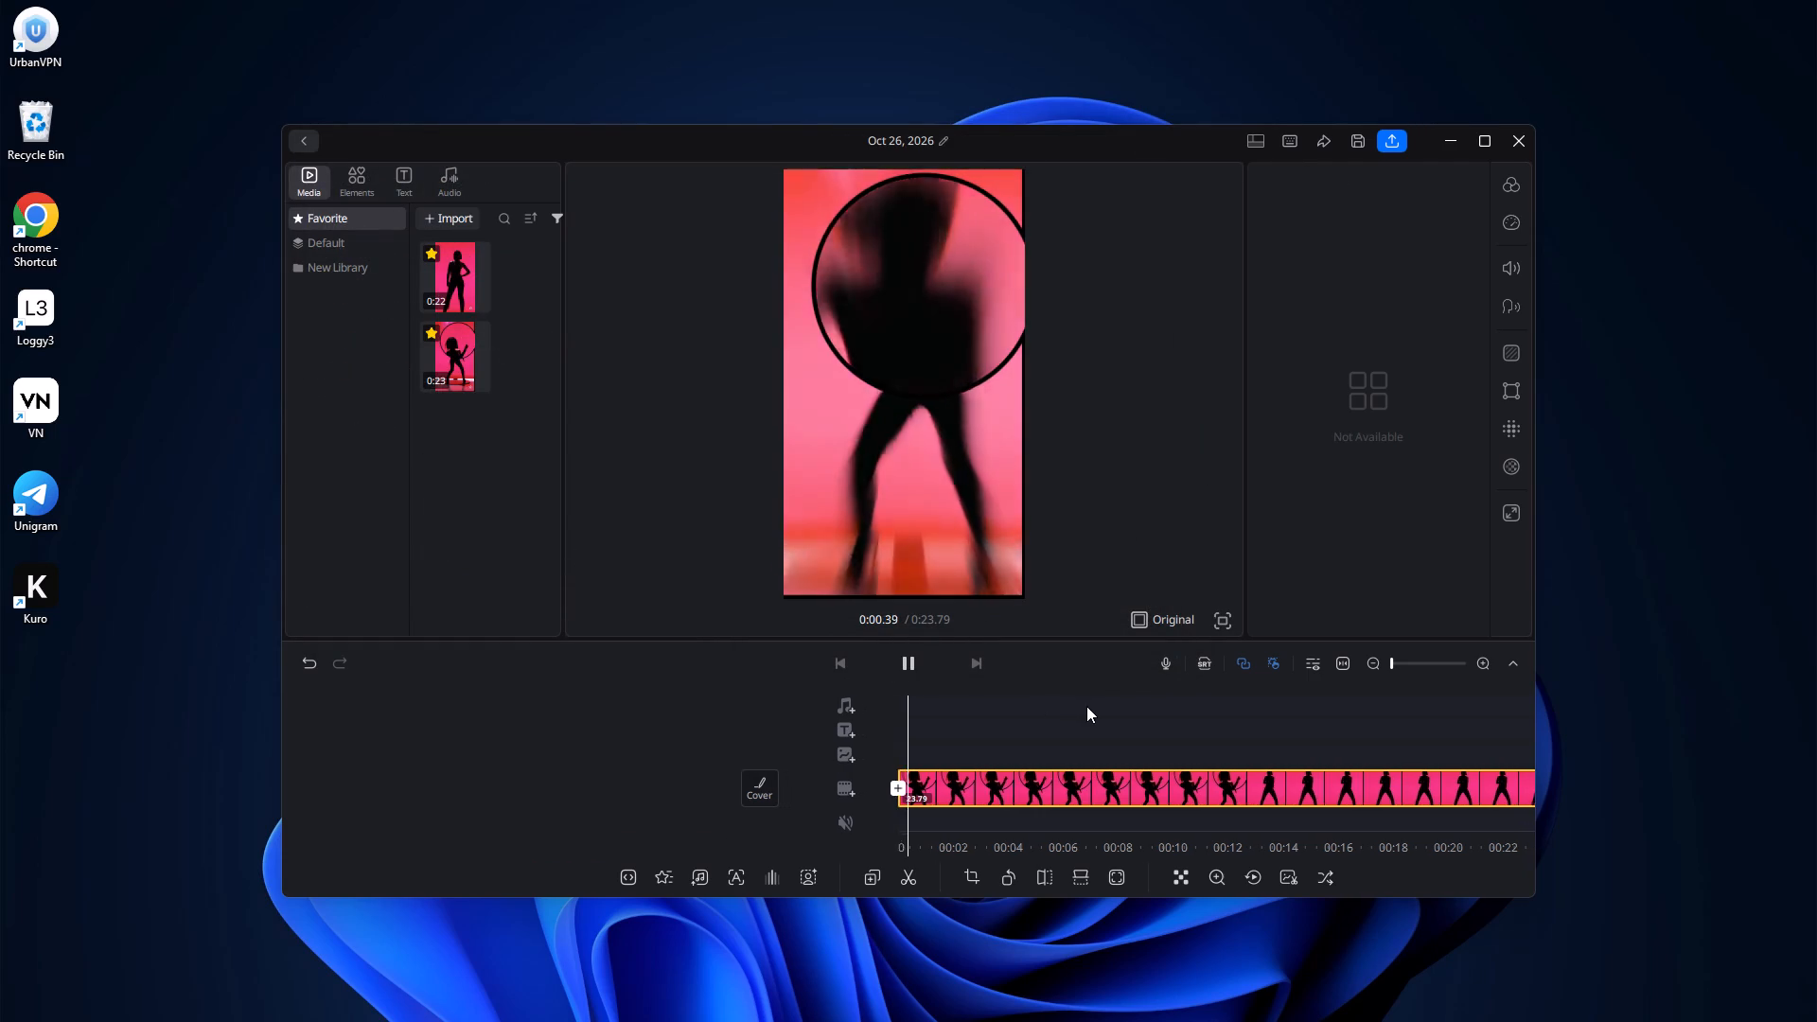
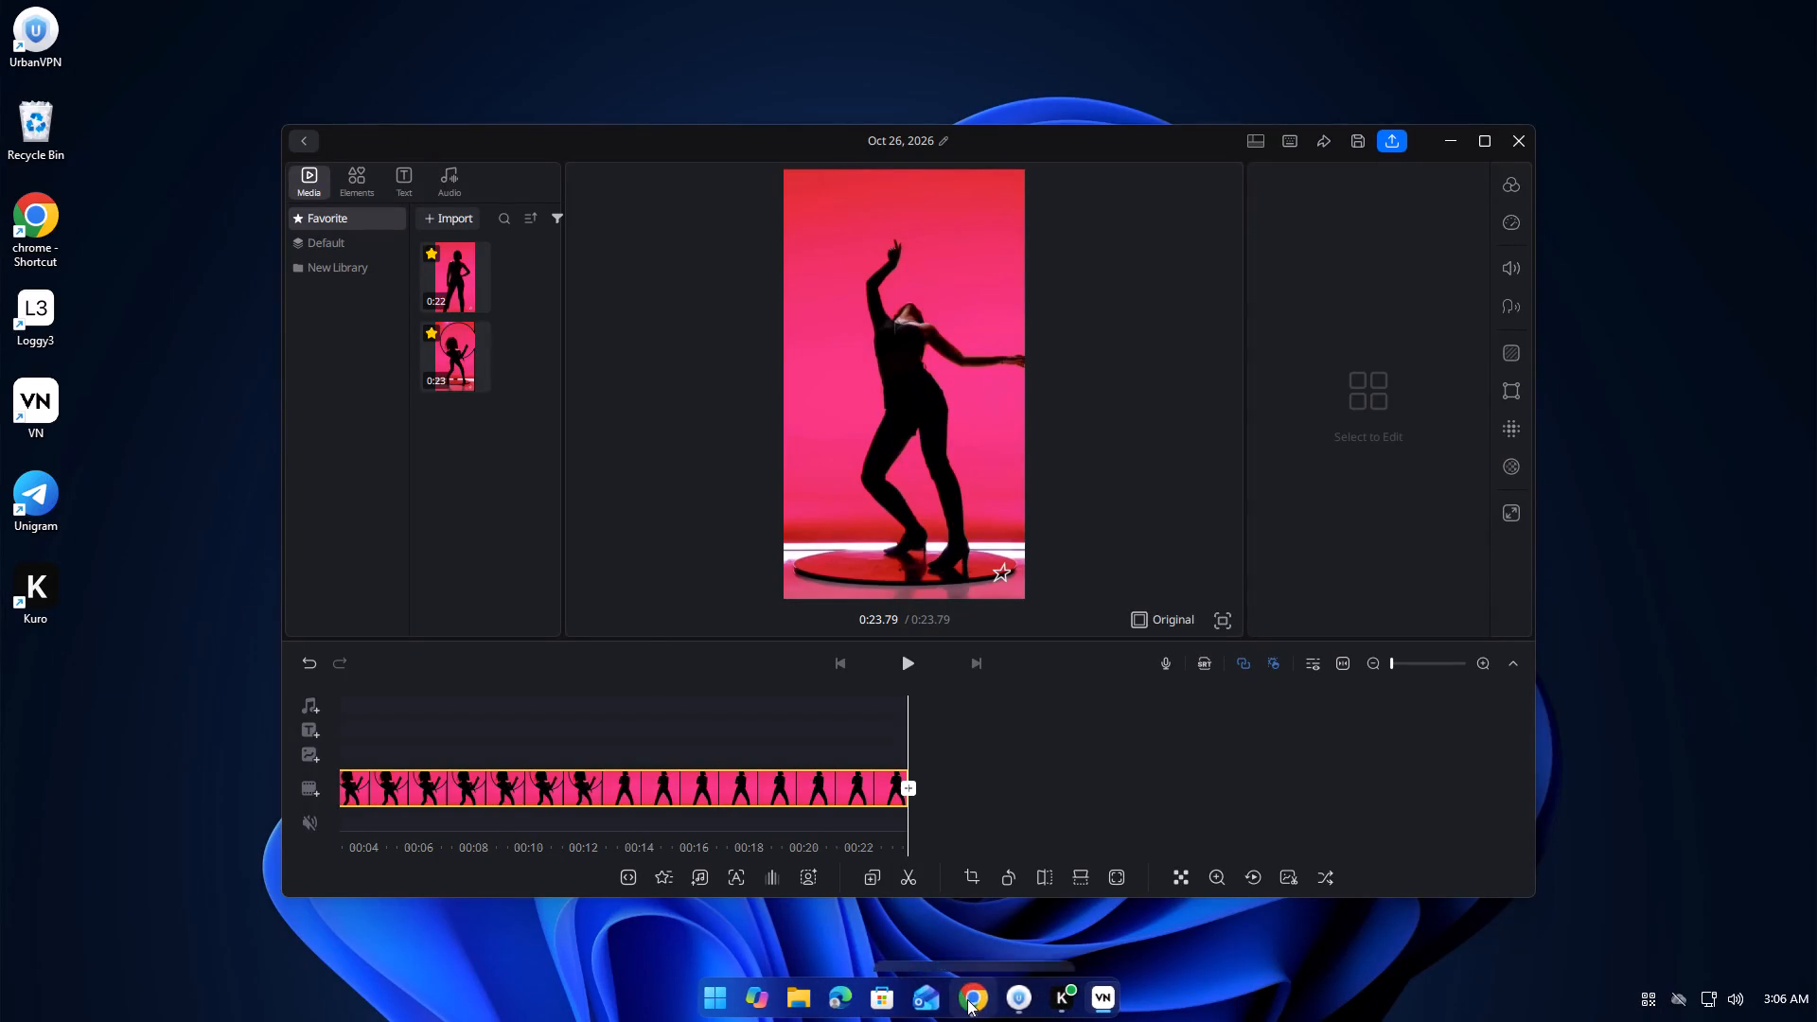
Switch to Chrome, close the History tab, and open Videezy's "screen audio spectr" free video results in a new tab.
click(968, 999)
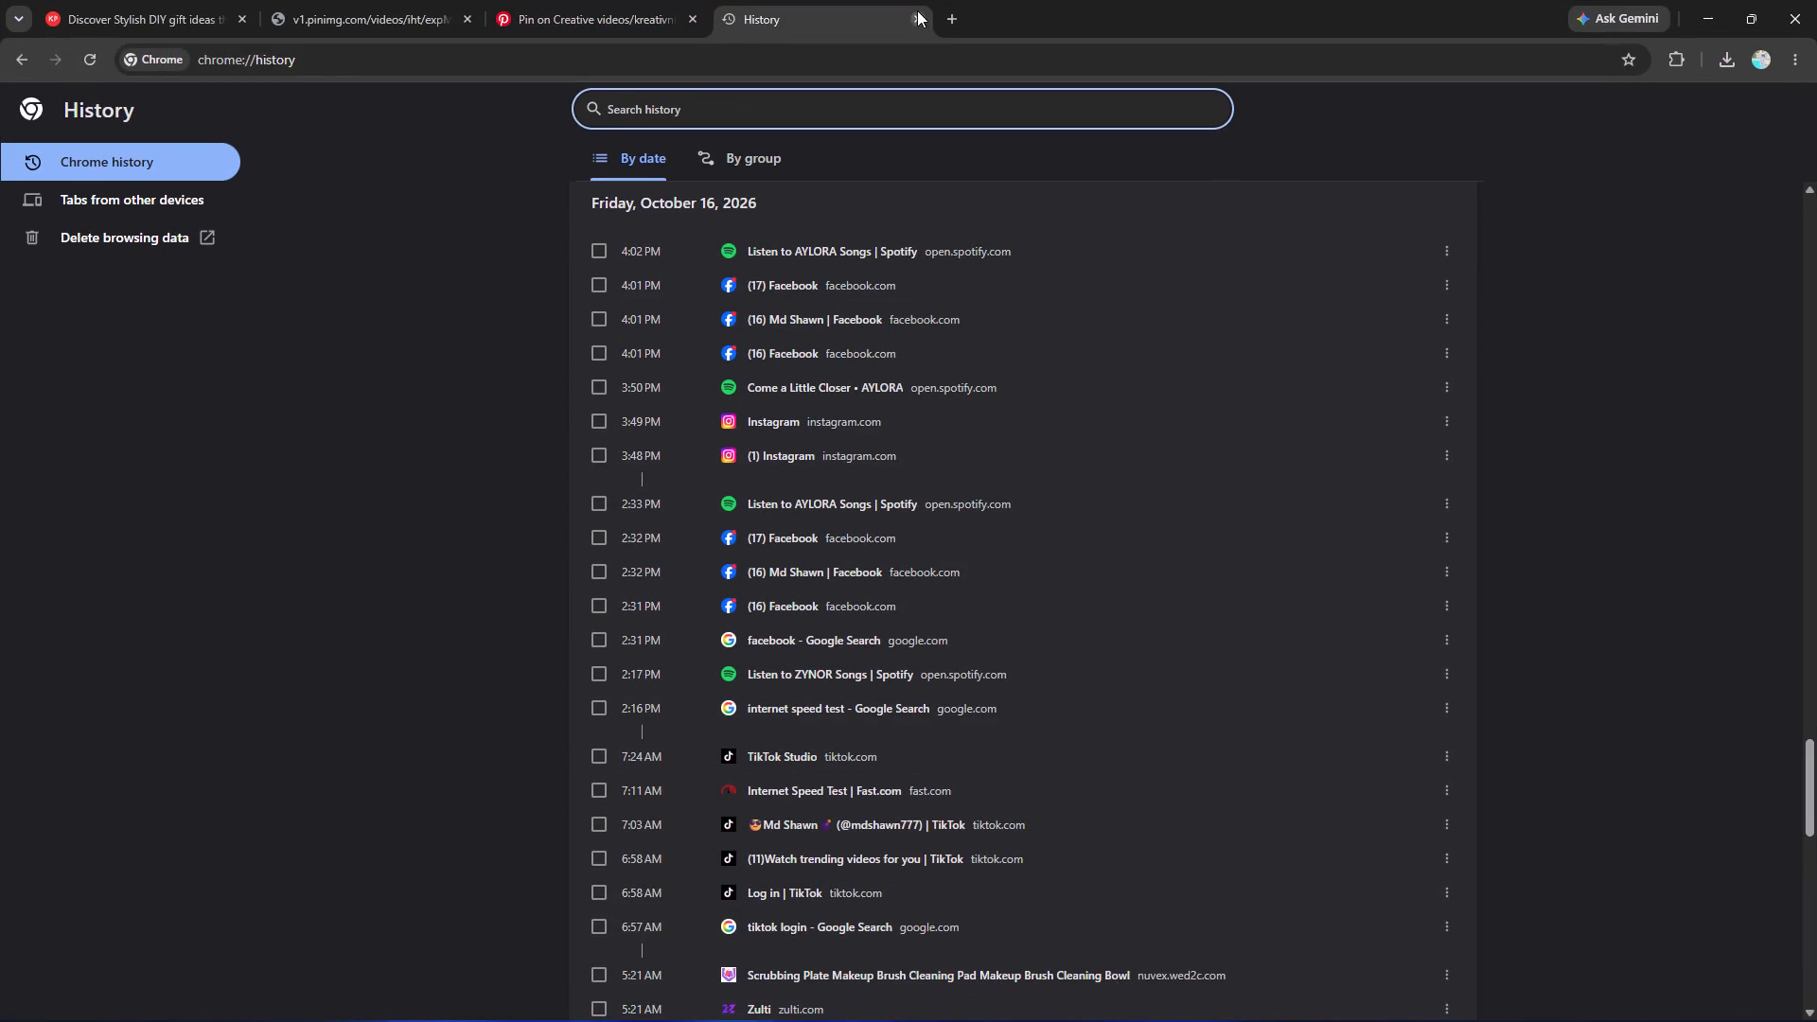
click(917, 10)
click(732, 9)
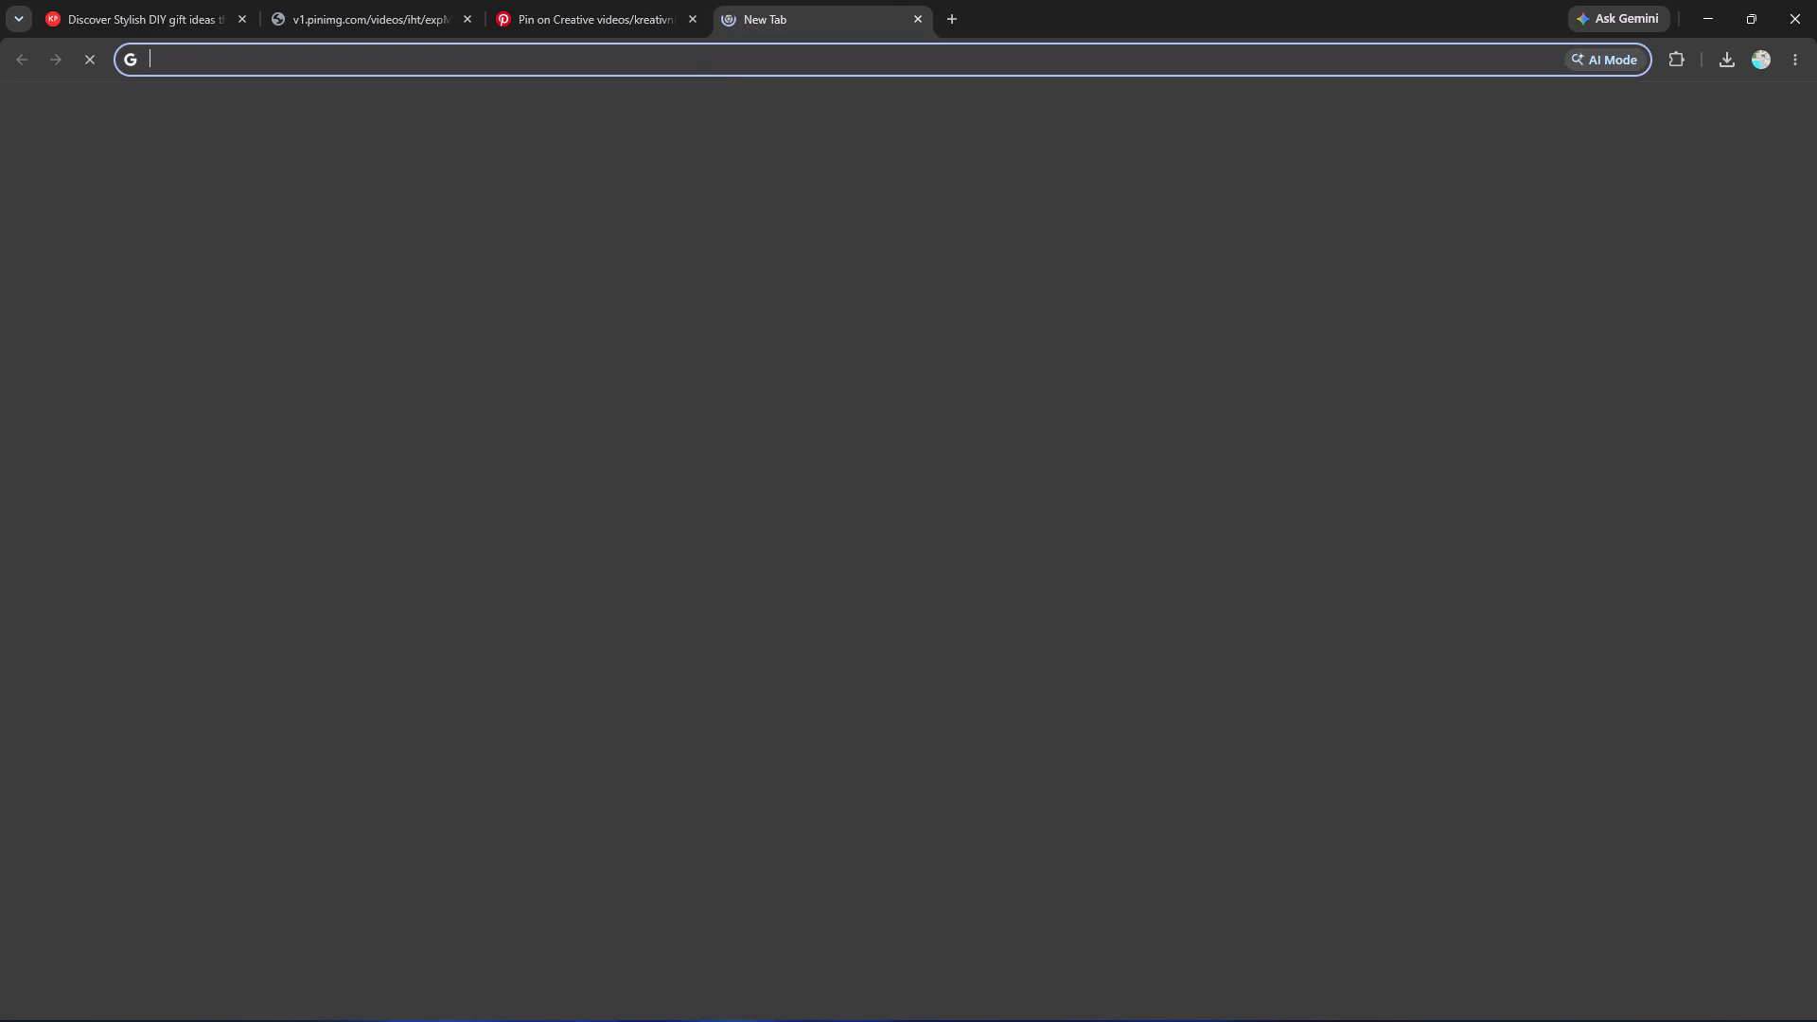
click(700, 64)
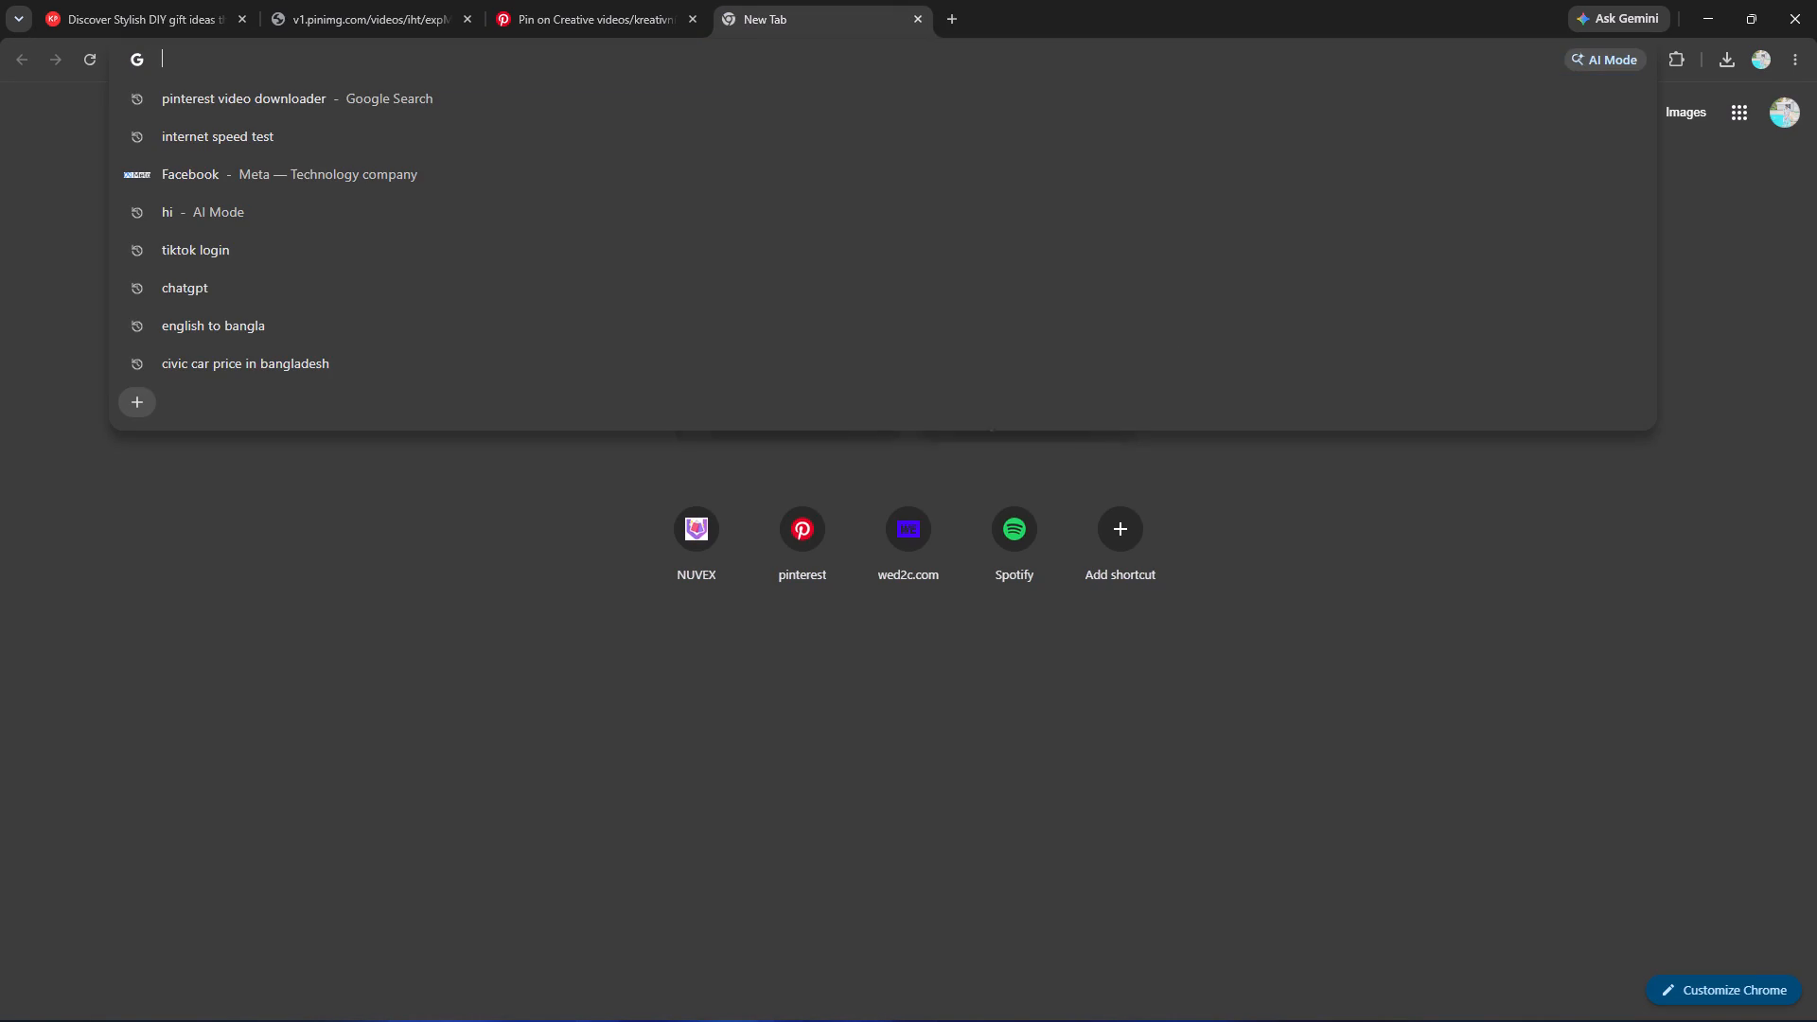
text(vi)
key(d)
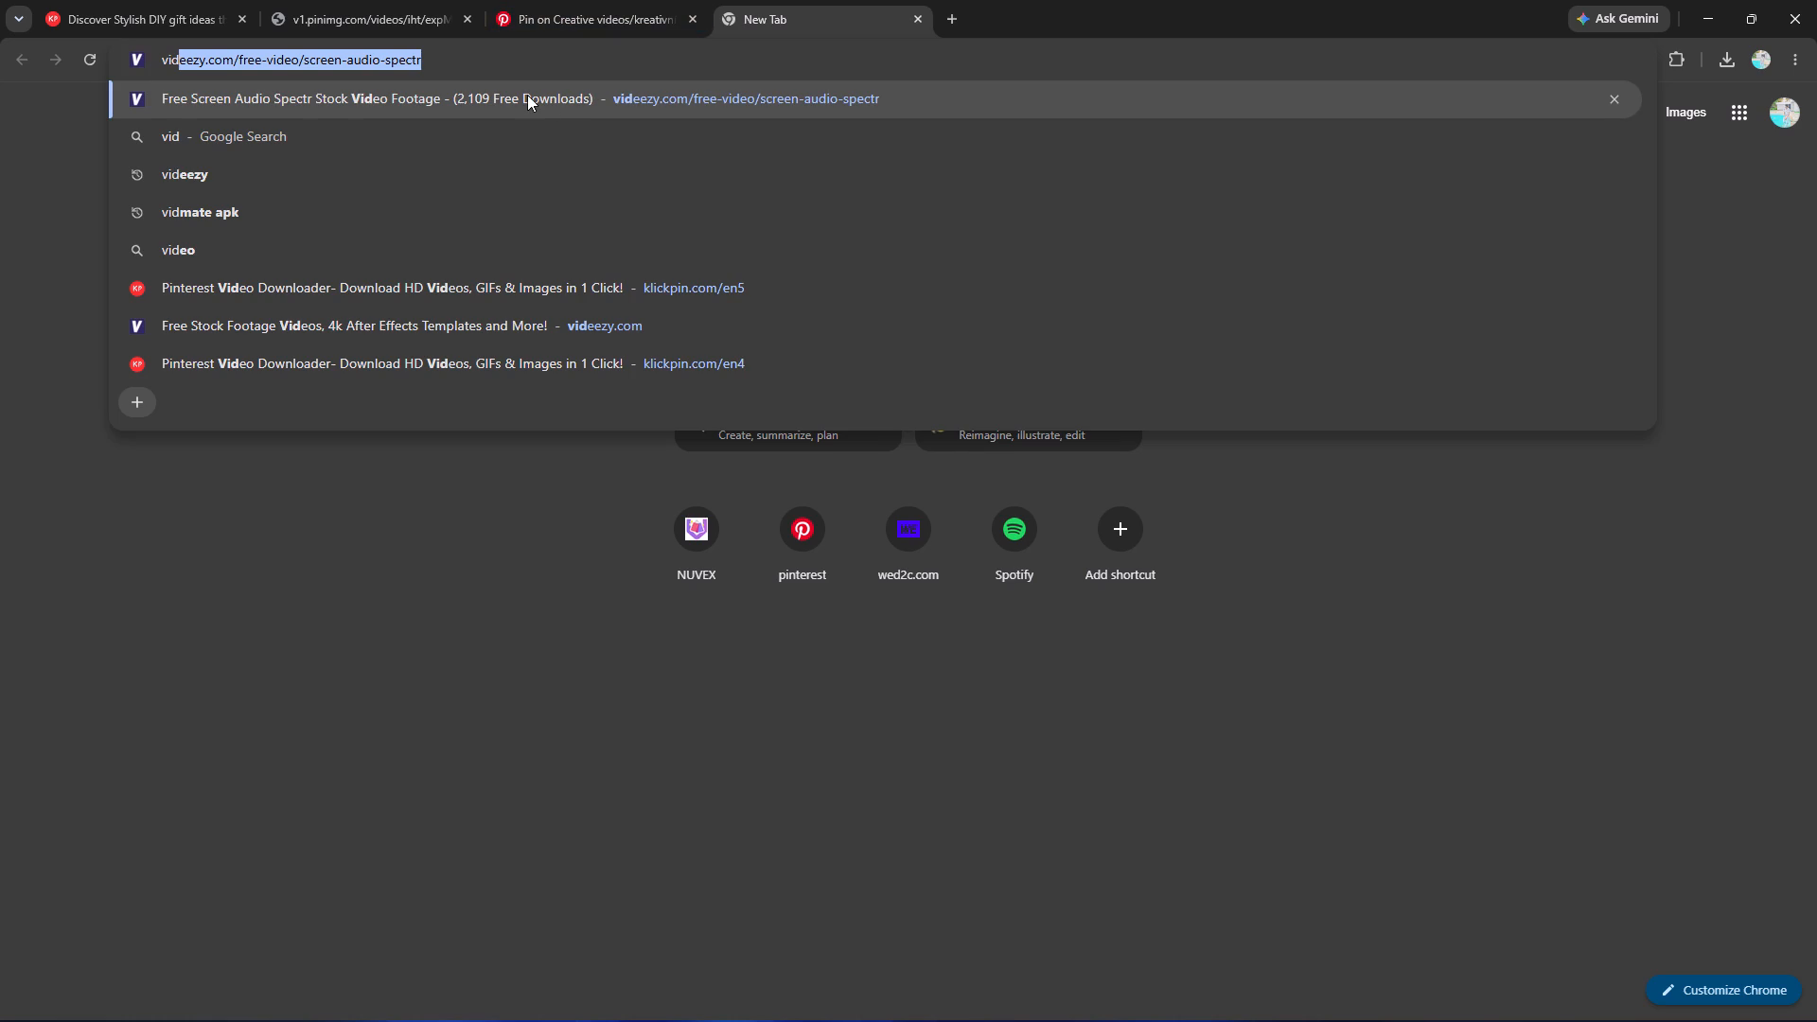
key(Return)
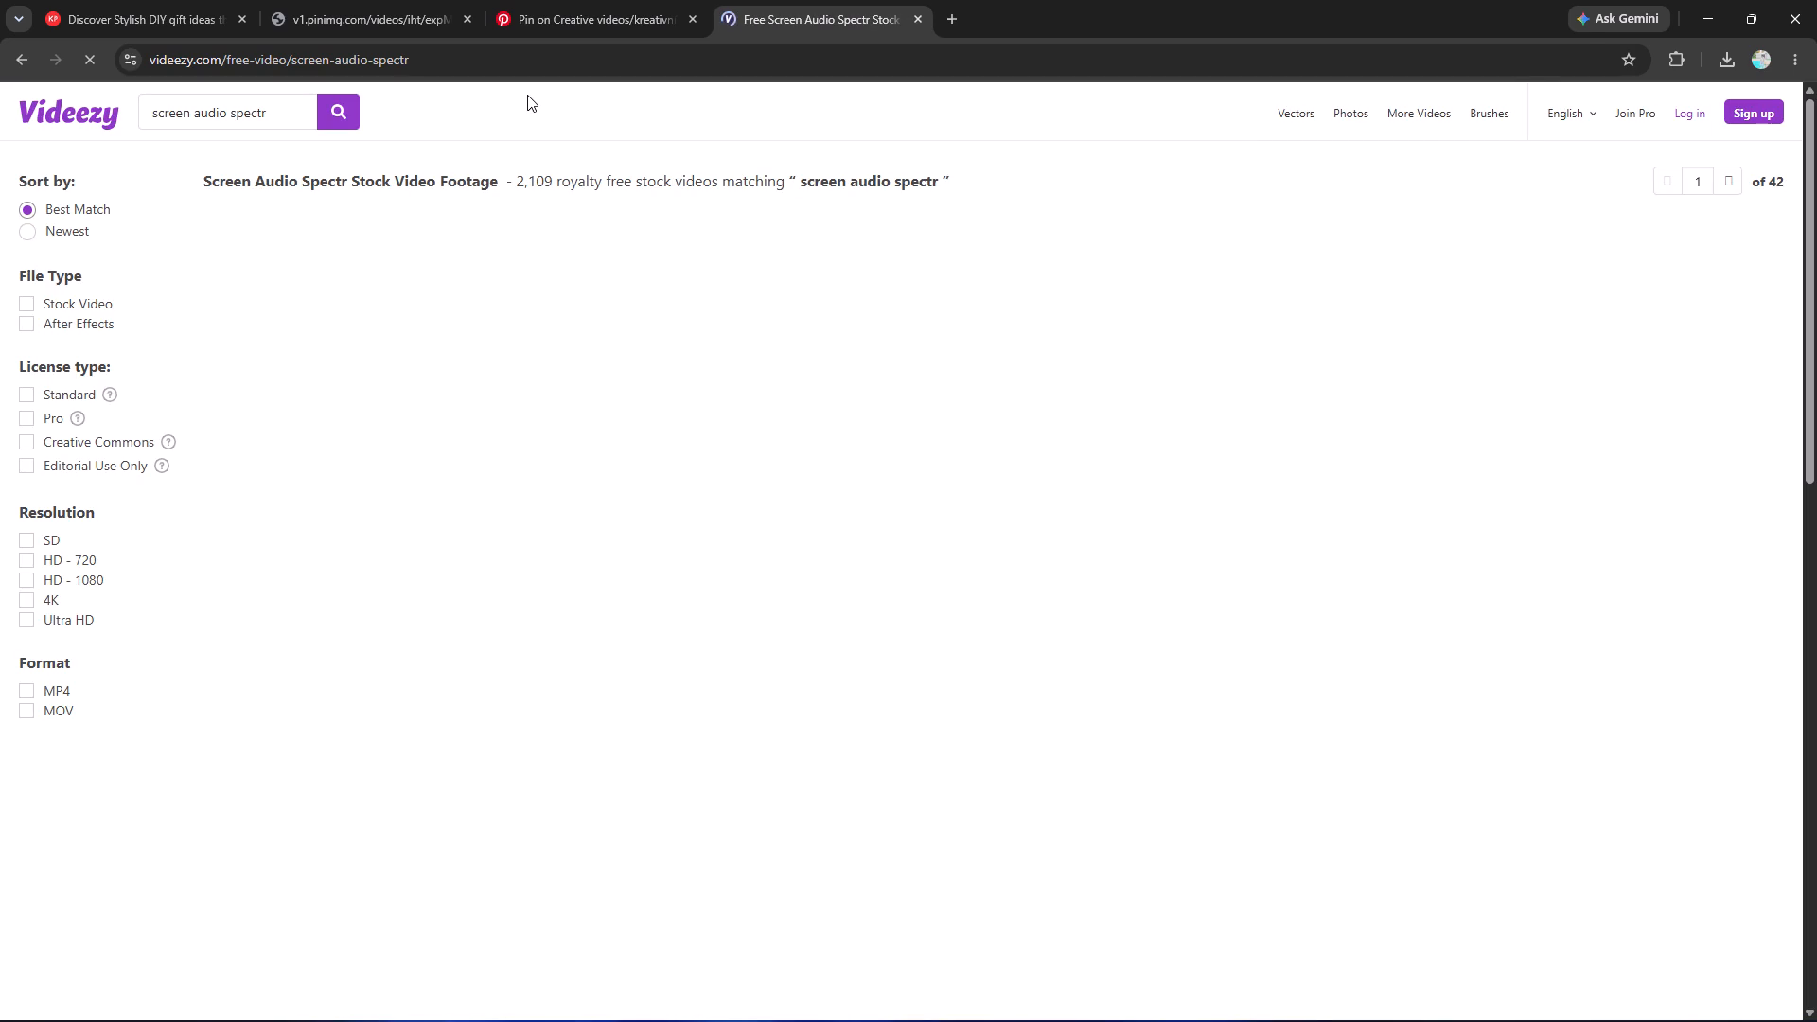
click(295, 109)
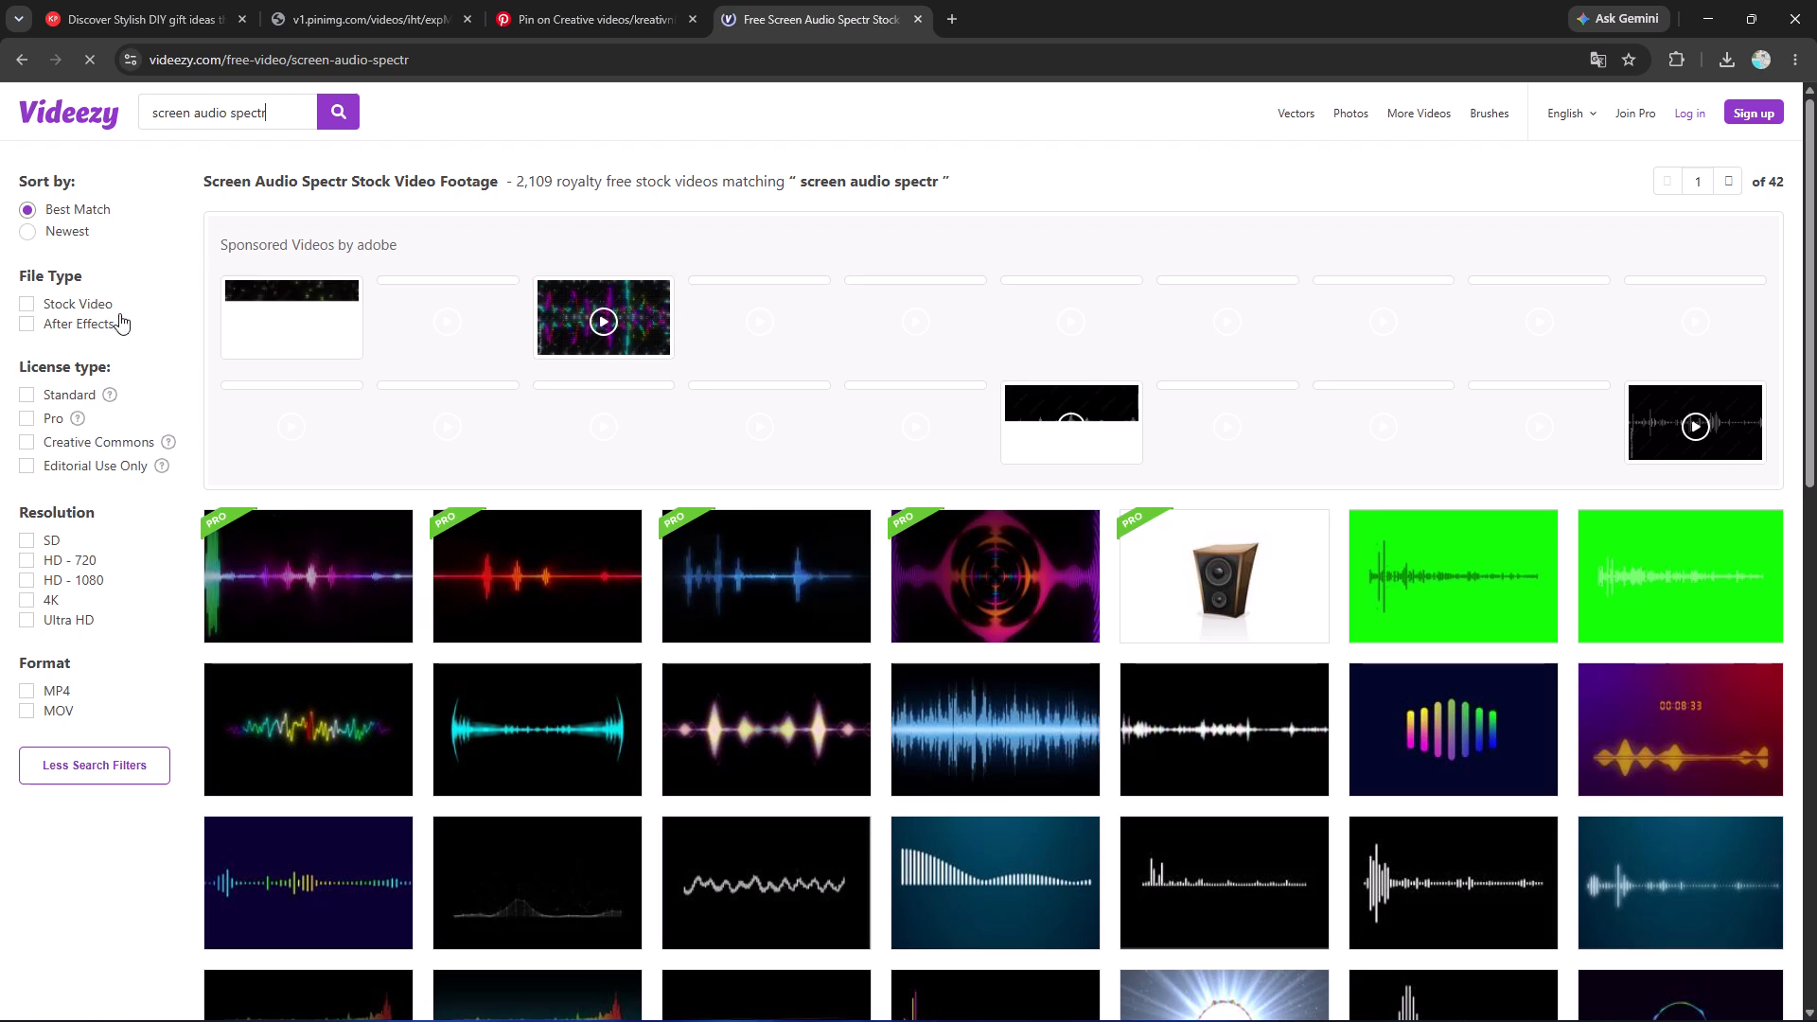
Browse the audio spectrum results and open the Colorful Abstract Audio Spectrum Lines Background video page.
scroll(597, 531, down, 1)
scroll(602, 533, up, 1)
scroll(673, 480, down, 6)
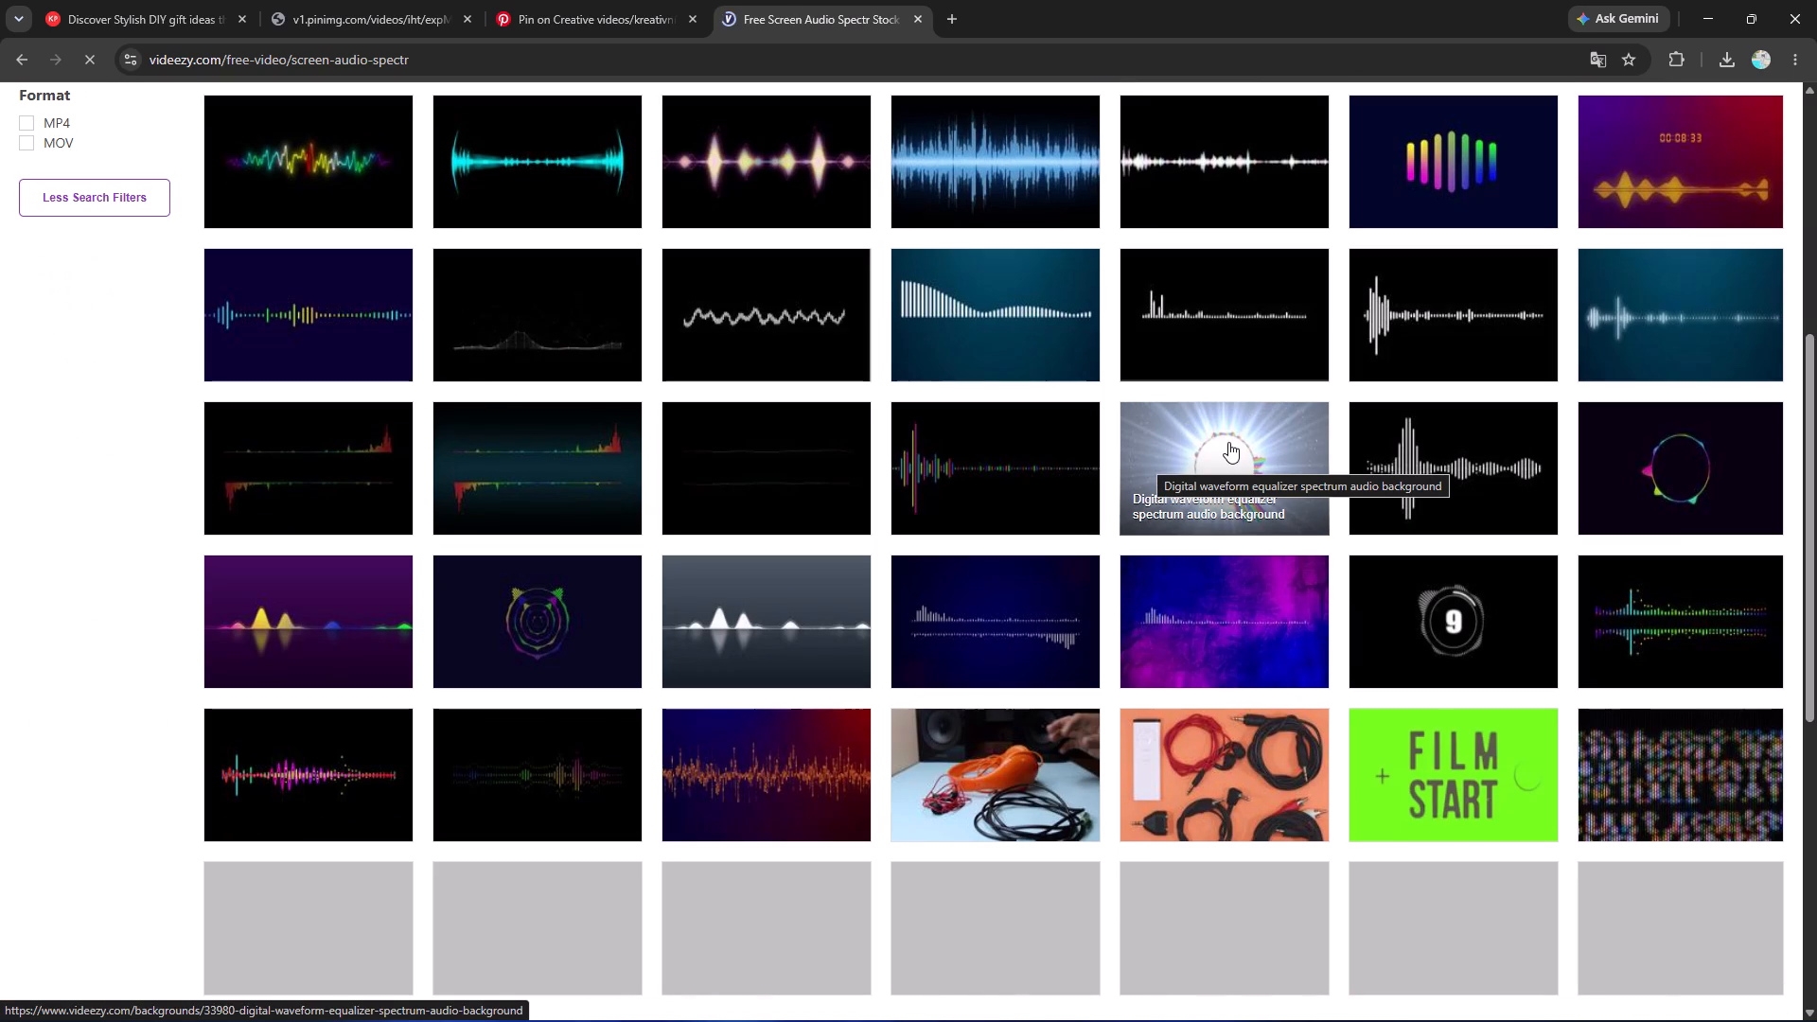
scroll(719, 402, down, 5)
scroll(738, 413, up, 4)
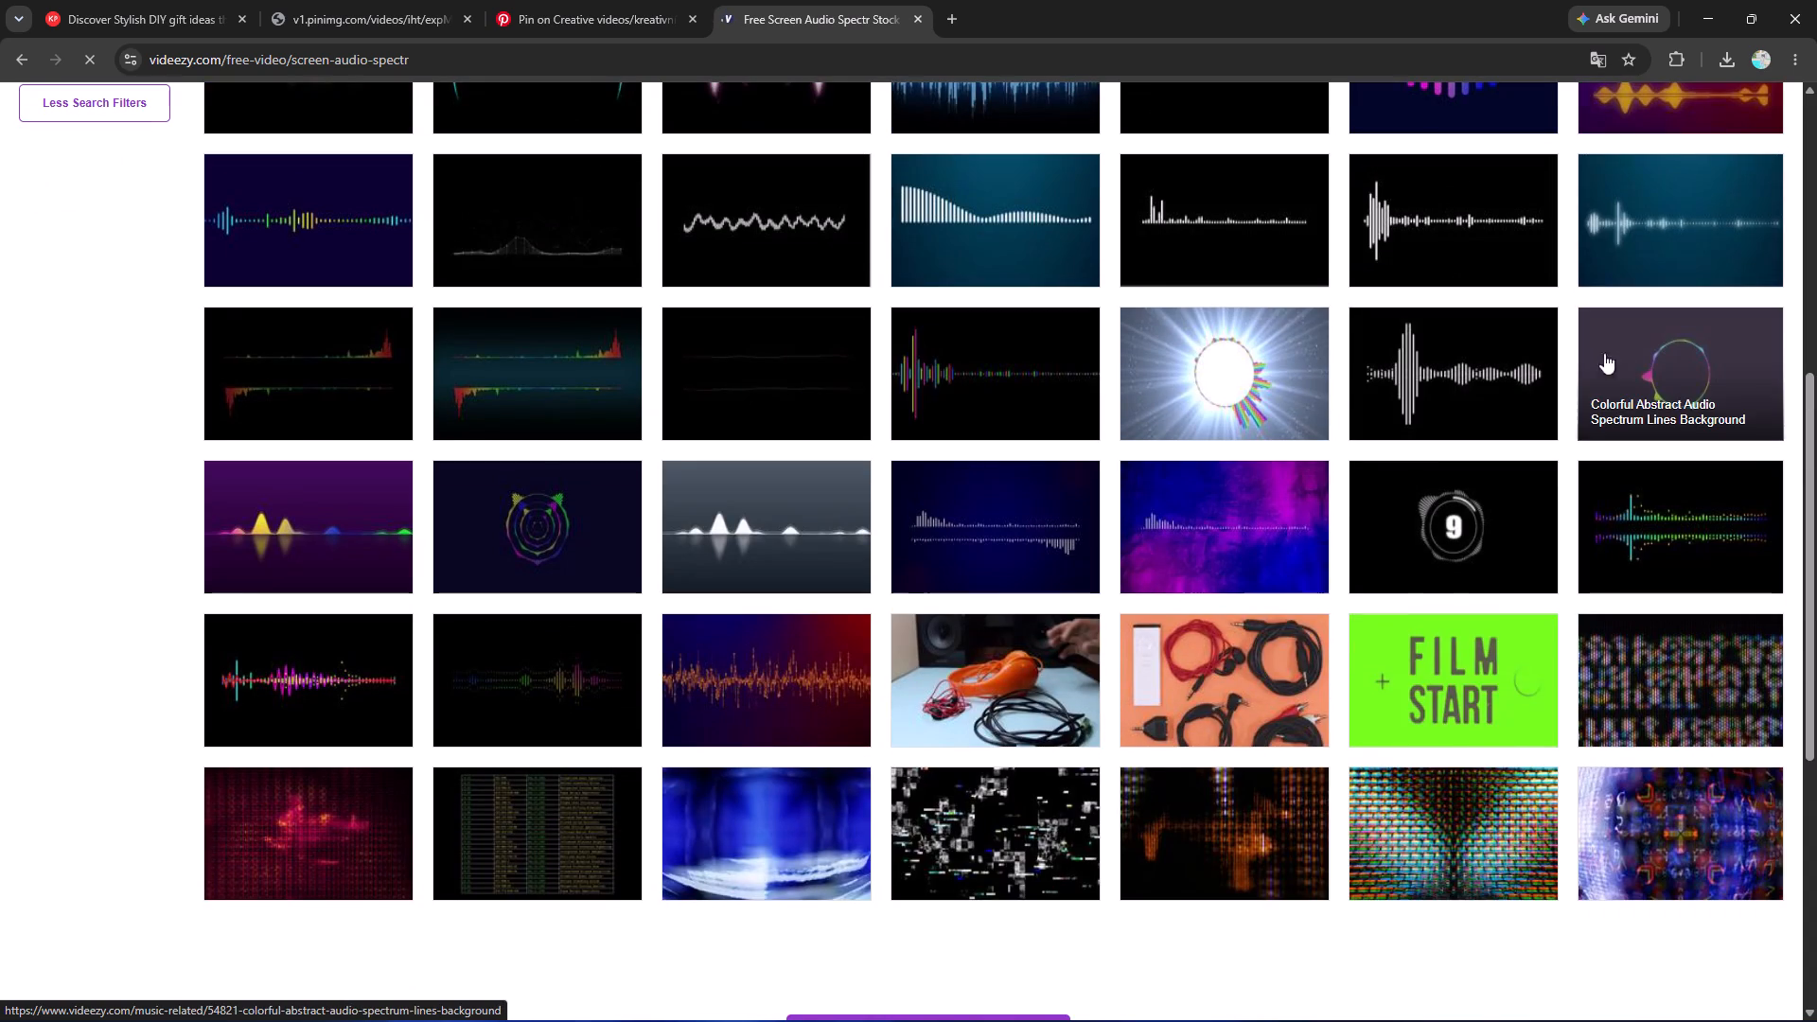
click(1619, 353)
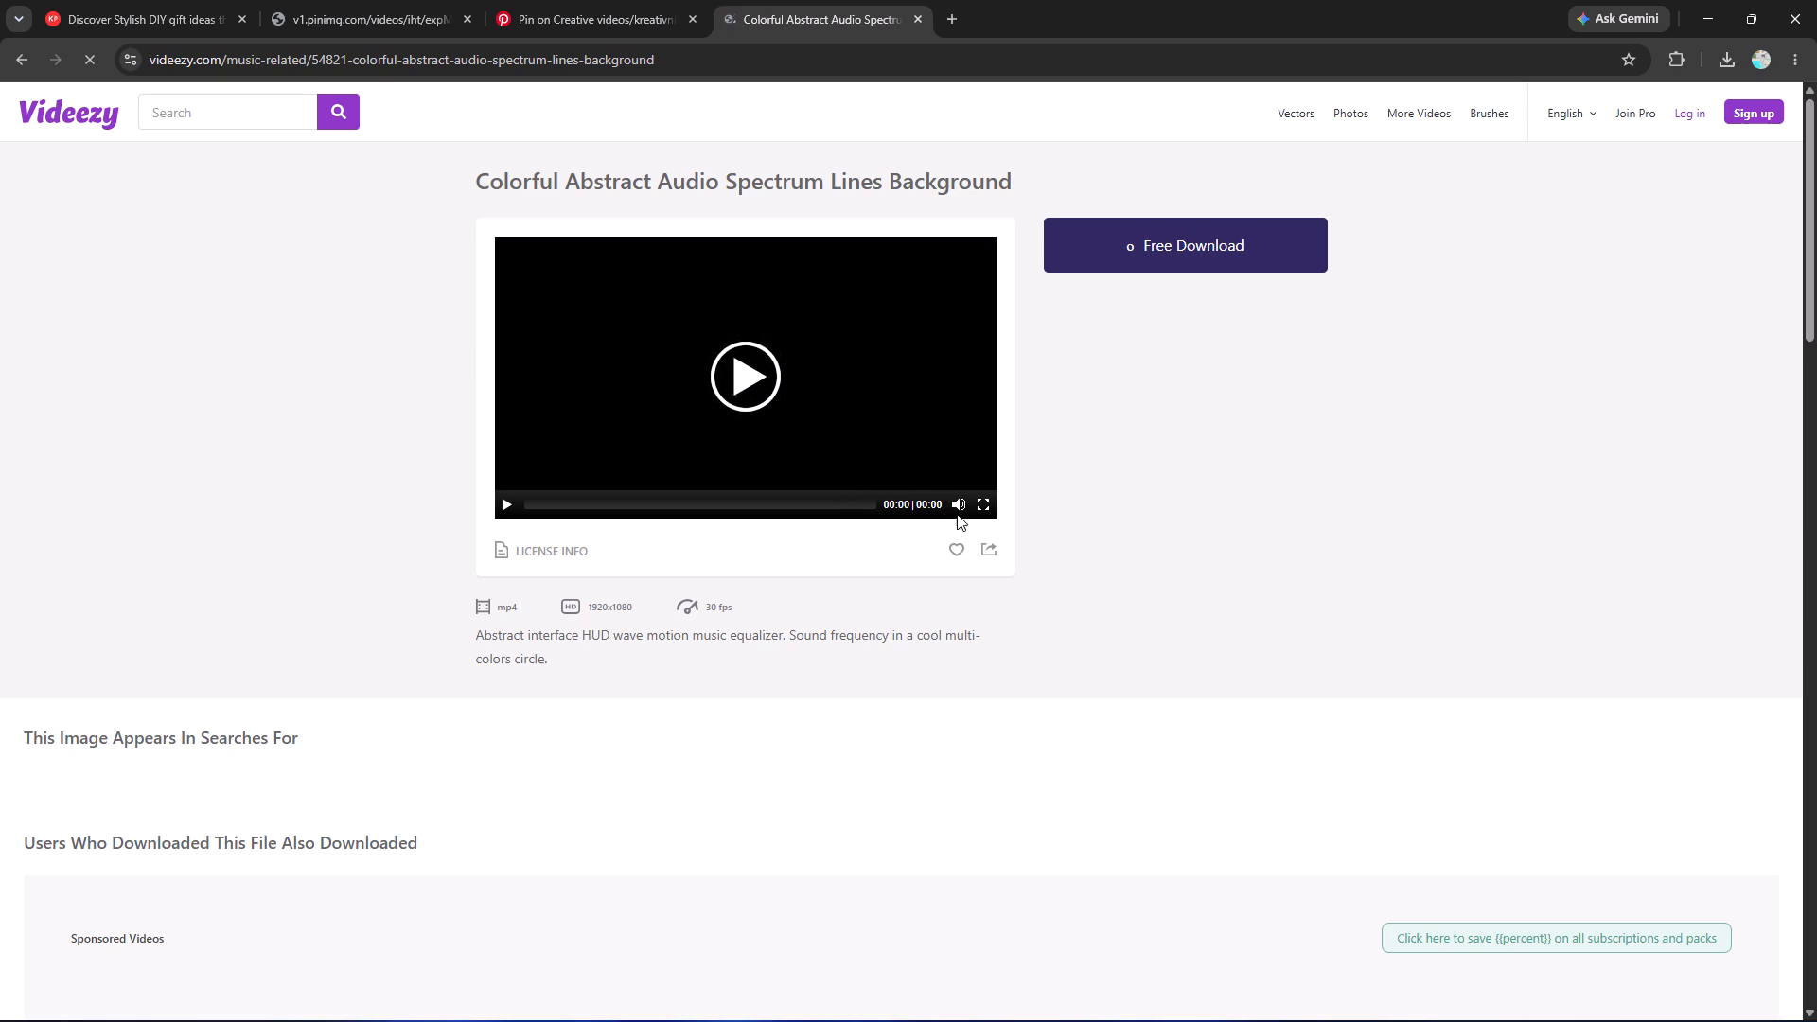
Download the free Colorful Abstract Audio Spectrum video into a new folder named 1009 inside New folder (3).
click(1154, 255)
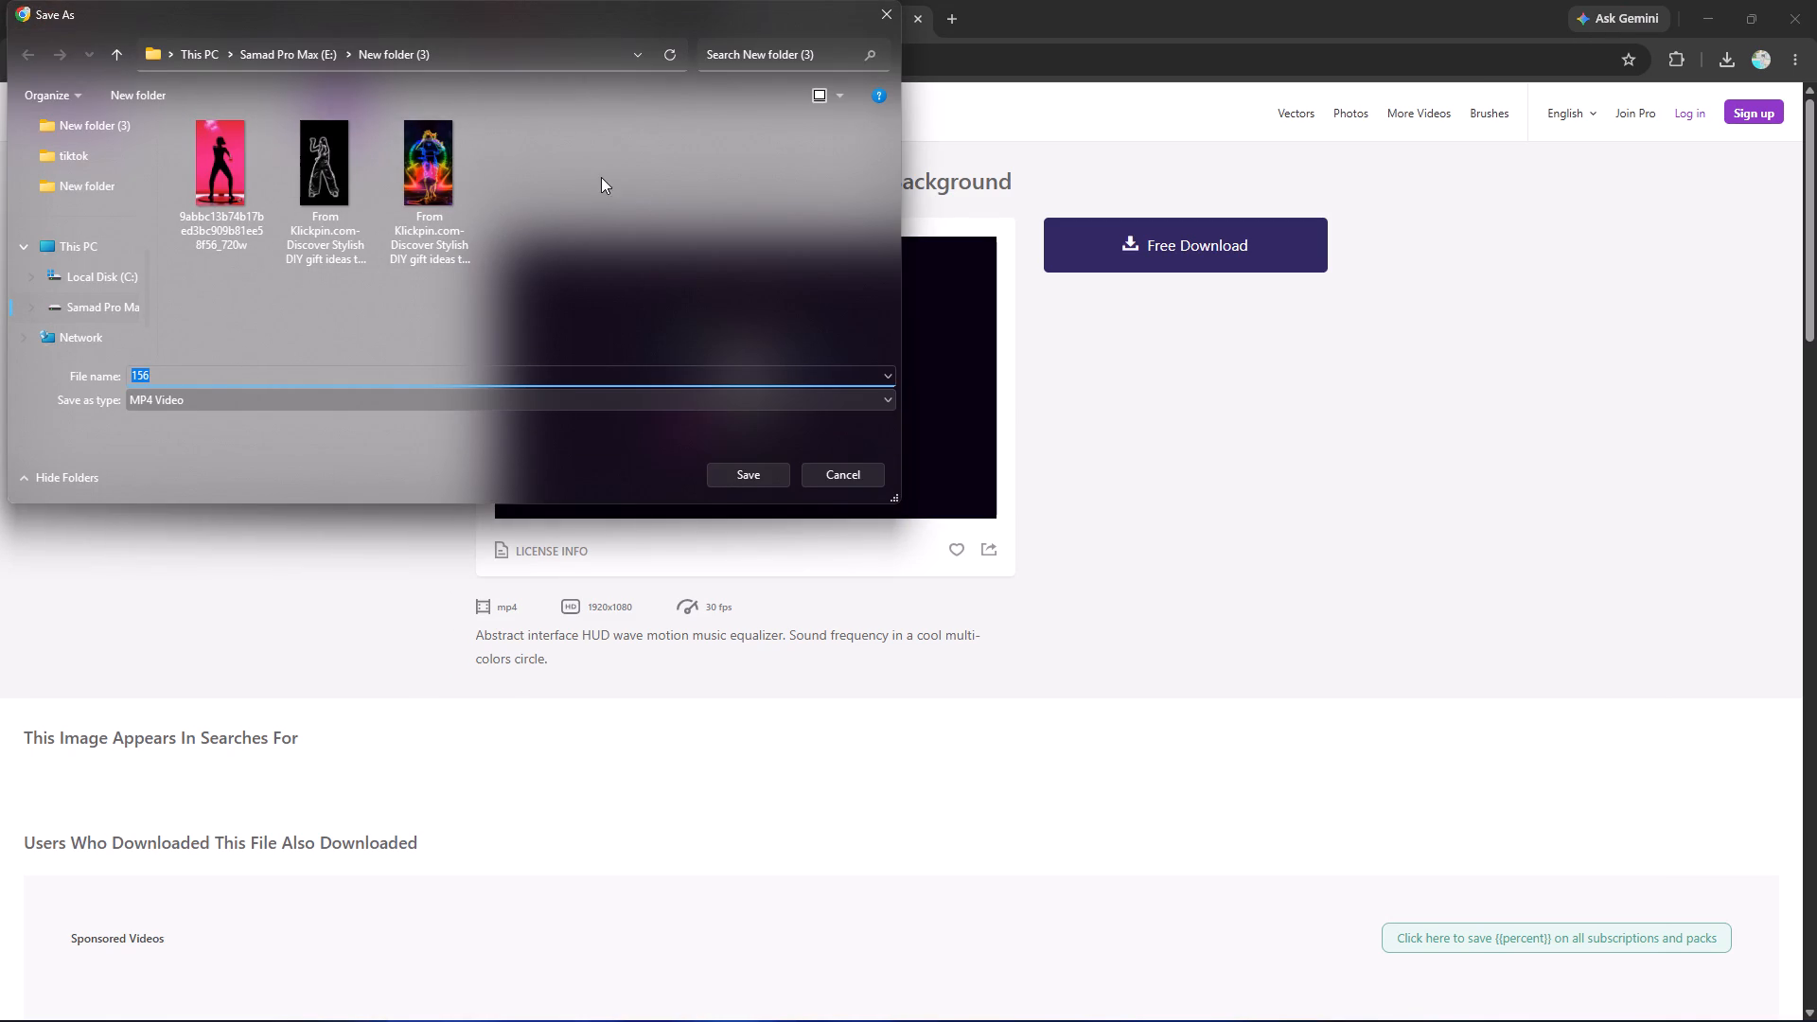
right_click(503, 163)
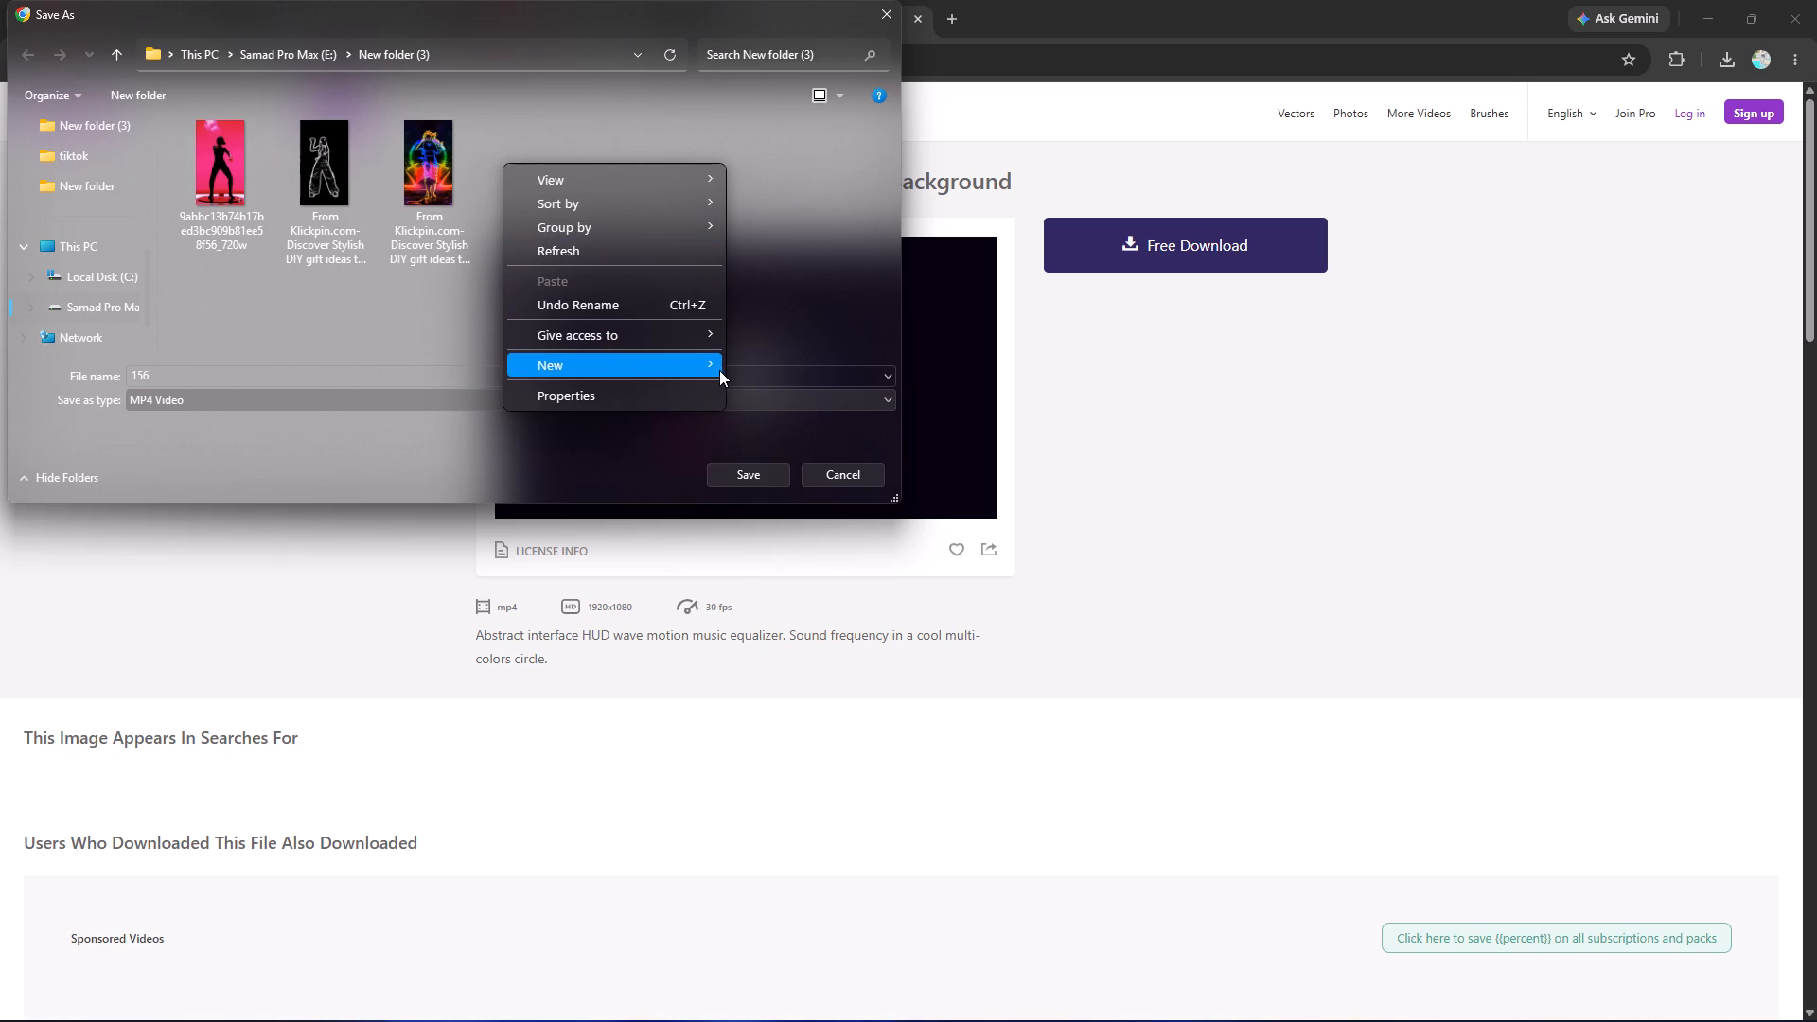
click(742, 367)
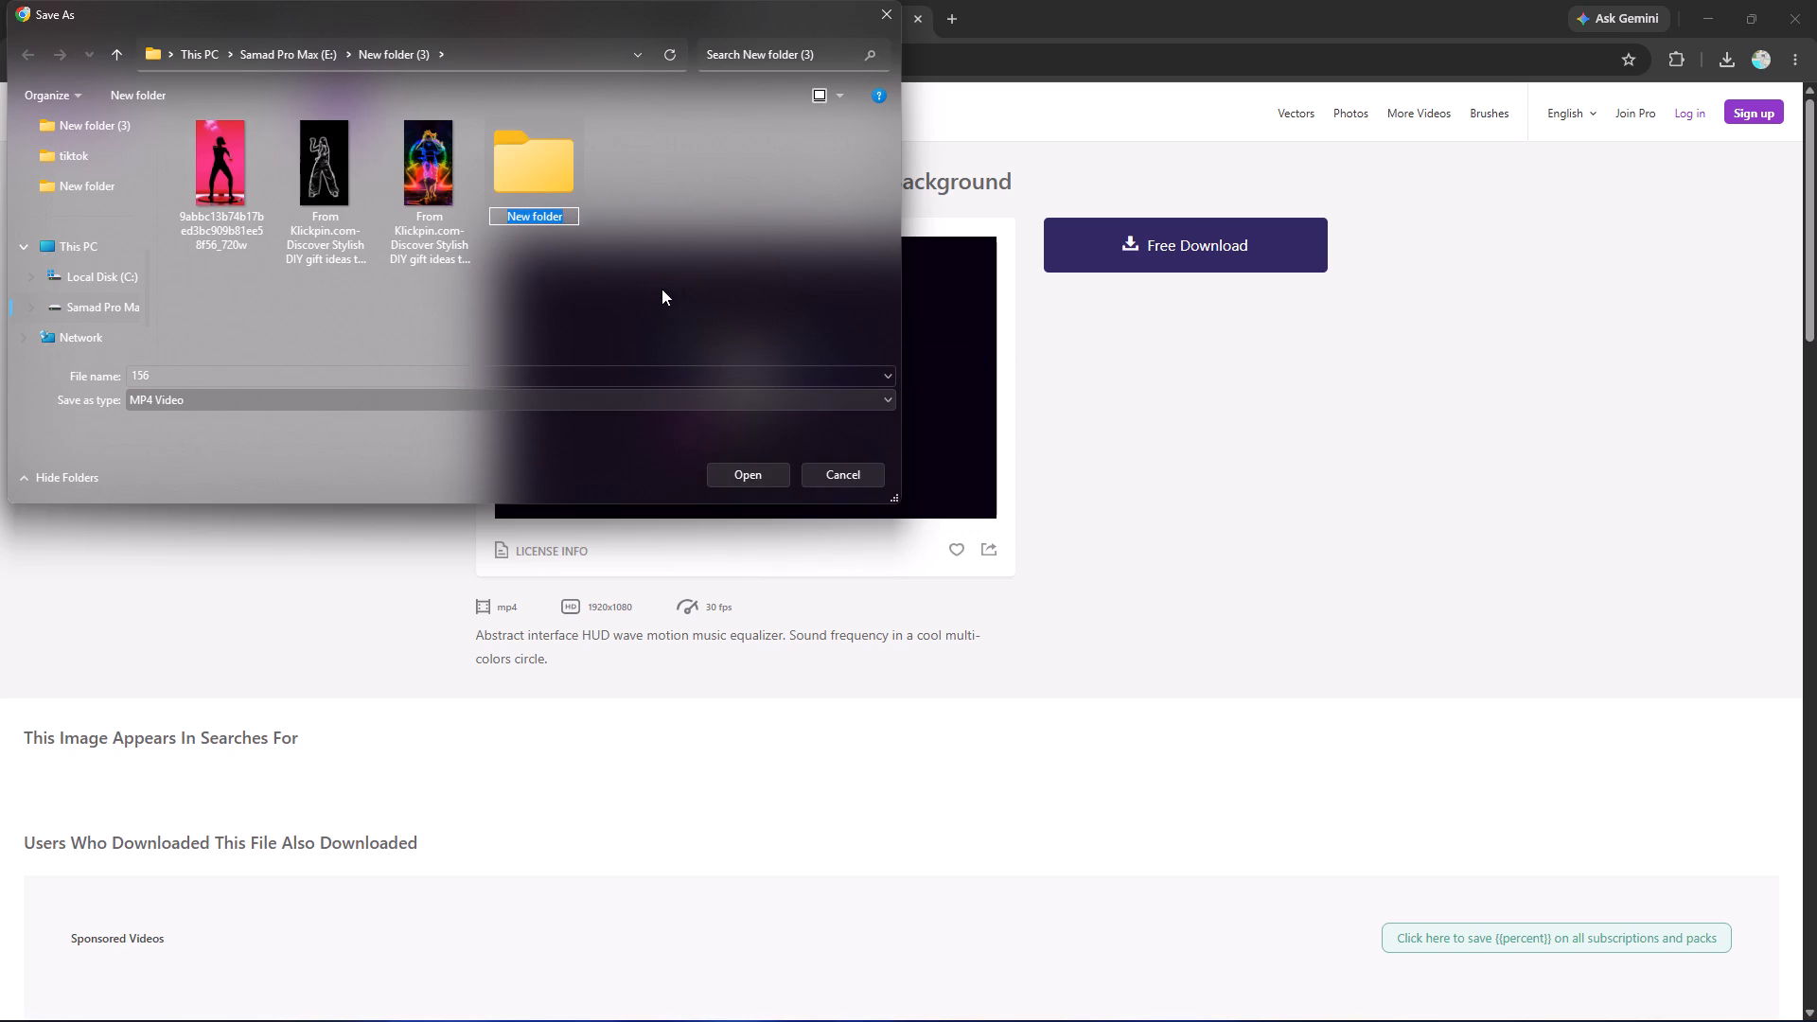
key(BackSpace)
text(1009)
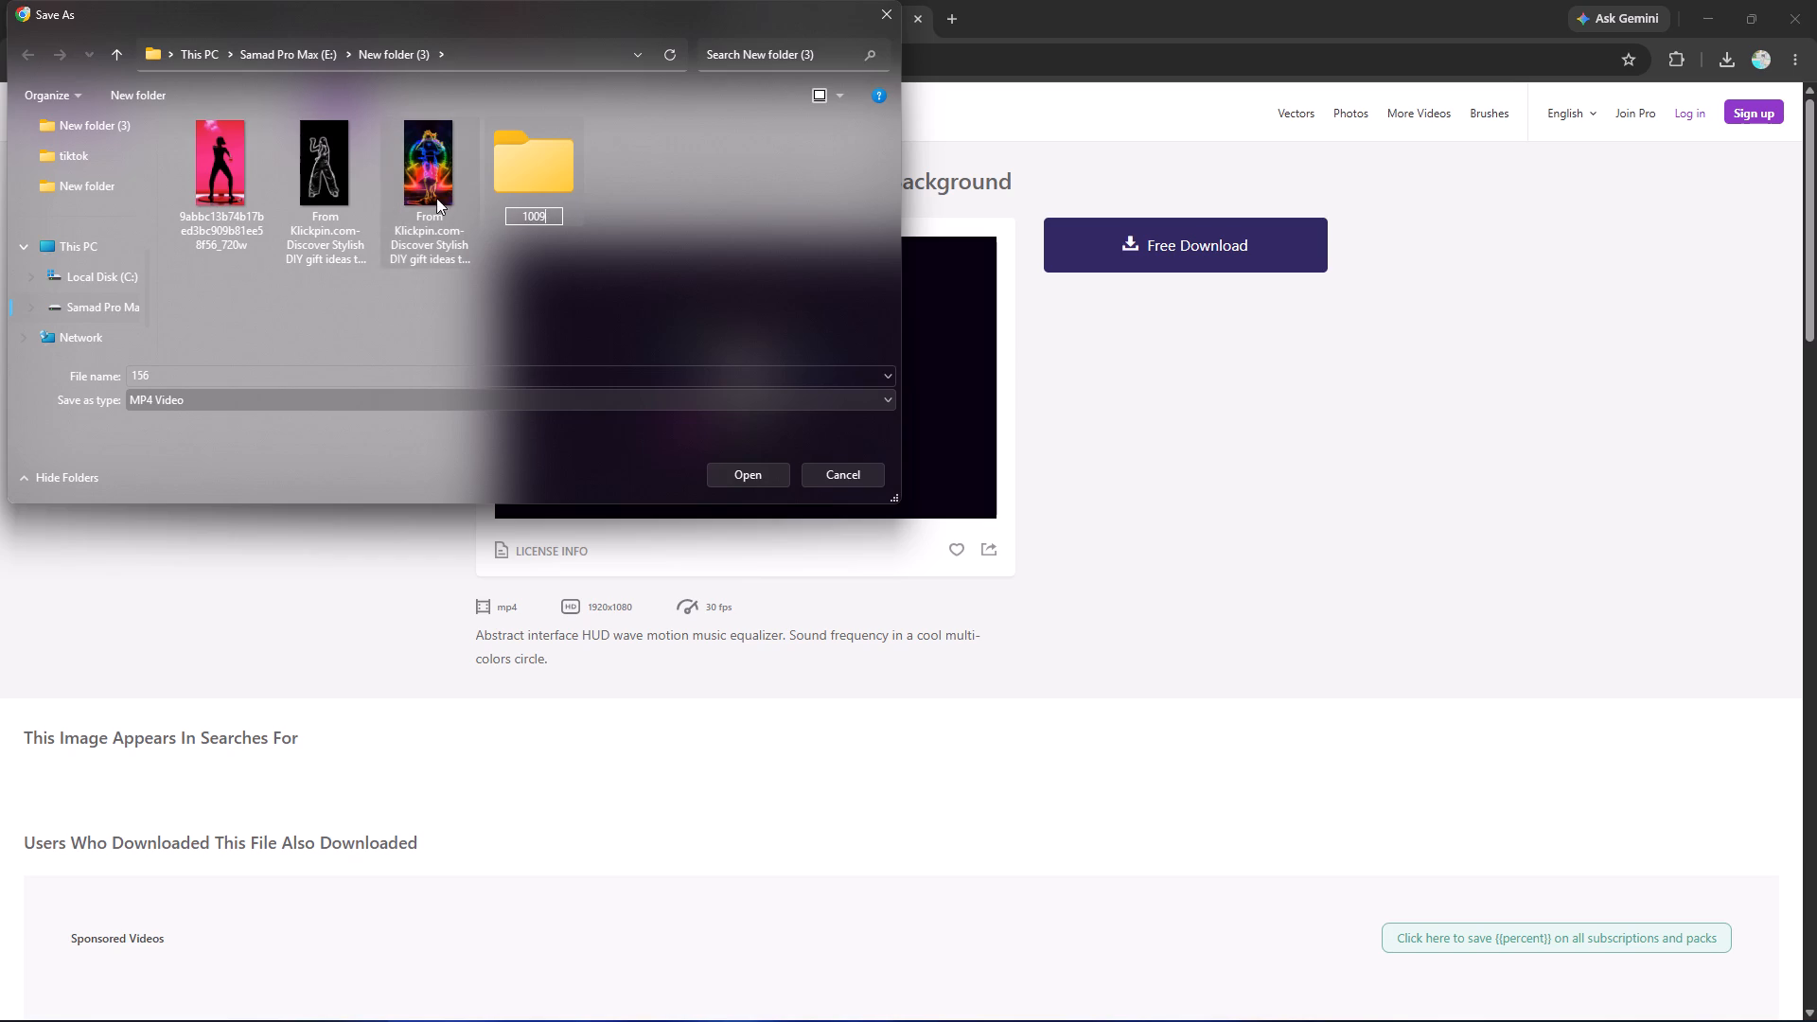
double_click(536, 174)
double_click(226, 157)
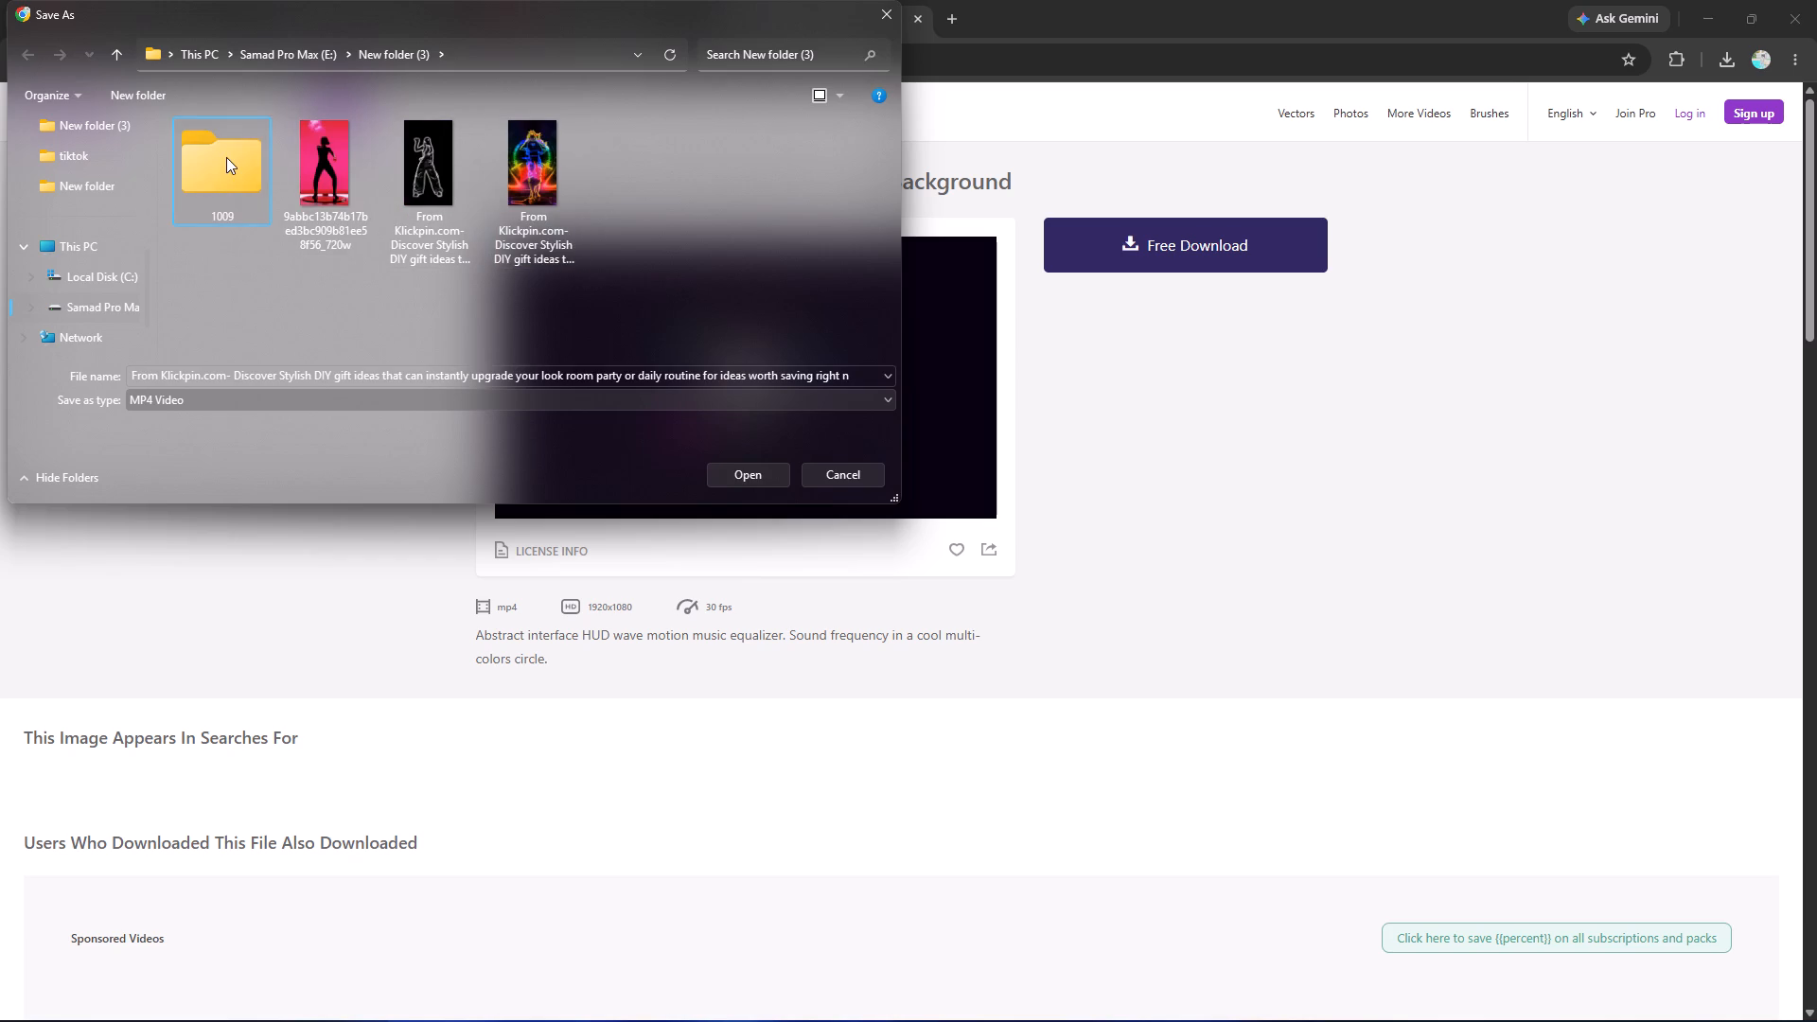
click(762, 476)
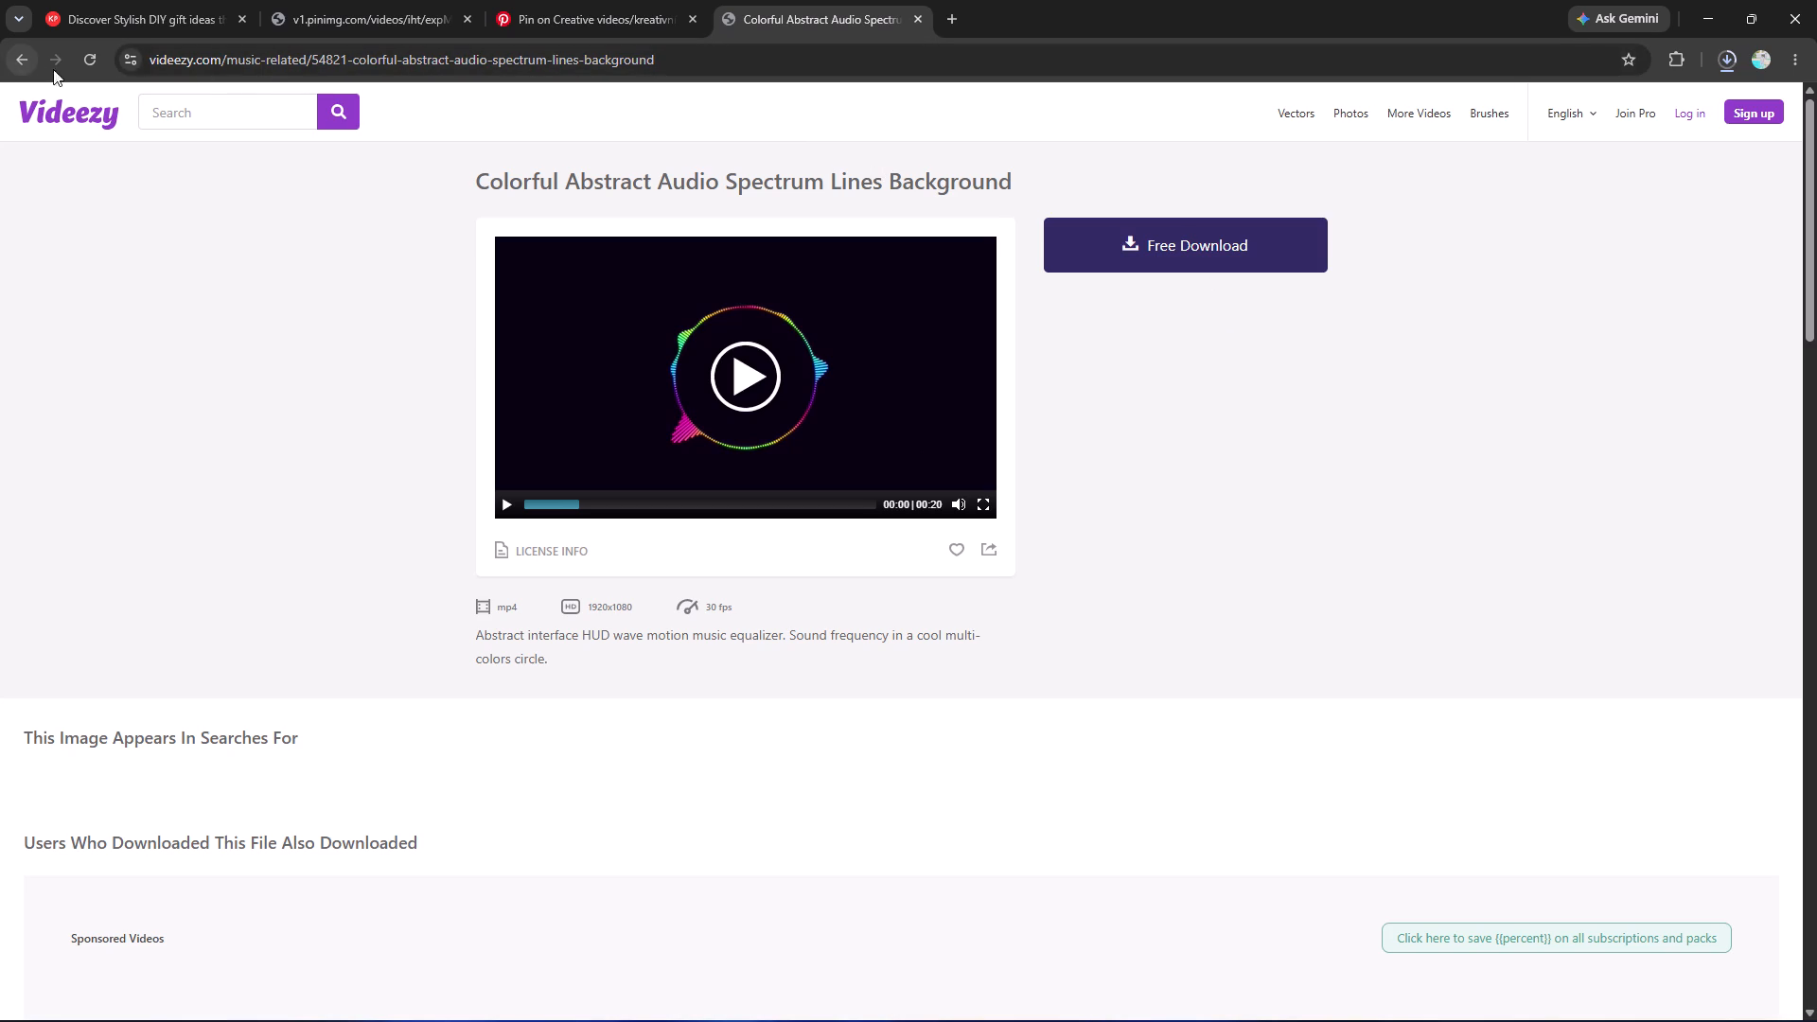
Look through the rest of the Colorful Abstract Audio Spectrum Lines Background page for related videos.
scroll(664, 393, down, 3)
scroll(729, 447, down, 1)
scroll(729, 447, up, 1)
scroll(729, 447, down, 1)
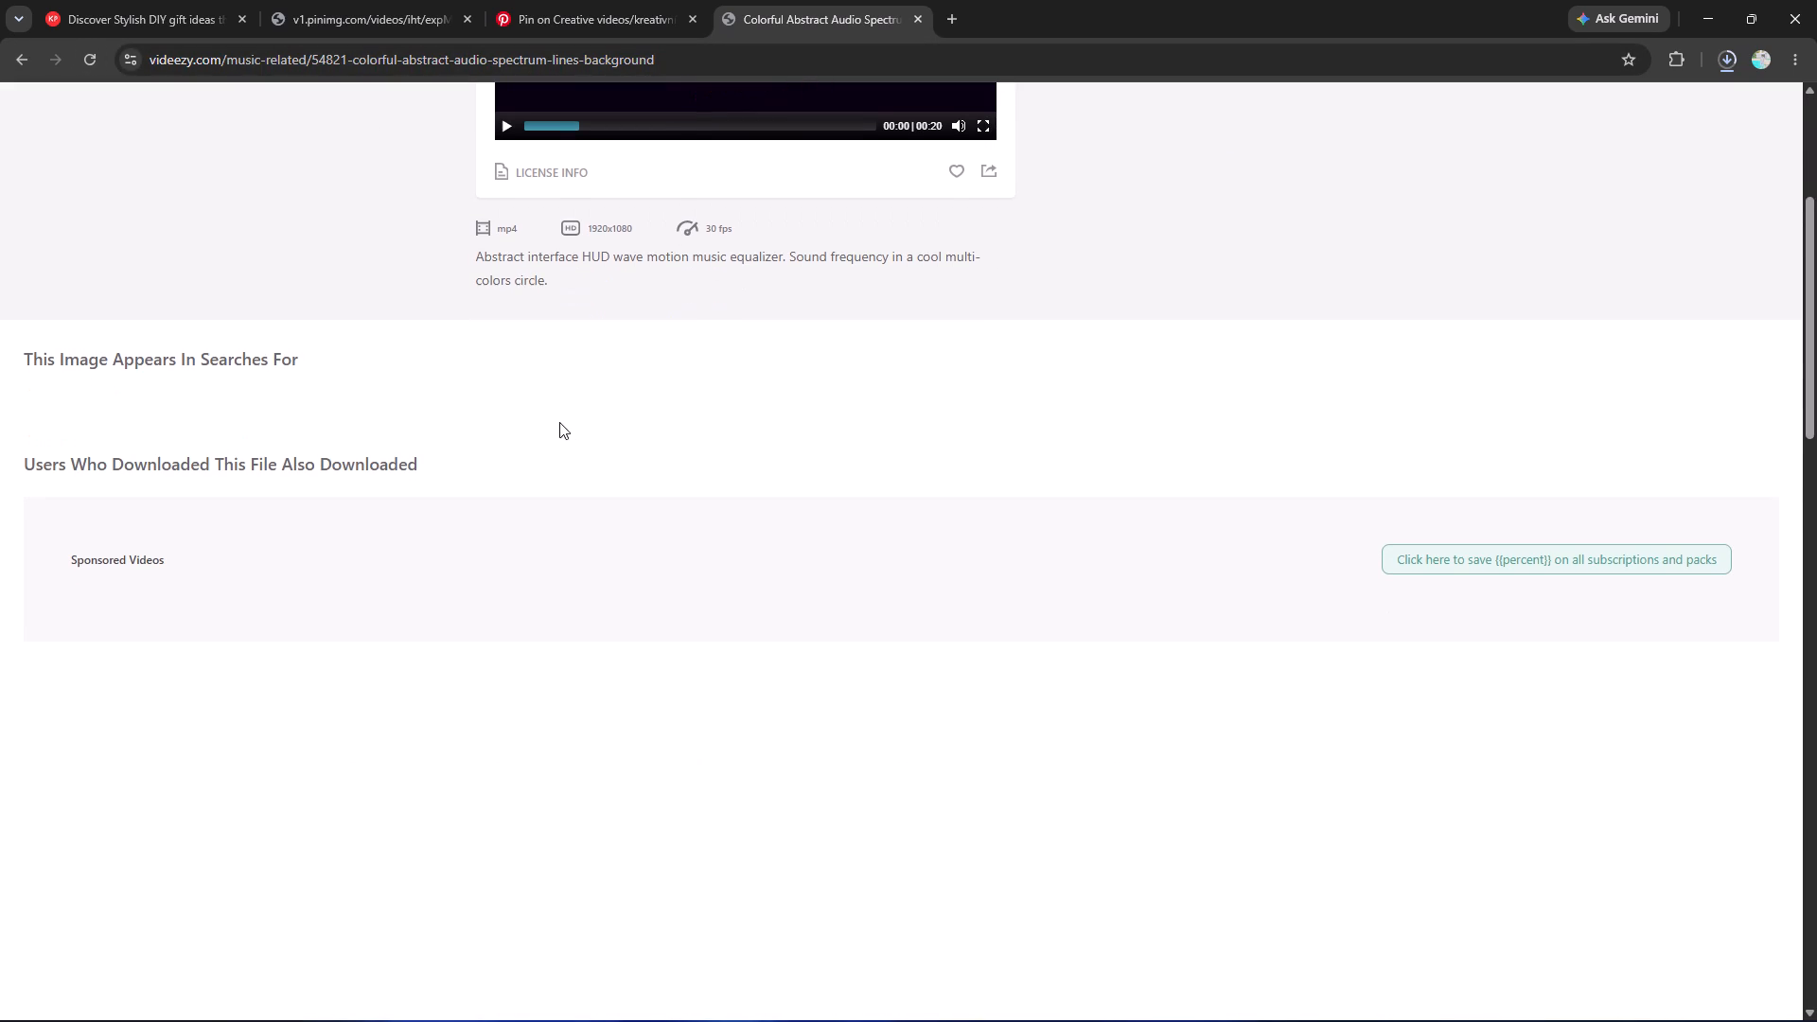
scroll(556, 423, up, 1)
scroll(556, 423, down, 1)
scroll(556, 423, up, 7)
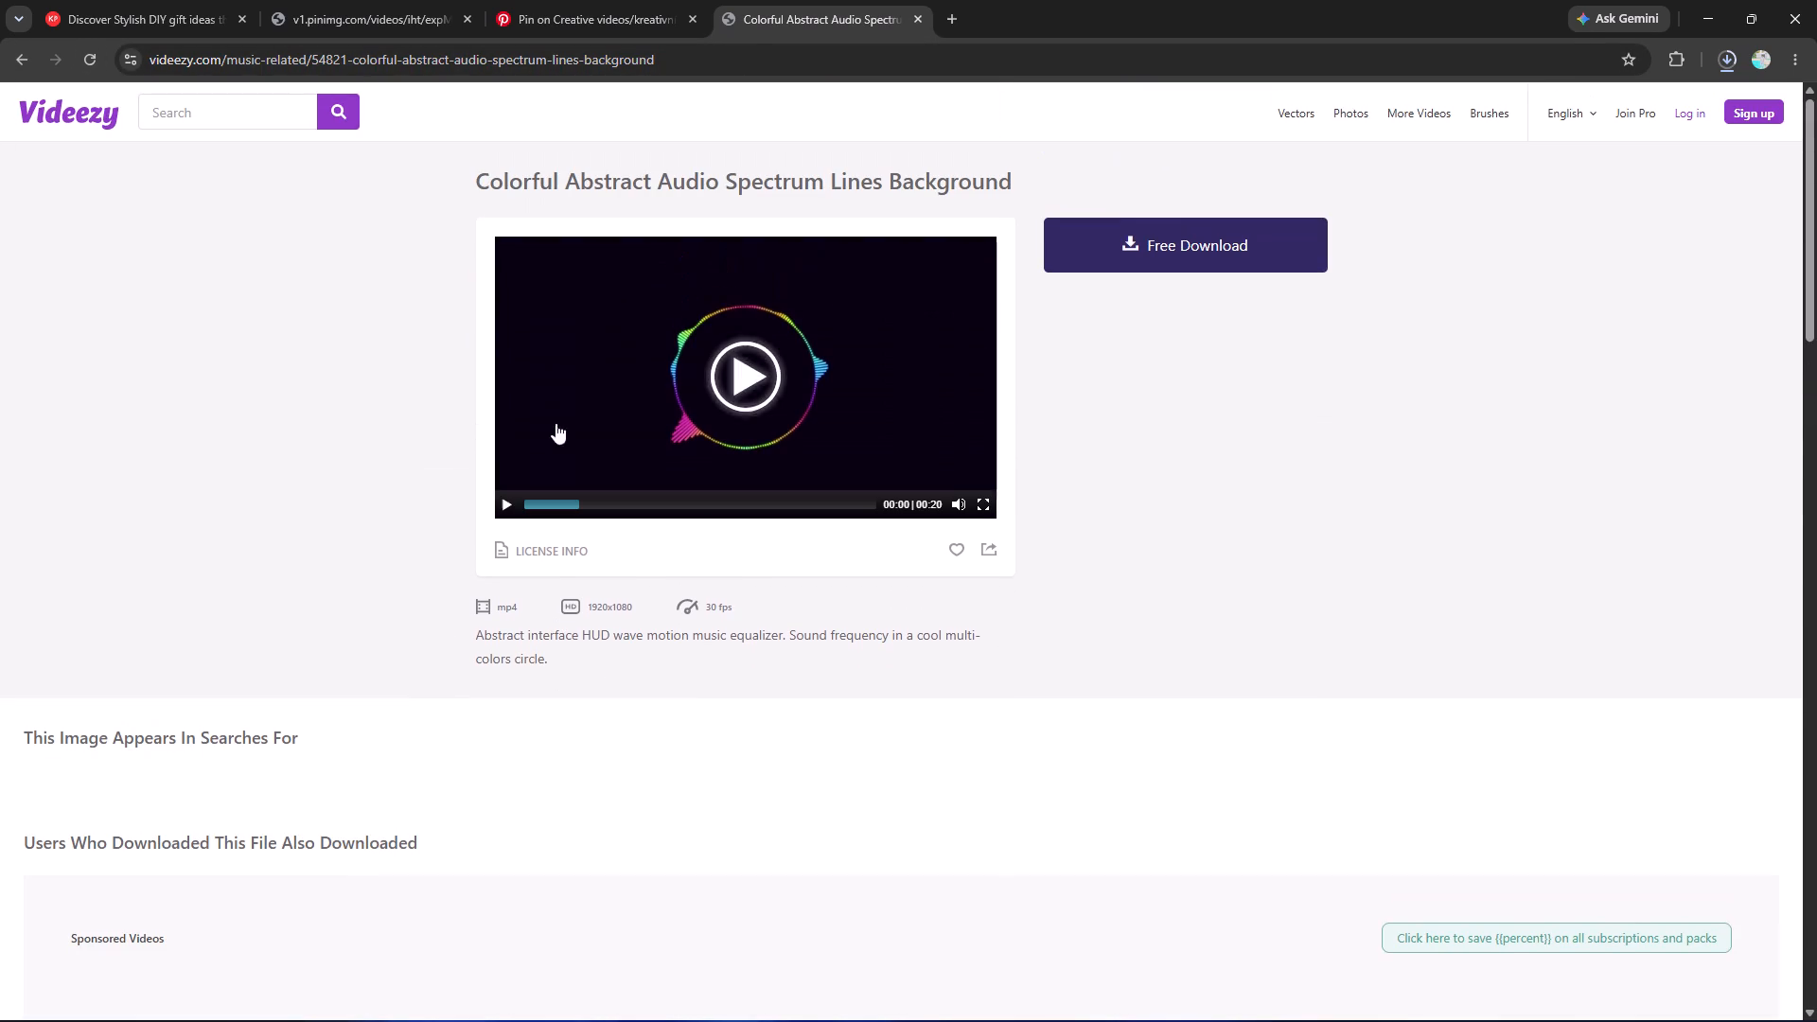
Return to the "screen audio spectr" results and try to open the Digital waveform equalizer spectrum audio background video with the blue backdrop.
click(24, 53)
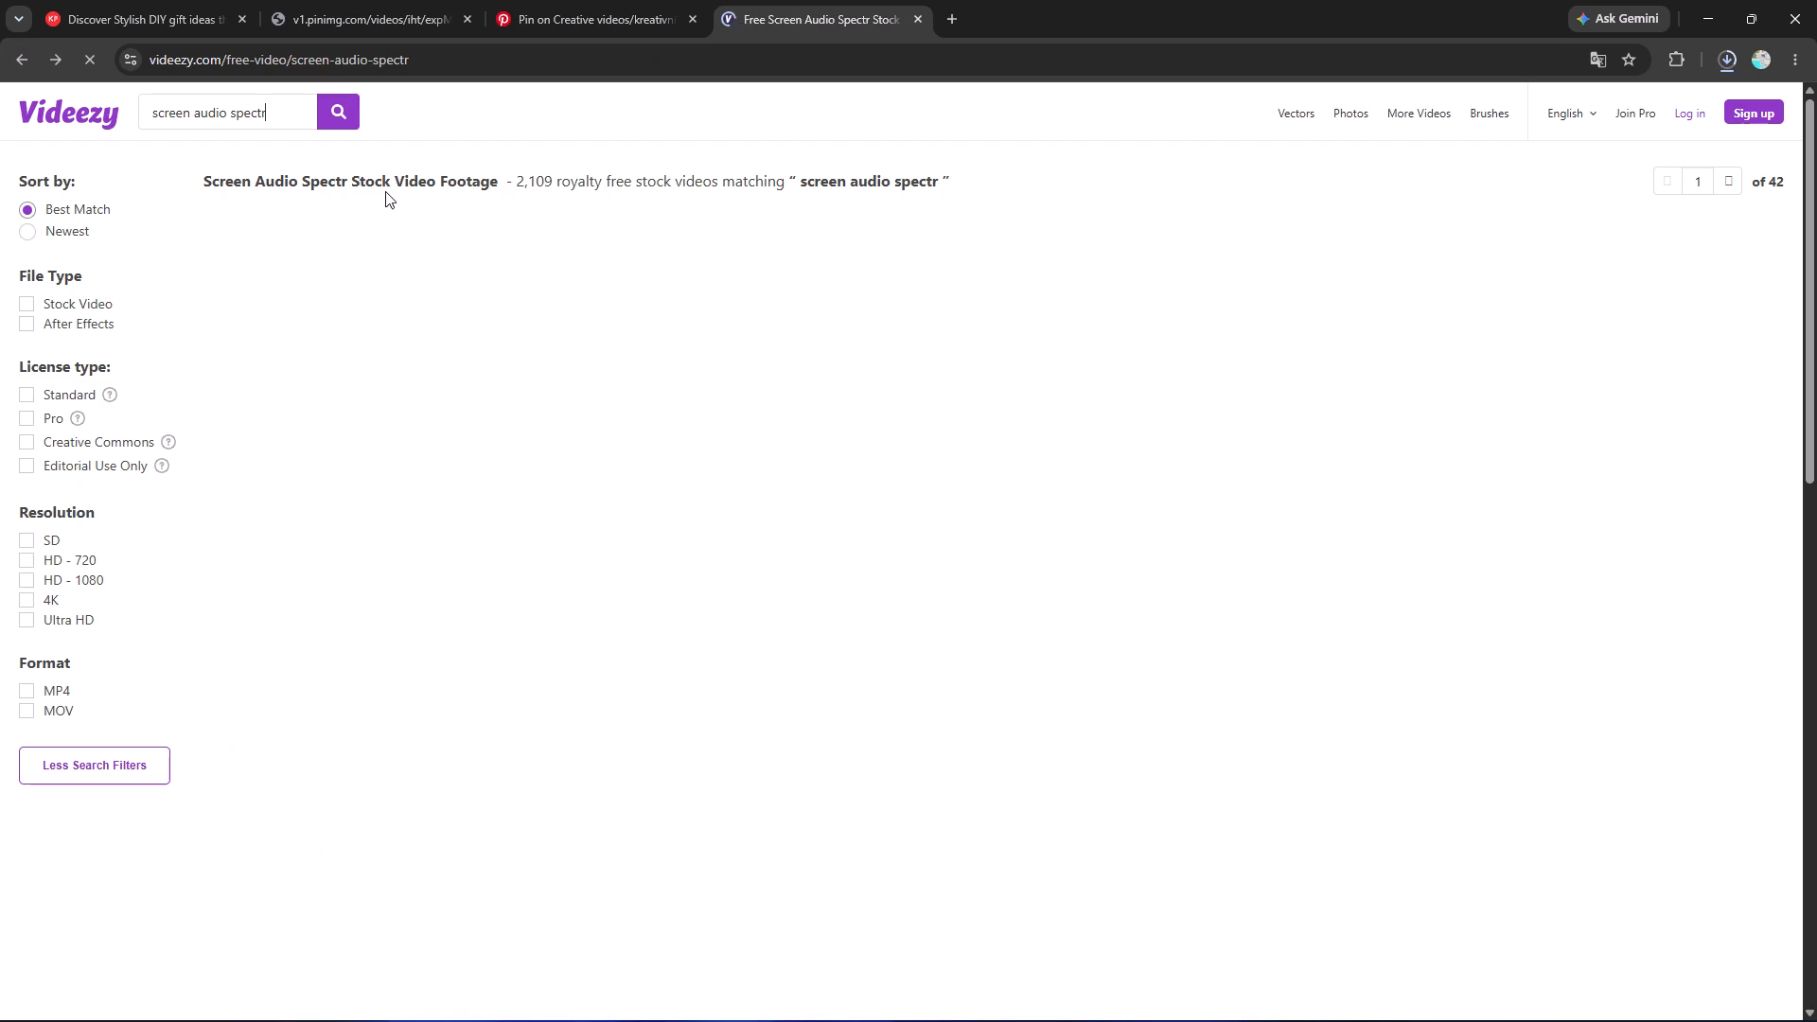
scroll(799, 418, down, 5)
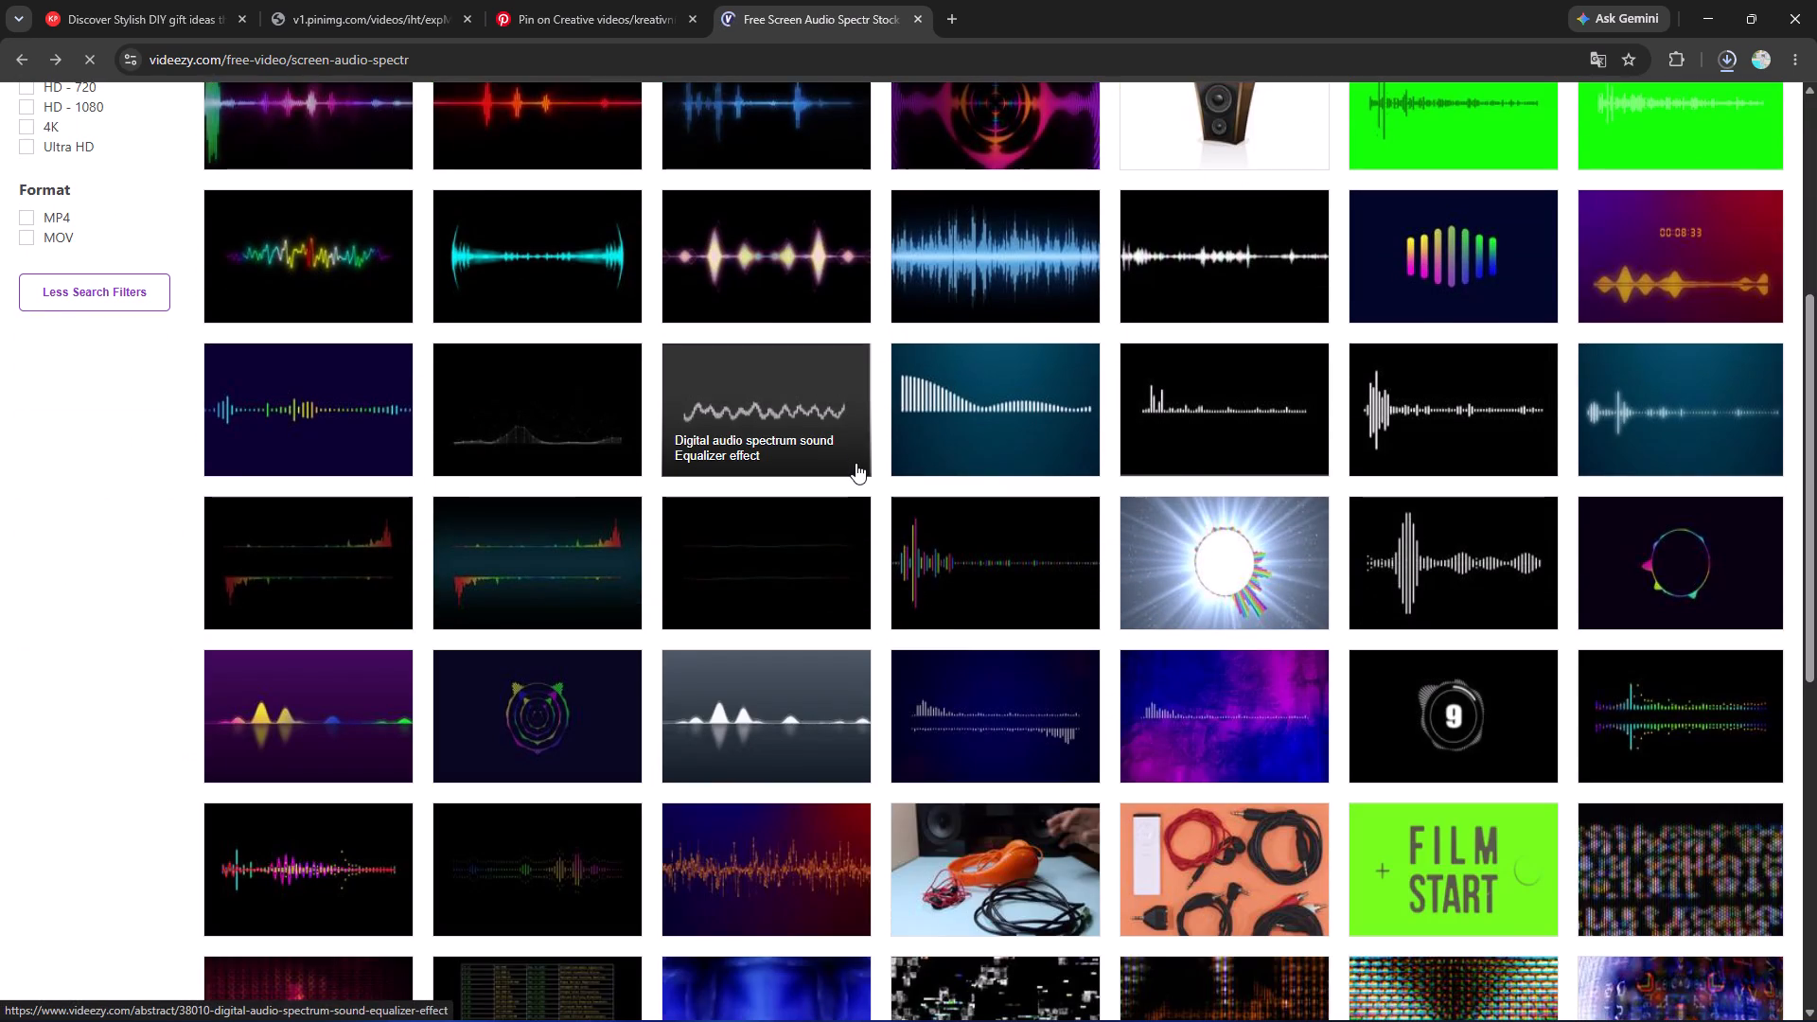
scroll(917, 464, up, 2)
scroll(917, 464, down, 1)
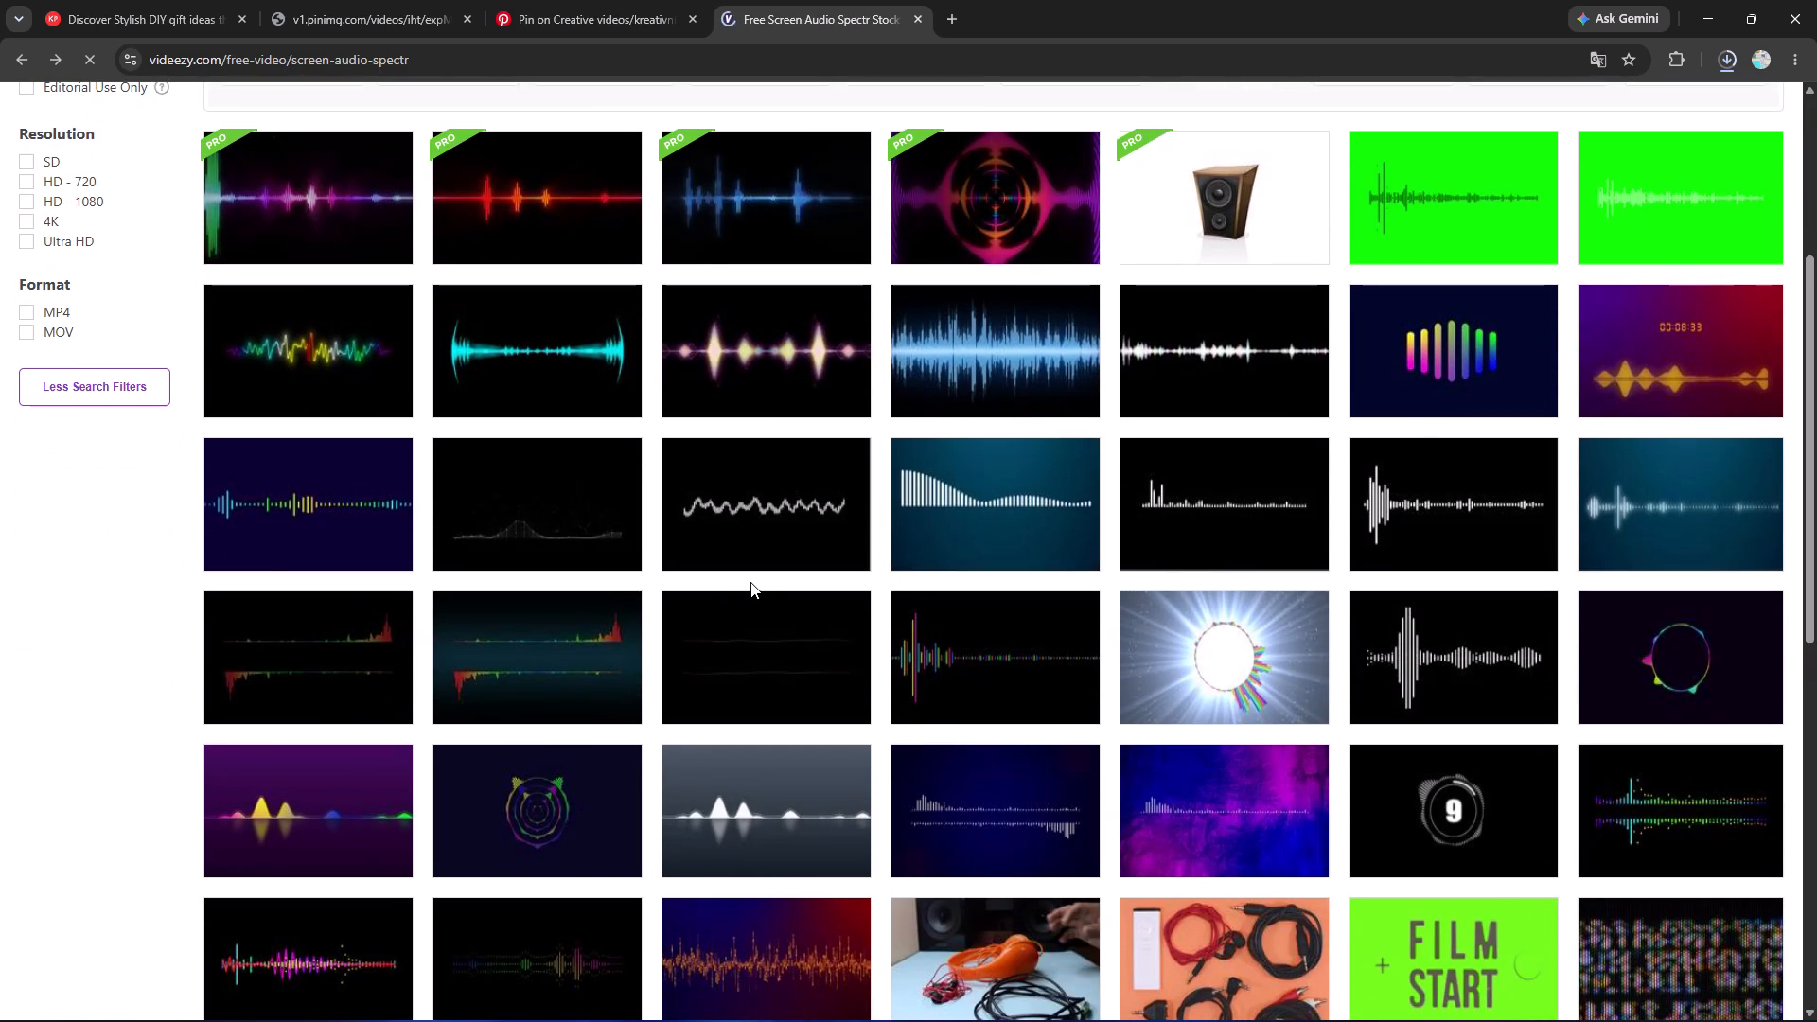
scroll(750, 582, down, 2)
scroll(750, 582, up, 1)
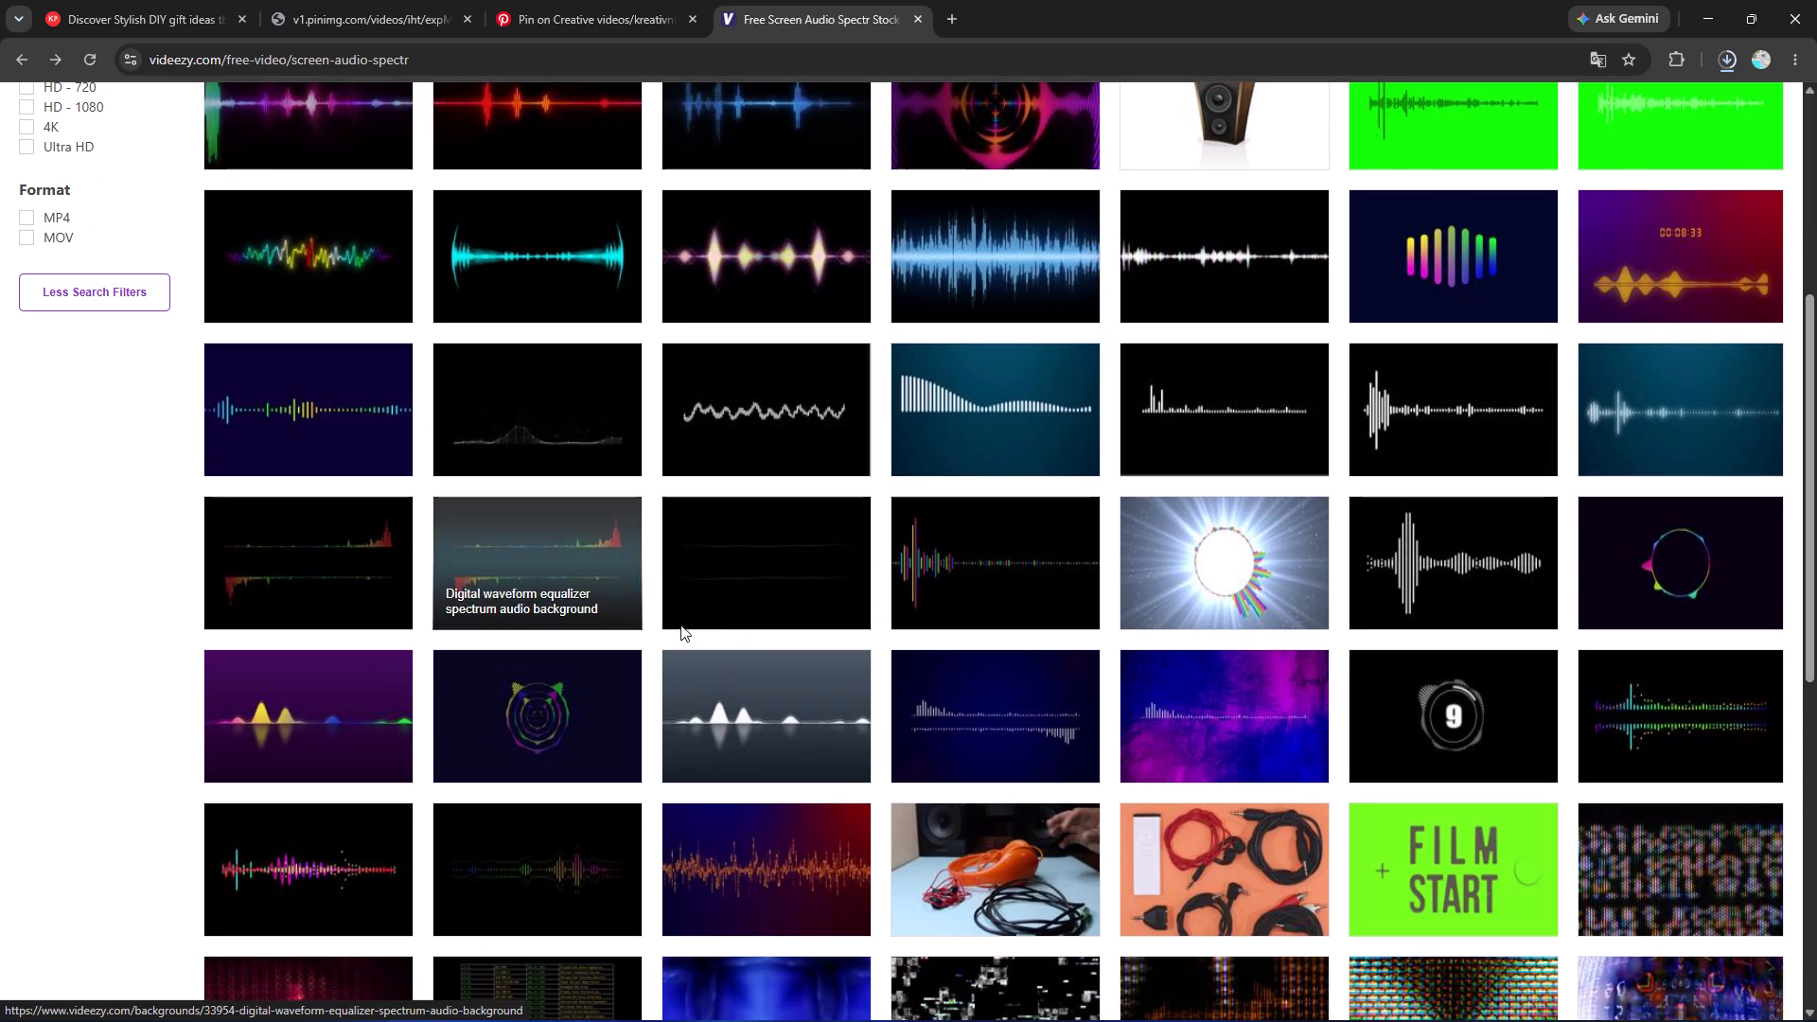
click(582, 552)
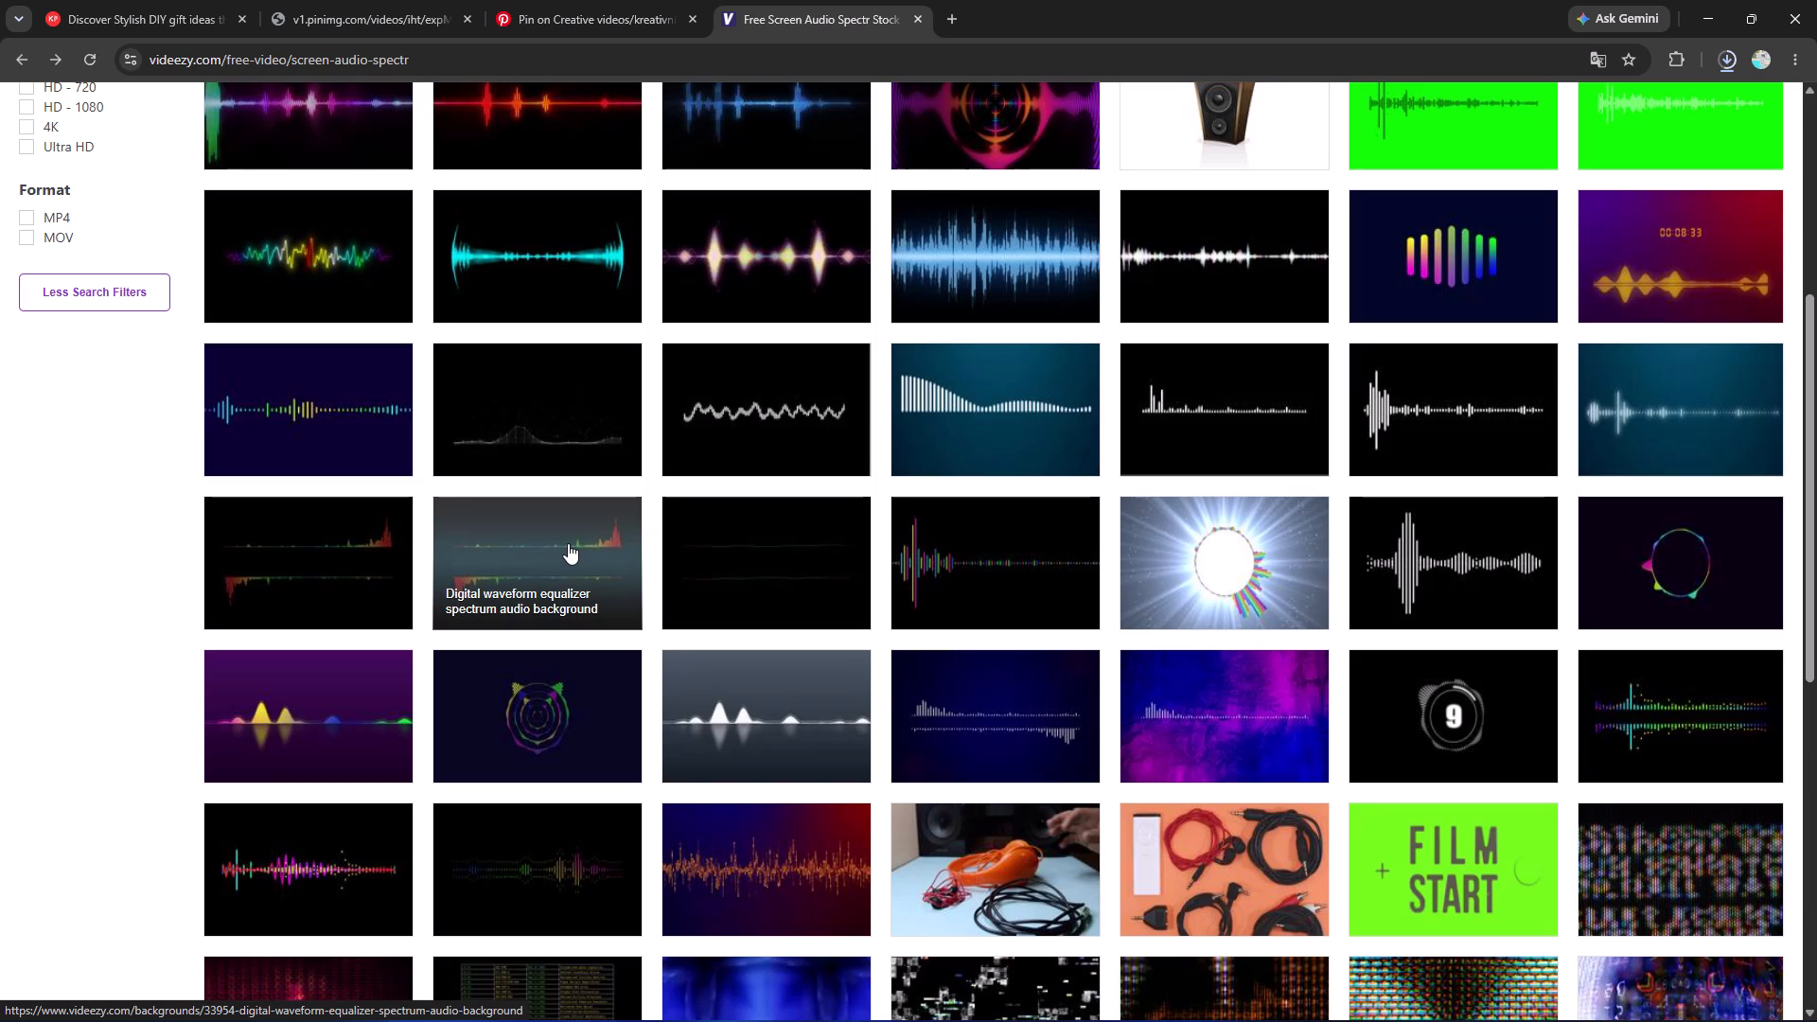
click(568, 543)
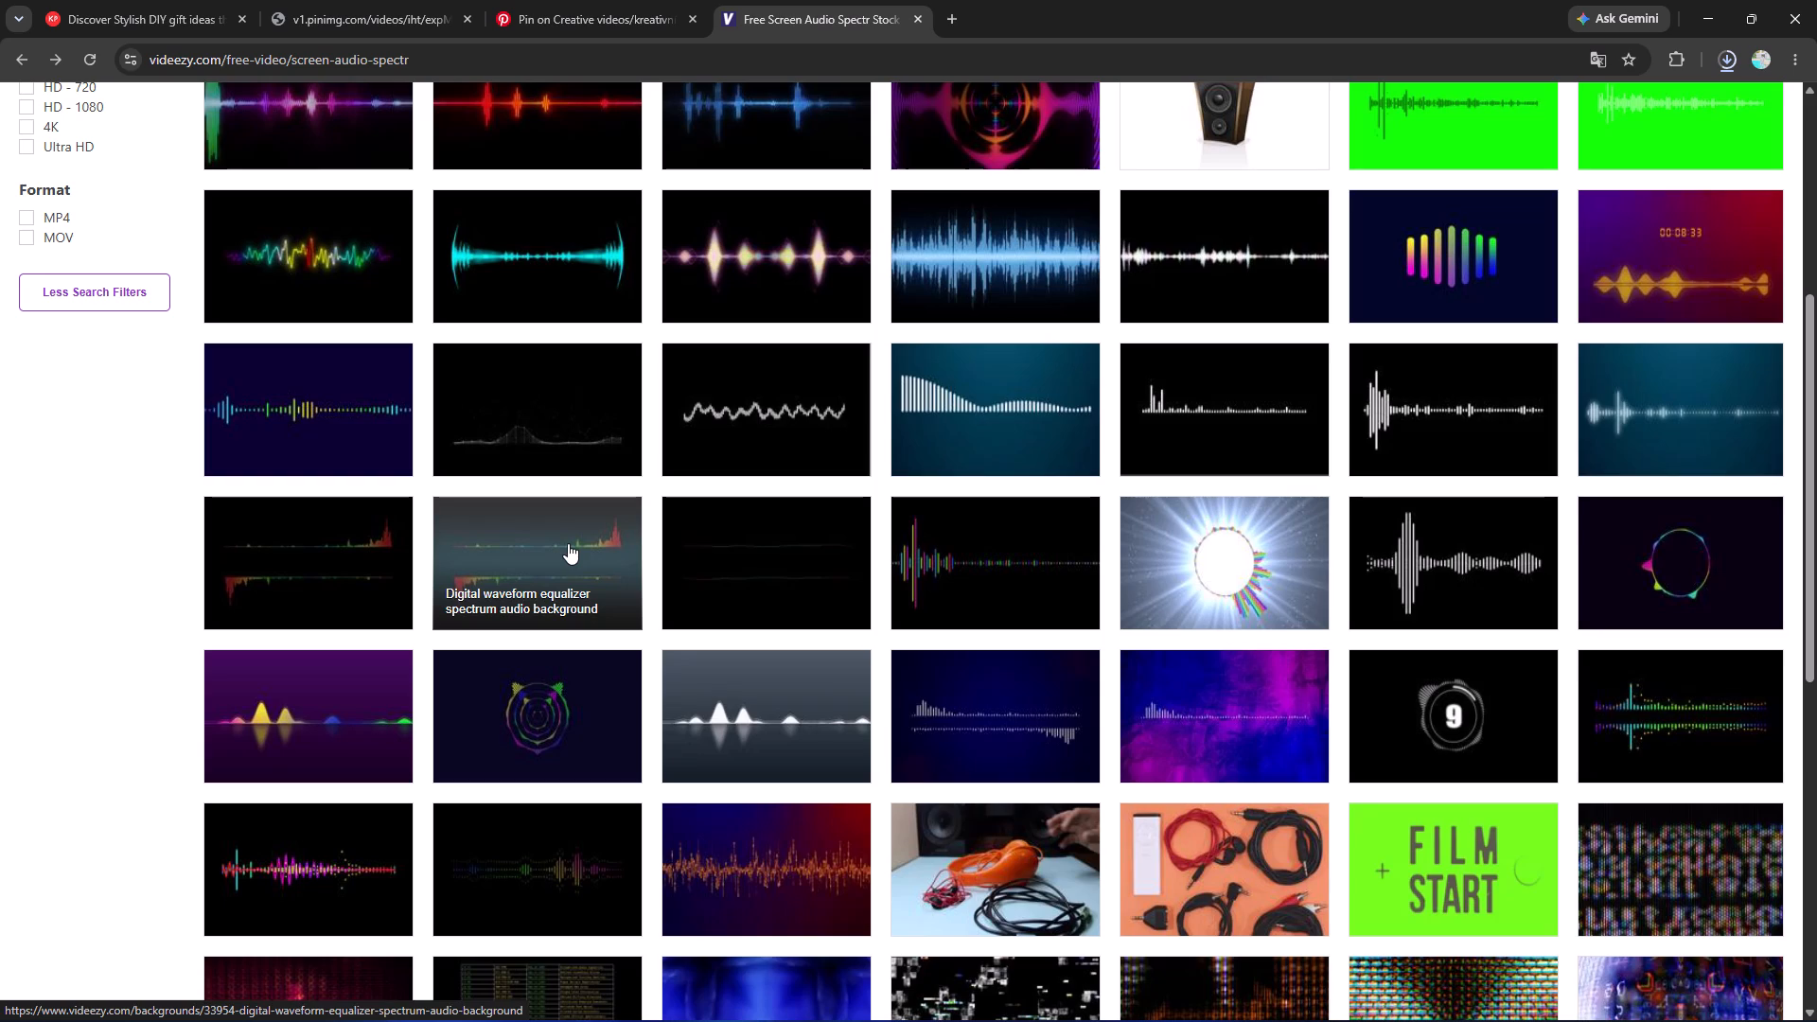
click(568, 543)
click(617, 571)
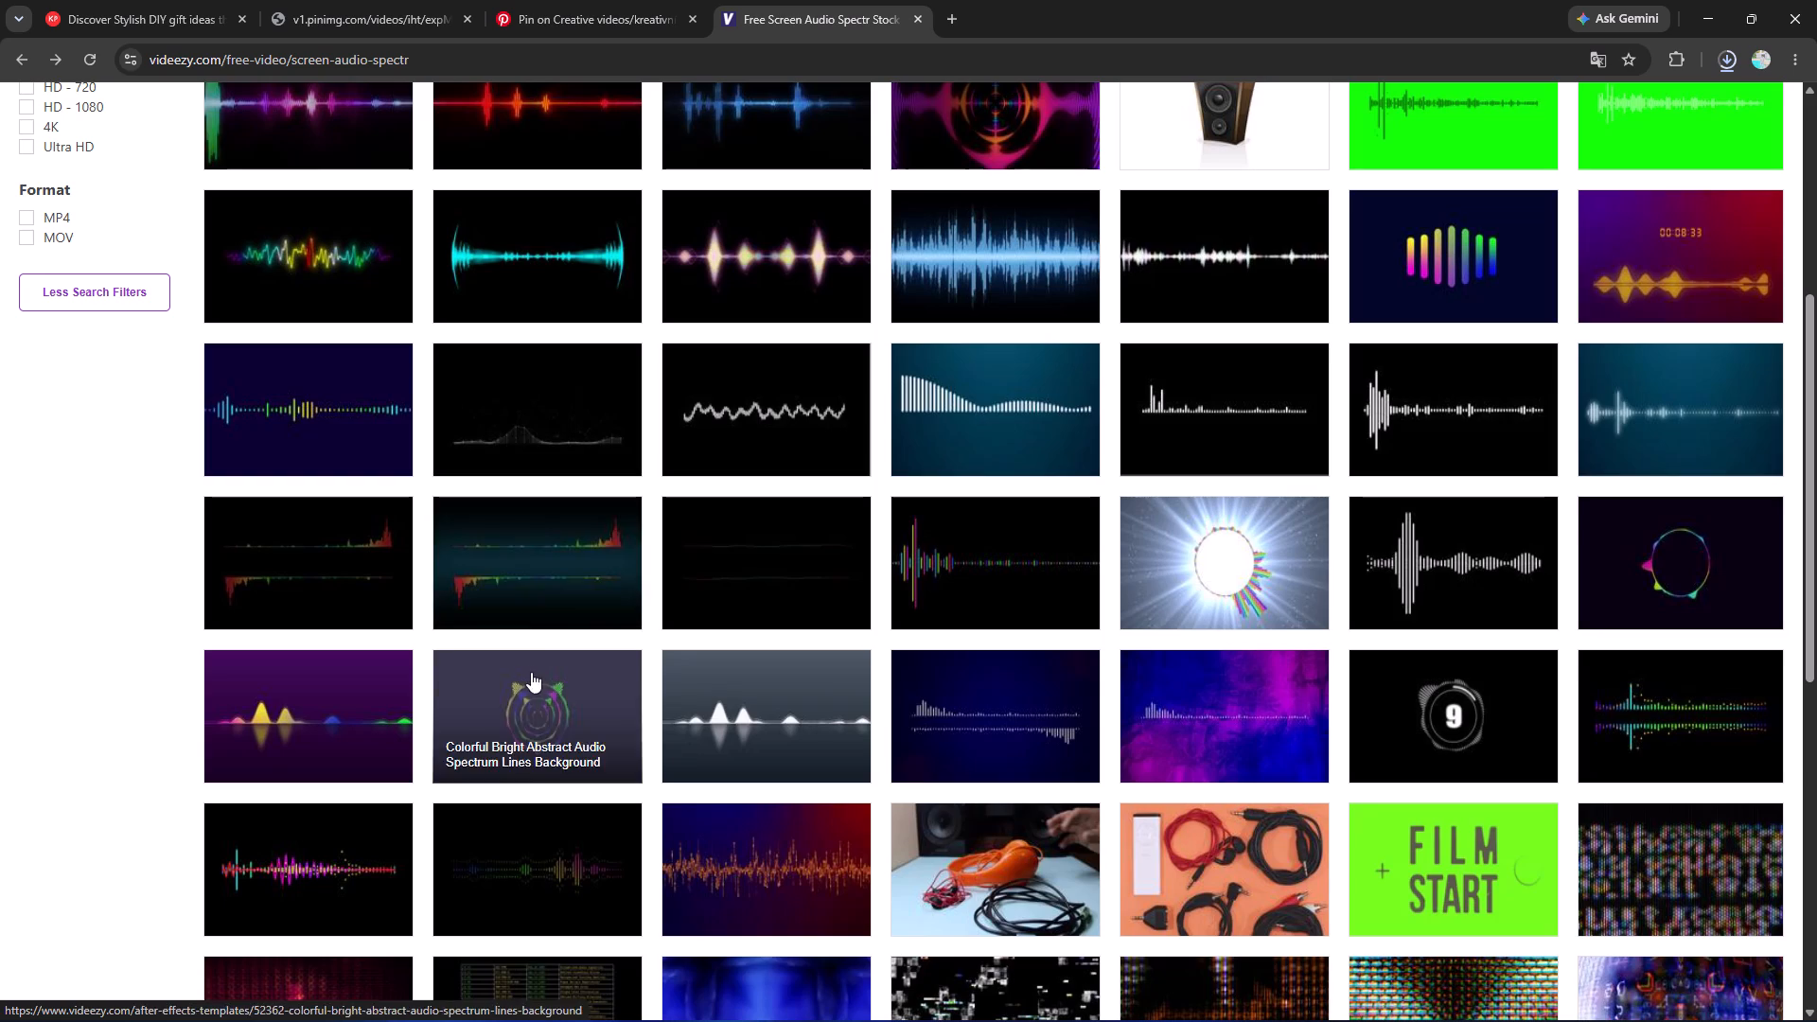
Reload the "screen audio spectr" results page and browse its spectrum and visualizer videos.
click(82, 60)
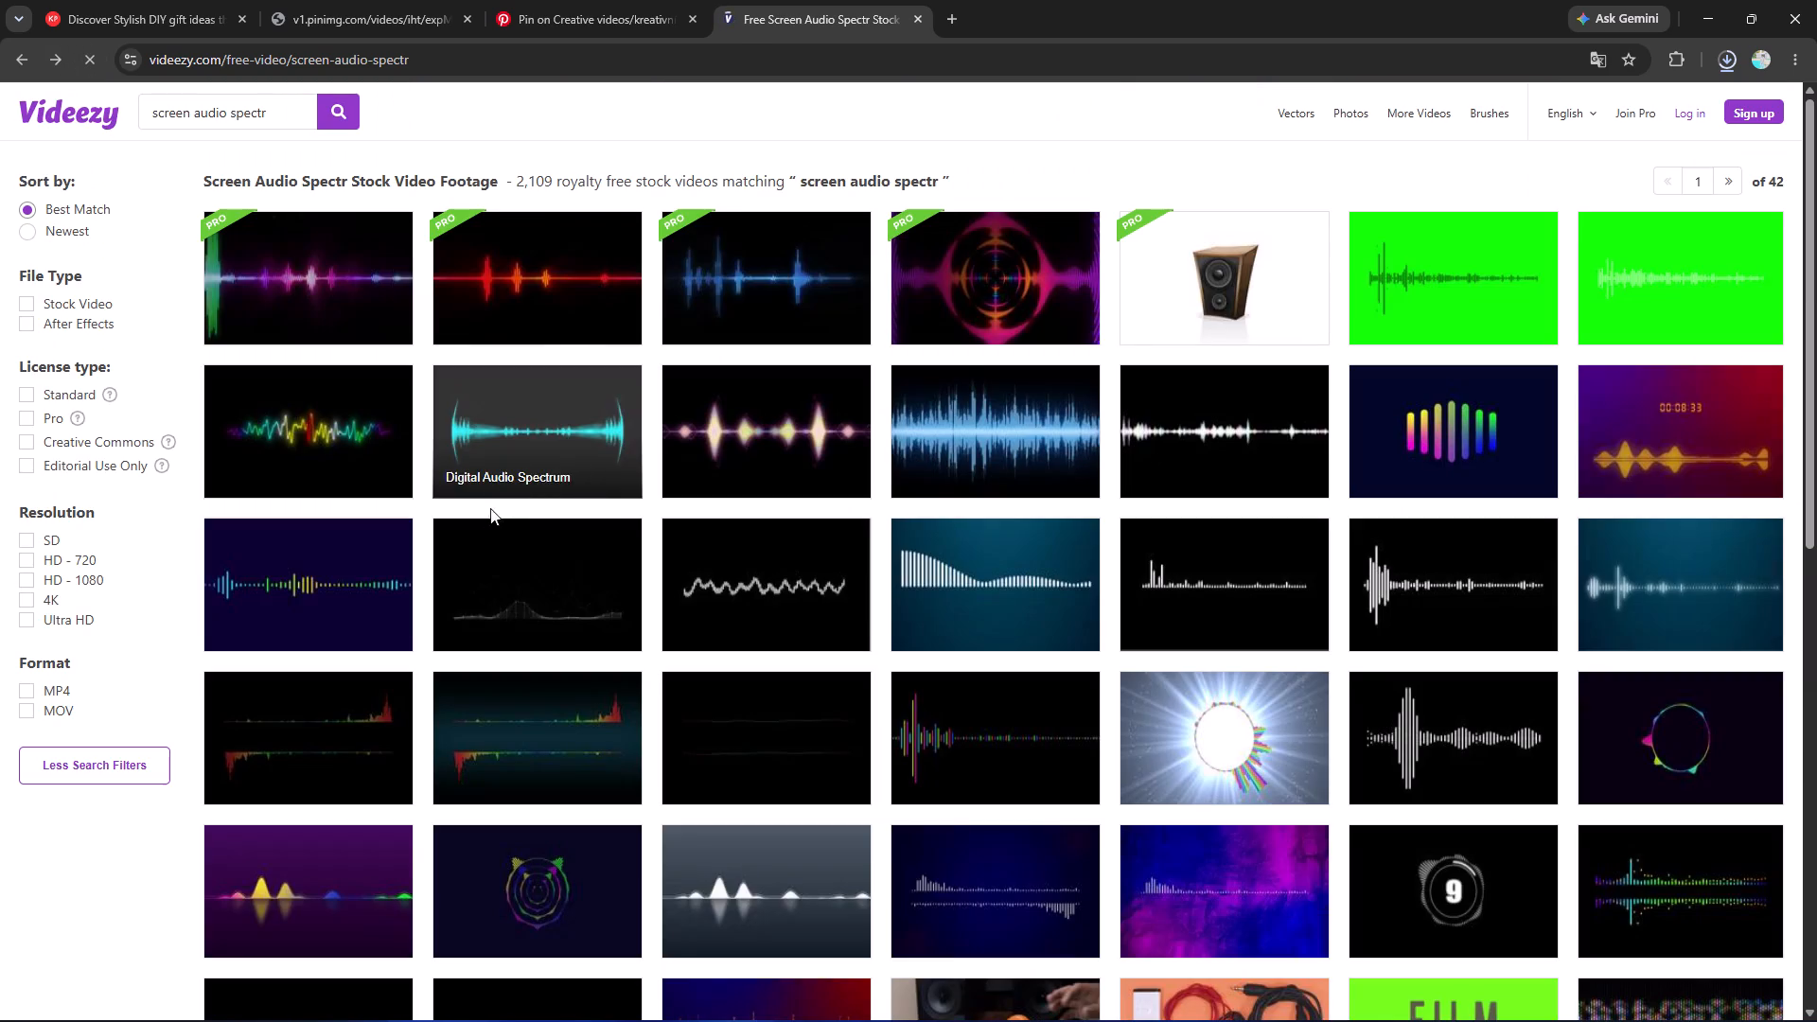
scroll(494, 557, down, 1)
scroll(513, 566, up, 1)
scroll(522, 571, down, 1)
click(547, 618)
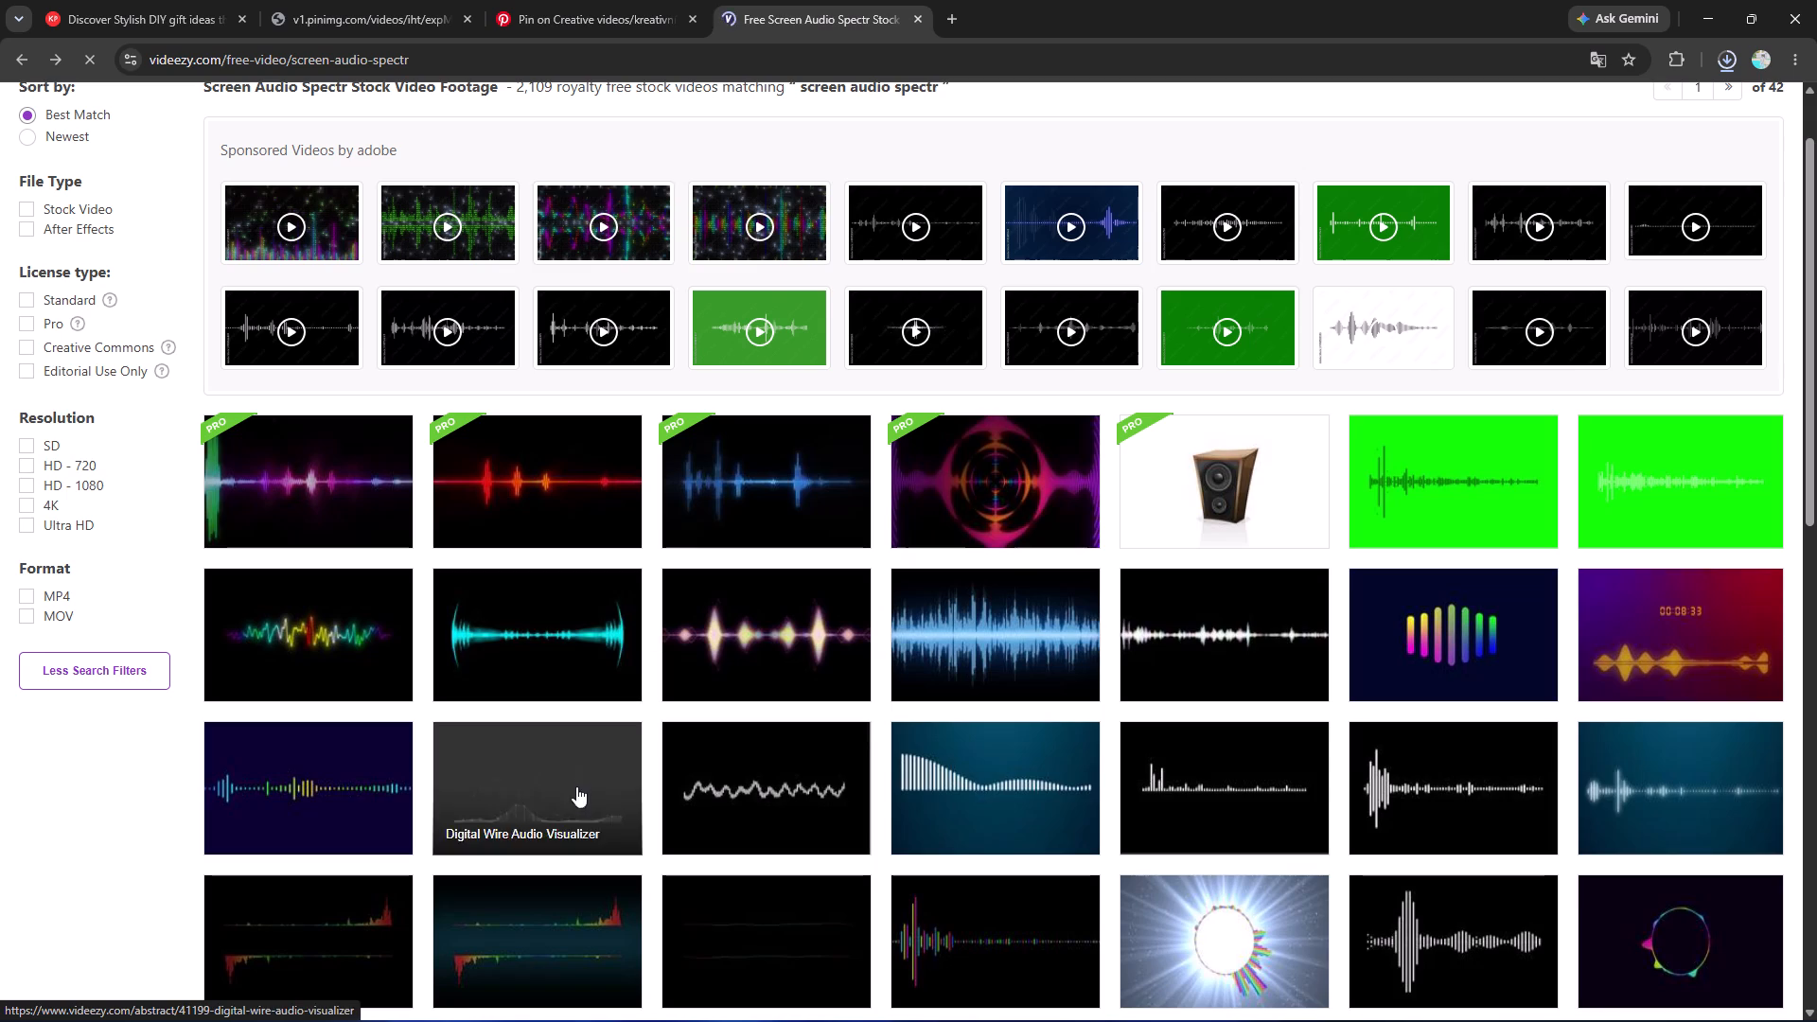
scroll(1395, 854, up, 1)
scroll(1402, 863, down, 1)
scroll(1416, 875, up, 1)
scroll(1471, 891, down, 1)
scroll(1482, 895, up, 1)
scroll(1250, 791, up, 2)
scroll(1250, 791, down, 3)
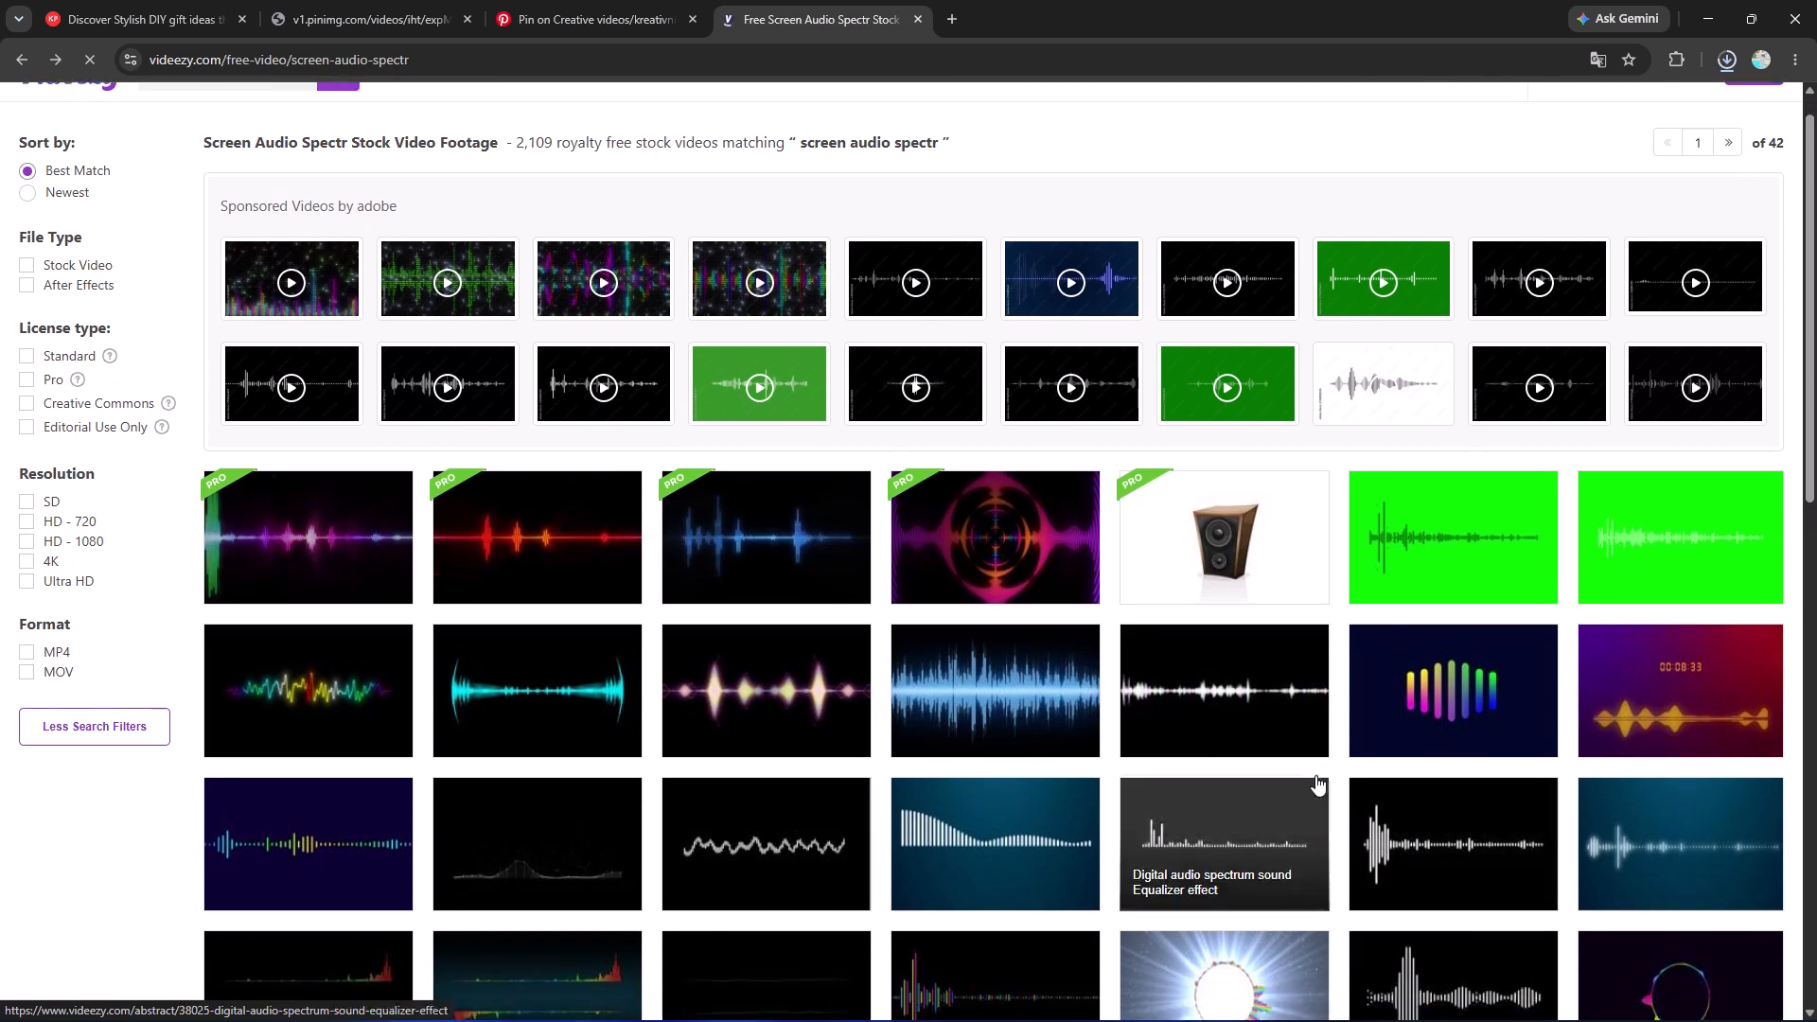
Open the page of the Digital waveform equalizer spectrum audio background video with the blue backdrop.
click(499, 754)
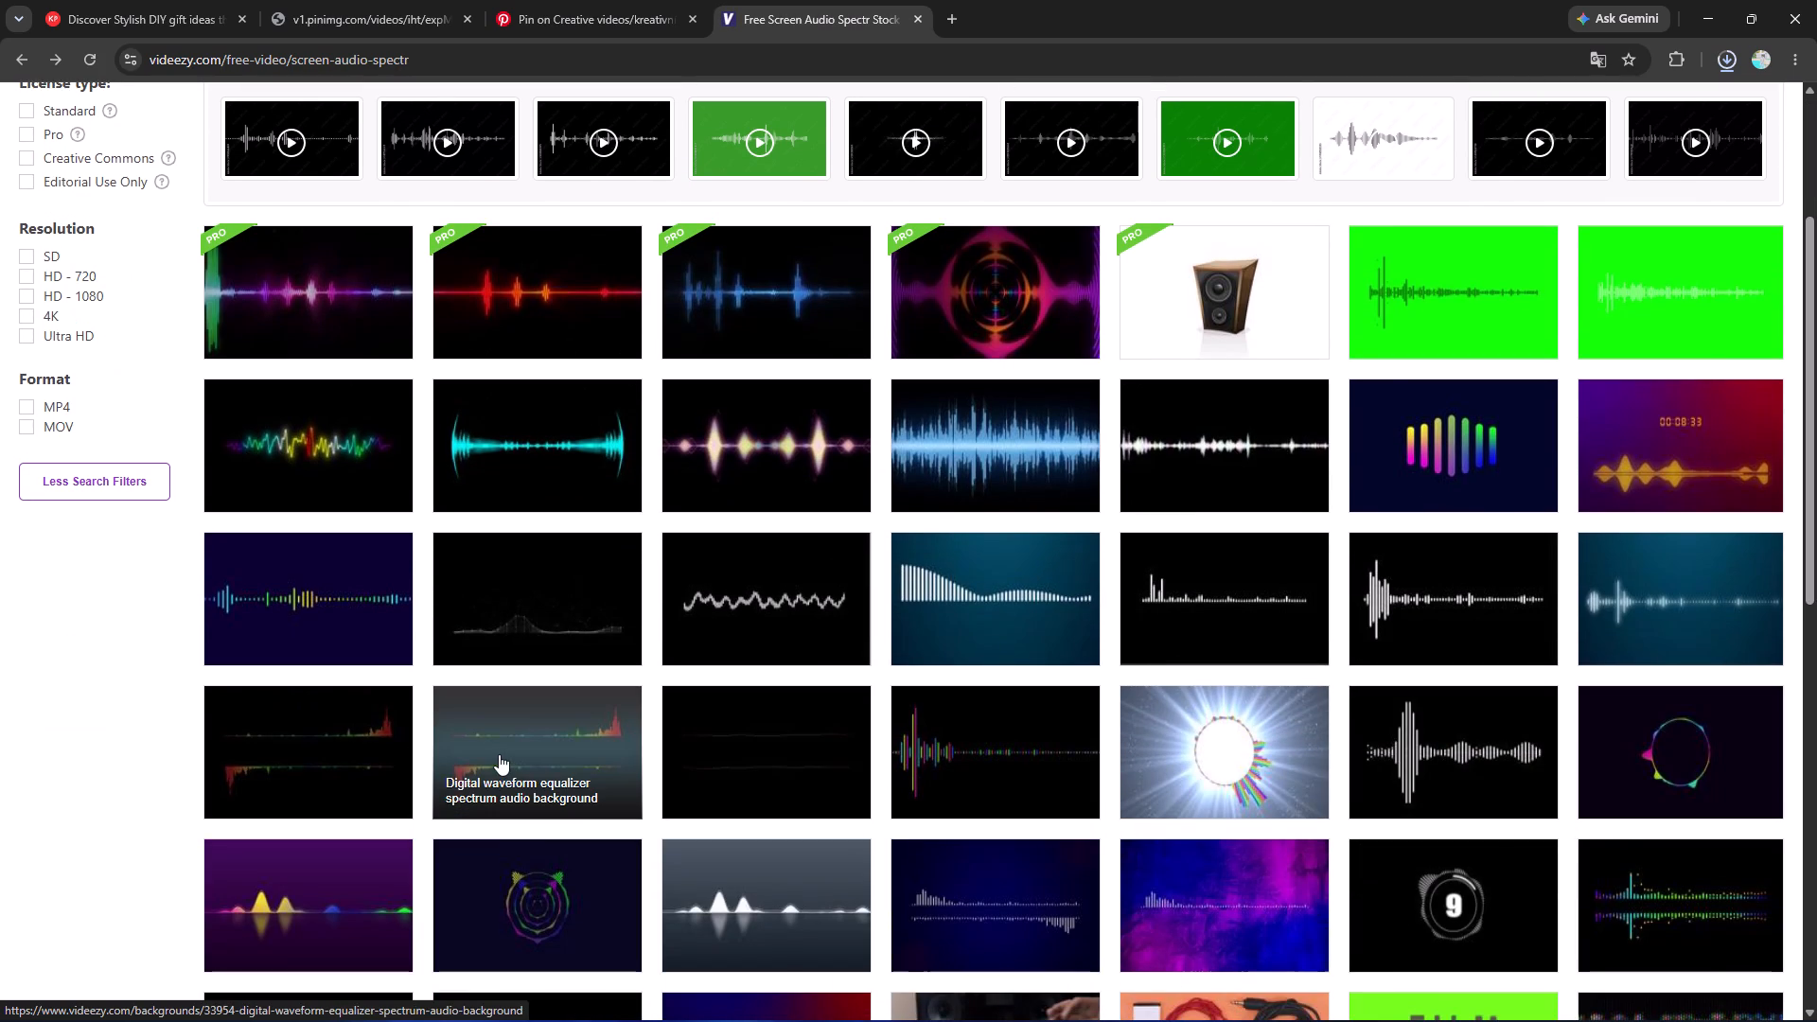
double_click(519, 753)
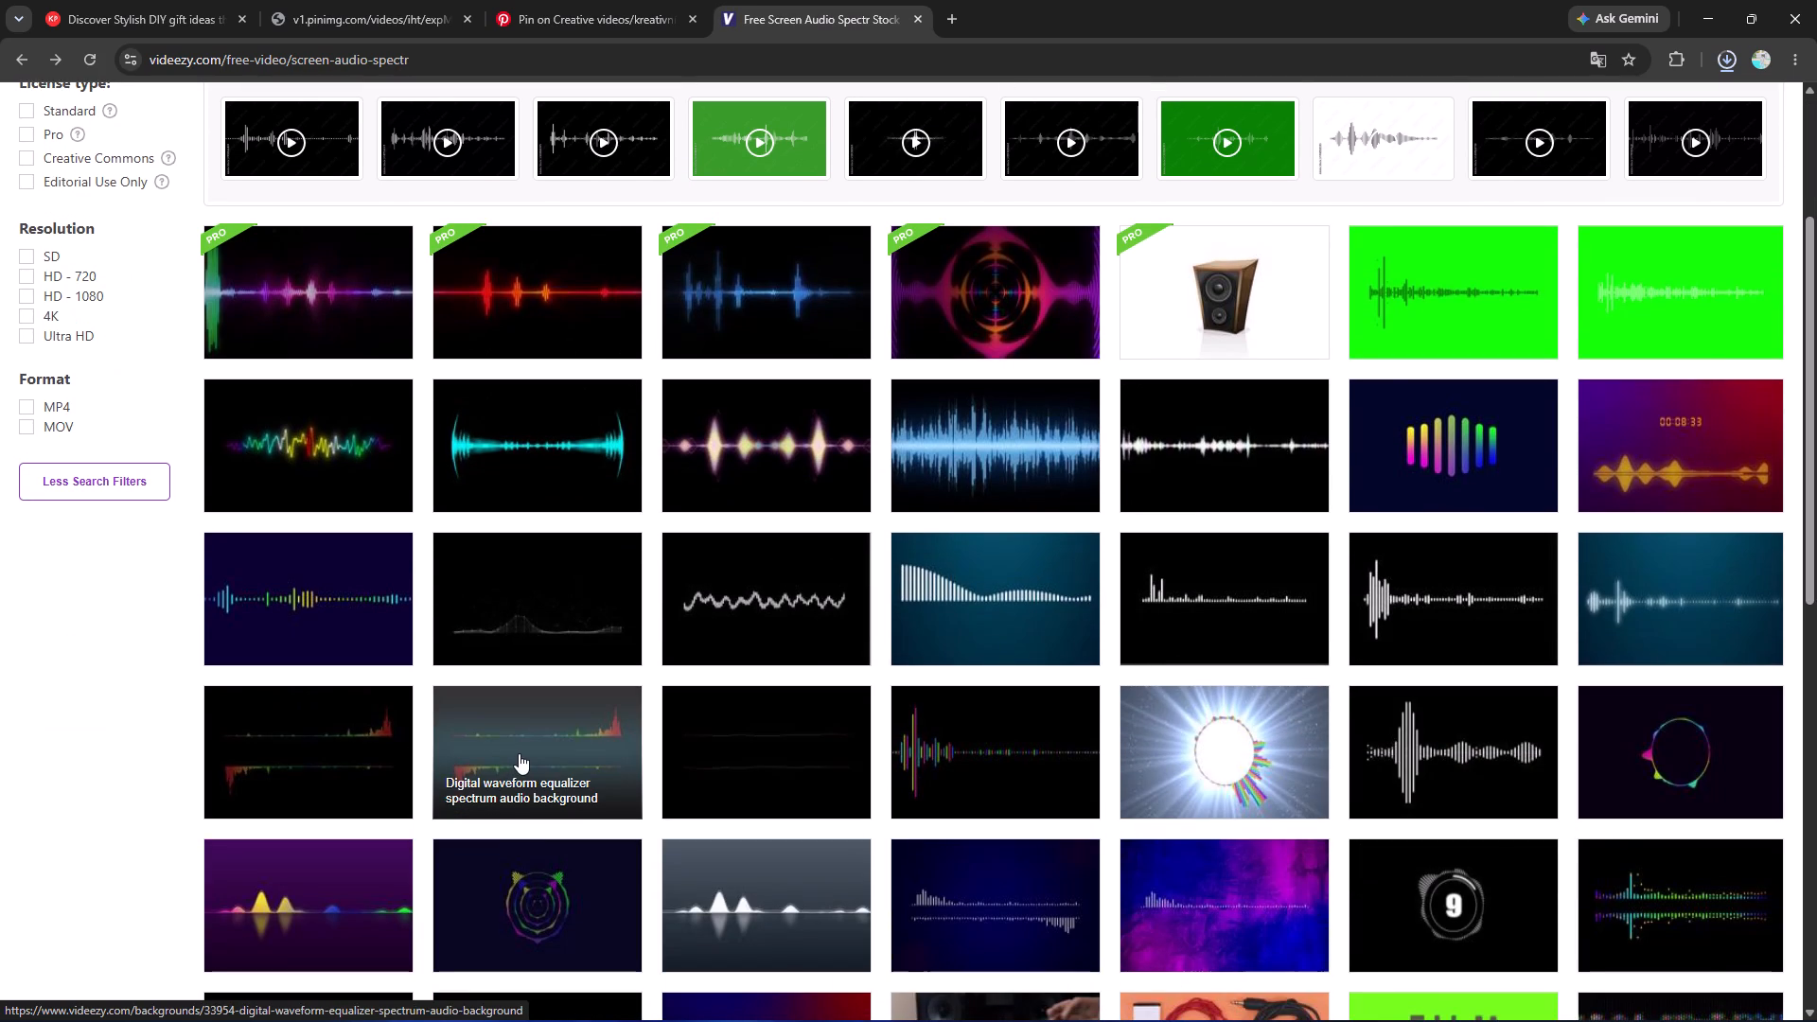
triple_click(519, 753)
triple_click(557, 784)
click(385, 747)
click(1598, 789)
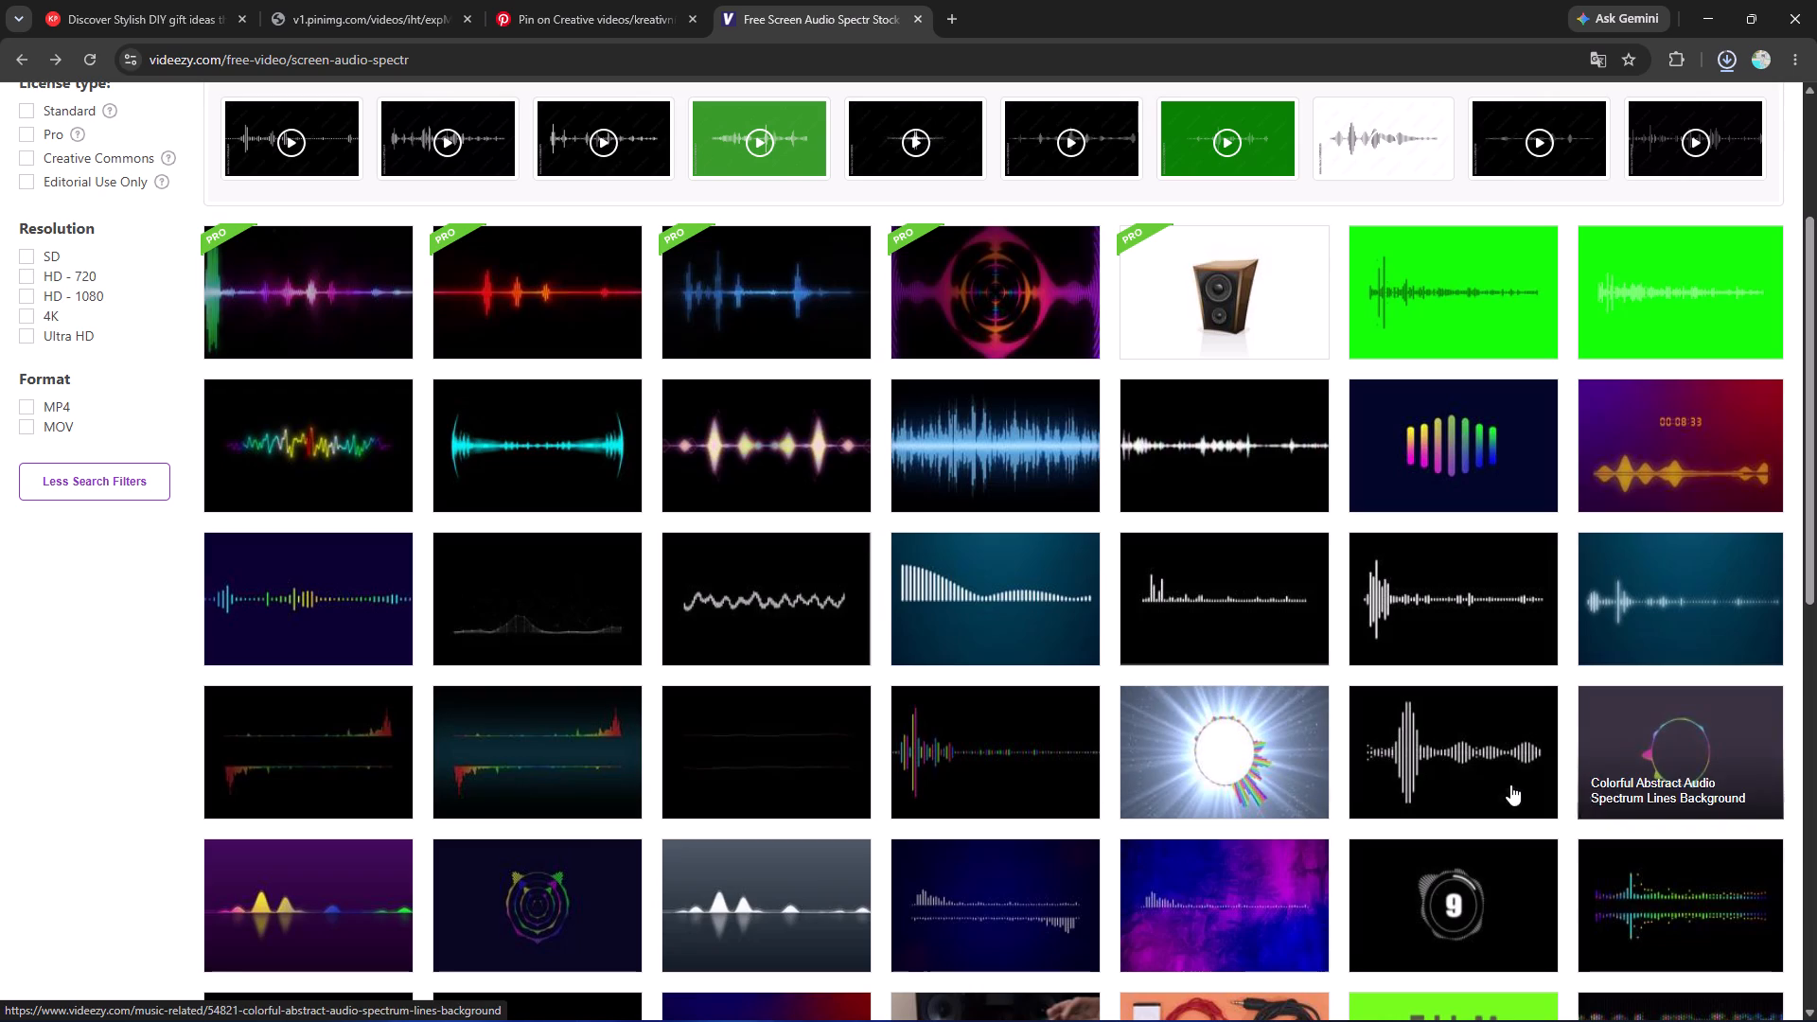
right_click(594, 397)
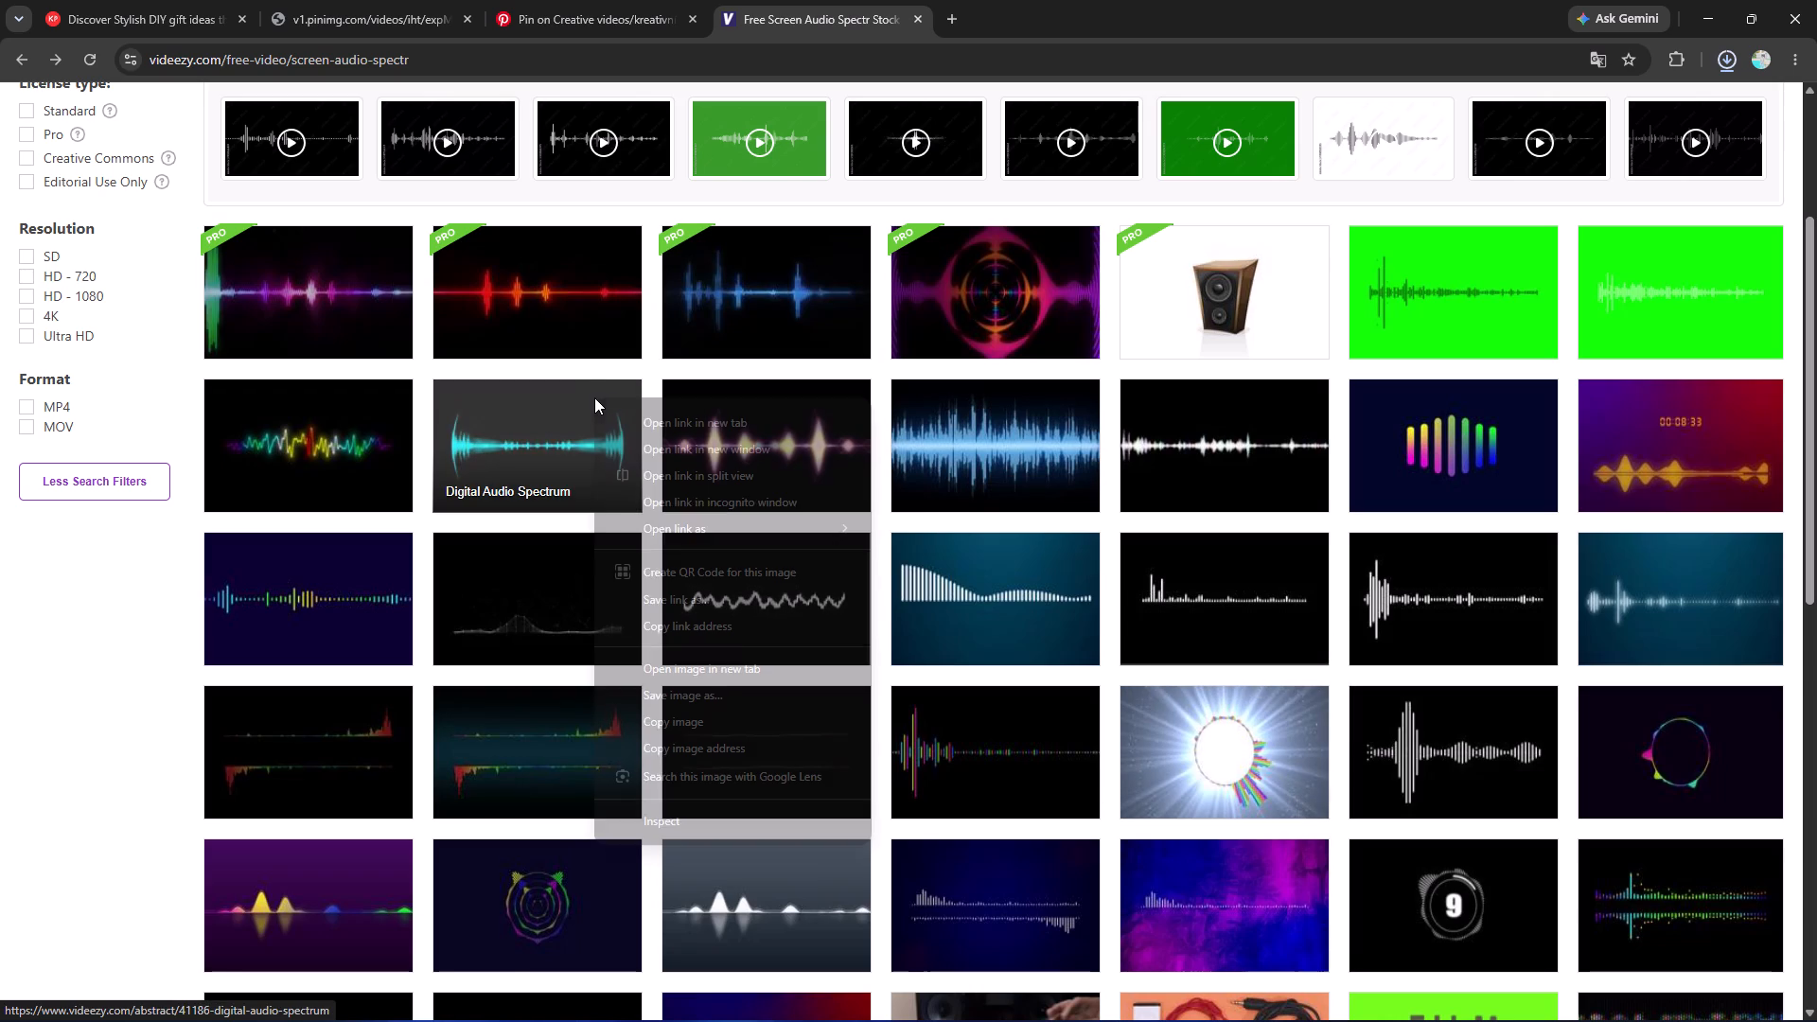
triple_click(588, 425)
click(588, 425)
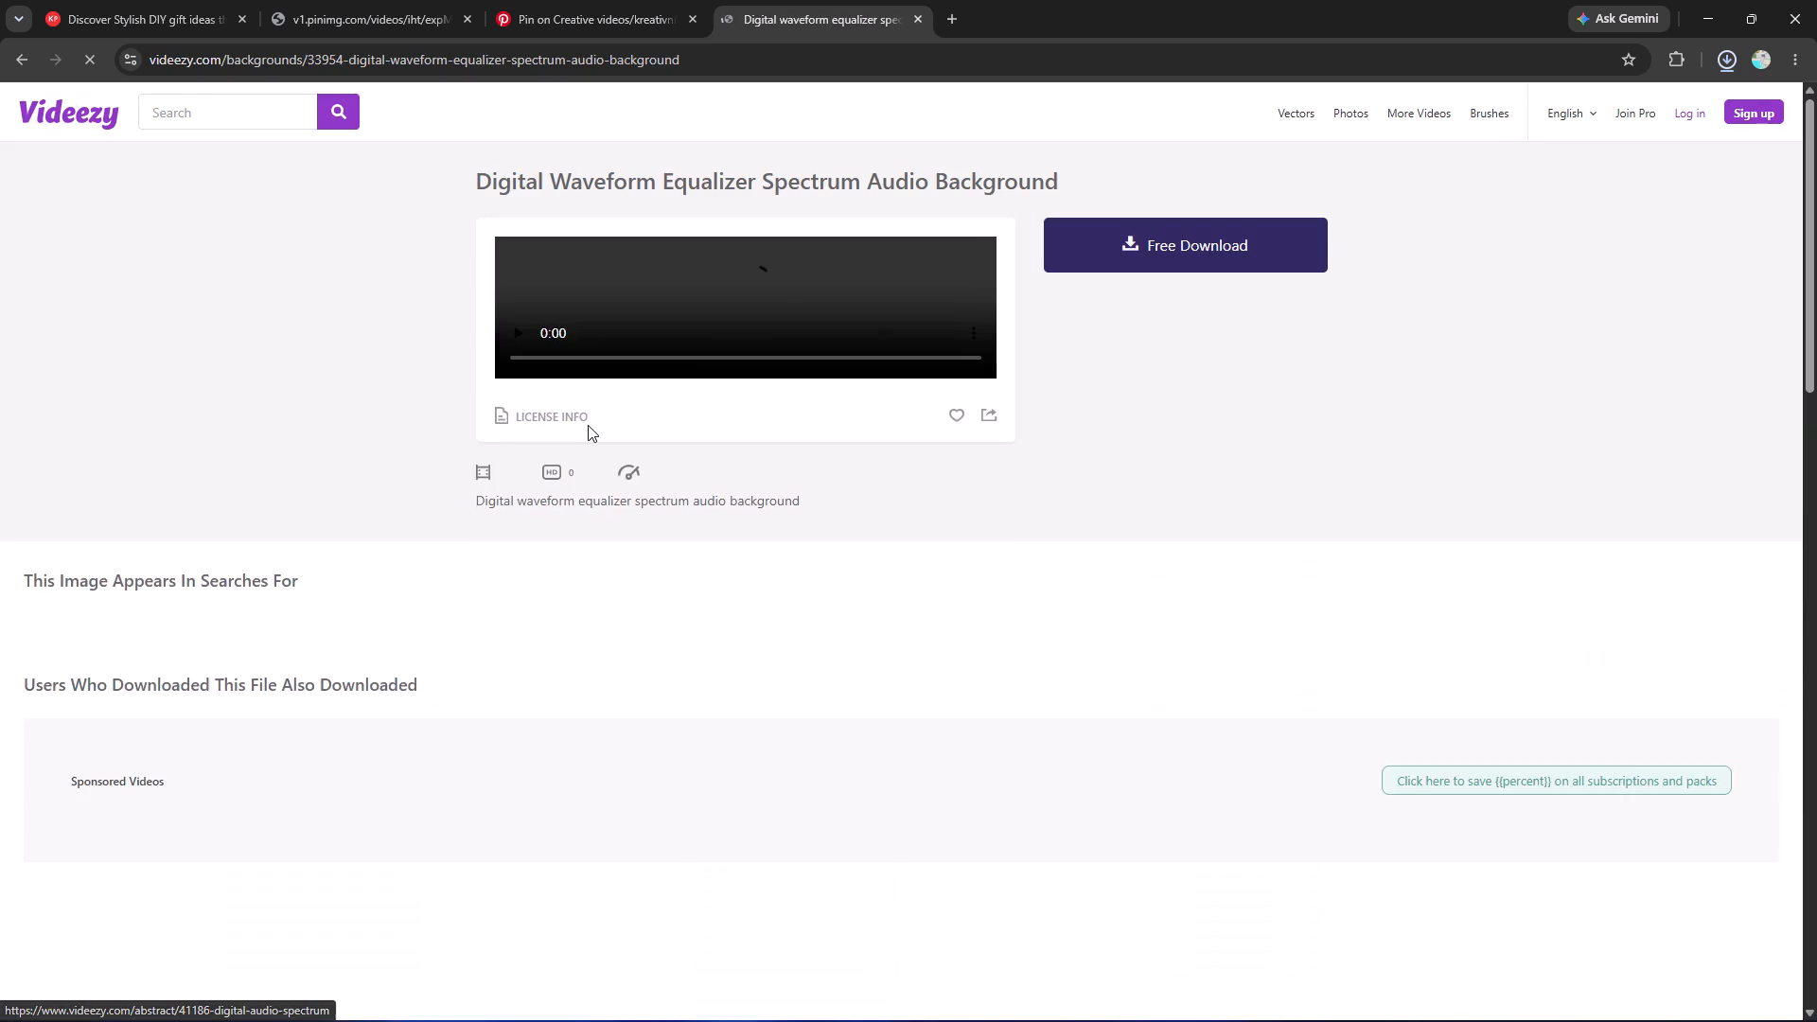
Preview the Digital Waveform Equalizer Spectrum Audio Background video on its page.
click(1238, 433)
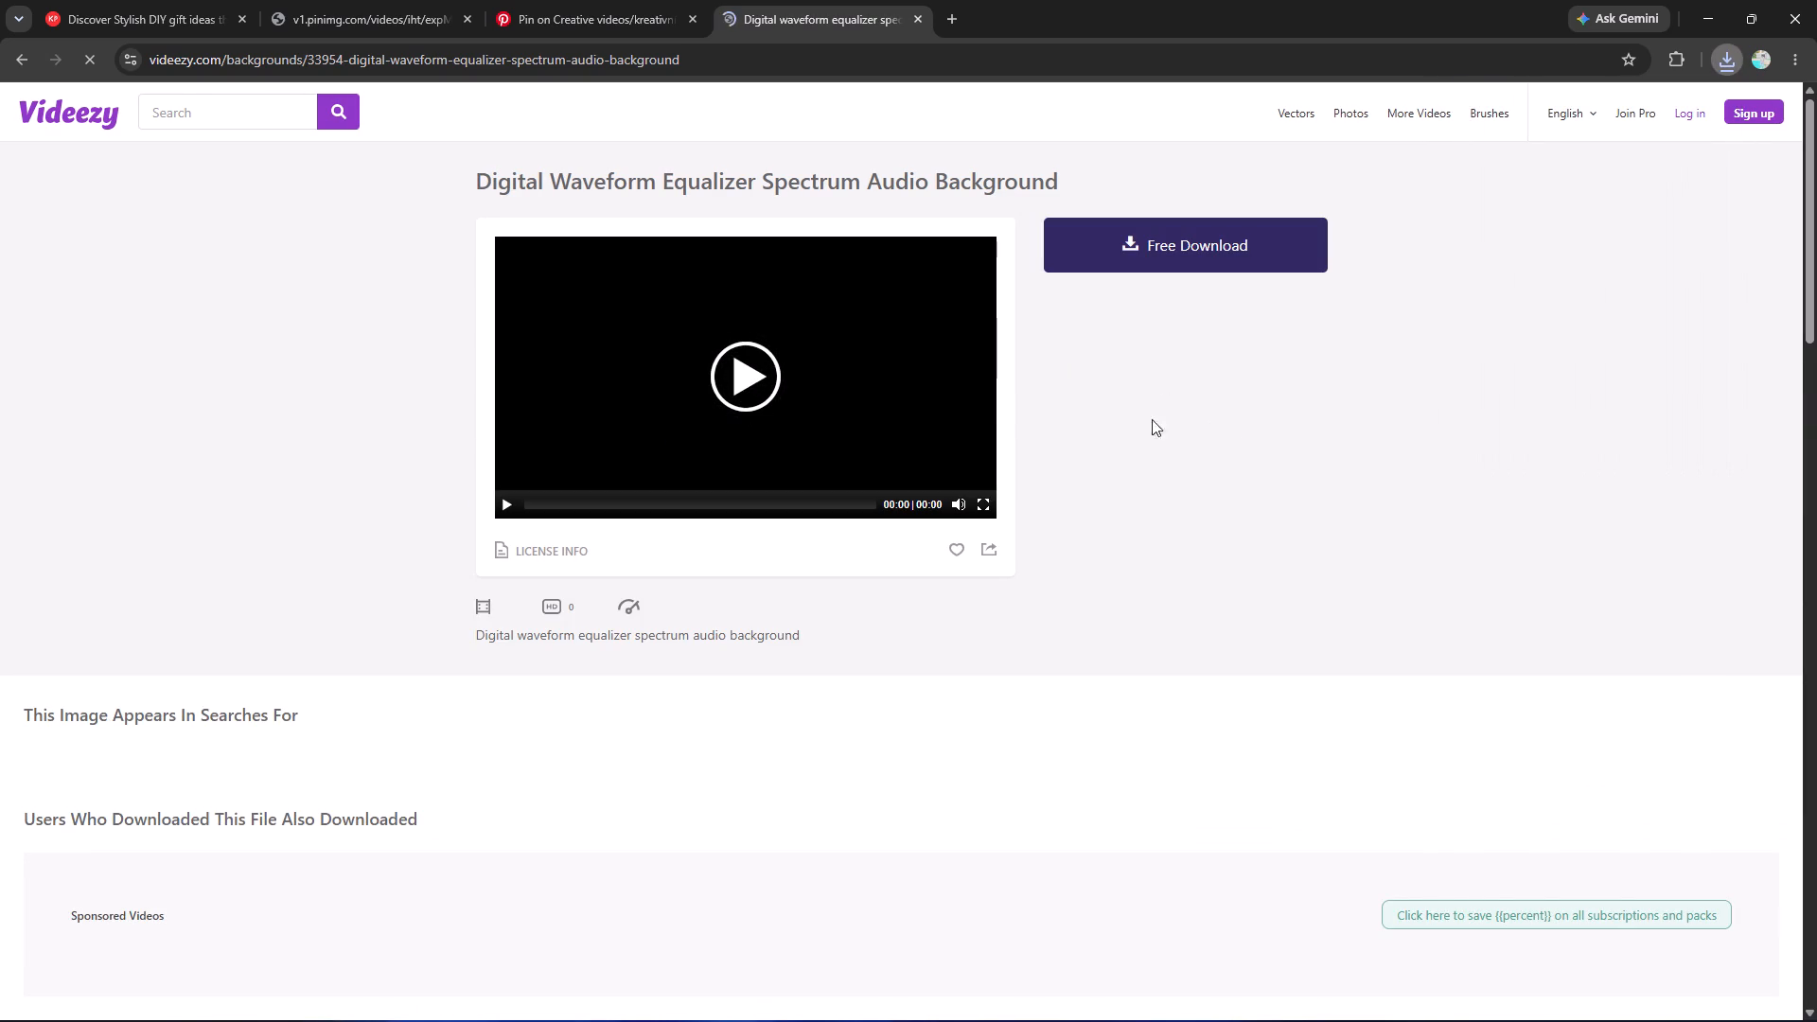
click(761, 366)
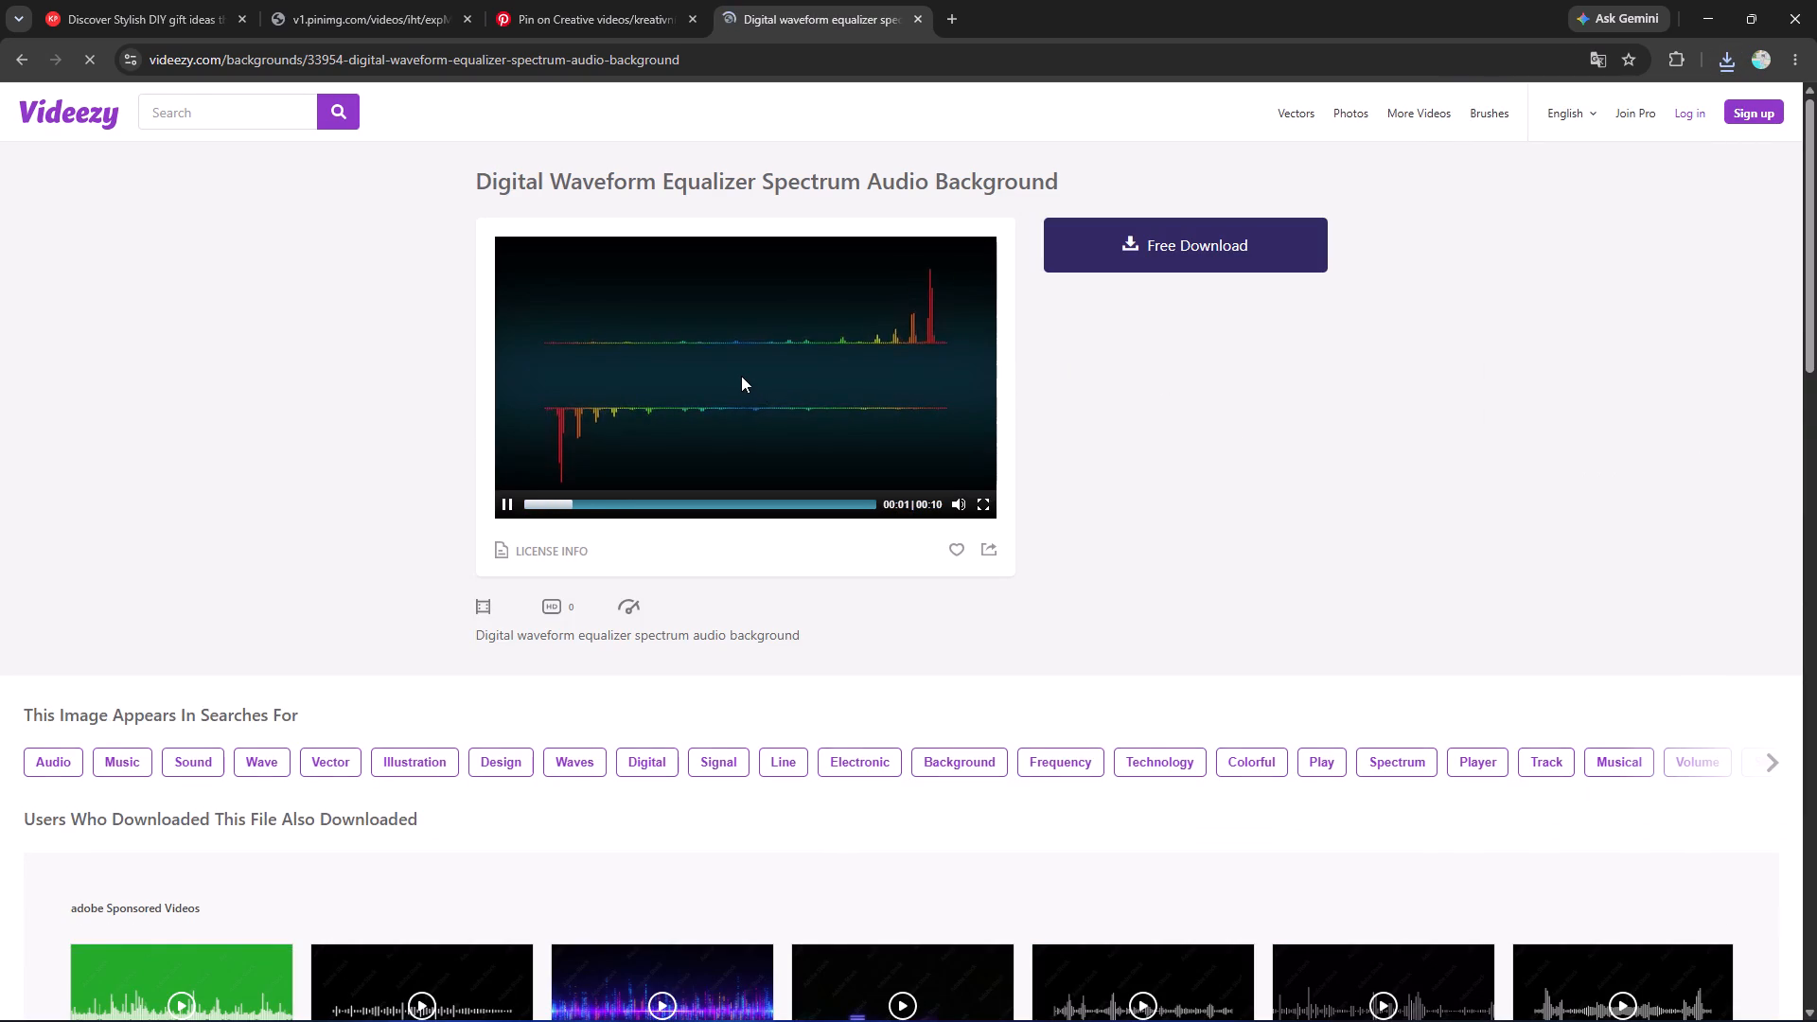
click(741, 376)
Download the free Digital Waveform Equalizer Spectrum Audio Background video as a QuickTime Movie into the 1009 folder.
click(1136, 253)
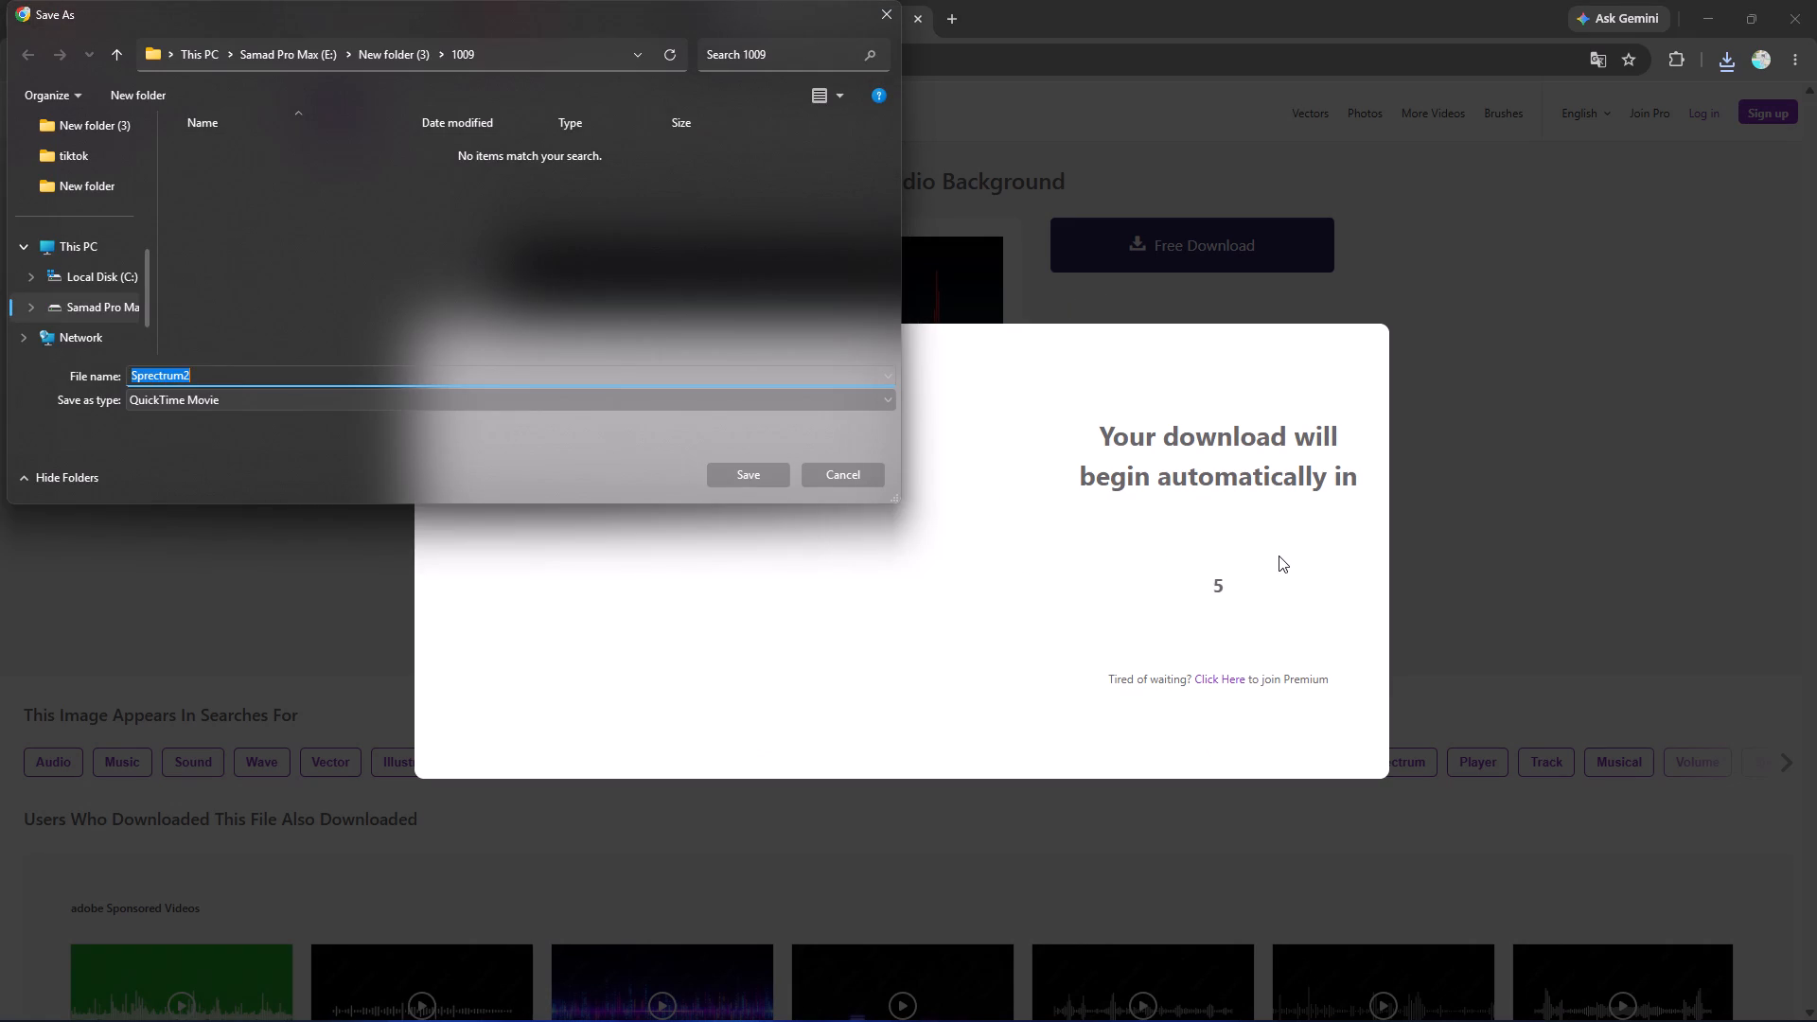
click(767, 472)
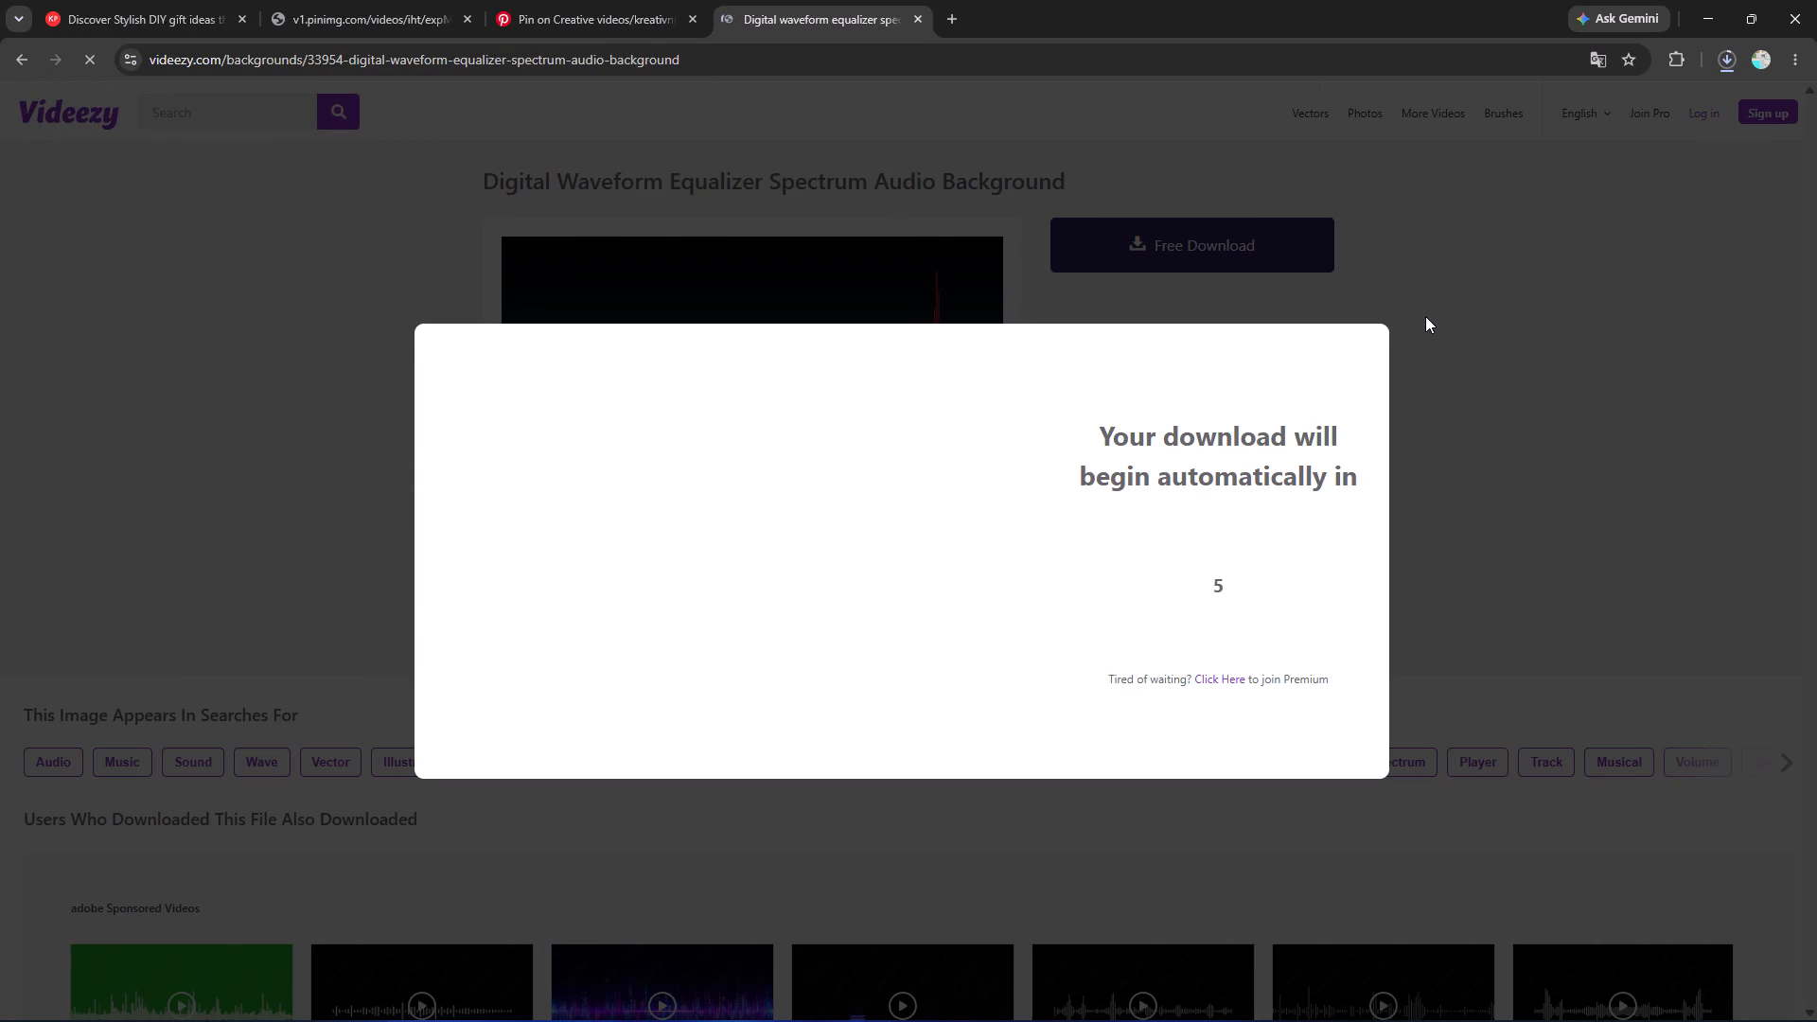
scroll(1424, 319, down, 2)
scroll(1424, 324, up, 1)
scroll(1423, 330, down, 2)
scroll(1423, 330, up, 2)
Return to the "screen audio spectr" results and open the Digital Audio Spectrum video's page.
click(90, 62)
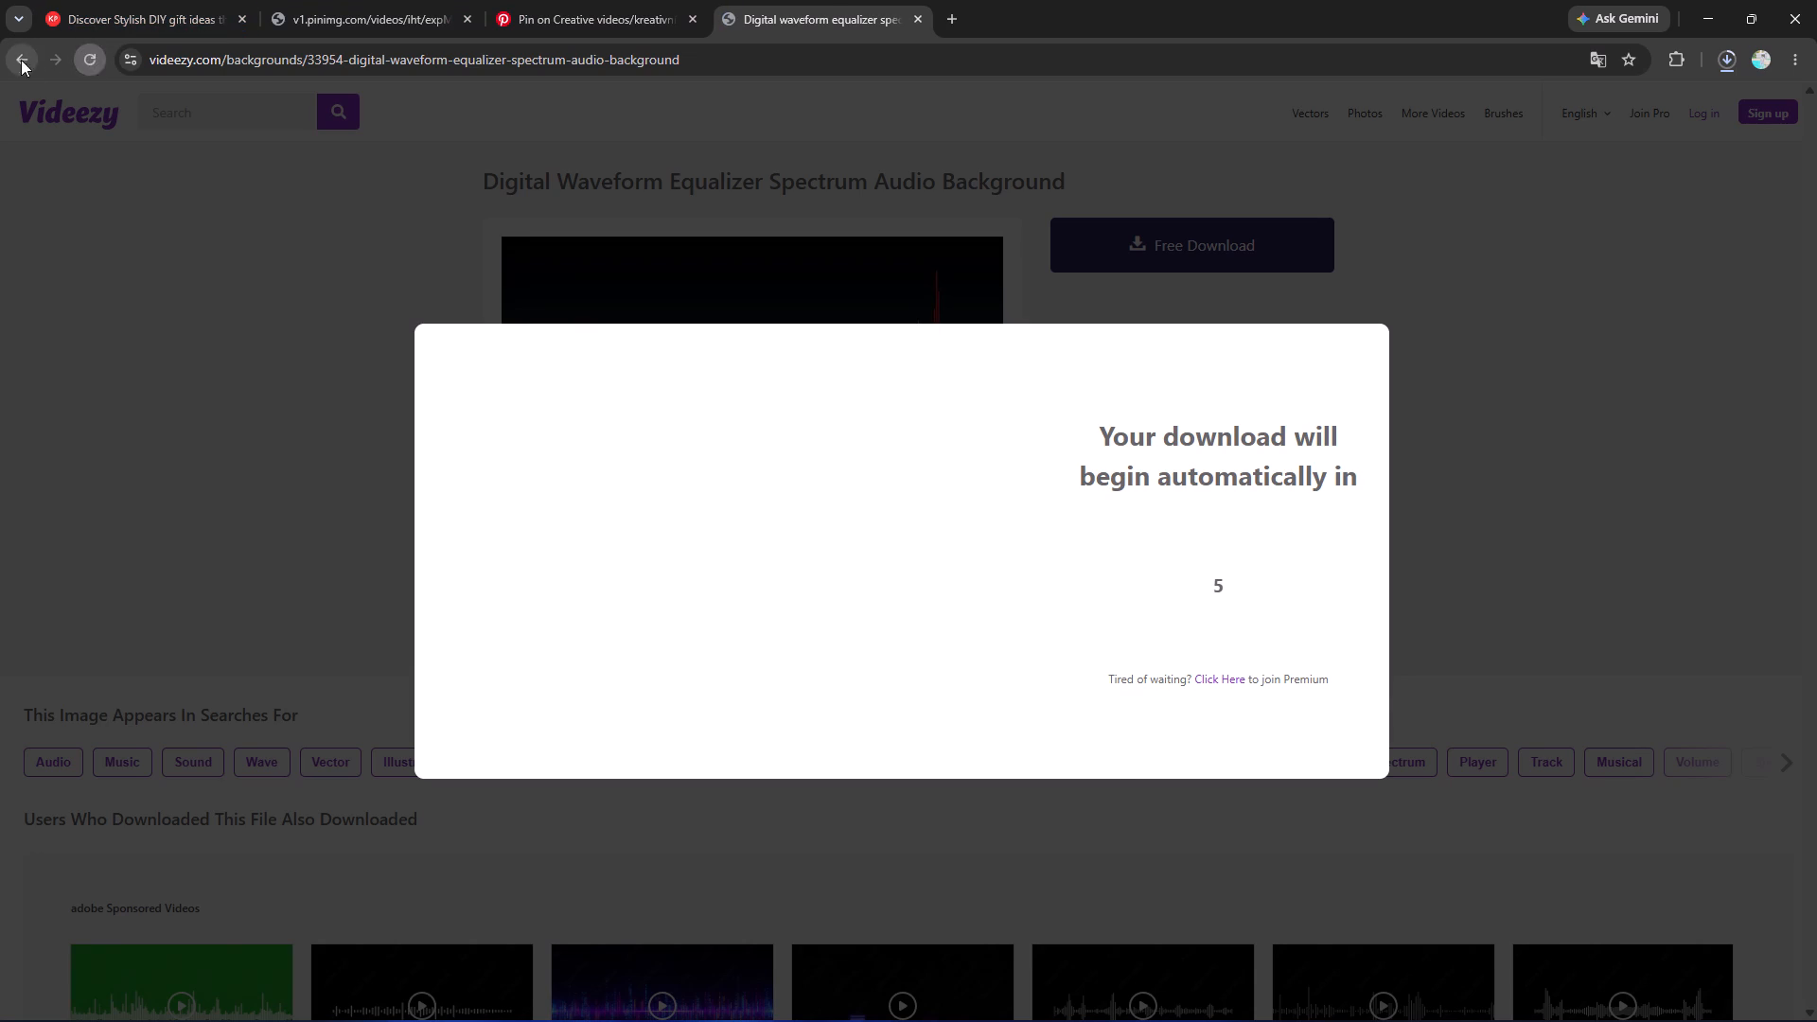
click(34, 63)
click(609, 449)
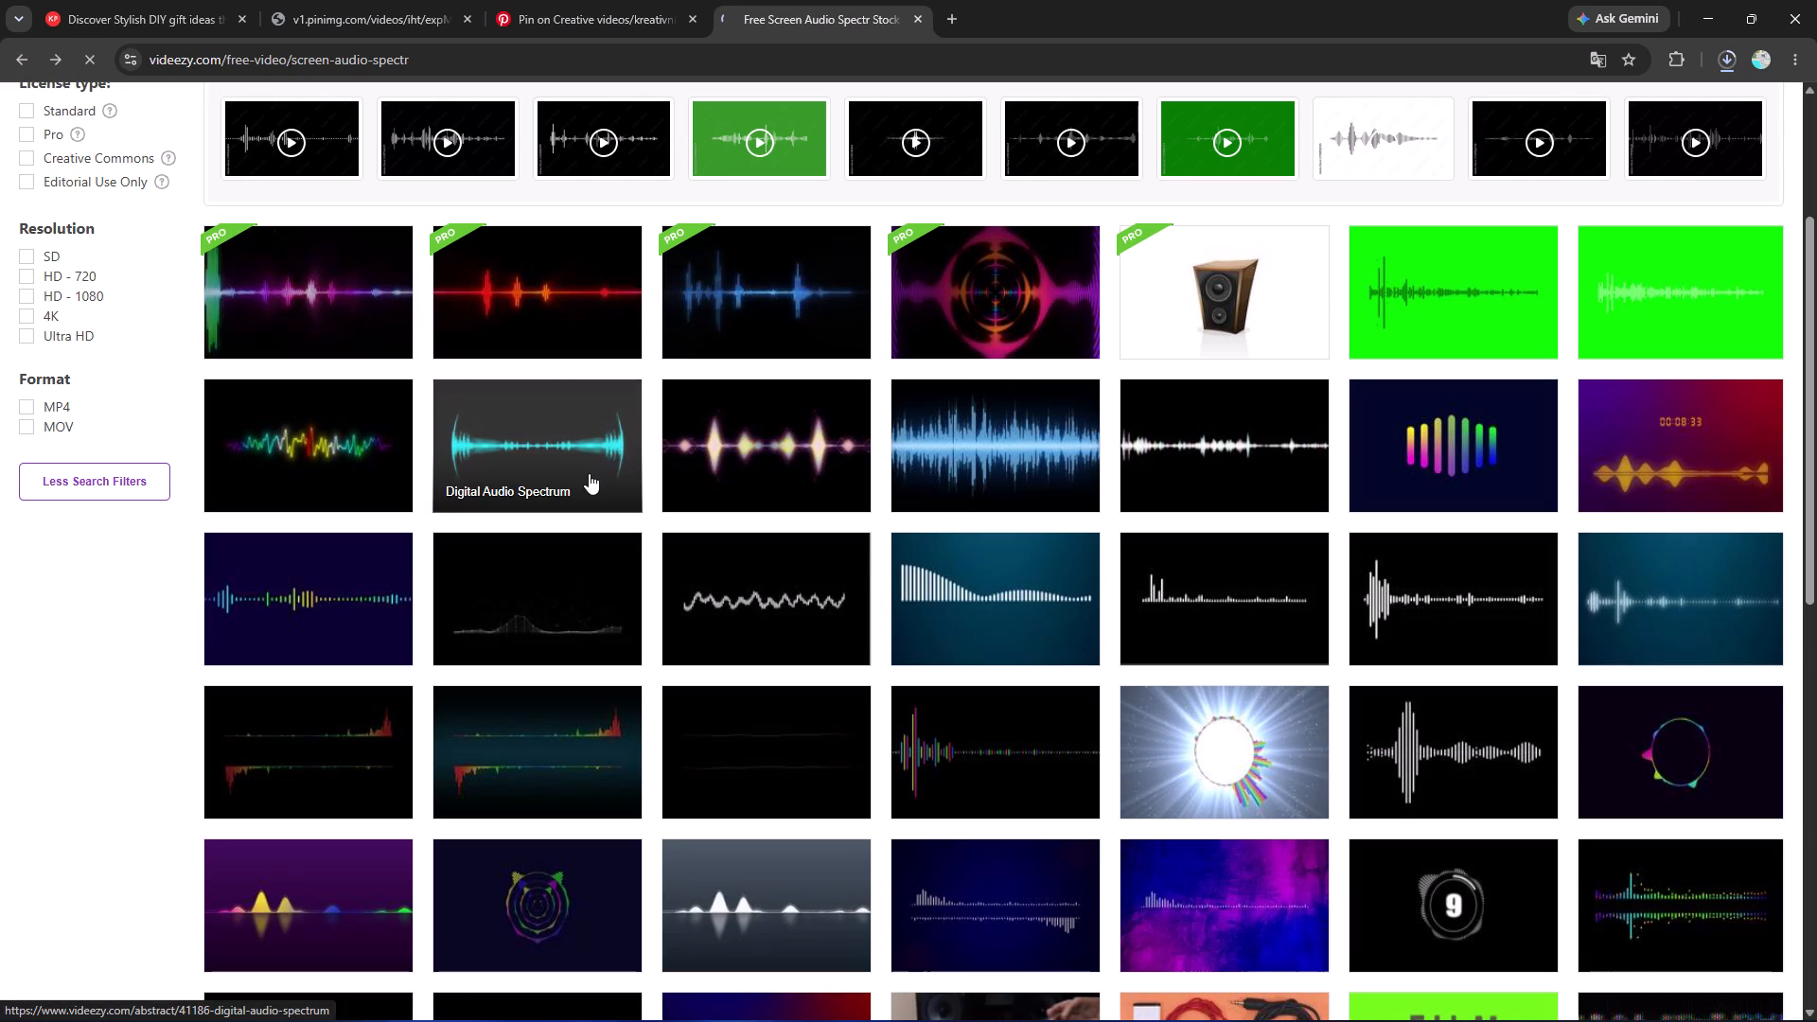
scroll(676, 526, down, 2)
scroll(697, 536, up, 1)
scroll(704, 538, down, 1)
scroll(704, 538, up, 1)
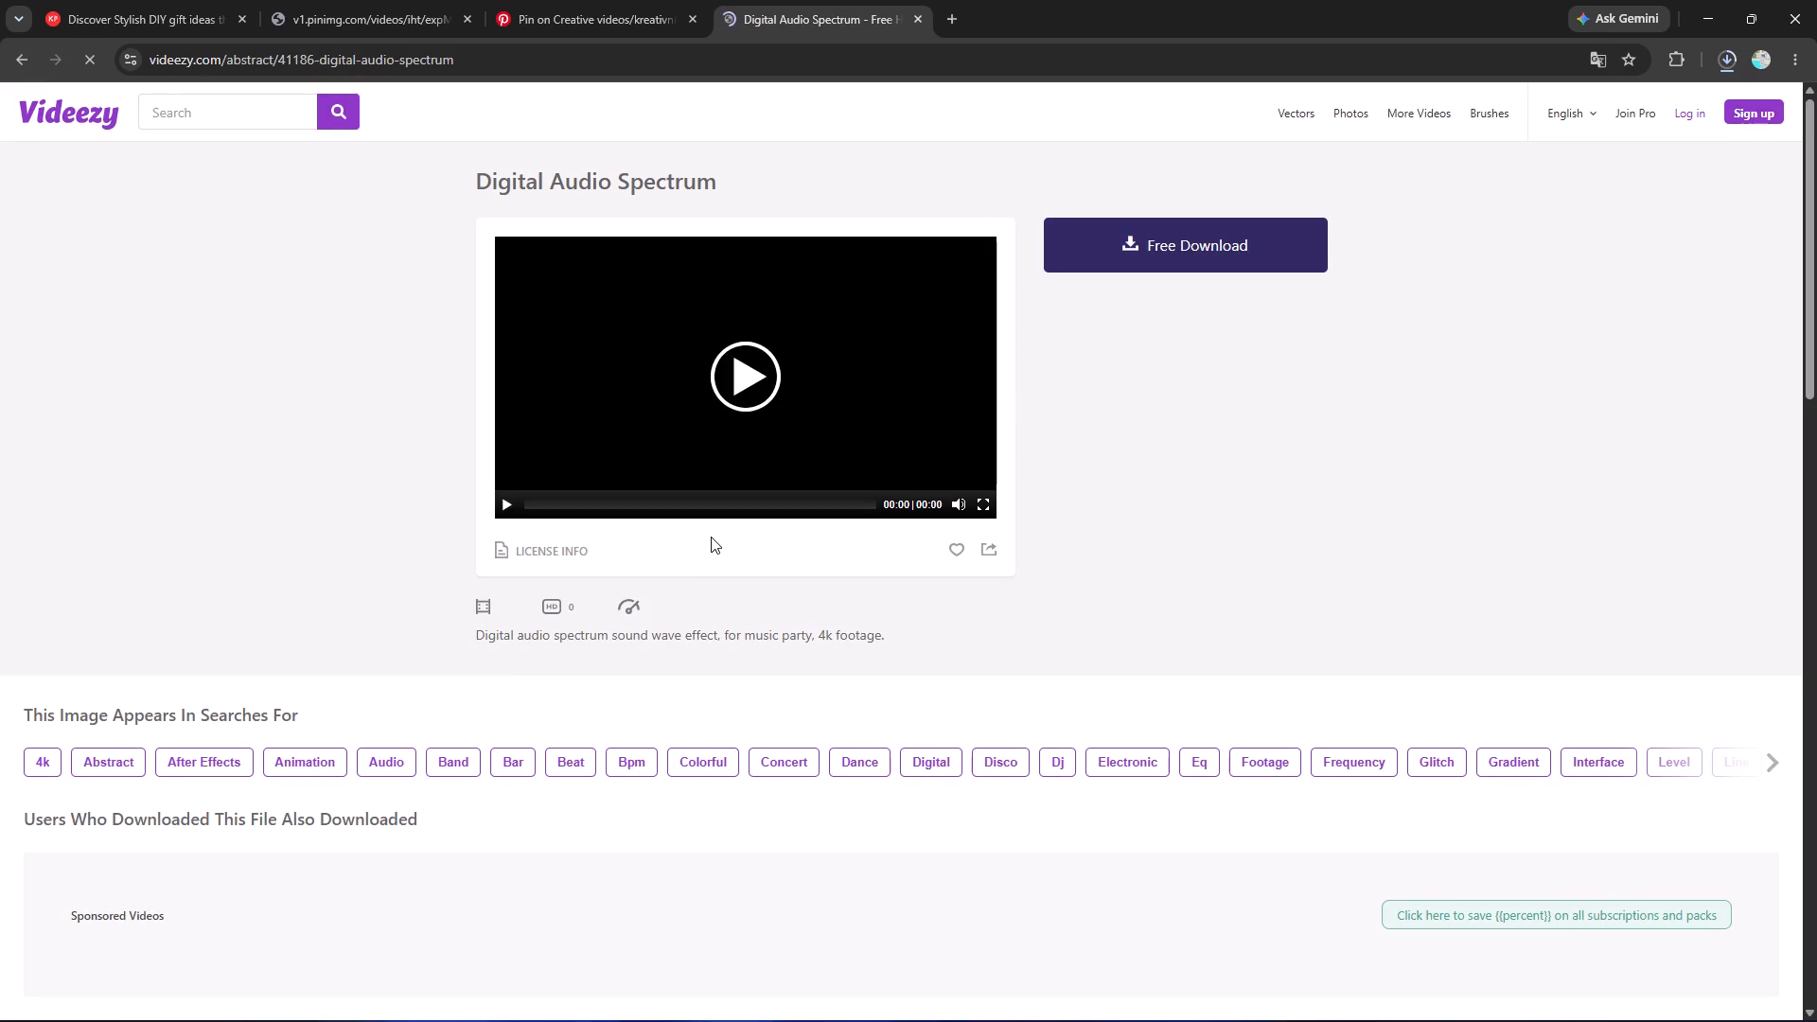
Look through the related videos on the Digital Audio Spectrum page for other usable spectrum footage.
scroll(711, 537, down, 1)
scroll(712, 527, up, 1)
scroll(713, 526, down, 7)
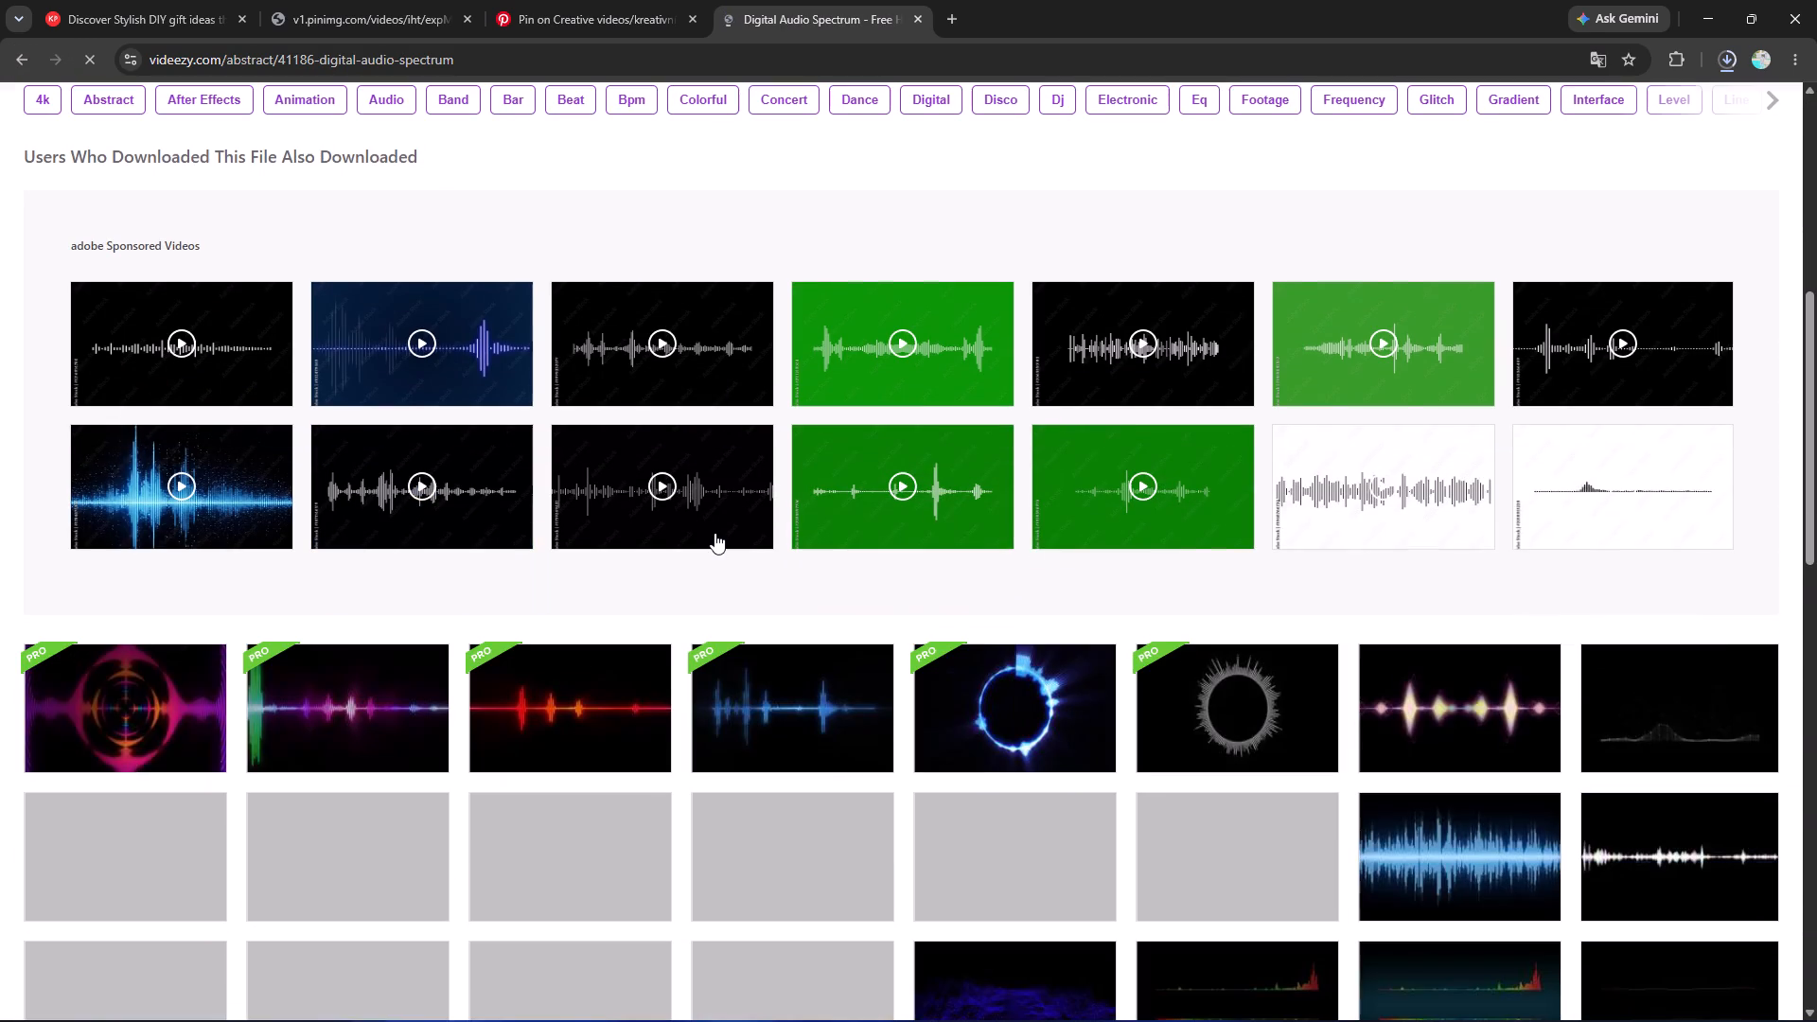
scroll(726, 556, down, 3)
scroll(727, 559, up, 1)
scroll(727, 559, down, 1)
scroll(727, 559, up, 1)
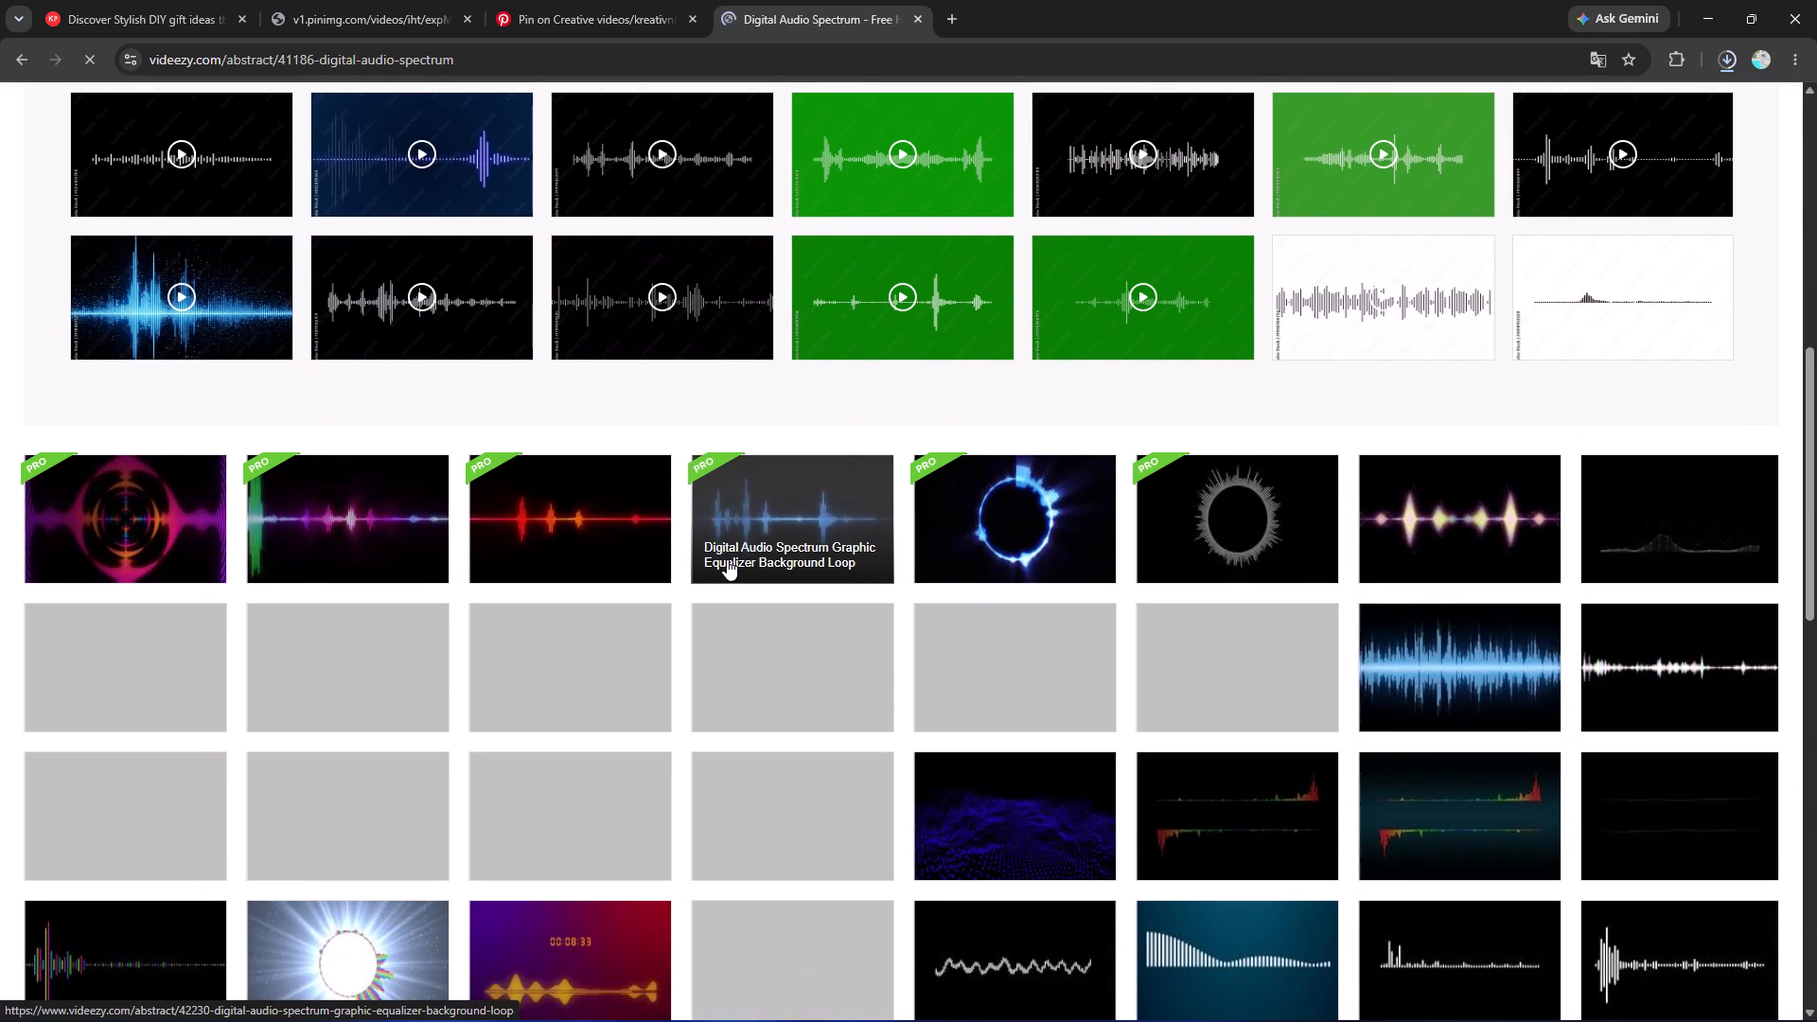
scroll(727, 559, down, 2)
scroll(736, 565, up, 1)
scroll(735, 570, down, 6)
scroll(734, 572, up, 1)
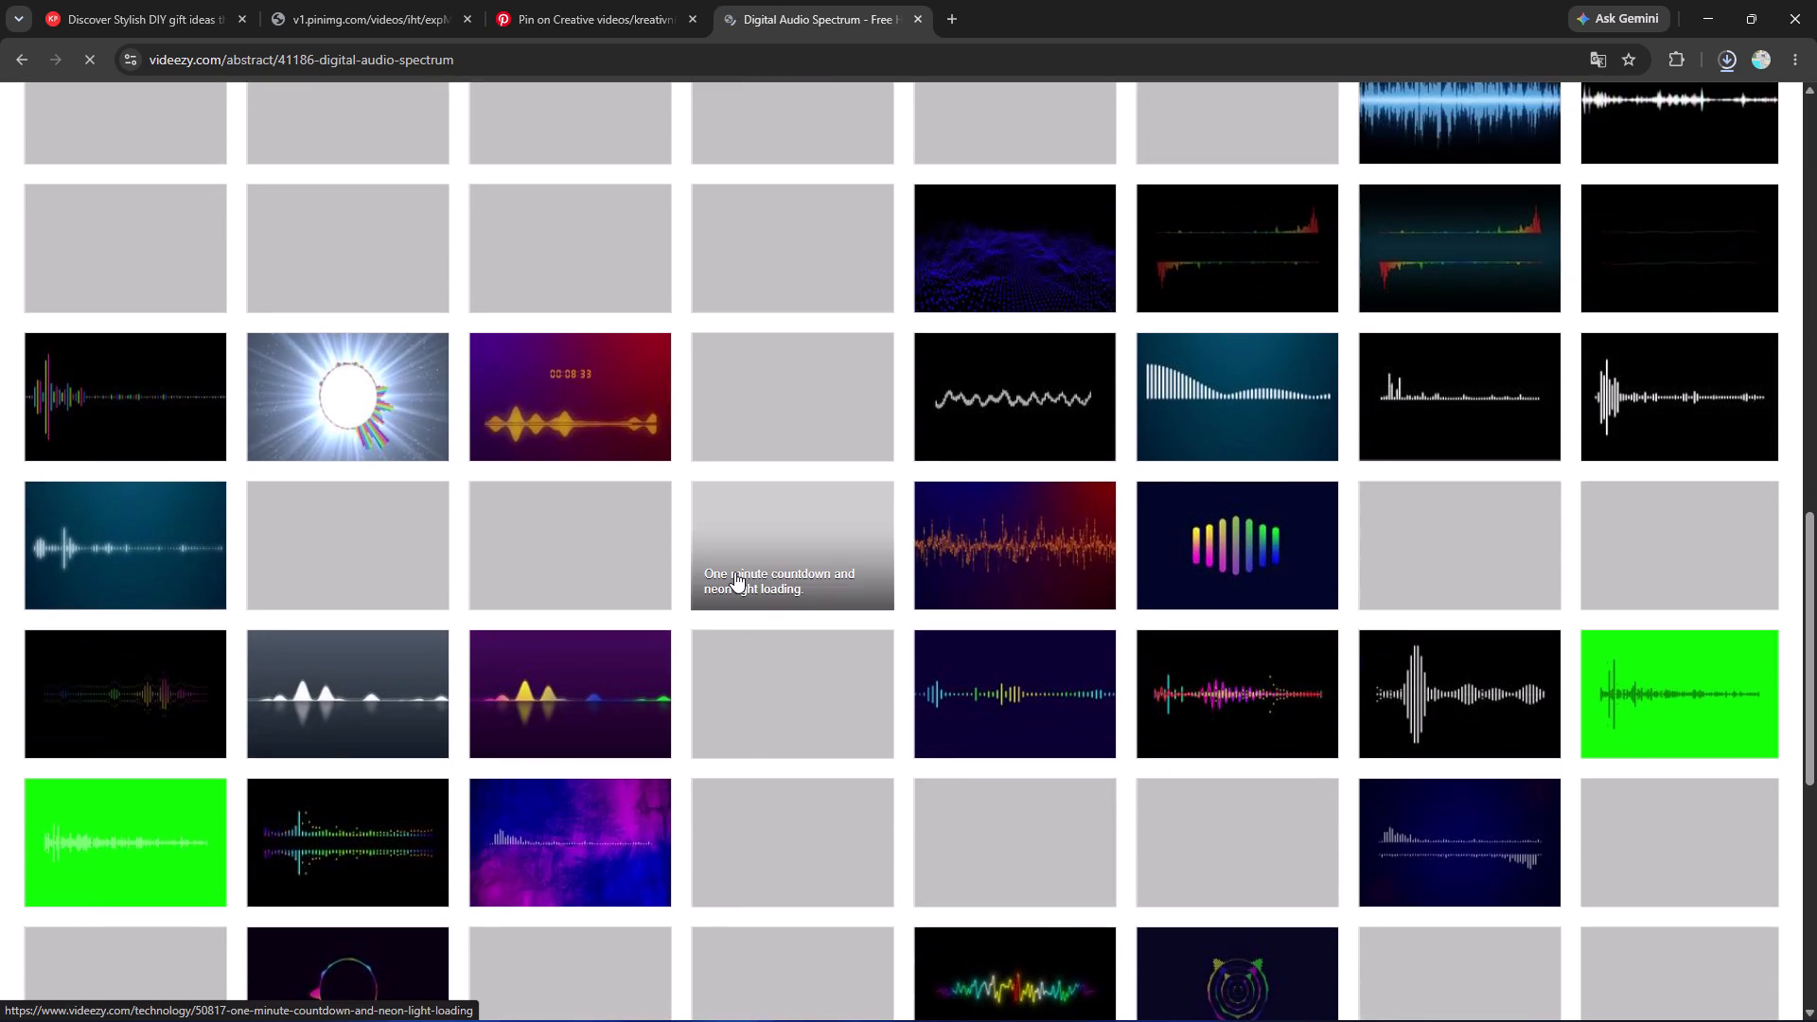
scroll(734, 572, down, 1)
scroll(734, 572, up, 1)
scroll(734, 572, down, 5)
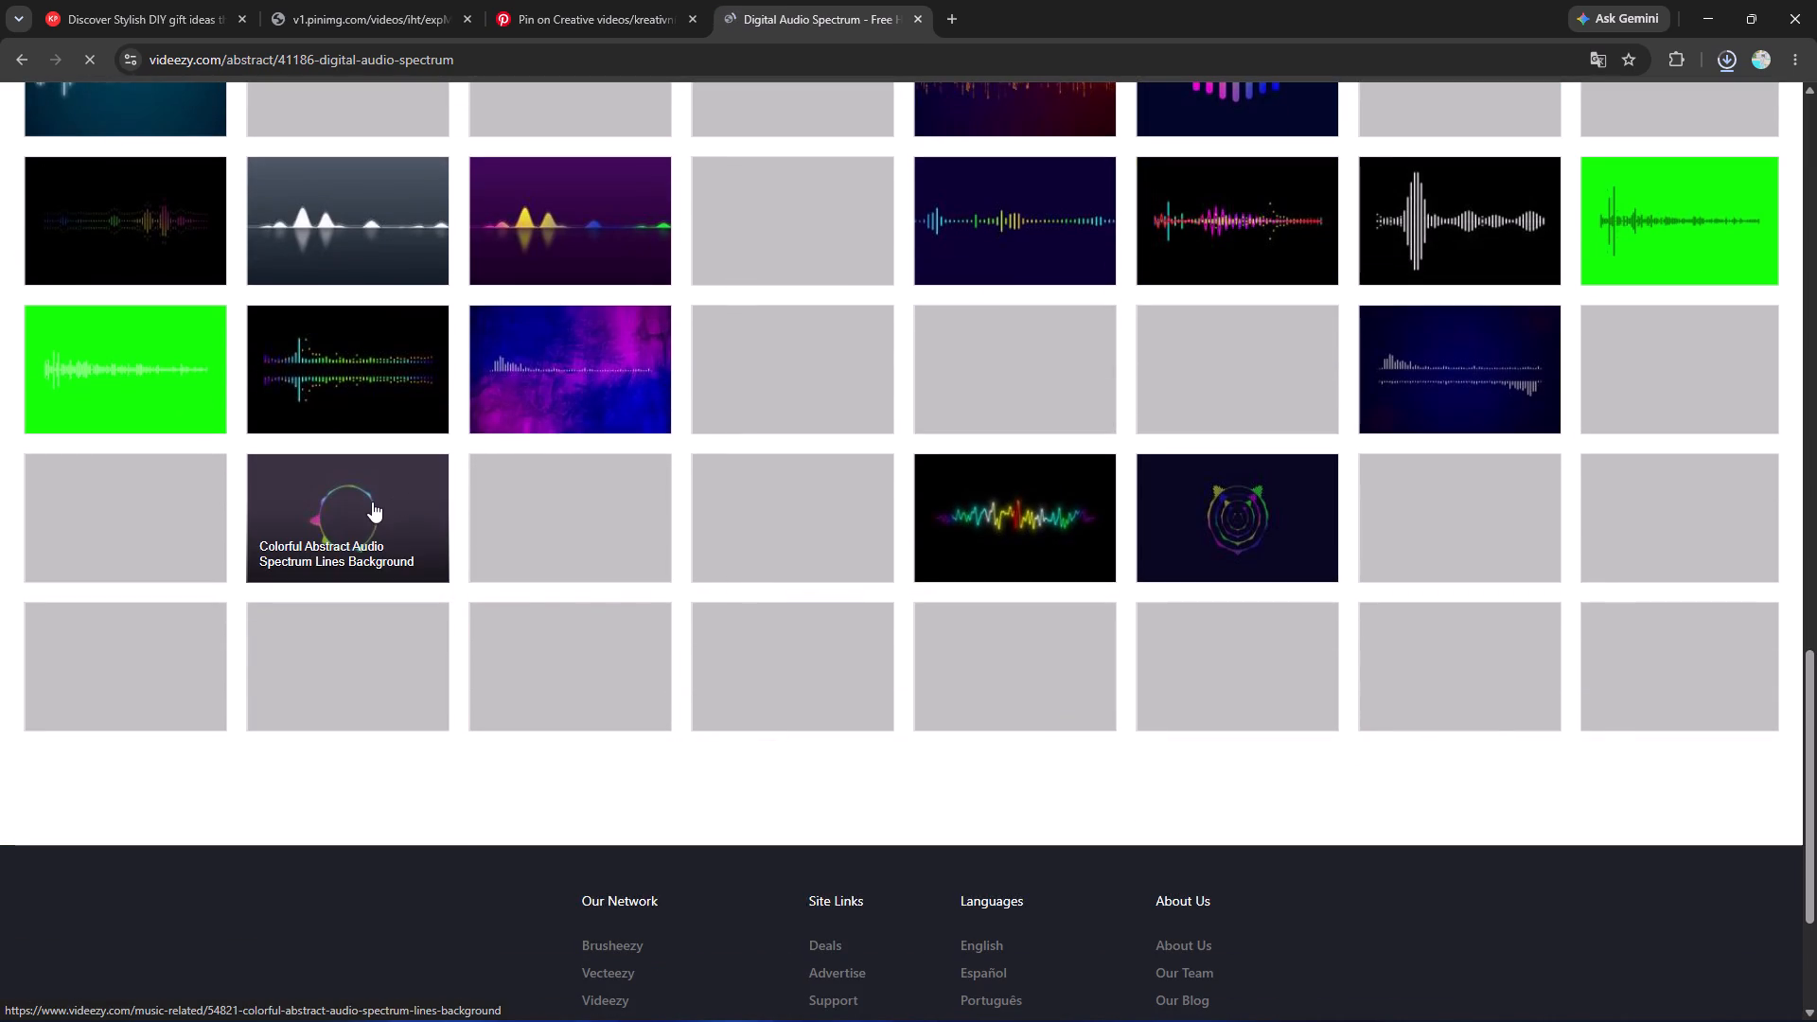
scroll(372, 502, up, 3)
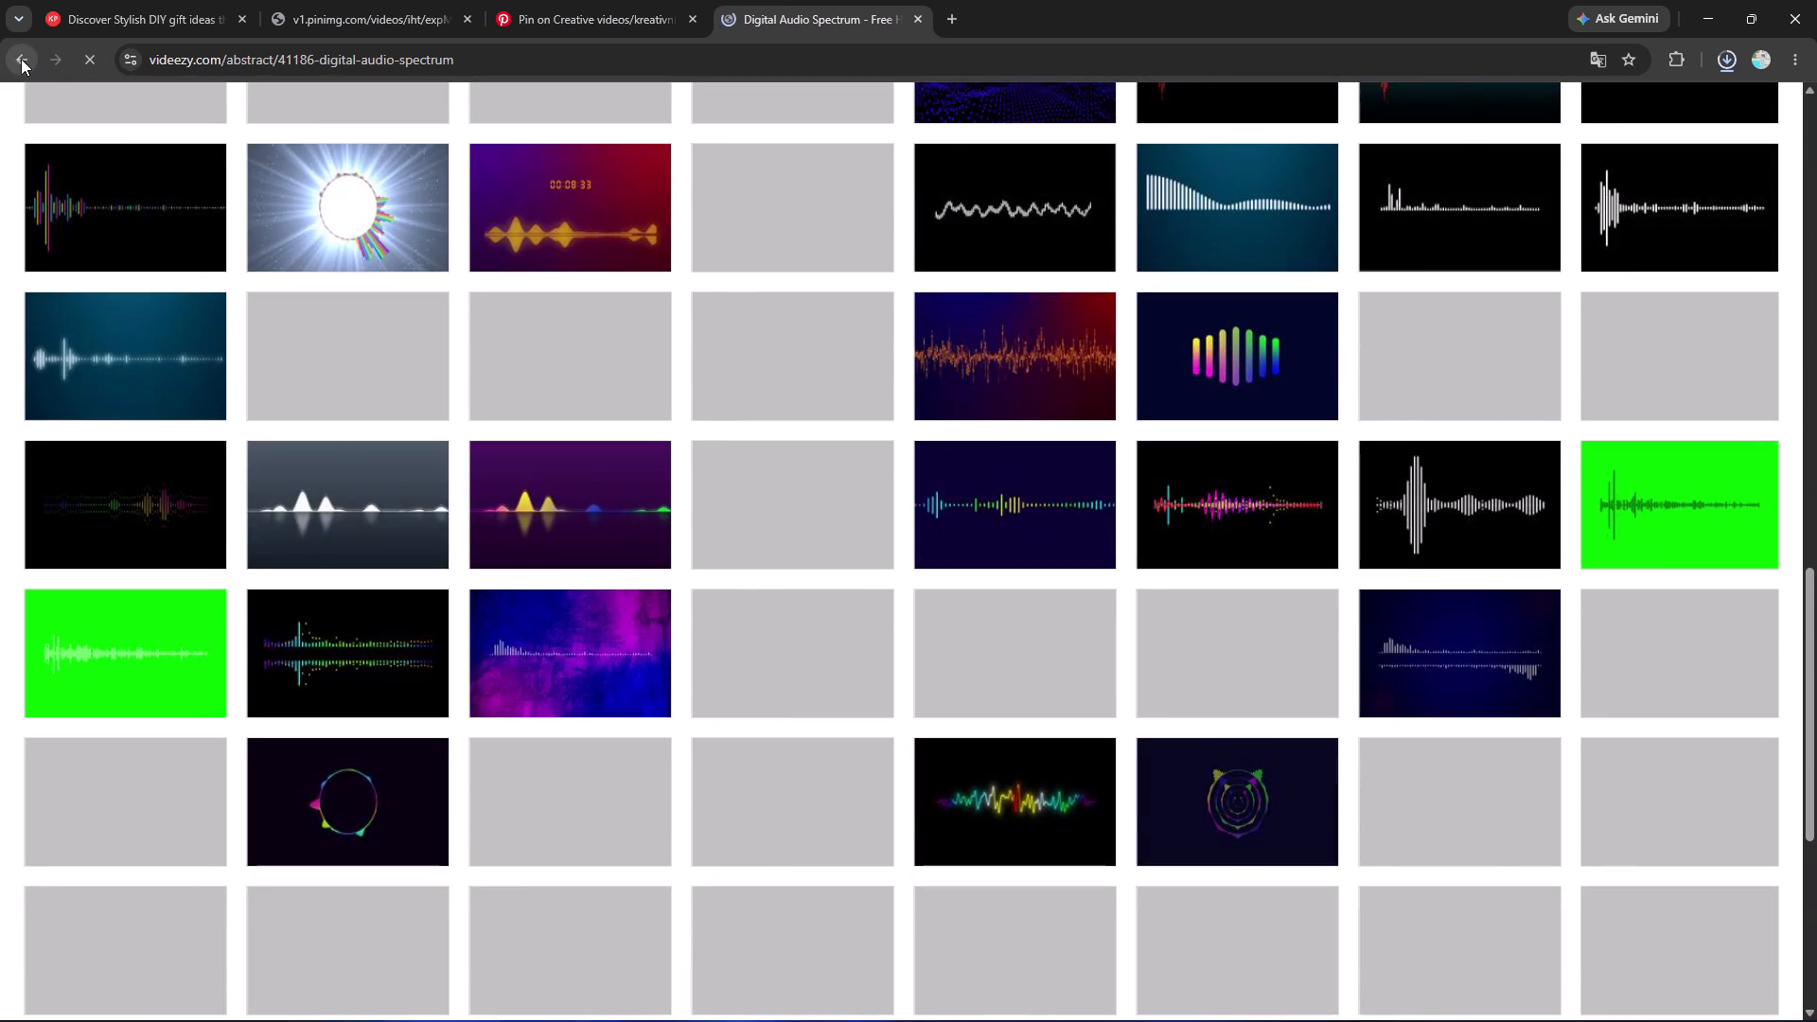
Return to the "screen audio spectr" results and browse the spectrum and equalizer videos.
click(21, 59)
scroll(948, 435, down, 3)
scroll(953, 444, up, 1)
scroll(954, 446, down, 1)
scroll(954, 446, up, 1)
scroll(953, 446, down, 1)
scroll(964, 449, up, 1)
scroll(964, 449, down, 1)
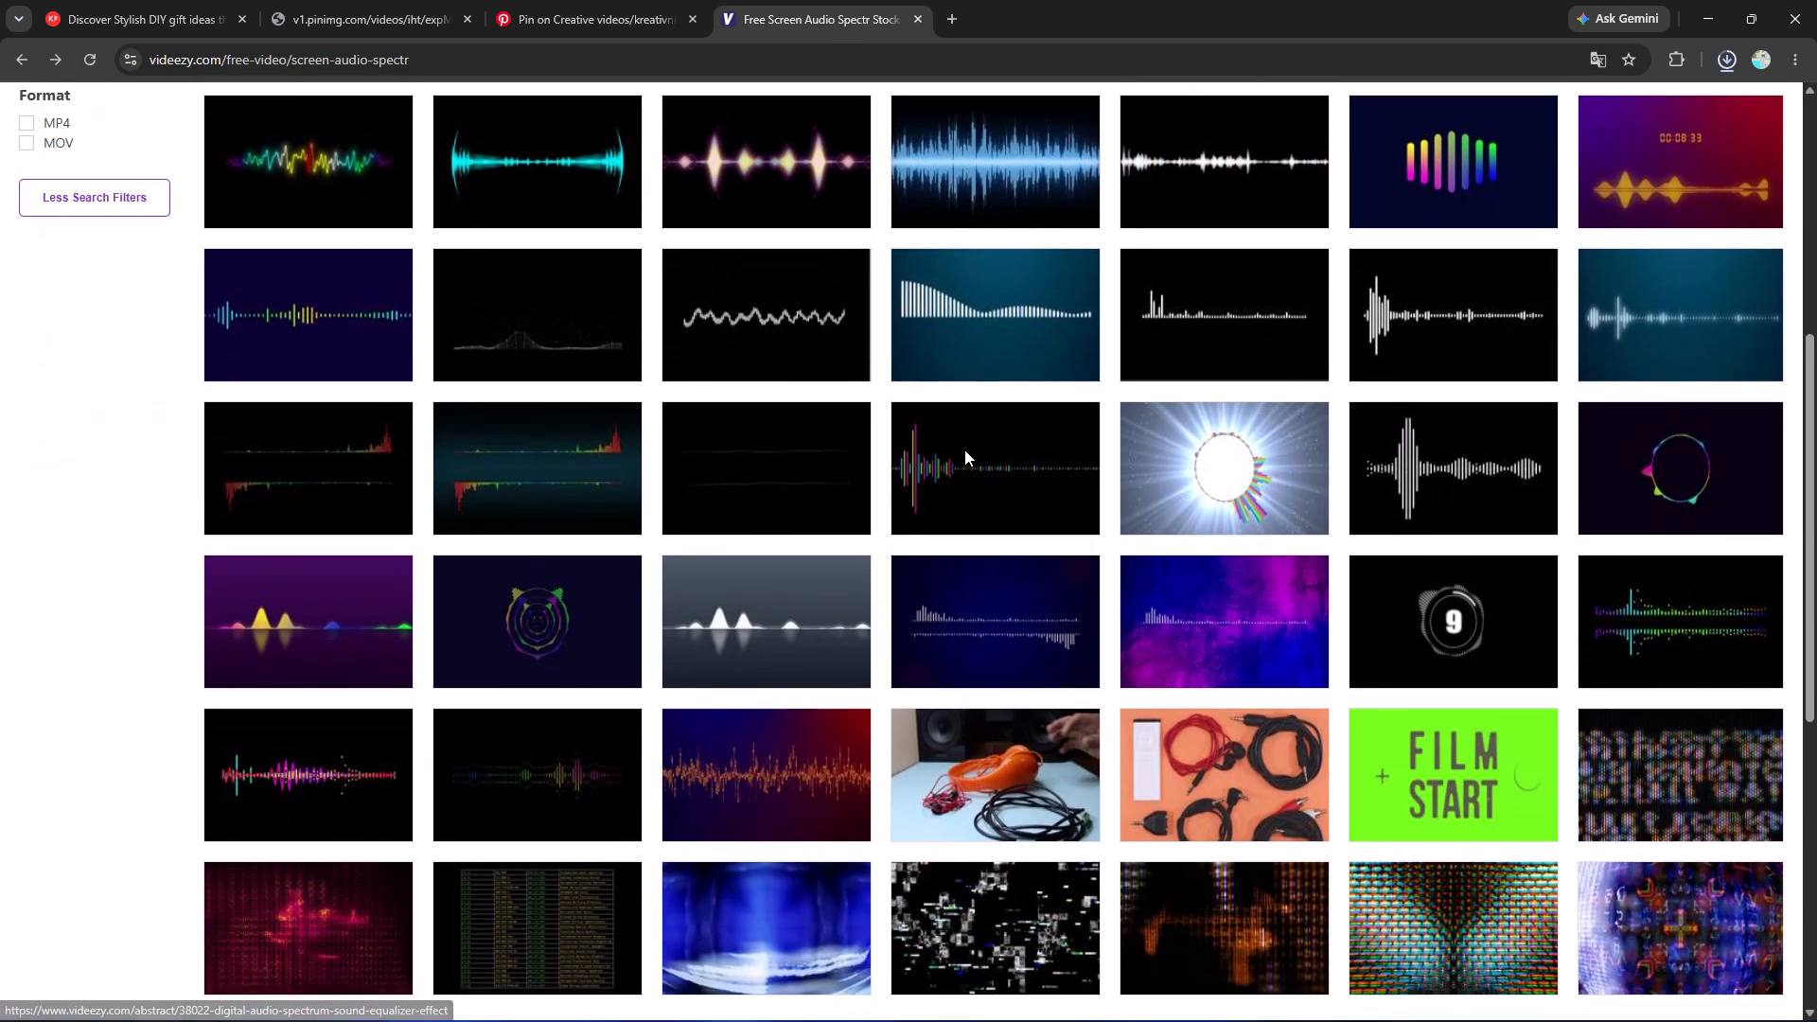
scroll(964, 449, down, 1)
scroll(968, 452, up, 1)
scroll(987, 461, down, 5)
scroll(1112, 552, up, 4)
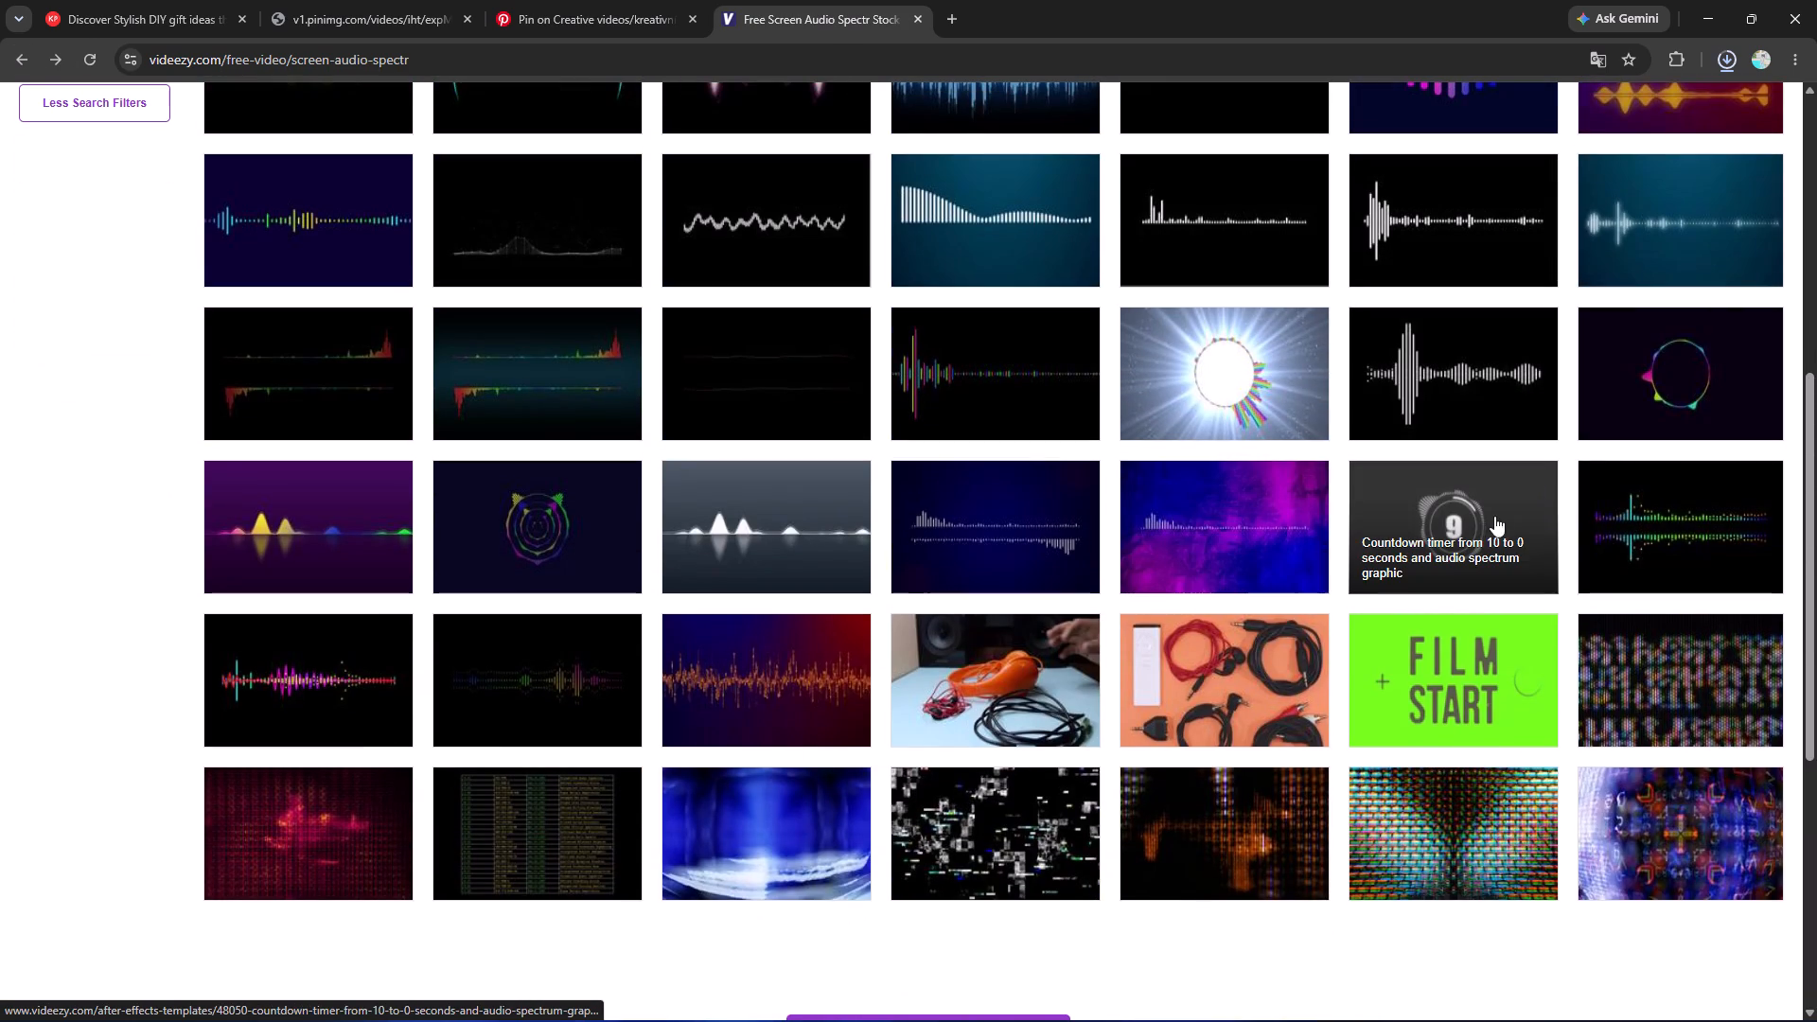
Try to open the audio spectrum countdown timer video and the Colorful Abstract Audio Spectrum Lines Background video.
click(1438, 505)
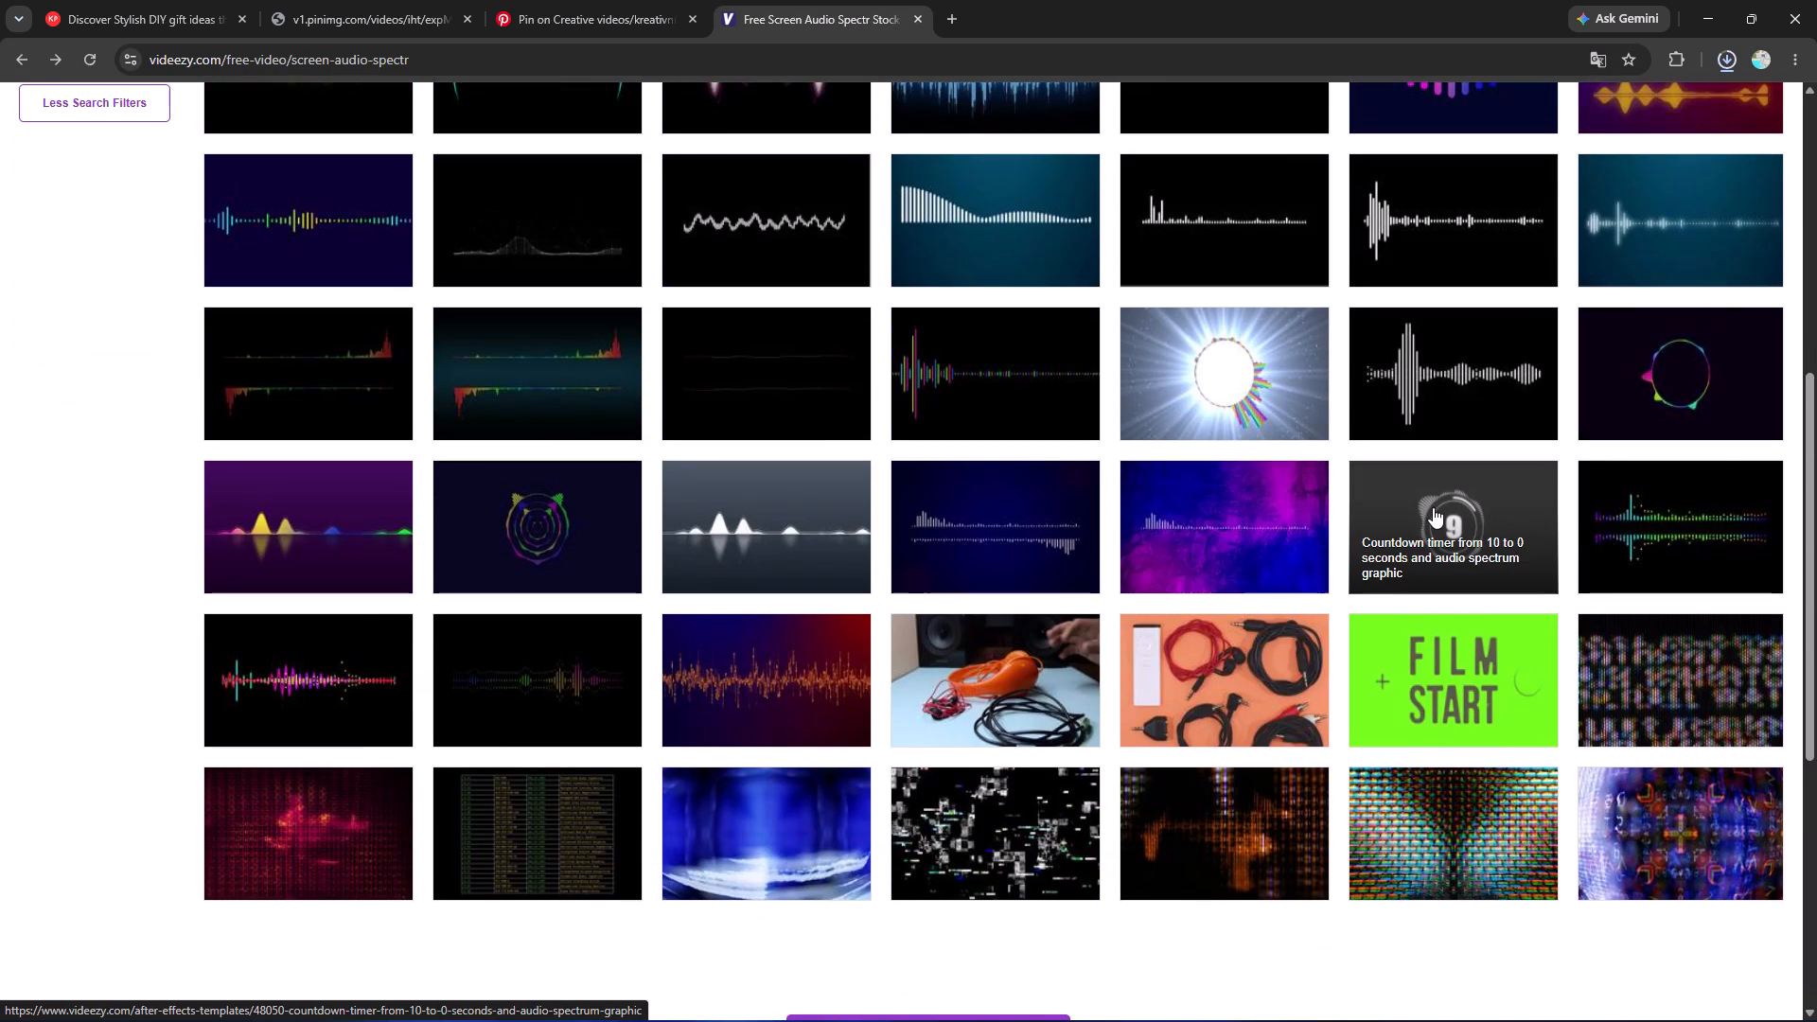
click(1655, 350)
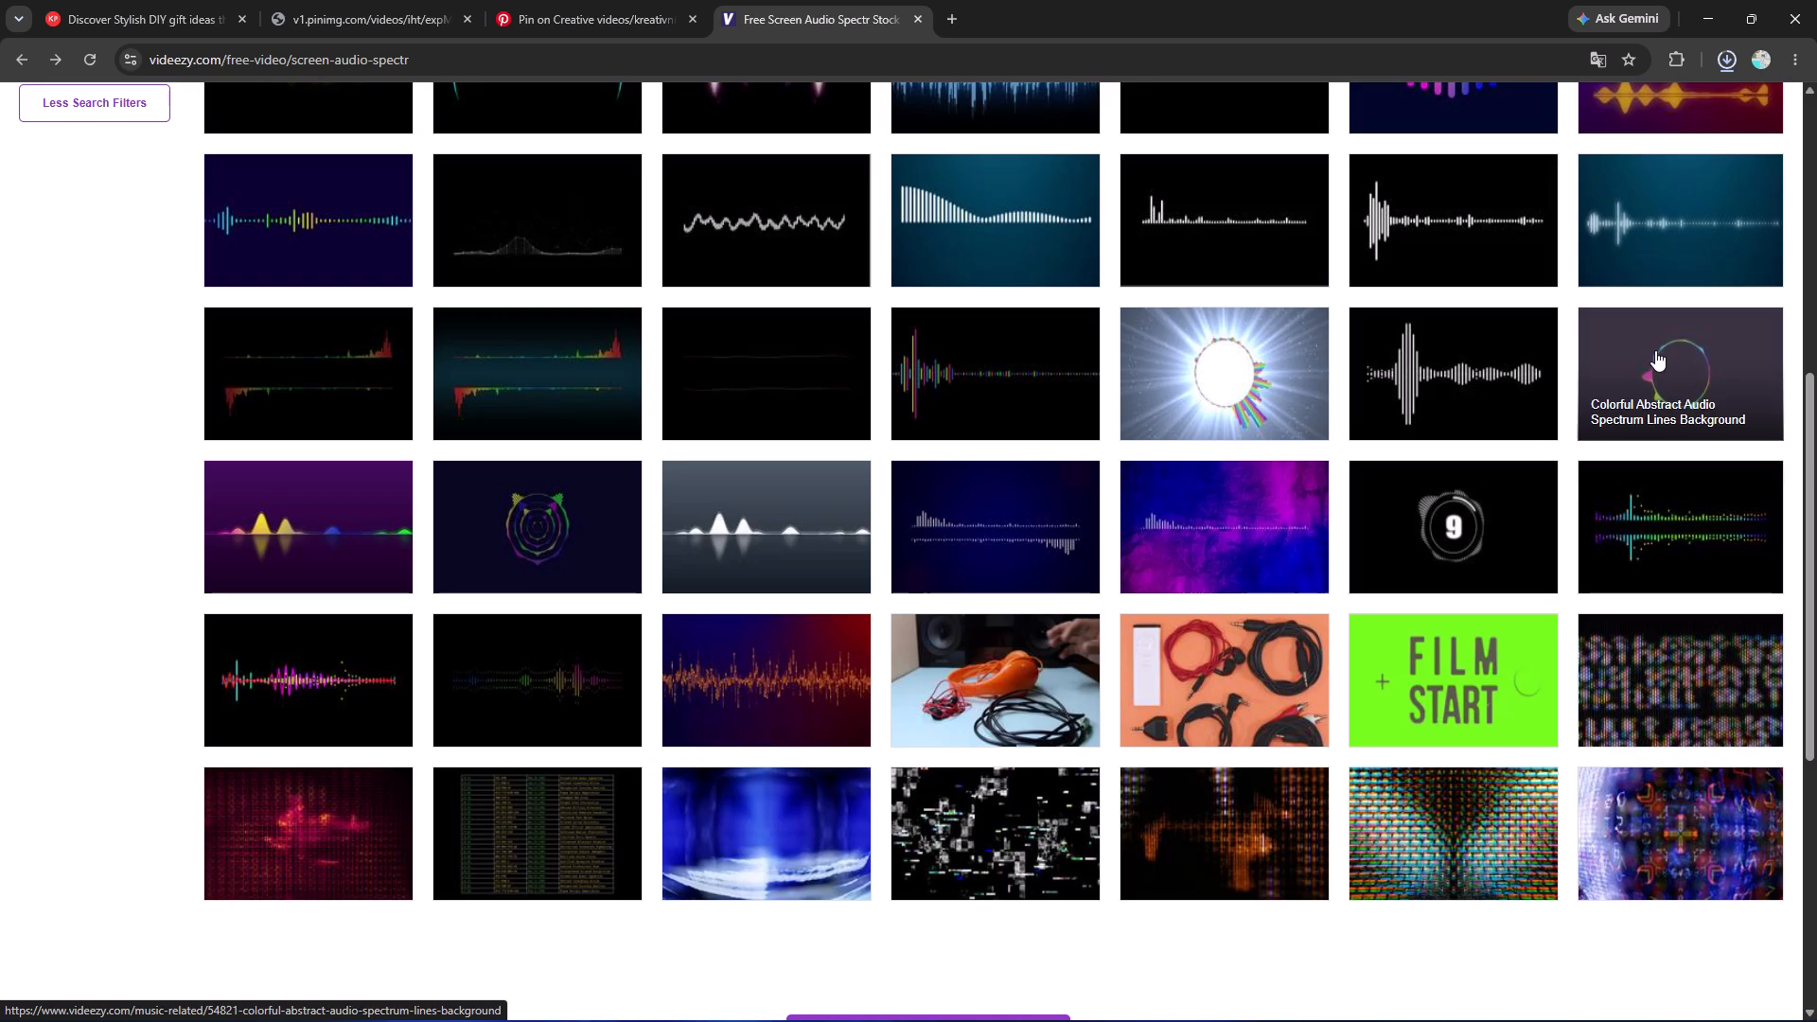
triple_click(1655, 350)
triple_click(1656, 349)
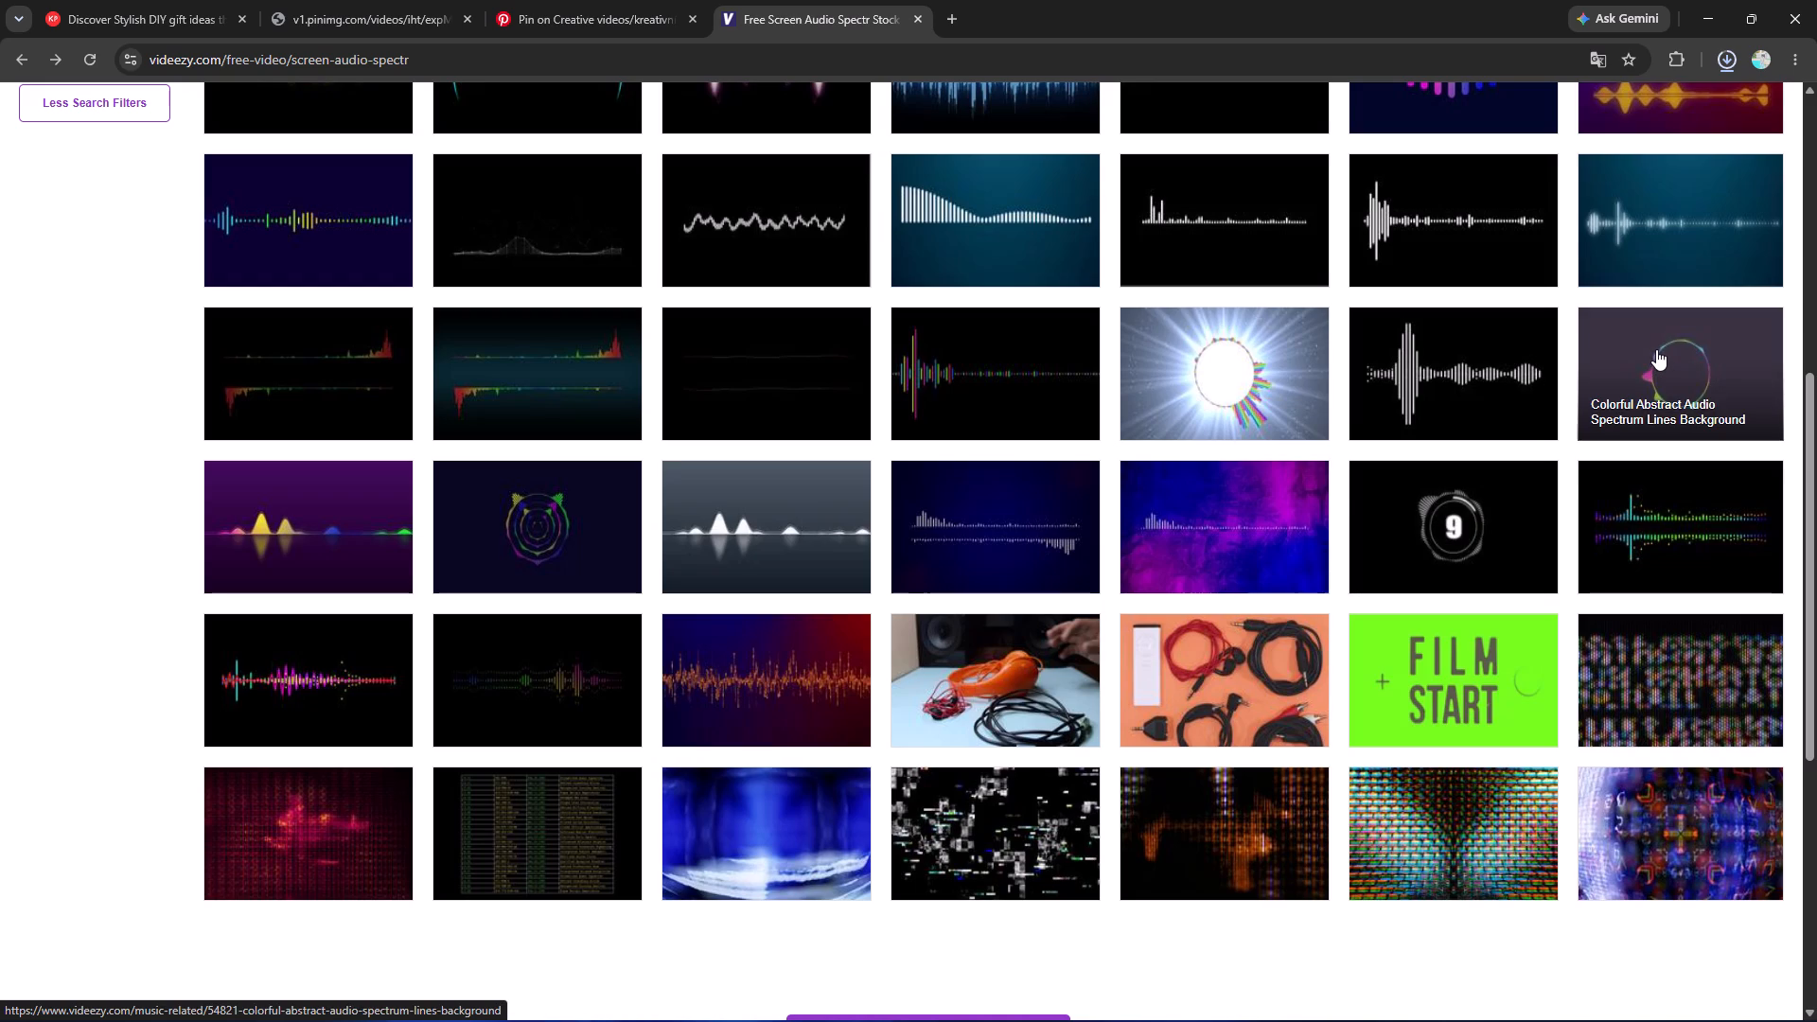
click(1656, 349)
Look over the "screen audio spectr" results again for another suitable spectrum background.
scroll(908, 574, up, 1)
scroll(913, 586, down, 2)
scroll(916, 588, up, 5)
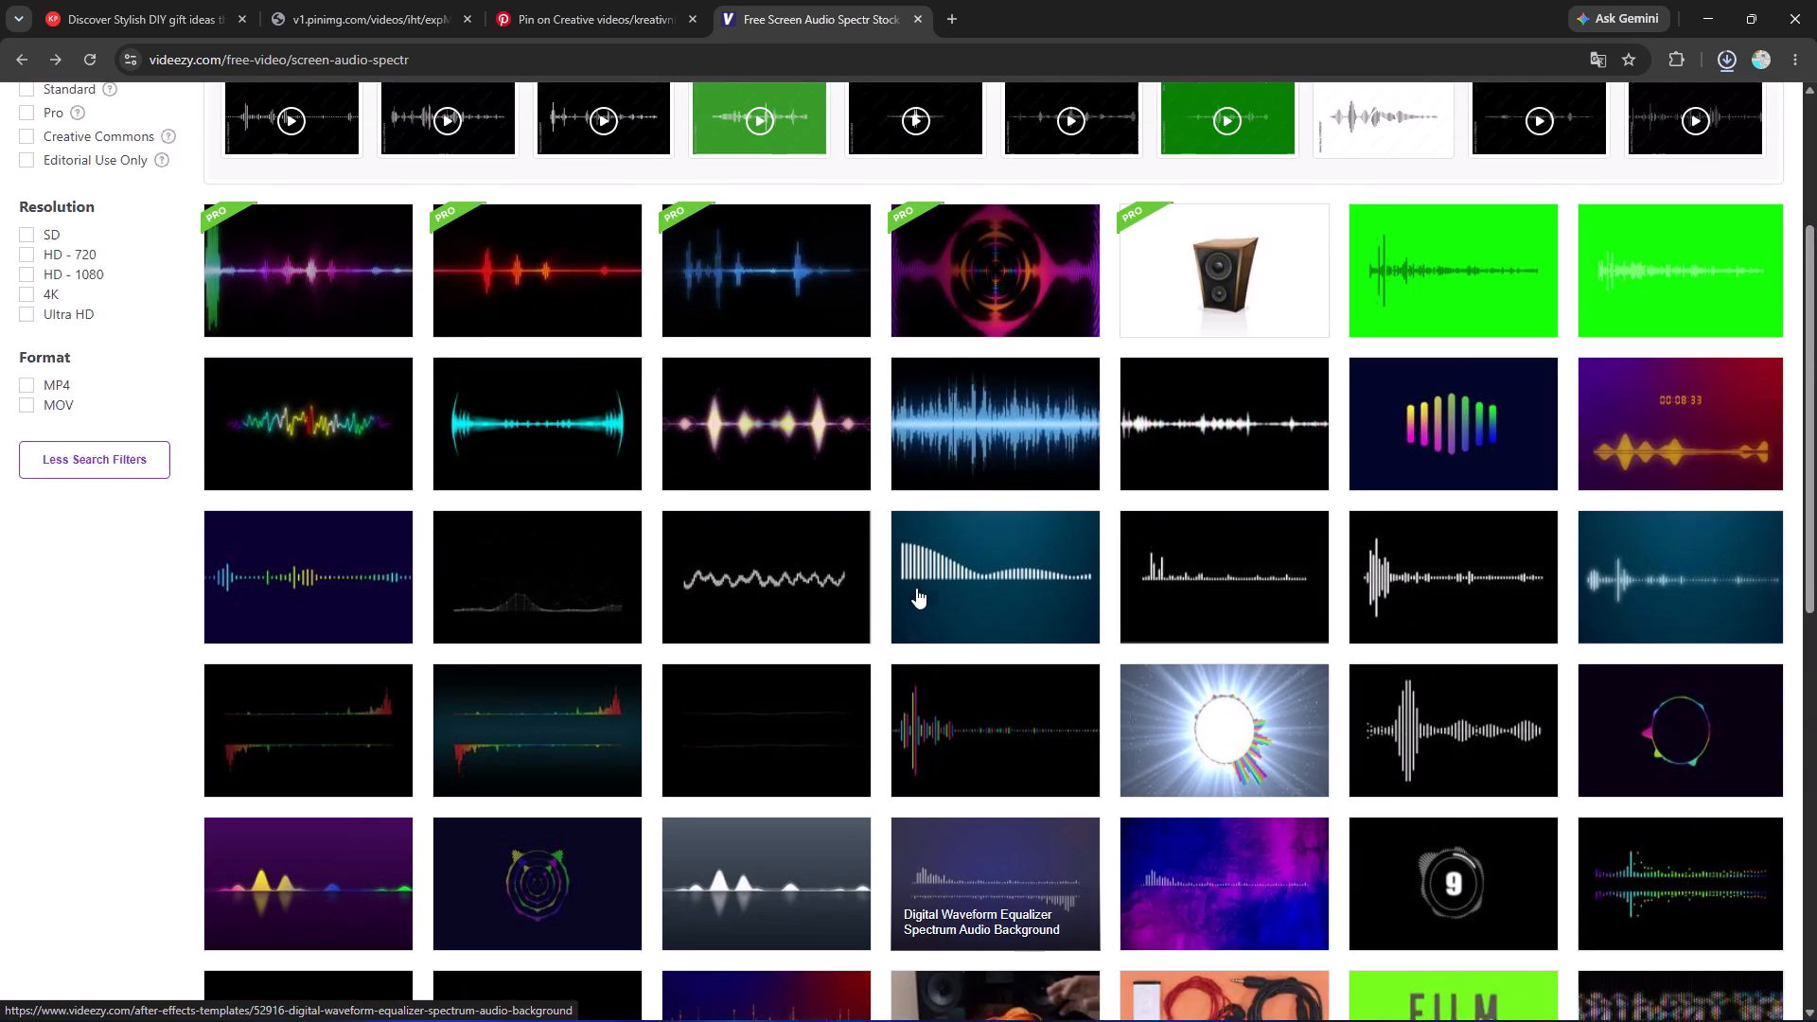
scroll(916, 588, down, 4)
scroll(916, 588, up, 5)
scroll(916, 588, down, 3)
scroll(916, 588, up, 3)
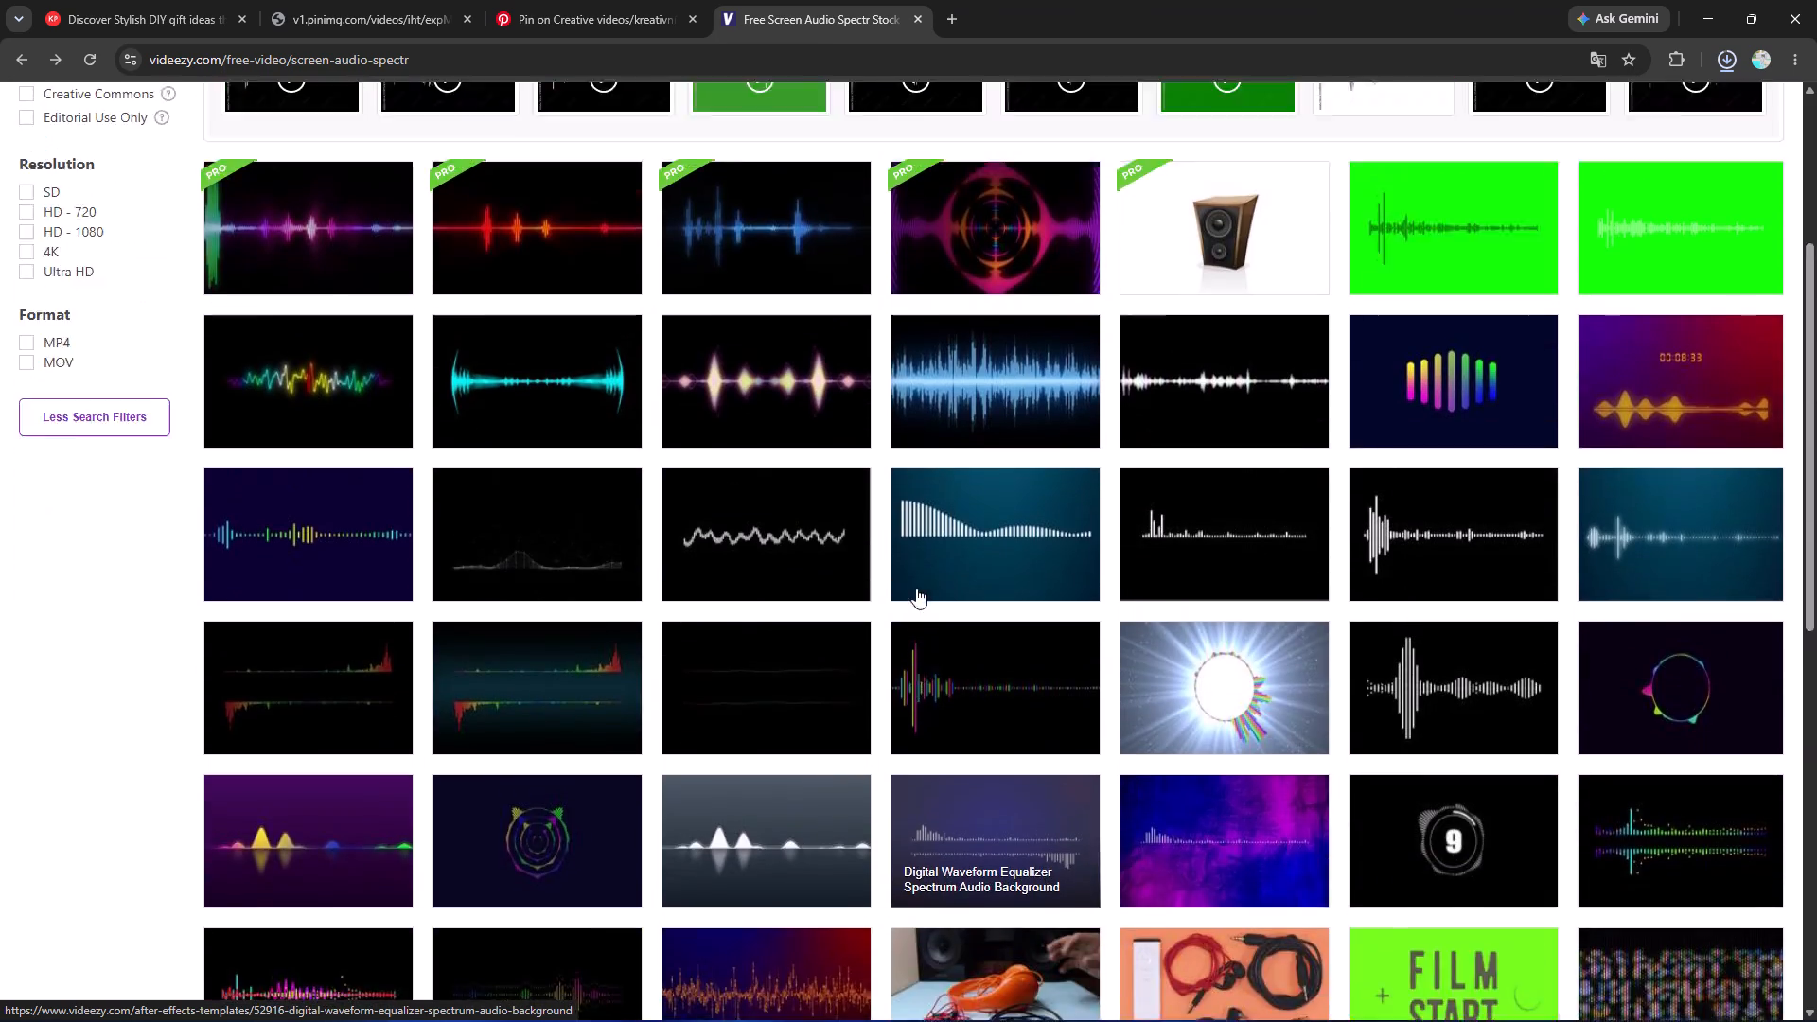
scroll(917, 593, down, 6)
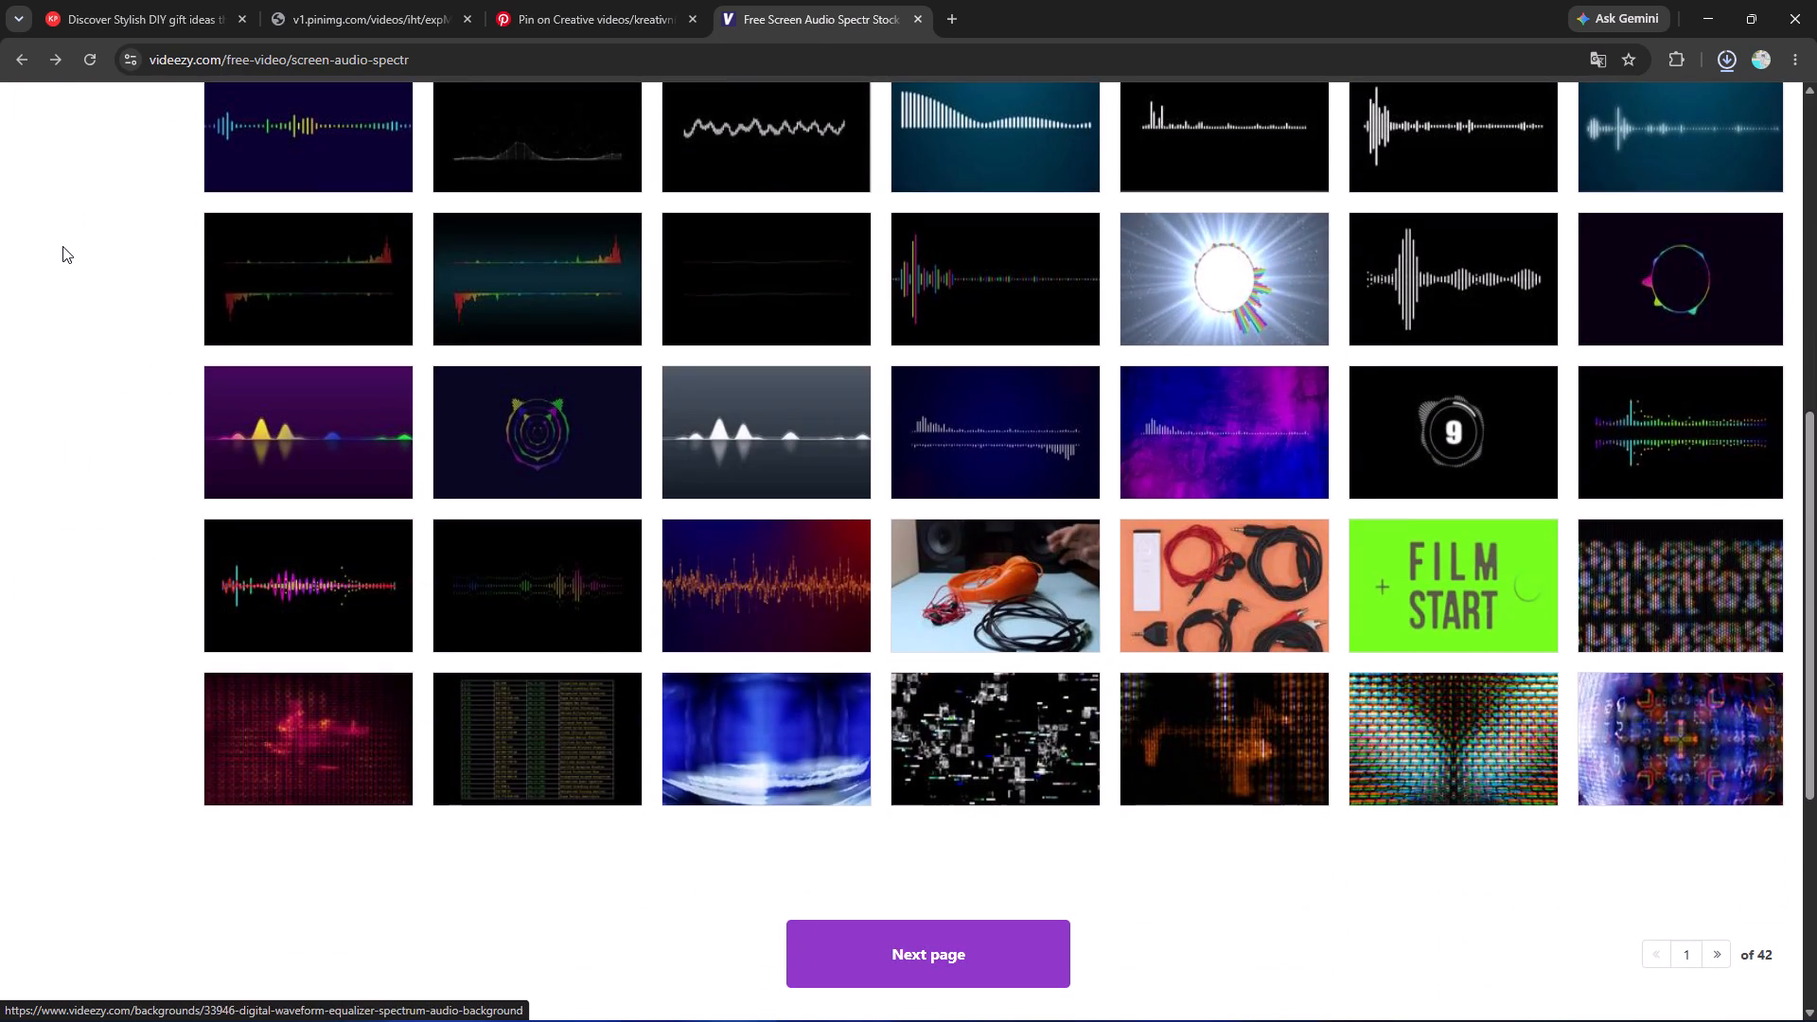
scroll(62, 246, up, 4)
Leave the results page, search Google for "videezy" and open the Videezy home page.
click(6, 56)
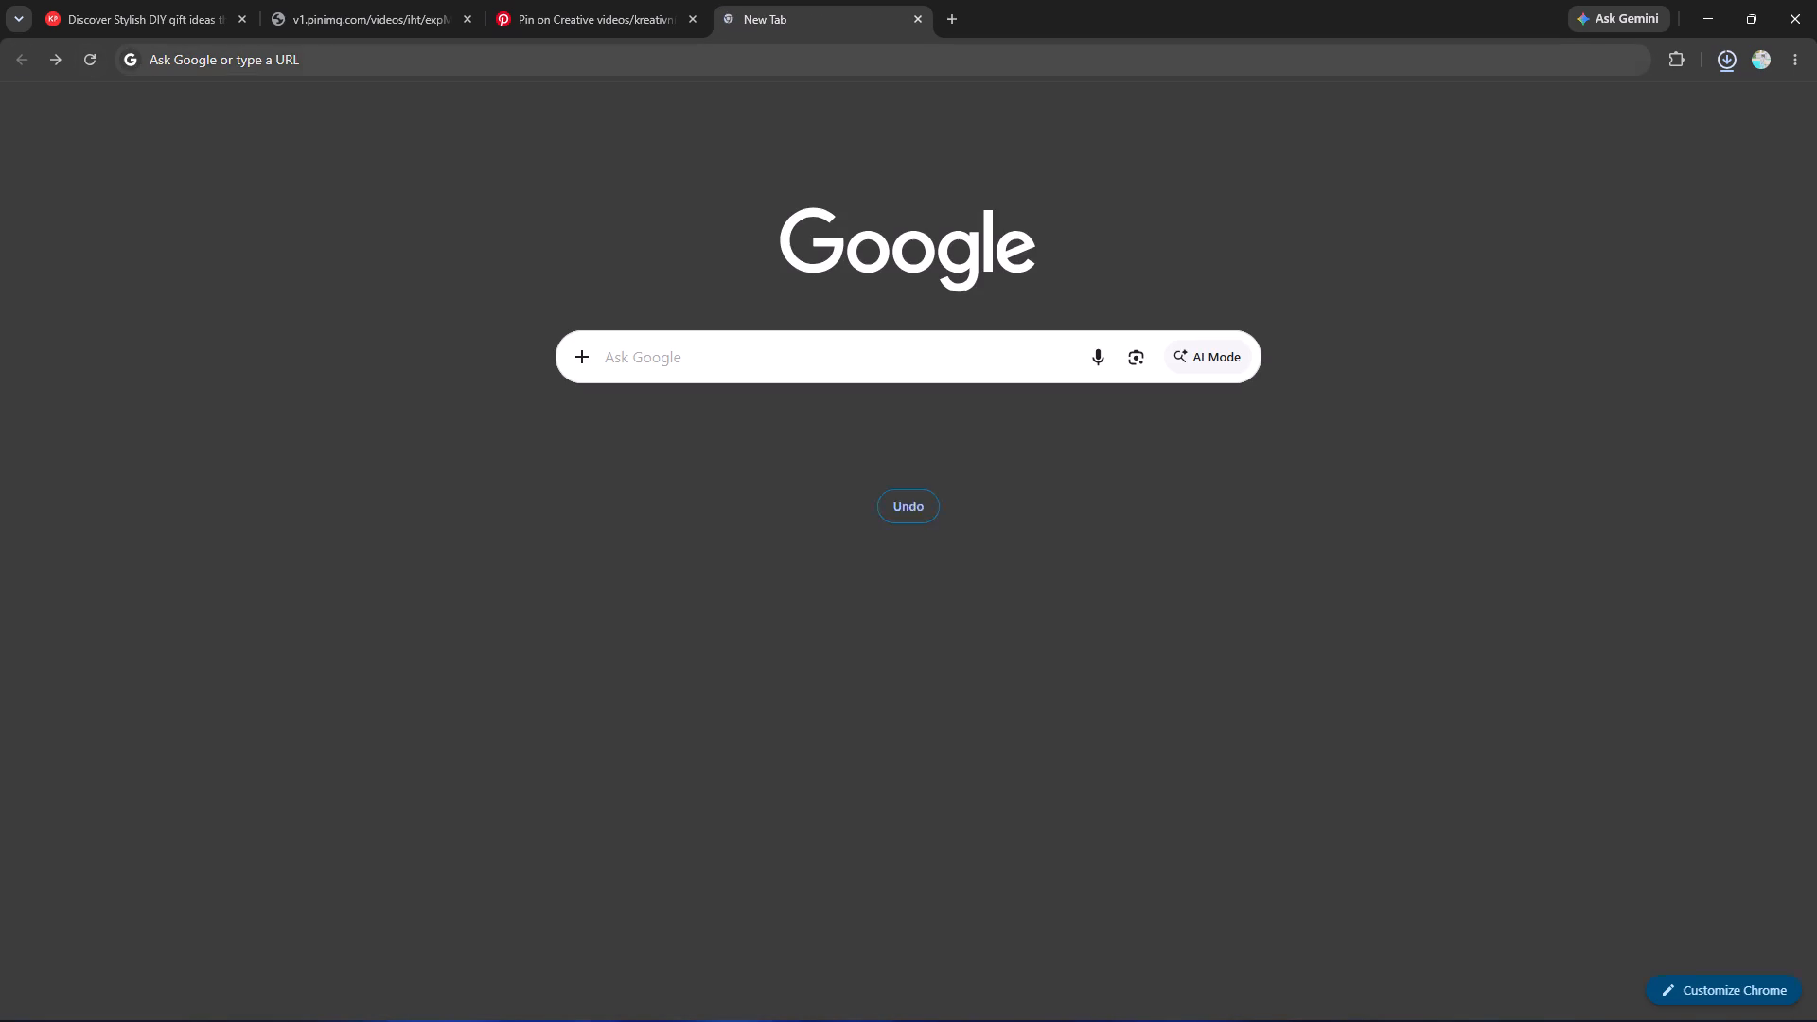
click(437, 56)
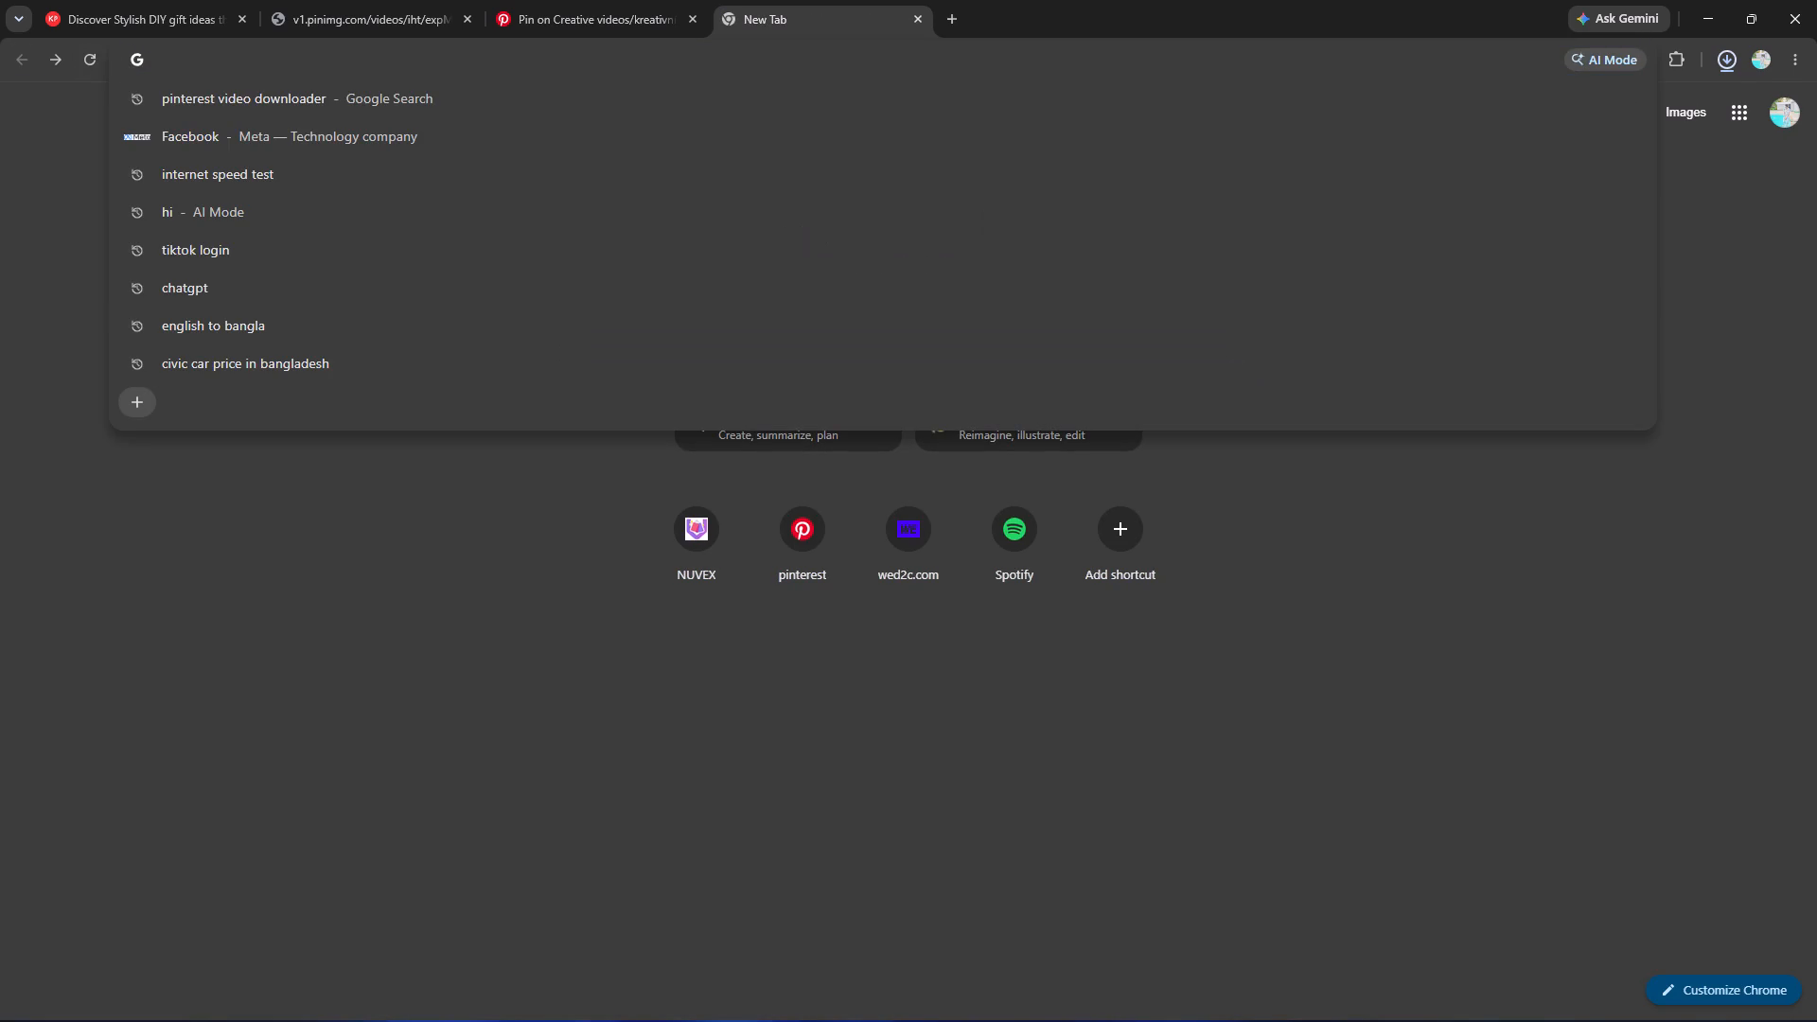
key(v)
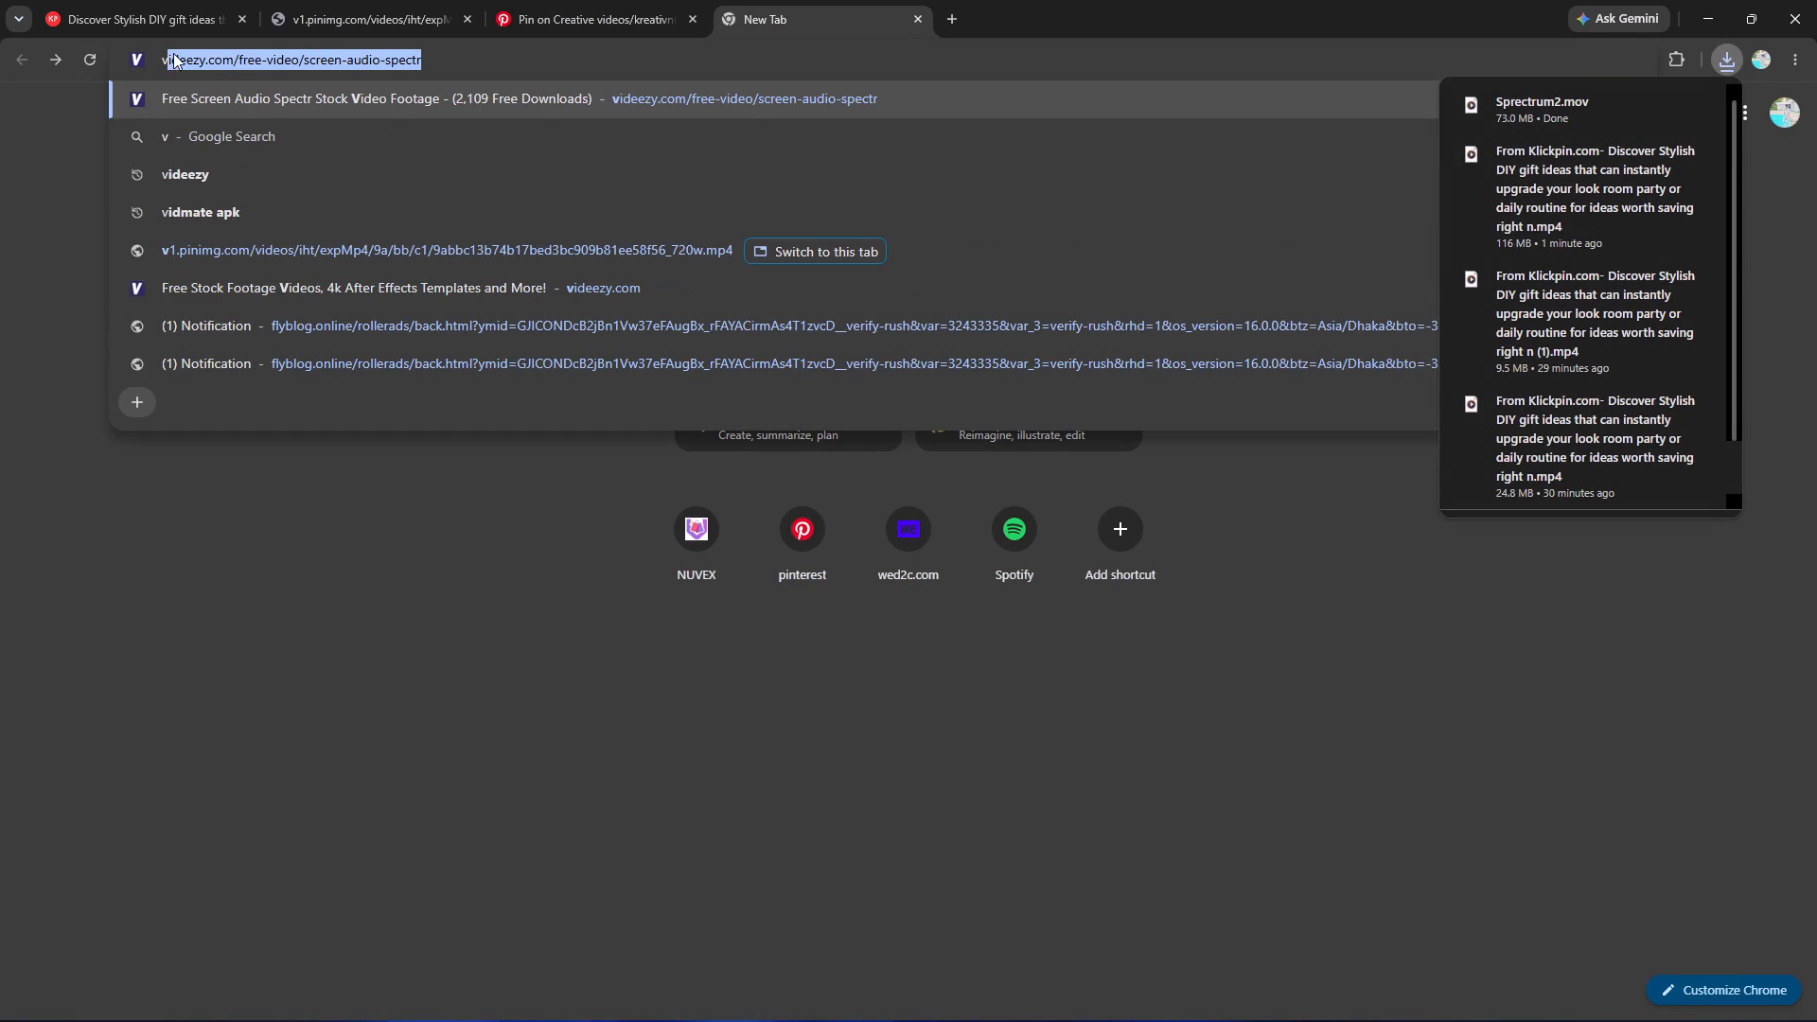
click(238, 53)
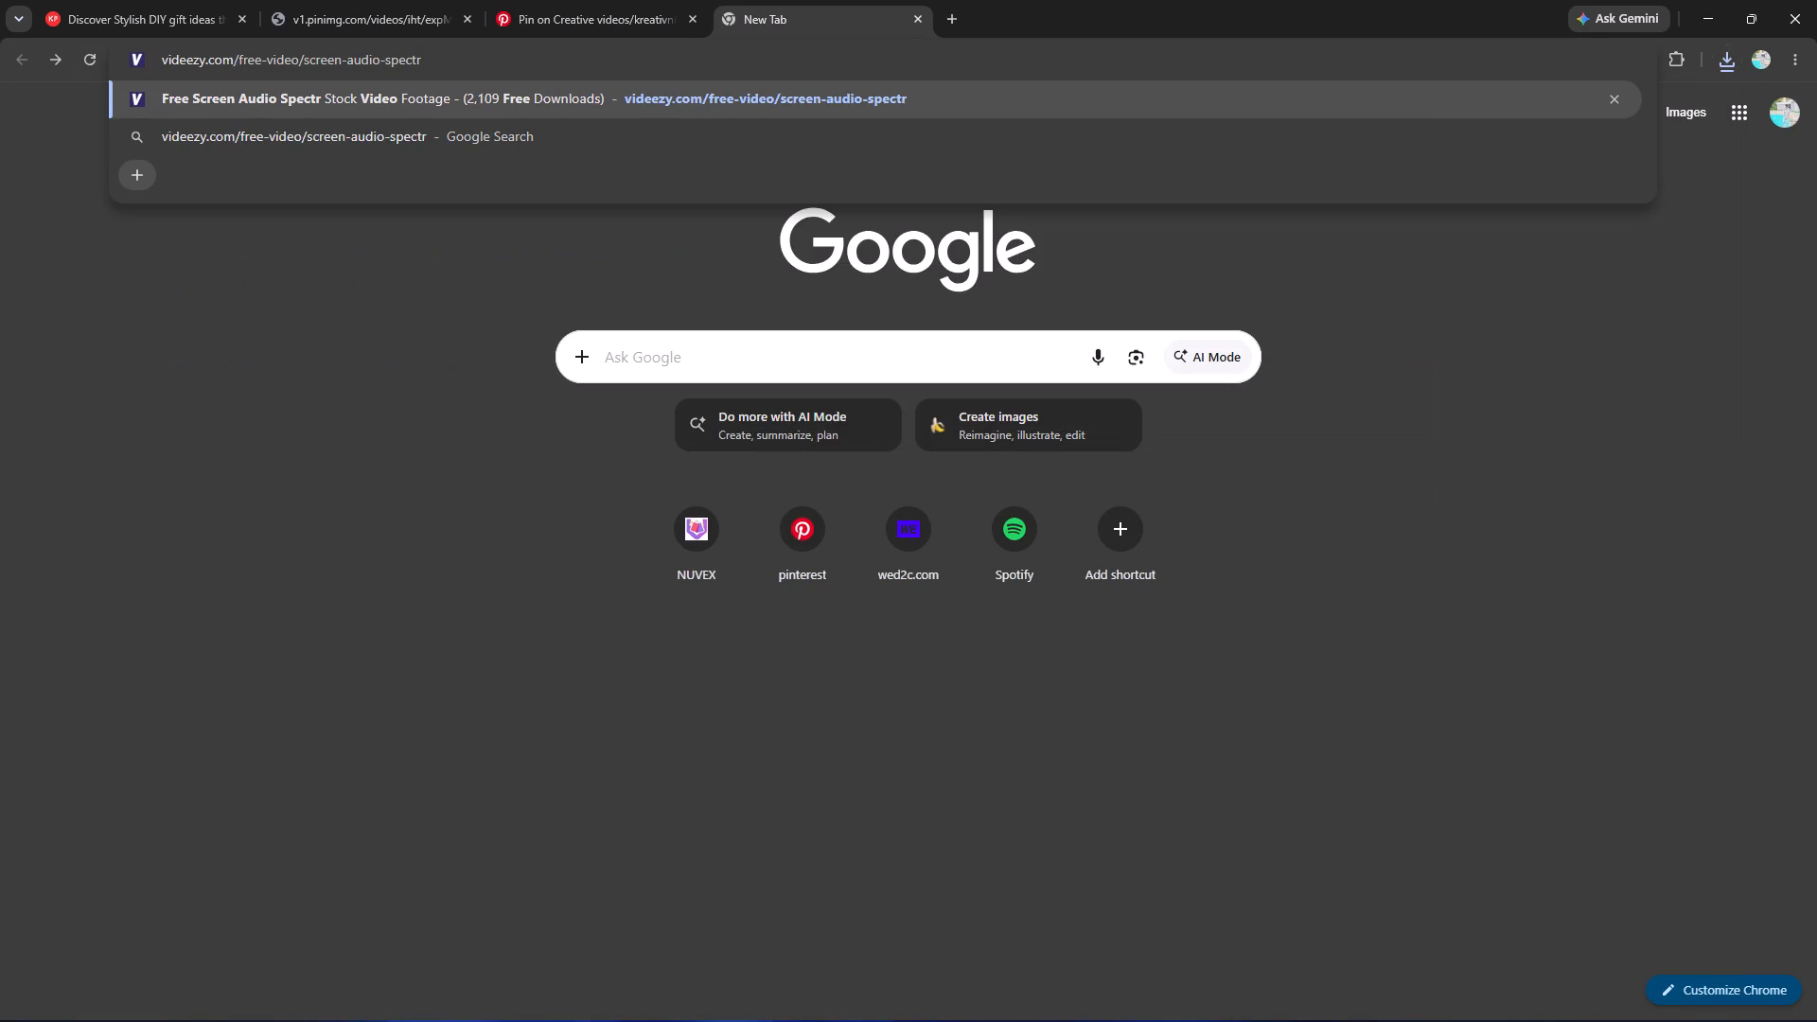
drag(238, 58, 406, 63)
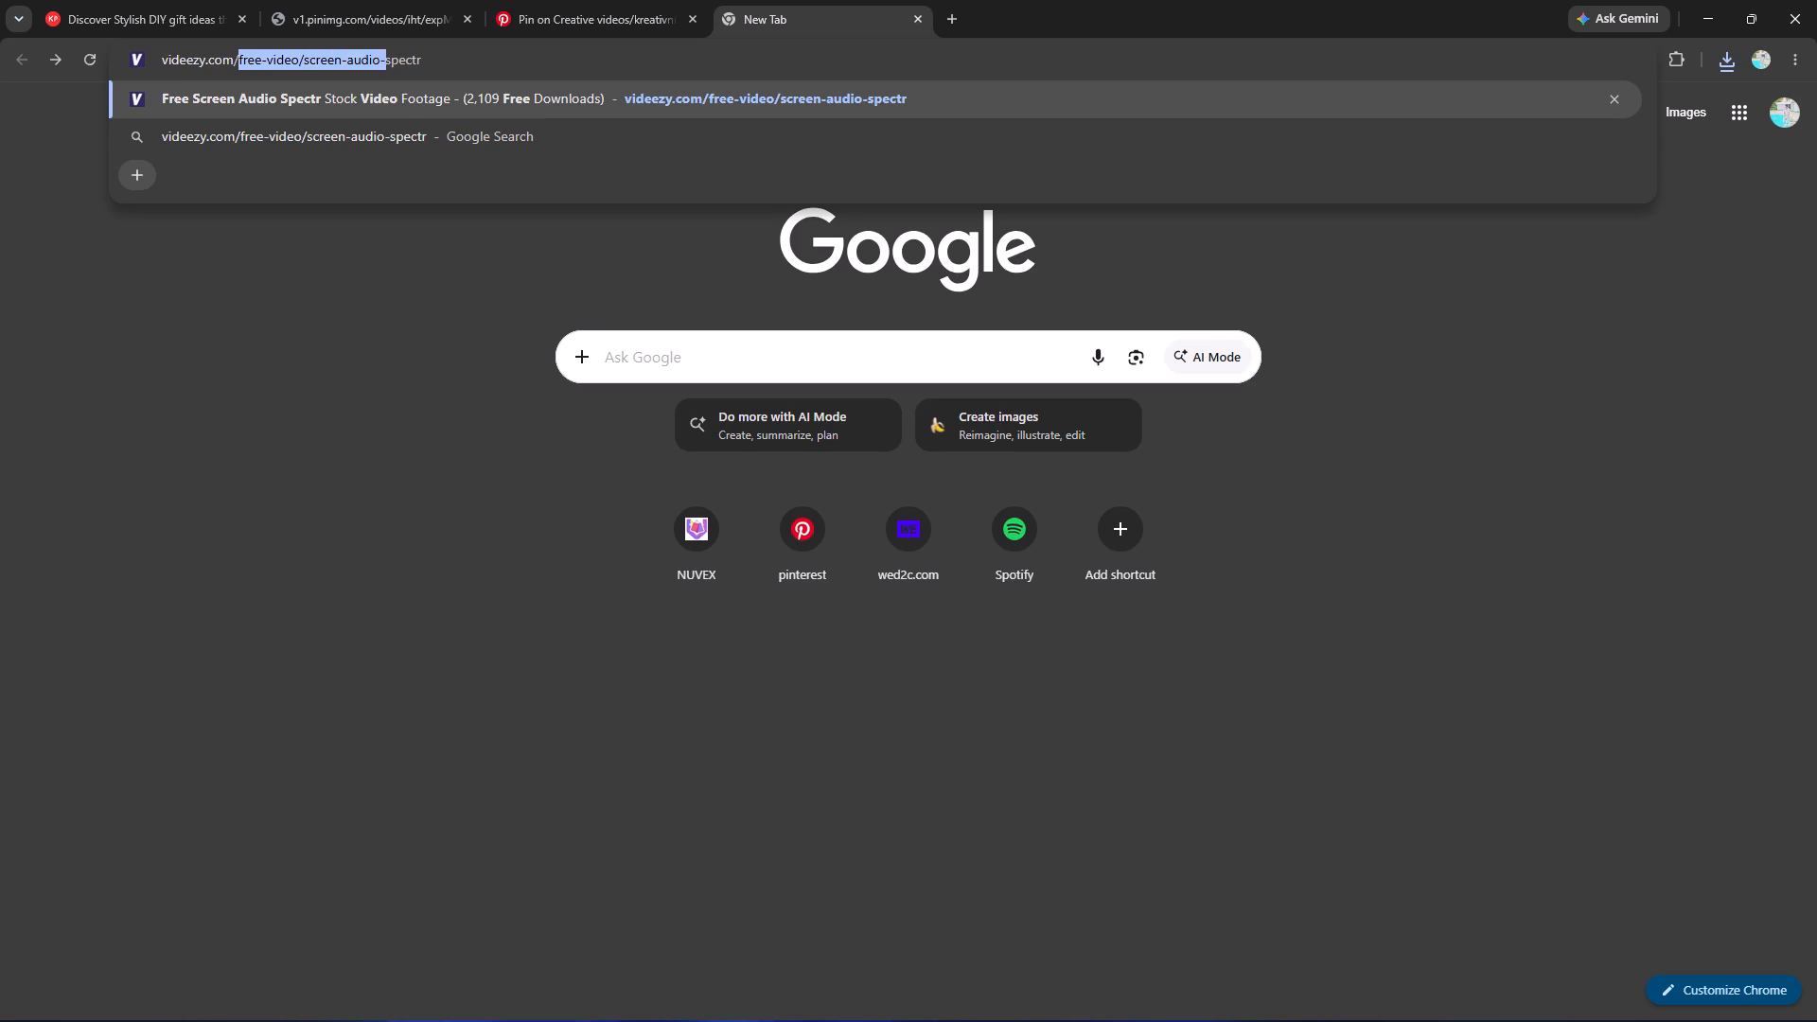
drag(406, 63, 435, 63)
key(BackSpace)
key(BackSpace)
key(BackSpace)
key(BackSpace)
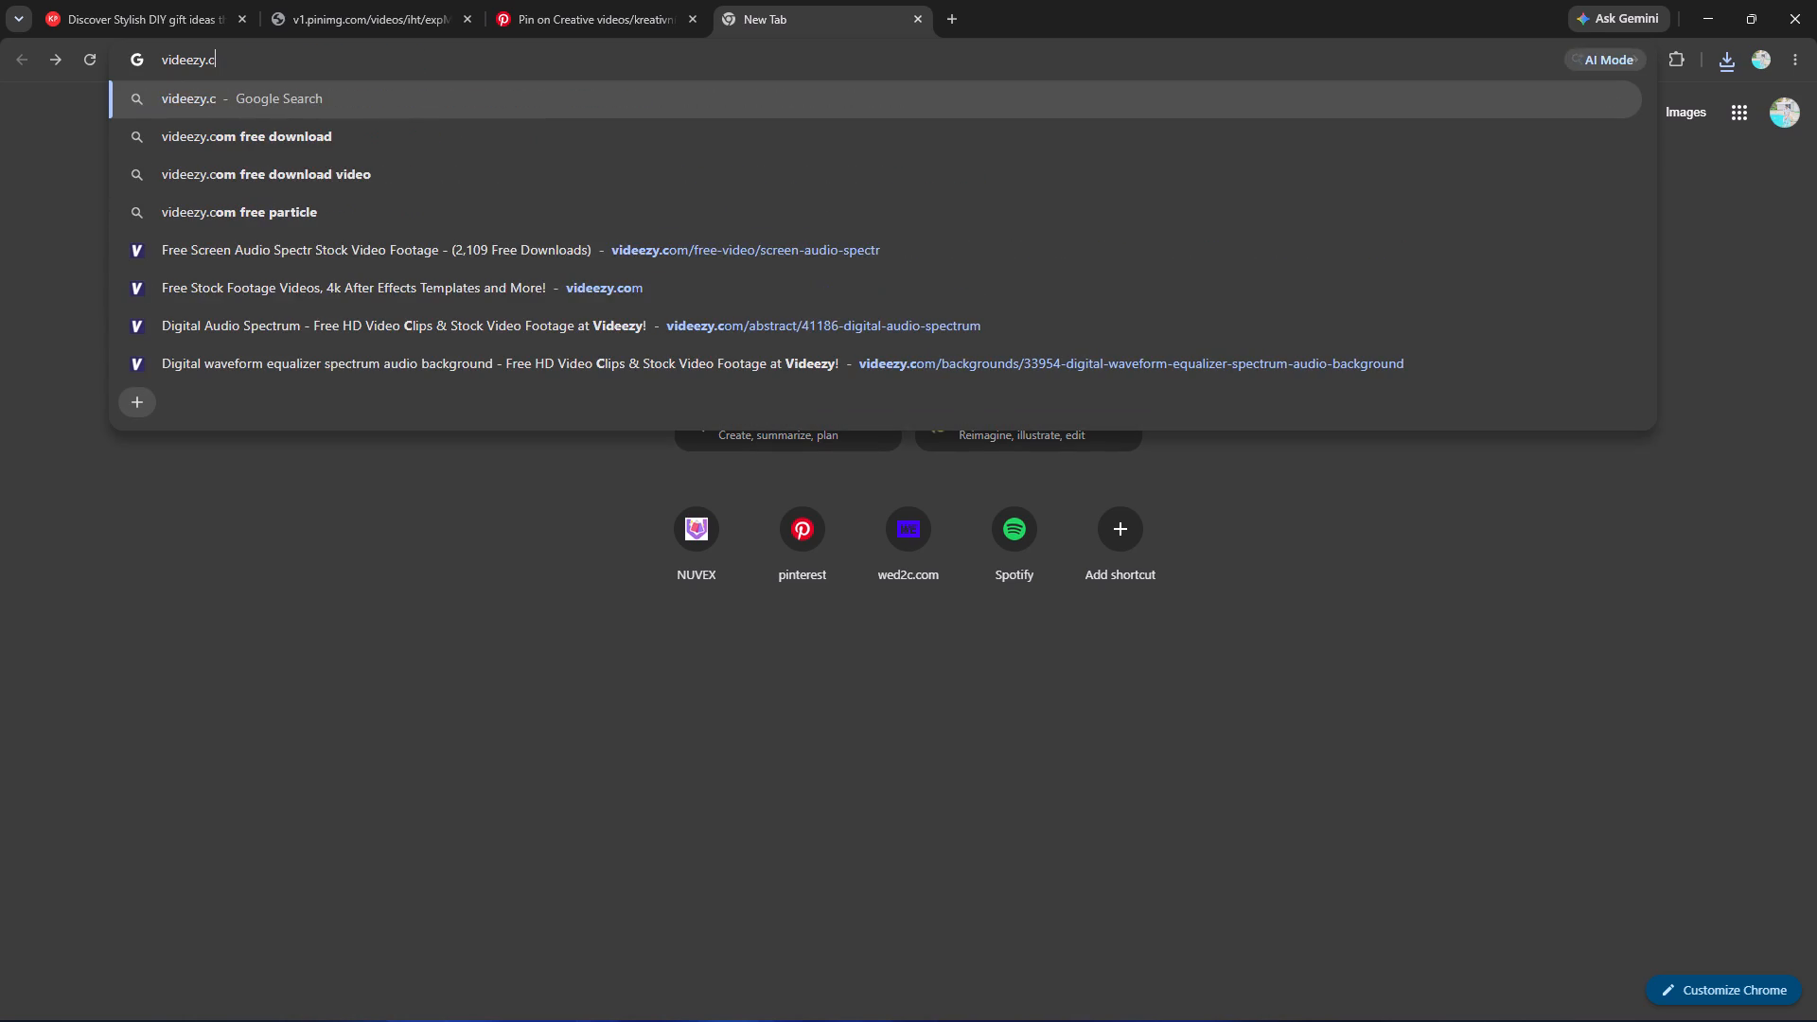
key(BackSpace)
key(BackSpace)
key(Return)
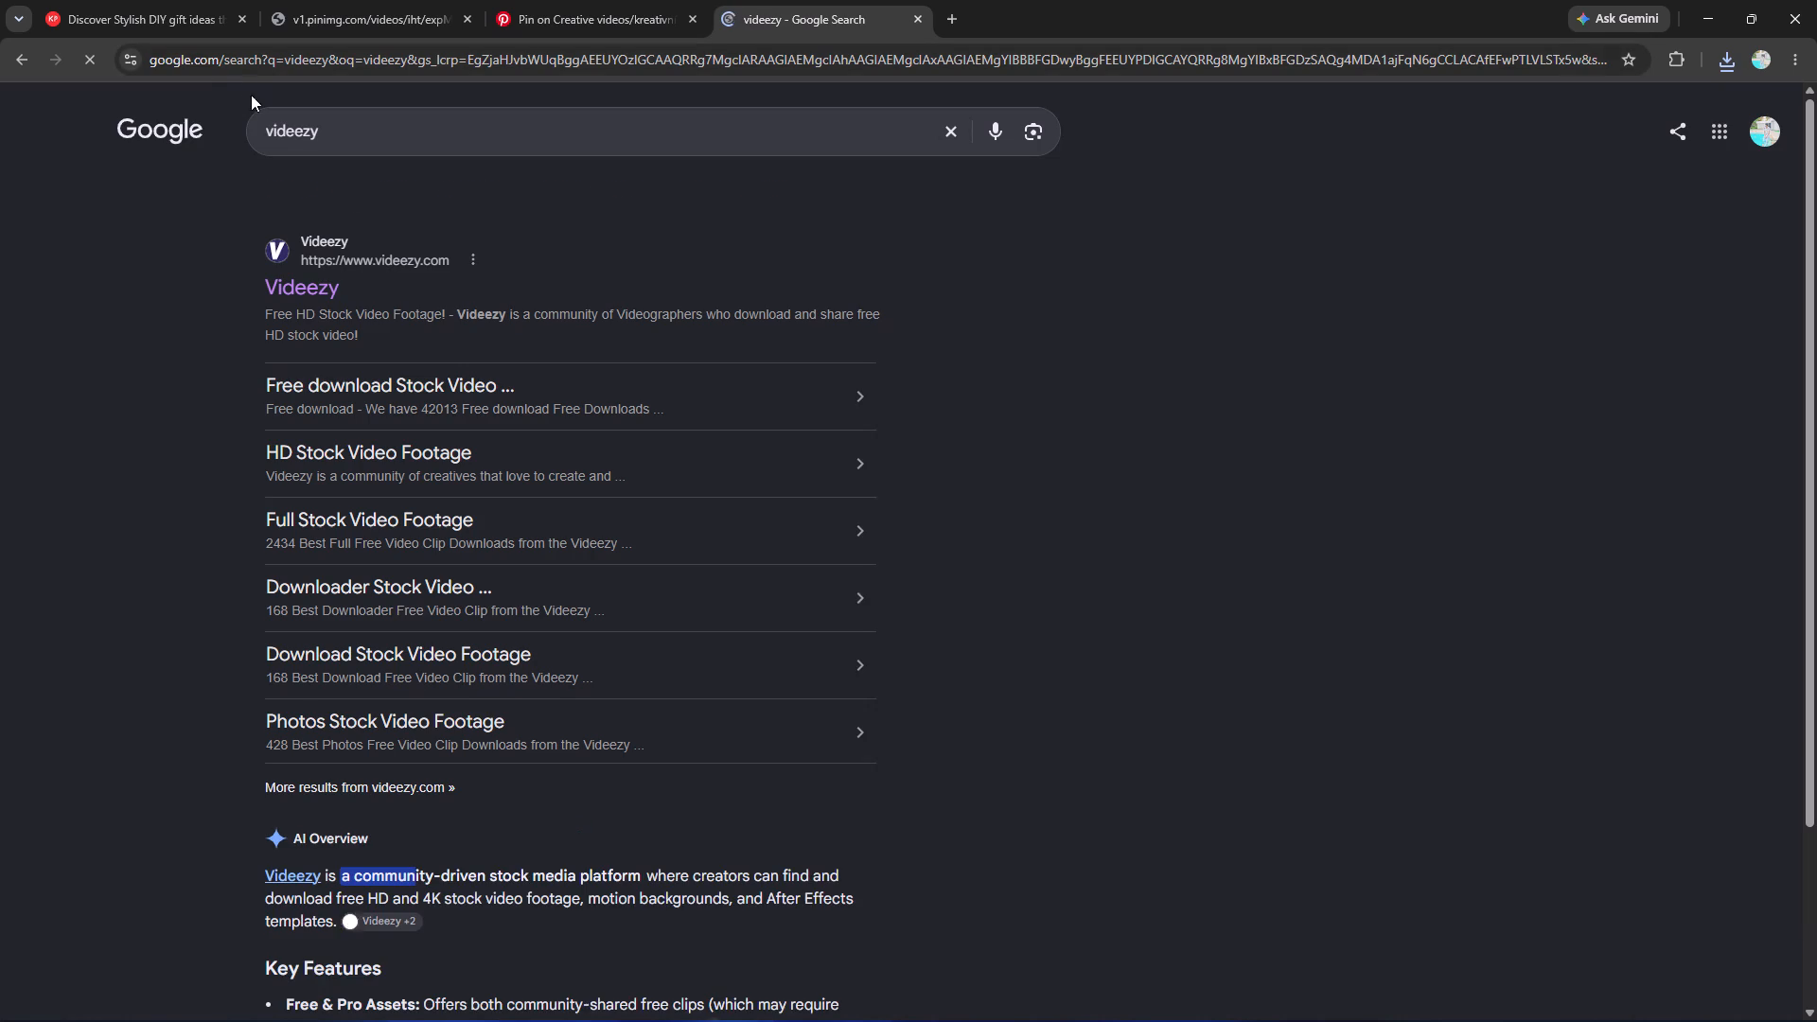
click(318, 282)
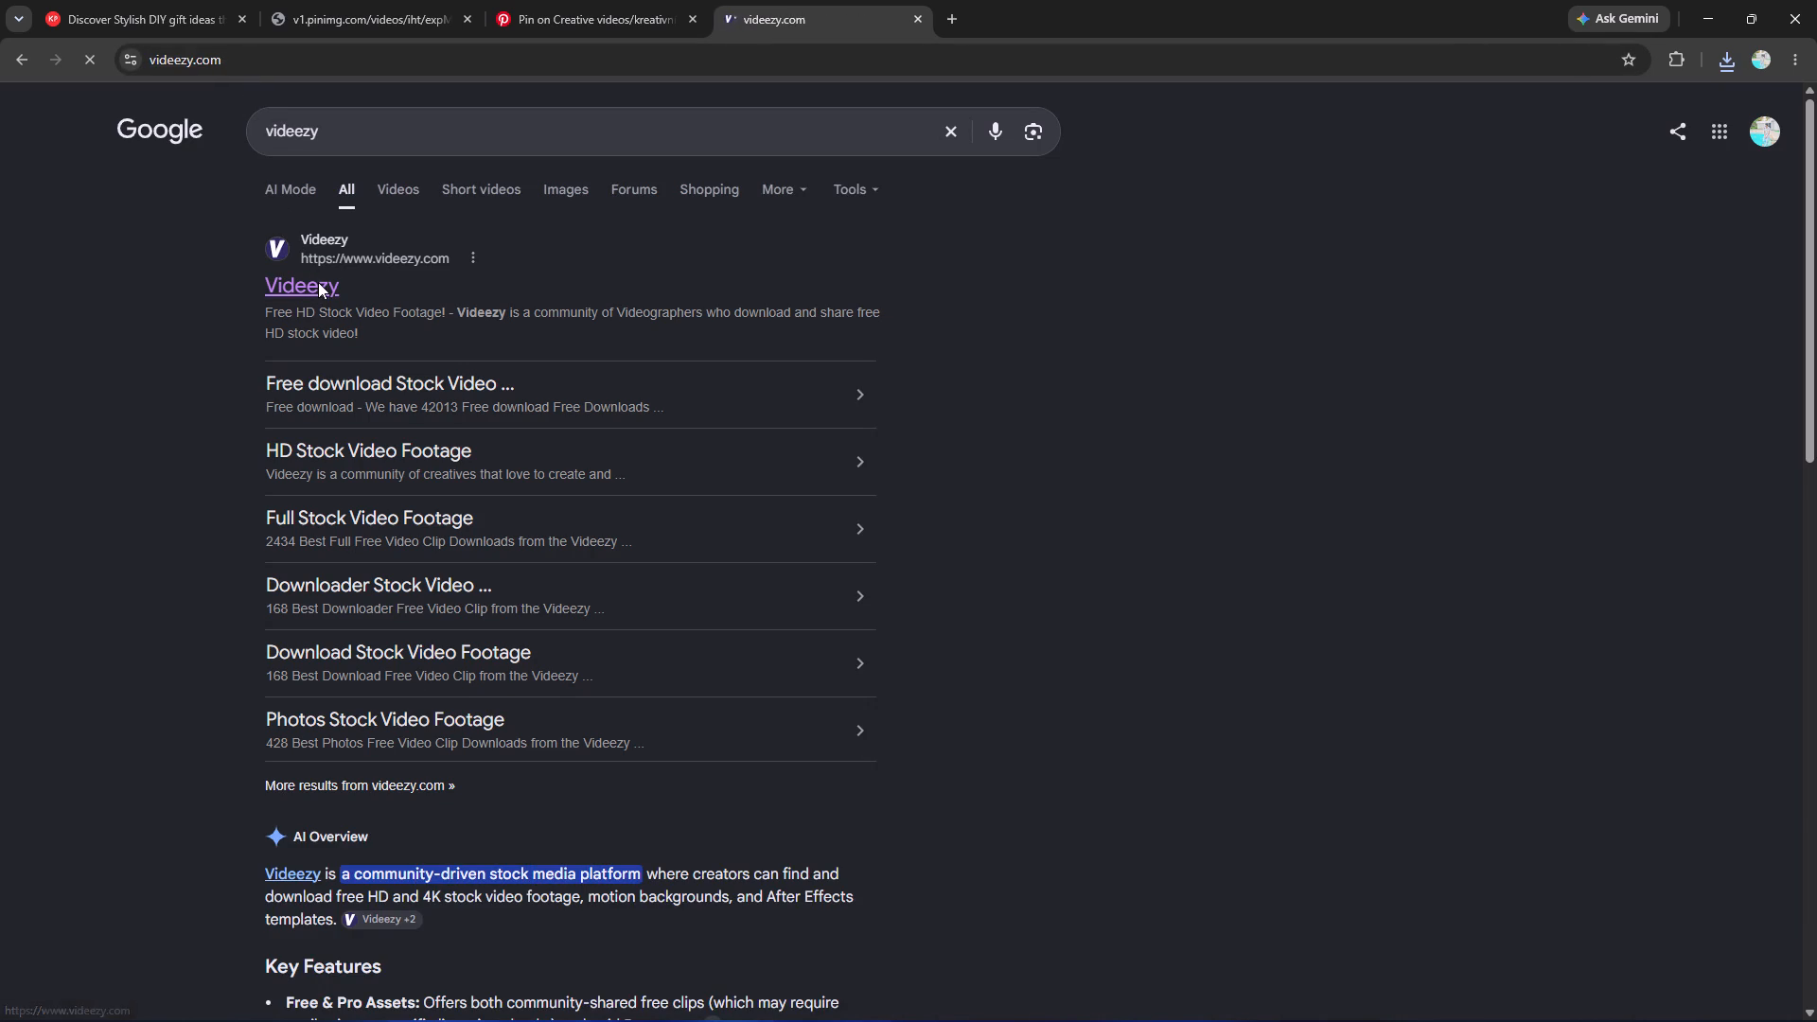
Look through the Videezy home page's popular footage, top backgrounds and After Effects templates.
scroll(318, 282, down, 6)
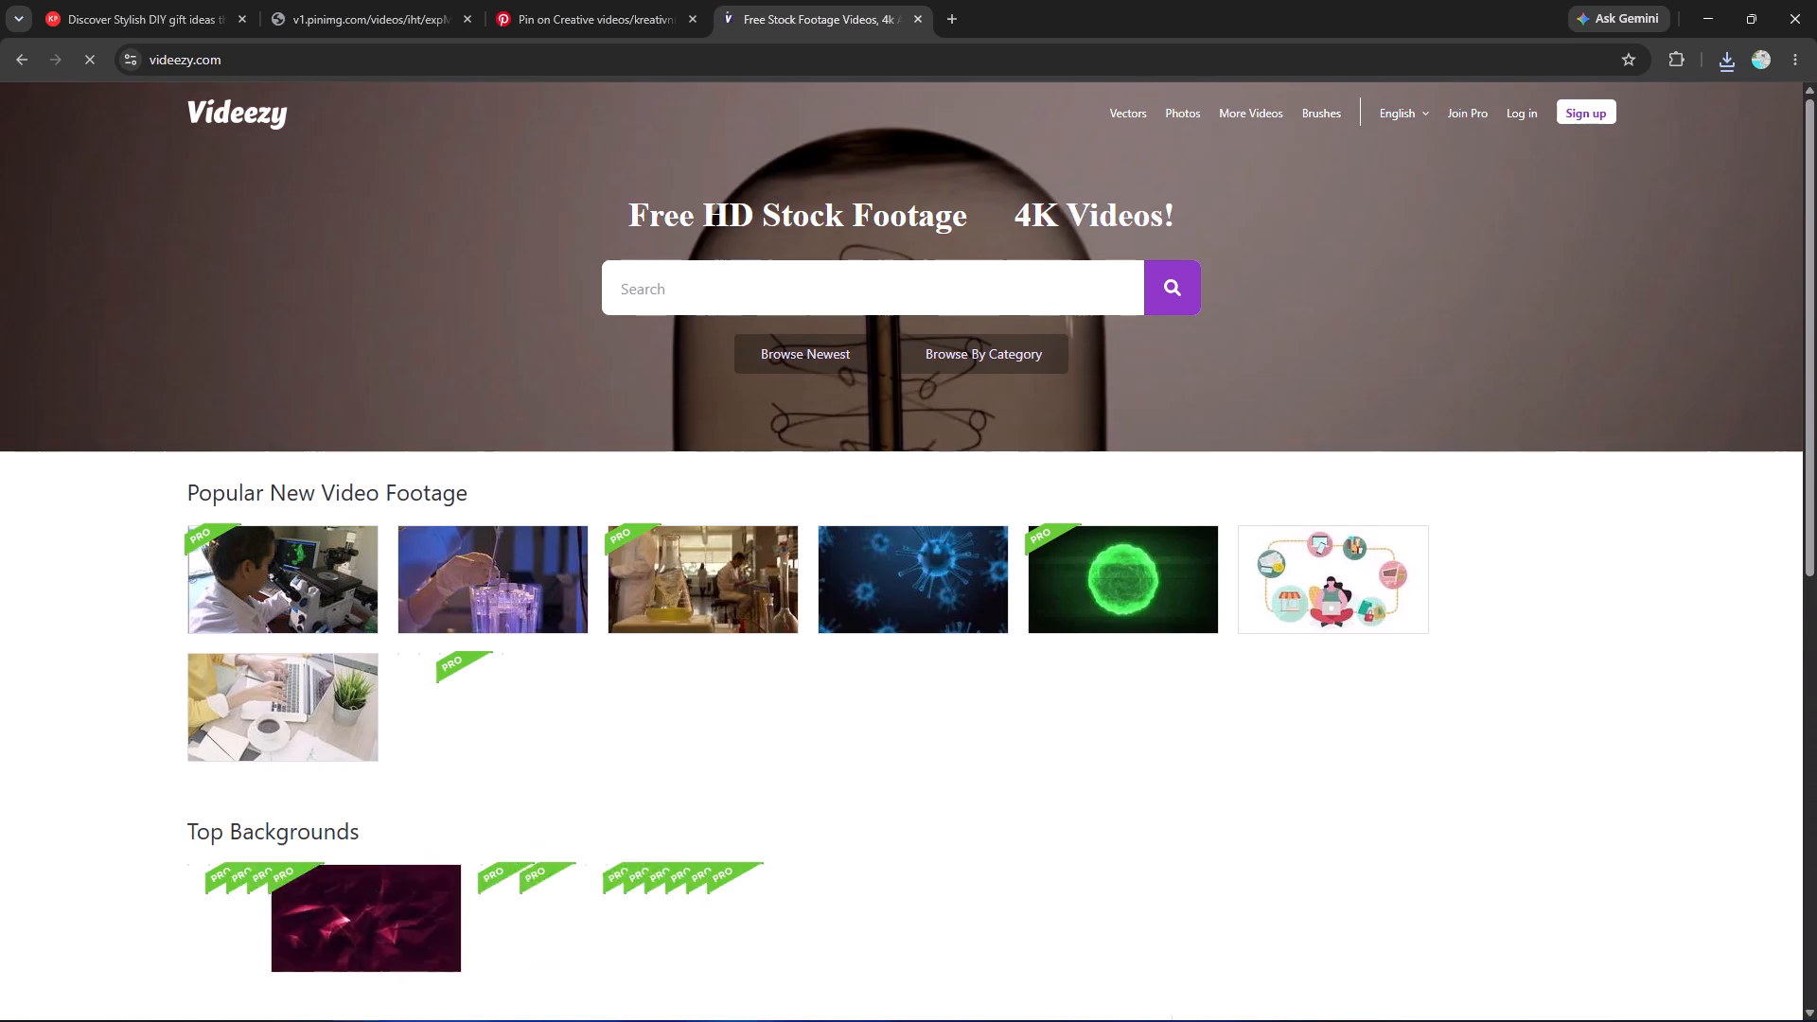
scroll(696, 297, down, 2)
scroll(703, 323, up, 1)
scroll(705, 328, down, 1)
scroll(705, 328, up, 1)
scroll(705, 337, down, 1)
scroll(705, 344, up, 1)
scroll(705, 344, down, 2)
scroll(705, 346, up, 1)
scroll(705, 346, down, 1)
scroll(705, 346, up, 1)
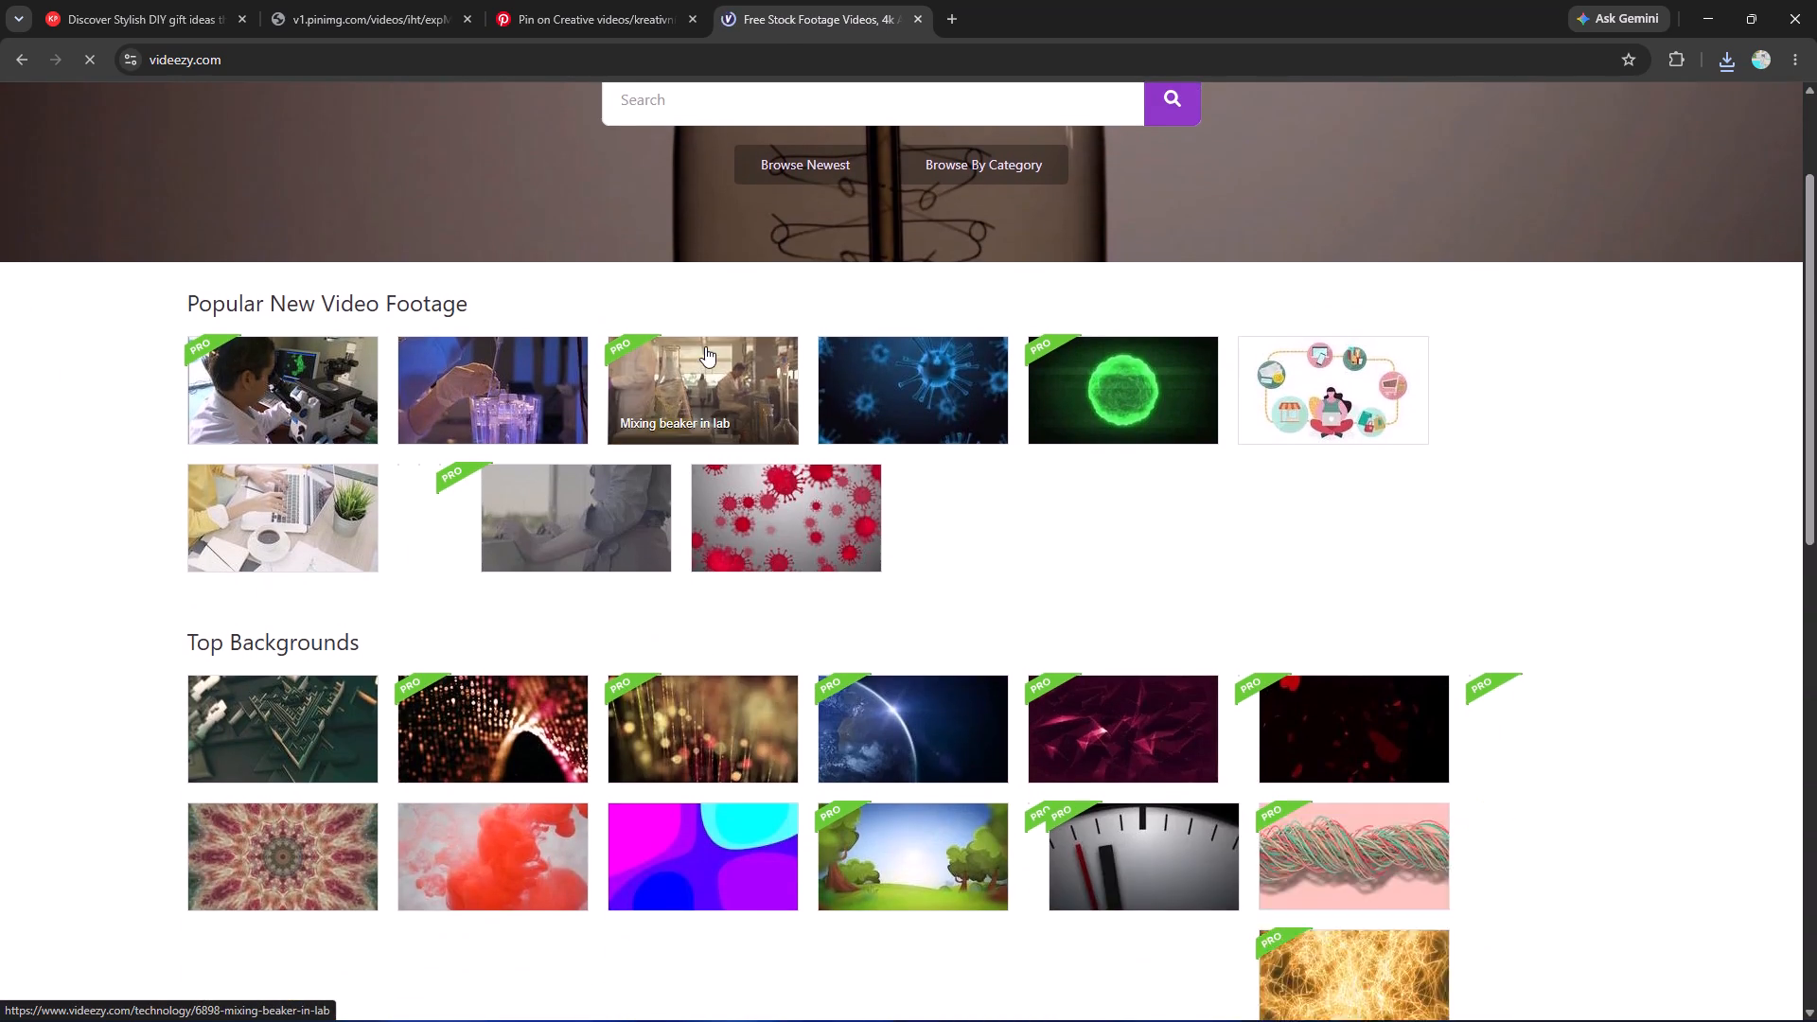
scroll(705, 347, down, 11)
scroll(719, 354, up, 1)
scroll(719, 354, down, 1)
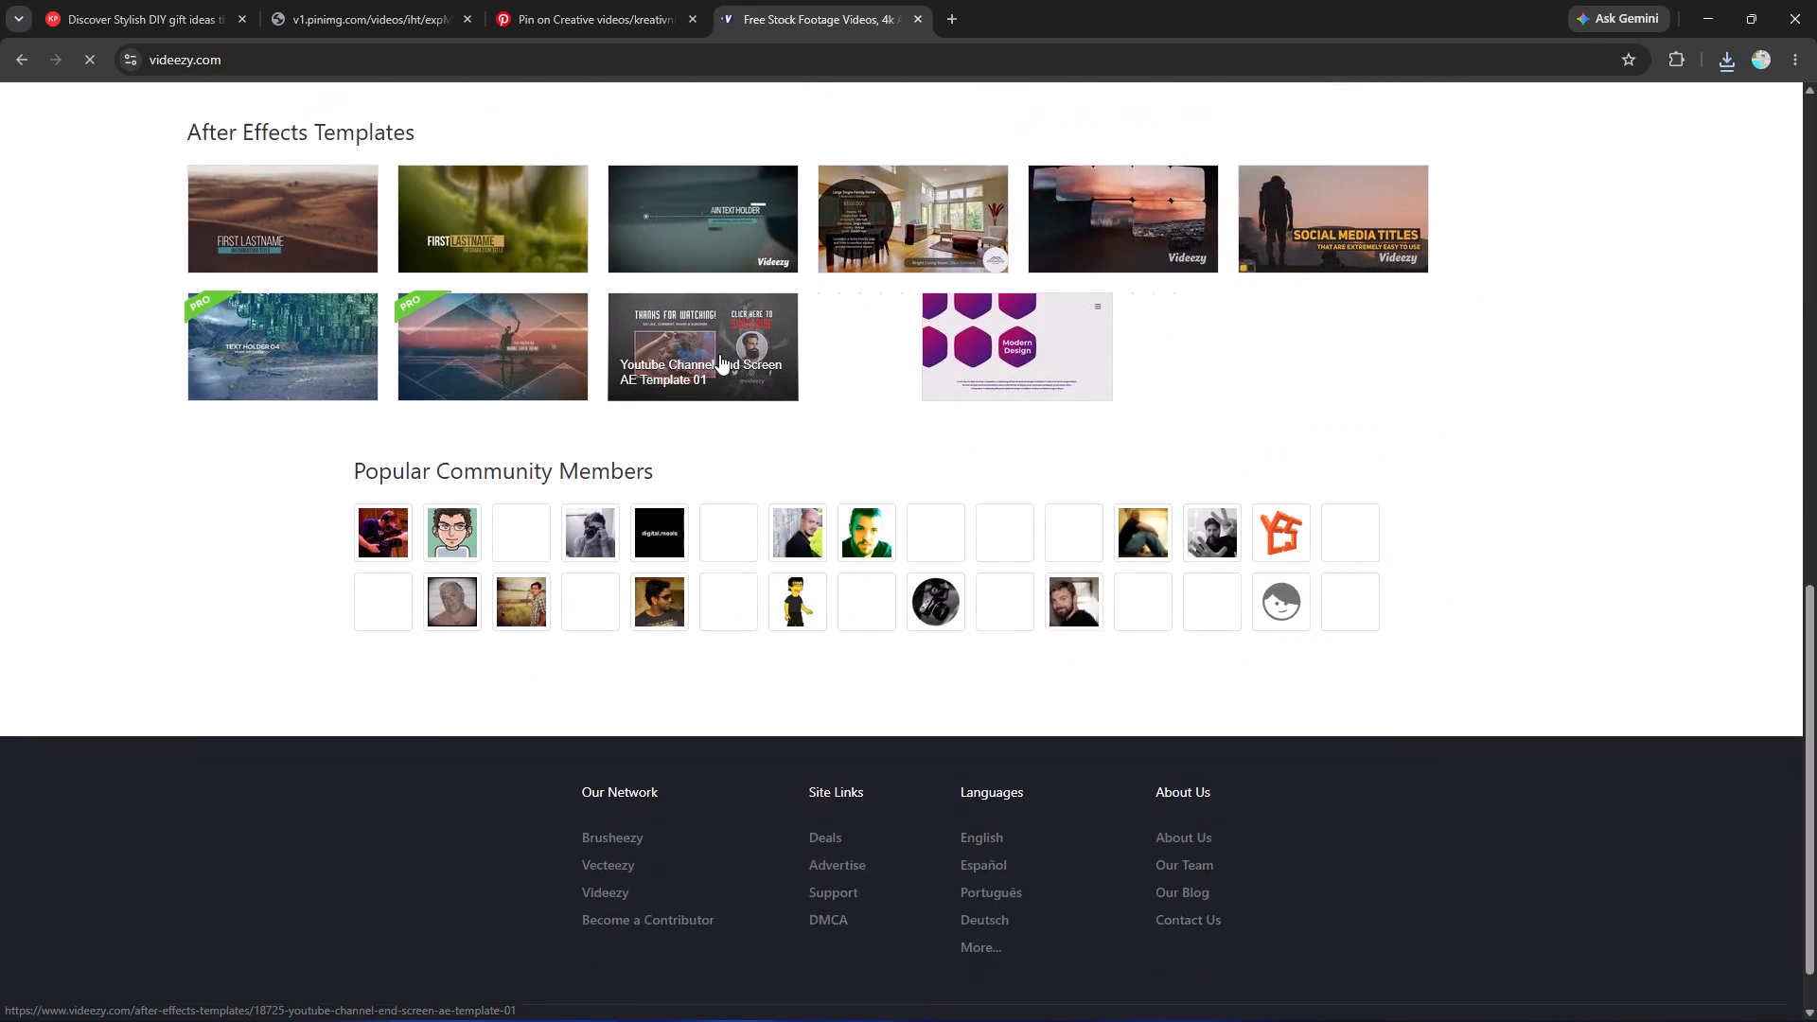
scroll(719, 354, up, 11)
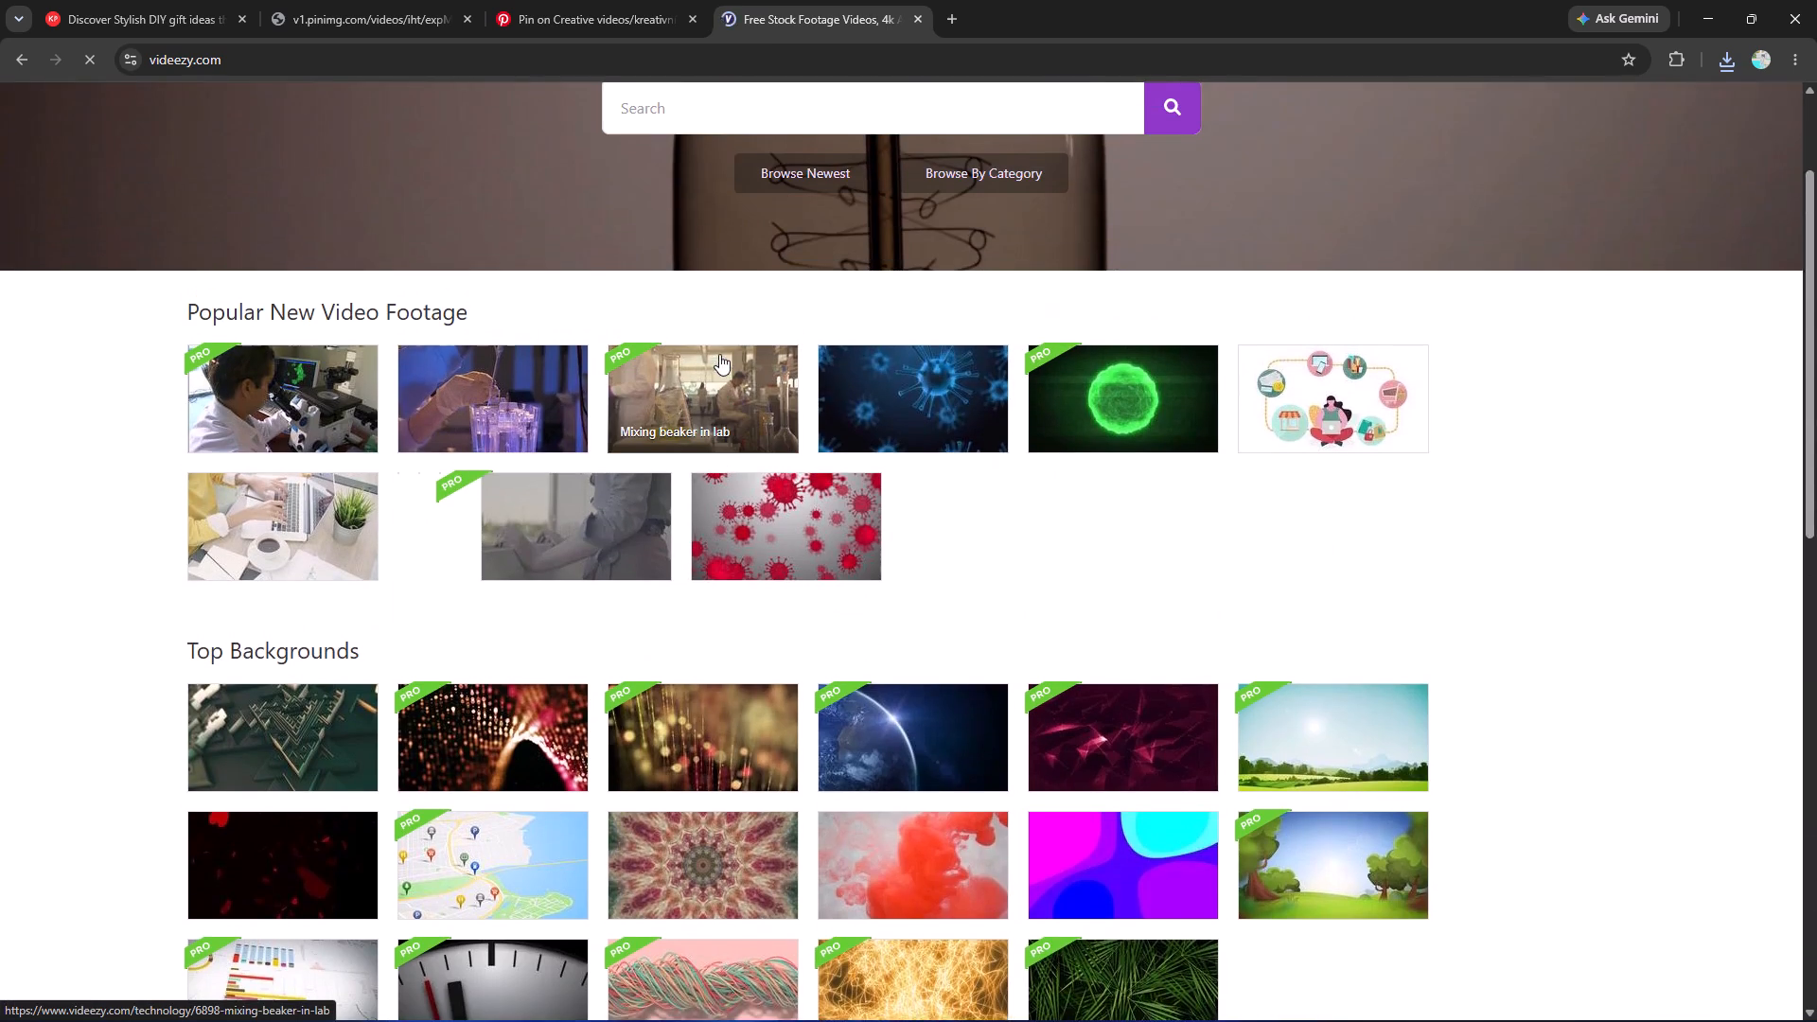
scroll(719, 354, up, 2)
scroll(719, 354, down, 1)
scroll(719, 354, up, 1)
Enter the earlier query "screen audio spectr" in the Videezy home page search box.
click(719, 294)
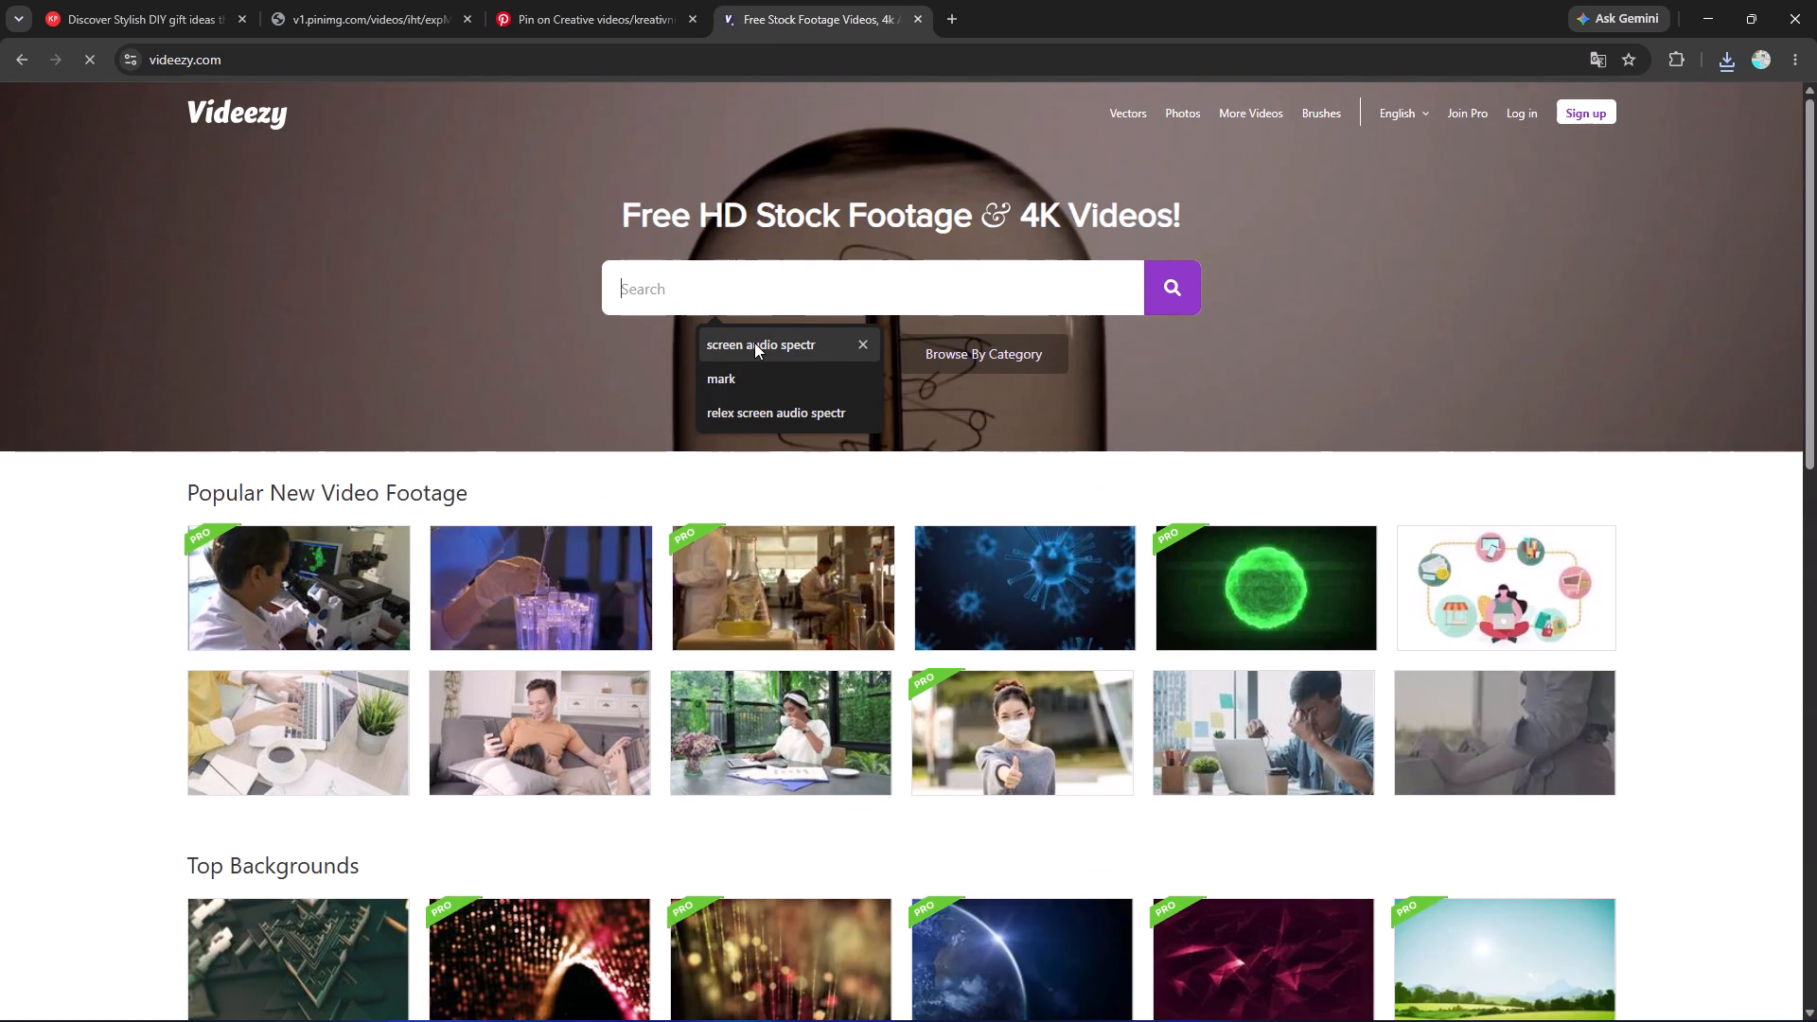
click(754, 343)
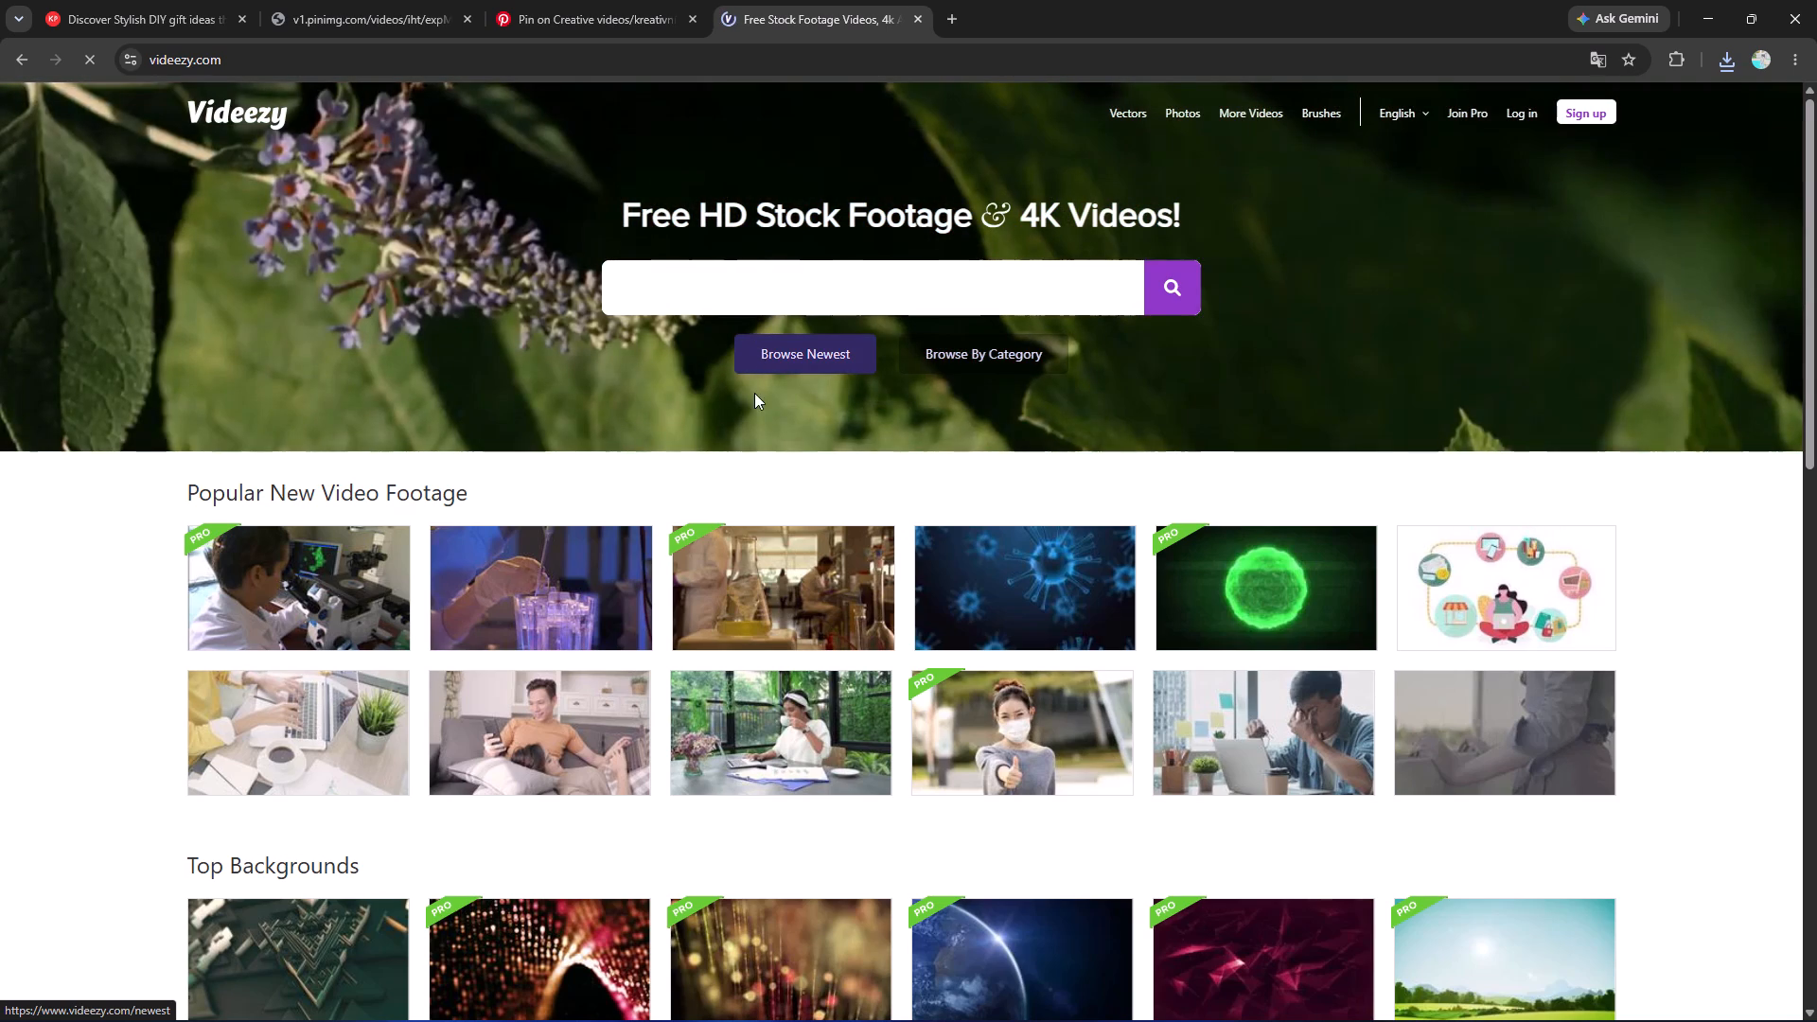
Look through the Videezy home page again, from popular new footage and top backgrounds to After Effects templates and community members.
scroll(714, 629, down, 1)
scroll(700, 672, up, 1)
scroll(699, 675, down, 1)
scroll(699, 676, up, 1)
scroll(699, 678, down, 1)
scroll(699, 678, up, 1)
scroll(676, 670, down, 3)
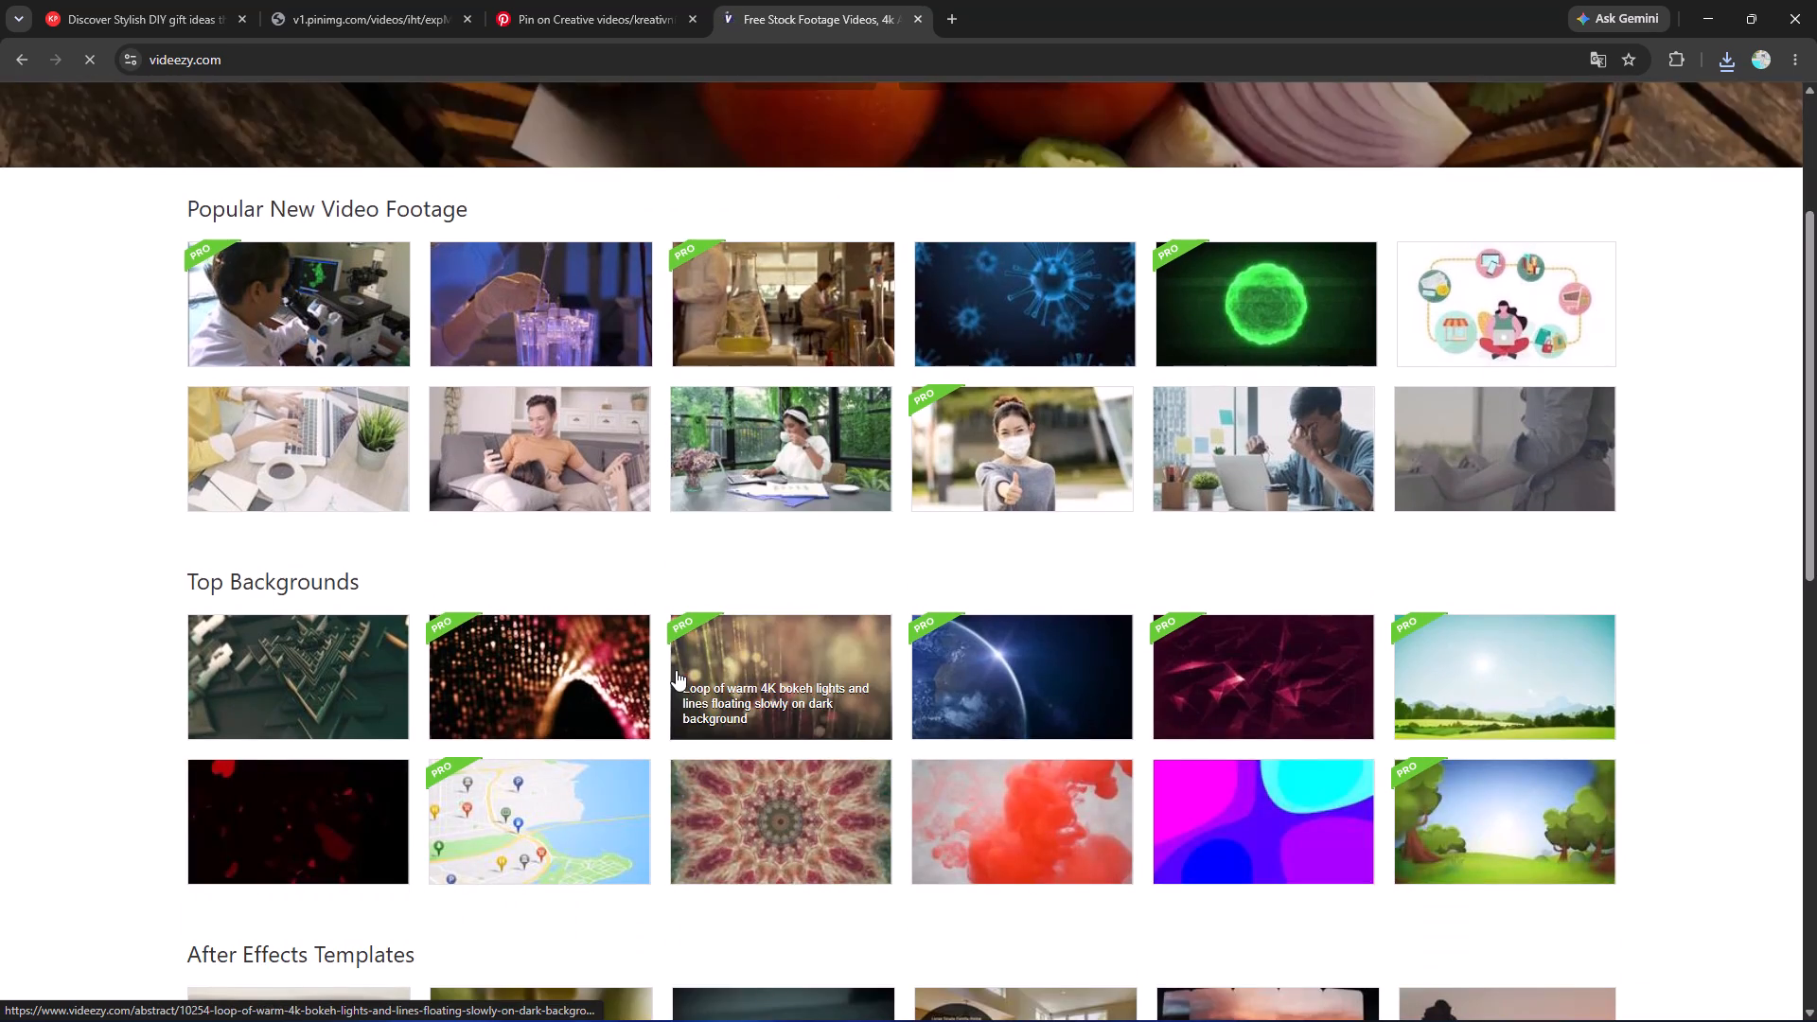
scroll(676, 670, down, 6)
scroll(676, 670, up, 1)
scroll(674, 670, down, 3)
scroll(673, 670, up, 1)
scroll(673, 670, down, 1)
scroll(673, 670, up, 1)
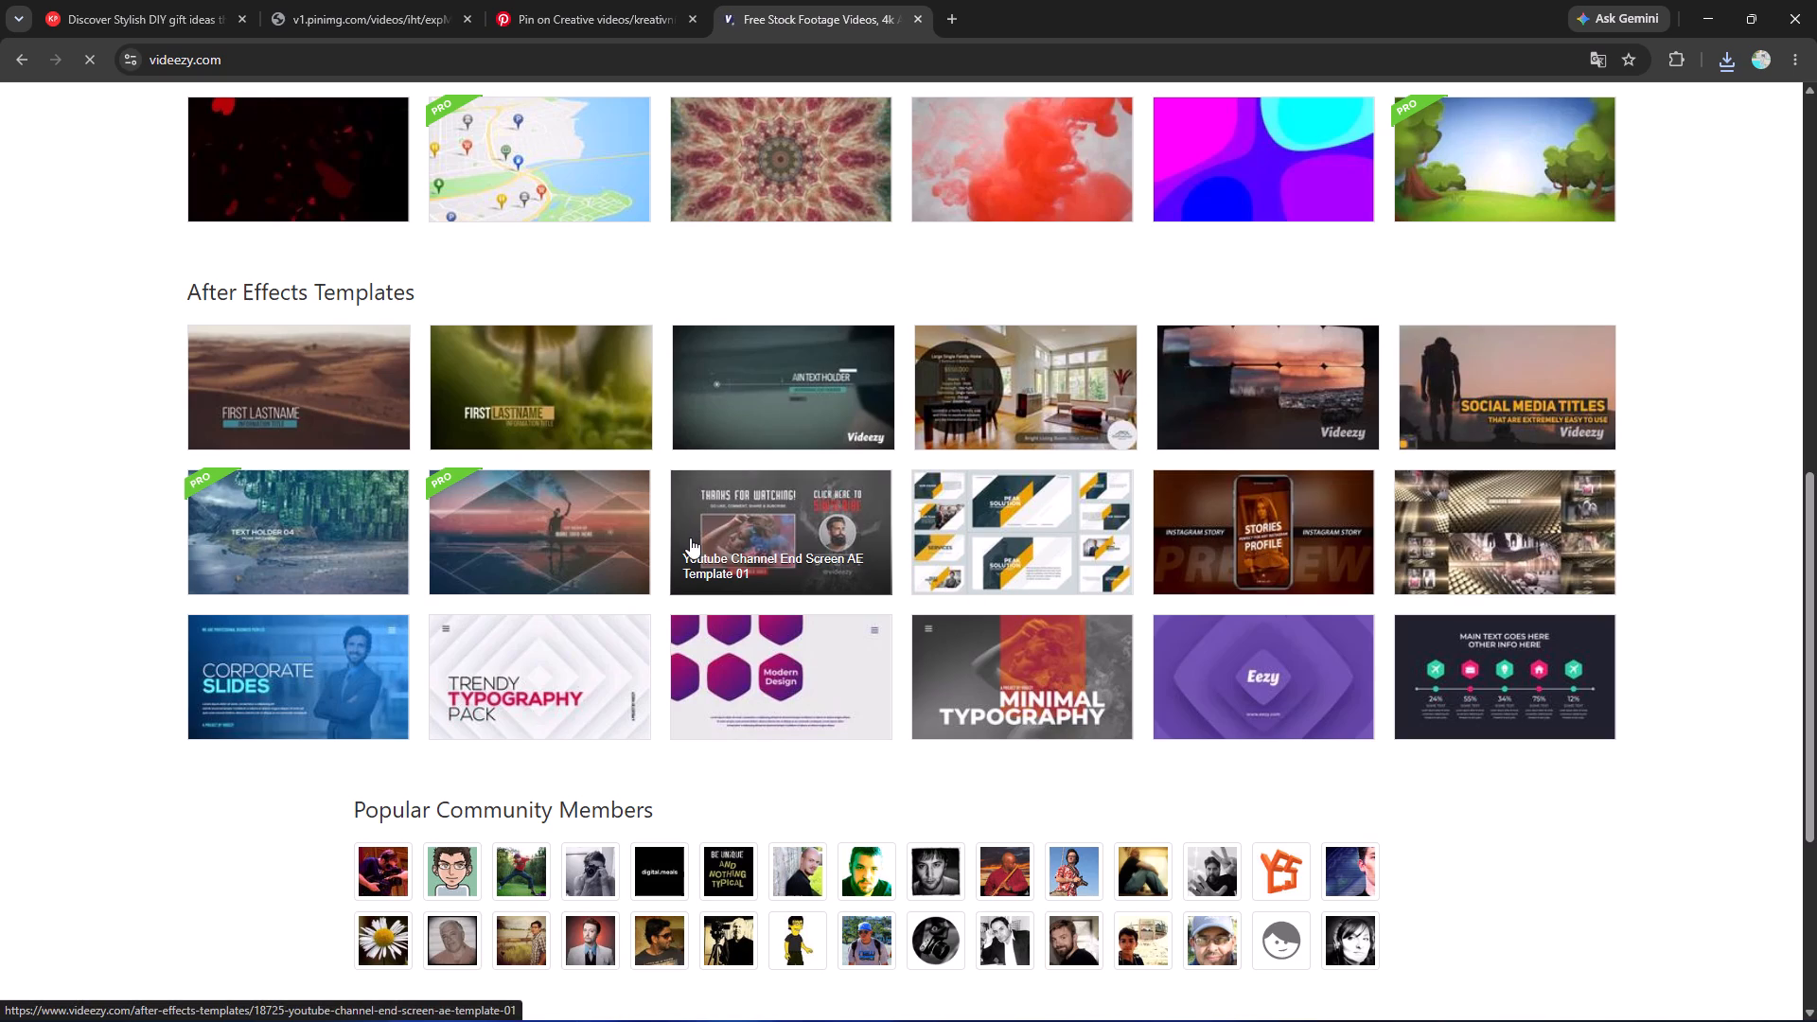
scroll(591, 679, down, 2)
scroll(602, 682, up, 1)
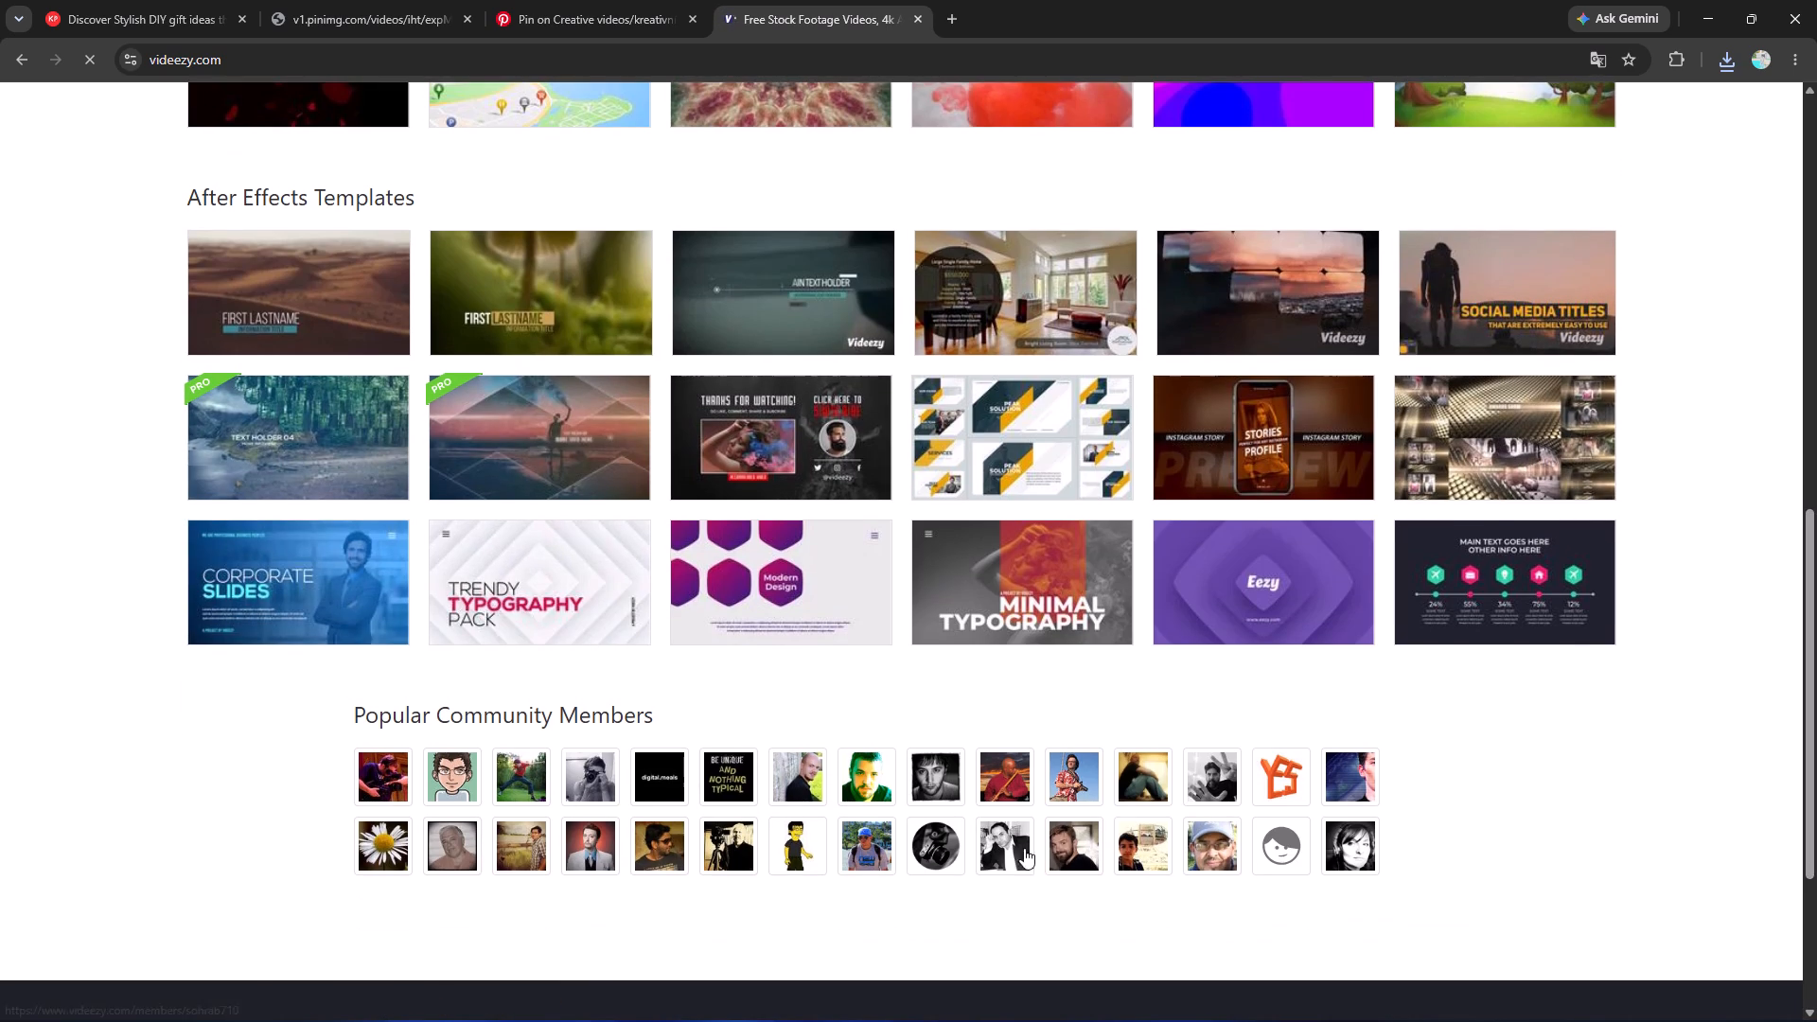
scroll(953, 573, up, 2)
scroll(942, 555, down, 1)
scroll(942, 555, up, 1)
scroll(942, 555, down, 1)
scroll(942, 555, up, 12)
scroll(942, 555, down, 1)
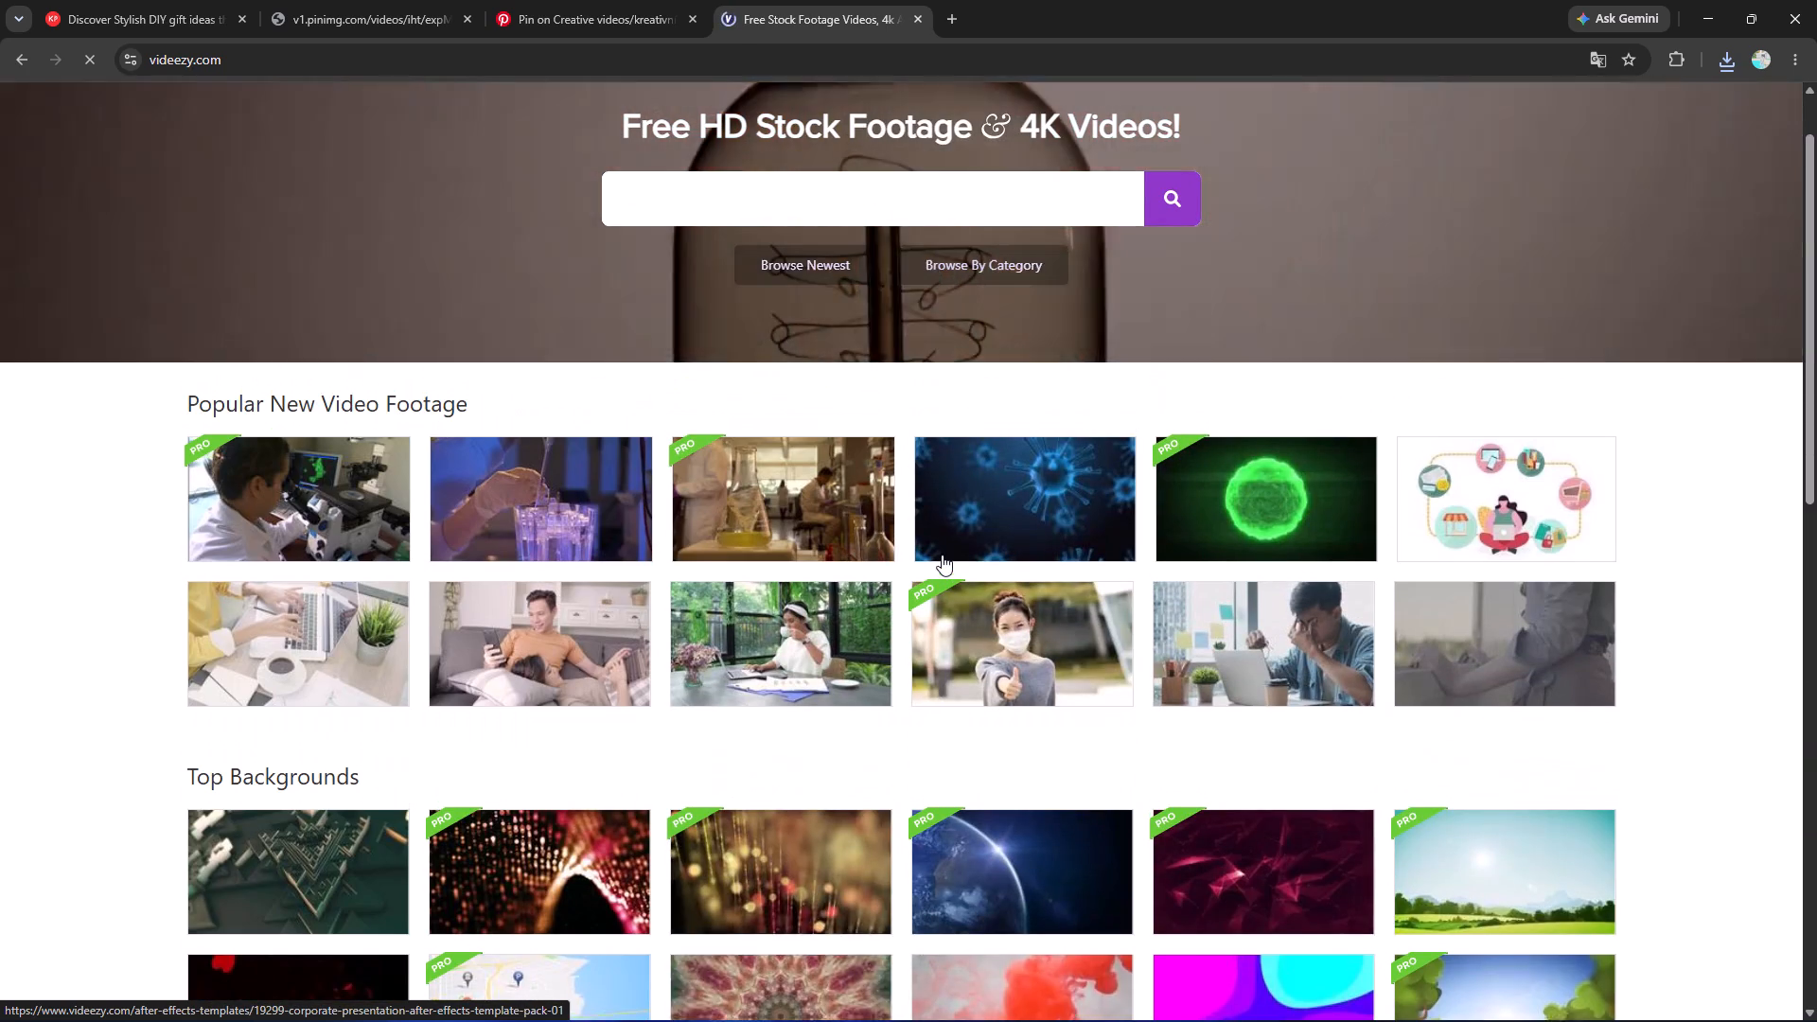
Select the whole query in the Videezy search box and submit the search for "screen audio spectr".
click(738, 184)
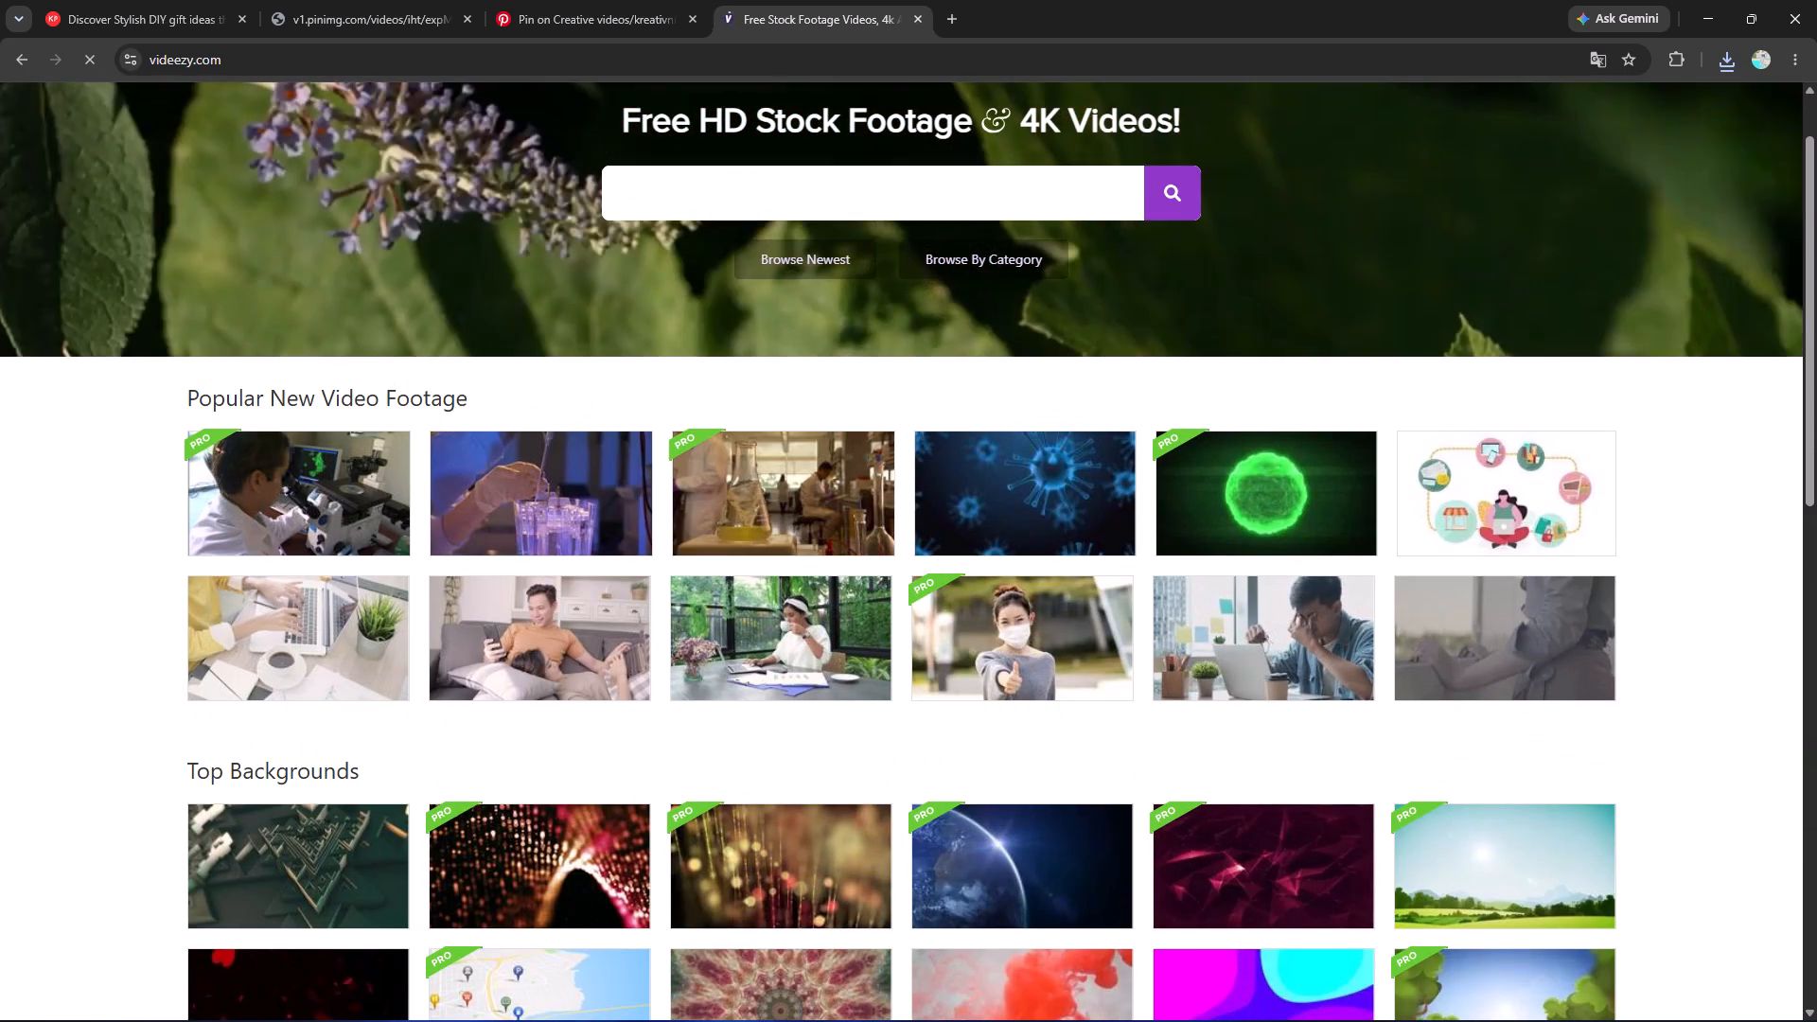
click(856, 200)
click(785, 198)
triple_click(766, 194)
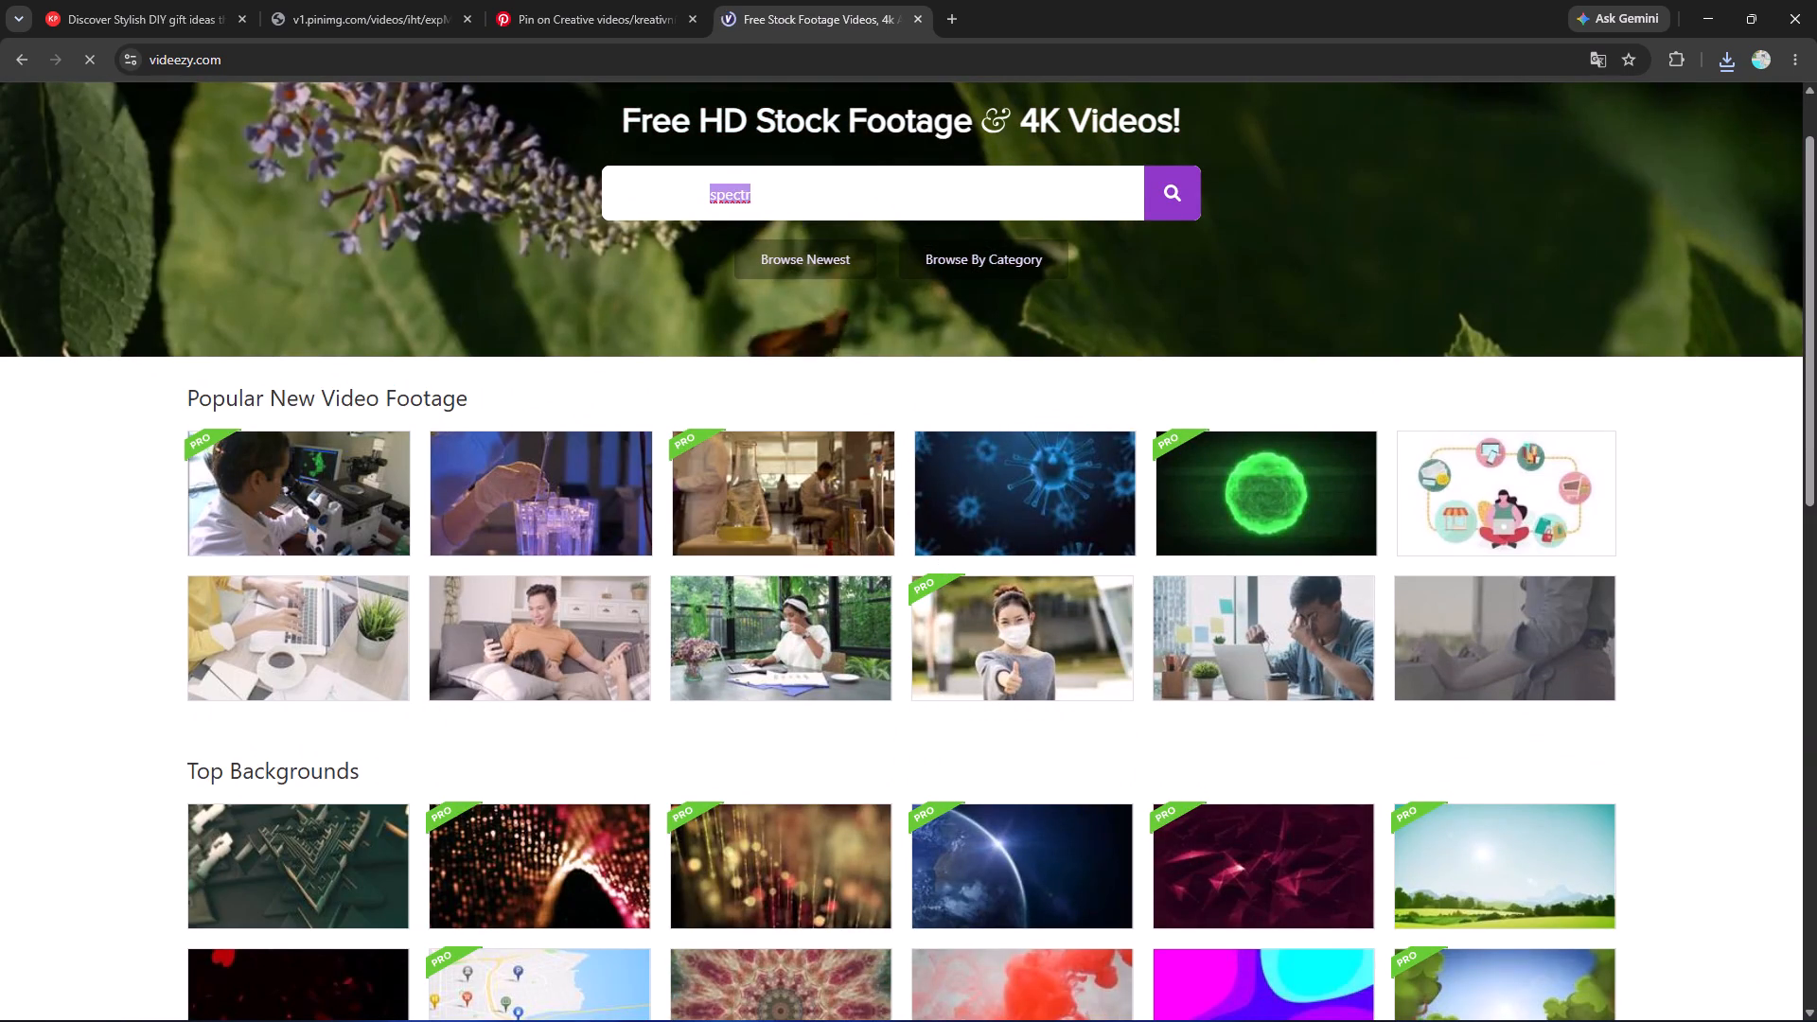
triple_click(757, 191)
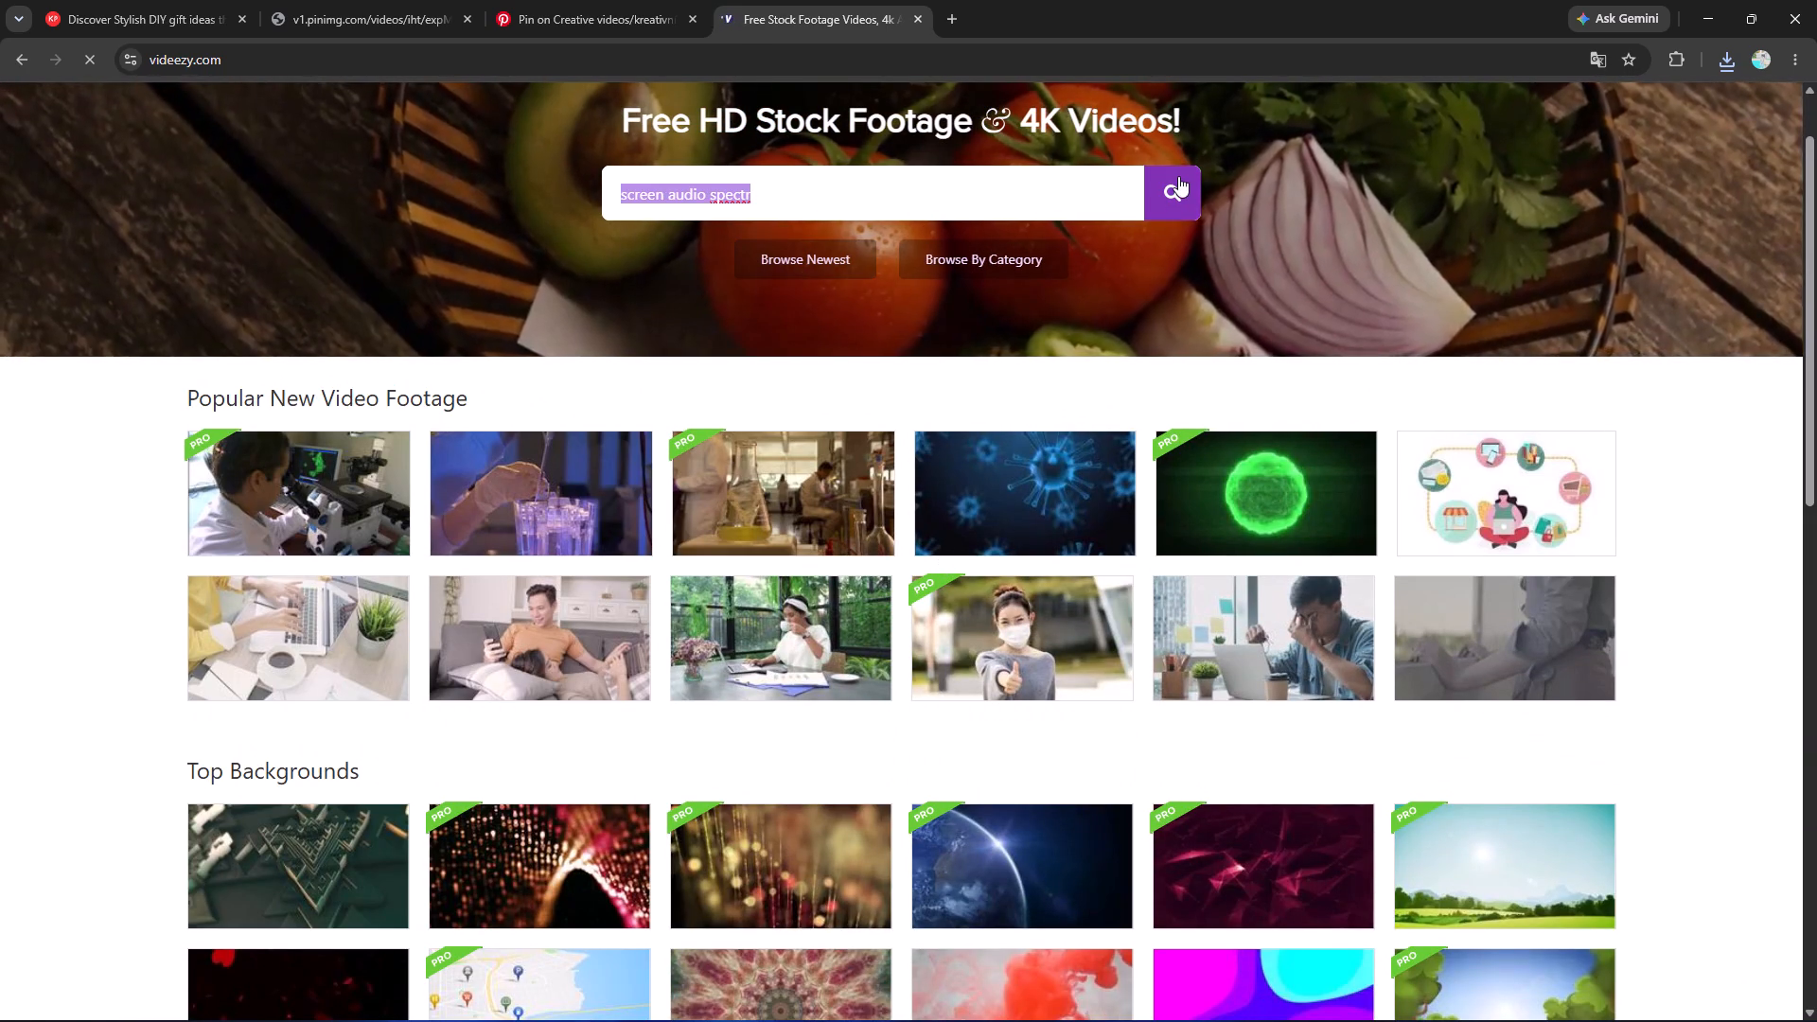
click(1178, 176)
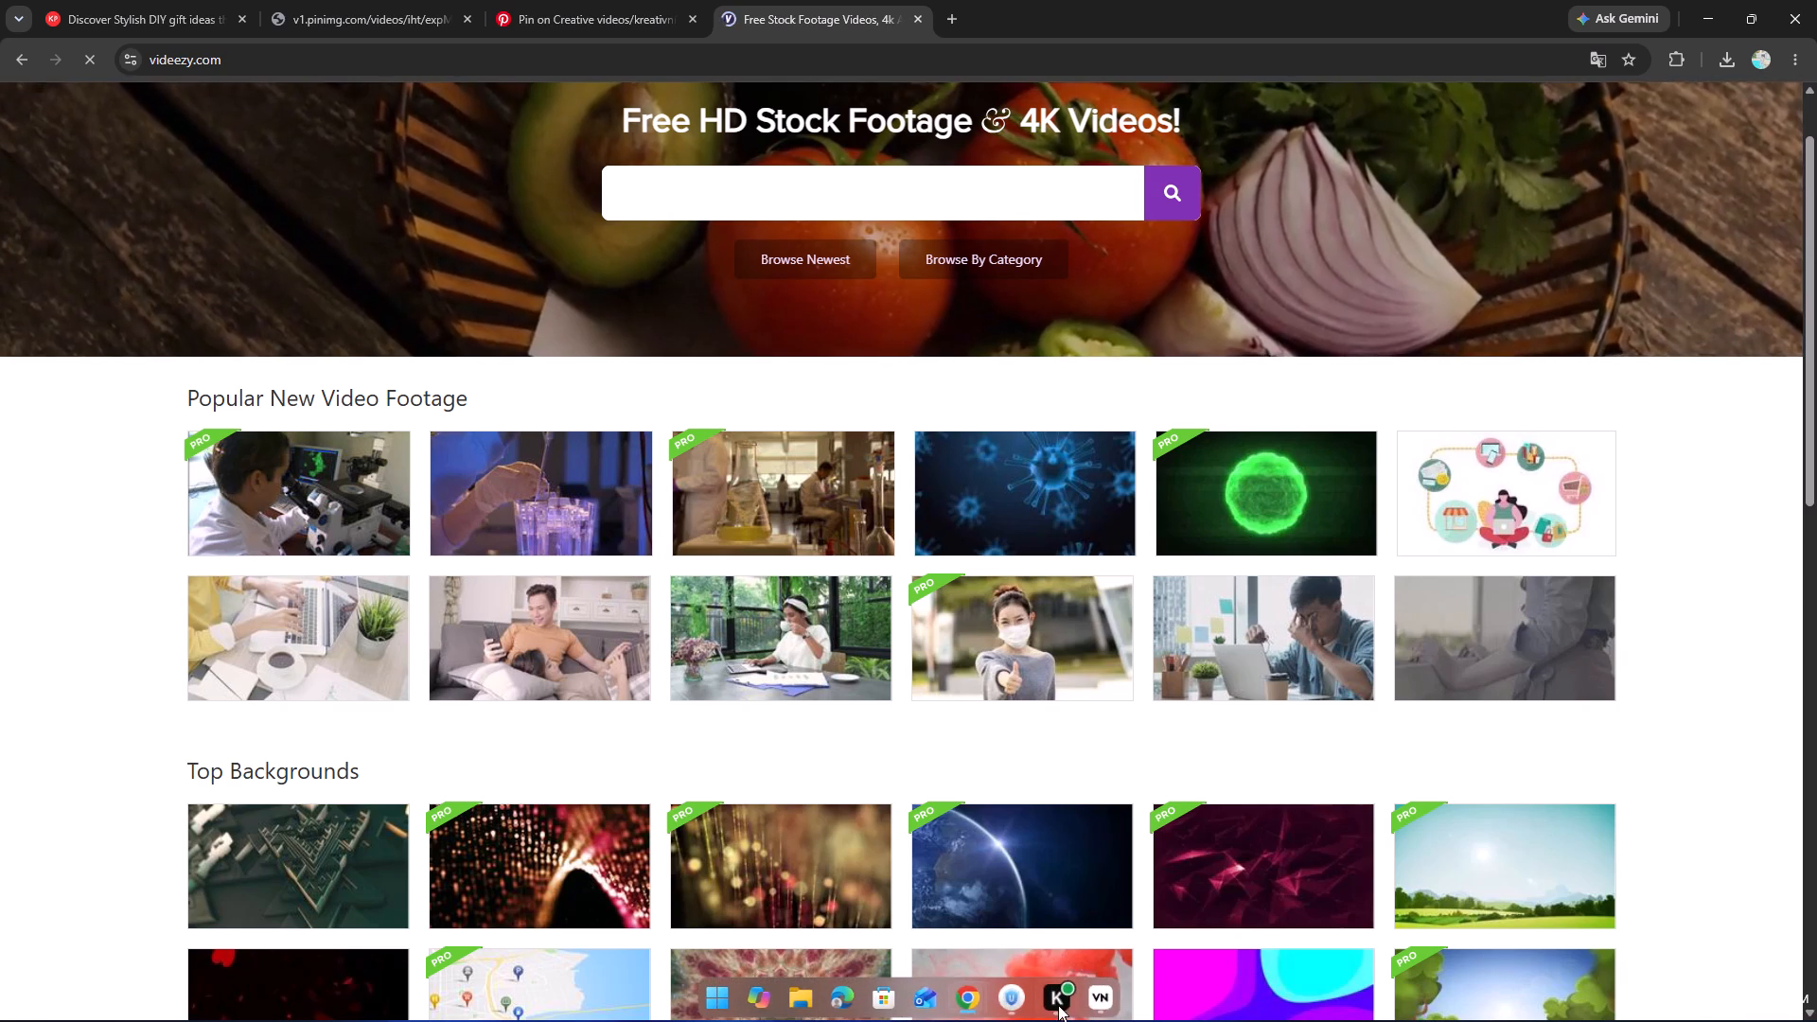
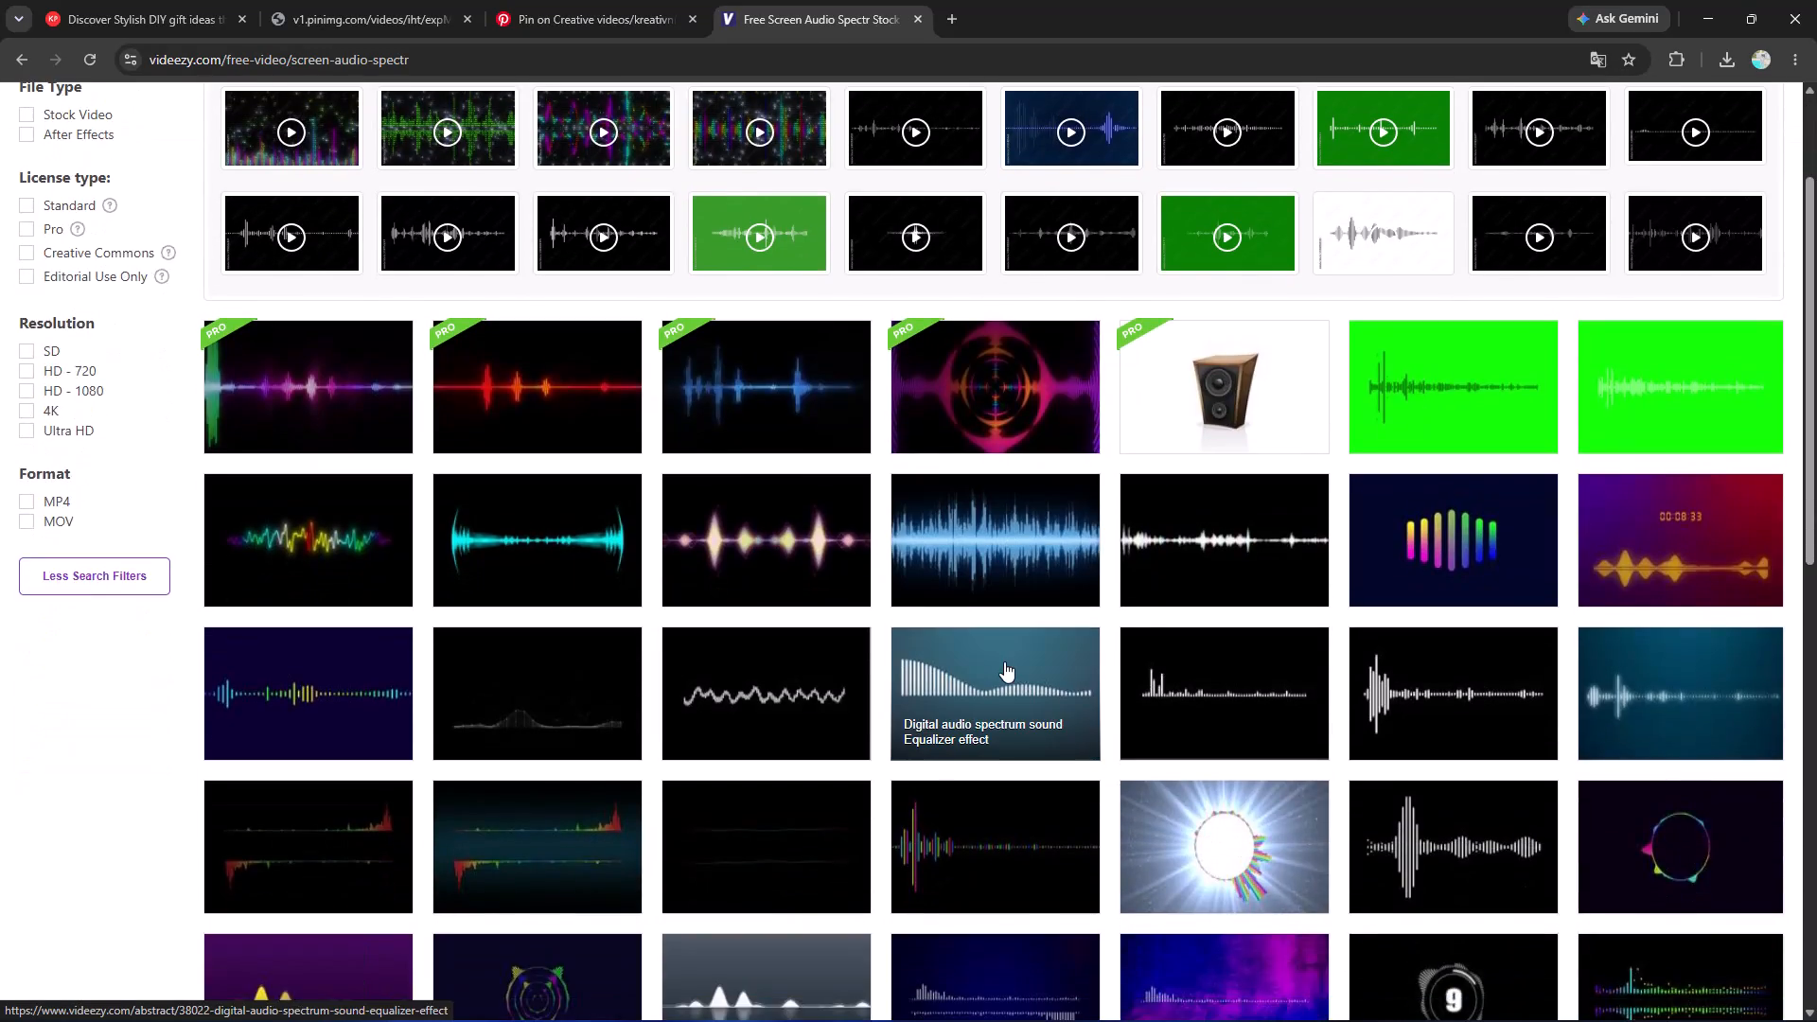
Open the Colorful Abstract Audio Spectrum Lines Background clip with the multicoloured circle from the Videezy search results.
scroll(1004, 661, up, 1)
scroll(1004, 661, down, 3)
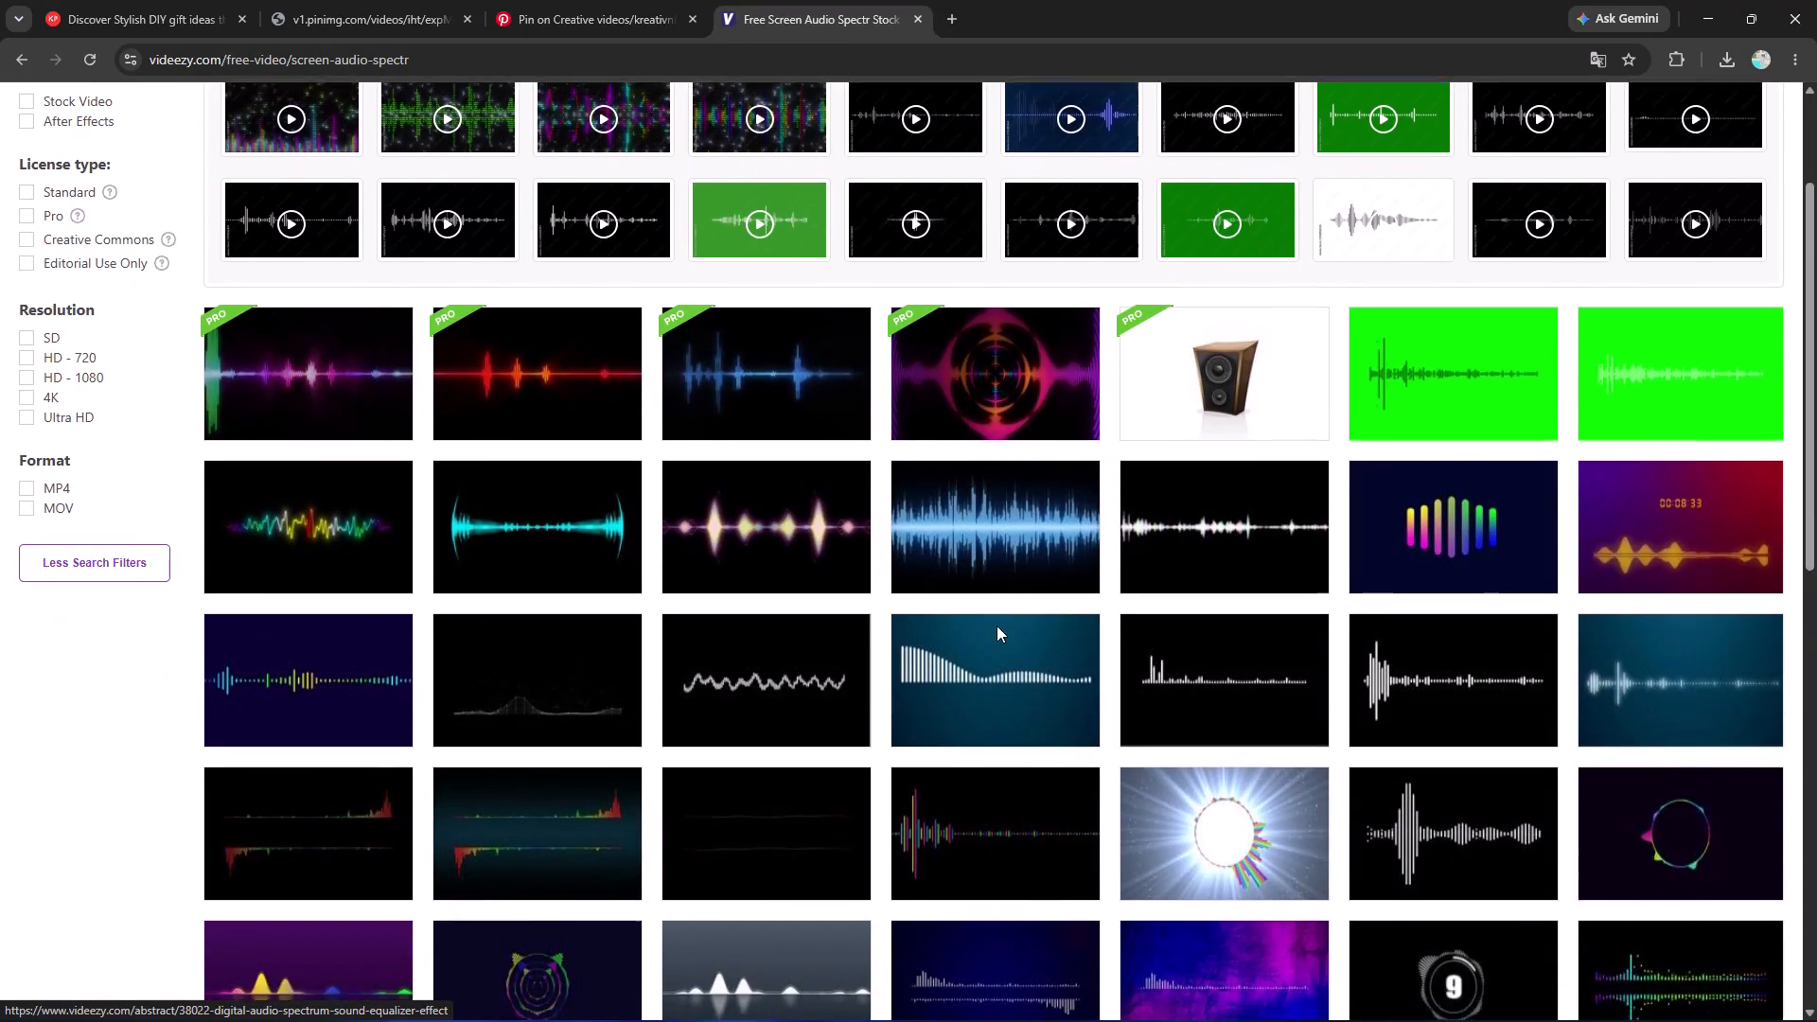
scroll(673, 699, down, 3)
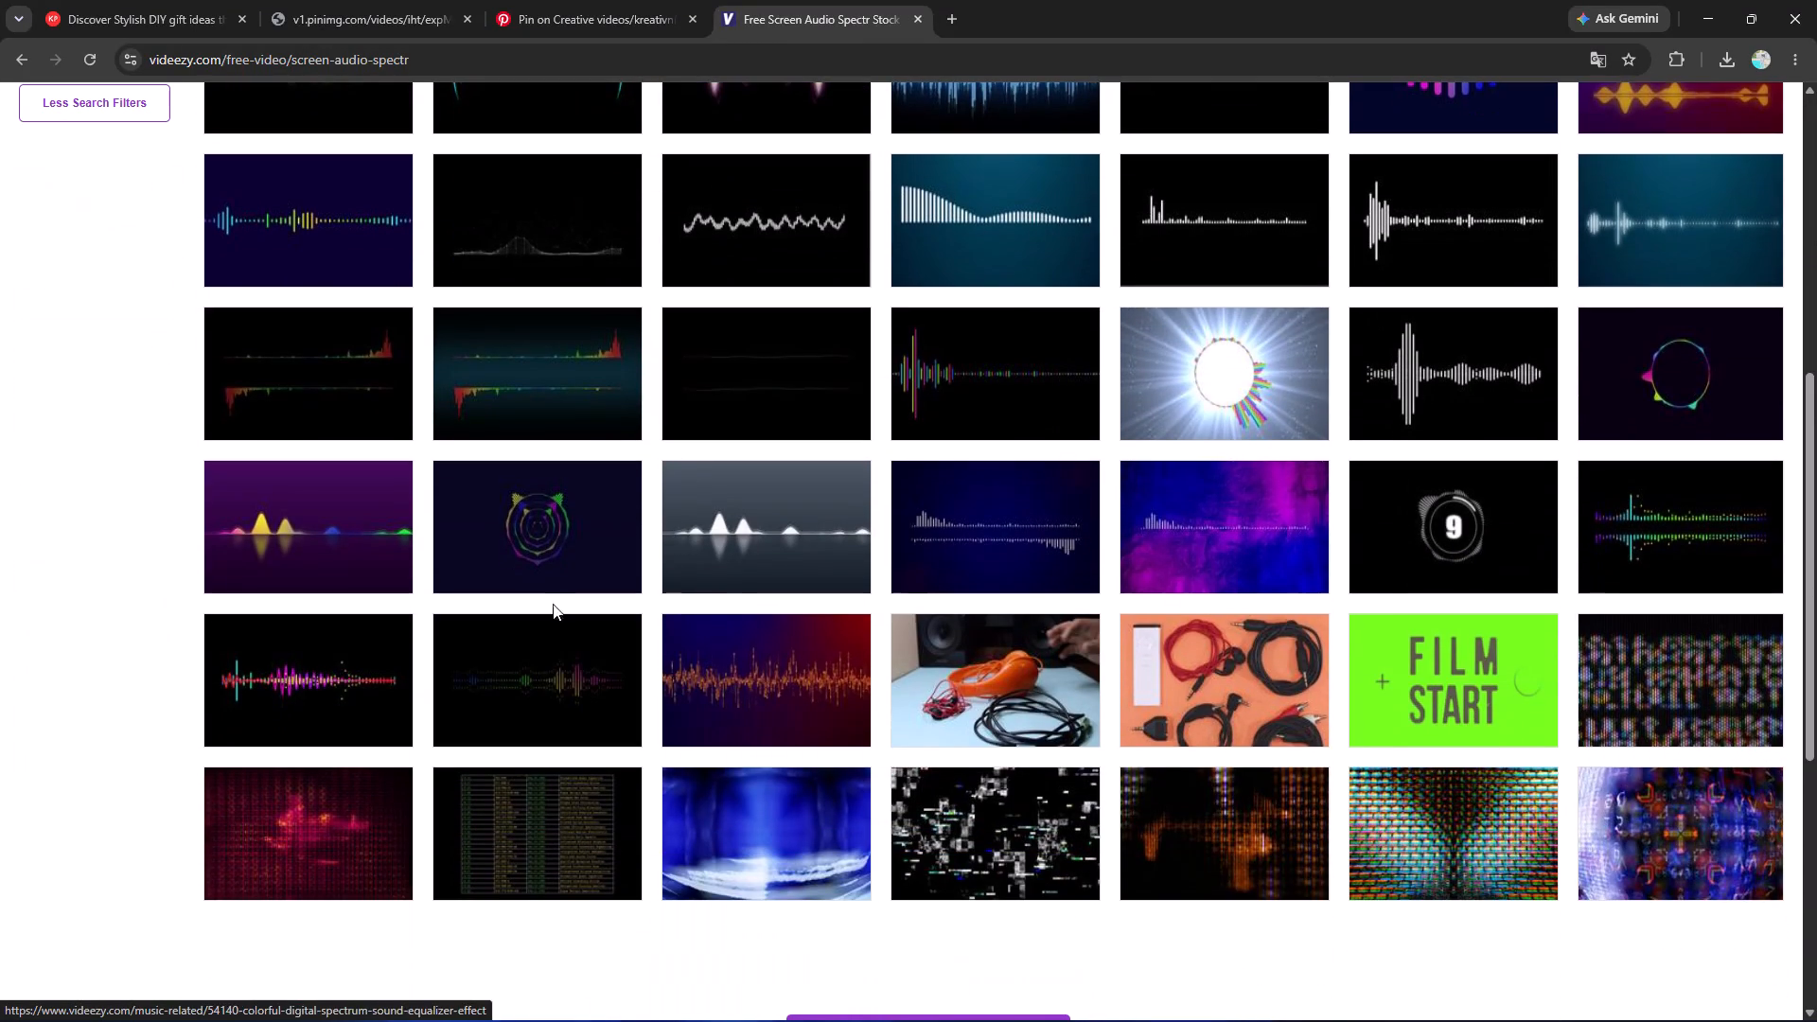
click(1654, 363)
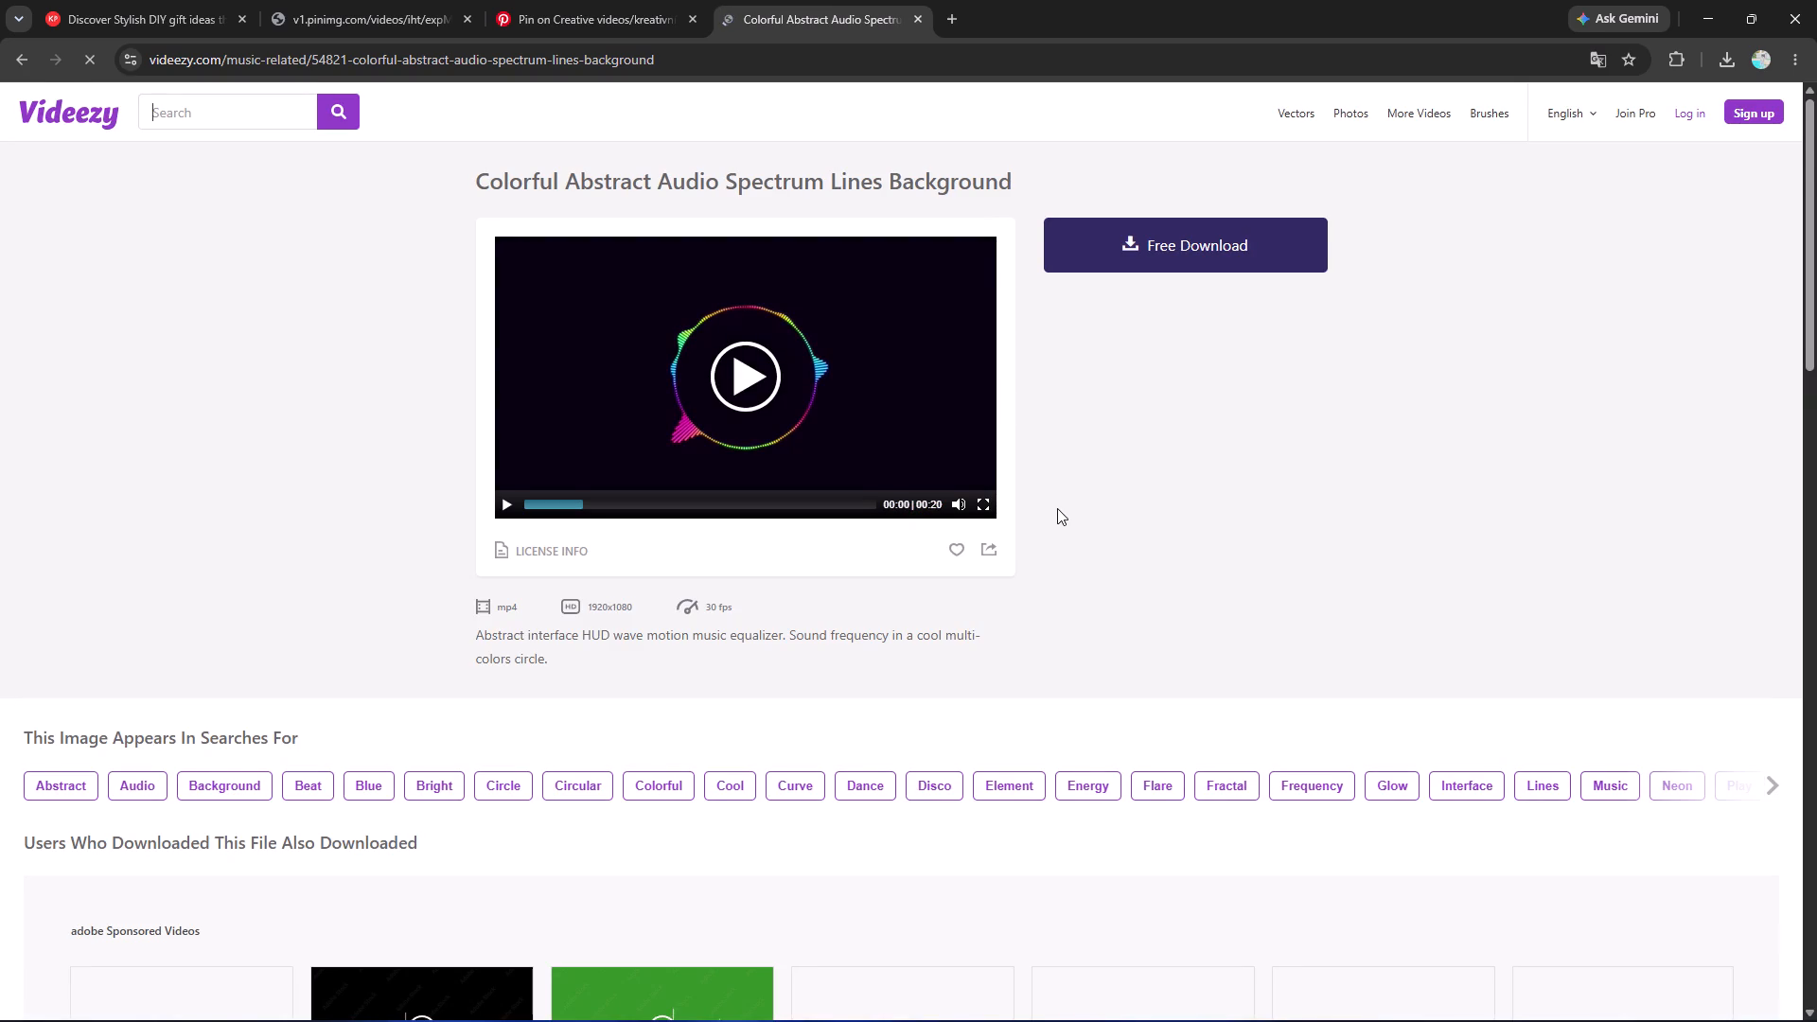
Look through the related audio spectrum and equalizer clips on the Colorful Abstract Audio Spectrum Lines Background page.
scroll(1057, 509, down, 5)
scroll(1056, 515, up, 1)
scroll(1056, 515, down, 1)
scroll(1056, 515, up, 1)
scroll(1056, 515, down, 1)
scroll(1056, 515, up, 1)
scroll(1056, 515, down, 1)
scroll(1056, 515, up, 1)
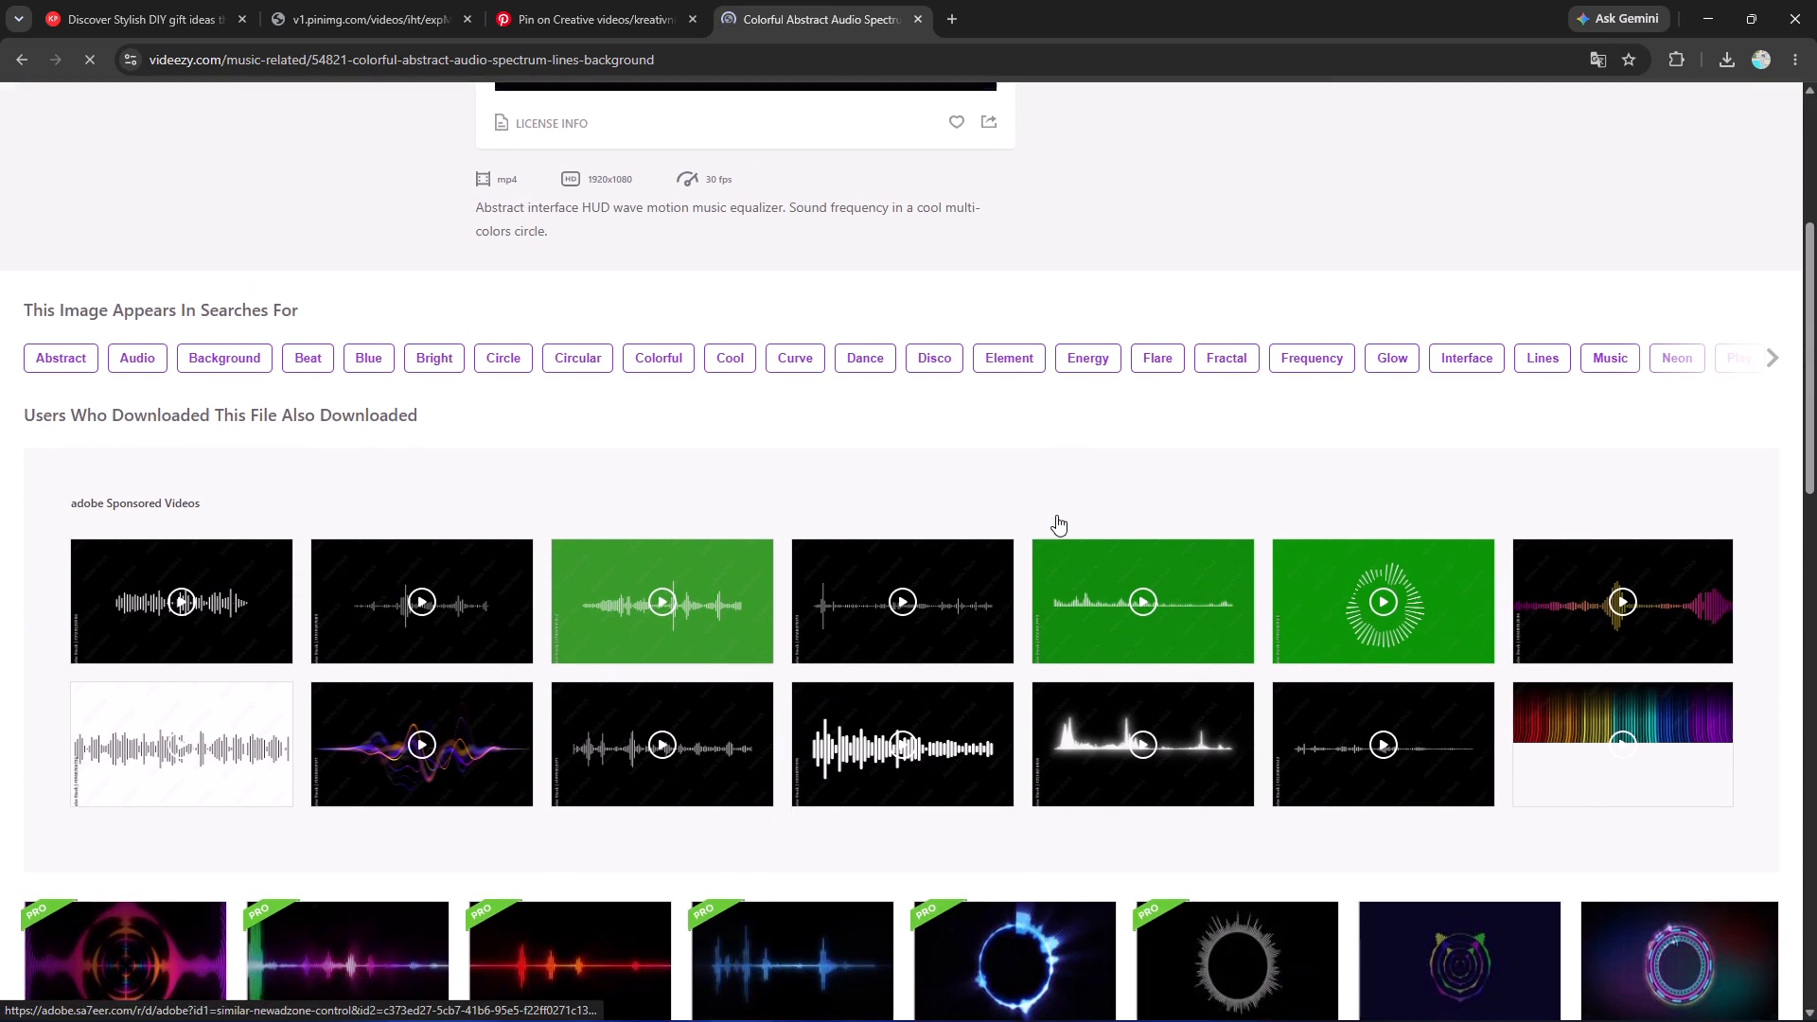
scroll(1056, 515, down, 1)
scroll(1056, 515, up, 1)
scroll(1056, 515, down, 5)
scroll(1054, 522, up, 1)
scroll(1054, 523, down, 2)
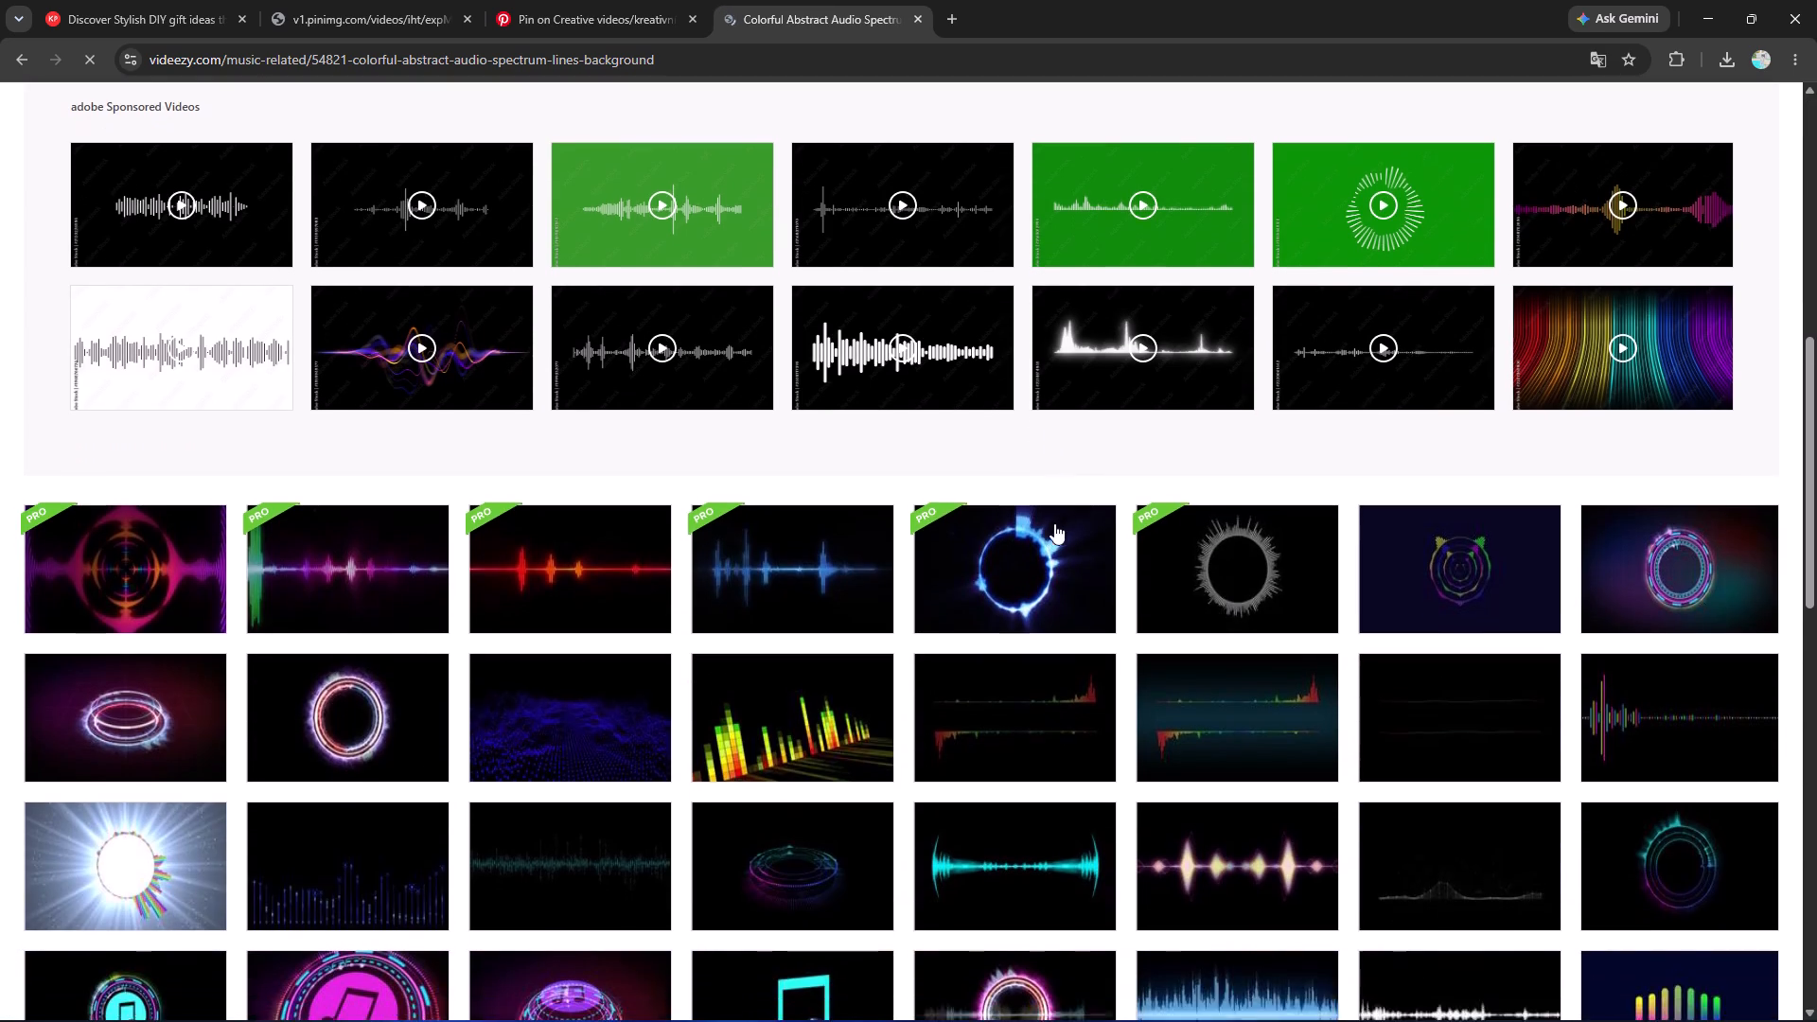
scroll(1283, 481, down, 2)
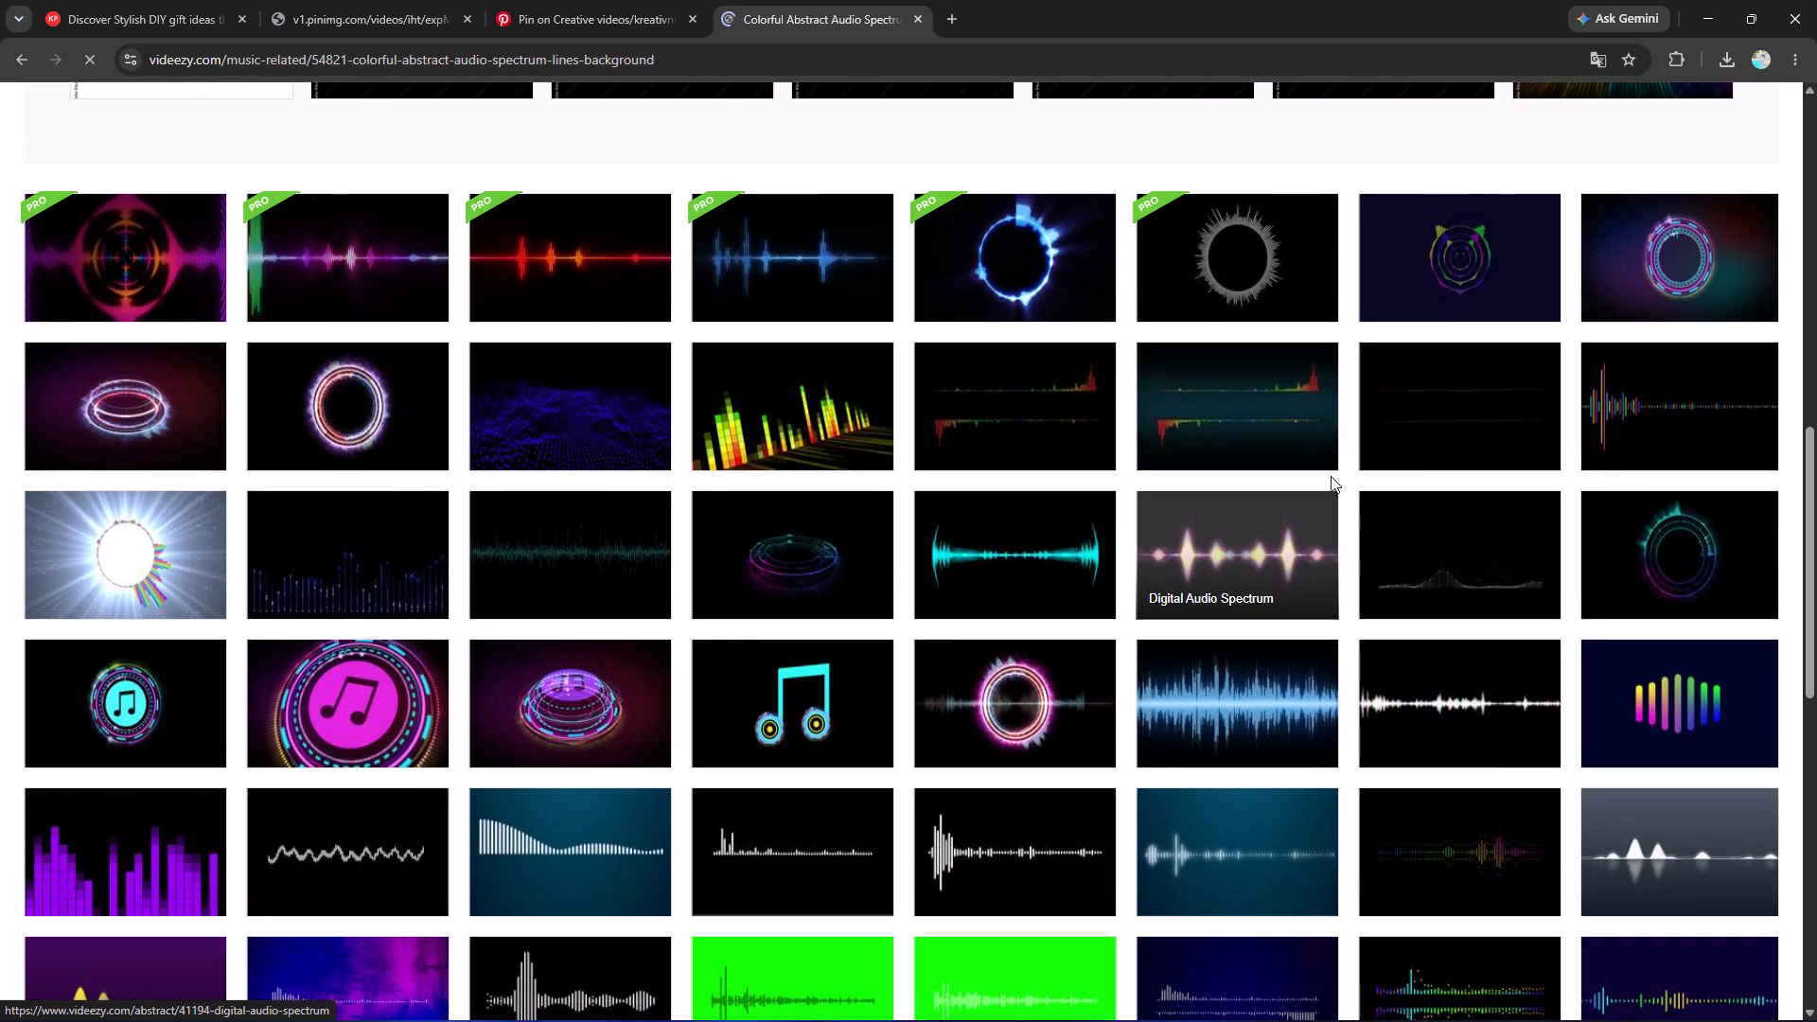
Download the free Hologram Music Equalizer clip and save it as 14_Audio_Visualizer in the 1009 folder.
click(1686, 220)
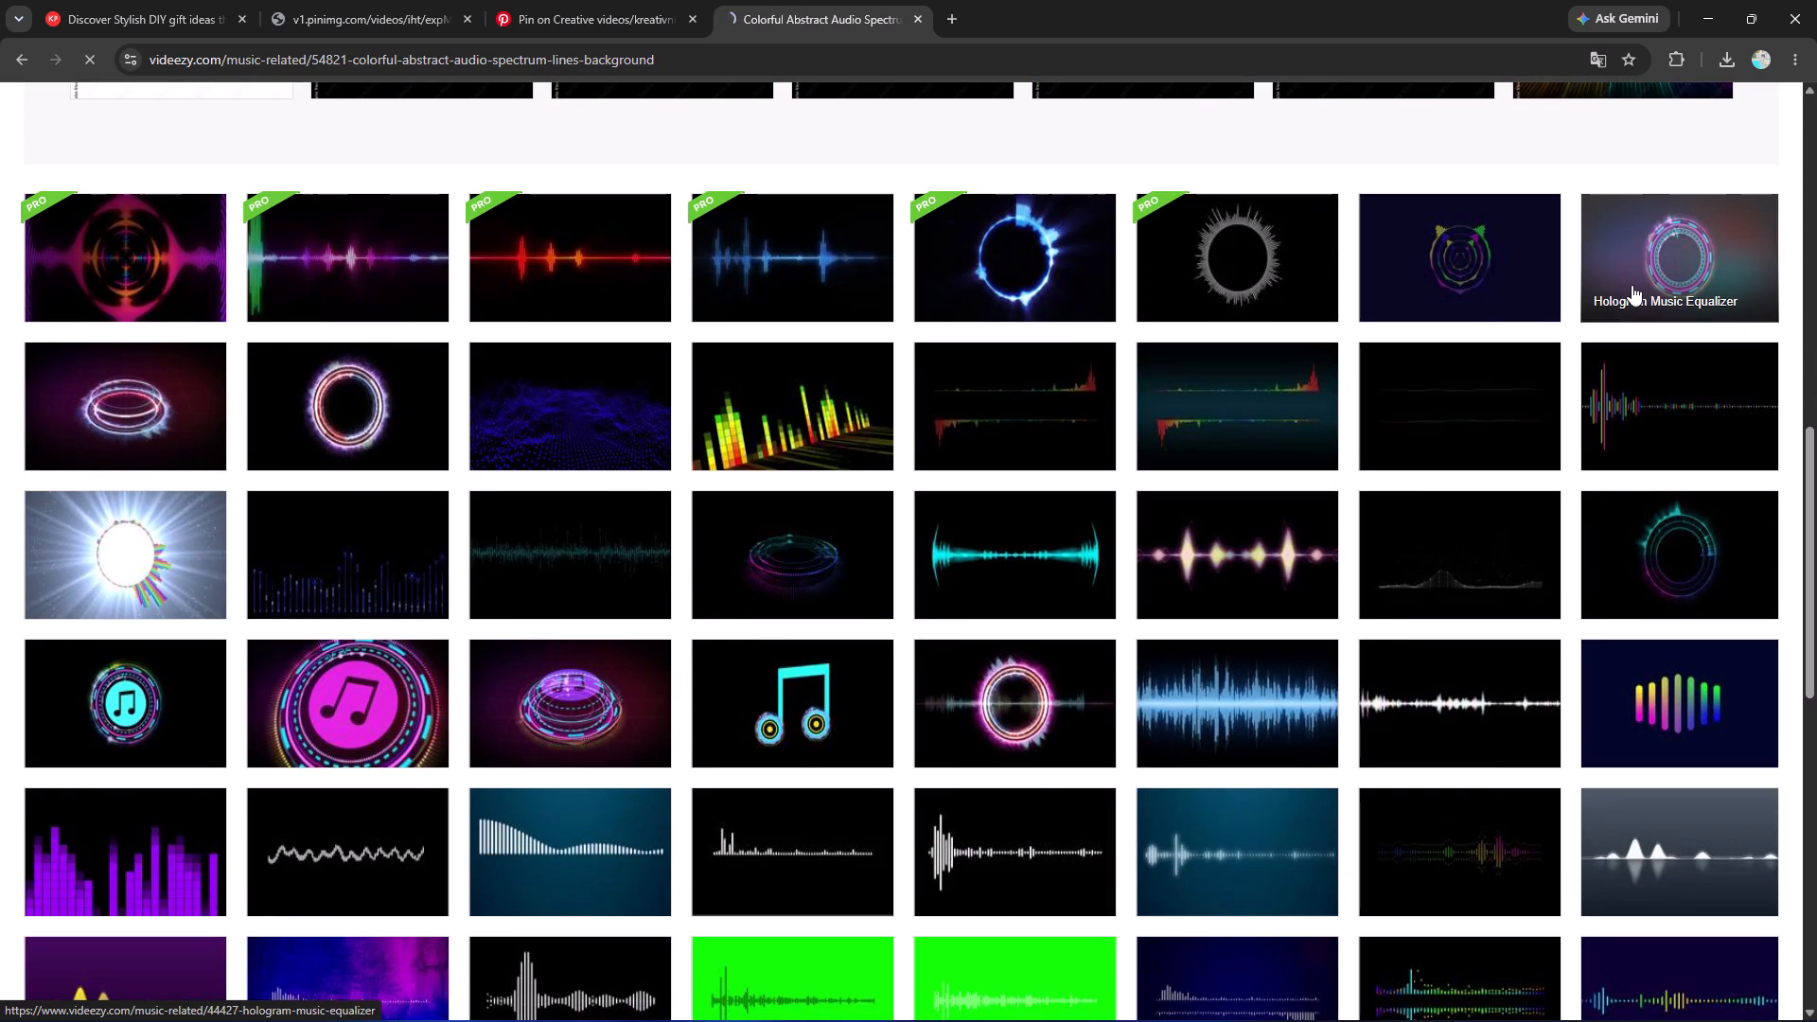
click(1148, 256)
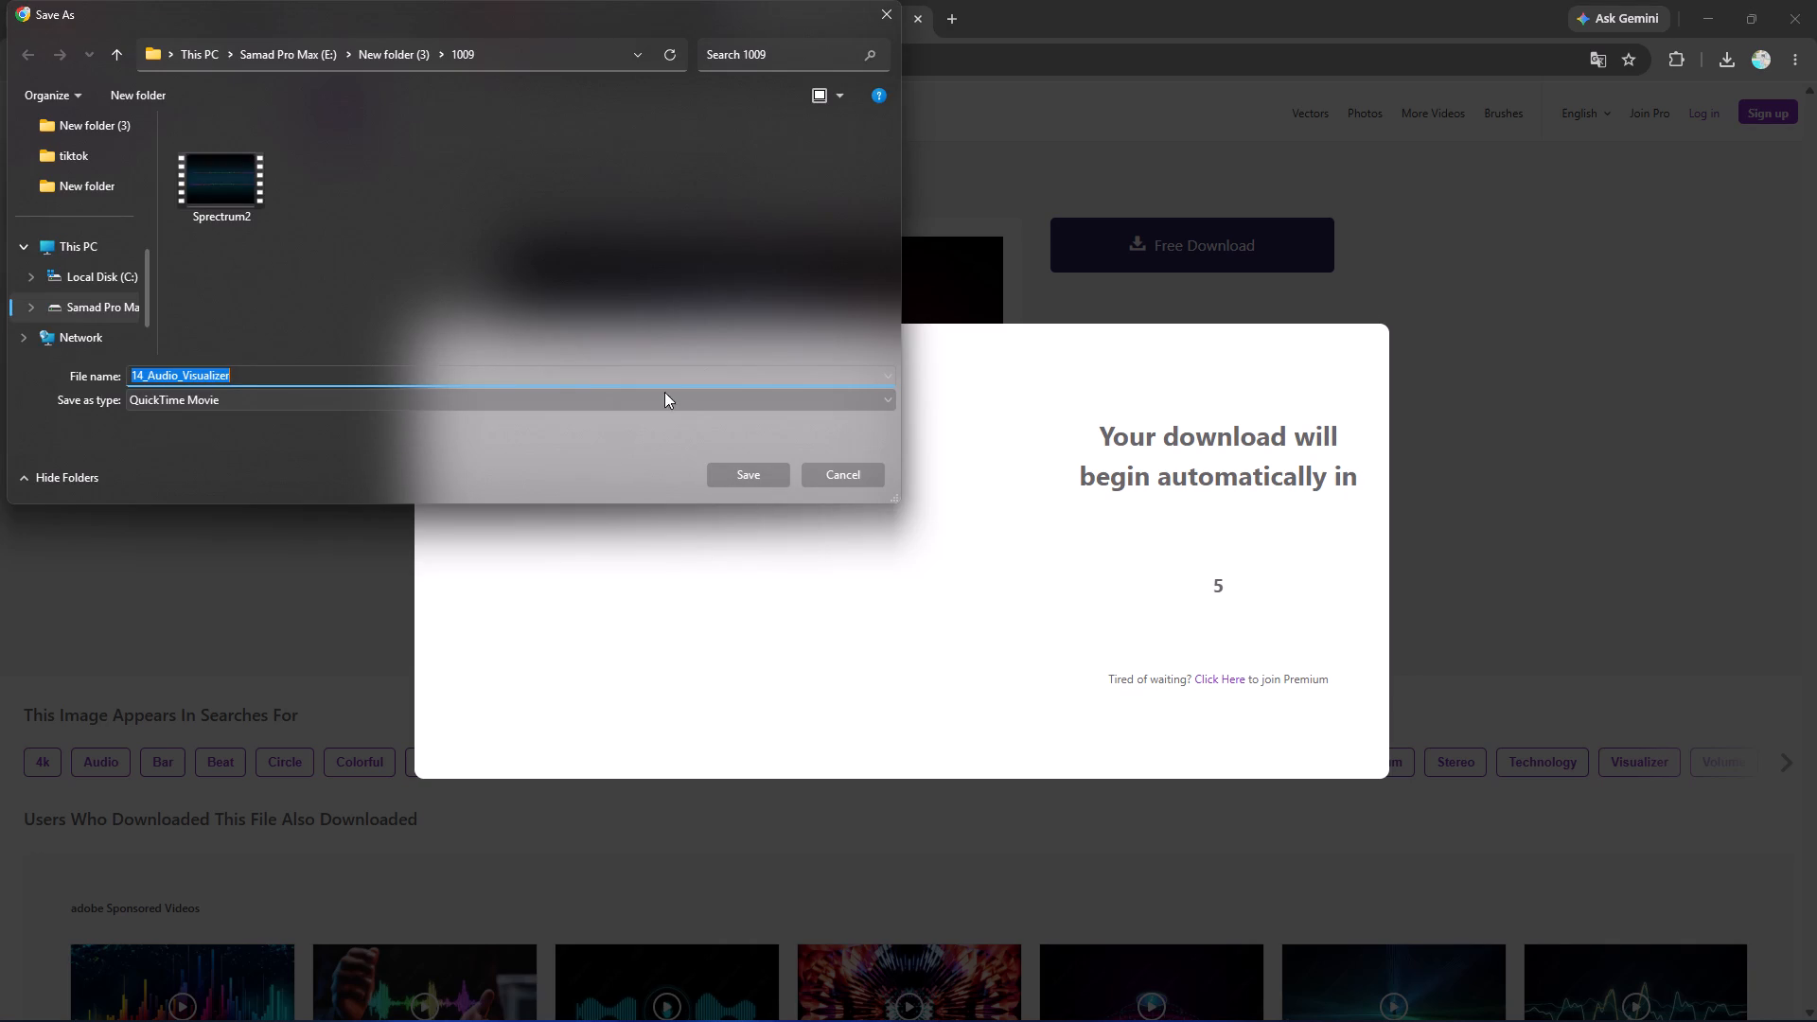
click(109, 66)
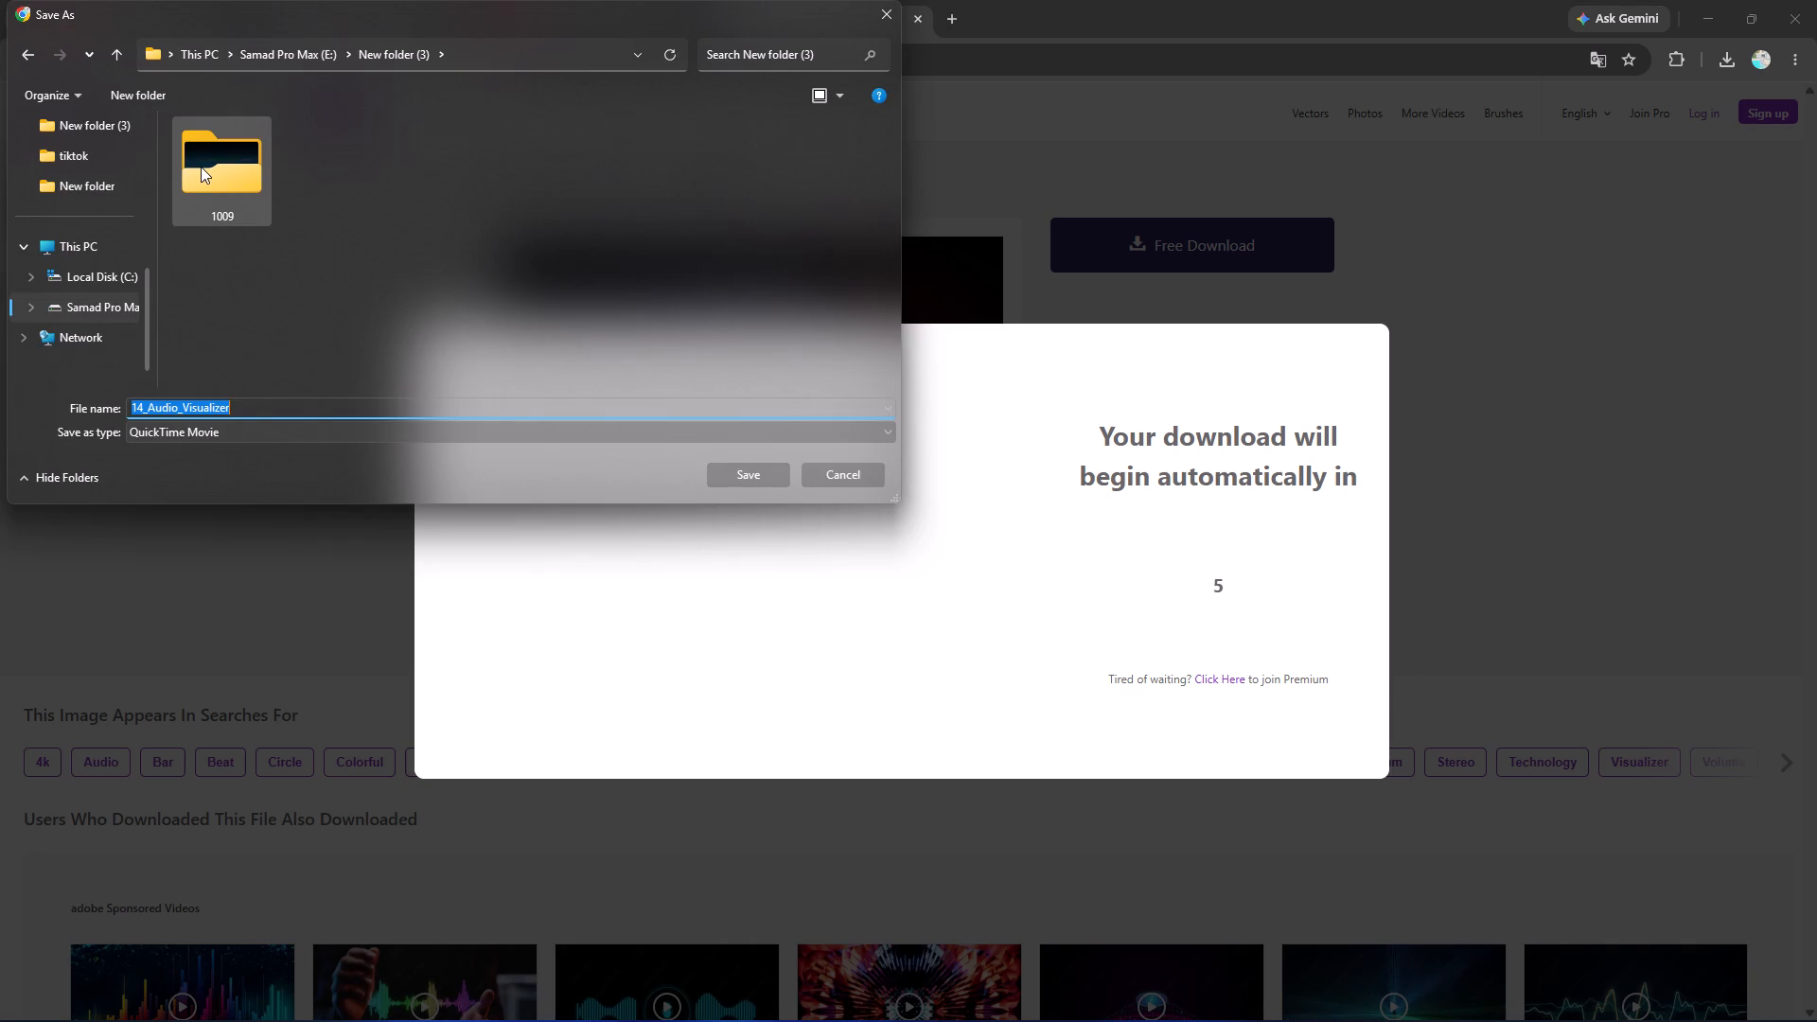
double_click(201, 167)
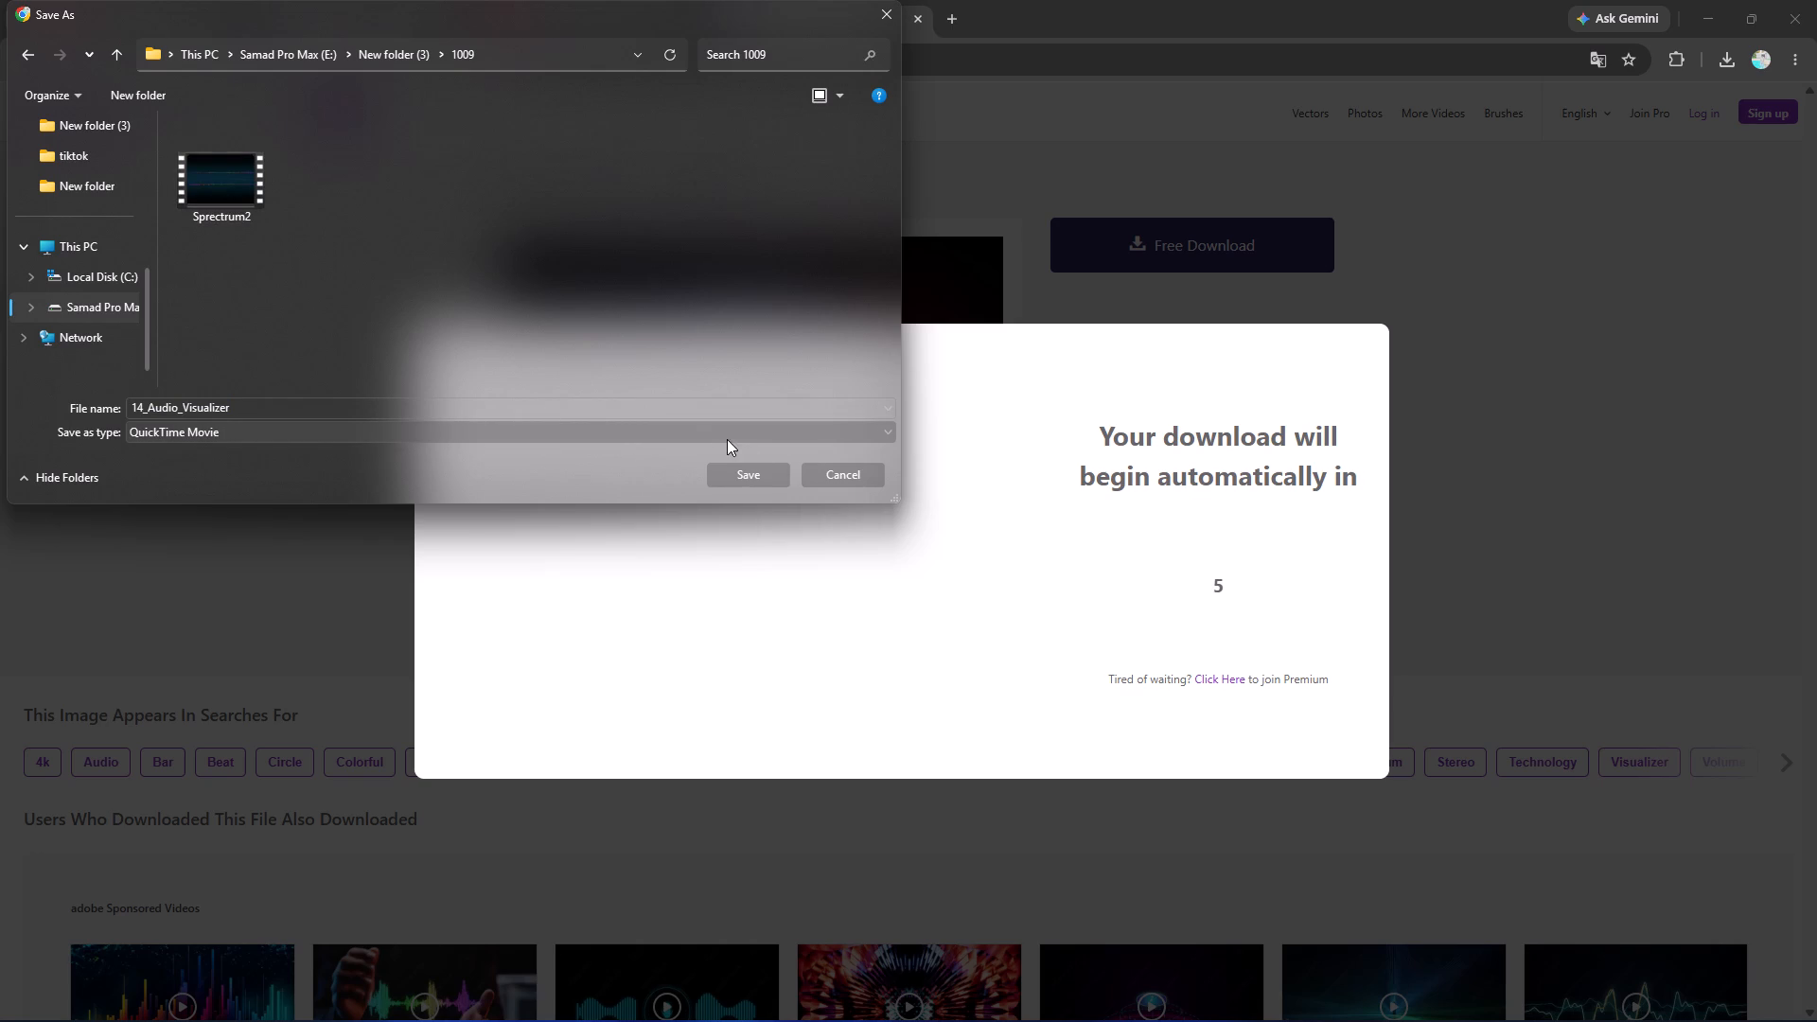
click(768, 473)
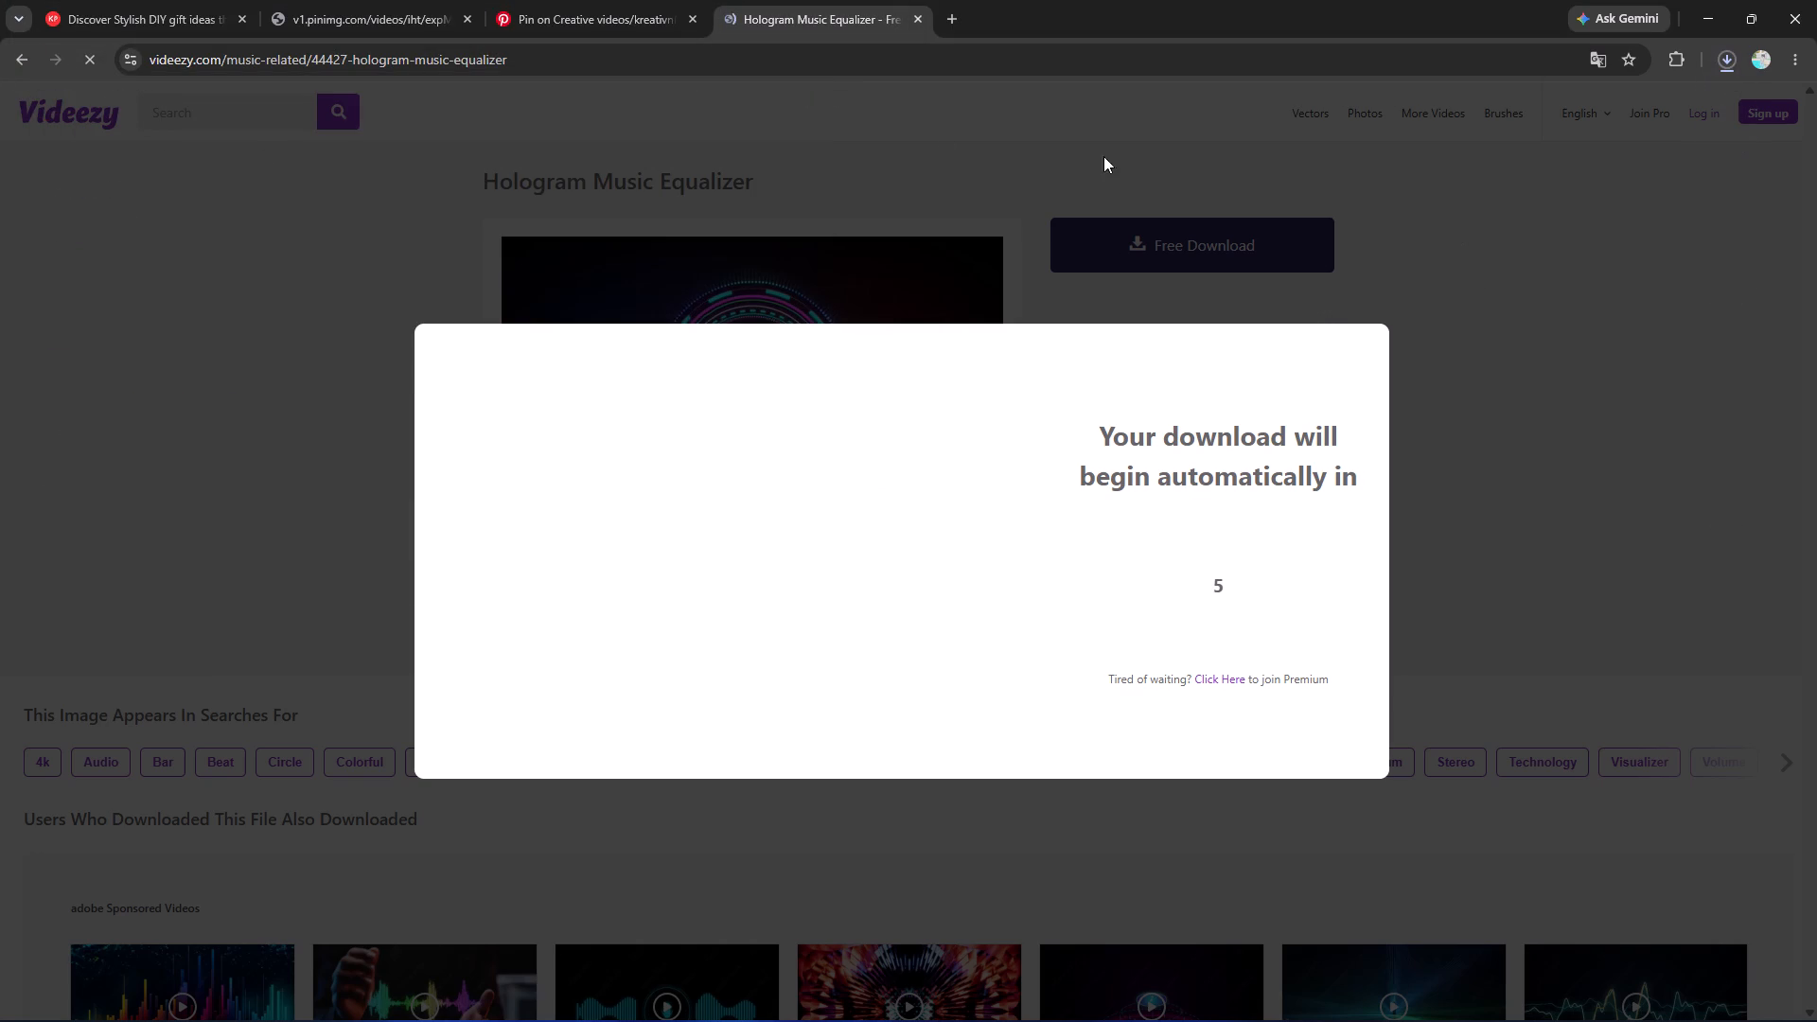
Return to the Colorful Abstract Audio Spectrum Lines Background page and look through its related clips for another equalizer.
click(0, 69)
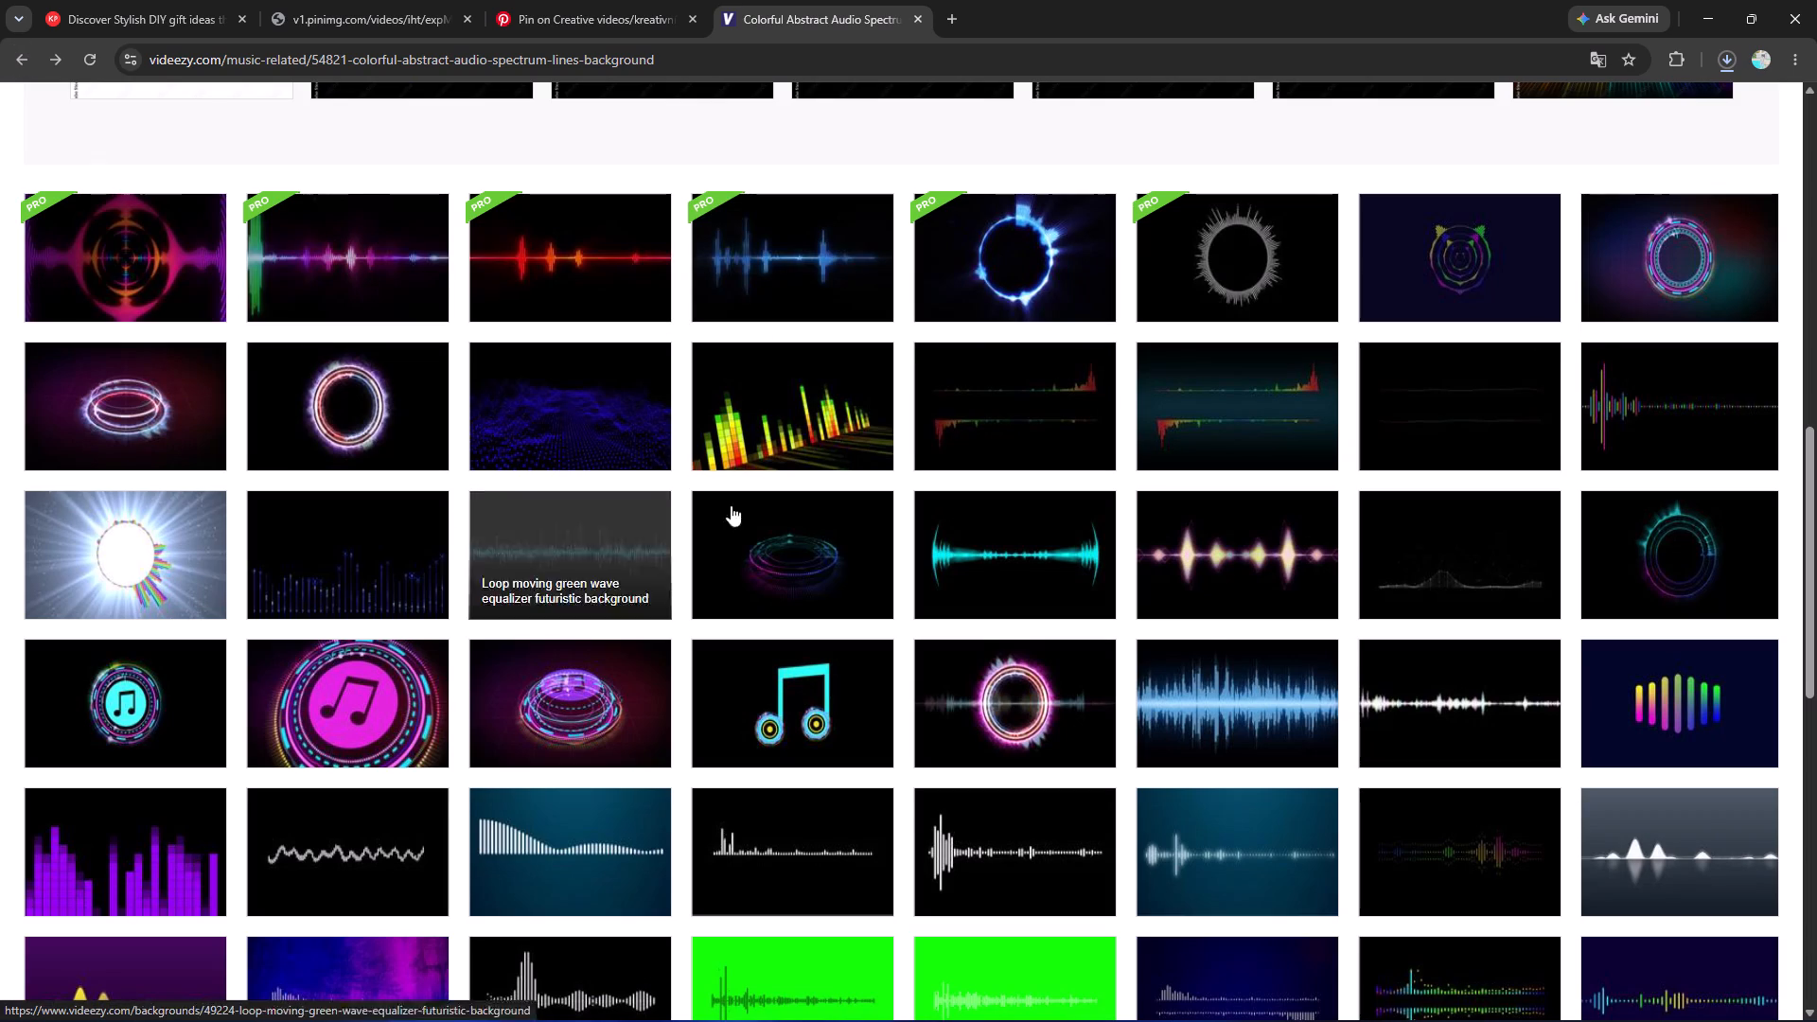
scroll(851, 496, up, 1)
scroll(867, 496, down, 1)
scroll(867, 496, up, 1)
scroll(867, 496, down, 1)
scroll(867, 496, up, 1)
scroll(869, 496, down, 3)
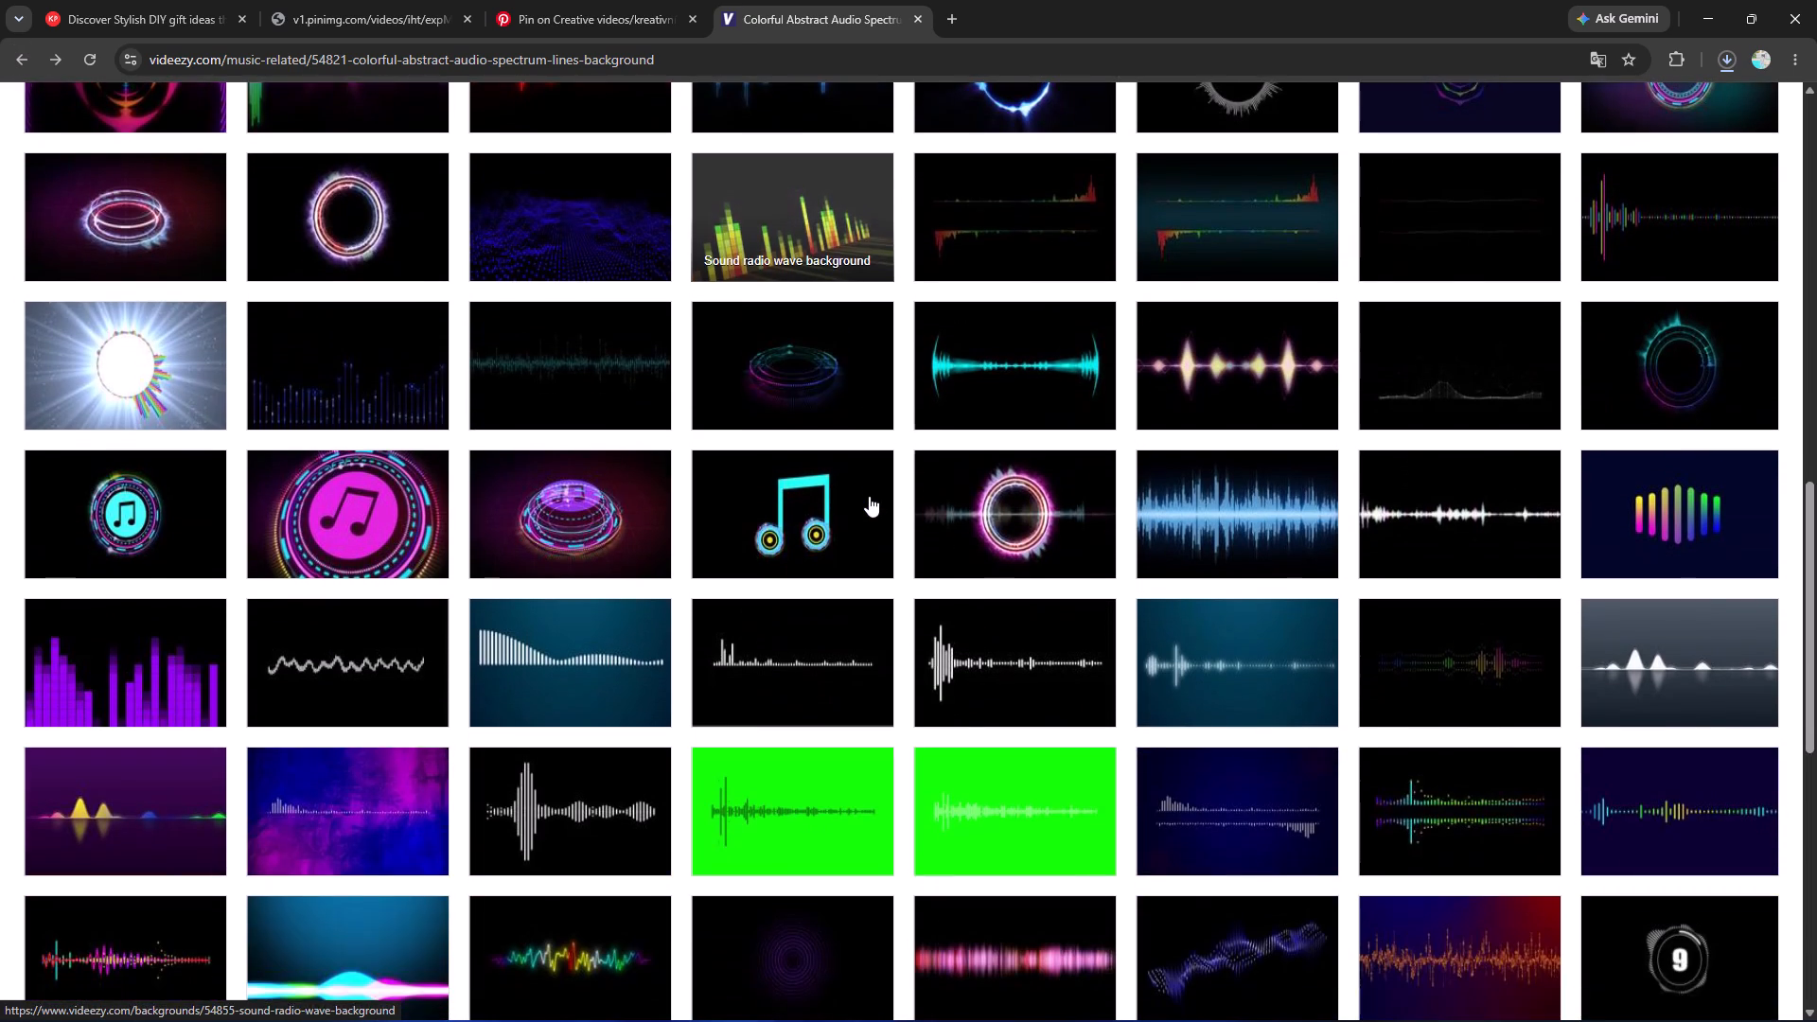
scroll(869, 496, down, 1)
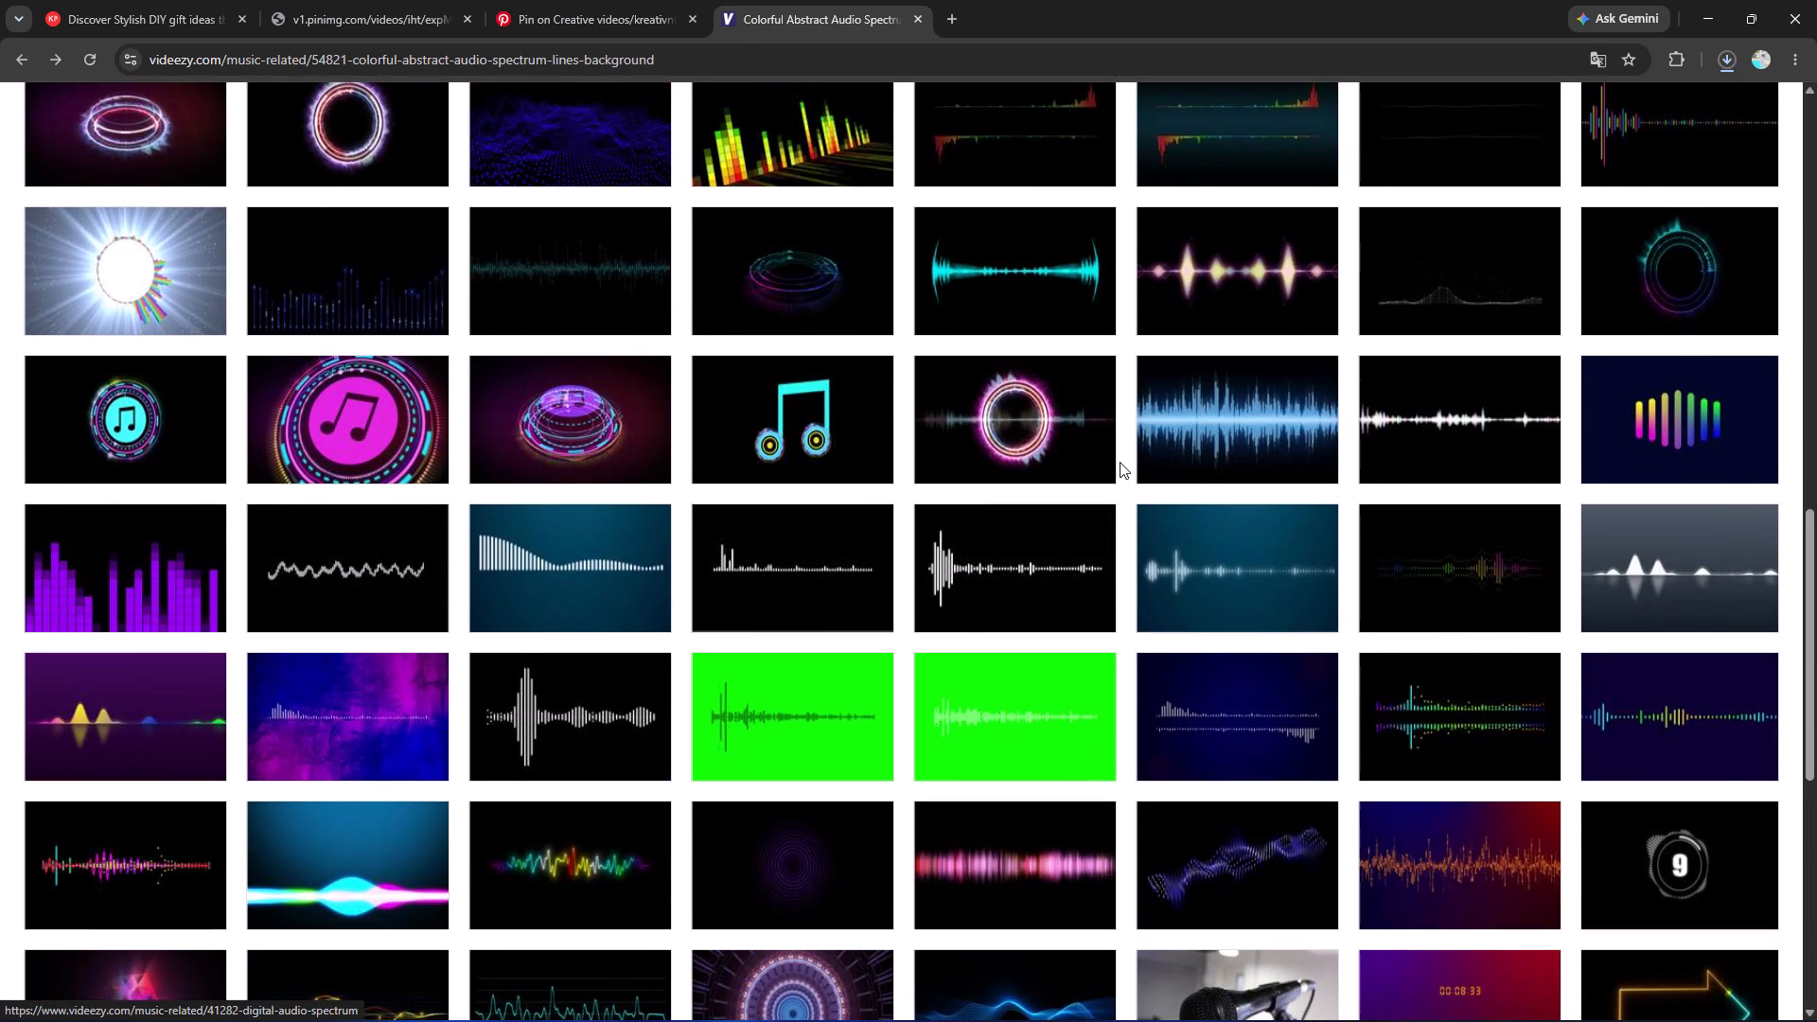
scroll(1114, 449, down, 1)
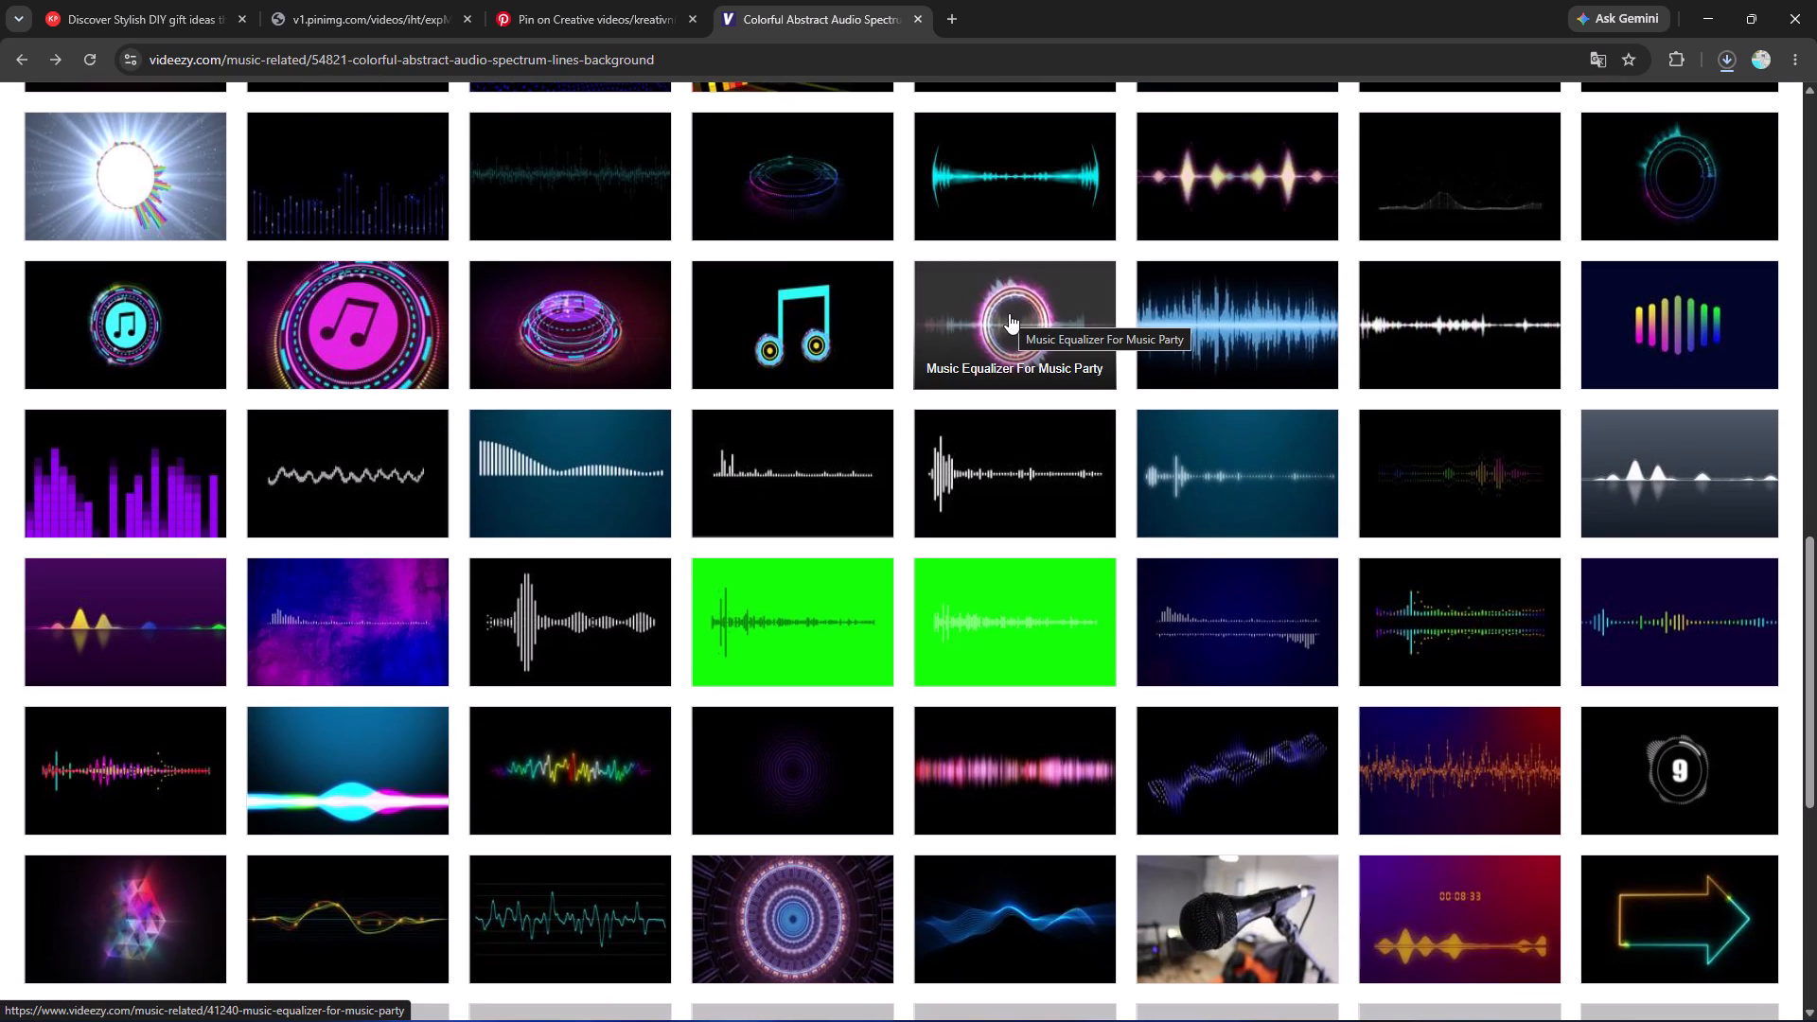
scroll(1009, 313, down, 2)
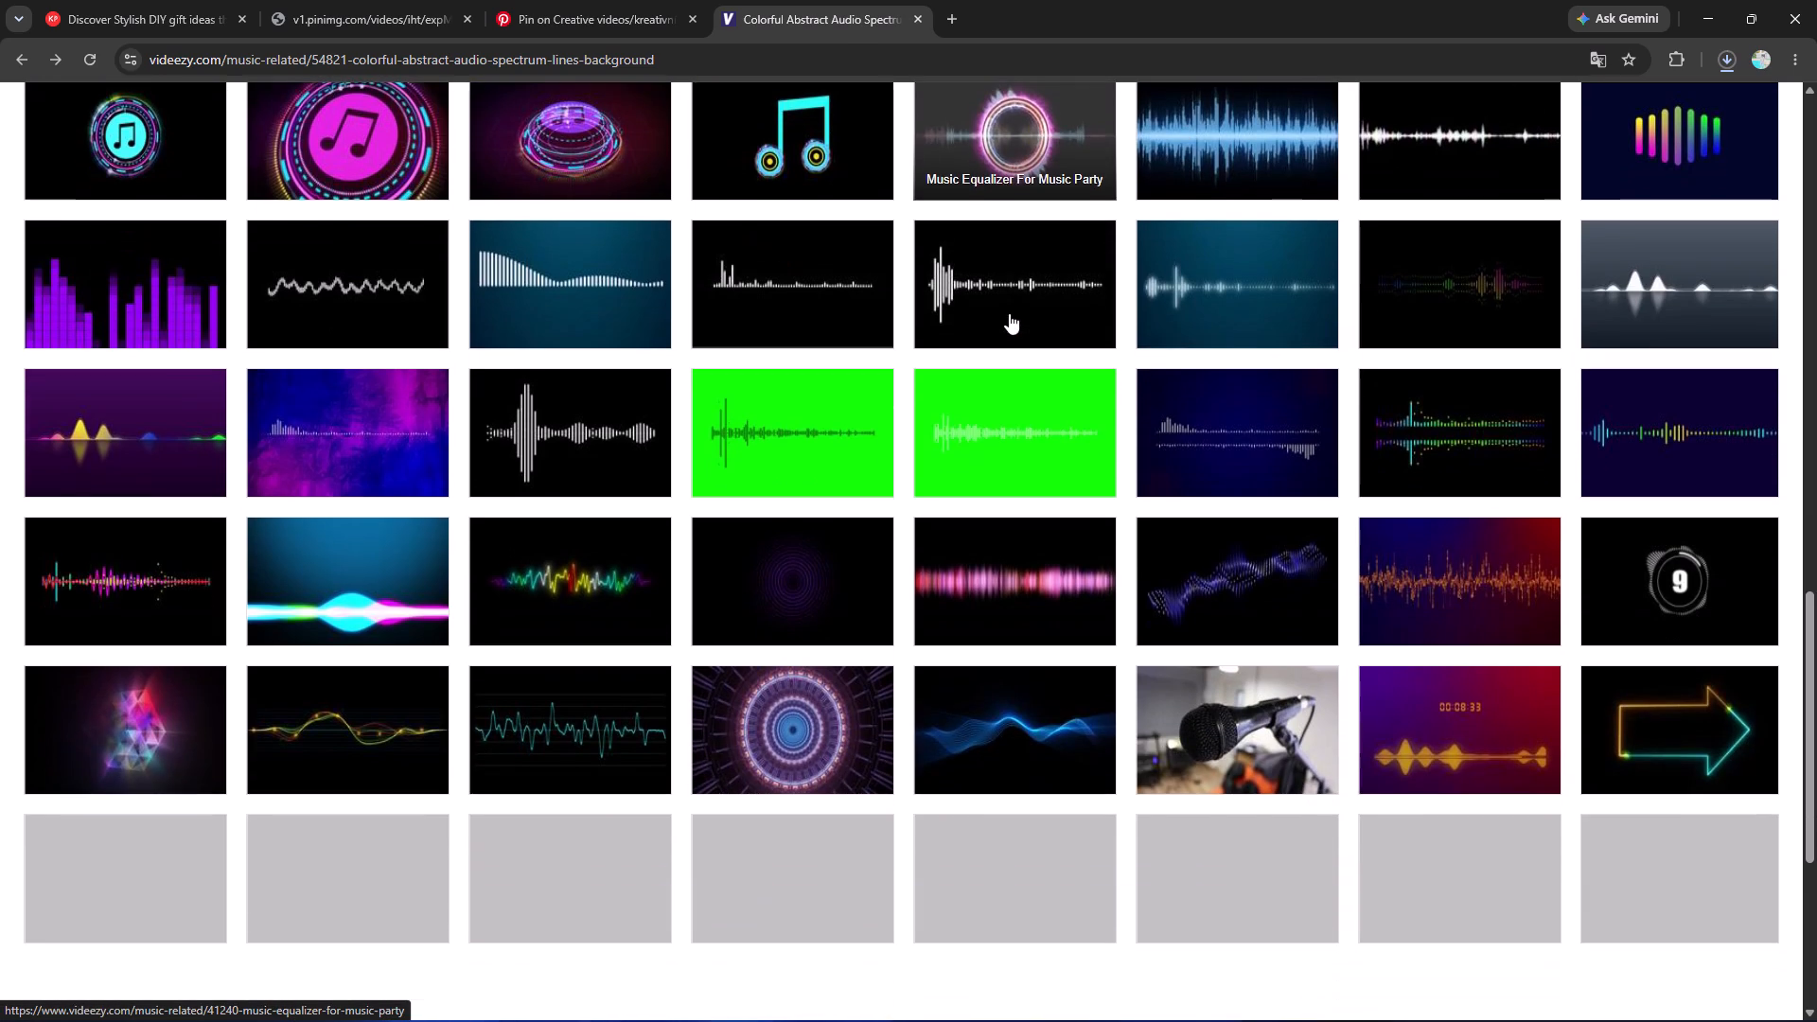
scroll(1009, 313, up, 2)
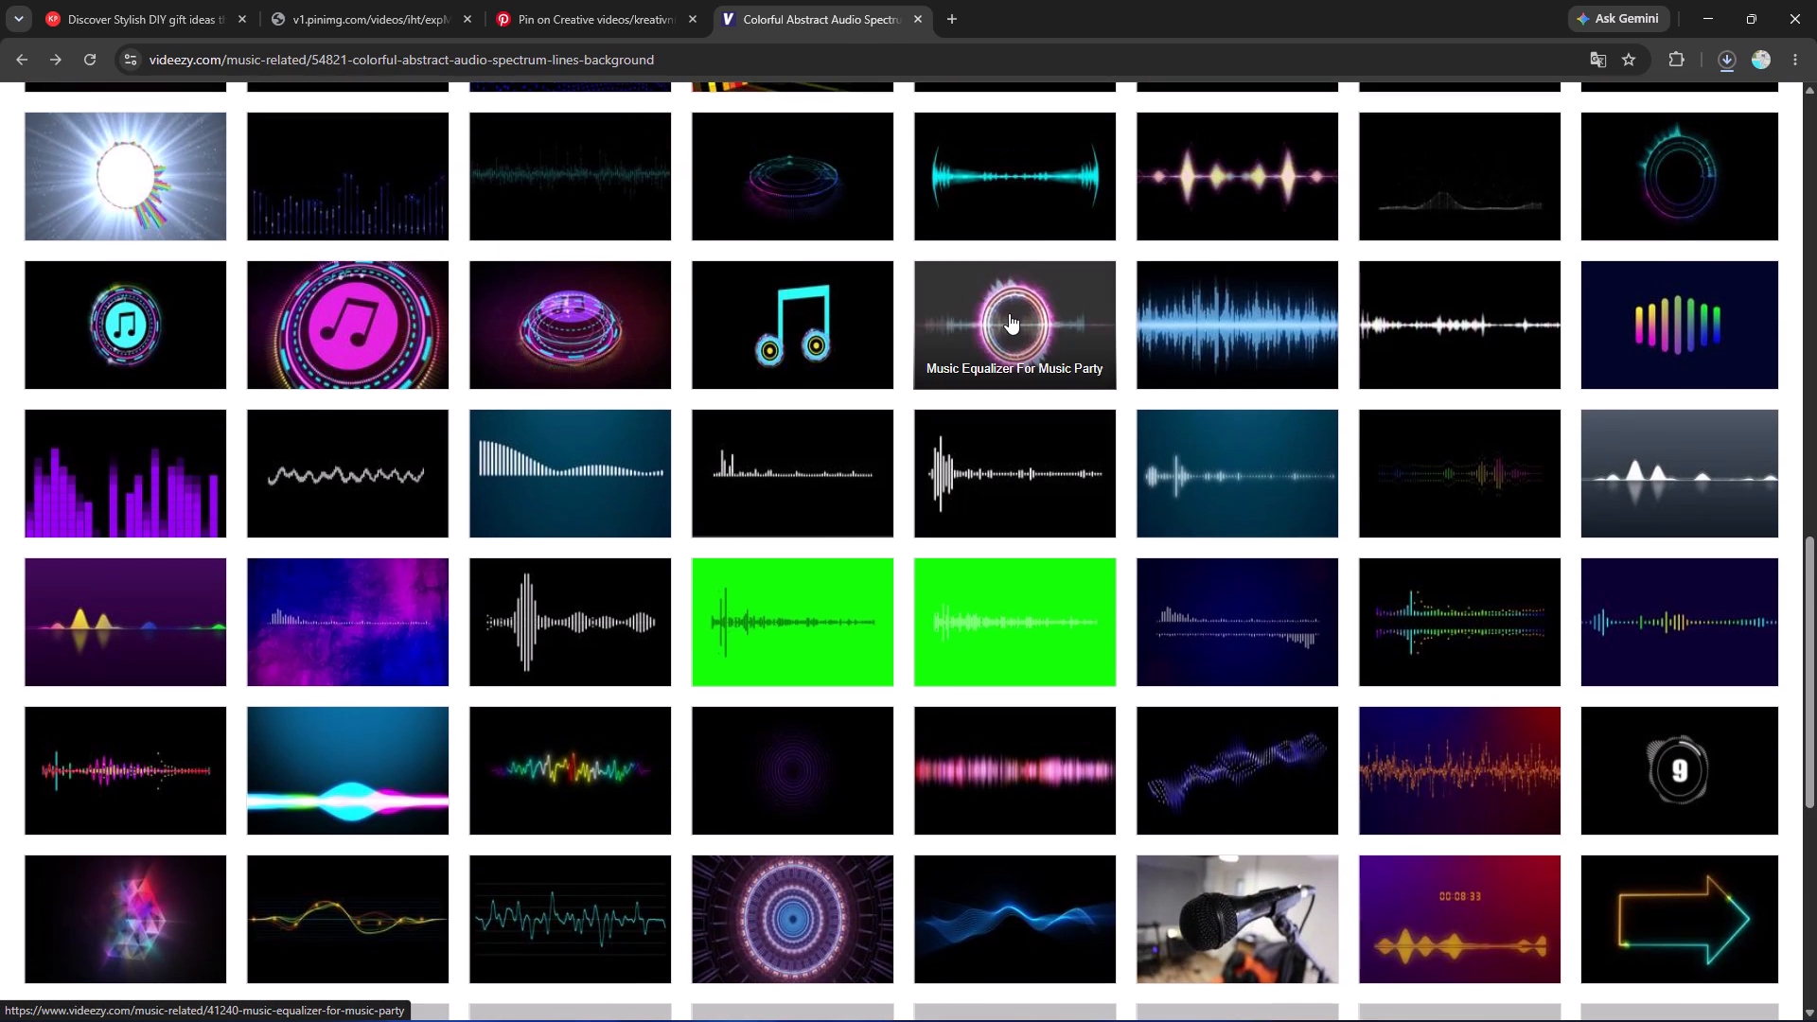
Download the free Music Equalizer For Music Party clip and save it as 85_Audio_visualizer_fire_HD in the 1009 folder.
click(1009, 313)
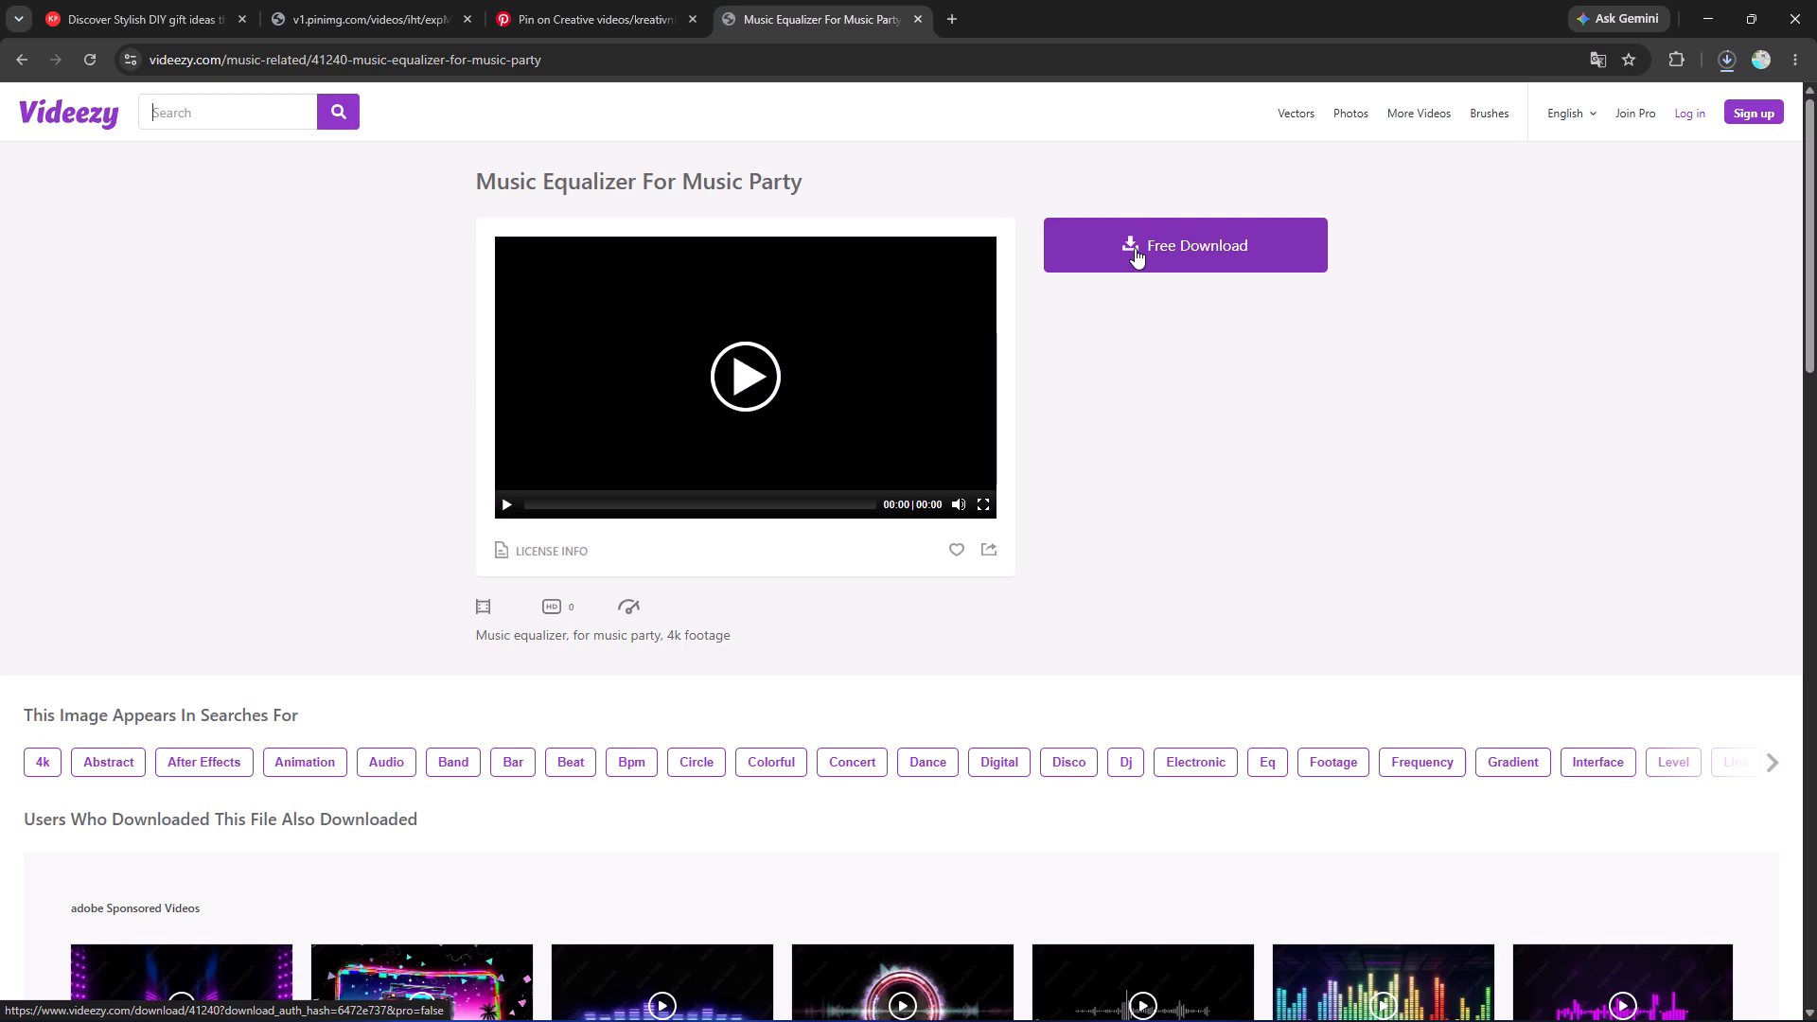
click(1135, 248)
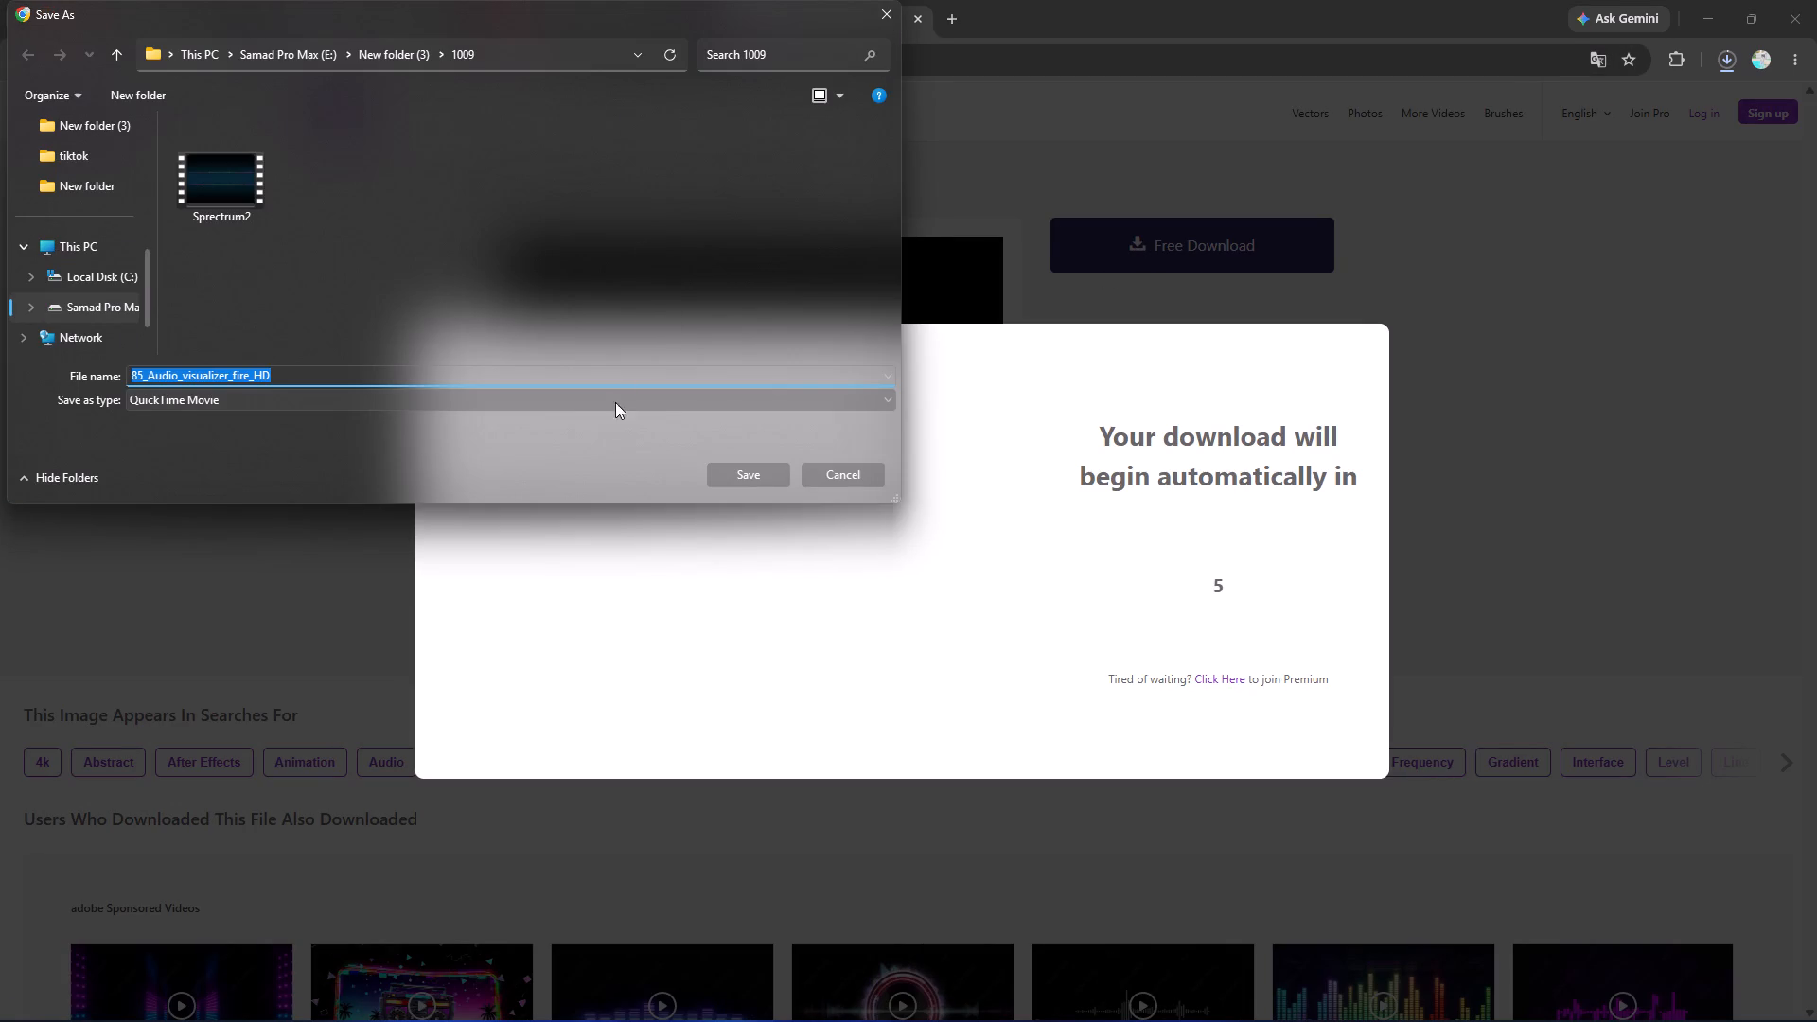
click(761, 475)
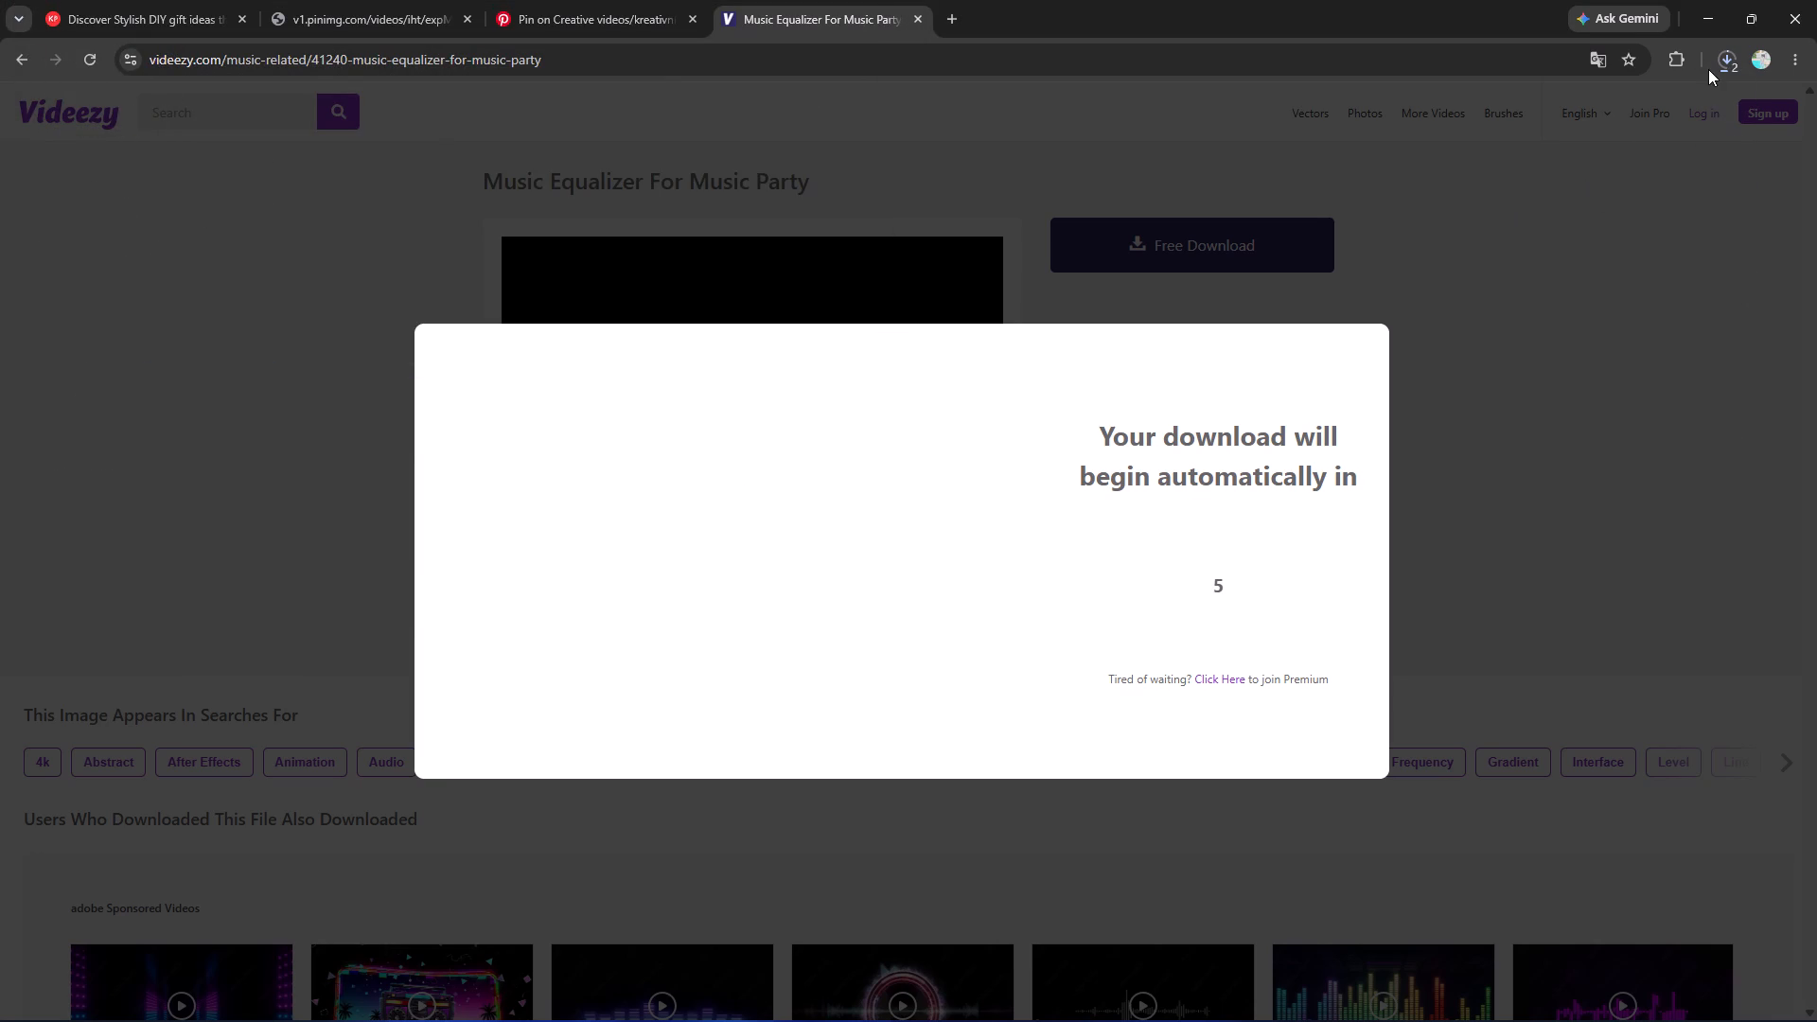
Check the progress of the two audio visualizer downloads in the recent download history.
click(1734, 62)
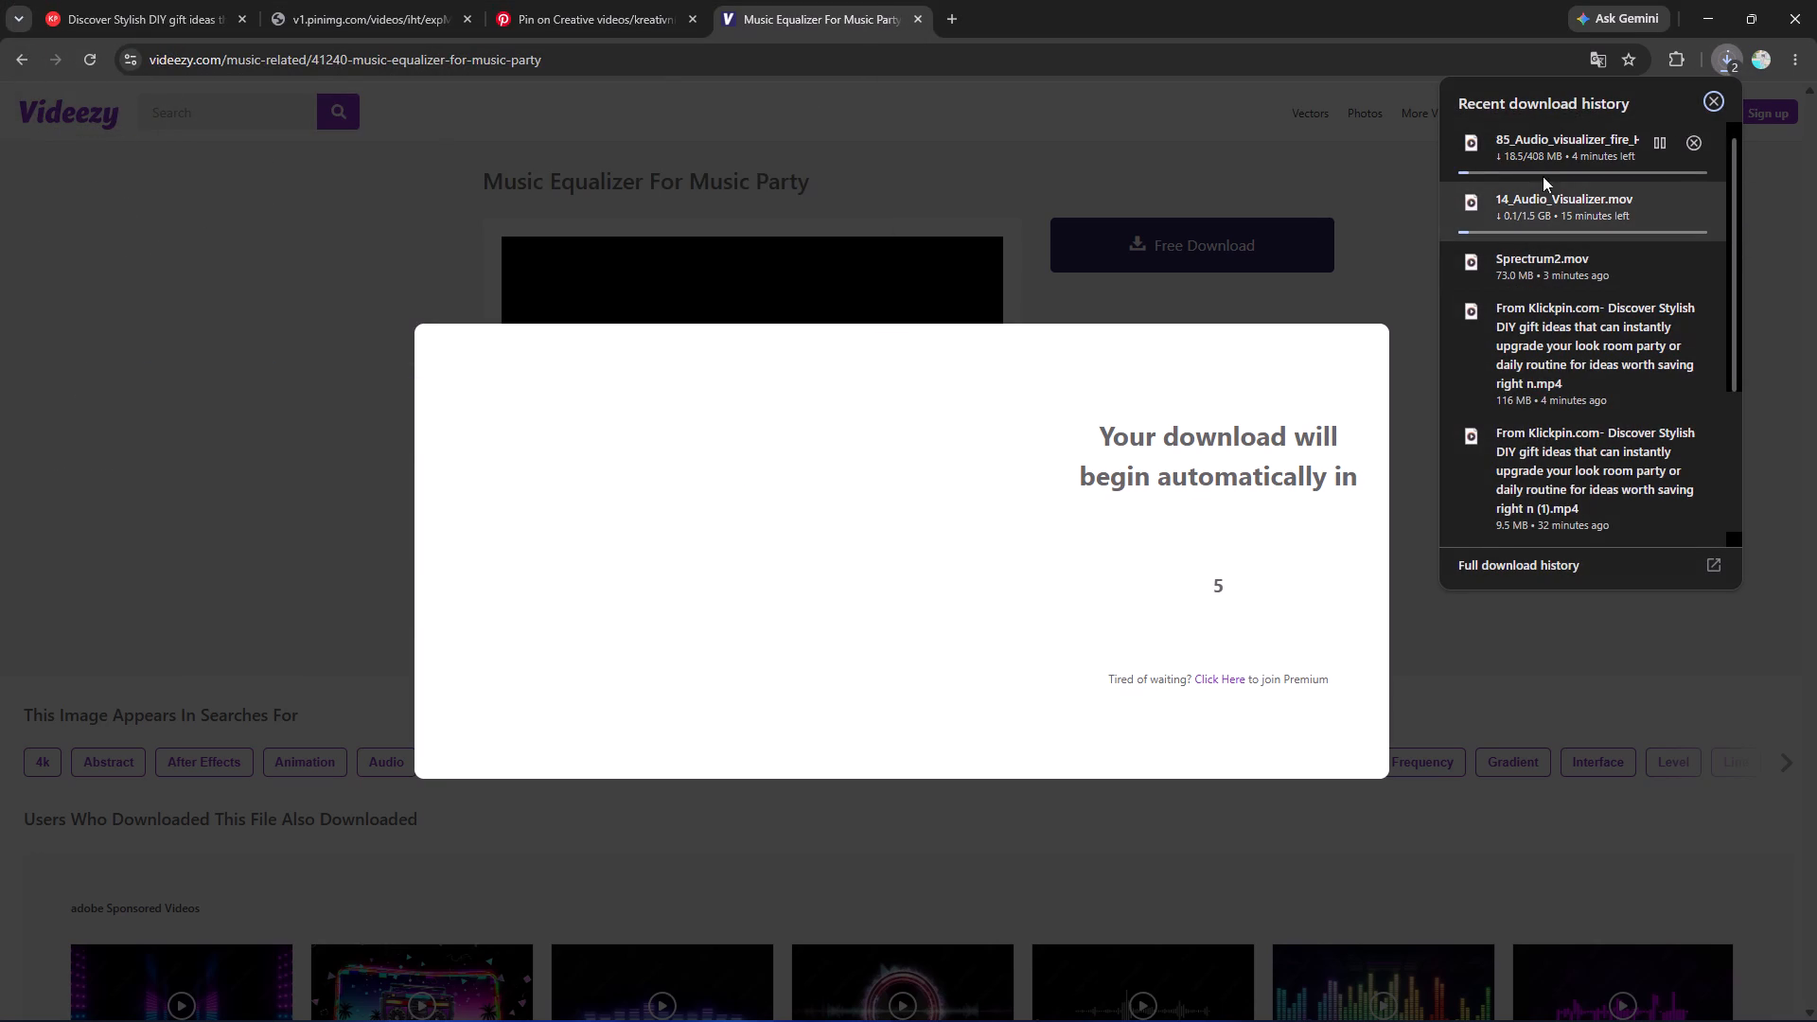
click(1356, 203)
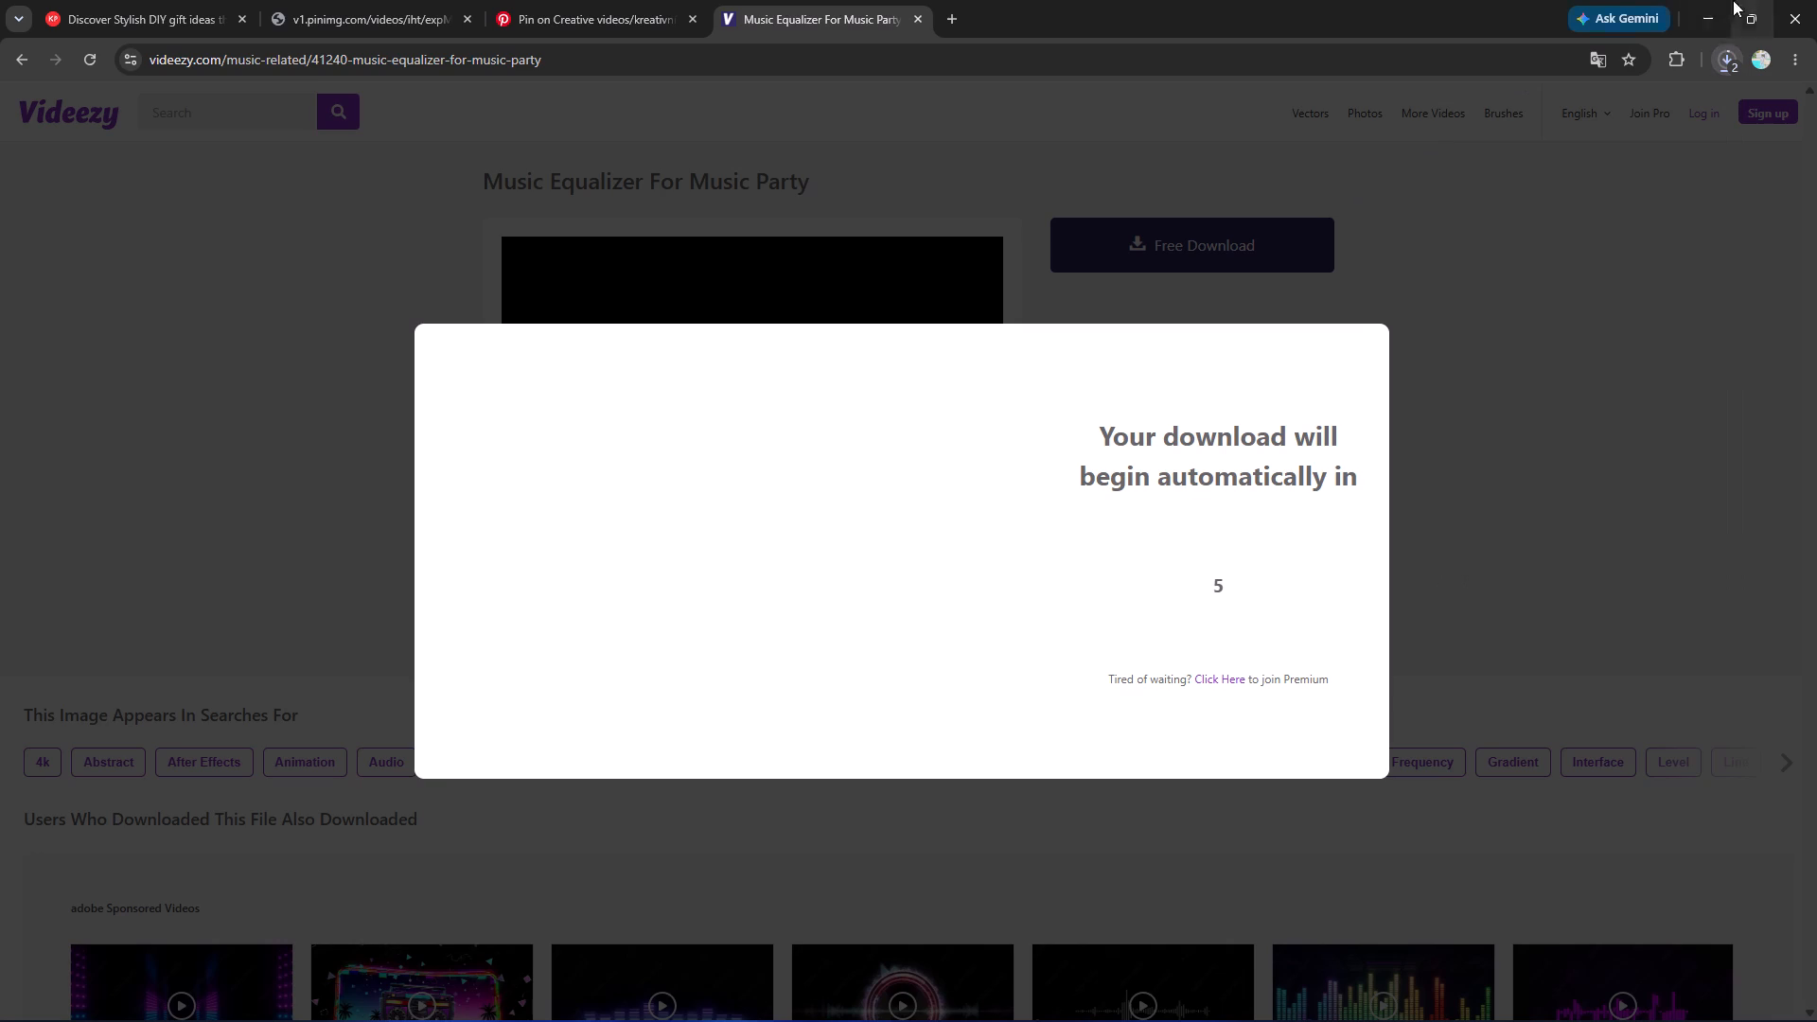
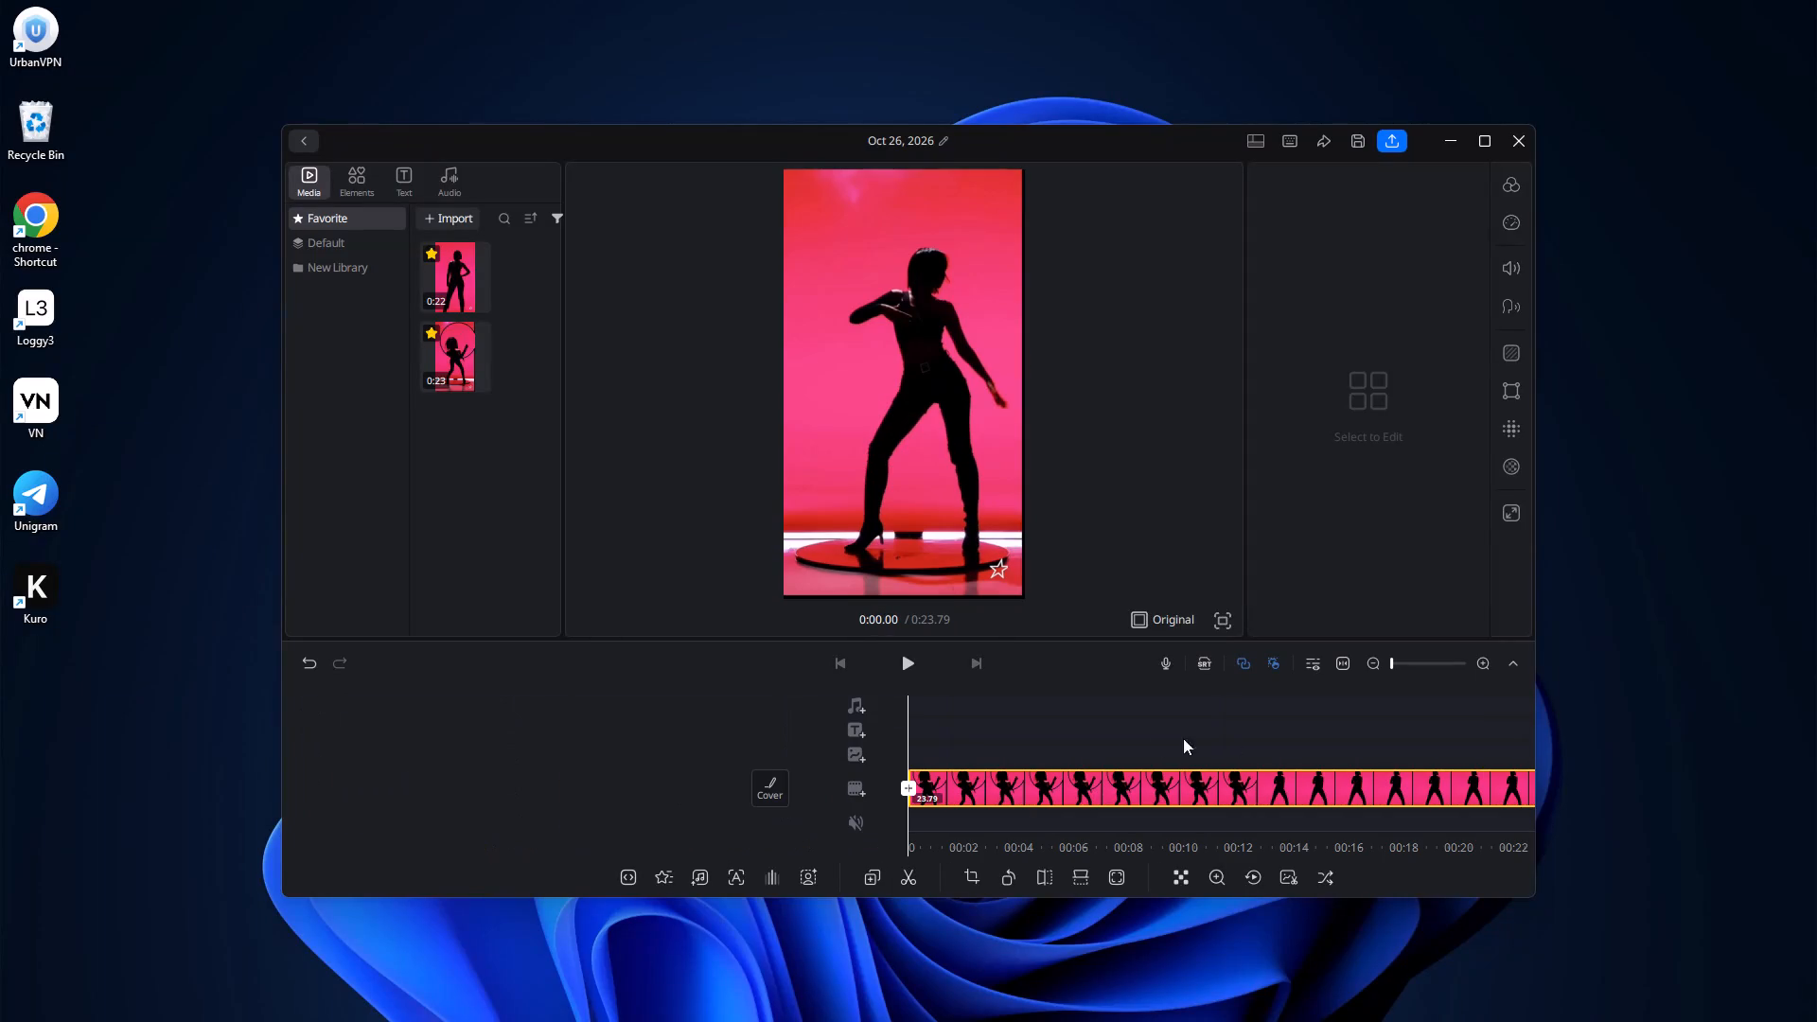
Add the Klickpin circular spectrum clip from New folder (3) > 1009 as an overlay at the start of the timeline.
click(858, 761)
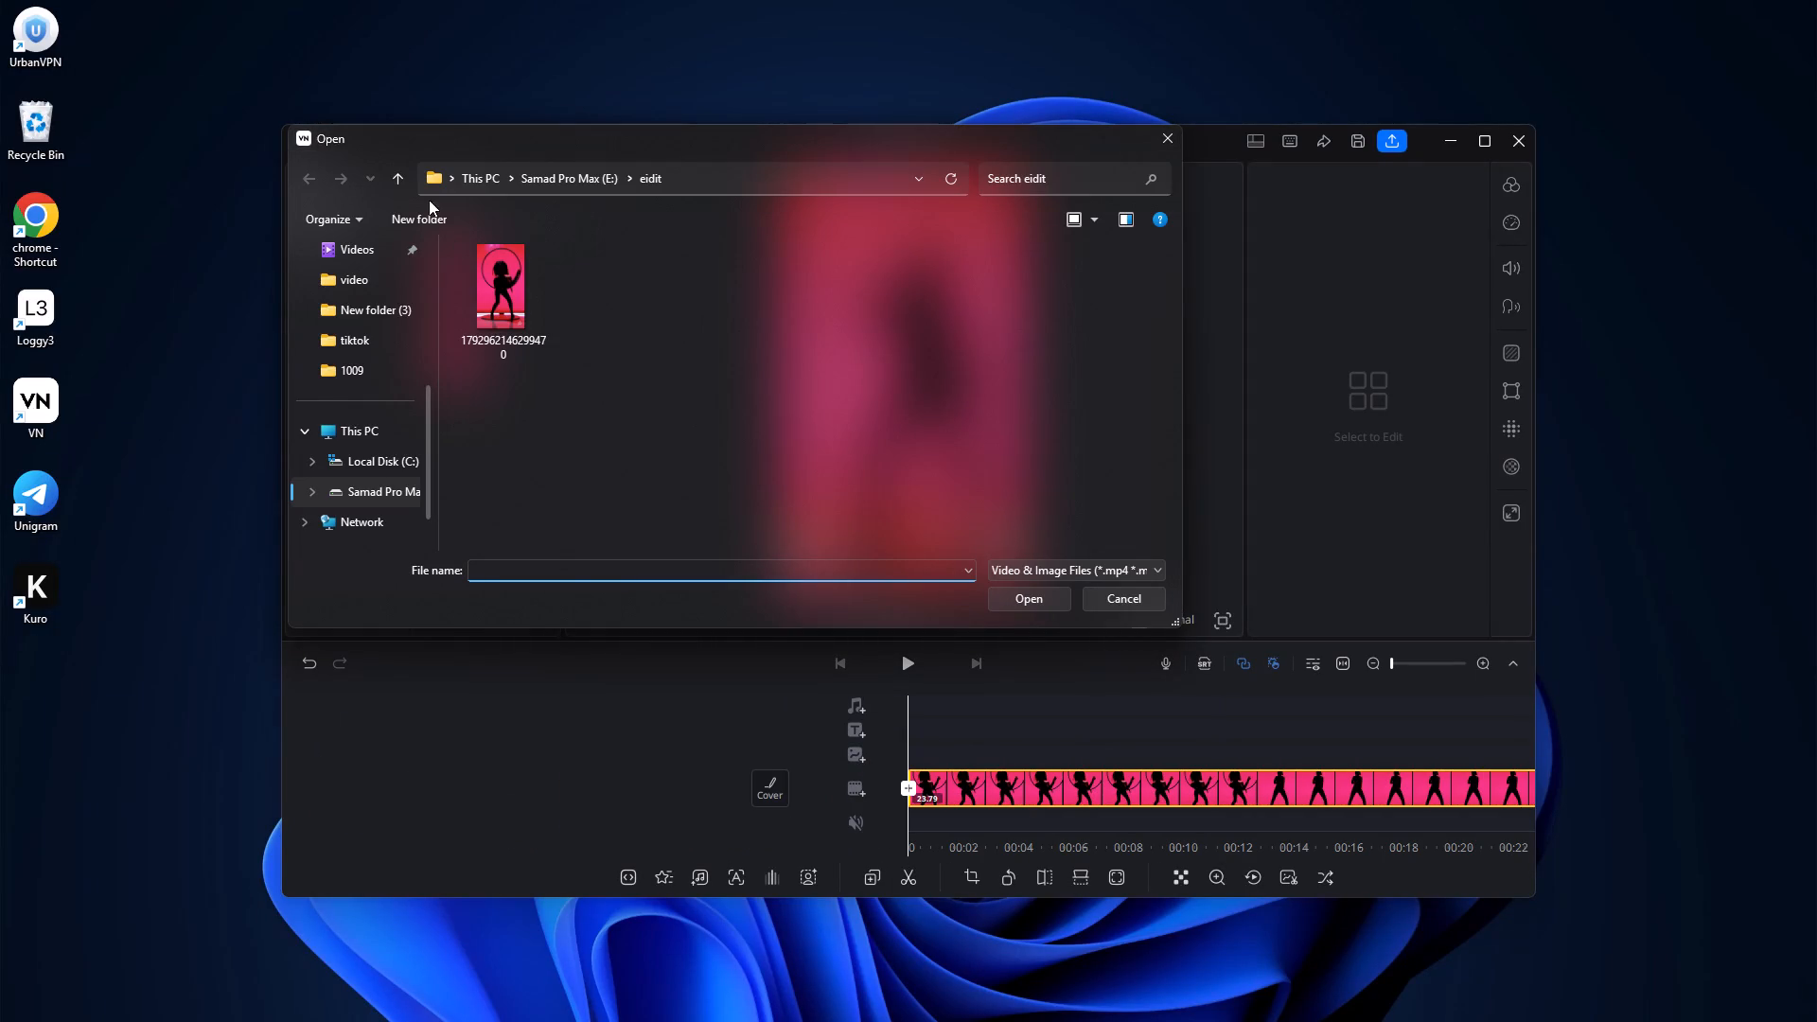
click(390, 177)
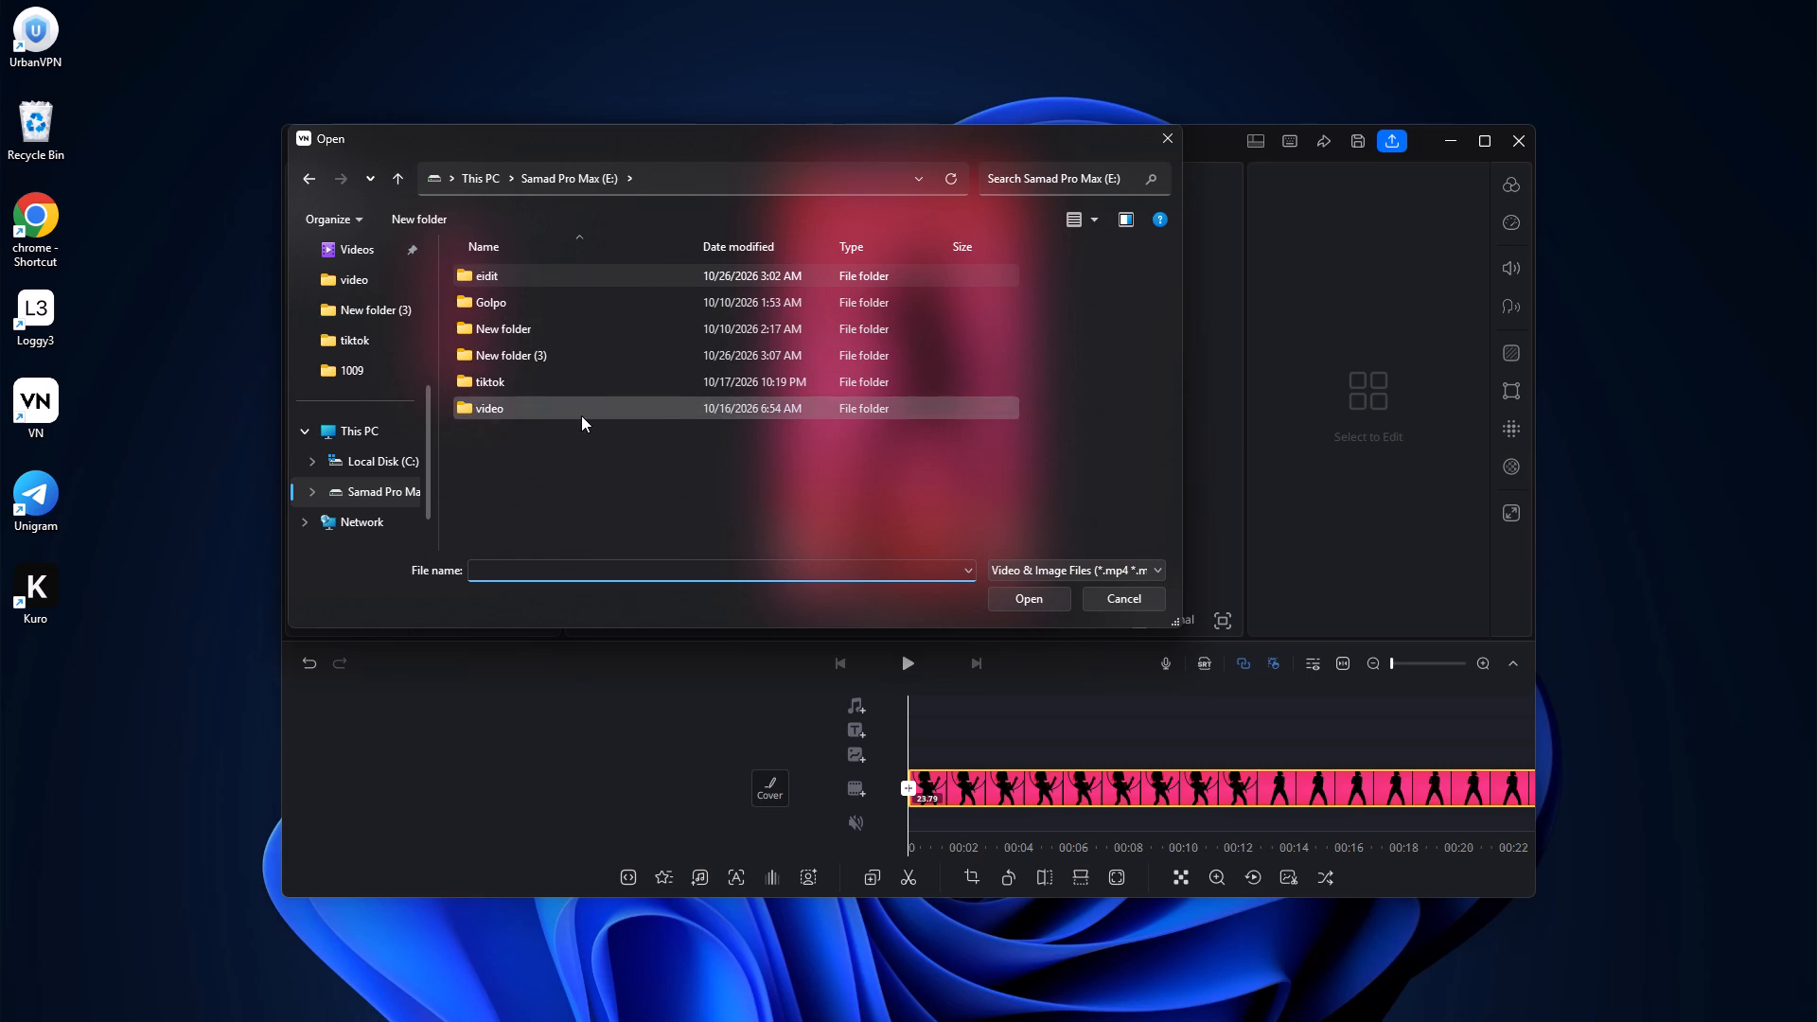
double_click(572, 349)
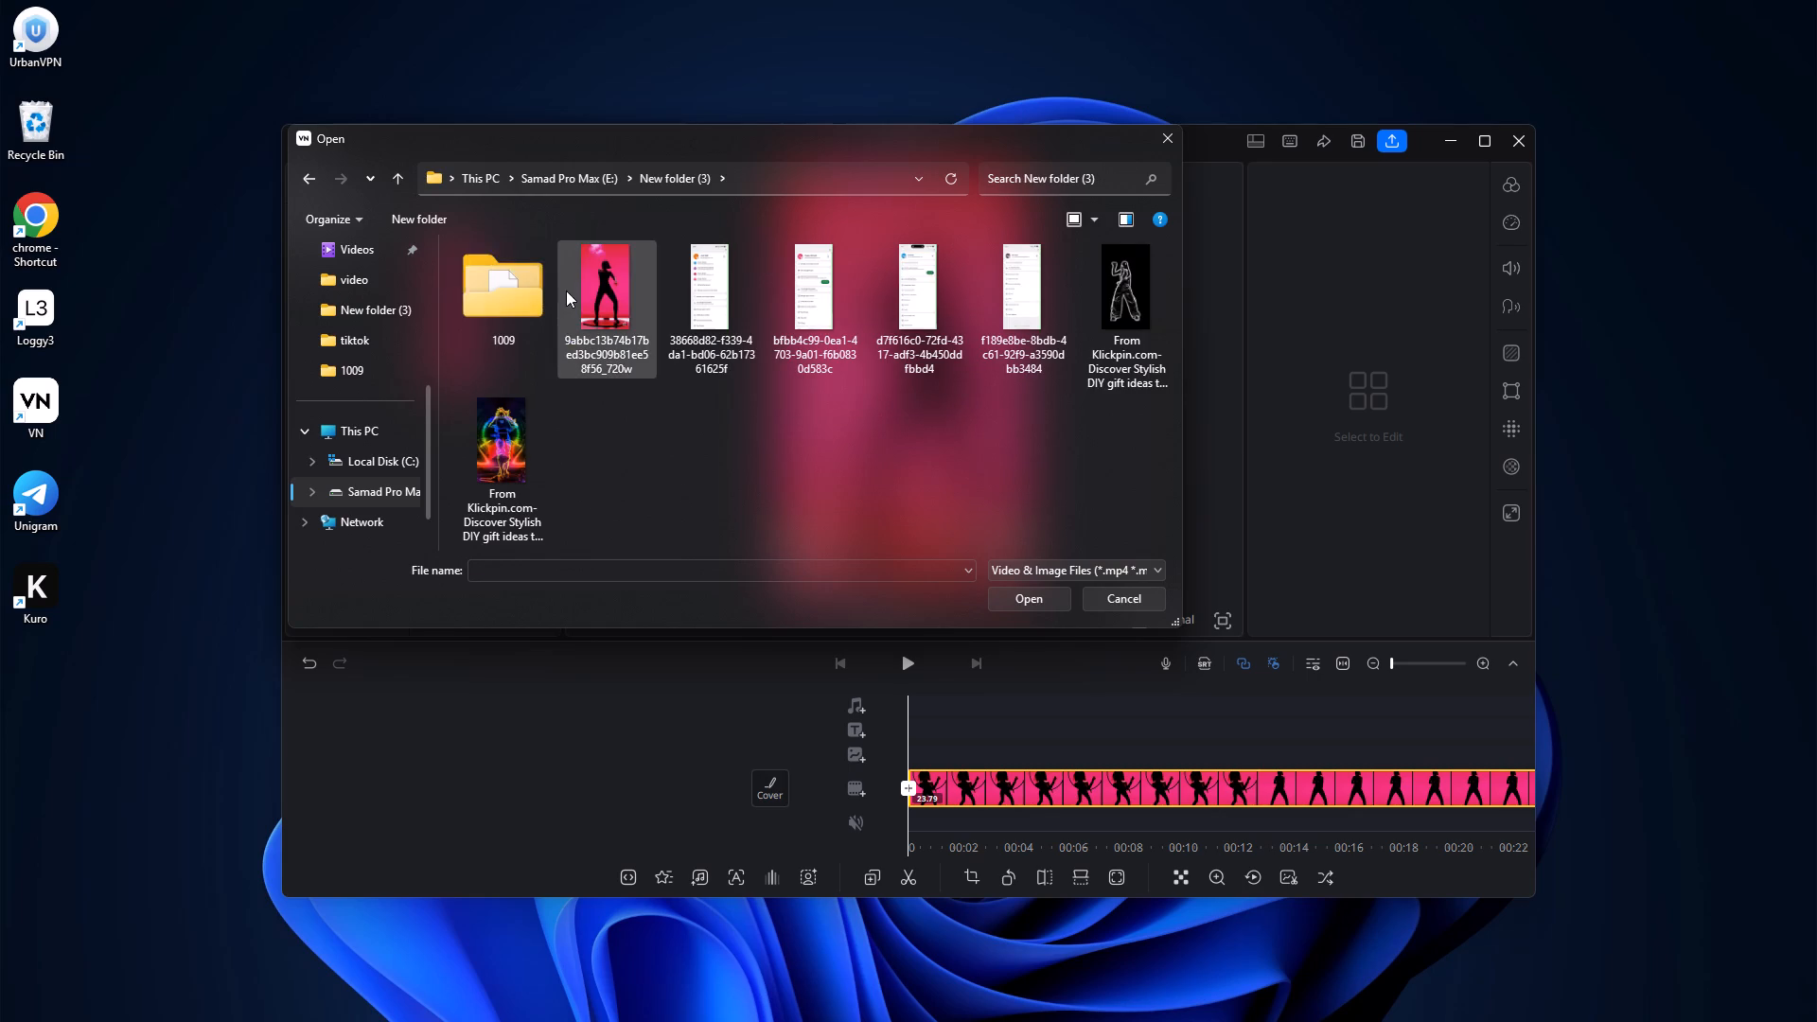
double_click(539, 295)
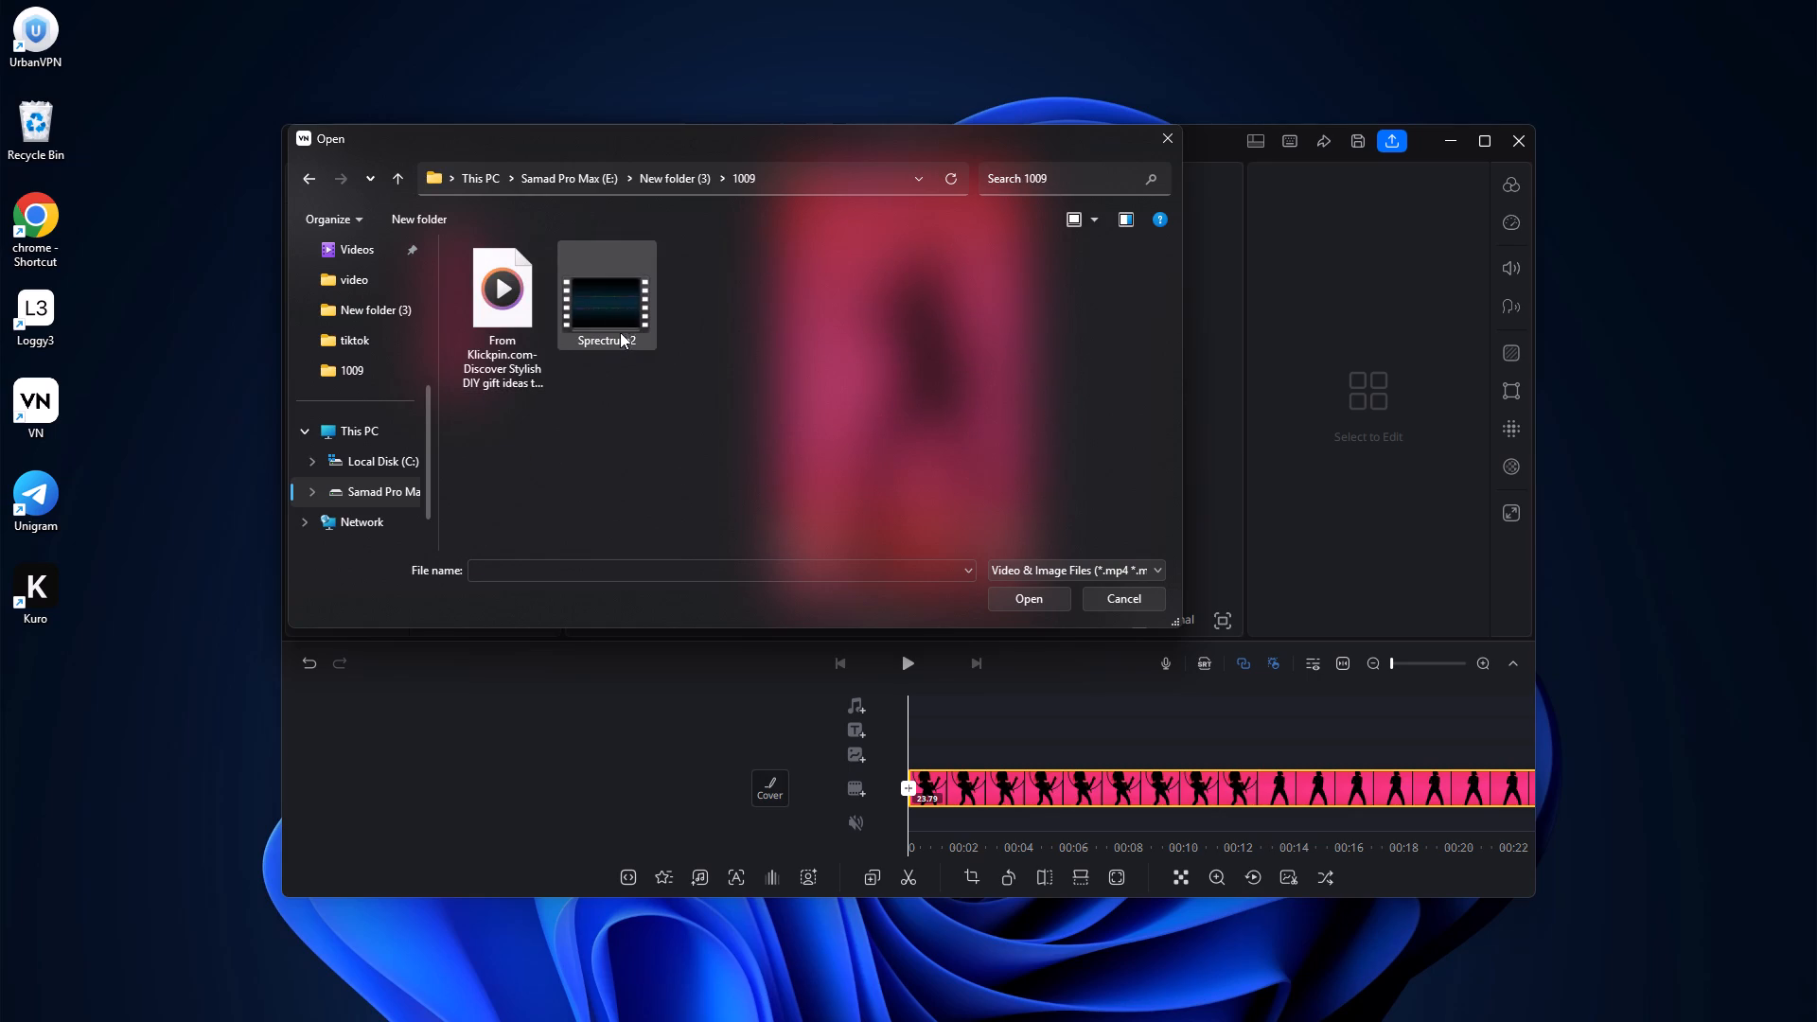
click(618, 313)
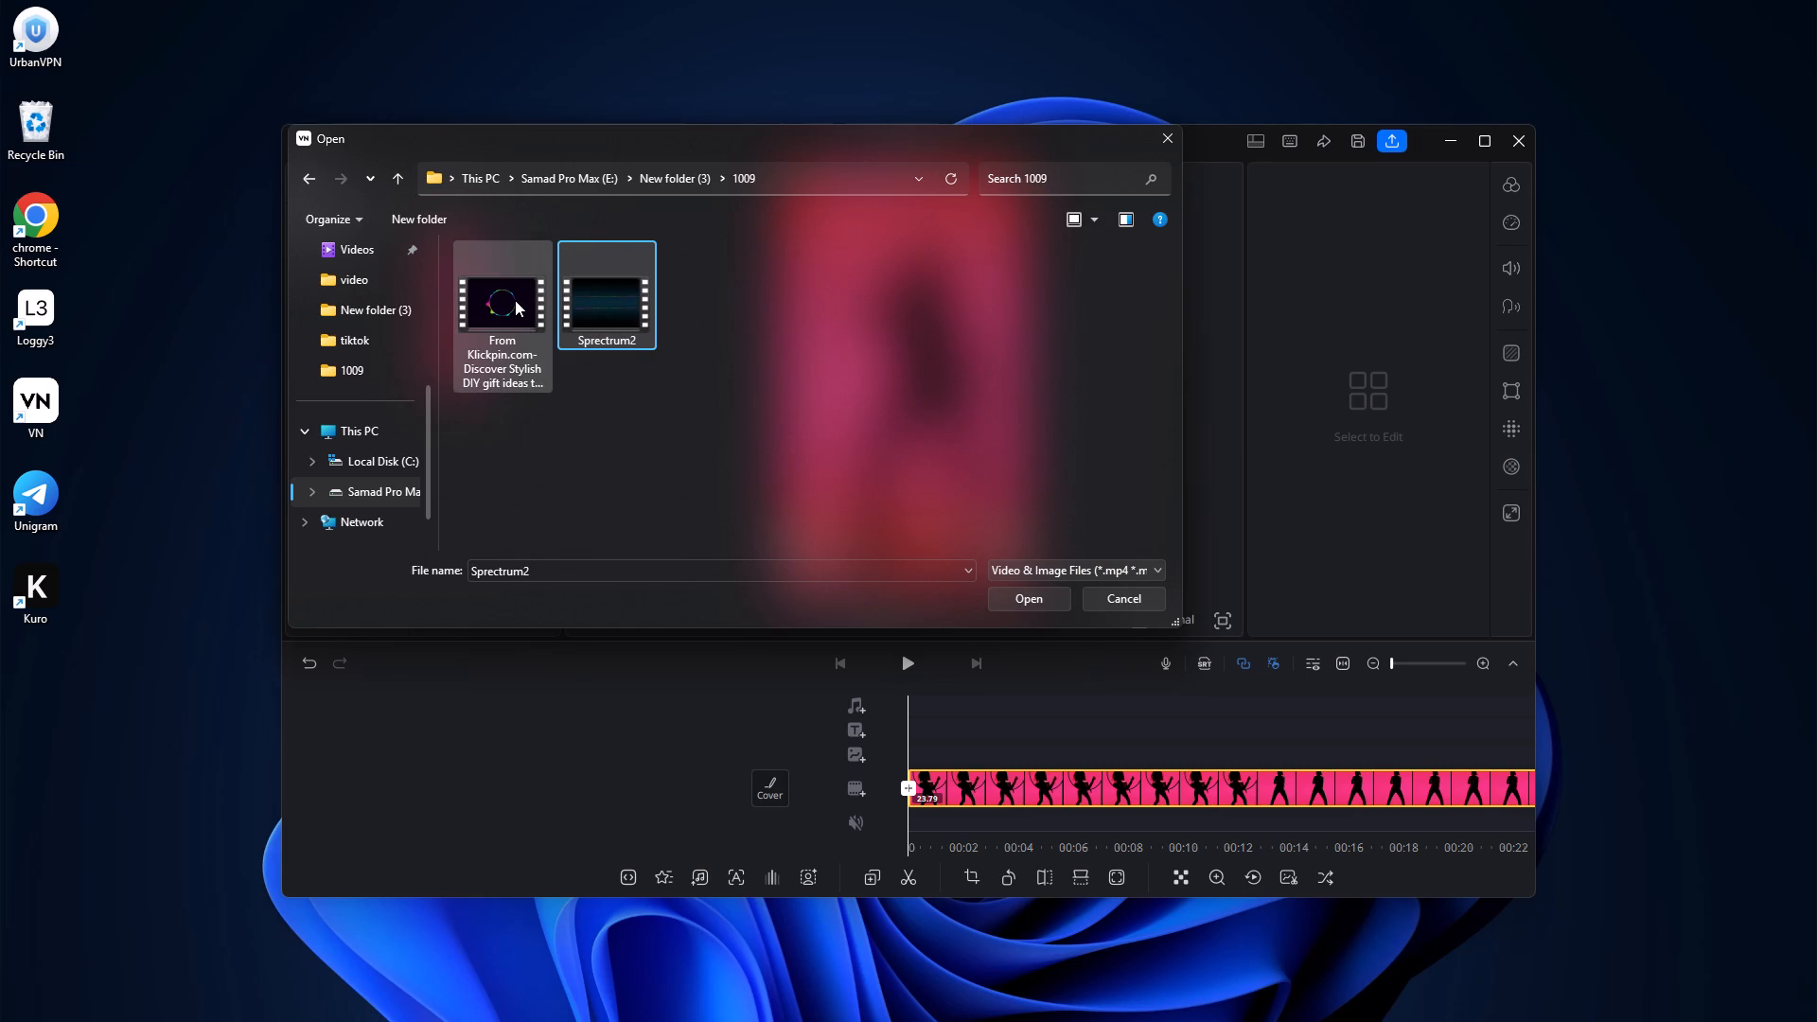
click(515, 300)
click(1028, 593)
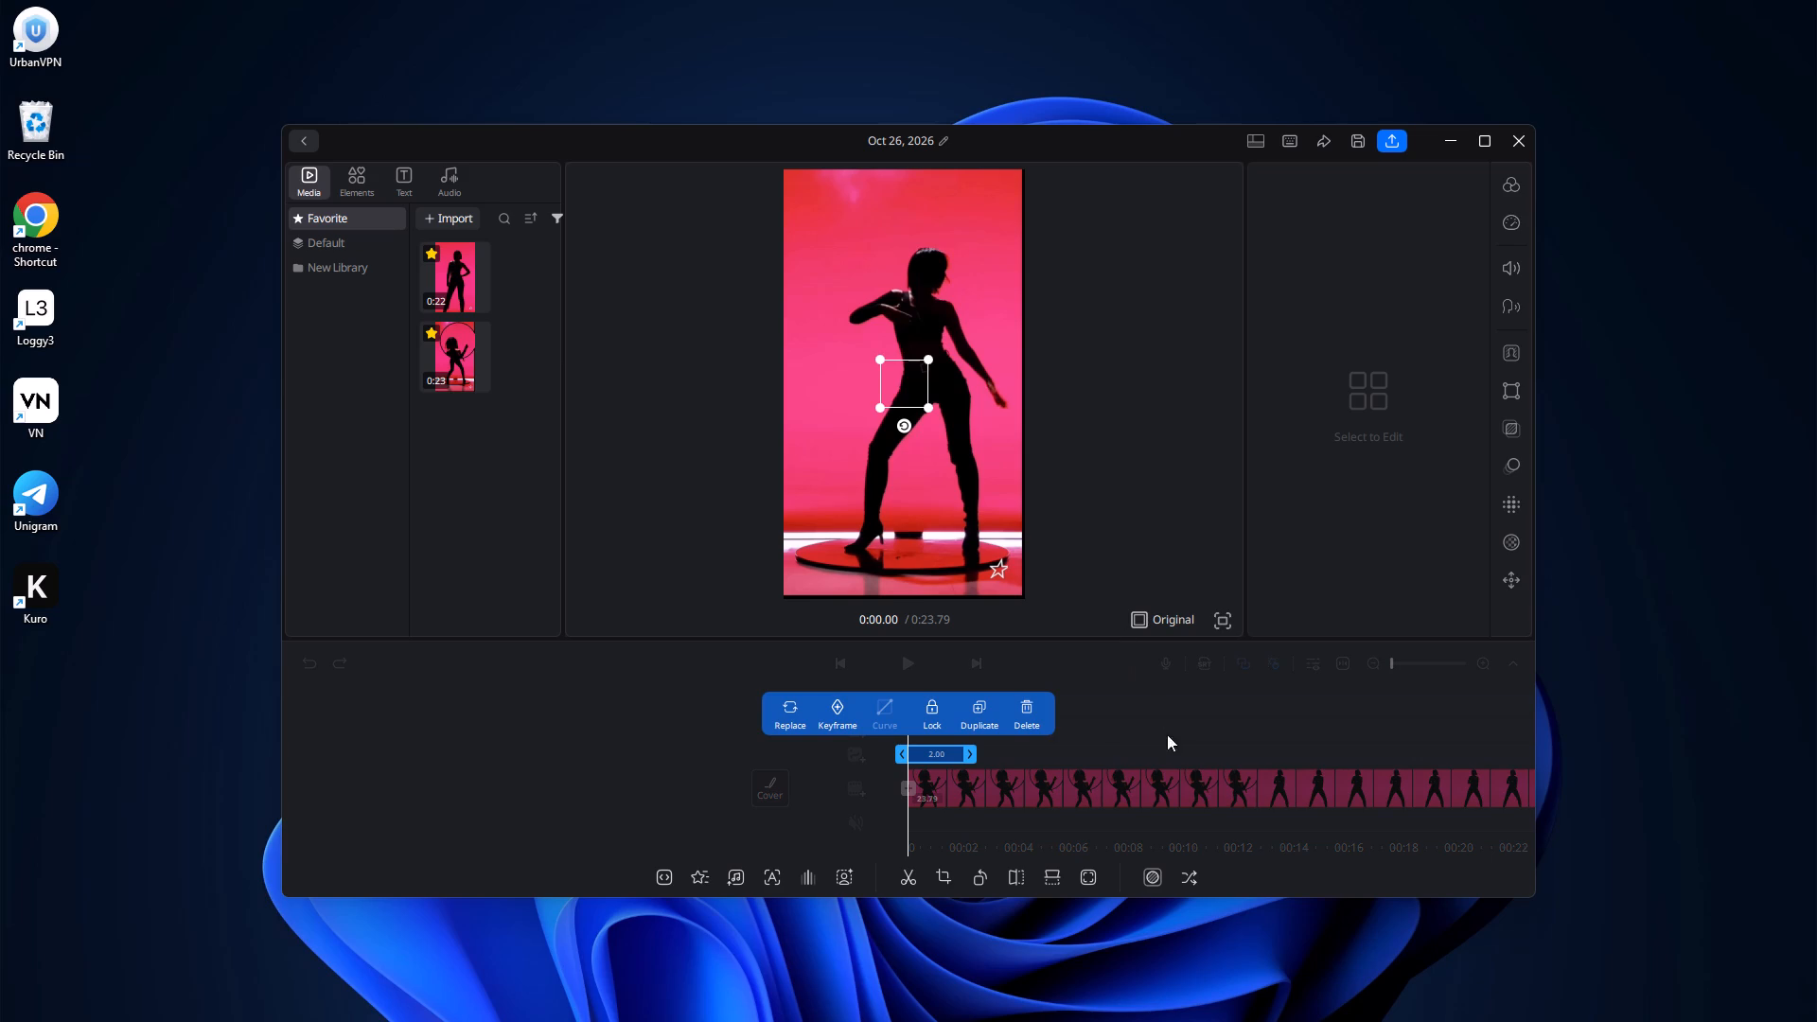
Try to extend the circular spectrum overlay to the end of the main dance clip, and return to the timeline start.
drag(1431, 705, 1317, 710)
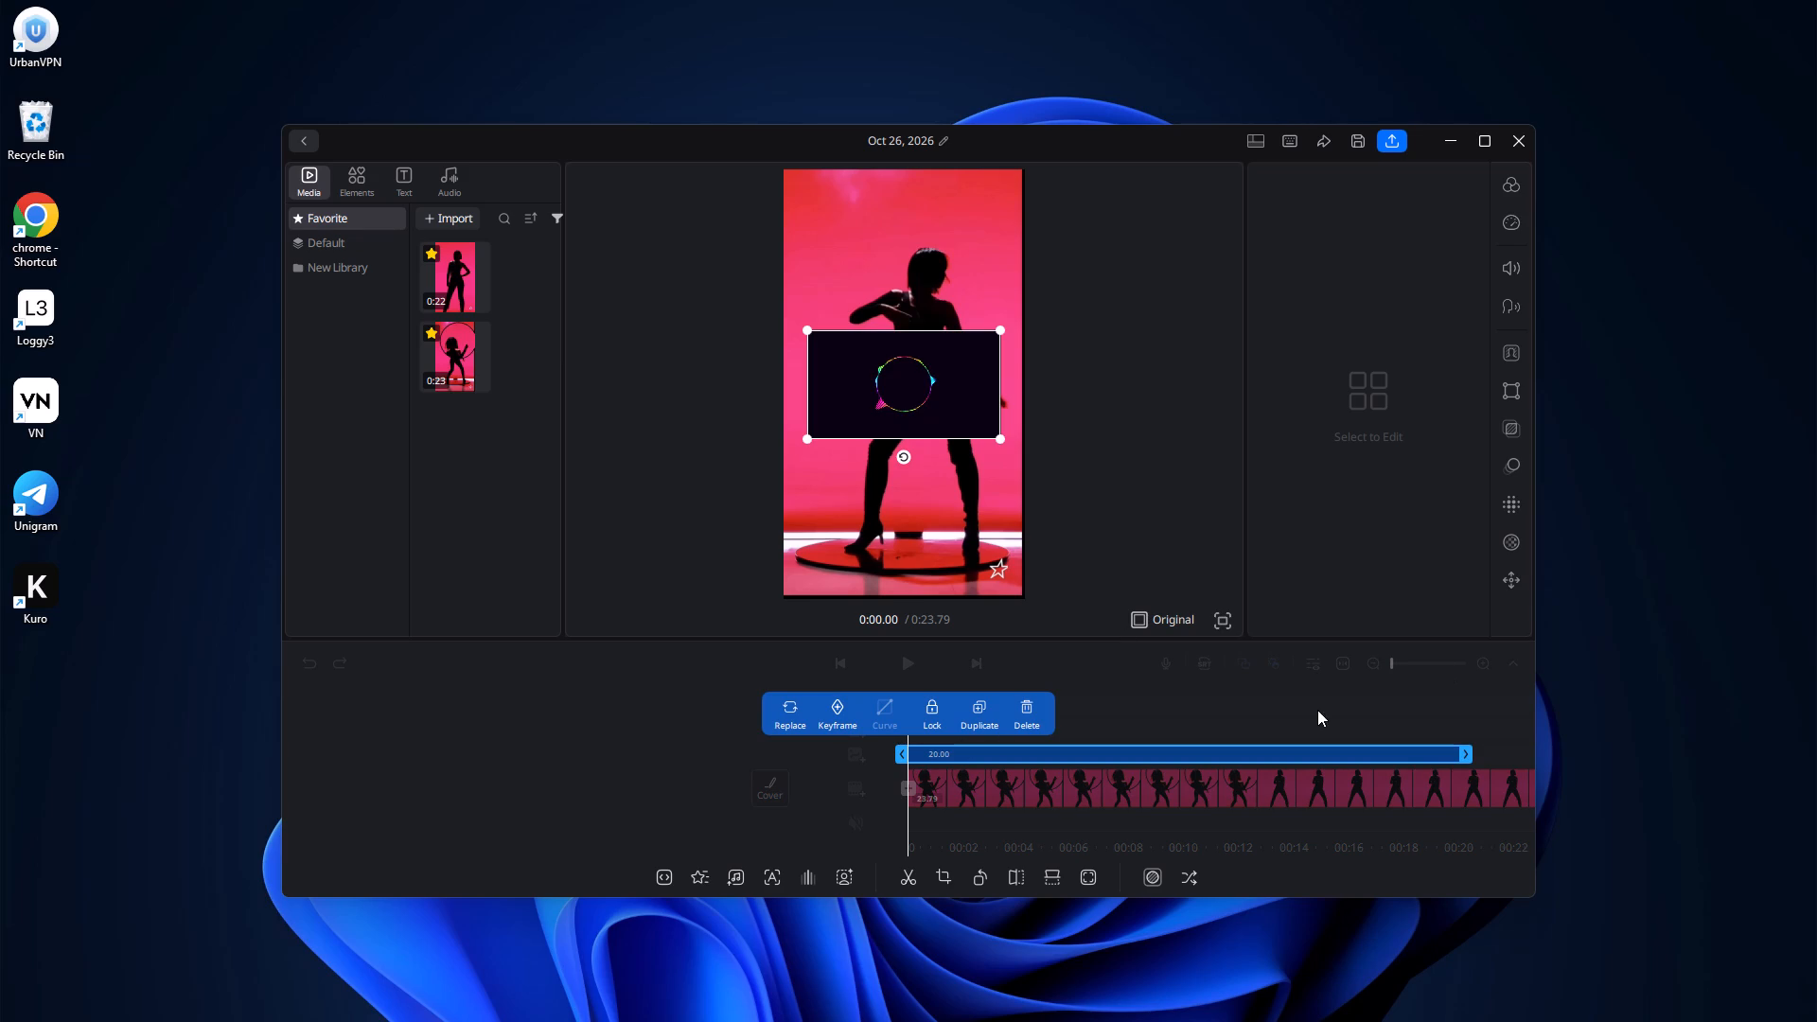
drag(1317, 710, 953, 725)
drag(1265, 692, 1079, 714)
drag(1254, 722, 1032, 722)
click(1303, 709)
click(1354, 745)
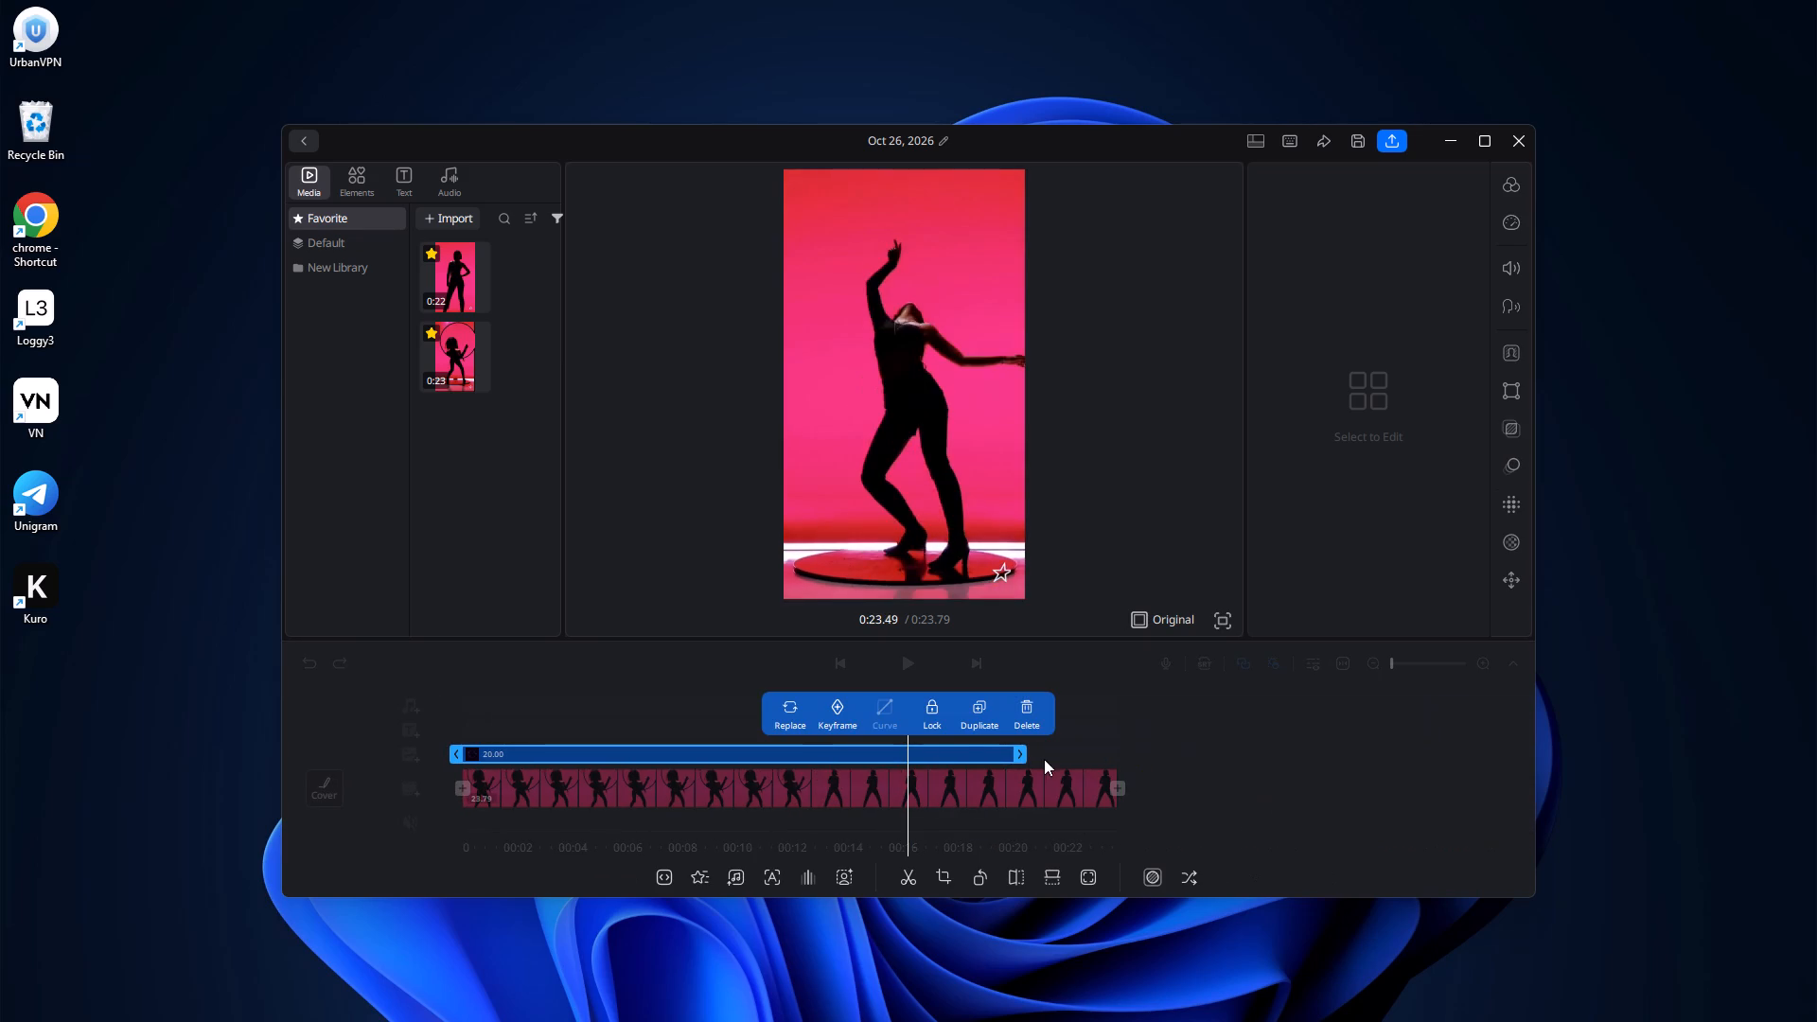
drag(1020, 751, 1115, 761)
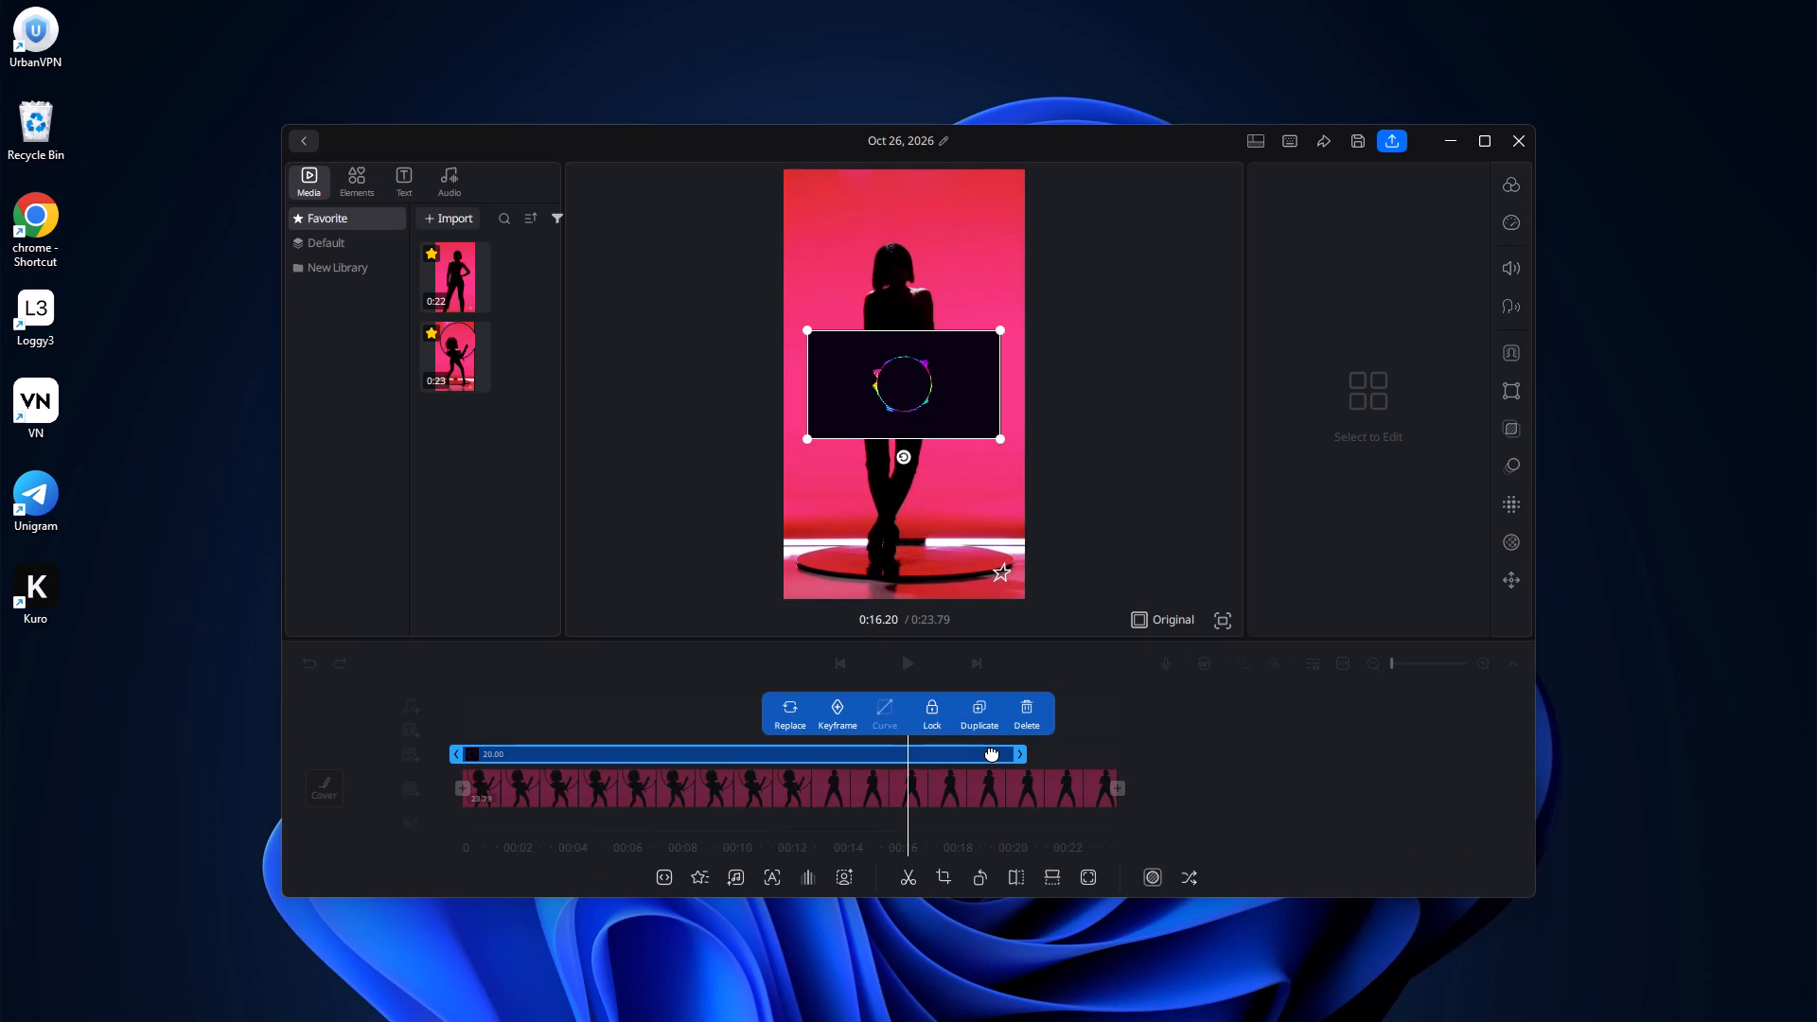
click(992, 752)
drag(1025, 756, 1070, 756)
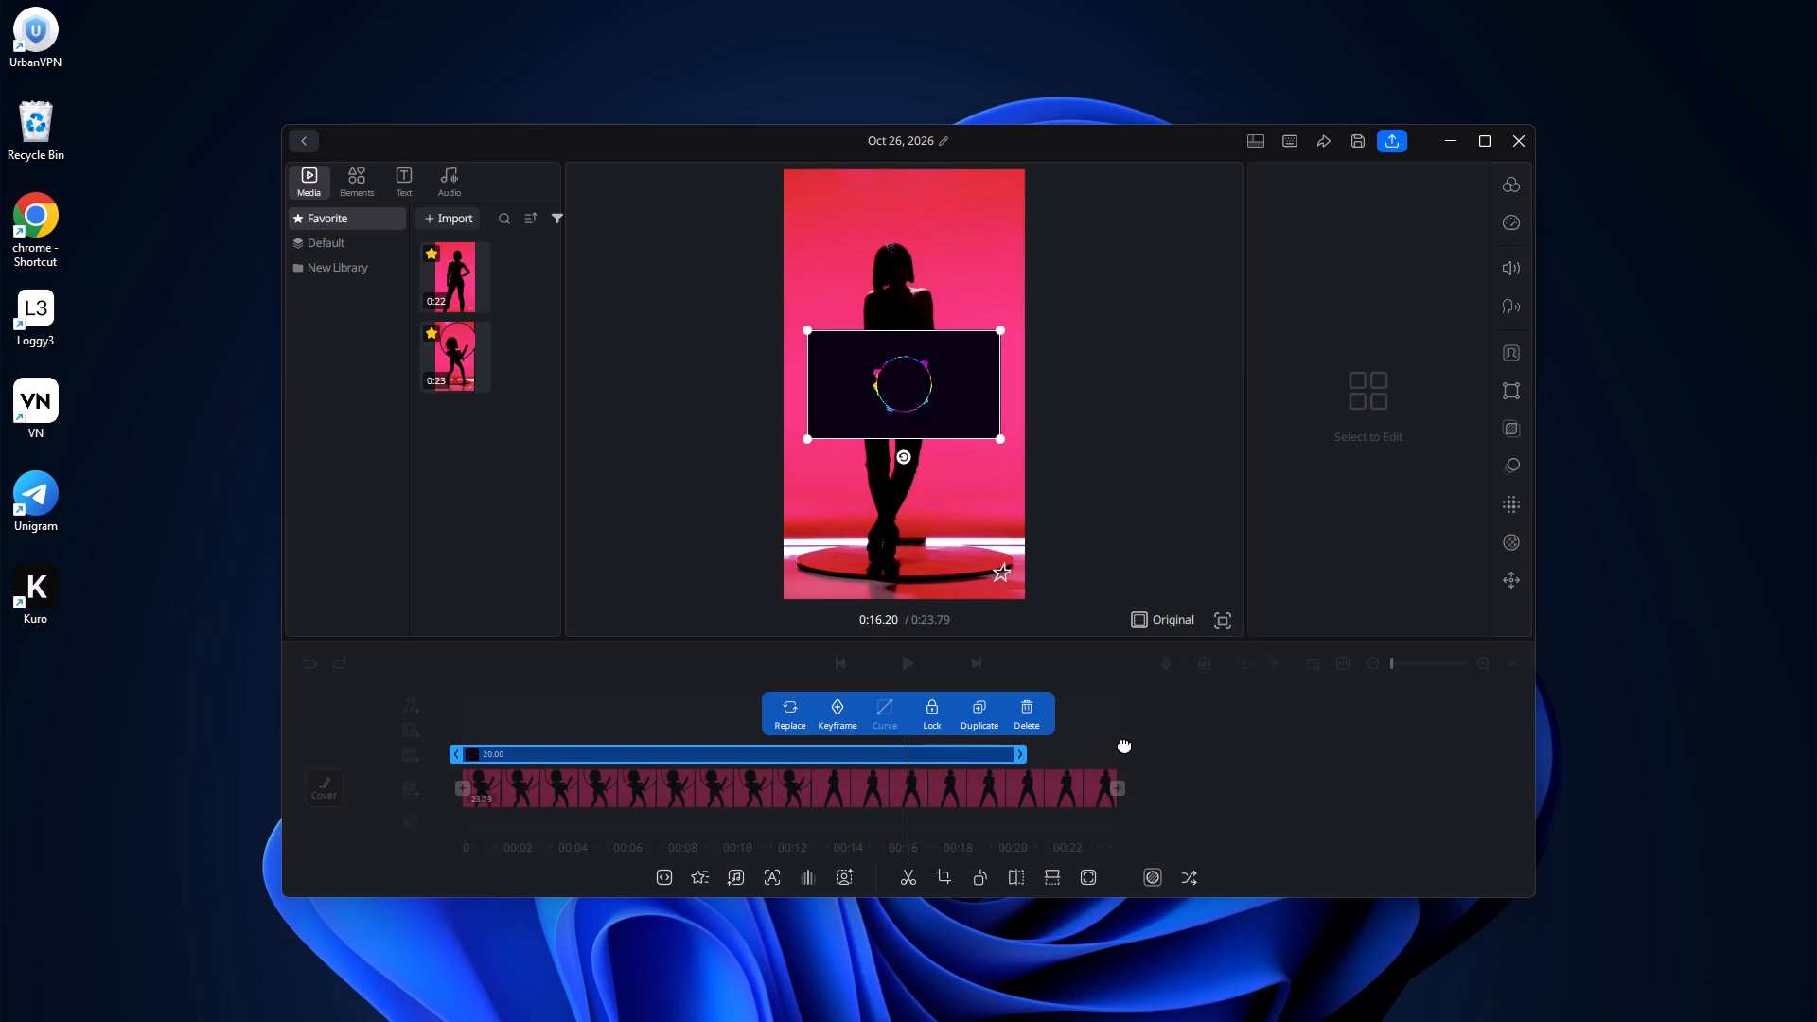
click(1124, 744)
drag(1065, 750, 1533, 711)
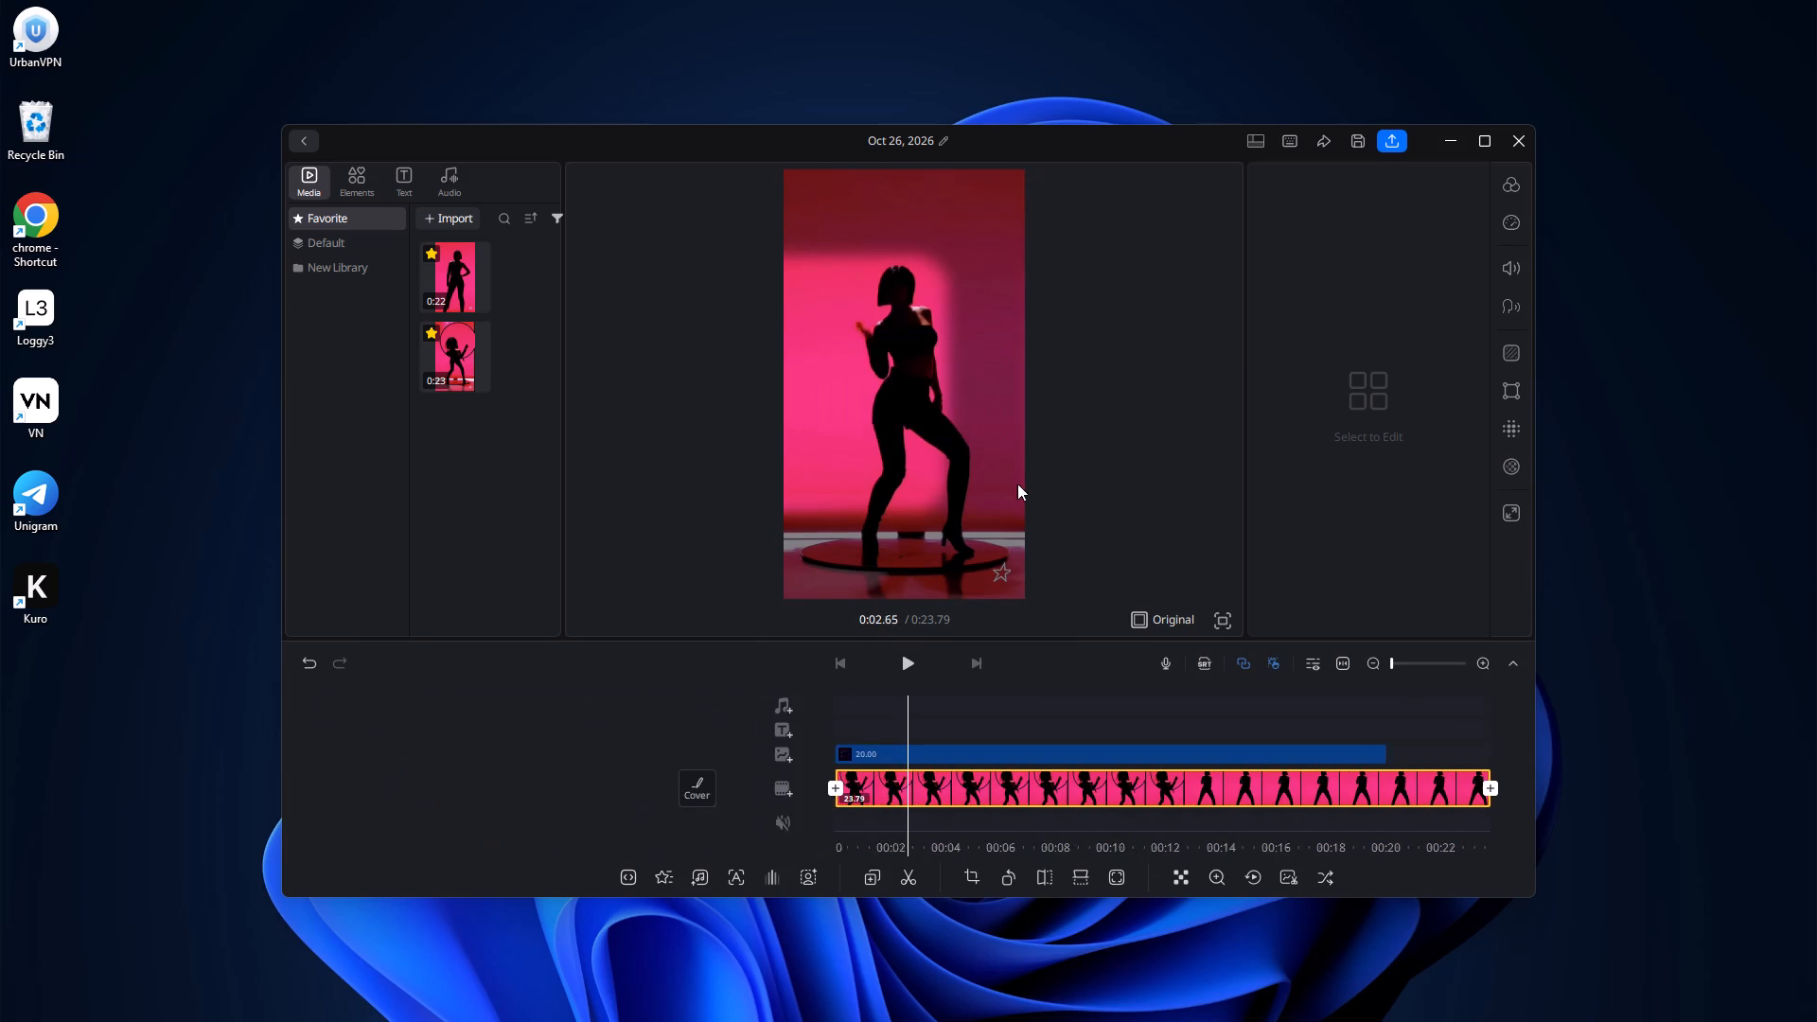
Enlarge the circular spectrum overlay beyond the frame's width and centre its ring horizontally over the dancer's legs.
click(923, 377)
drag(921, 380, 933, 459)
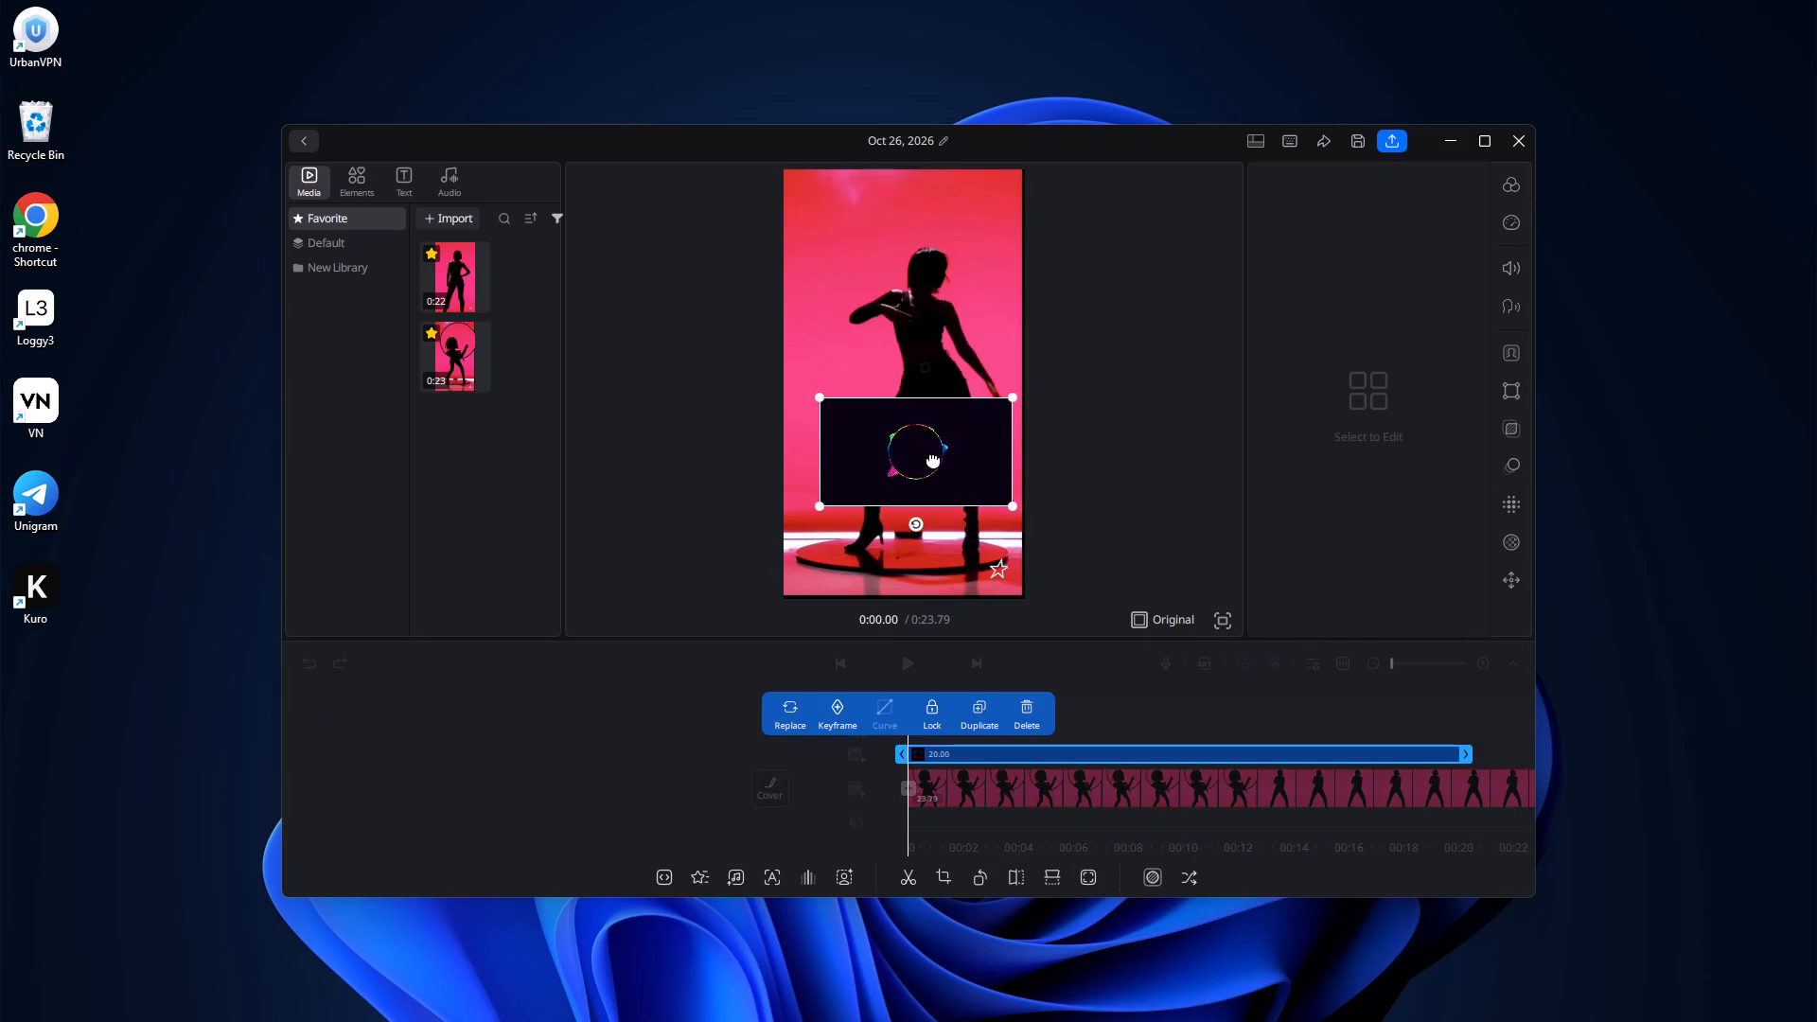
drag(933, 459, 920, 459)
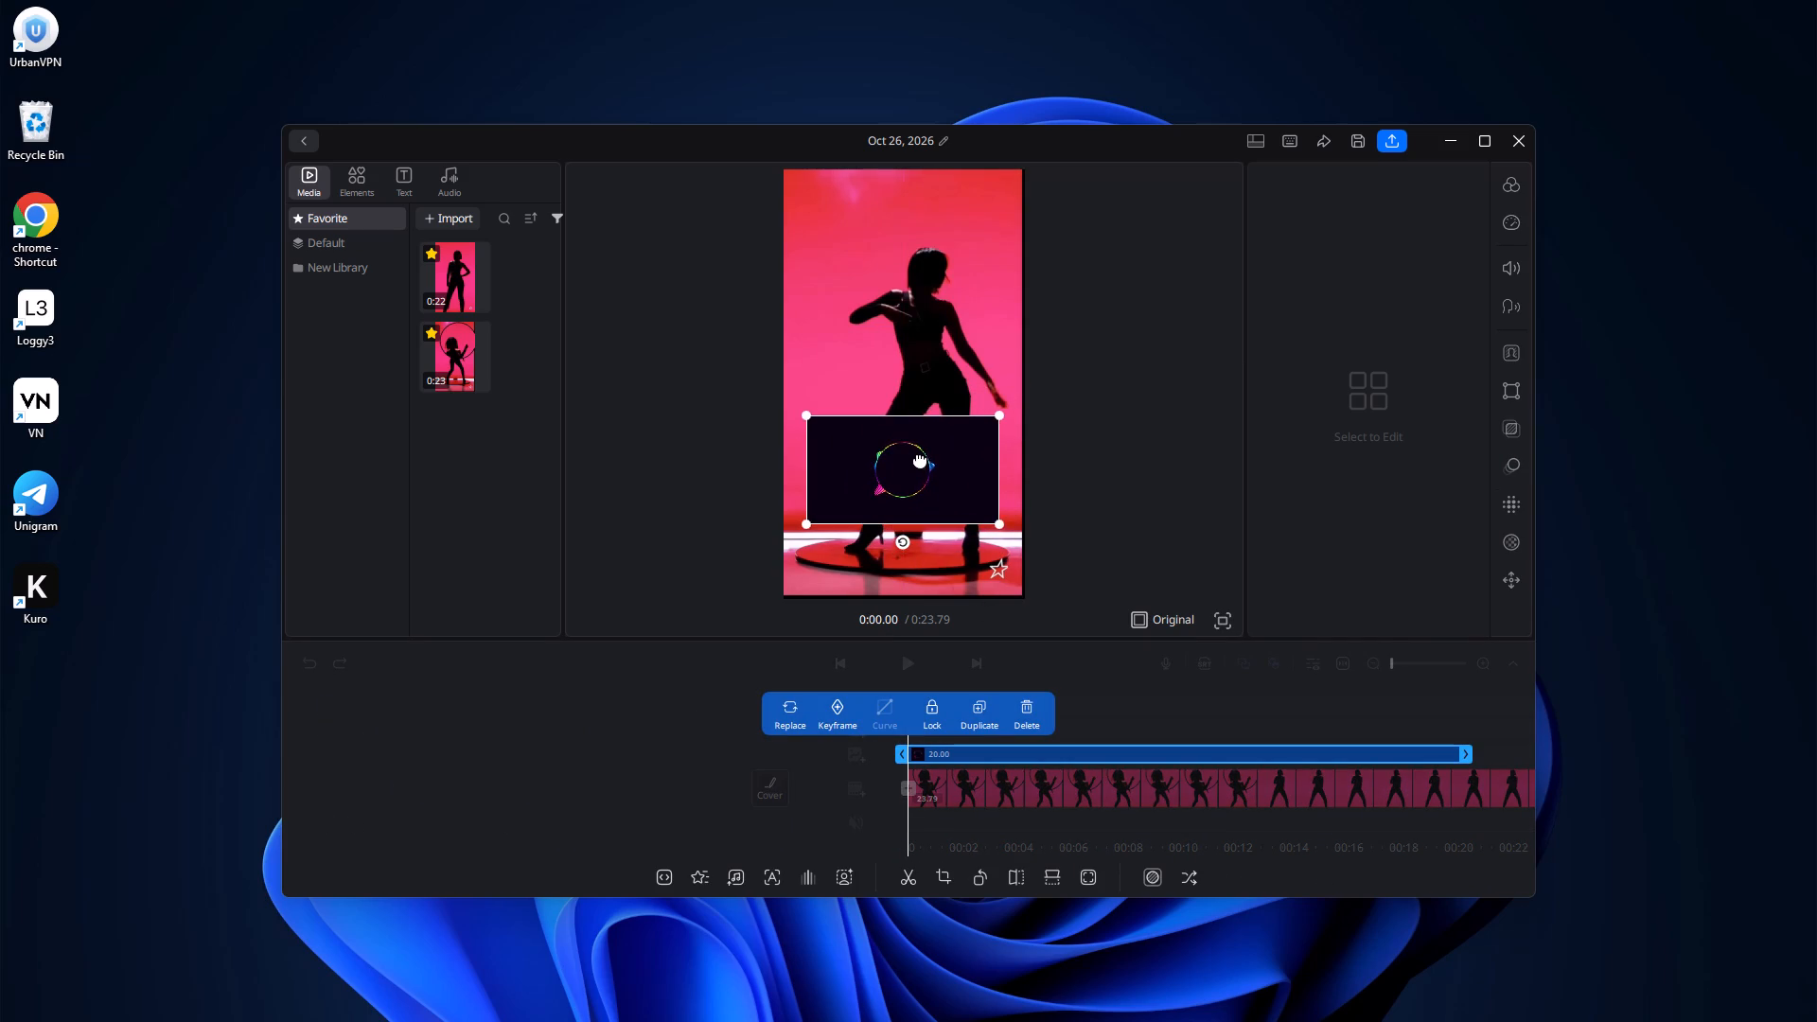
drag(920, 459, 913, 437)
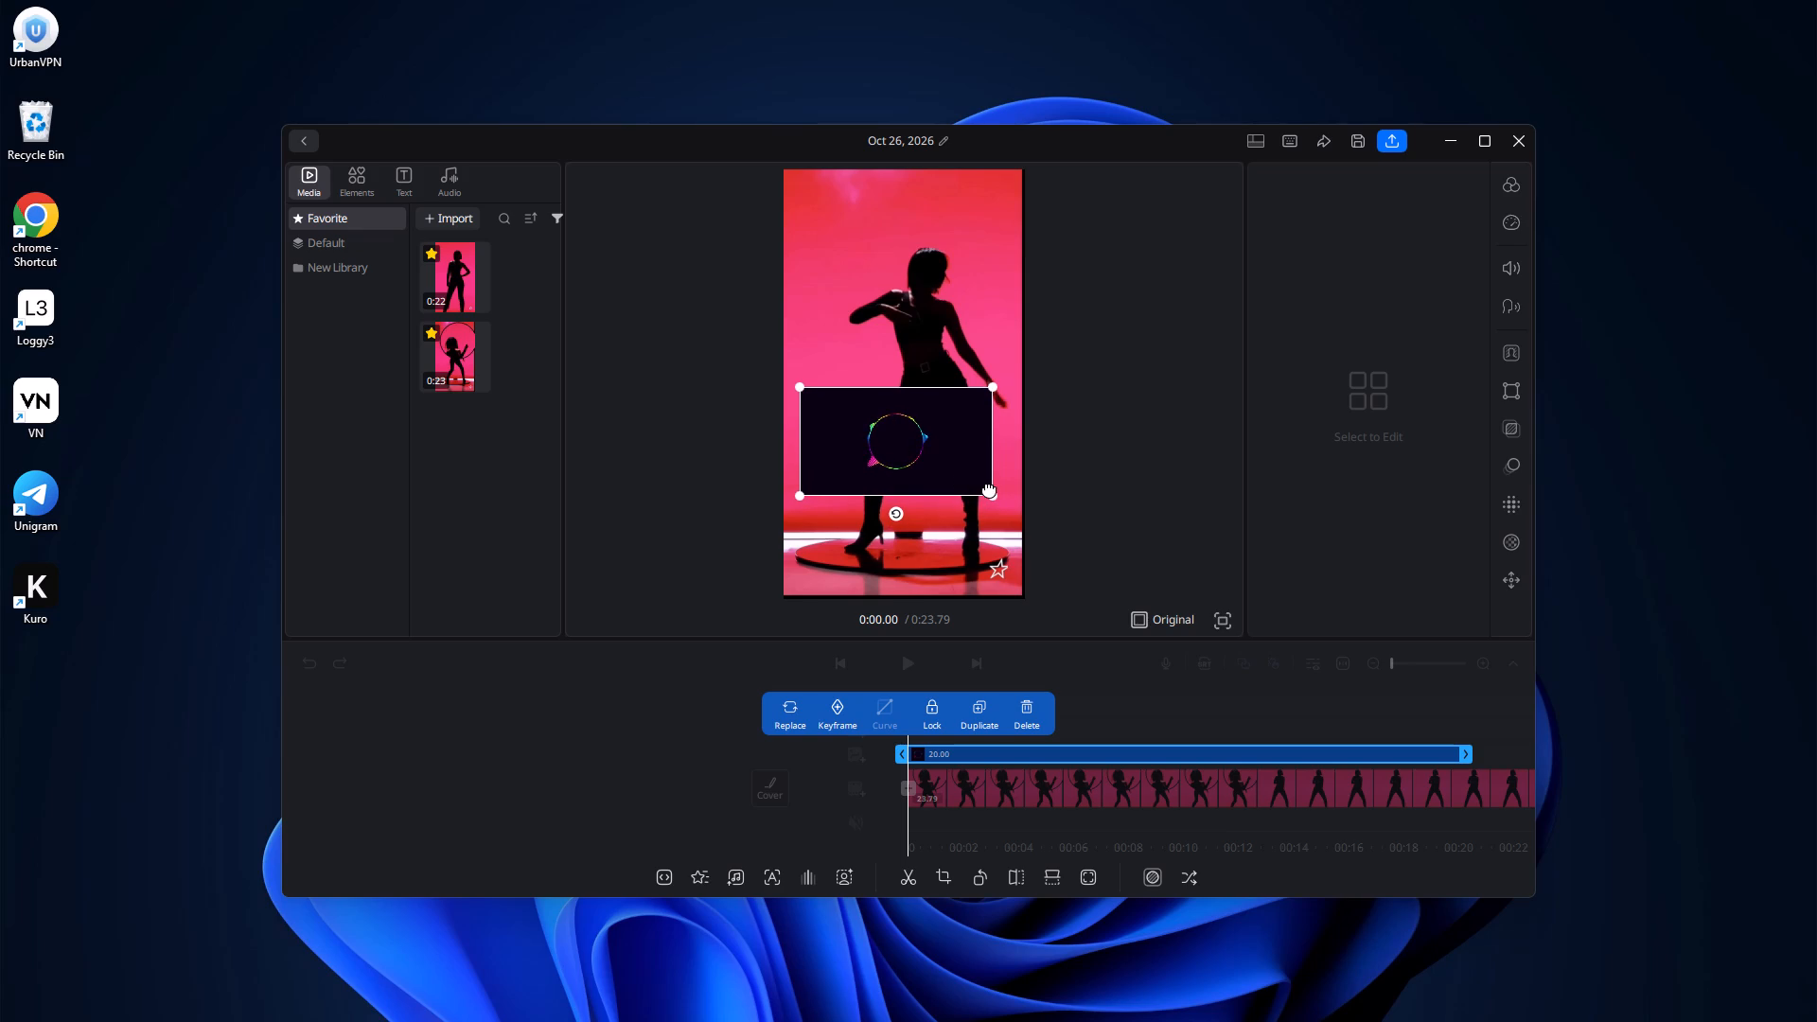
drag(996, 493, 1117, 545)
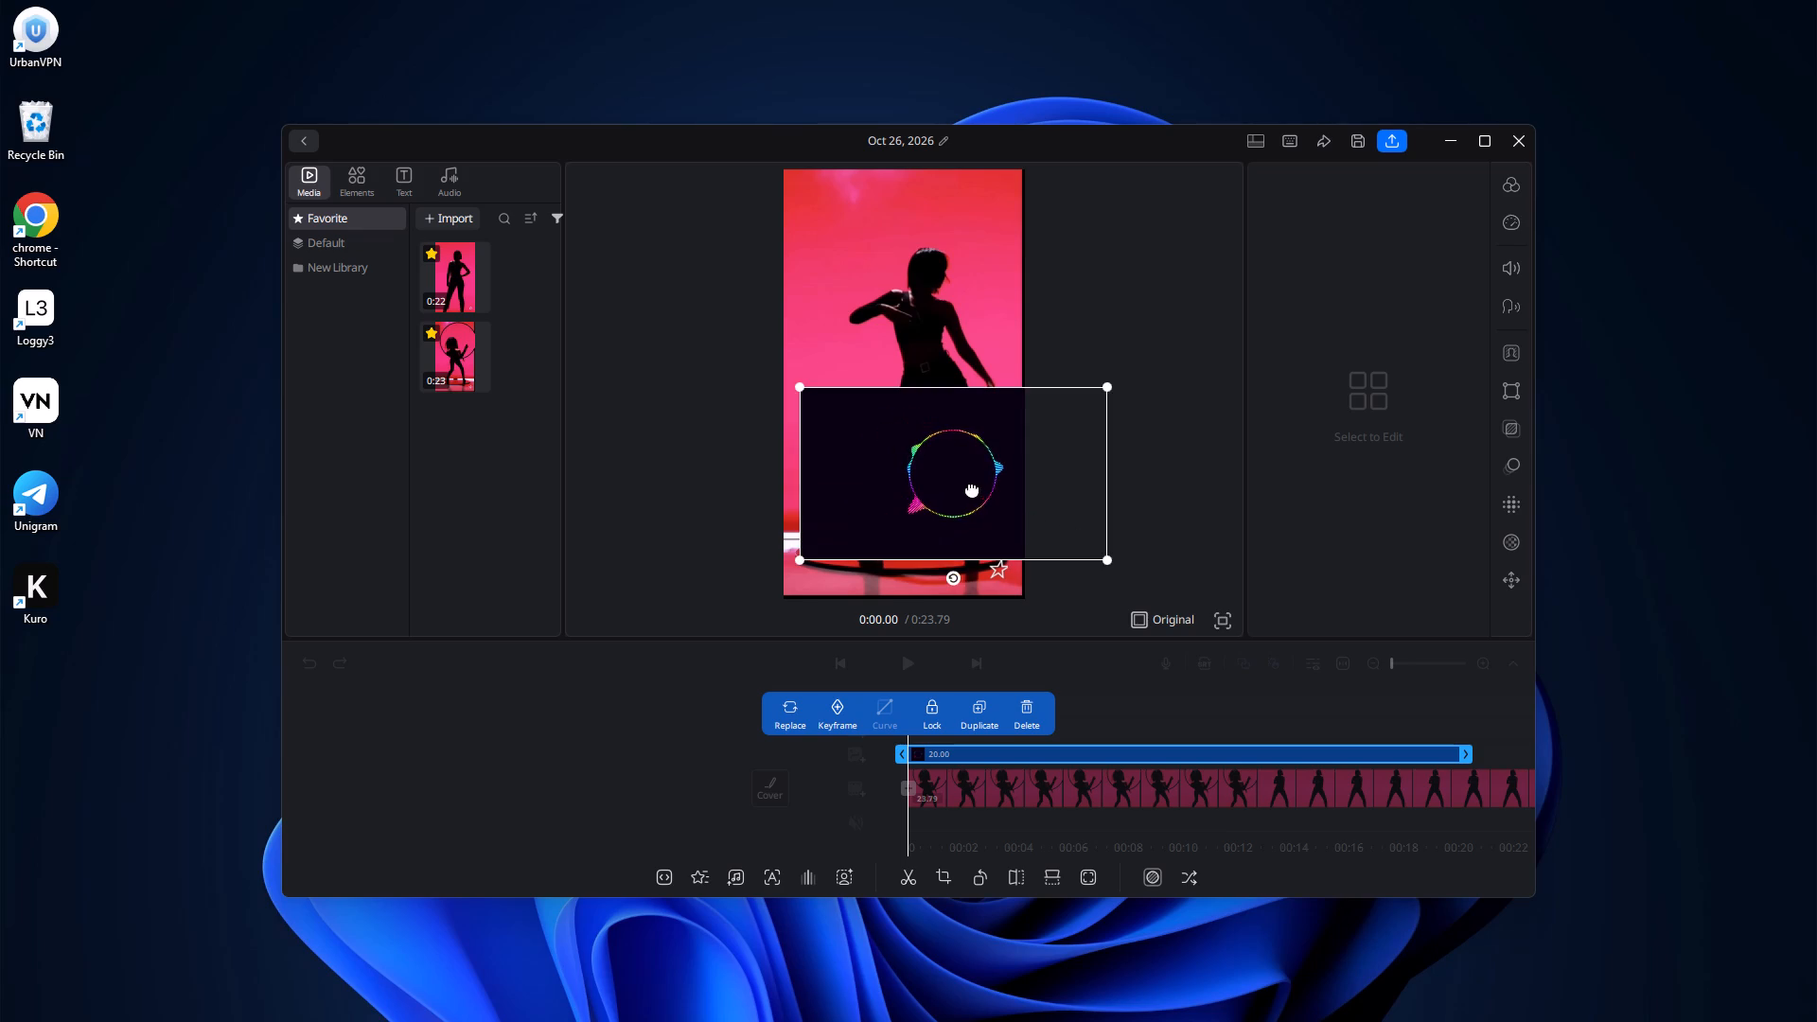
drag(972, 488, 920, 471)
drag(1050, 539, 1077, 560)
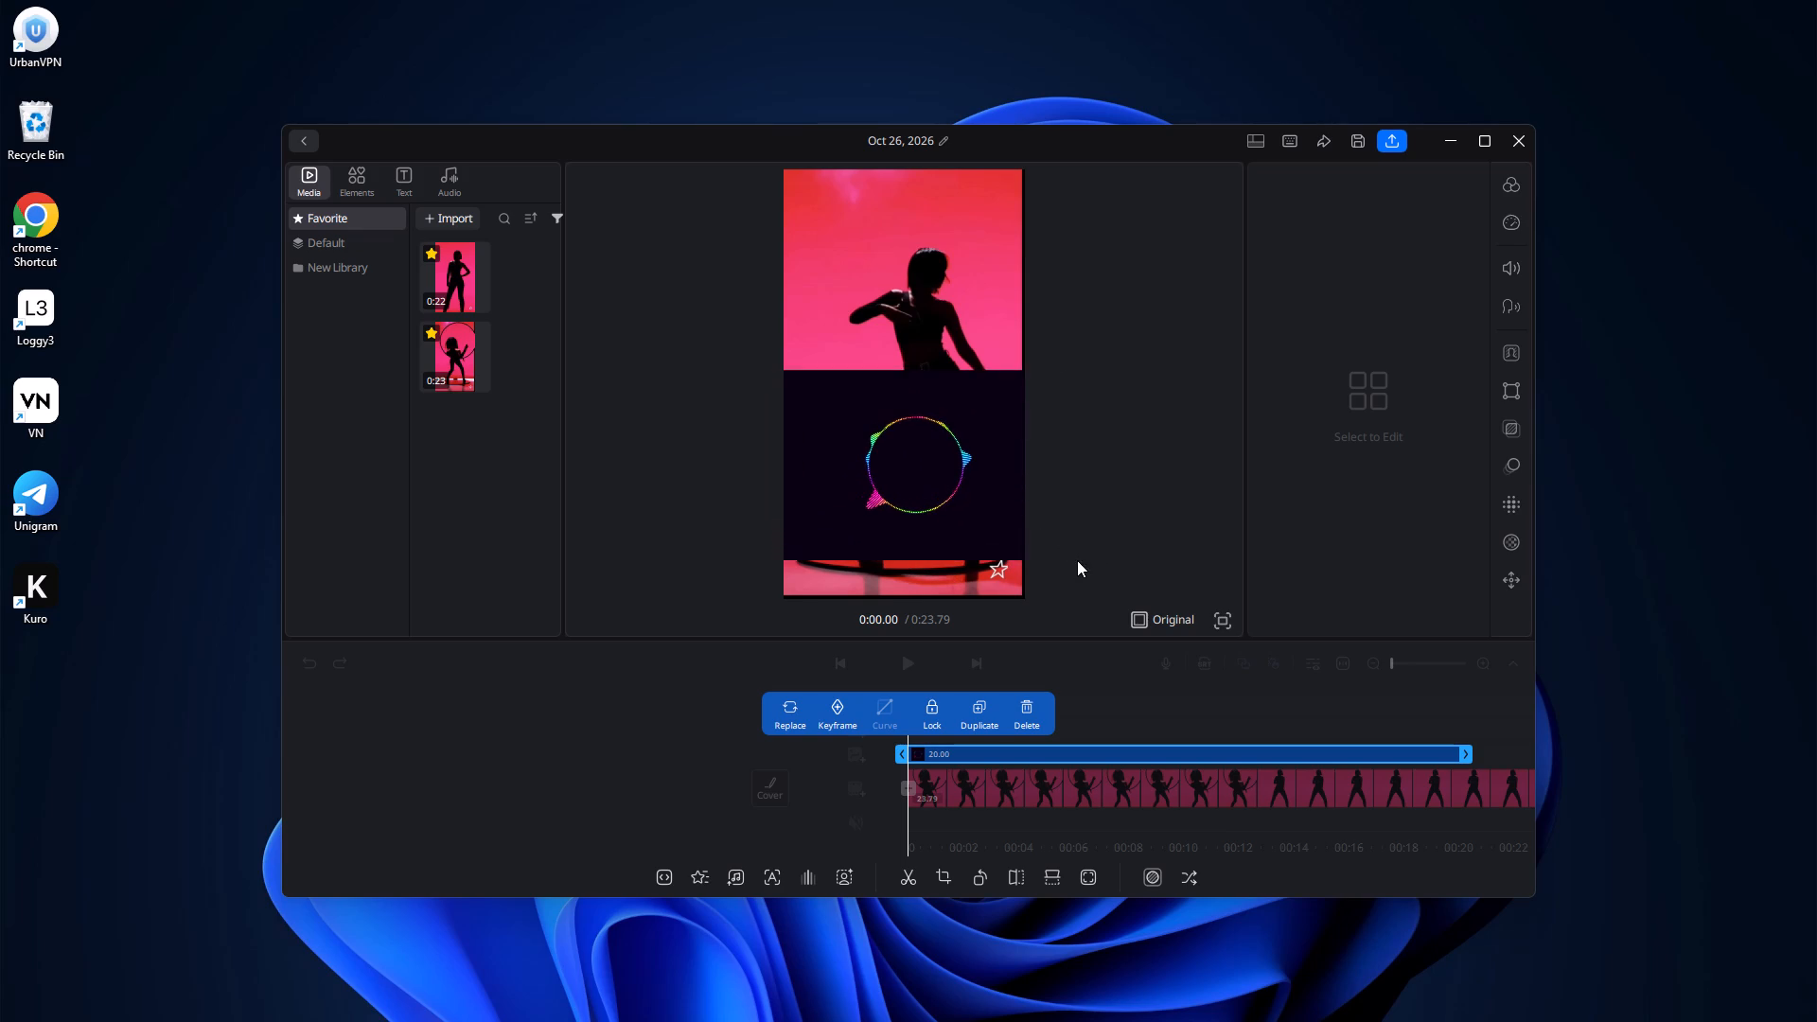
drag(942, 471, 940, 463)
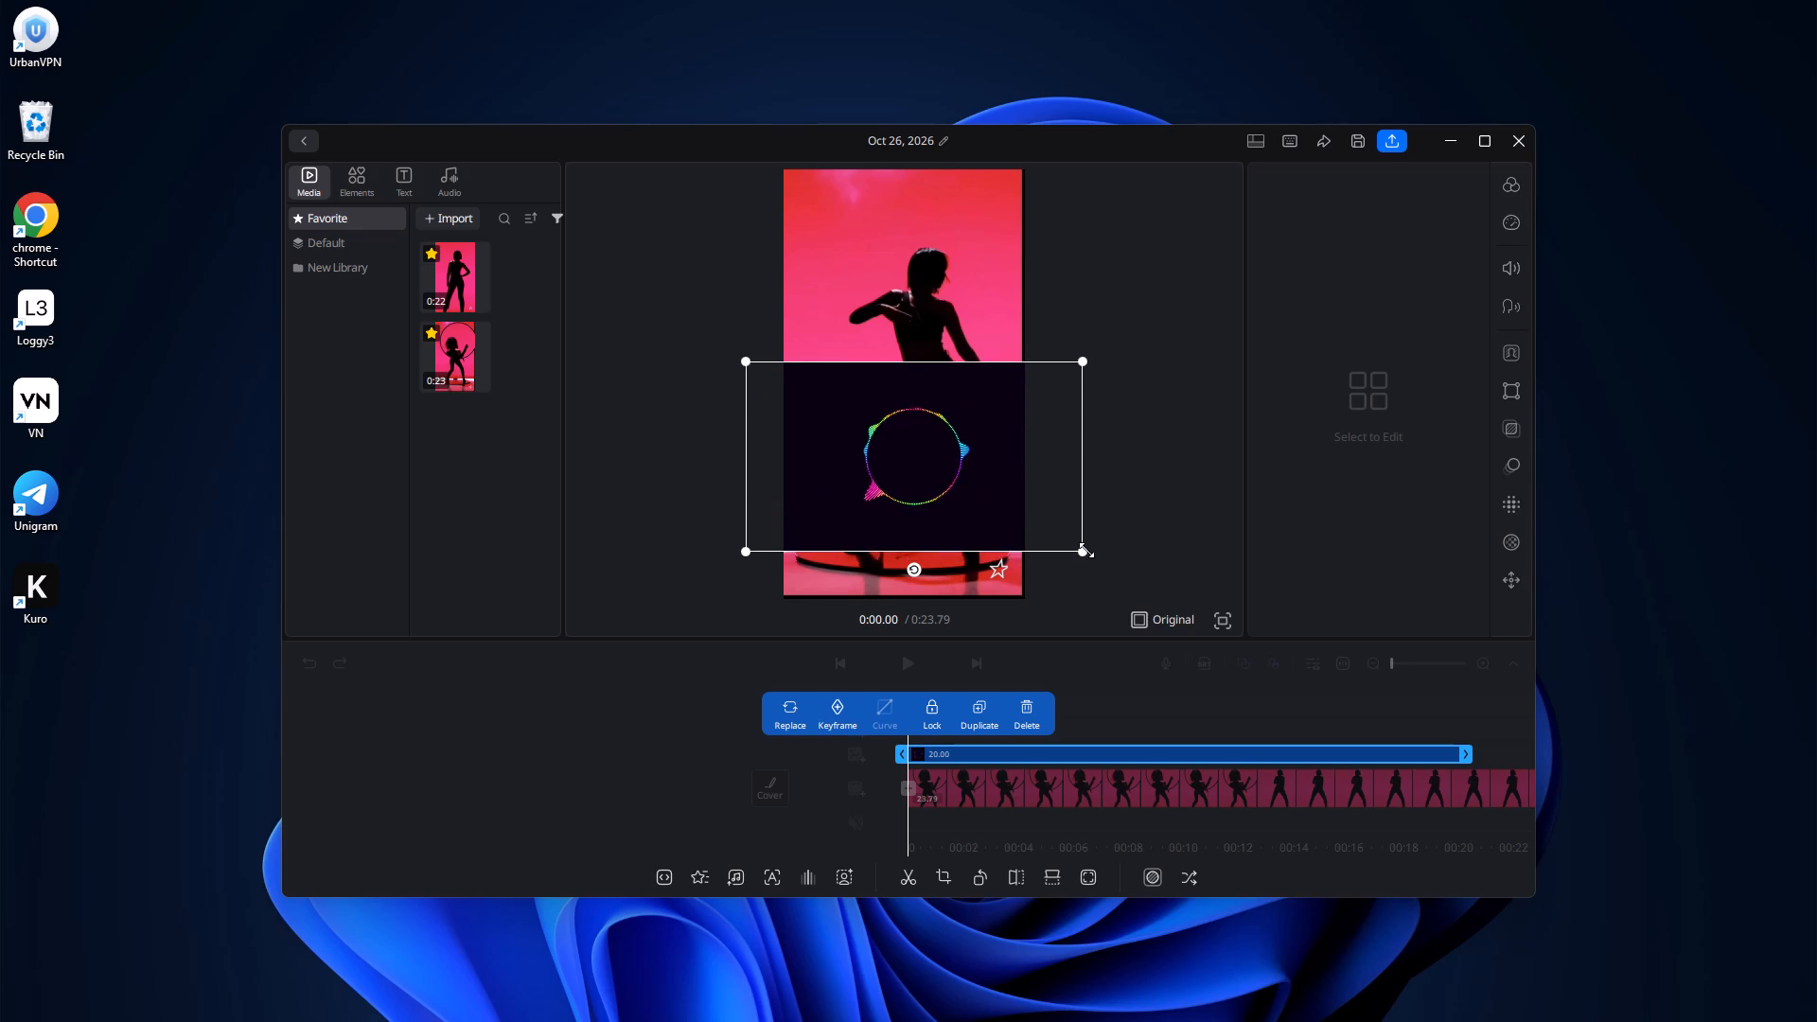
drag(1075, 551, 1093, 557)
drag(1033, 520, 978, 494)
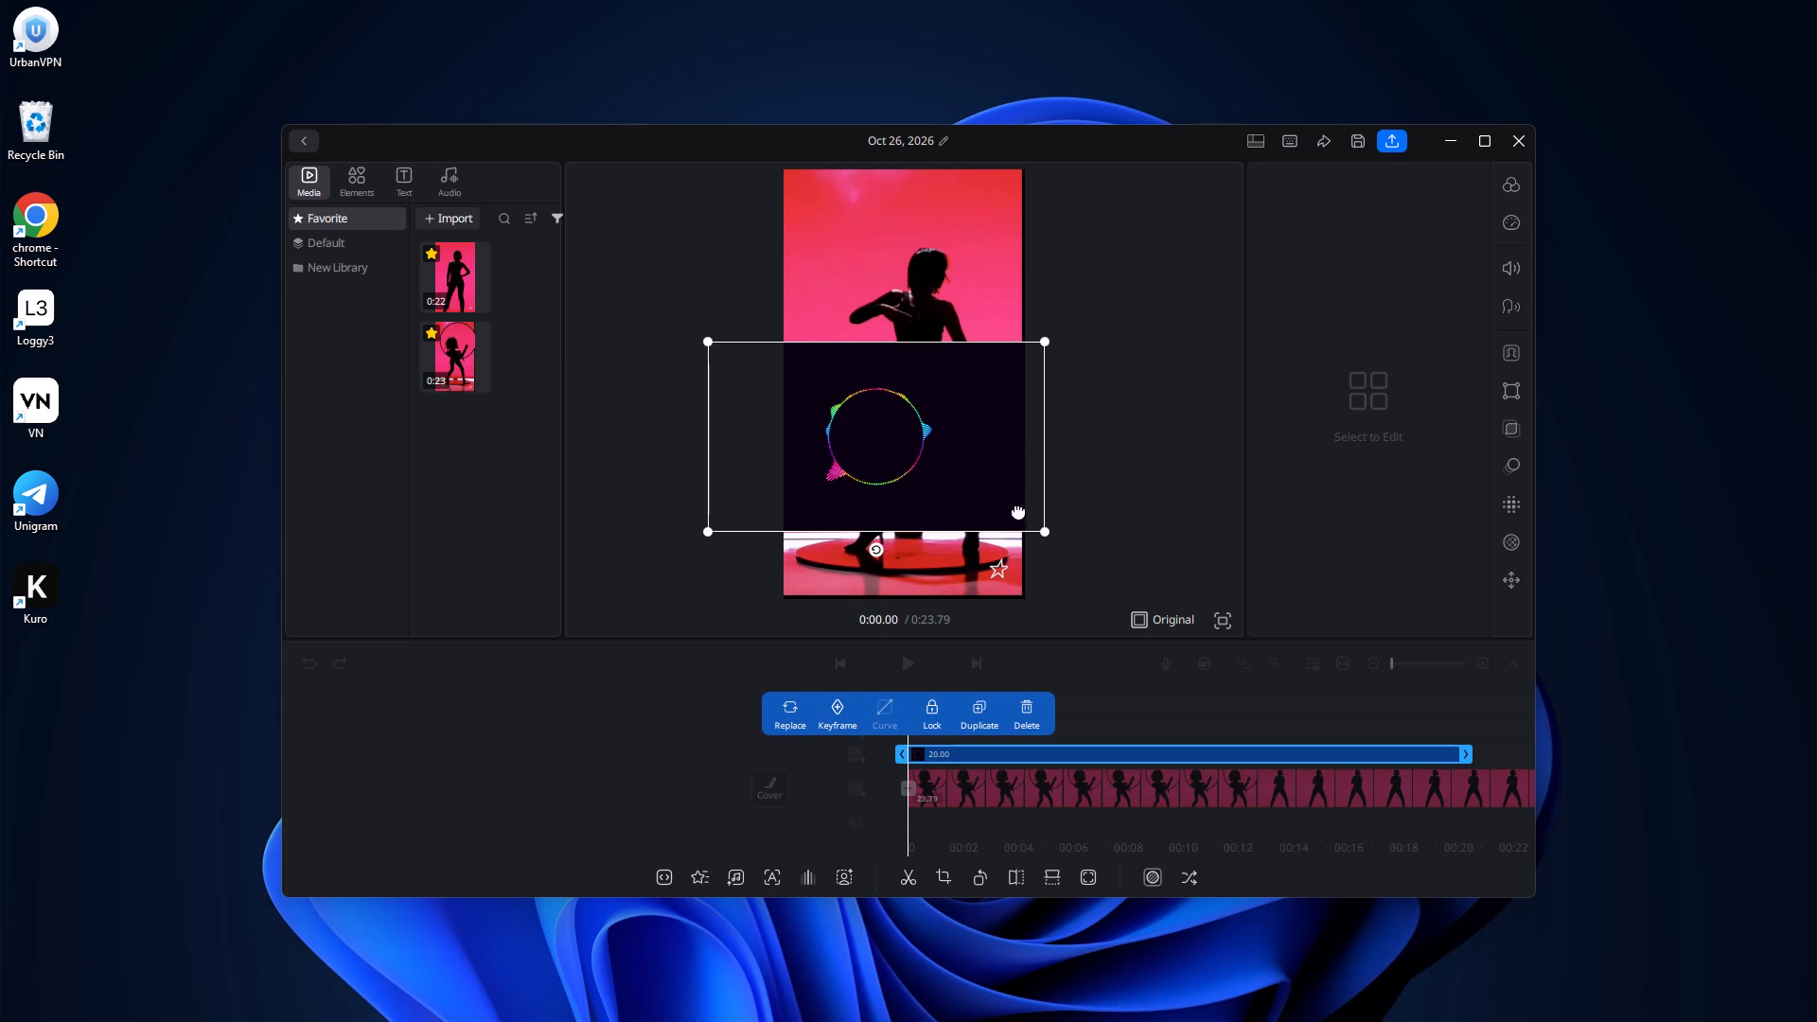
drag(1047, 530, 1194, 592)
drag(1001, 499, 984, 495)
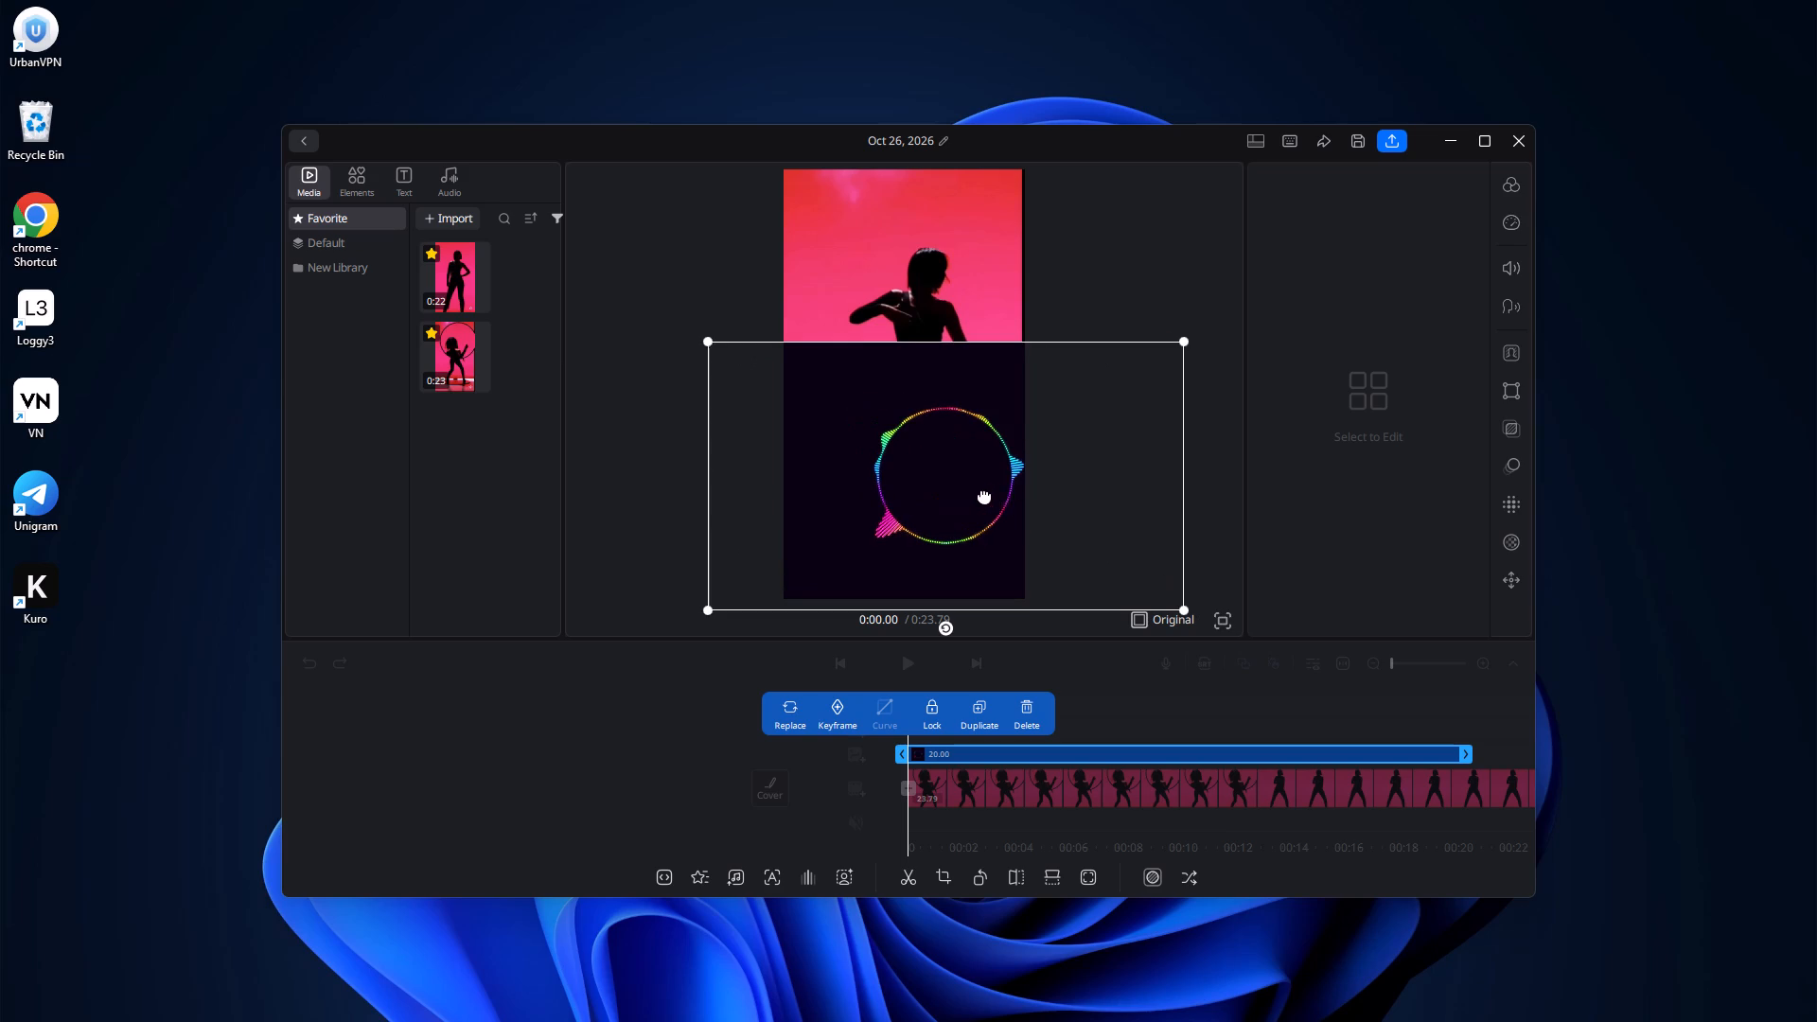
drag(984, 495, 965, 485)
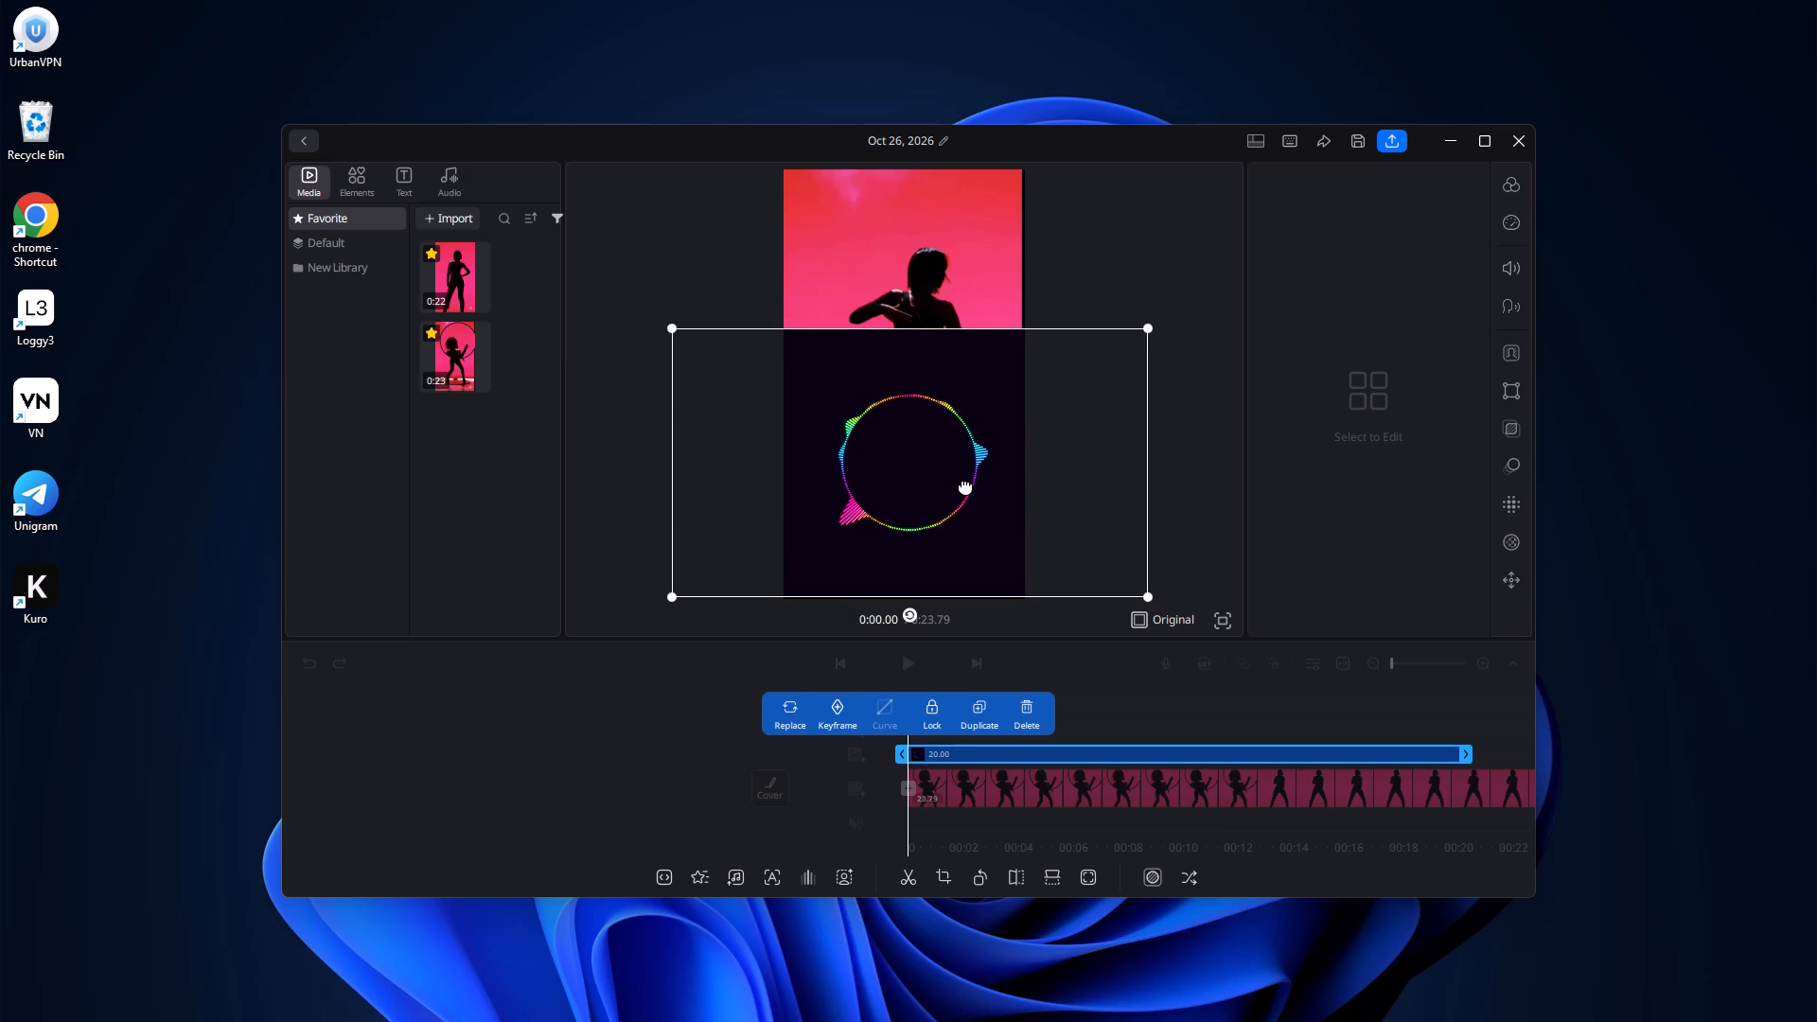
drag(965, 485, 959, 485)
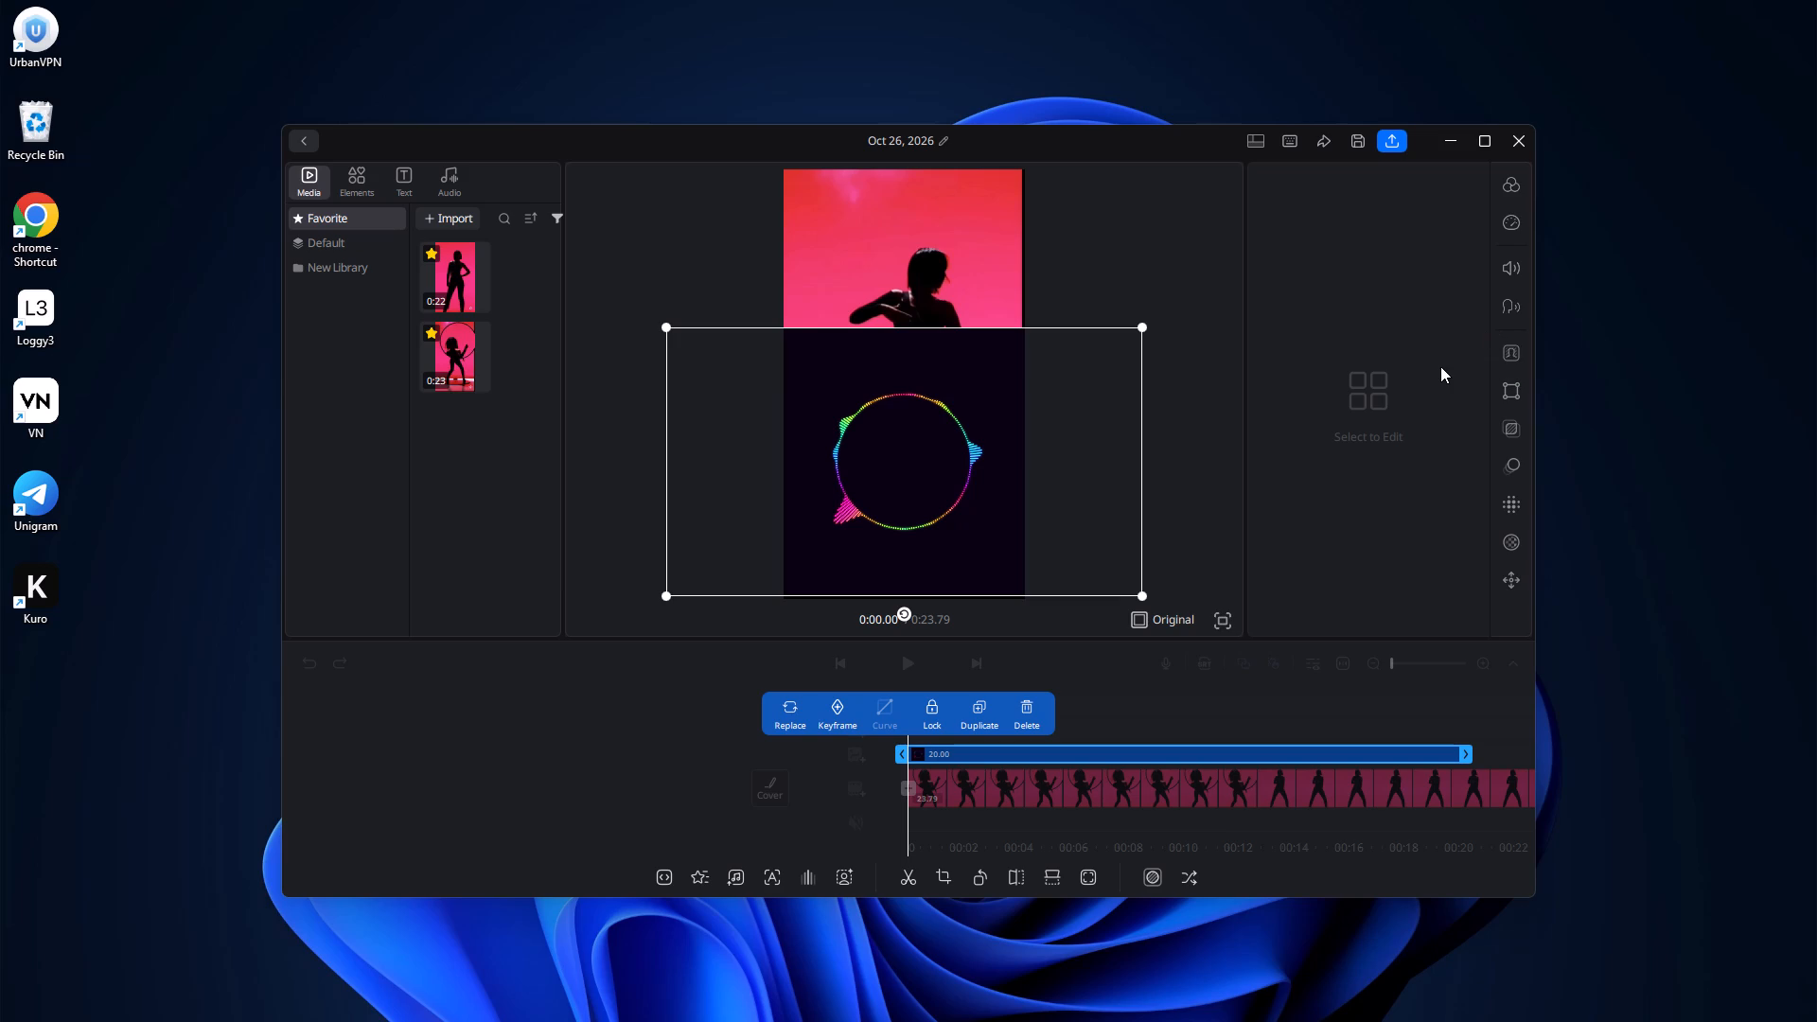
Apply Chroma to the spectrum overlay, keying out its dark background at 28% intensity.
click(1525, 342)
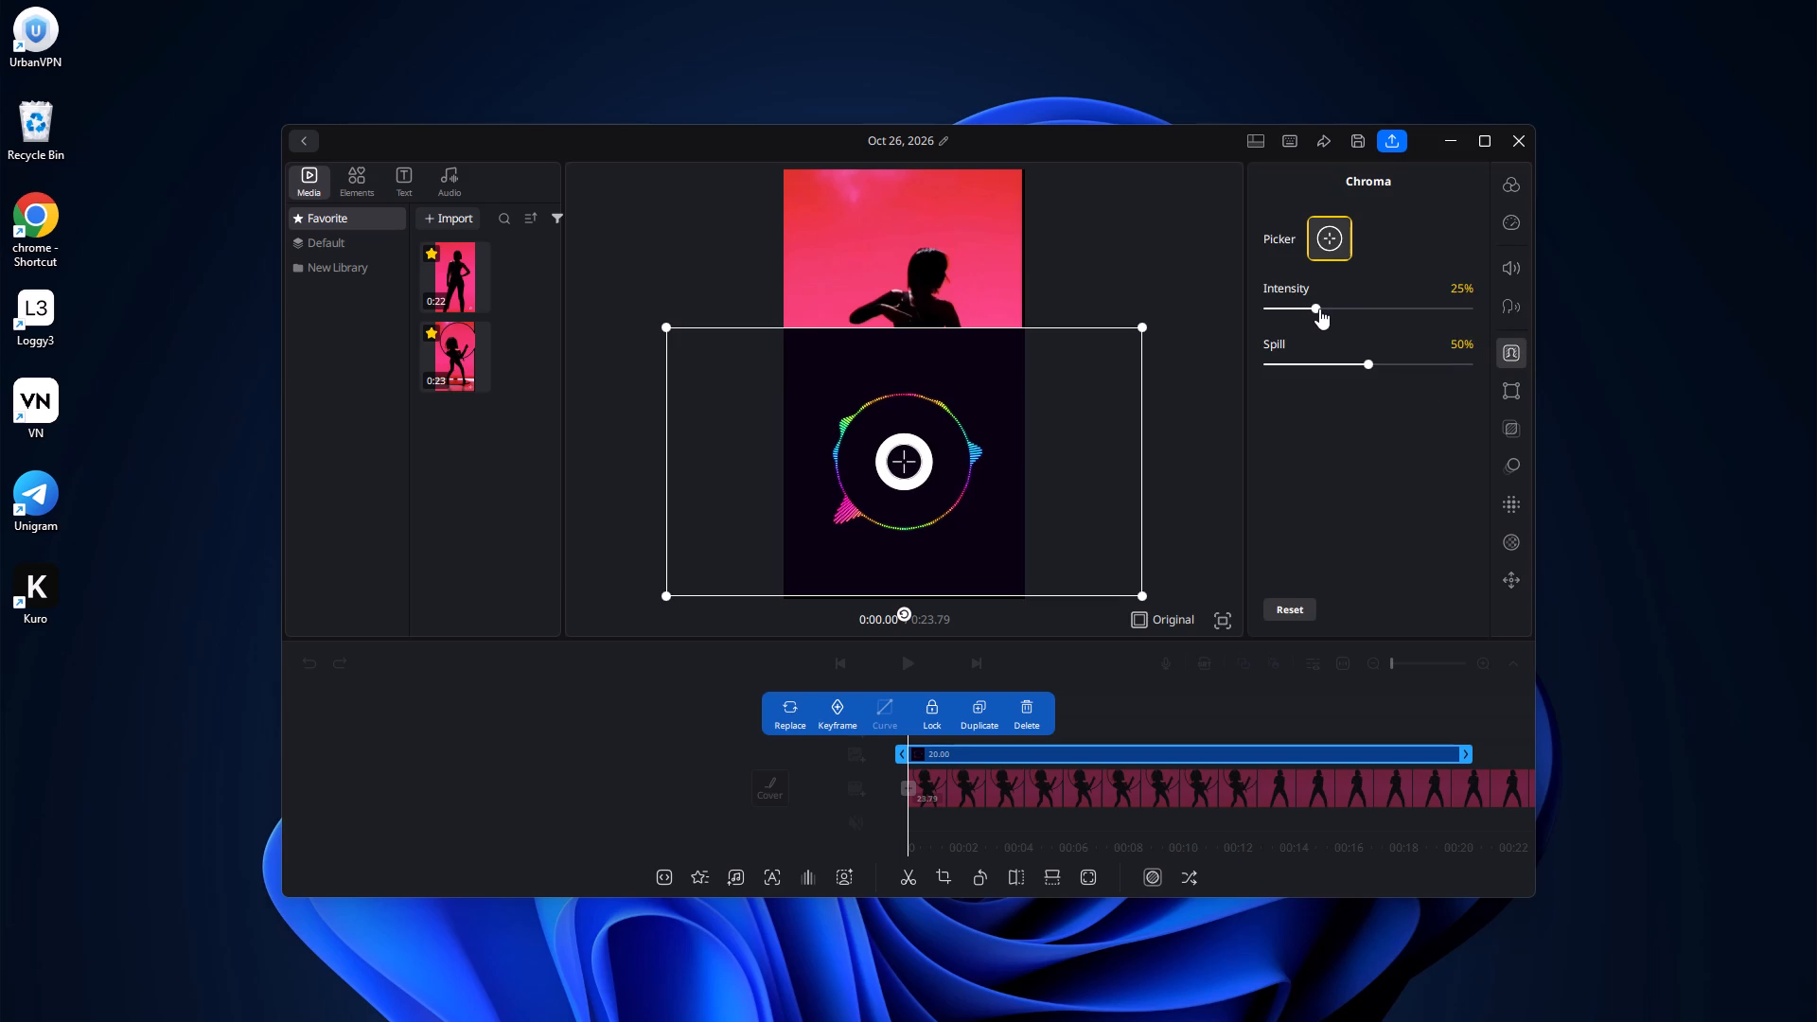
click(1319, 308)
click(1311, 308)
click(1292, 308)
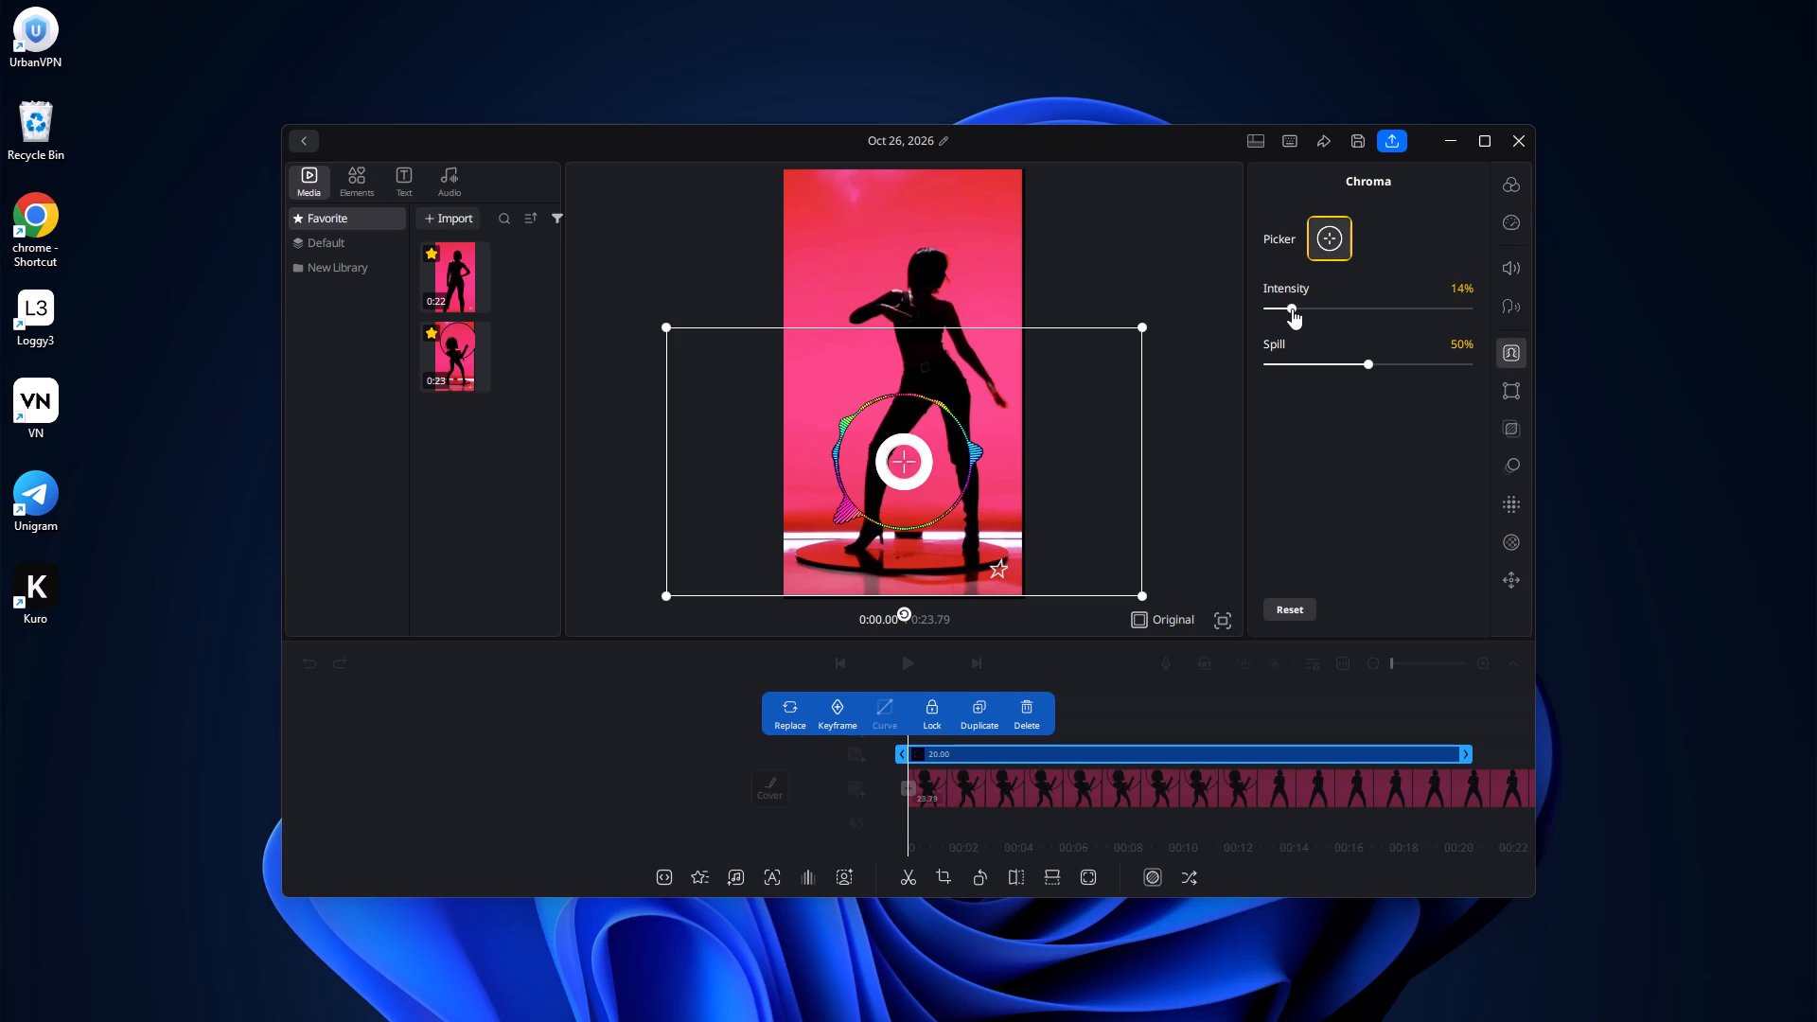
click(1314, 305)
click(1323, 305)
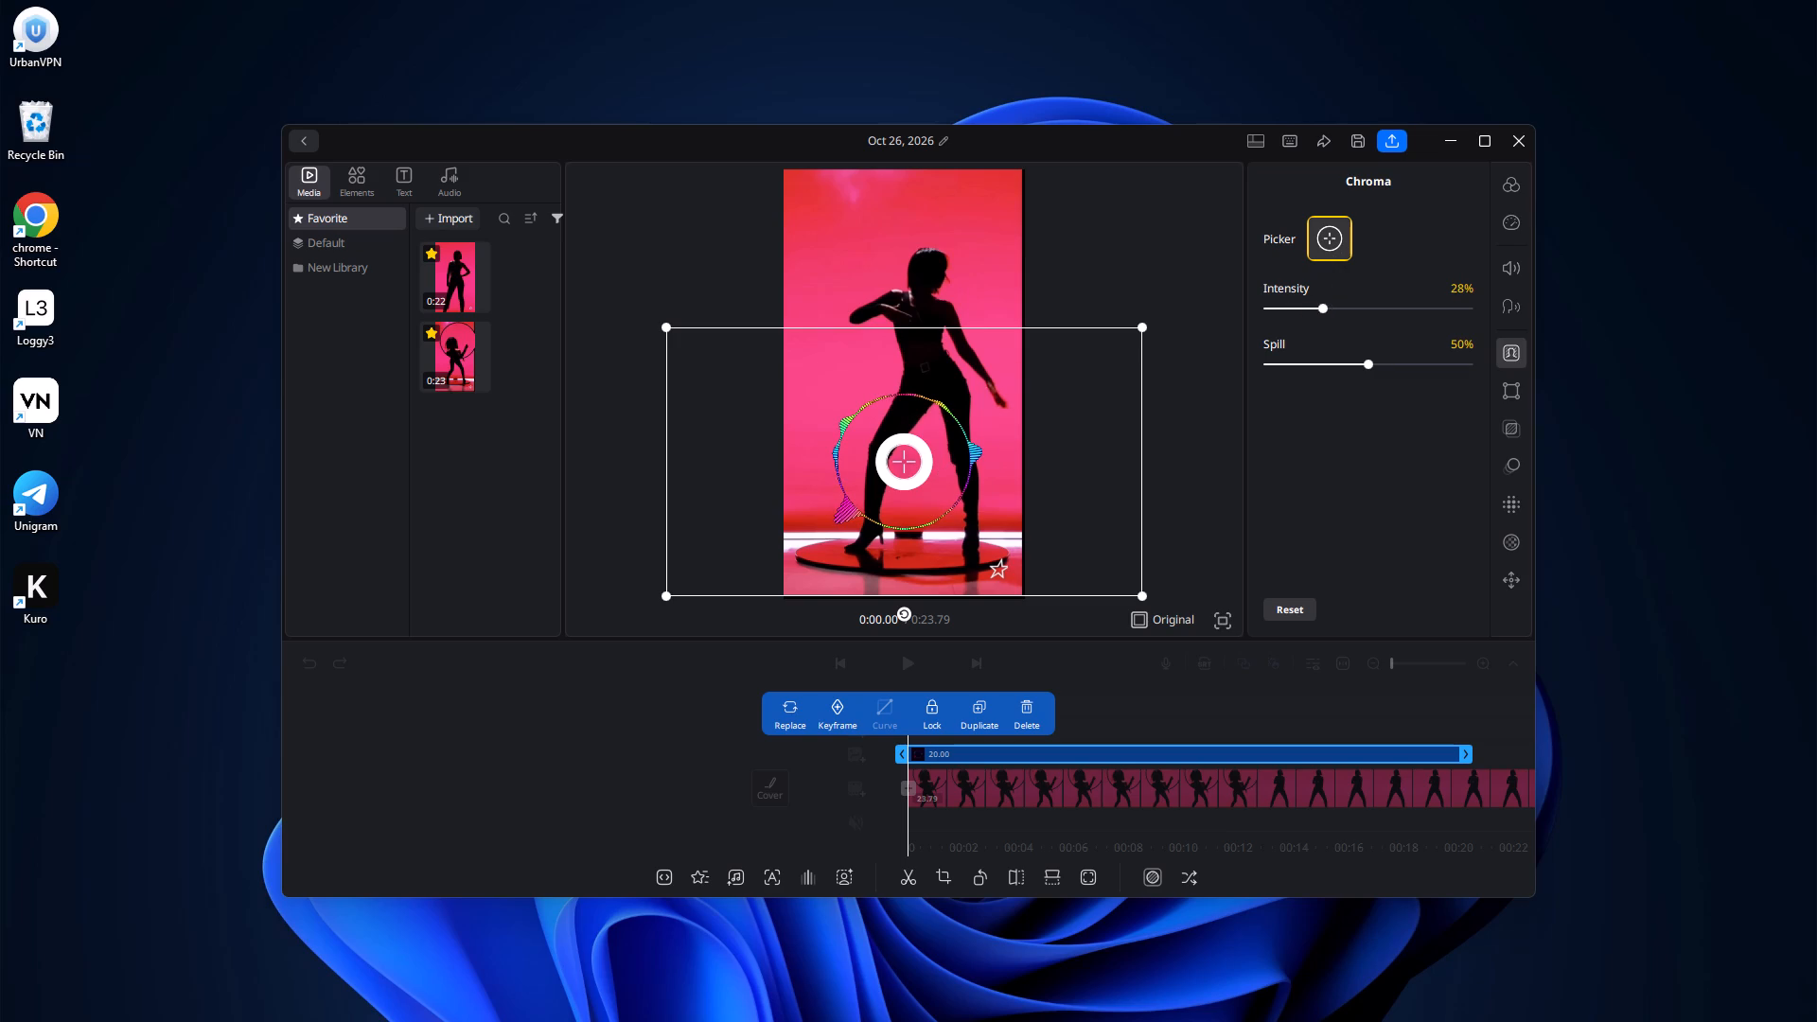
Try different chroma sampling points on the overlay, settling on the dark area just inside the ring's right edge.
drag(904, 463, 995, 481)
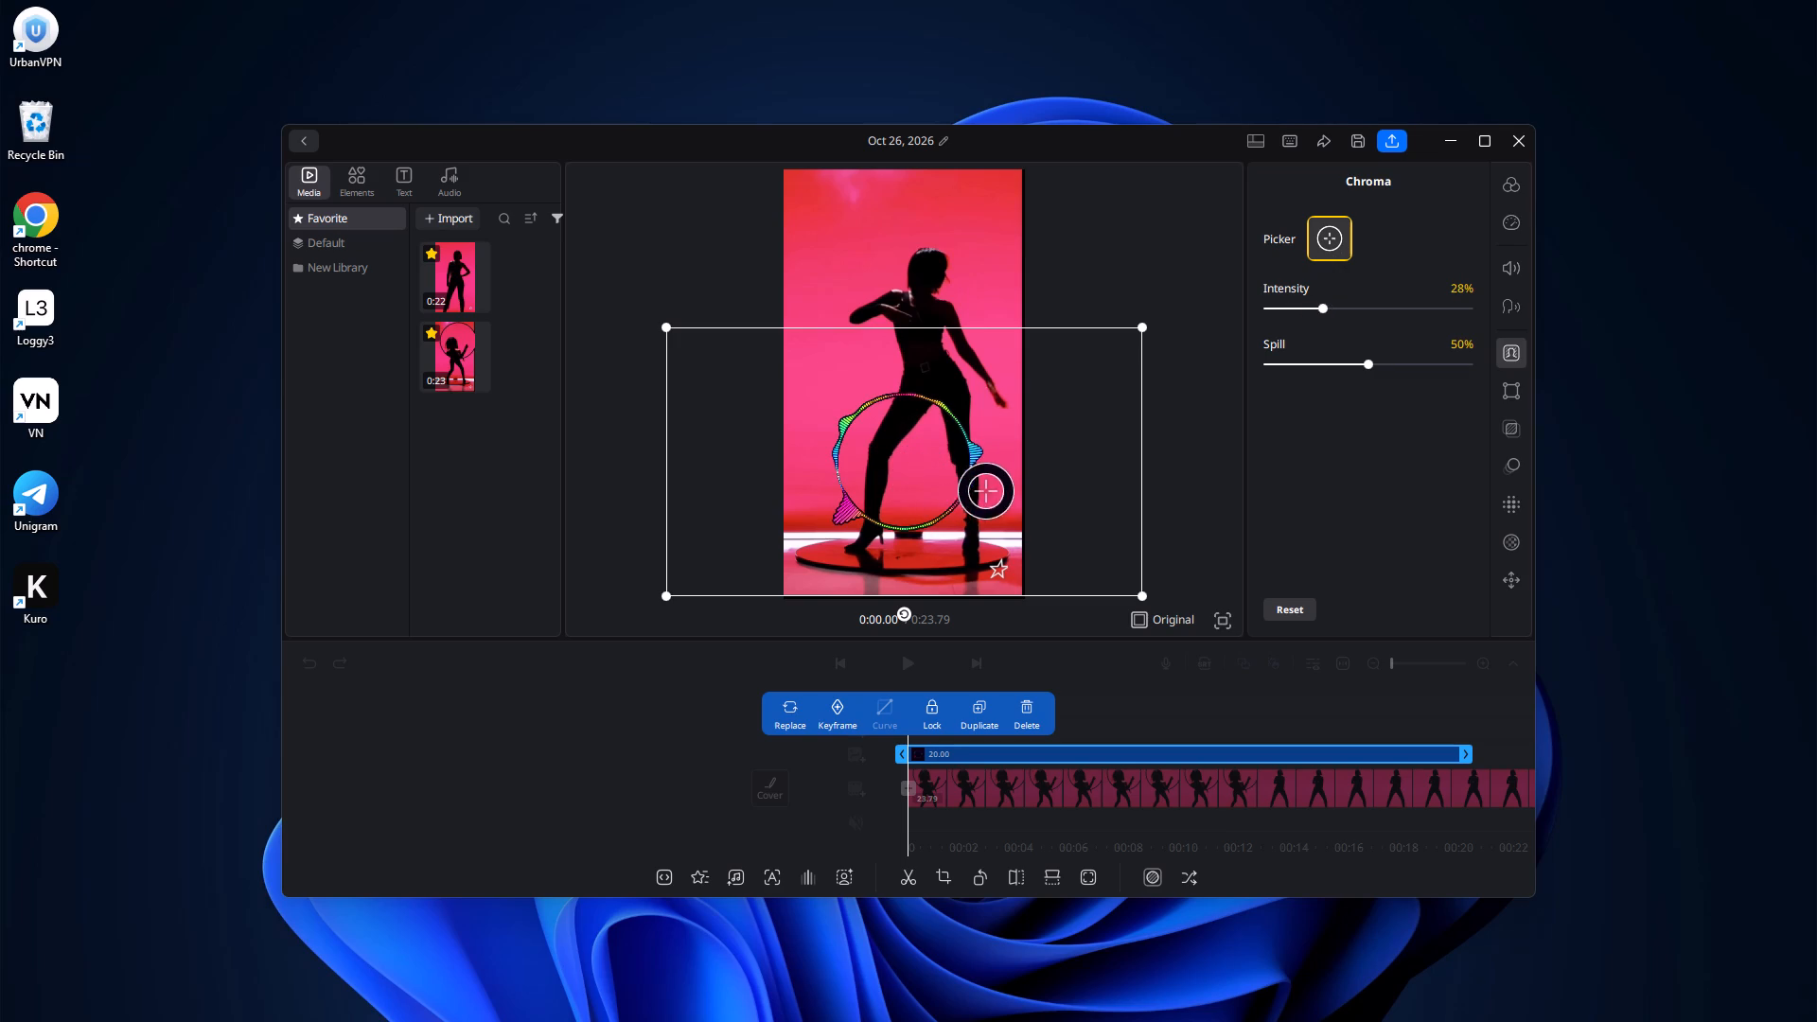
drag(995, 481, 816, 474)
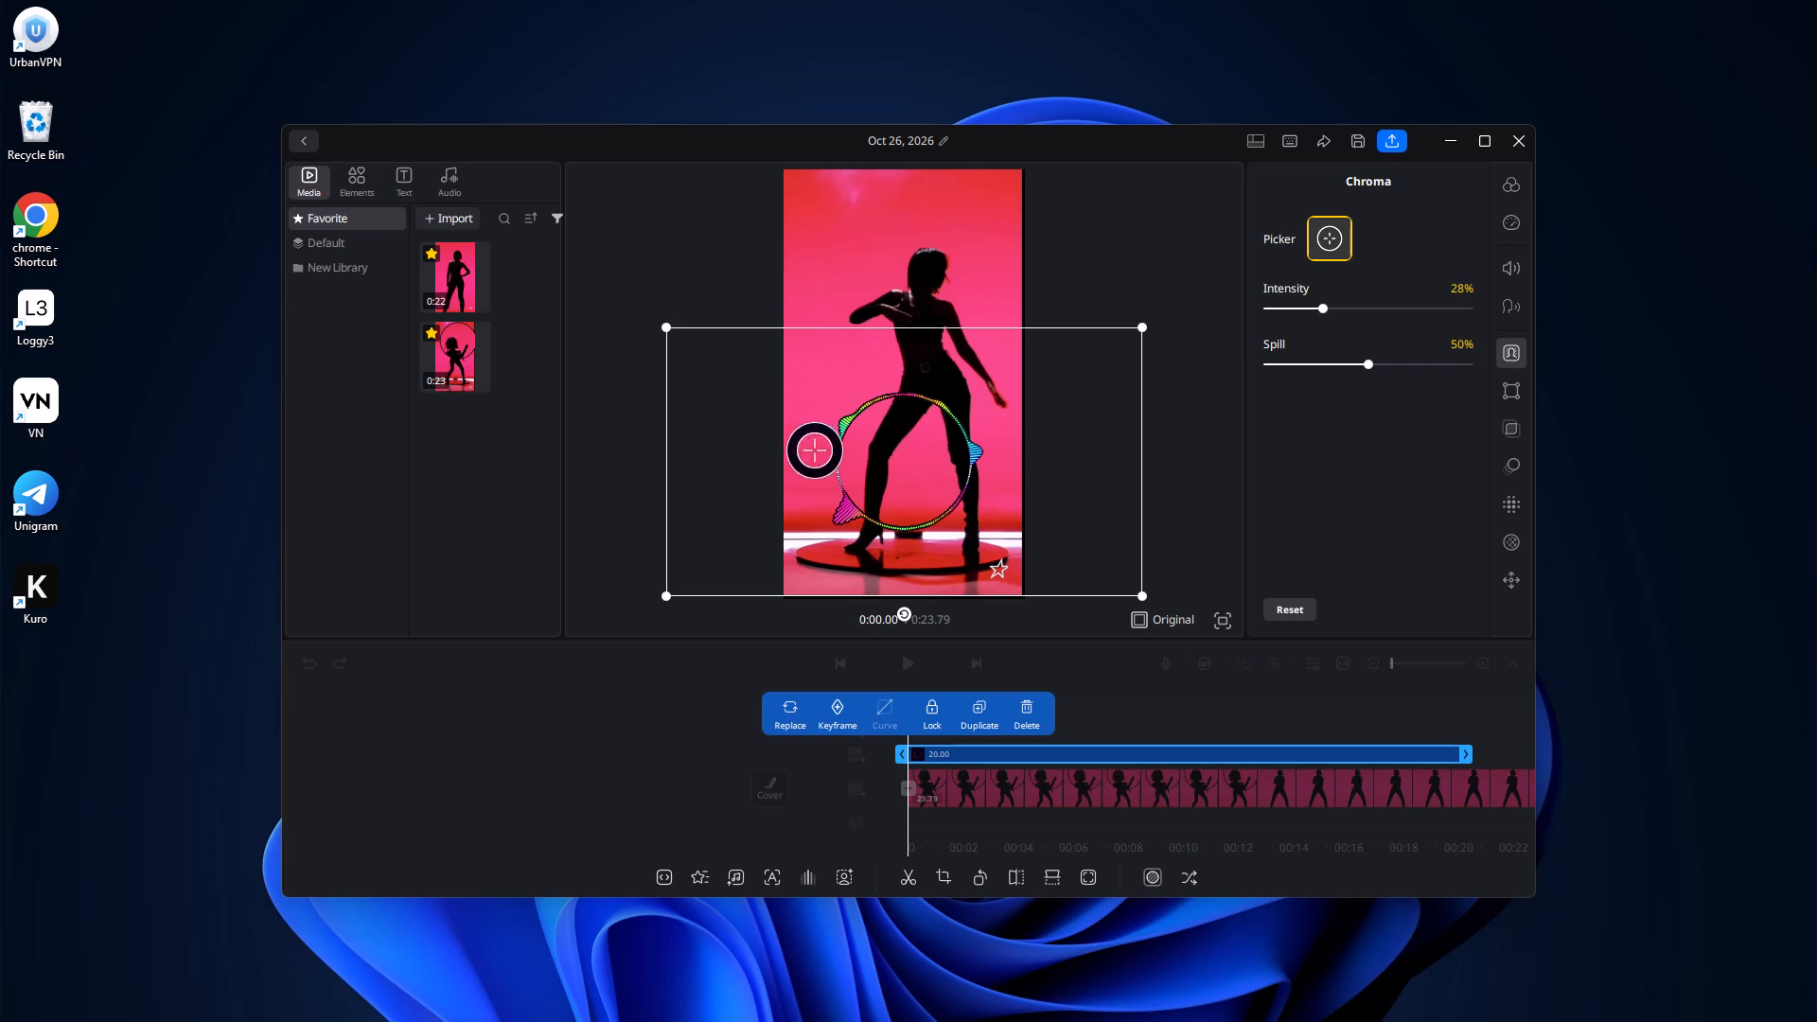
drag(816, 474, 936, 638)
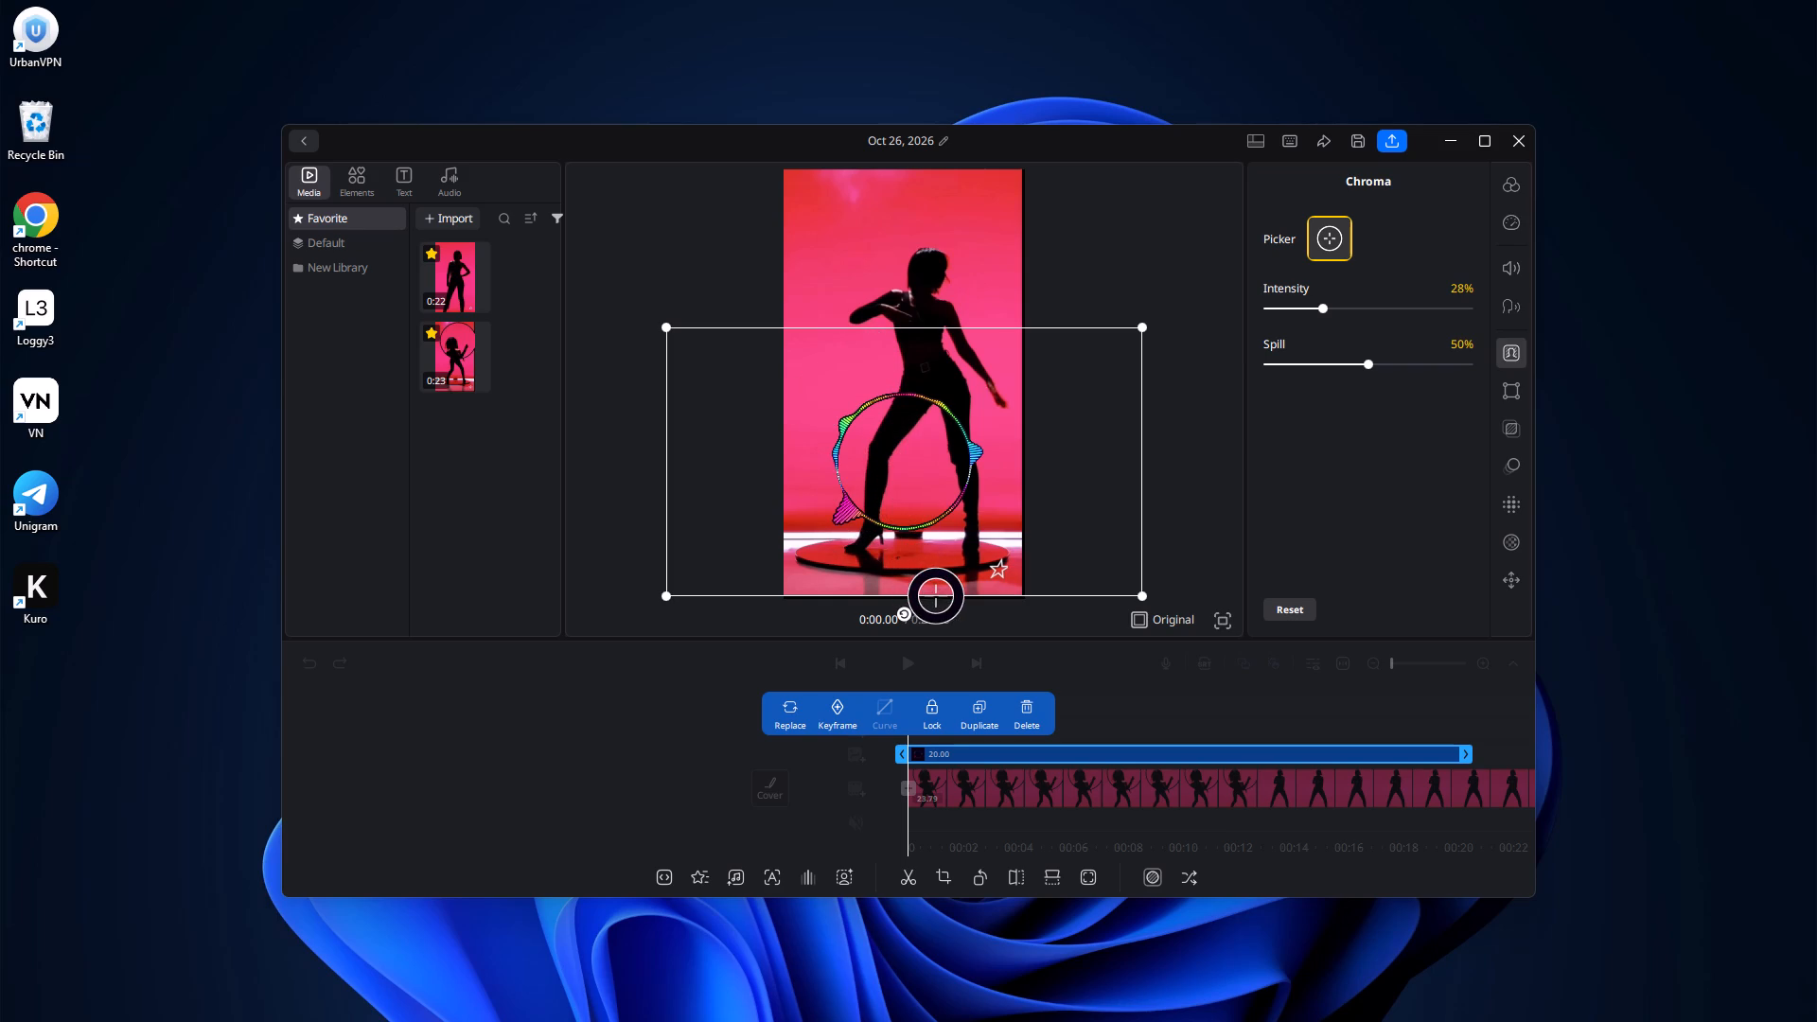
drag(936, 638, 856, 457)
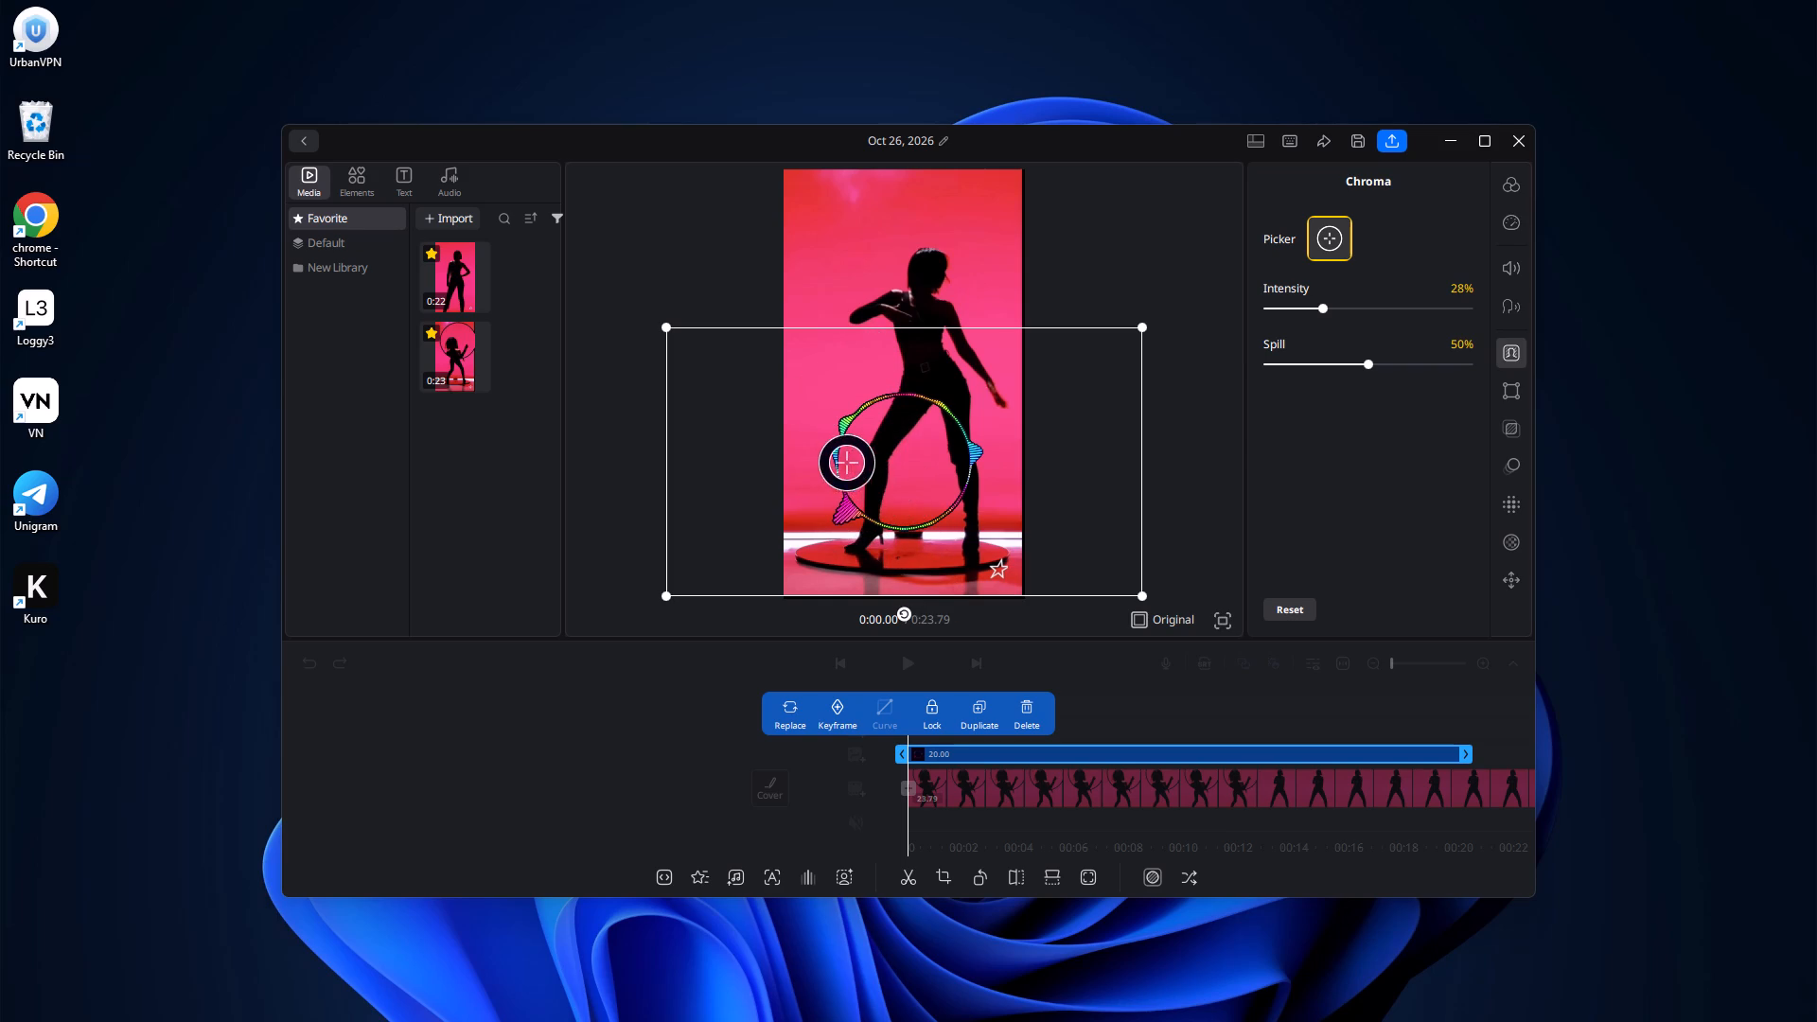
drag(856, 457, 967, 420)
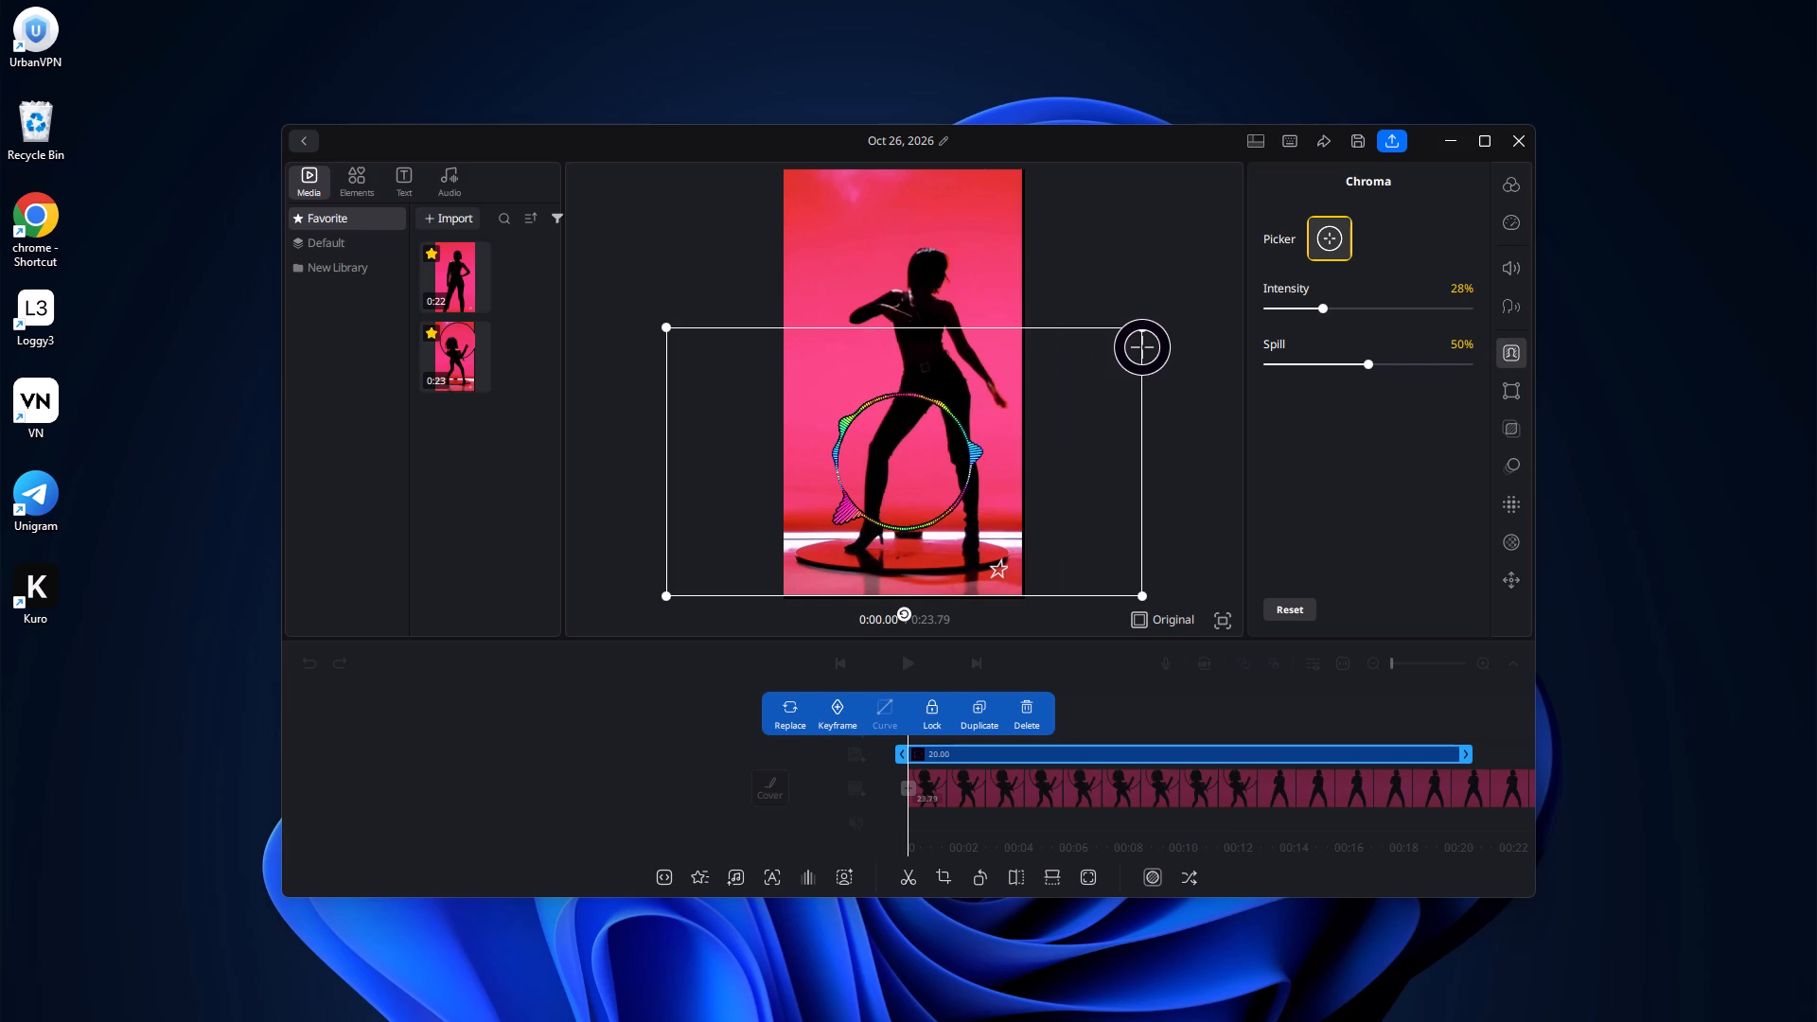
drag(967, 420, 976, 460)
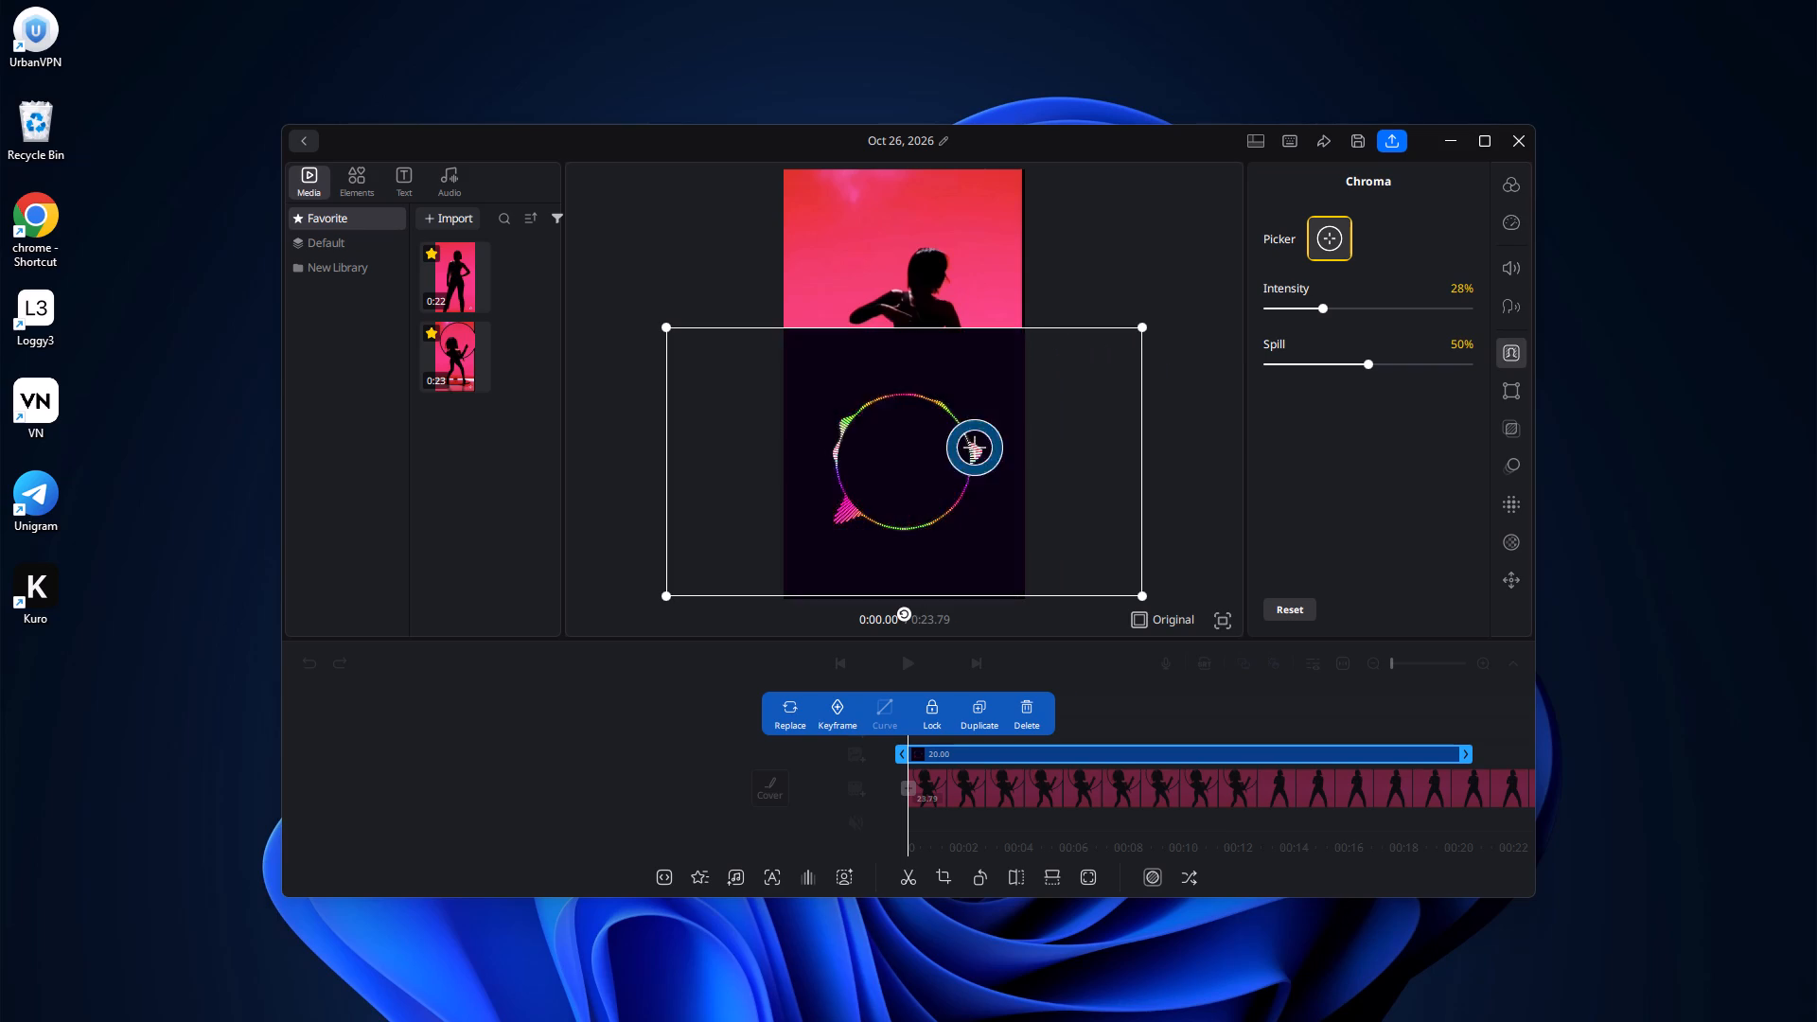
drag(976, 460, 976, 459)
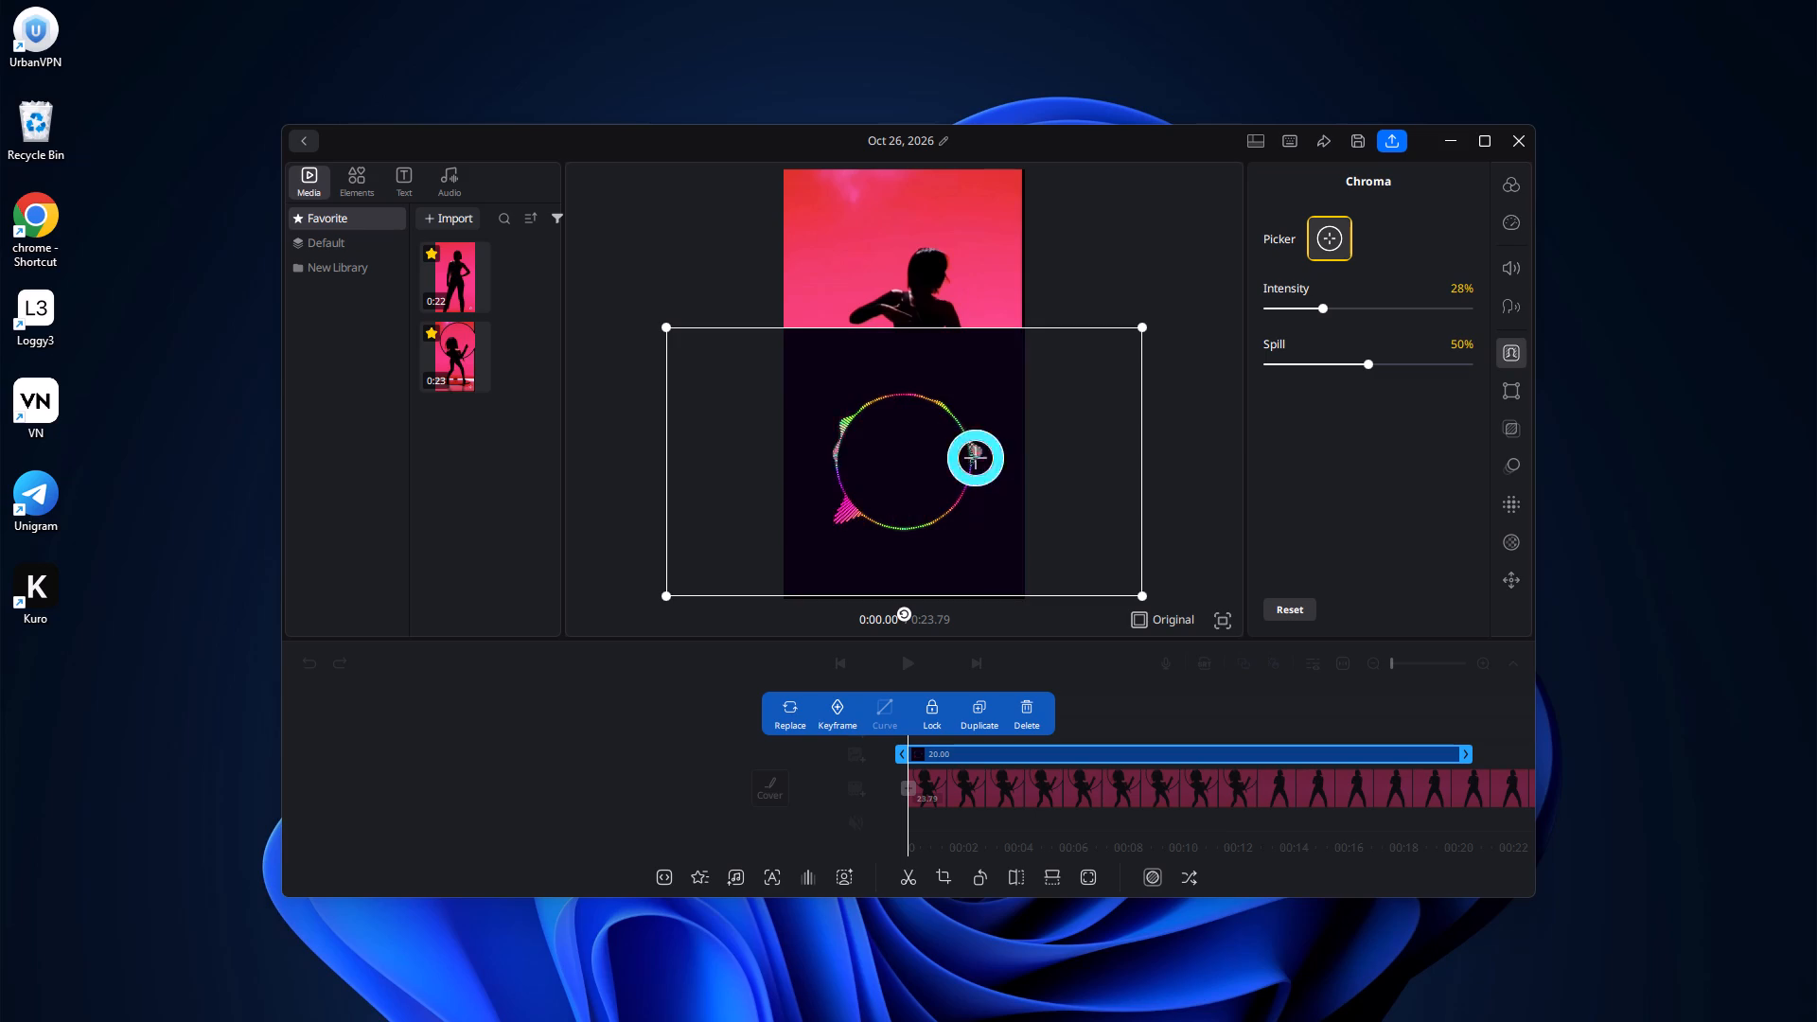
drag(976, 459, 974, 467)
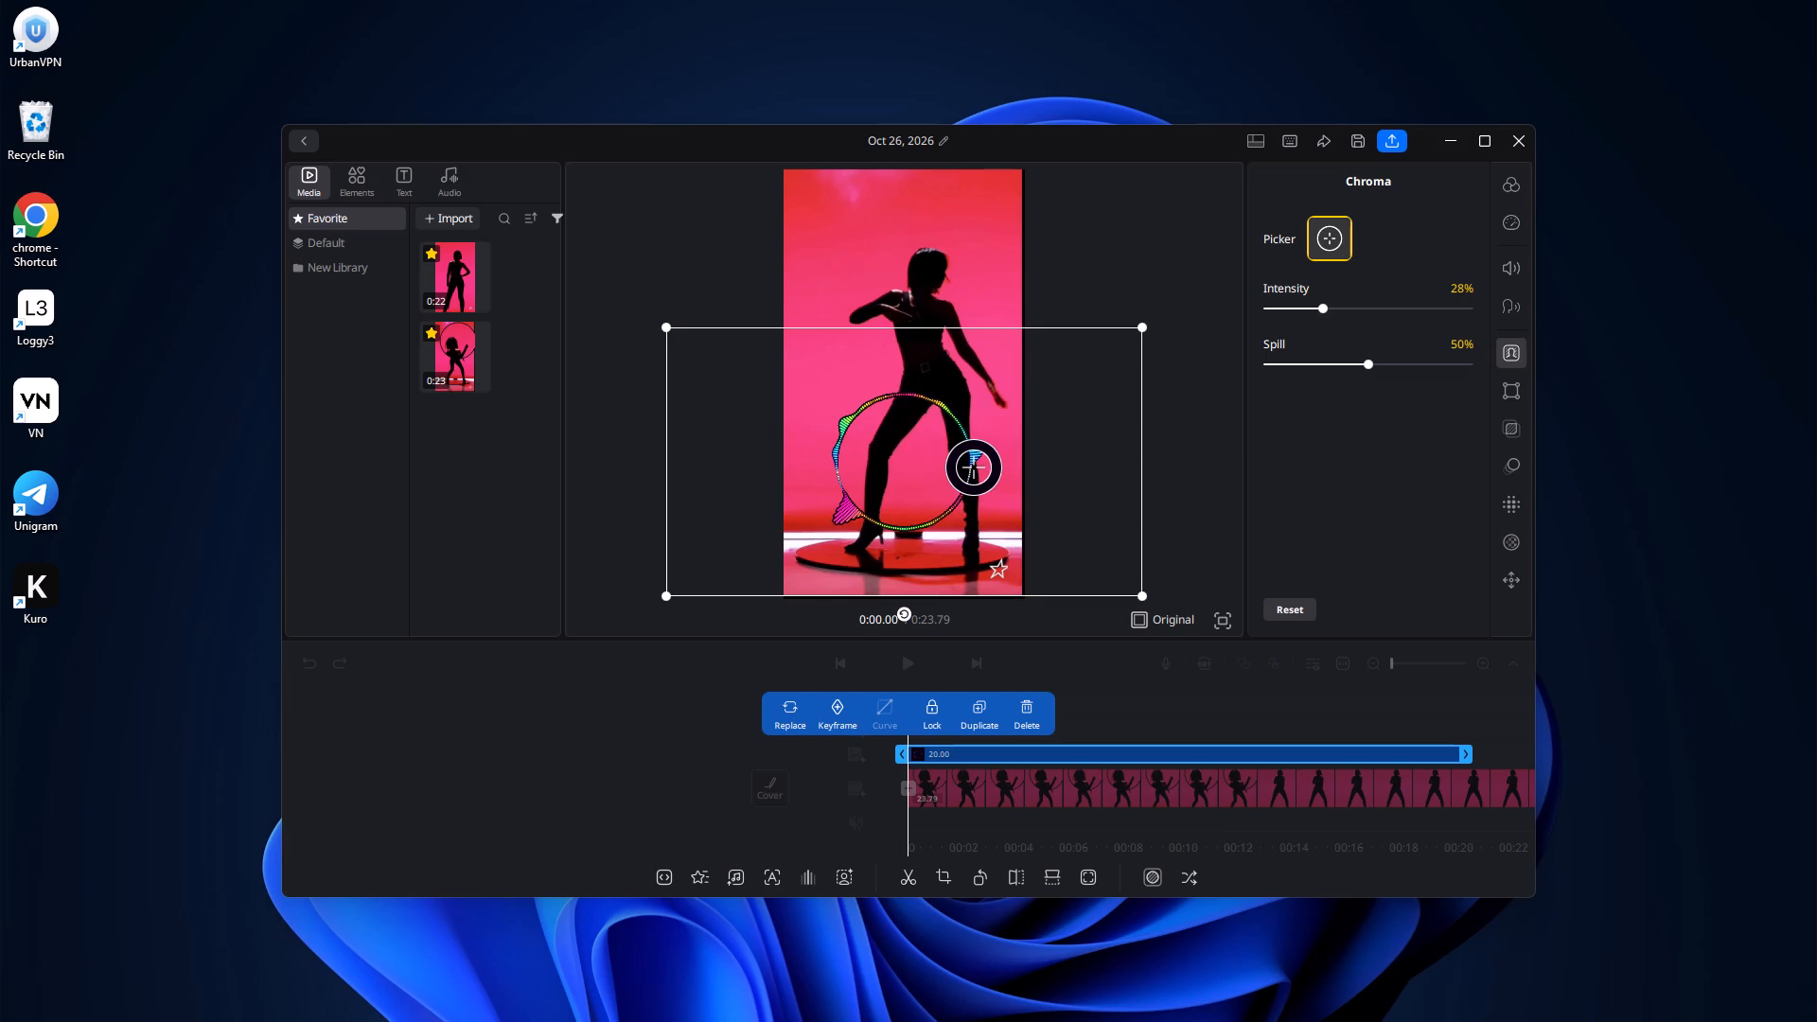
drag(974, 467, 973, 471)
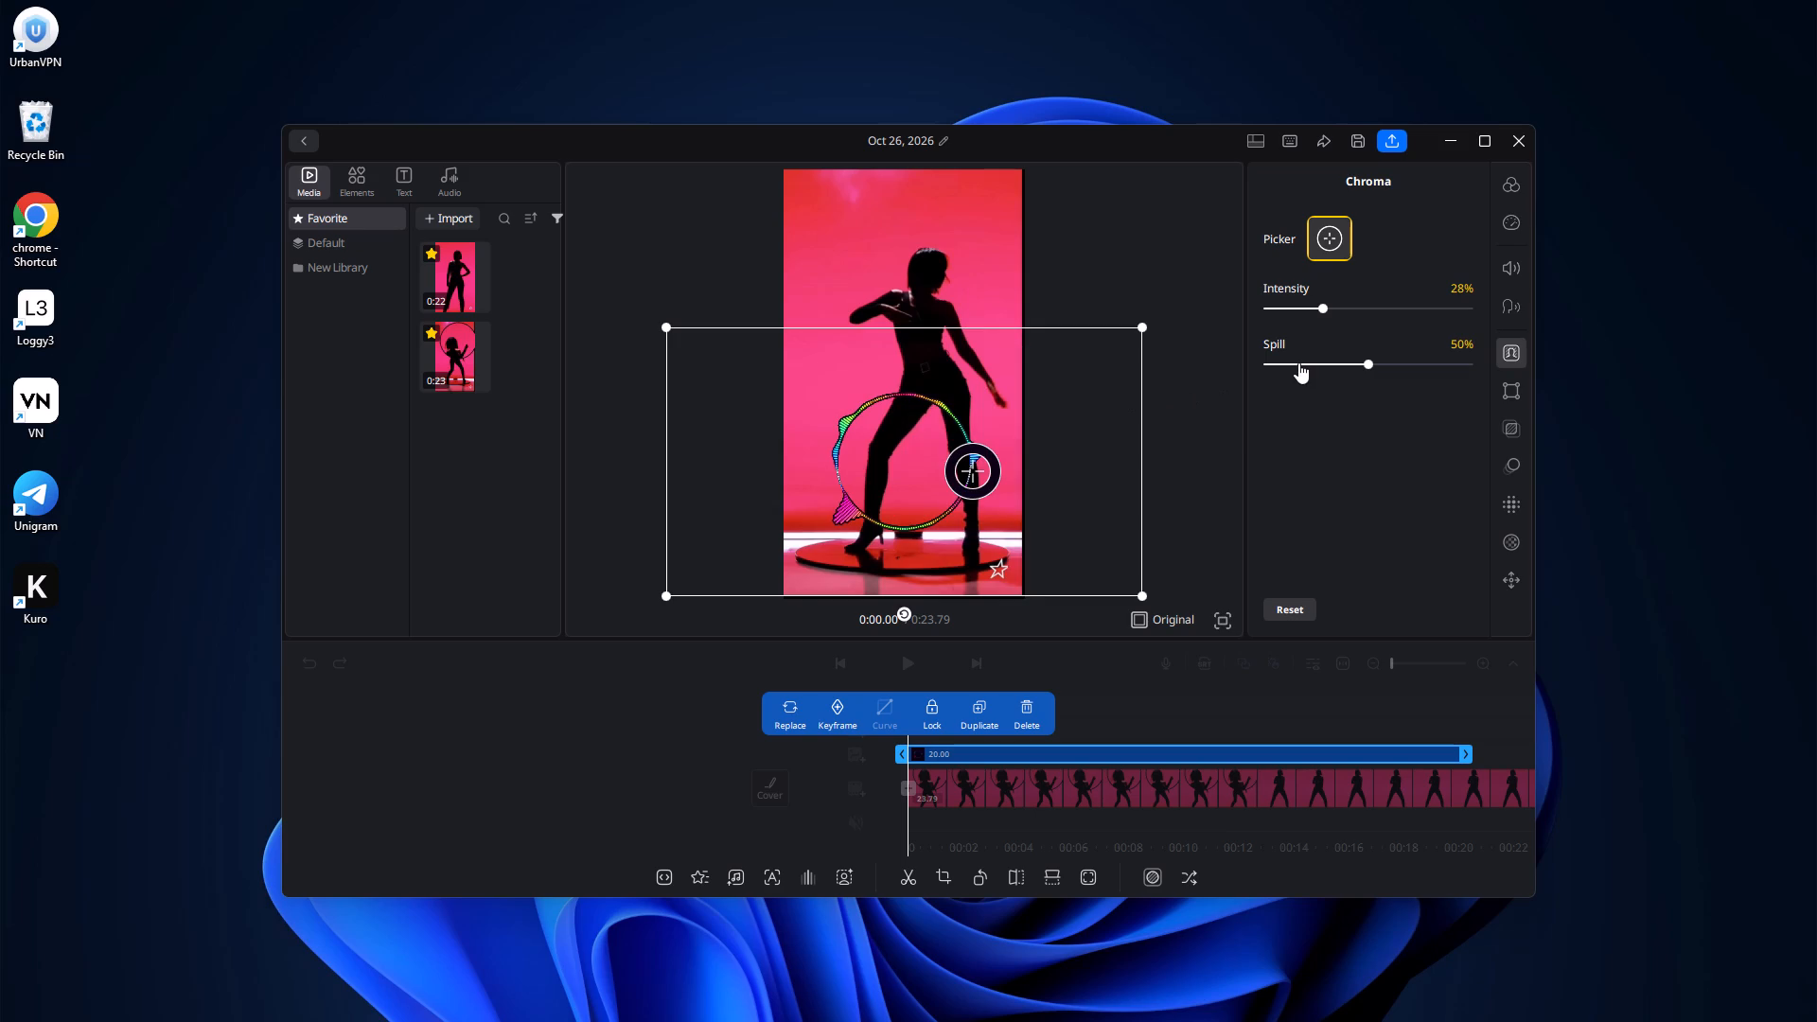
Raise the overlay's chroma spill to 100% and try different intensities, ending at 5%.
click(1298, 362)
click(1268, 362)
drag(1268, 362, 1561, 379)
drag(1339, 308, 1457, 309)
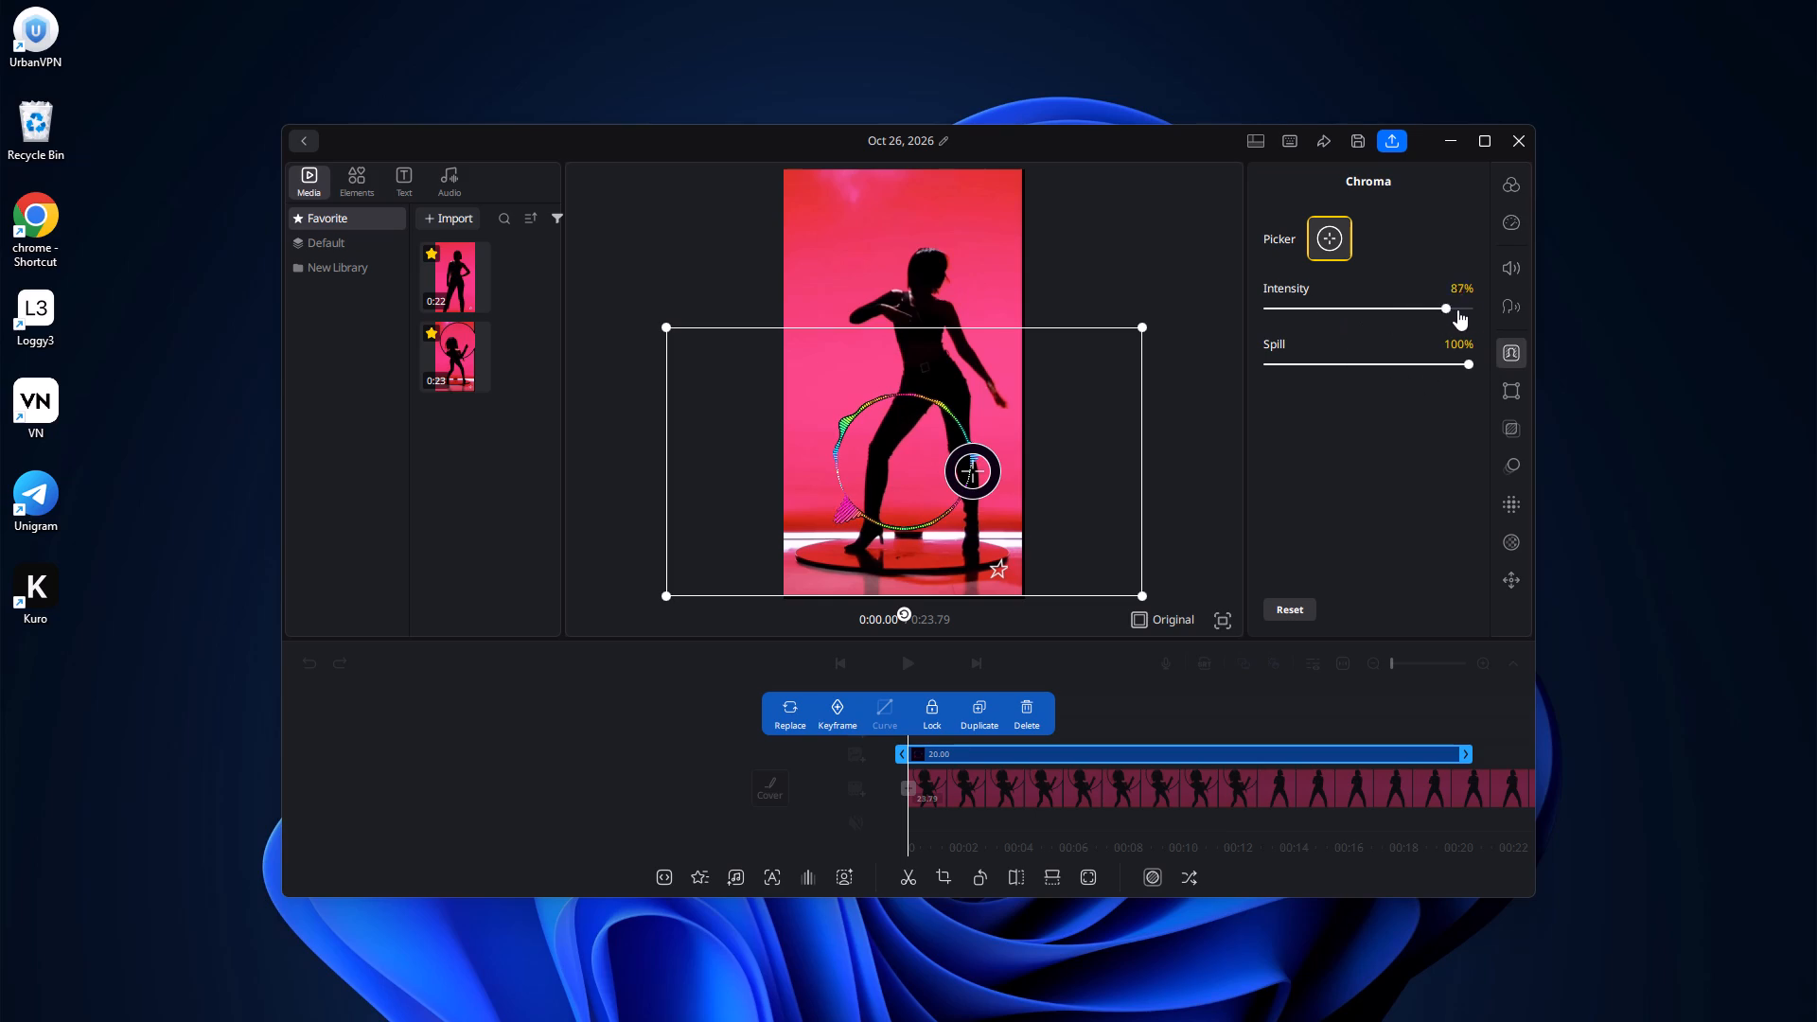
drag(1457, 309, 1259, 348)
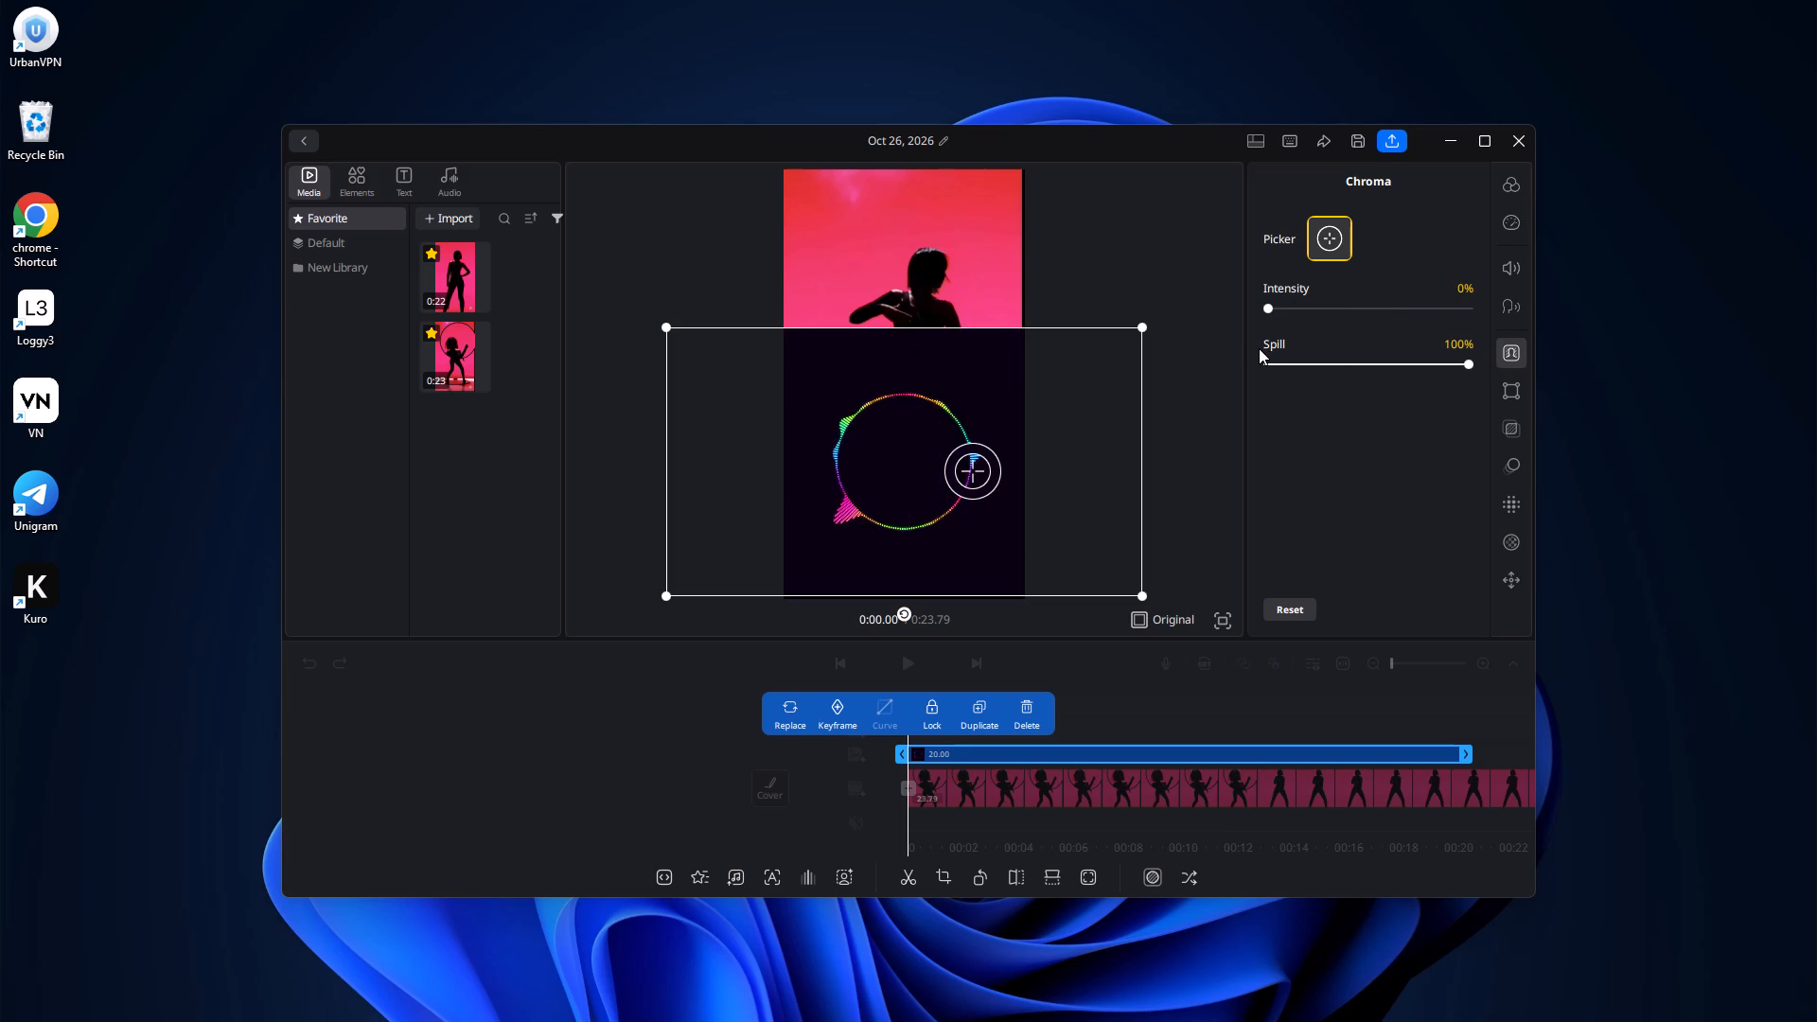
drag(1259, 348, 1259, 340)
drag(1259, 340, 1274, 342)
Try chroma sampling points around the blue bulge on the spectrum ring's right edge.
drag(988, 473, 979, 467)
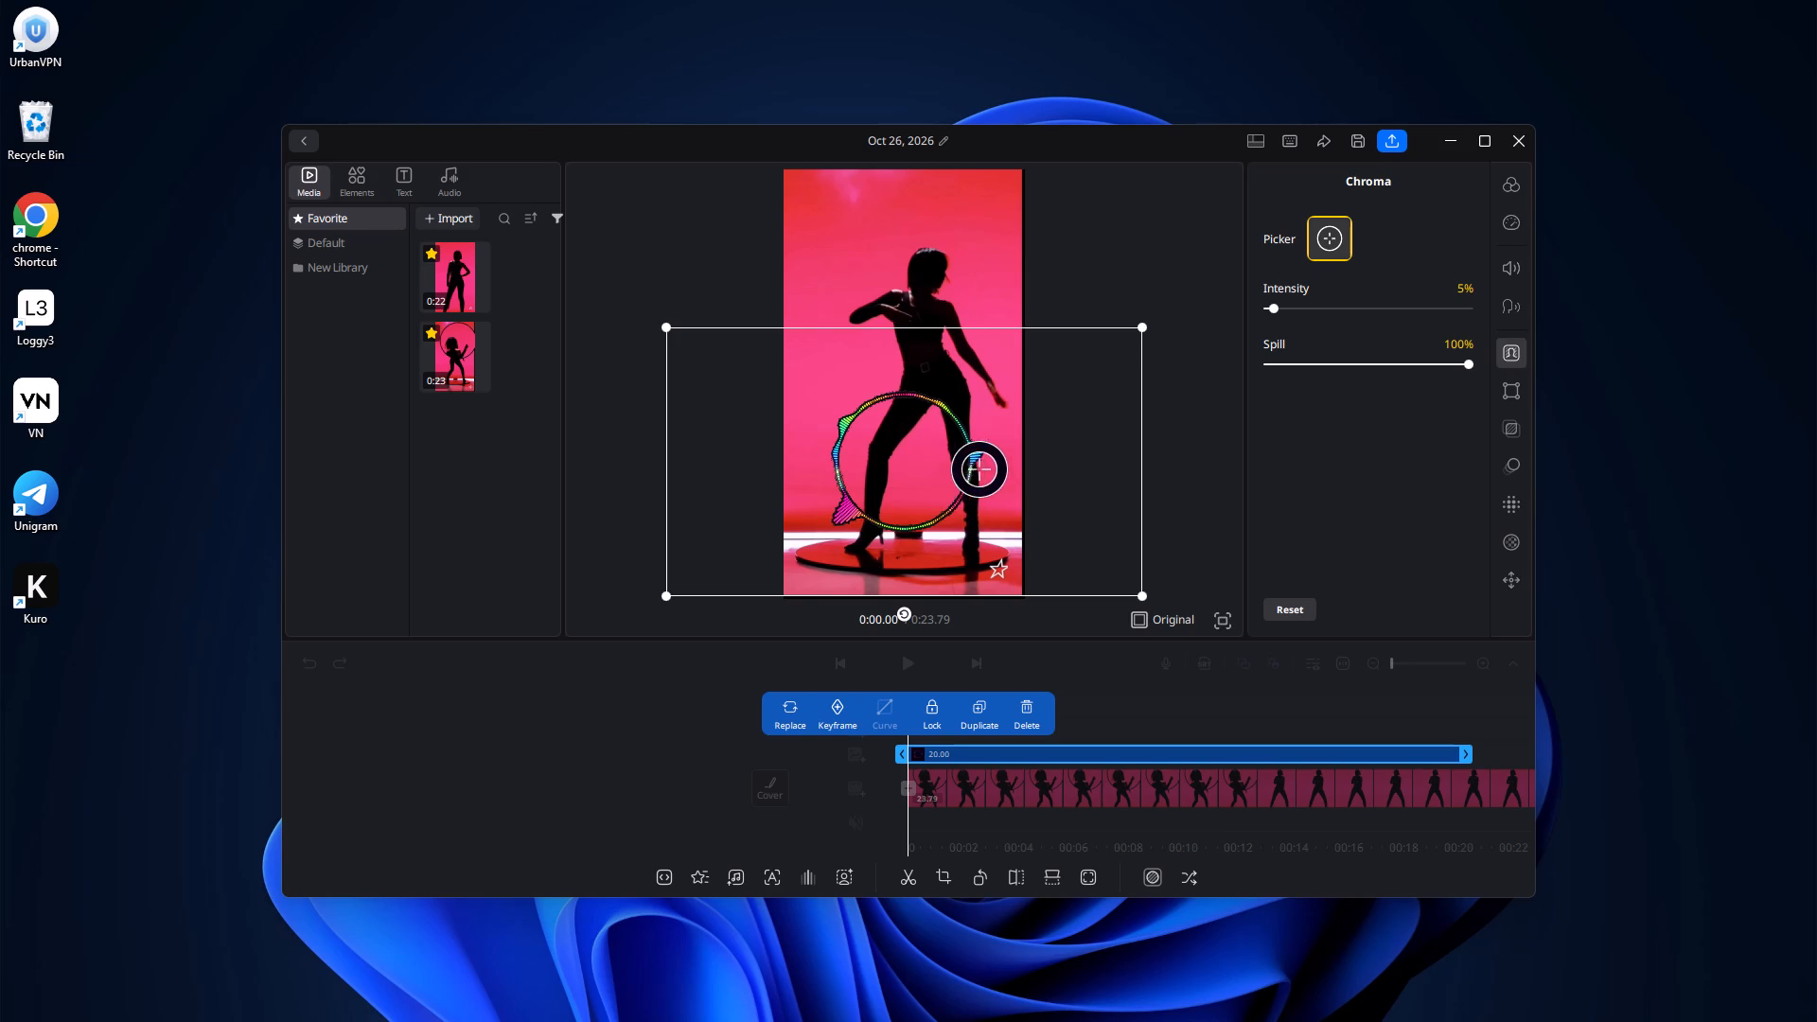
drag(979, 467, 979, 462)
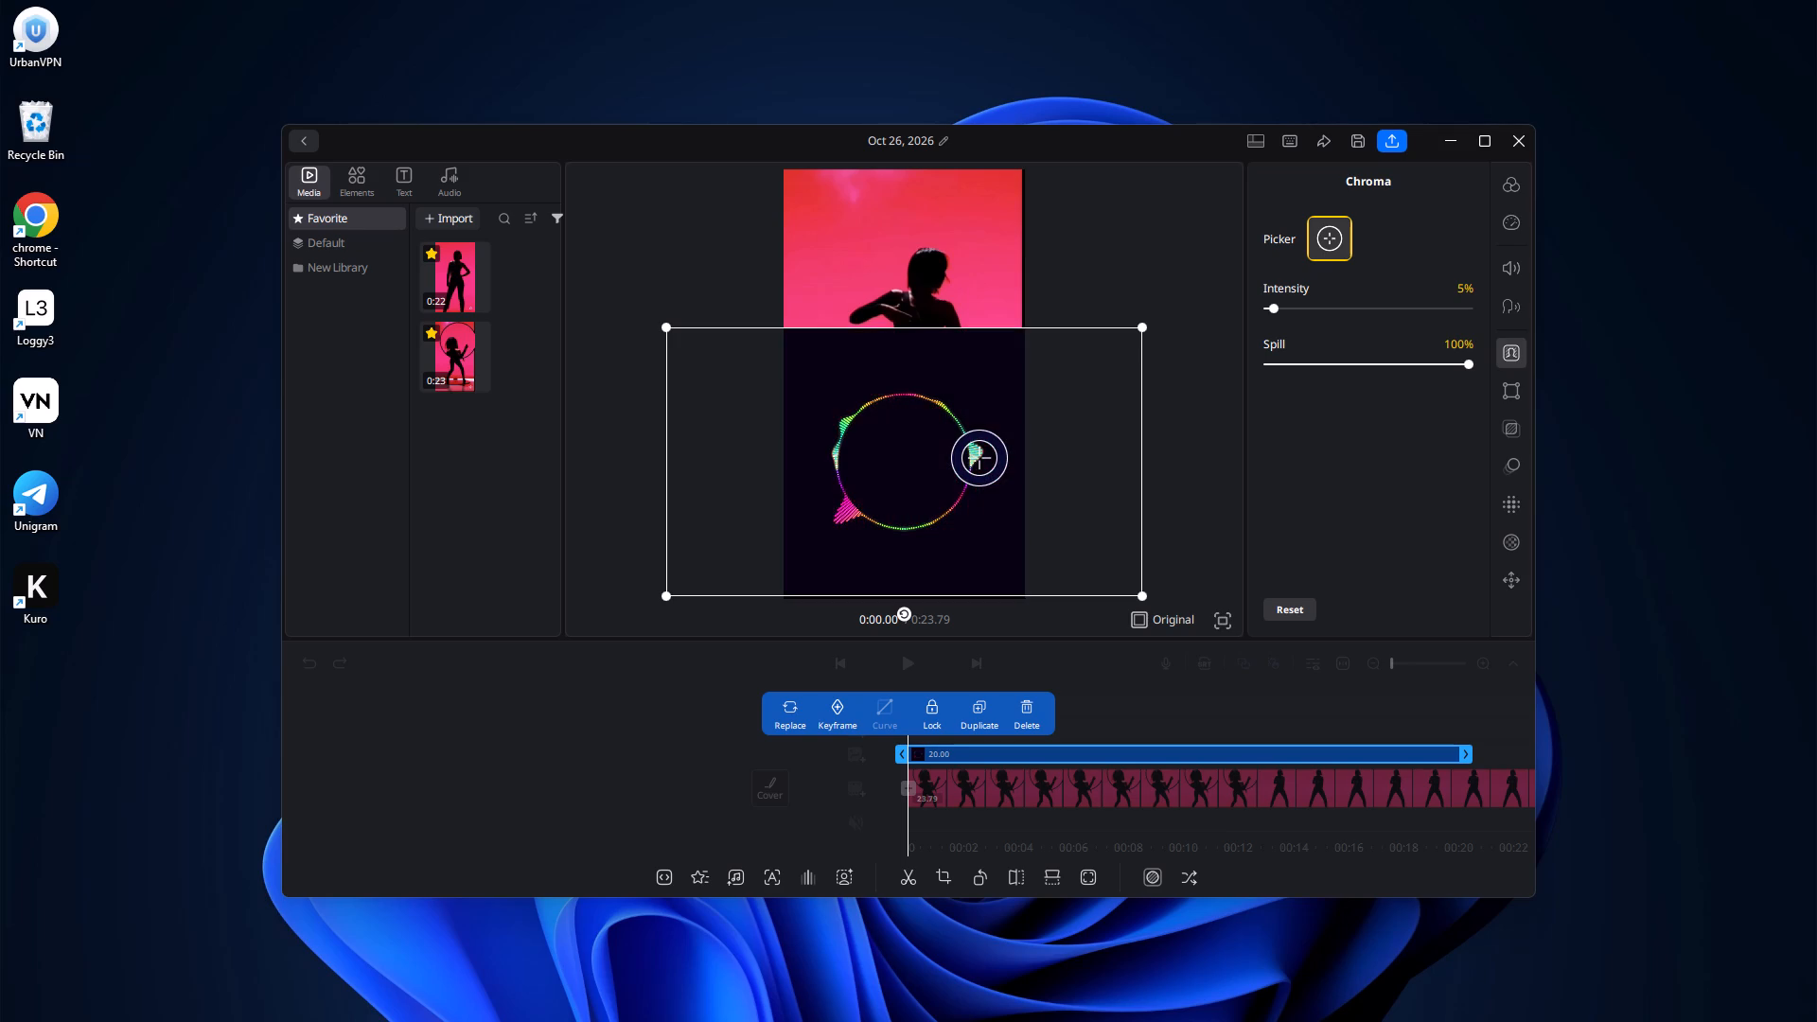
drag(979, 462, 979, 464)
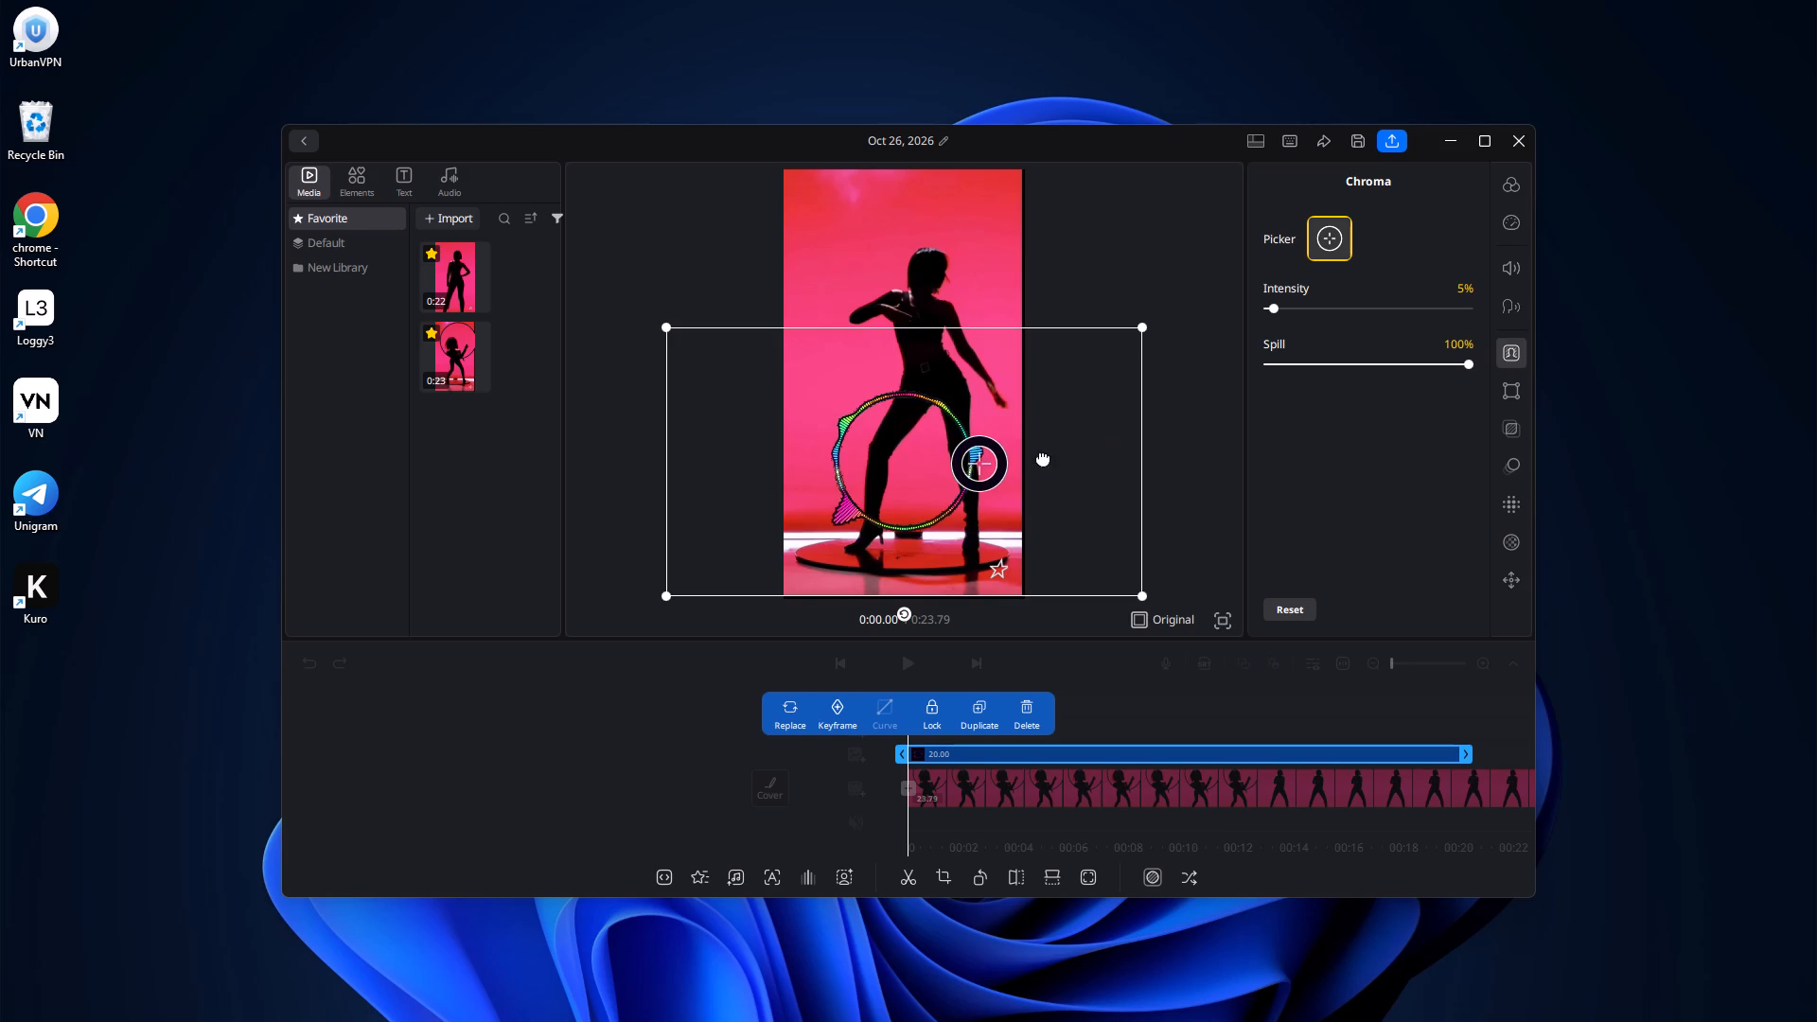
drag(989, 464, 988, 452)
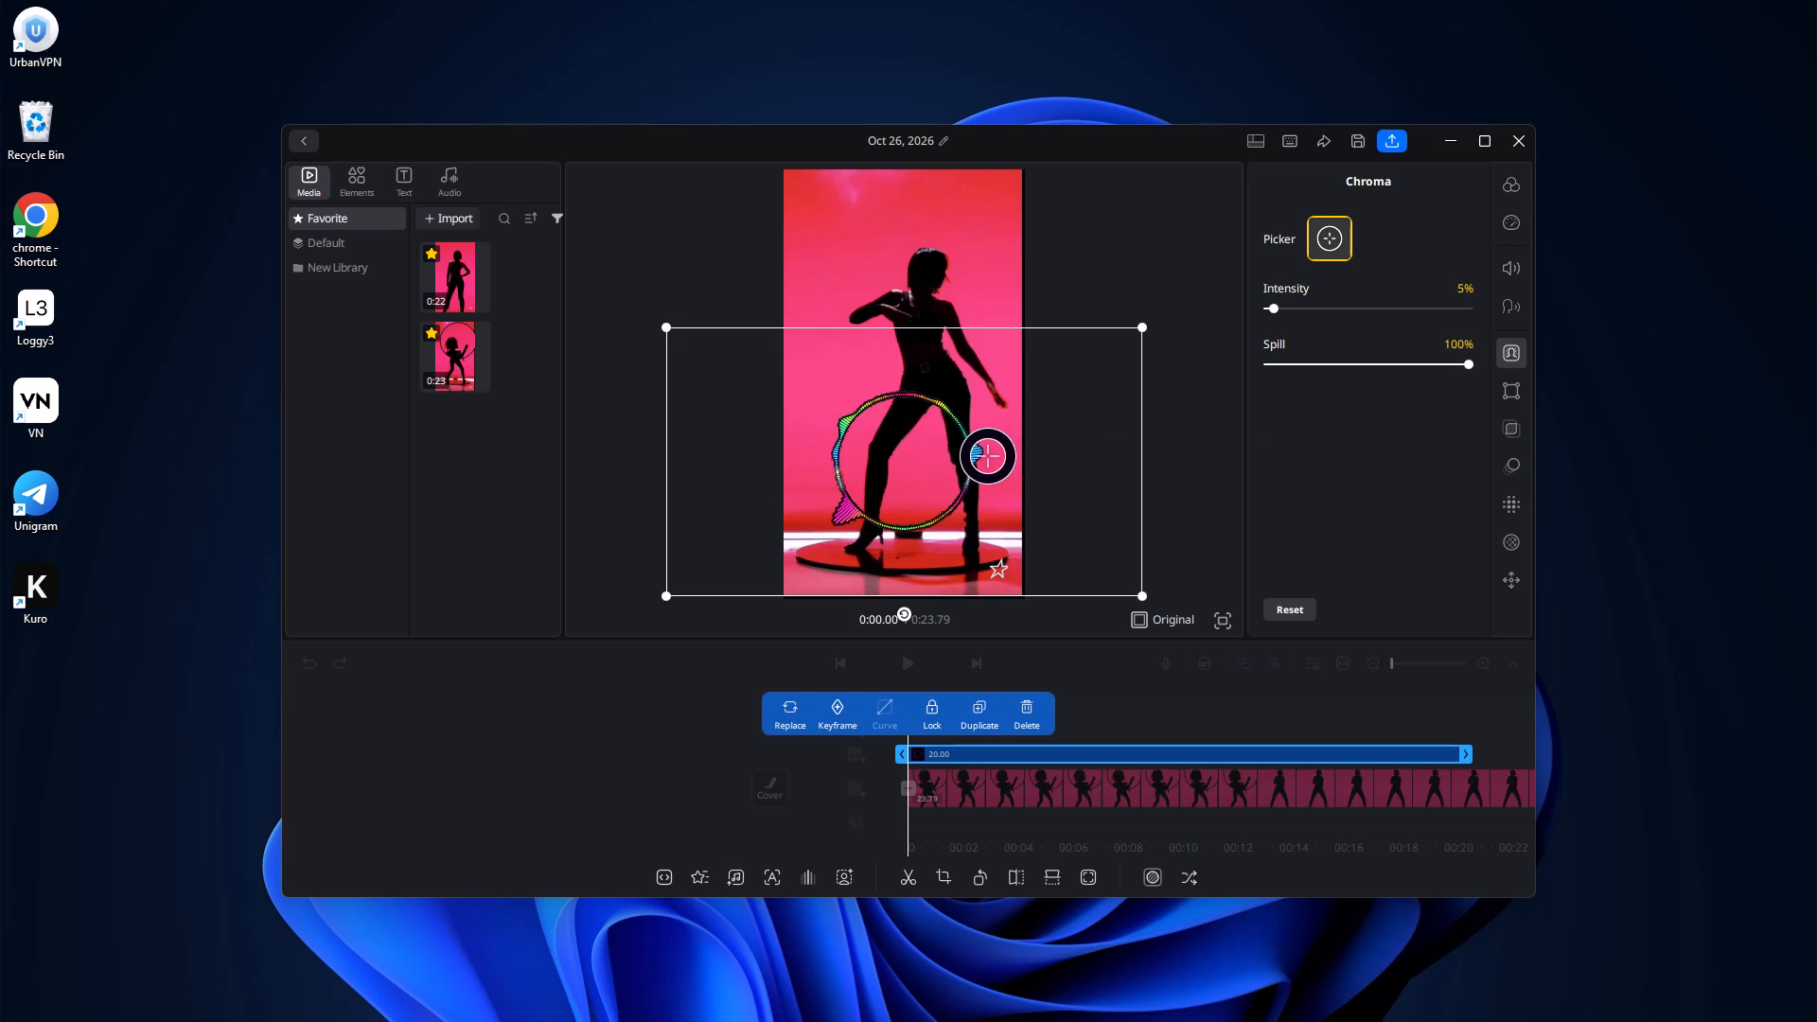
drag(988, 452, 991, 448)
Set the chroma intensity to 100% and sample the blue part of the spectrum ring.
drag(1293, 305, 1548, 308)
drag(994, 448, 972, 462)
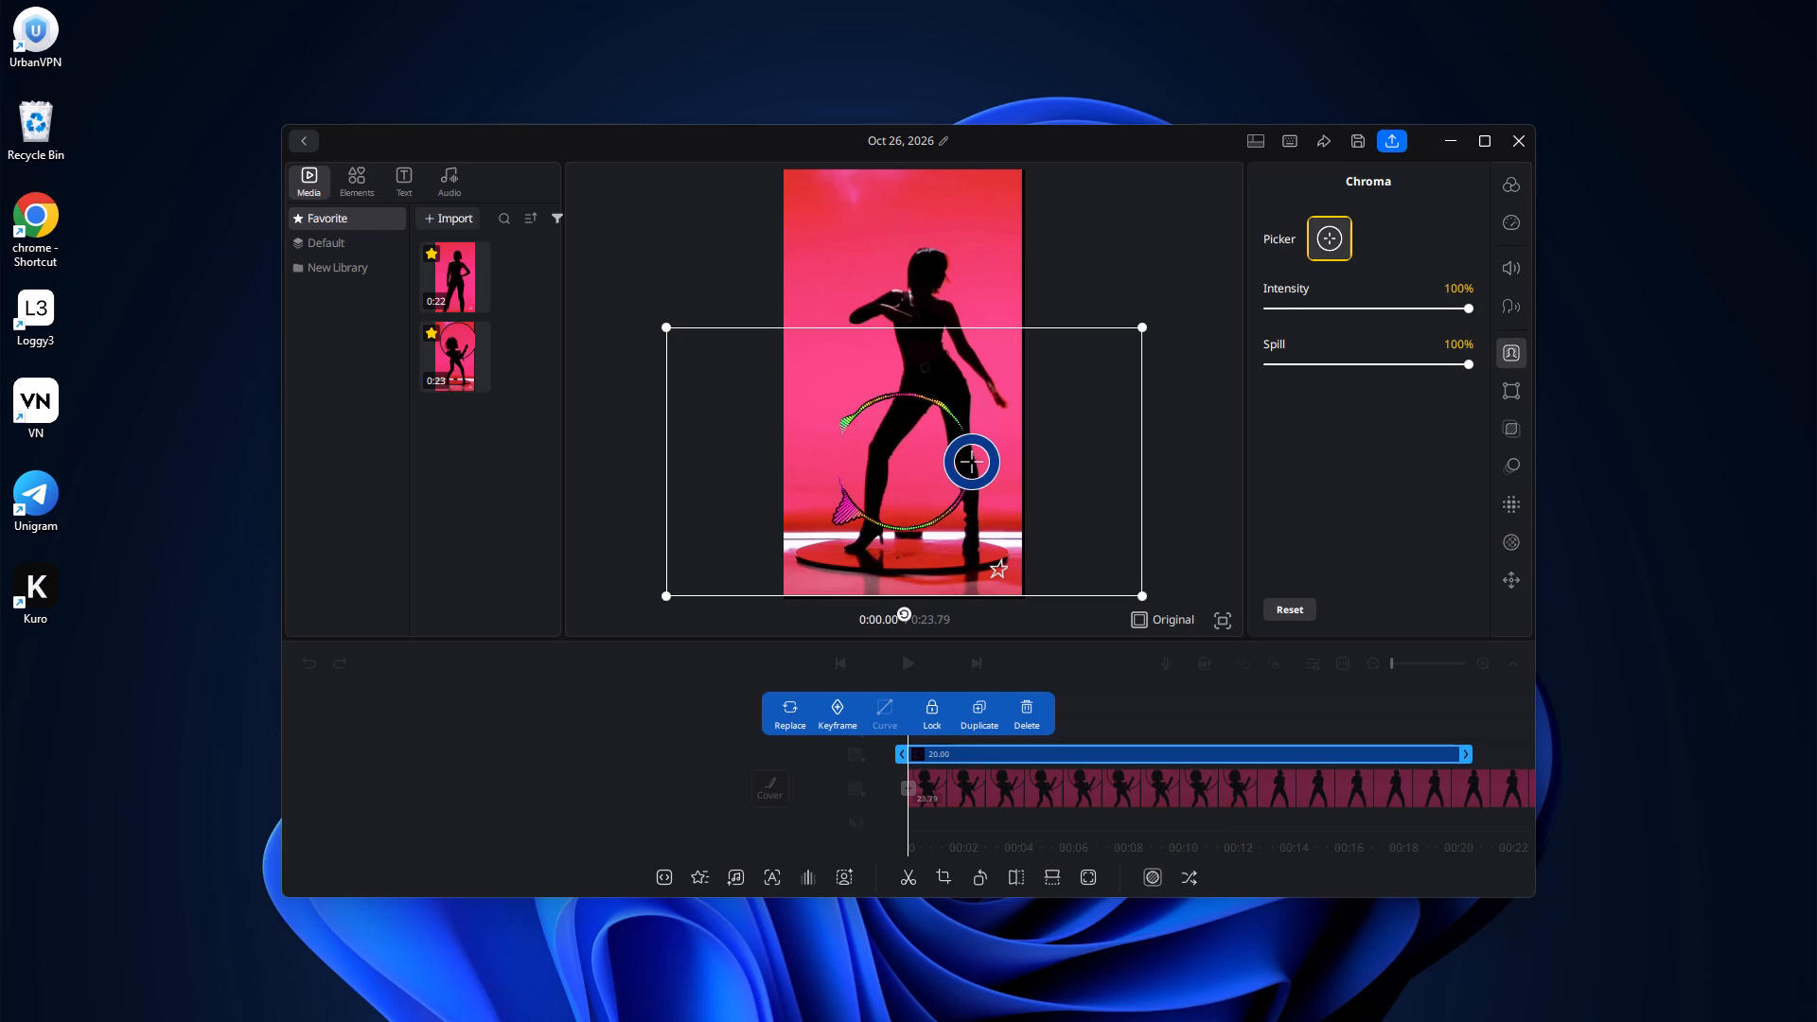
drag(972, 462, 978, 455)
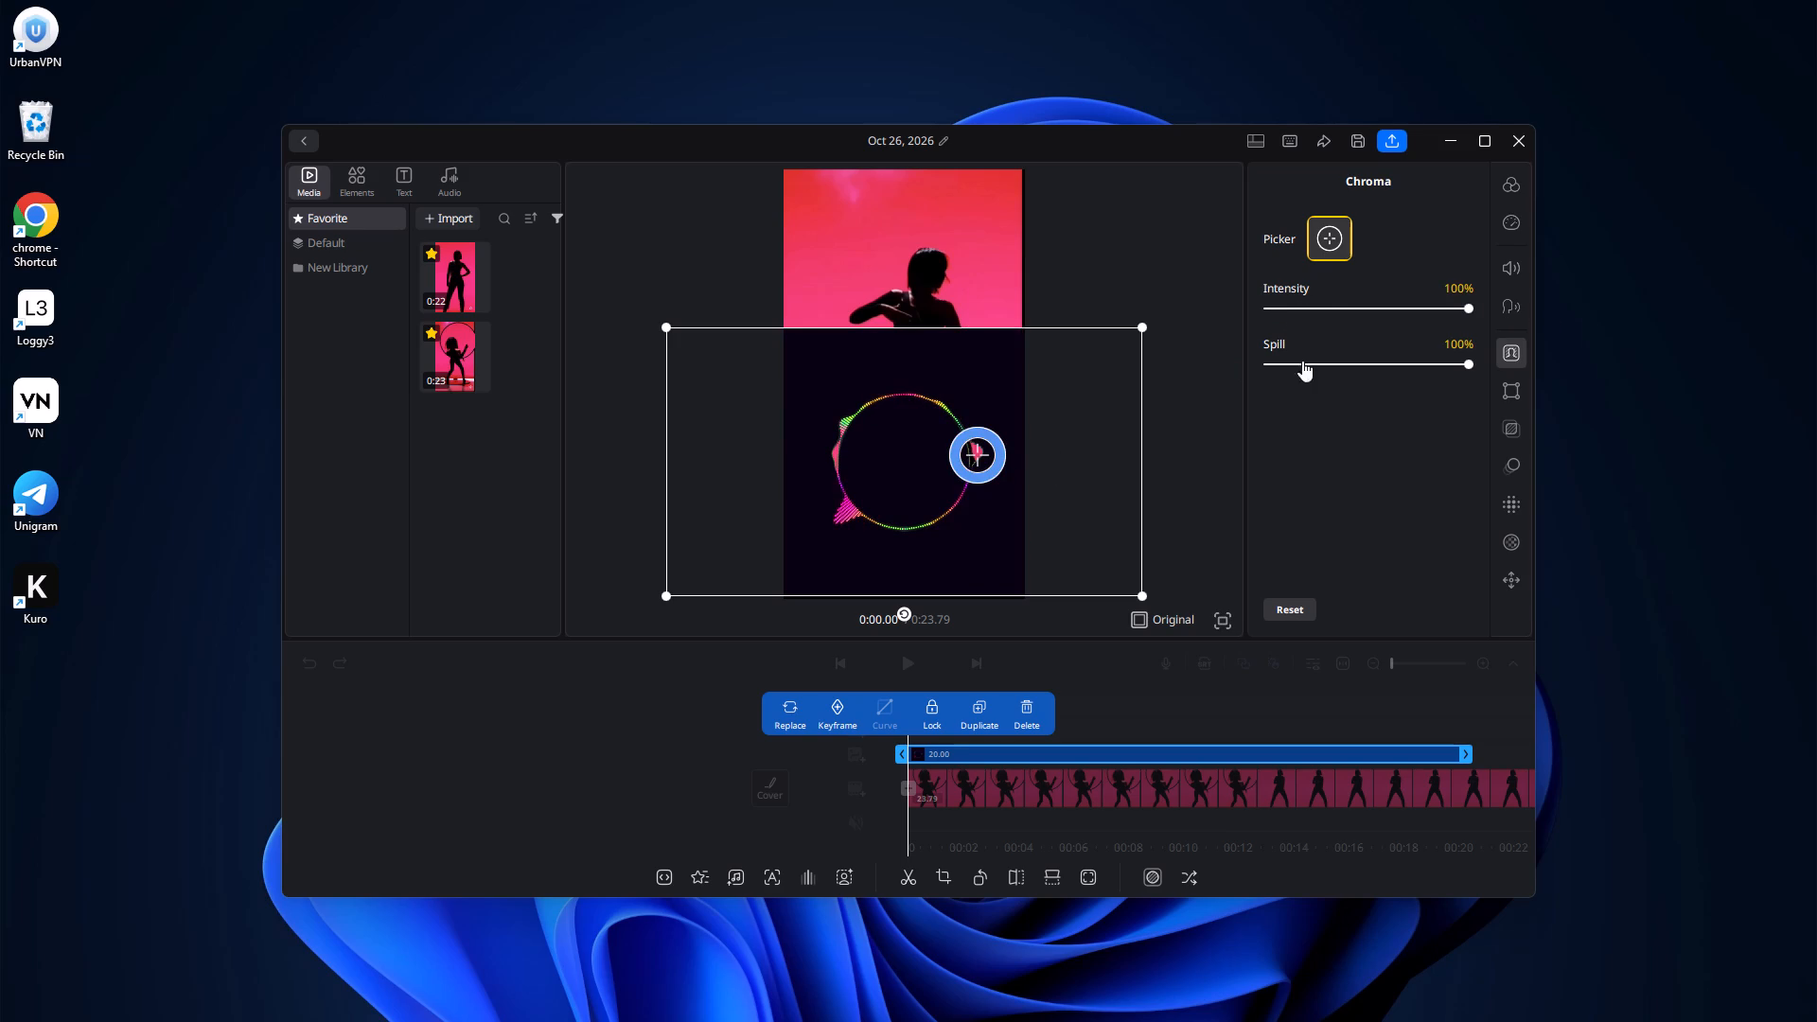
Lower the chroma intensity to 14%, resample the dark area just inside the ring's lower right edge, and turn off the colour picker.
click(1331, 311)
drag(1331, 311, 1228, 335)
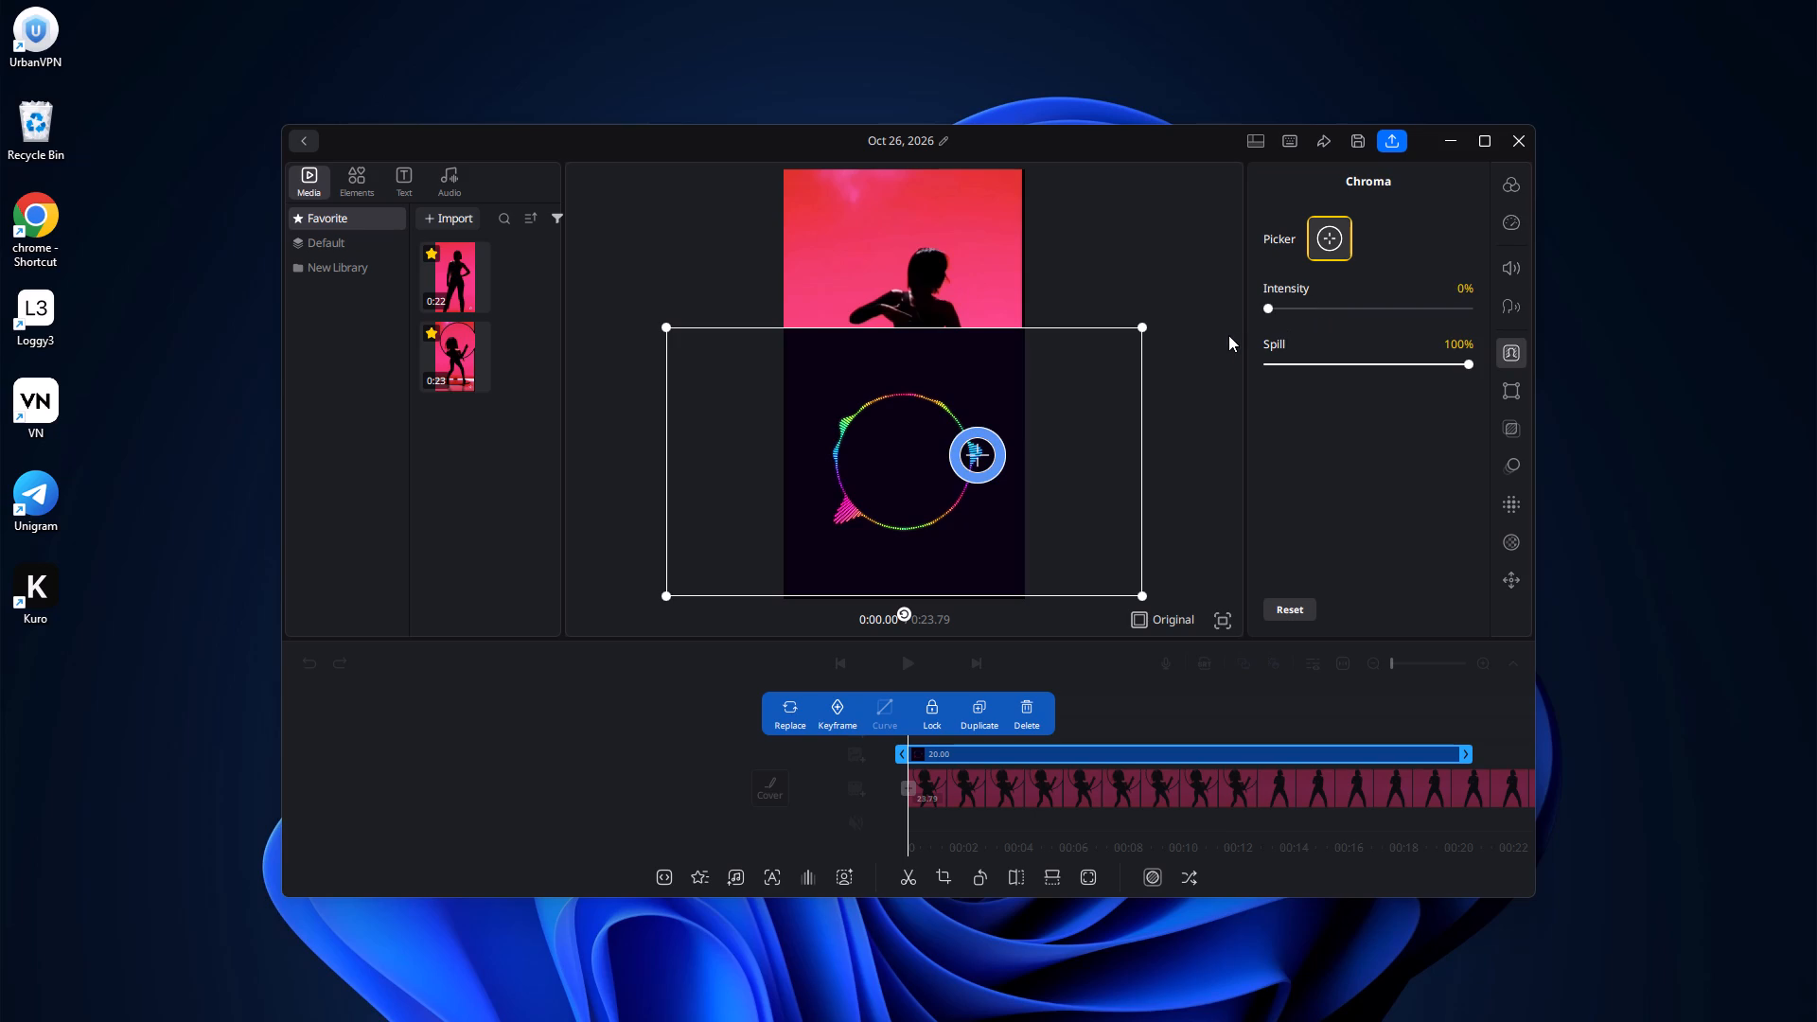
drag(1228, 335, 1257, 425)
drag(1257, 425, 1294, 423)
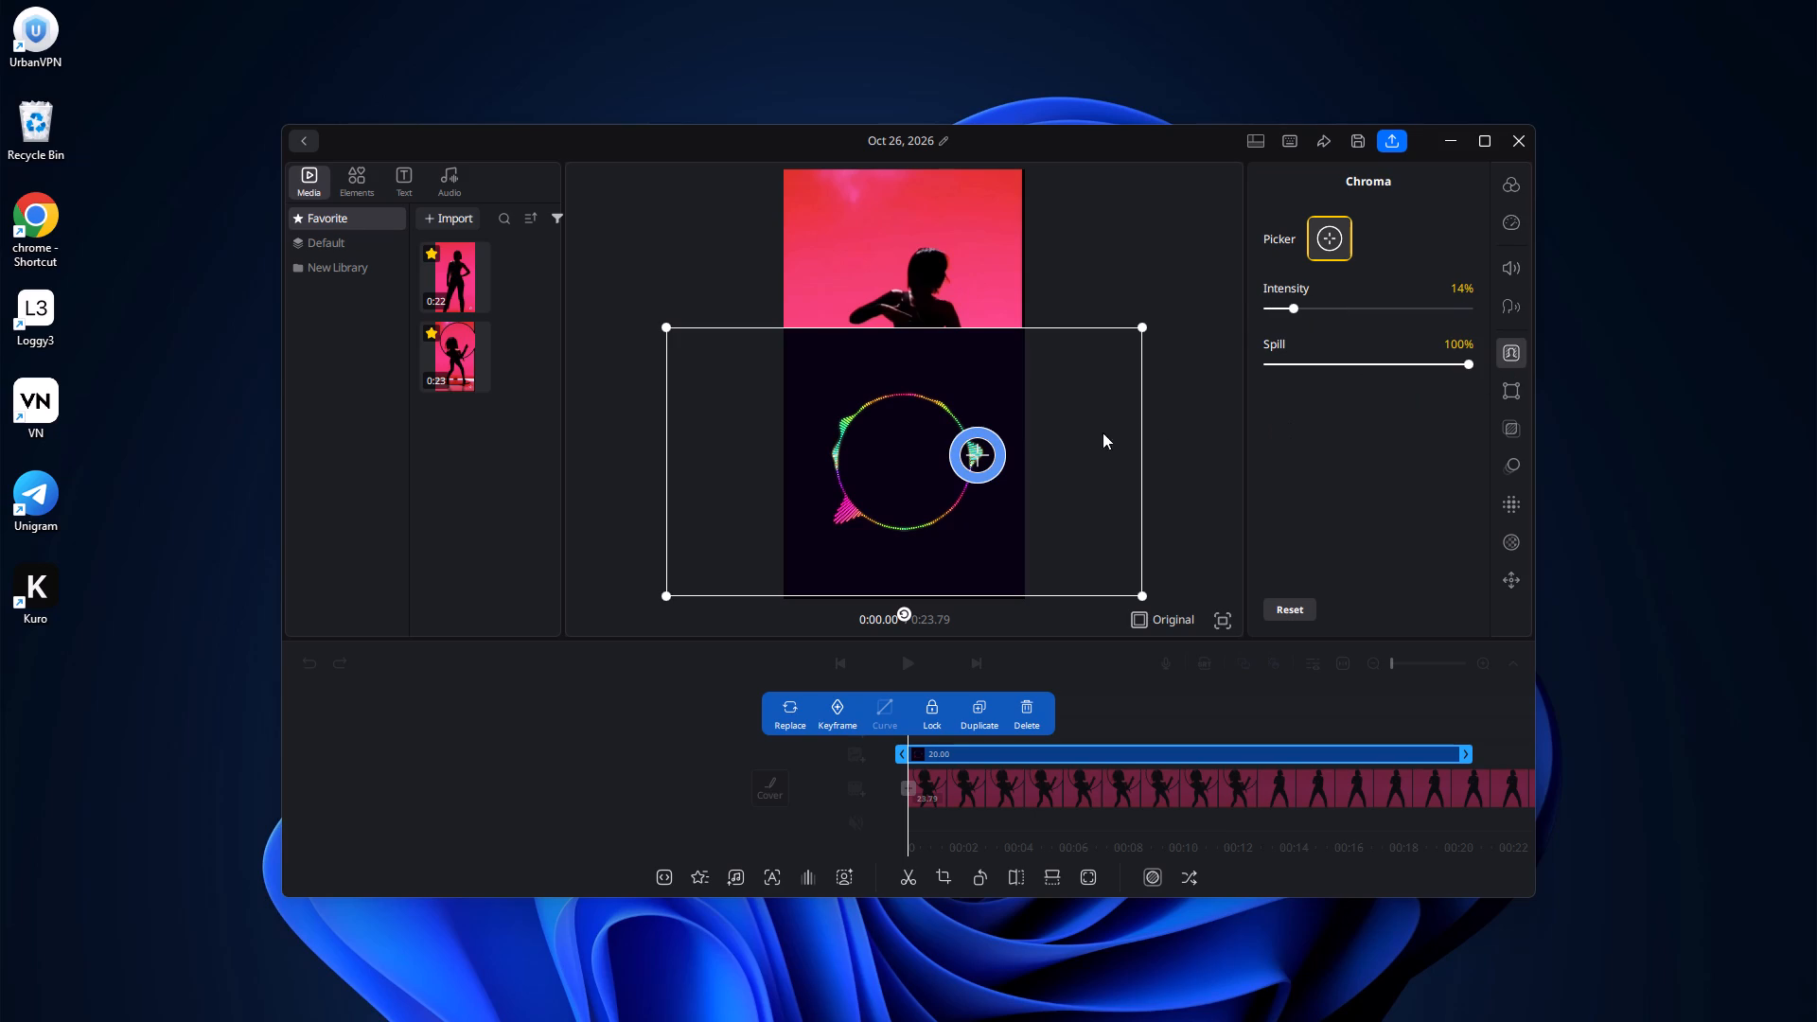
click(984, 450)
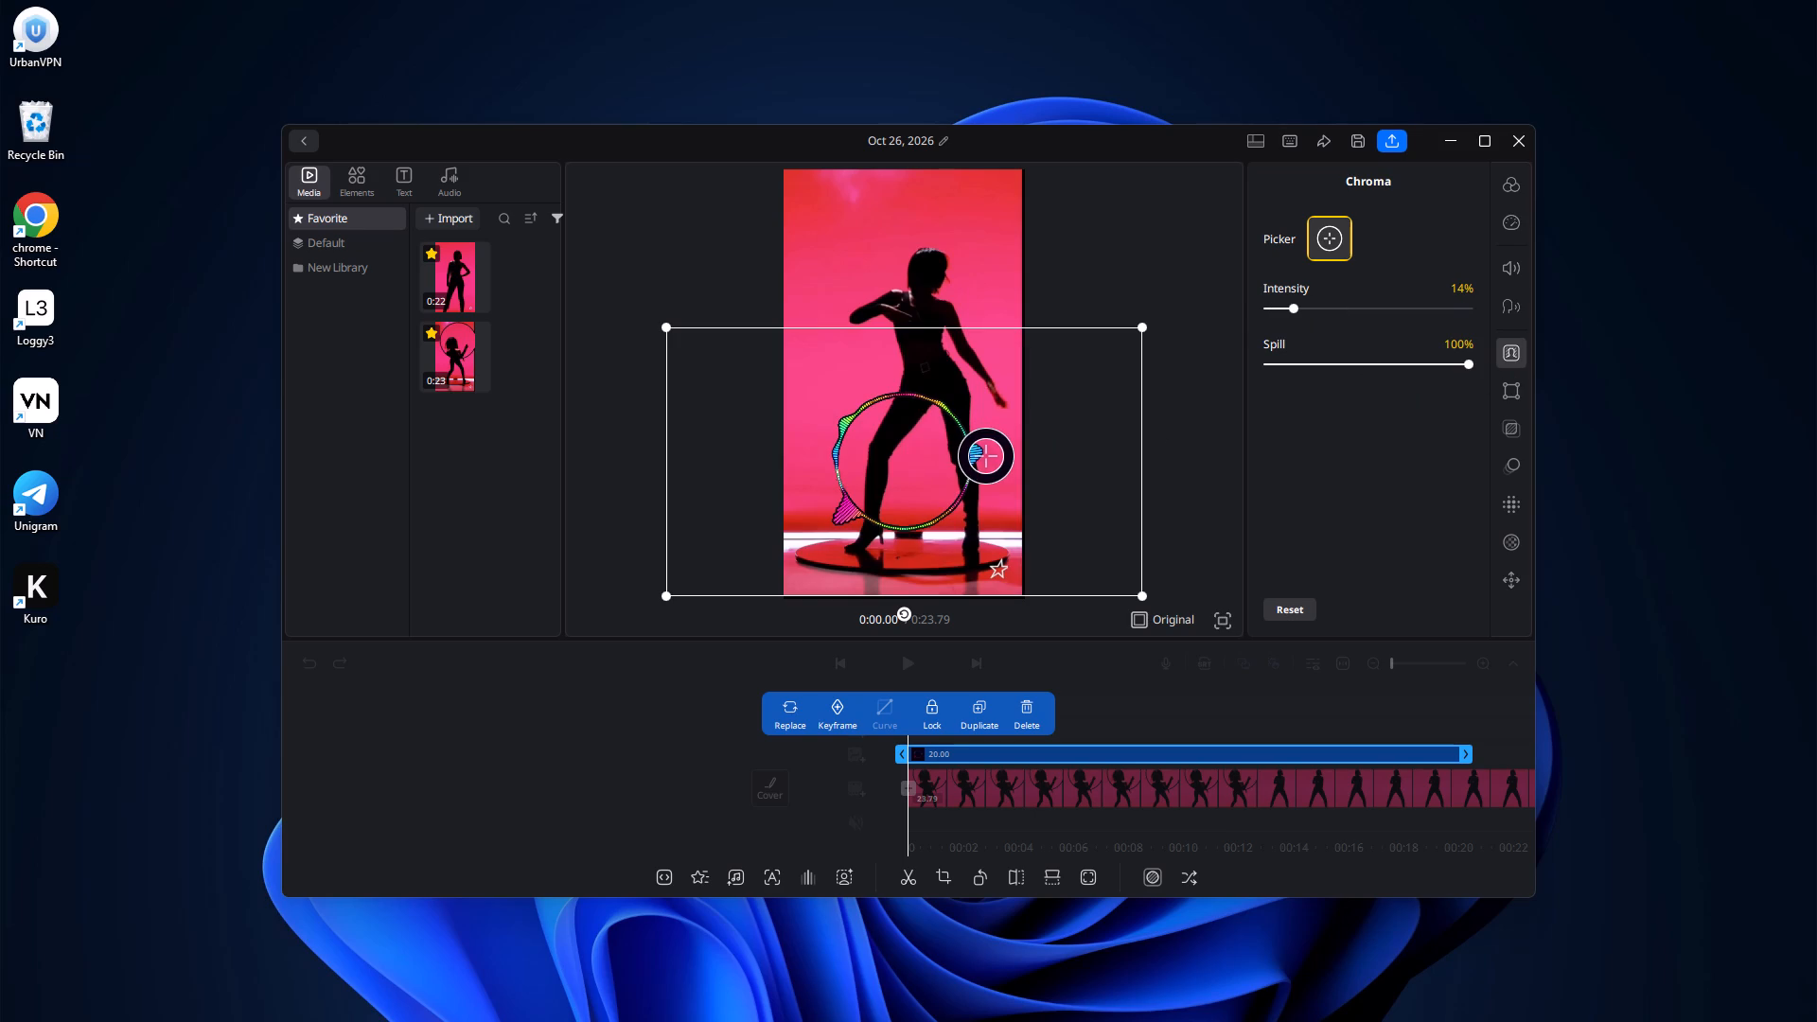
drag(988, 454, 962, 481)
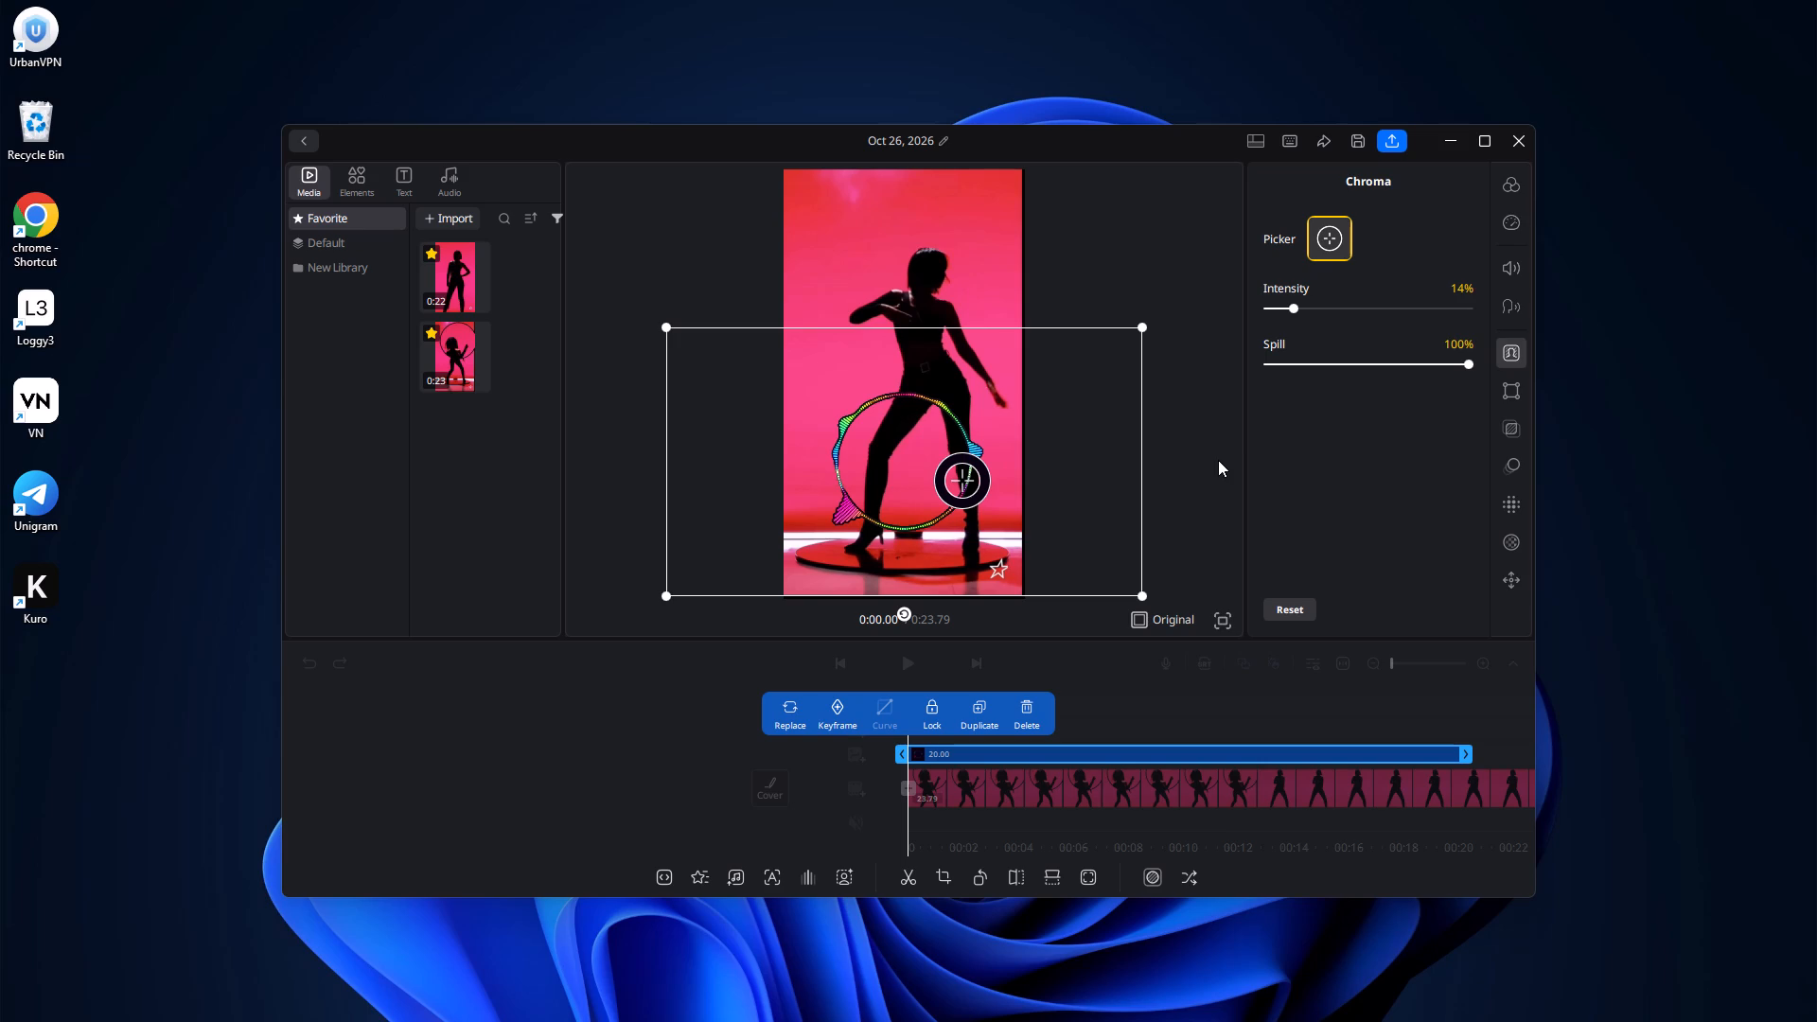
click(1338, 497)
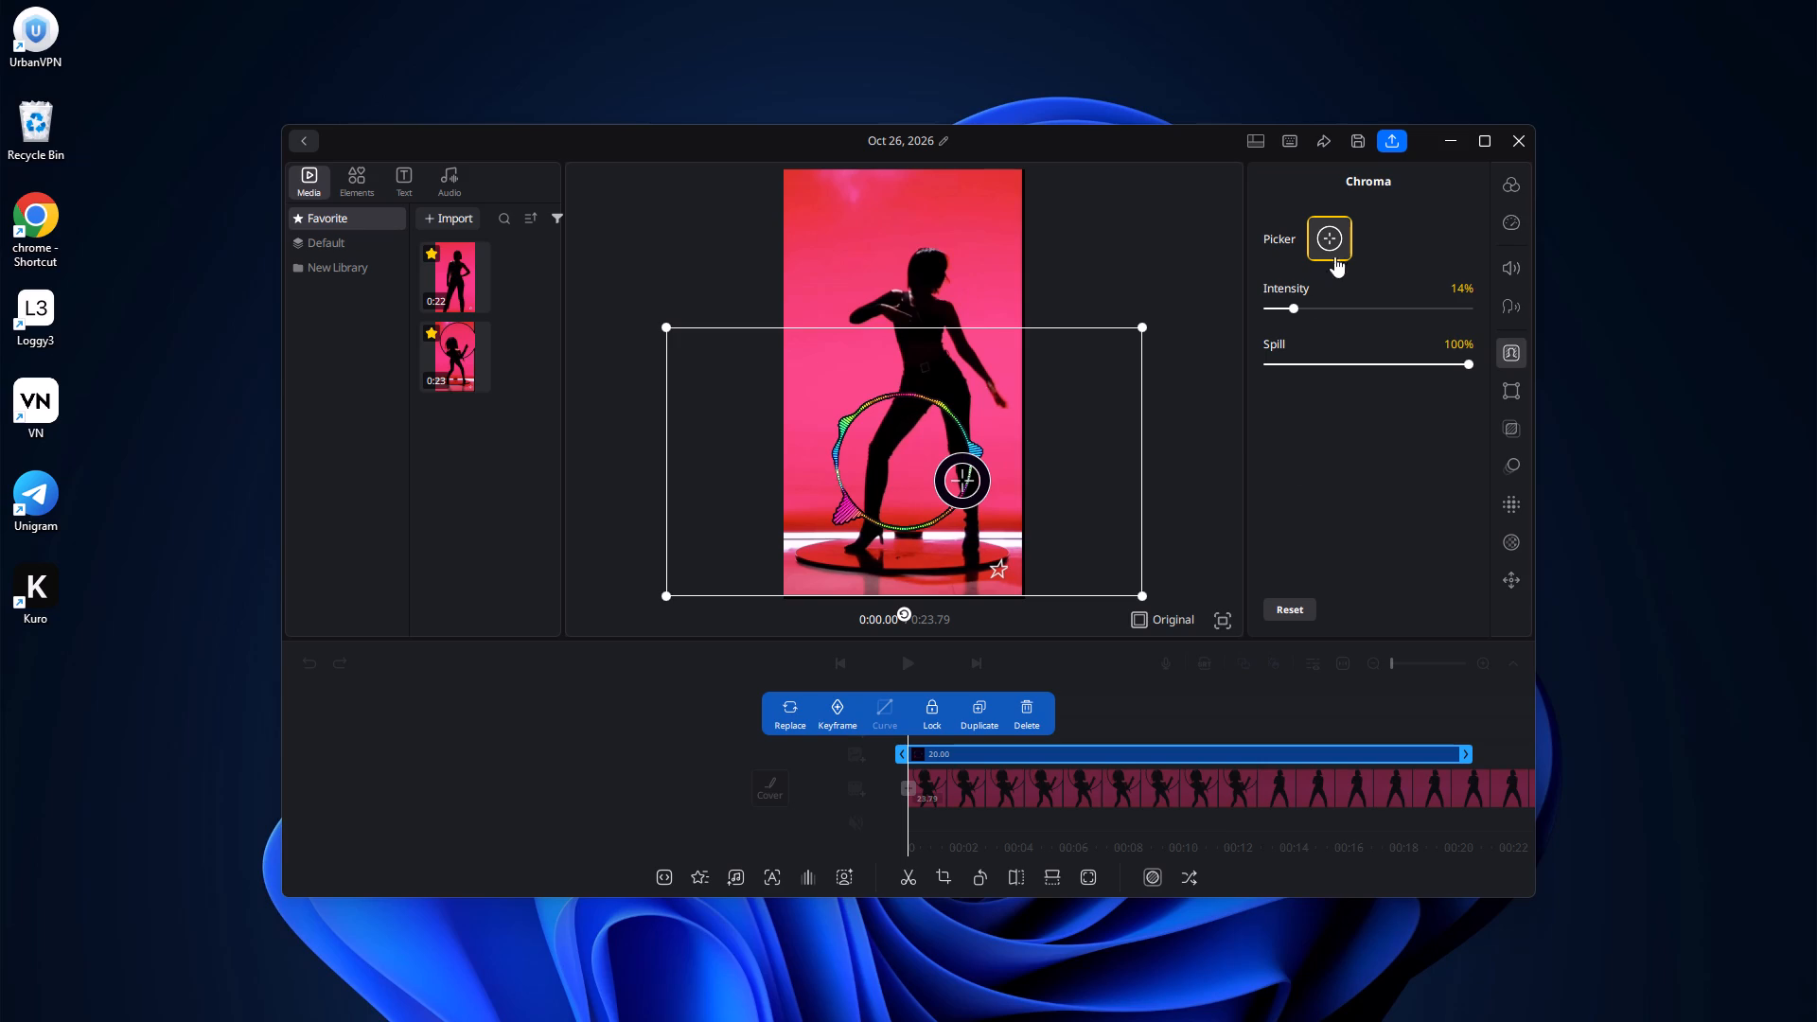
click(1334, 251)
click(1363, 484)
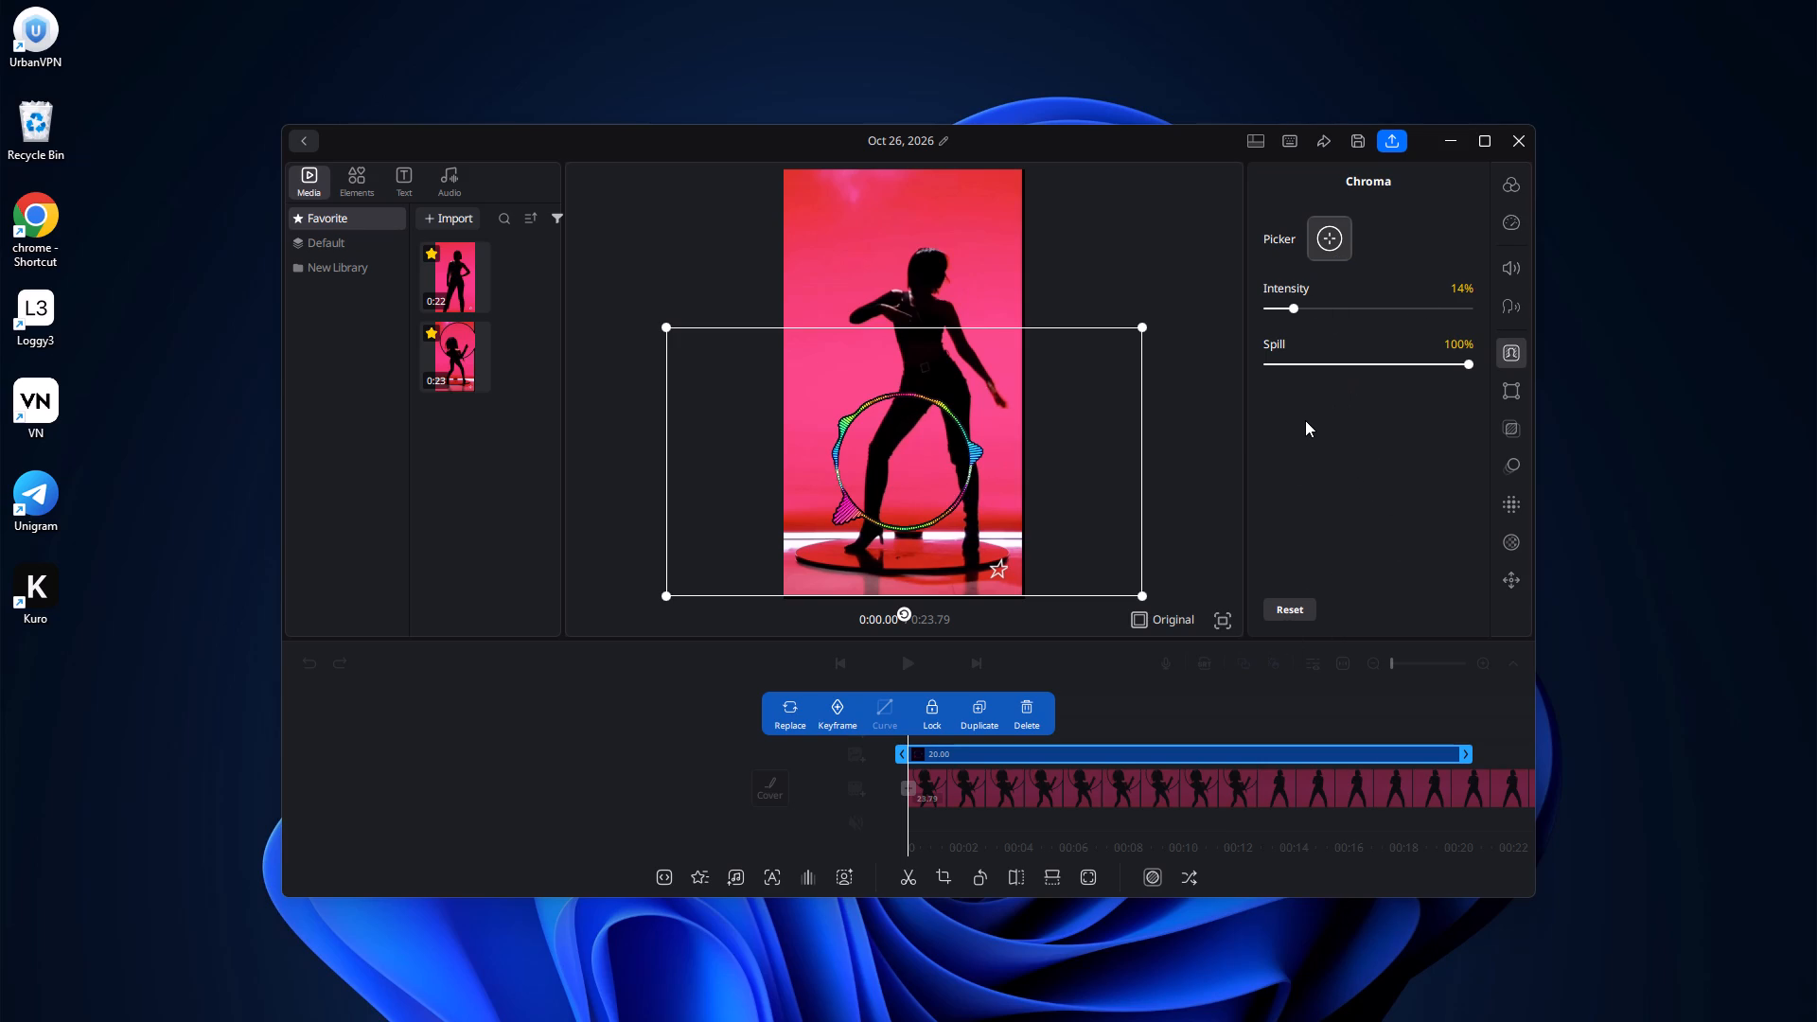
Reset the Chroma settings and key out the overlay's dark background again, sampling just outside the ring's right edge.
click(1305, 607)
click(1305, 607)
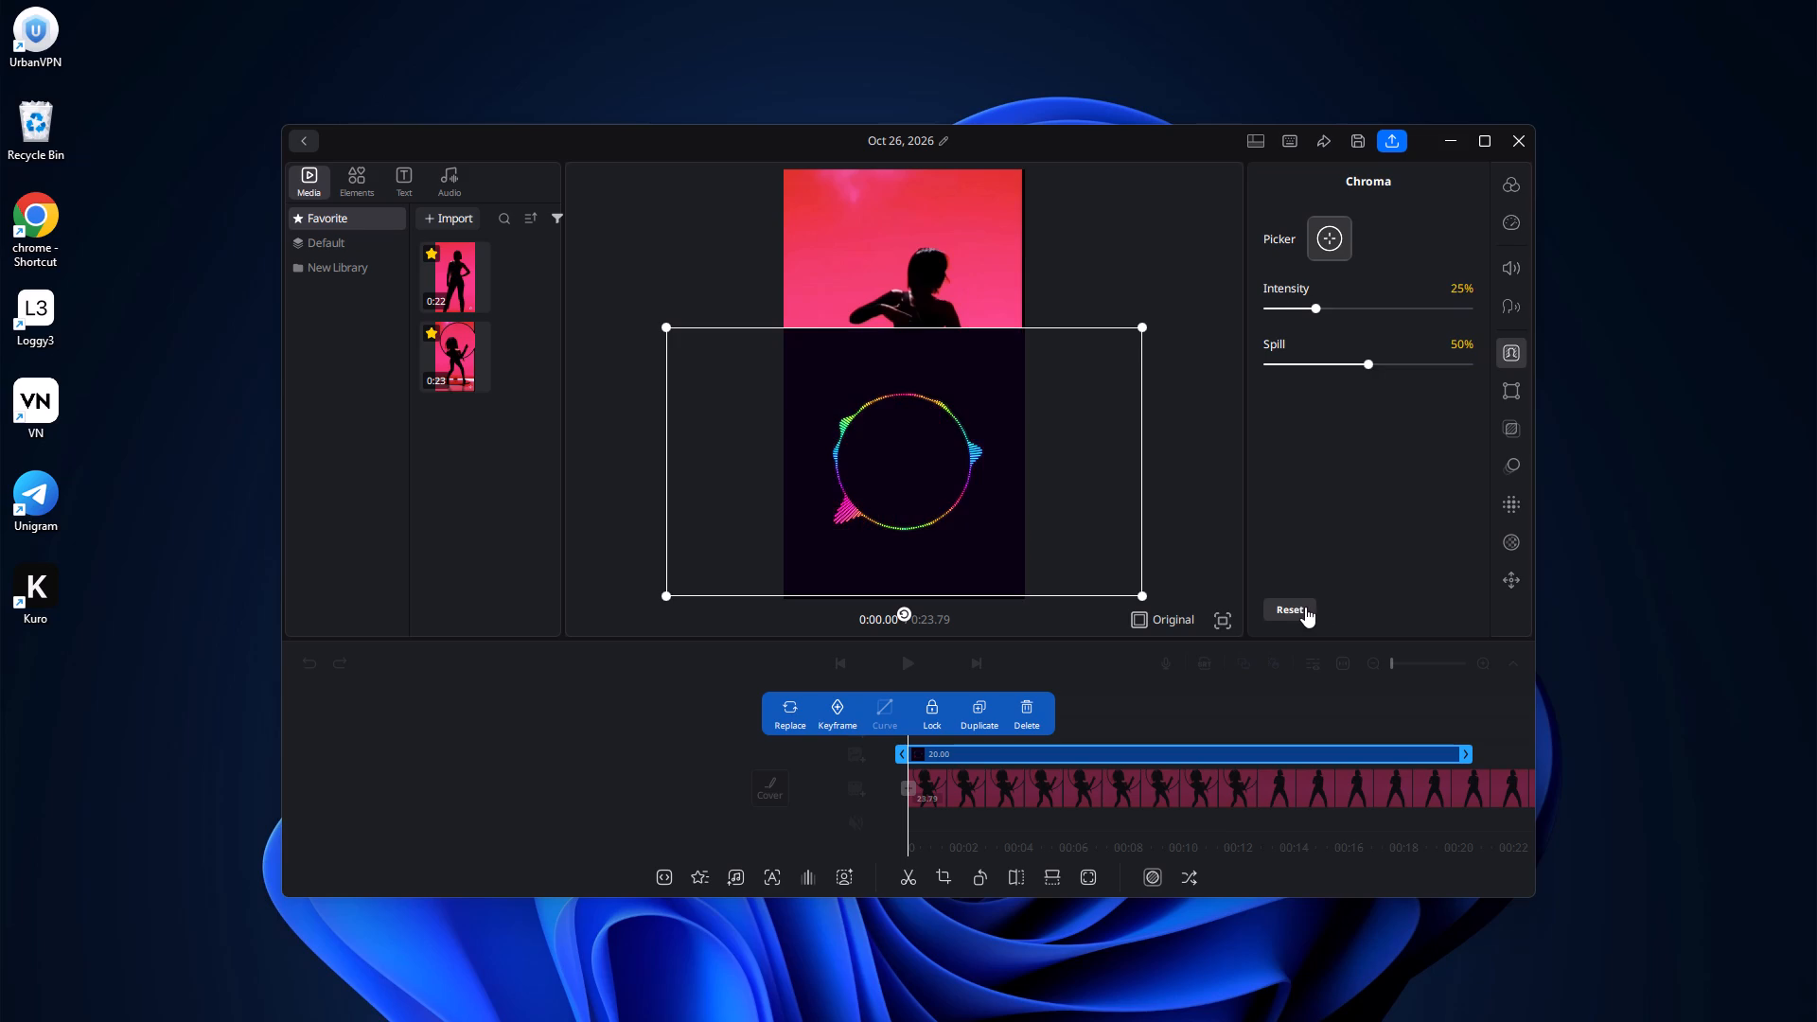
click(1339, 237)
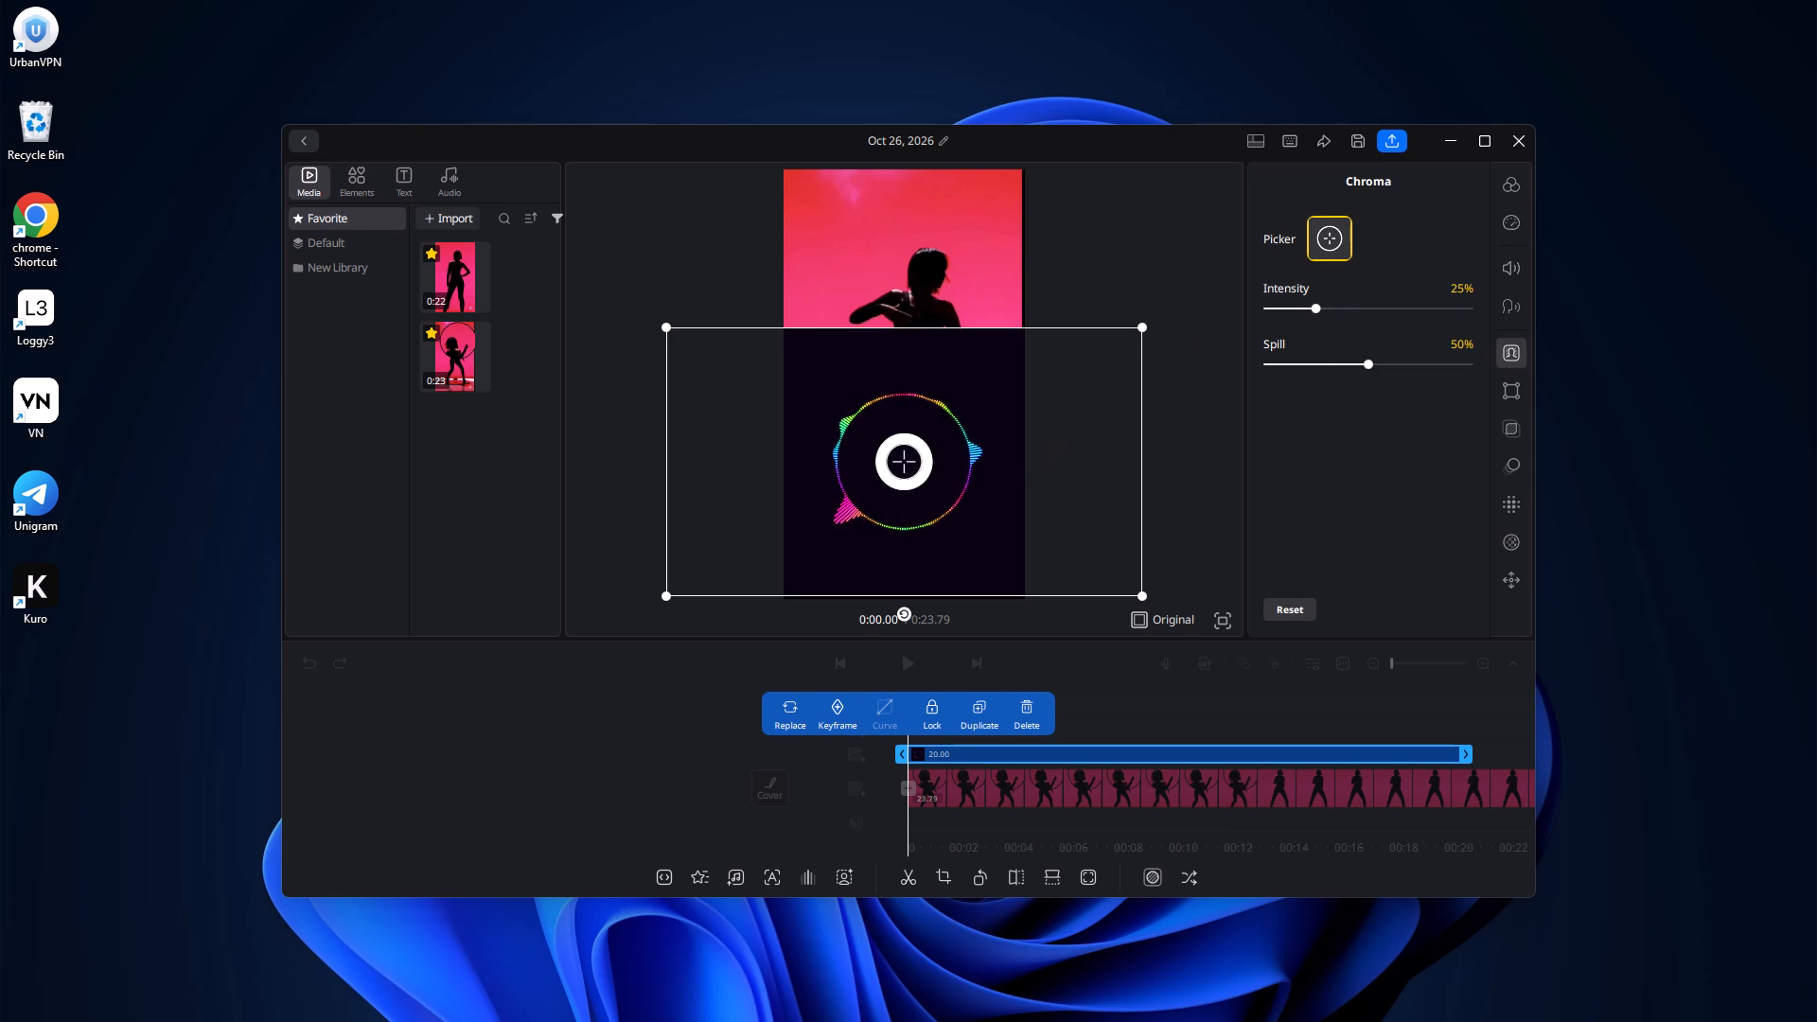
drag(915, 464, 996, 454)
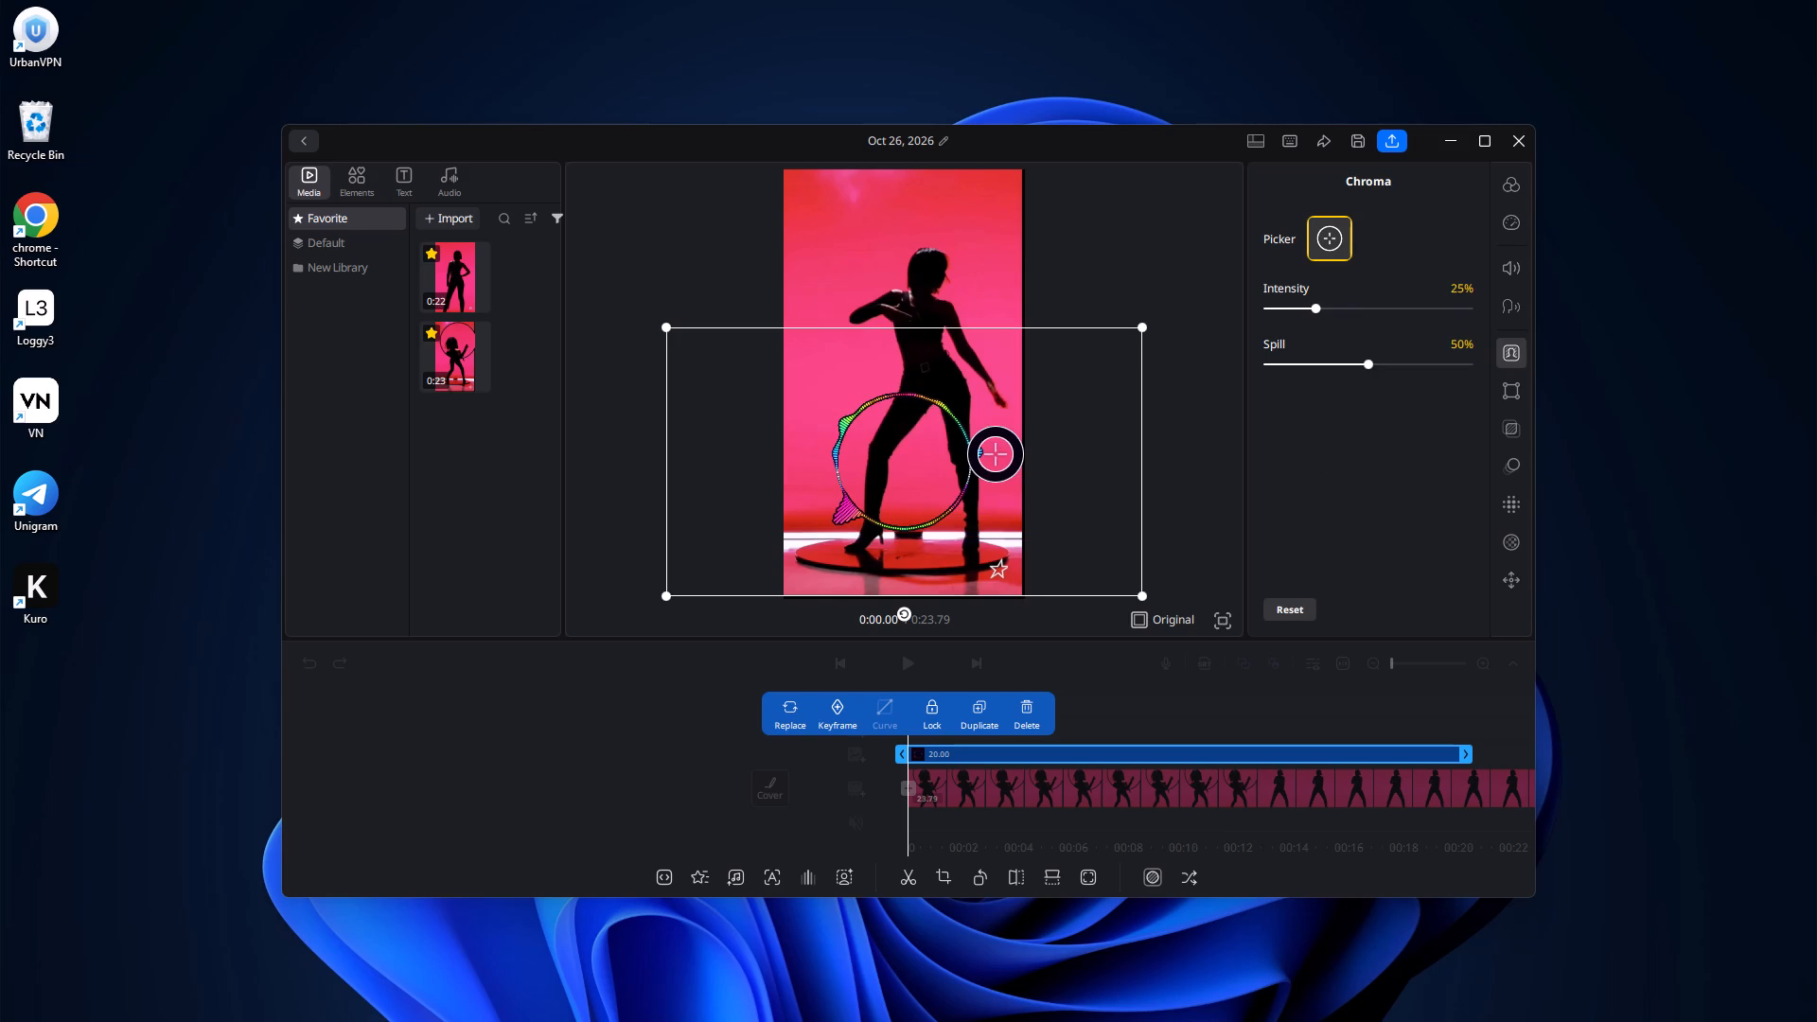
drag(996, 454, 979, 455)
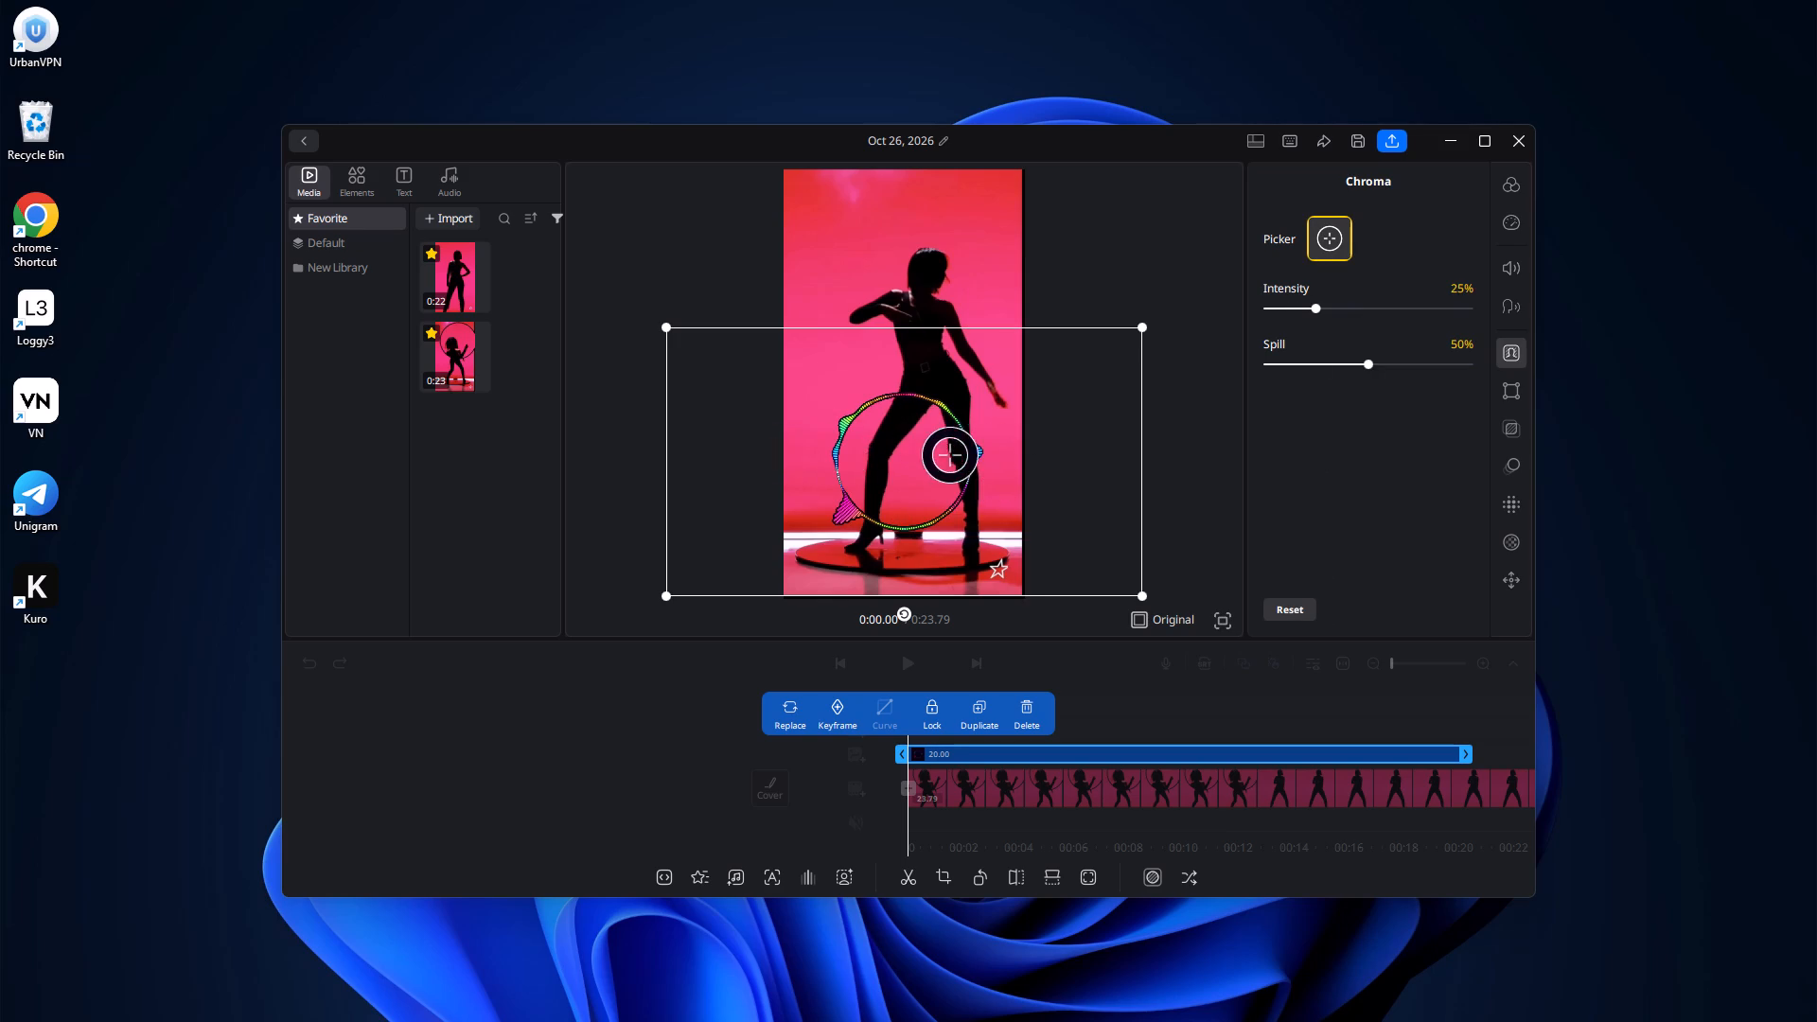
drag(979, 455, 982, 483)
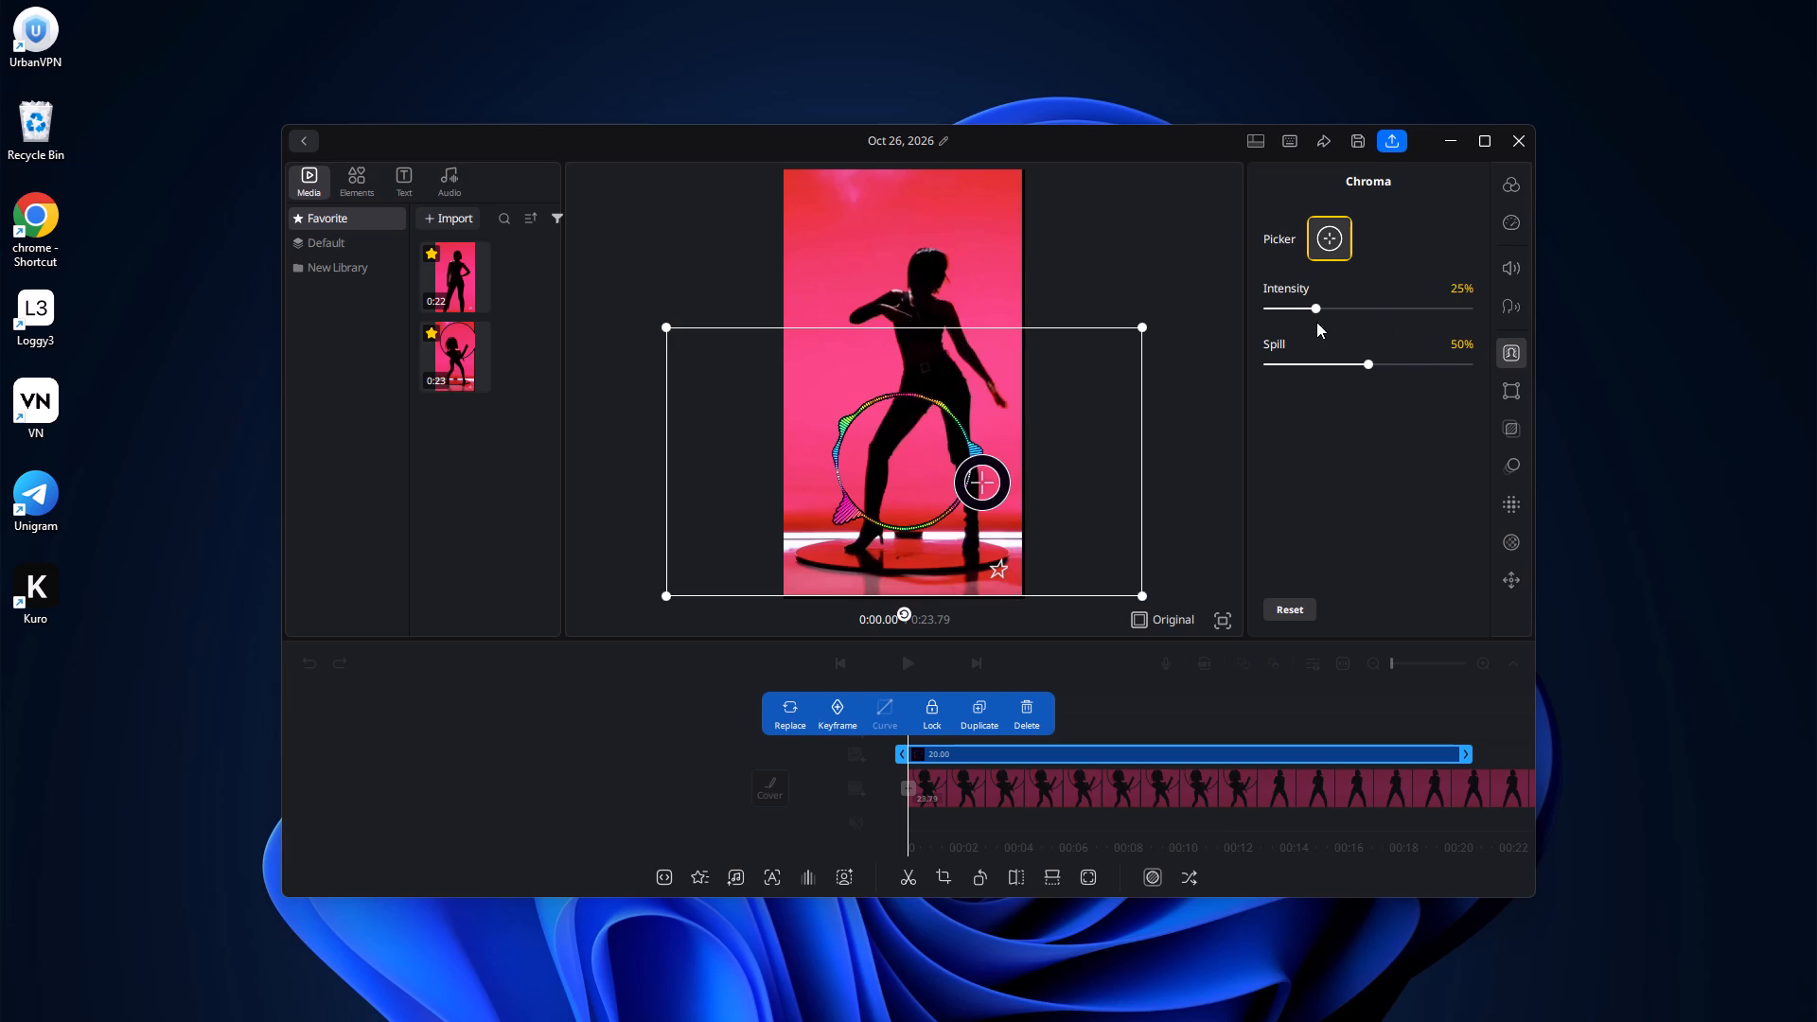
Set the overlay's chroma spill to 62%.
drag(1367, 364, 1487, 381)
drag(1487, 381, 1413, 379)
drag(1413, 379, 1393, 375)
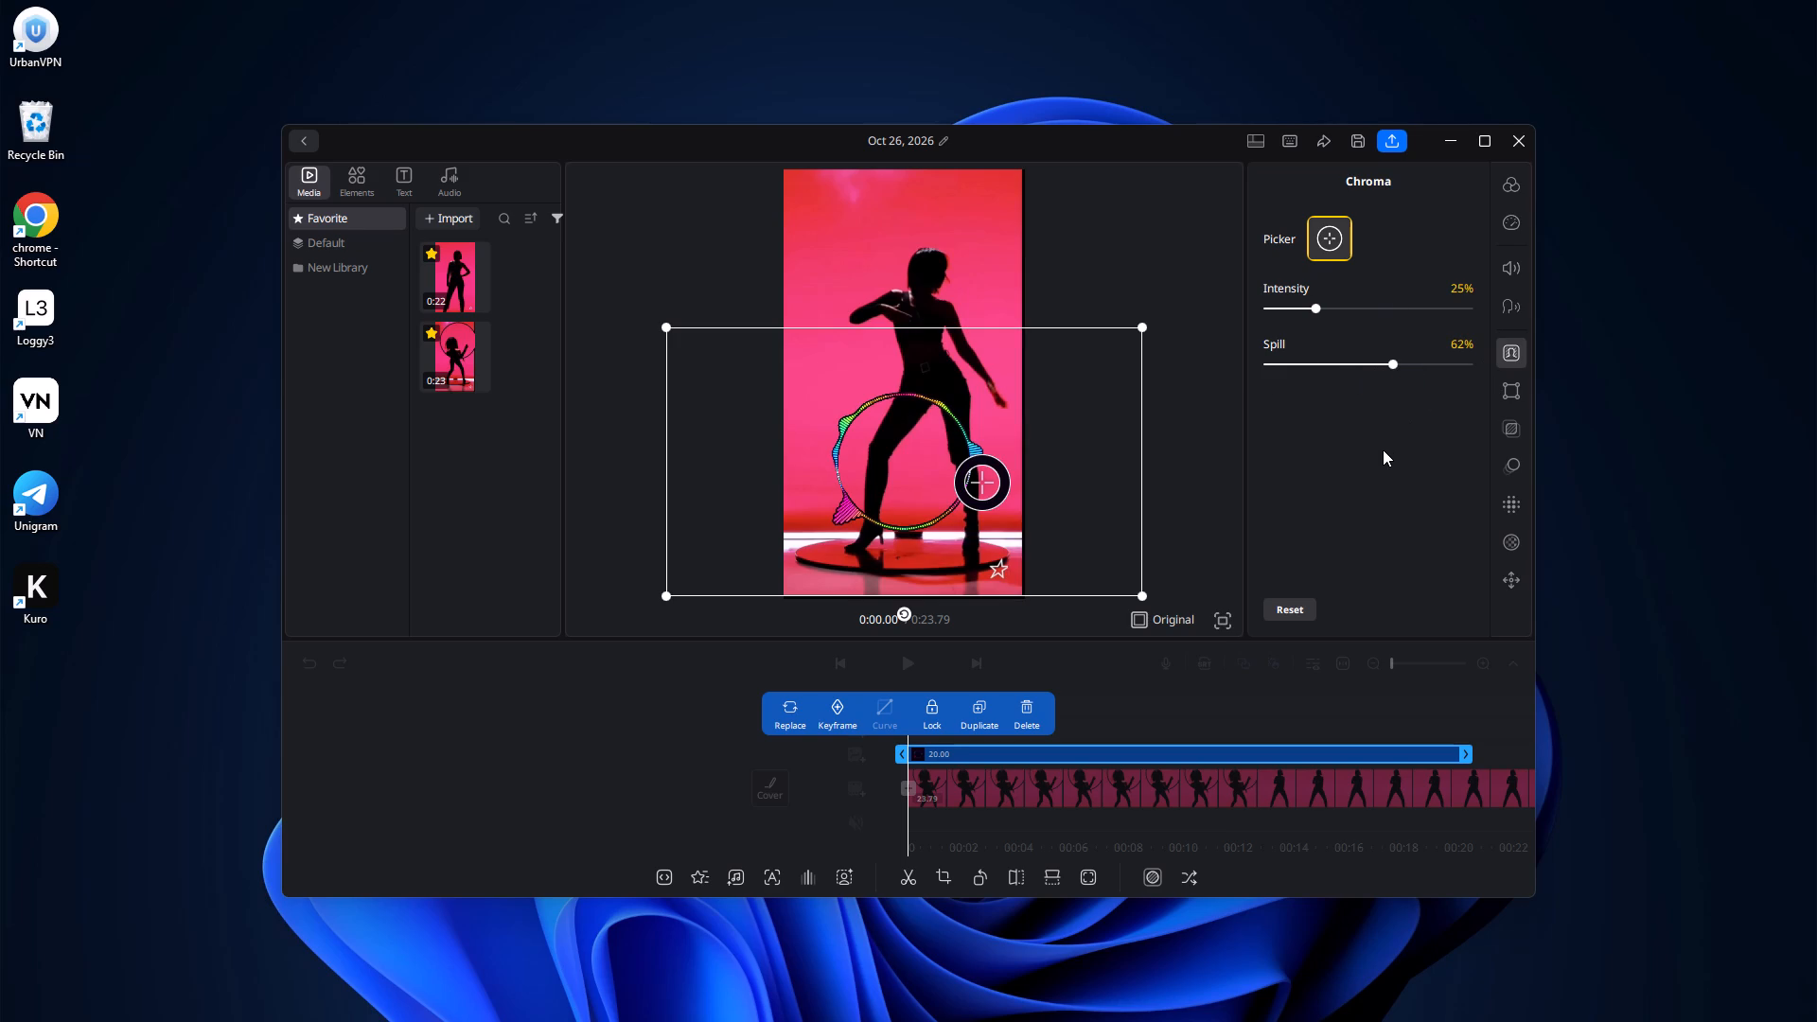
click(1383, 449)
Turn off the colour picker, try chroma intensity at 100%, settle on a low intensity, and deselect the overlay.
click(1340, 240)
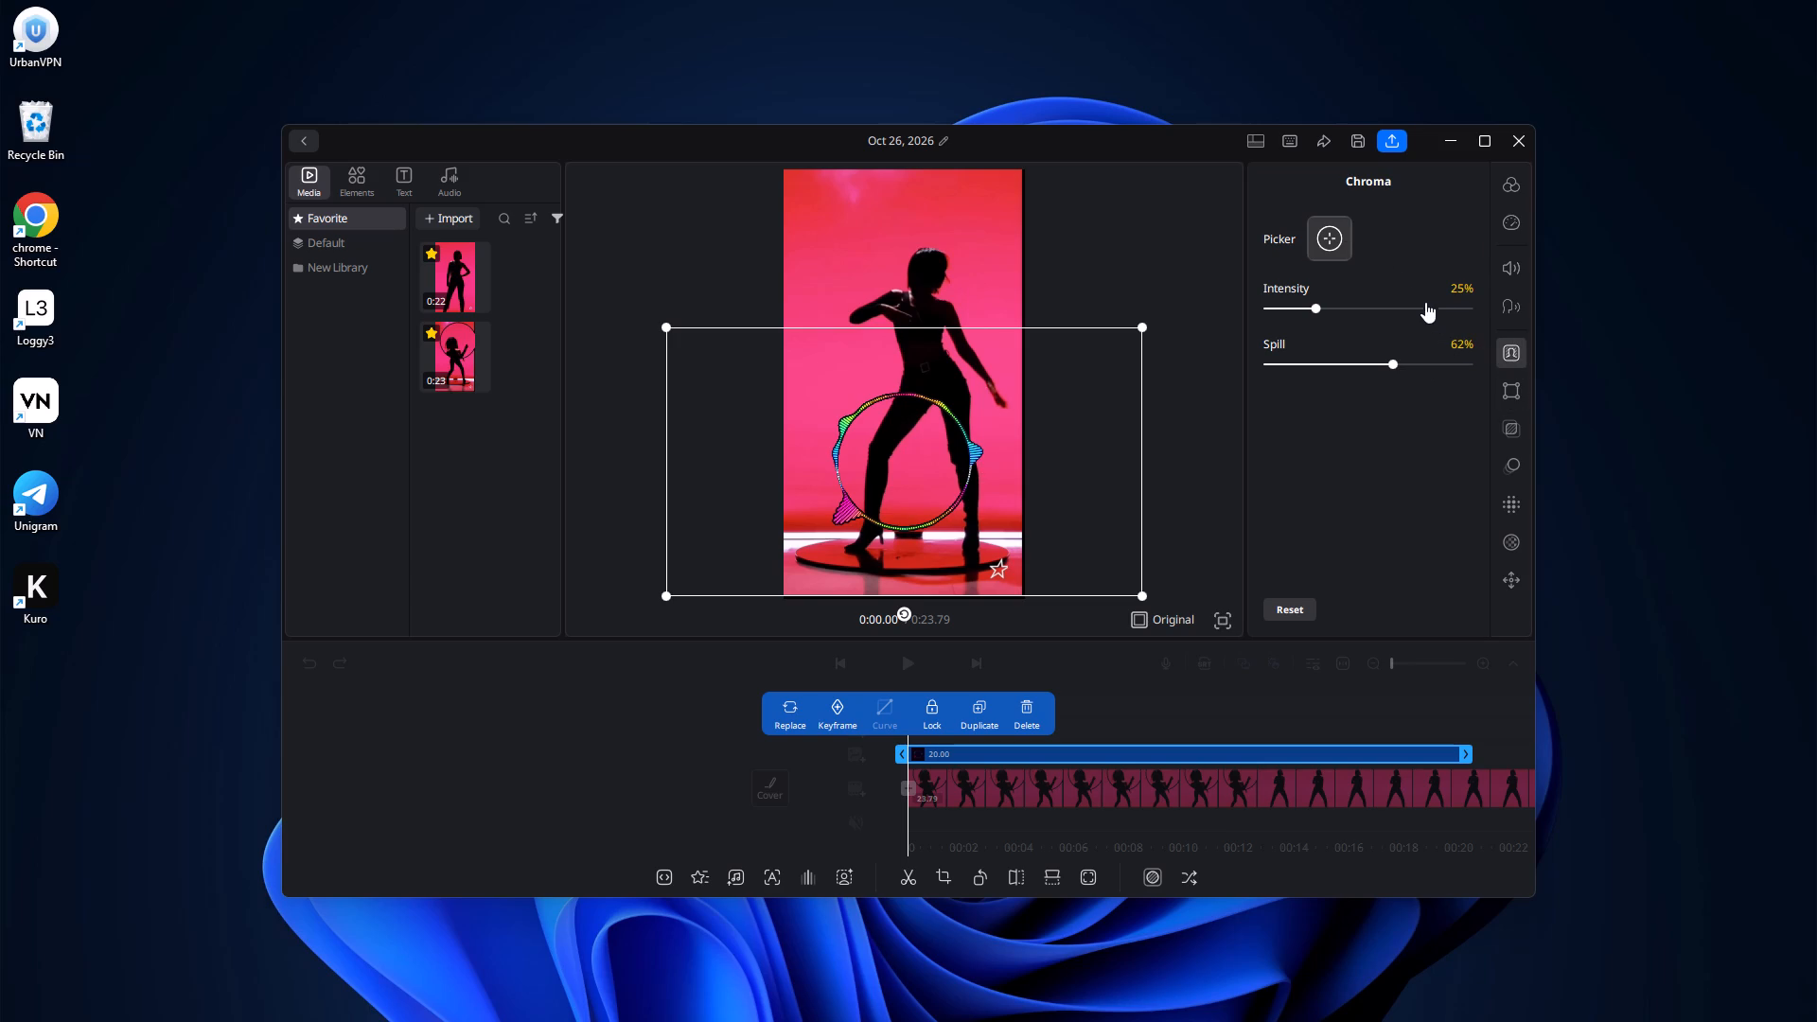
click(1427, 303)
drag(1441, 303, 1526, 326)
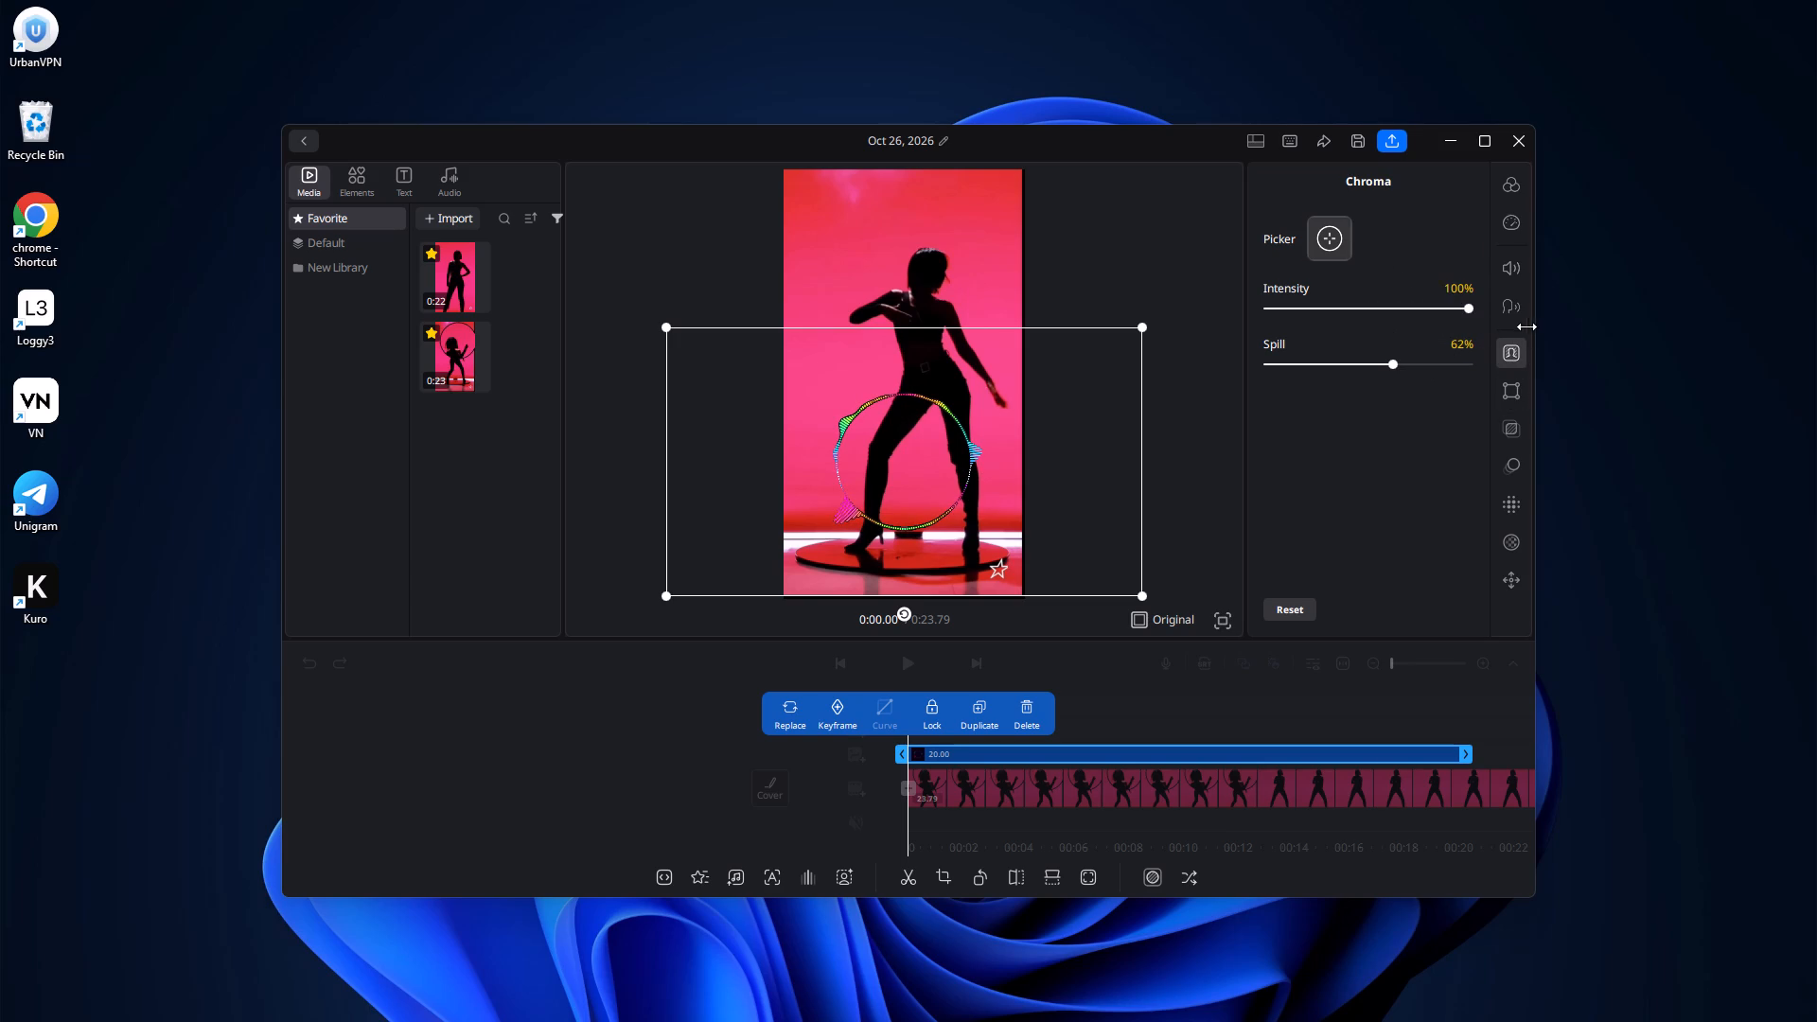
drag(1526, 326, 1327, 337)
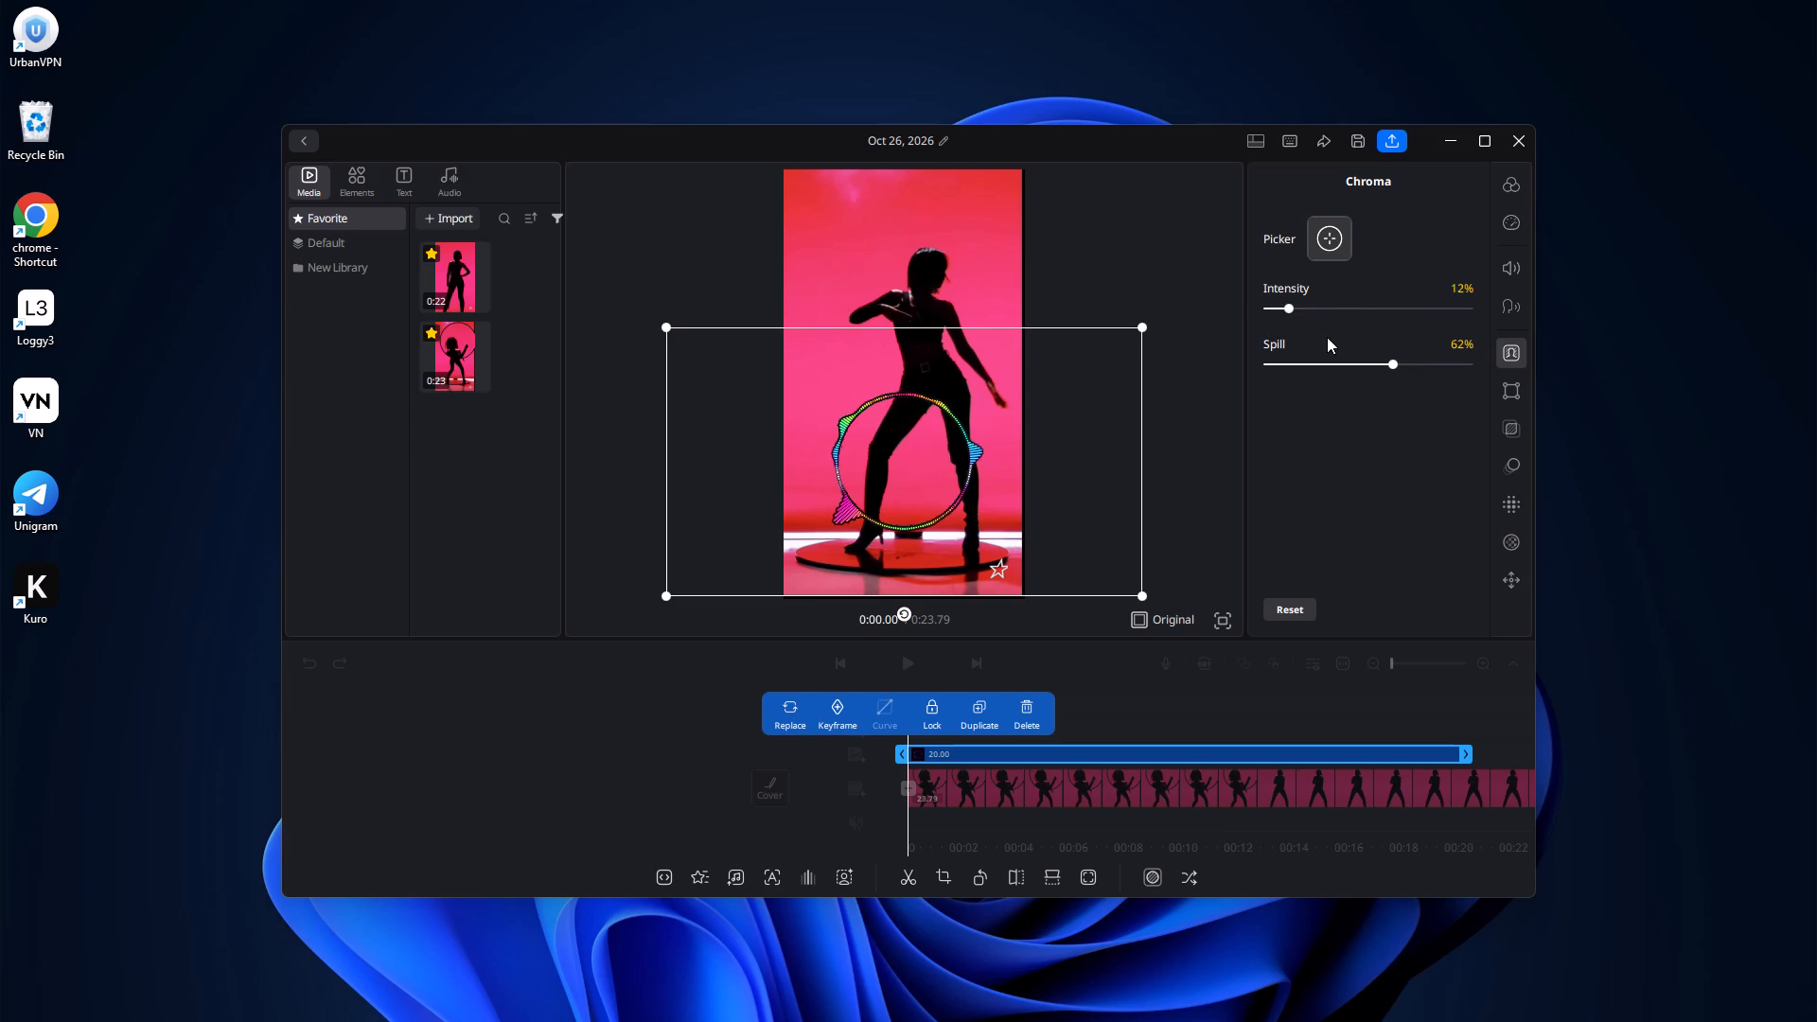
drag(1327, 337, 1337, 337)
click(1508, 350)
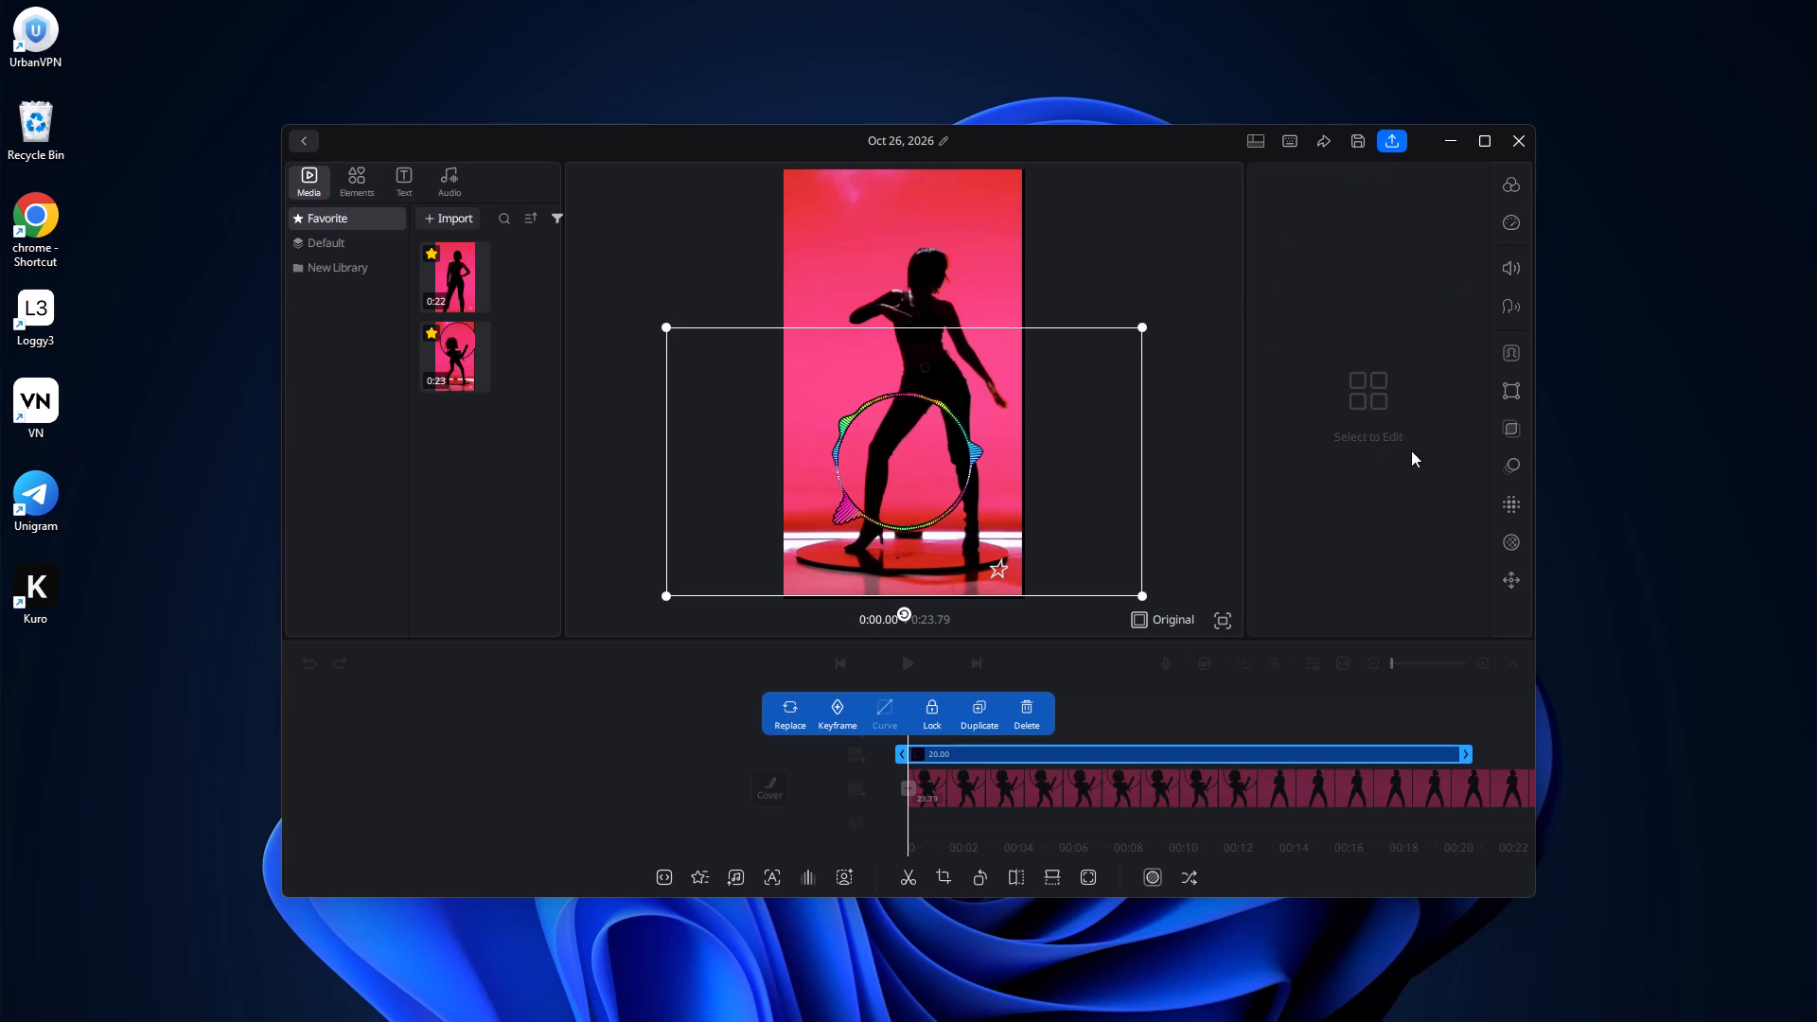
click(1117, 436)
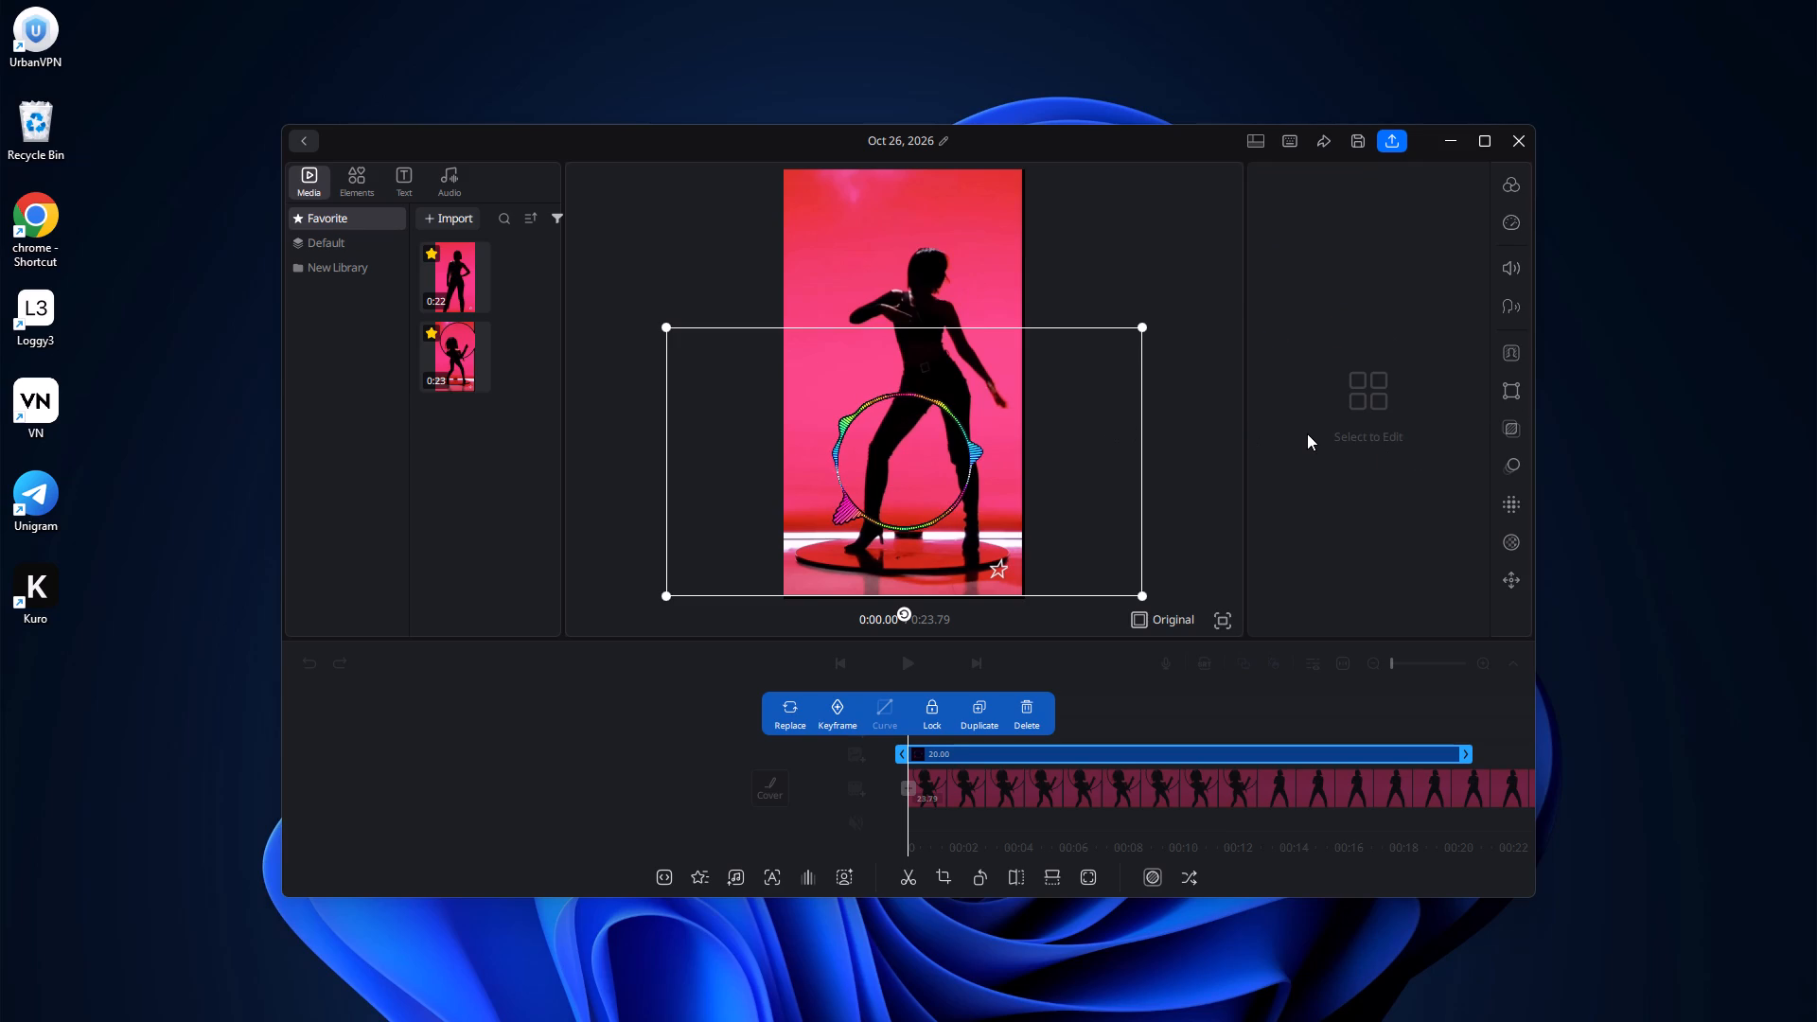
click(1307, 433)
click(1421, 468)
click(1232, 697)
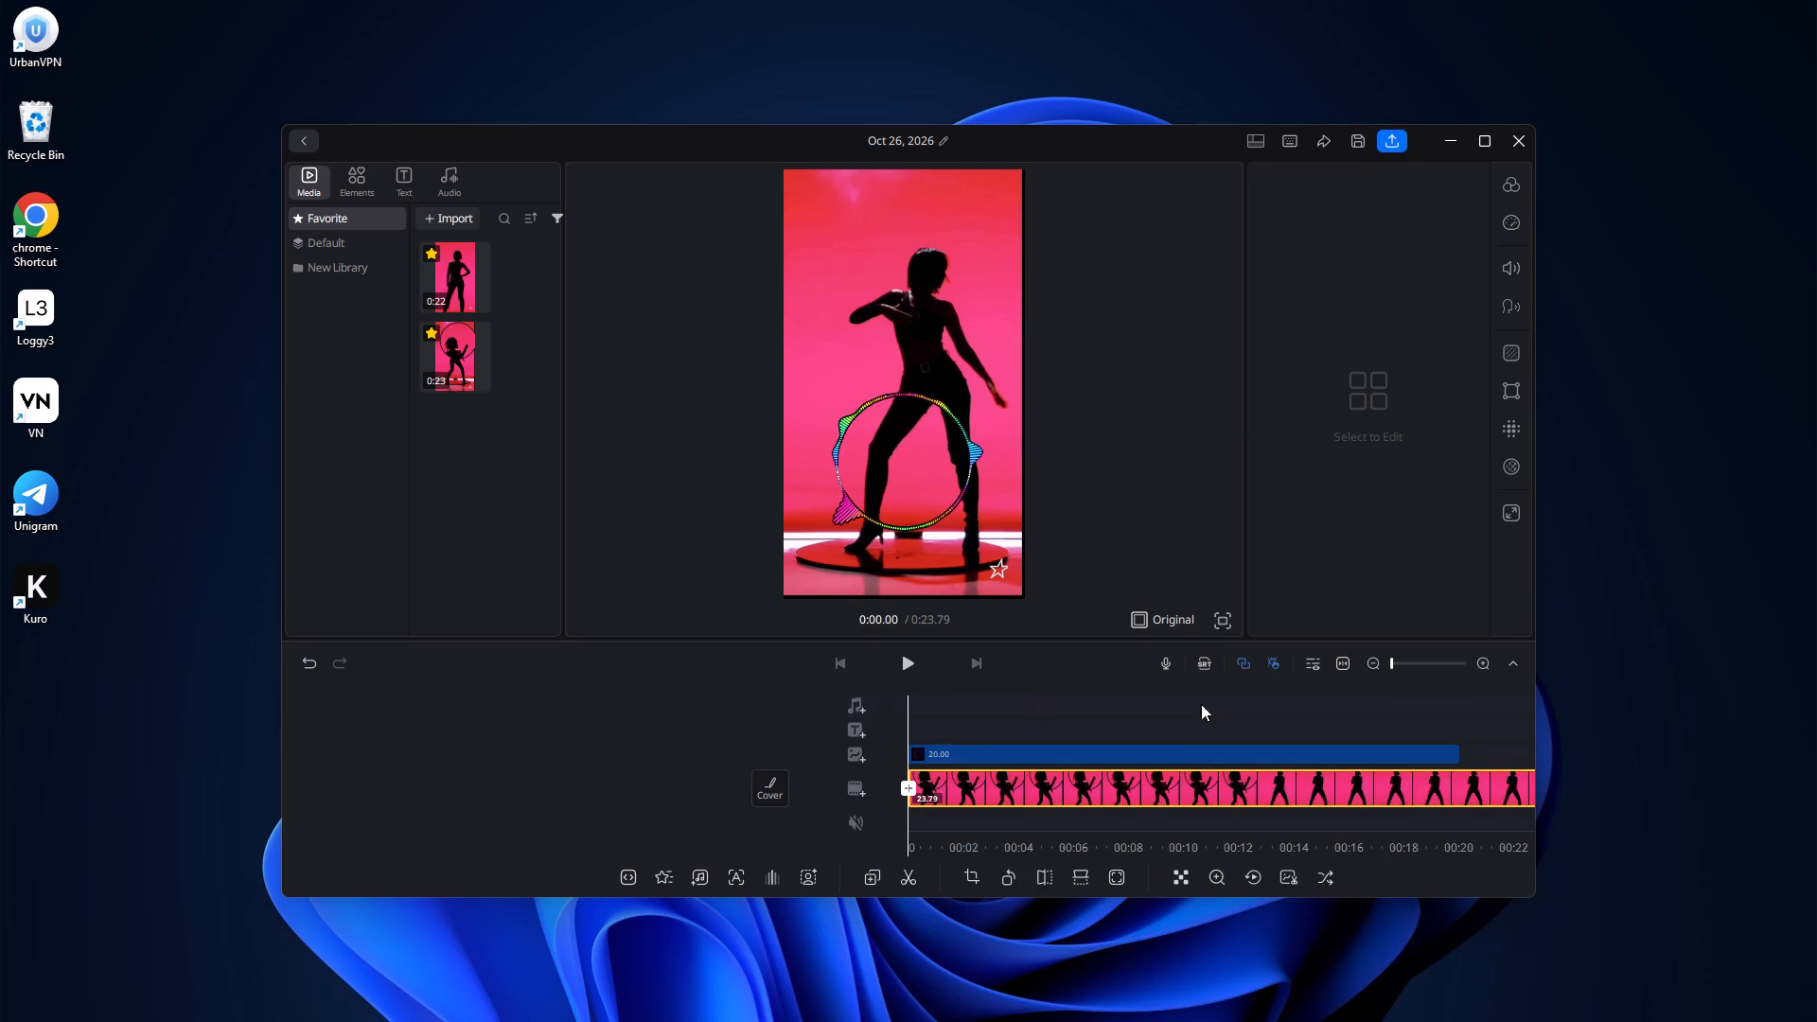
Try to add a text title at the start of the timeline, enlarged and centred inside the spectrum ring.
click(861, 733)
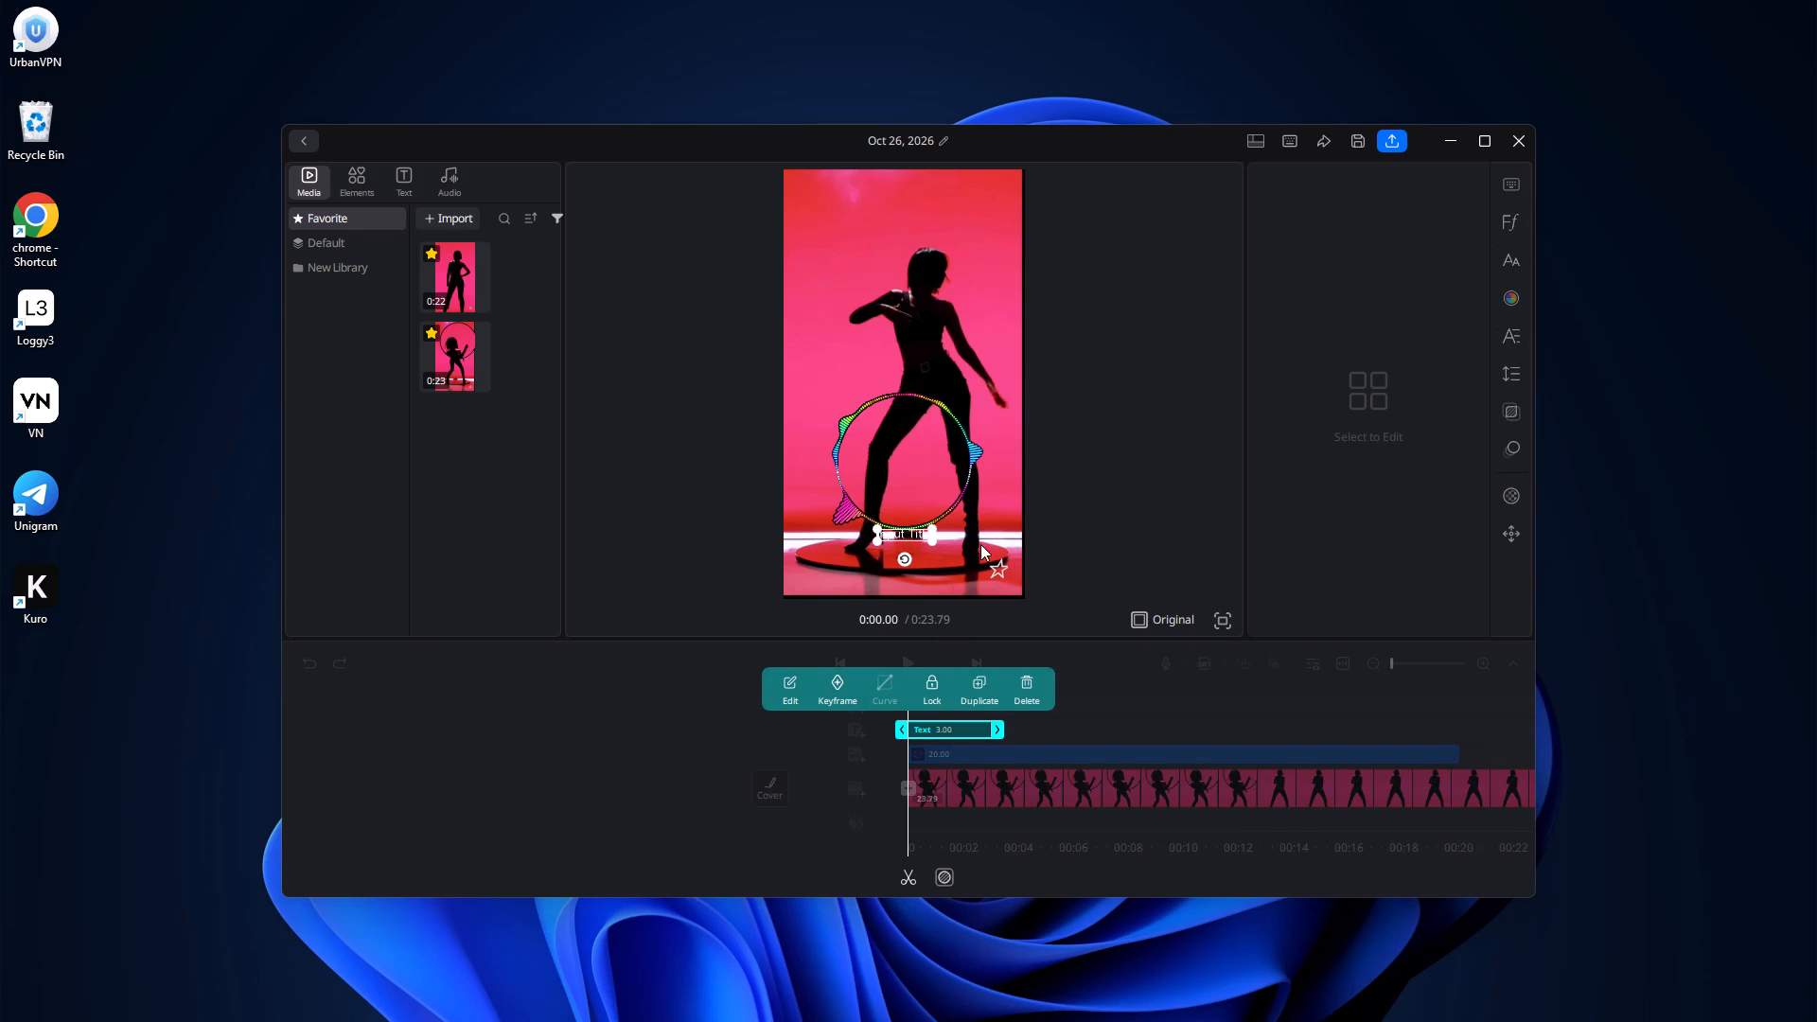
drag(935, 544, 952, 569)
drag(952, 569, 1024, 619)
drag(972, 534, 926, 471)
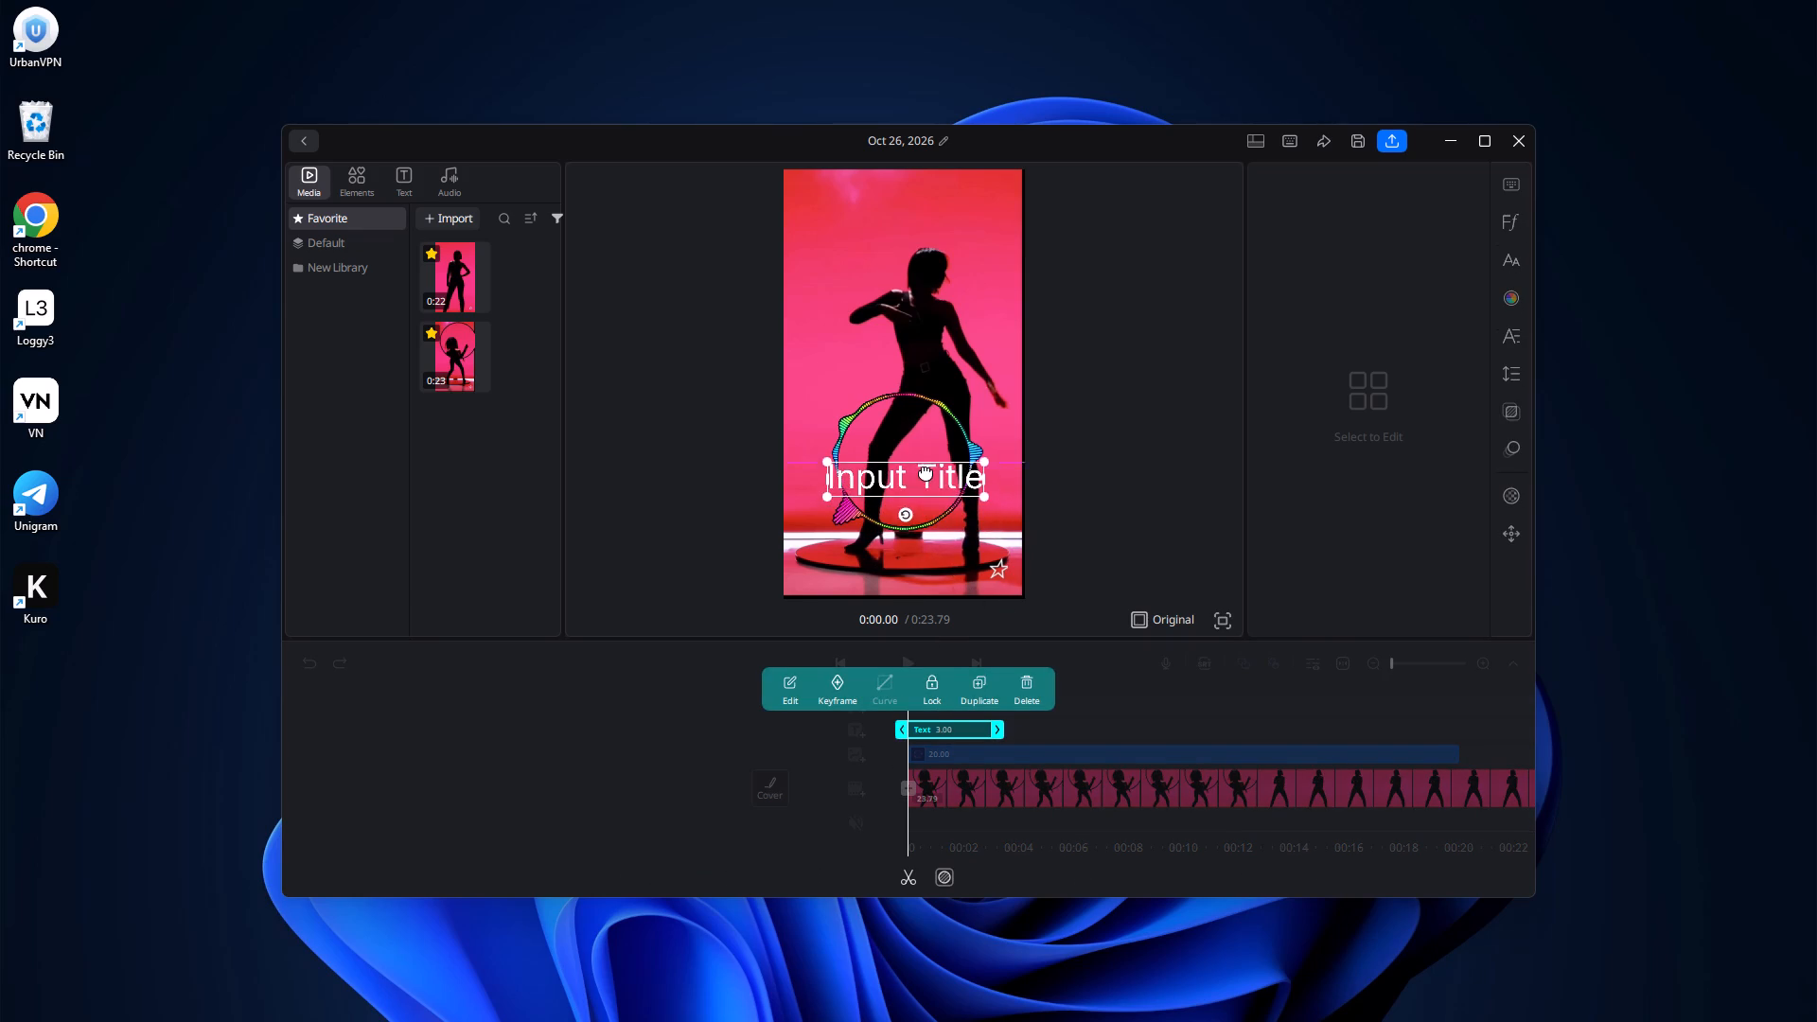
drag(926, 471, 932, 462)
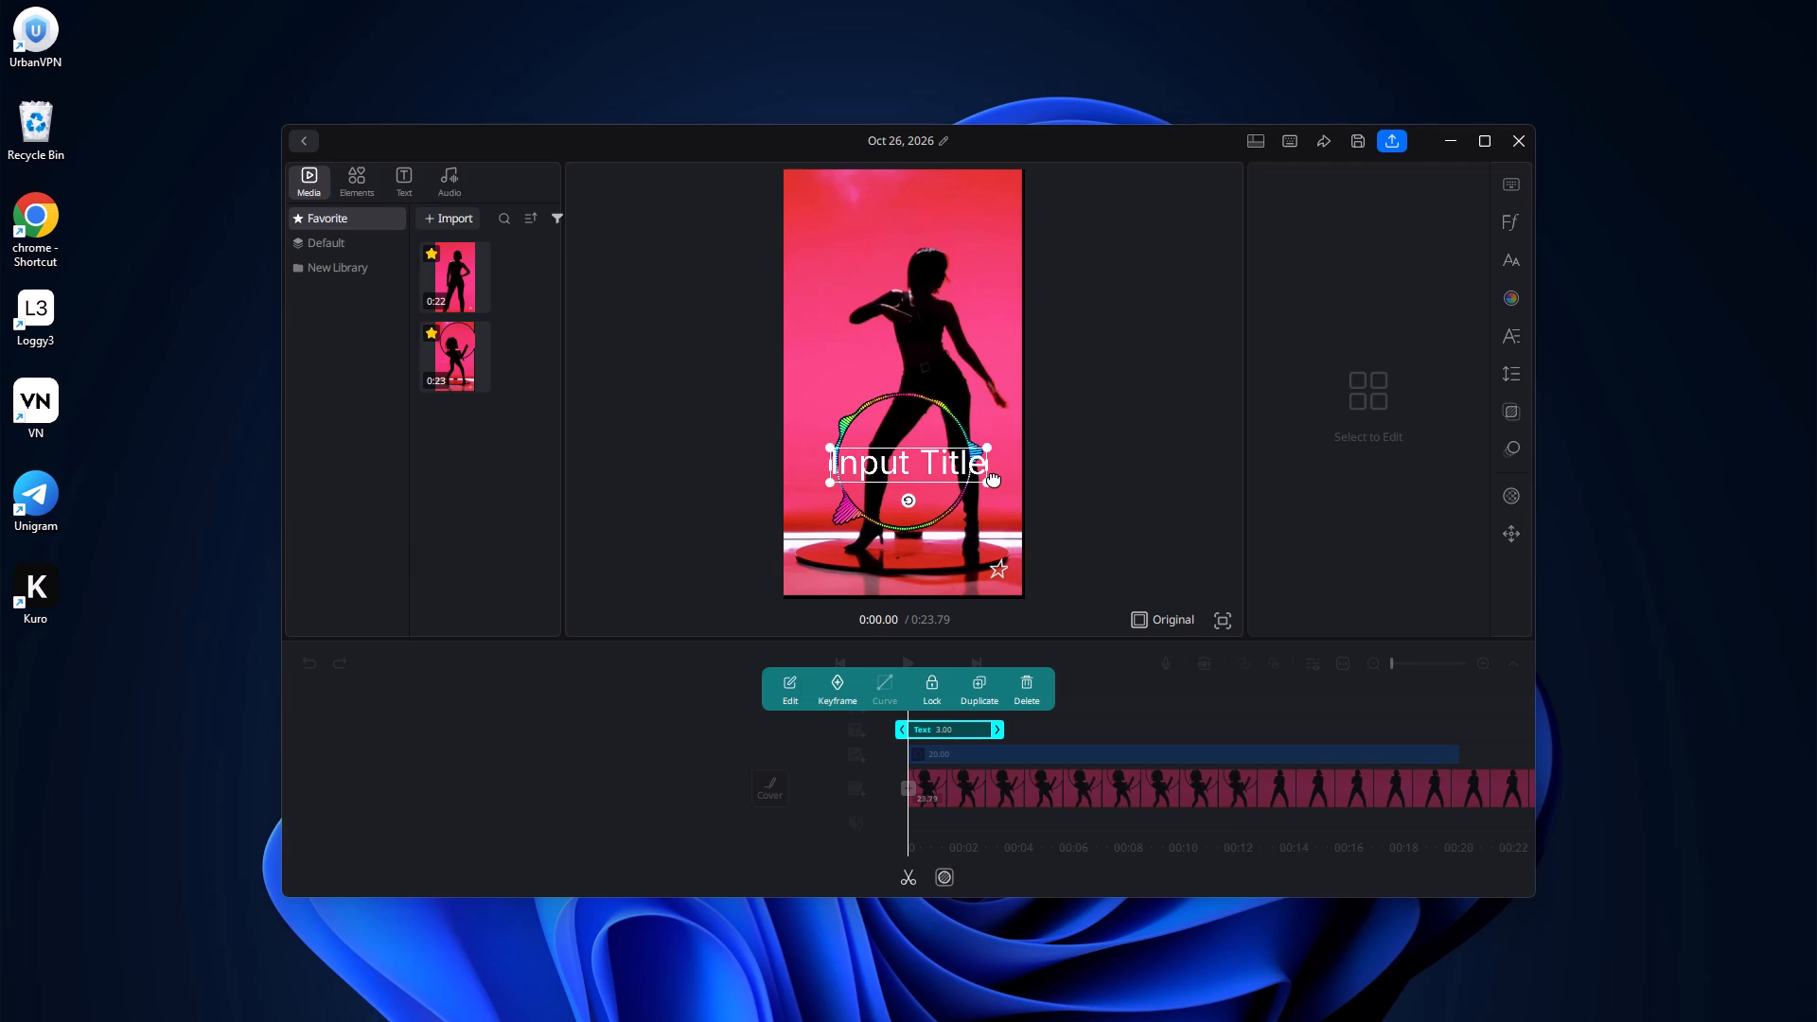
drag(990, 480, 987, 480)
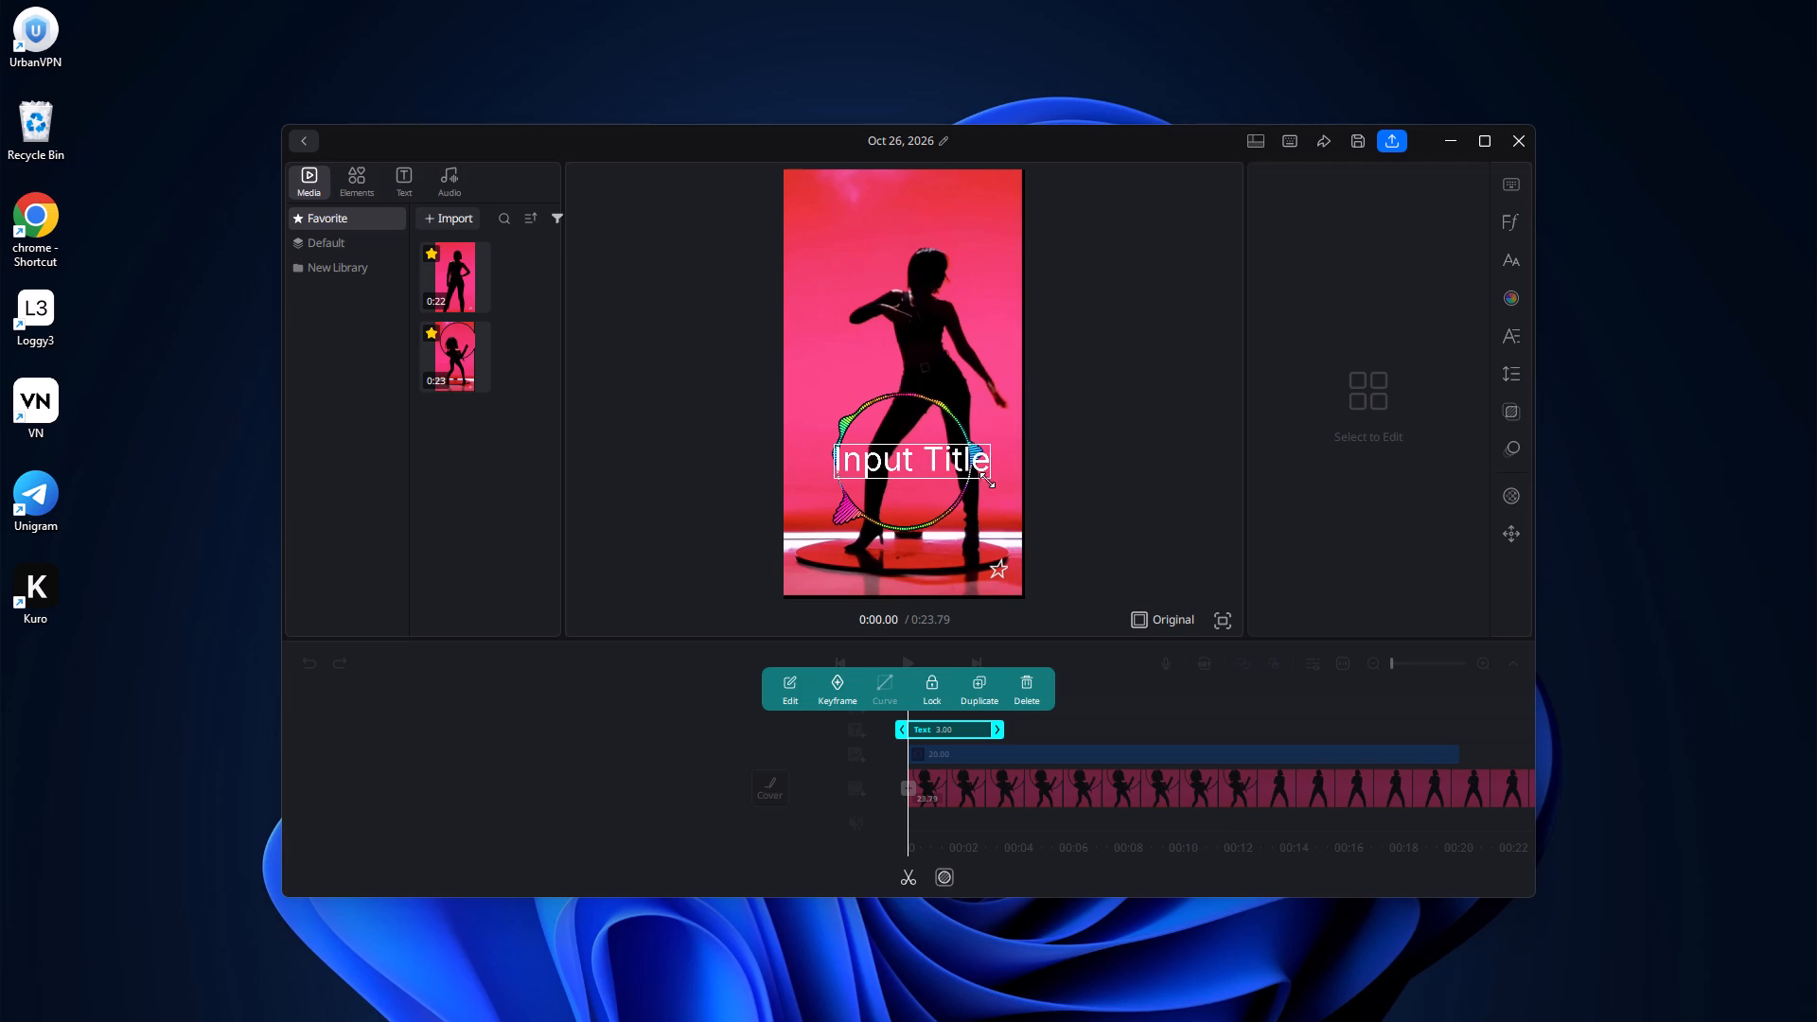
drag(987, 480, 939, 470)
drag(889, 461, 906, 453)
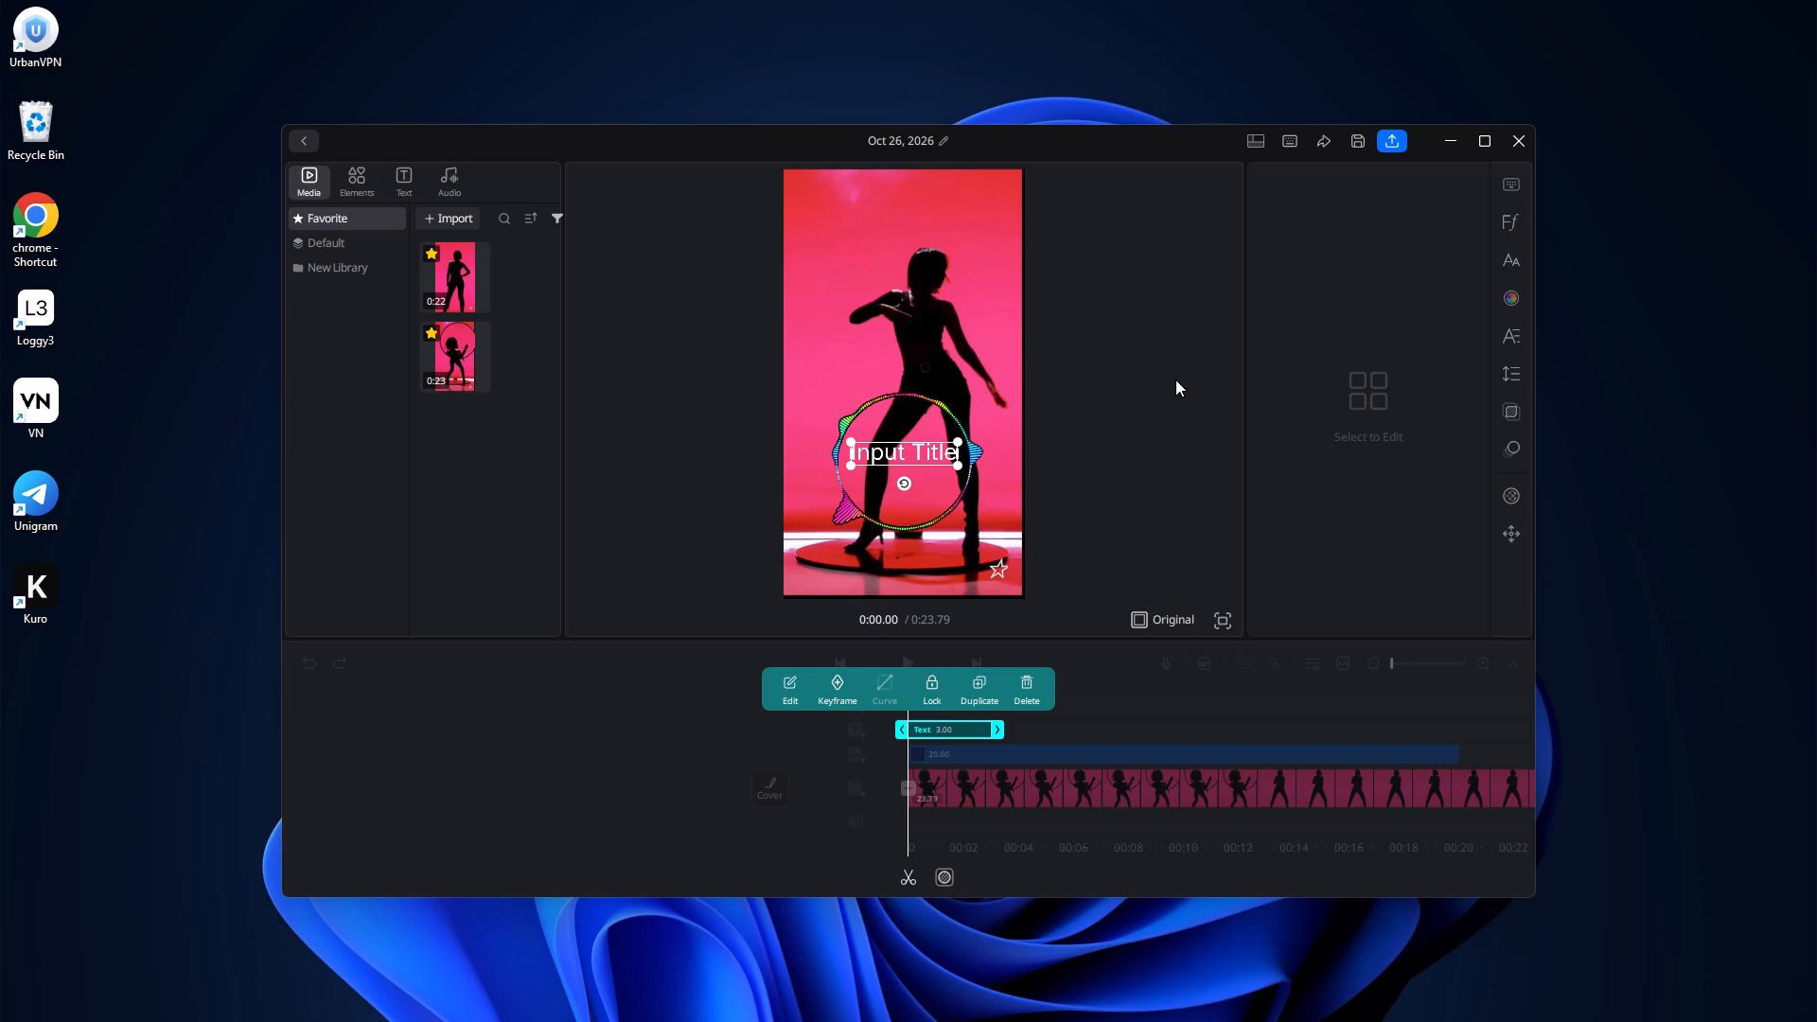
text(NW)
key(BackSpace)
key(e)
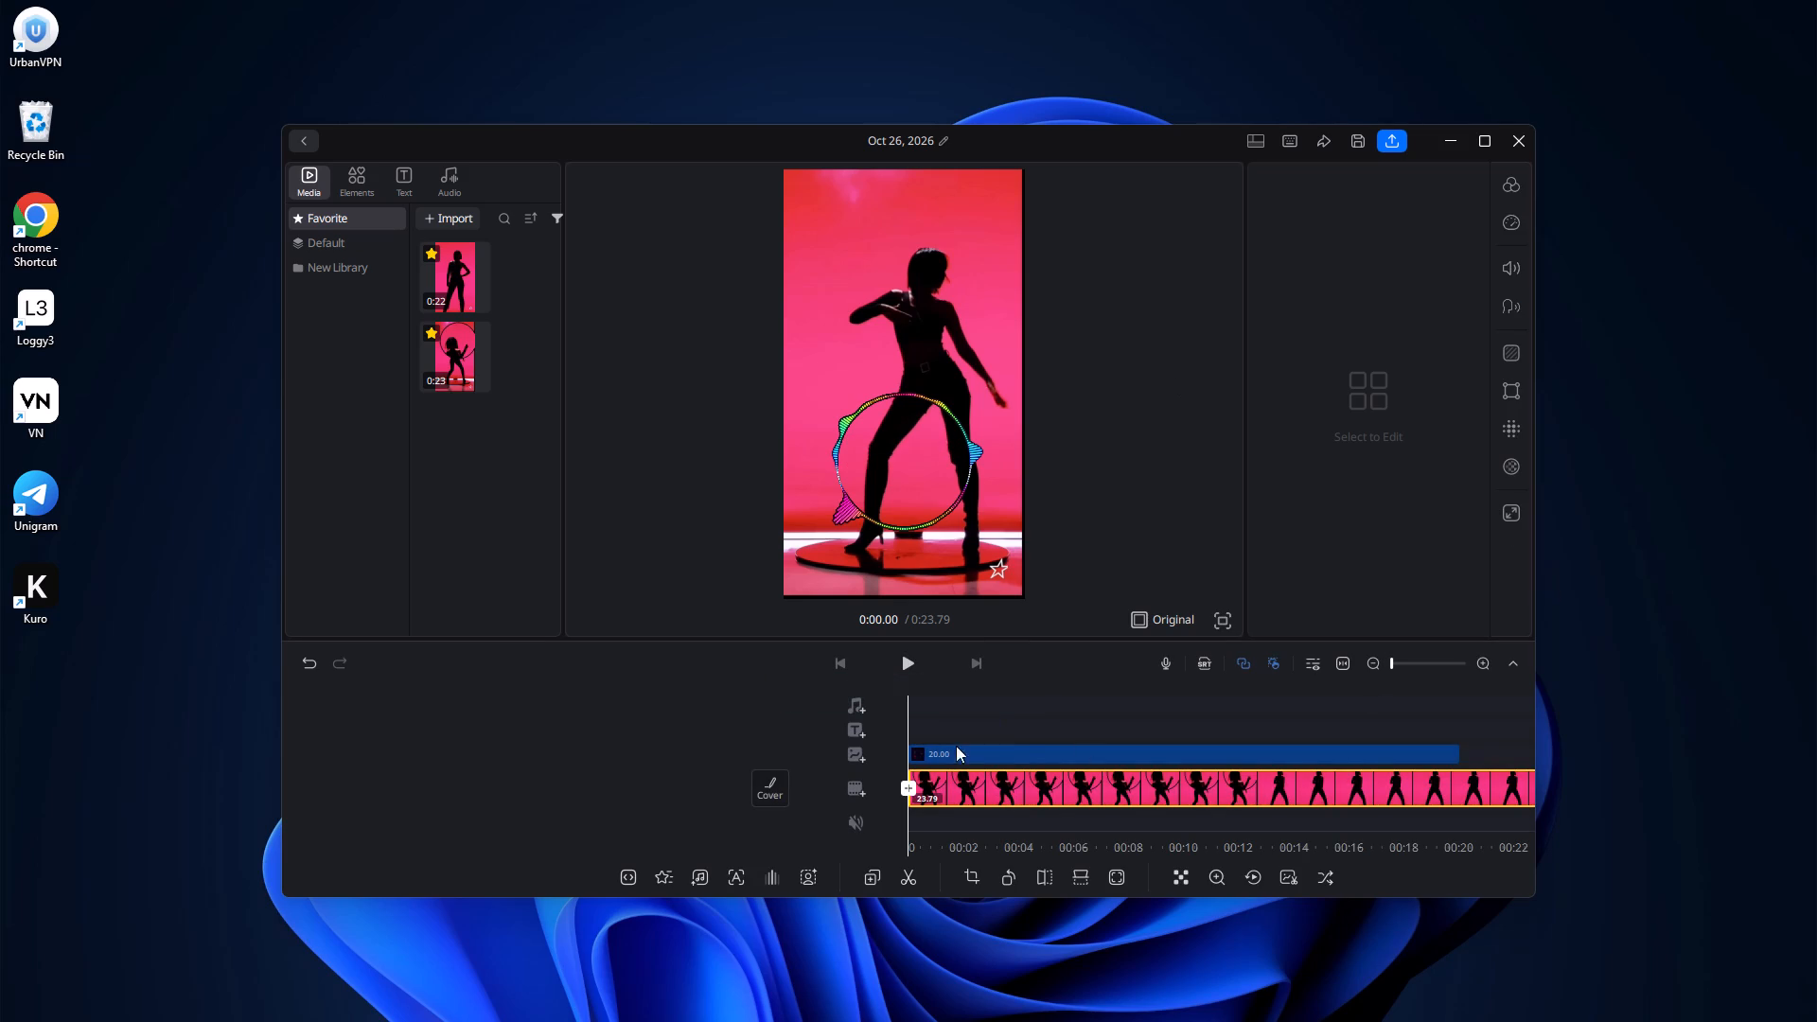
Add a text title at the start of the timeline, move it inside the spectrum ring, and widen its box.
click(865, 731)
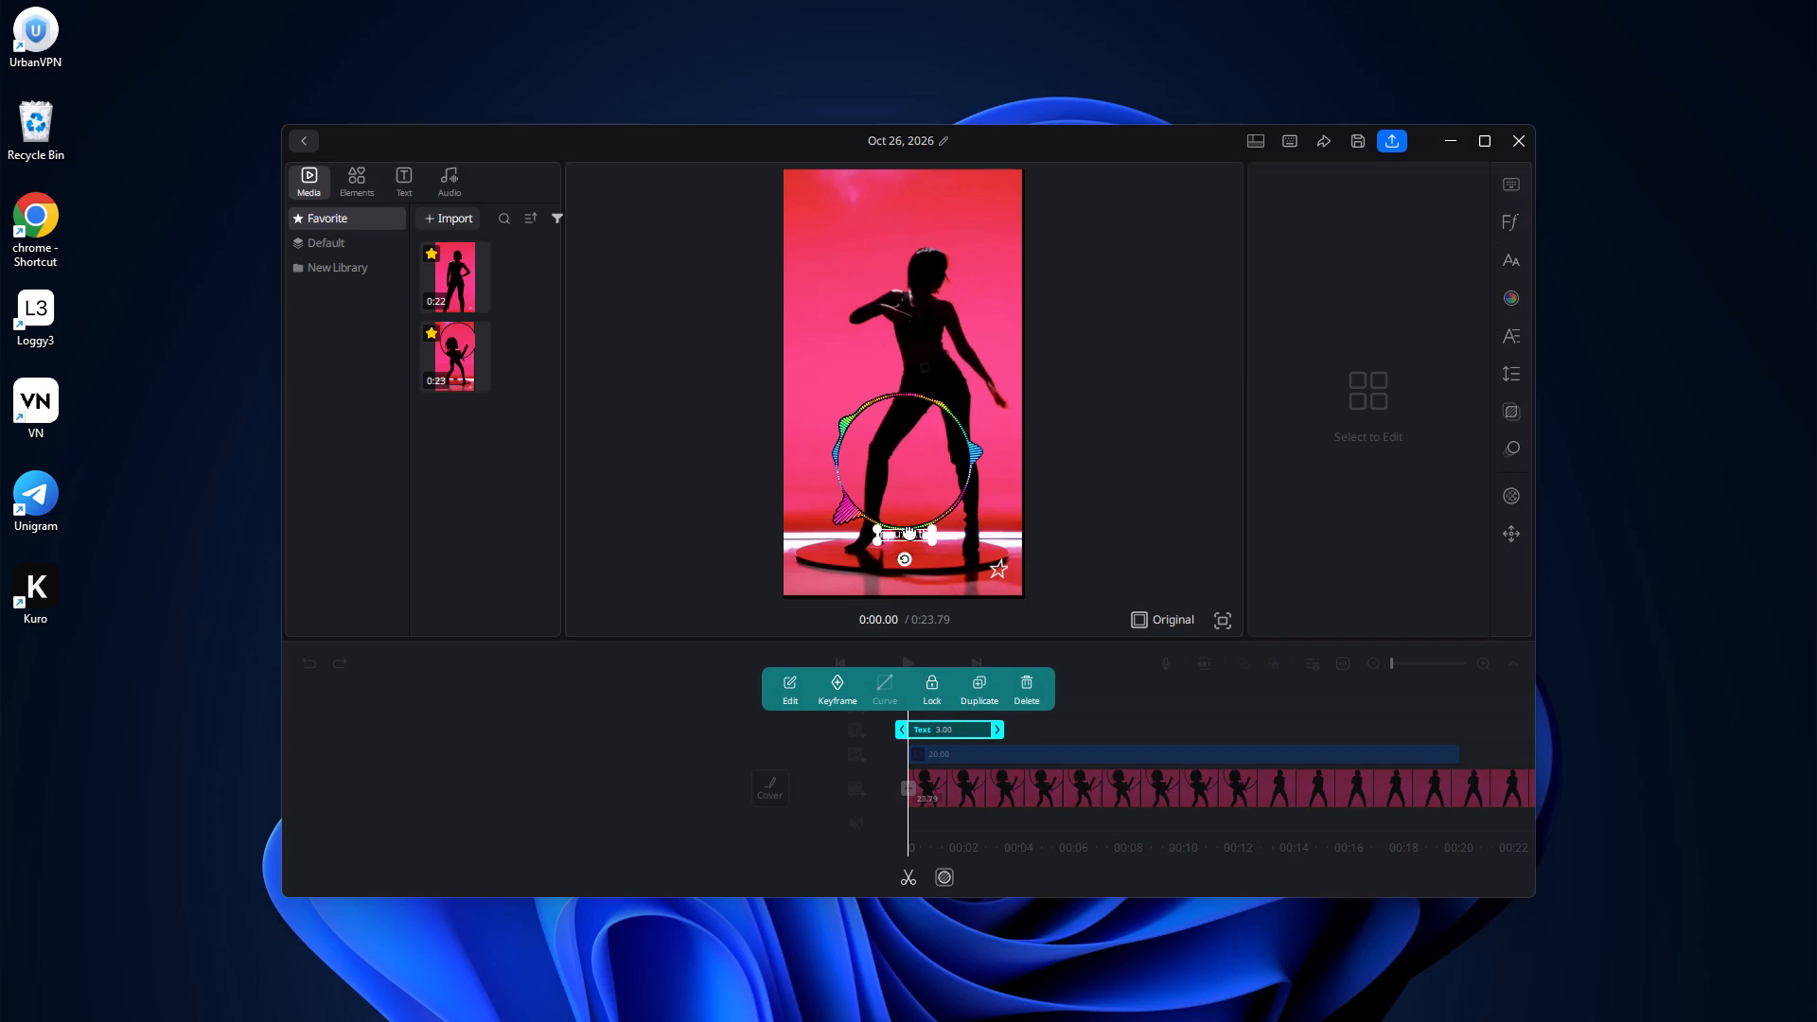
click(909, 531)
click(902, 468)
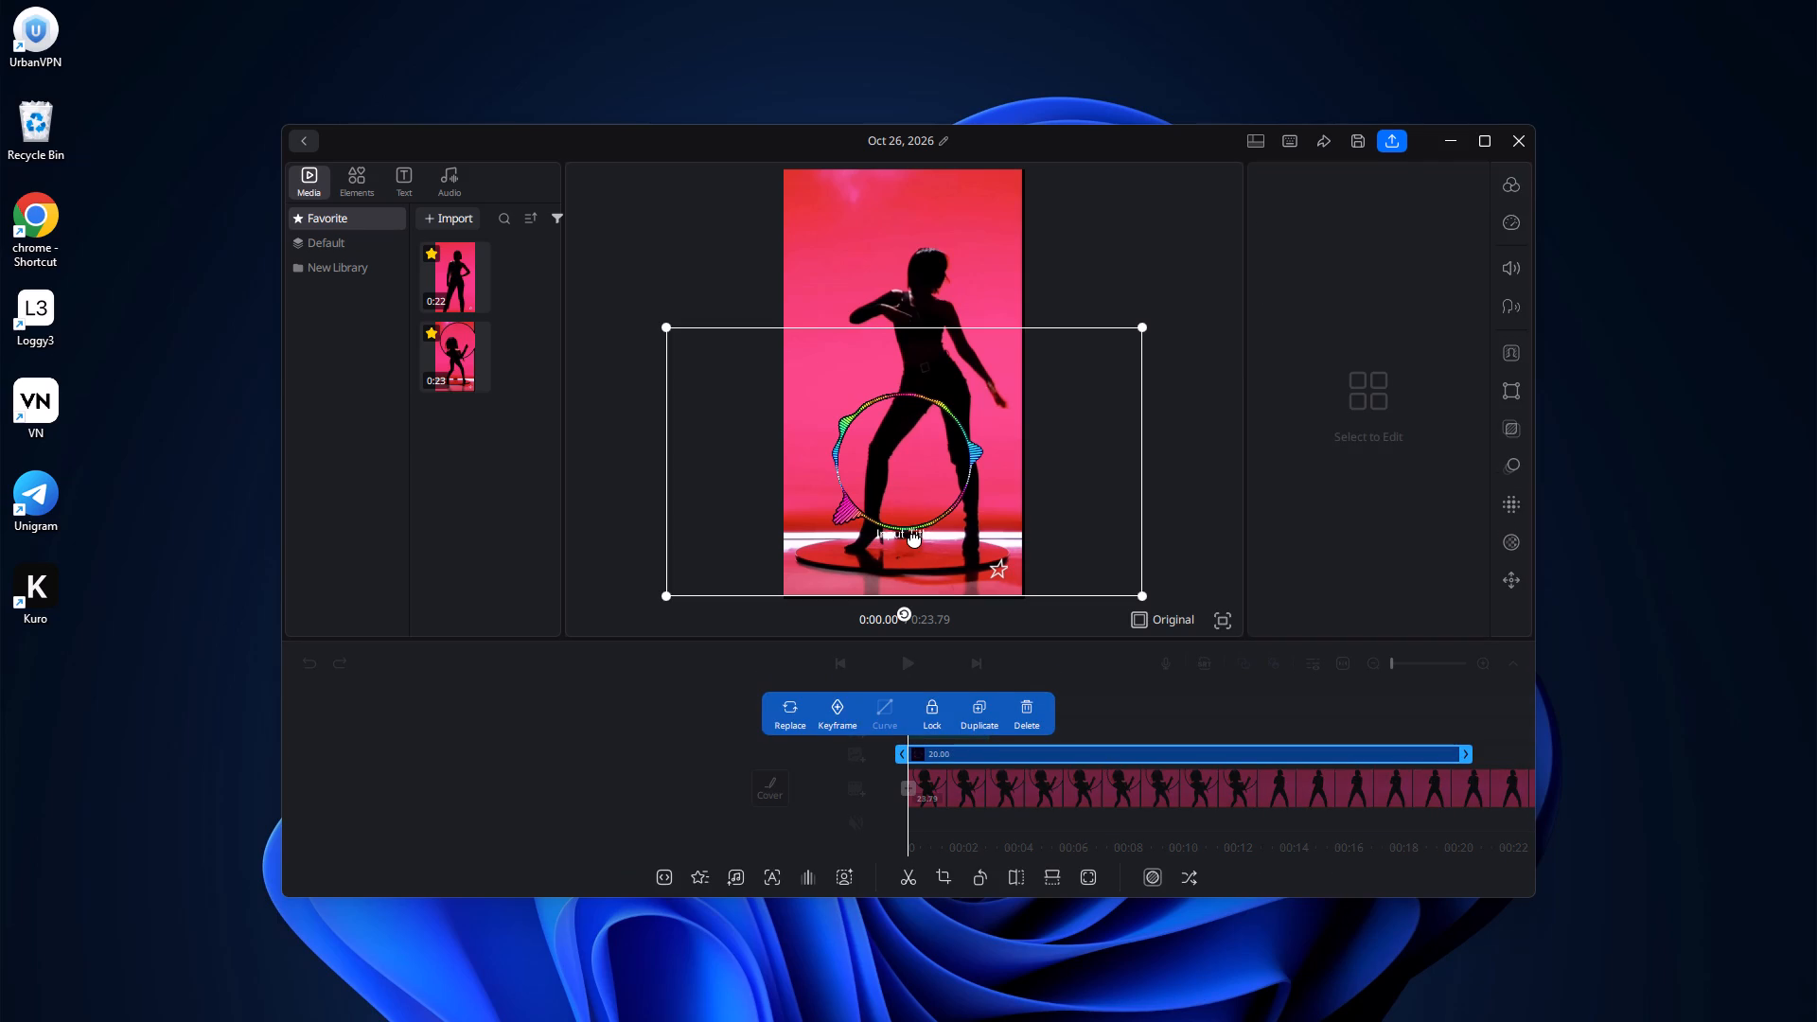
click(914, 538)
drag(914, 538, 908, 474)
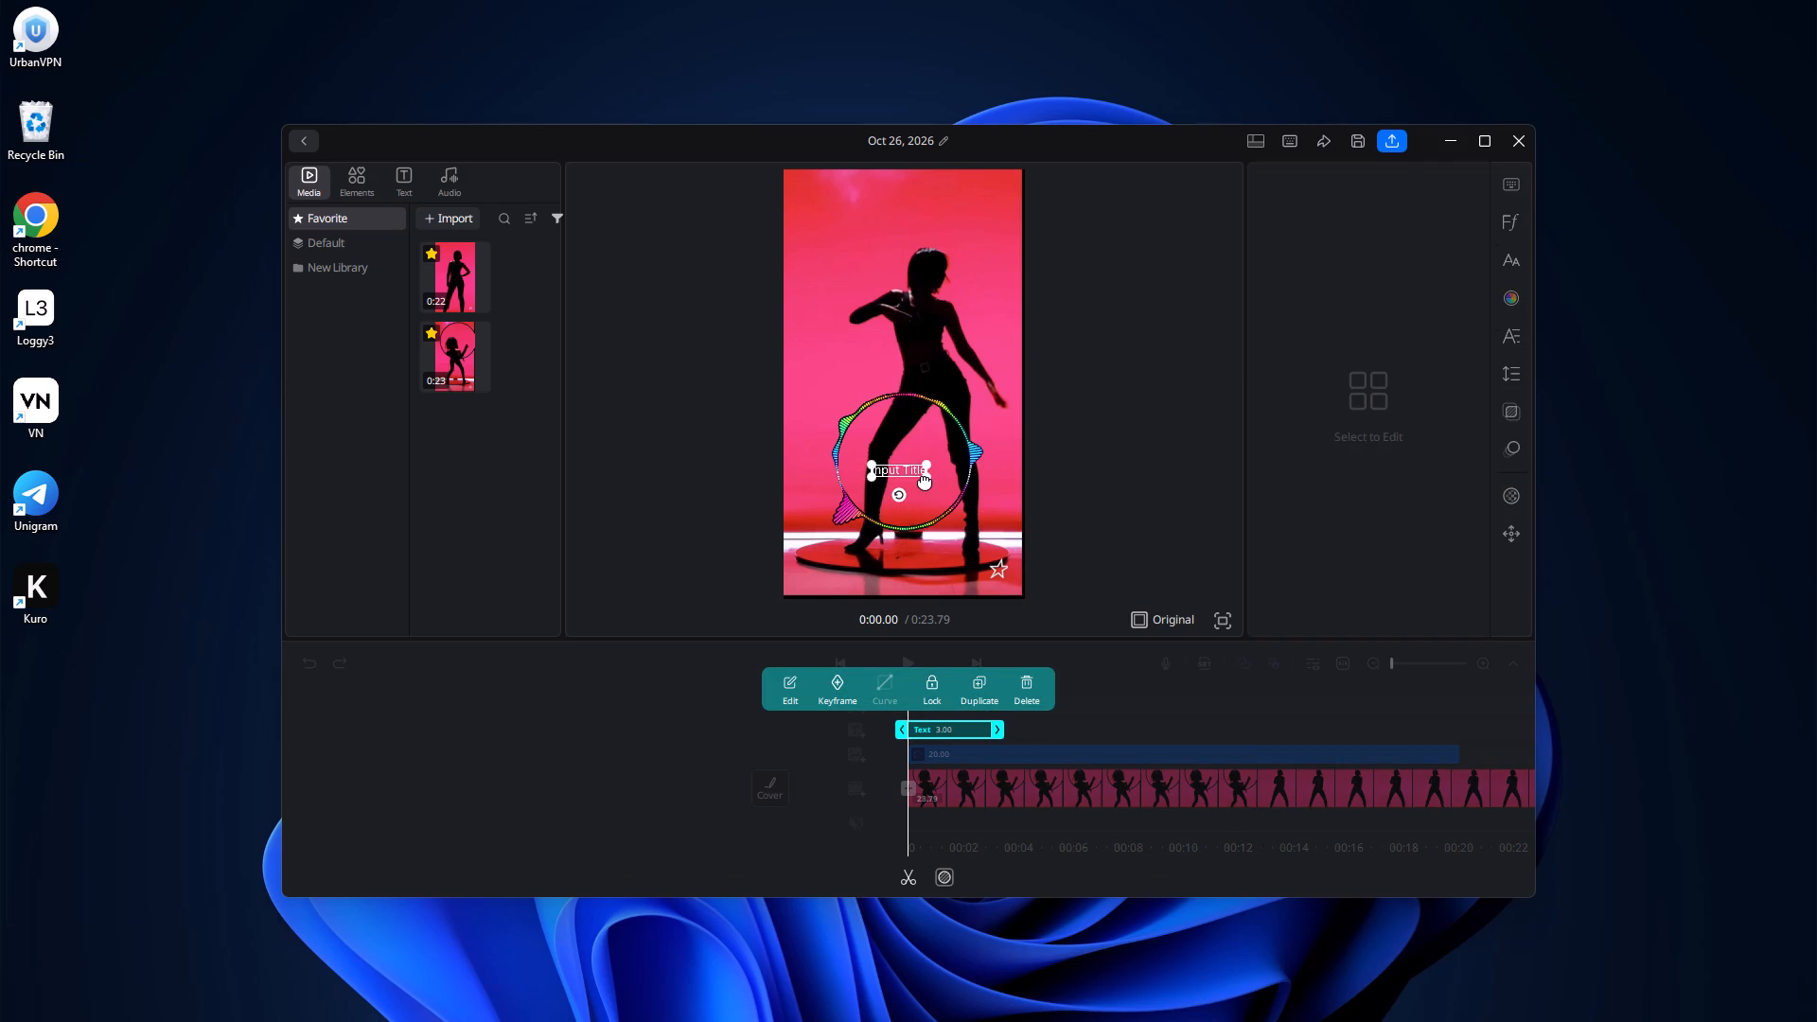
drag(927, 478, 962, 507)
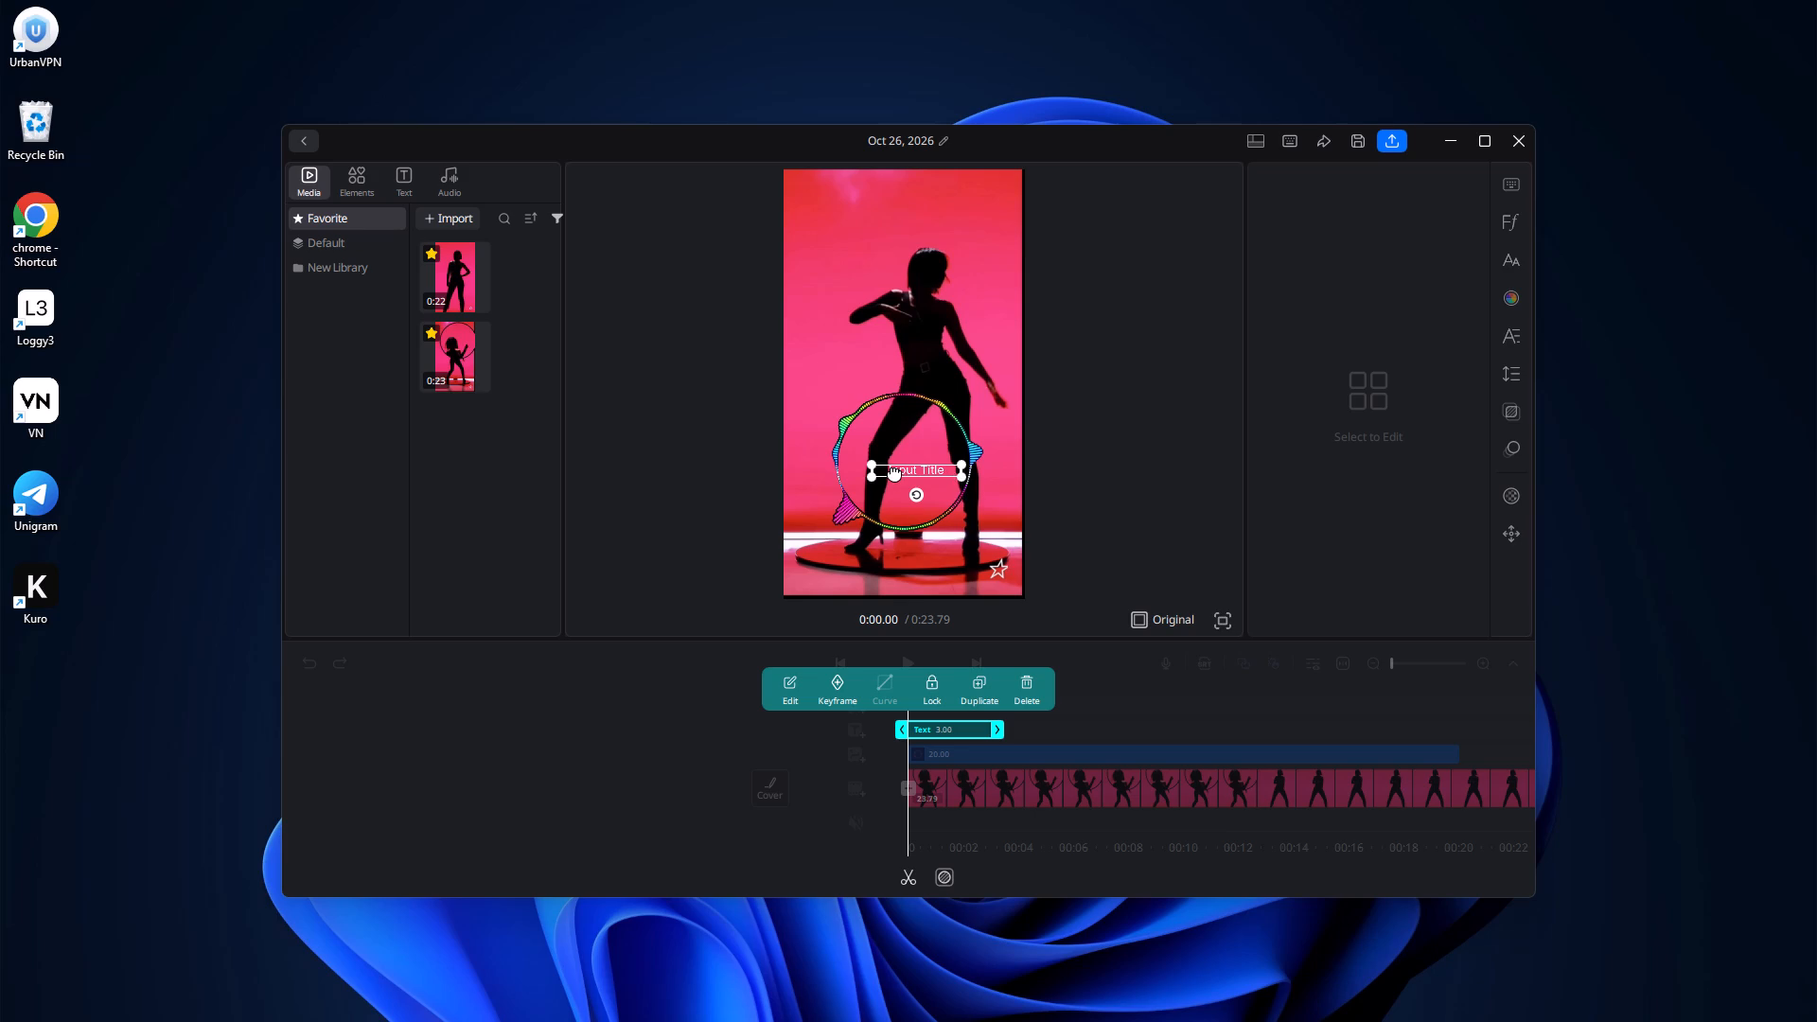
drag(930, 470, 915, 466)
click(916, 466)
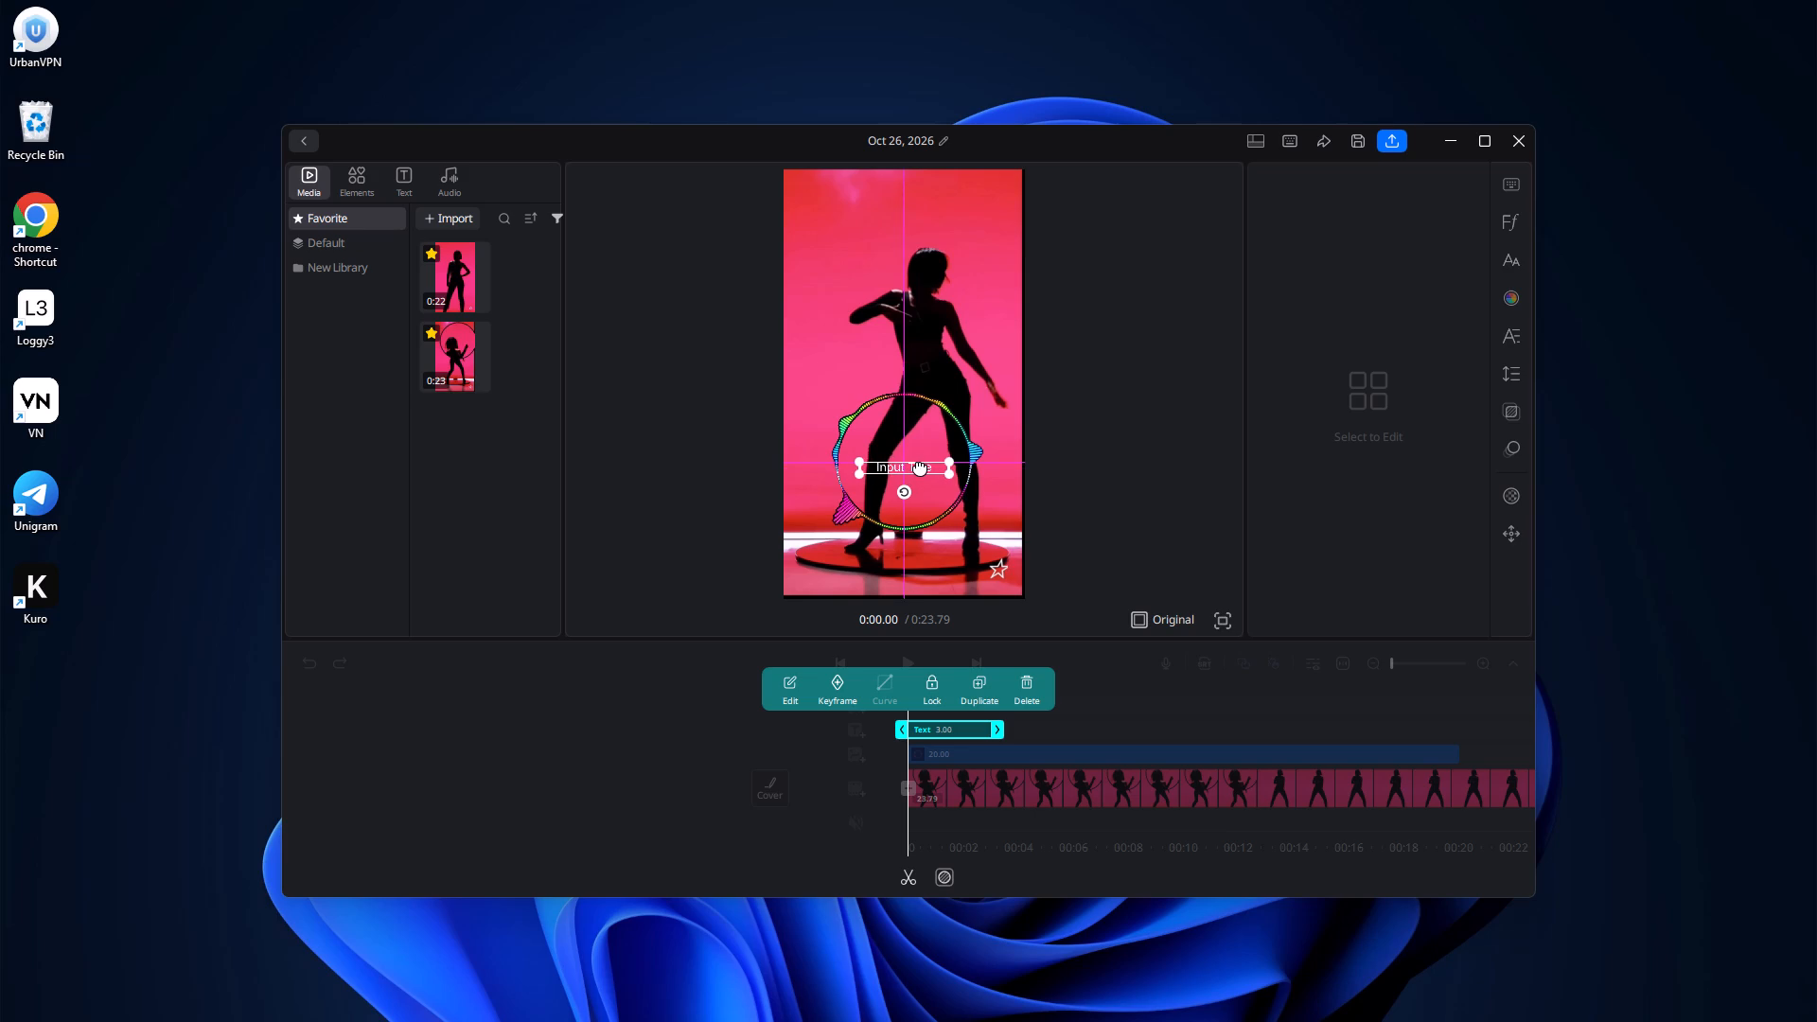
Enlarge the title's box to about the ring's width and move it to the ring's middle height.
click(948, 476)
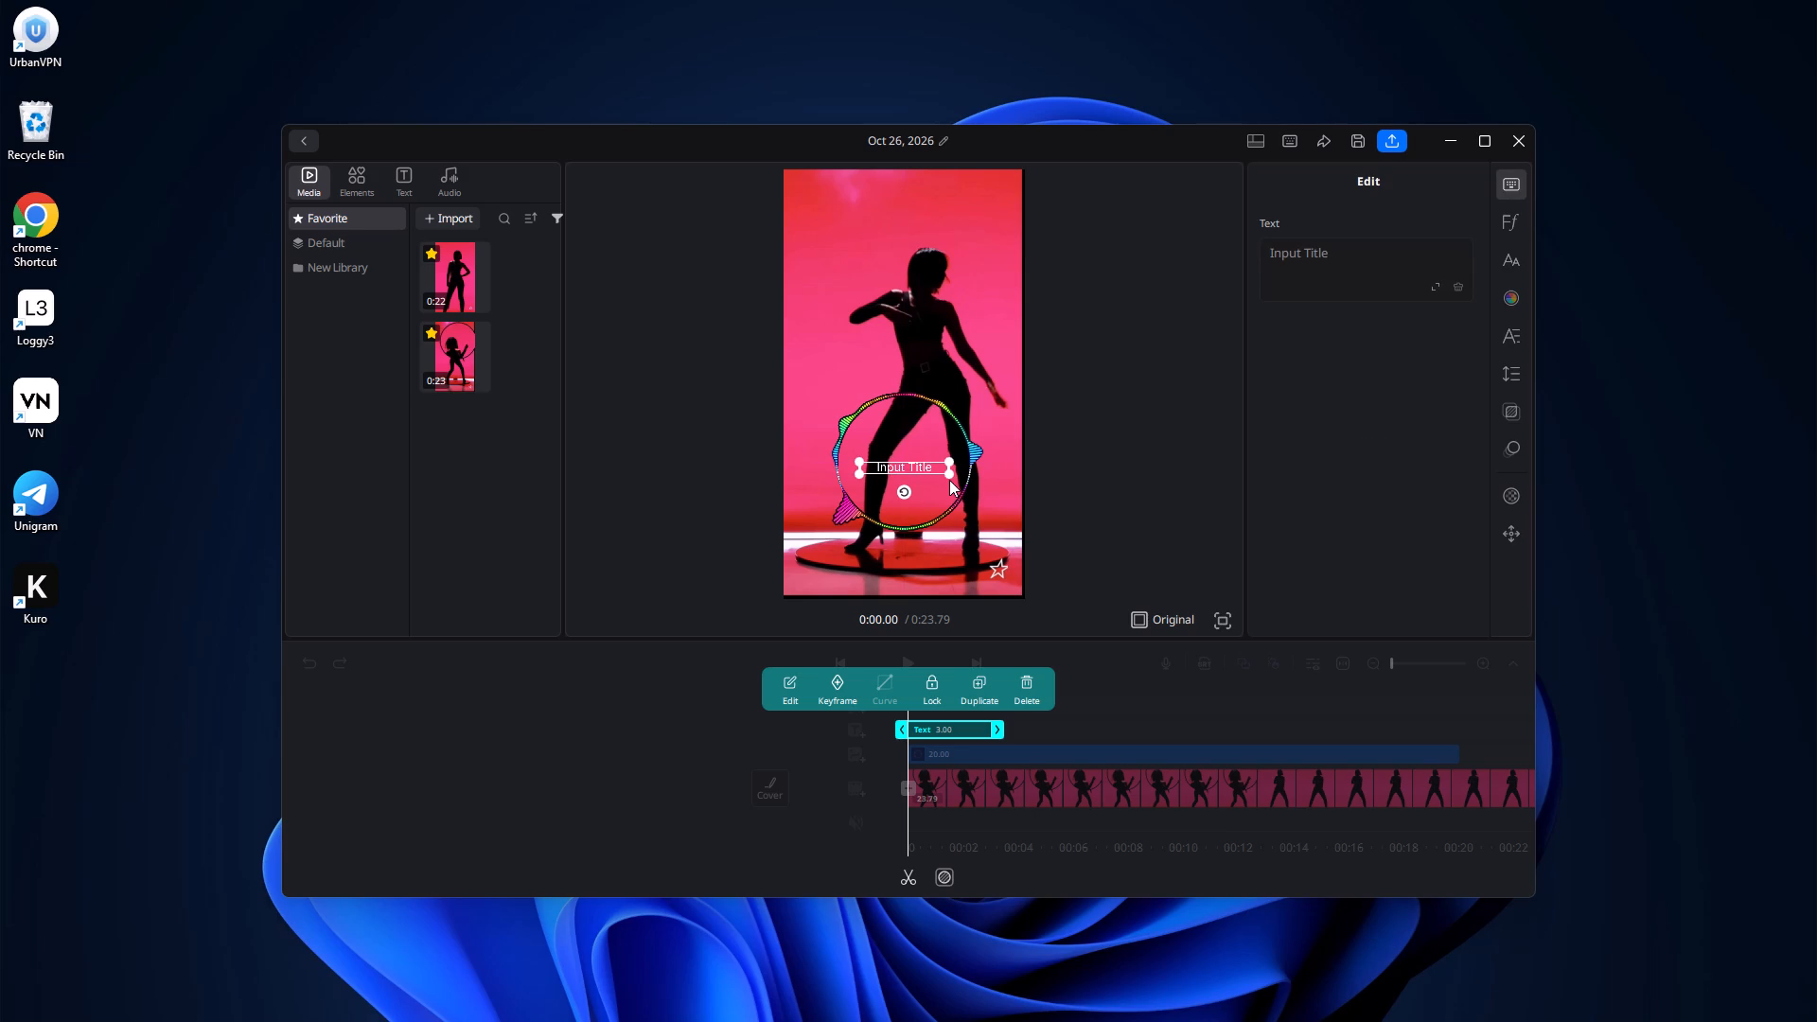
drag(950, 477, 967, 526)
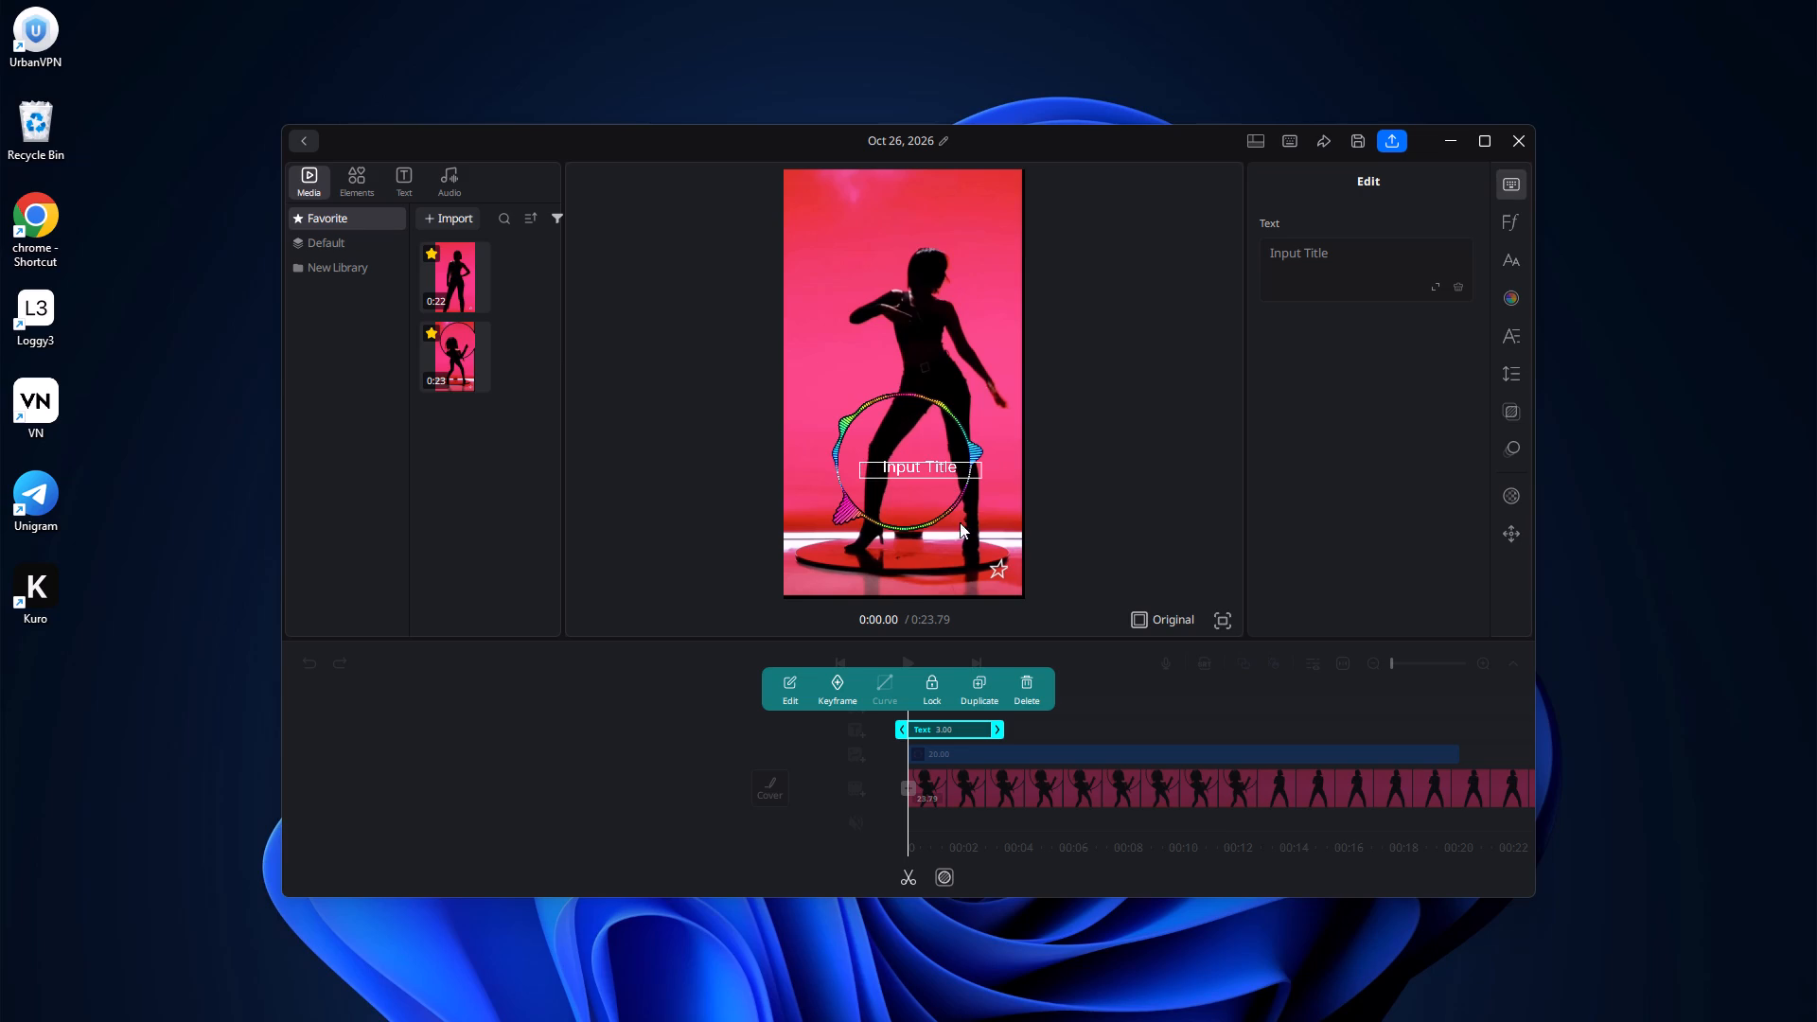
drag(934, 465, 919, 459)
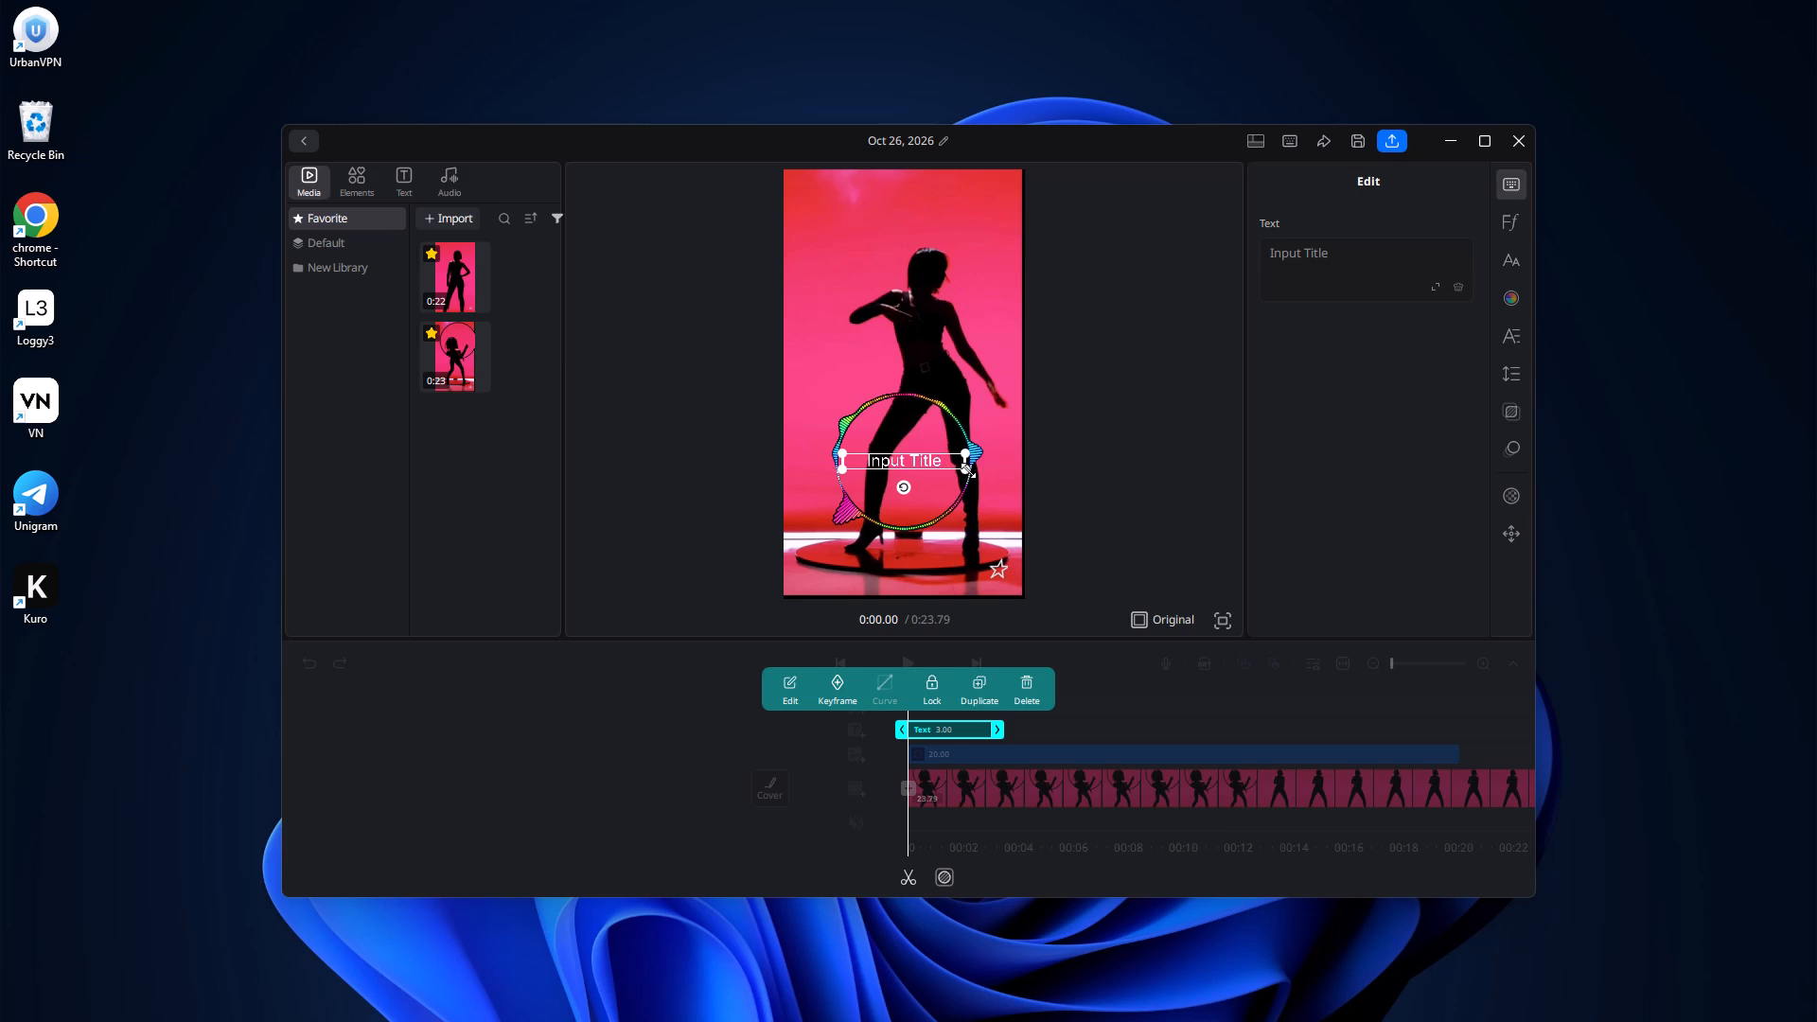
drag(968, 470, 987, 565)
drag(944, 456, 929, 449)
drag(1004, 464, 989, 508)
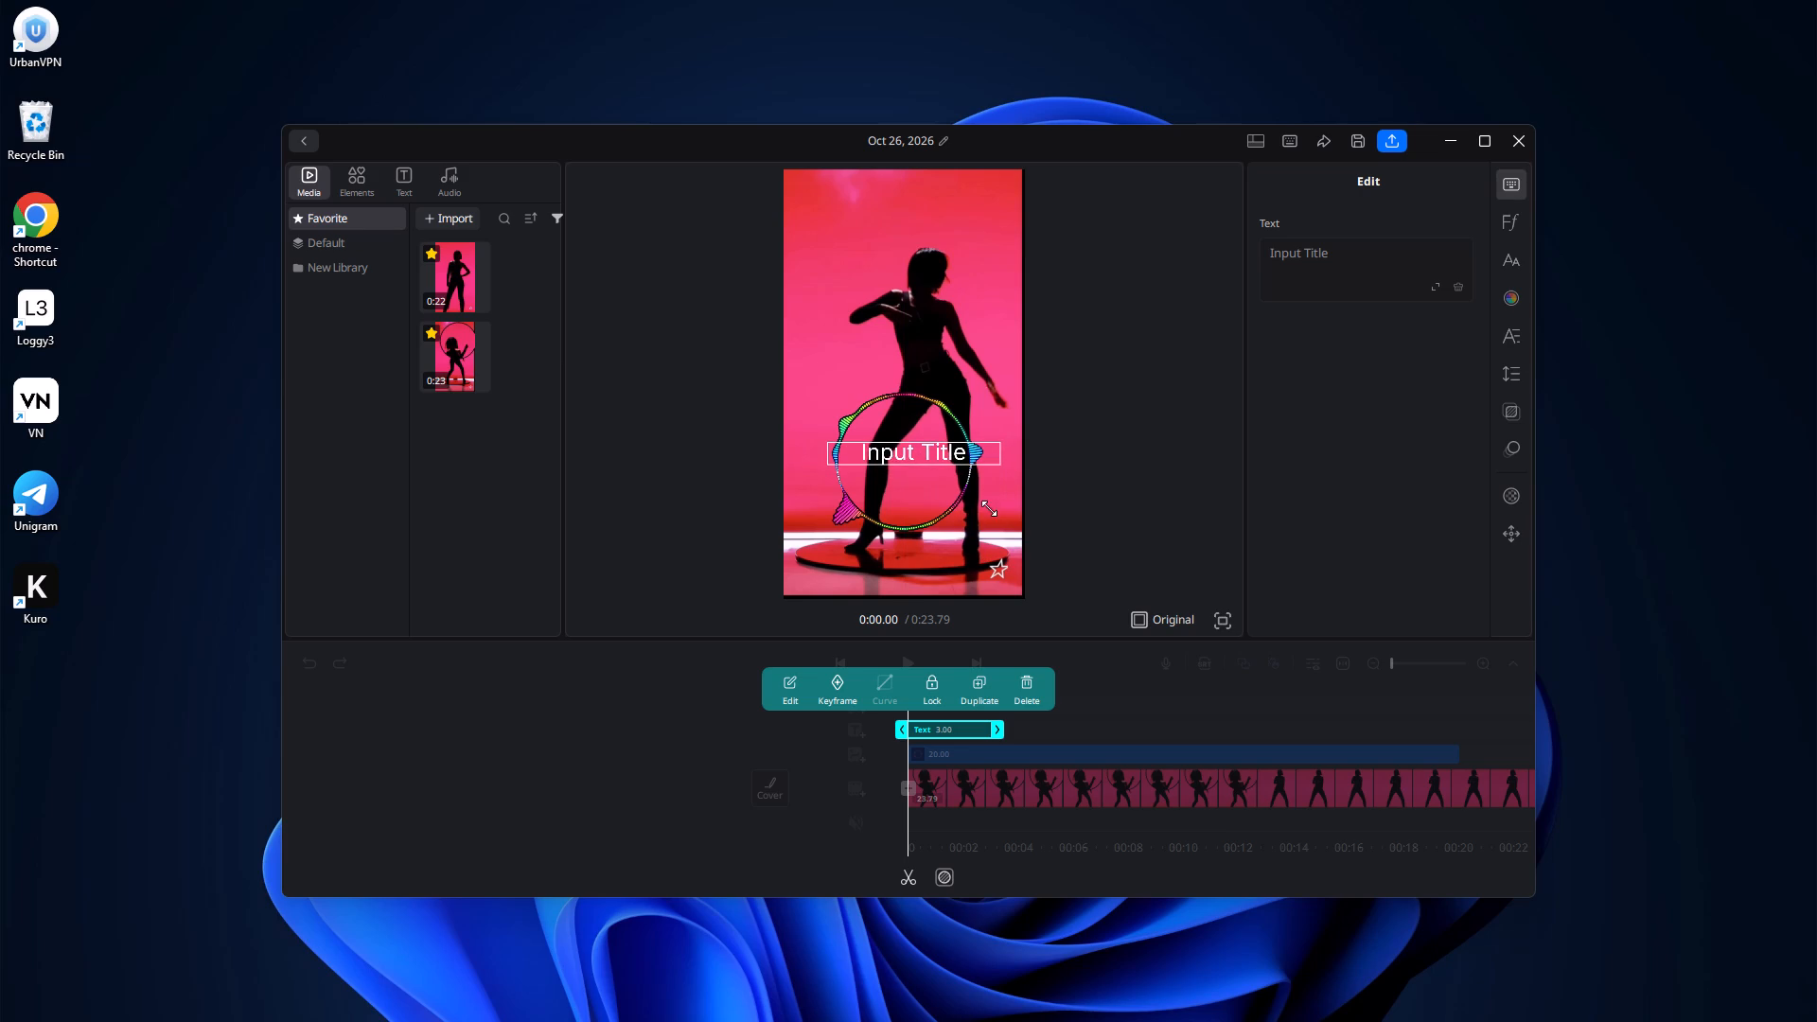
drag(989, 508, 958, 506)
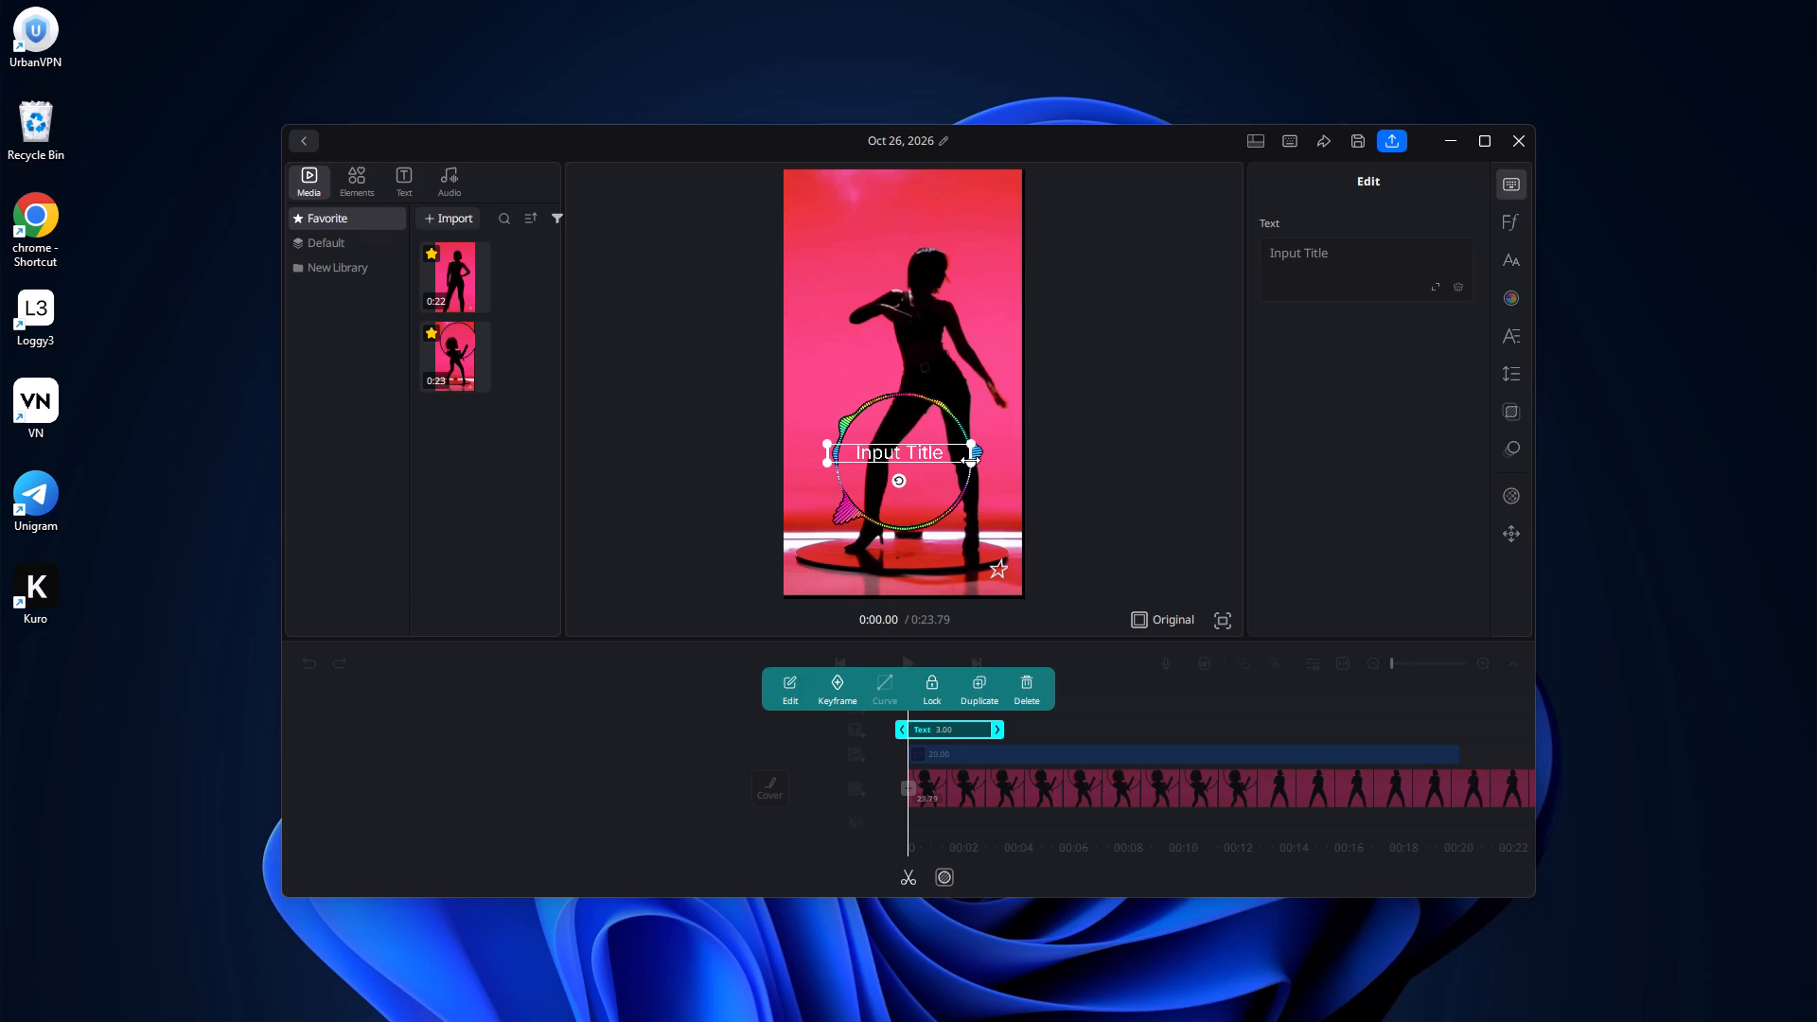
Enlarge the title's box to nearly the video frame's width and centre it horizontally, slightly above the ring's middle.
drag(972, 462, 961, 511)
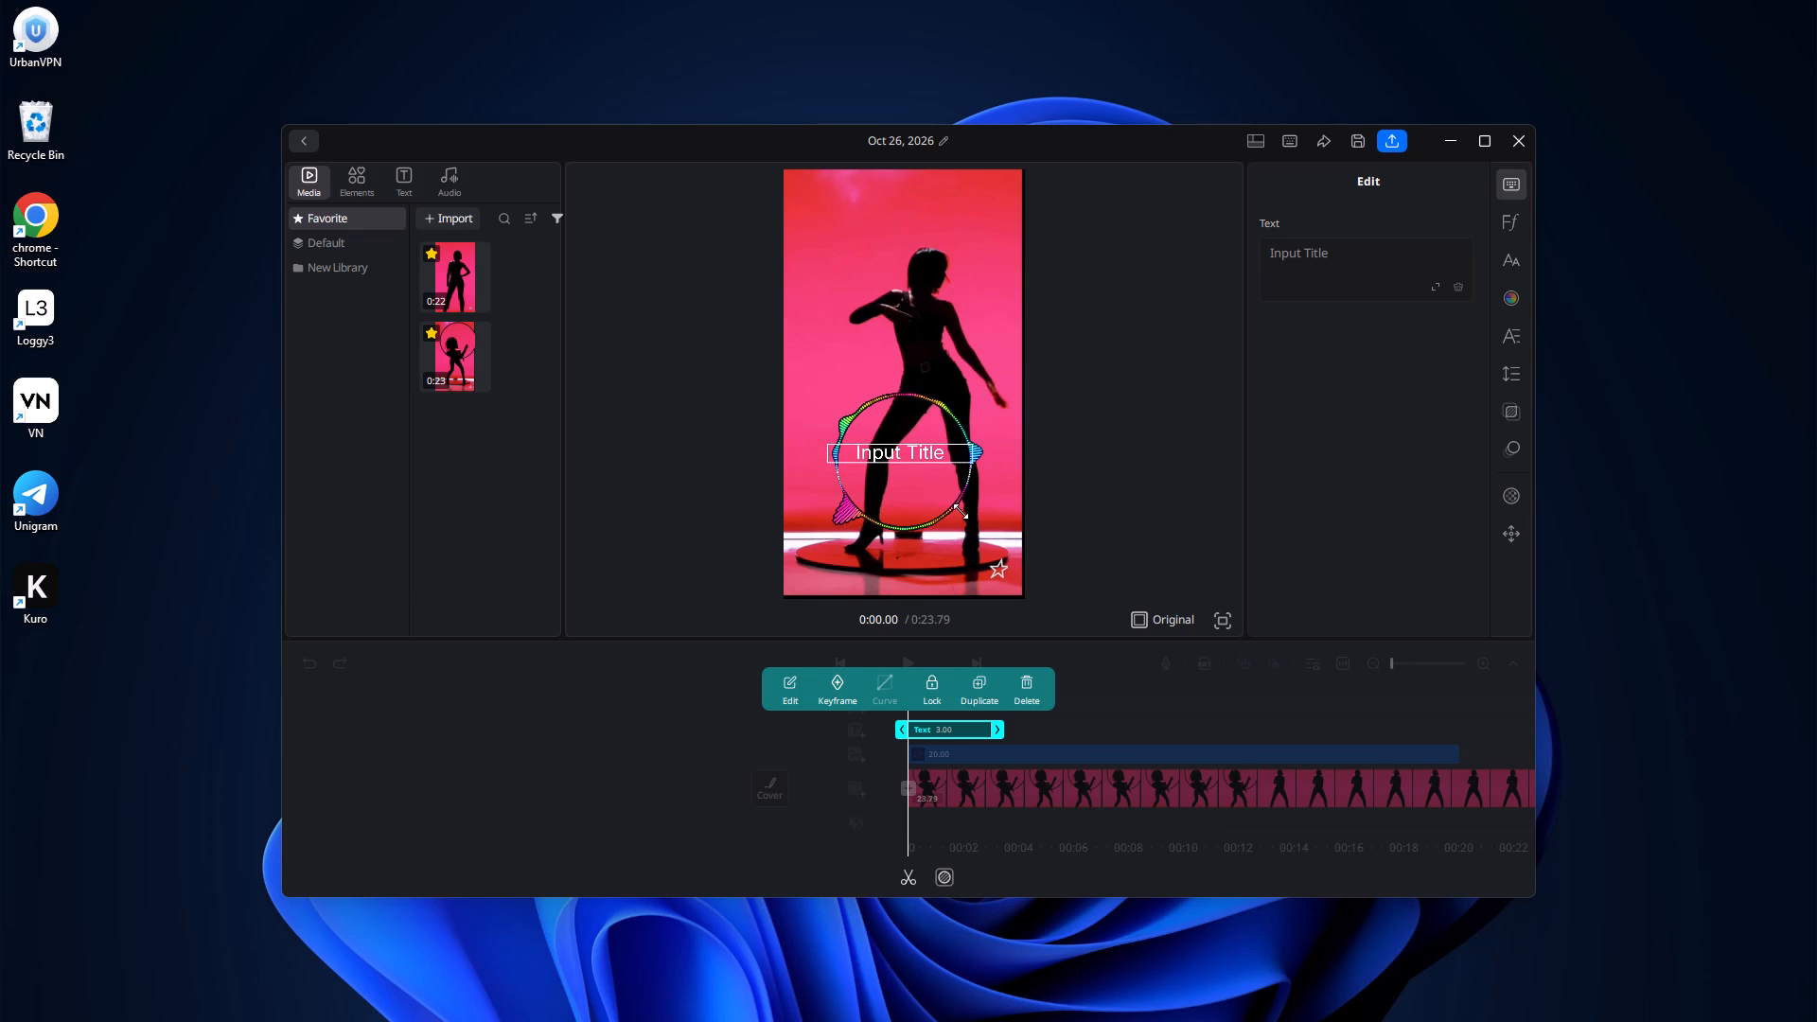
drag(961, 511, 945, 608)
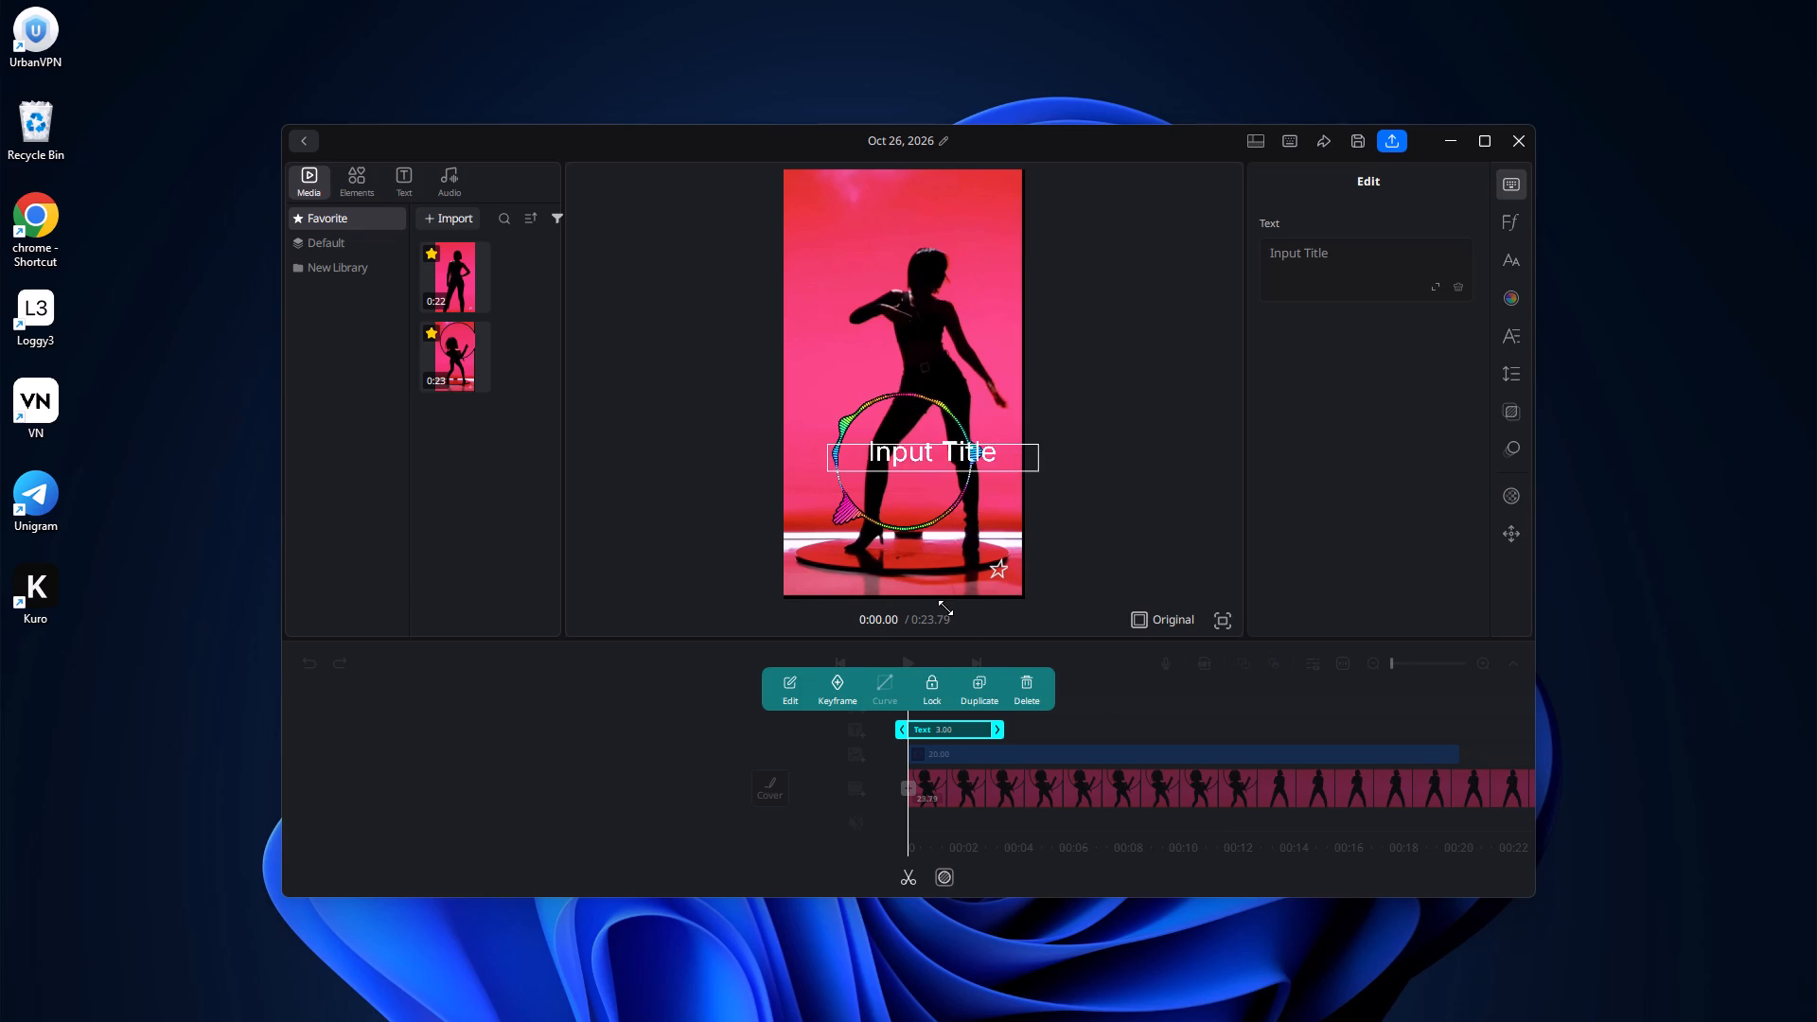
drag(945, 608, 1108, 649)
drag(1019, 471, 967, 455)
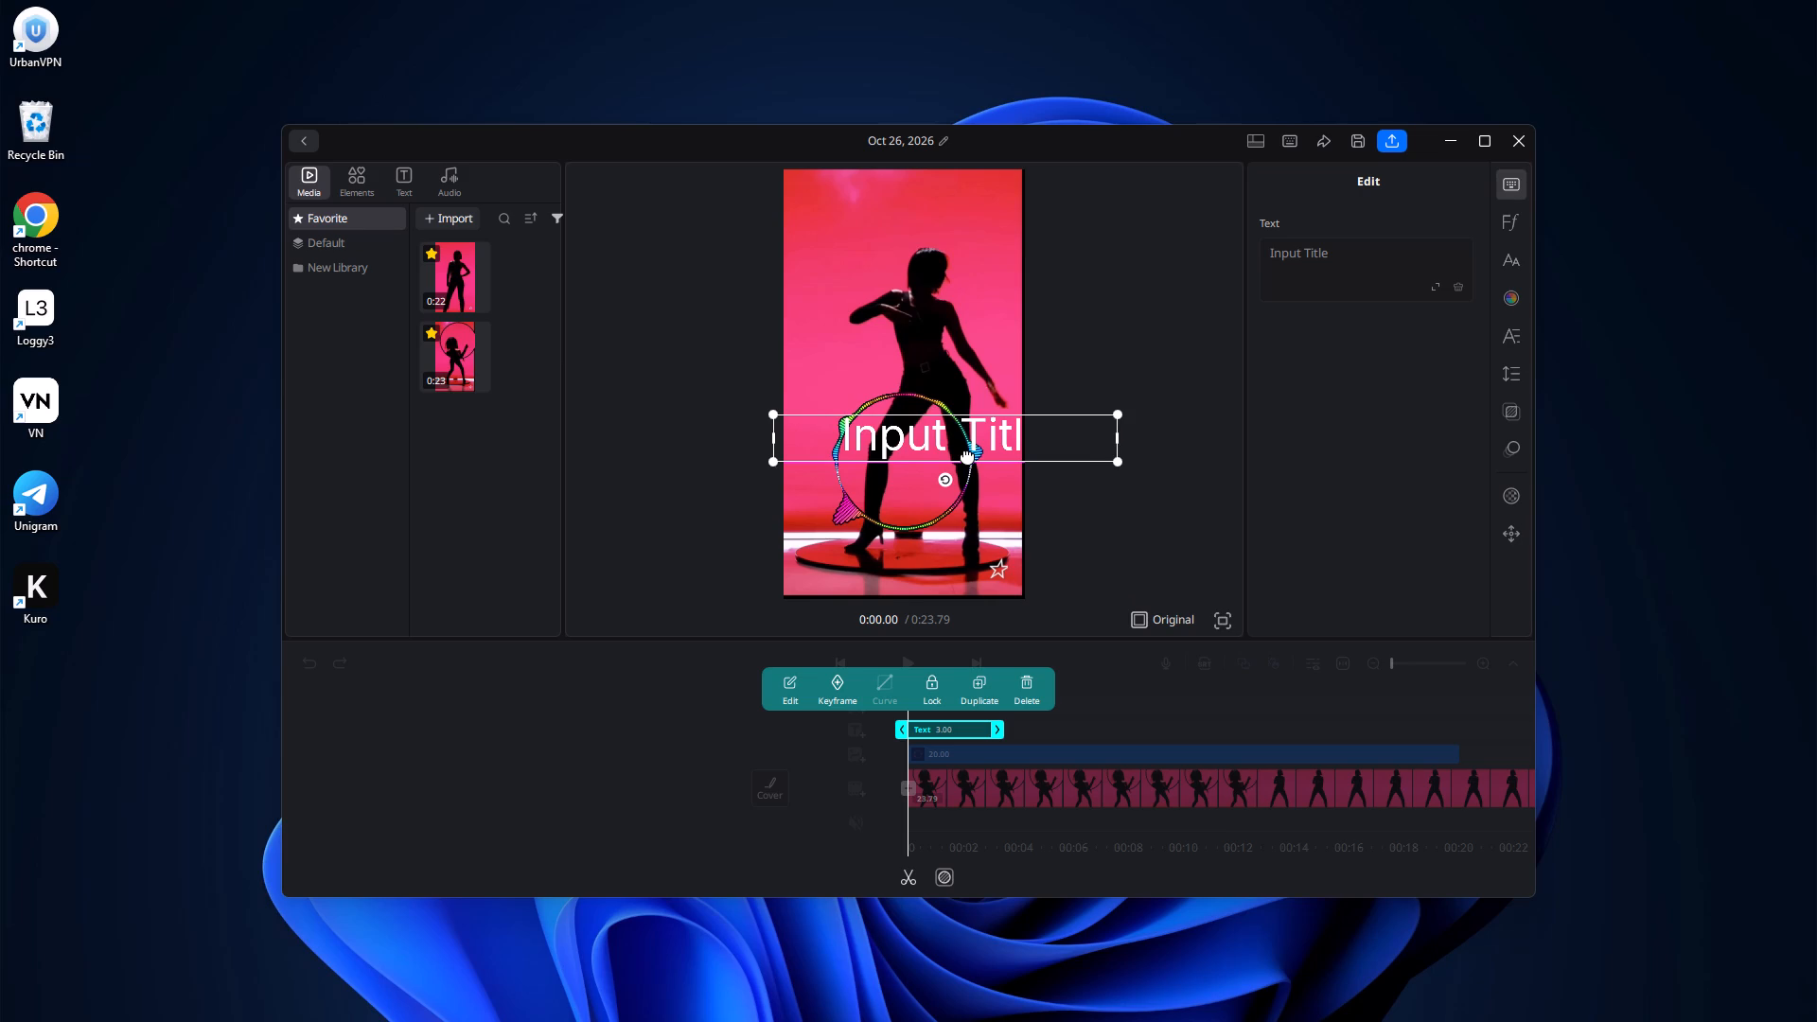
drag(967, 455, 974, 450)
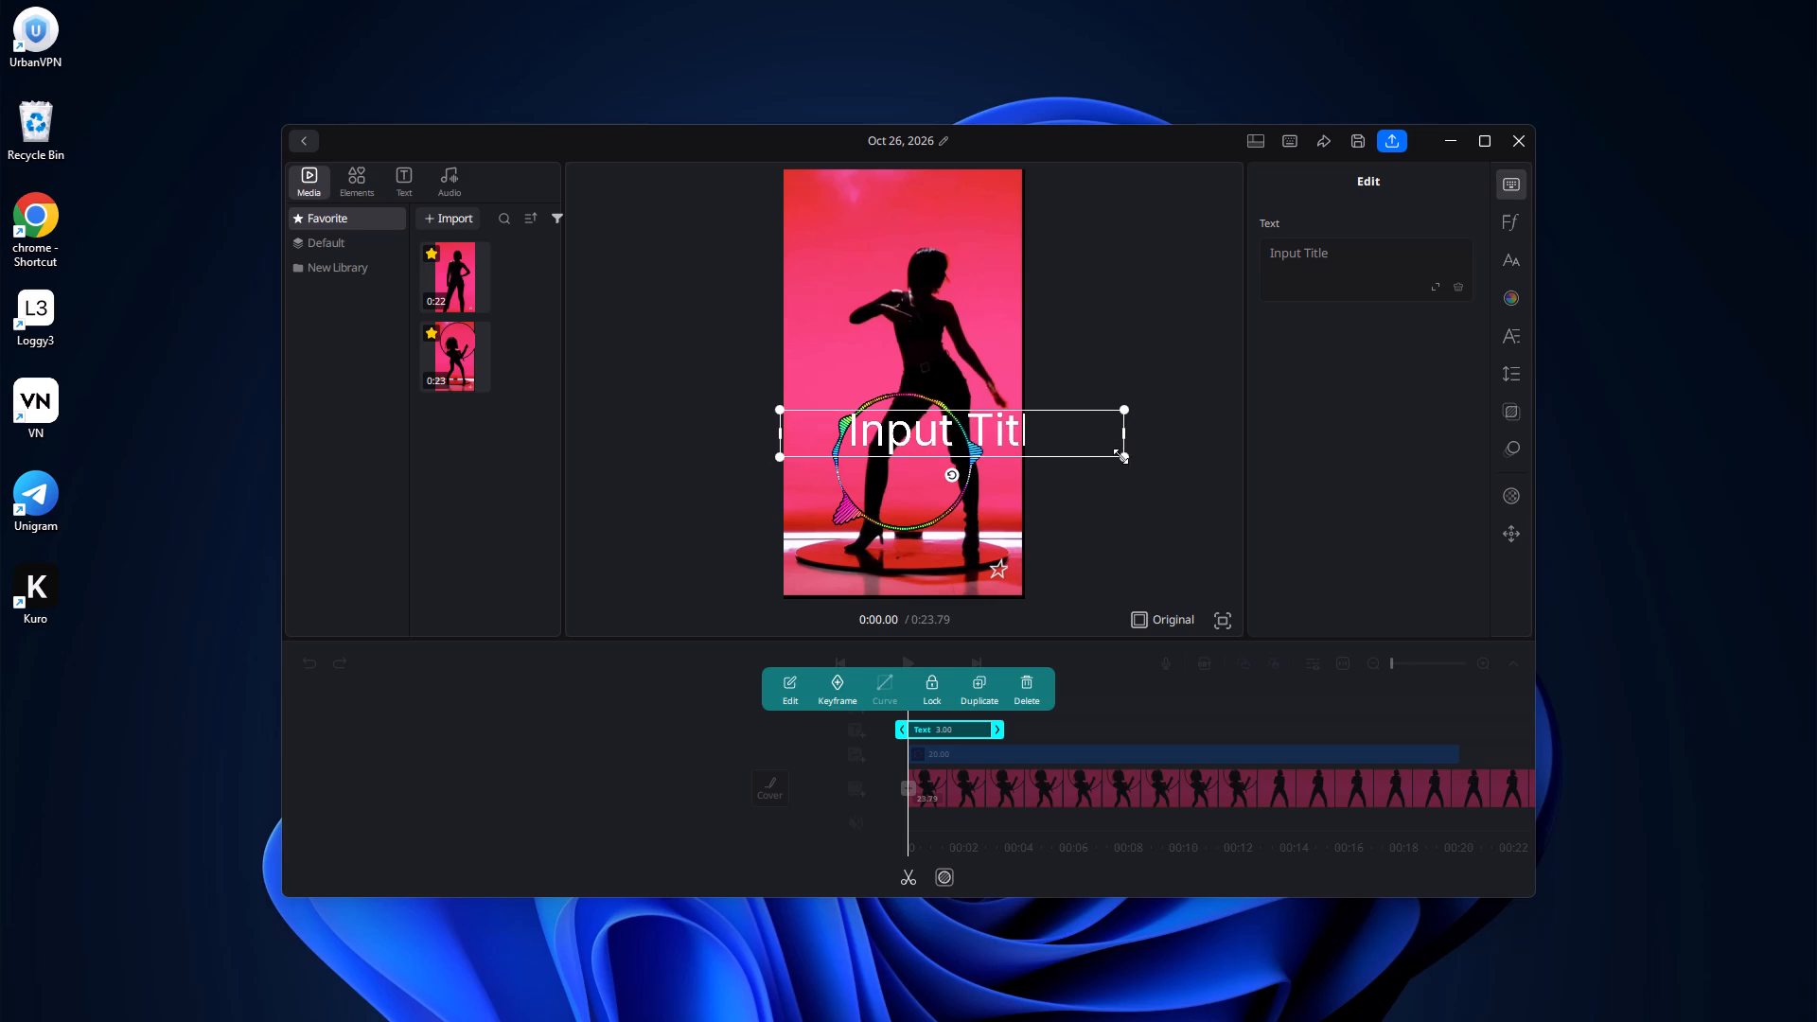
drag(1120, 456, 1000, 473)
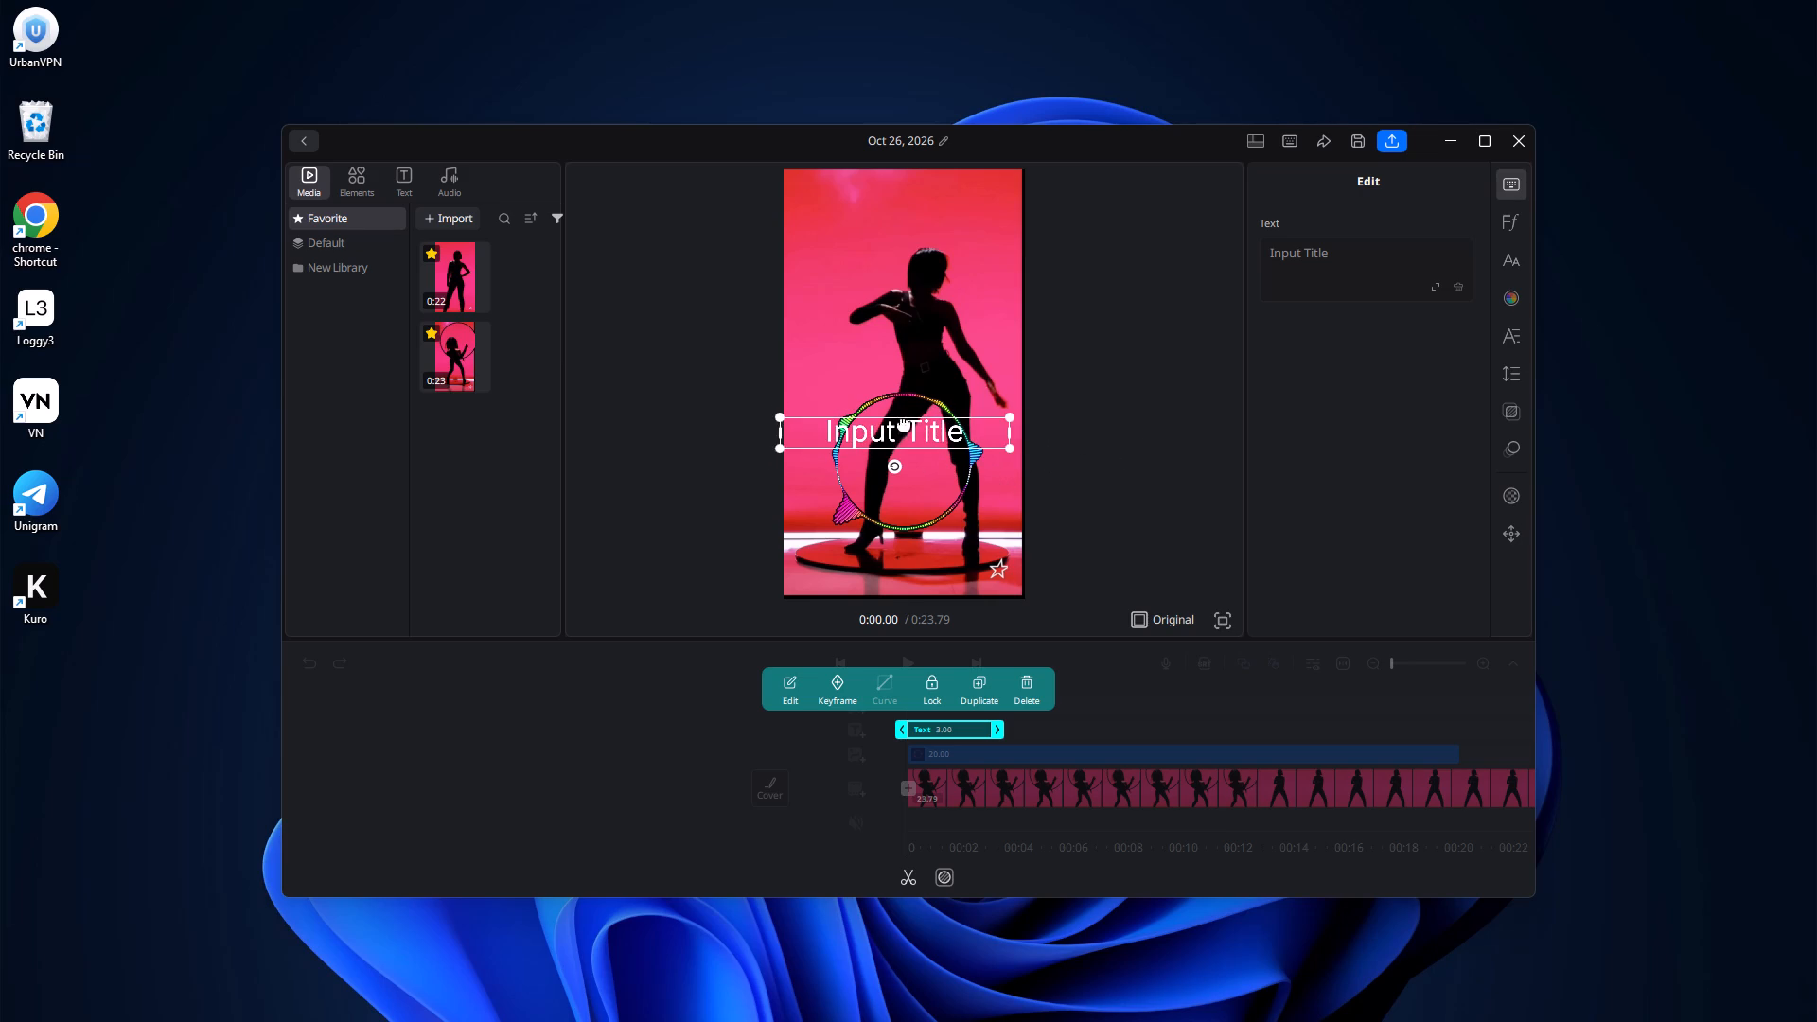
drag(904, 421, 917, 431)
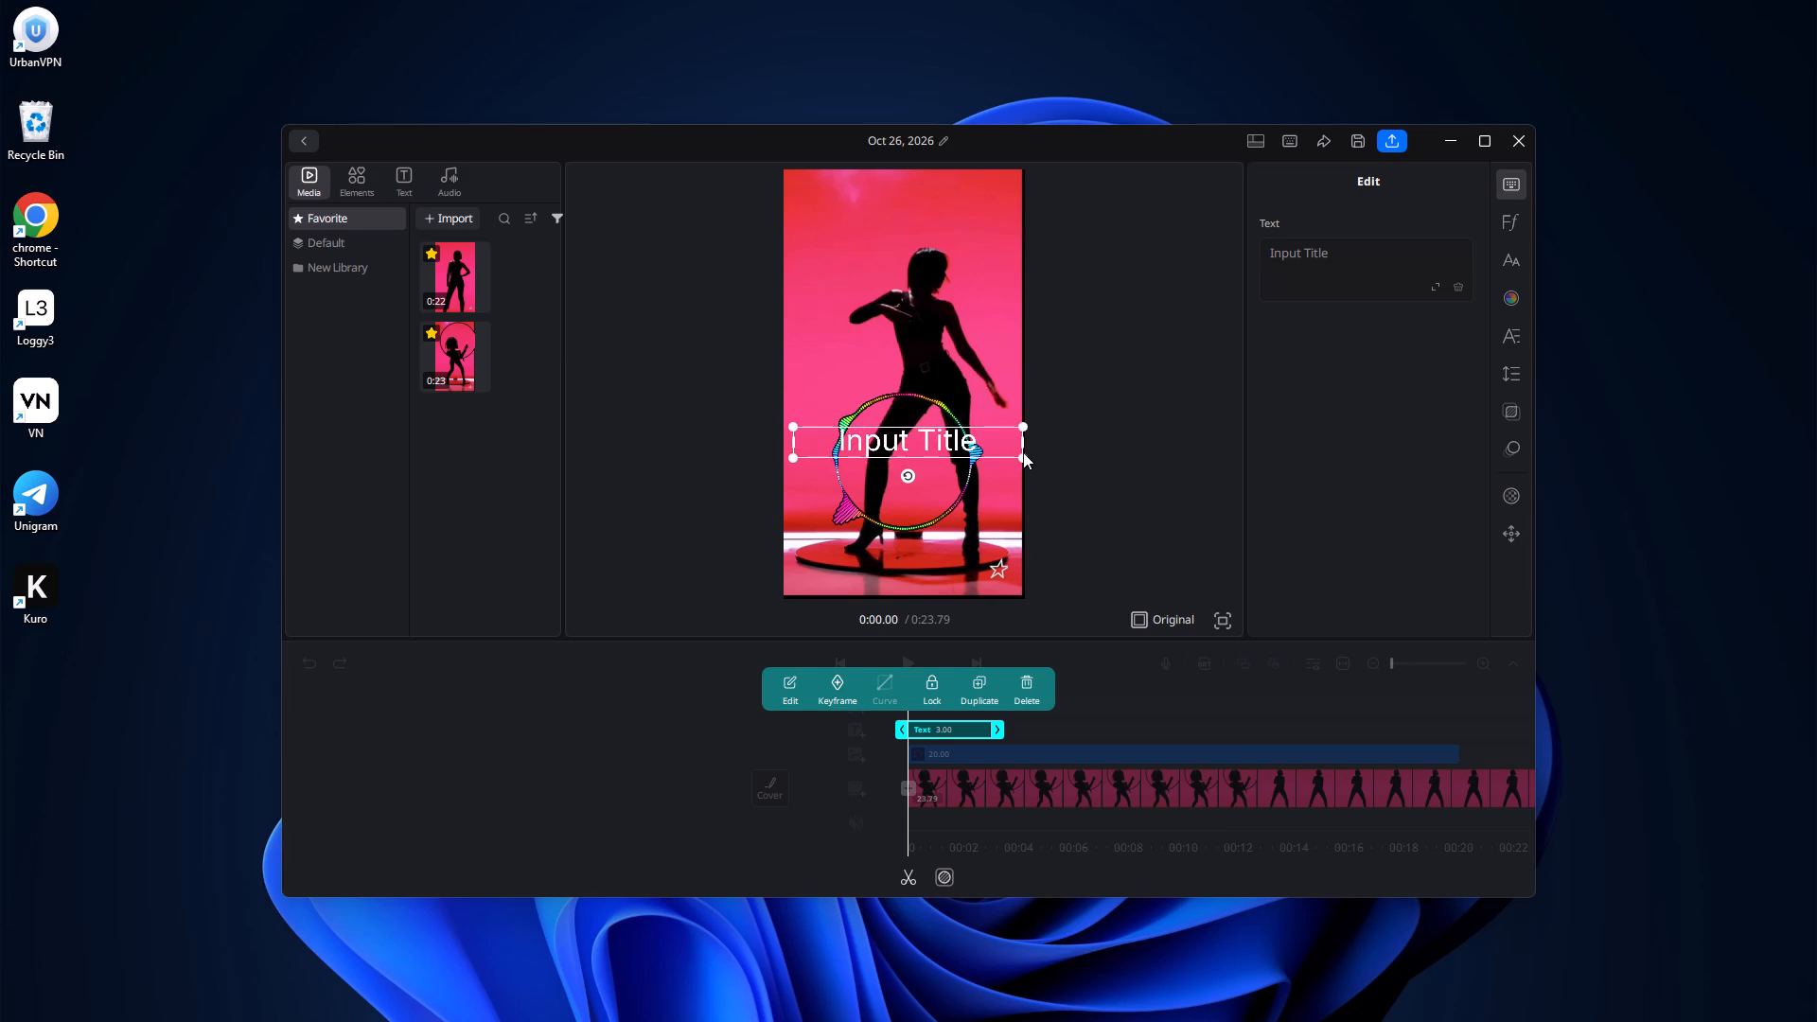
drag(1023, 456, 1000, 455)
drag(927, 449, 935, 449)
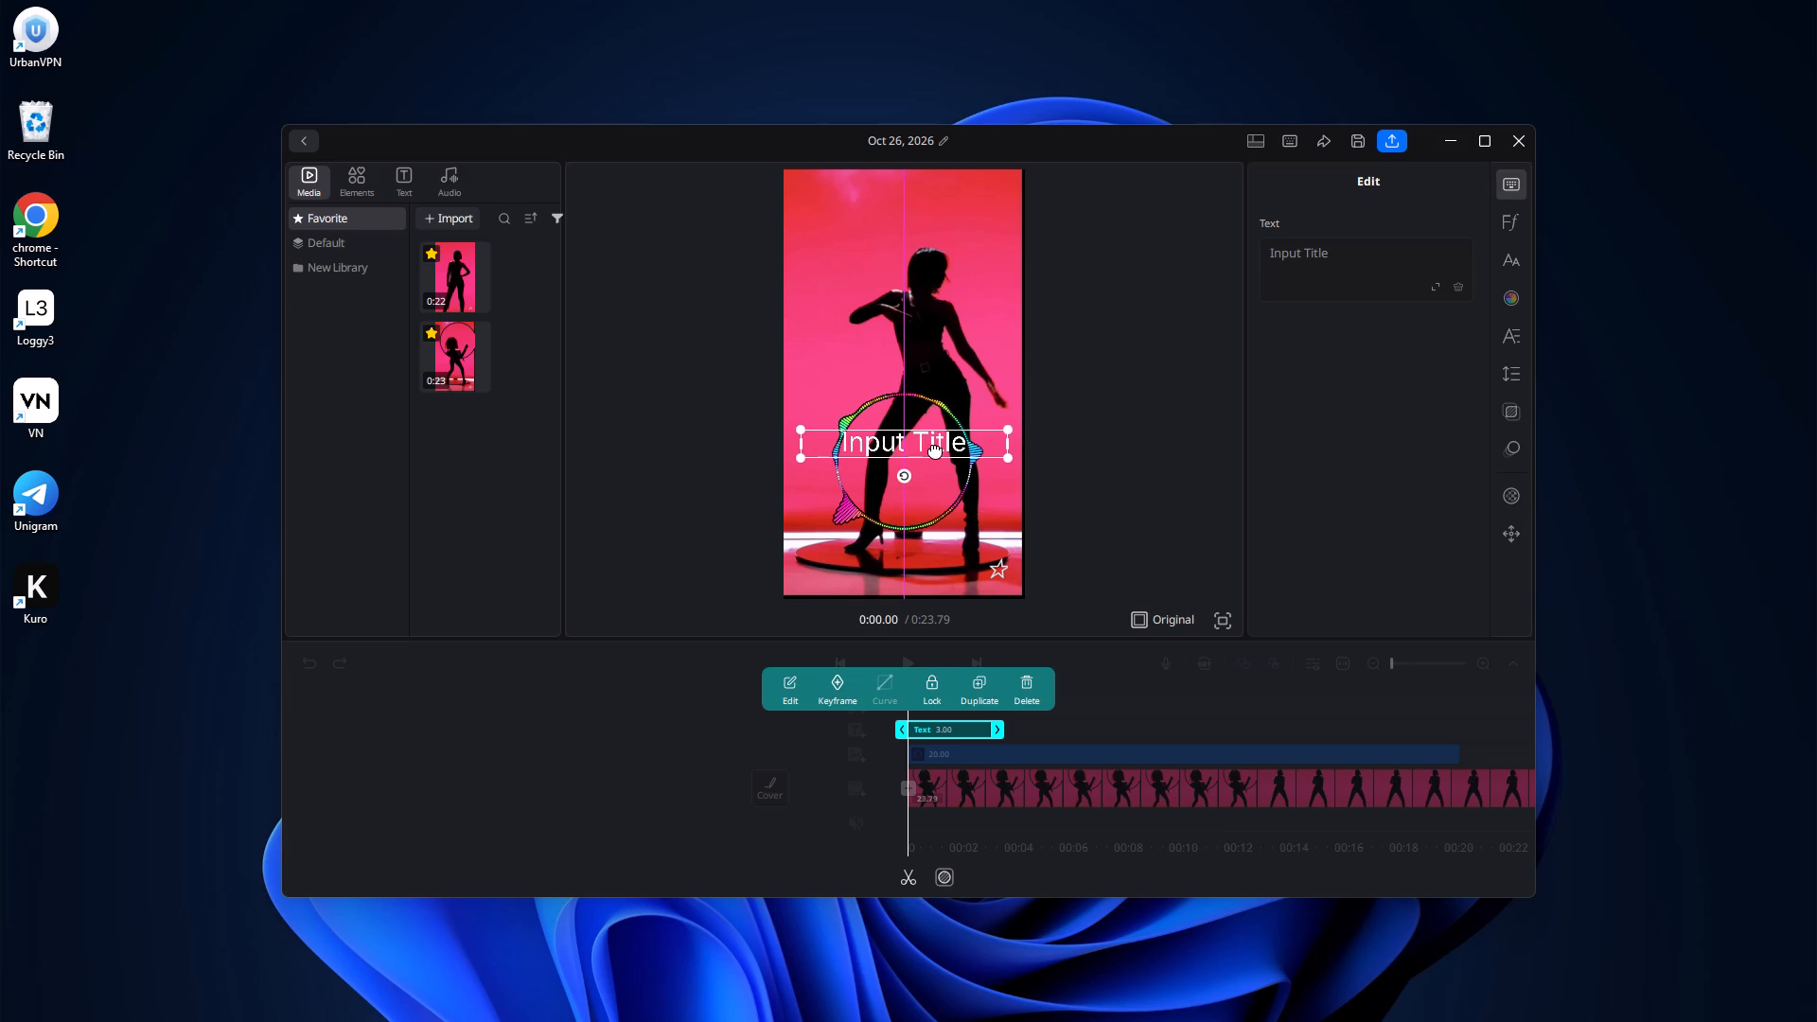
drag(935, 449, 936, 449)
Replace the placeholder title text with "New hit song".
click(1334, 282)
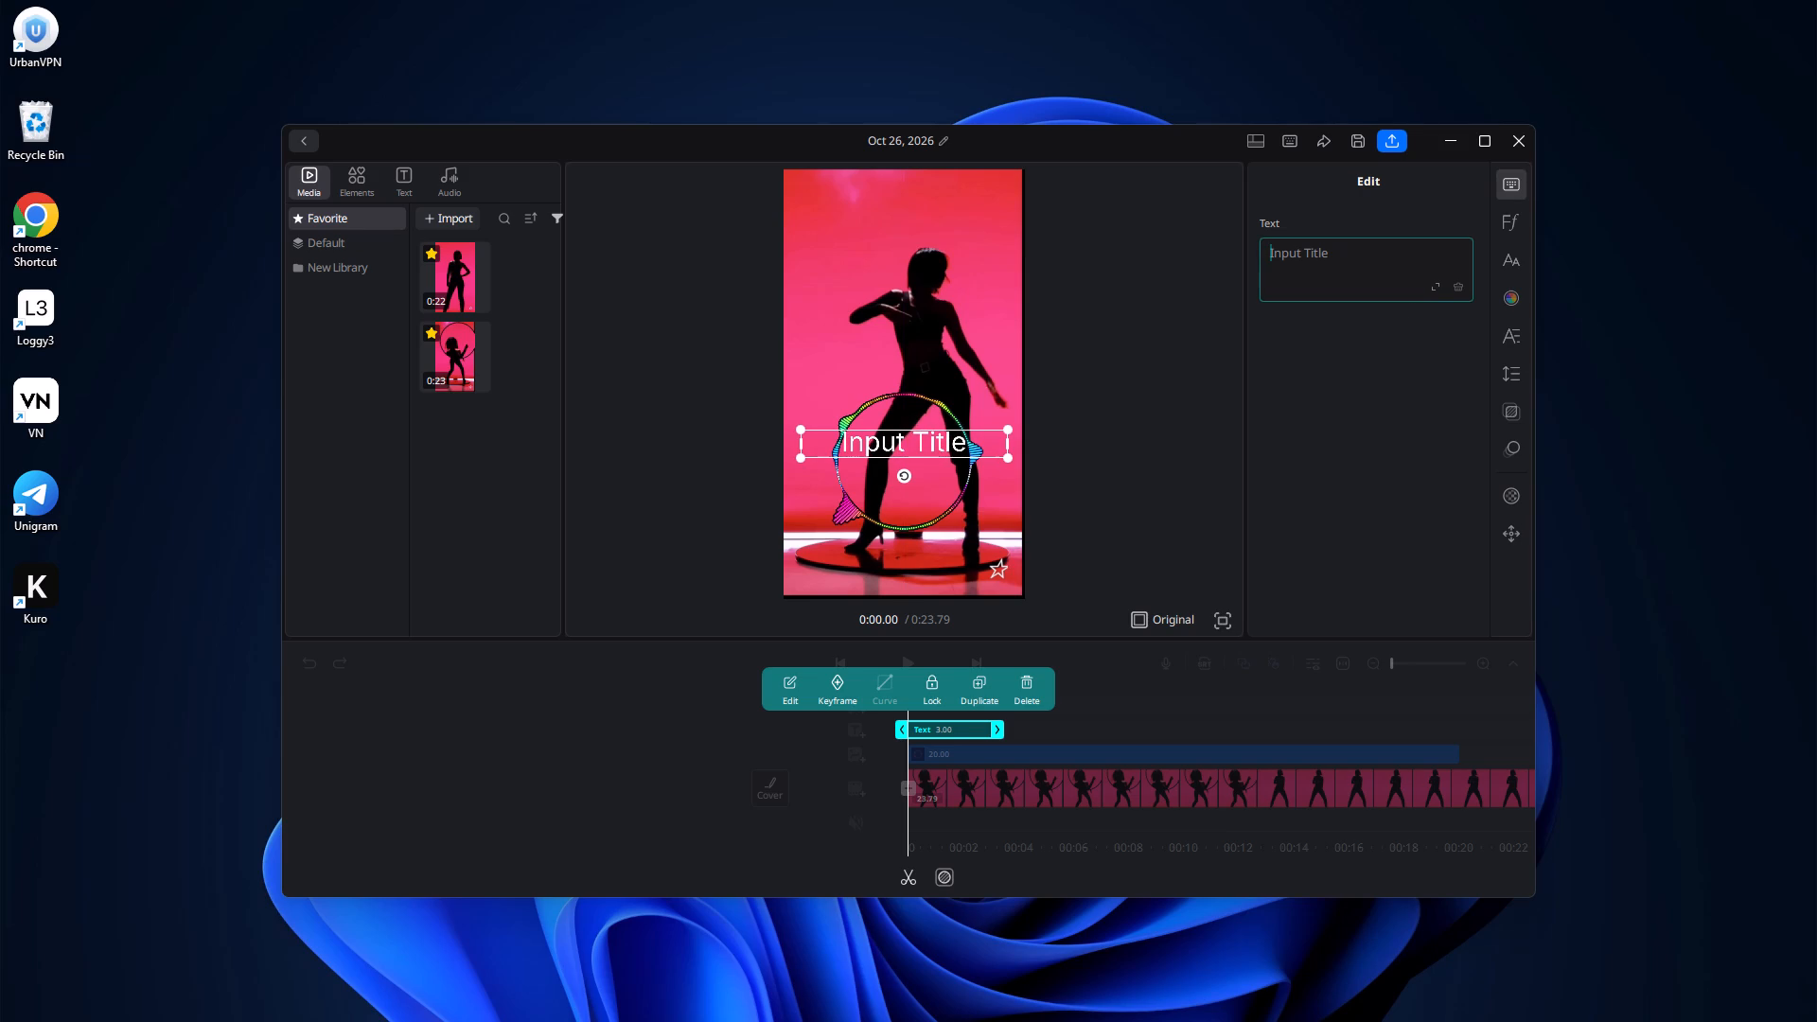
text(ew)
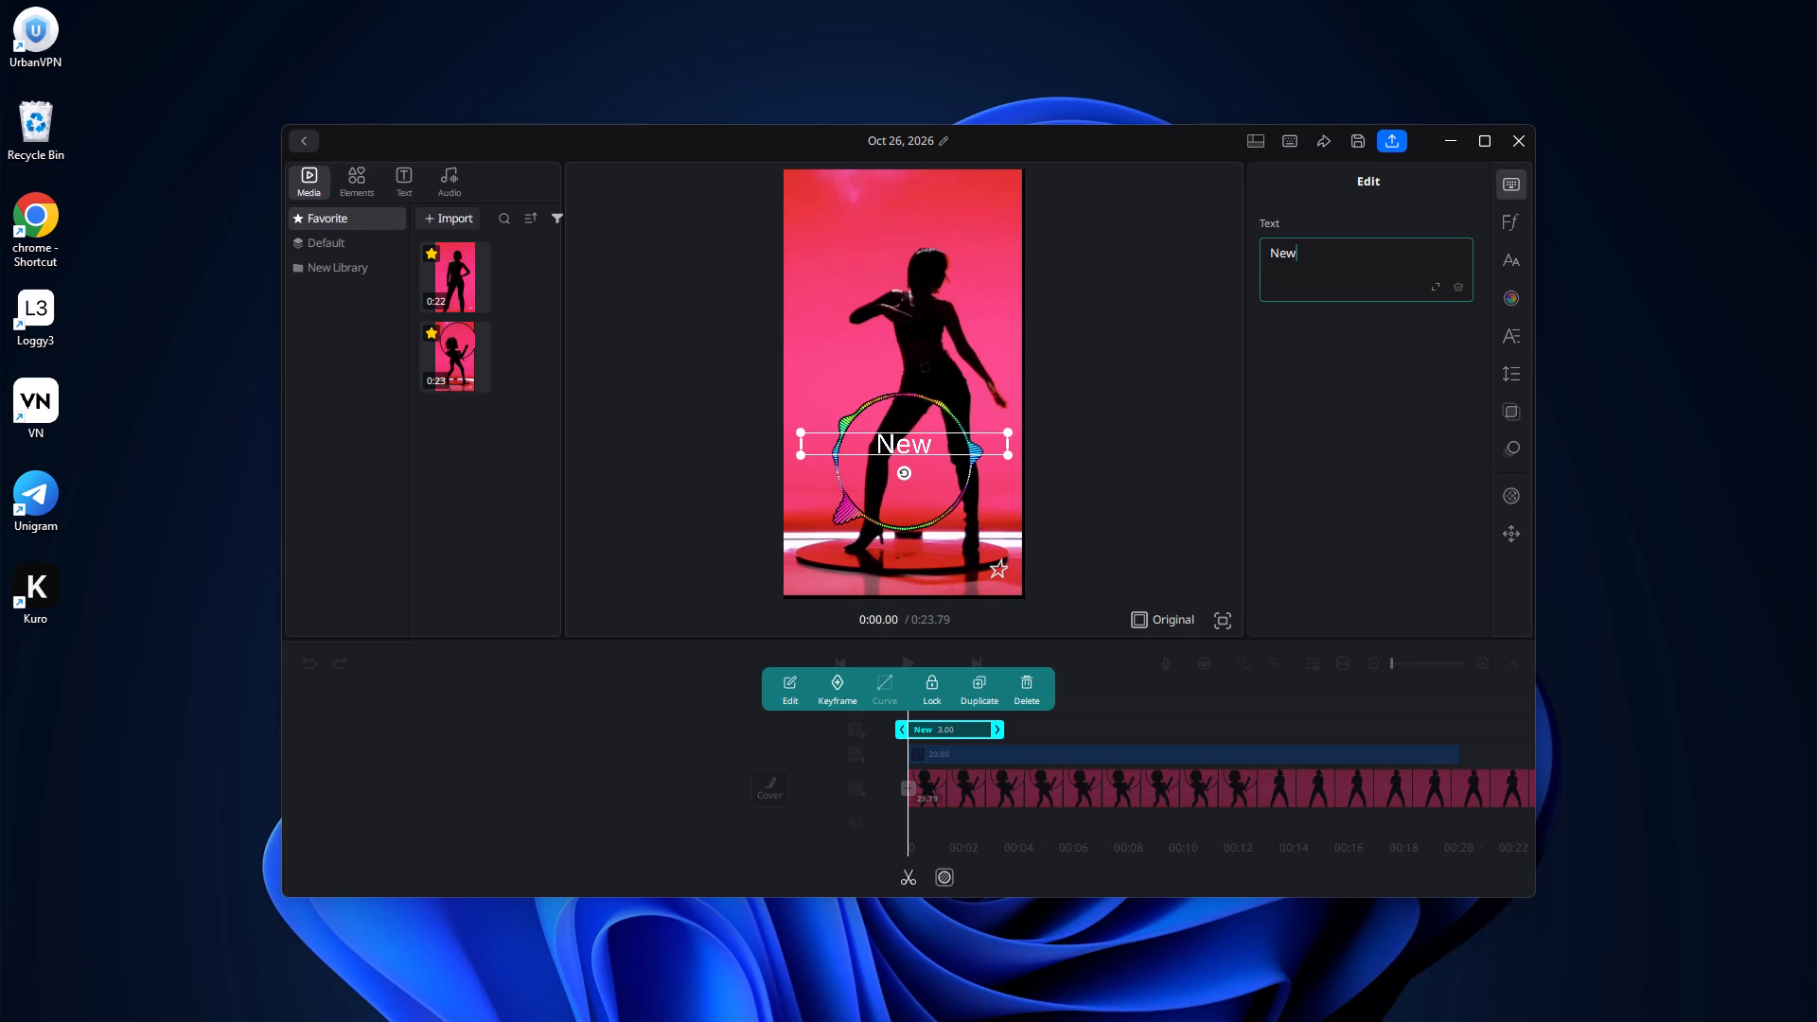
key(space)
text(hi)
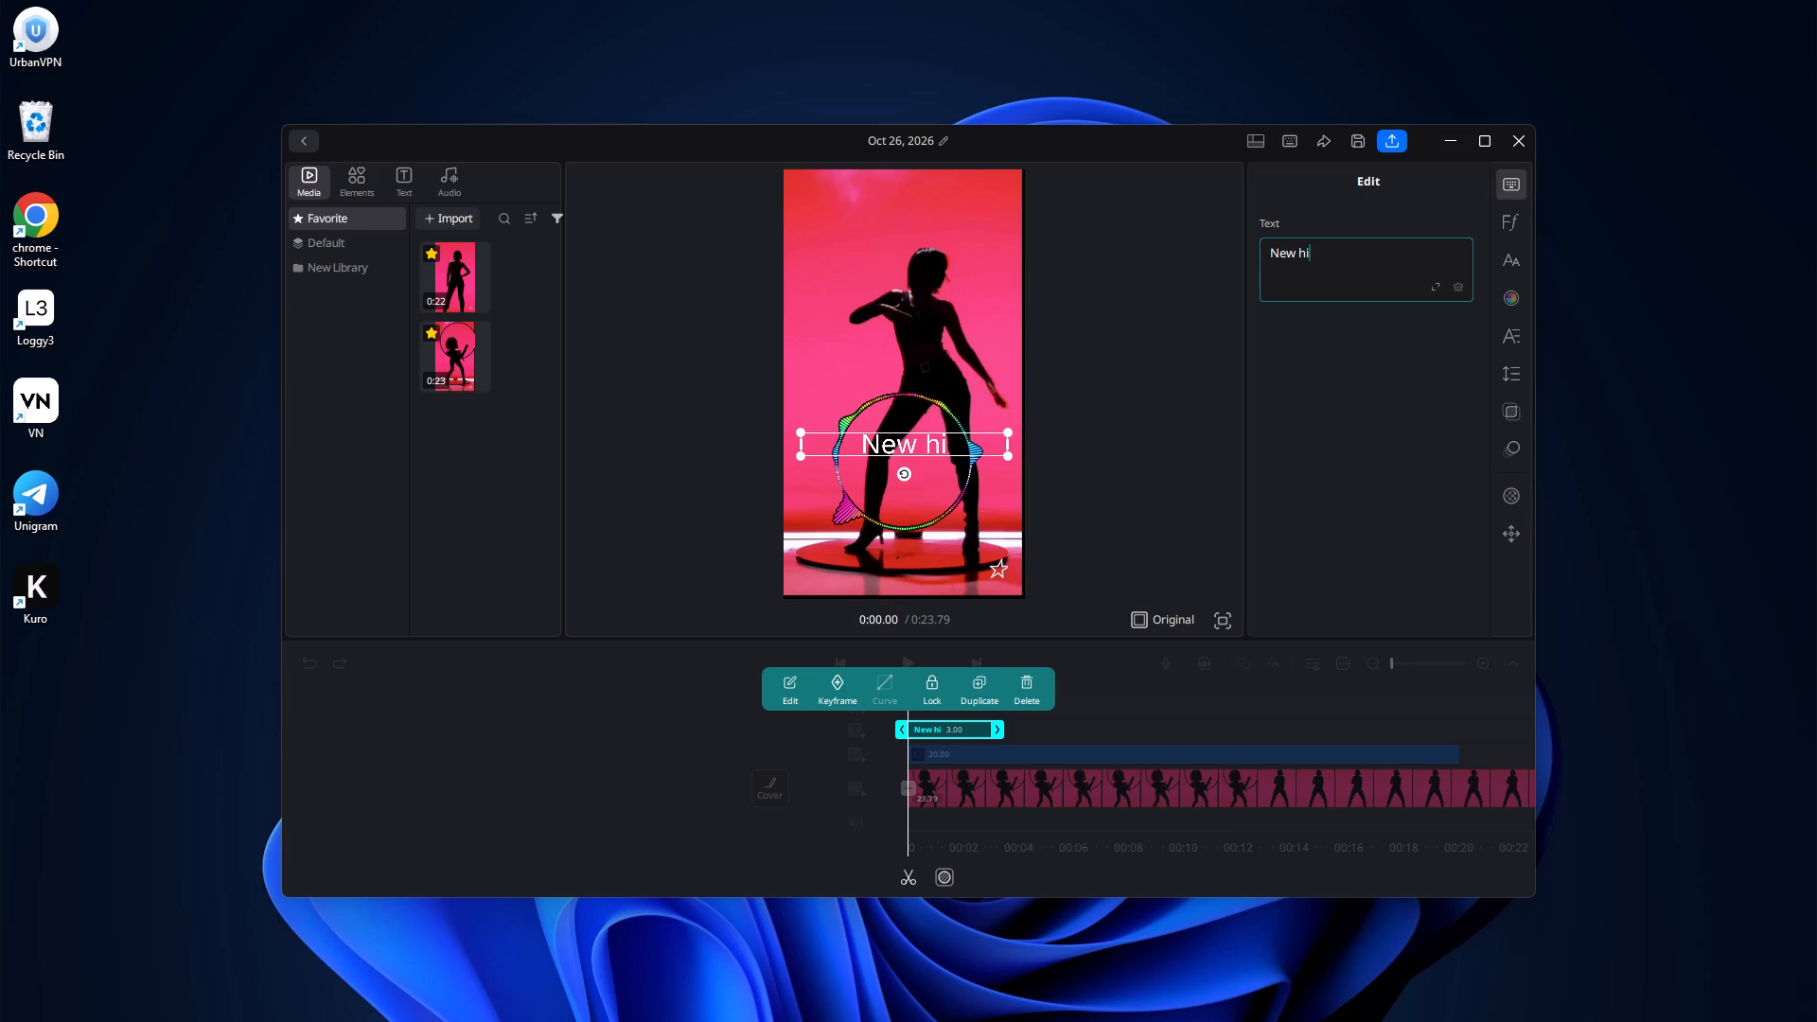
text(t)
key(space)
text(somf)
key(BackSpace)
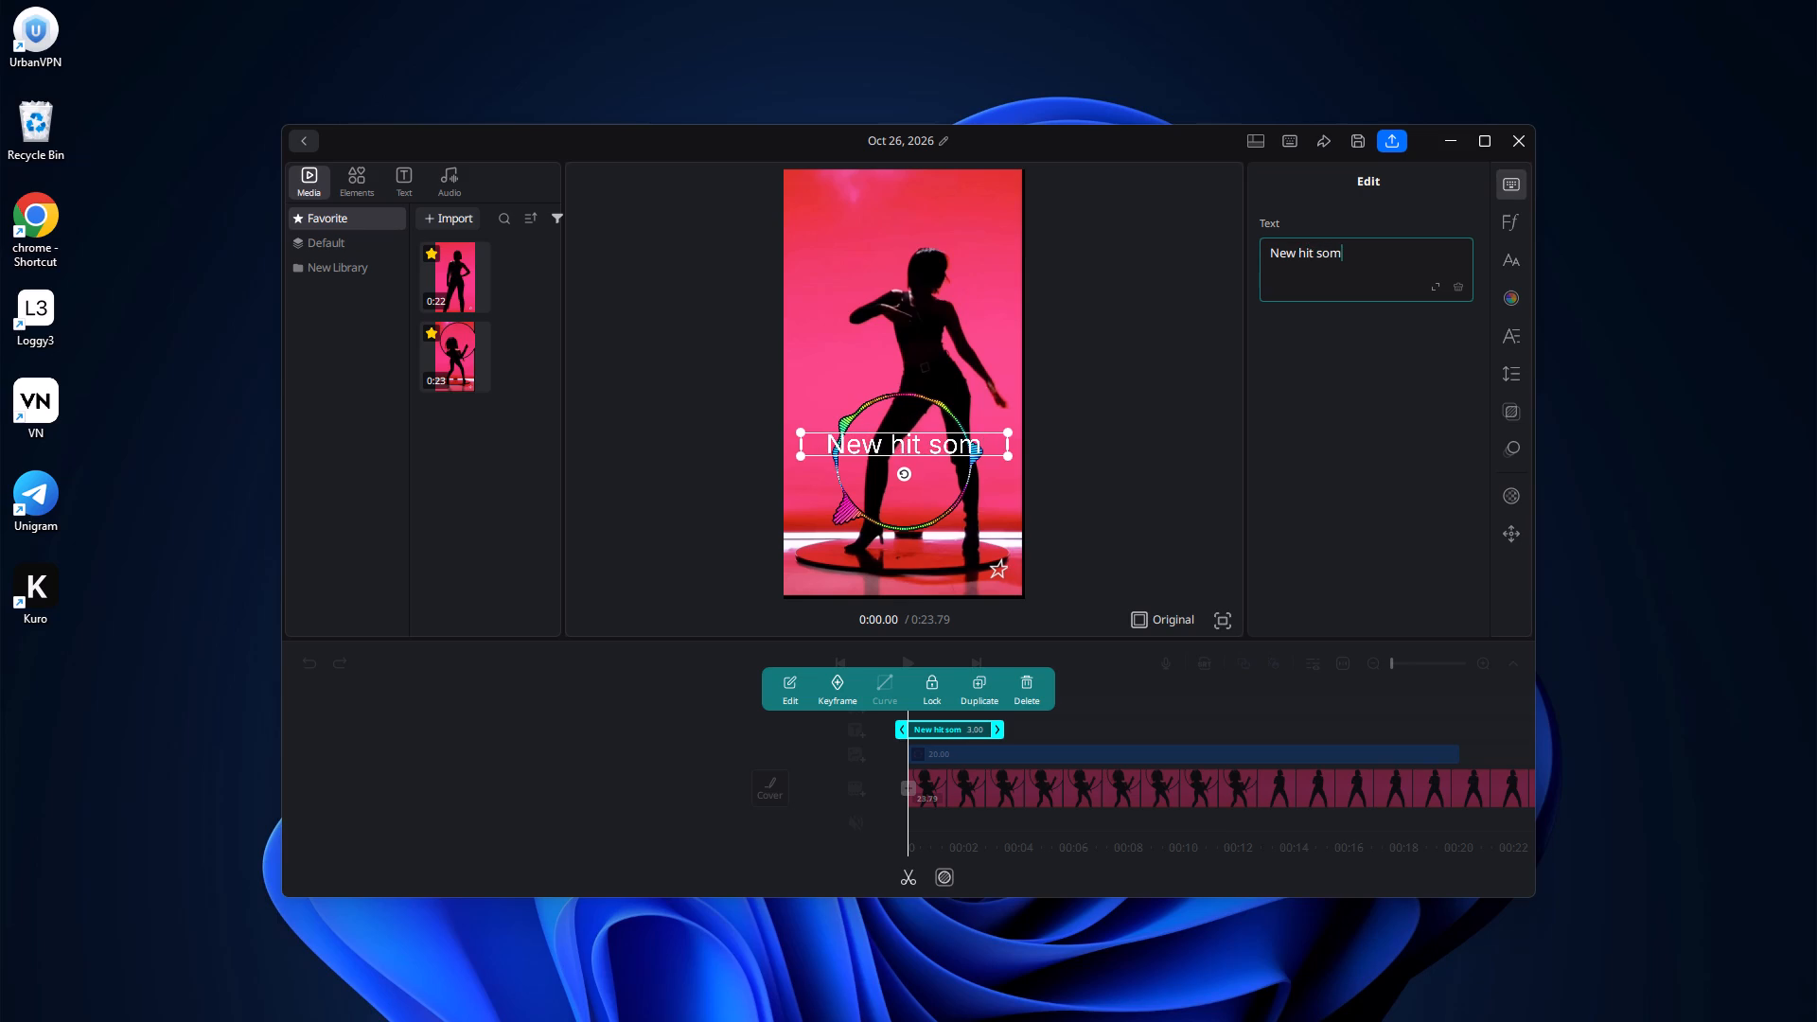
key(BackSpace)
text(ng)
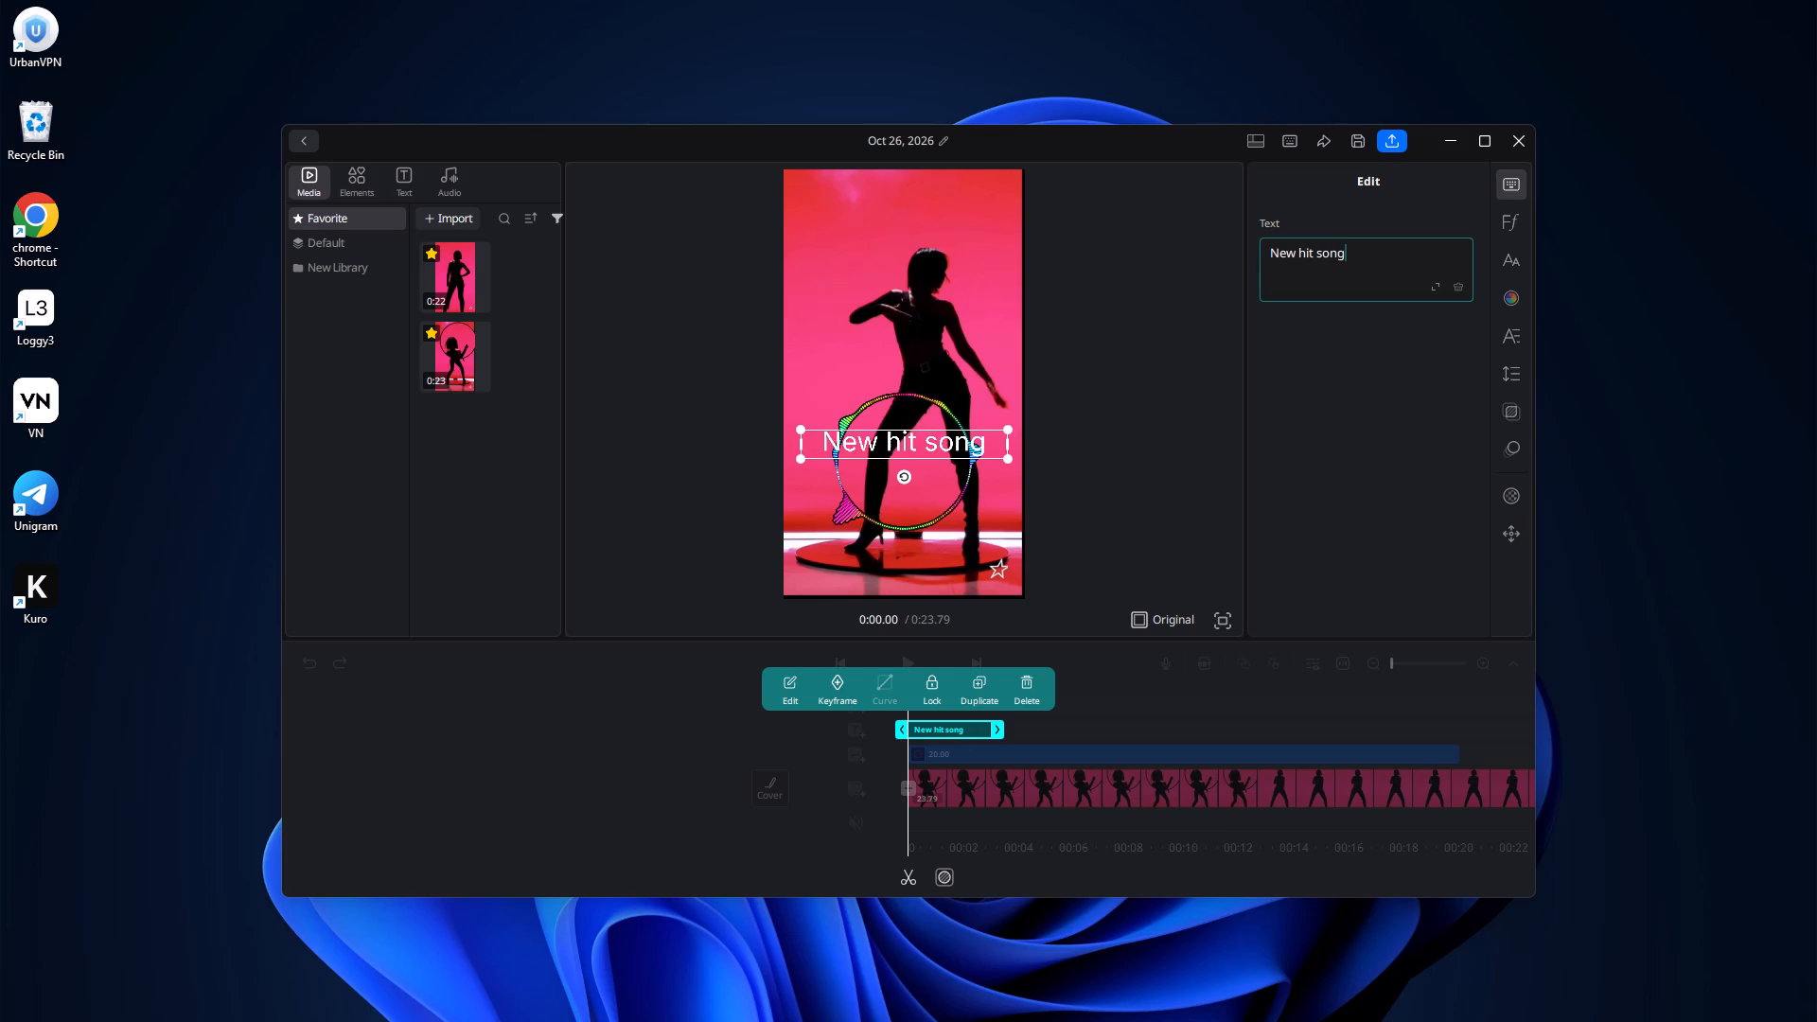
key(space)
Shrink the title to fit within the spectrum ring's width and centre it horizontally in the ring.
drag(1012, 455, 987, 452)
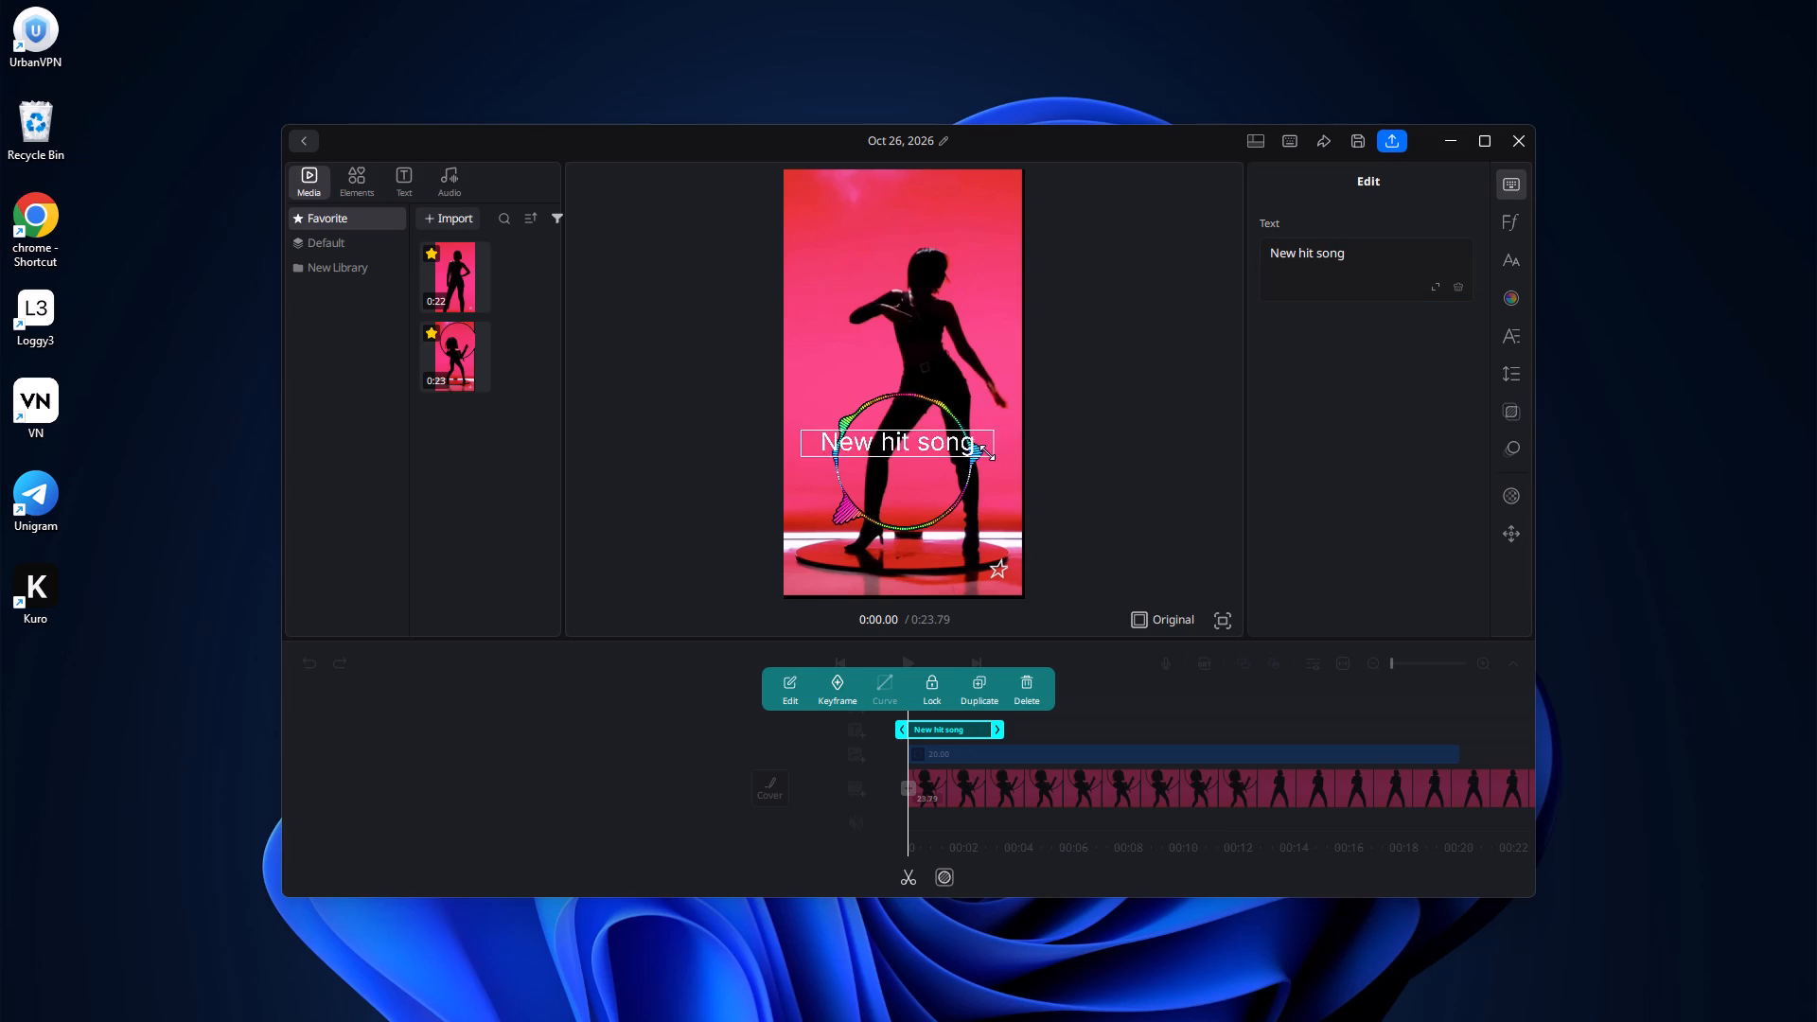
drag(987, 452, 947, 438)
drag(919, 447, 929, 449)
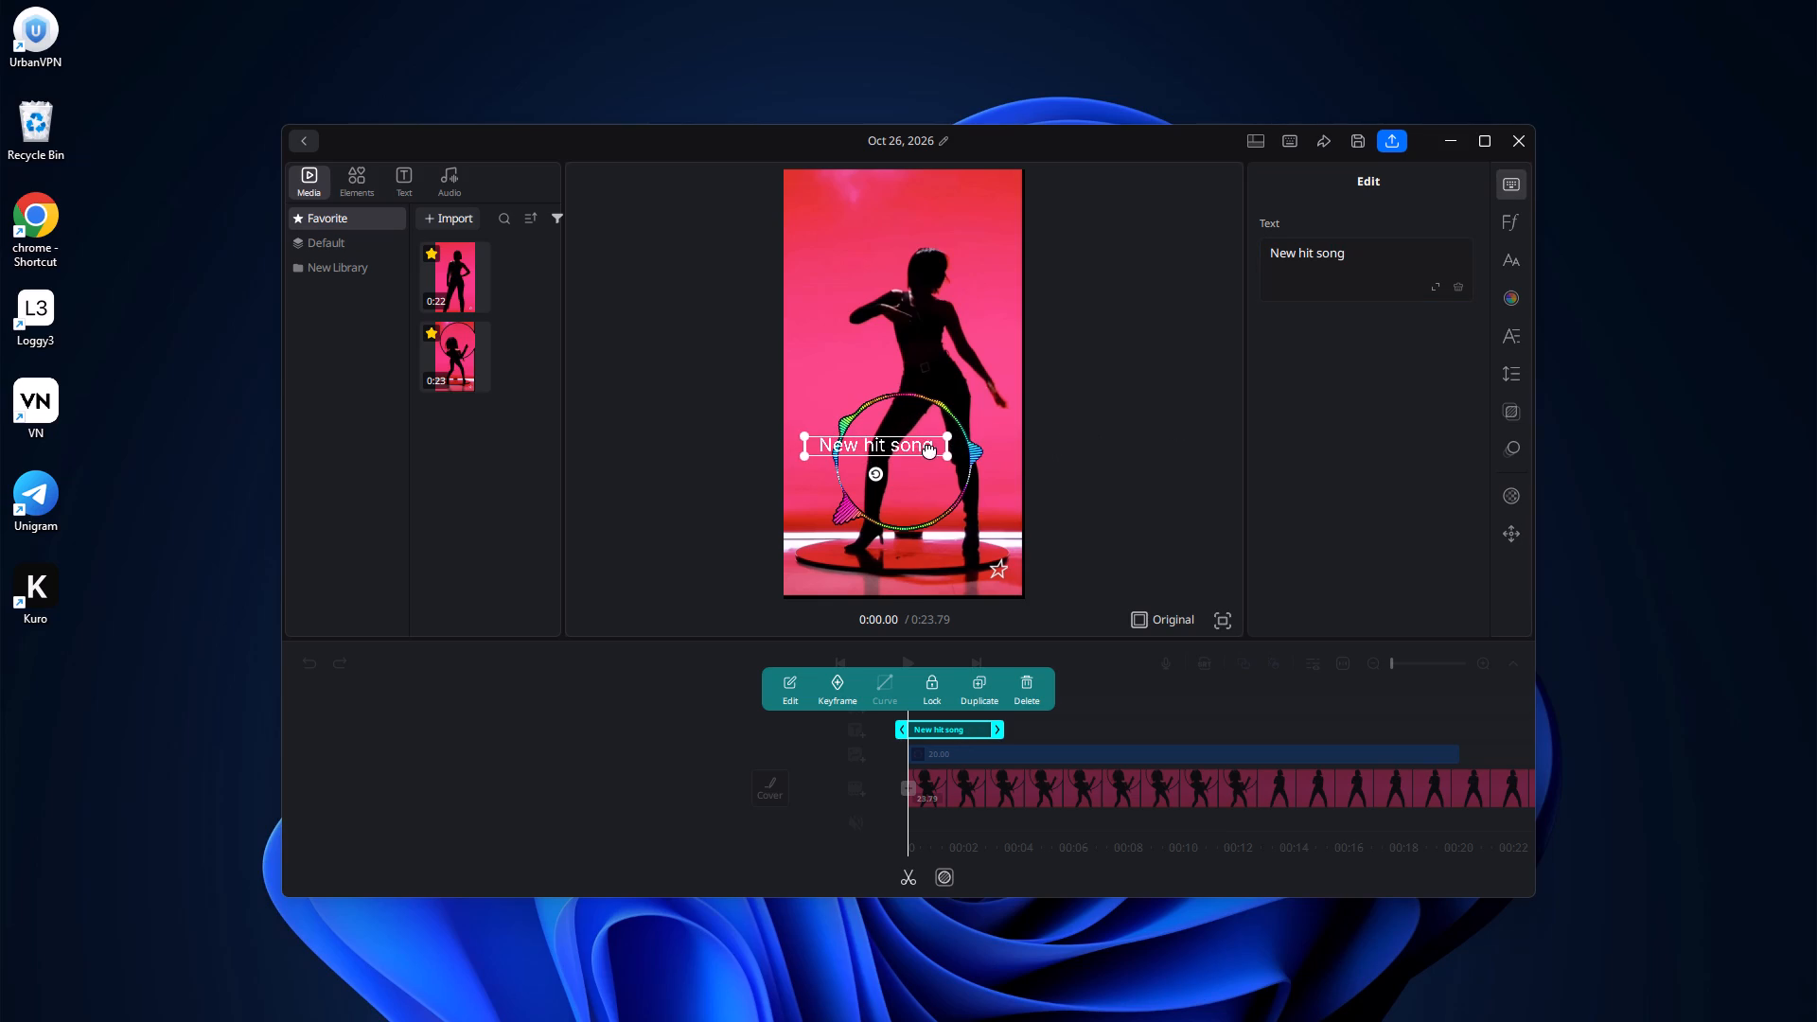
drag(929, 449, 950, 450)
Apply the preset colour style with white FFFFFF text and a black 000000 stroke to the title.
click(1515, 293)
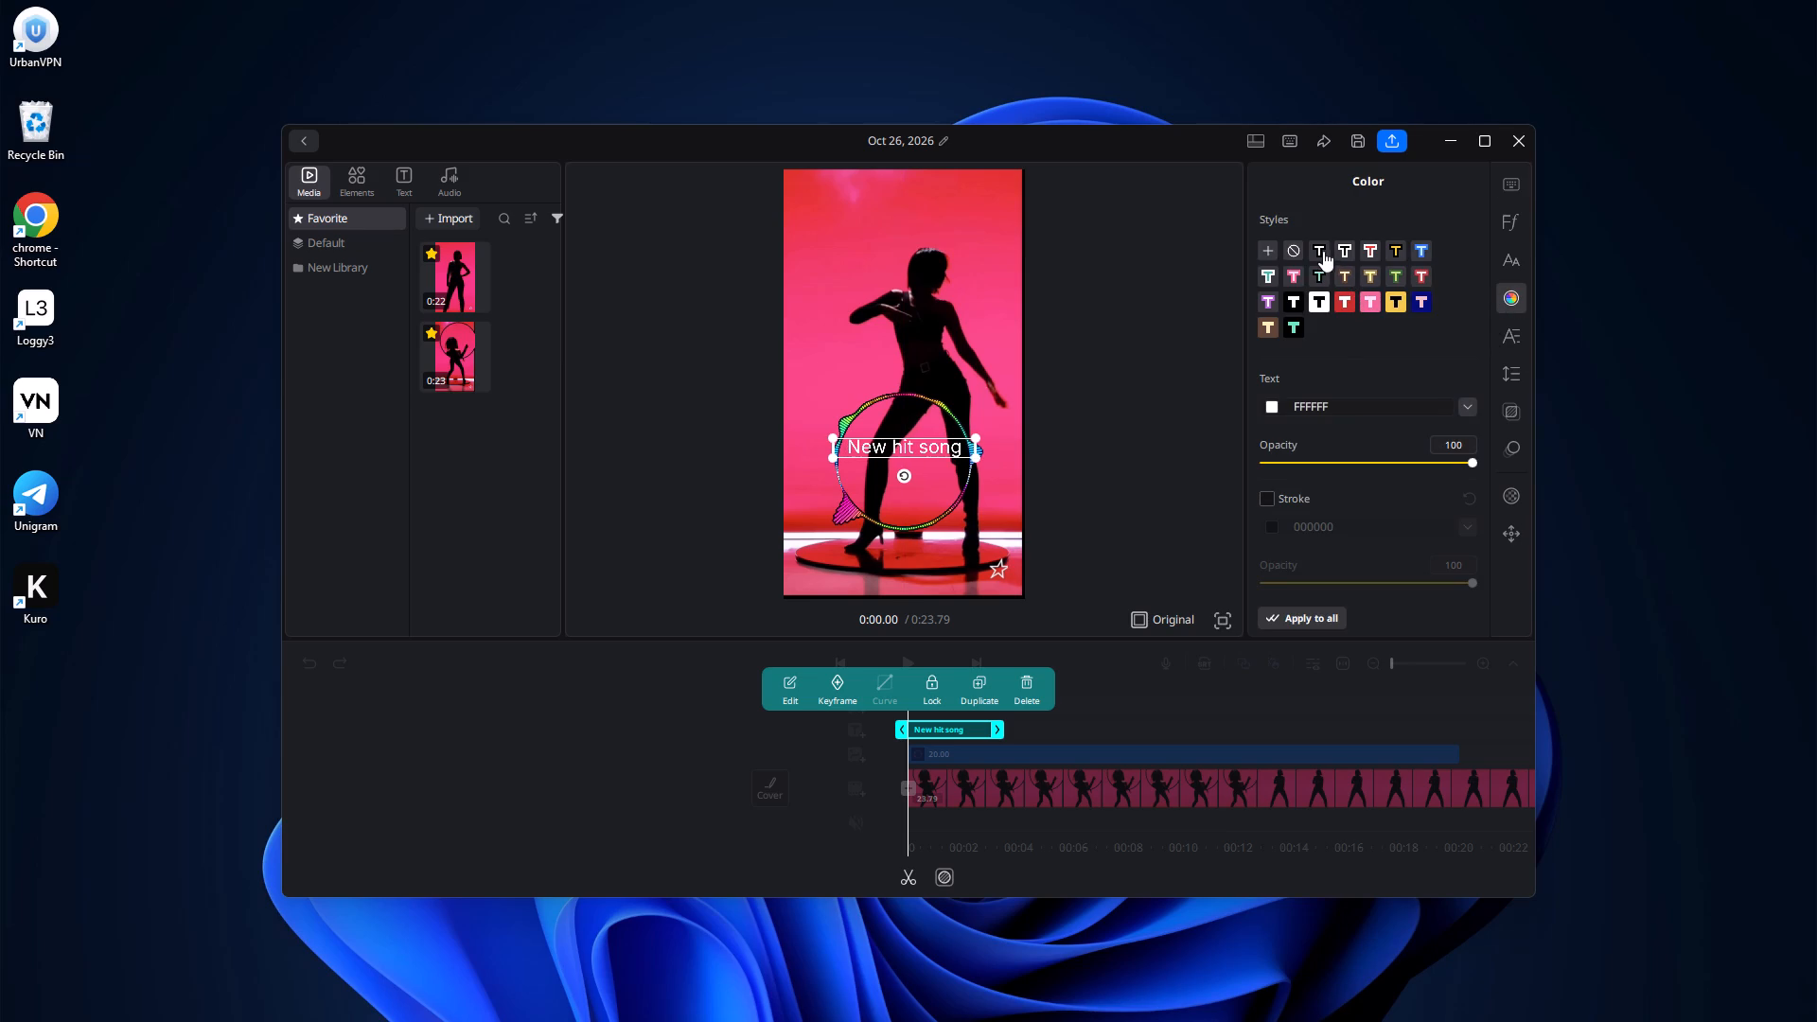
click(1315, 249)
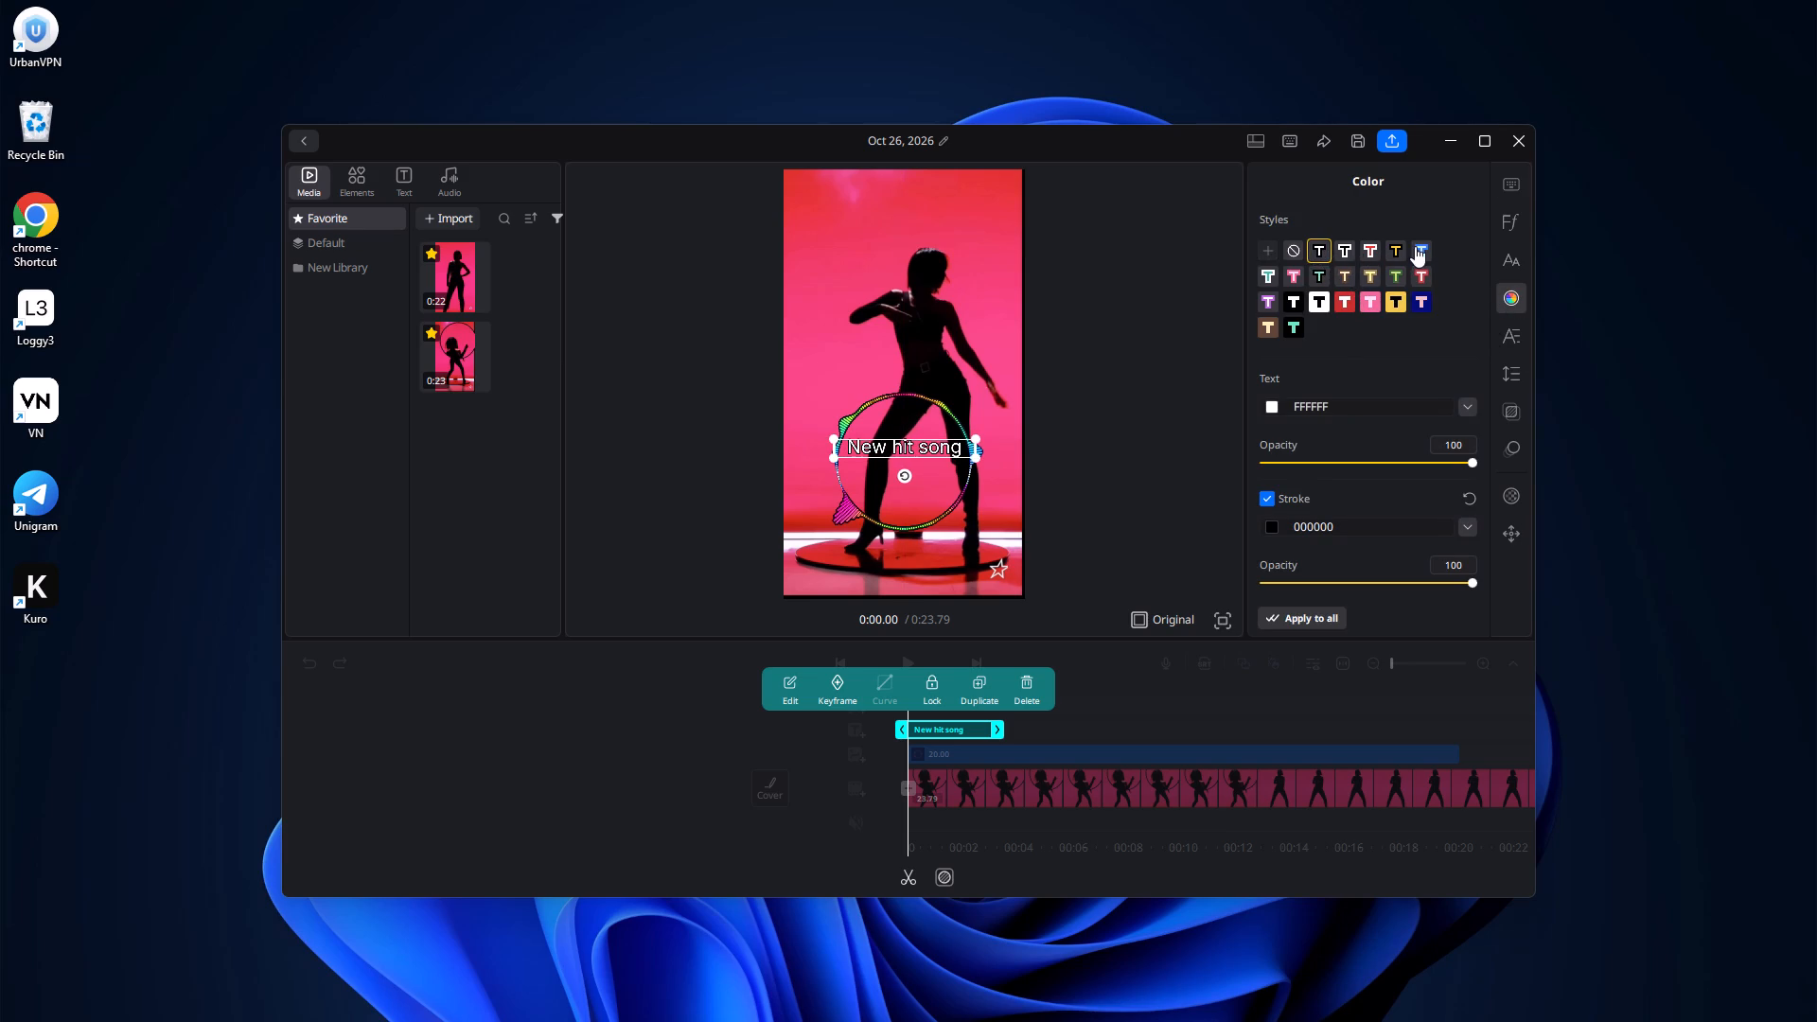
Compare several preset colour styles on the title and apply the one with green 6DE5B9 text and a black 000000 stroke.
click(1415, 246)
click(1341, 296)
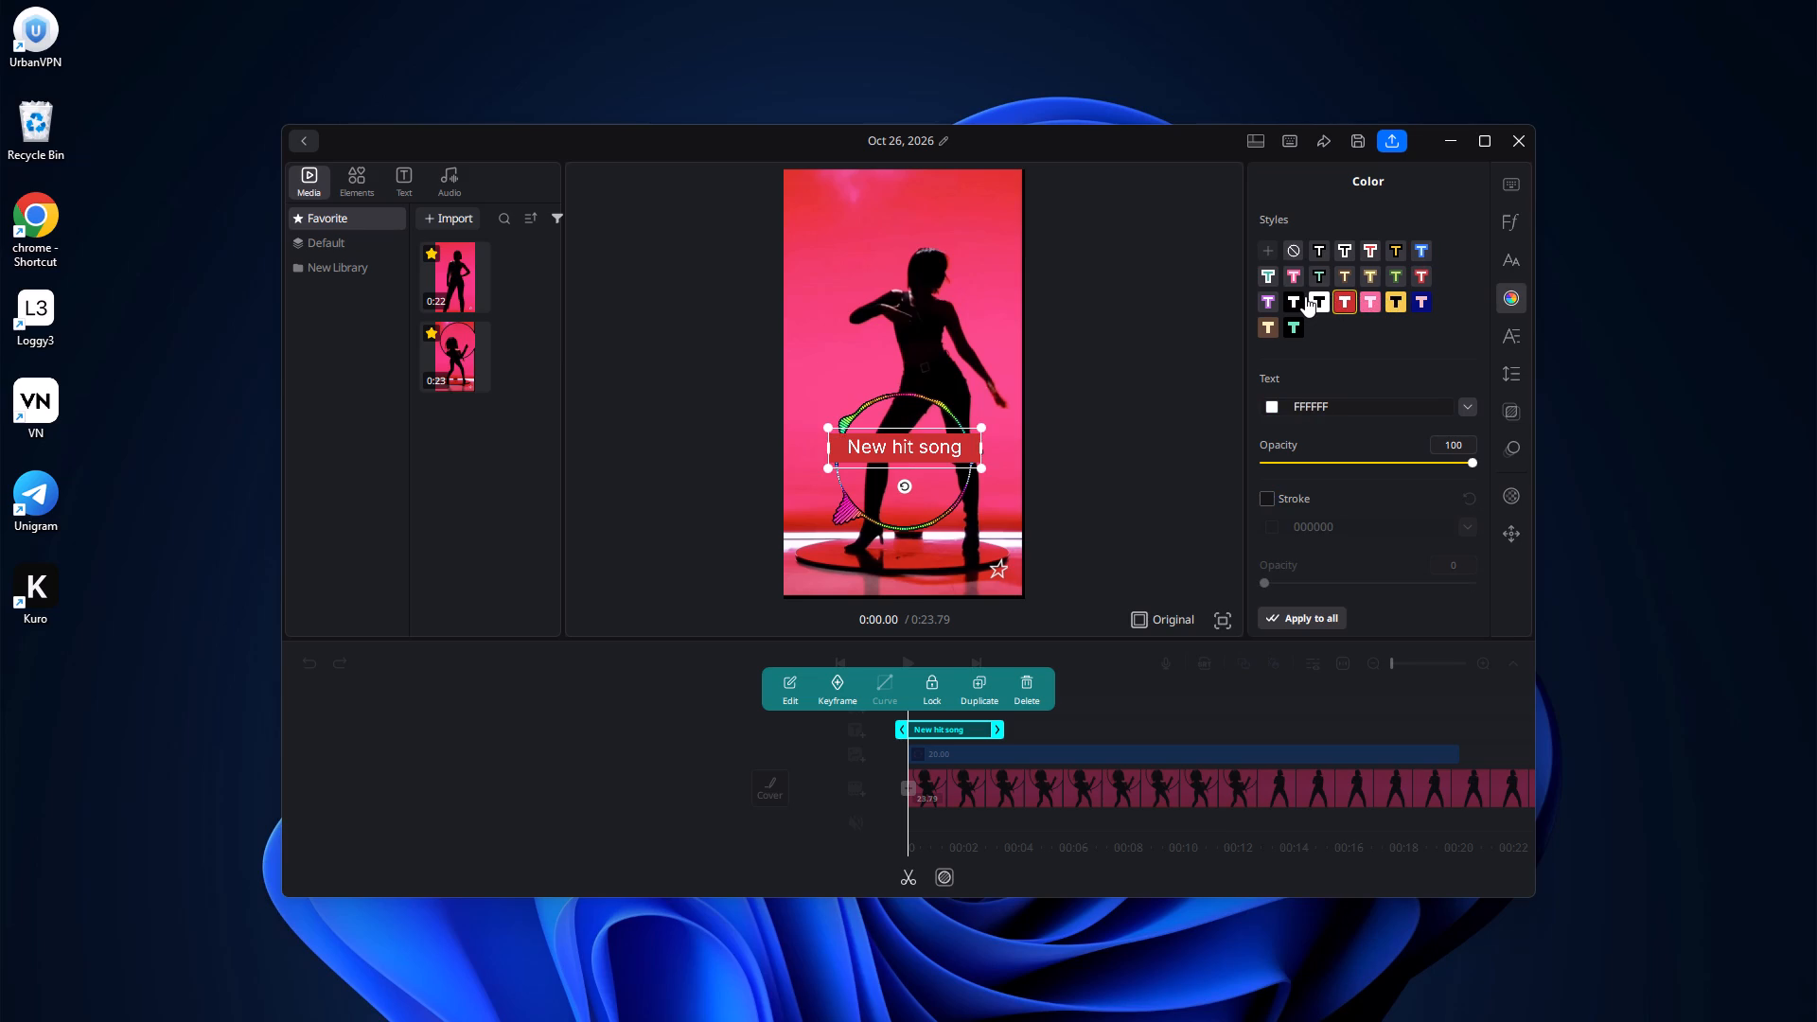
click(1292, 274)
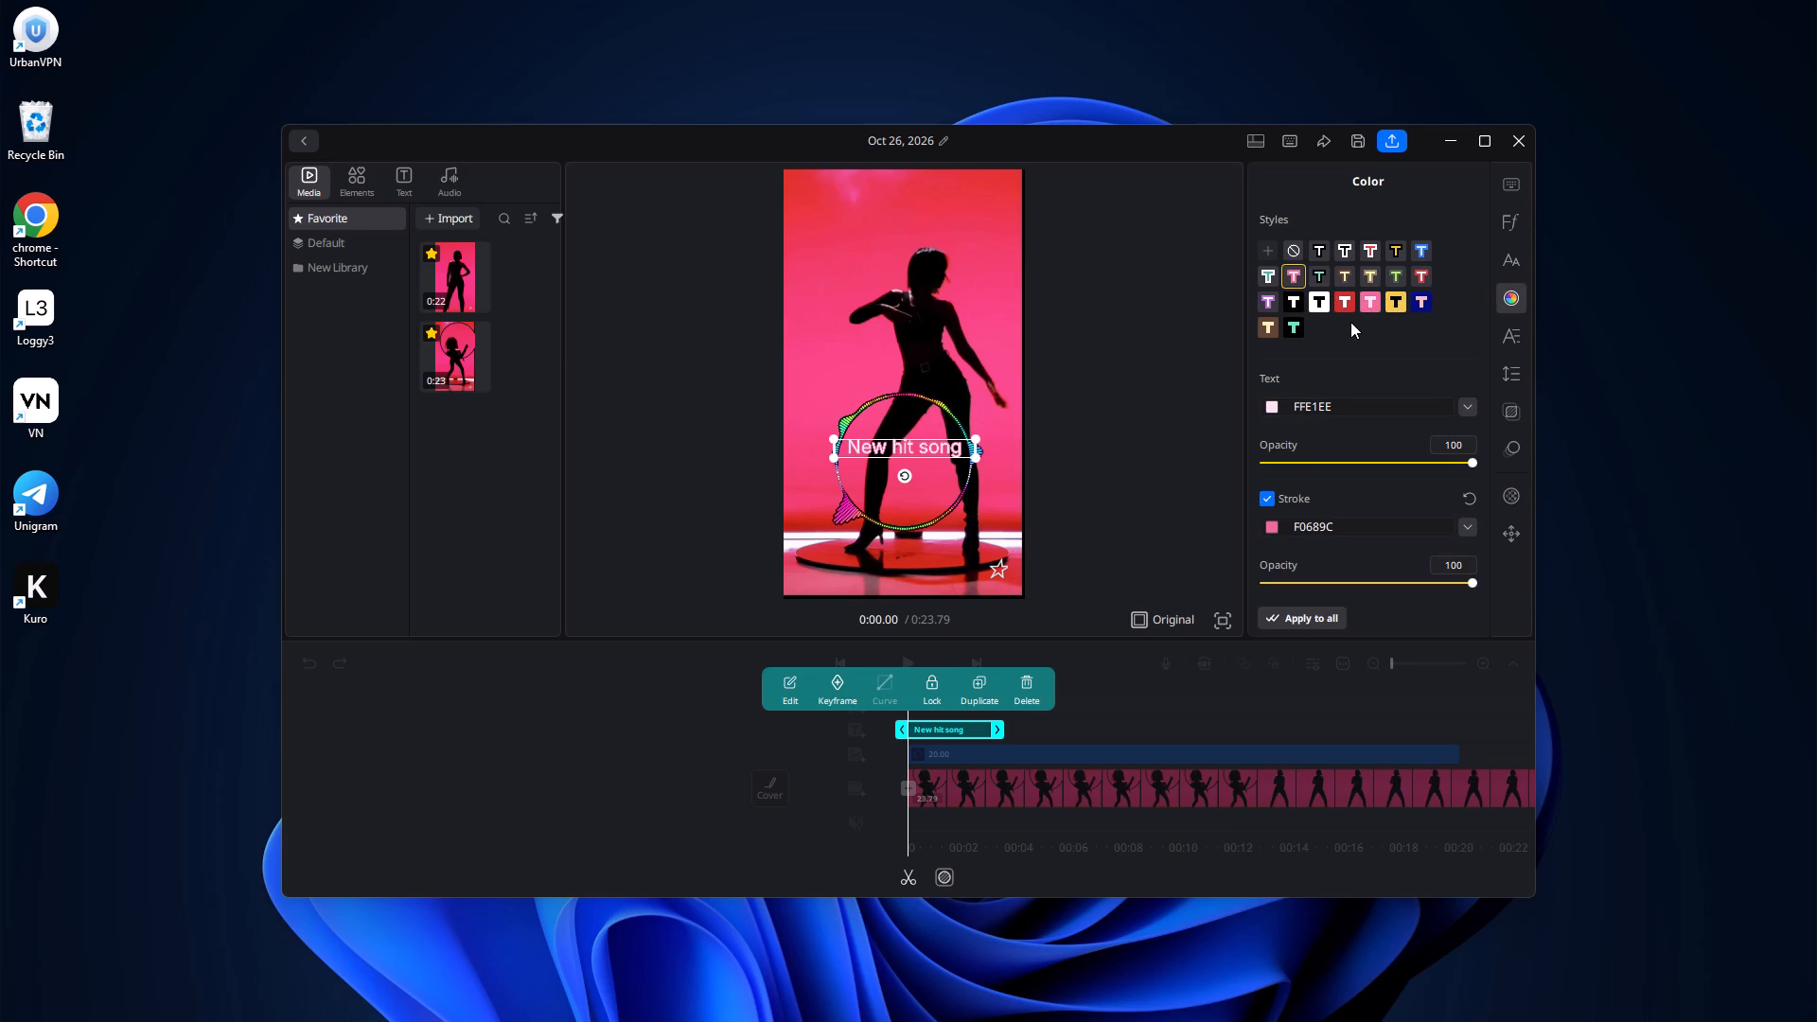
click(1267, 274)
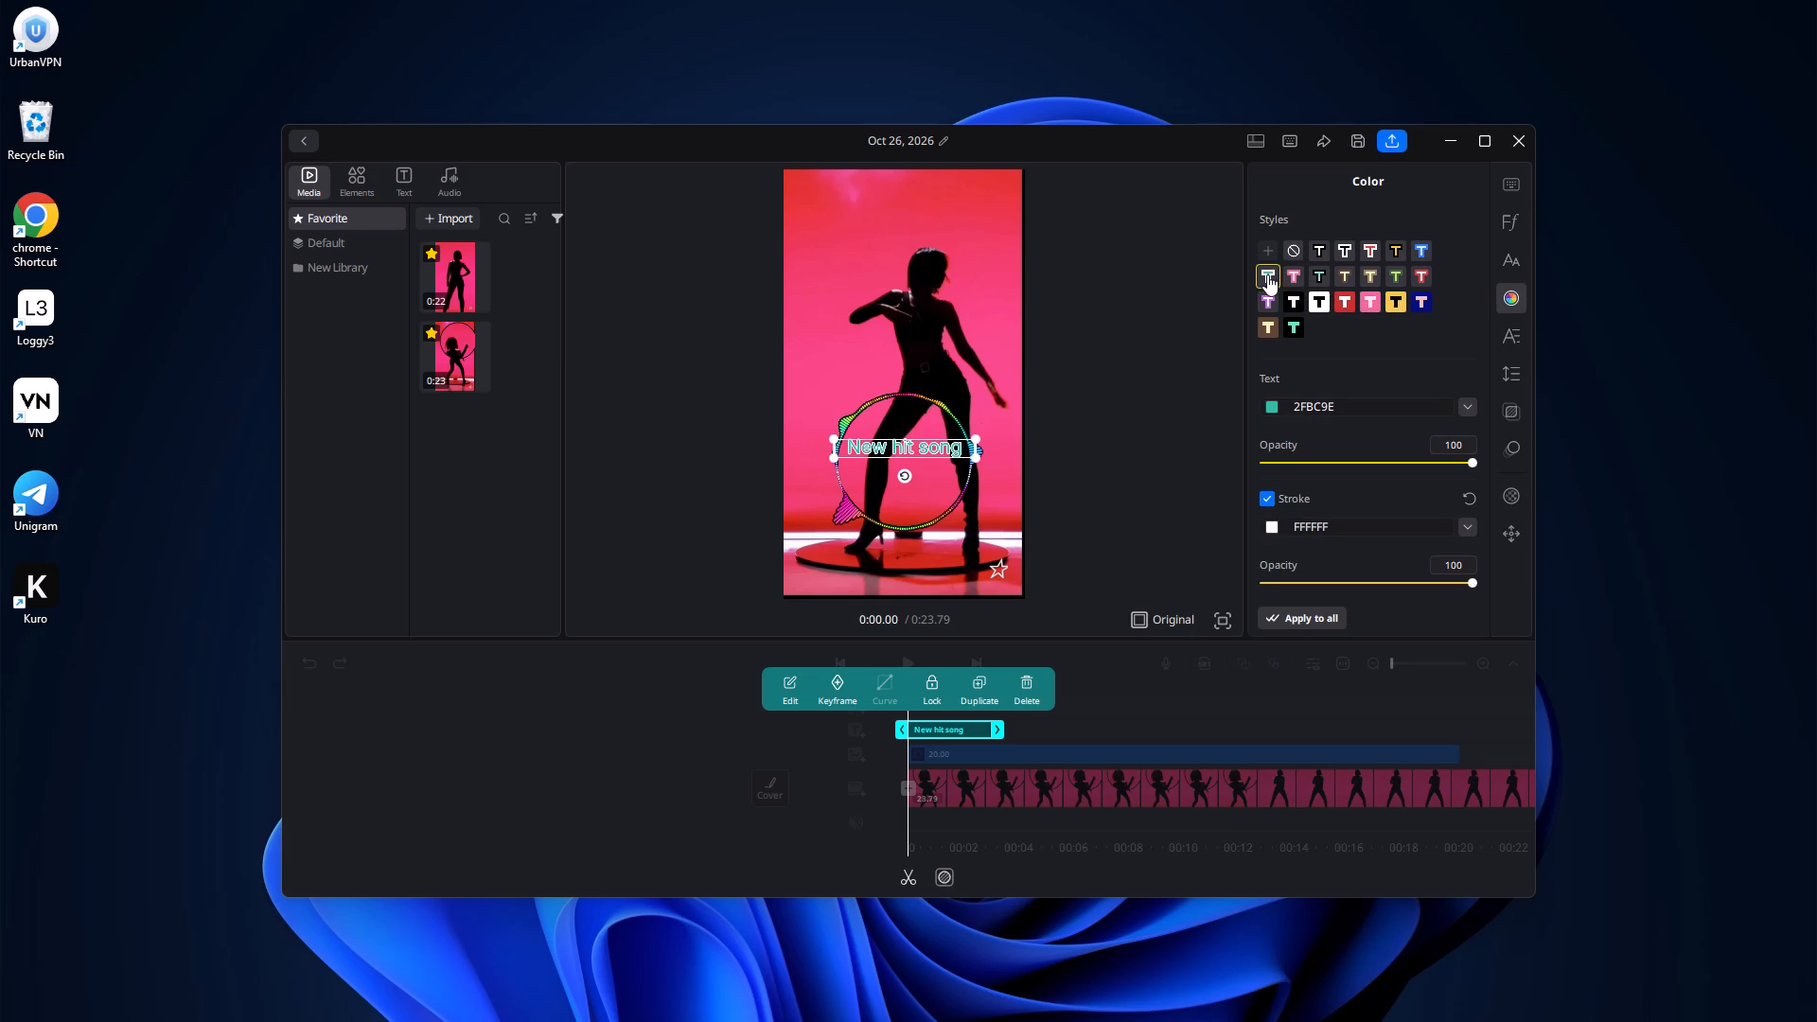
click(1314, 273)
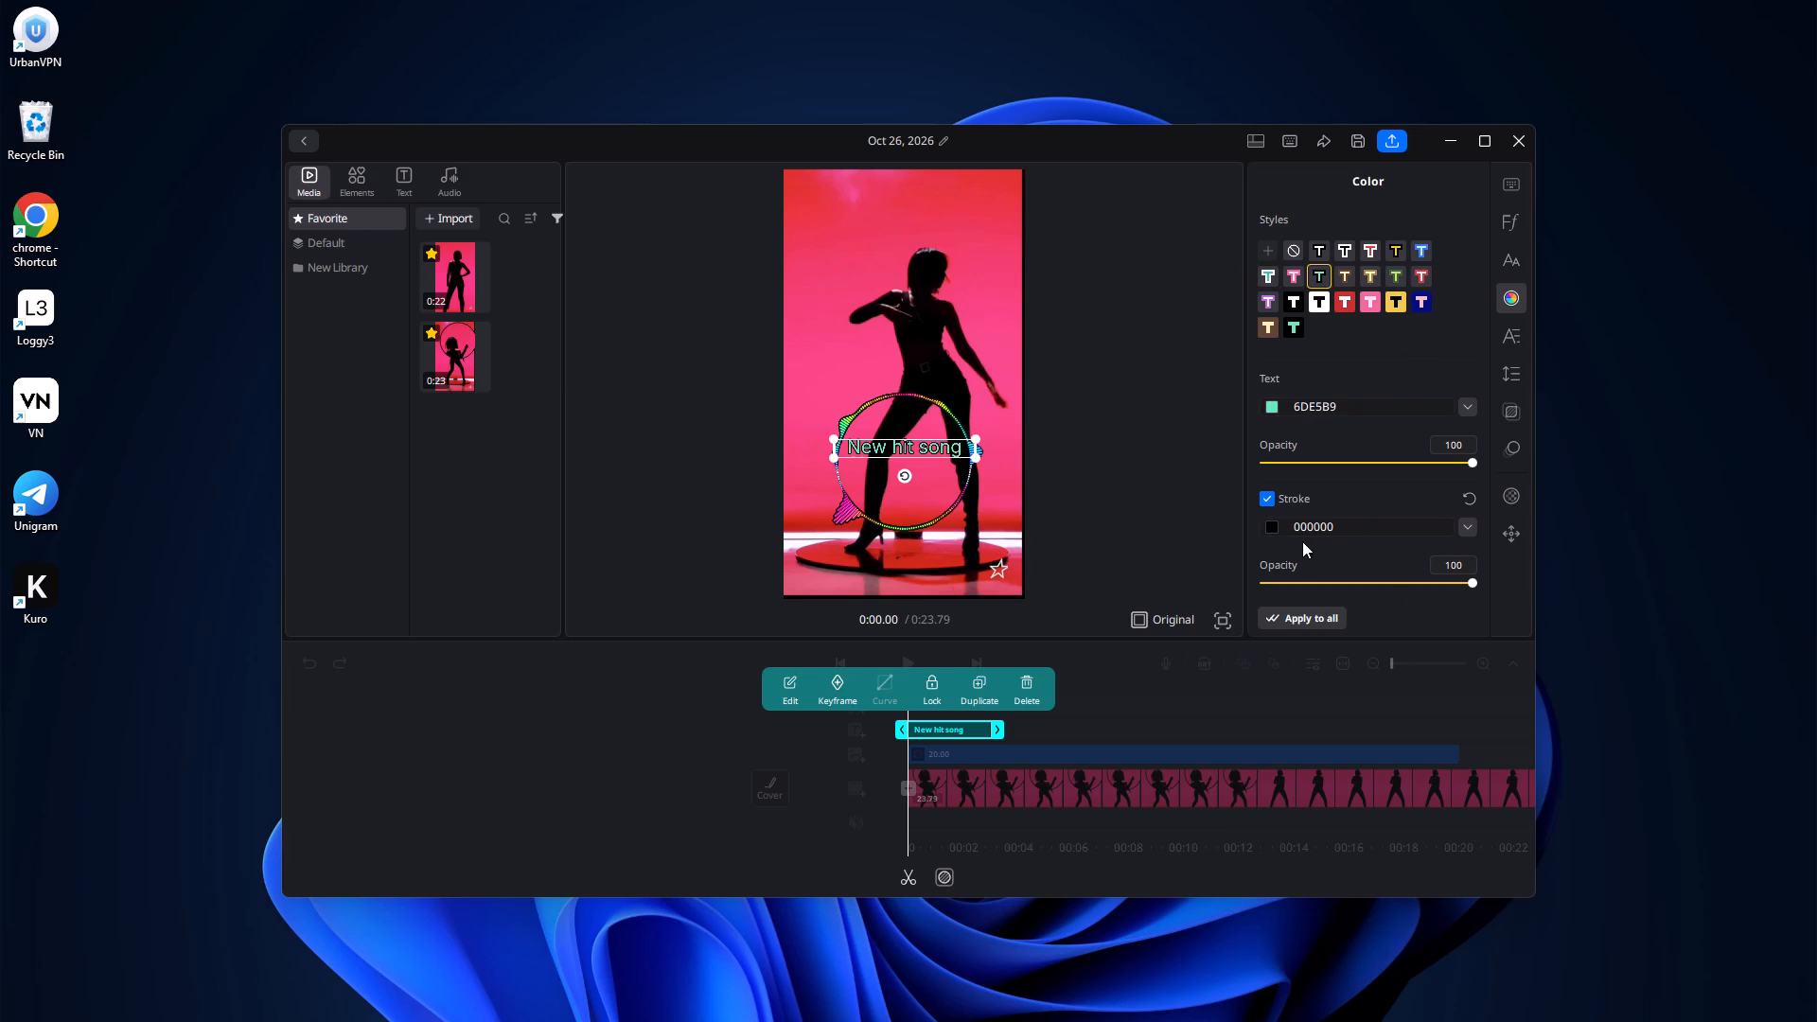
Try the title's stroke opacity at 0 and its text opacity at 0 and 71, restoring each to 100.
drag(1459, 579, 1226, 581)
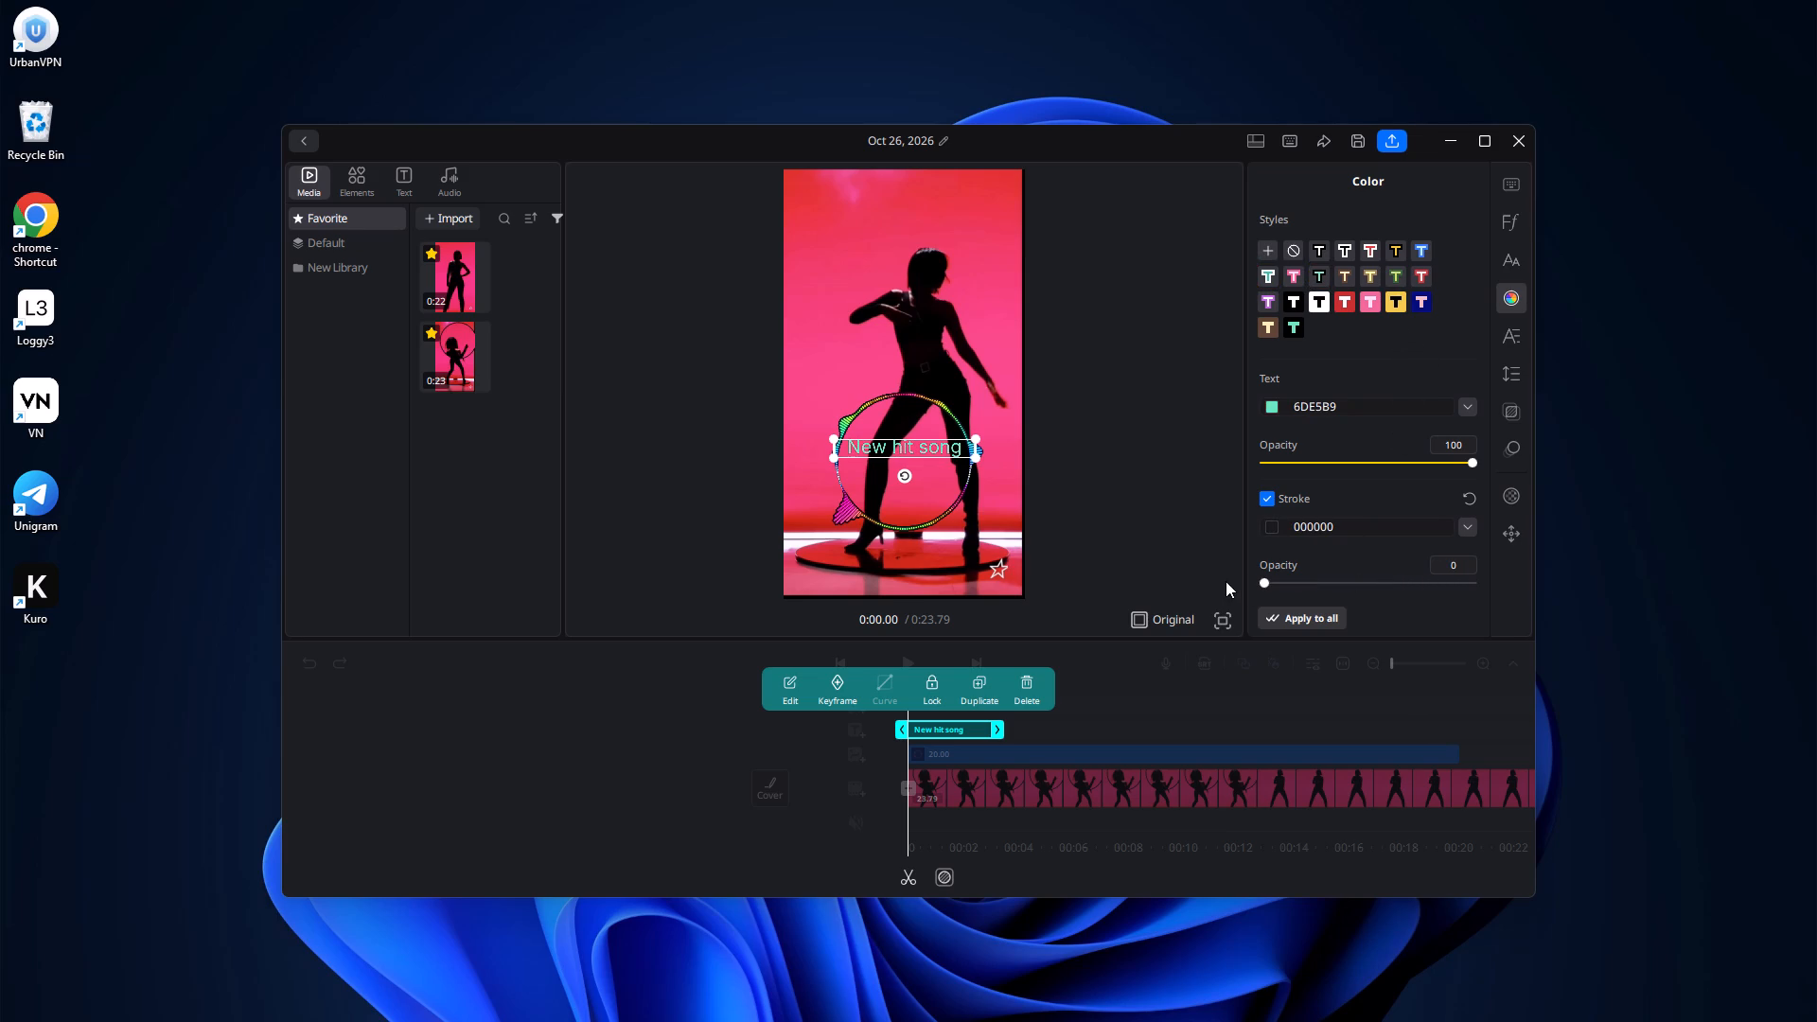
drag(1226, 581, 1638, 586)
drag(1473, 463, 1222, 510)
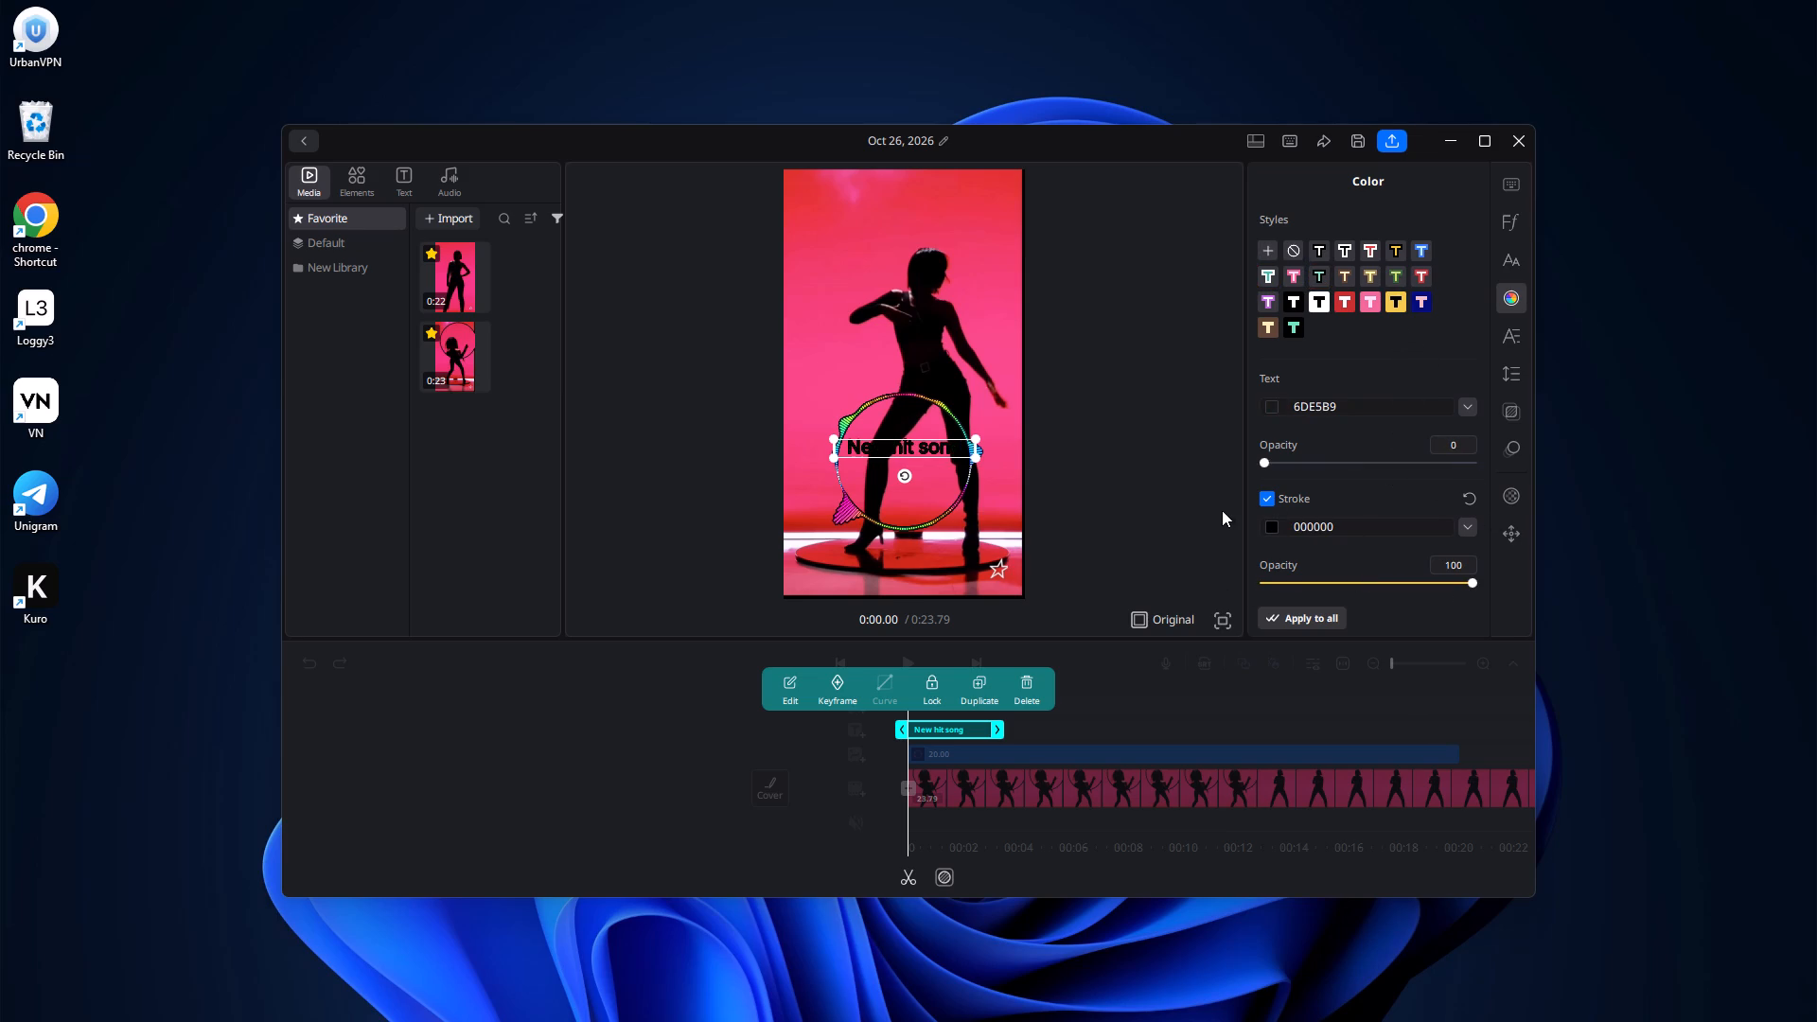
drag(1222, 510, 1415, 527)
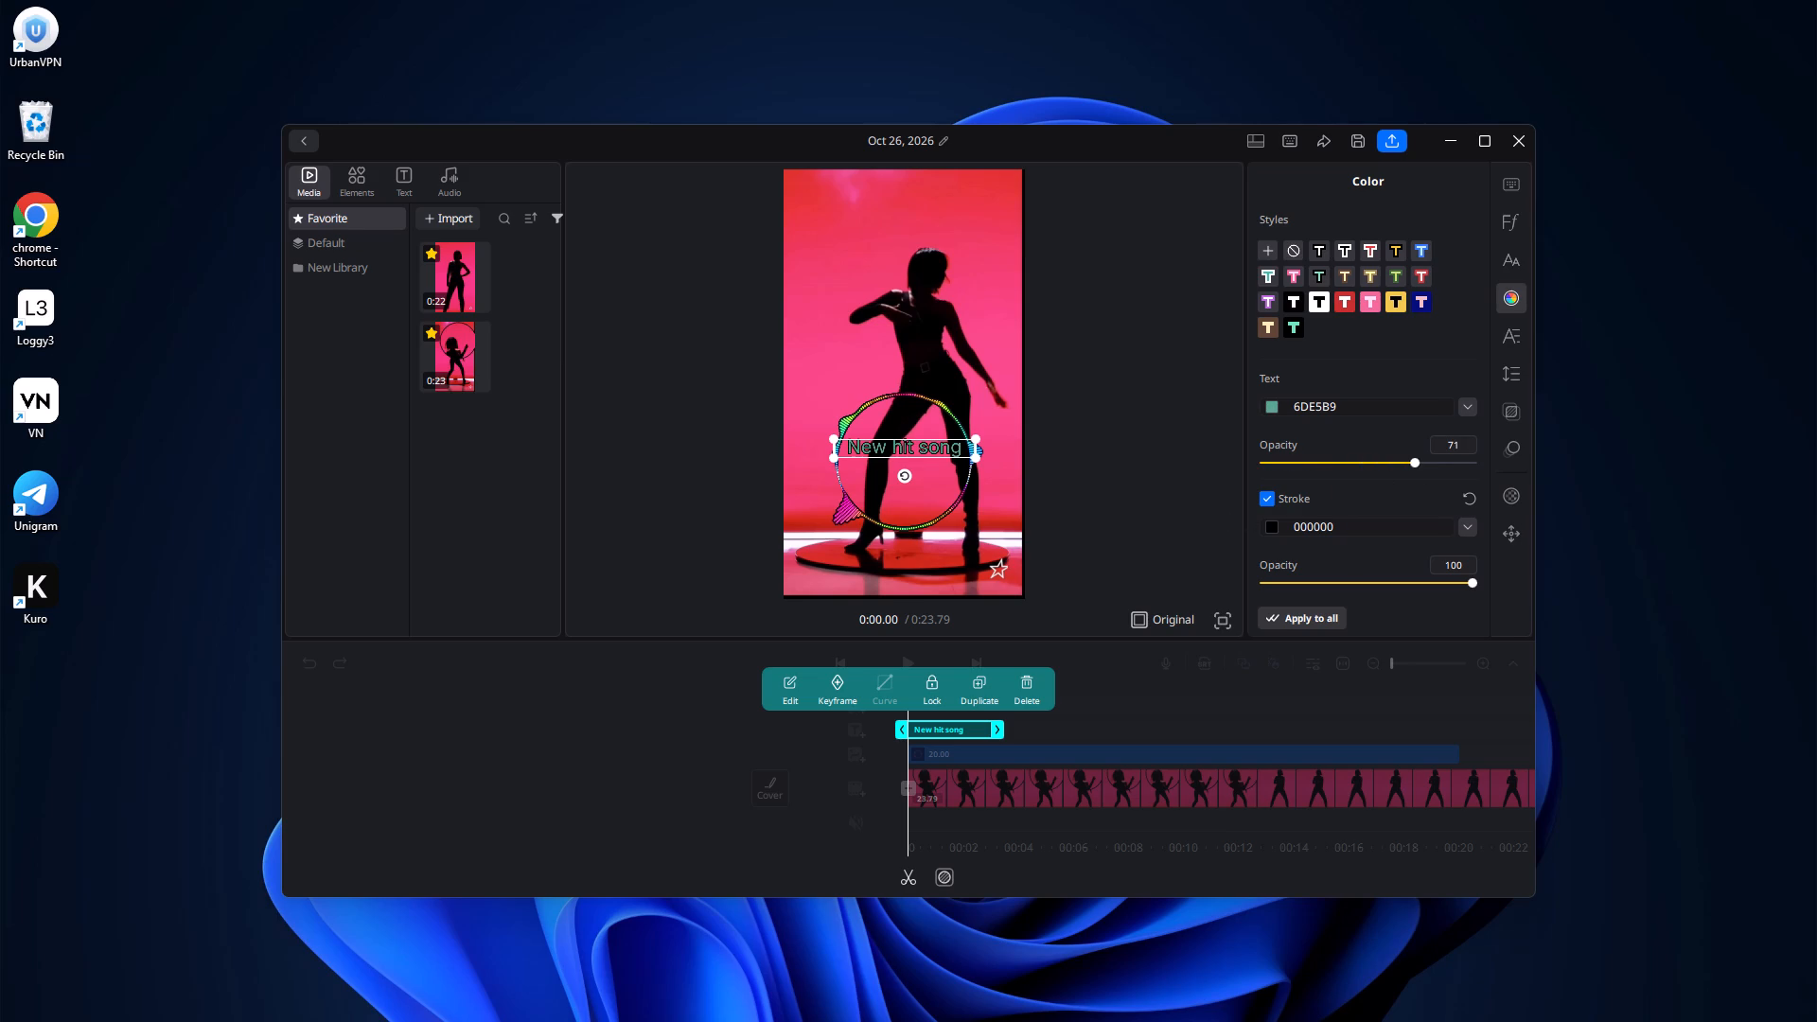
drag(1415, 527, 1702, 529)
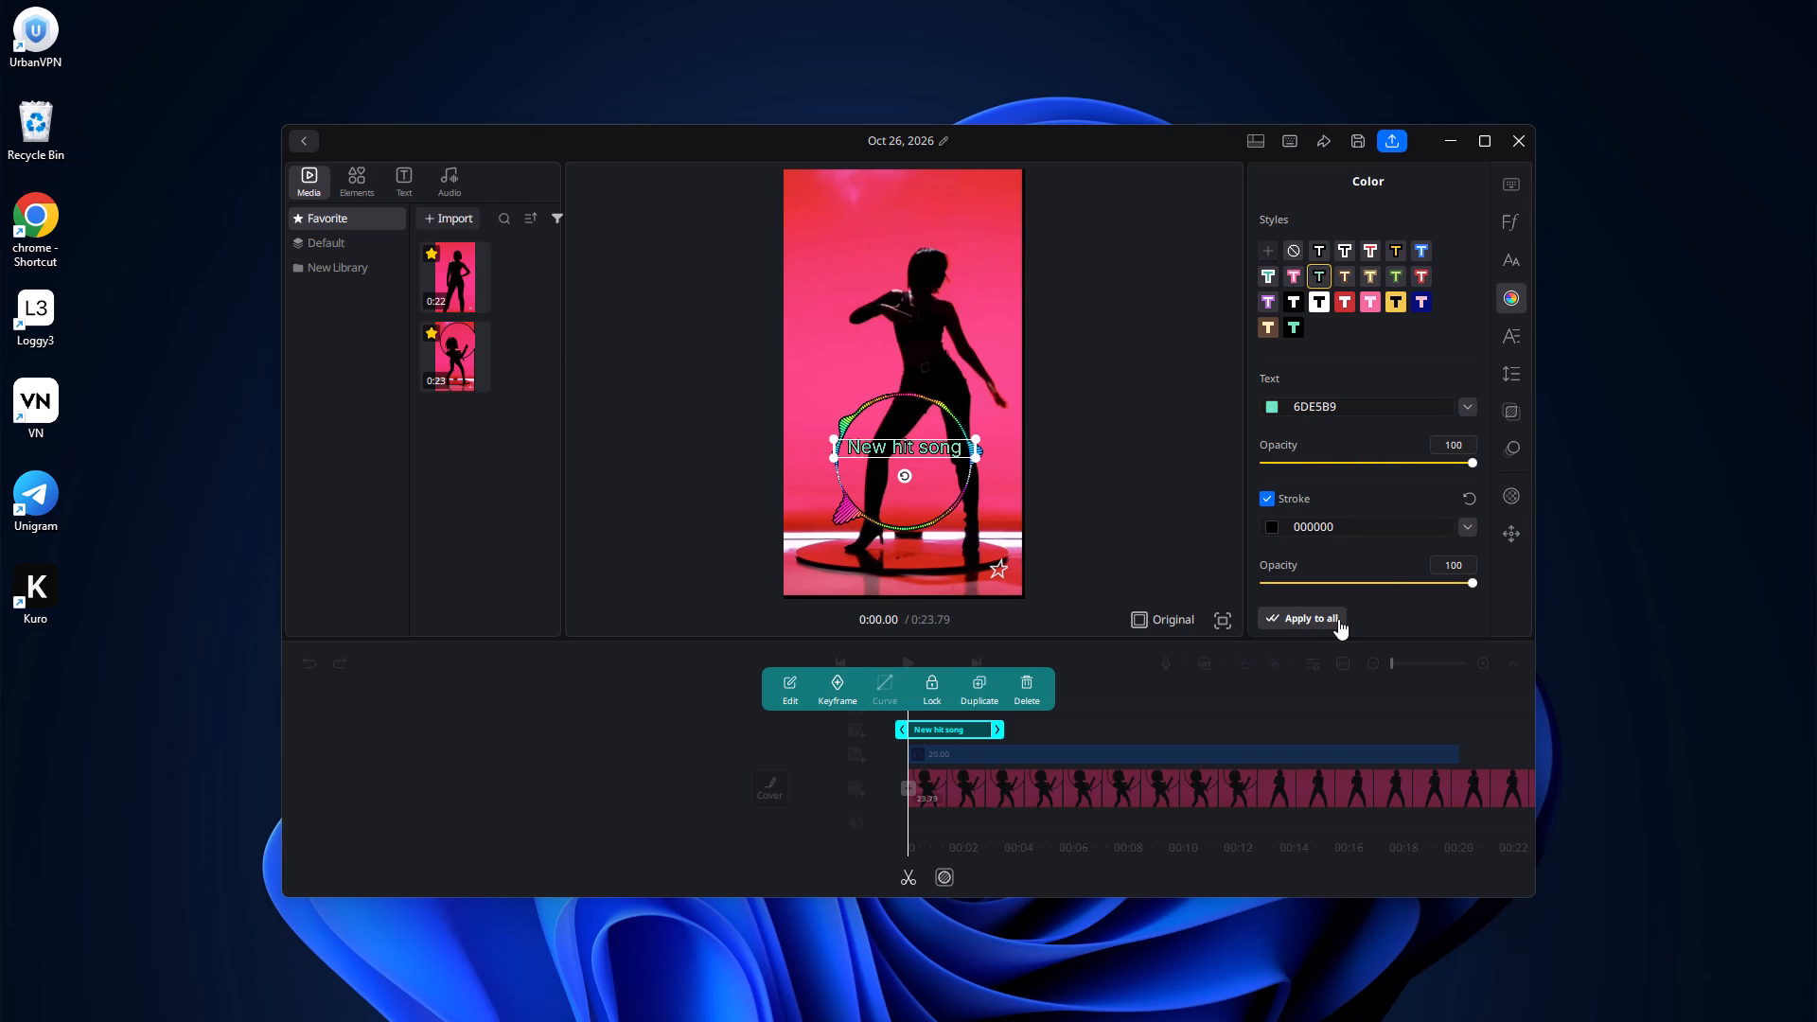
Apply the title's colour settings to all text.
click(1331, 619)
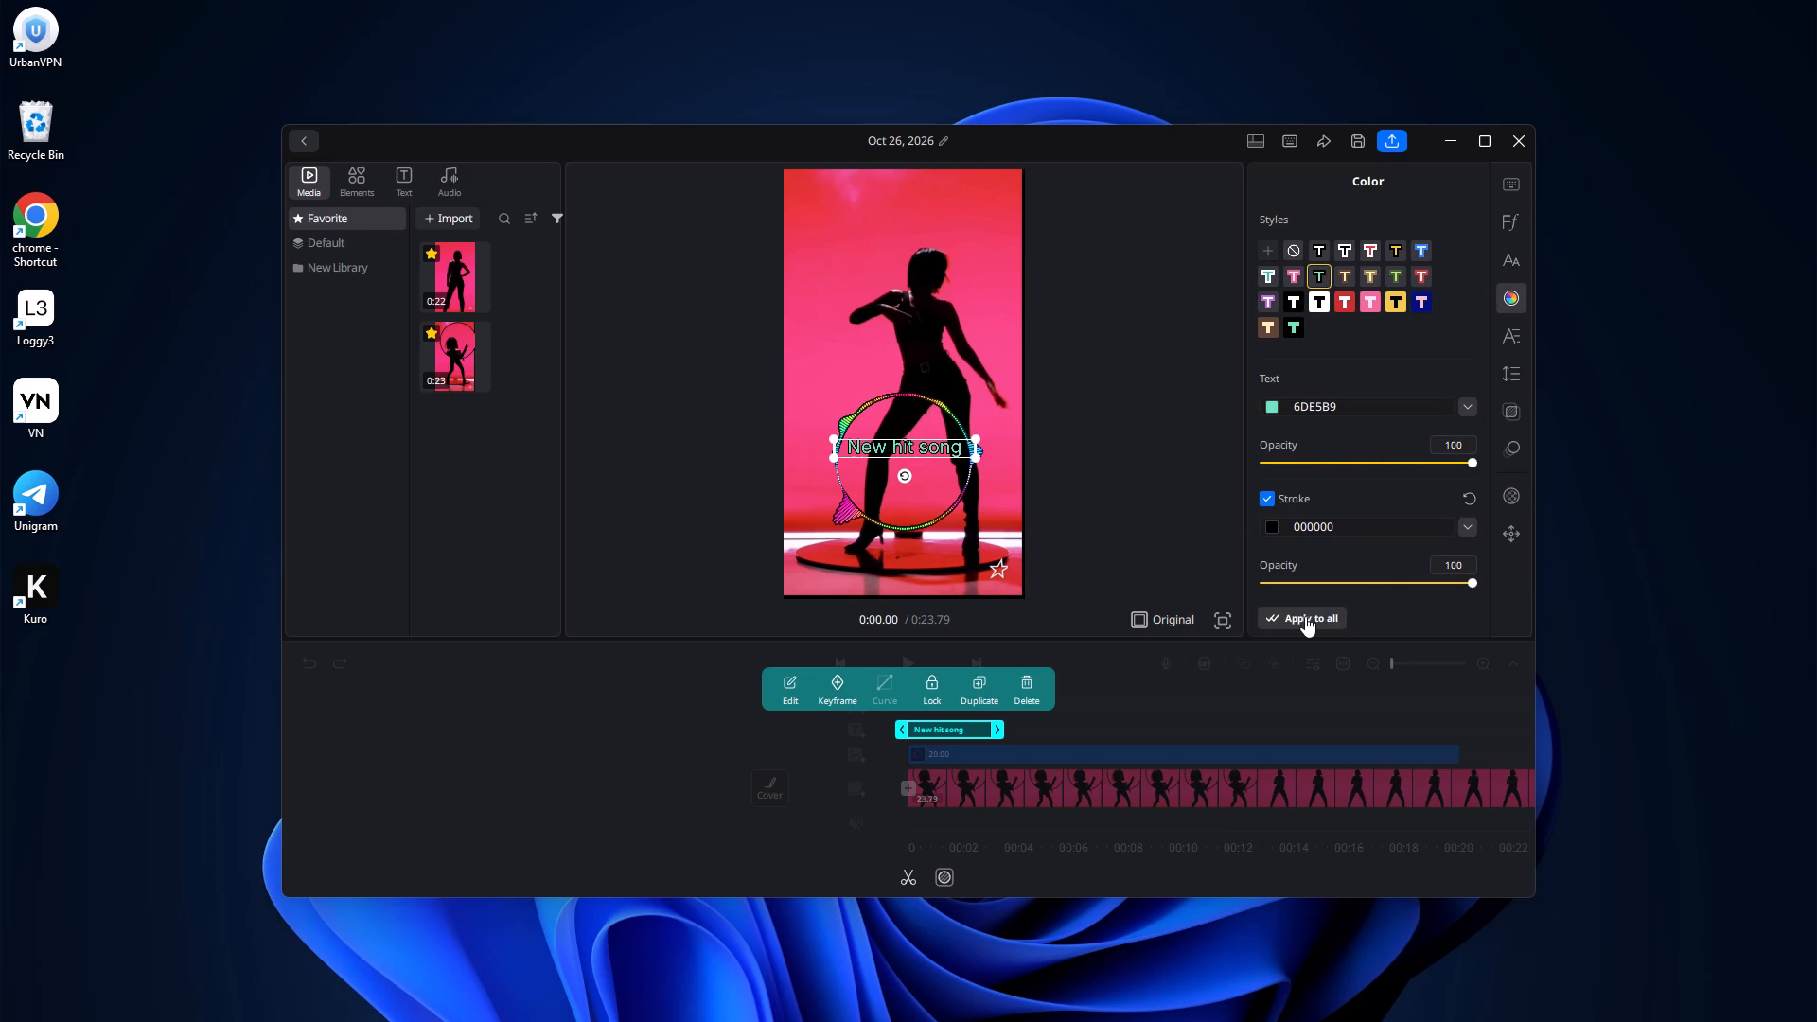
click(1305, 616)
Try bold on the title and set its text style to italic only.
click(1513, 340)
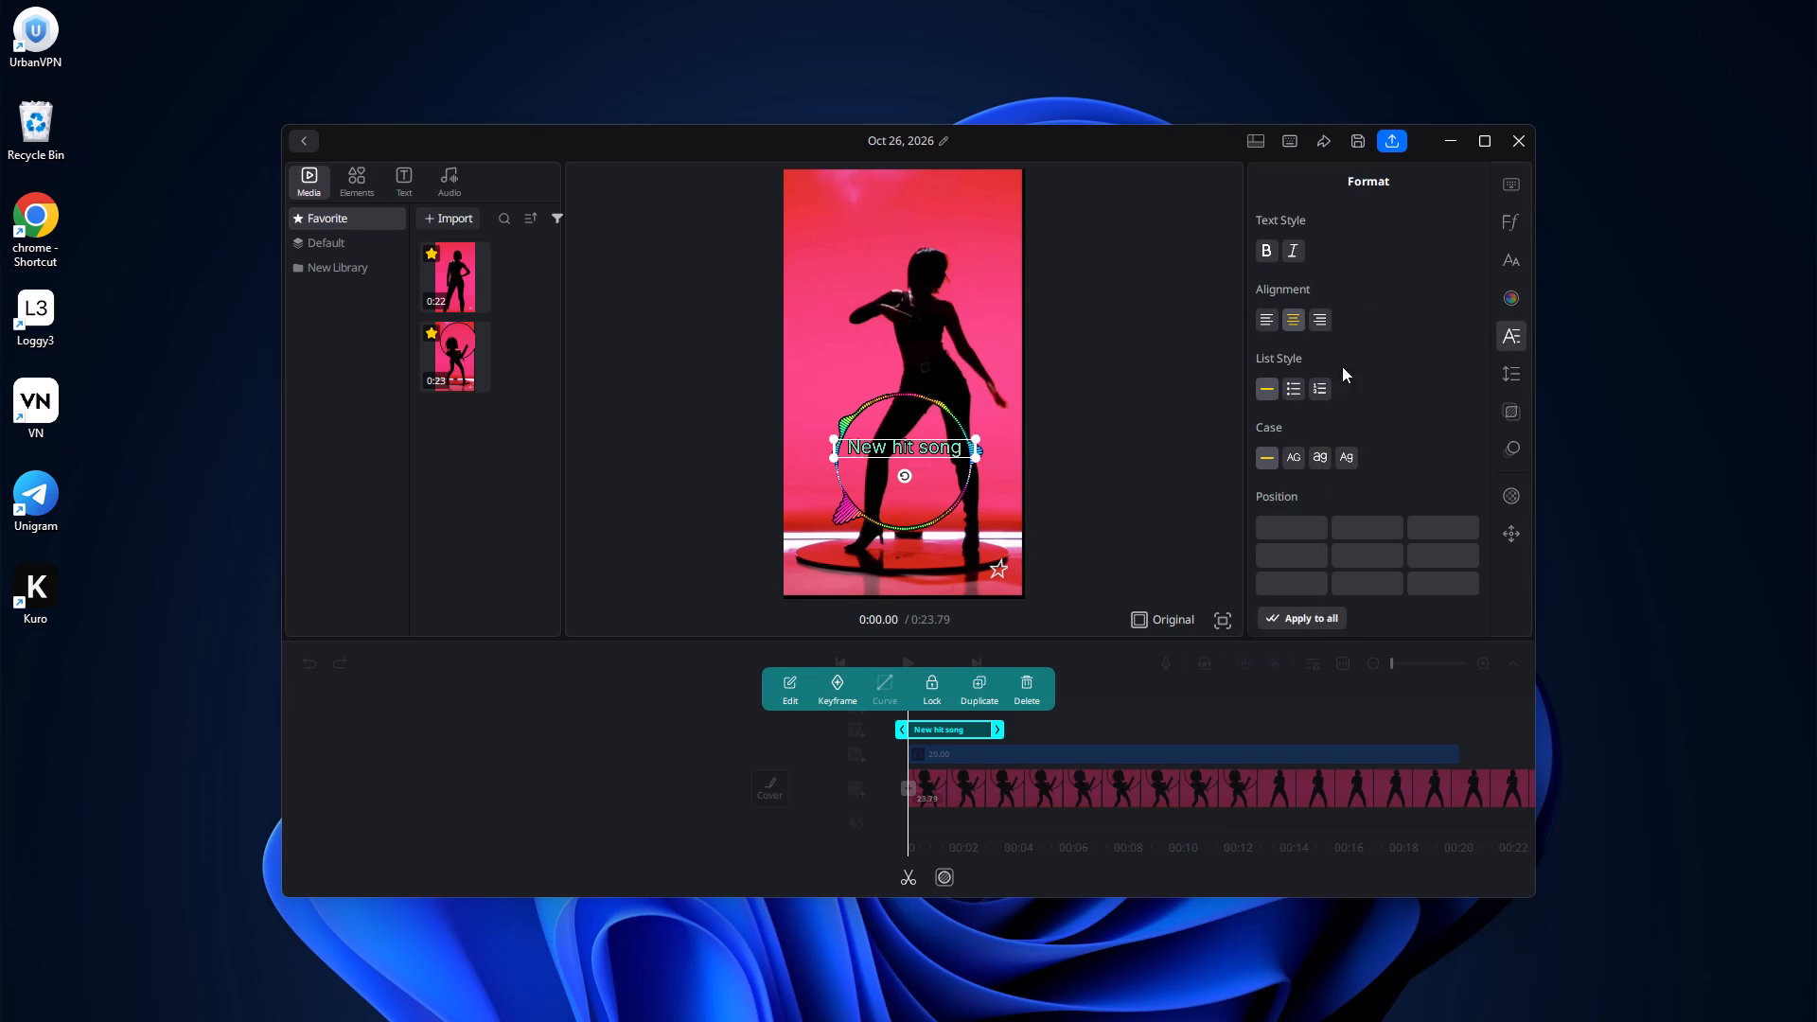
click(1265, 251)
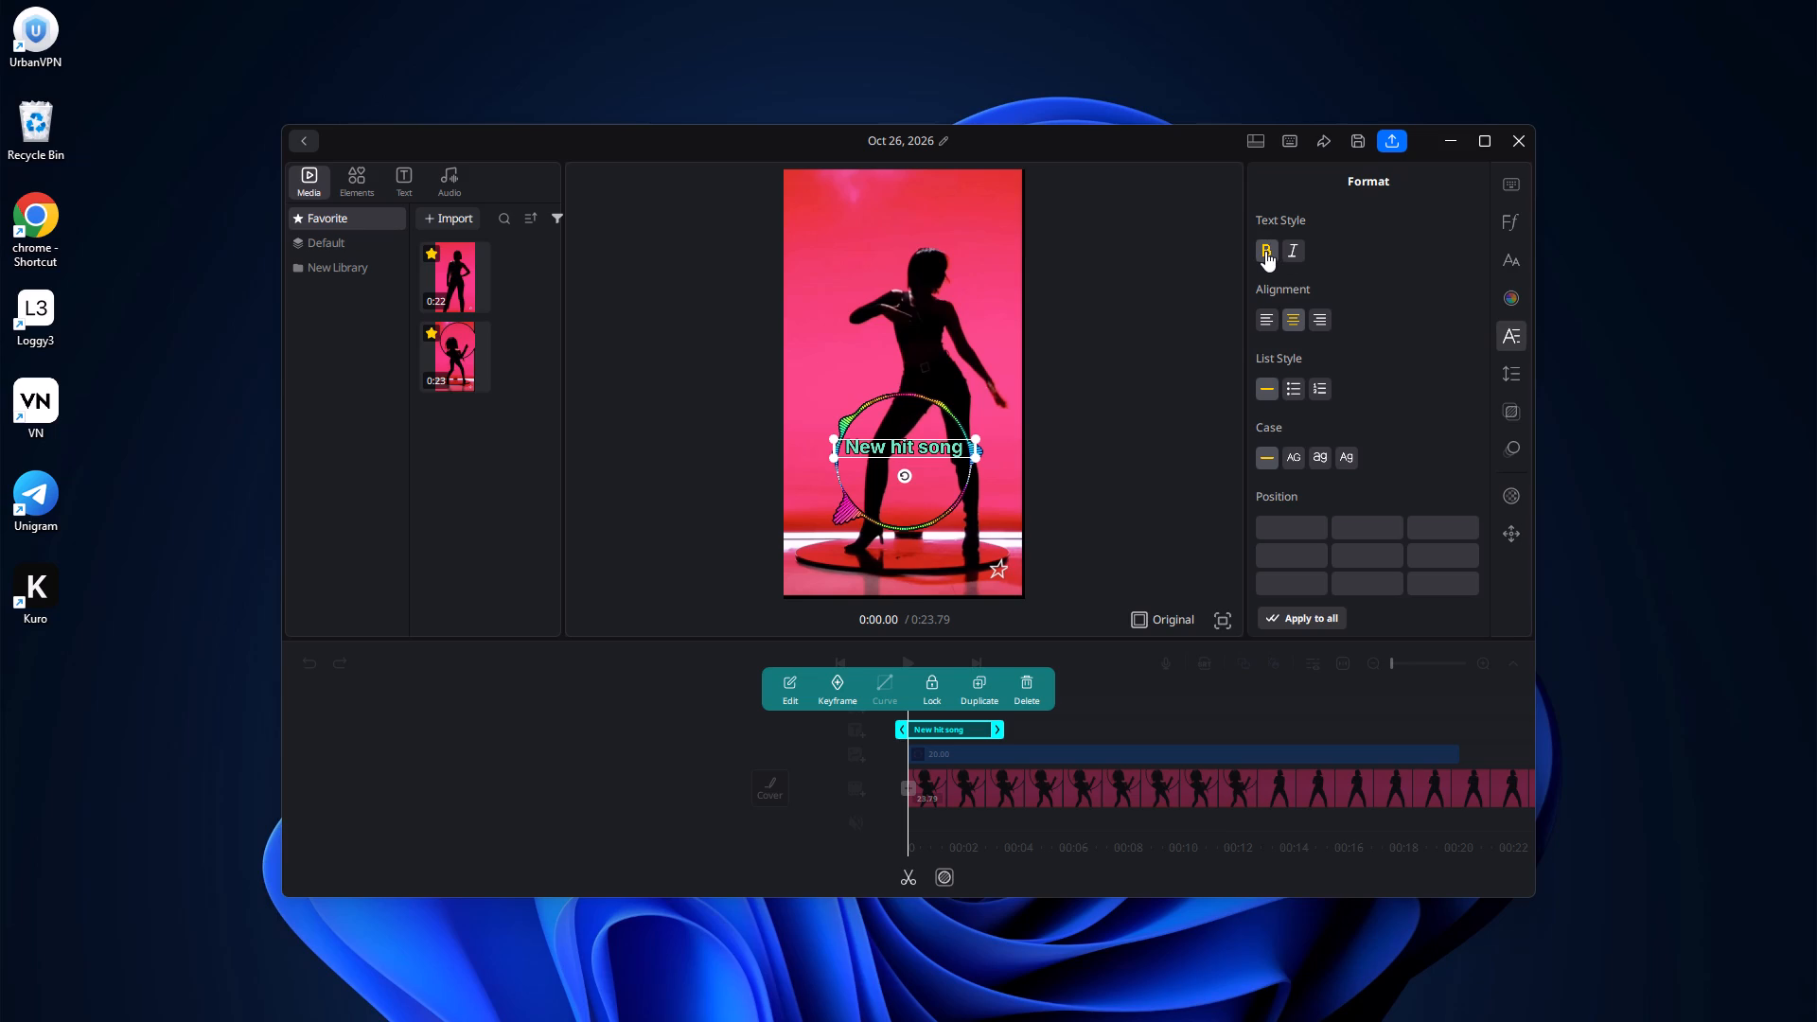
click(1299, 247)
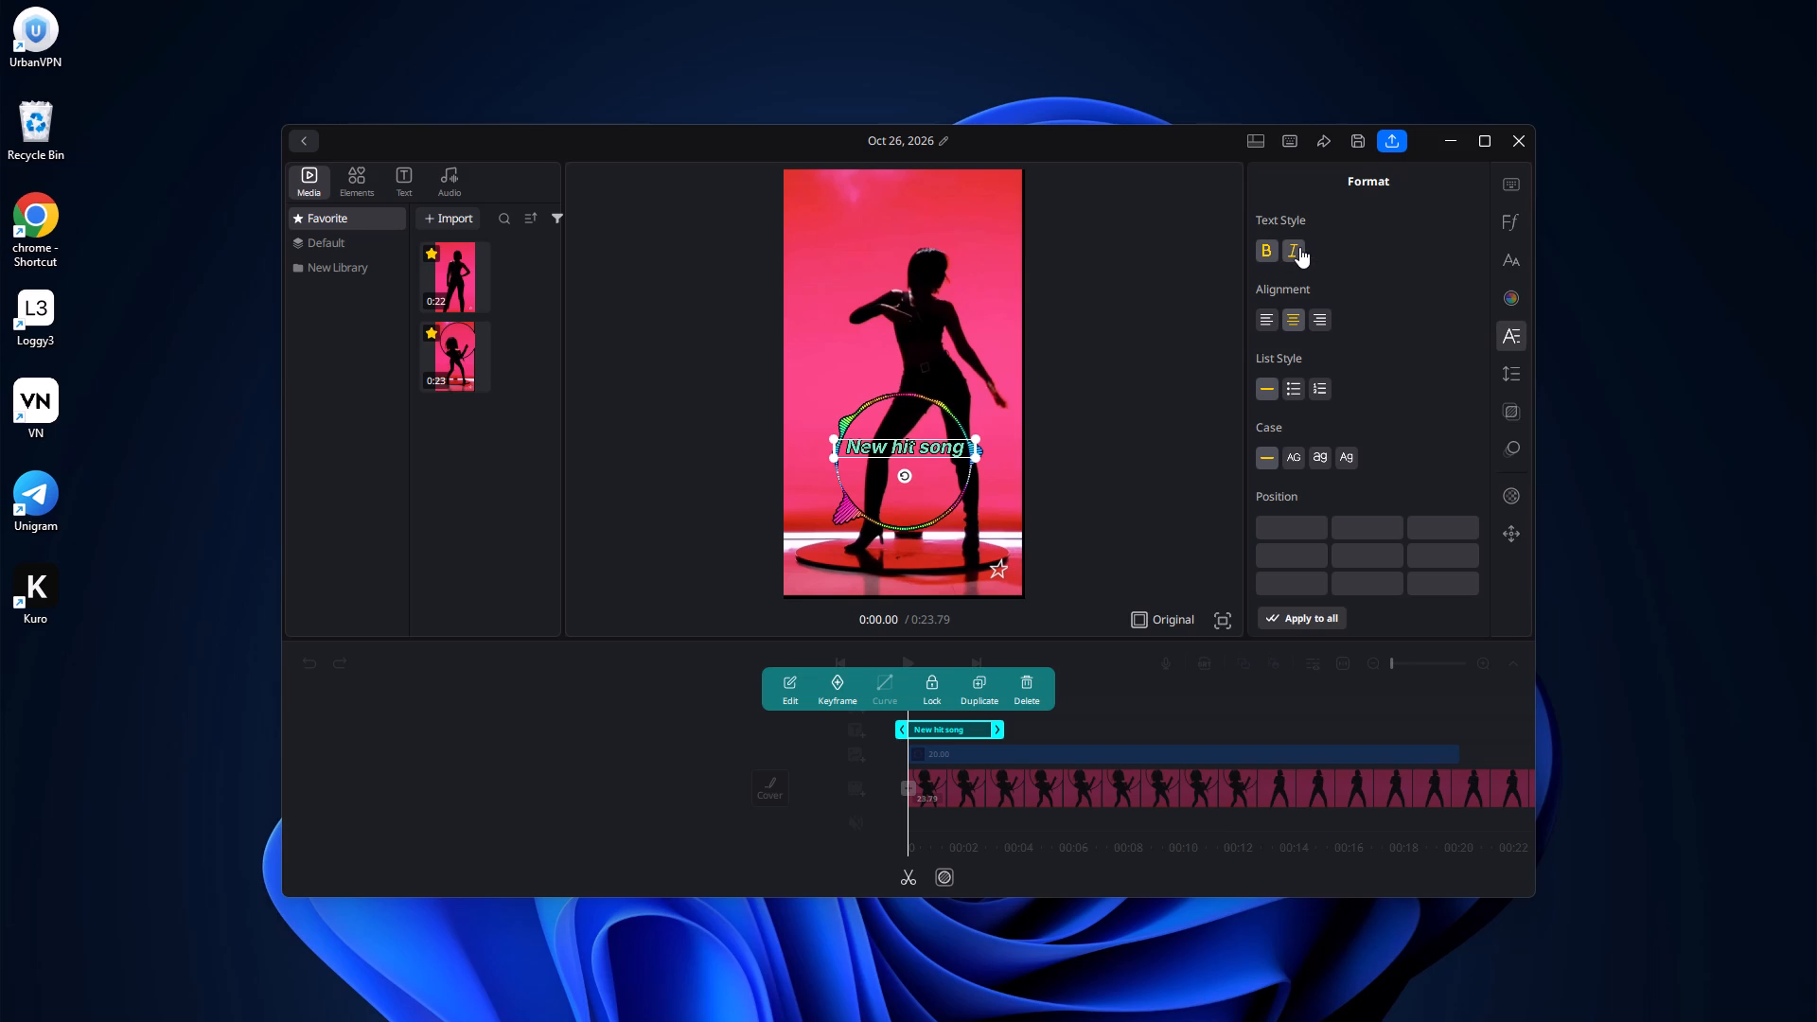
click(1270, 251)
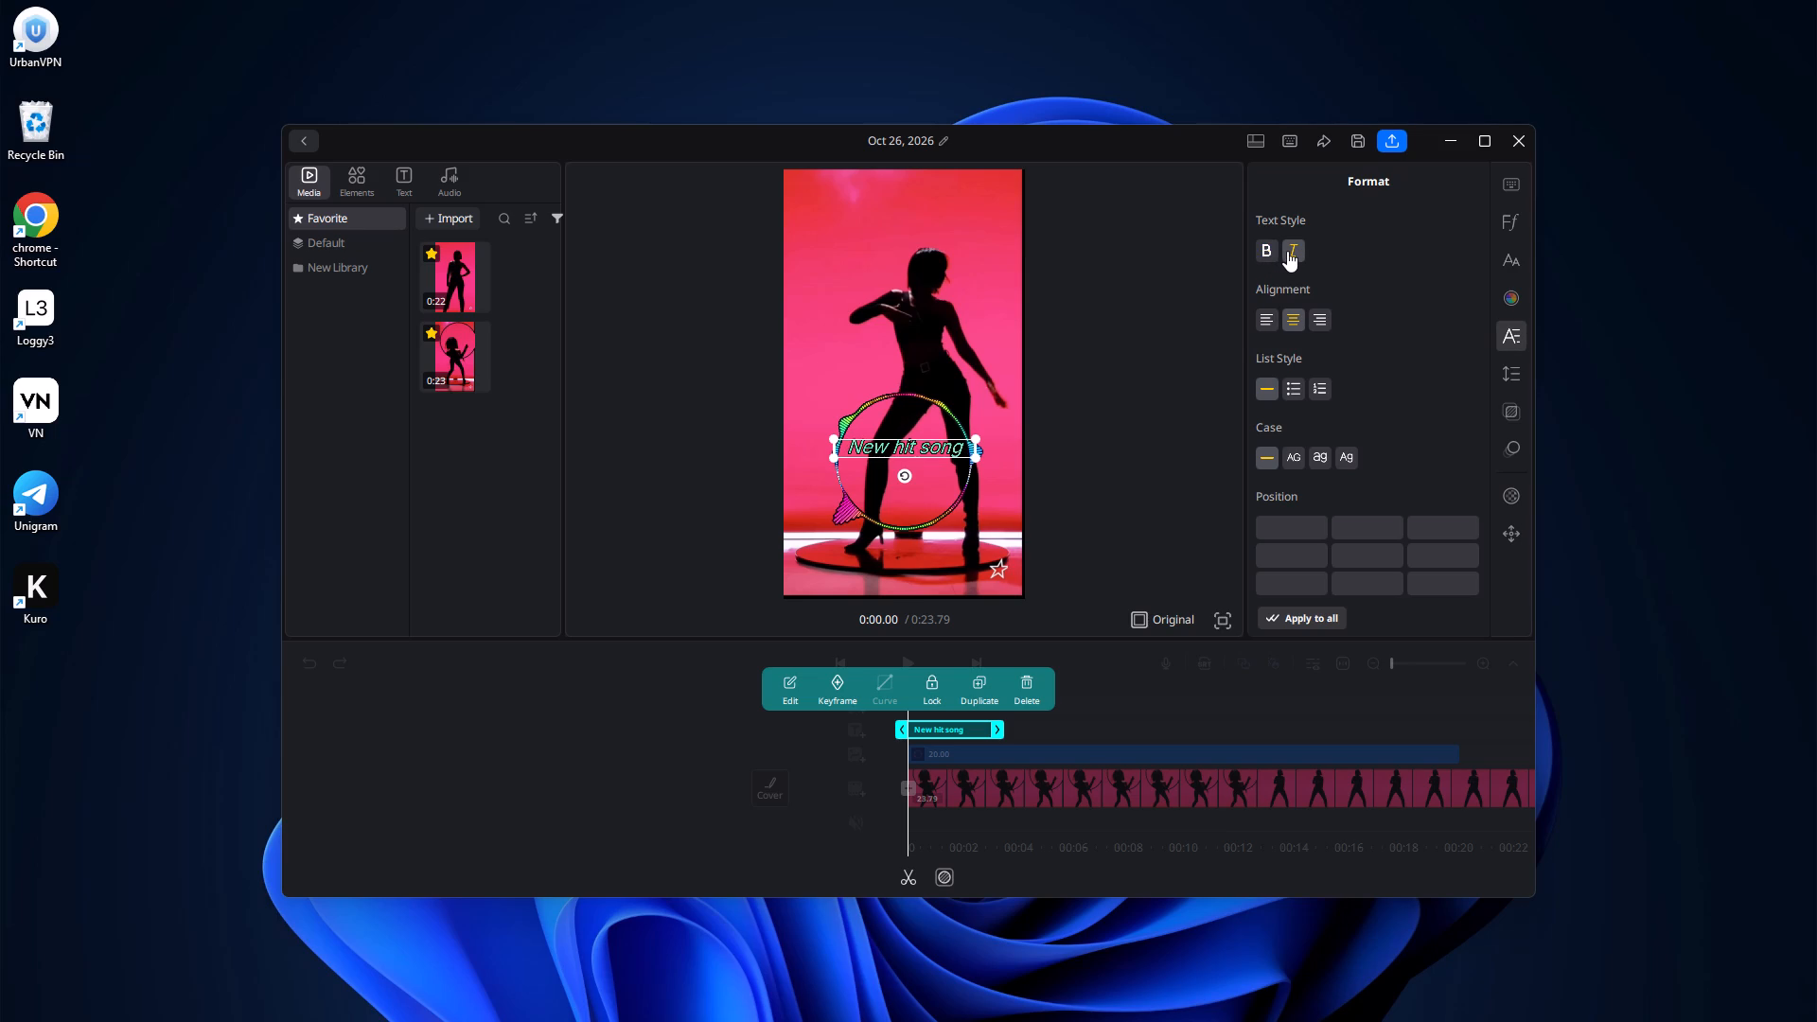
click(1267, 245)
click(1267, 245)
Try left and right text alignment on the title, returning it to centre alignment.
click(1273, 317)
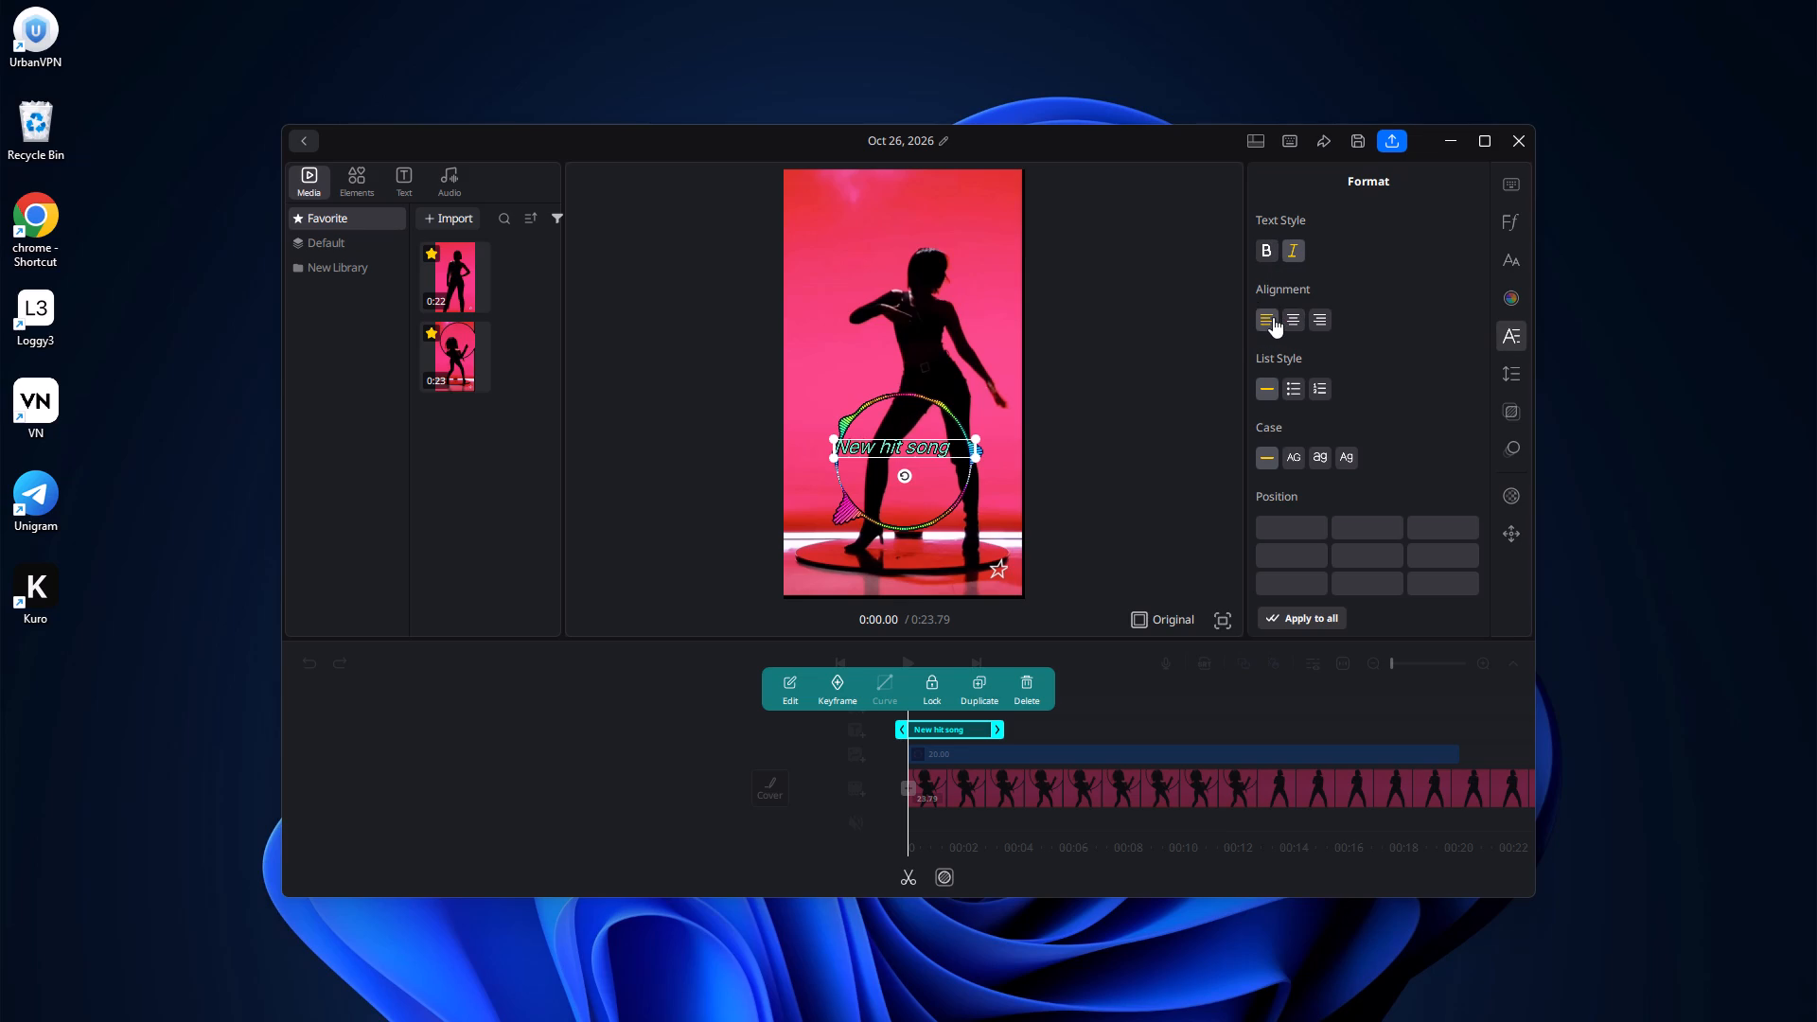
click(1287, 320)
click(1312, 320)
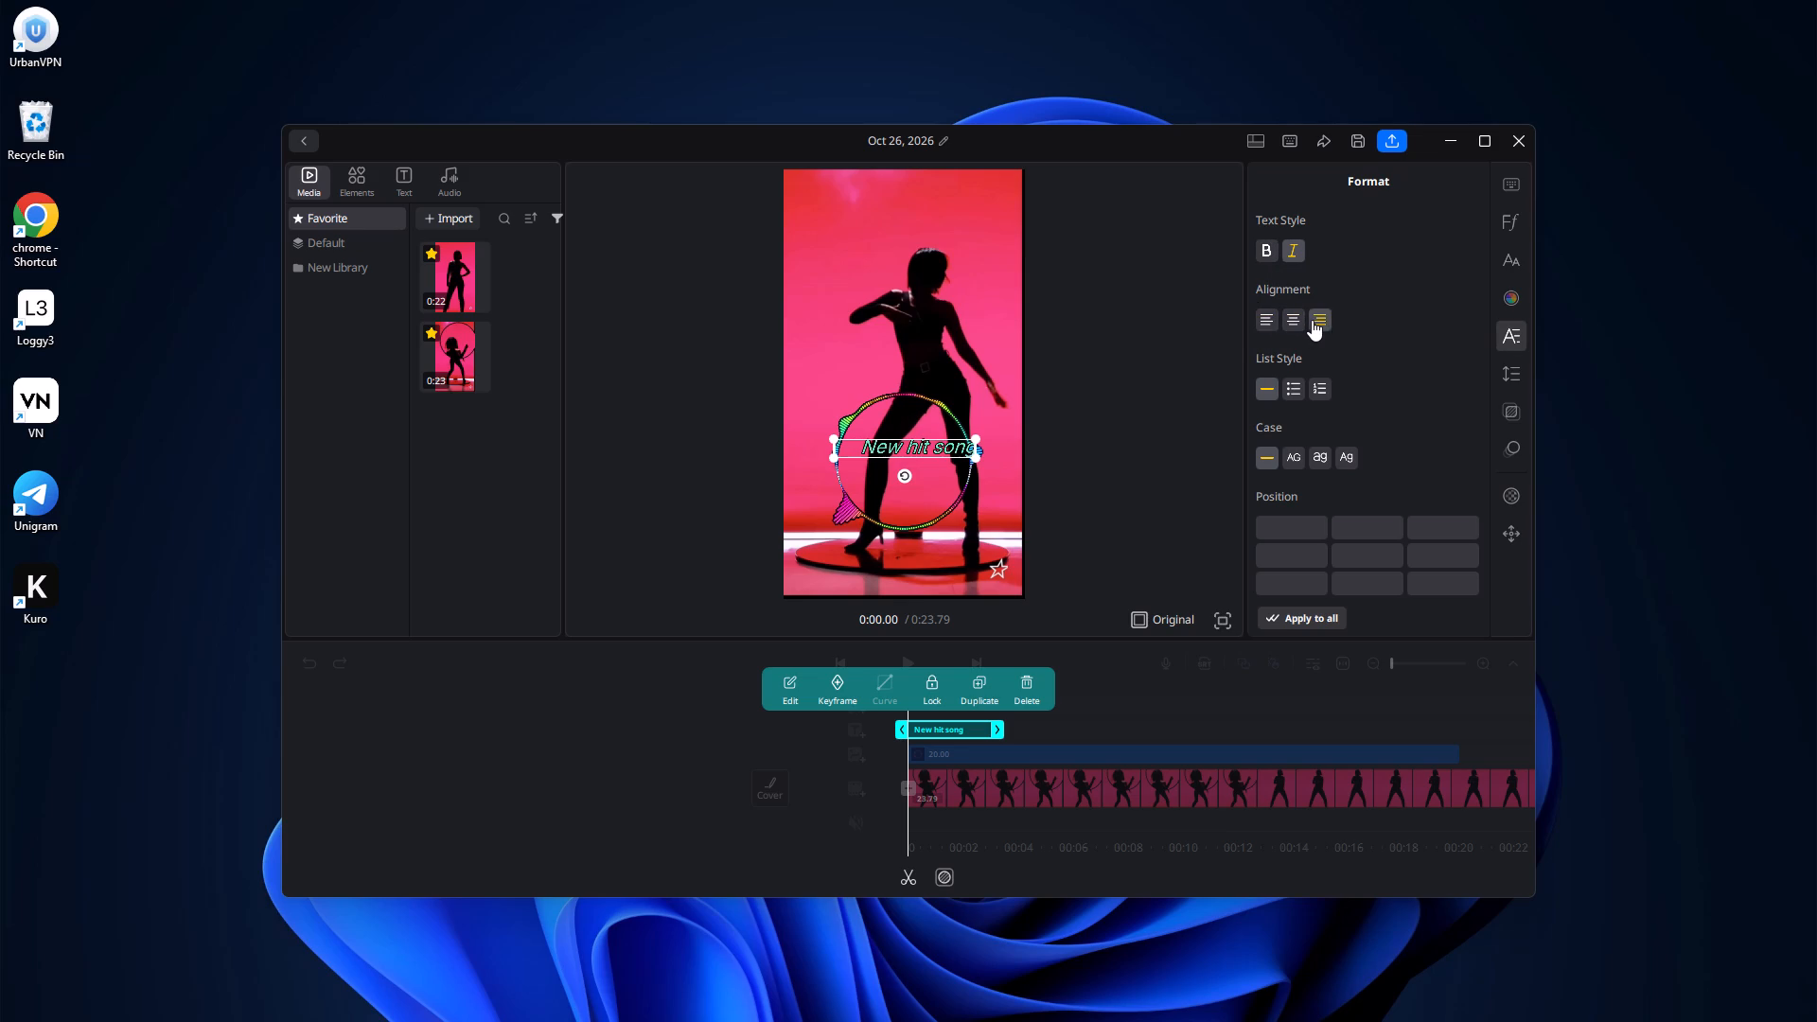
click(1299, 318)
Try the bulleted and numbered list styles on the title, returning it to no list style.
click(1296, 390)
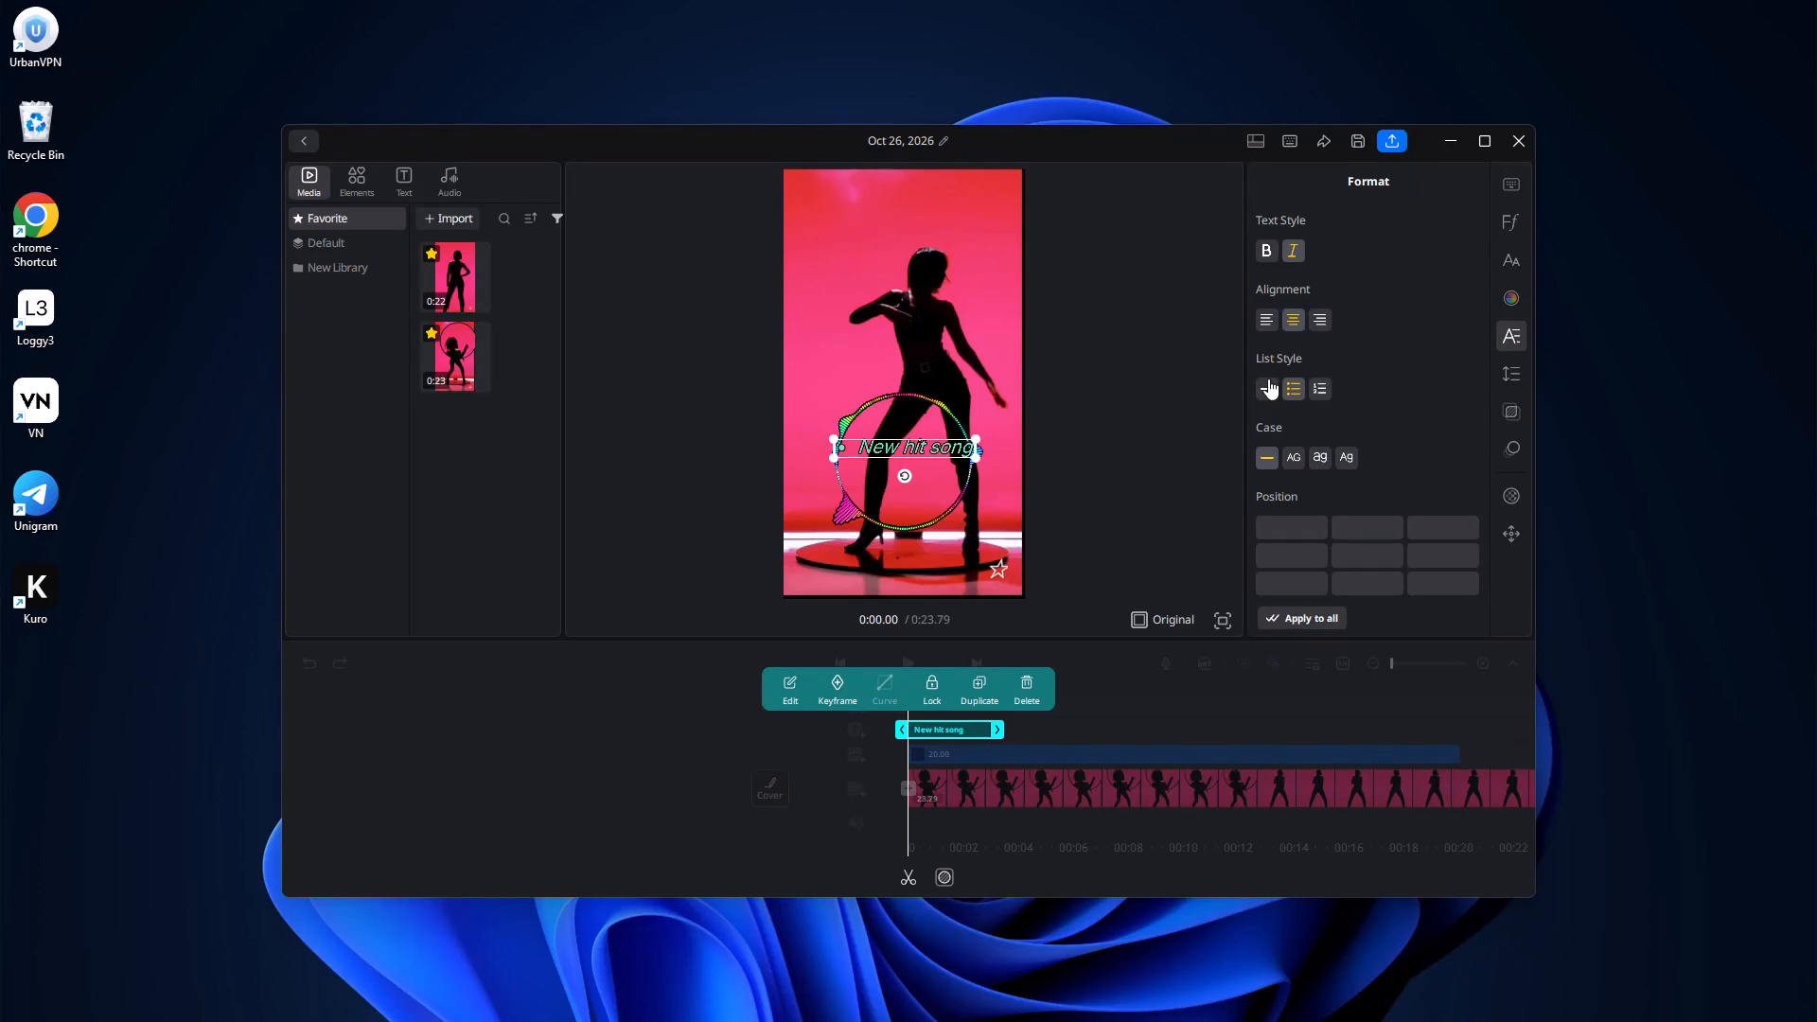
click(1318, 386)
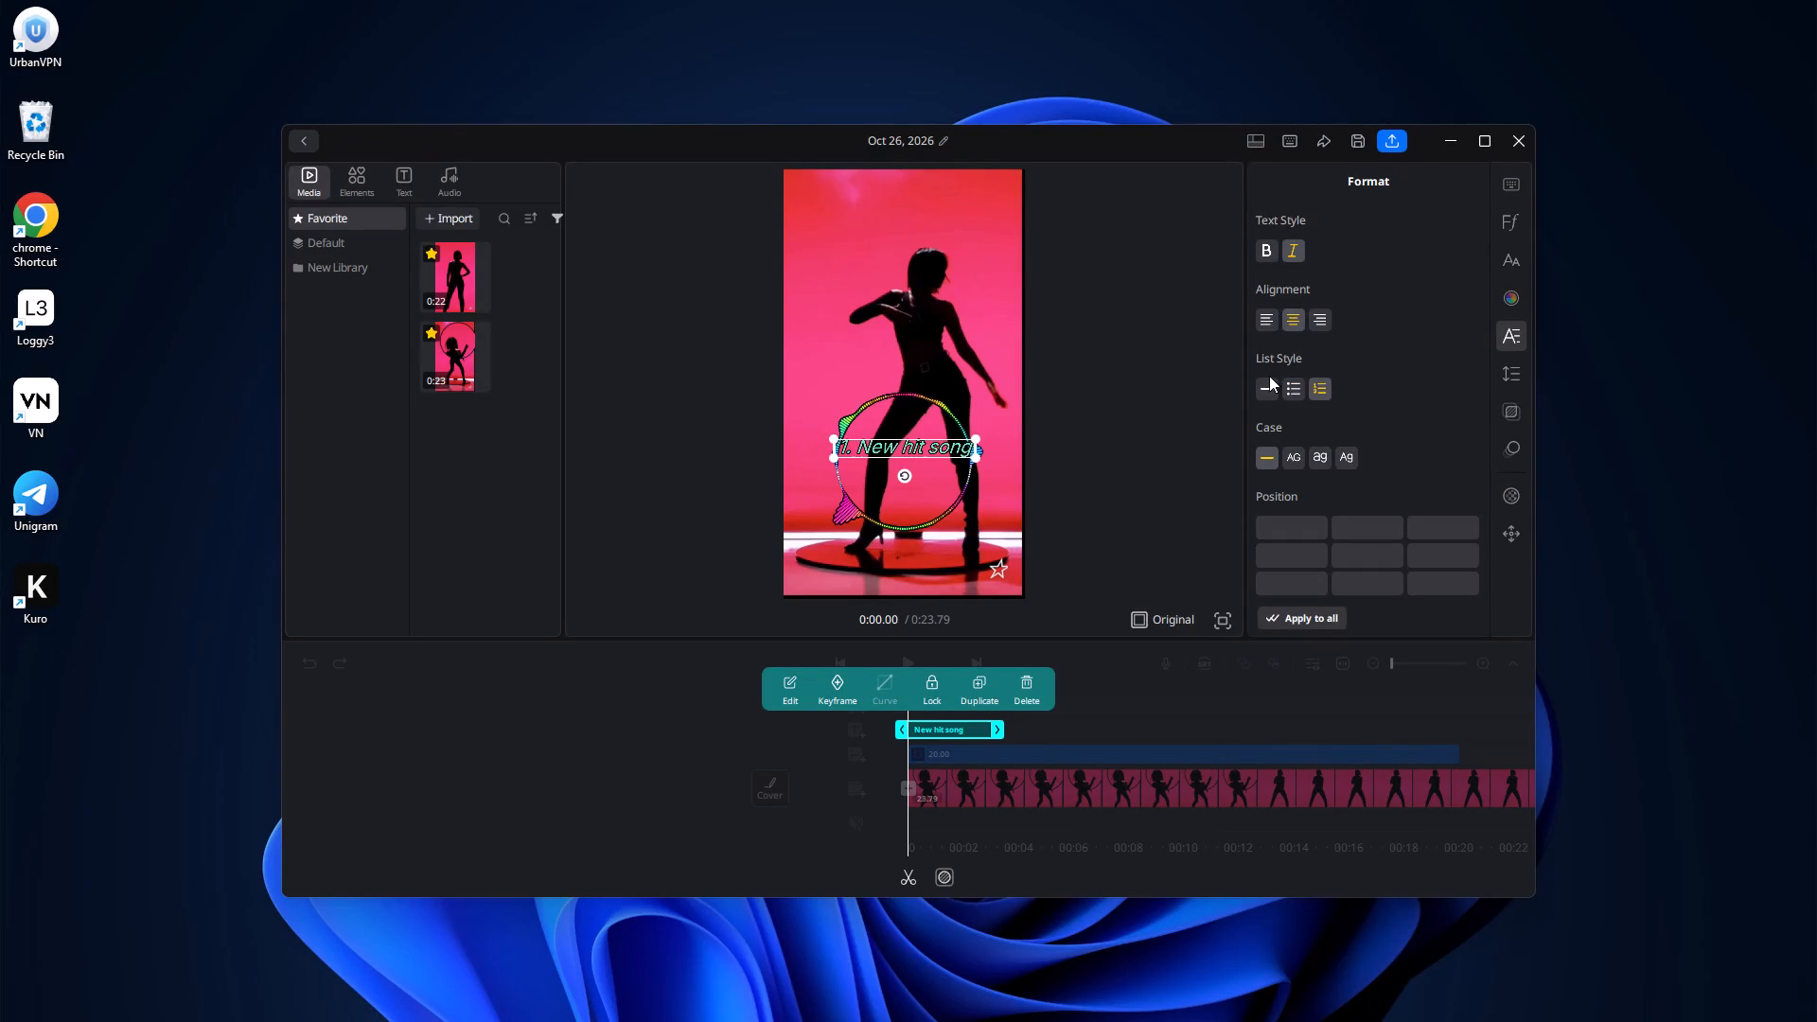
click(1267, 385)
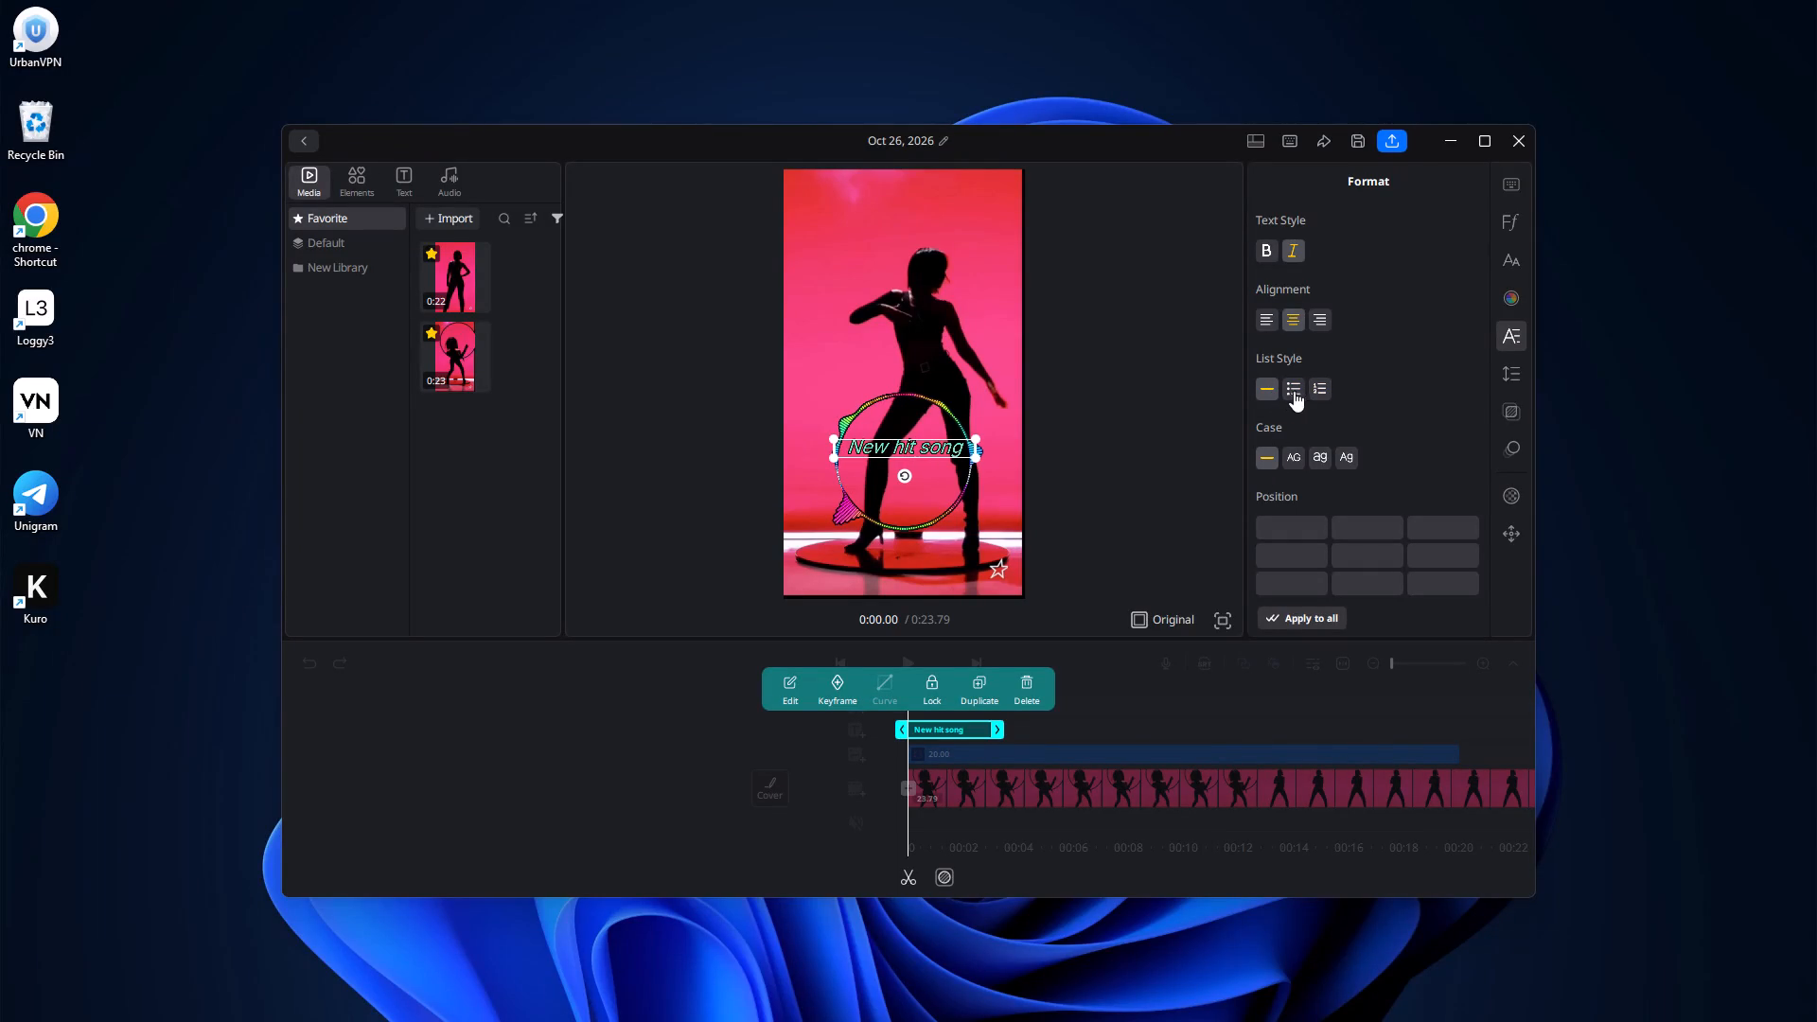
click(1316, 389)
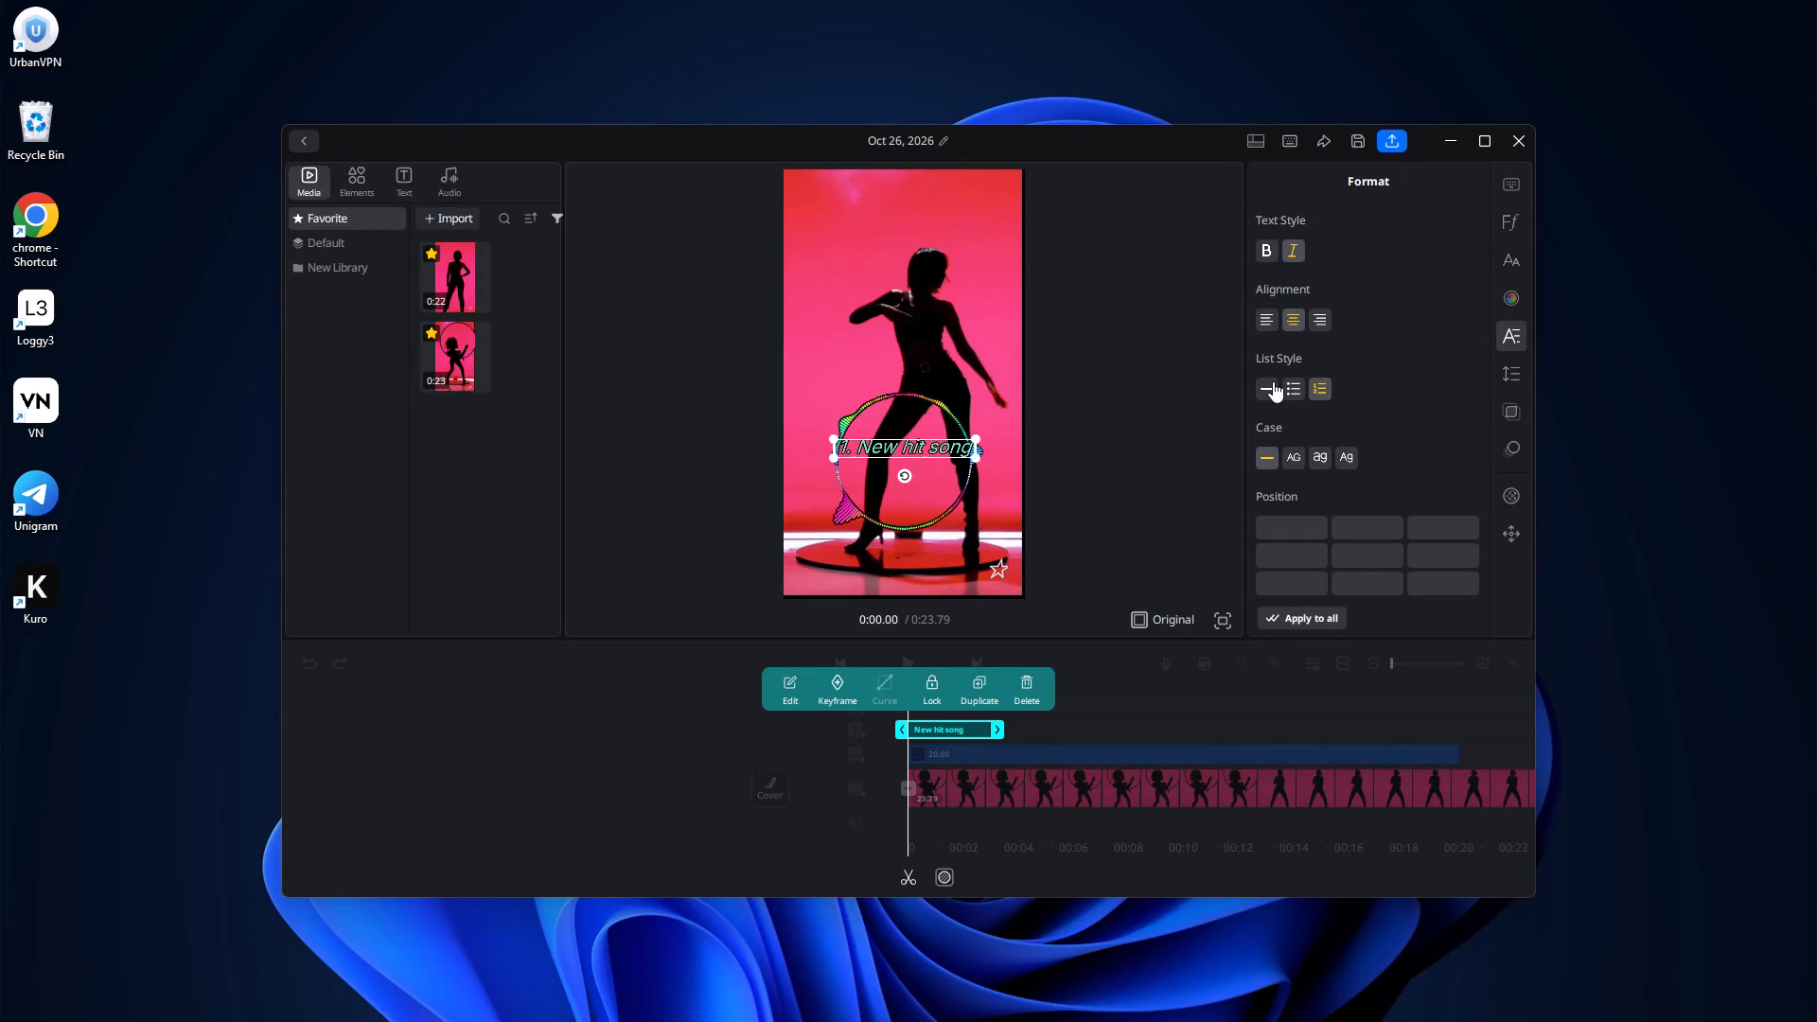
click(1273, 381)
Compare the letter case options and set the title to capitalise each word.
click(1266, 461)
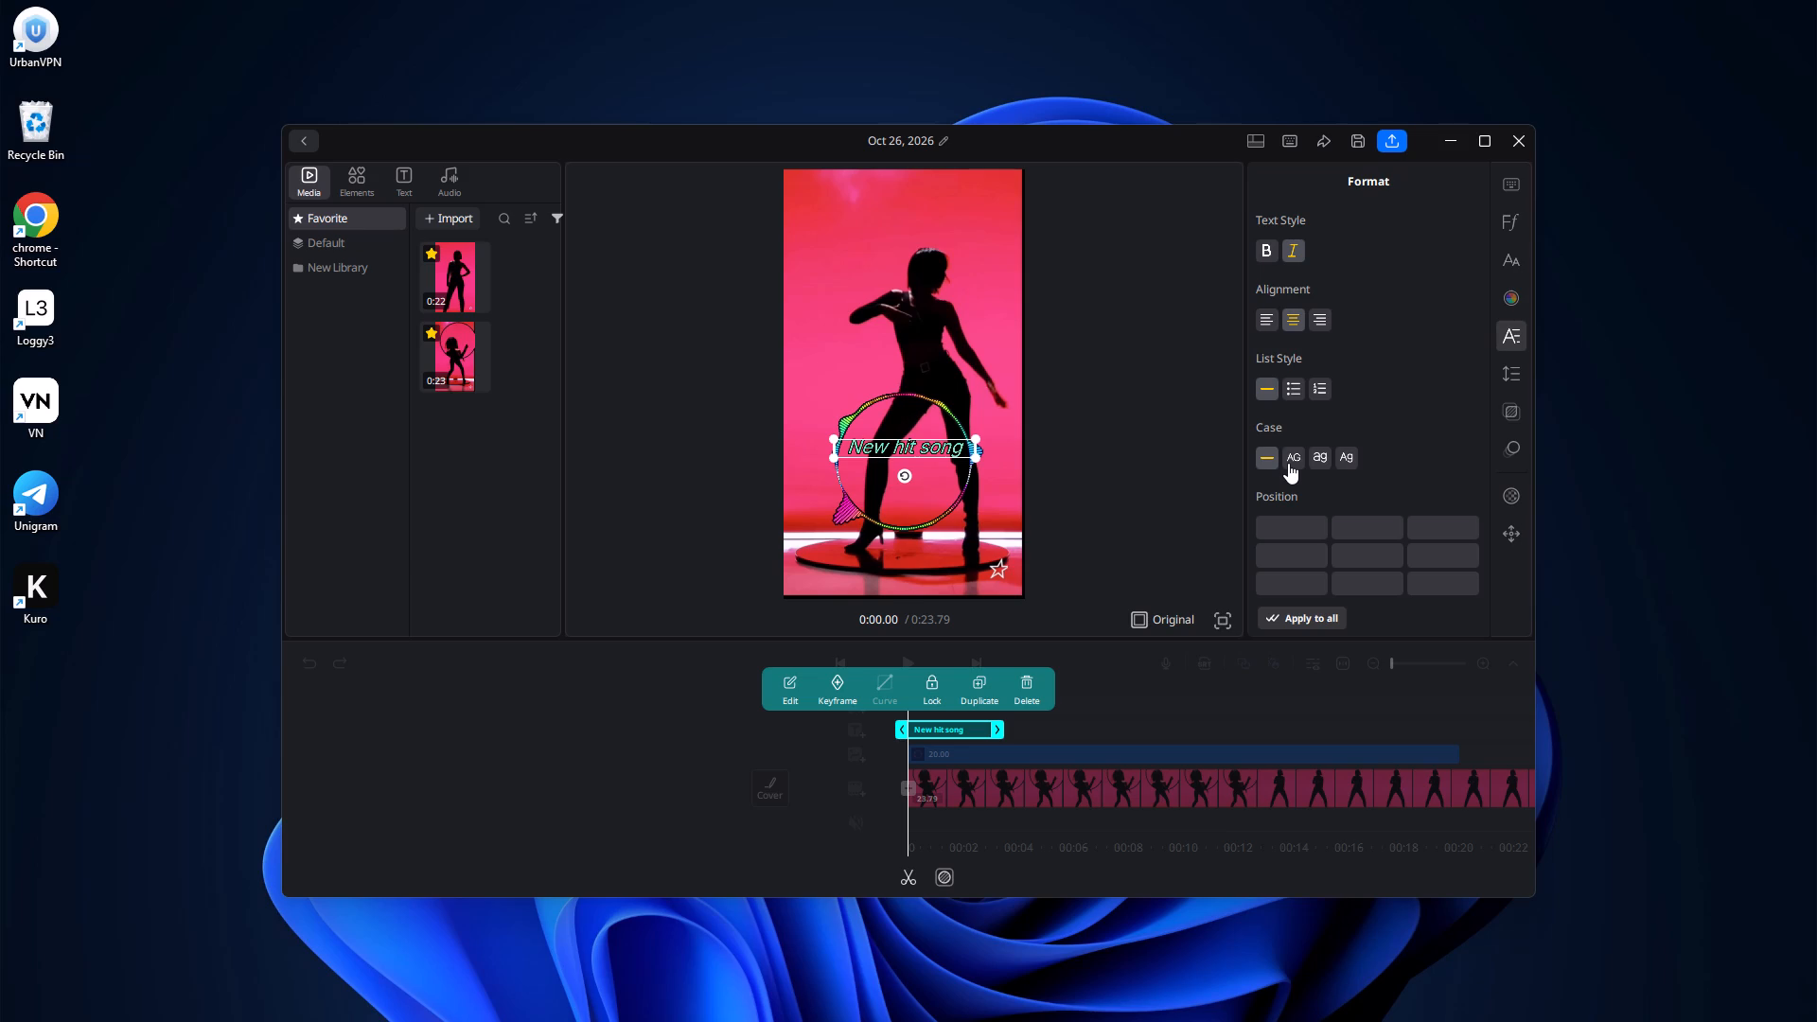
click(1288, 463)
click(1325, 460)
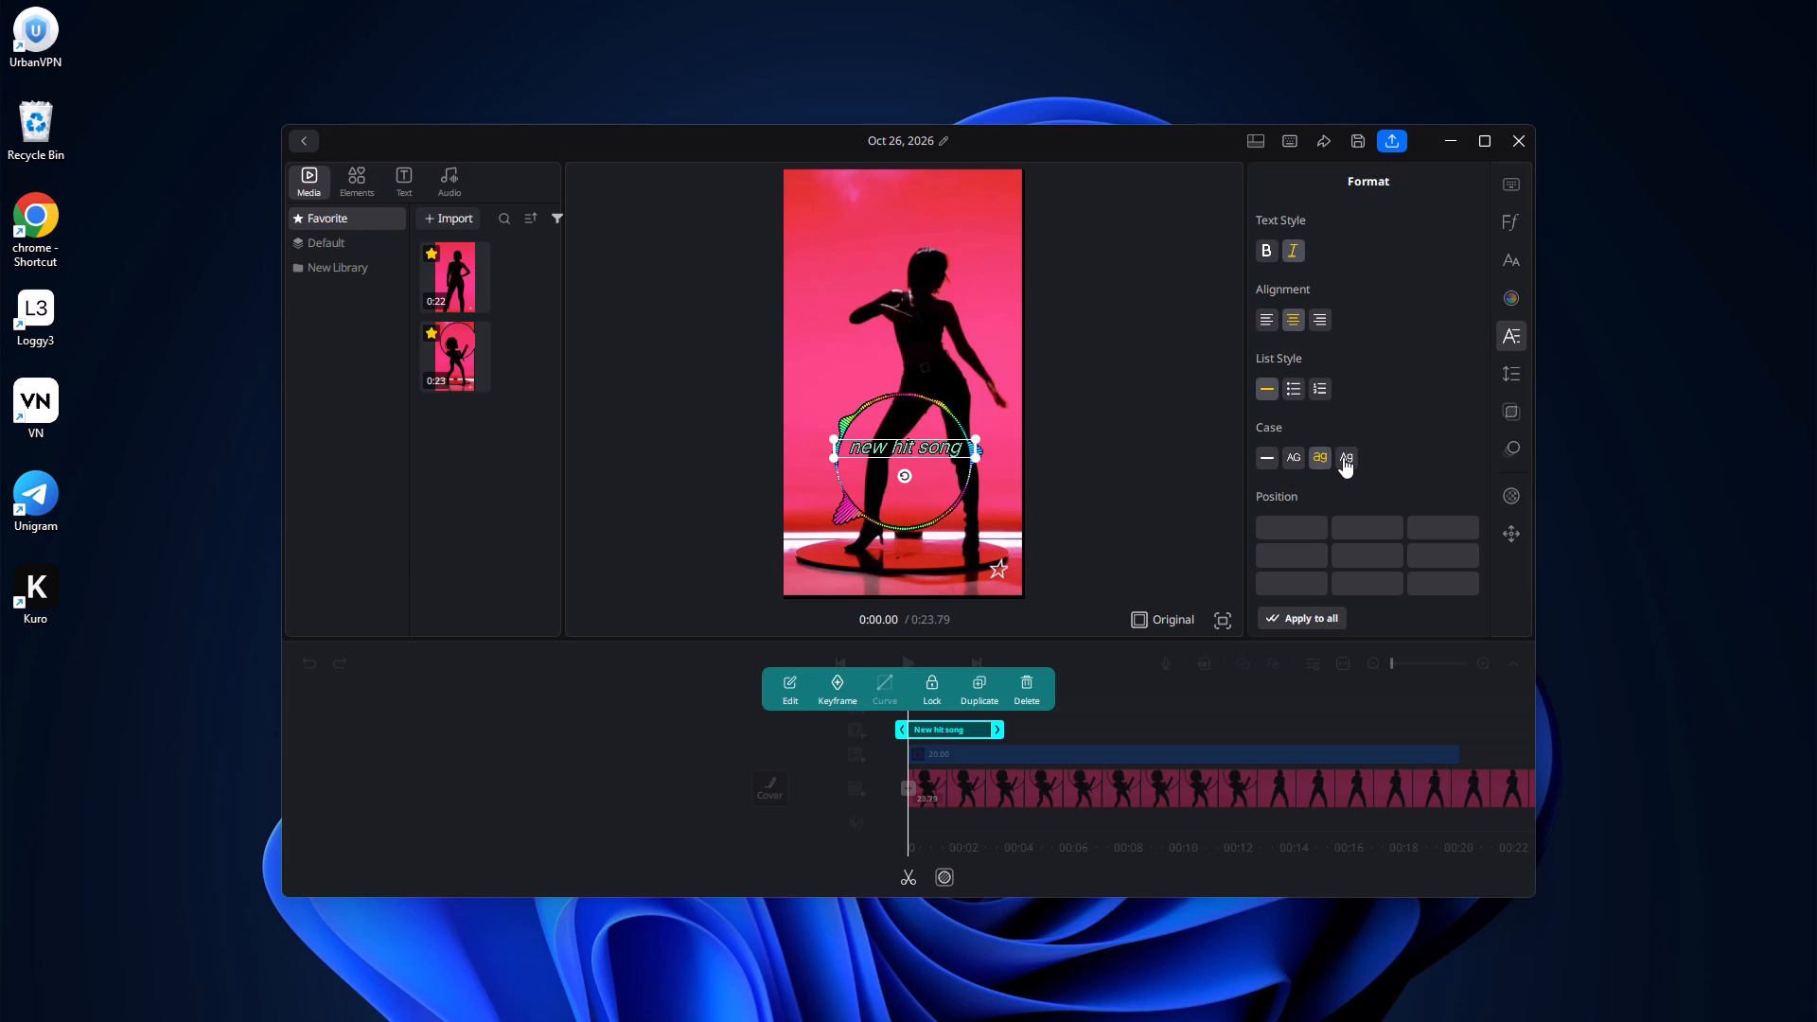
click(1343, 457)
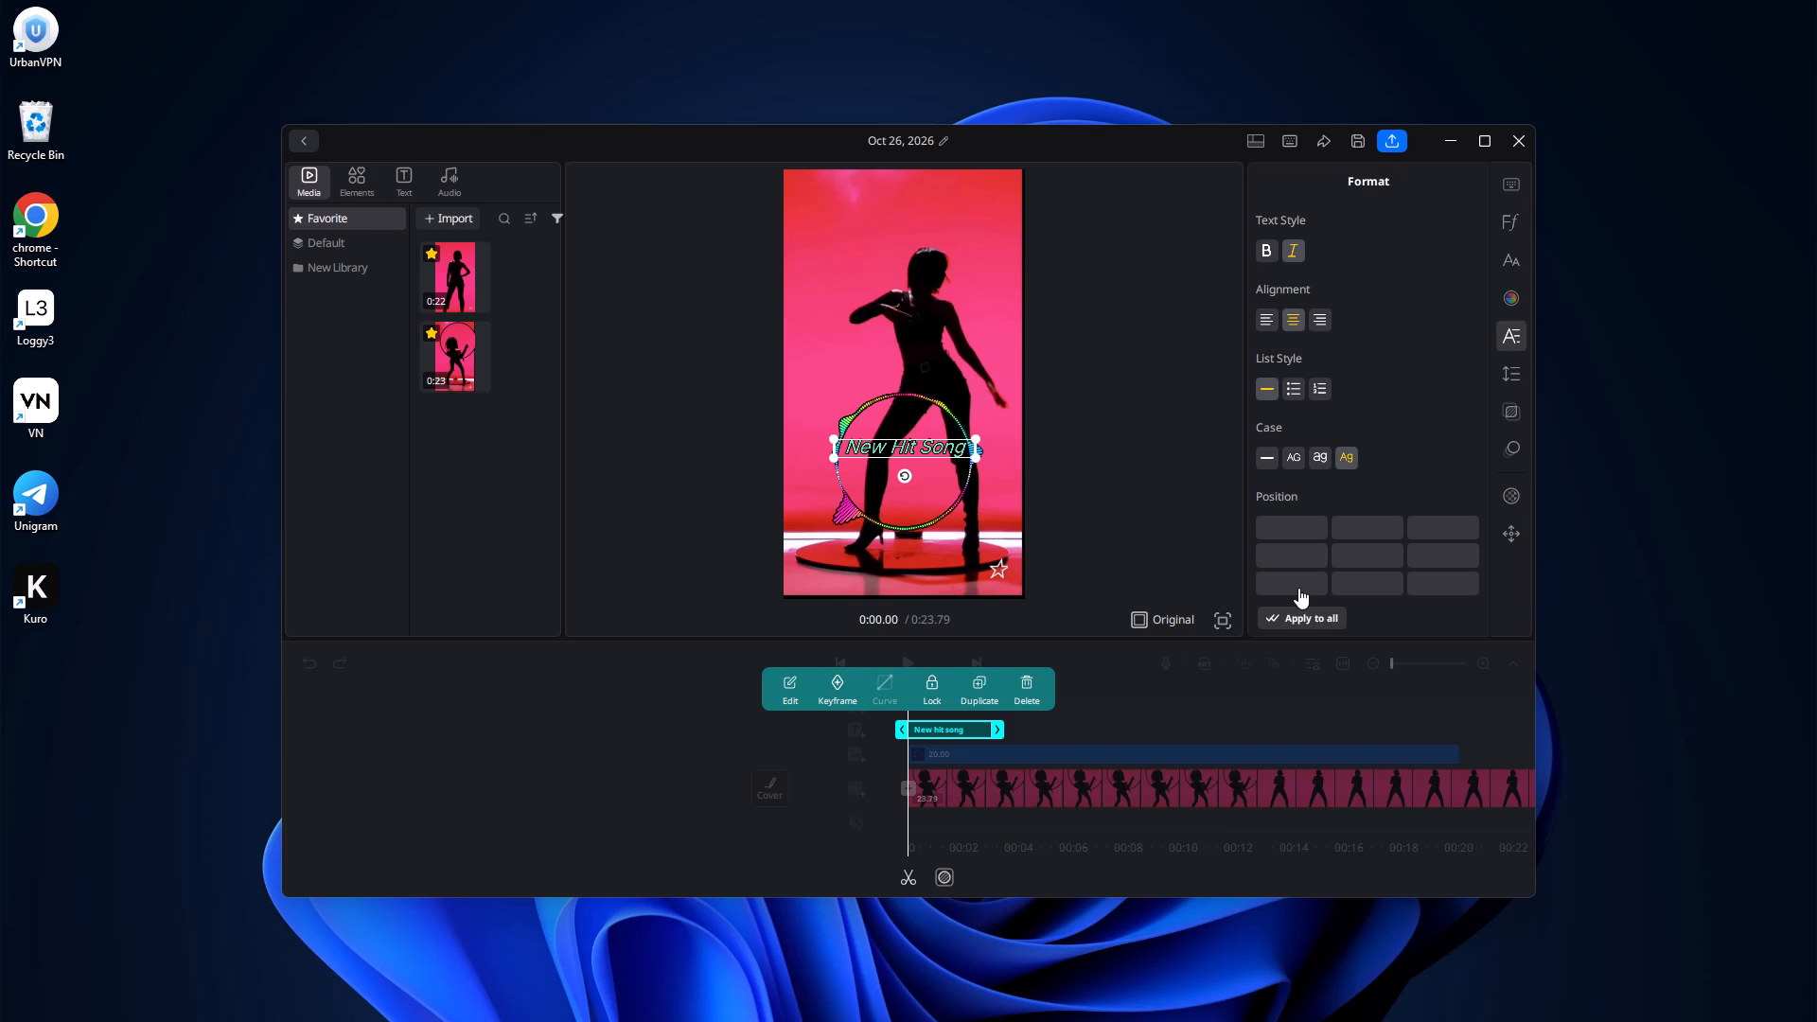
click(1260, 618)
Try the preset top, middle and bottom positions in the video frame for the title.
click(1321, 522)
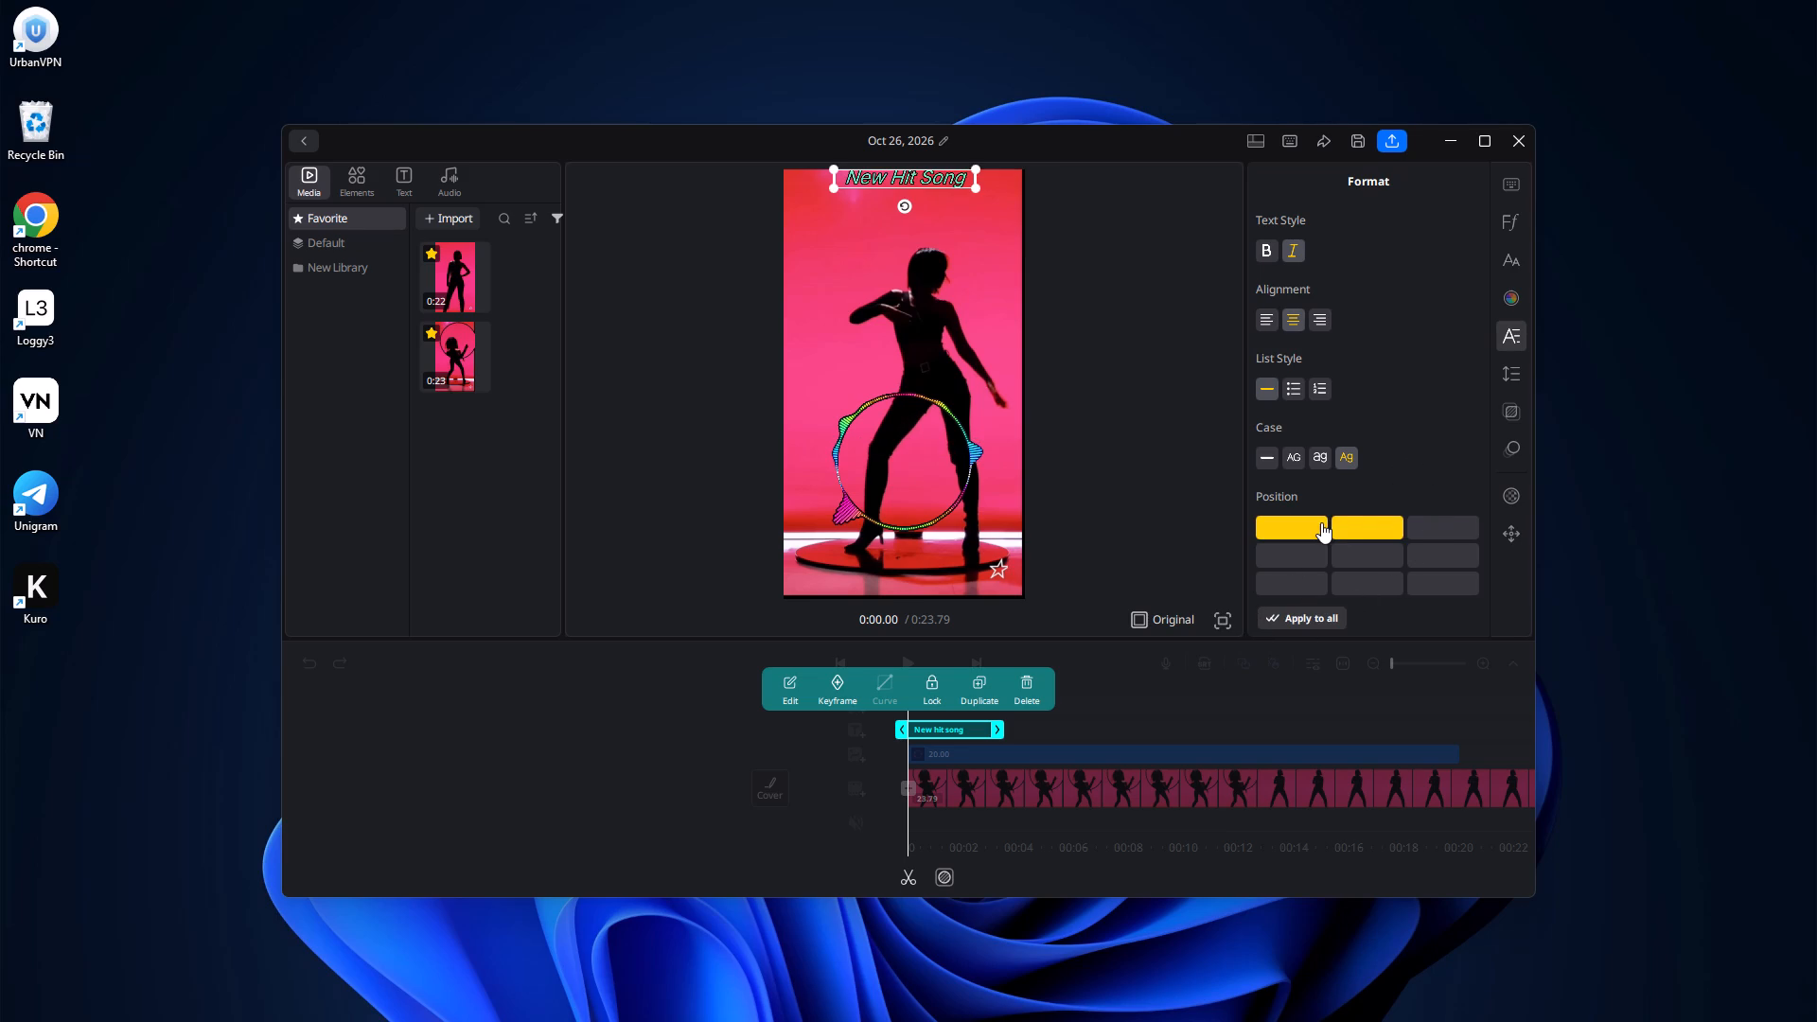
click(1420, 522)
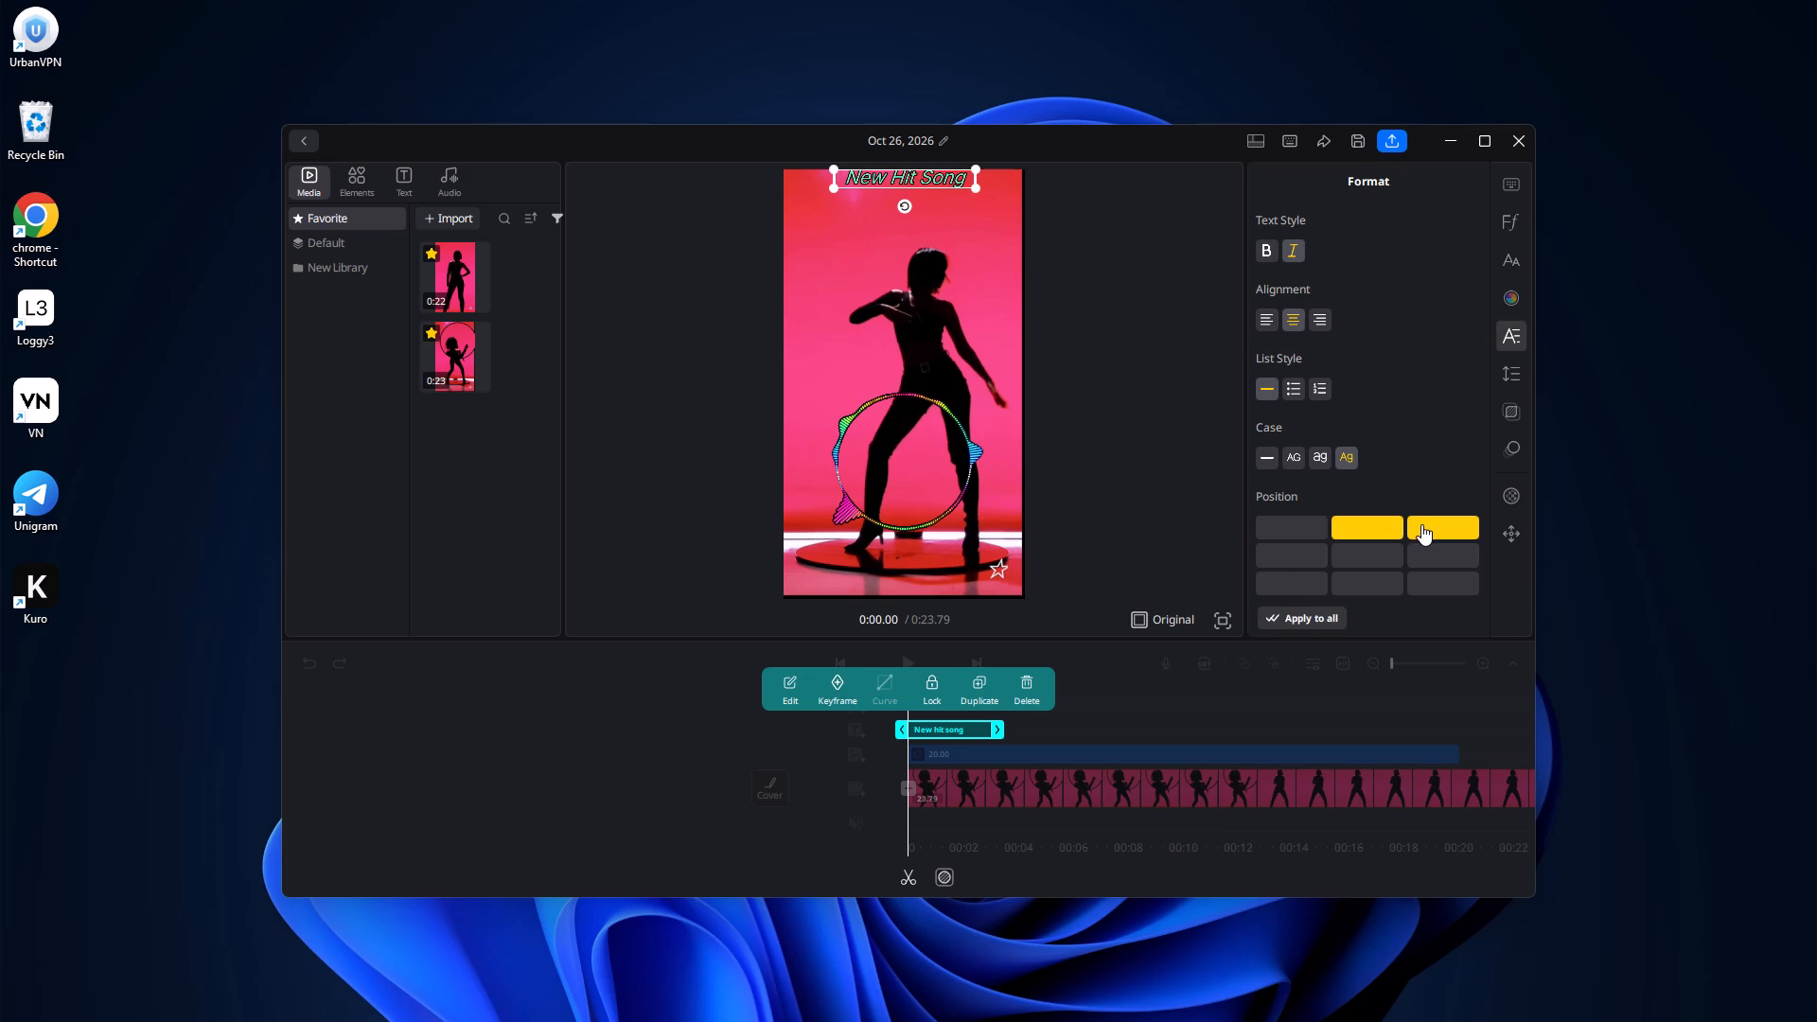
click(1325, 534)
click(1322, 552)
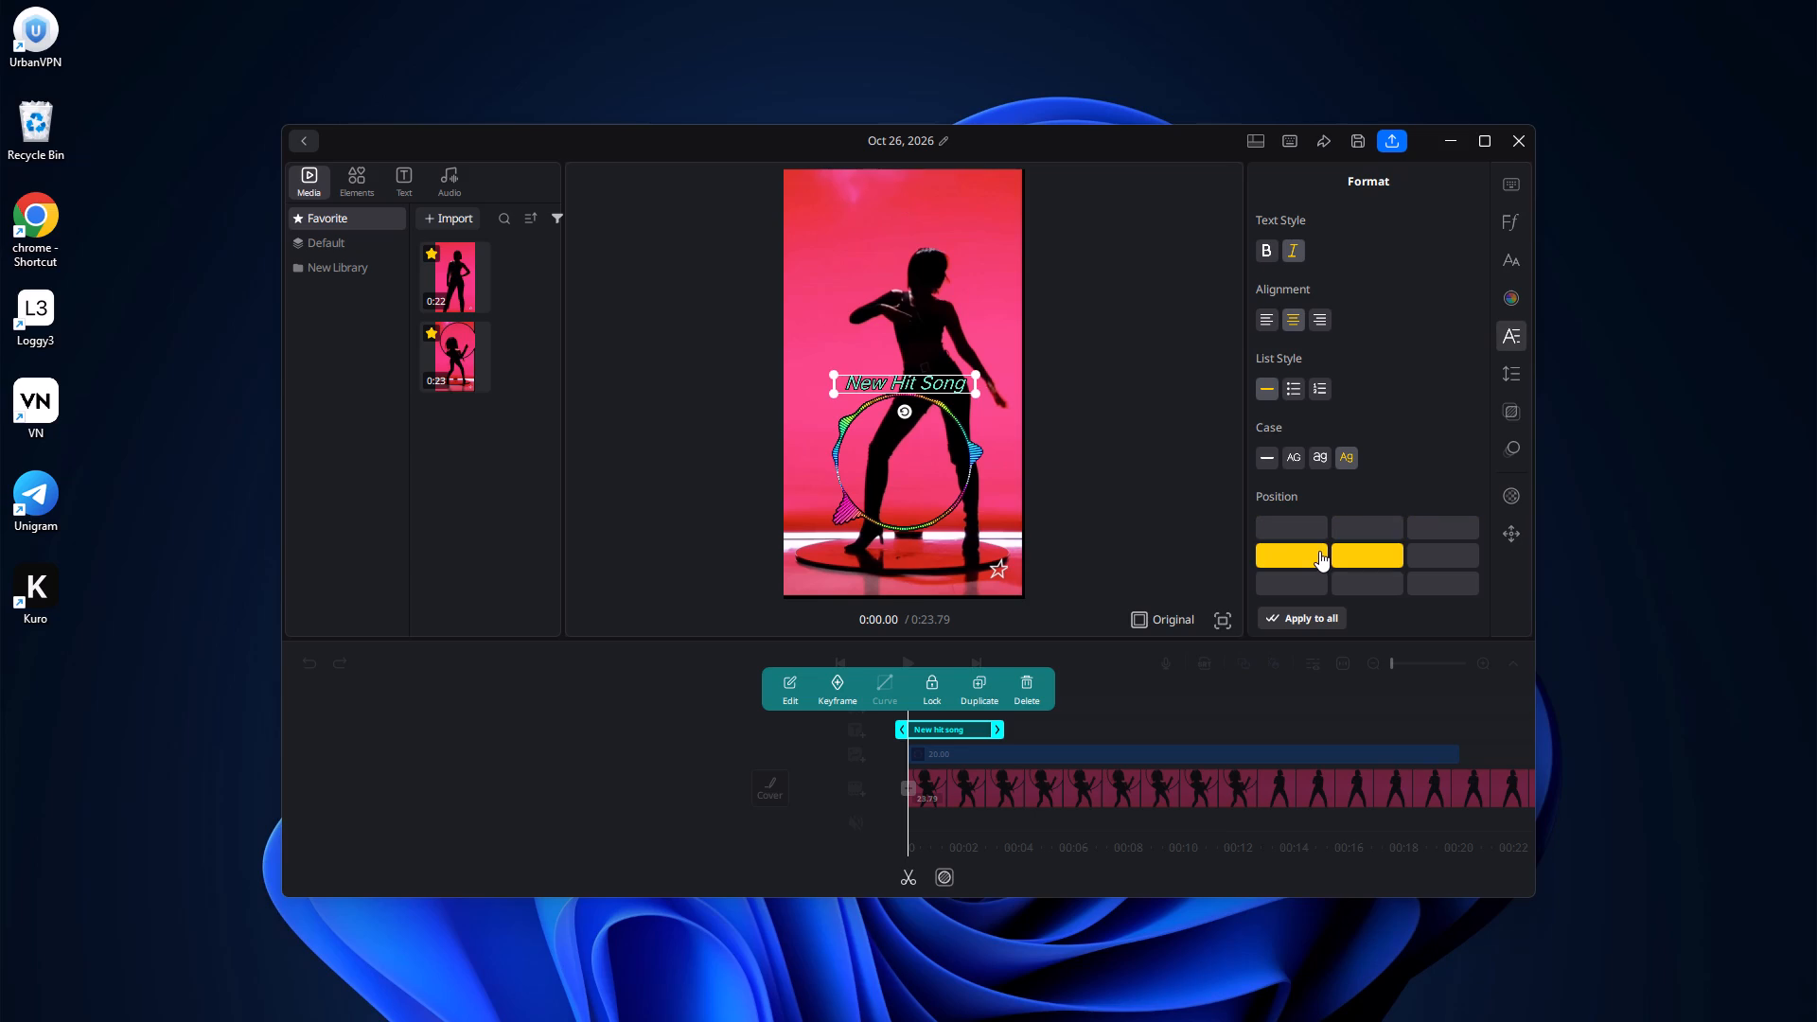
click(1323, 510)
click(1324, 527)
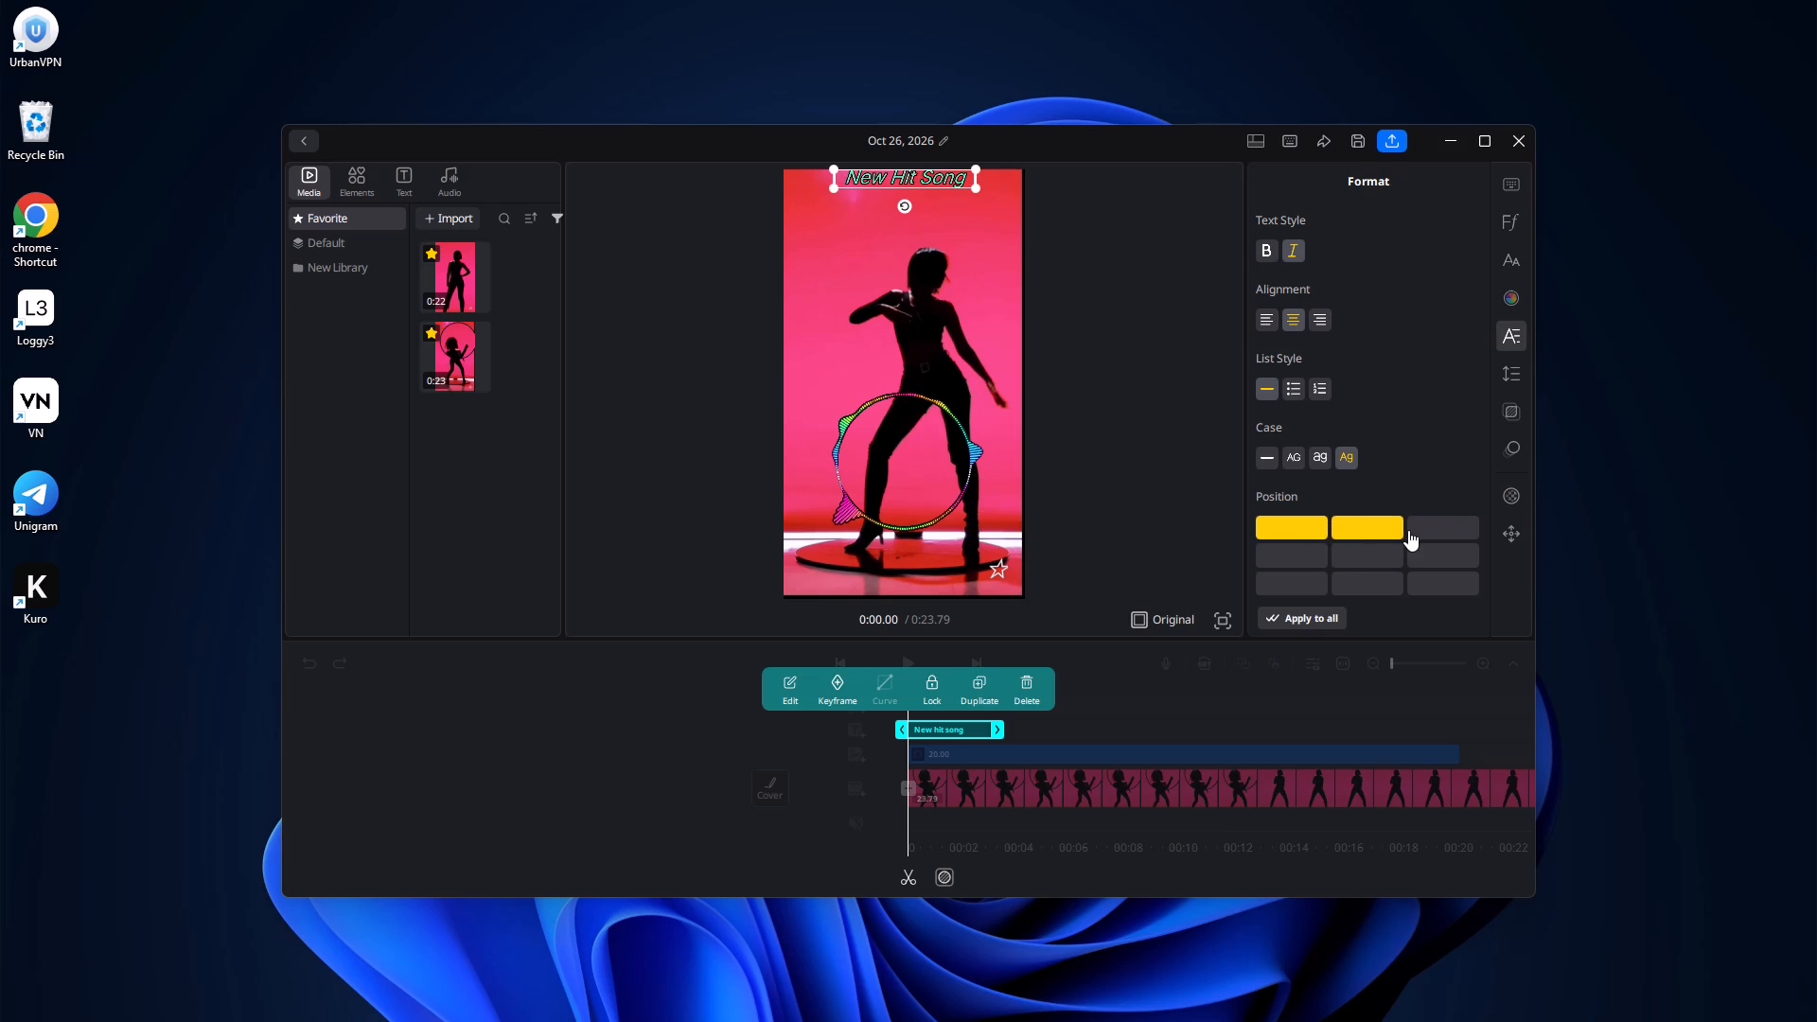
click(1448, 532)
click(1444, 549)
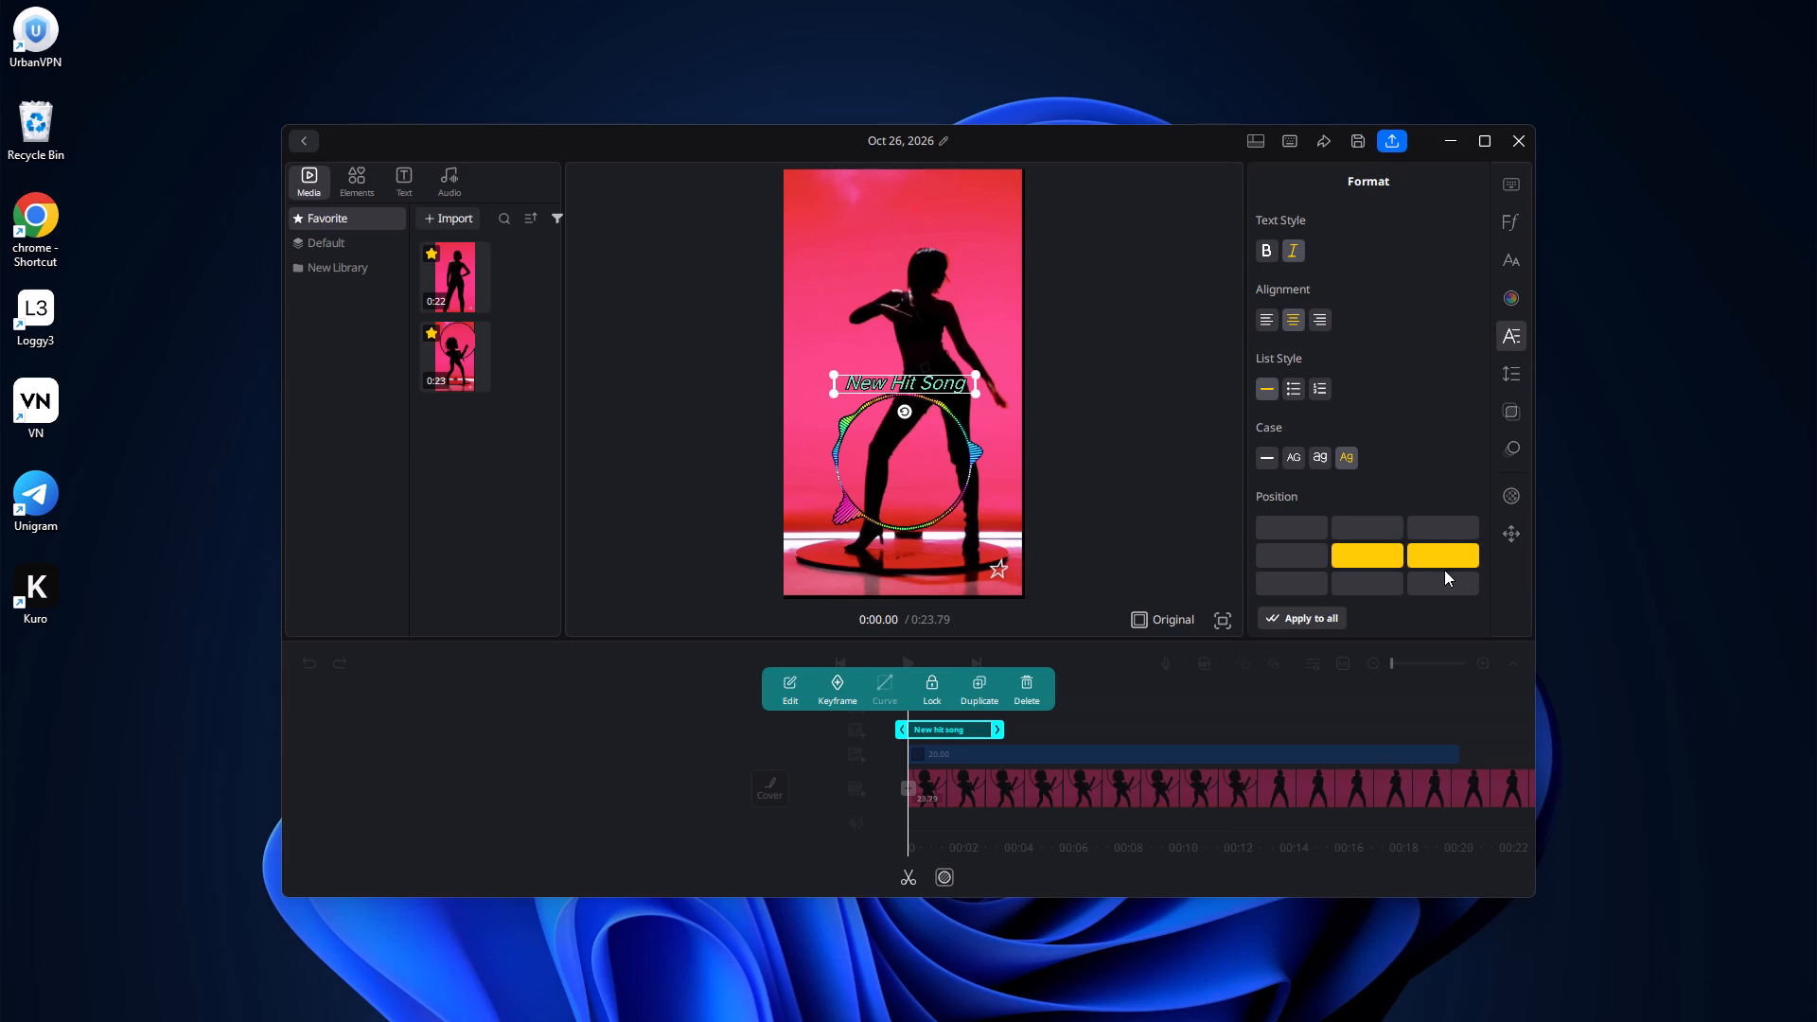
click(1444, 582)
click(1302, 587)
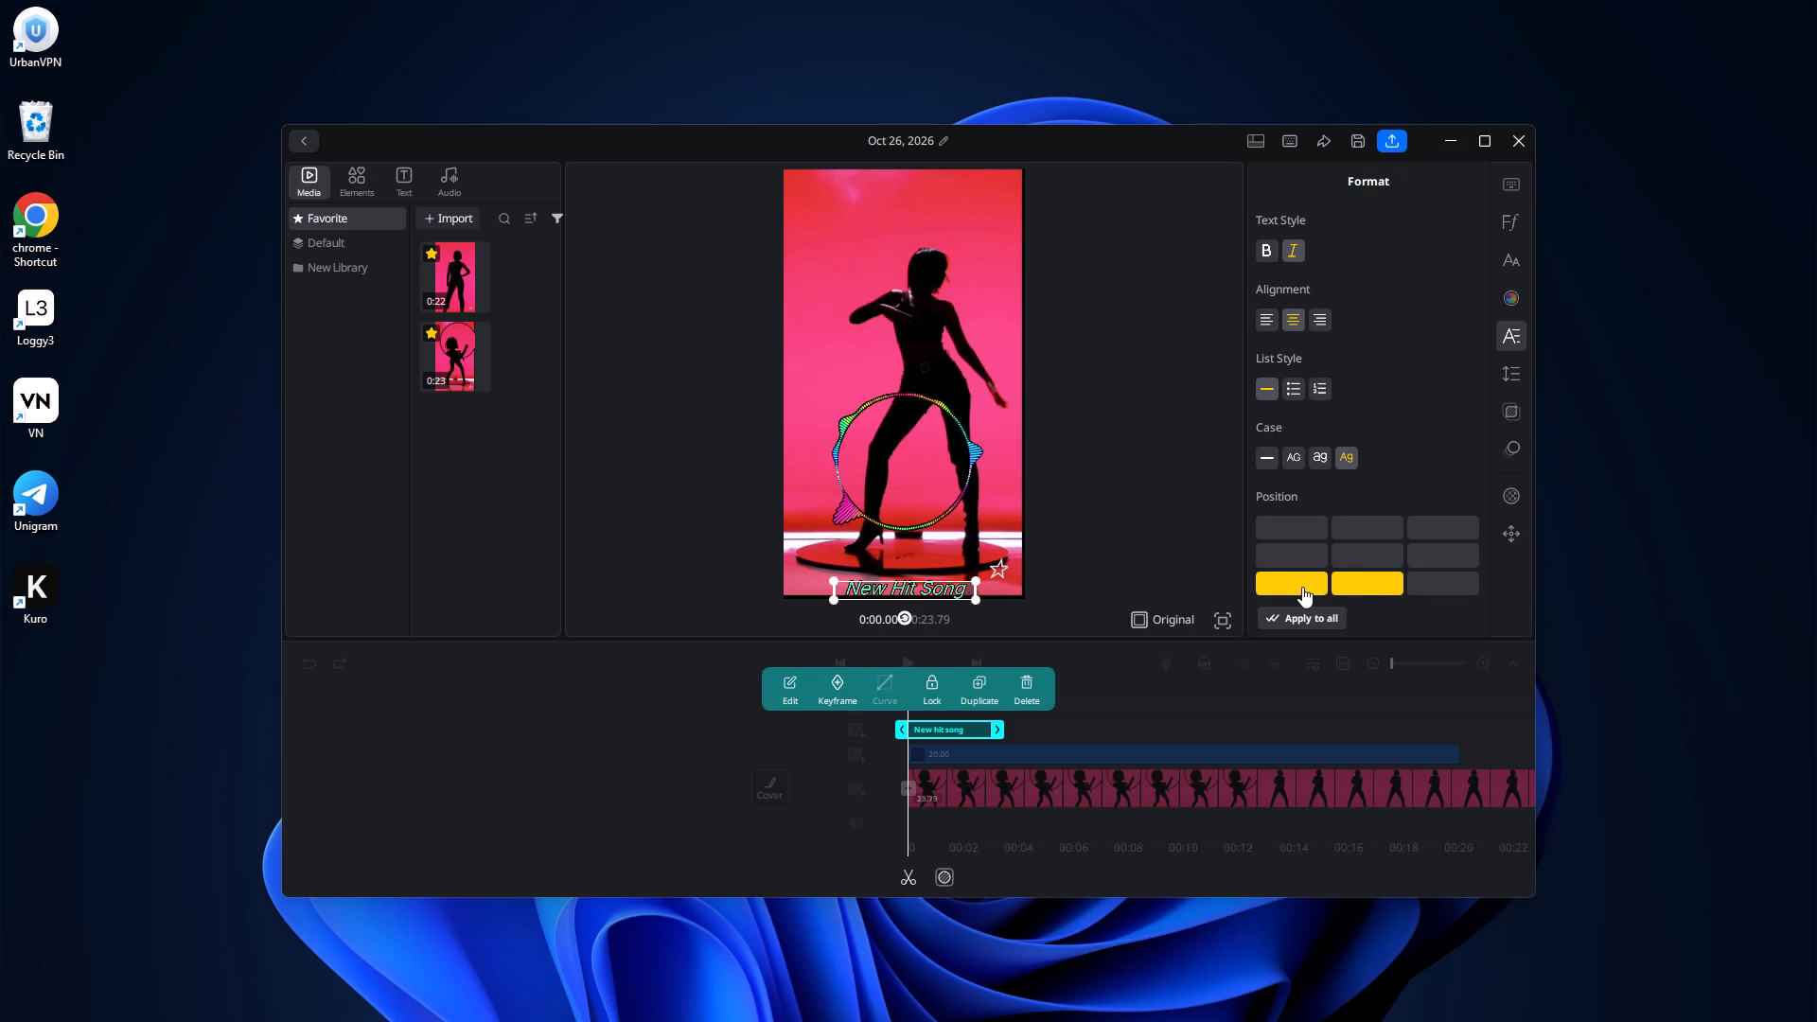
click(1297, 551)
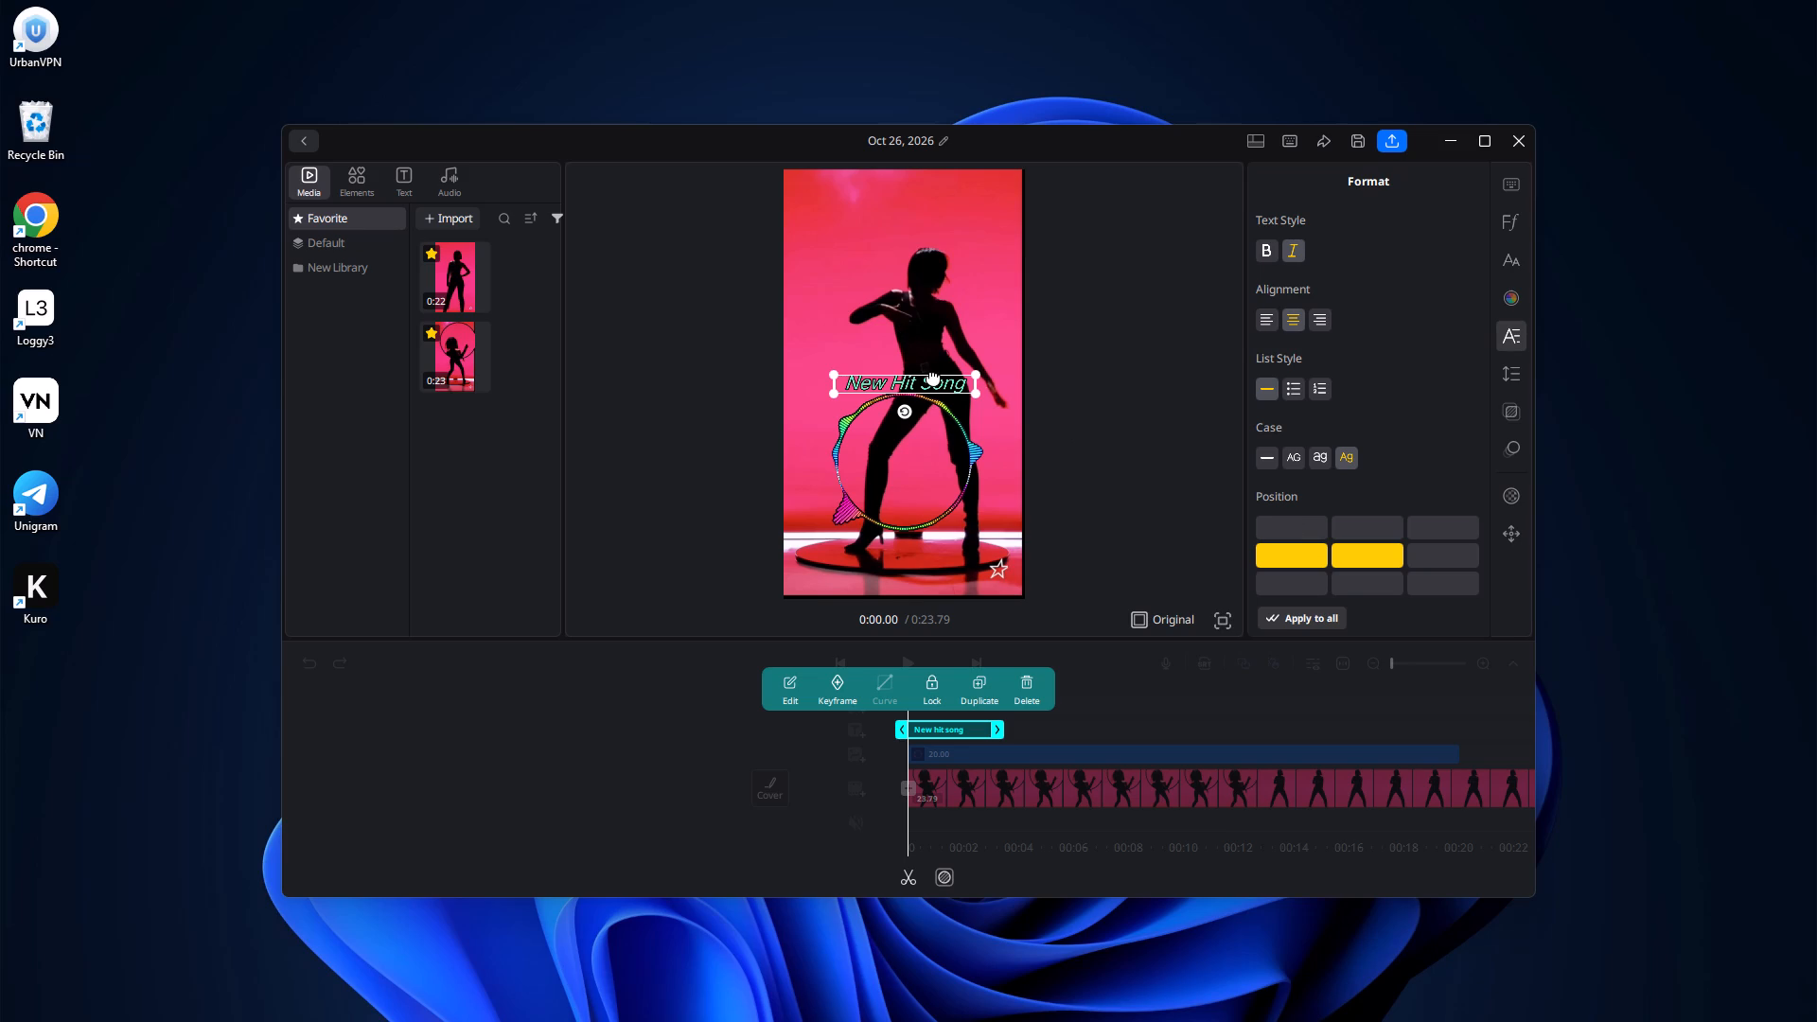
Move the title back inside the spectrum ring near its middle and apply the format settings to all text.
drag(934, 379, 935, 453)
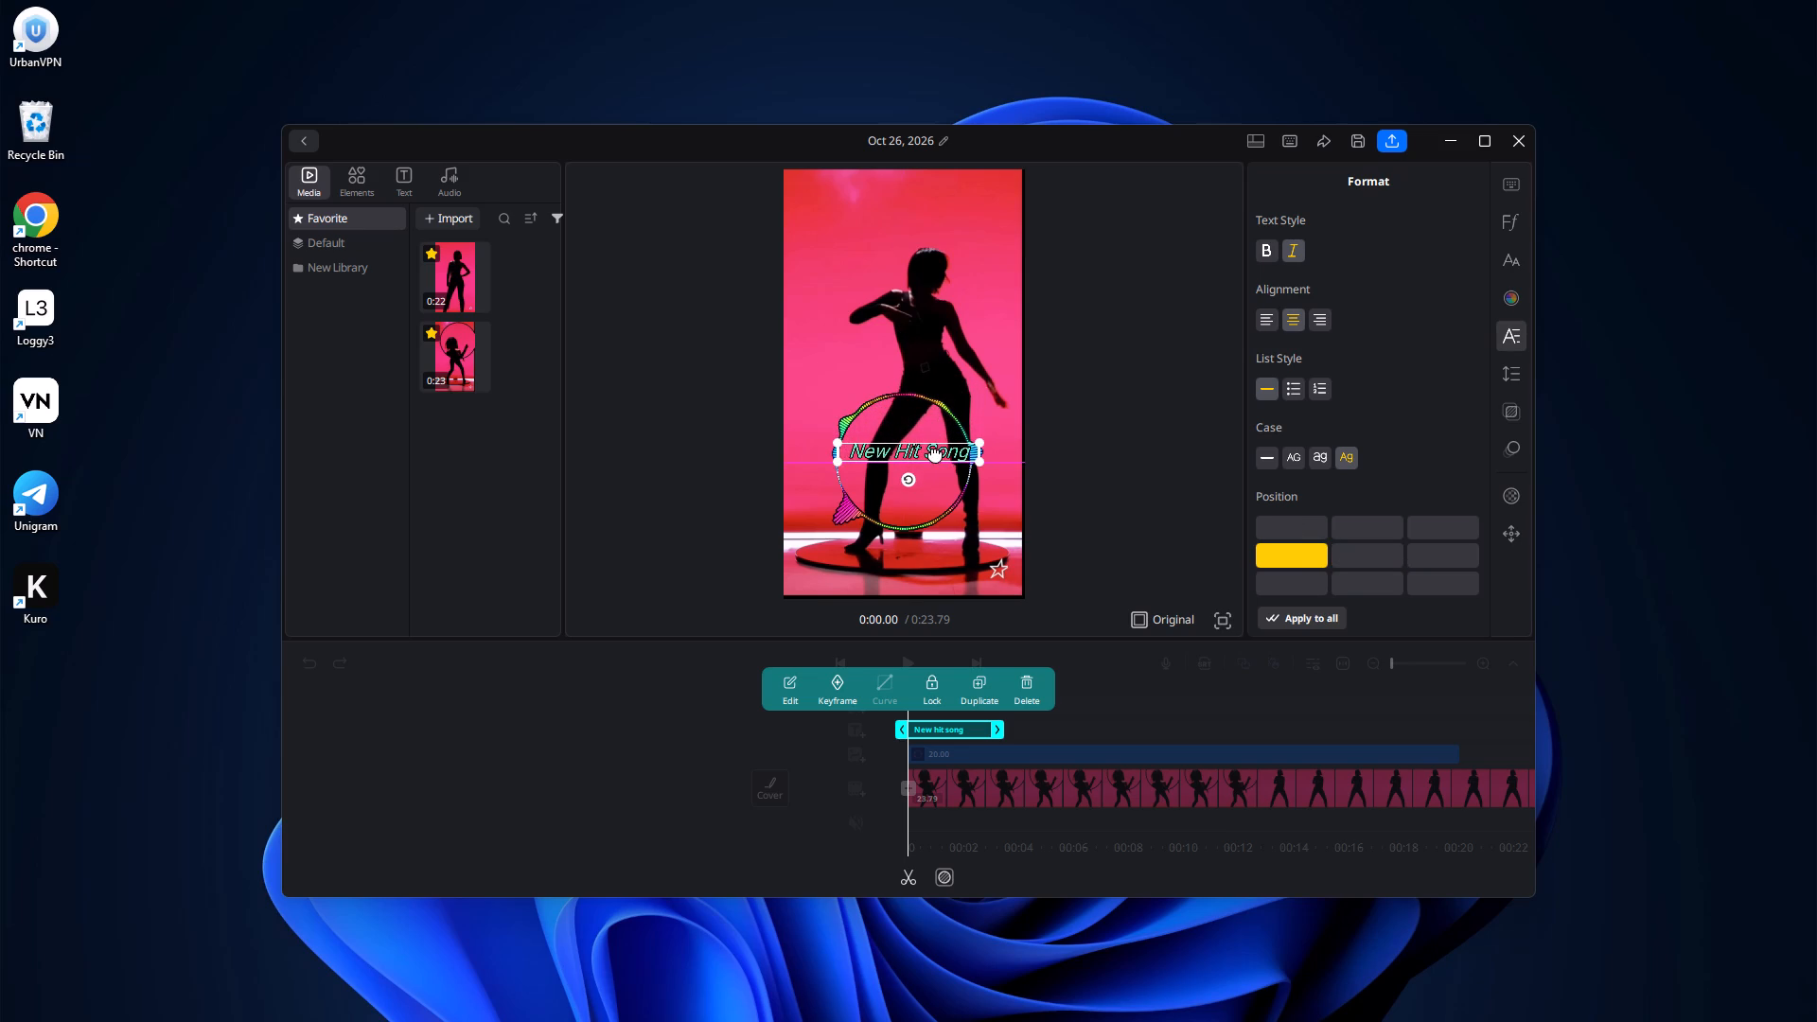
drag(935, 453, 936, 455)
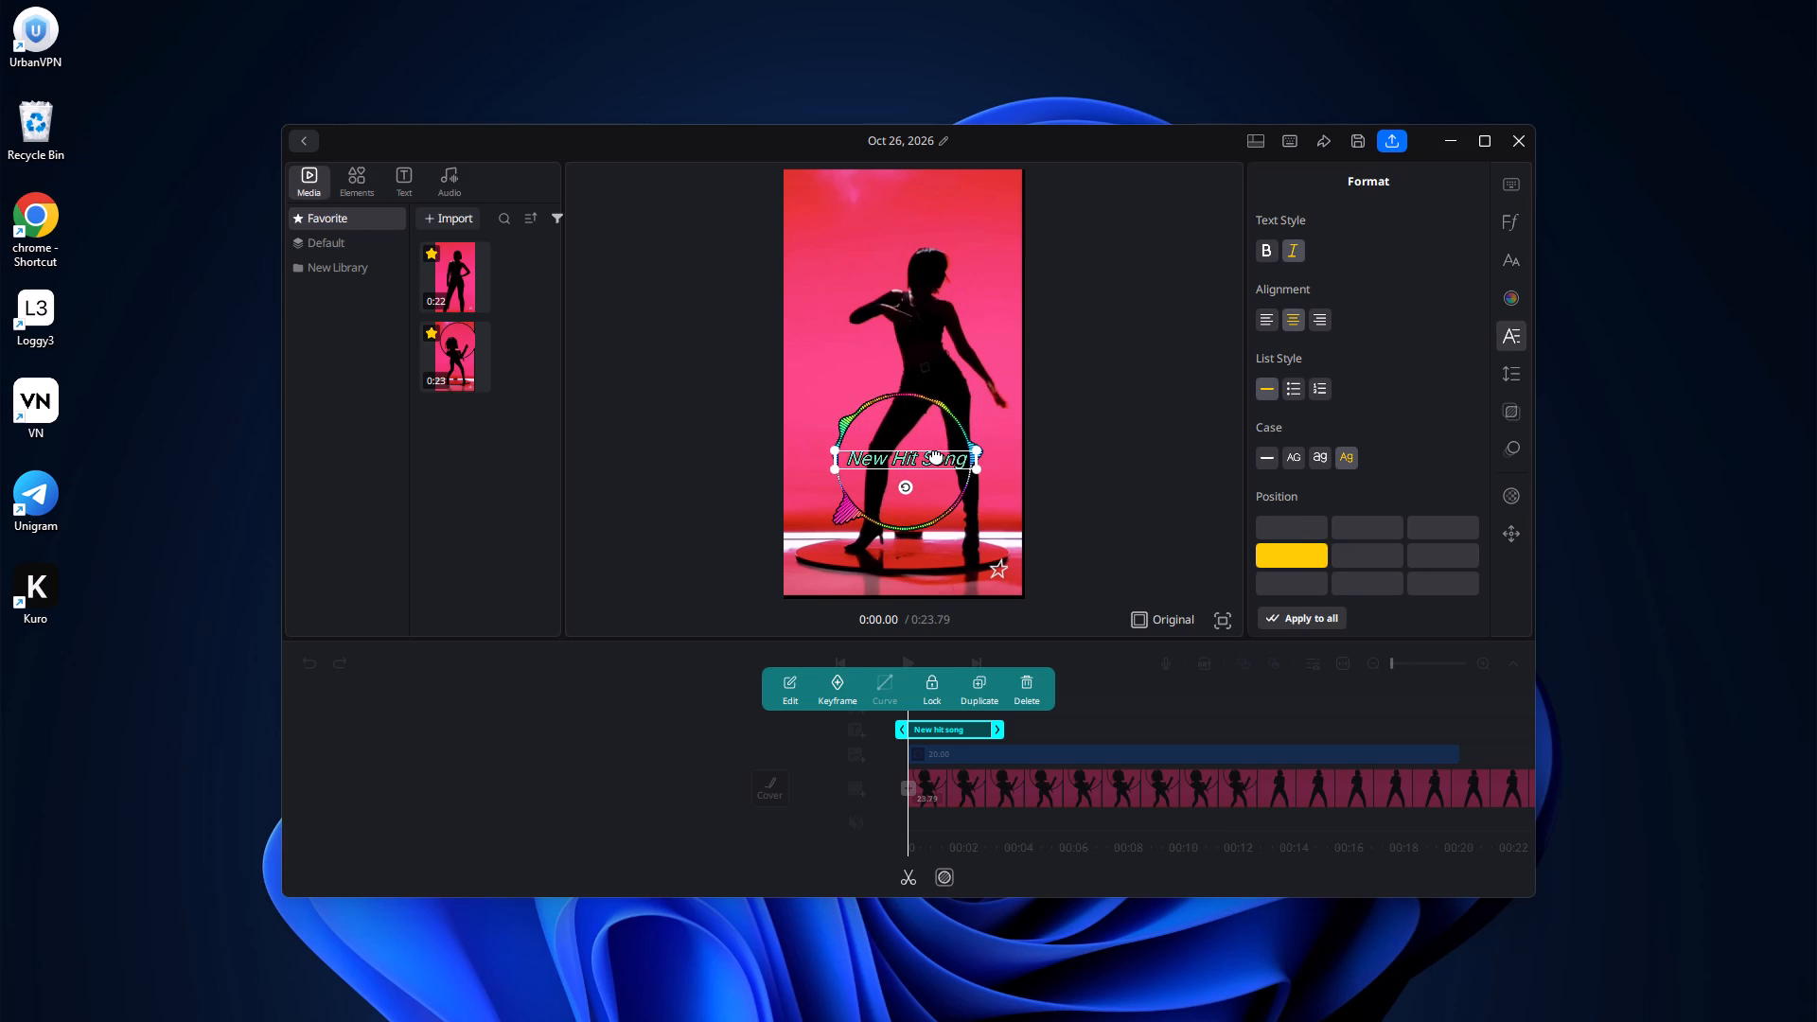
drag(936, 455, 932, 452)
click(1304, 621)
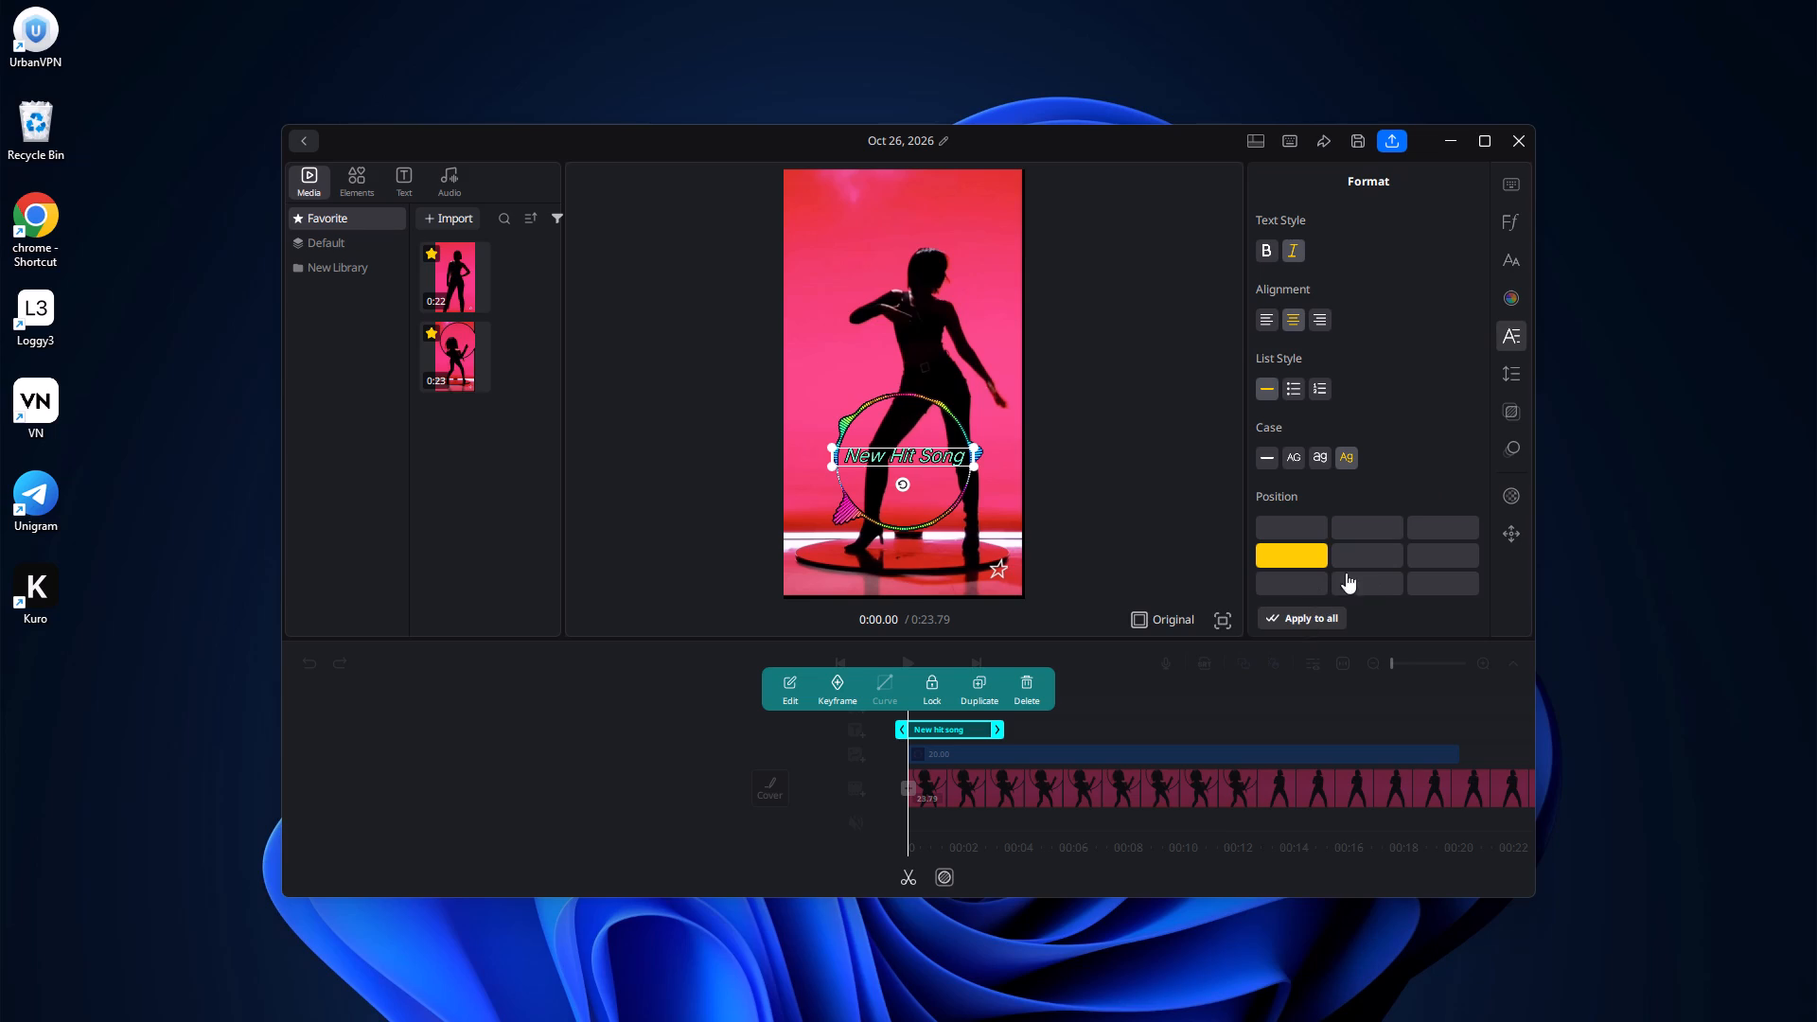
click(1399, 450)
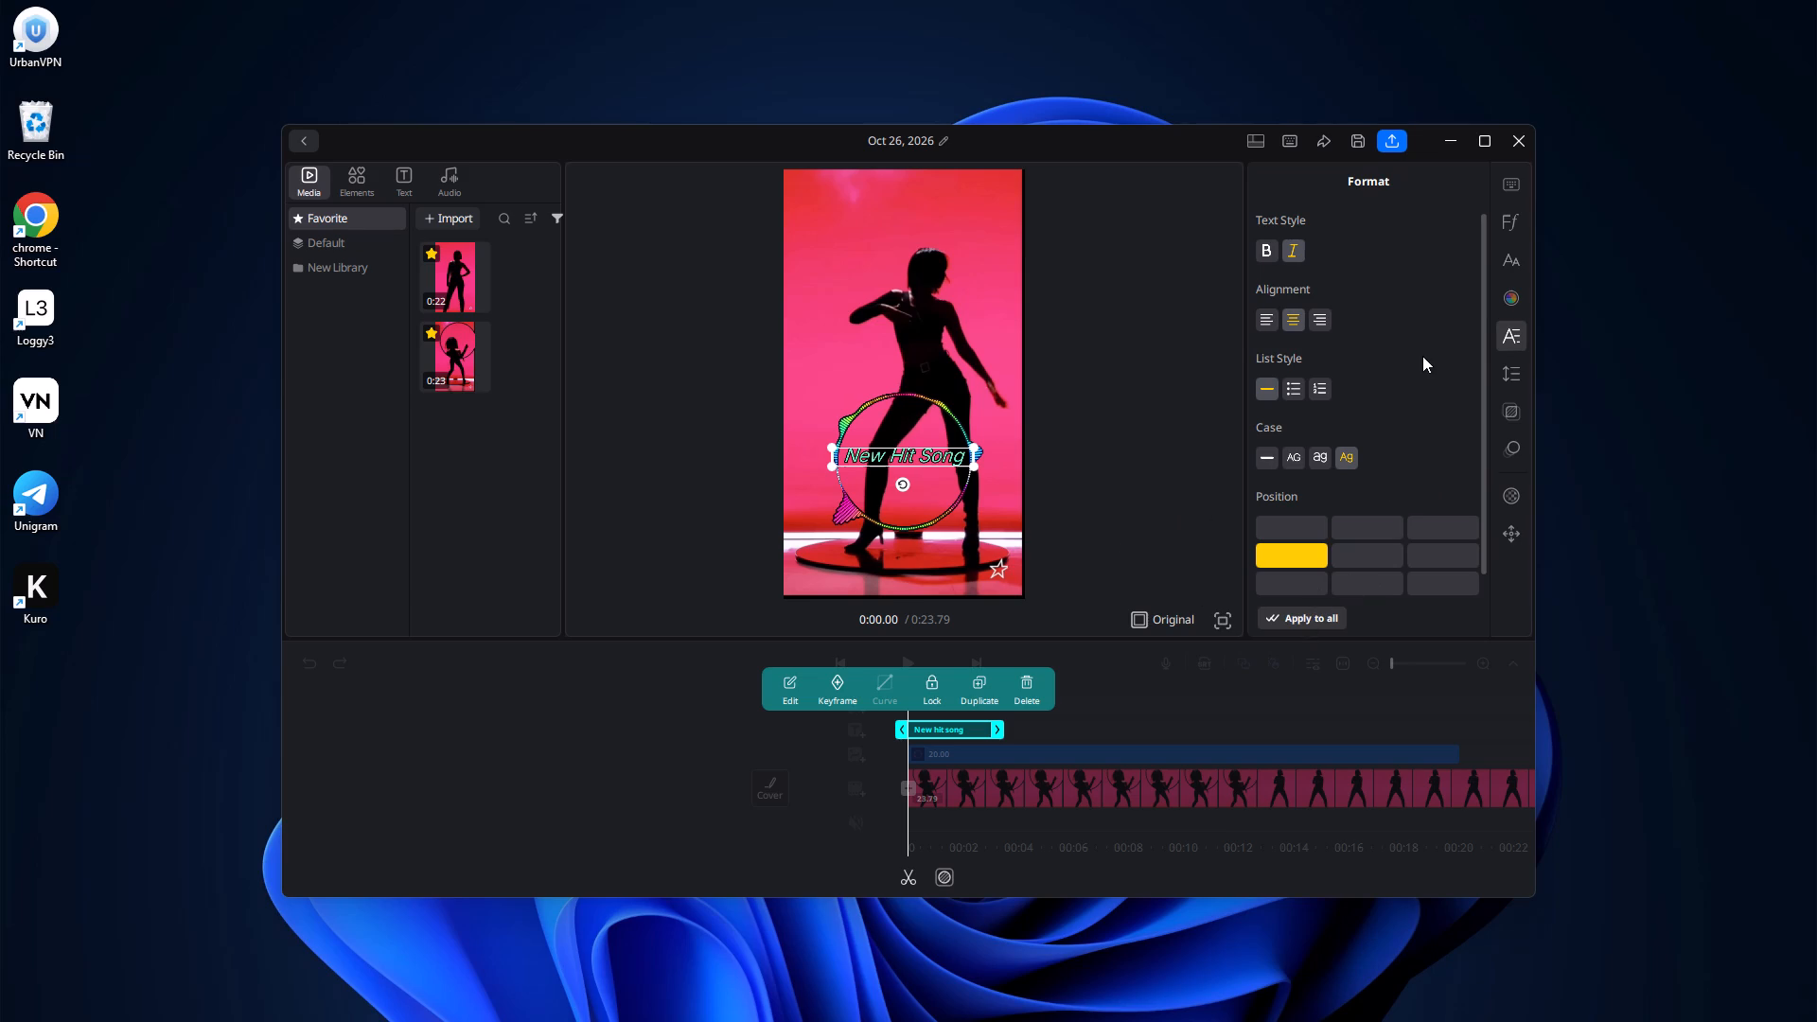
Browse the font list and preview fonts such as Bebas Neue, Consolas, Corbel and Georgia on the title.
click(1521, 220)
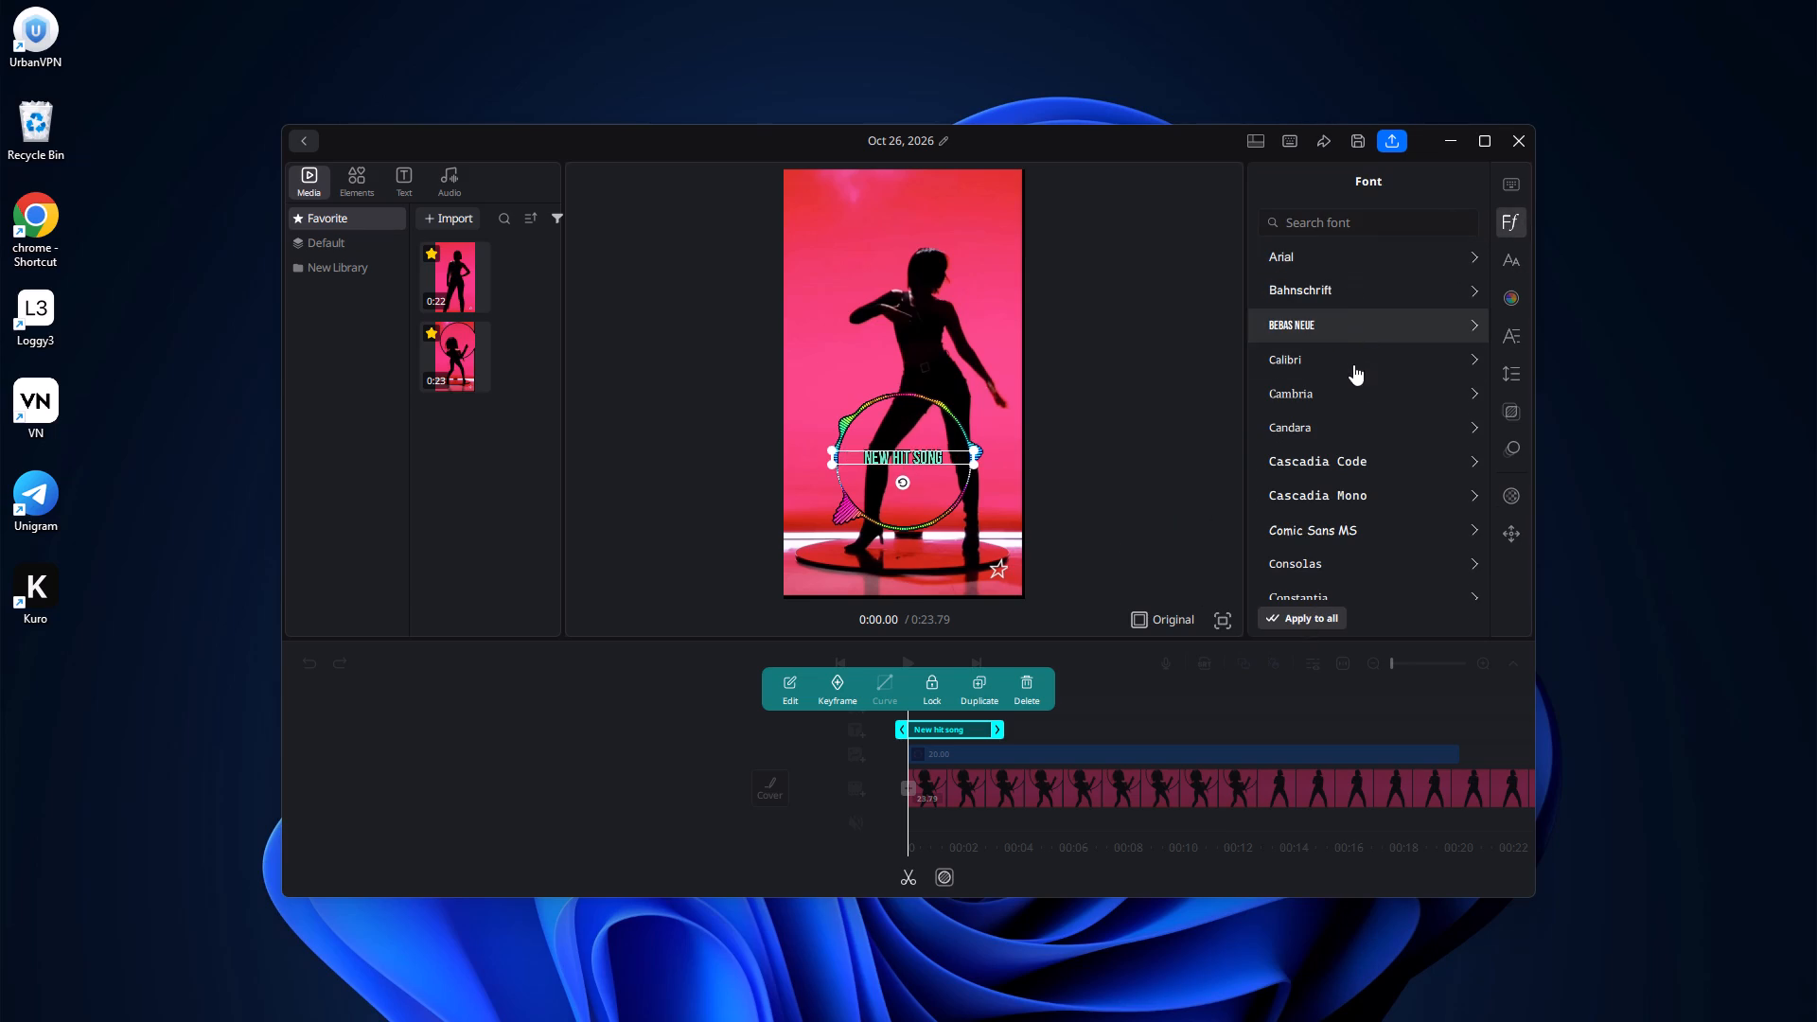
scroll(1359, 485, down, 1)
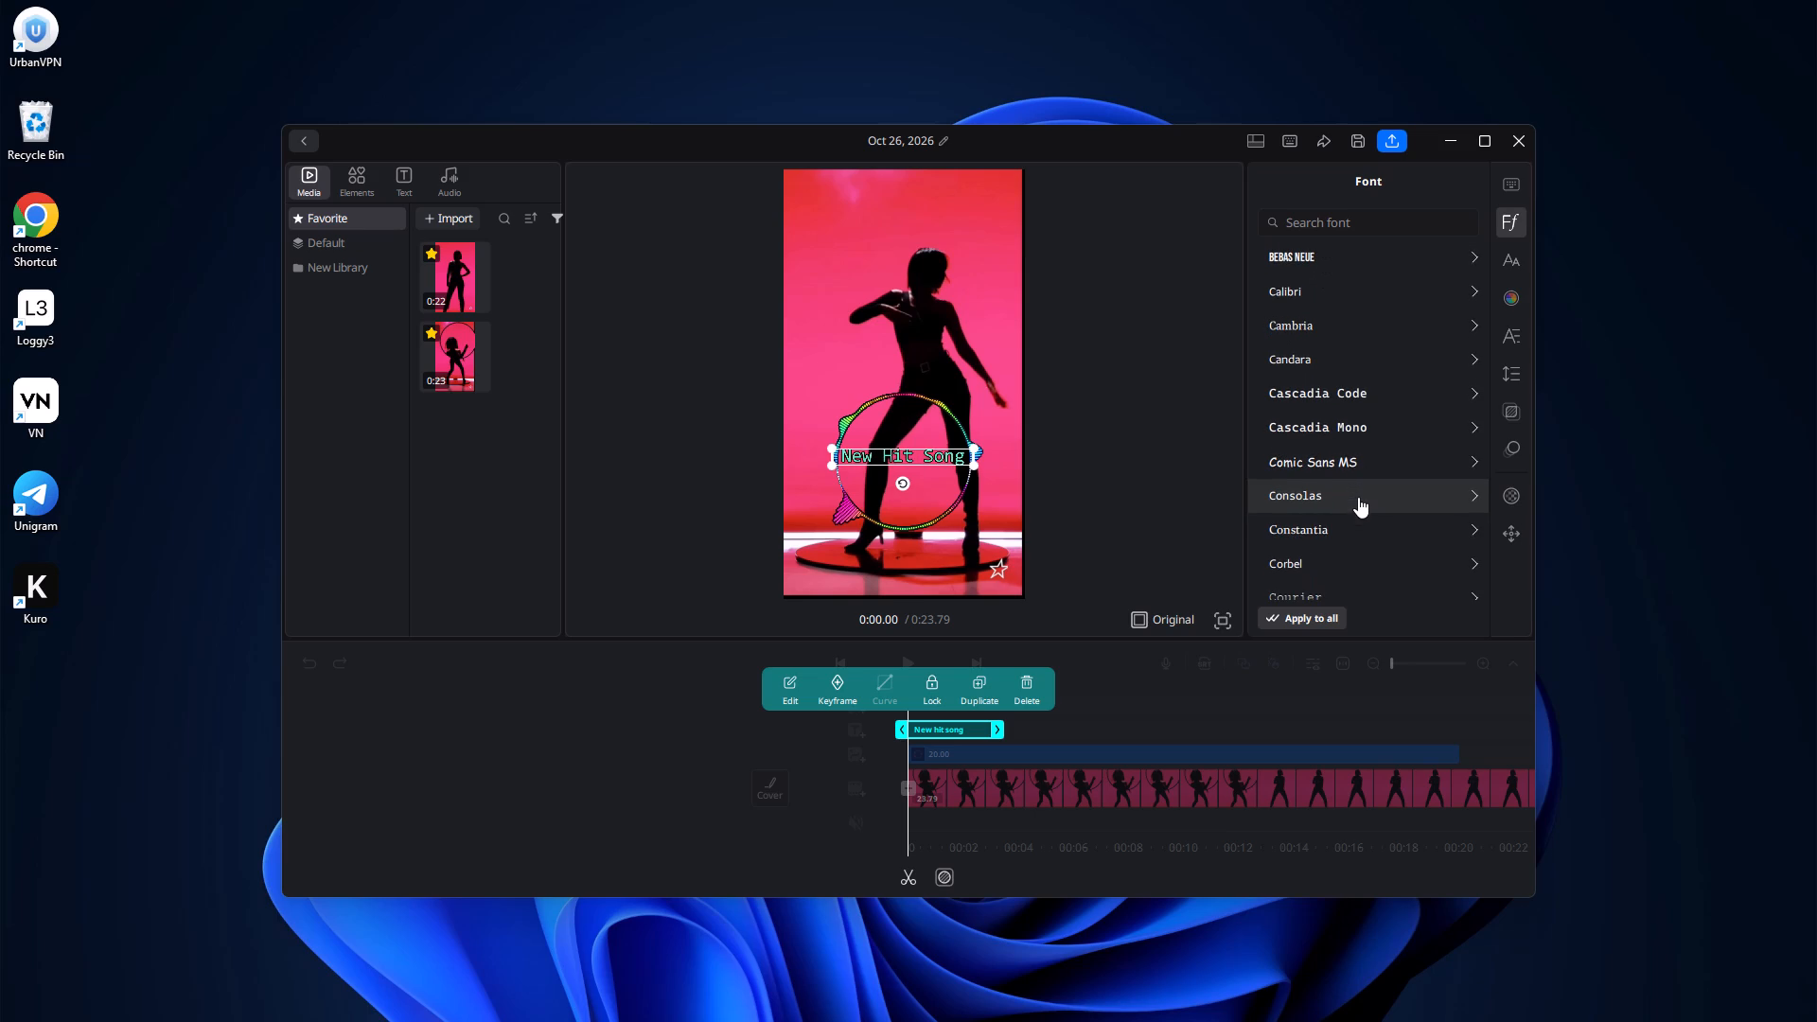
scroll(1356, 514, down, 3)
scroll(1356, 514, up, 1)
scroll(1356, 514, down, 1)
scroll(1355, 512, up, 1)
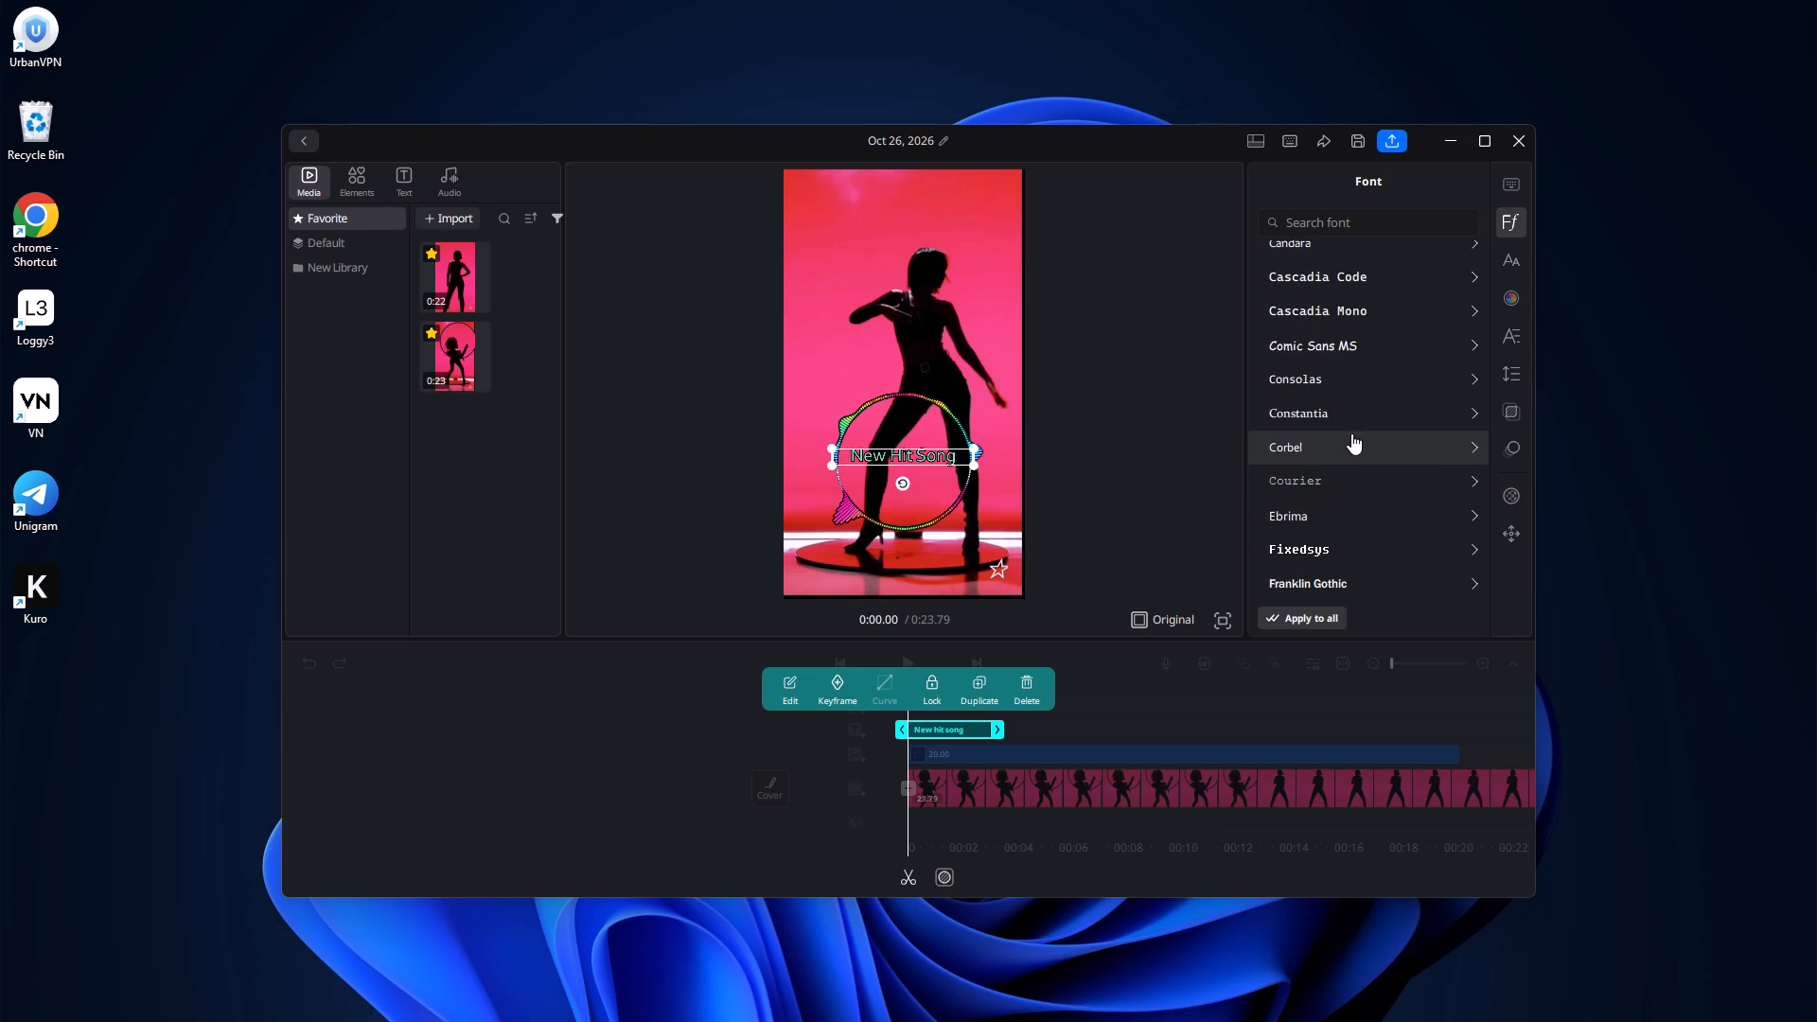
scroll(1360, 471, down, 1)
scroll(1344, 428, up, 1)
scroll(1344, 426, down, 1)
scroll(1343, 412, up, 1)
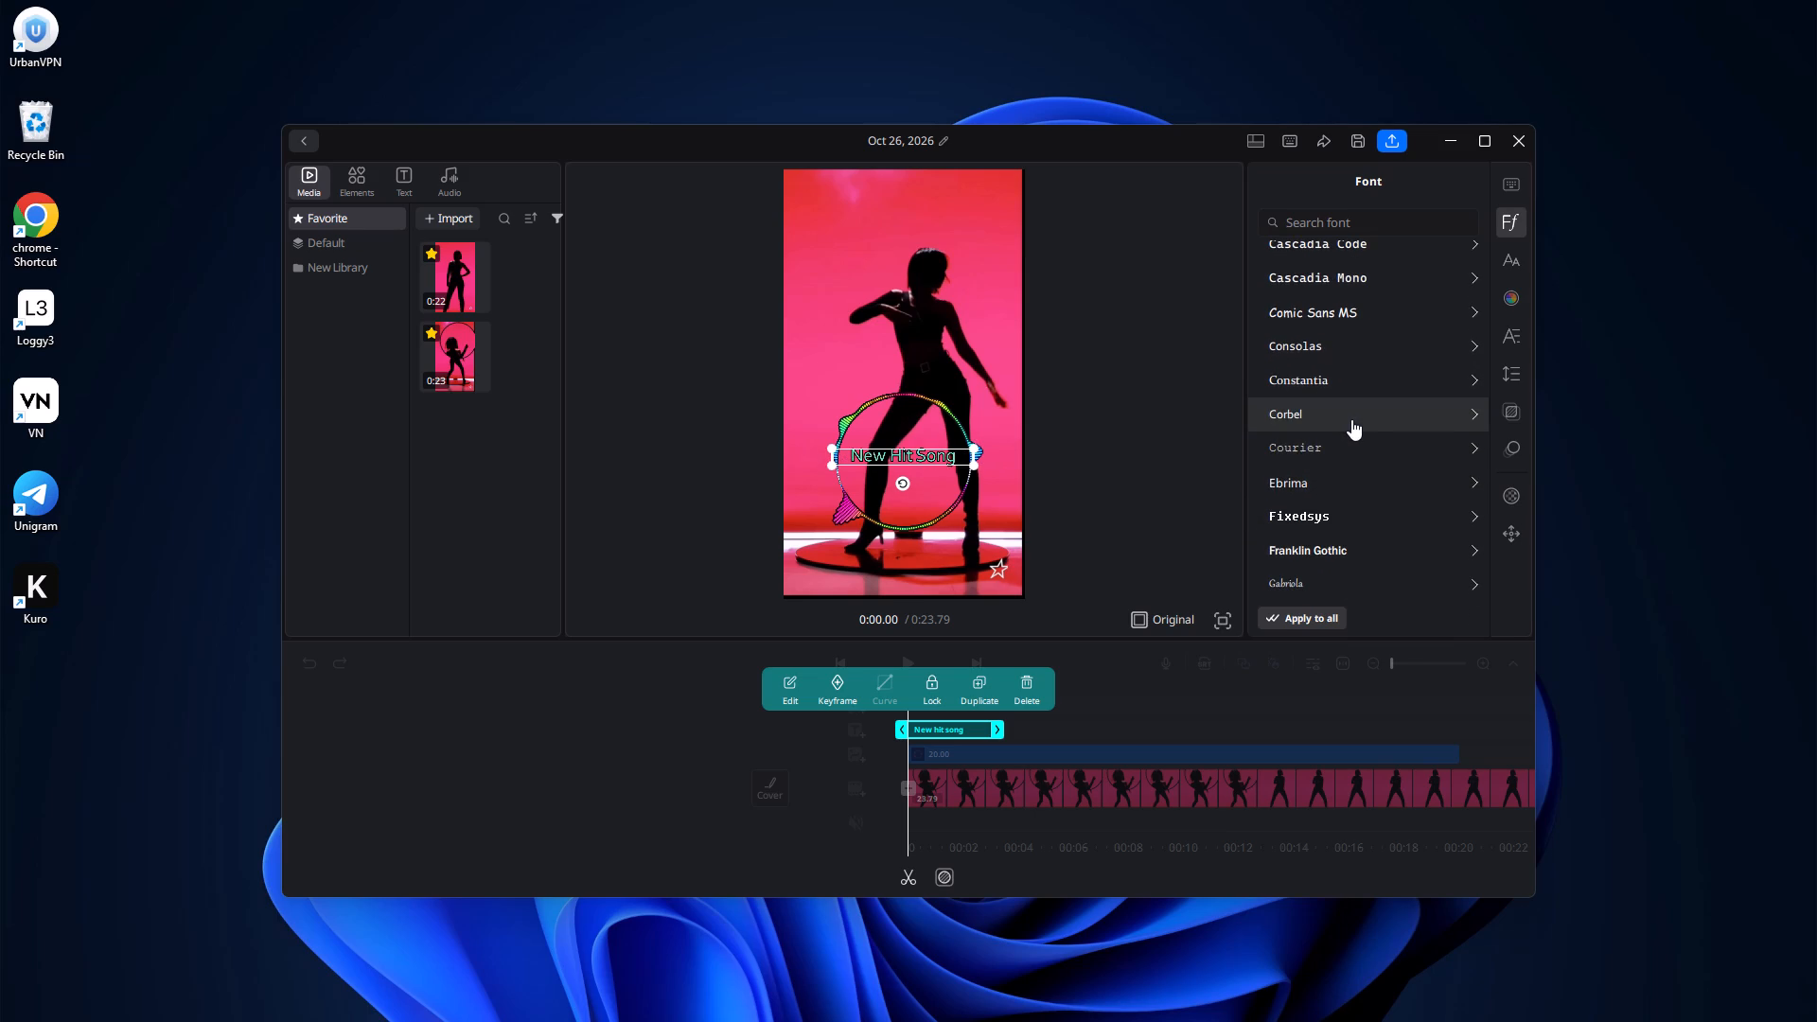
scroll(1351, 419, down, 1)
scroll(1366, 414, up, 1)
scroll(1366, 414, down, 1)
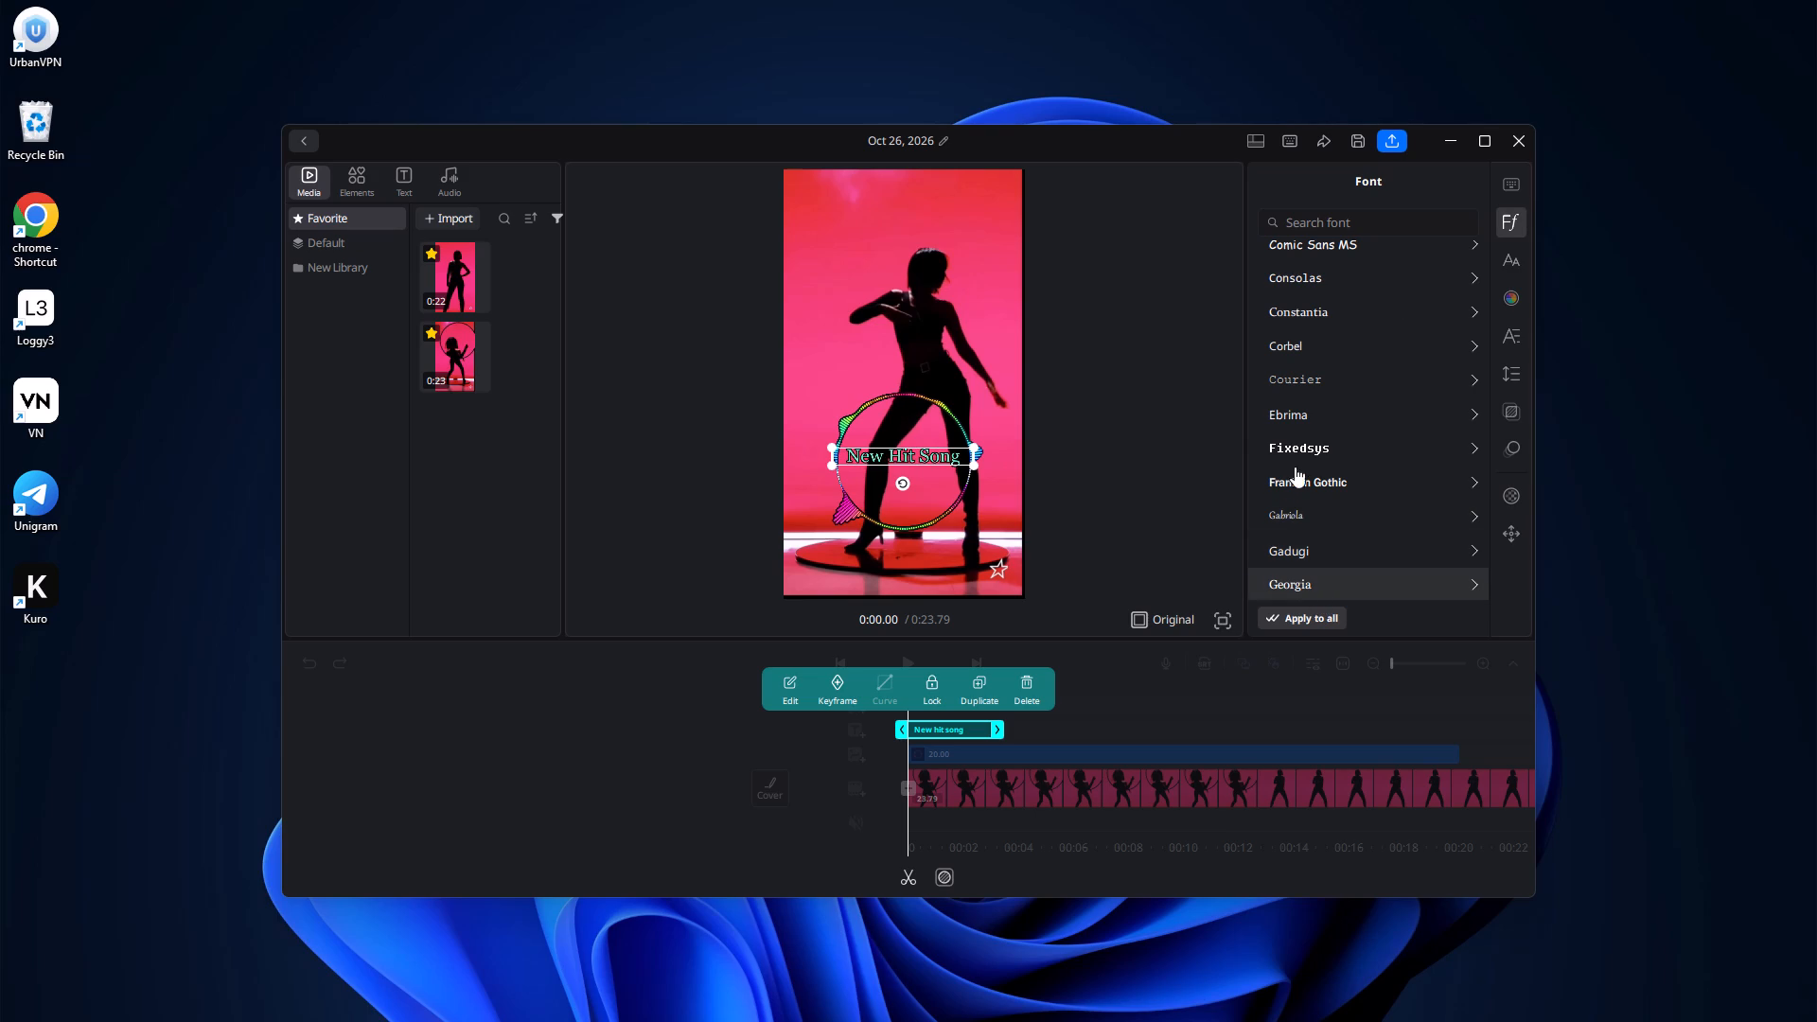
click(1508, 233)
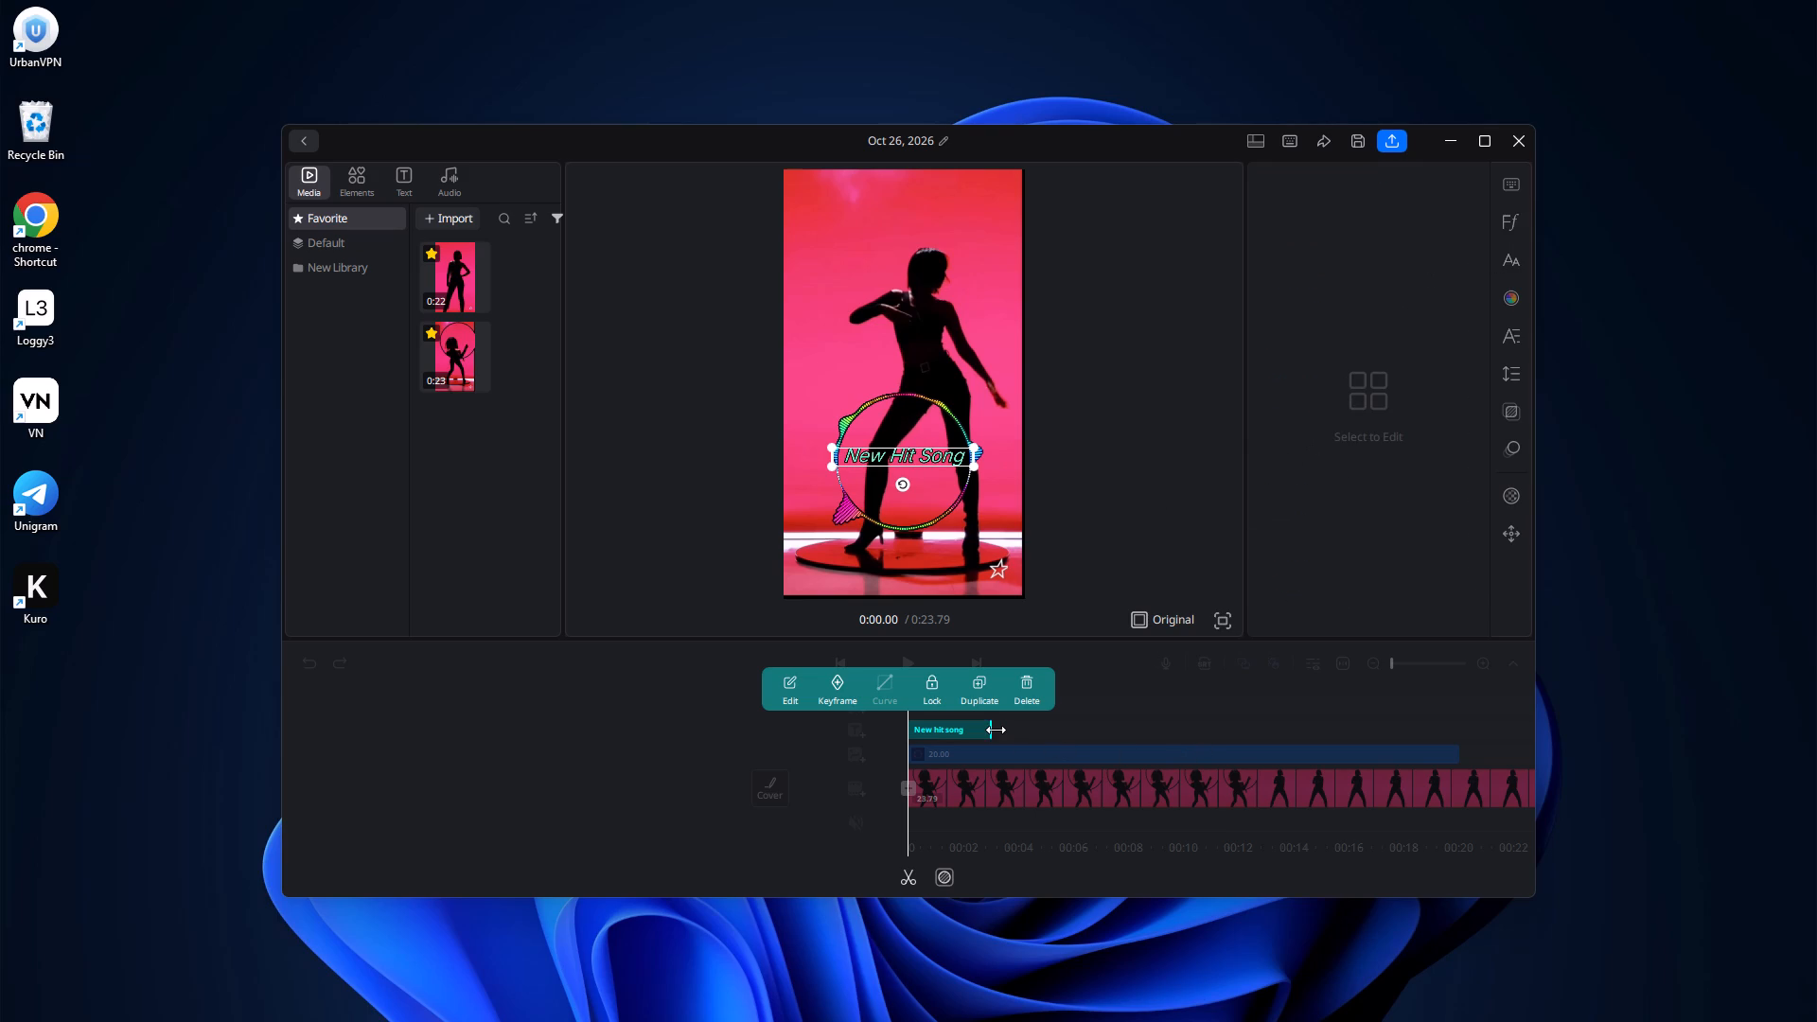
Extend the "New hit song" title clip to the end of the main video, for a duration of 23.79 s.
drag(996, 730, 1503, 737)
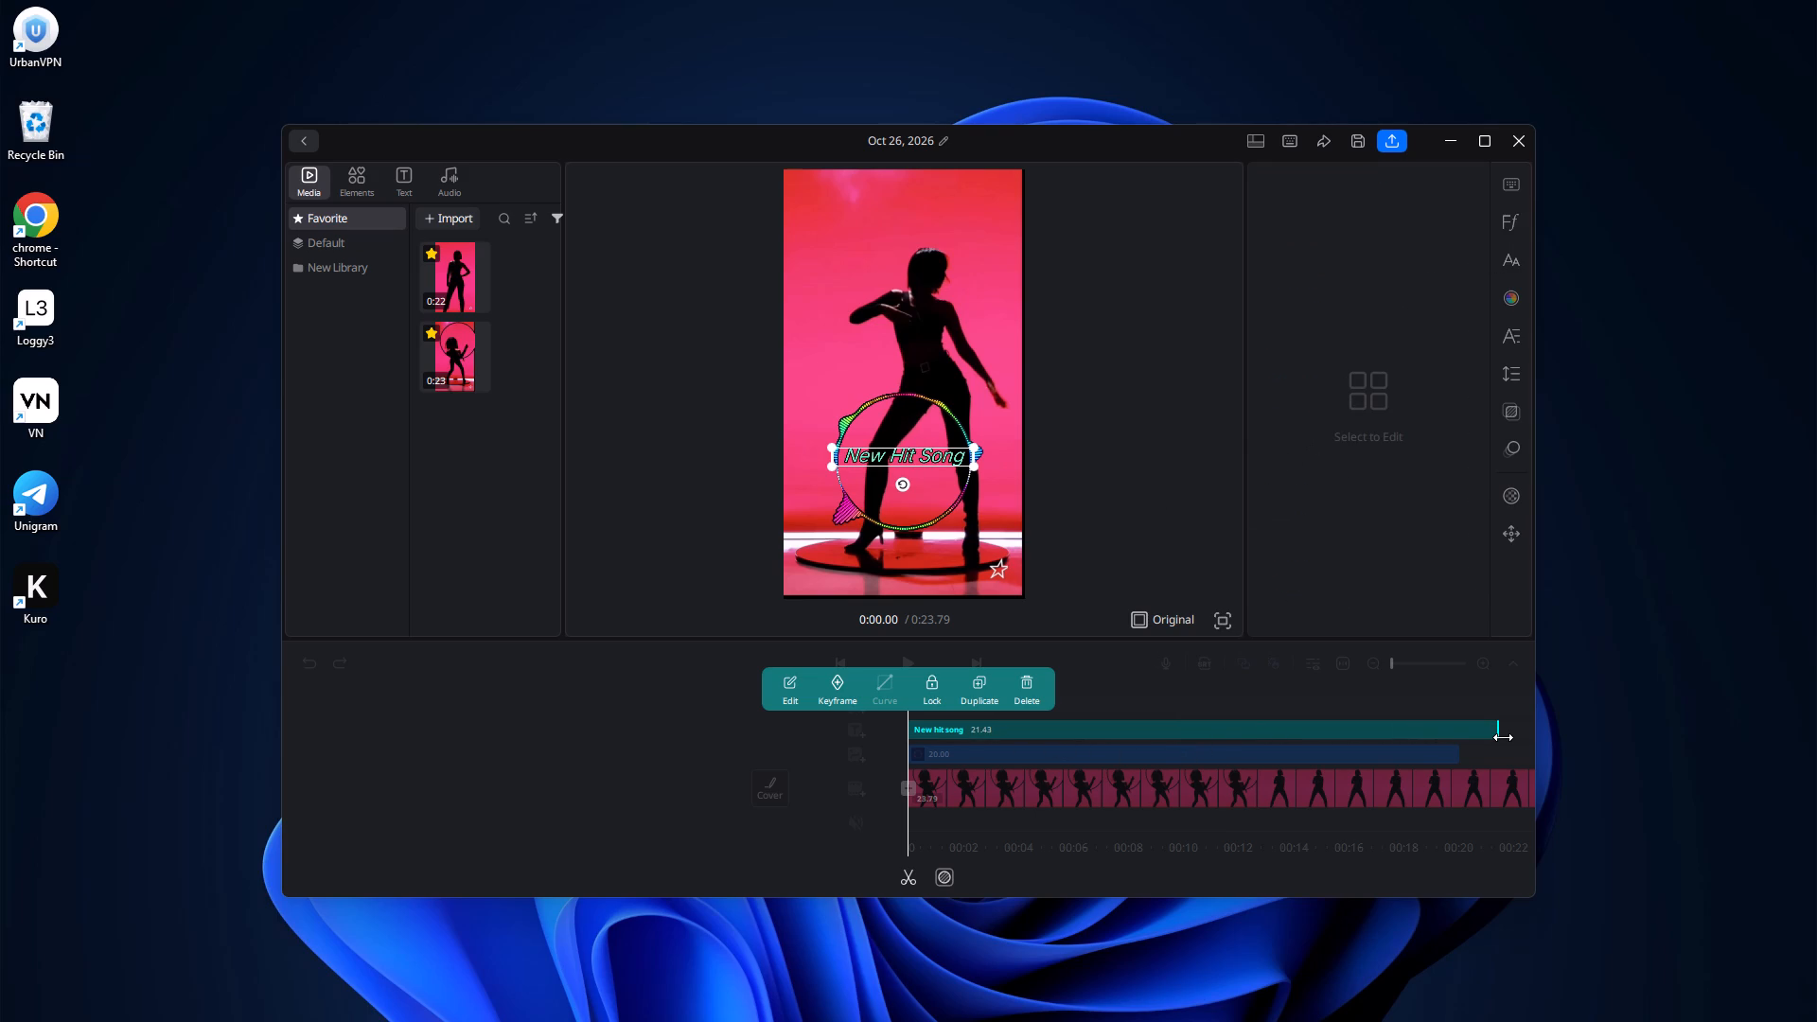
drag(1503, 737, 1260, 769)
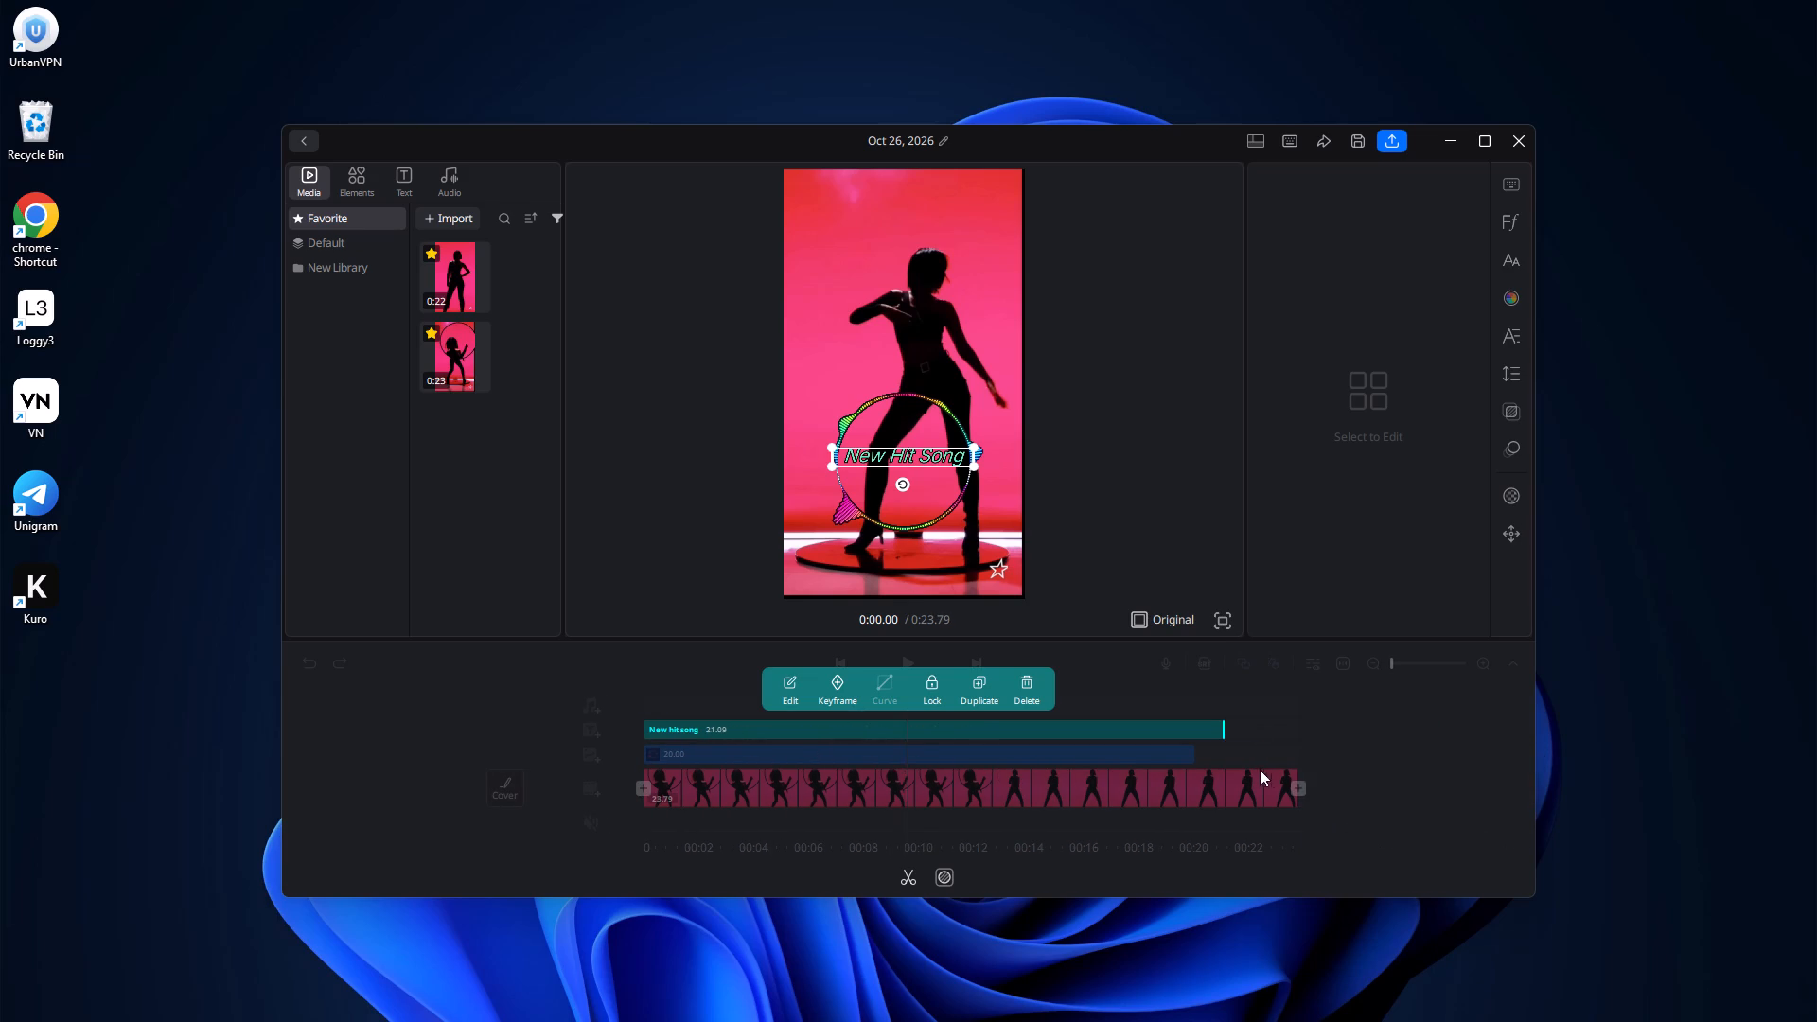
drag(1260, 769, 1286, 776)
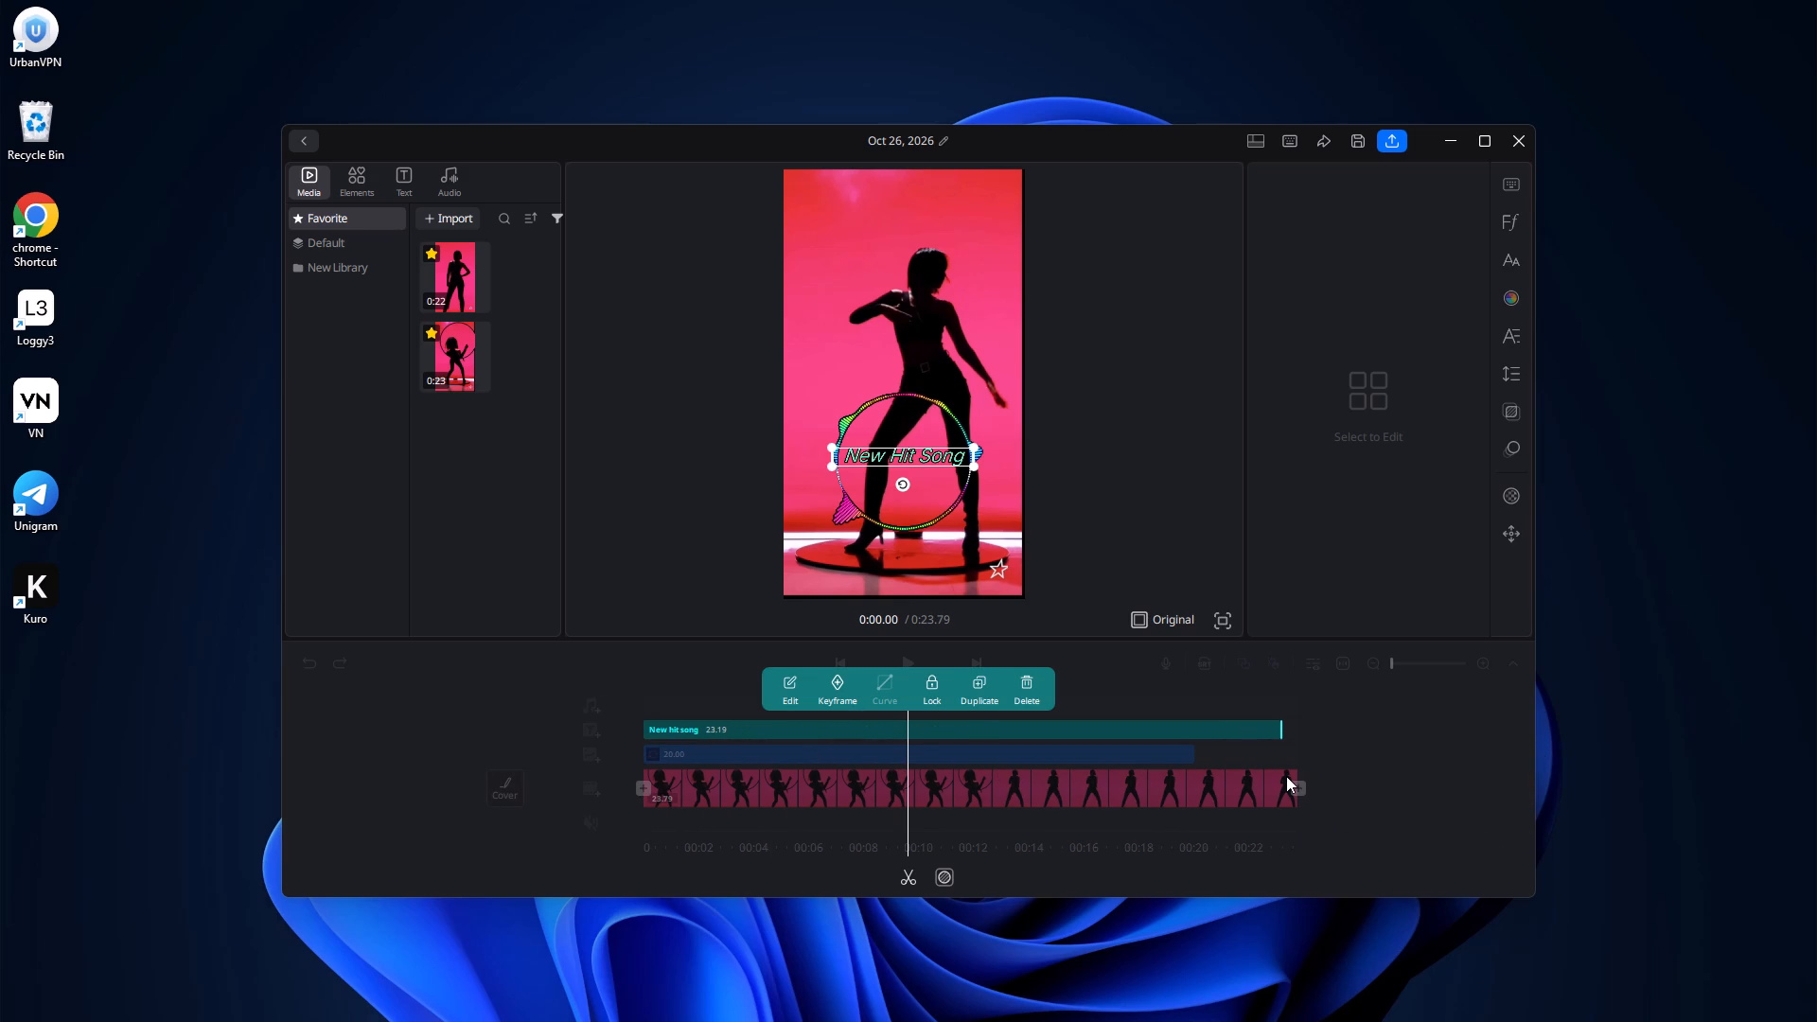
drag(1286, 776, 1301, 779)
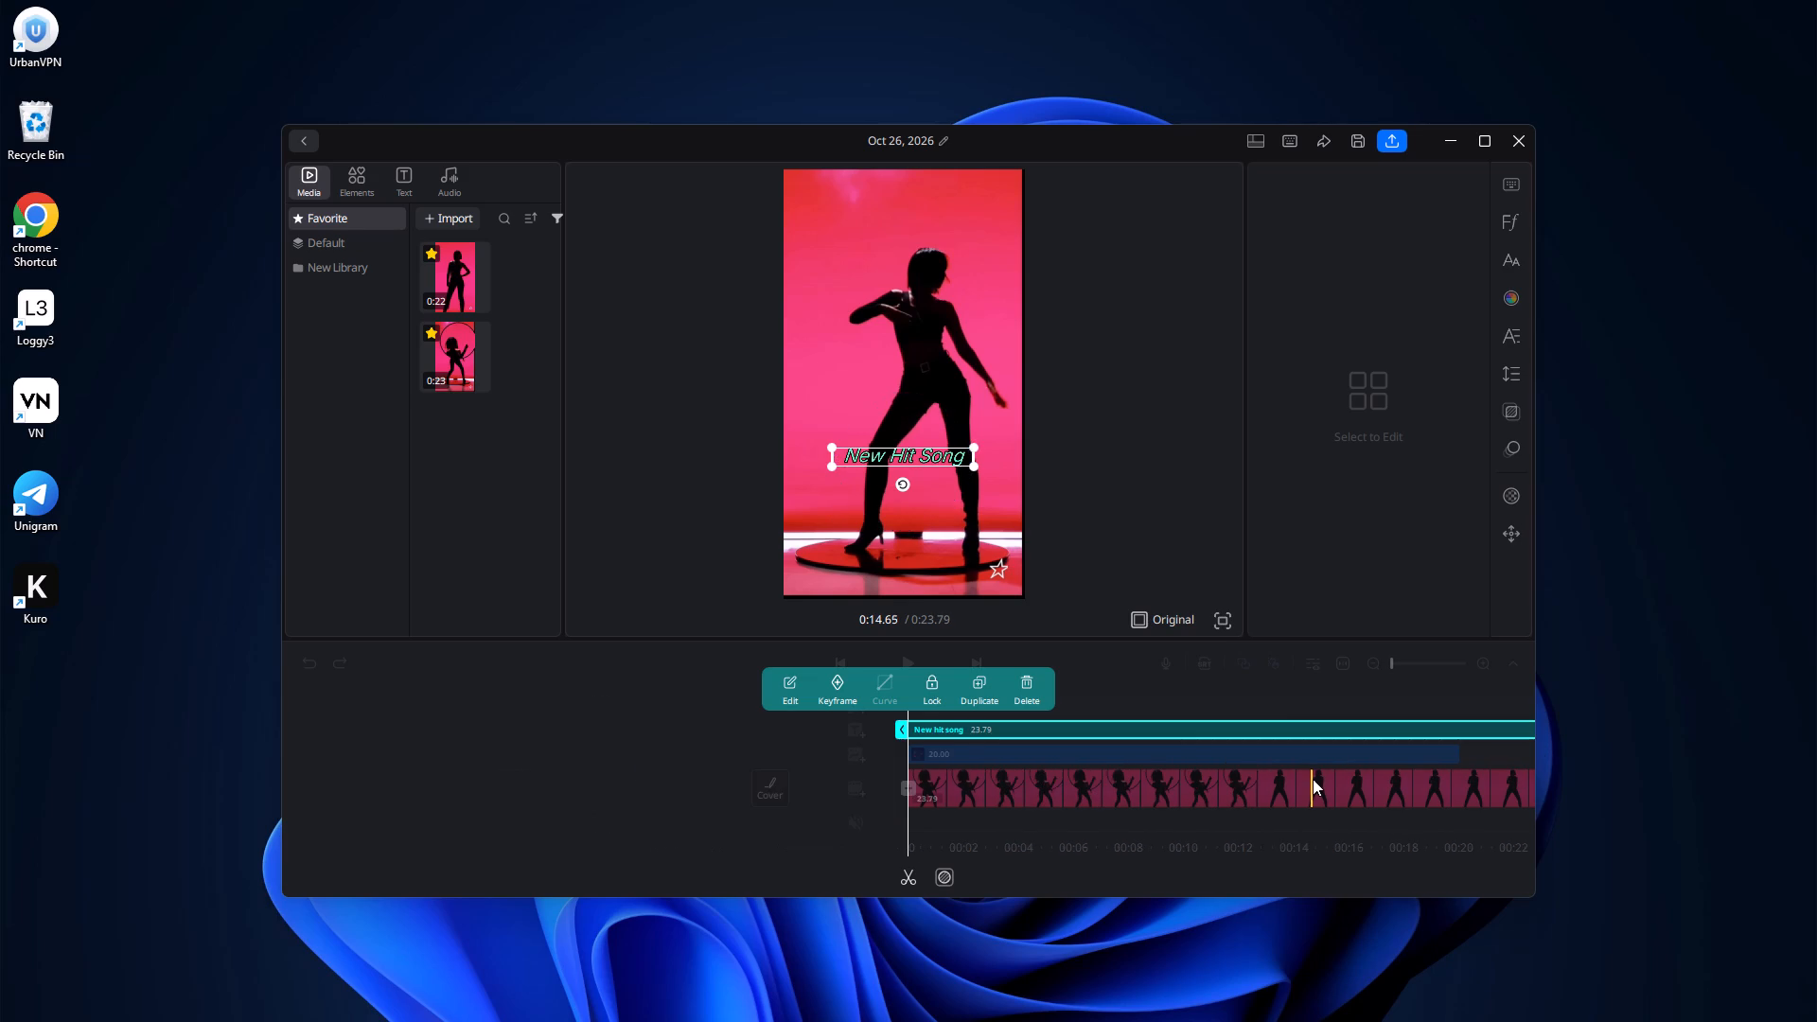
click(1313, 779)
click(1271, 761)
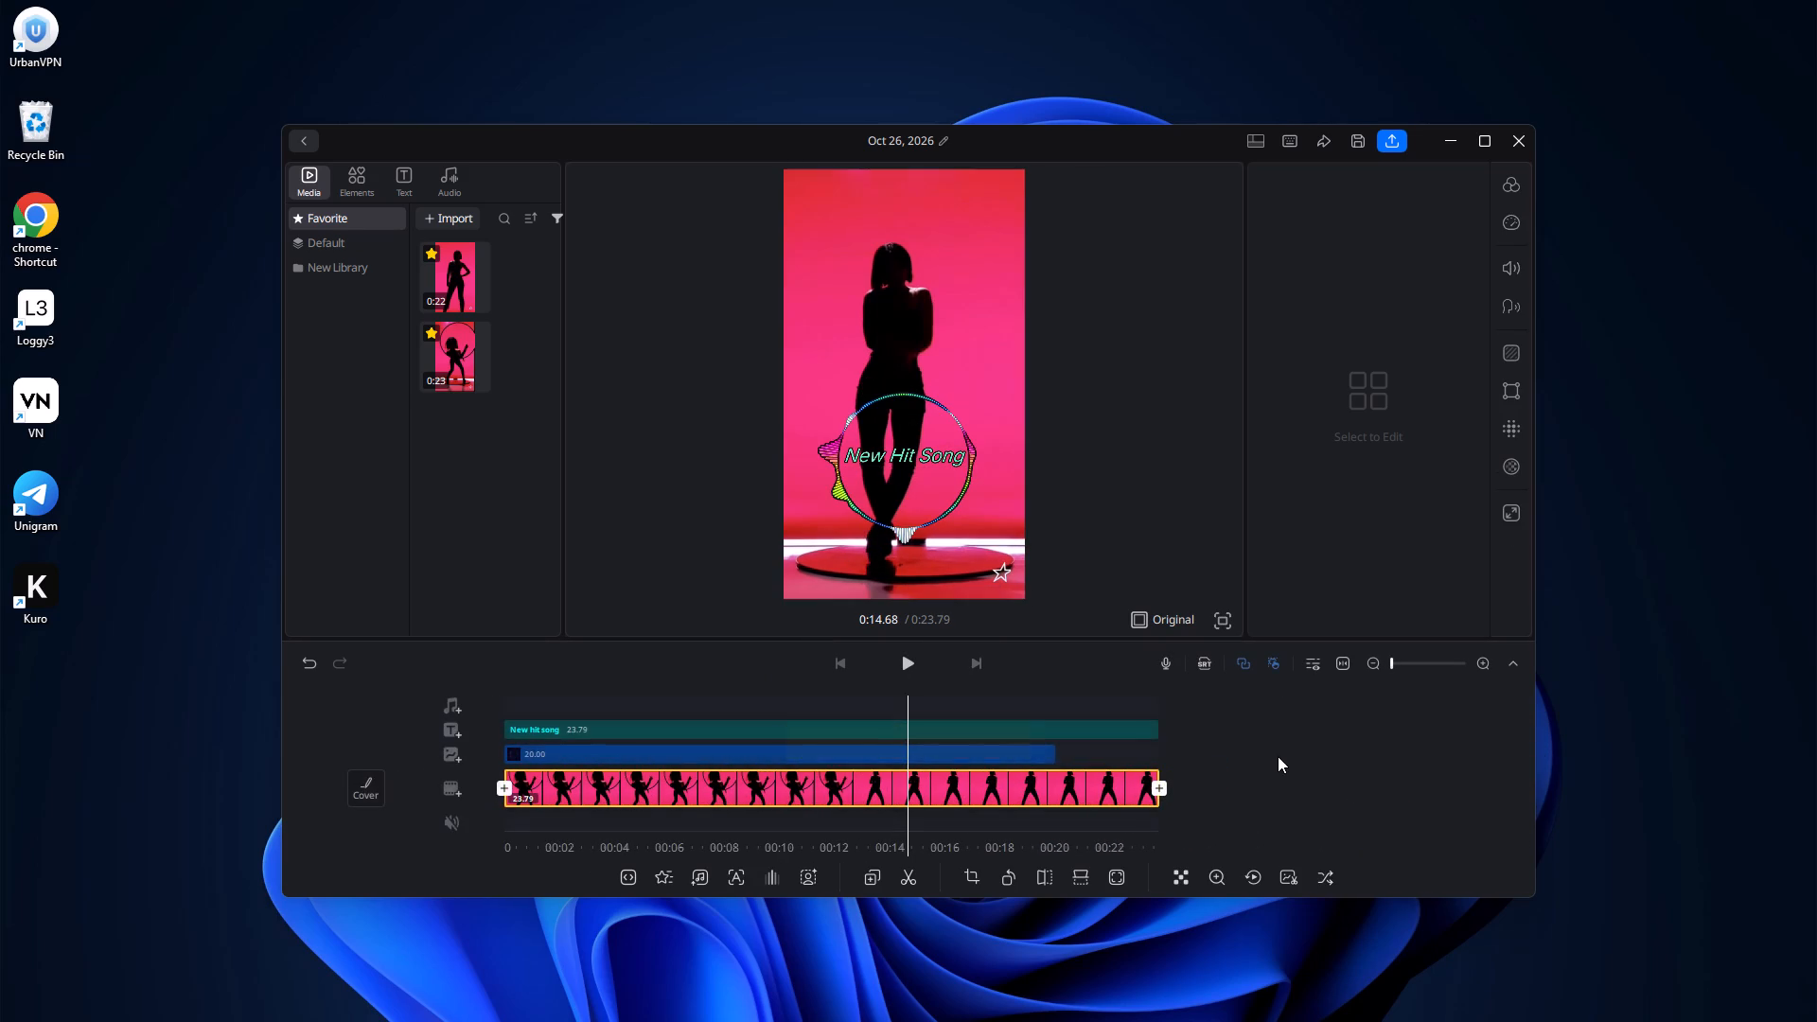
Split the title clip at about 20.53 s, just past the end of the spectrum overlay, and delete the trailing piece.
drag(1288, 755, 936, 762)
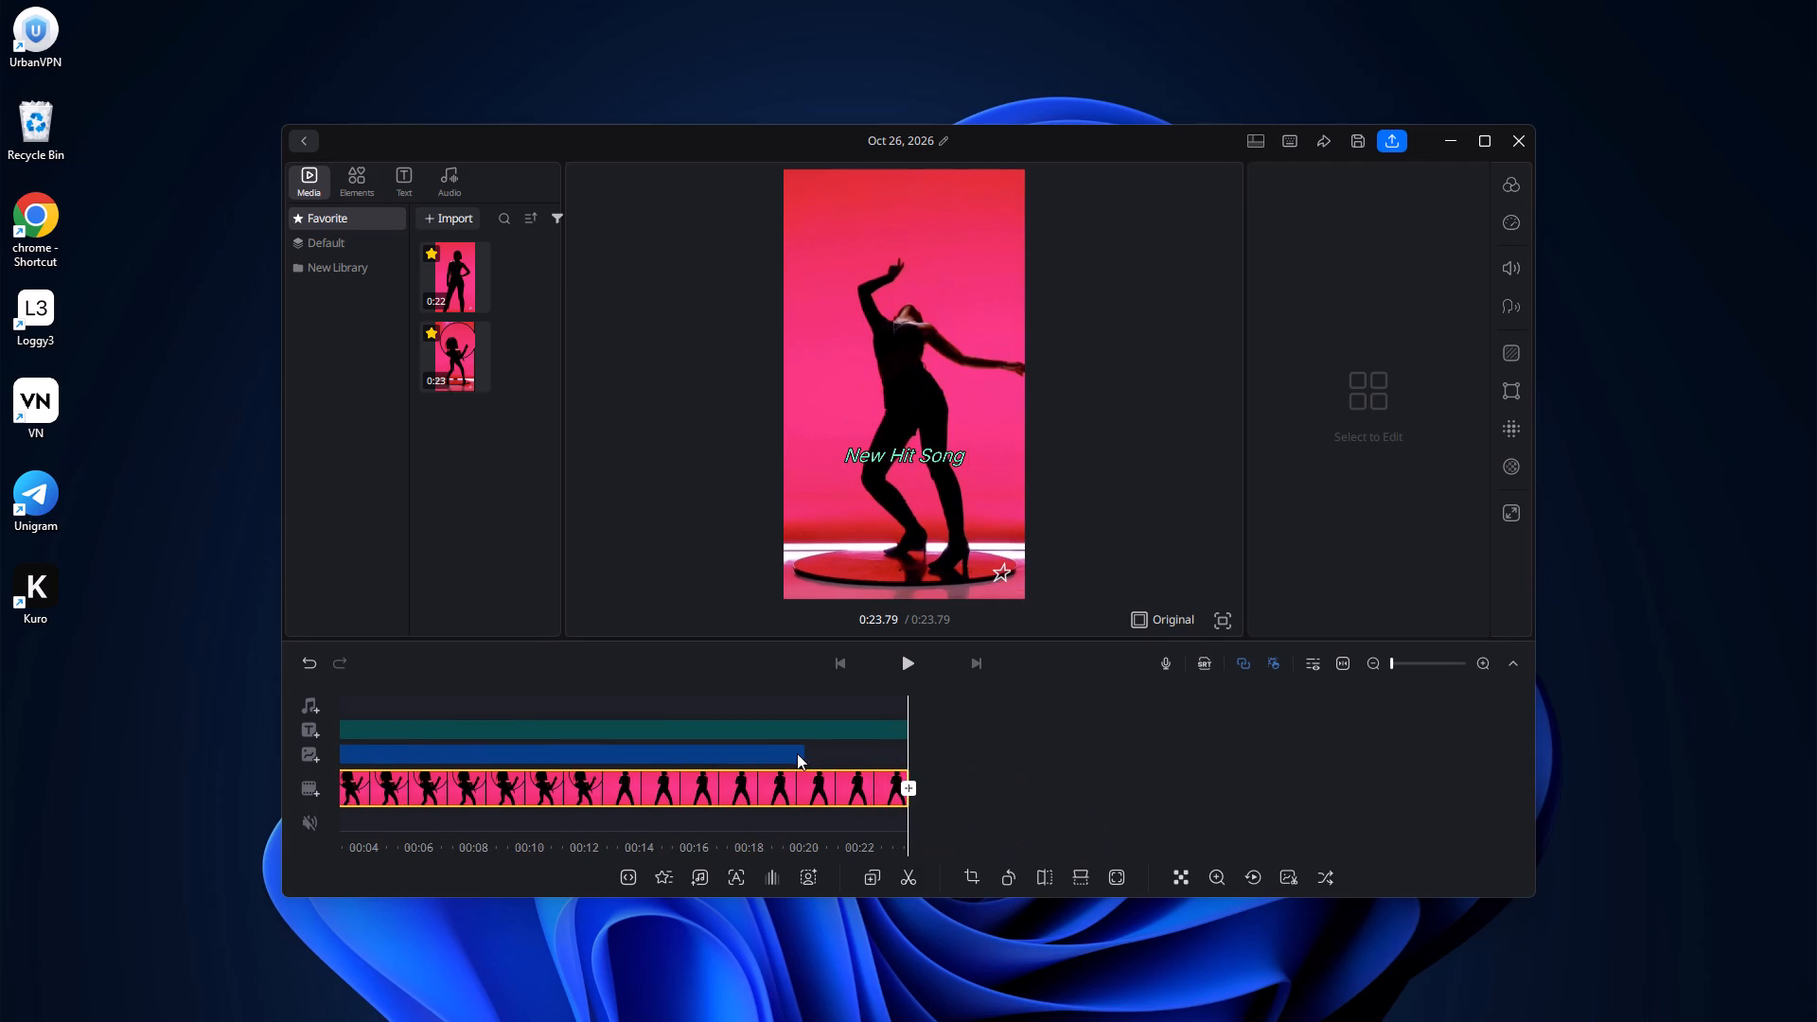
drag(970, 751, 1691, 752)
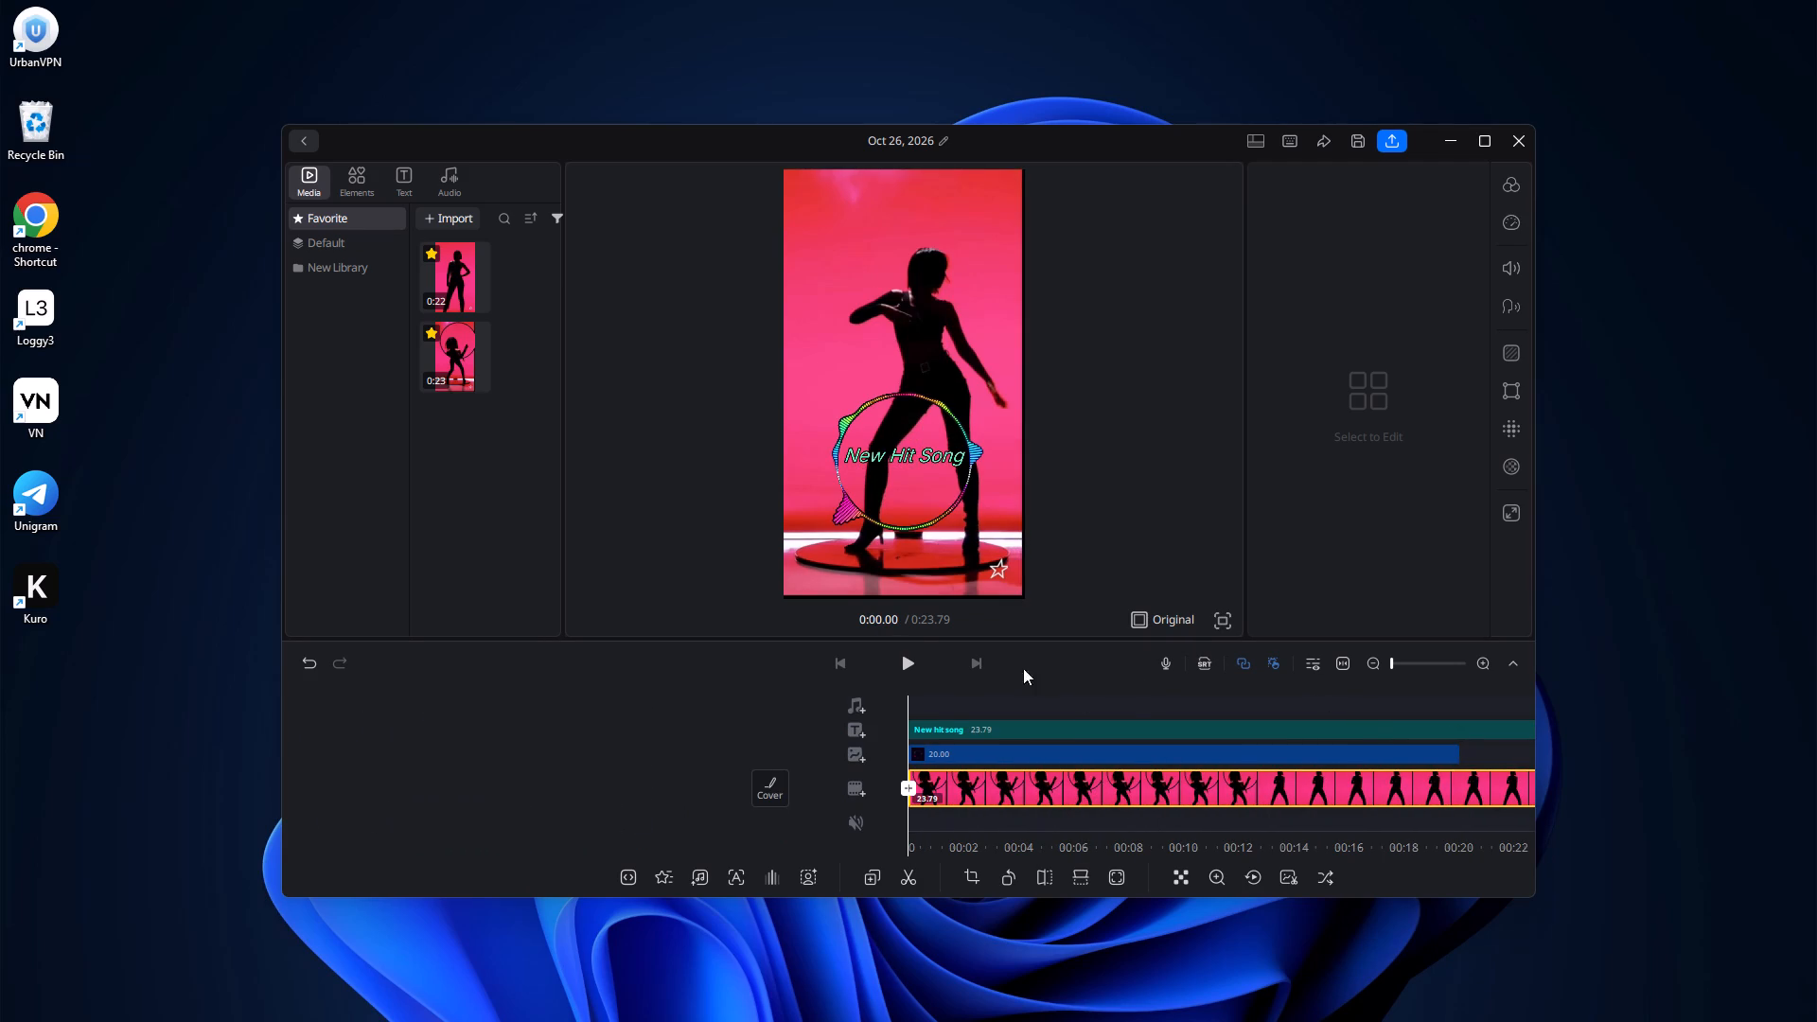
drag(1335, 709, 1286, 714)
drag(1286, 714, 756, 707)
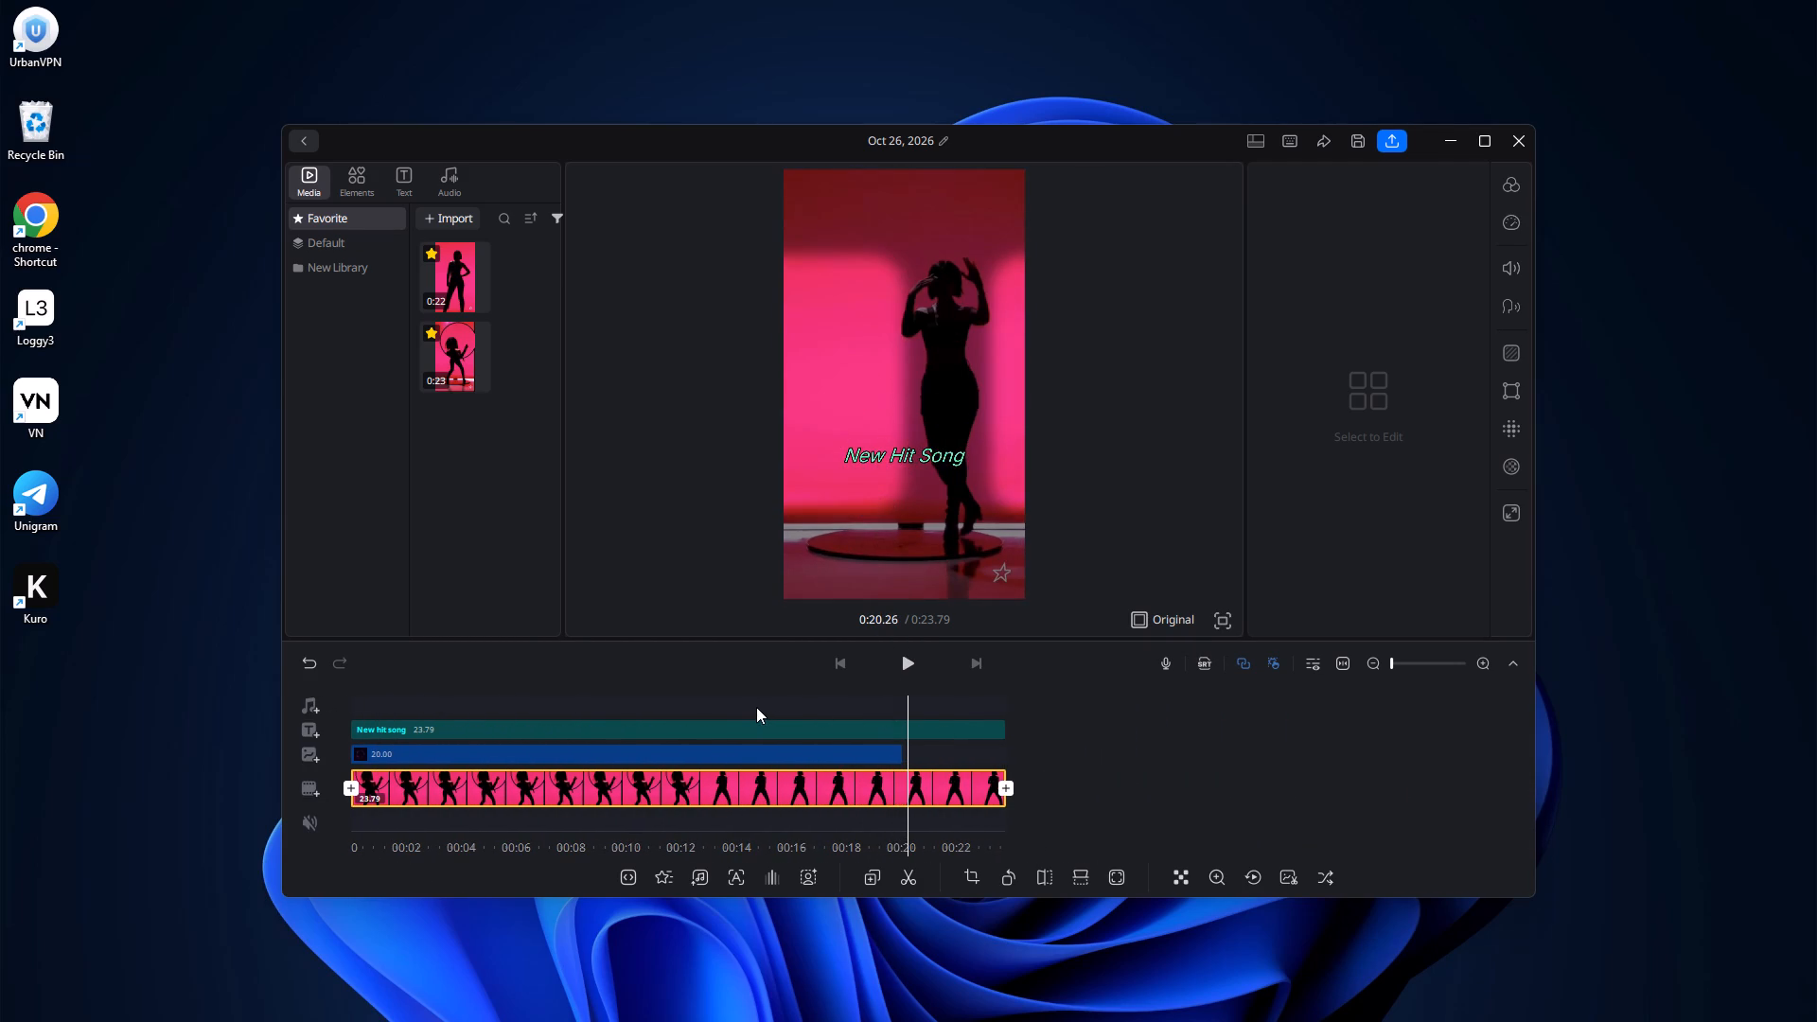
drag(756, 707, 762, 709)
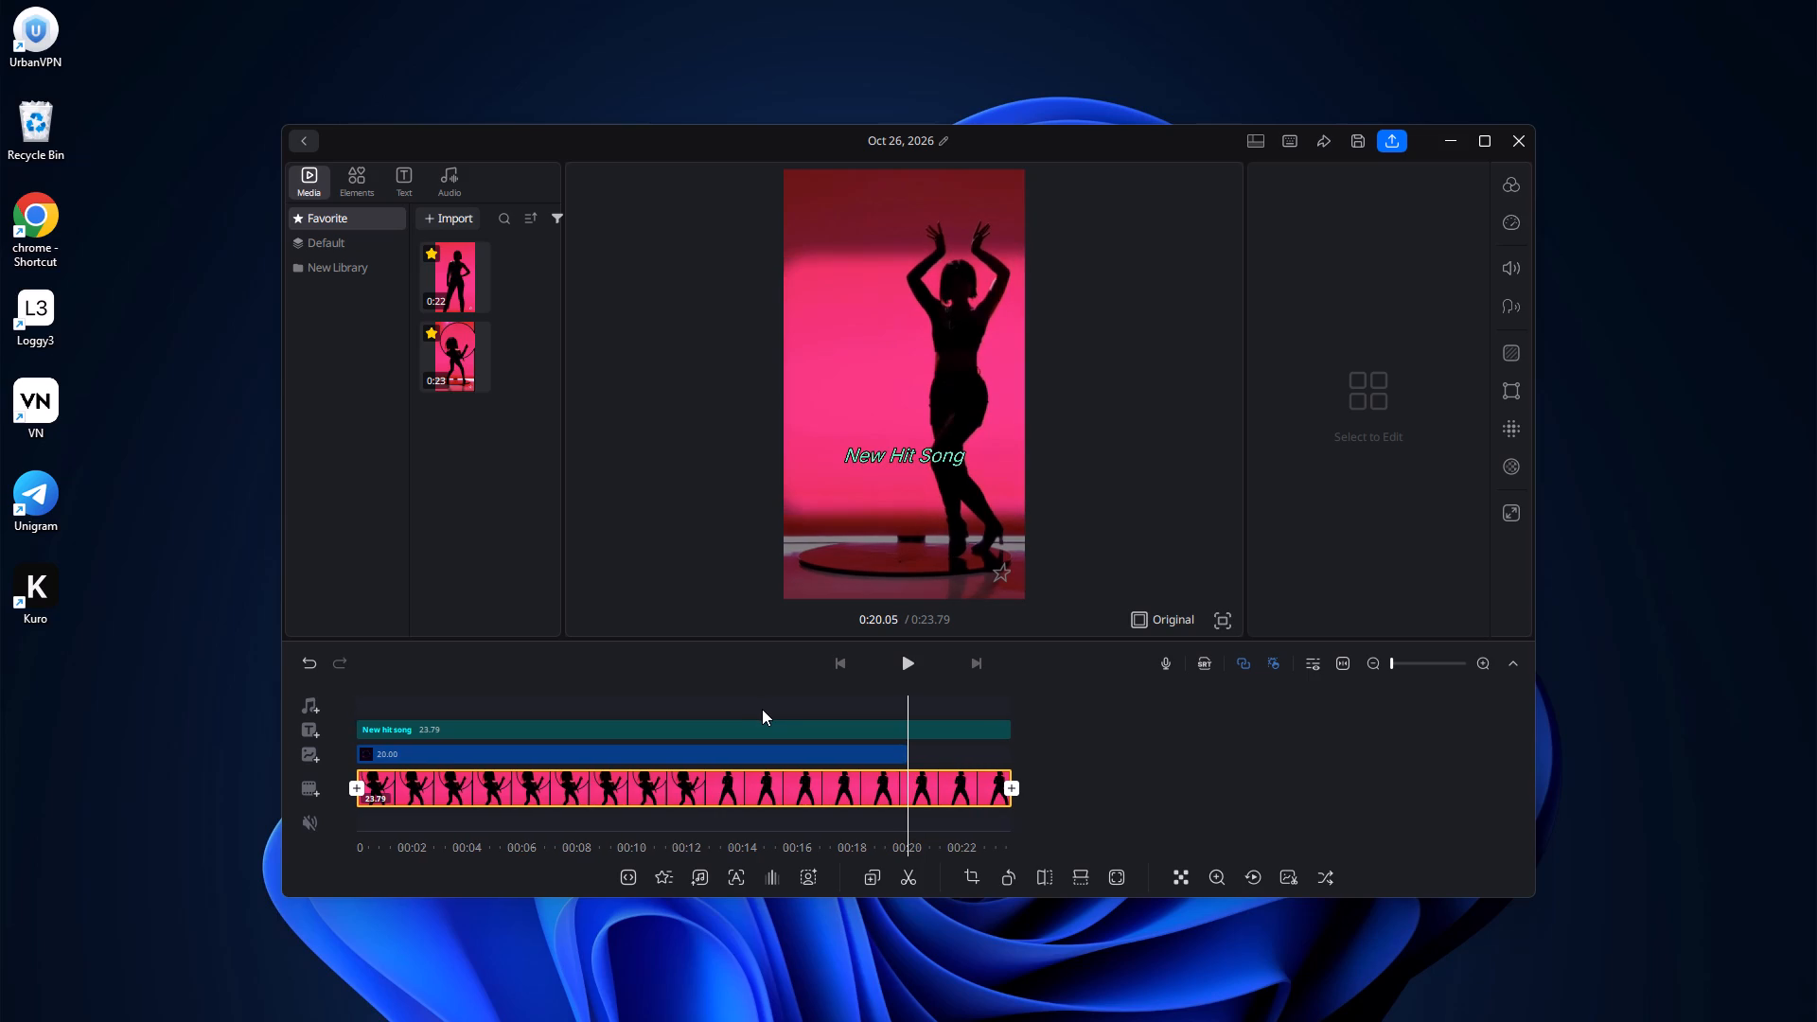
drag(762, 709, 761, 710)
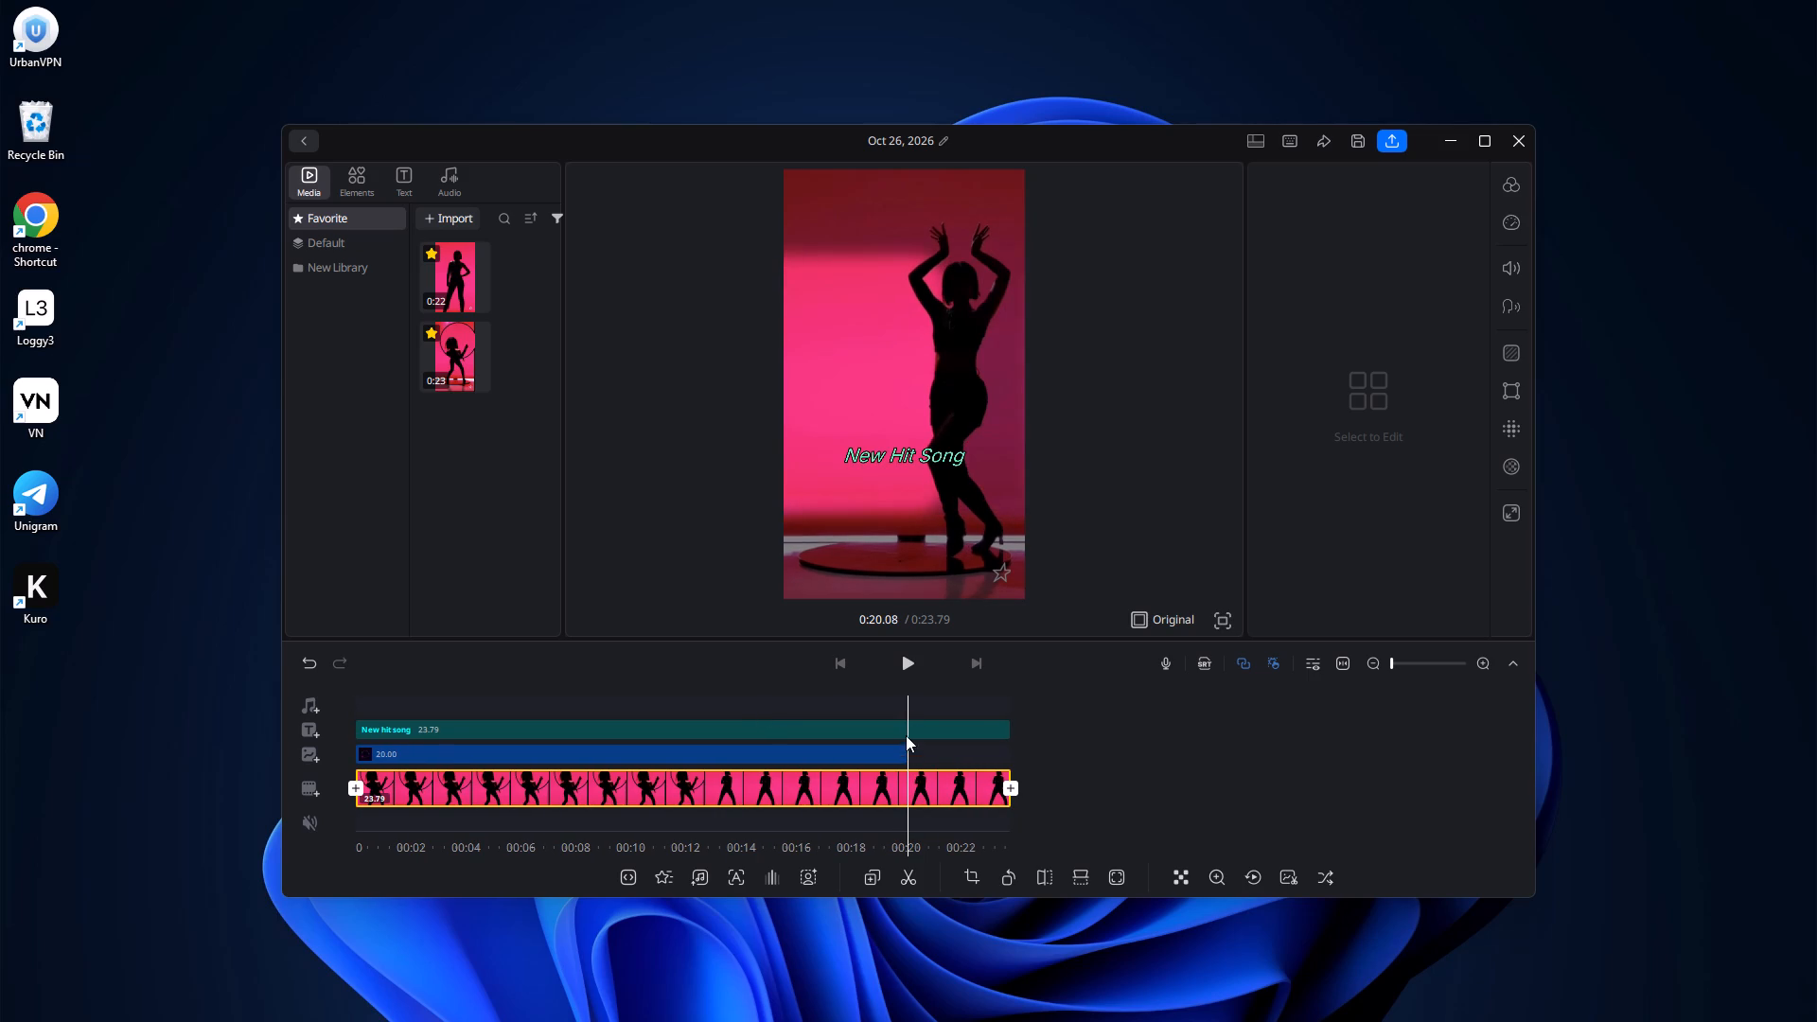
click(921, 724)
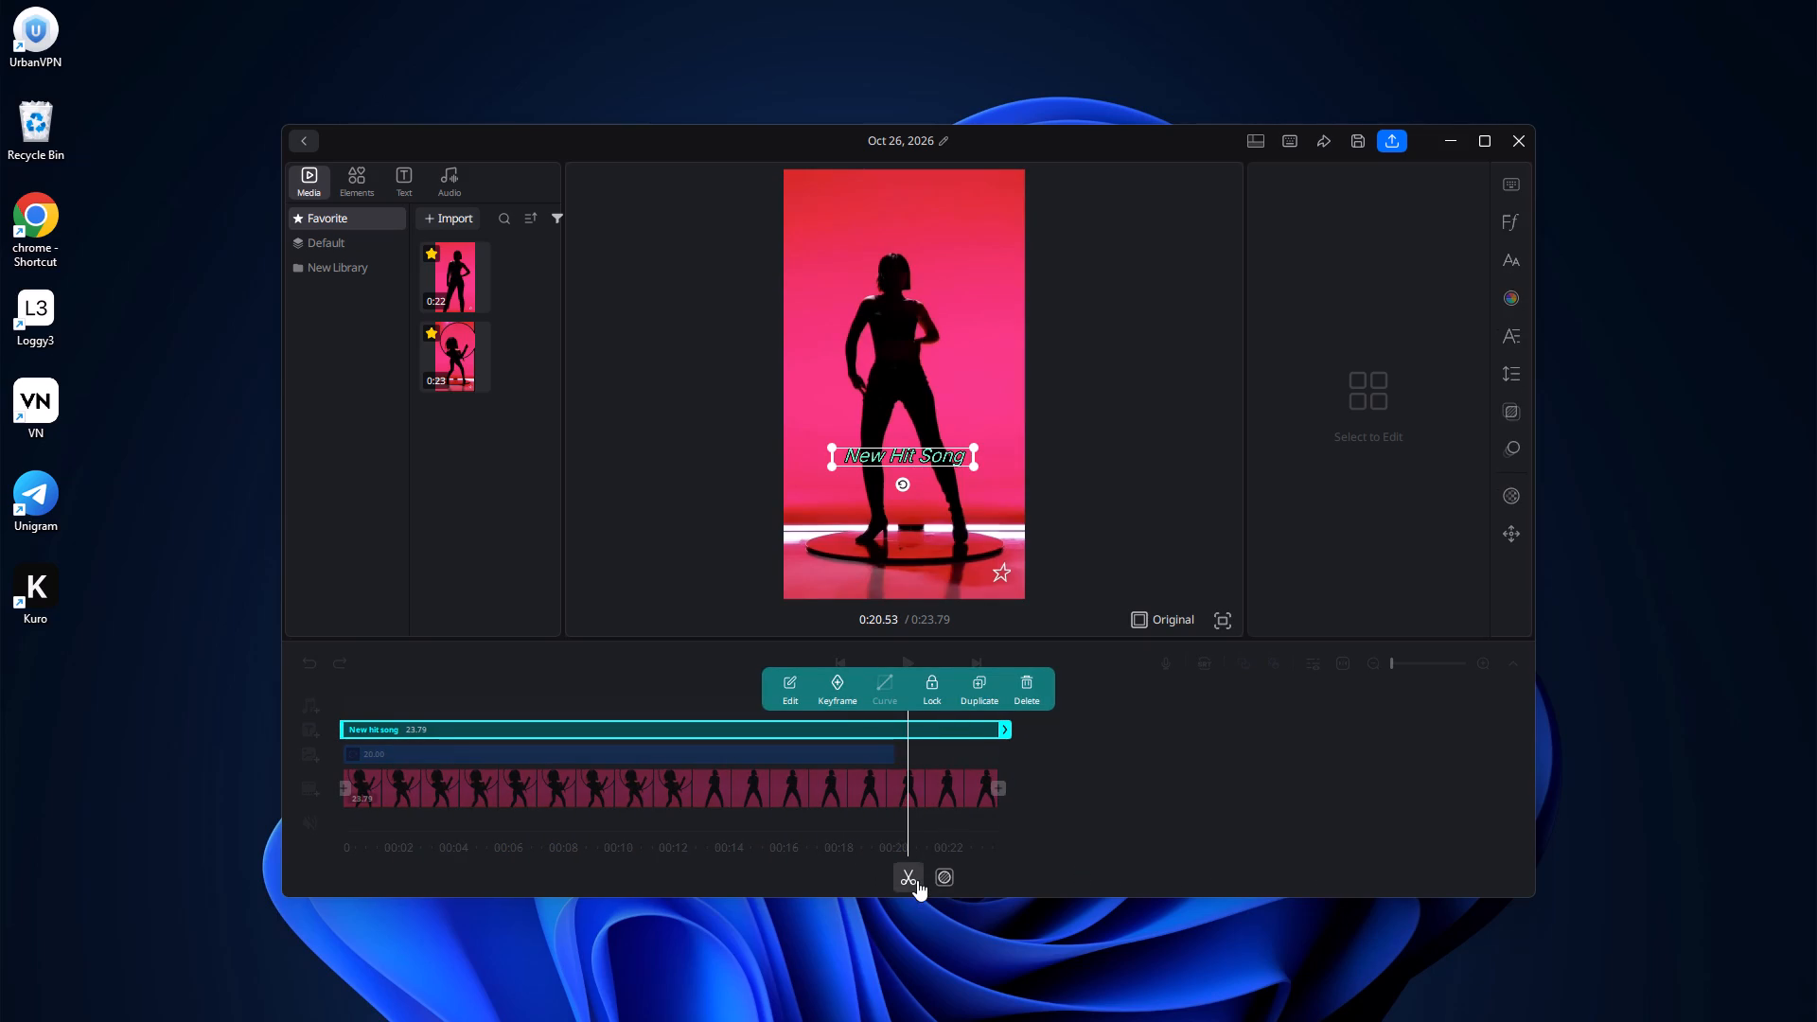
click(917, 880)
click(949, 735)
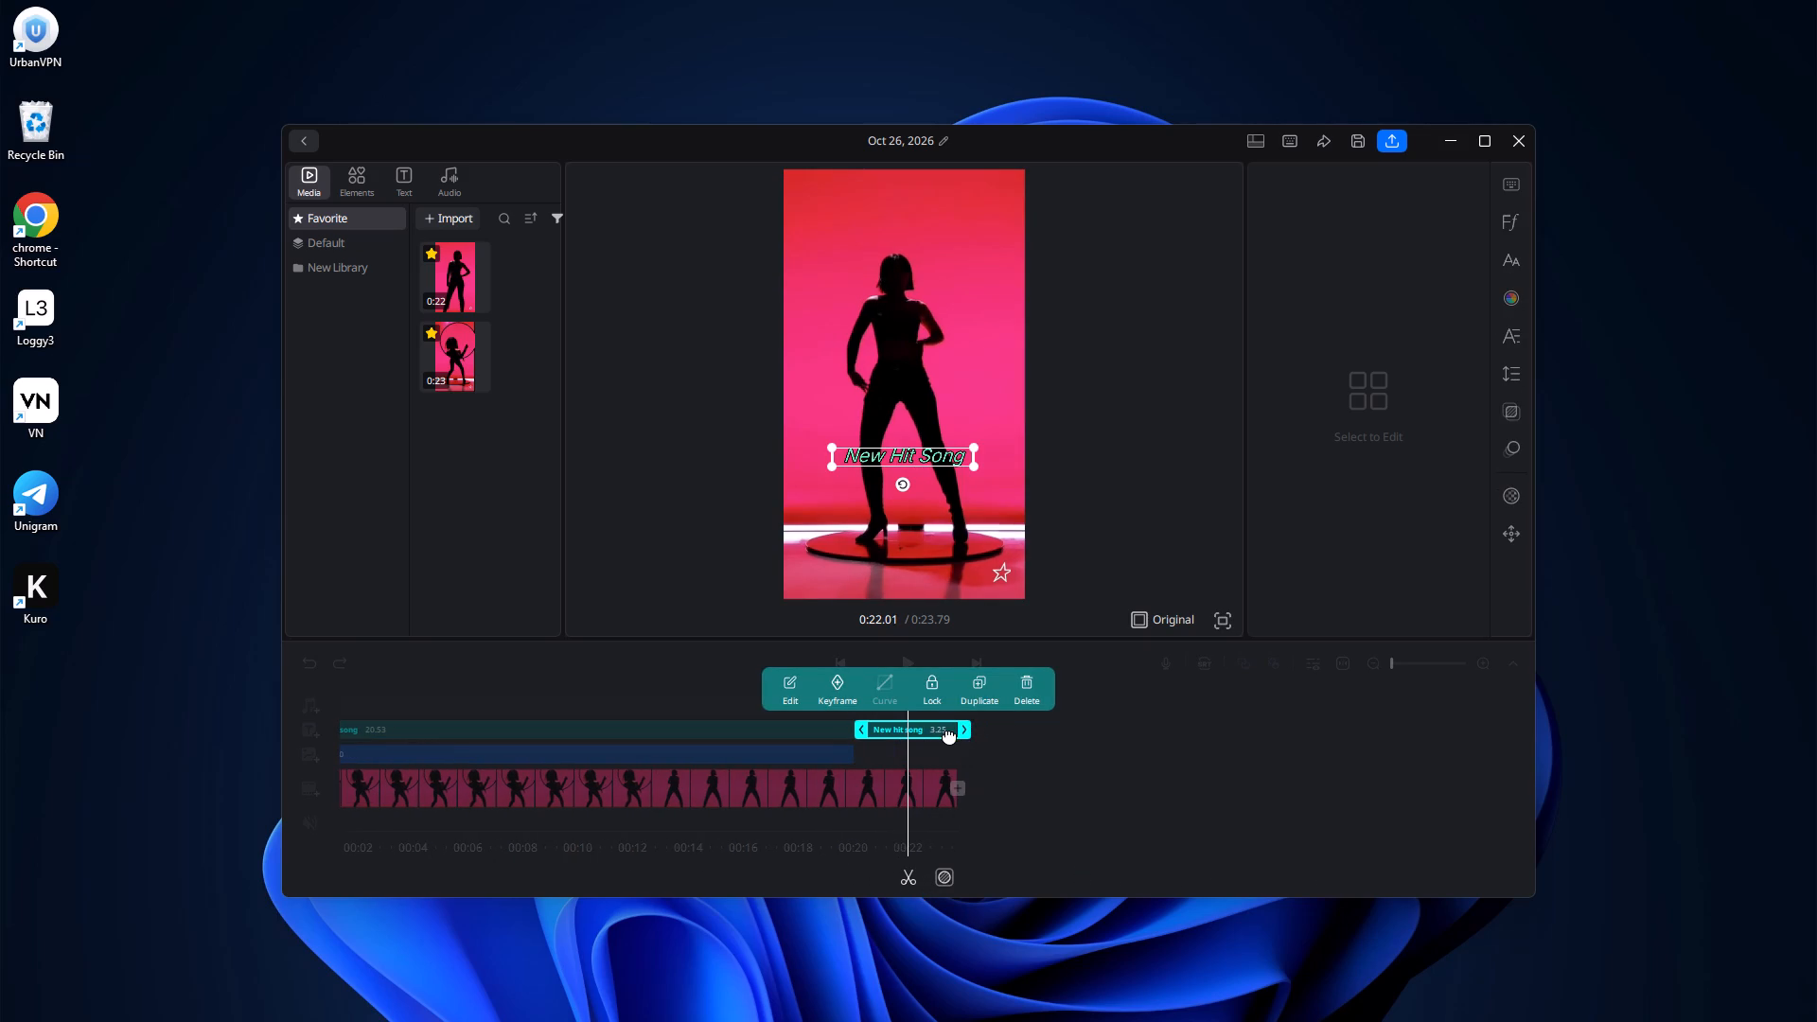
click(1034, 684)
click(1046, 778)
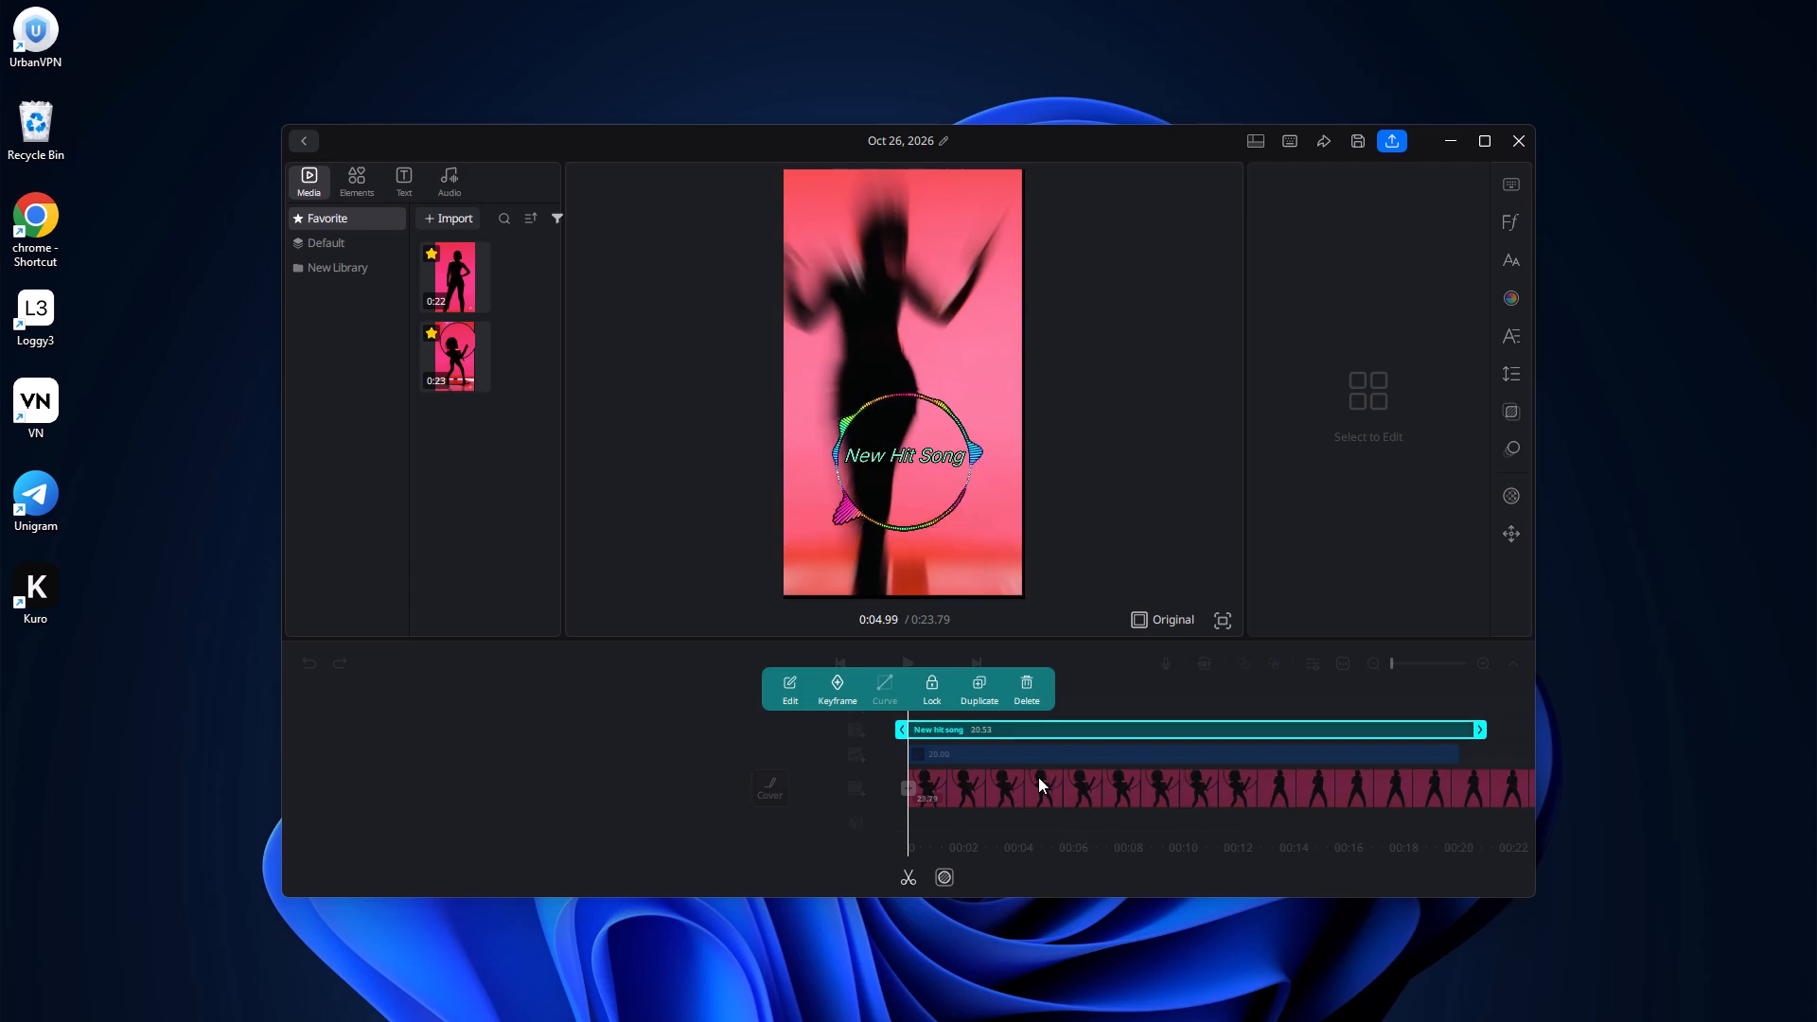
Open the title's text for editing and copy its "New hit song" wording.
click(1178, 734)
click(1162, 731)
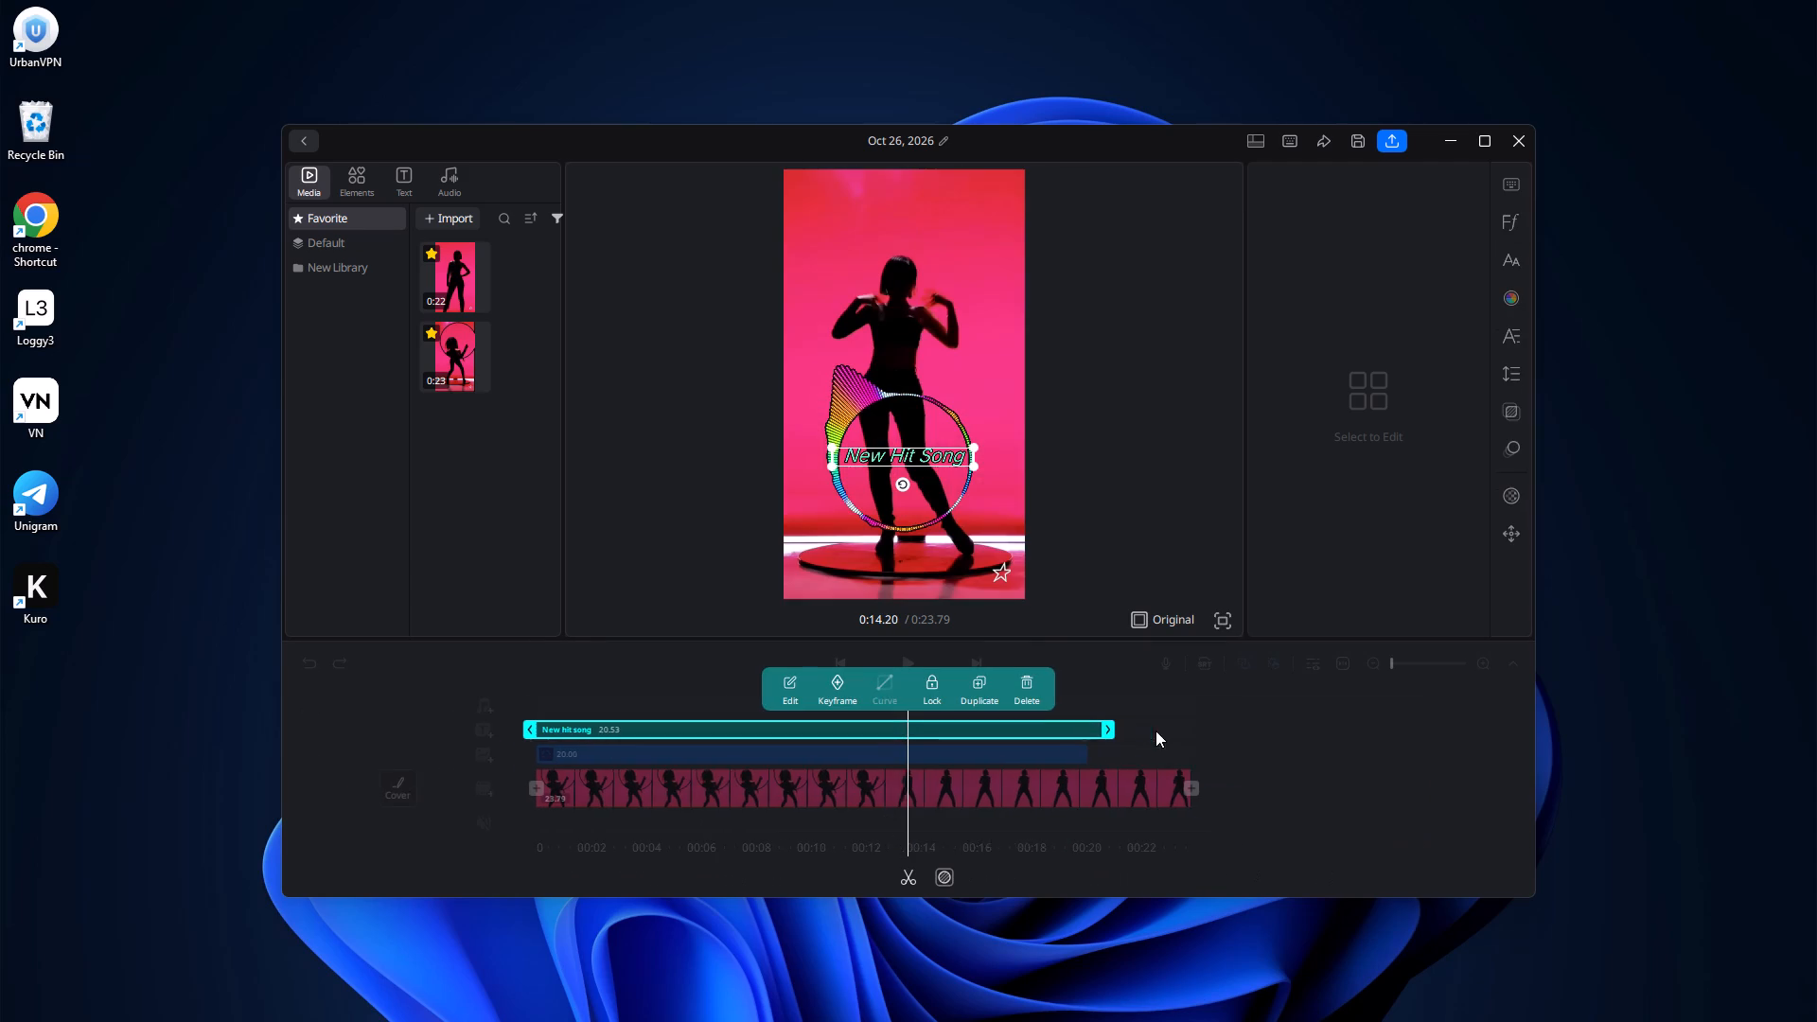
click(876, 451)
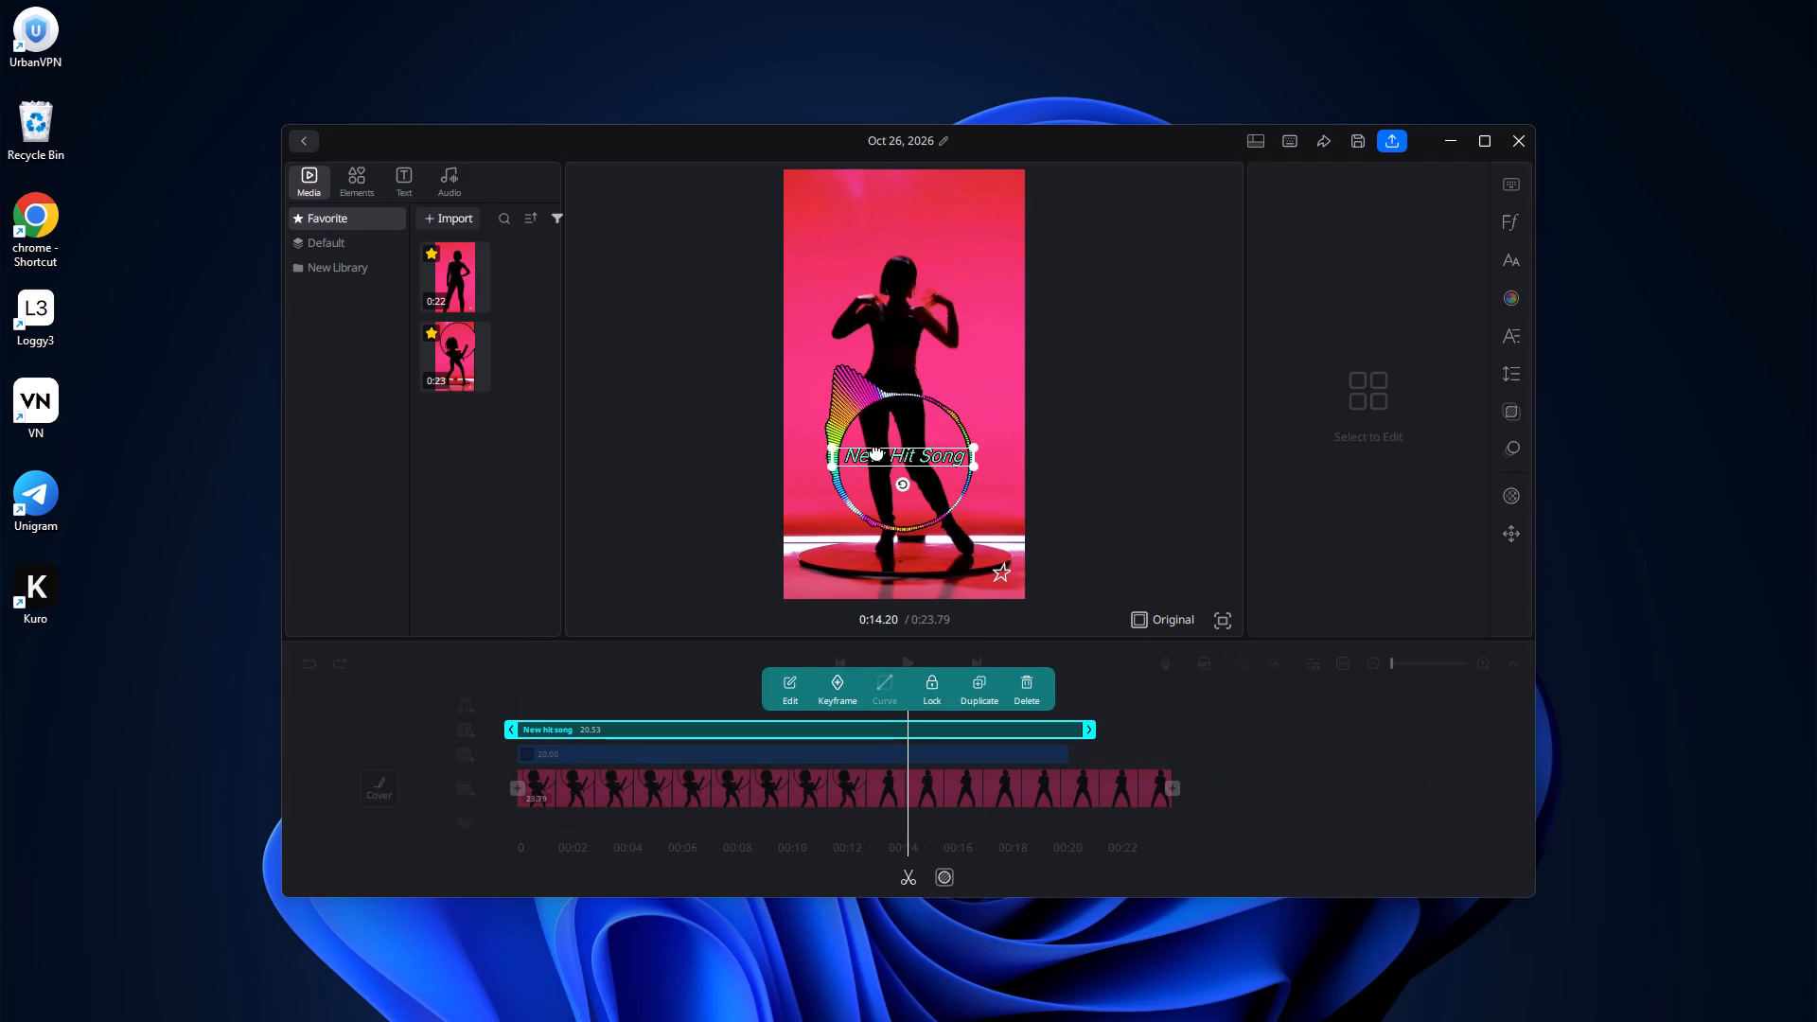
drag(1373, 256, 1226, 236)
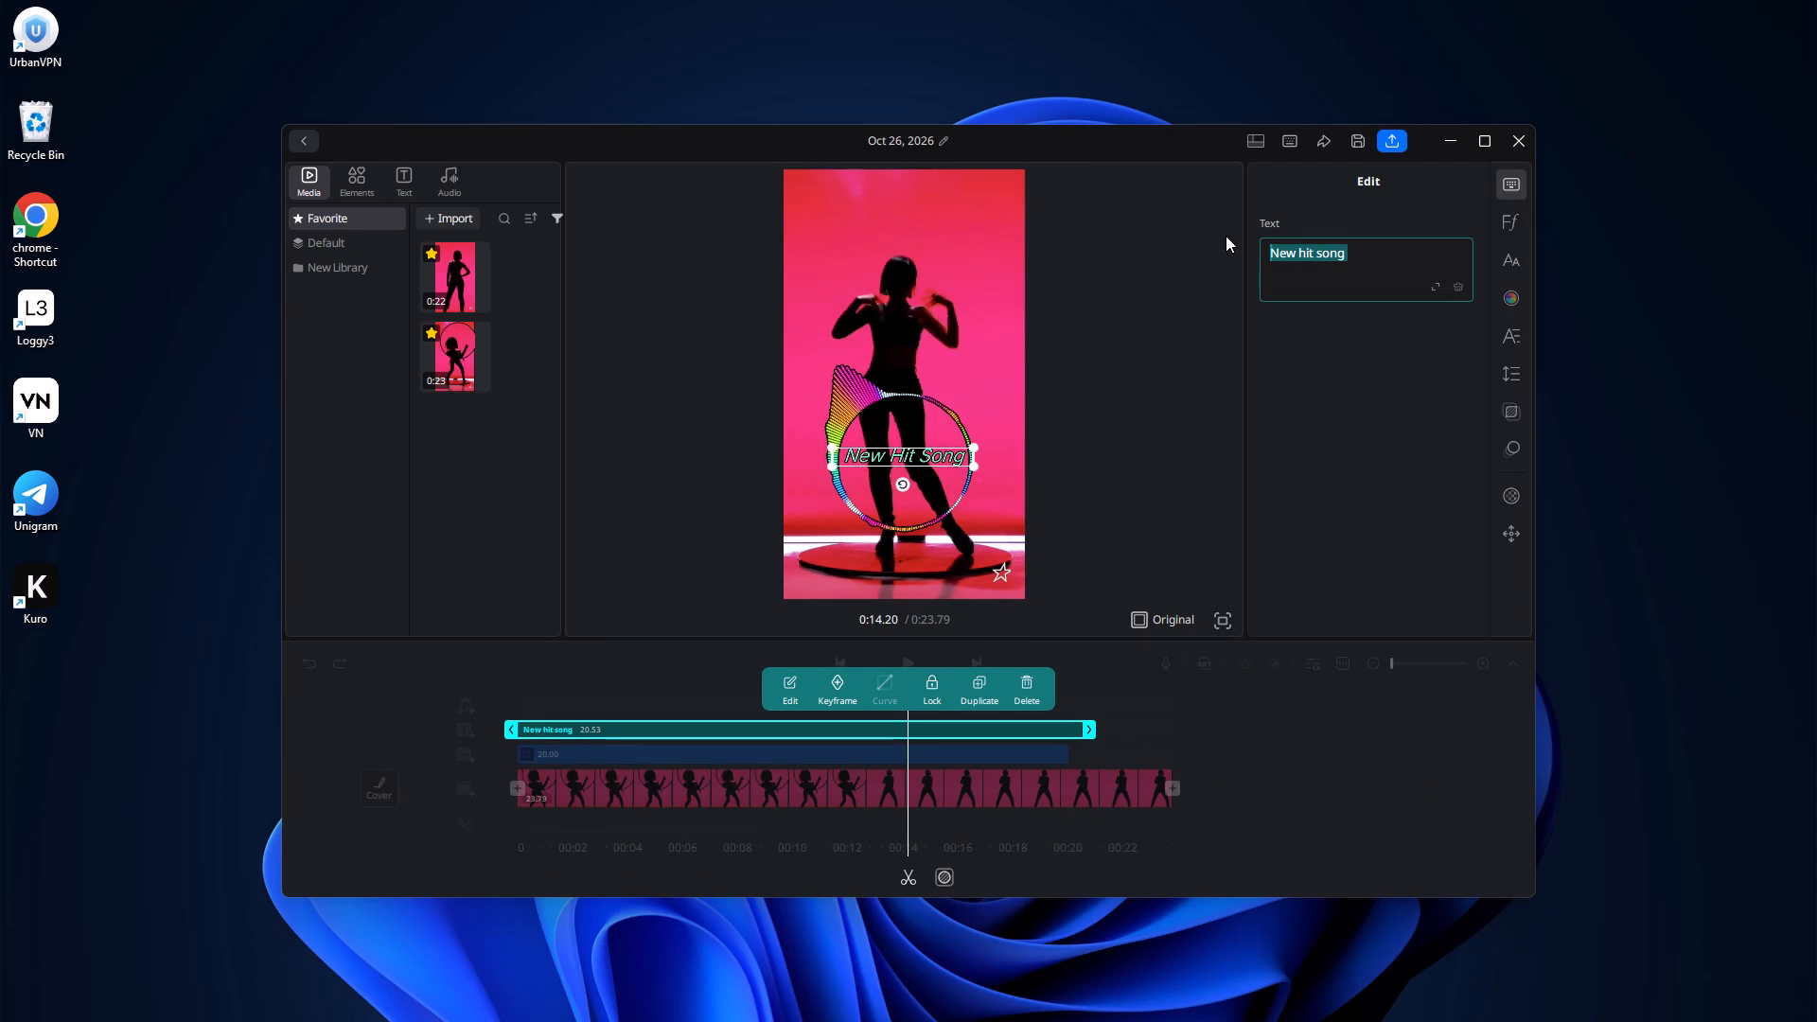
key(ctrl+c)
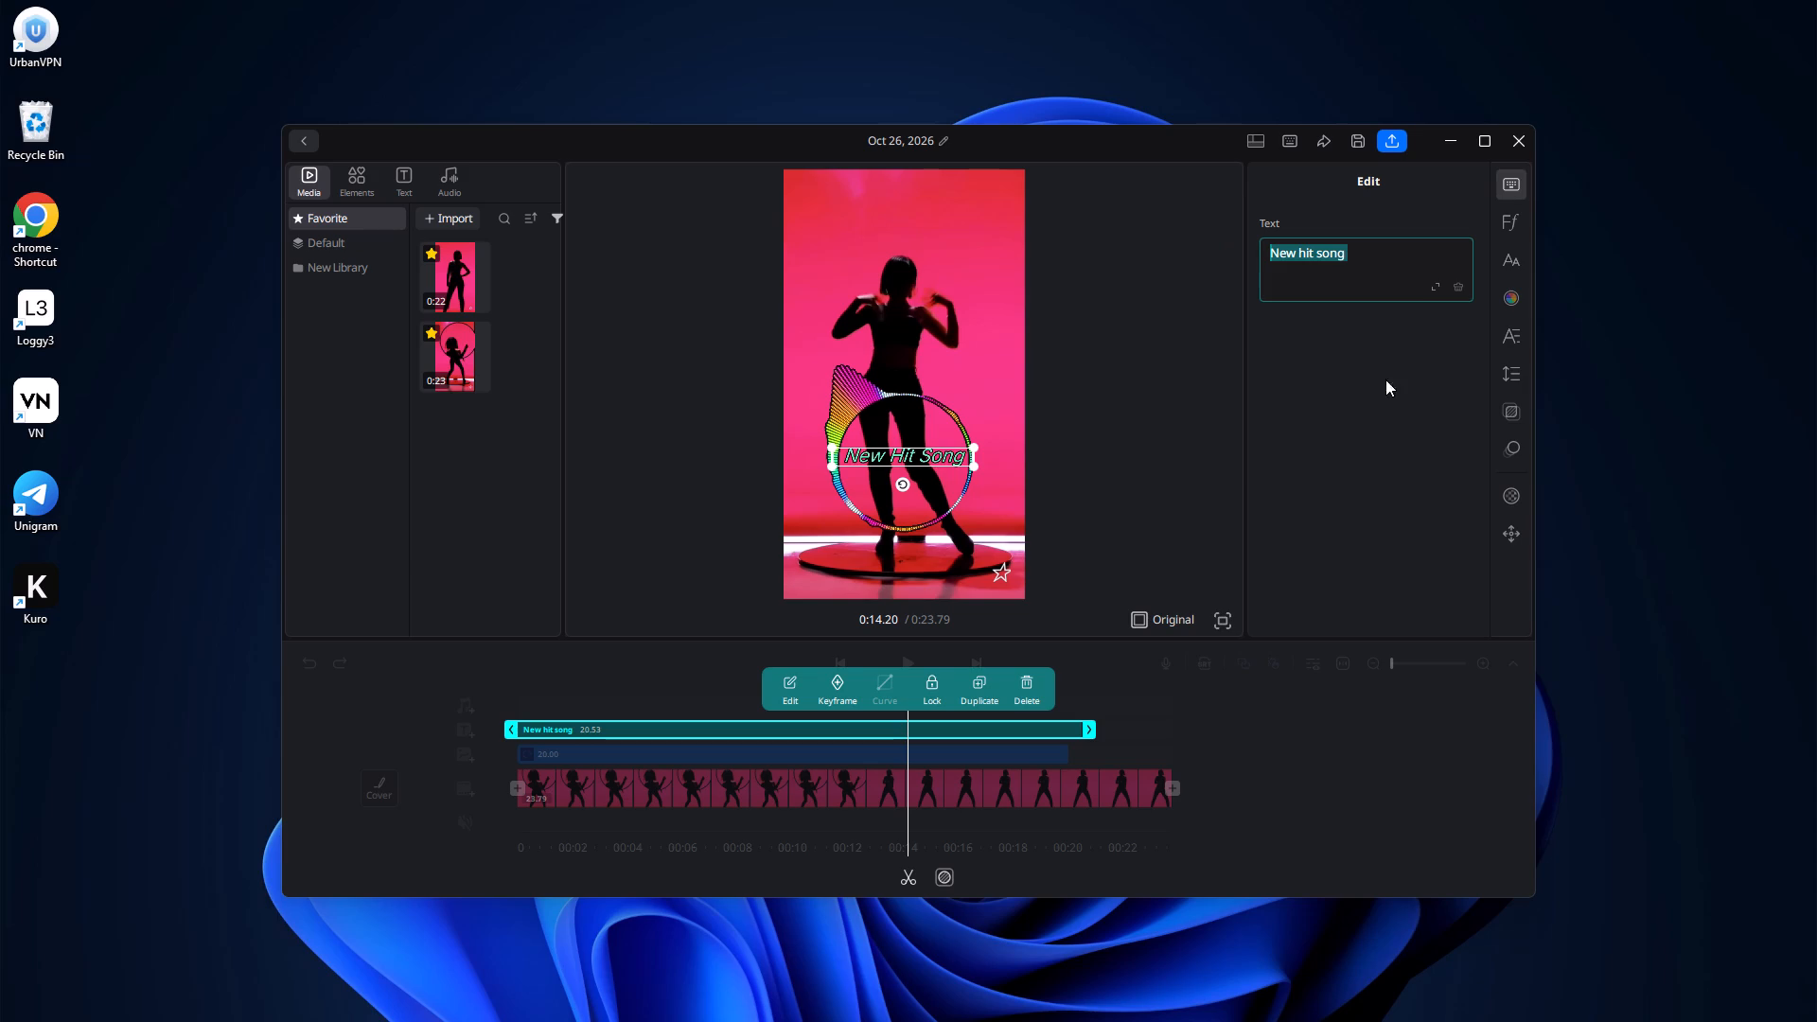
click(1384, 399)
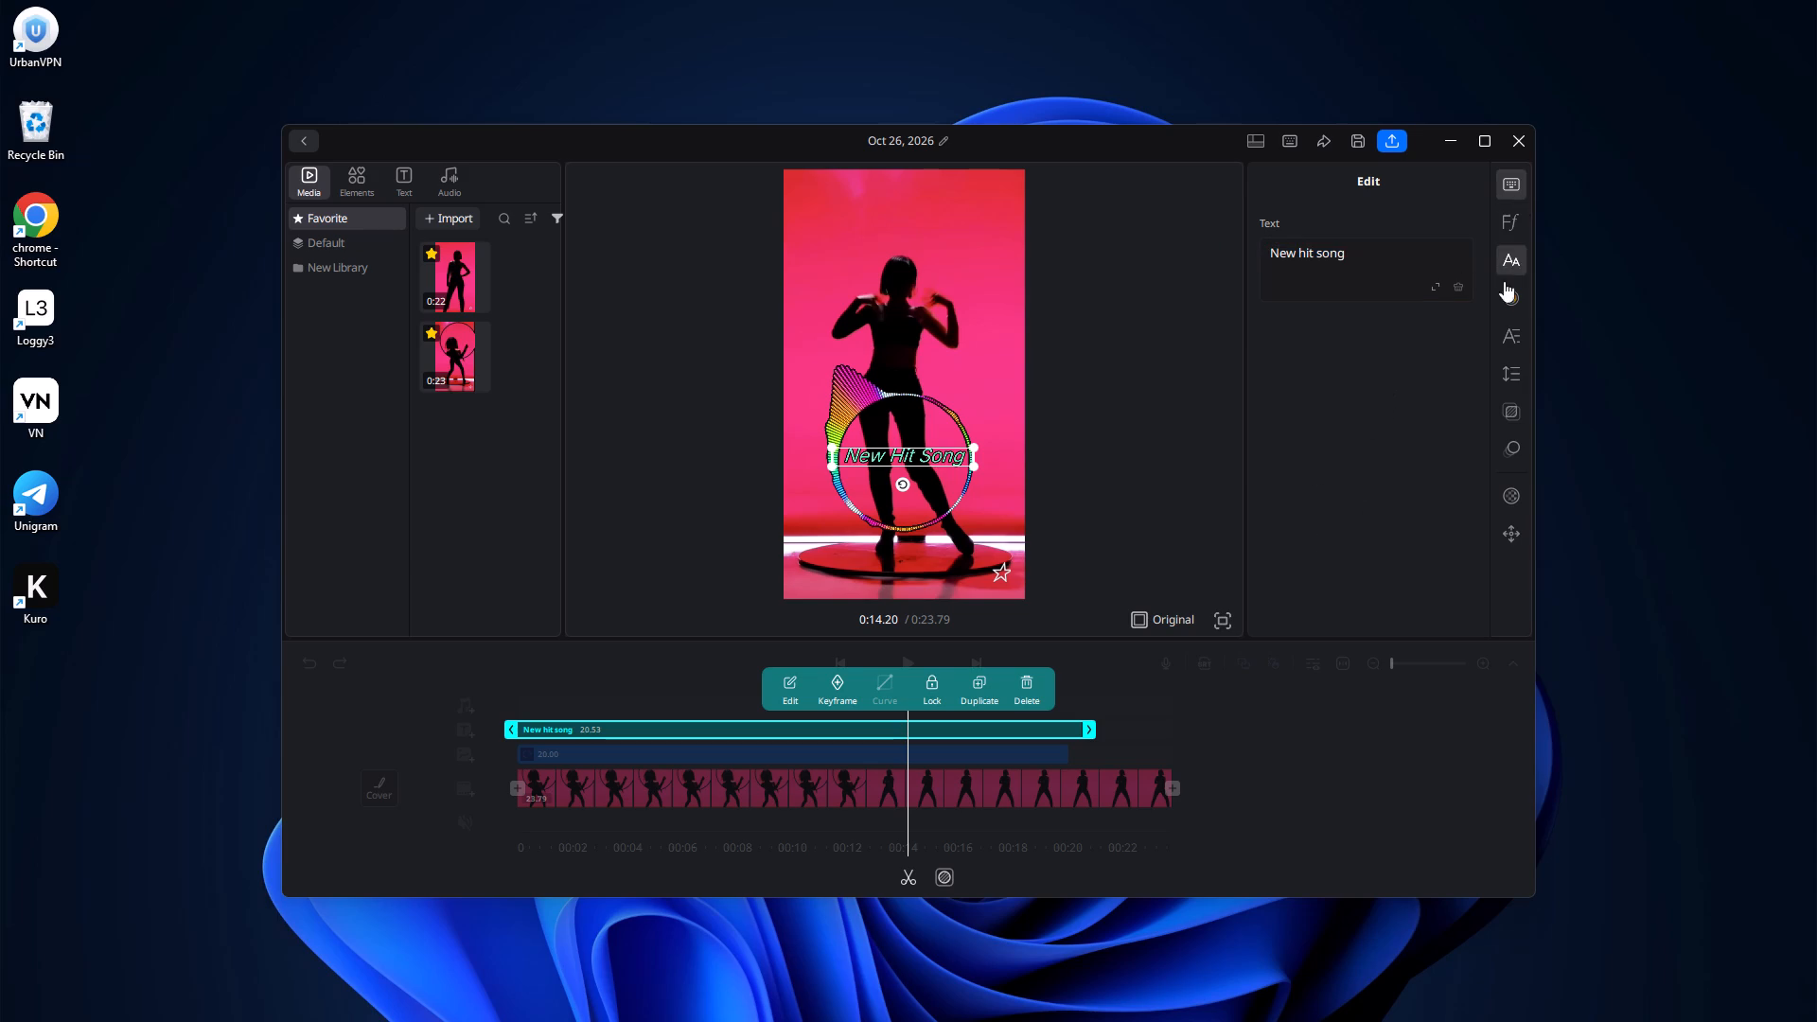
click(1198, 729)
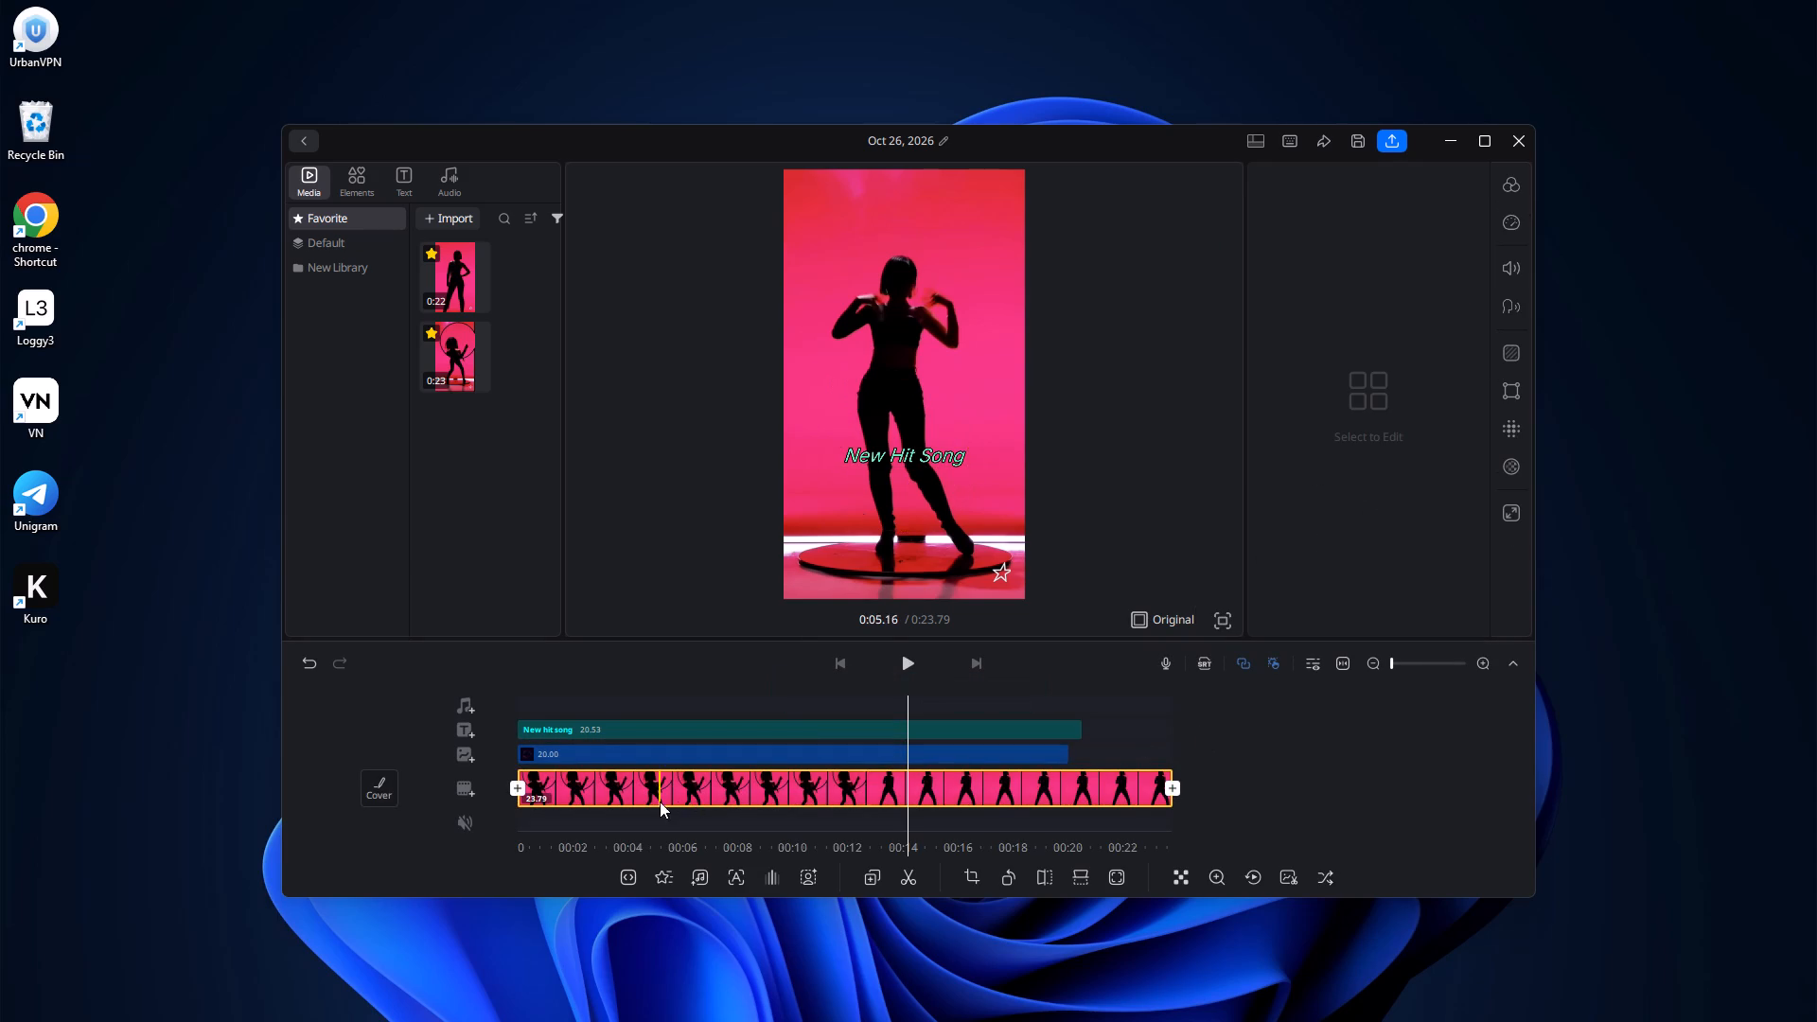
Play the video through from the start, then replay the part around 20 s where the spectrum and title end.
drag(660, 802, 1202, 775)
click(902, 653)
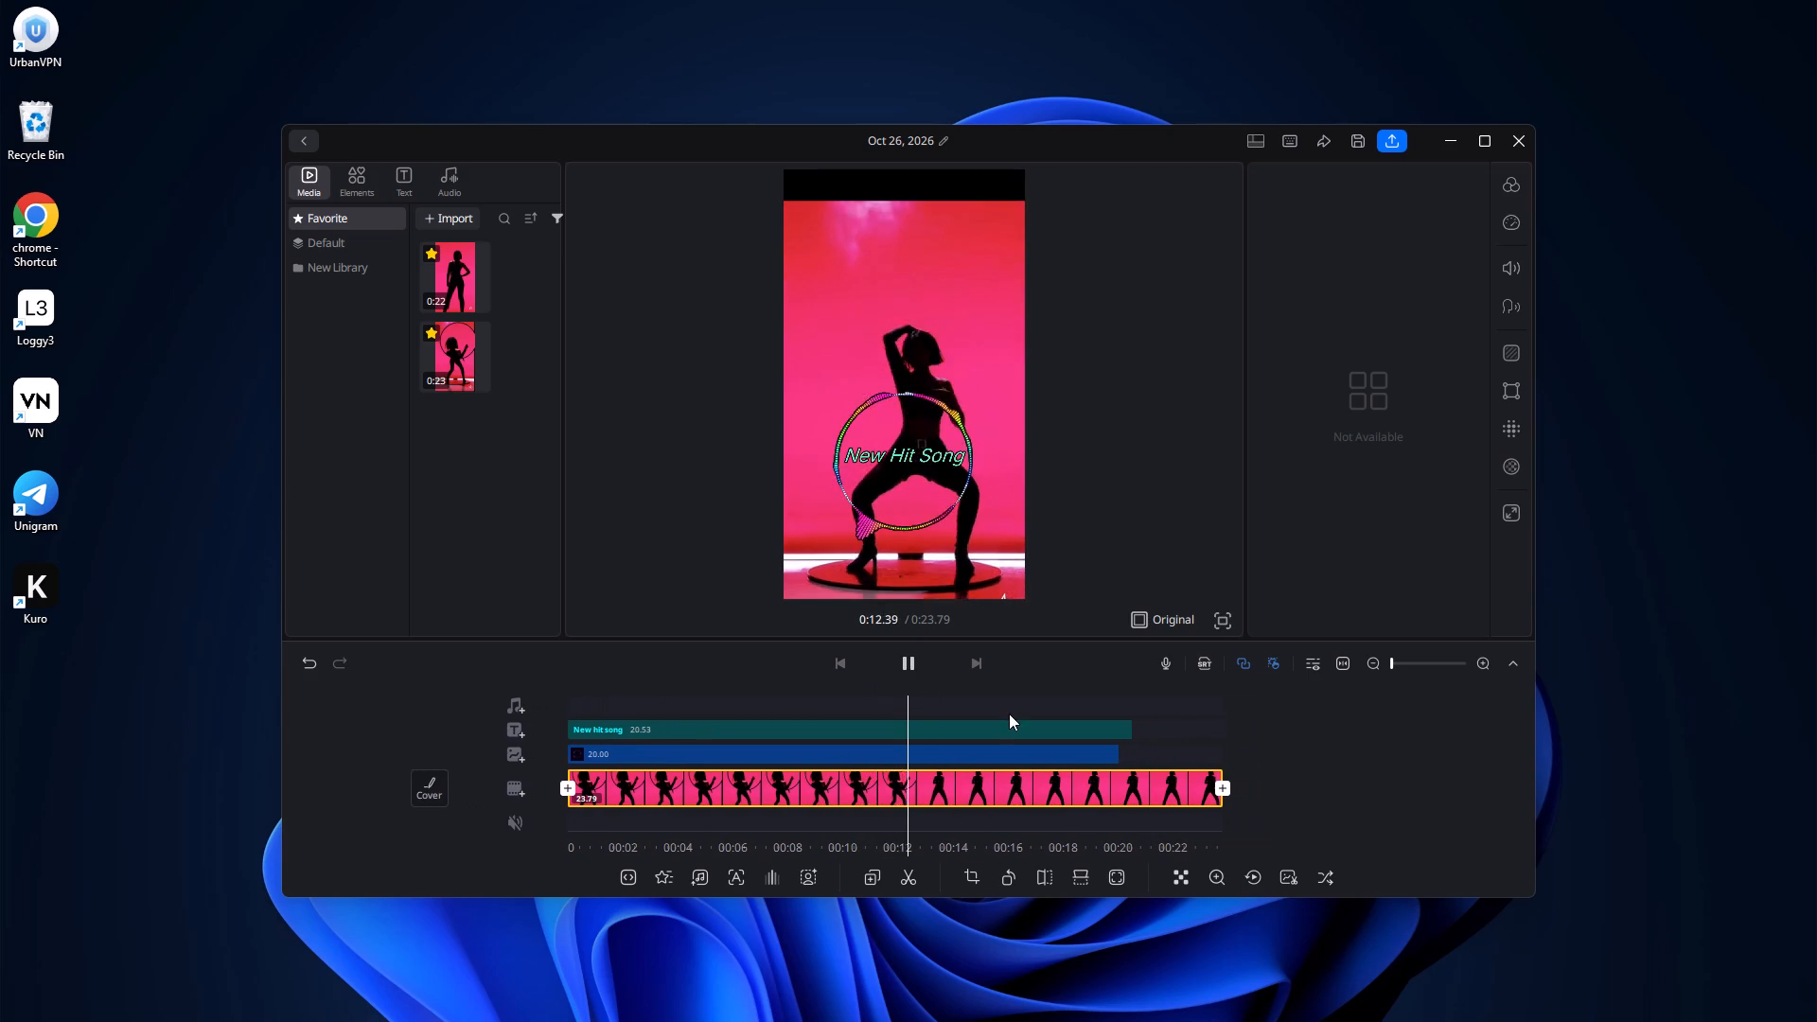
drag(1022, 714, 1640, 760)
click(908, 662)
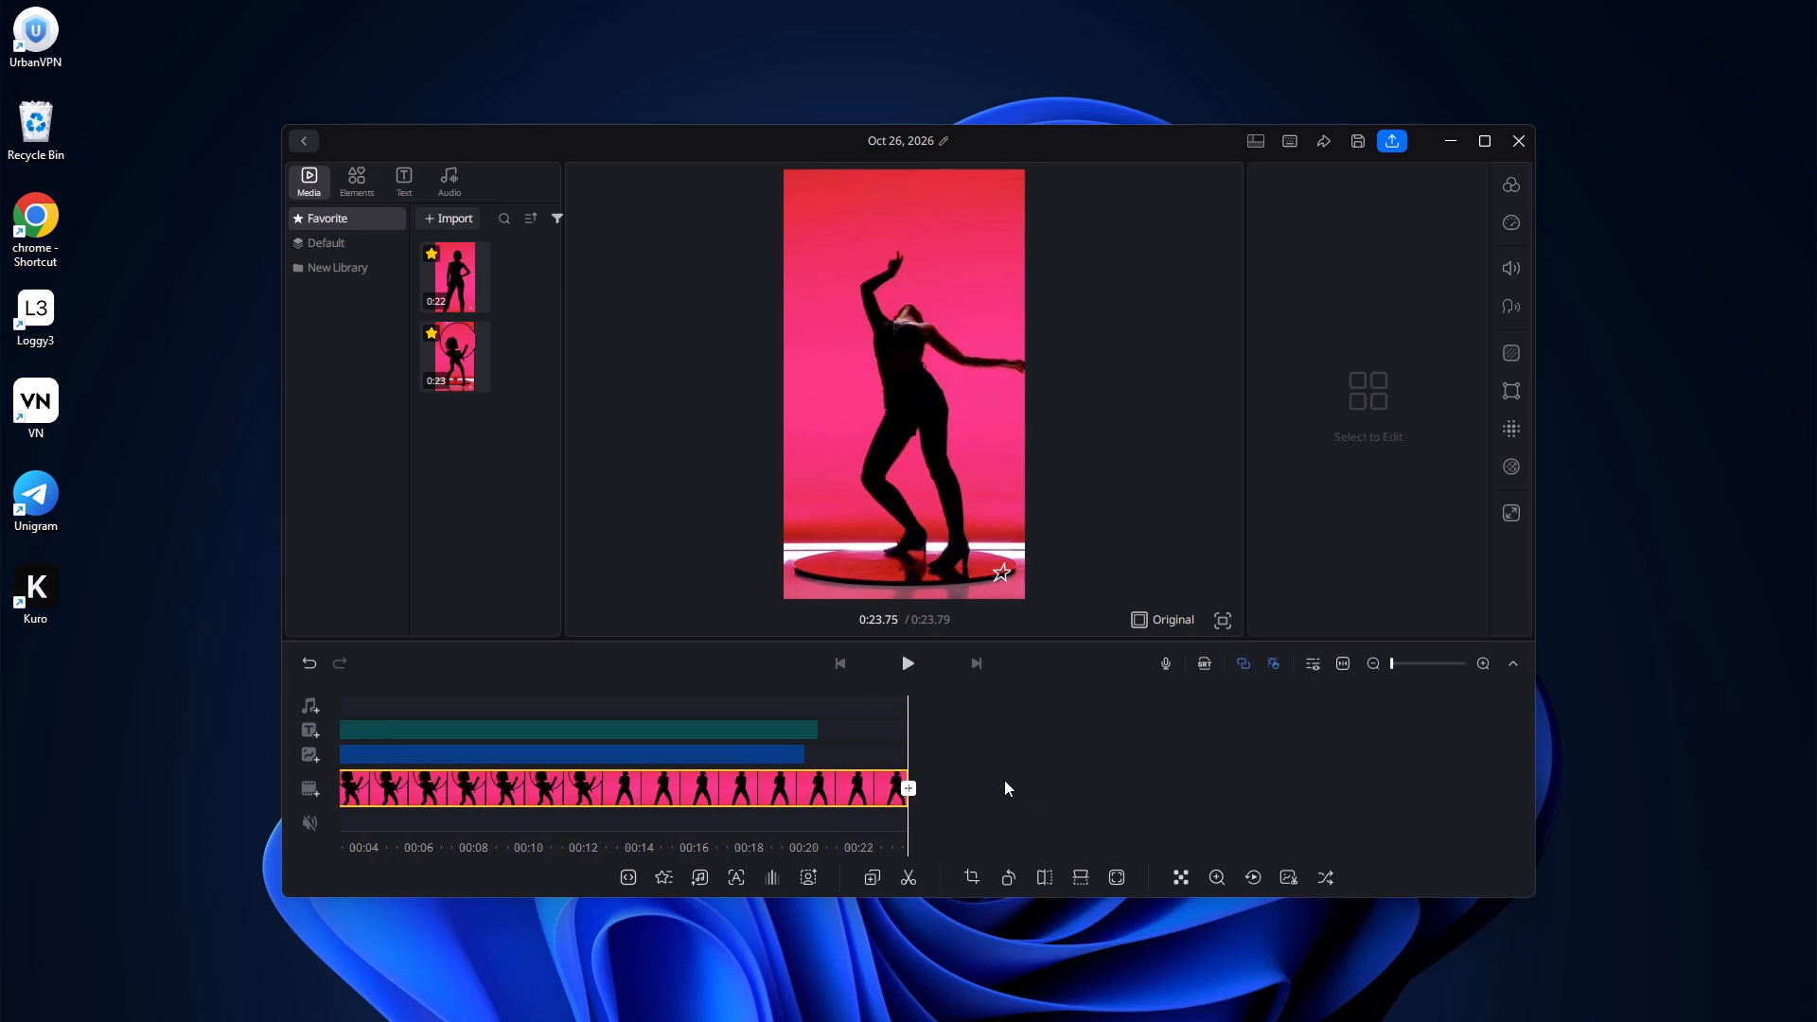
drag(1004, 780, 1166, 773)
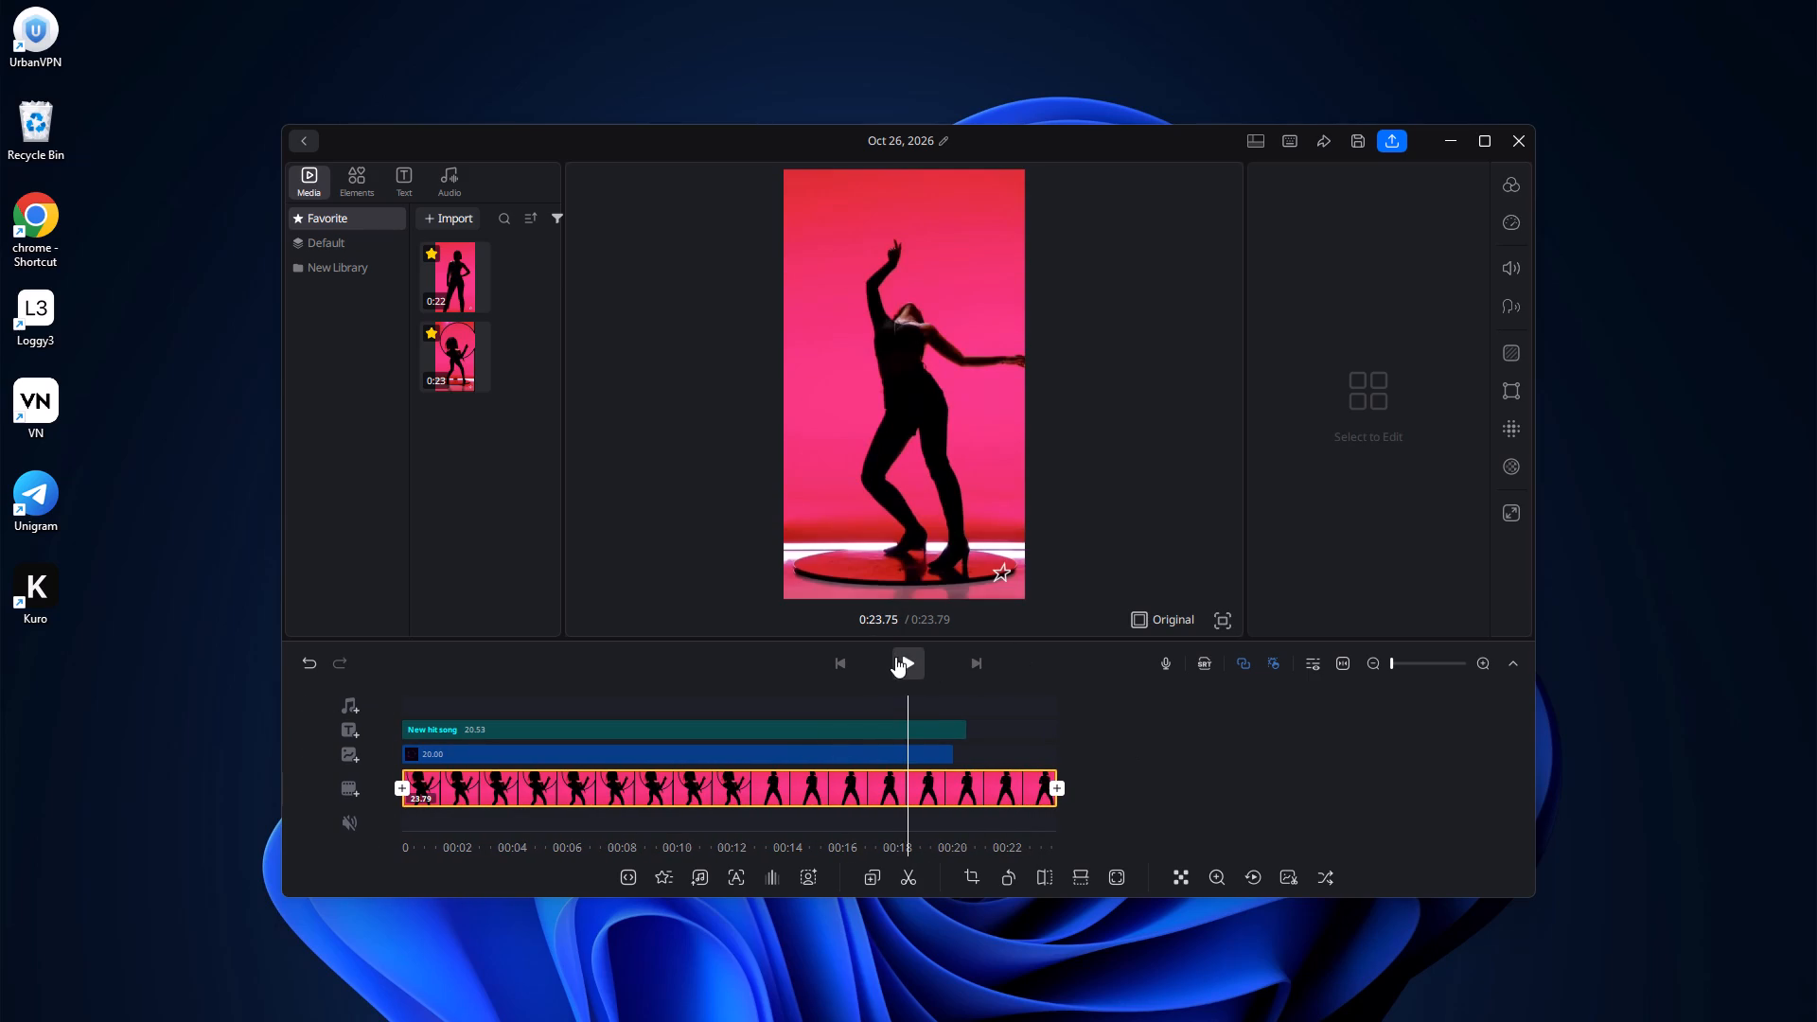
click(898, 658)
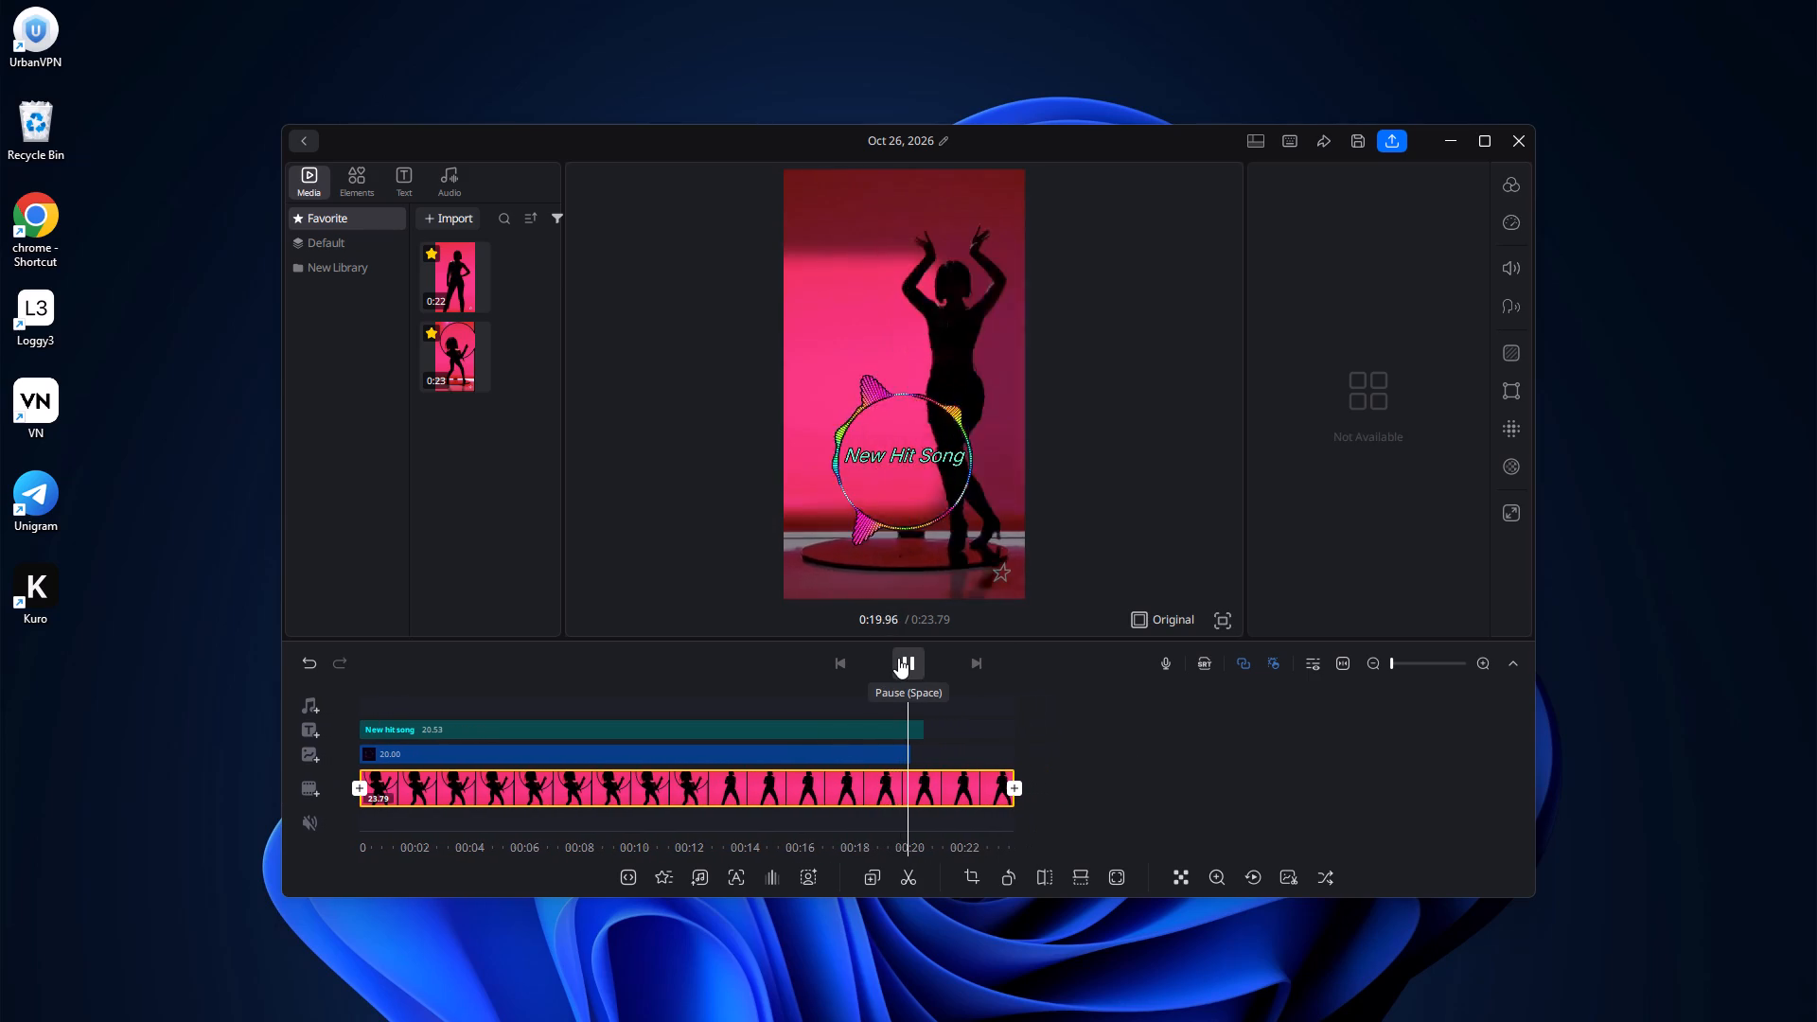
click(898, 658)
Shorten the end of the "New hit song" title clip to 20.00 s so it ends together with the spectrum overlay.
drag(930, 734, 959, 738)
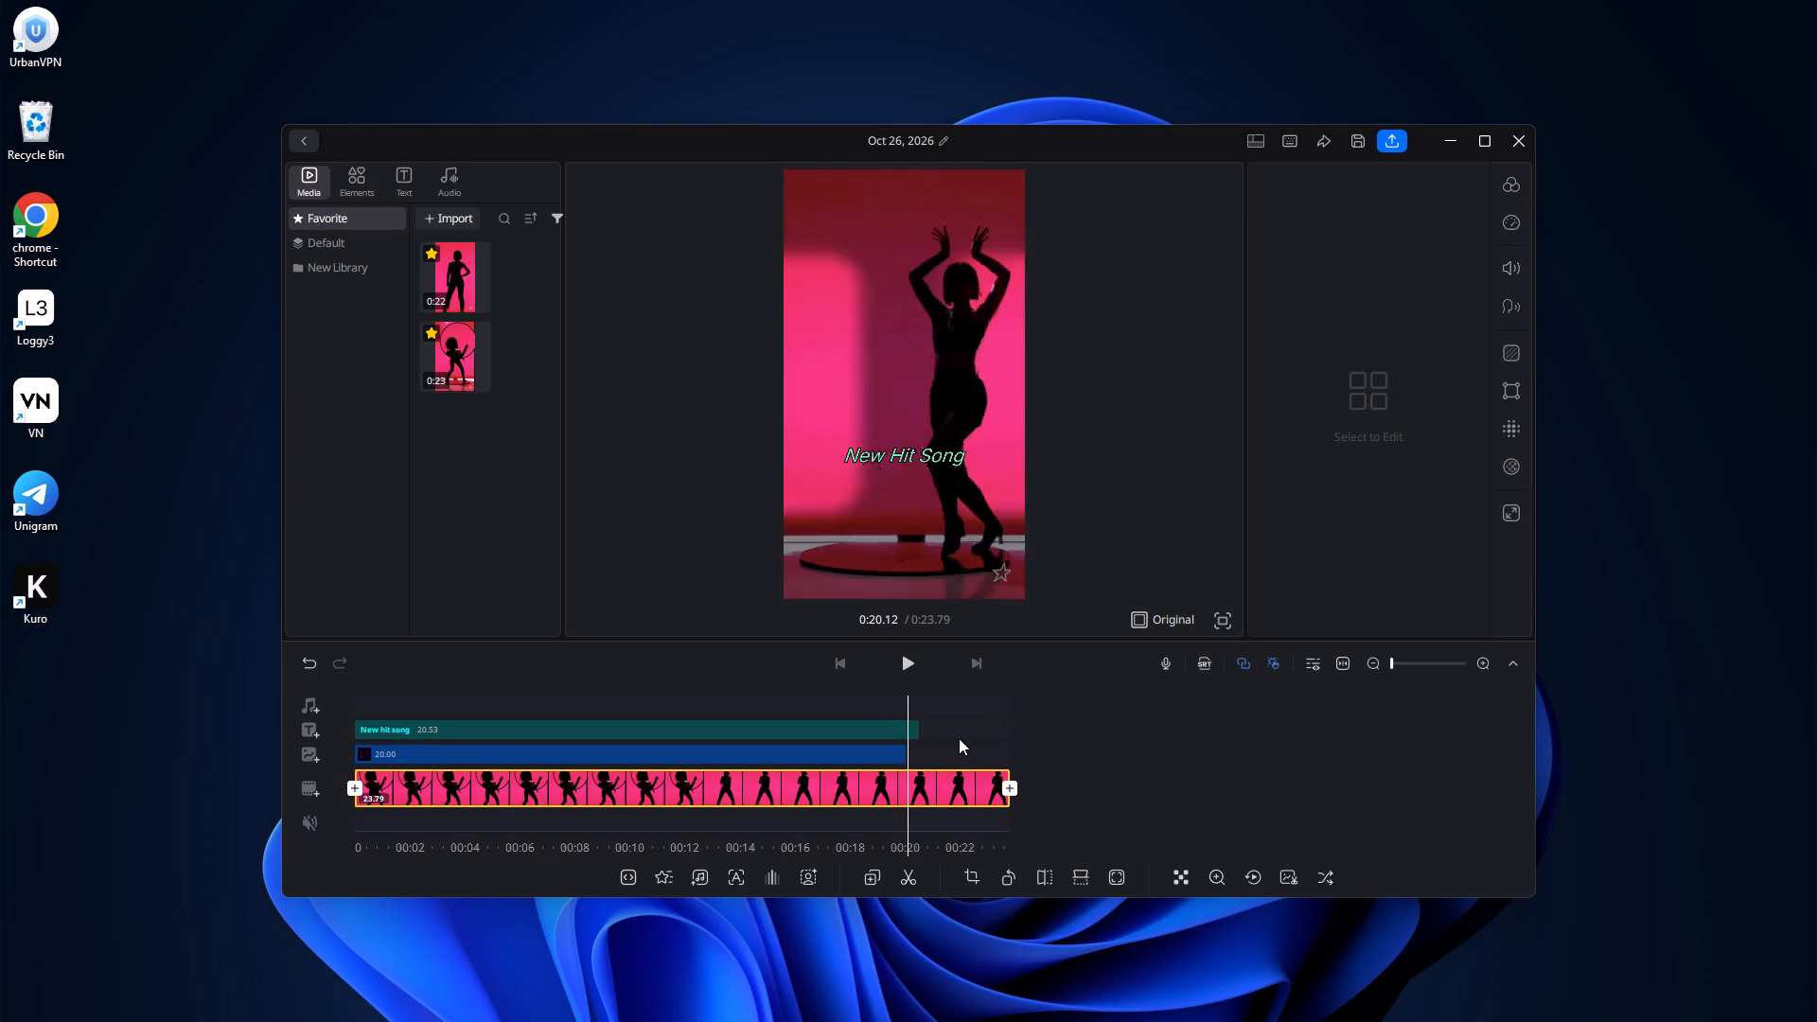
drag(959, 738, 961, 739)
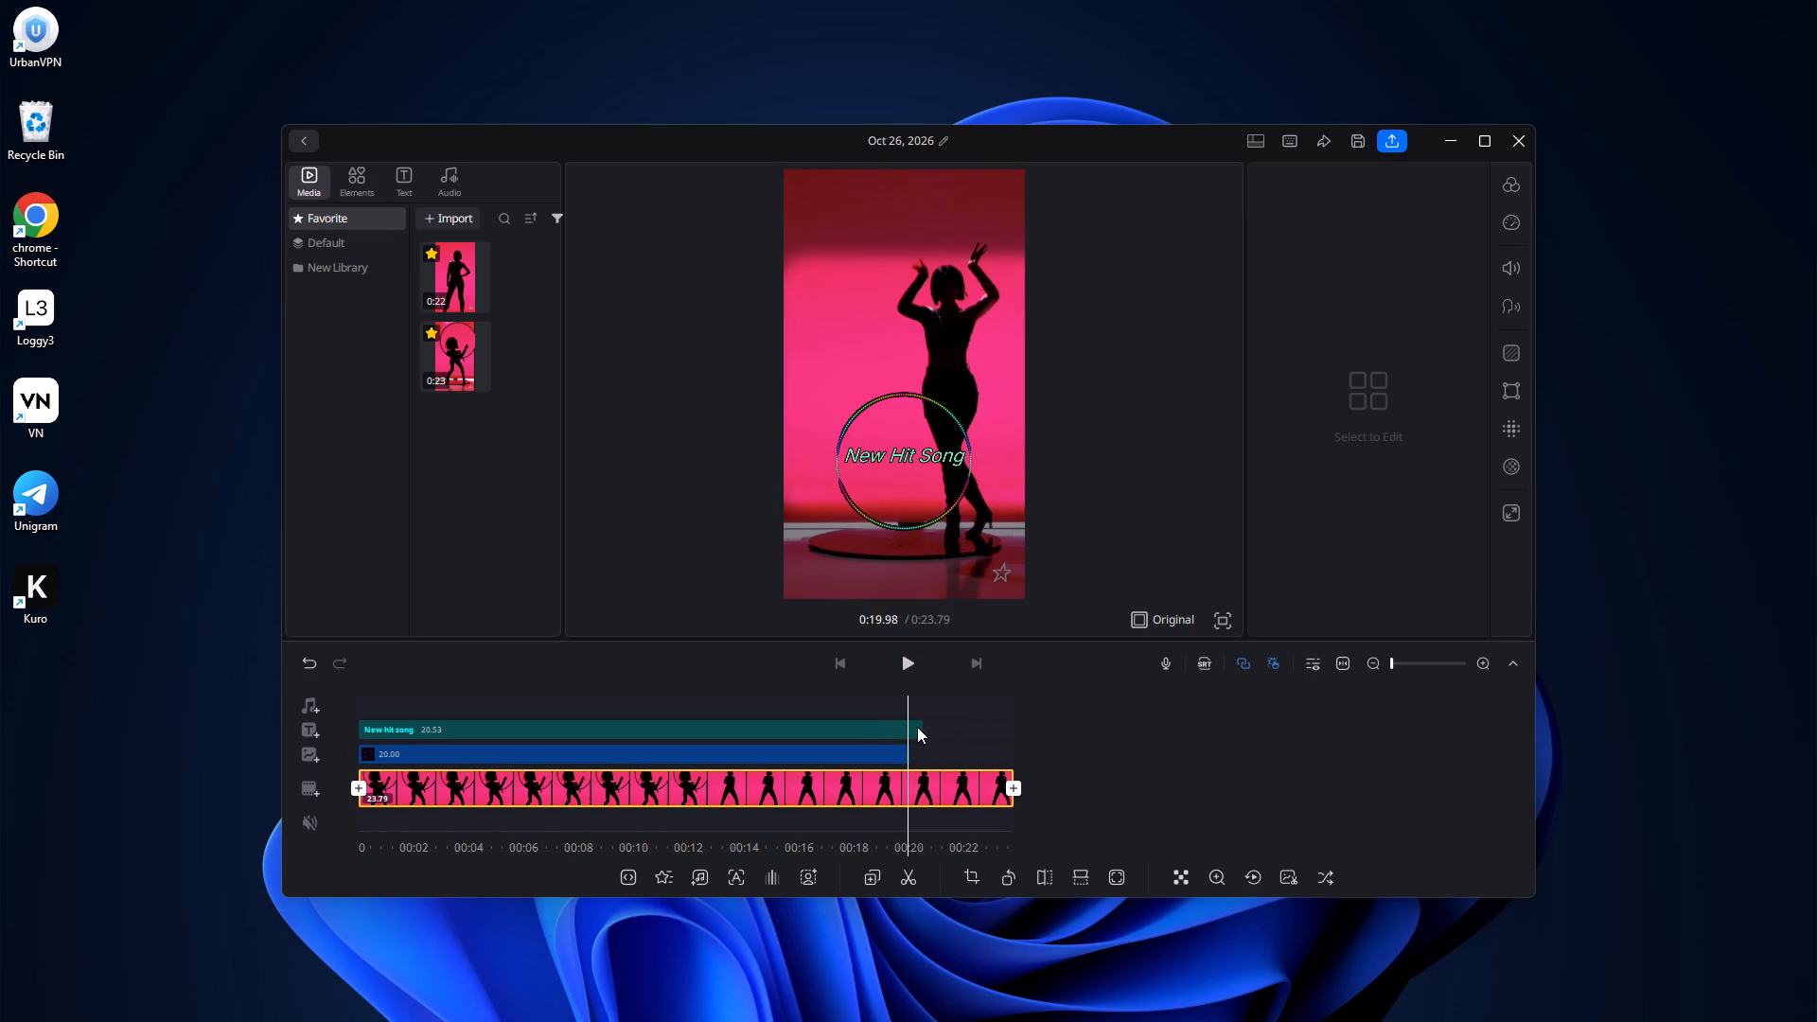
click(917, 727)
drag(932, 743, 935, 744)
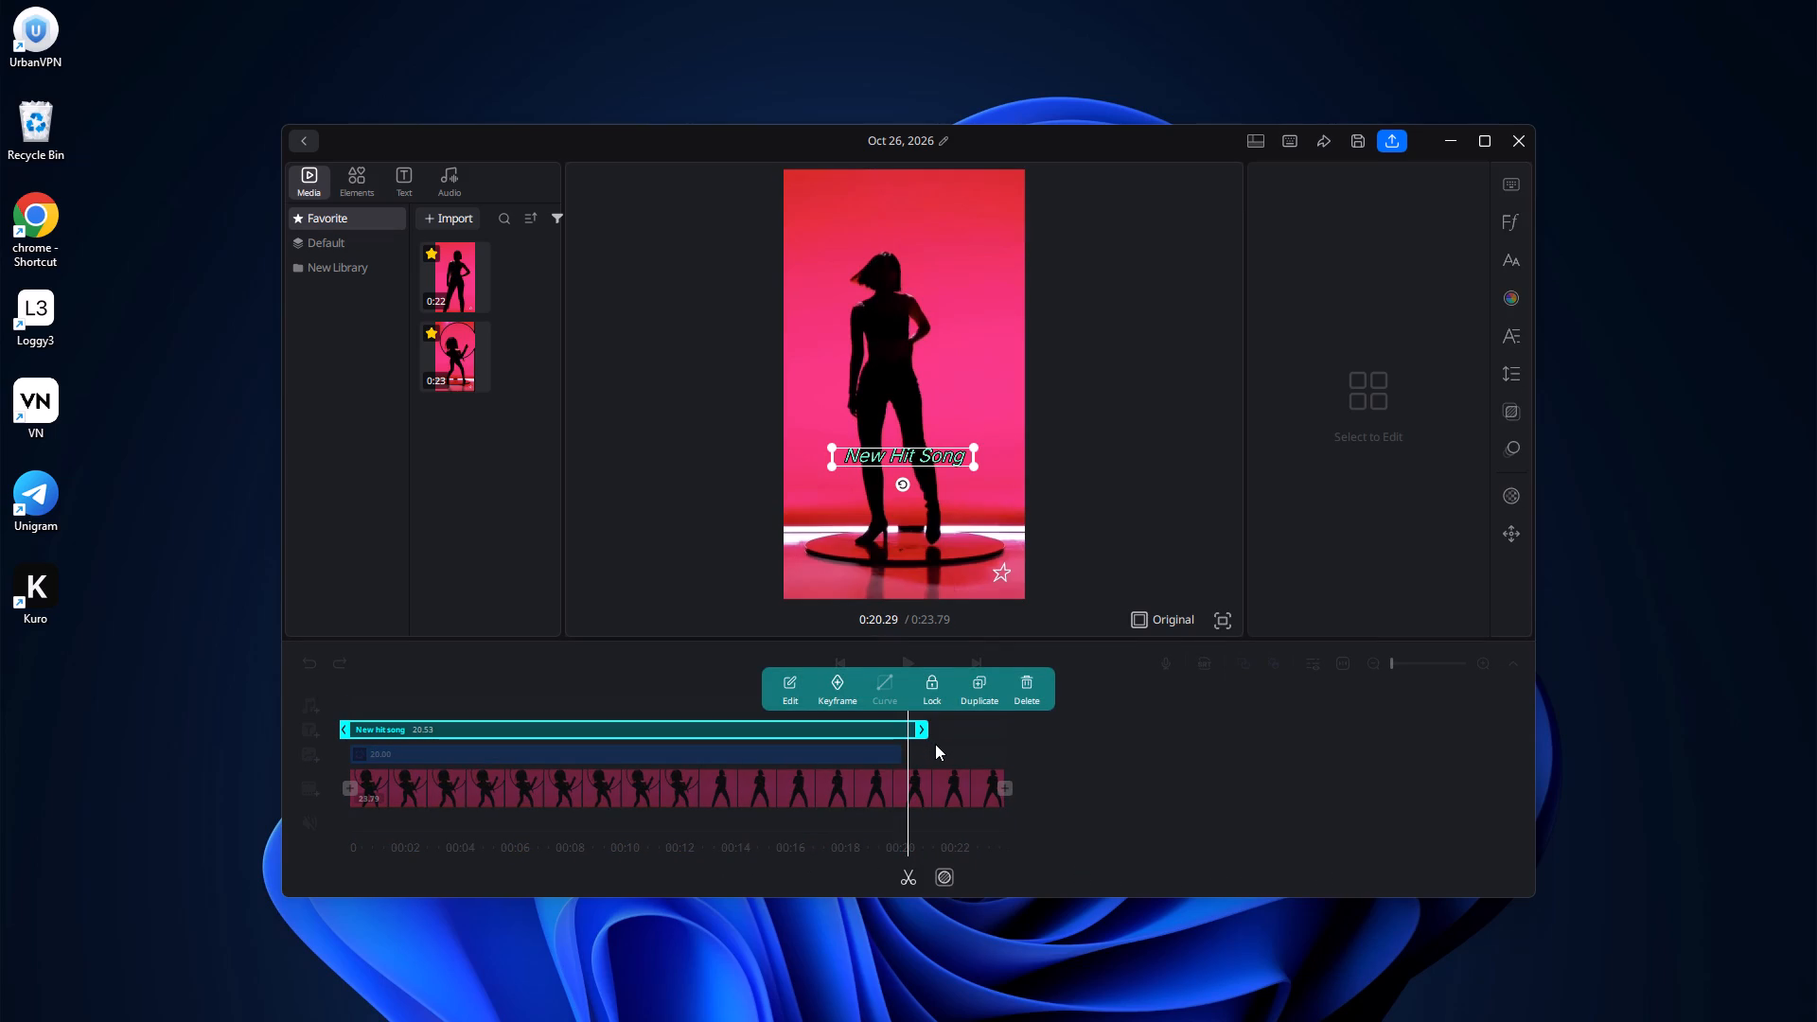
drag(935, 744, 950, 746)
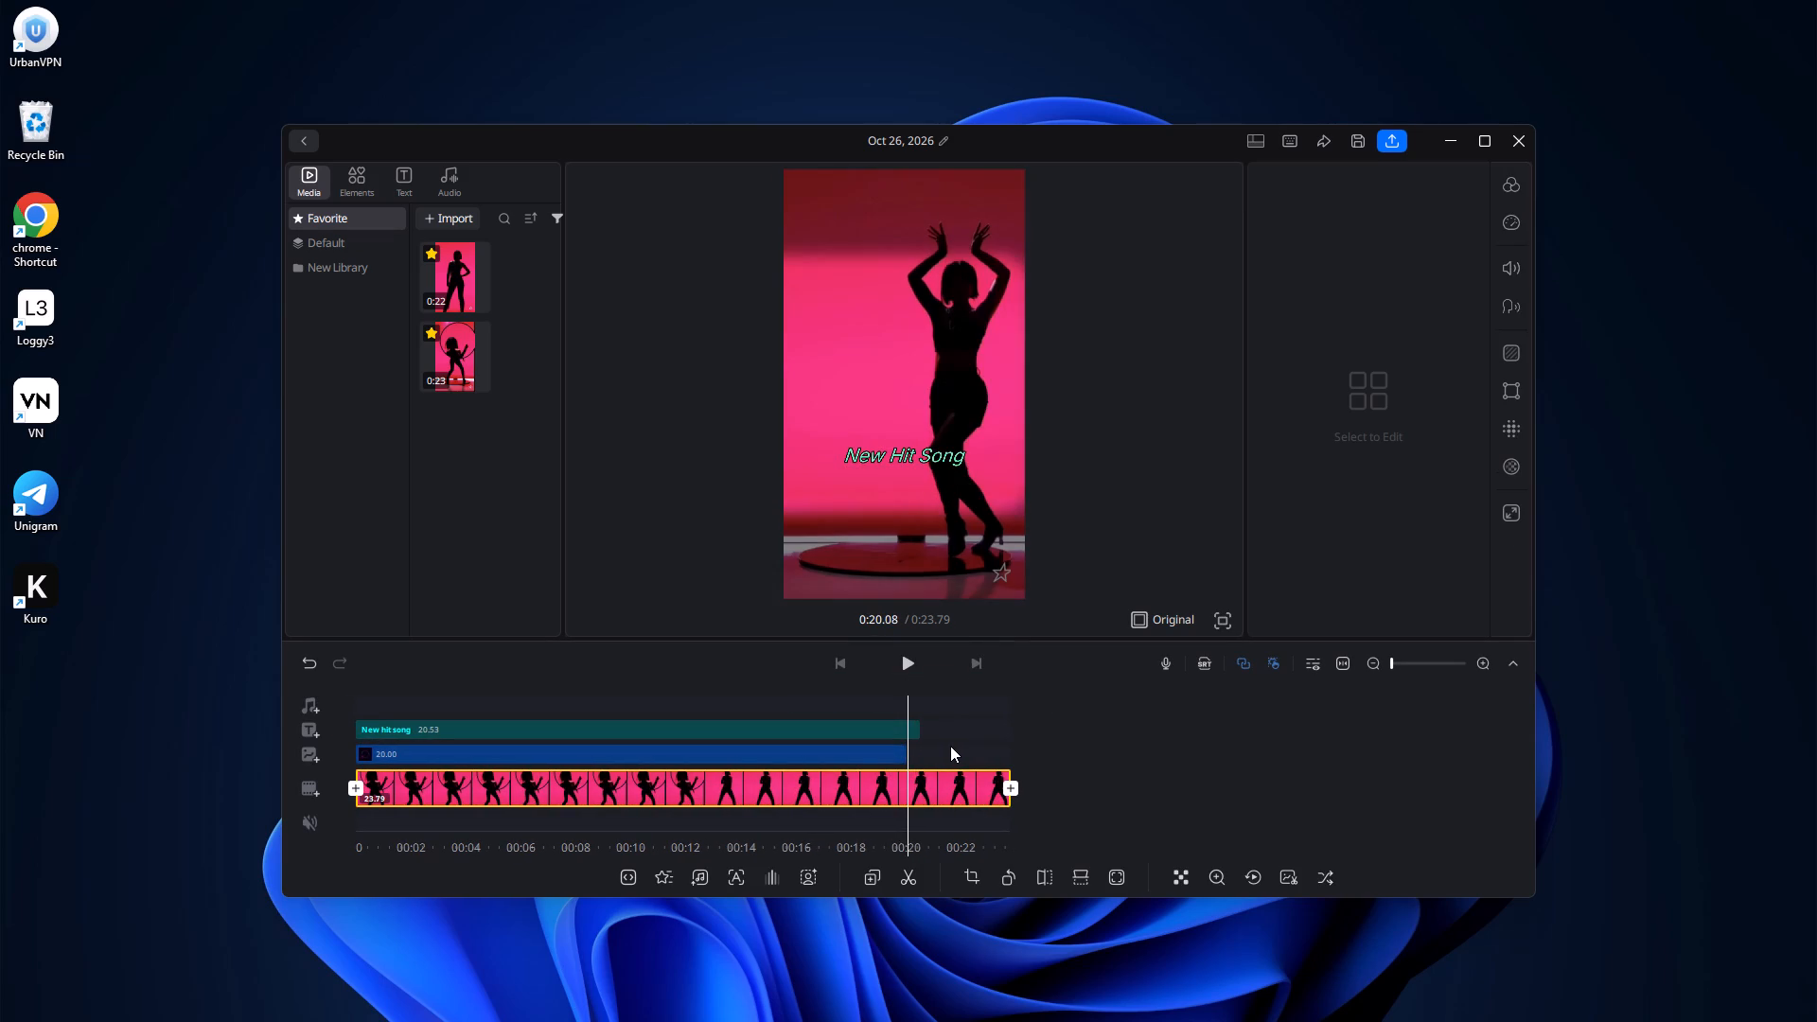
drag(950, 746, 949, 745)
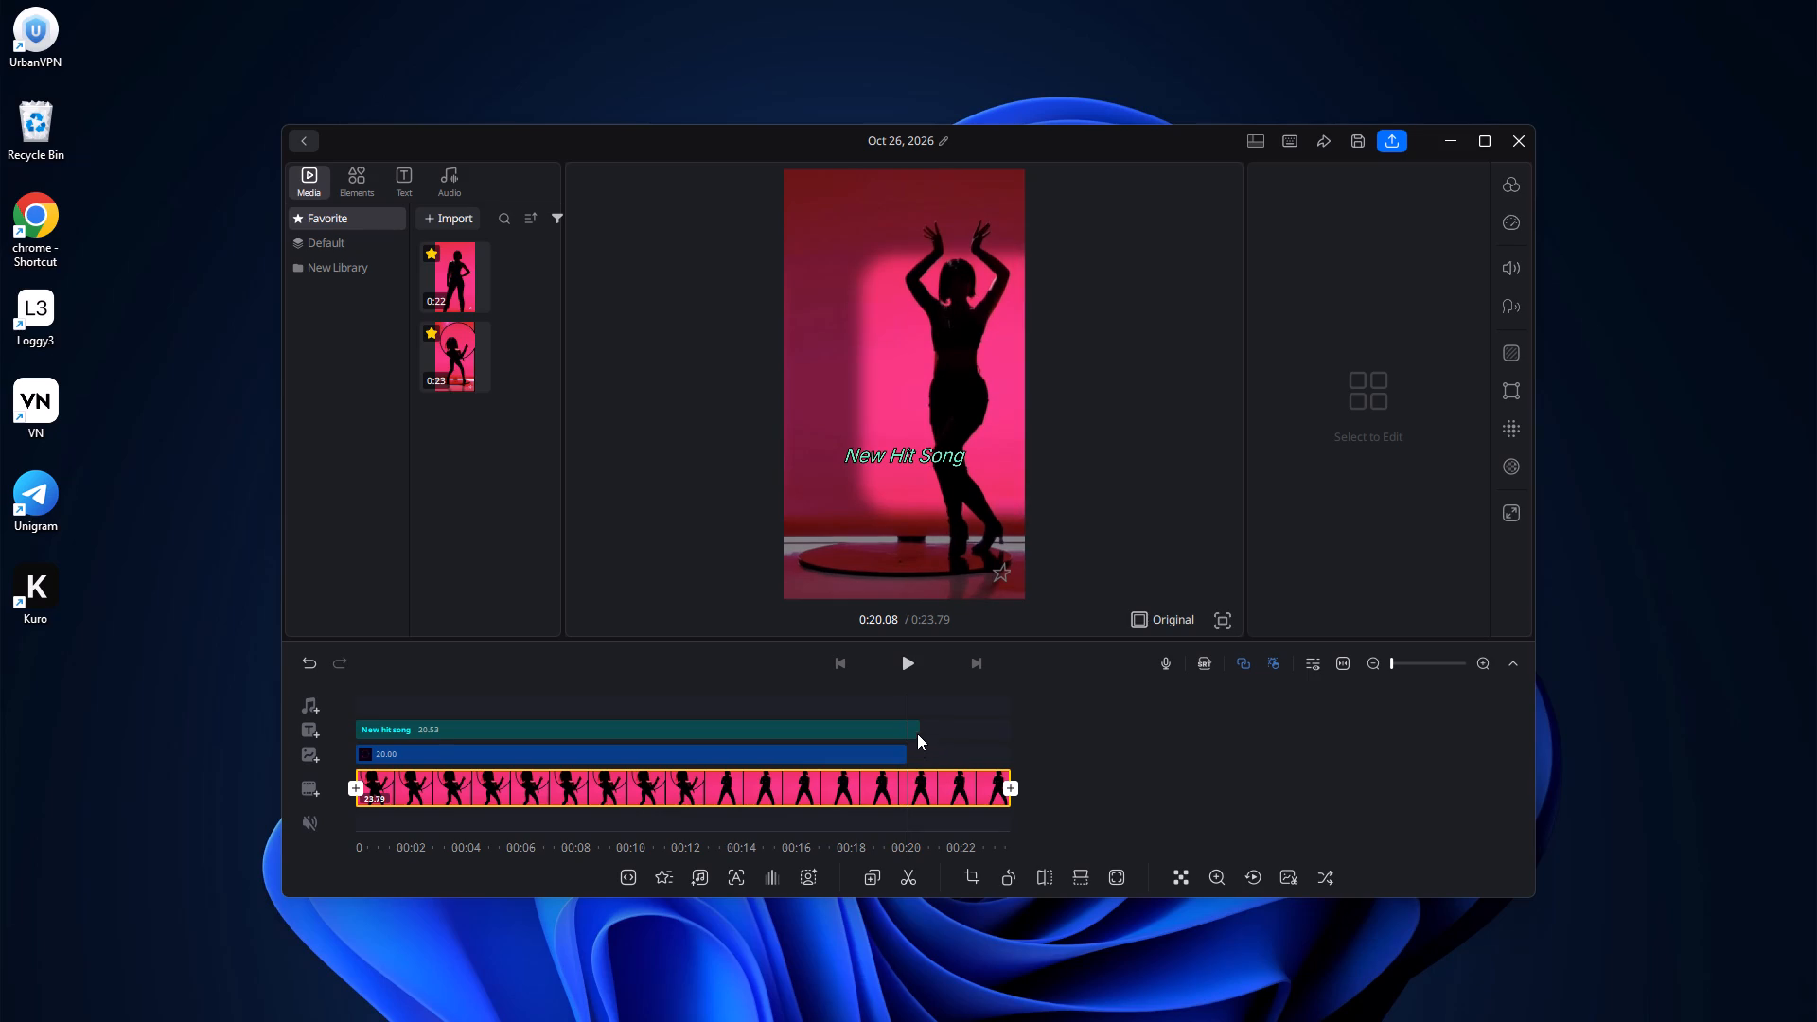
click(913, 726)
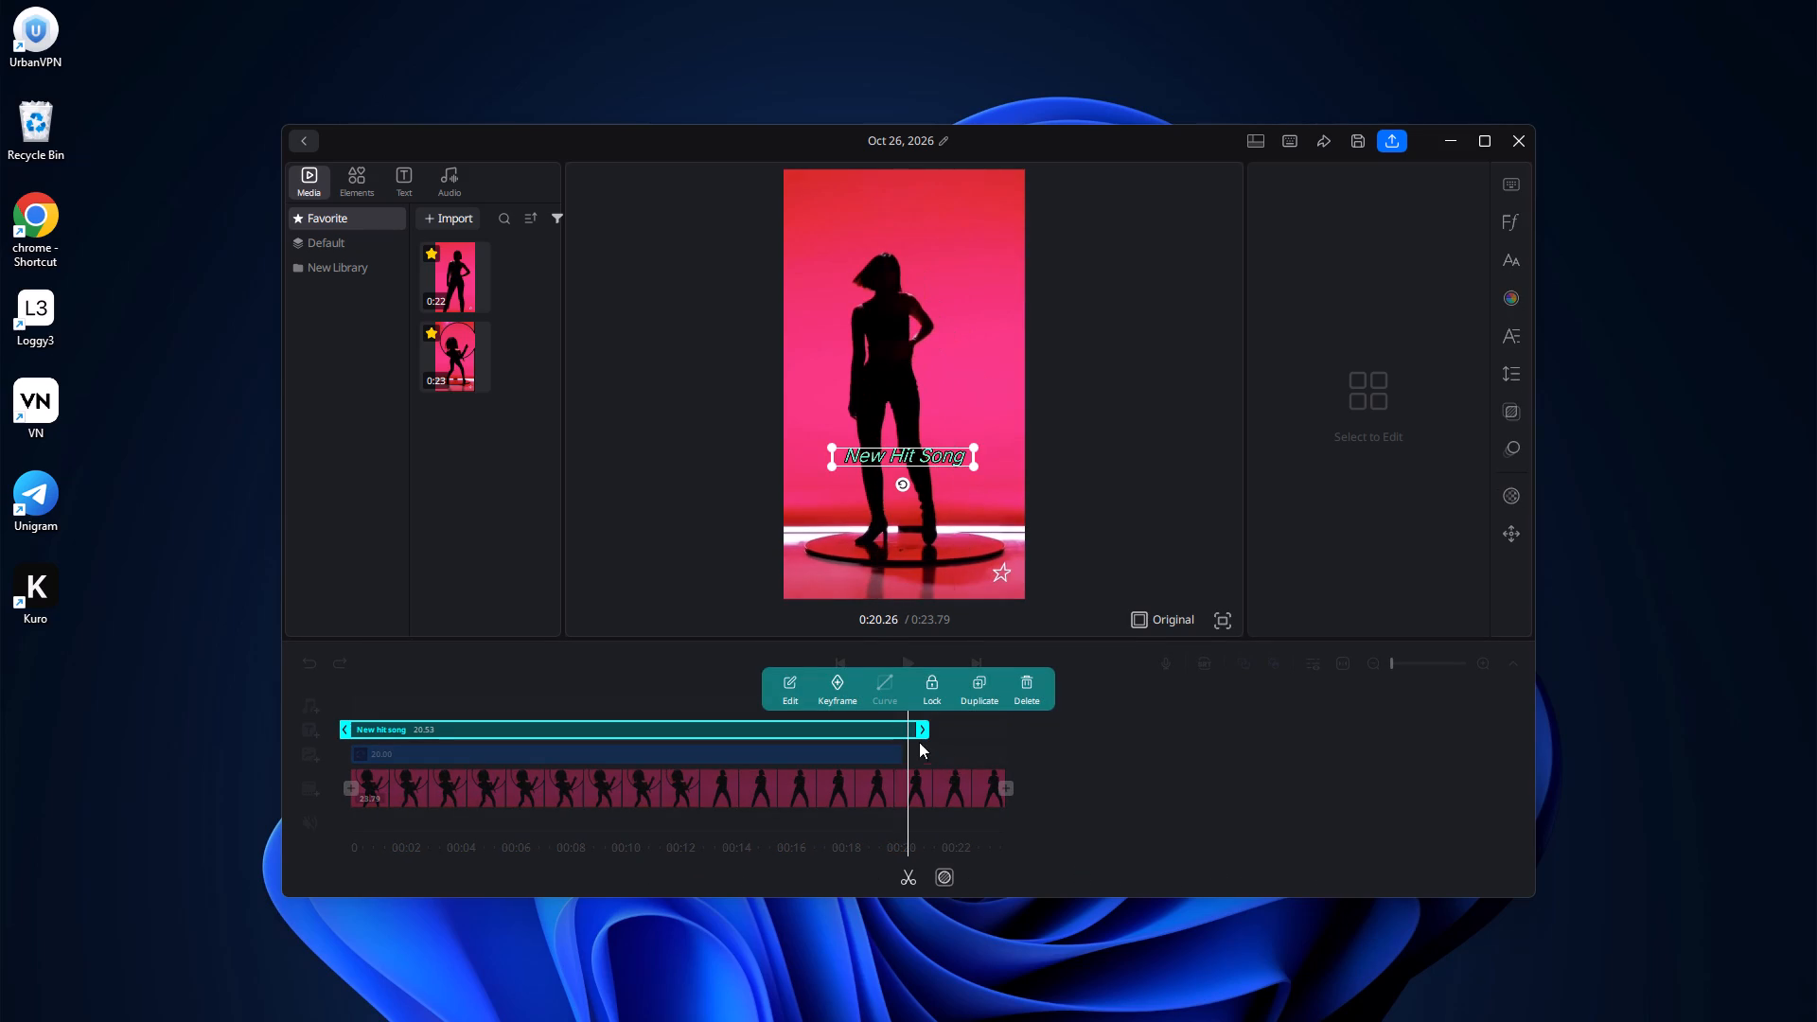
click(907, 727)
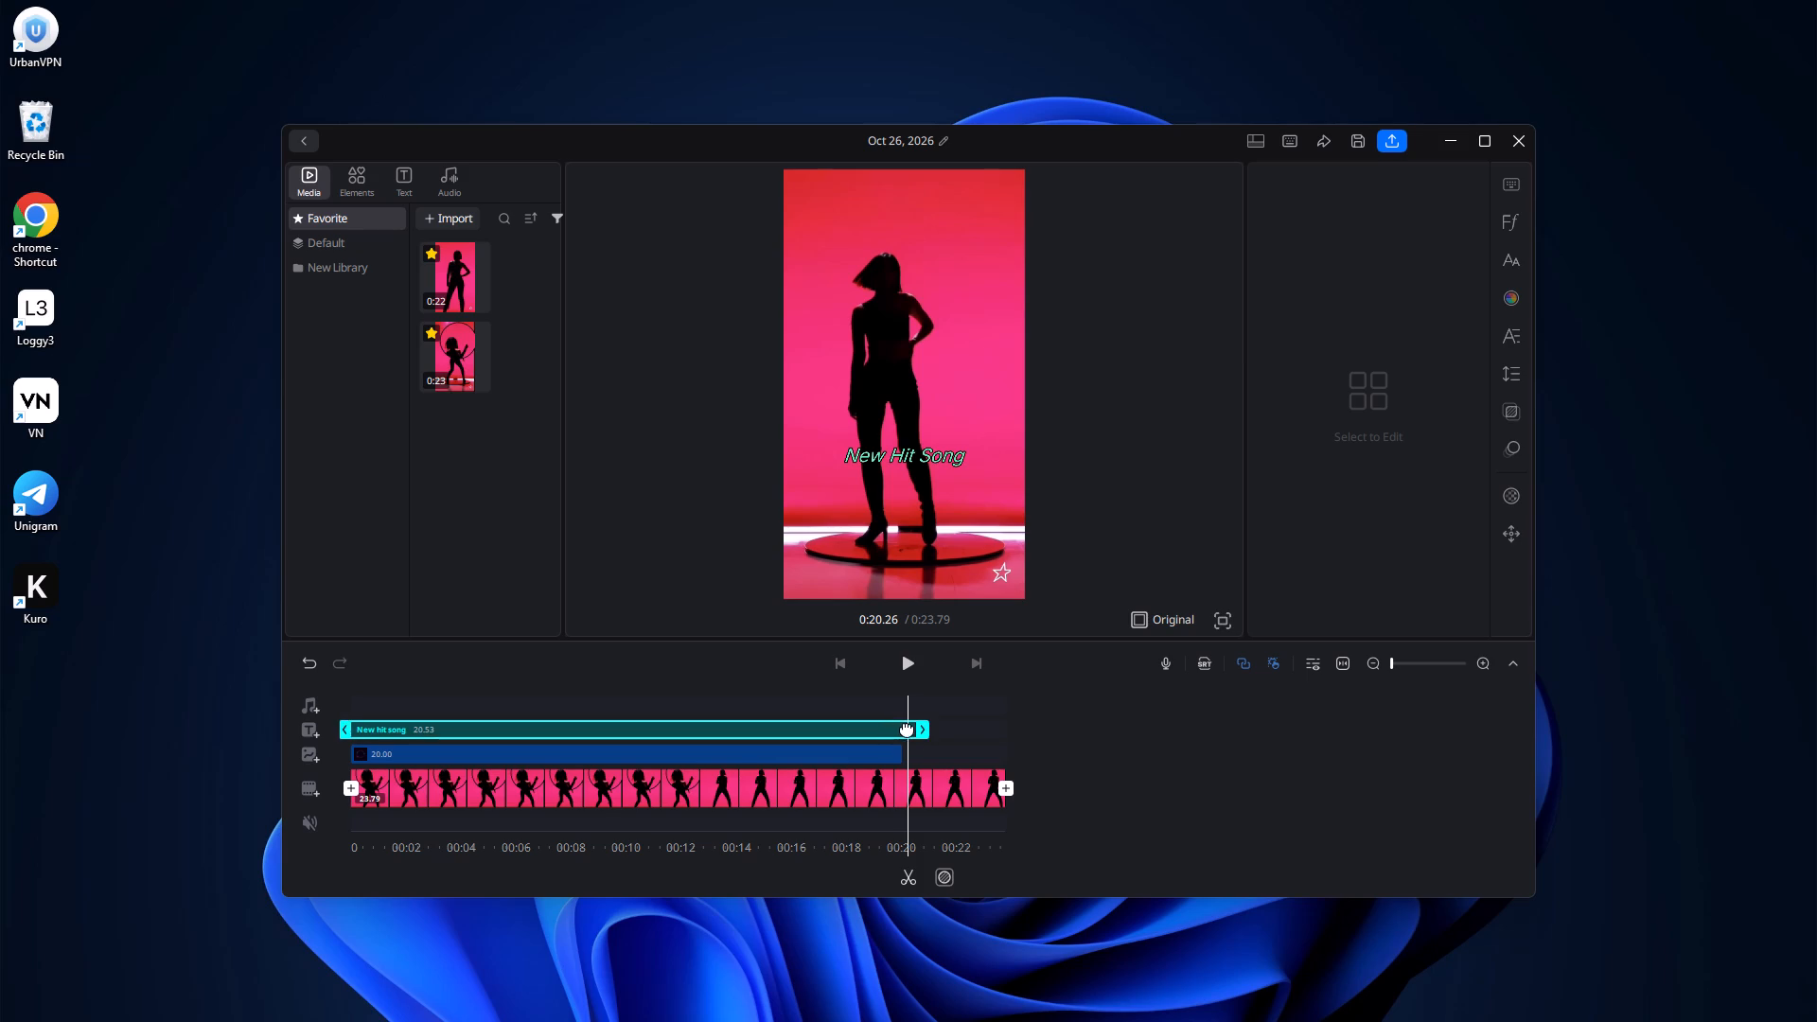
drag(919, 731, 915, 731)
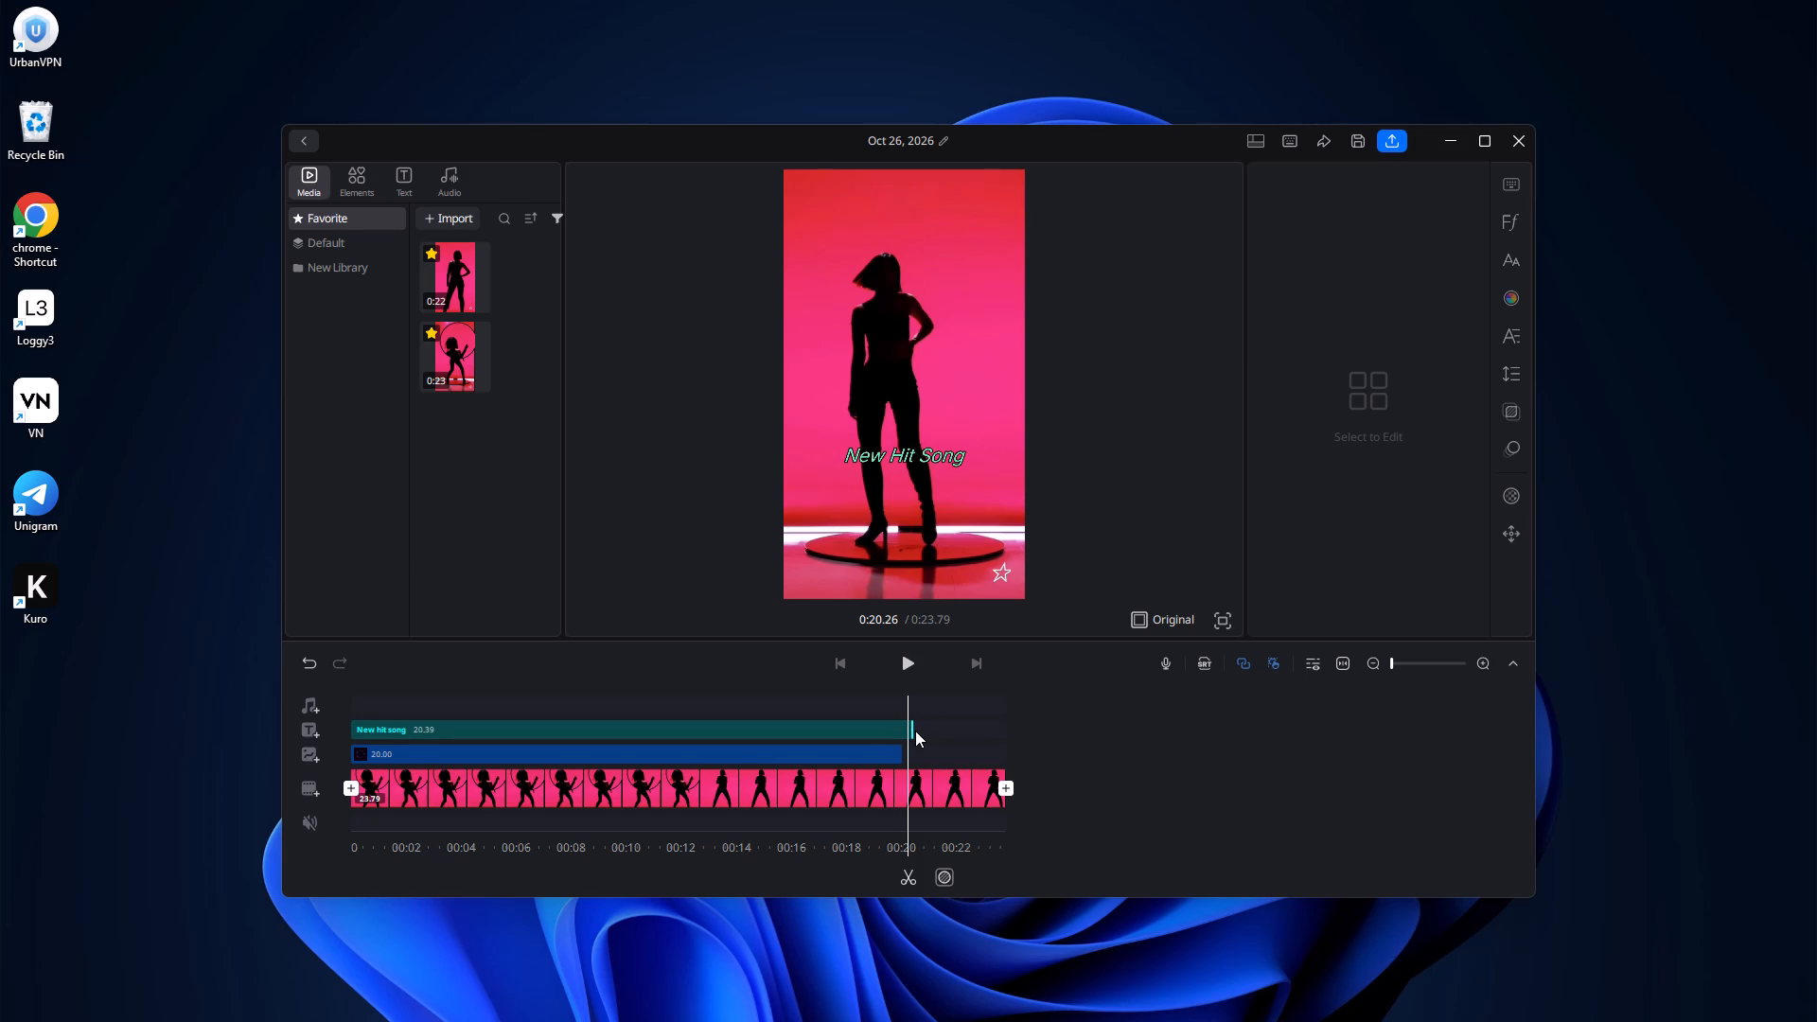
drag(915, 731, 909, 730)
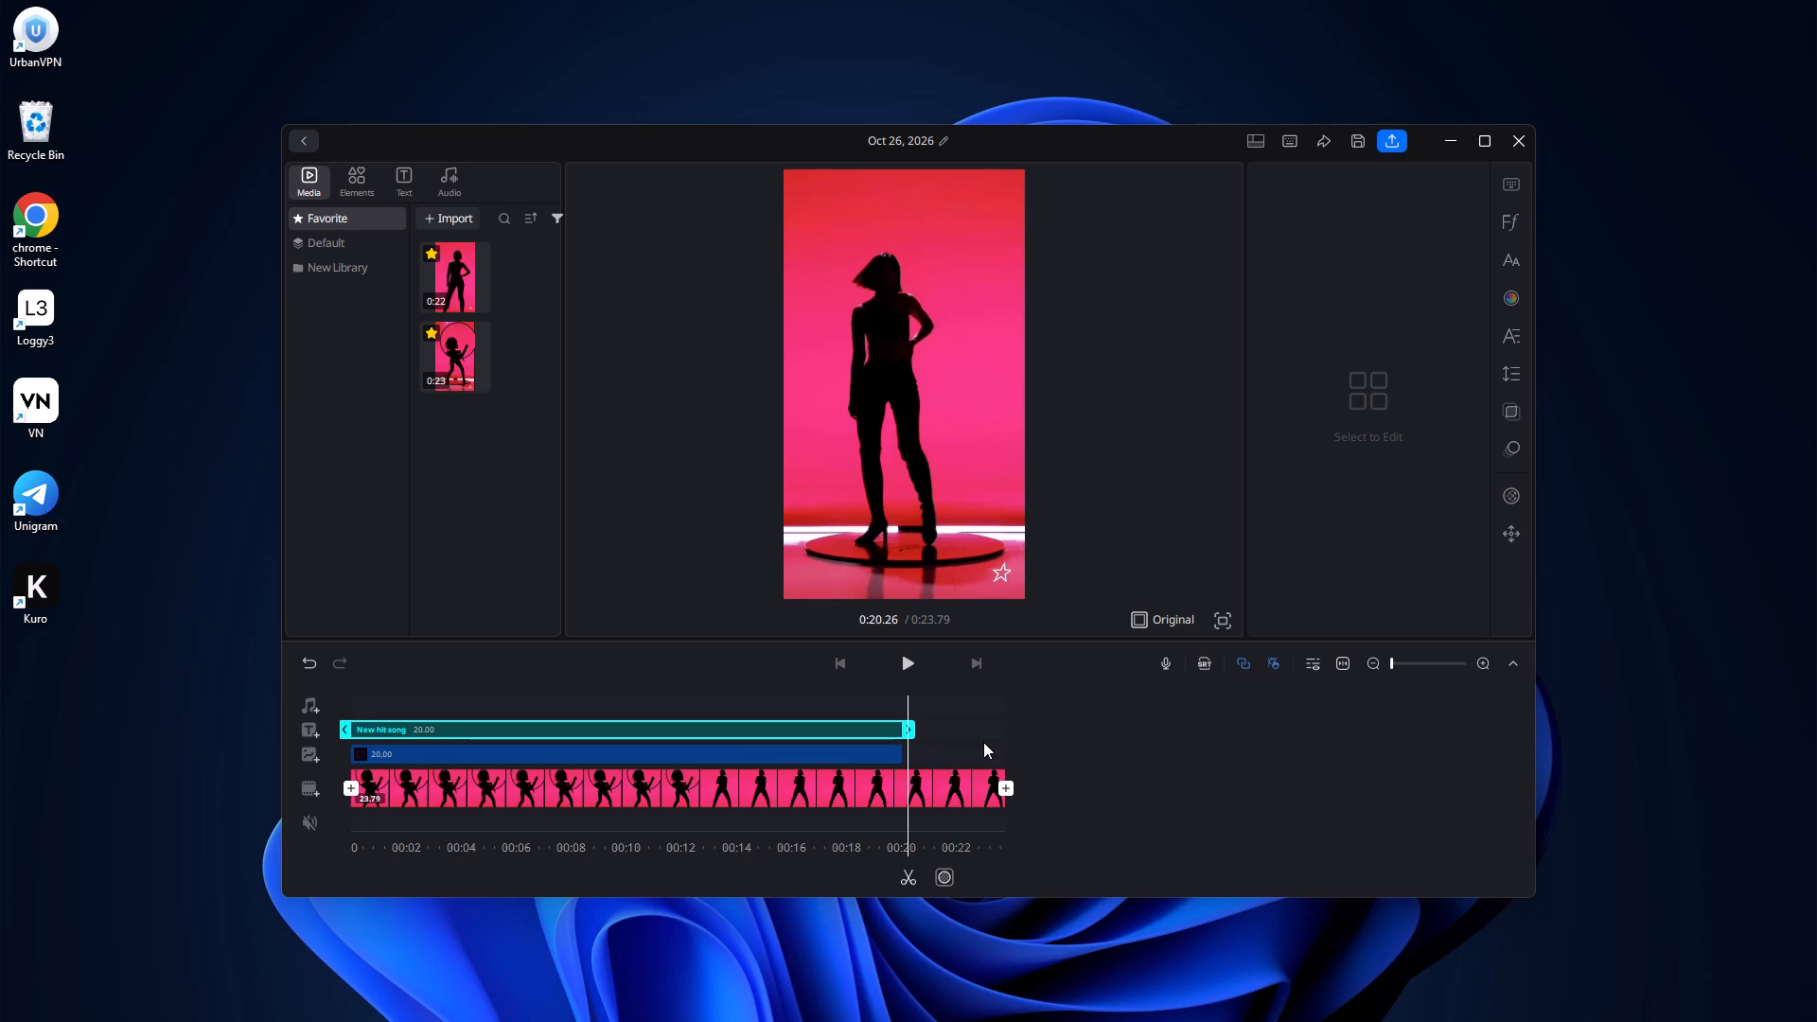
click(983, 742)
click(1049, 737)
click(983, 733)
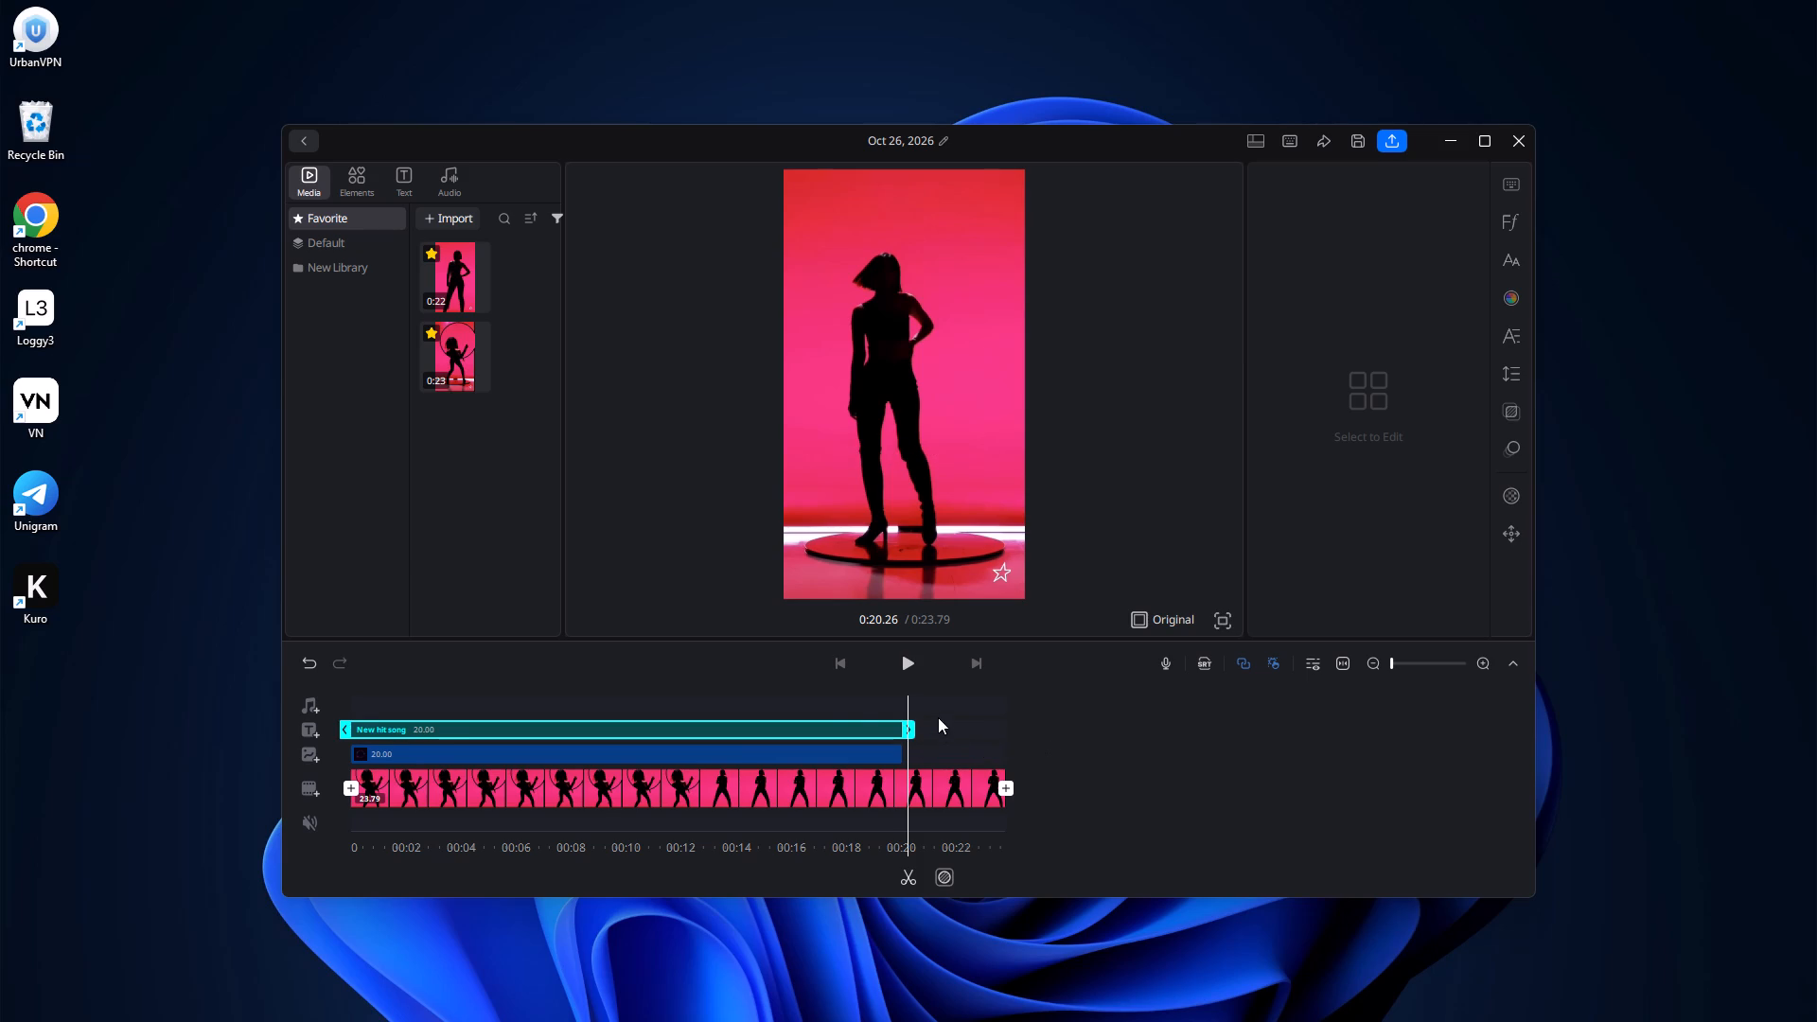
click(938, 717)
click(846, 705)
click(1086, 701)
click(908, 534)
Play the video from the start, check the end around 20 s, and replay the passage around 16 s to find a cut point.
drag(1094, 792, 1164, 796)
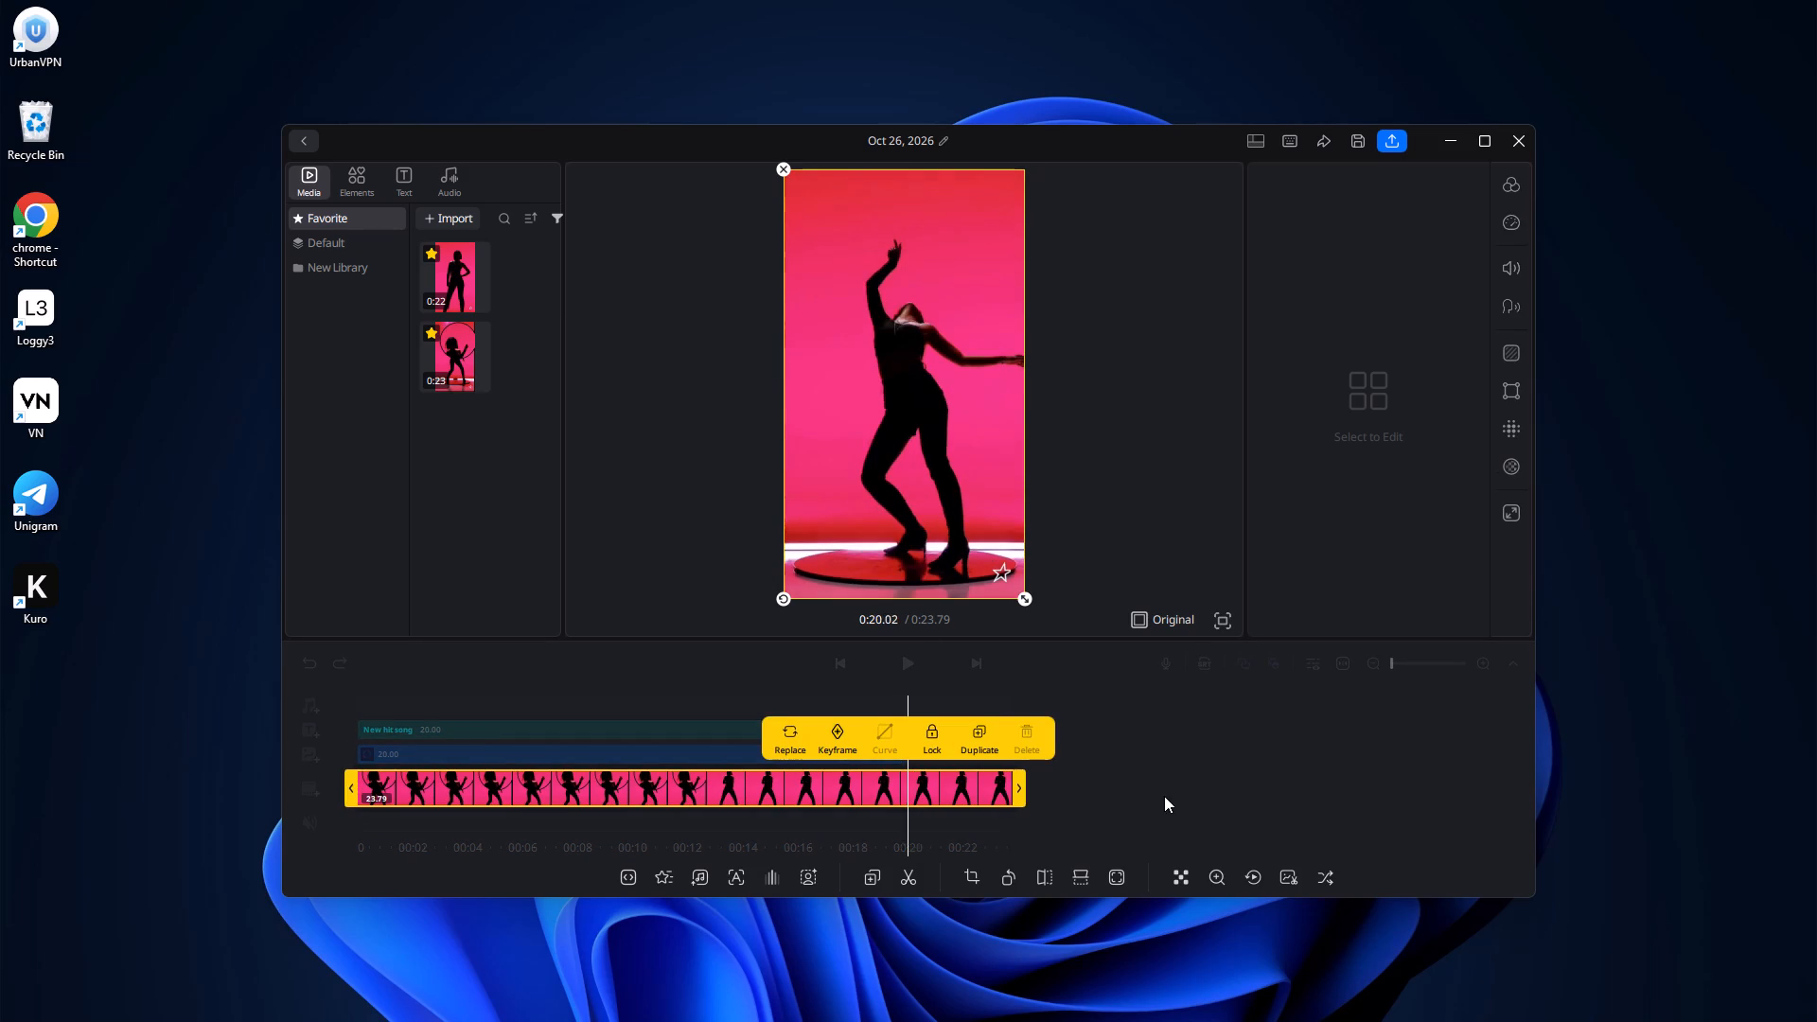
drag(1164, 796, 1595, 787)
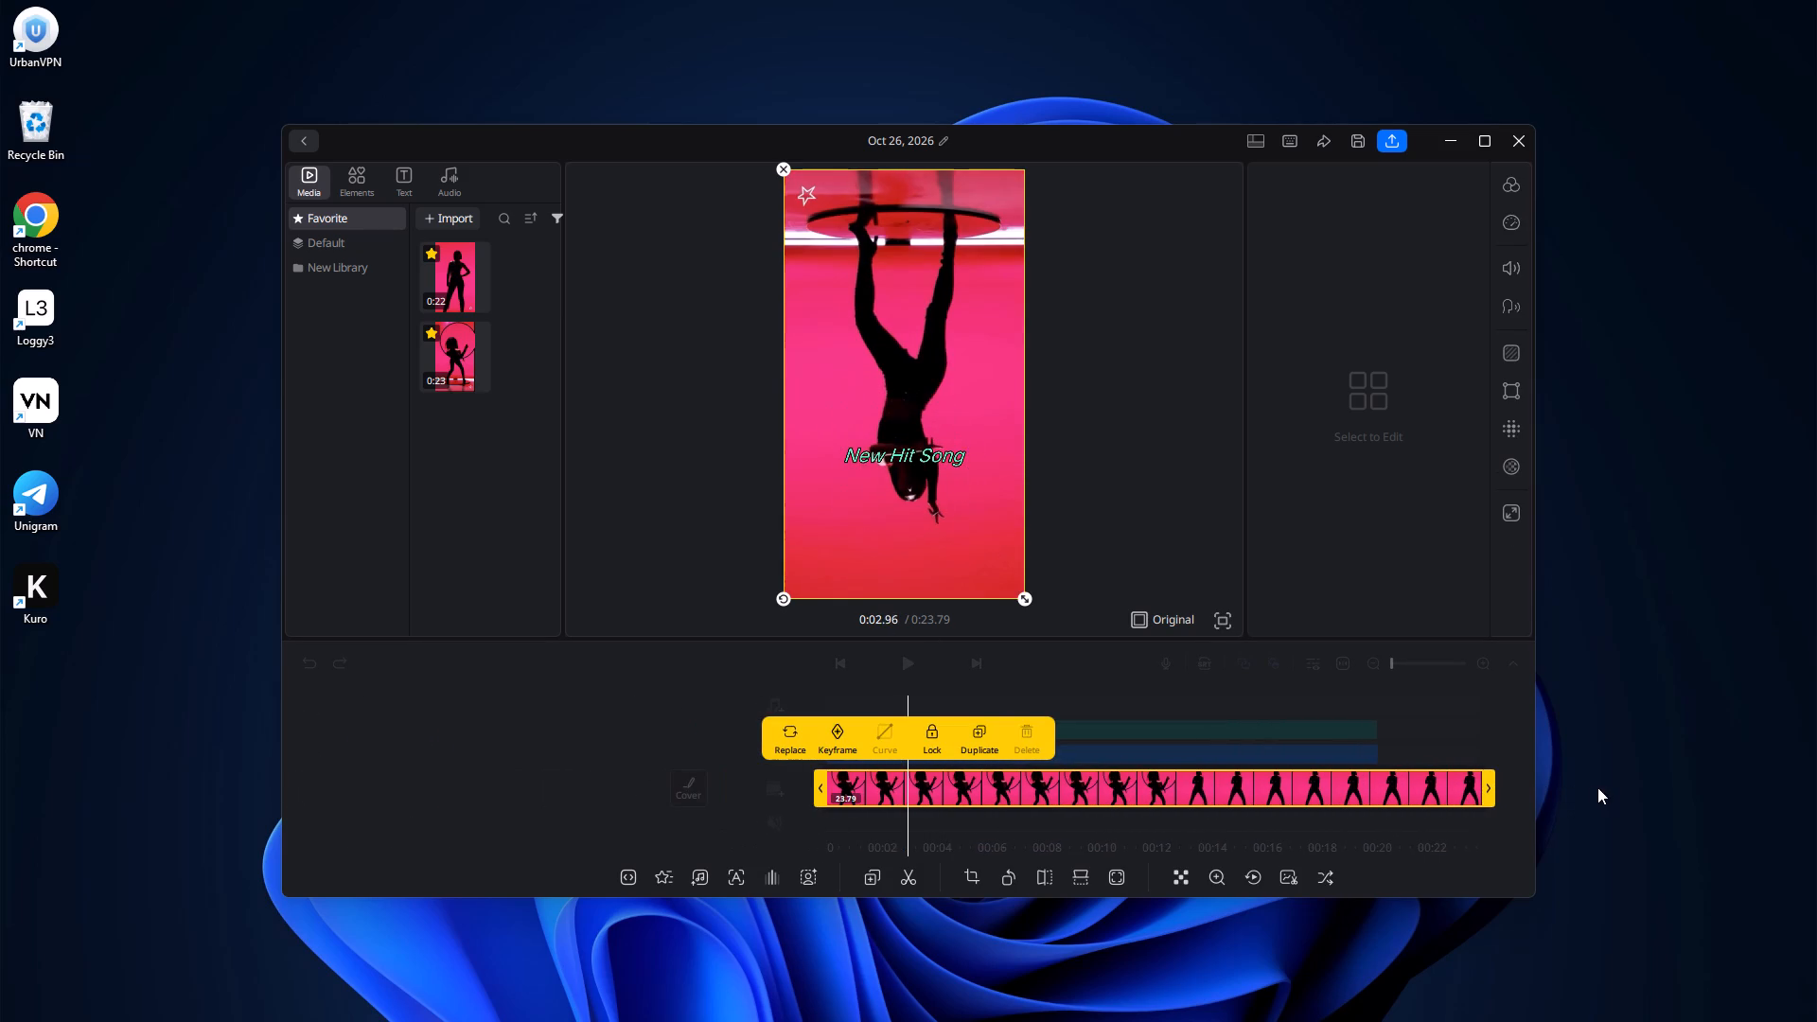
click(1078, 696)
drag(1046, 692, 1230, 714)
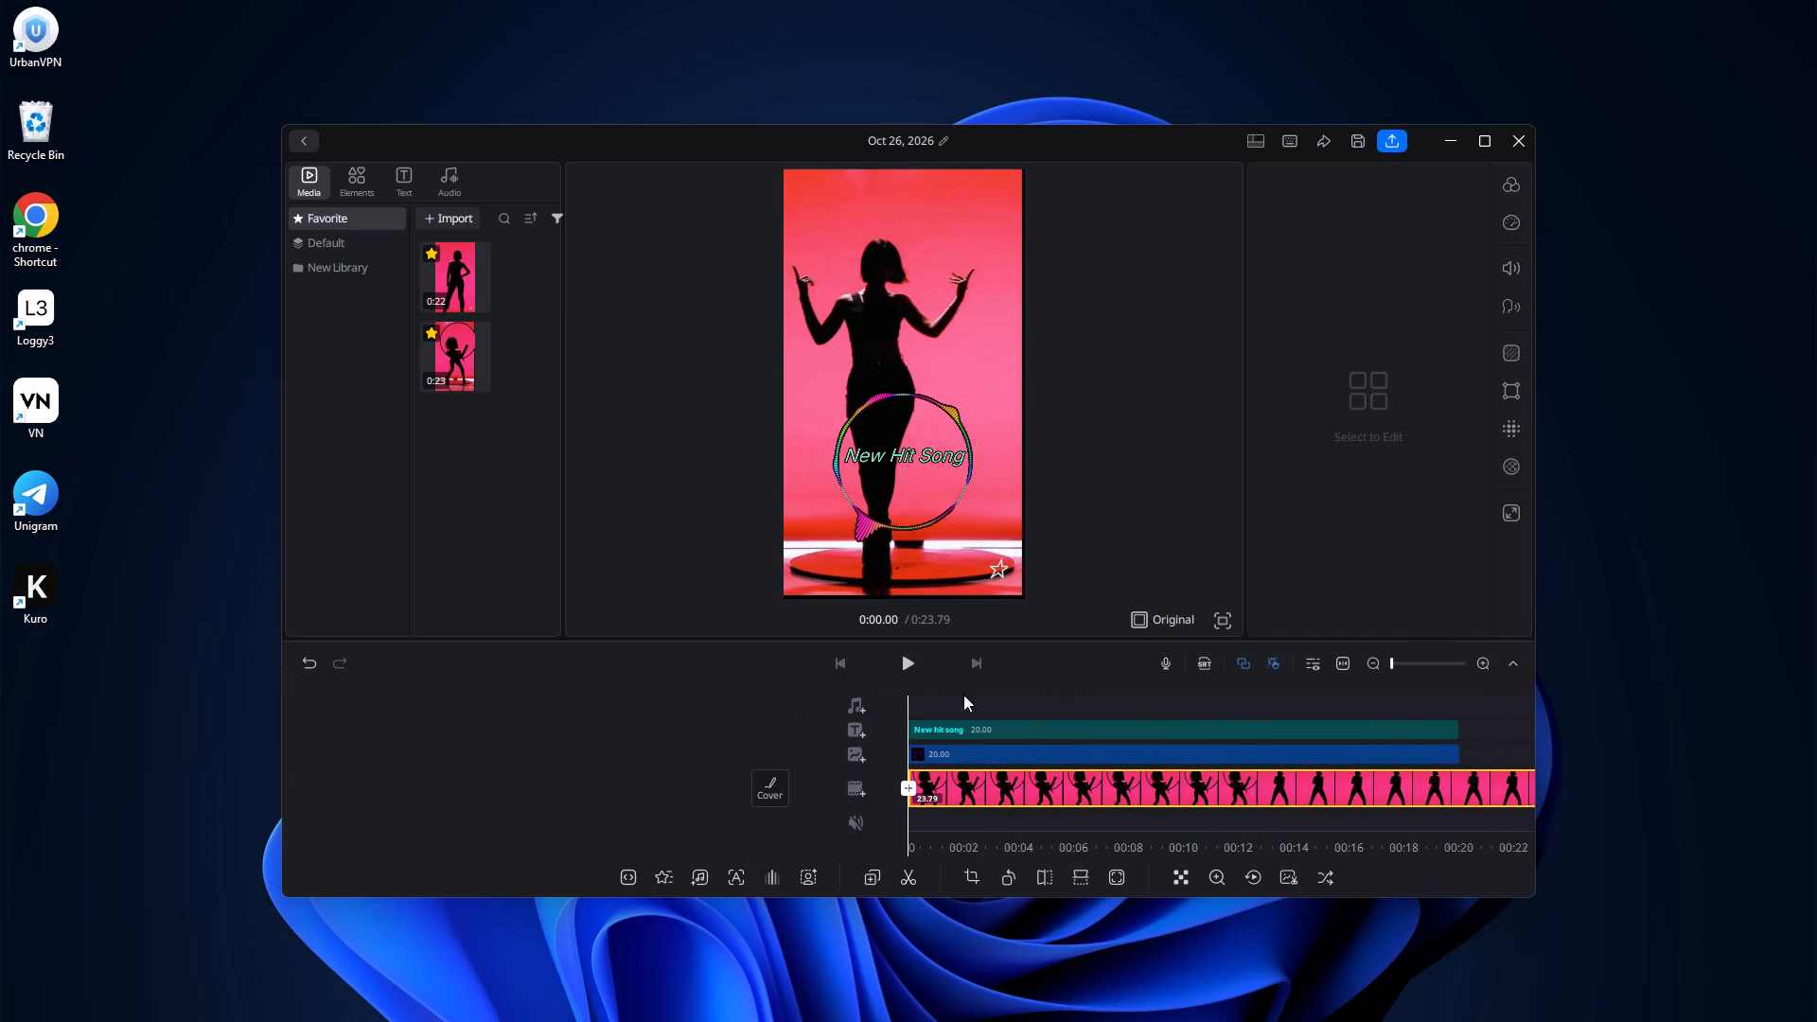
click(909, 670)
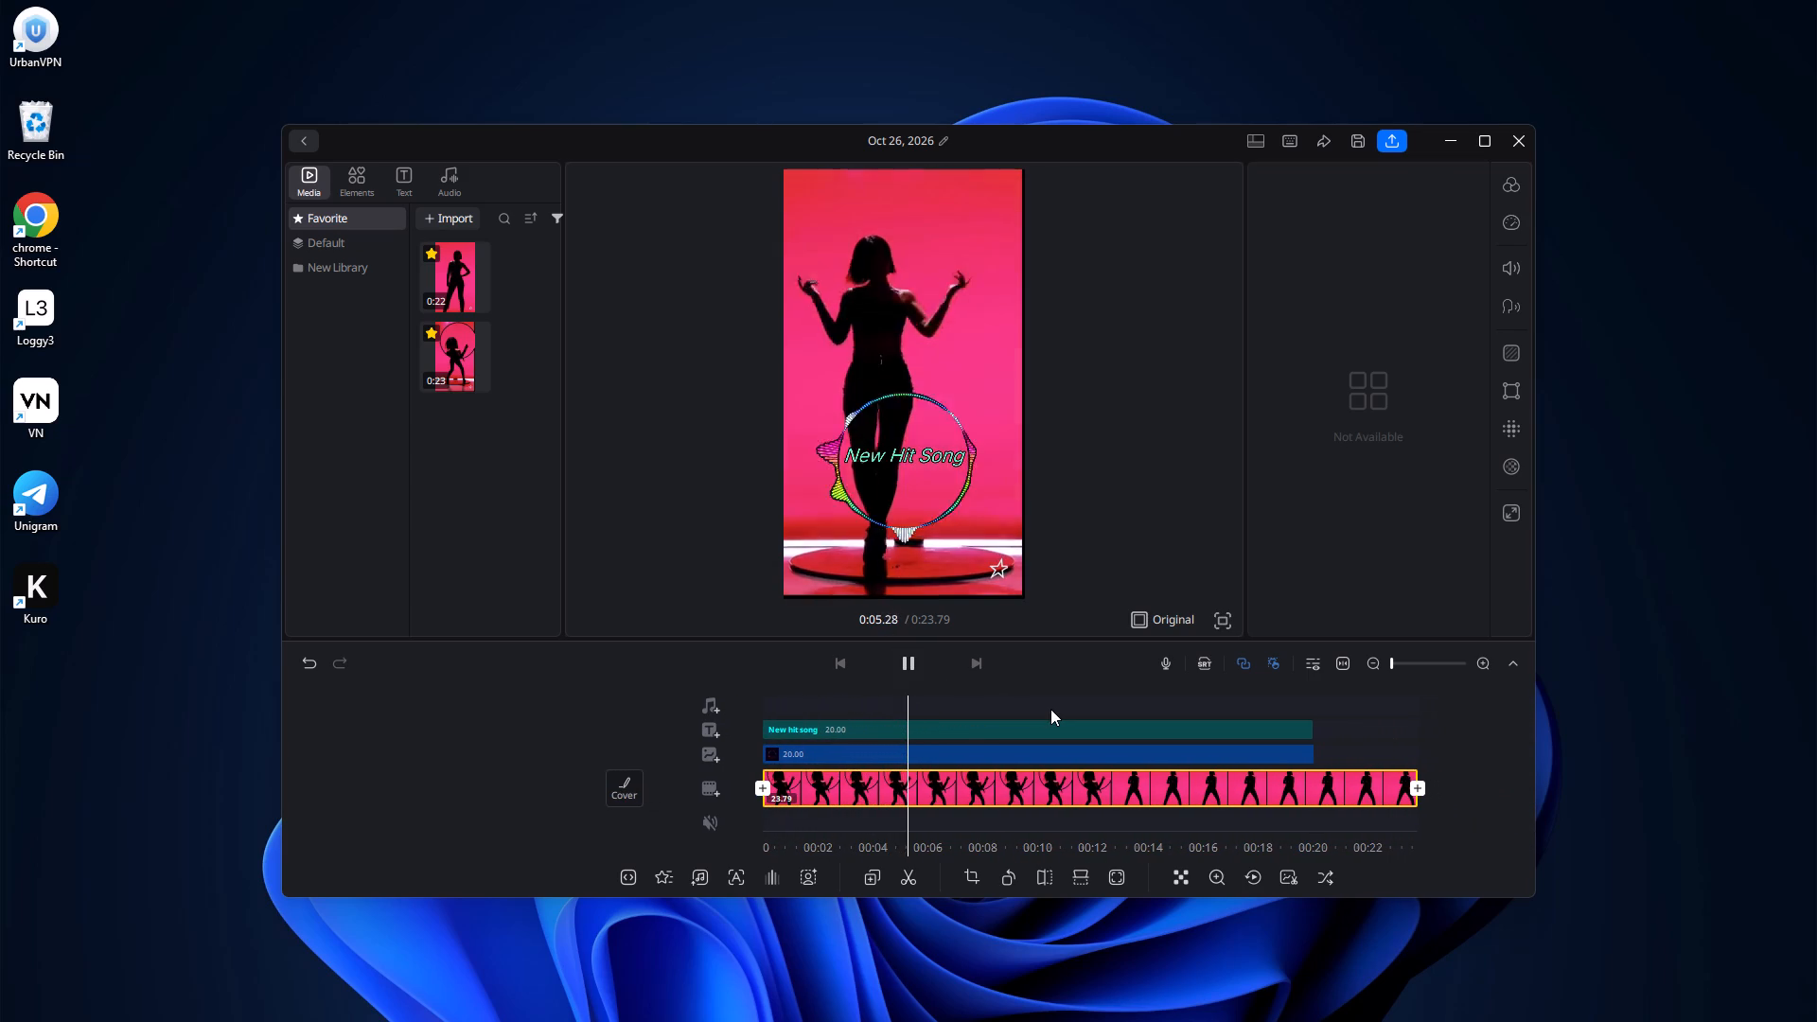
drag(1396, 743, 958, 791)
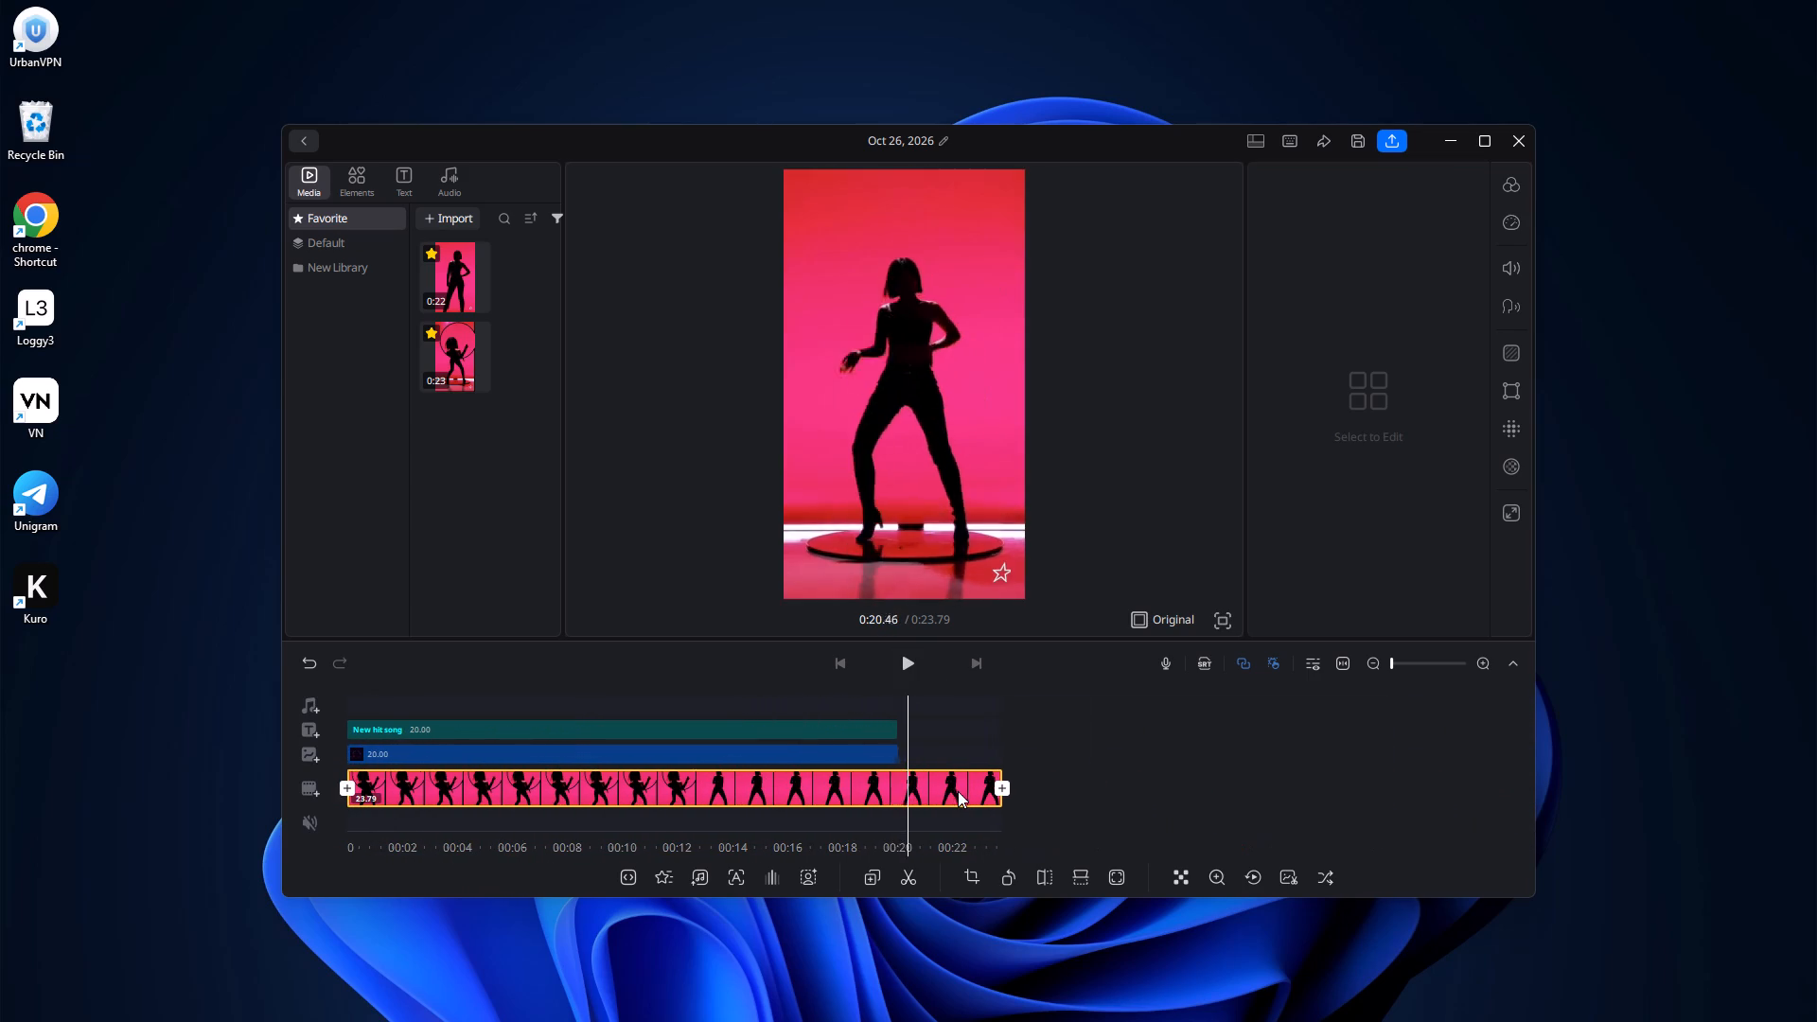
drag(958, 791, 1165, 815)
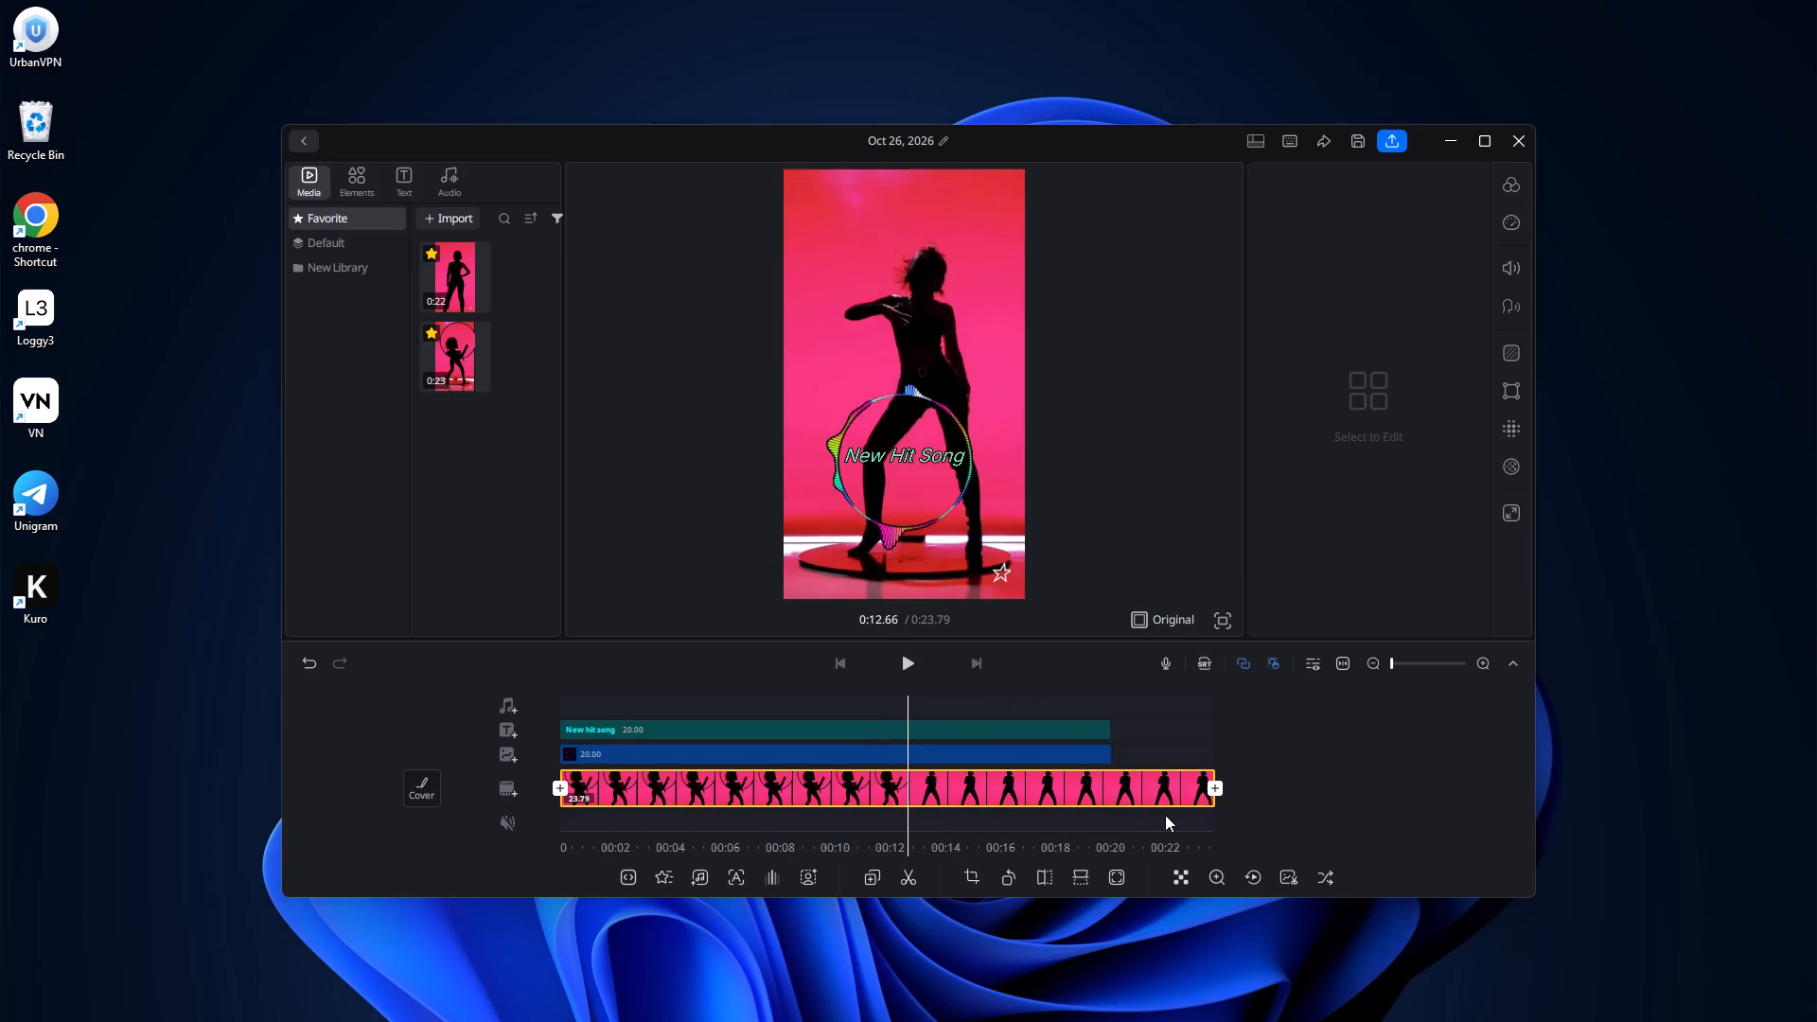
drag(1165, 815, 1102, 802)
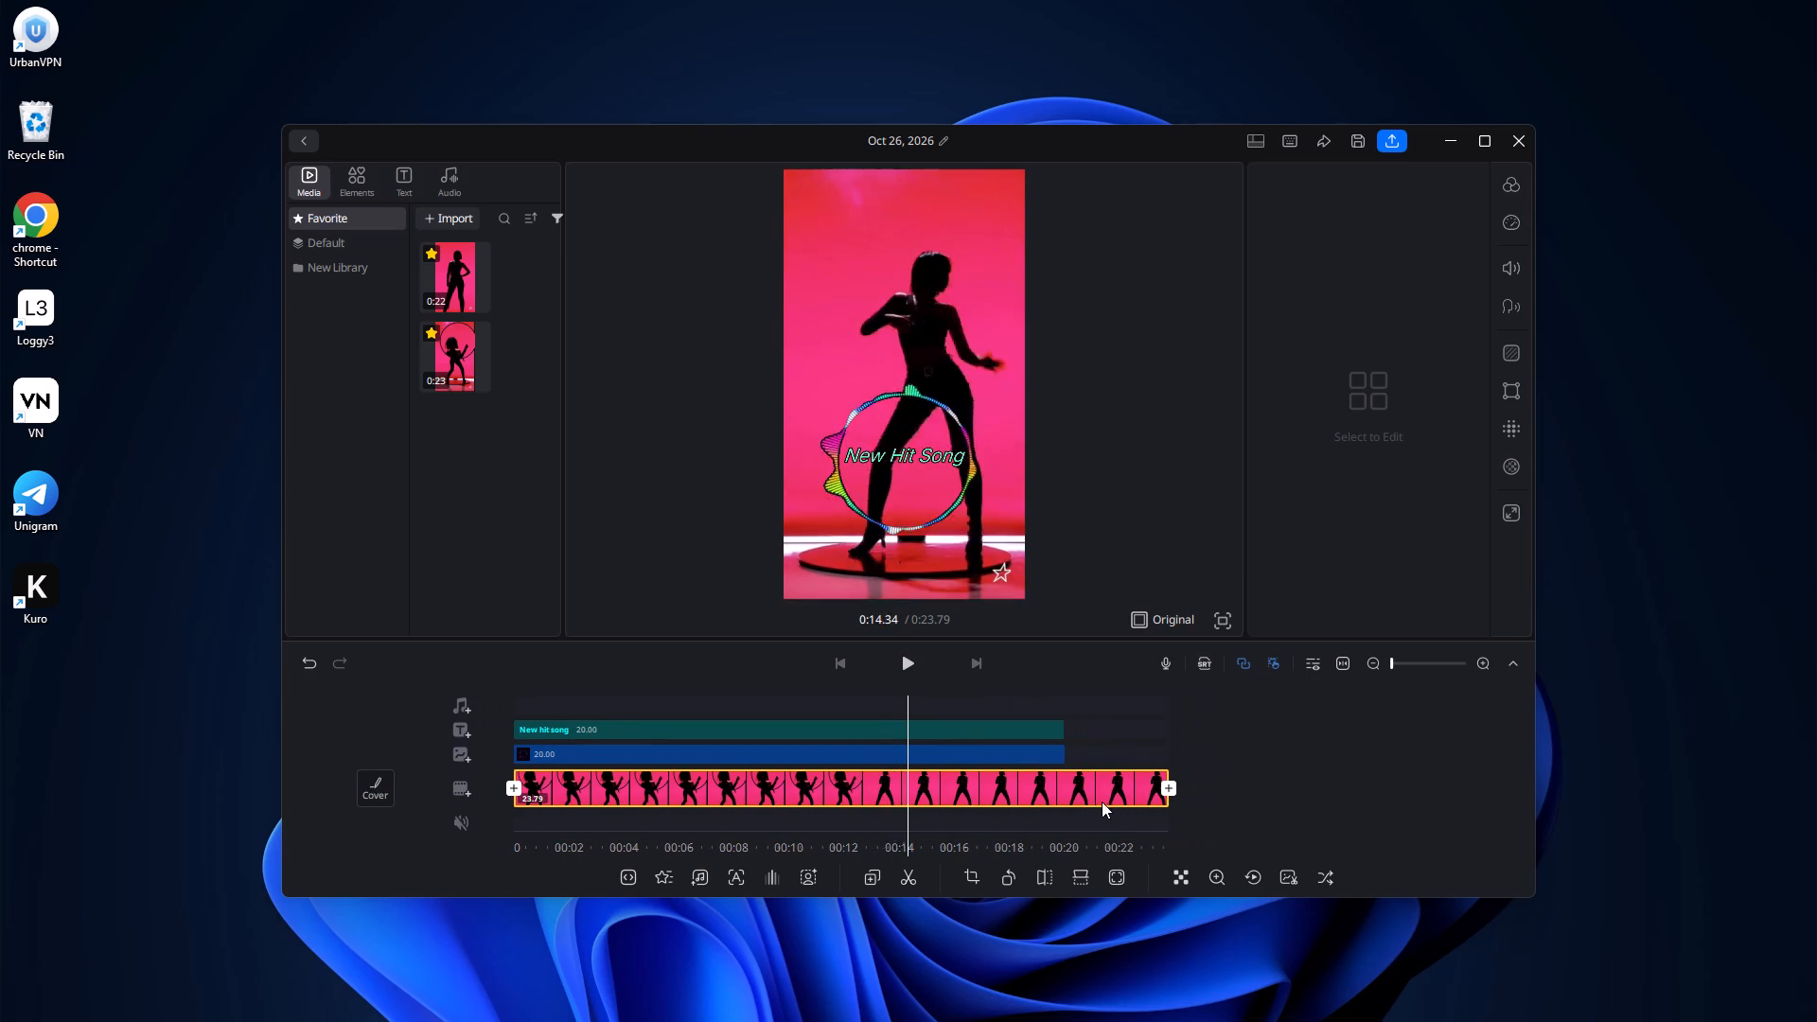
drag(1102, 802, 1071, 792)
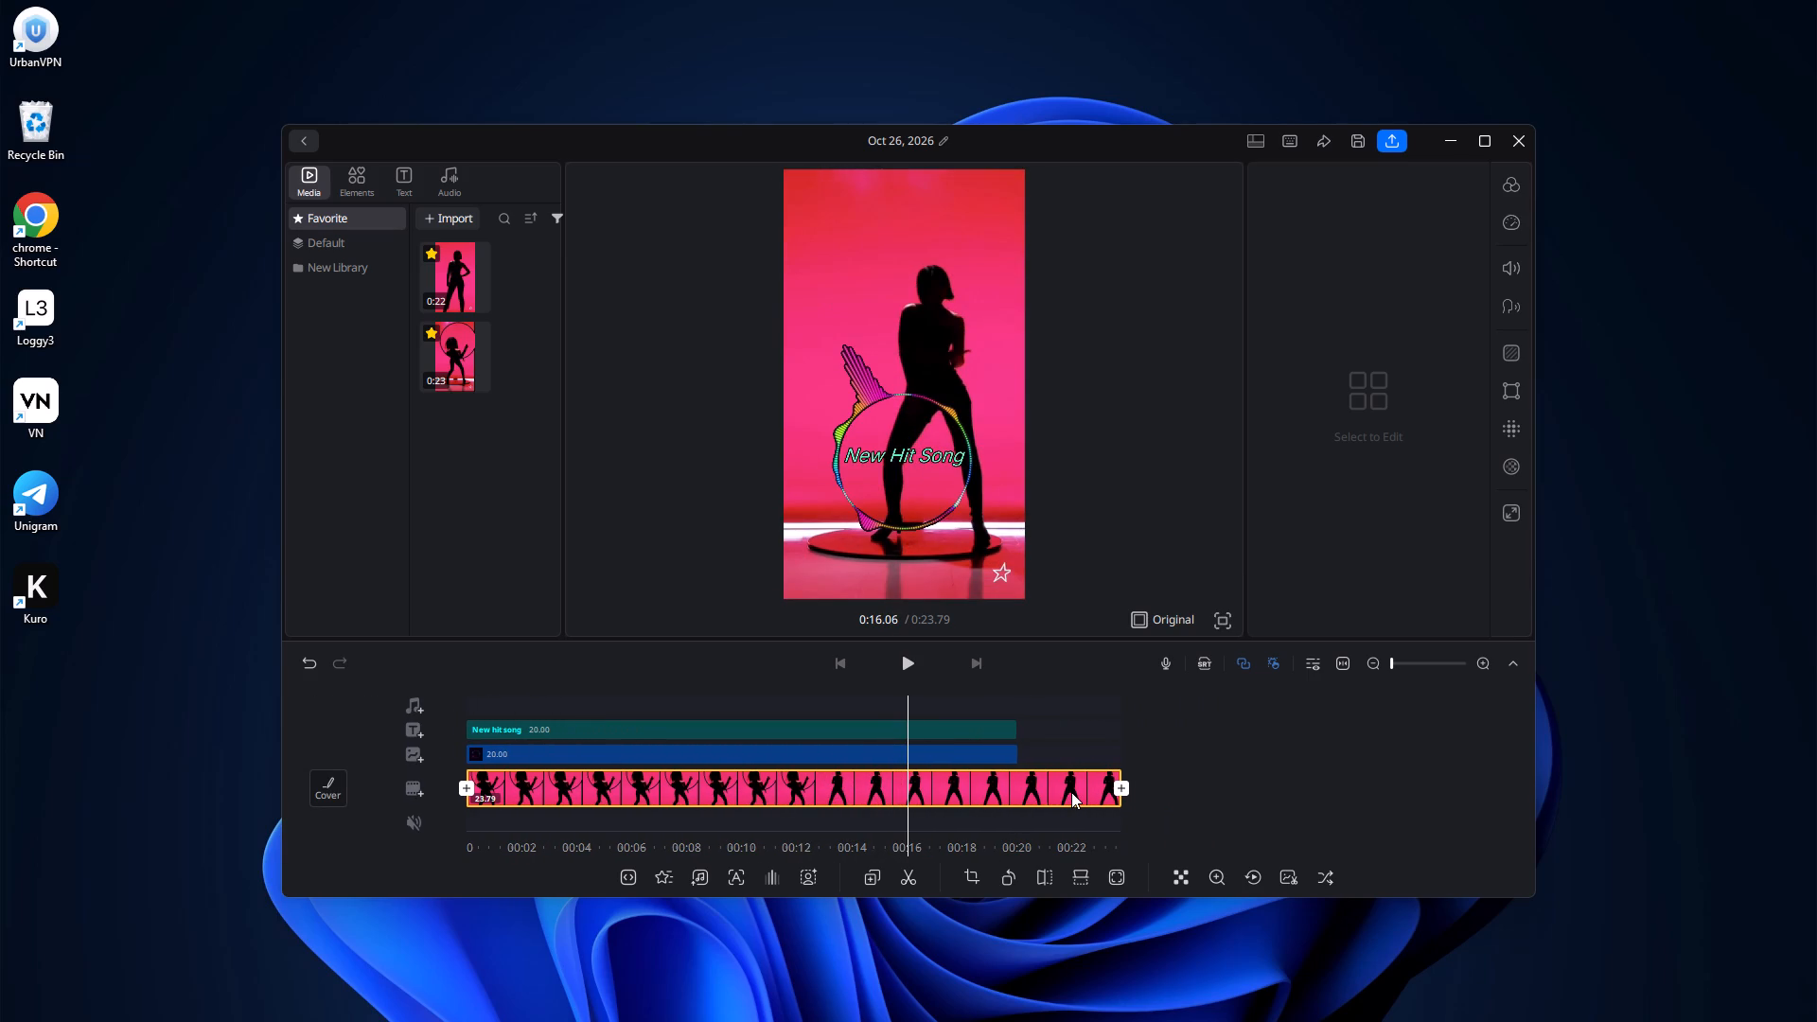
drag(1071, 792, 1076, 792)
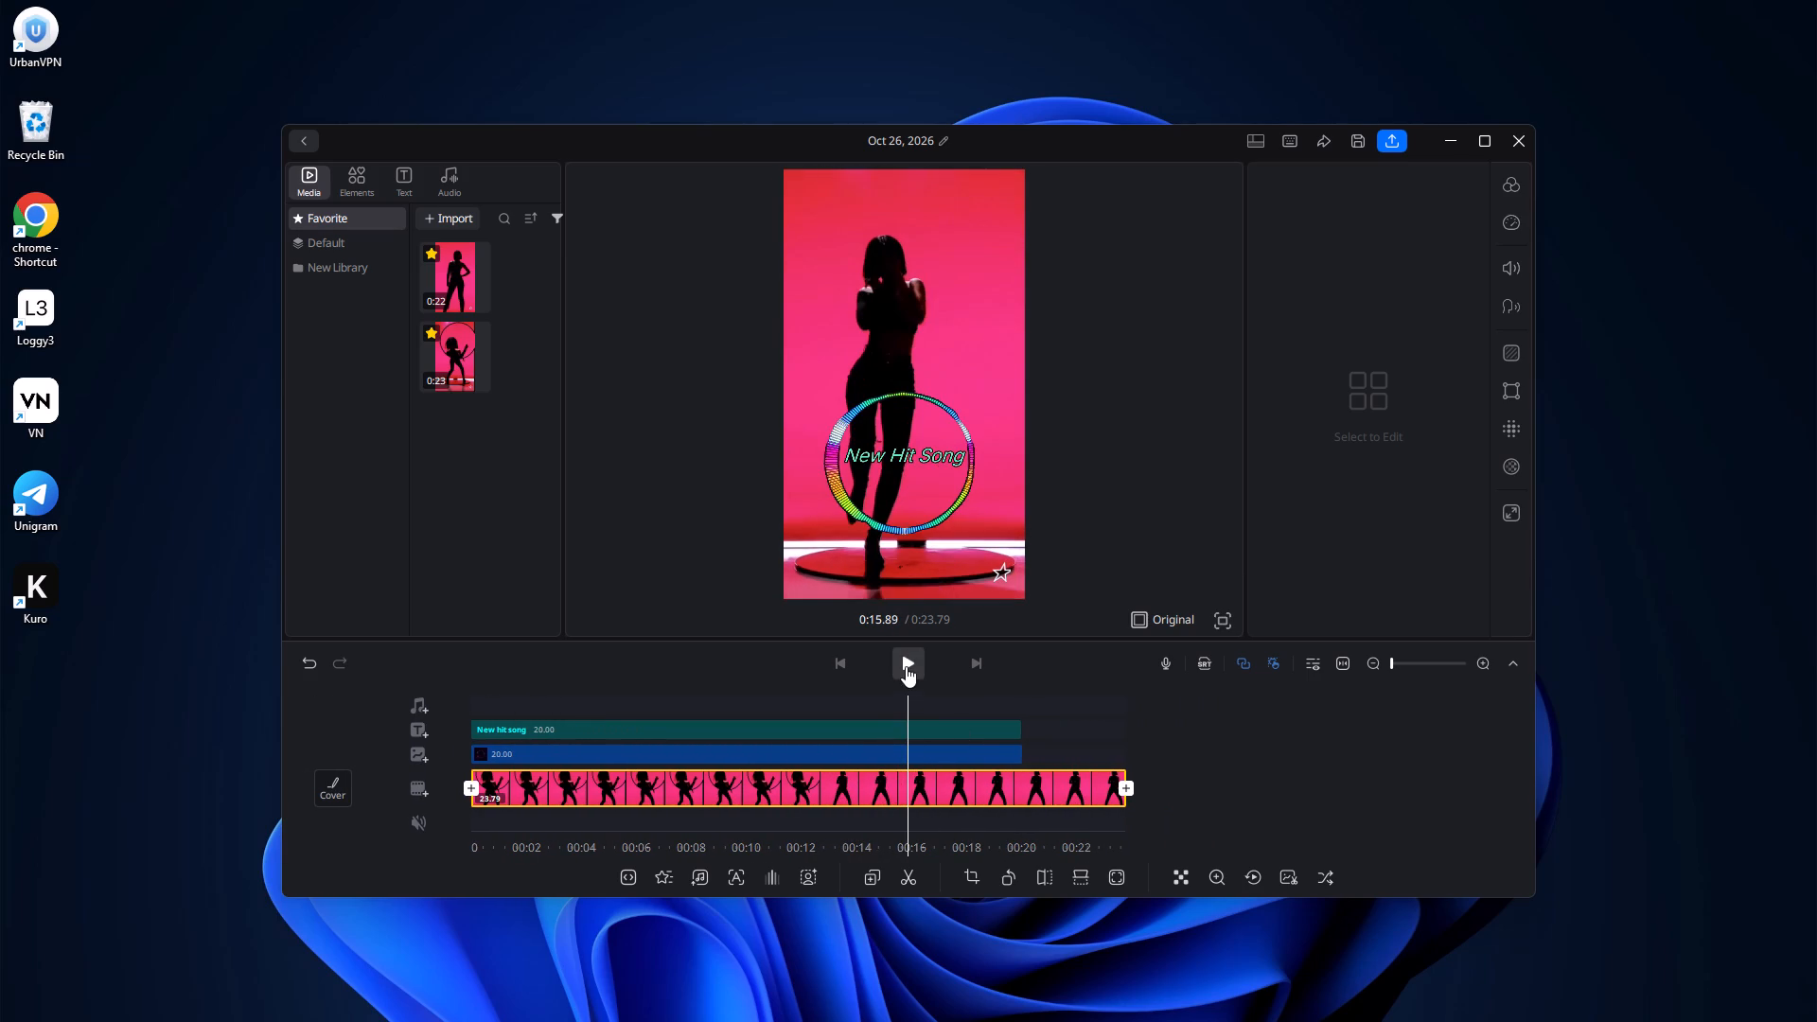
click(906, 666)
click(906, 666)
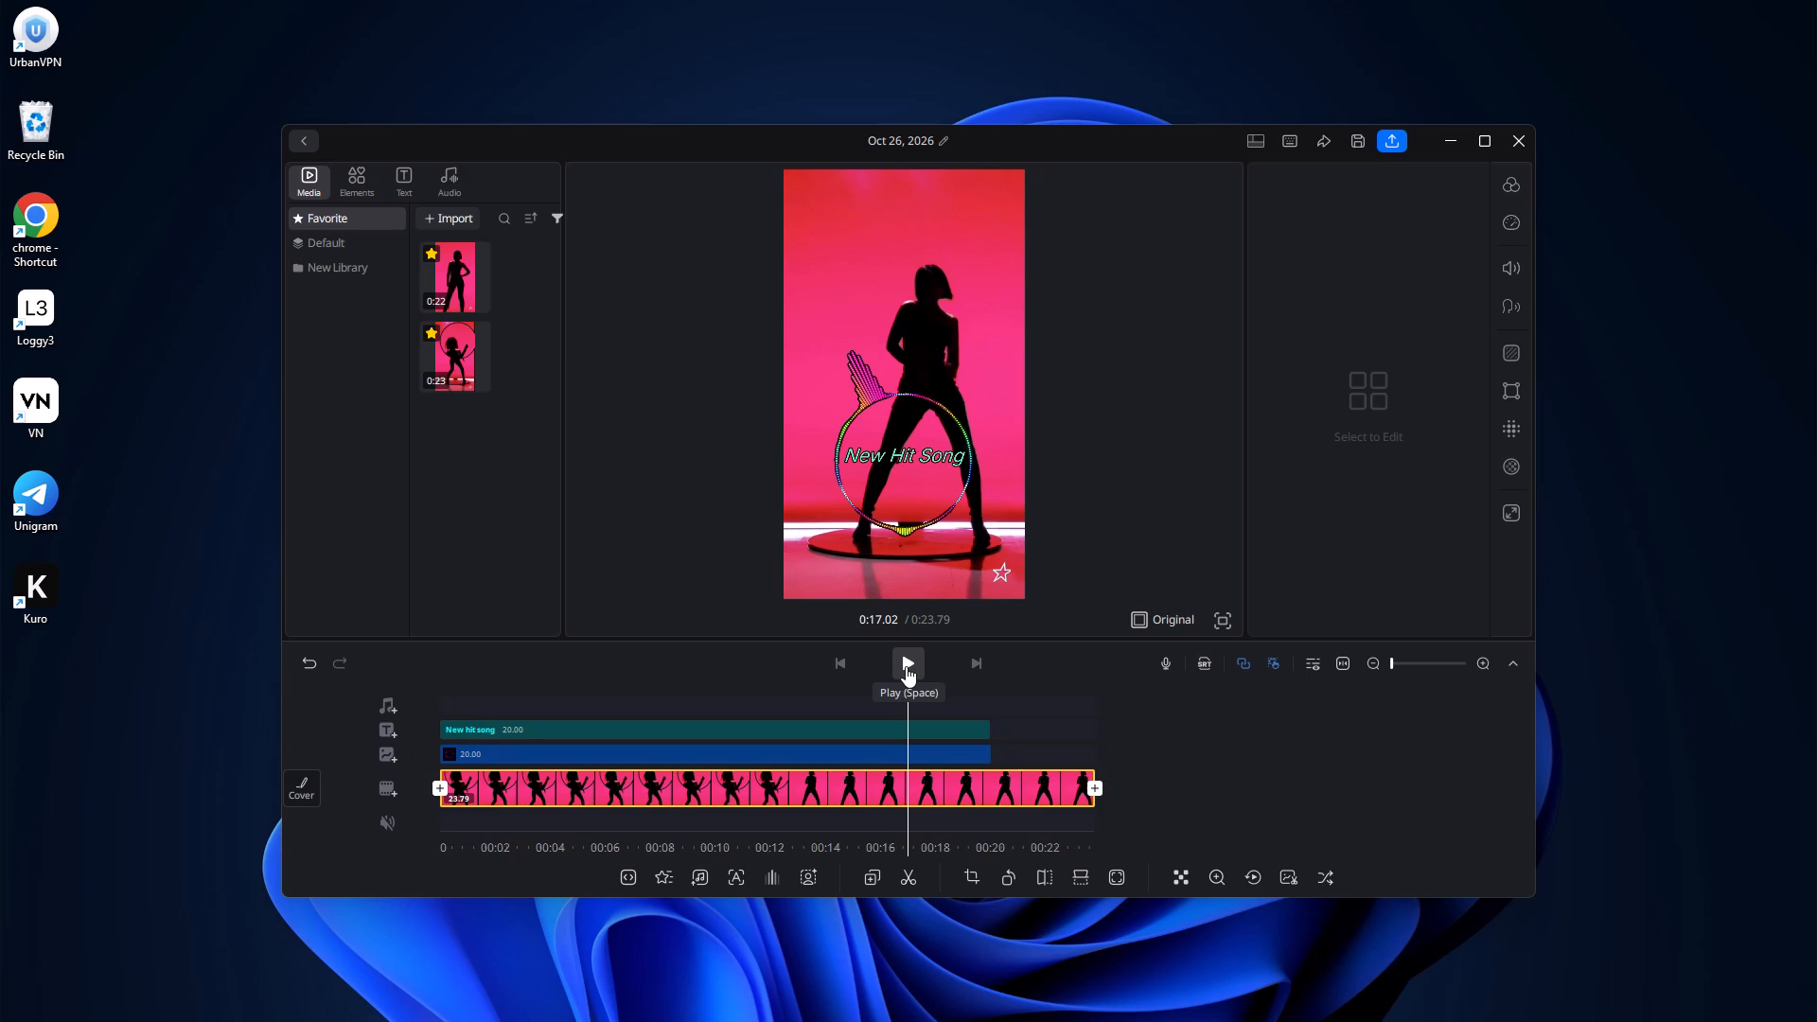
click(906, 666)
drag(979, 728, 1046, 747)
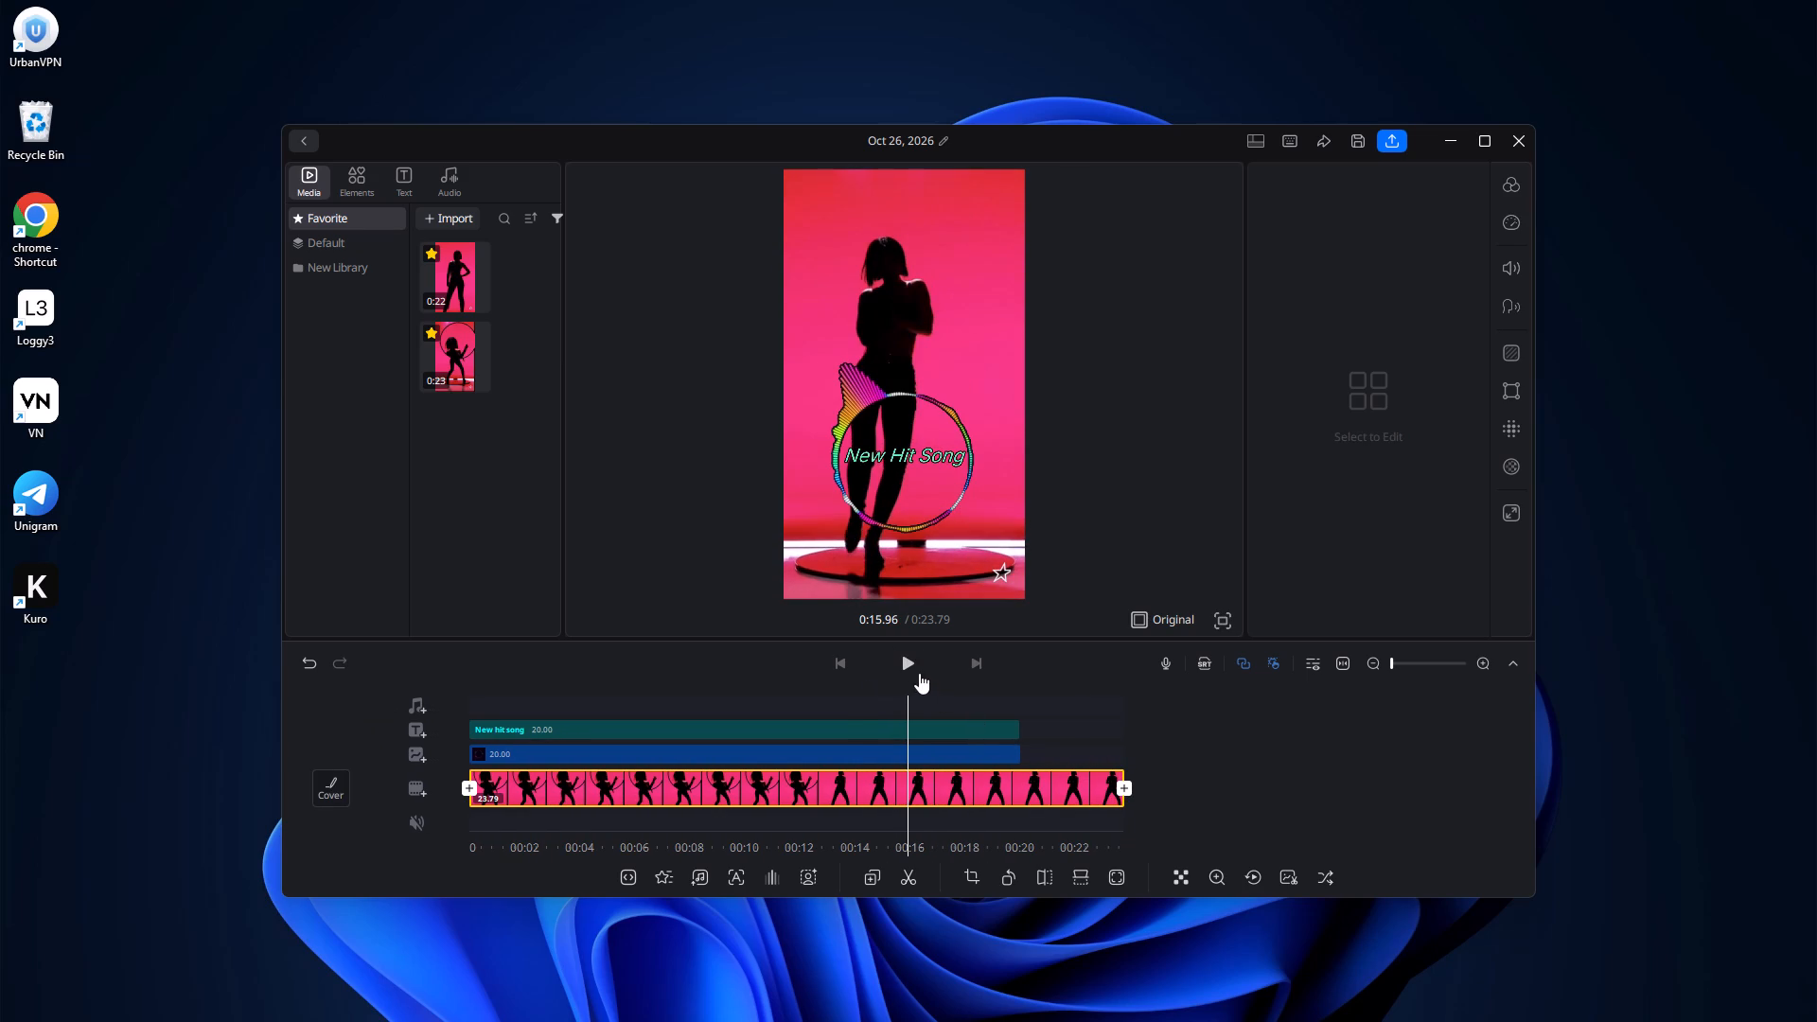
click(906, 663)
click(906, 663)
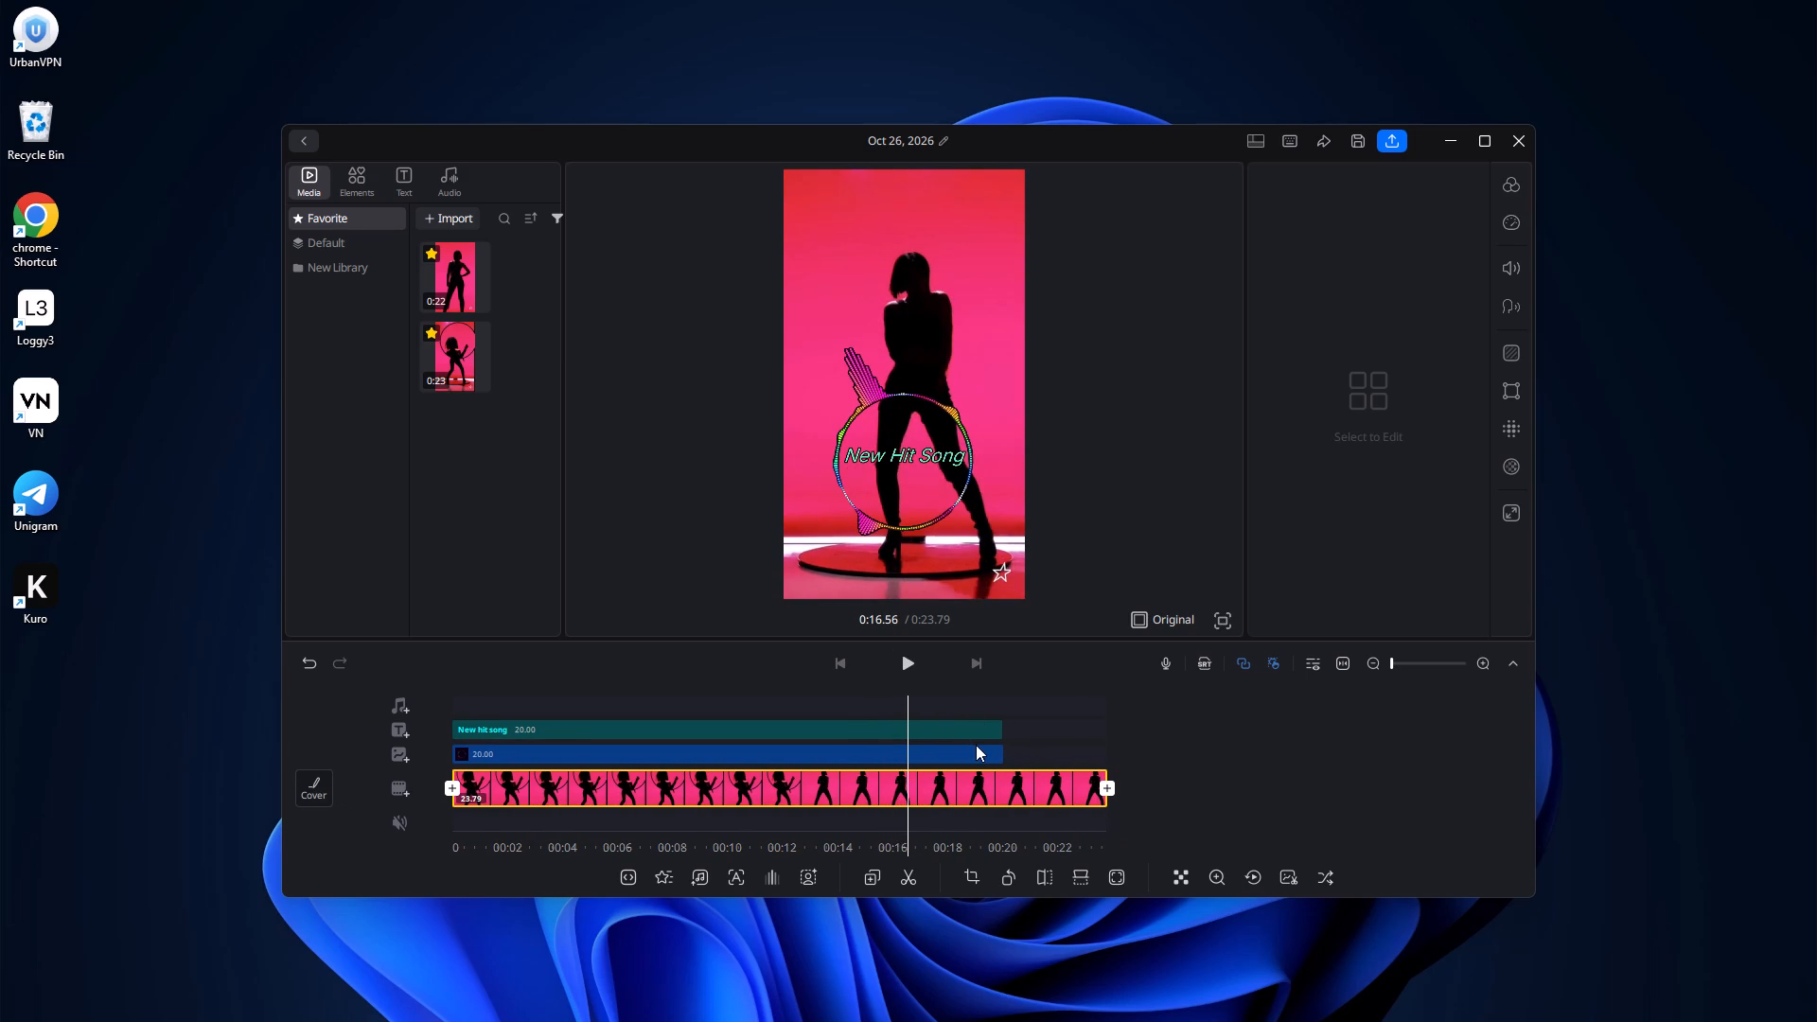
Split the main video clip at 16.06 s and delete the trailing piece.
drag(976, 745, 996, 749)
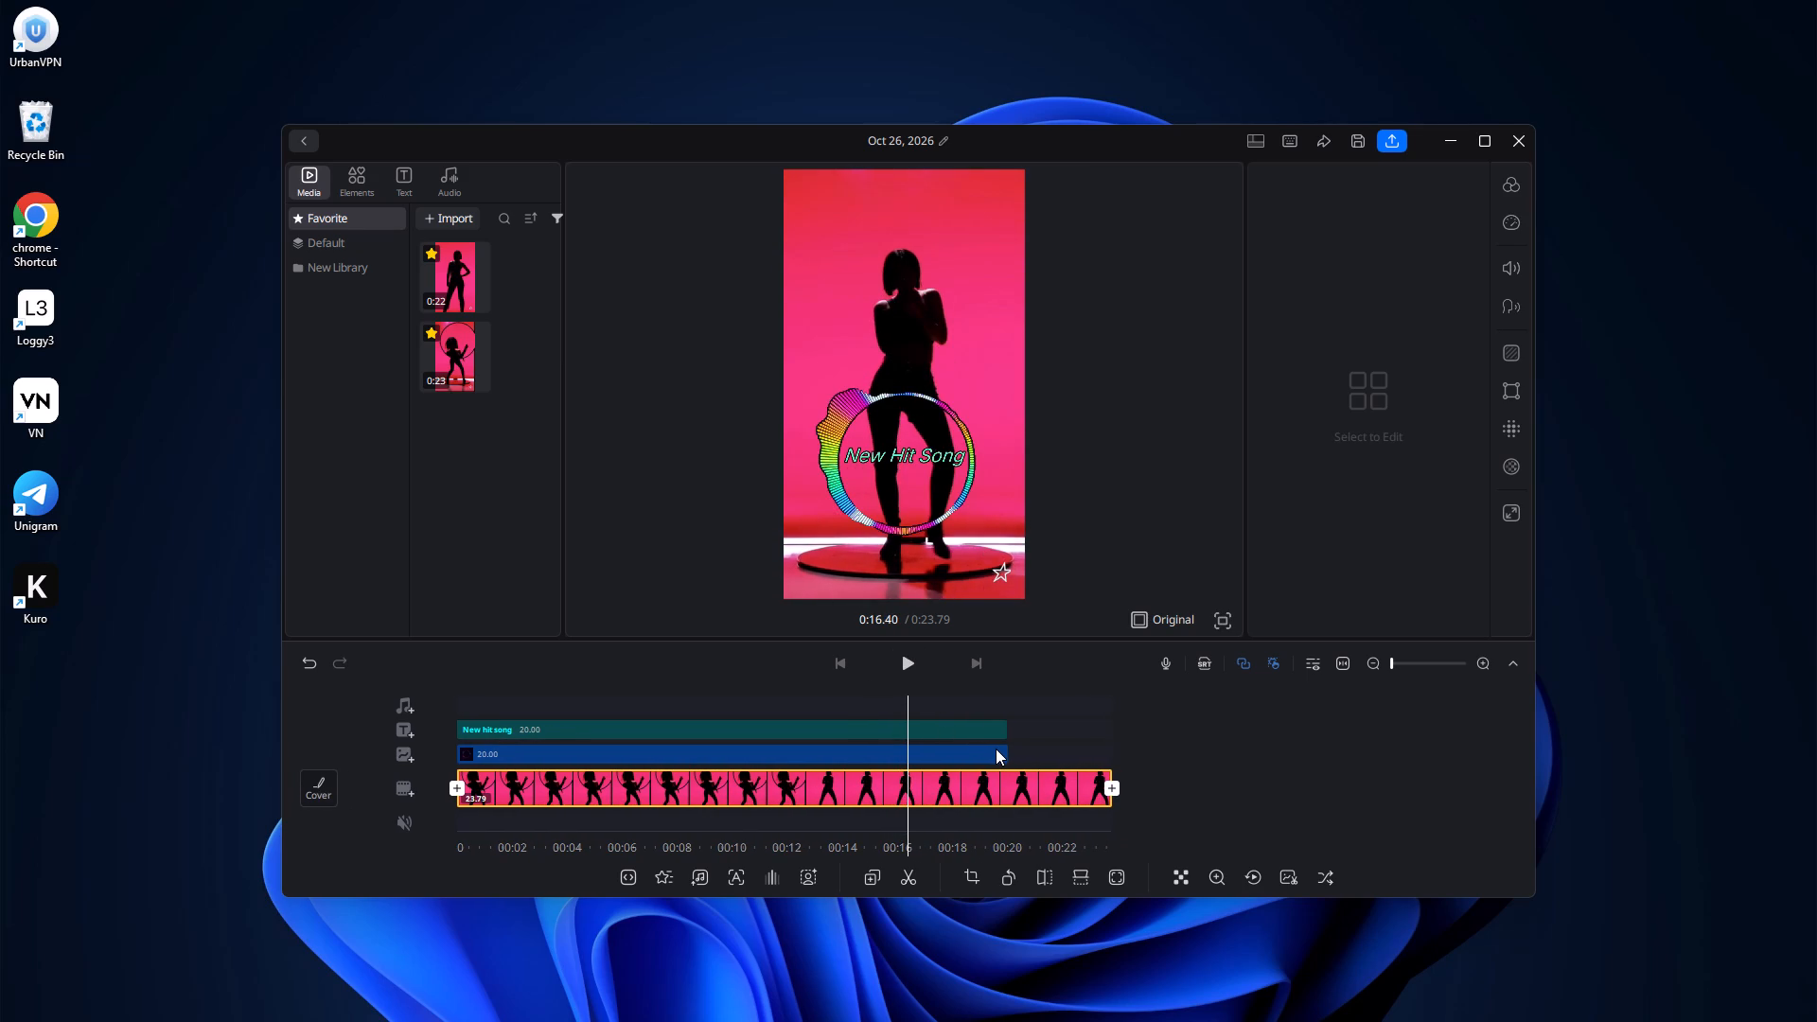
drag(996, 749, 1008, 751)
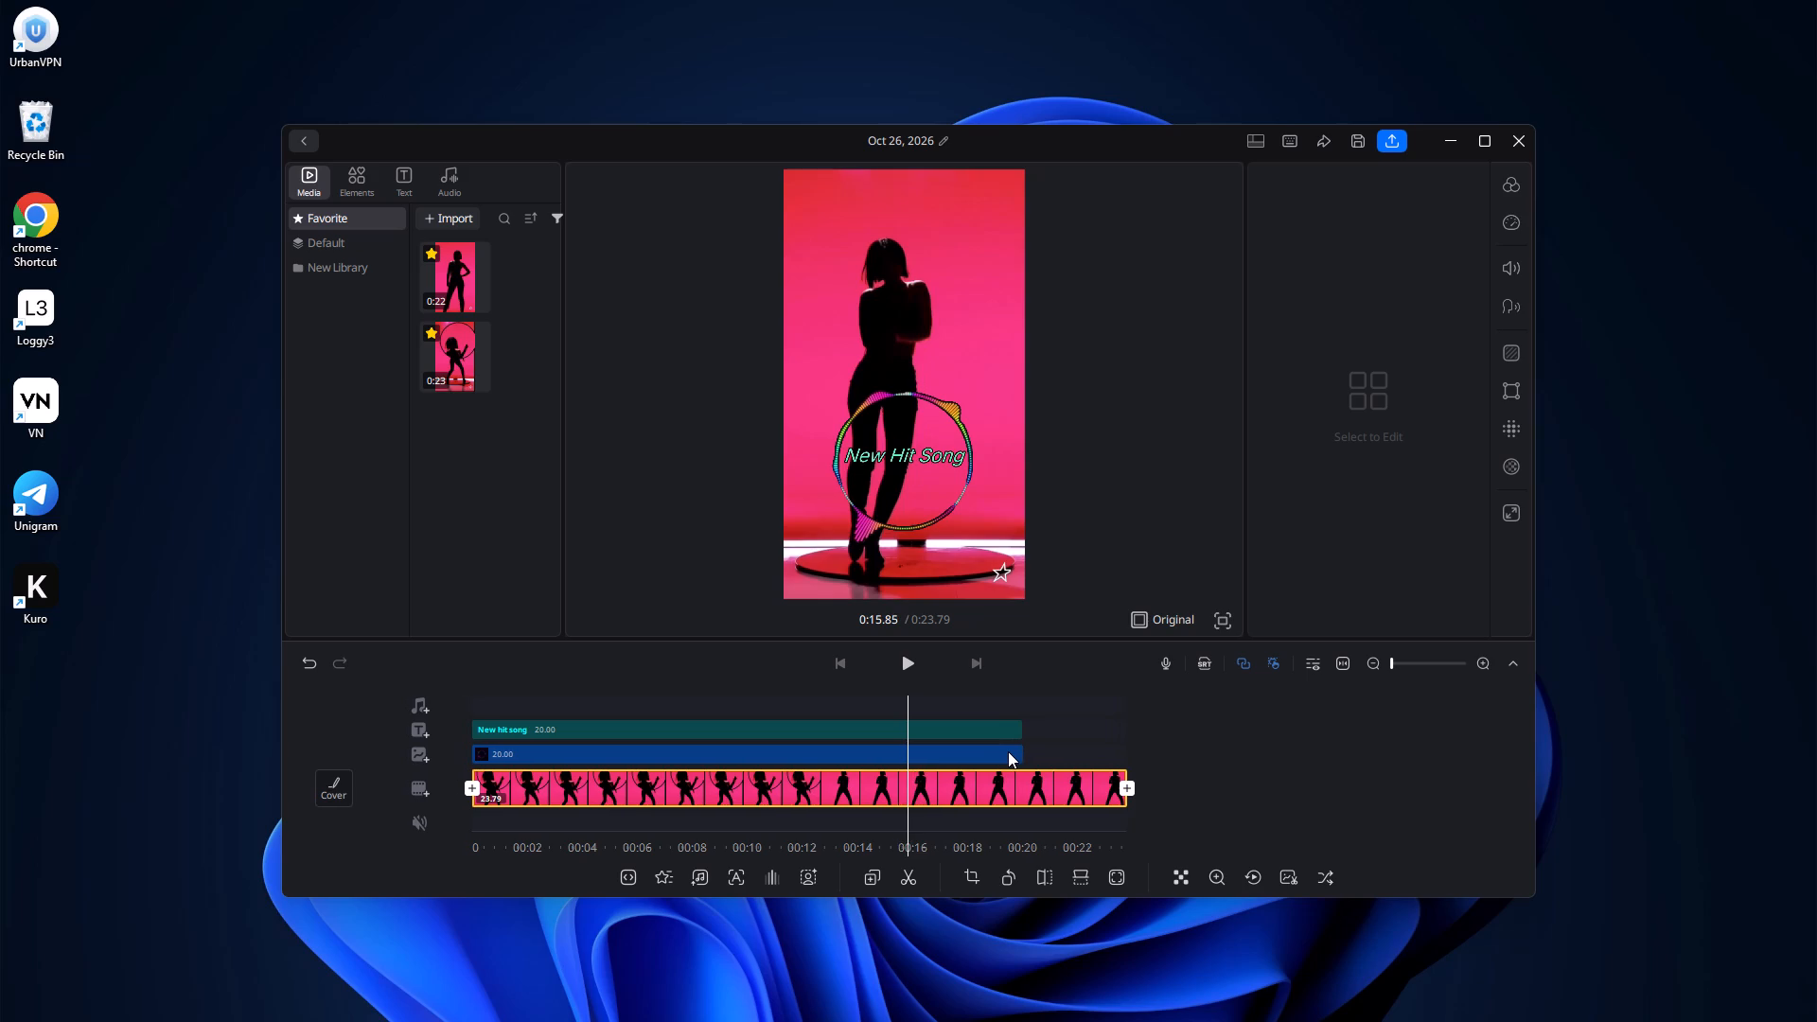
drag(1008, 751, 1006, 751)
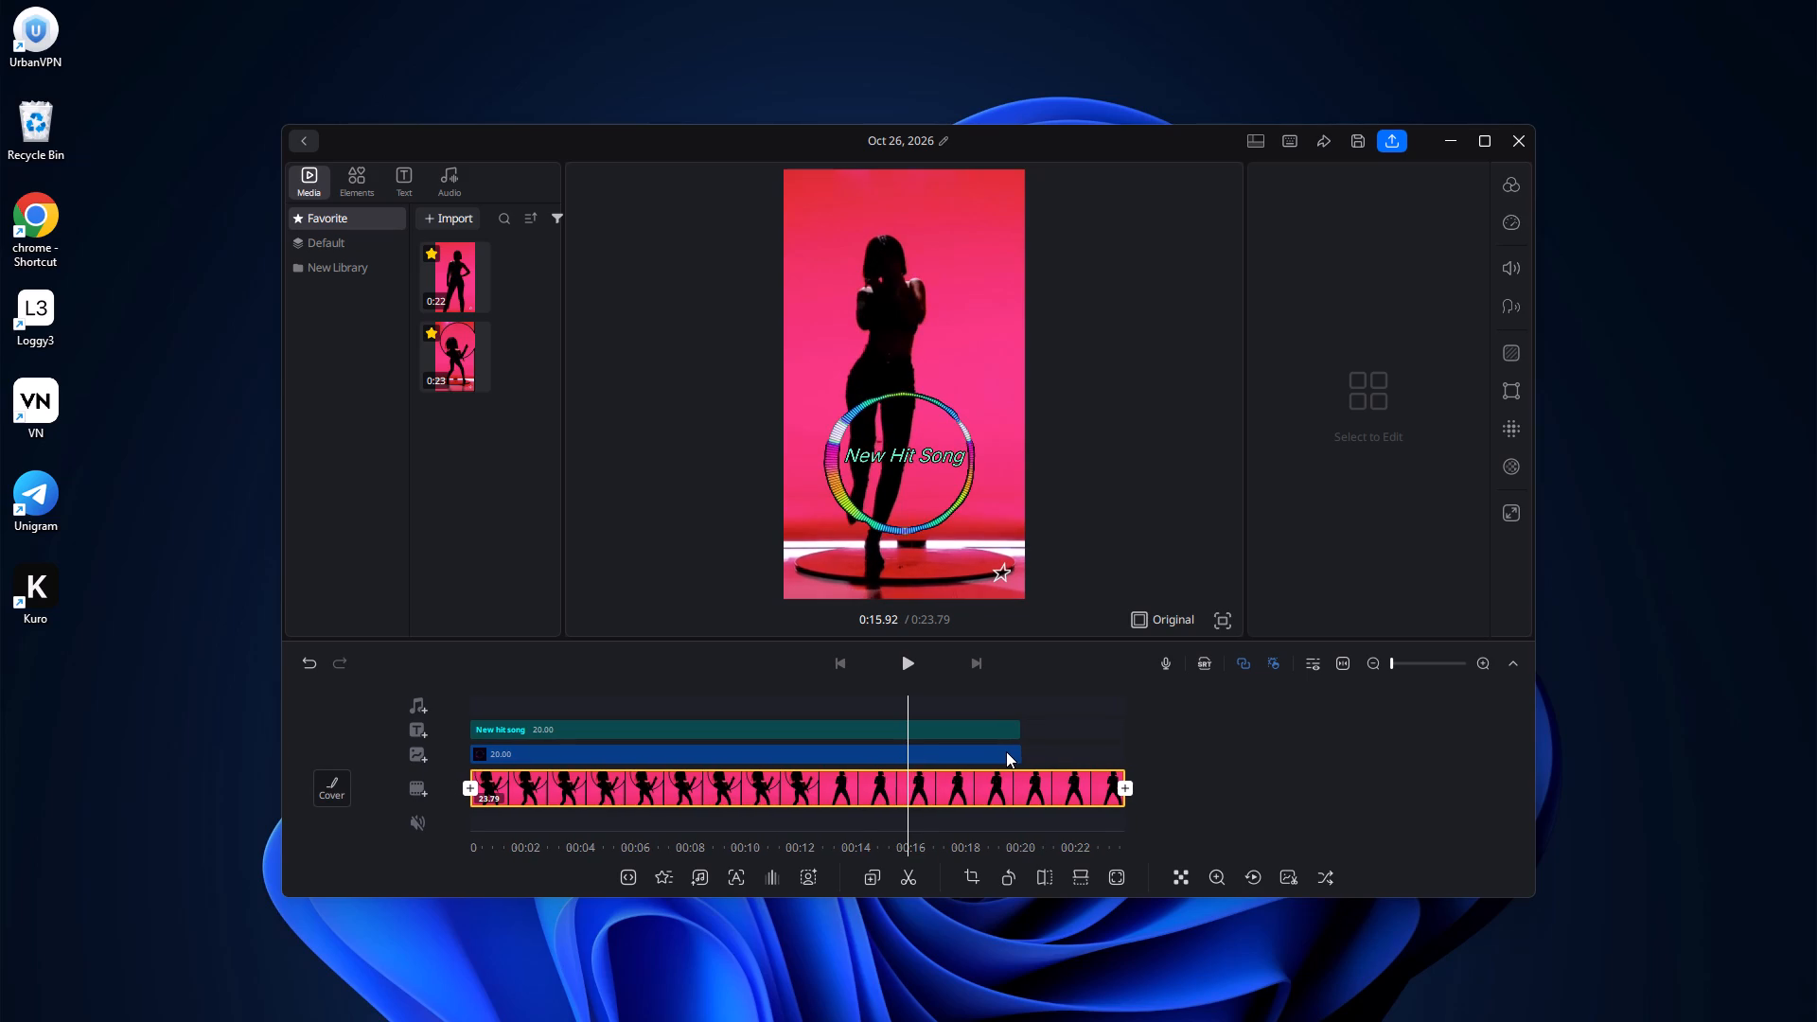
drag(1006, 751, 1002, 749)
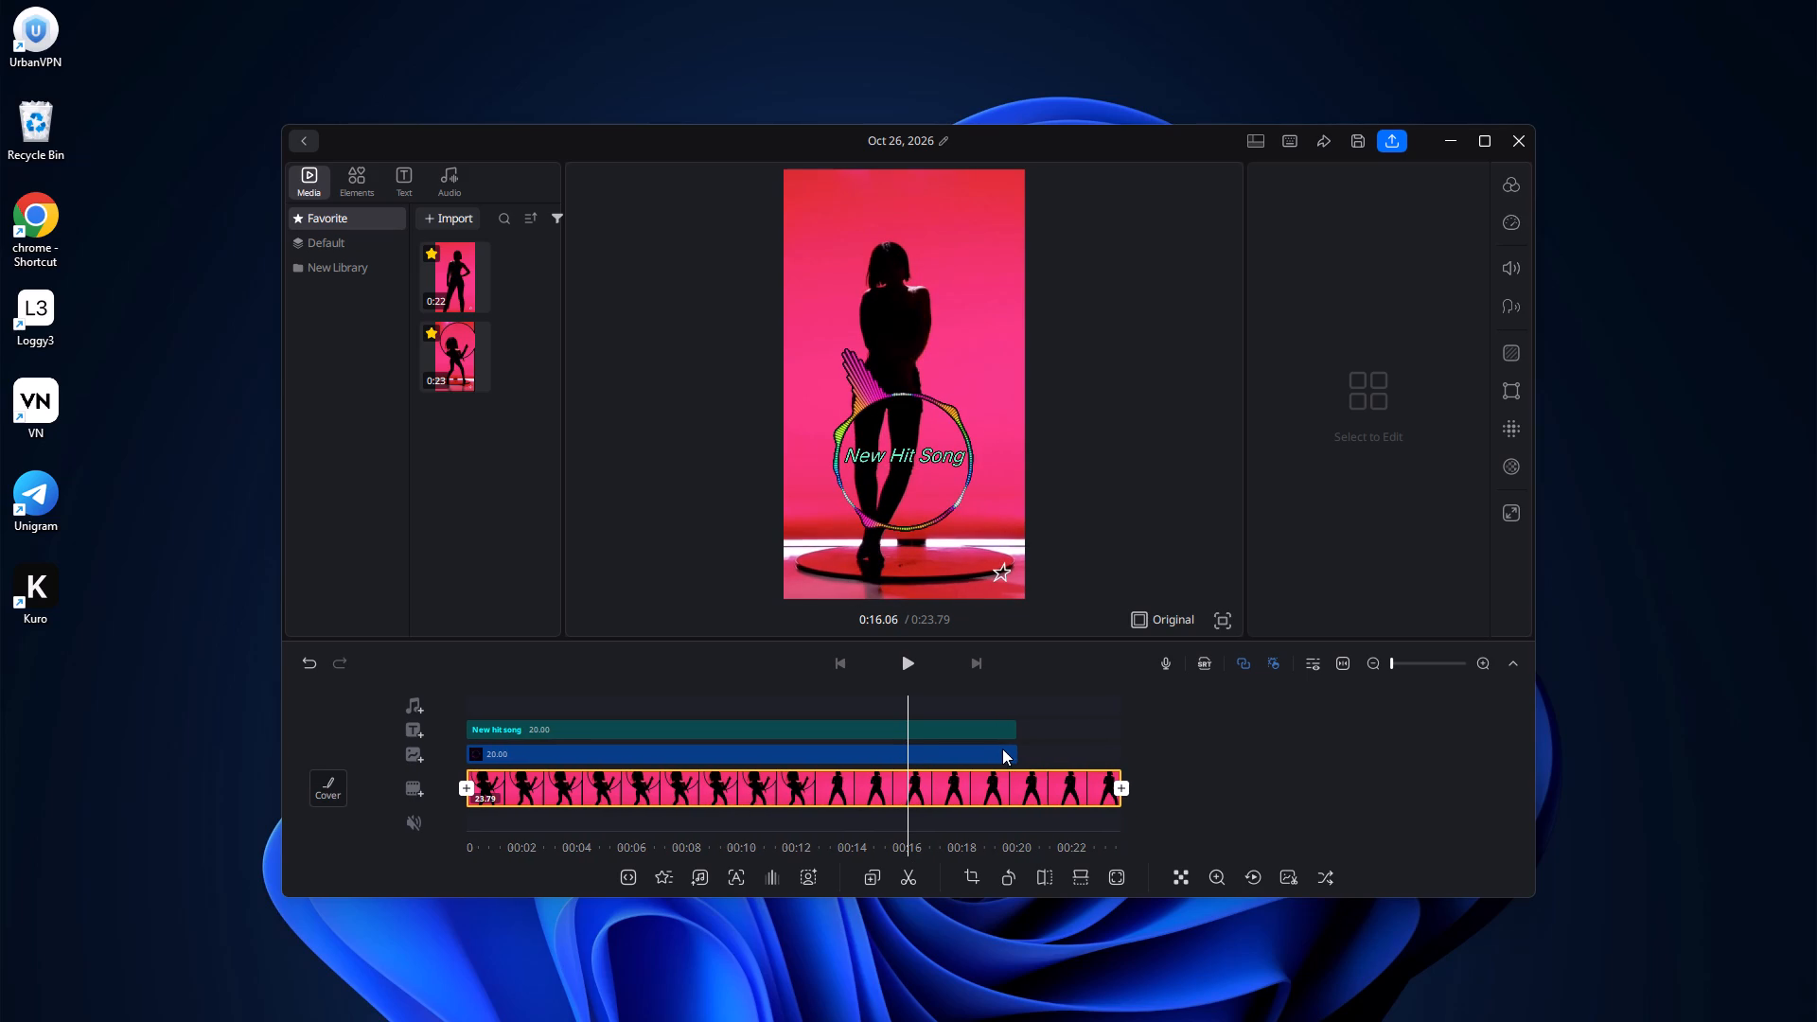
drag(1002, 749, 1005, 749)
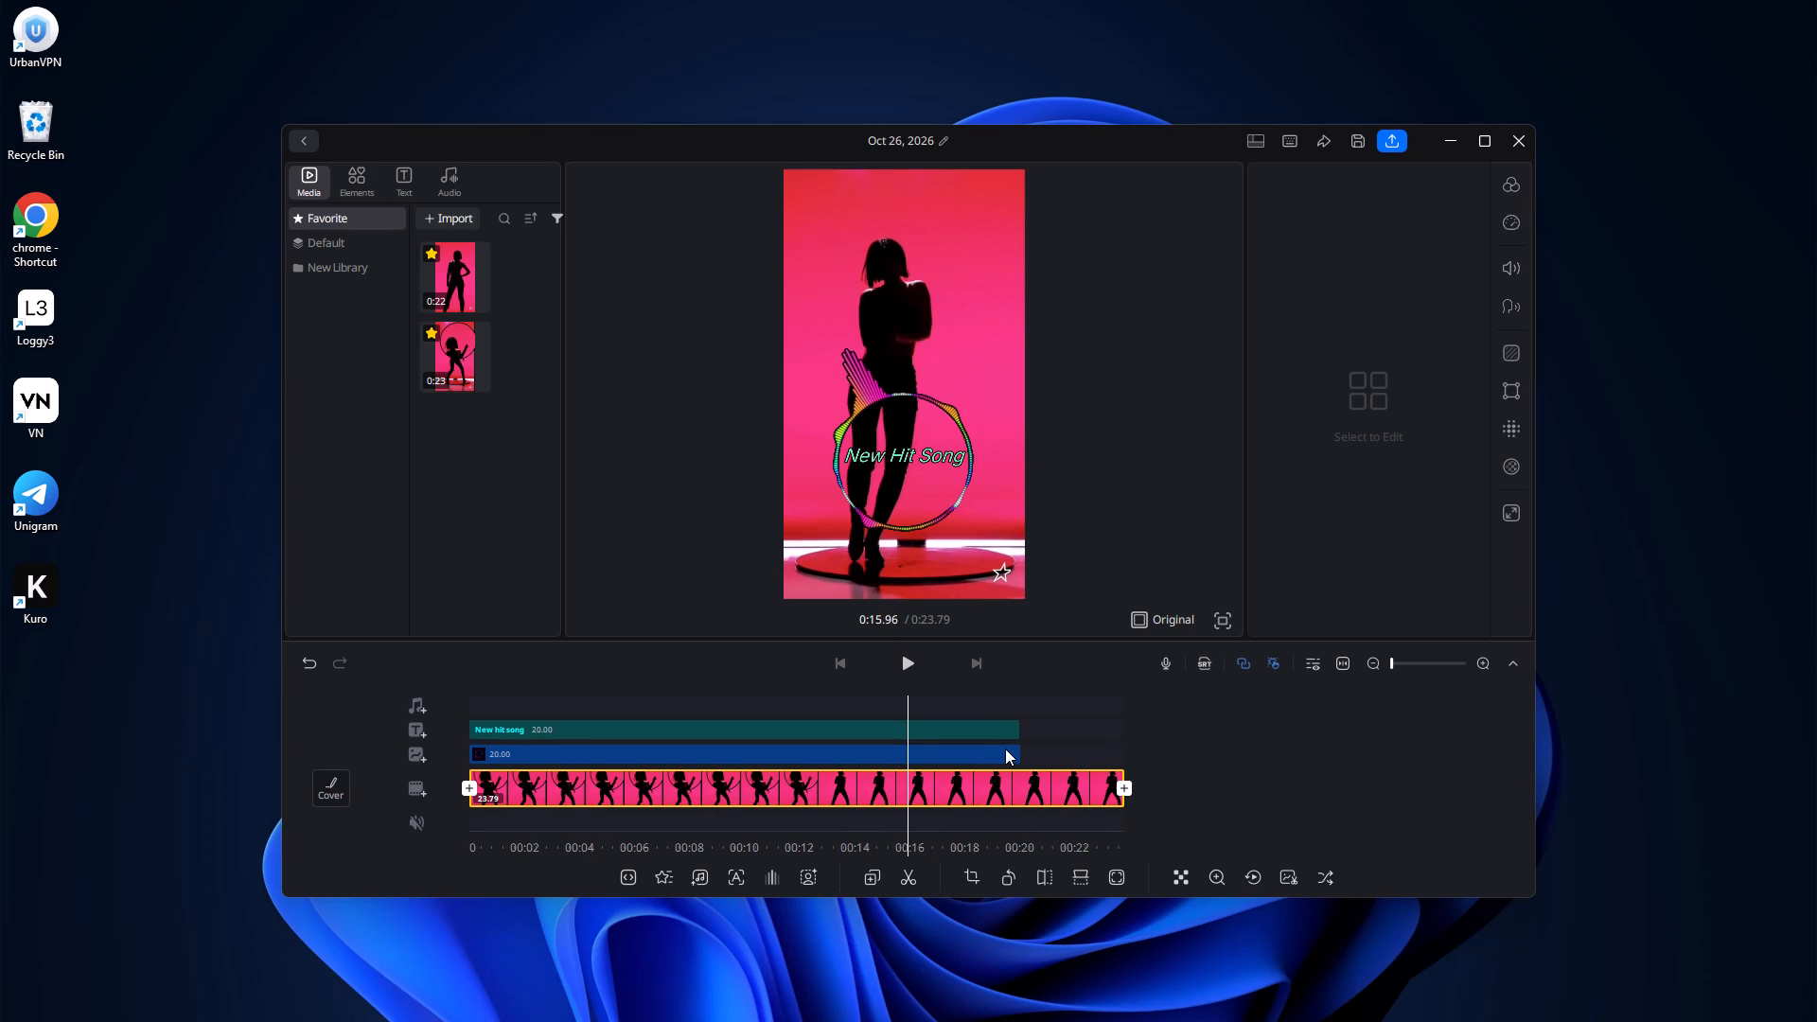
drag(1005, 749, 1002, 749)
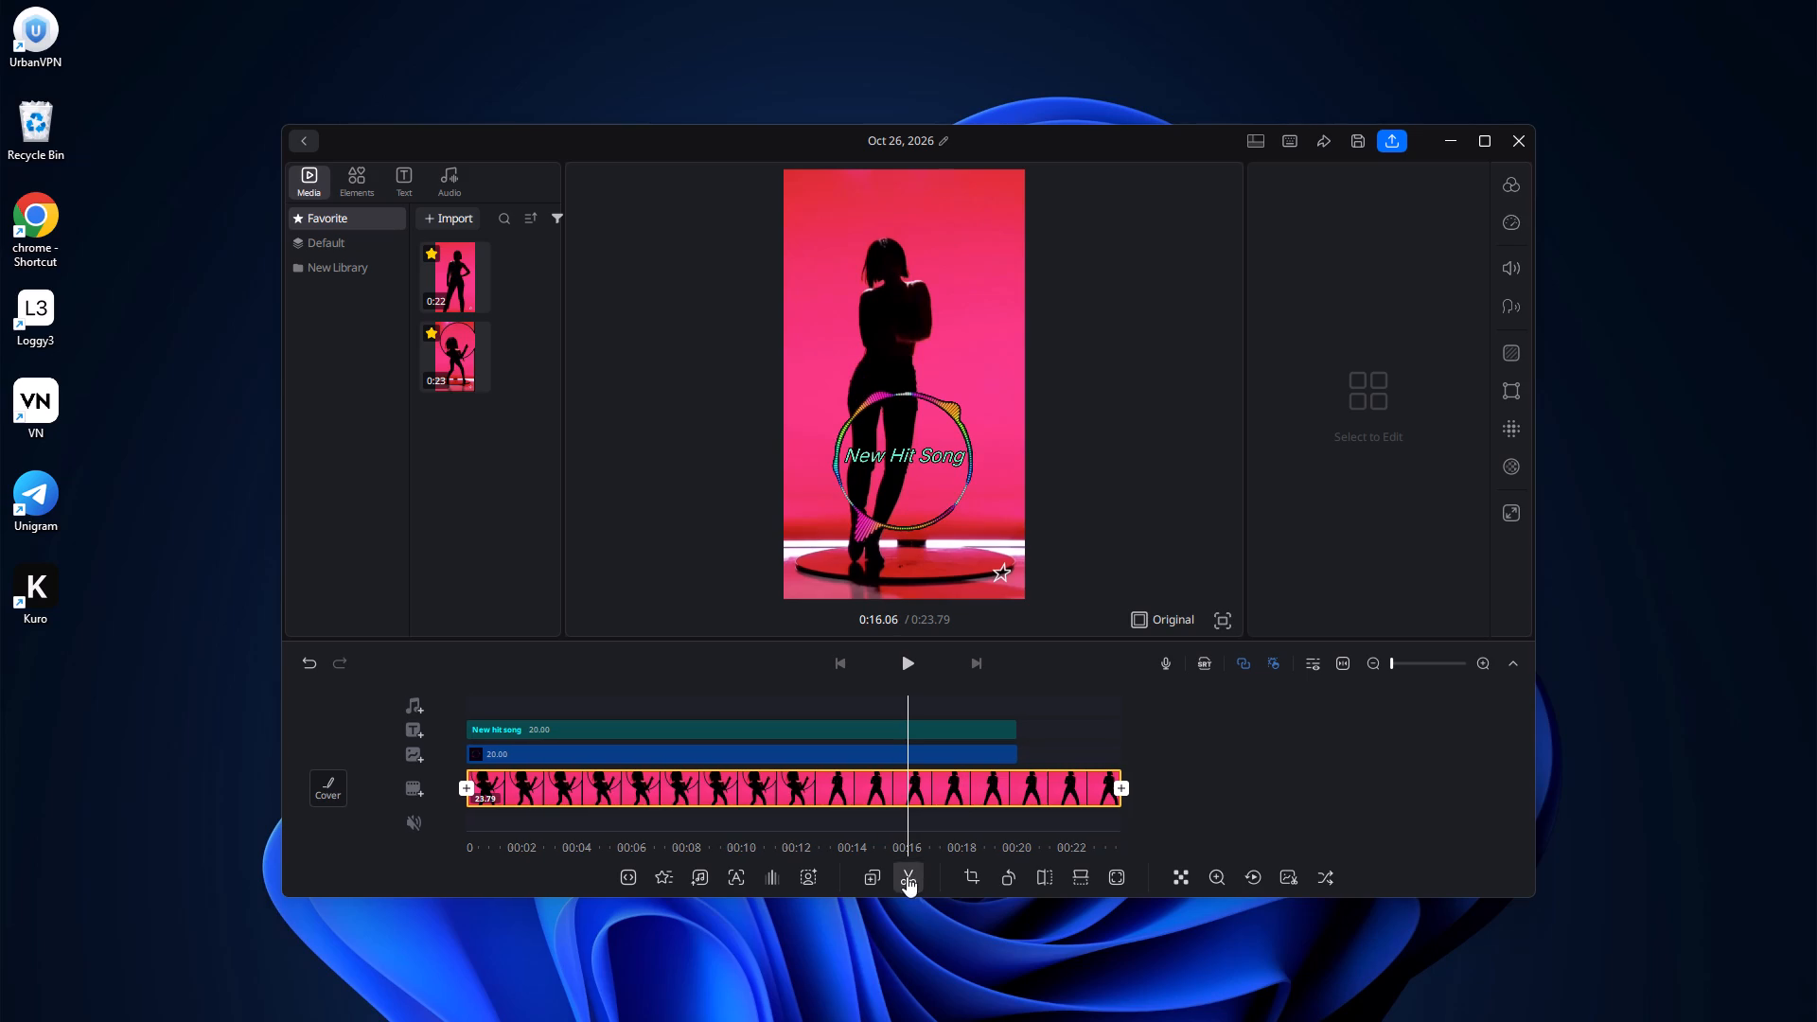
click(909, 785)
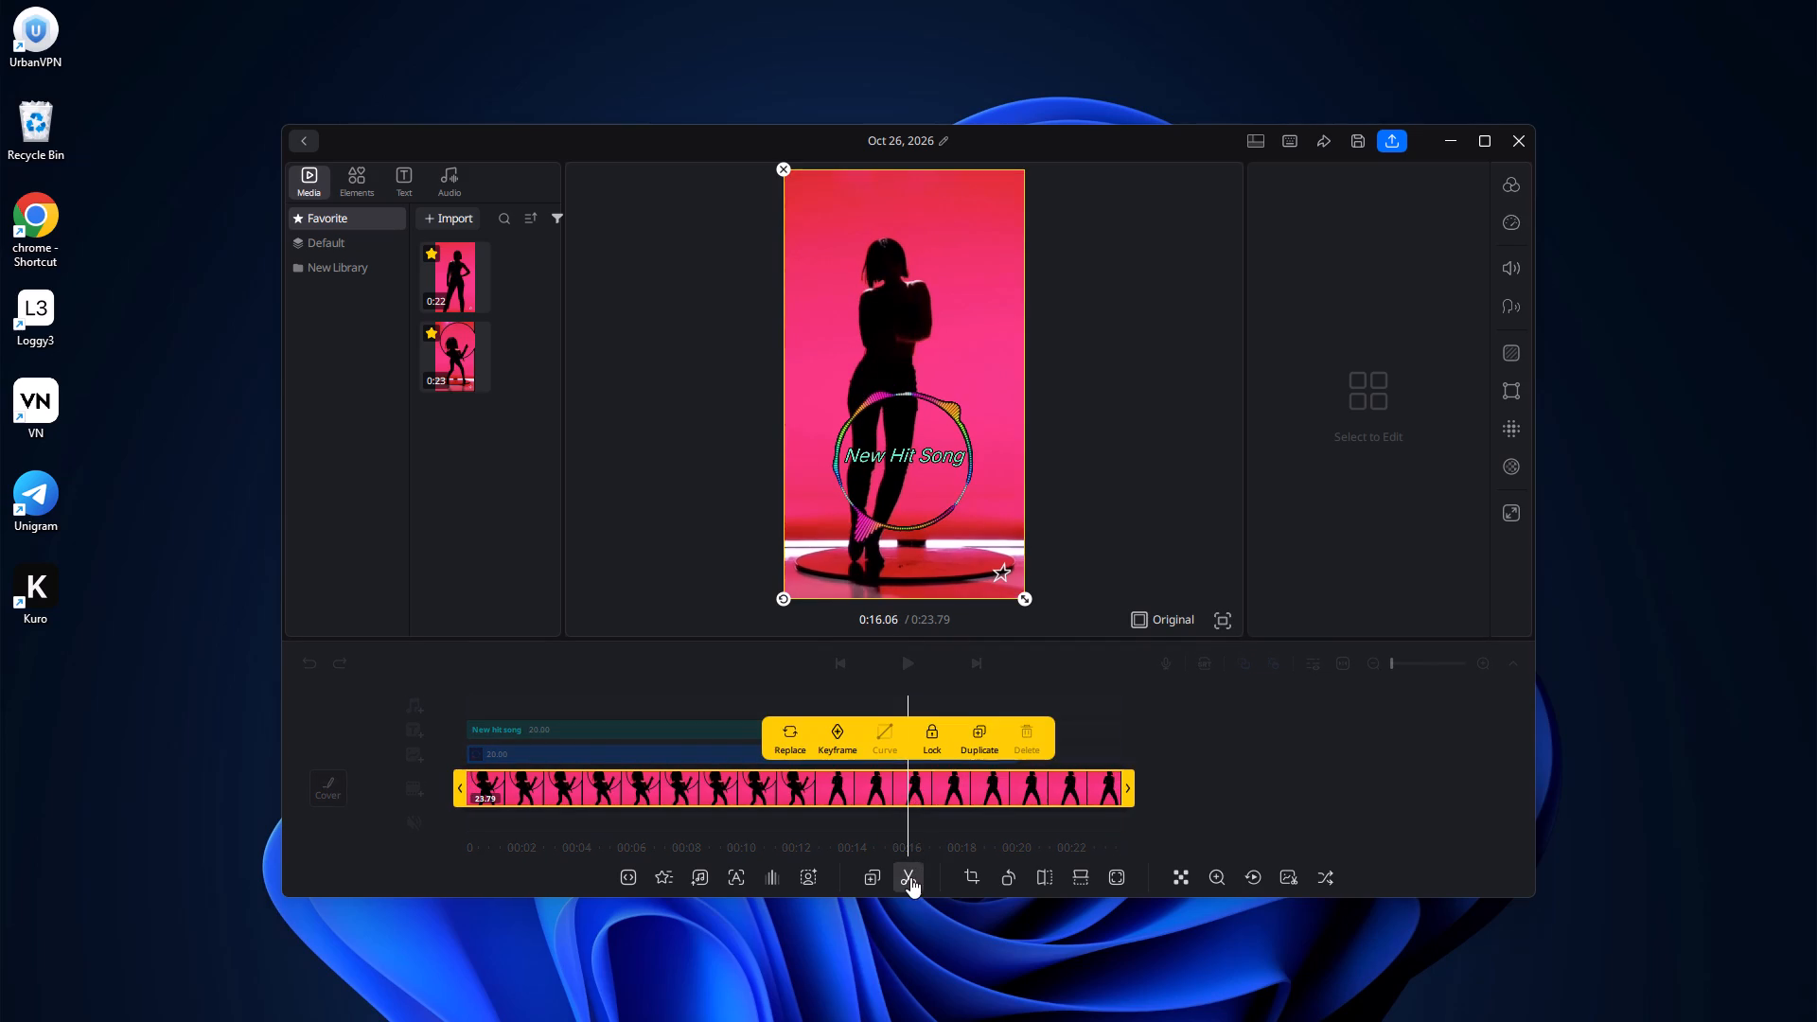
click(910, 877)
click(978, 784)
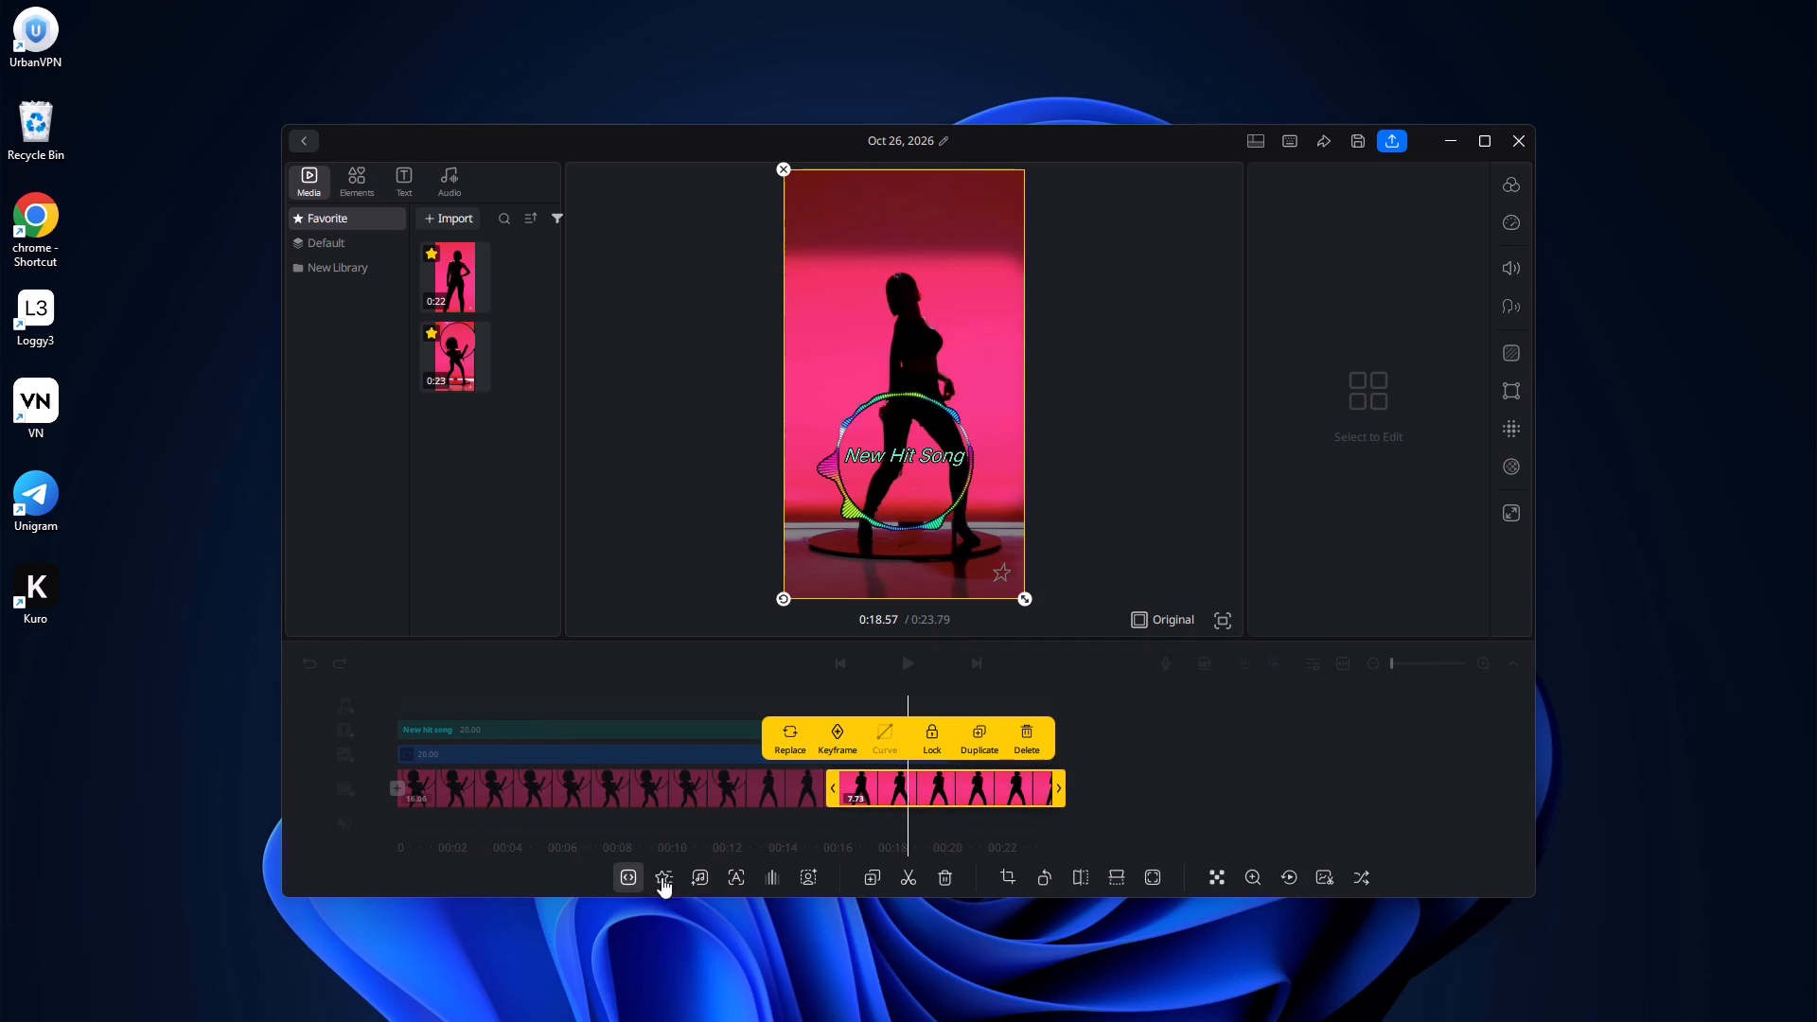
click(944, 876)
click(1169, 788)
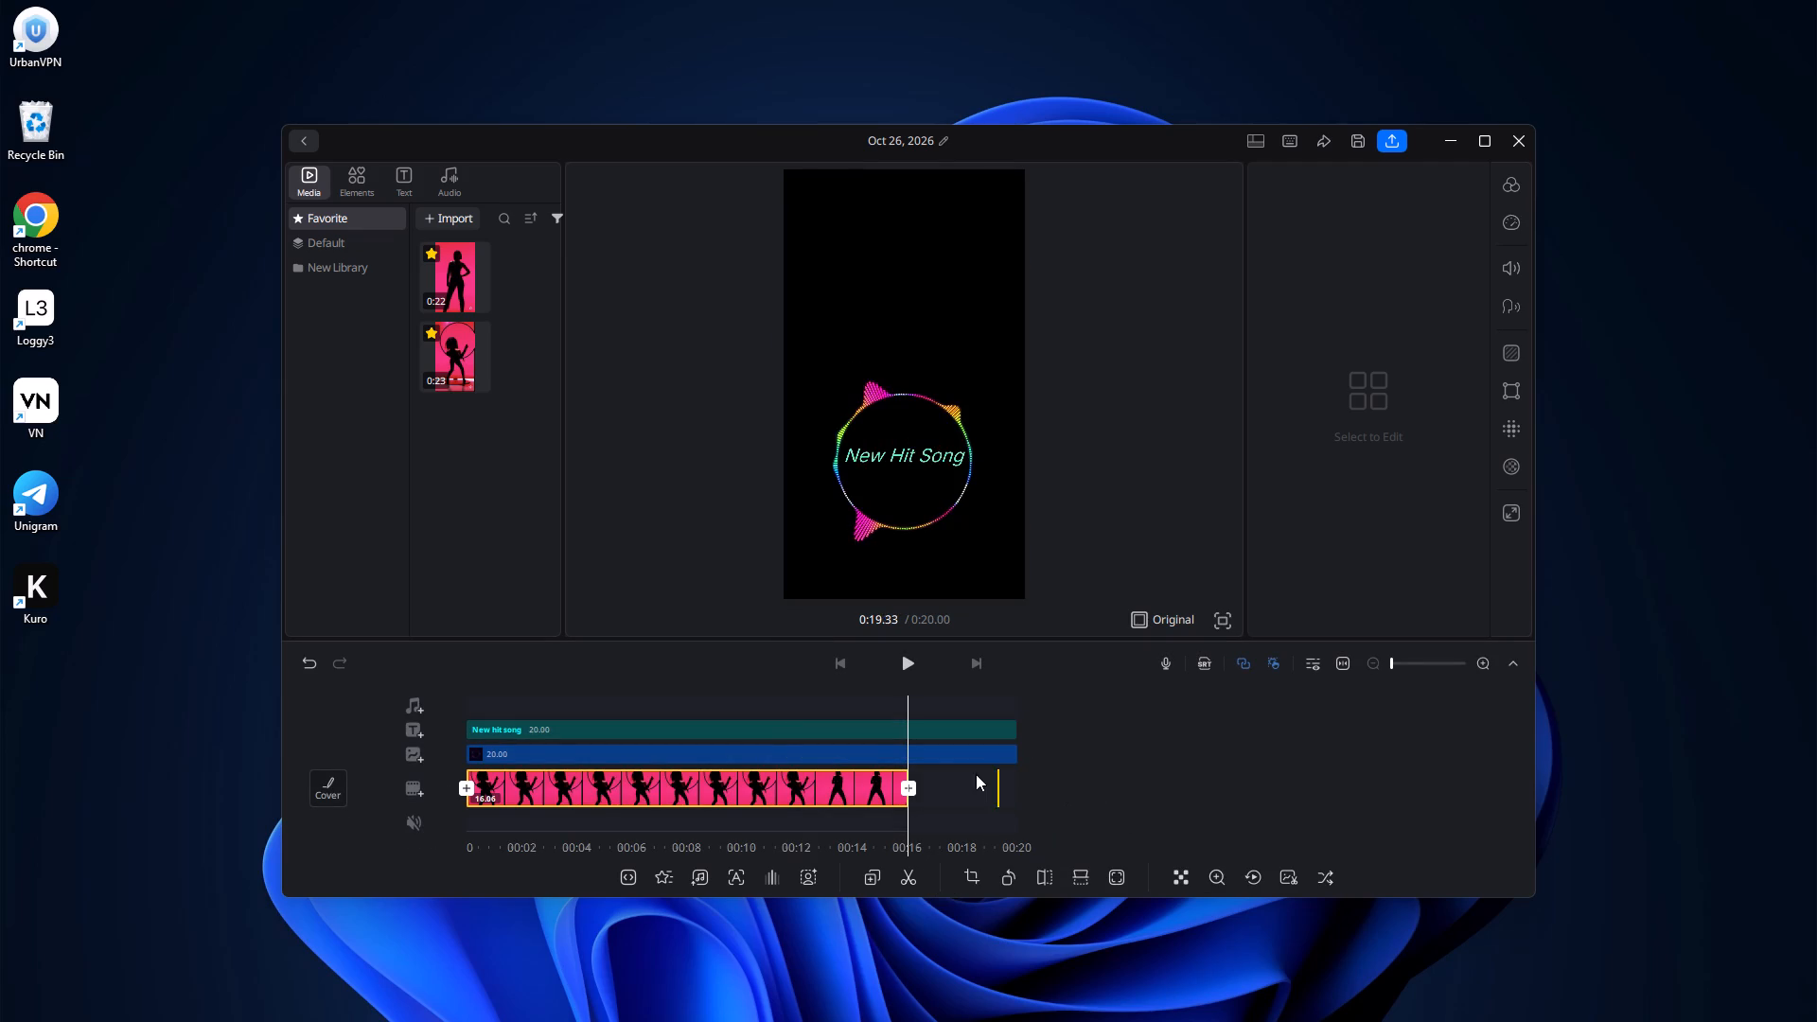
Shorten the end of the spectrum overlay clip to 16.06 s so it ends together with the main video clip.
click(914, 752)
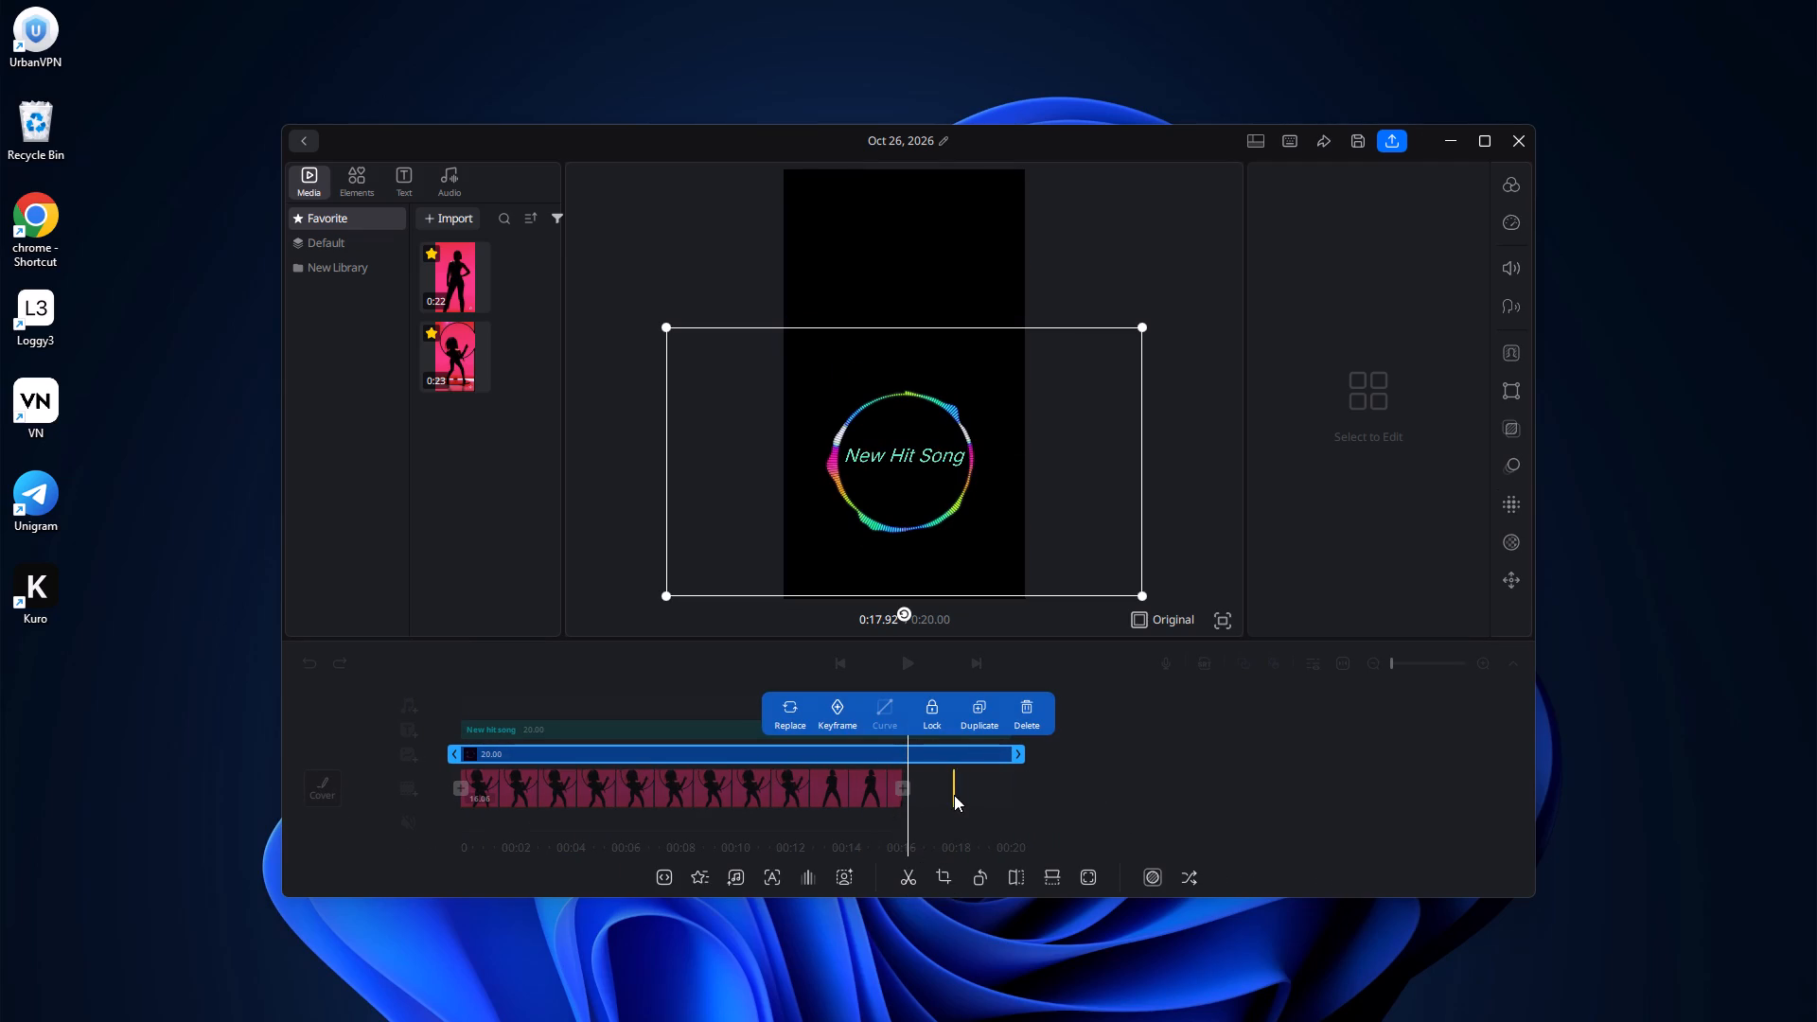
drag(954, 795, 970, 797)
click(926, 754)
drag(908, 754, 918, 756)
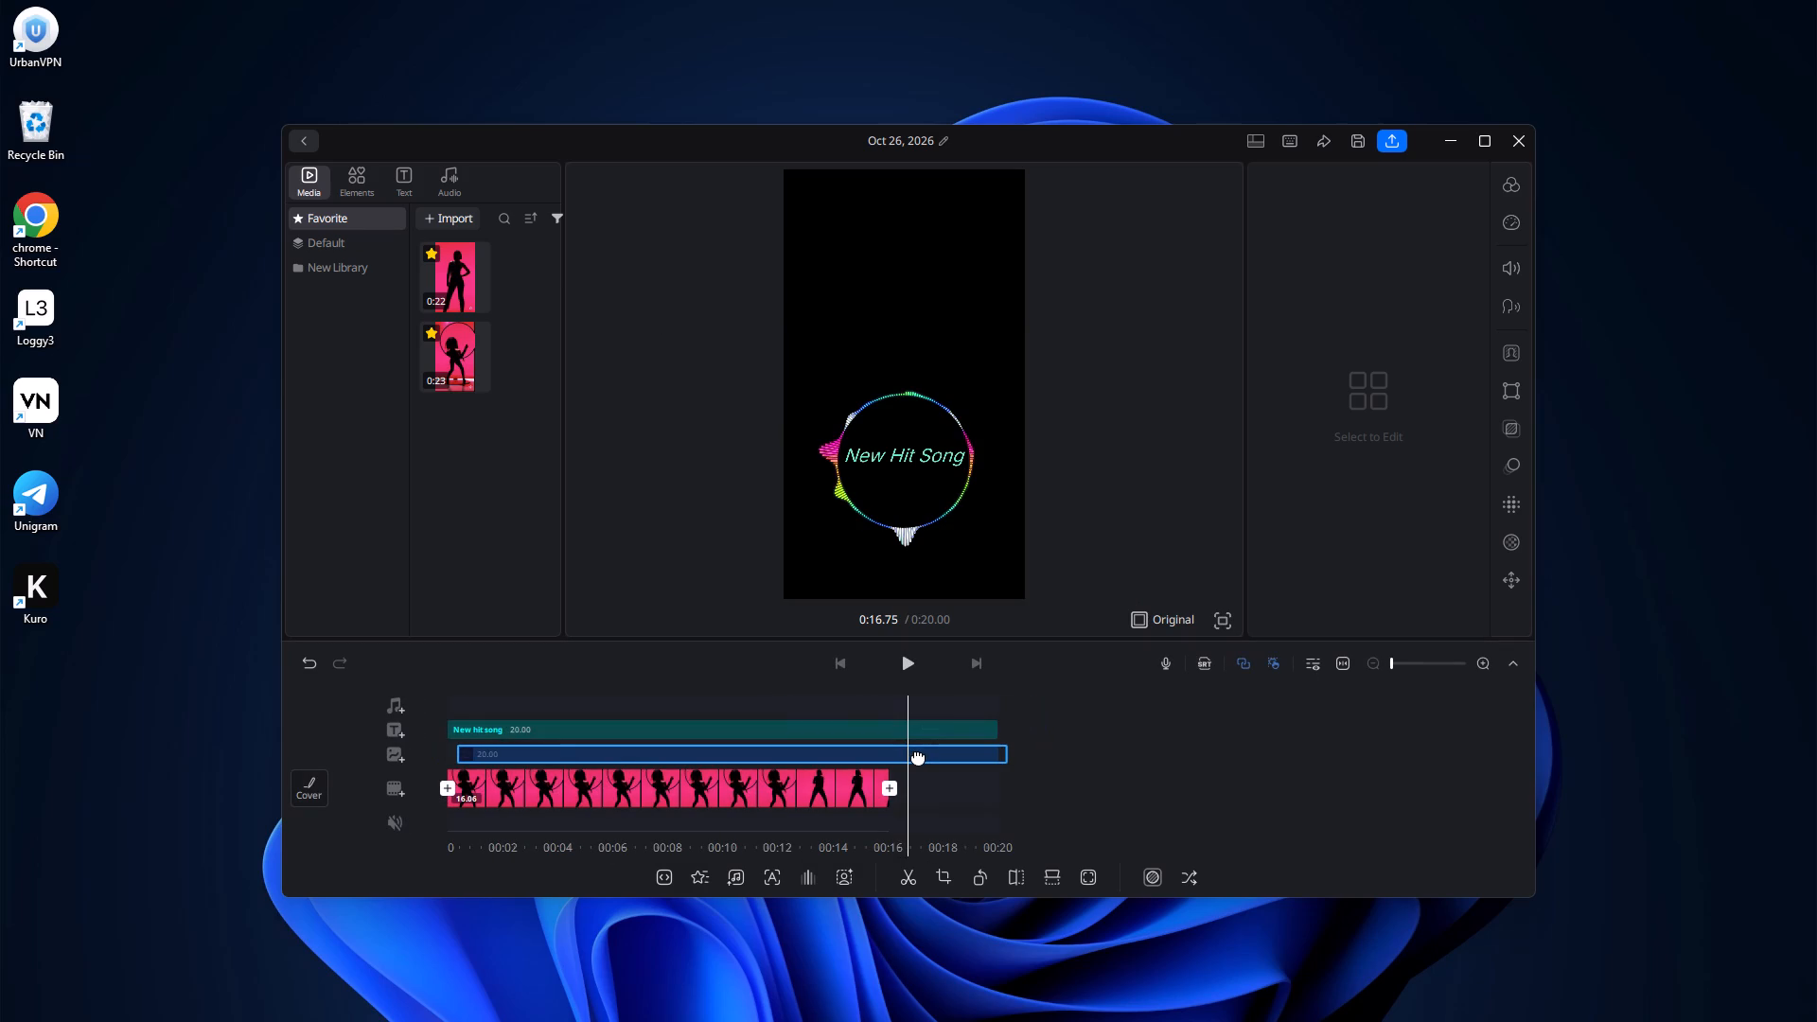
drag(918, 756, 900, 754)
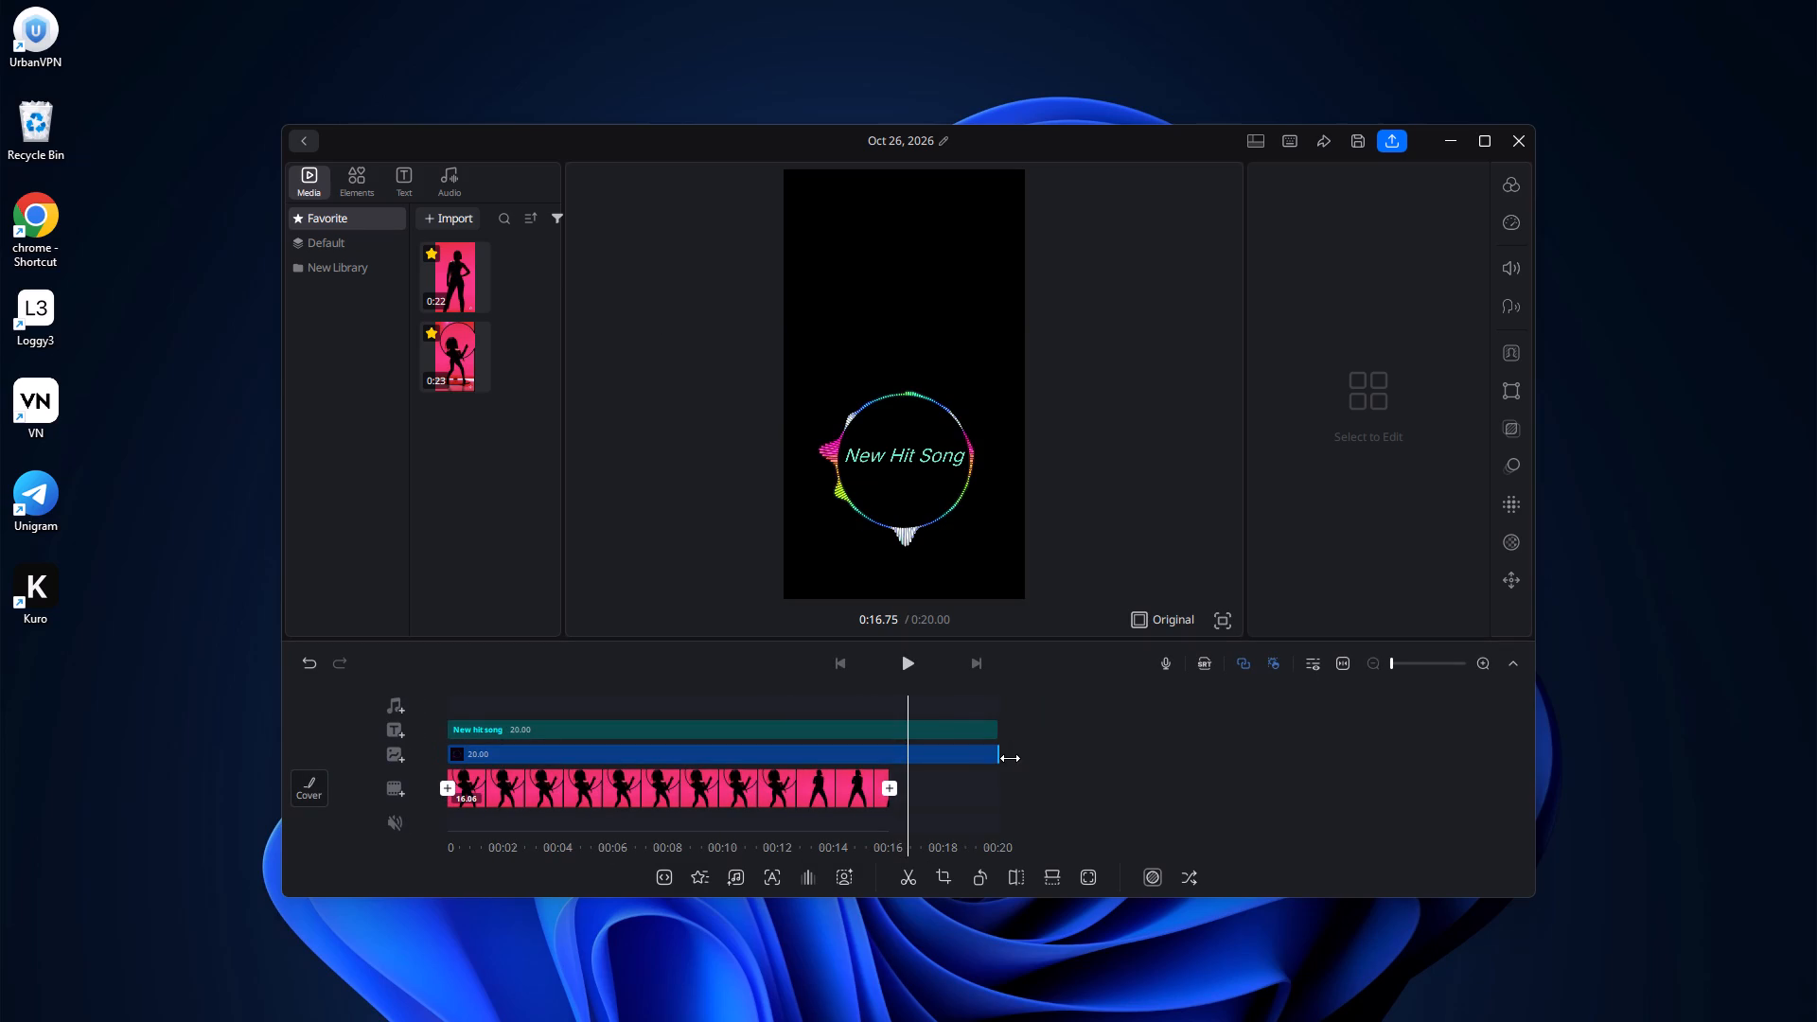
drag(1000, 755, 915, 756)
drag(915, 756, 908, 756)
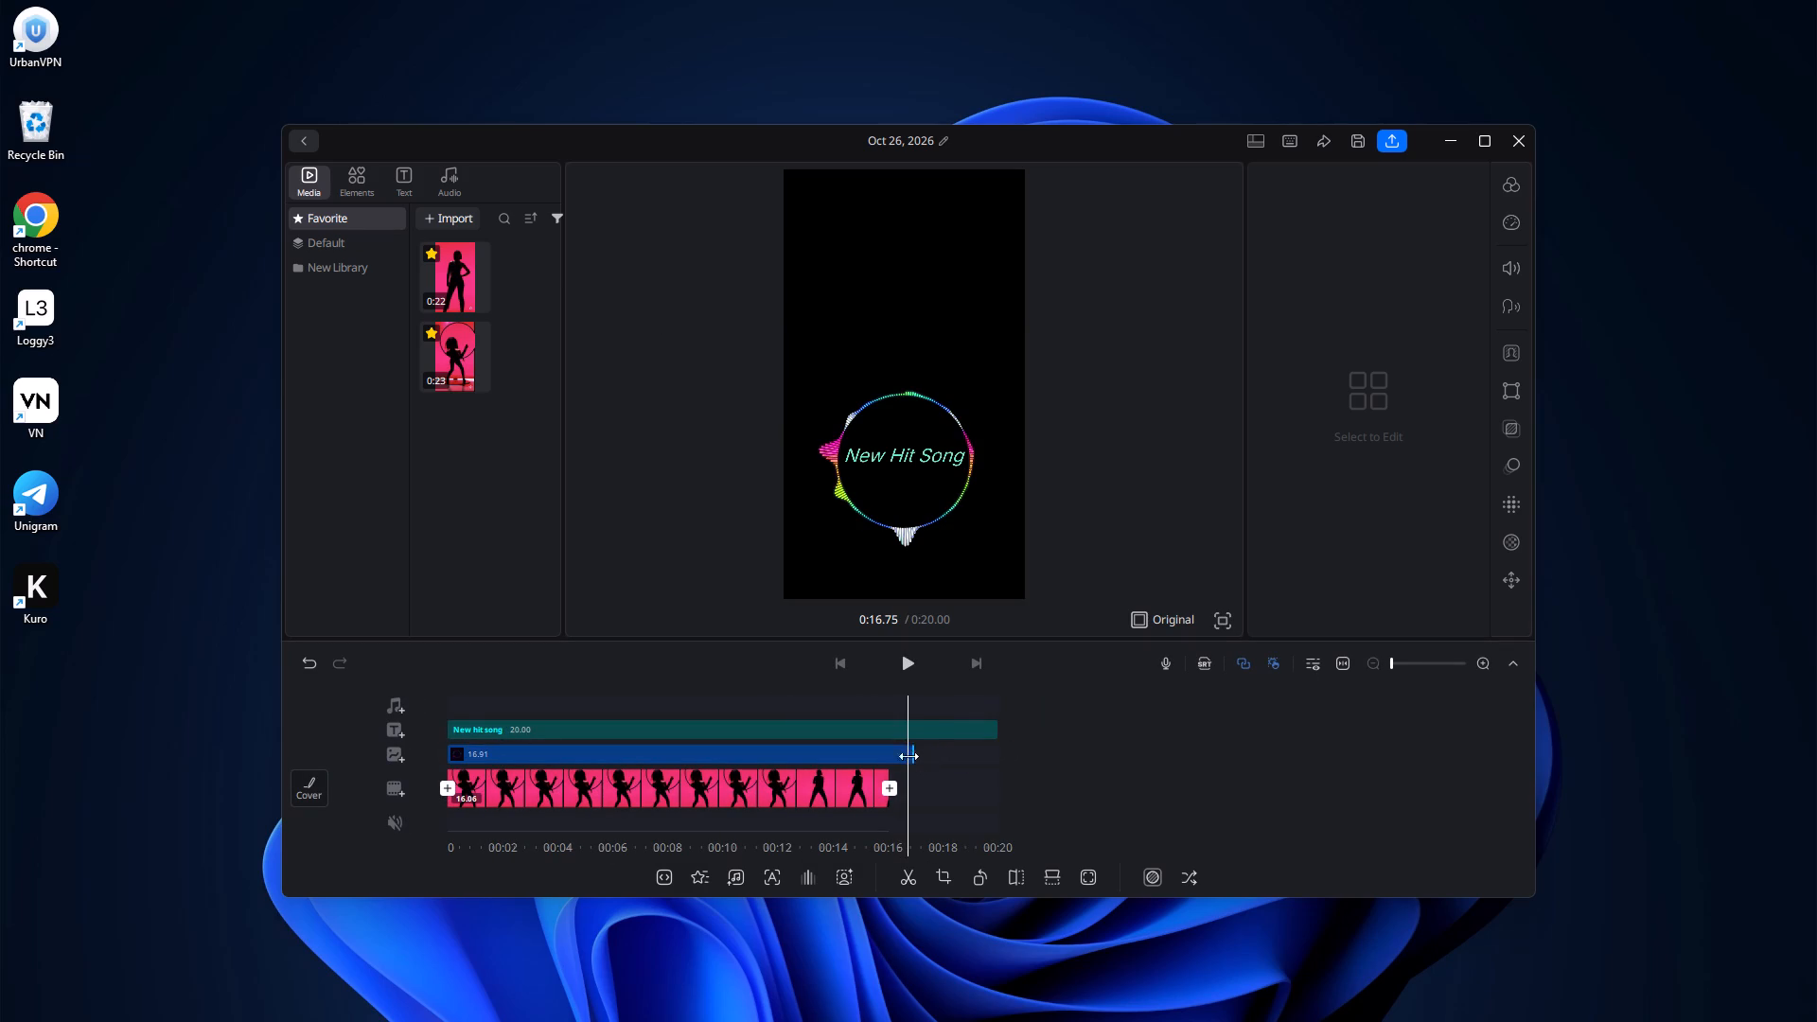
drag(908, 756, 890, 756)
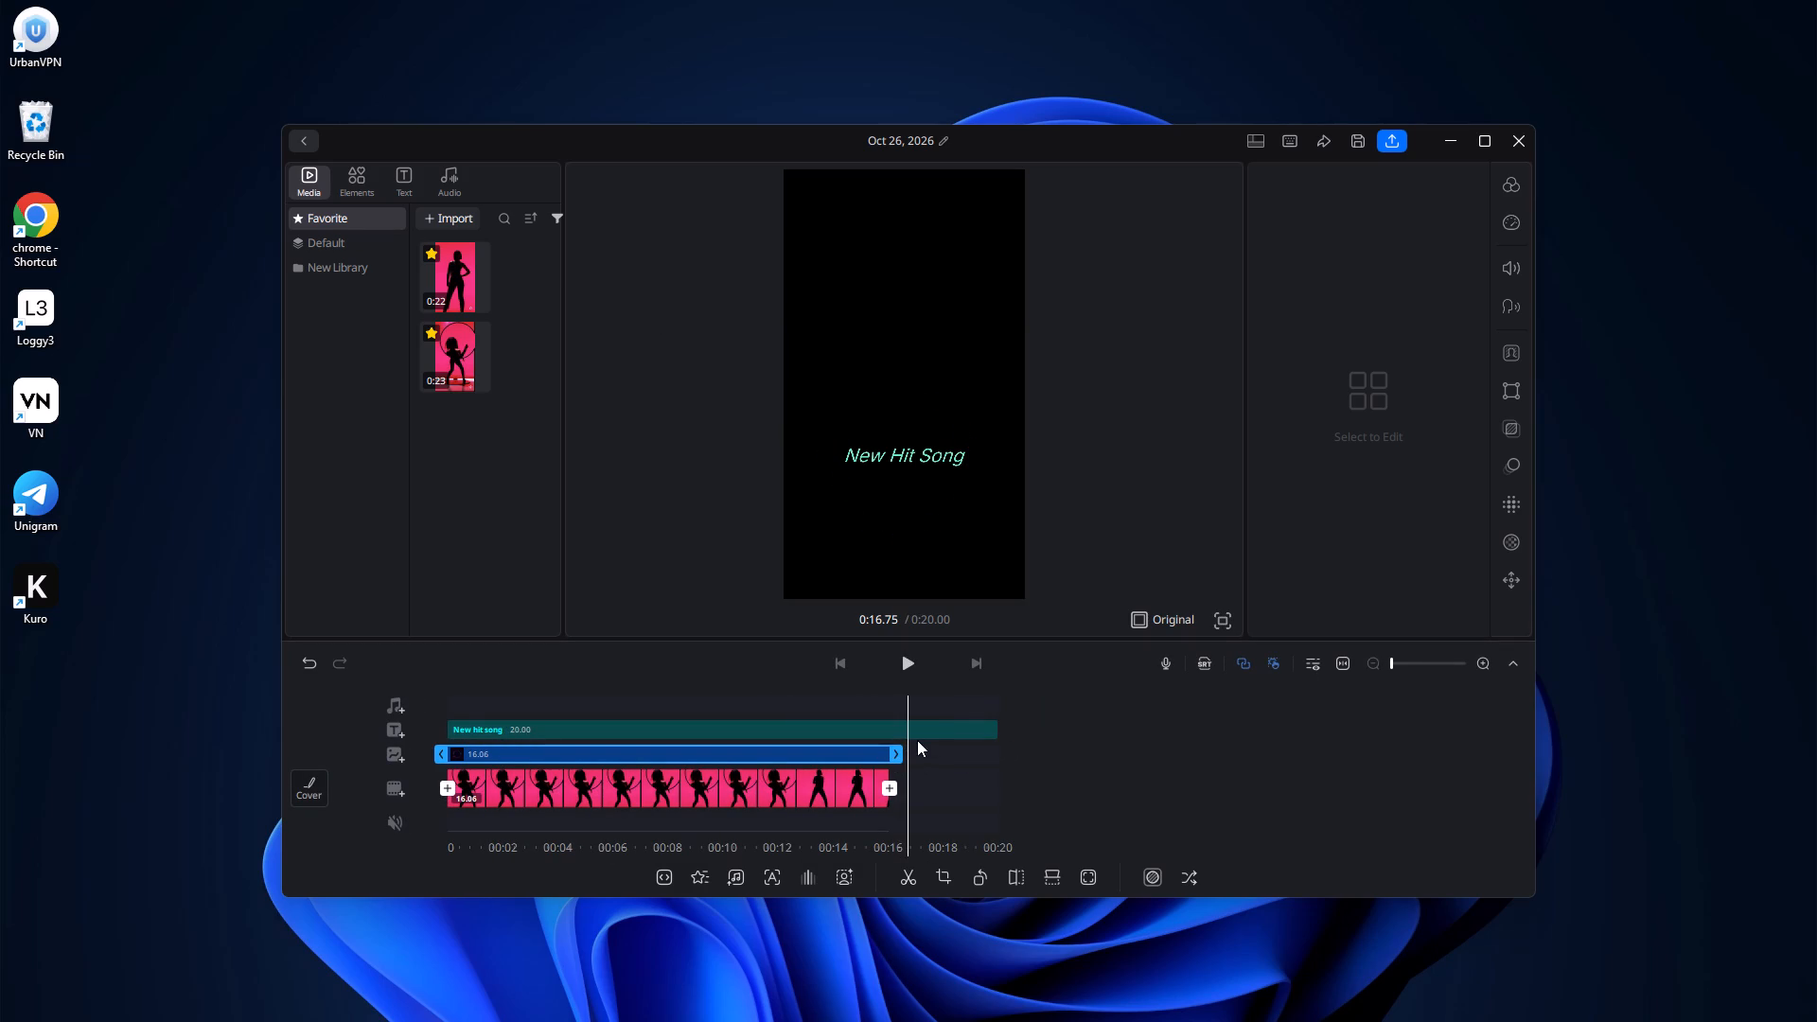
Shorten the end of the "New hit song" title clip to 16.06 s, matching the spectrum overlay and the main video.
click(918, 735)
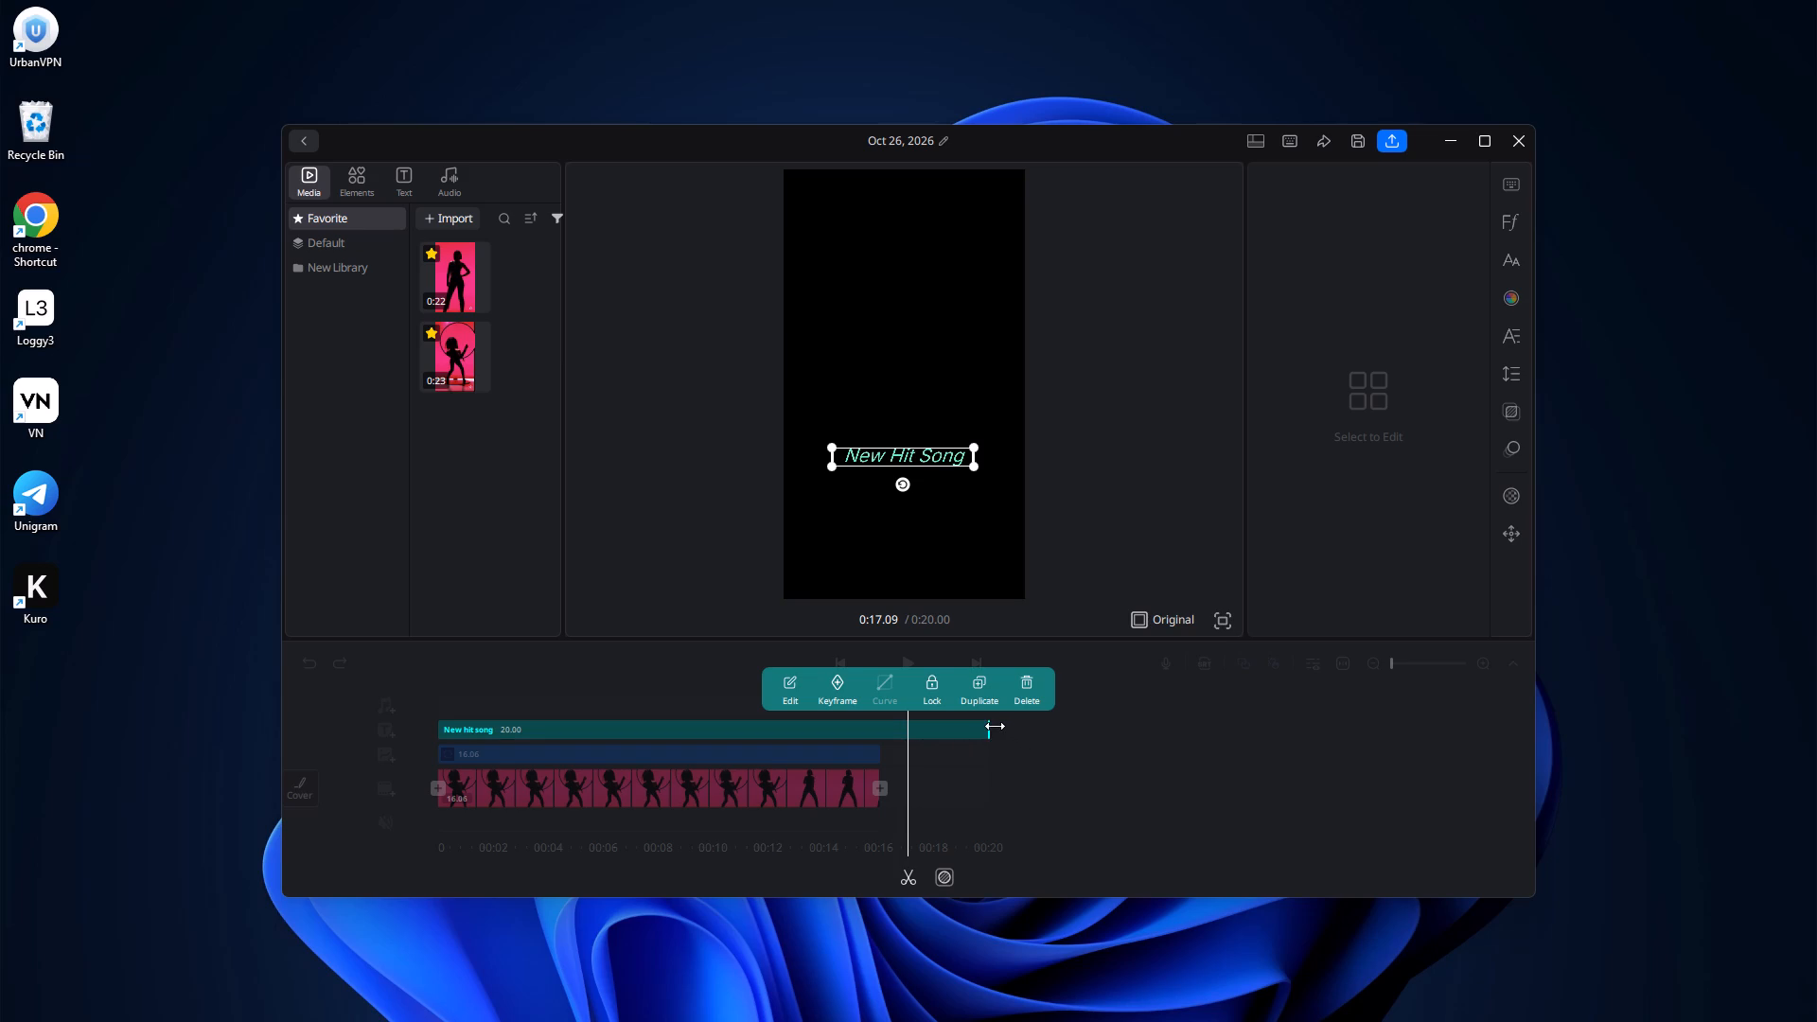
drag(995, 726, 885, 747)
click(979, 780)
Check the end around 16 s, then play the whole video through from the start.
drag(979, 781, 970, 771)
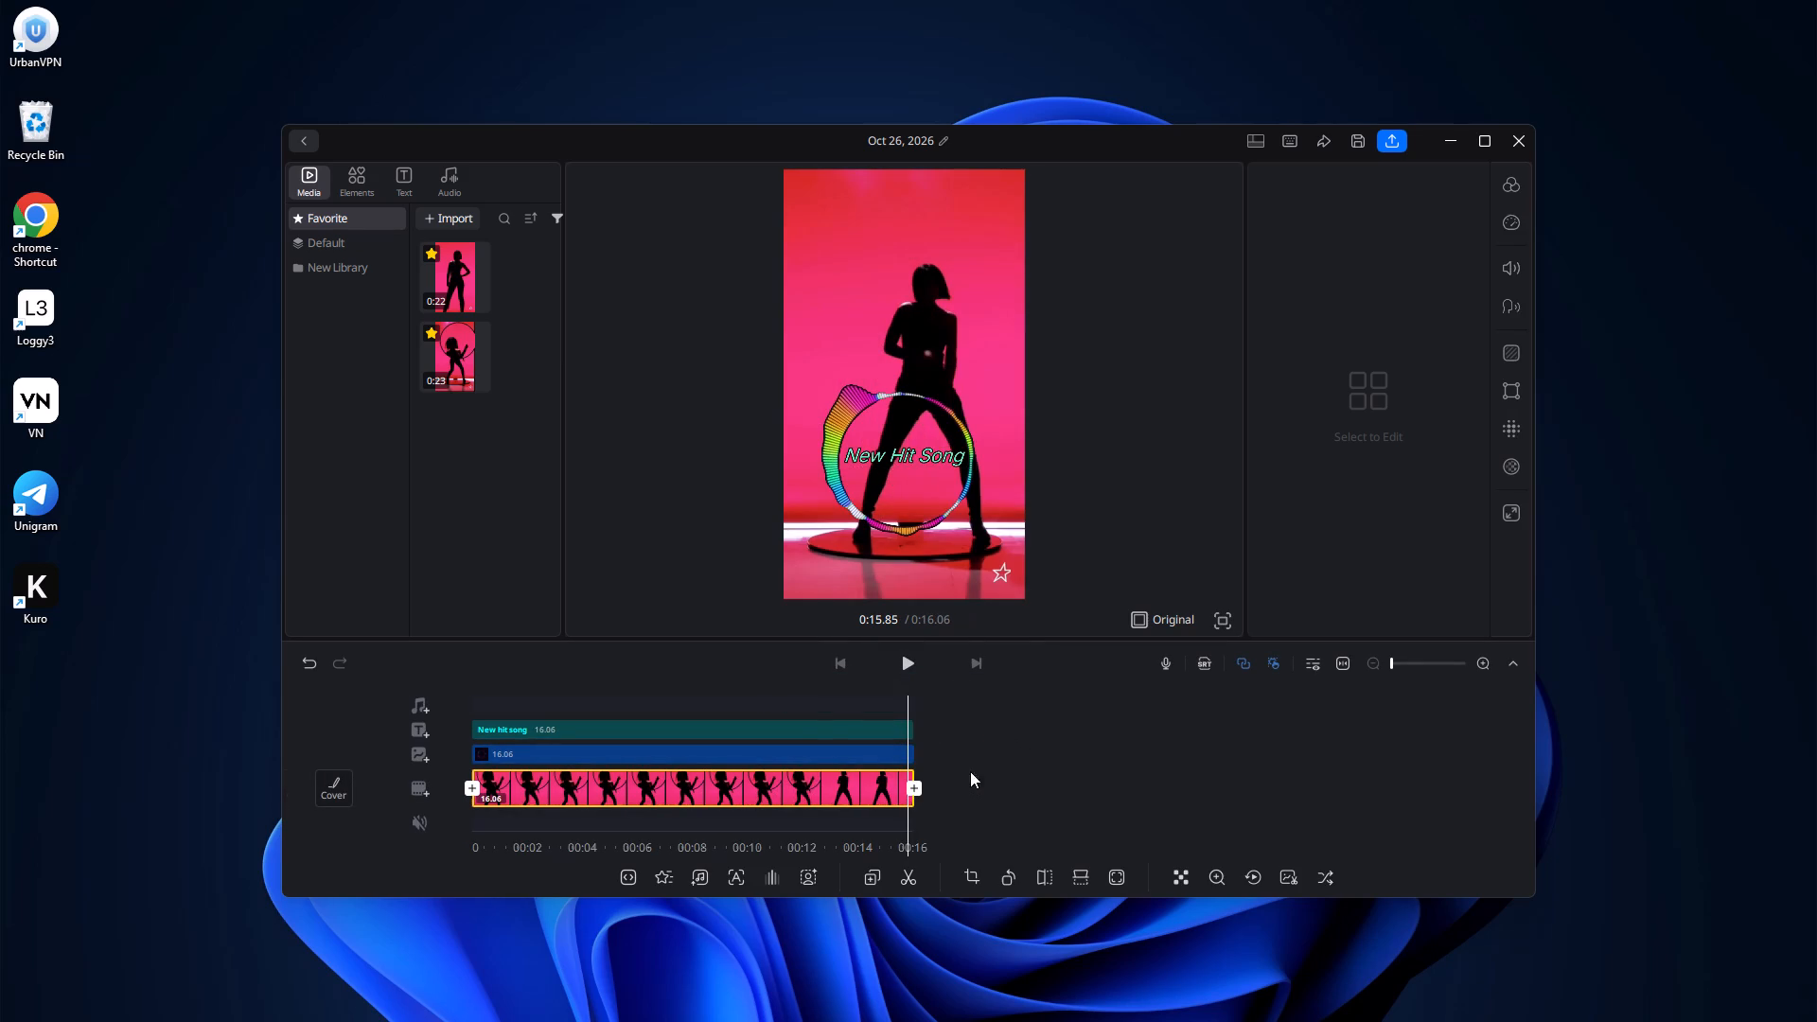
drag(970, 771, 941, 763)
drag(939, 755, 1337, 752)
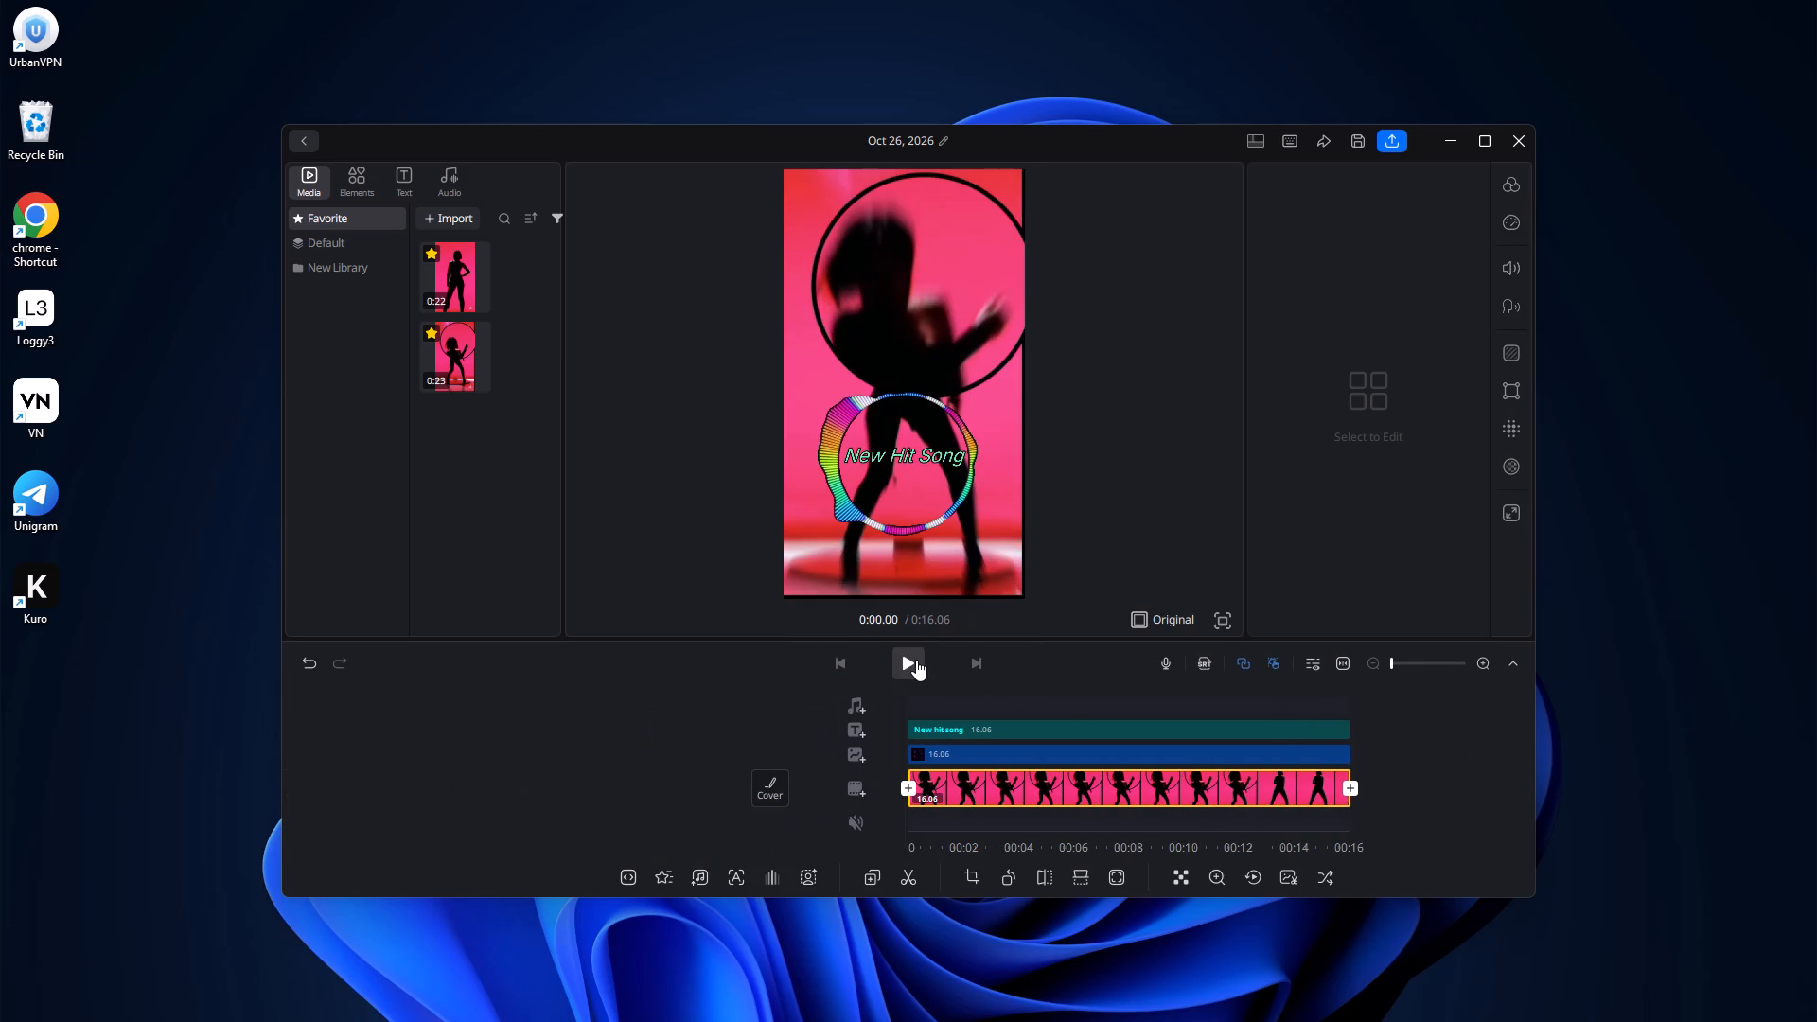
click(916, 660)
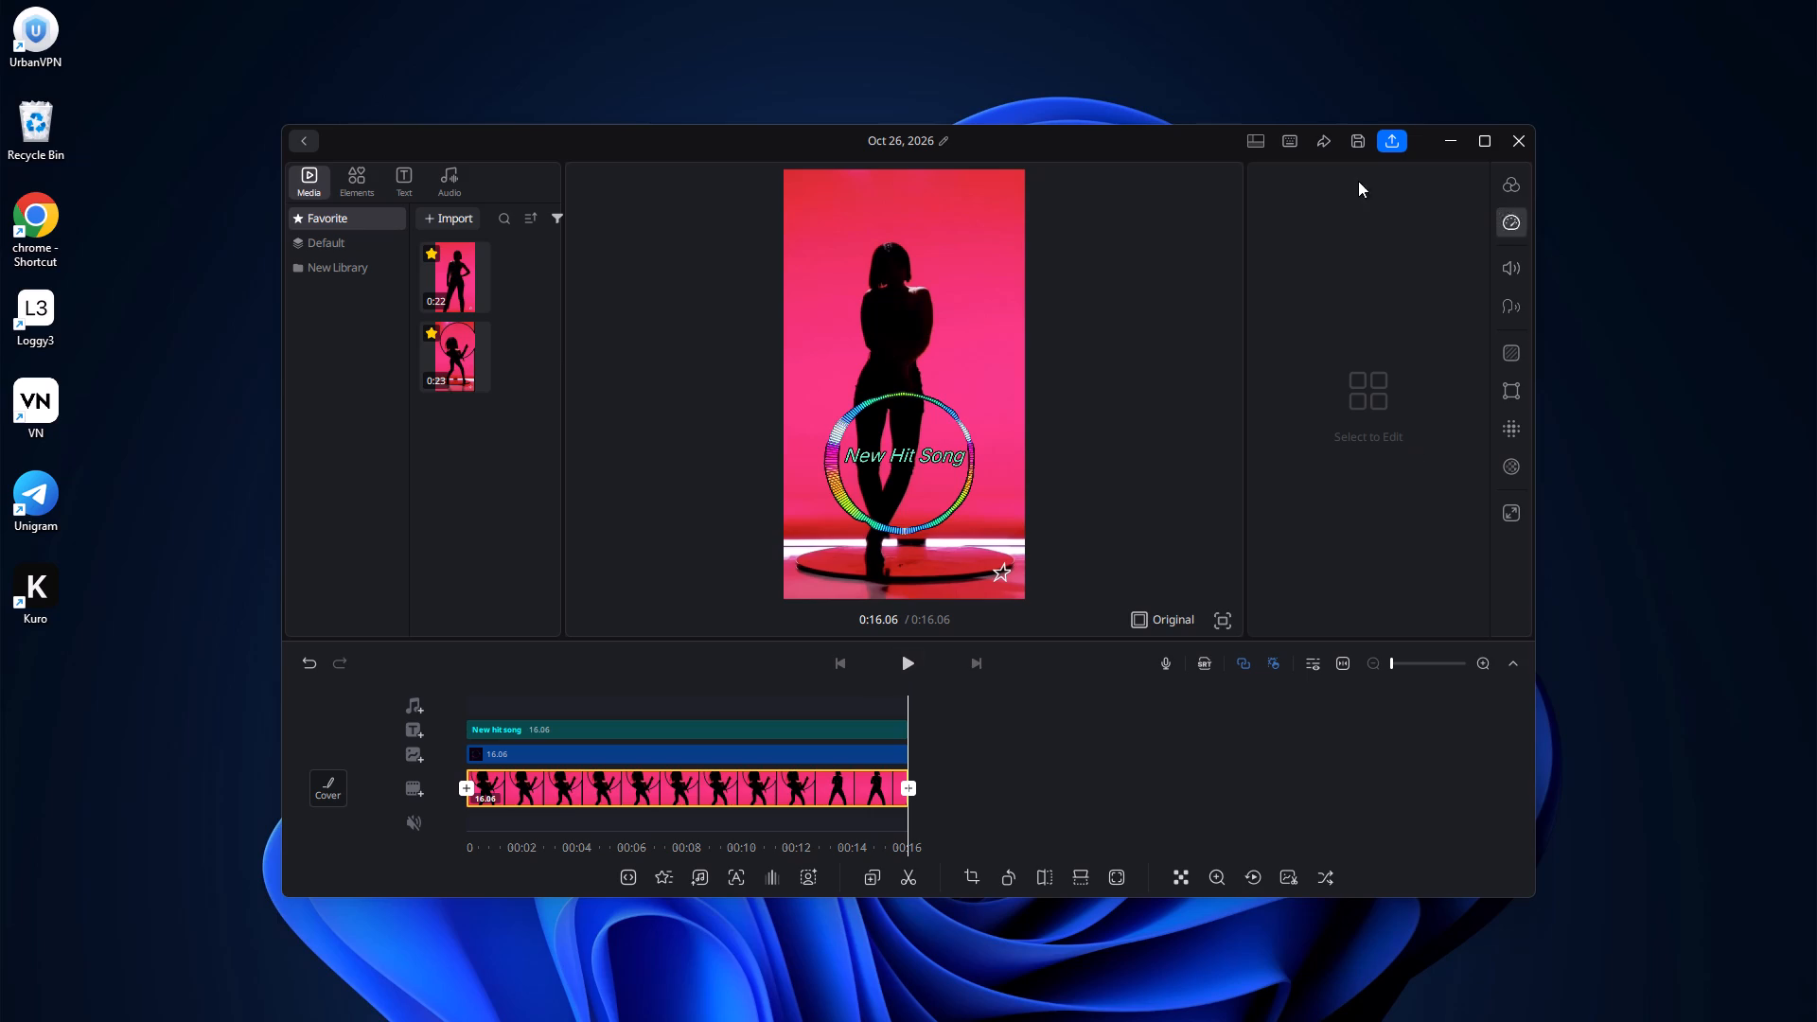
Open the export settings, compare 720p, 4K and 25 fps, and settle on 1080p resolution at 30 fps.
click(1396, 141)
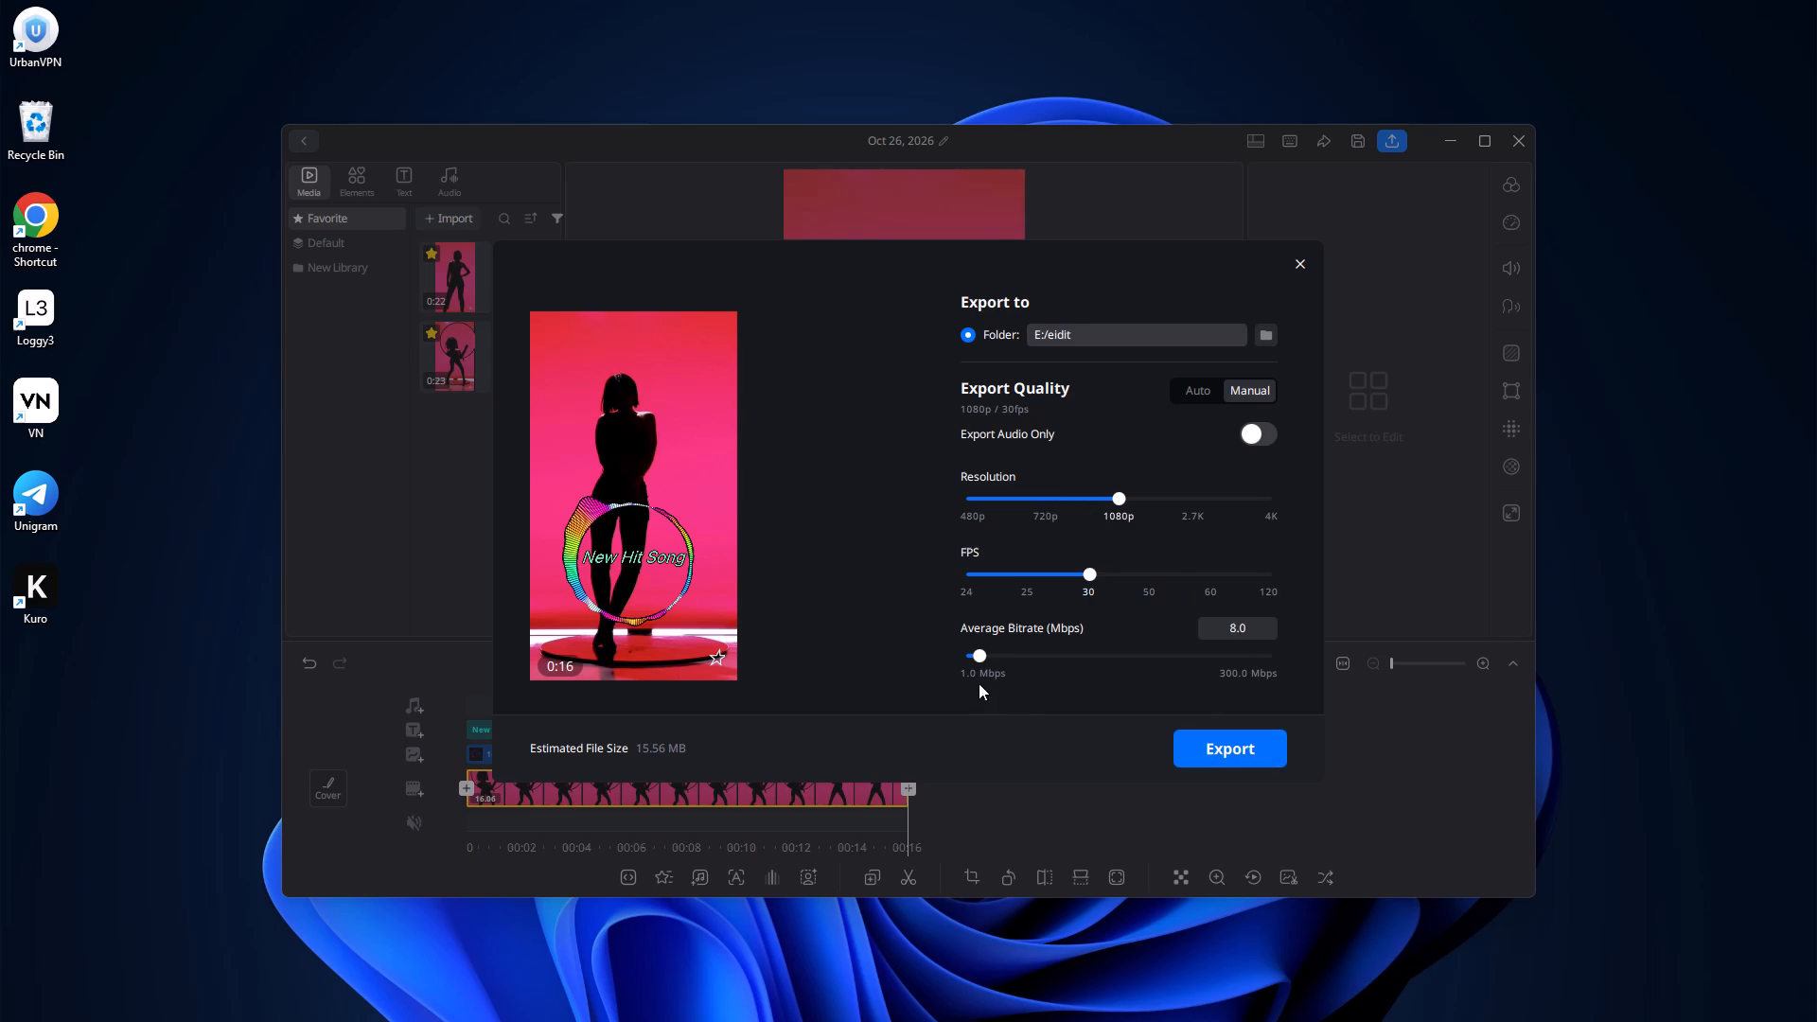
click(1047, 505)
click(1041, 494)
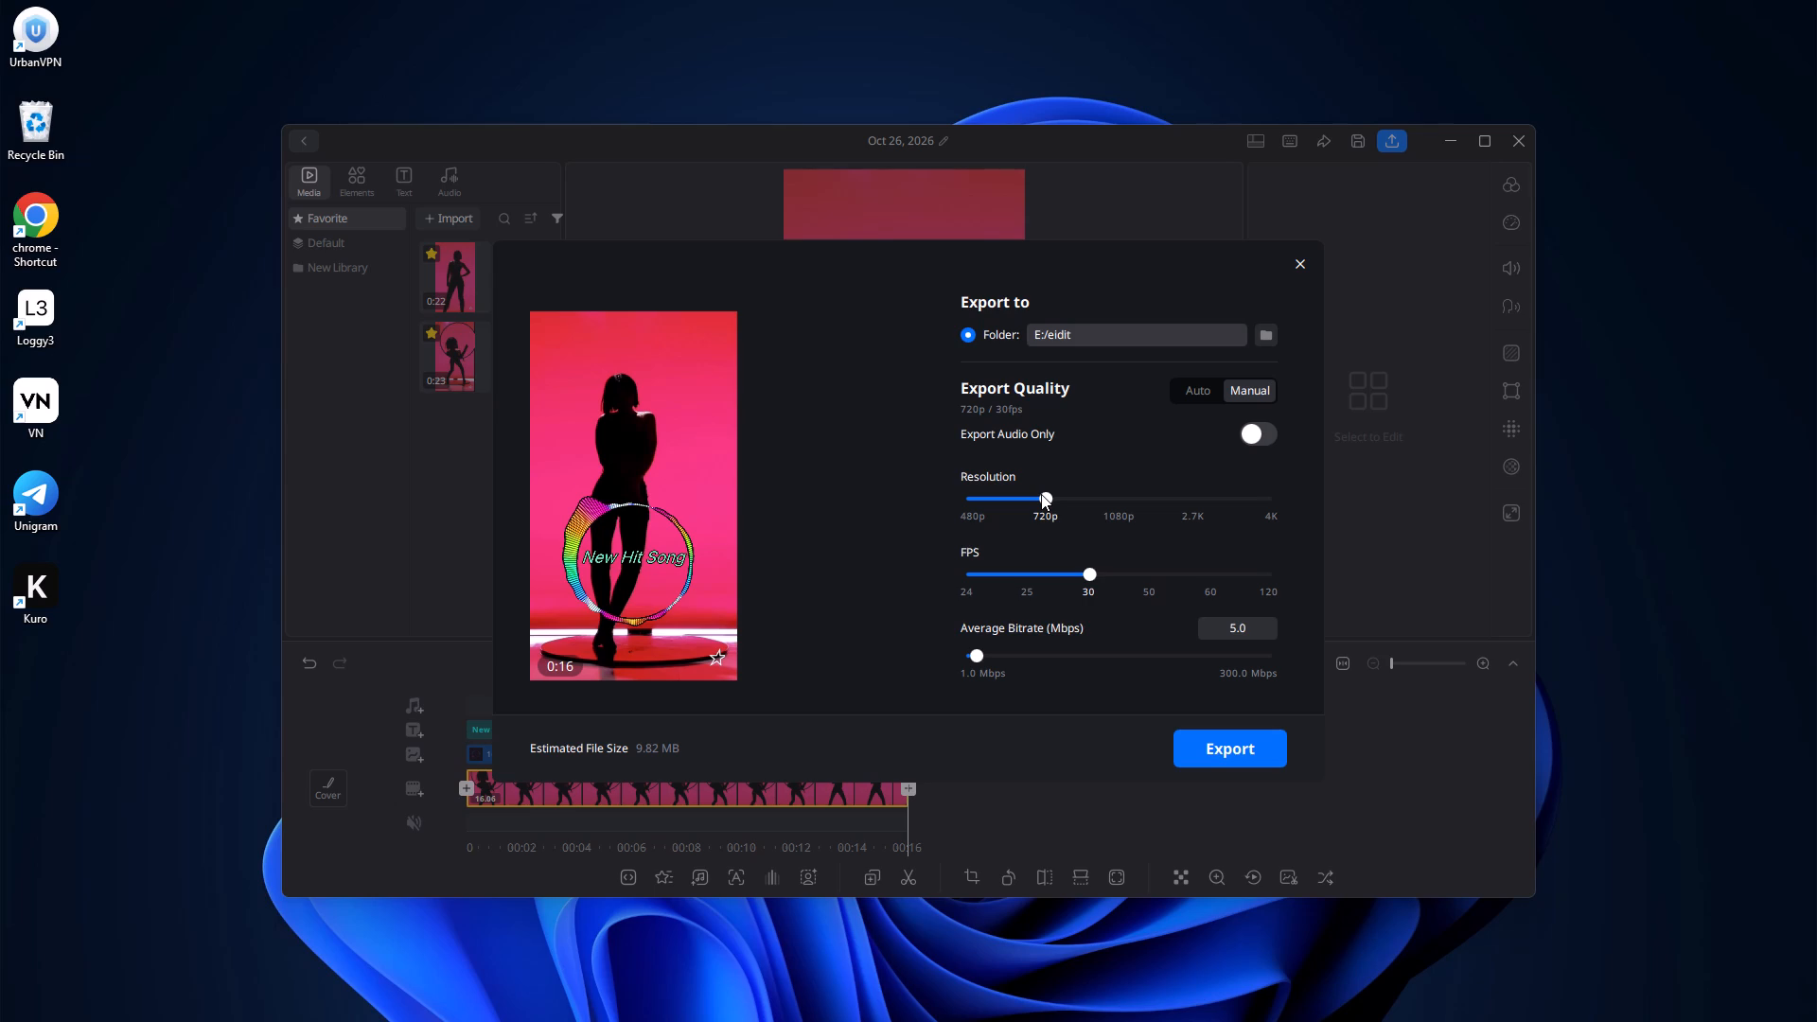
click(1023, 575)
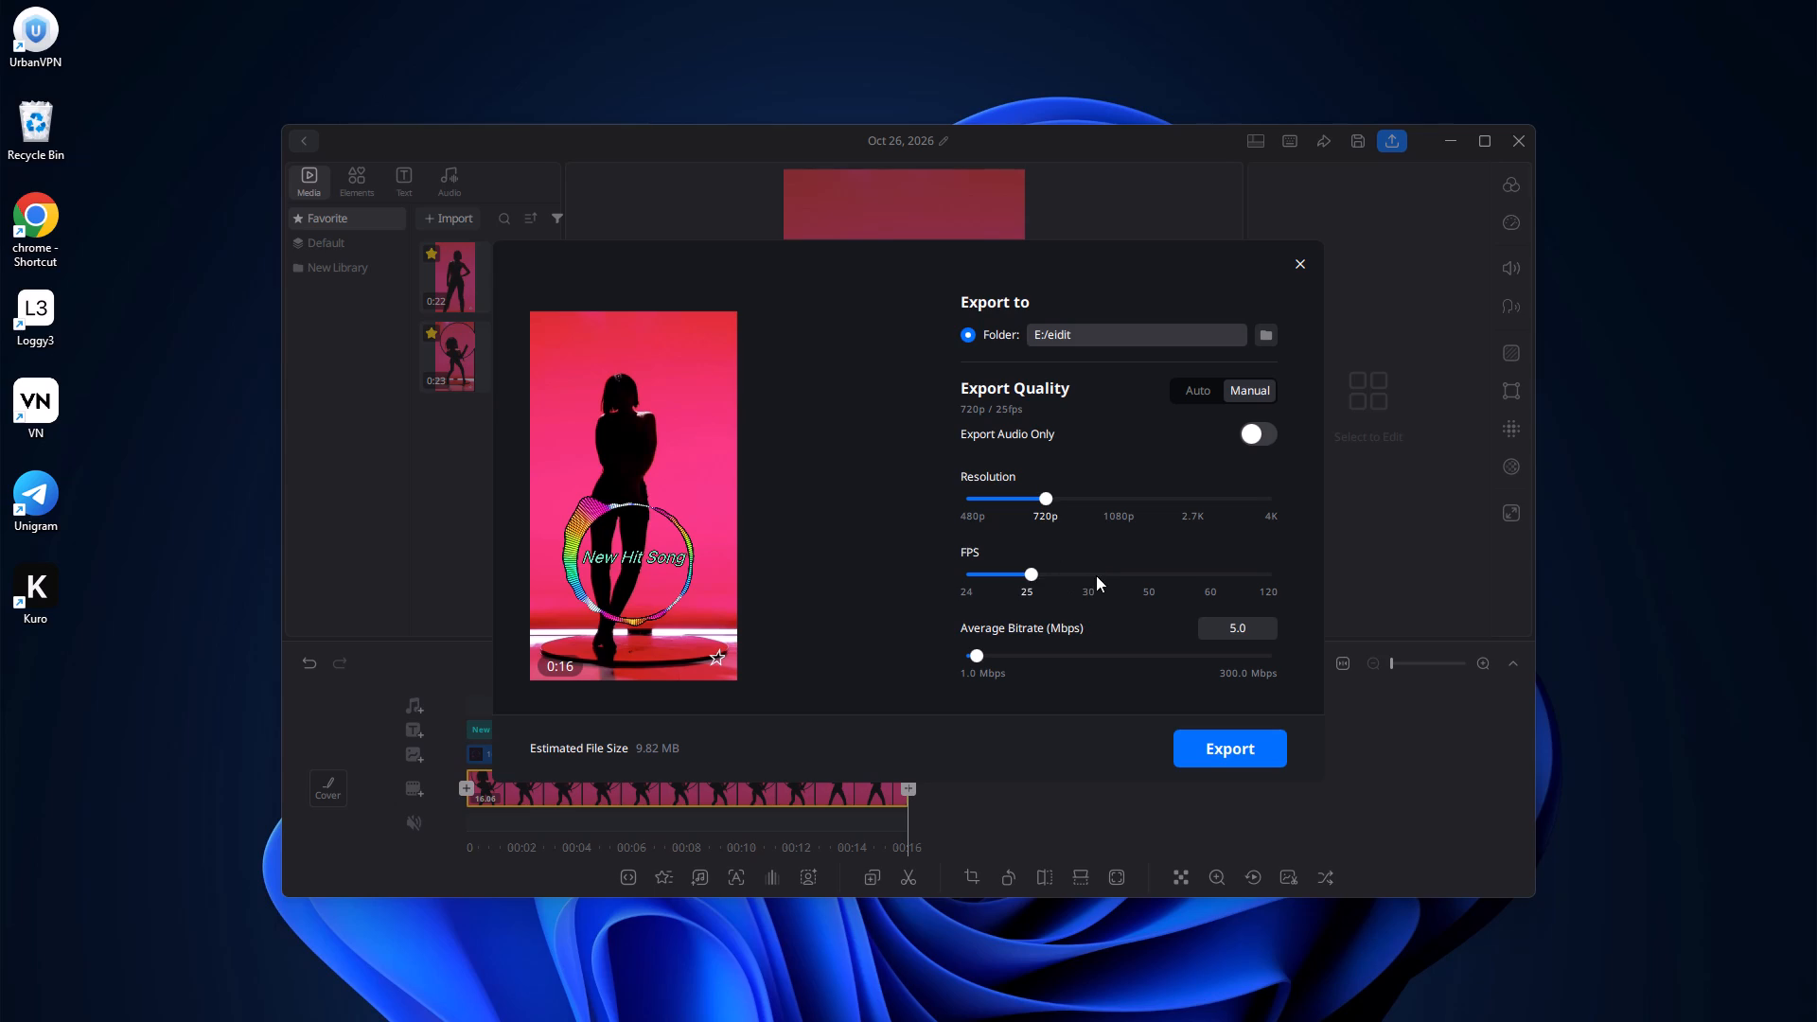
click(1082, 570)
click(1117, 498)
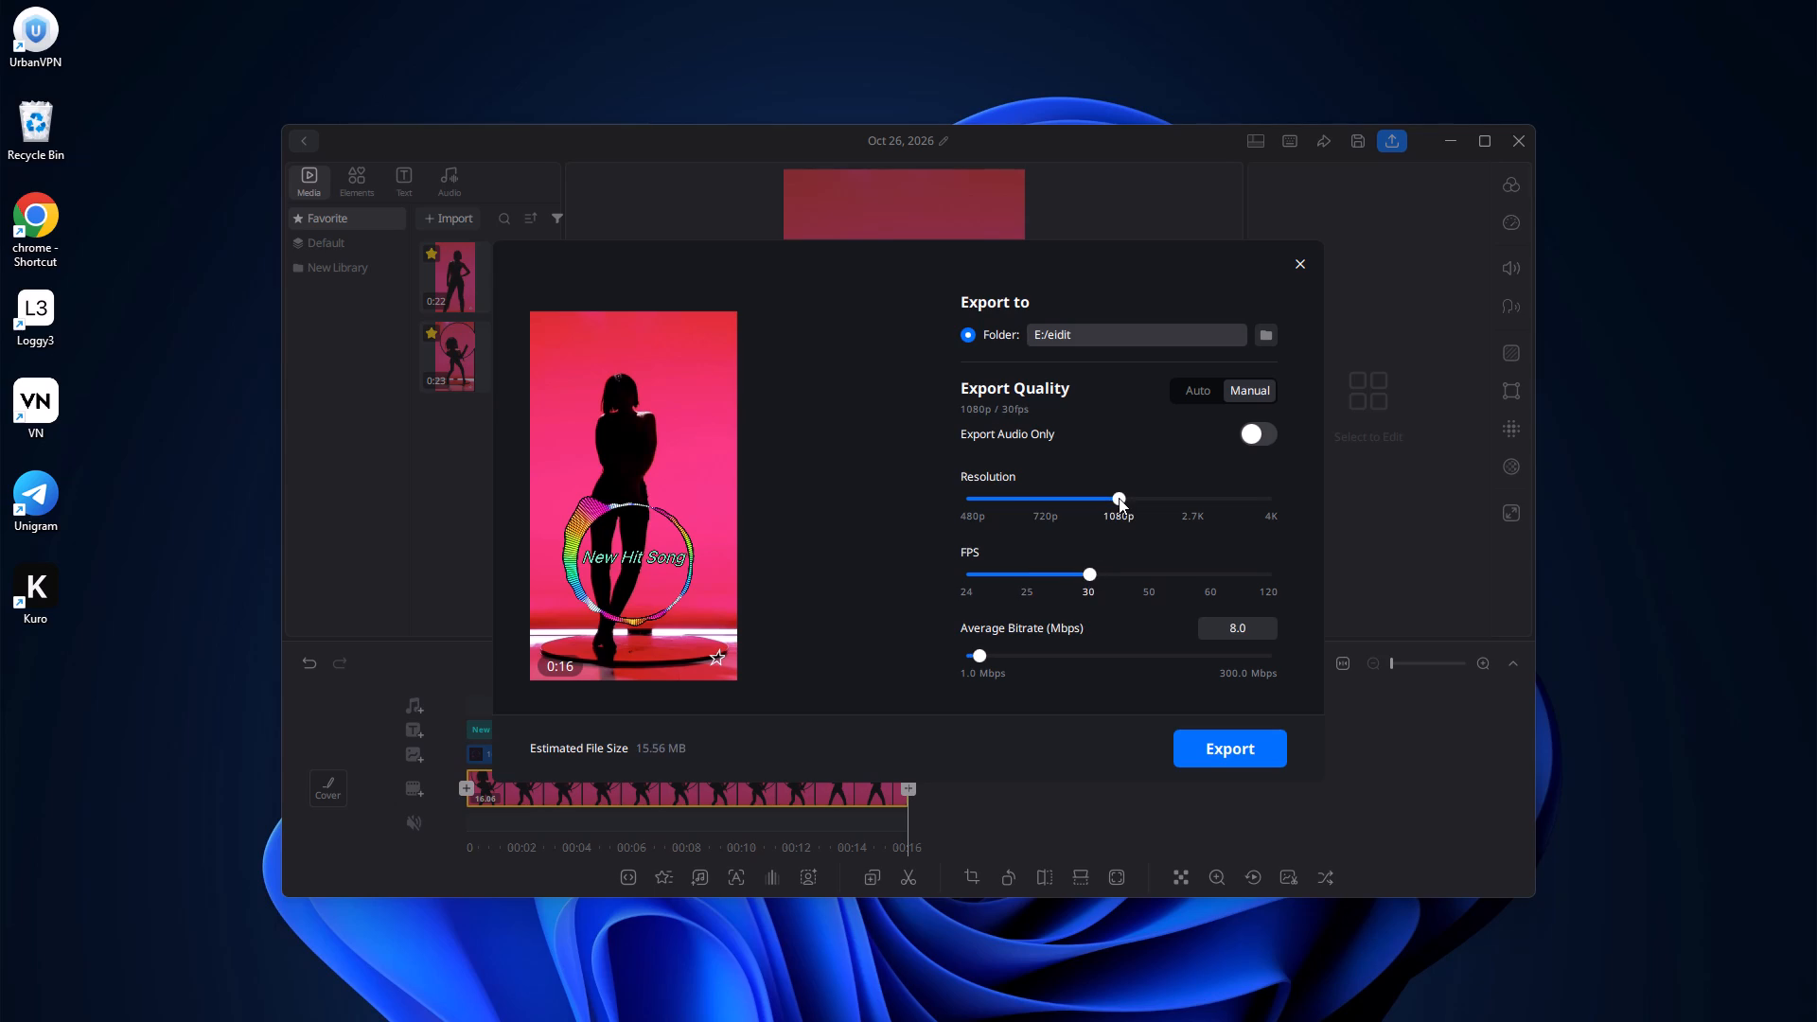
drag(1119, 498, 1307, 529)
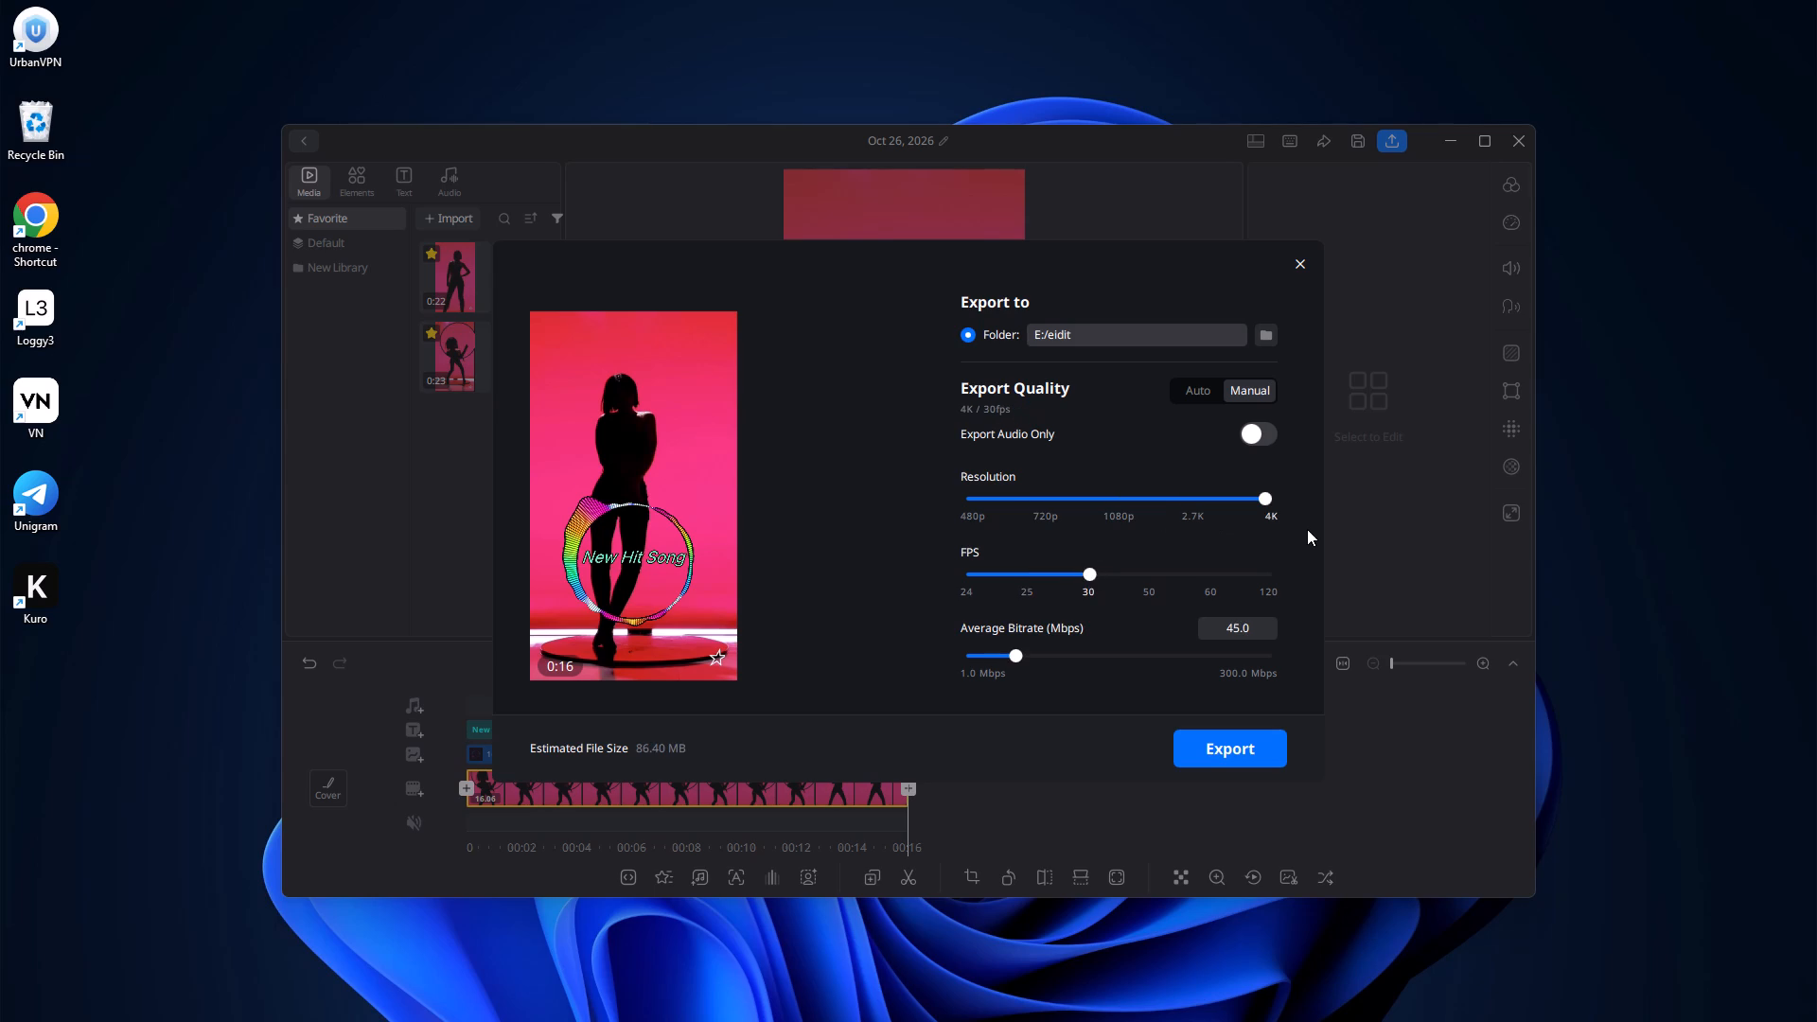
drag(1307, 529, 1099, 530)
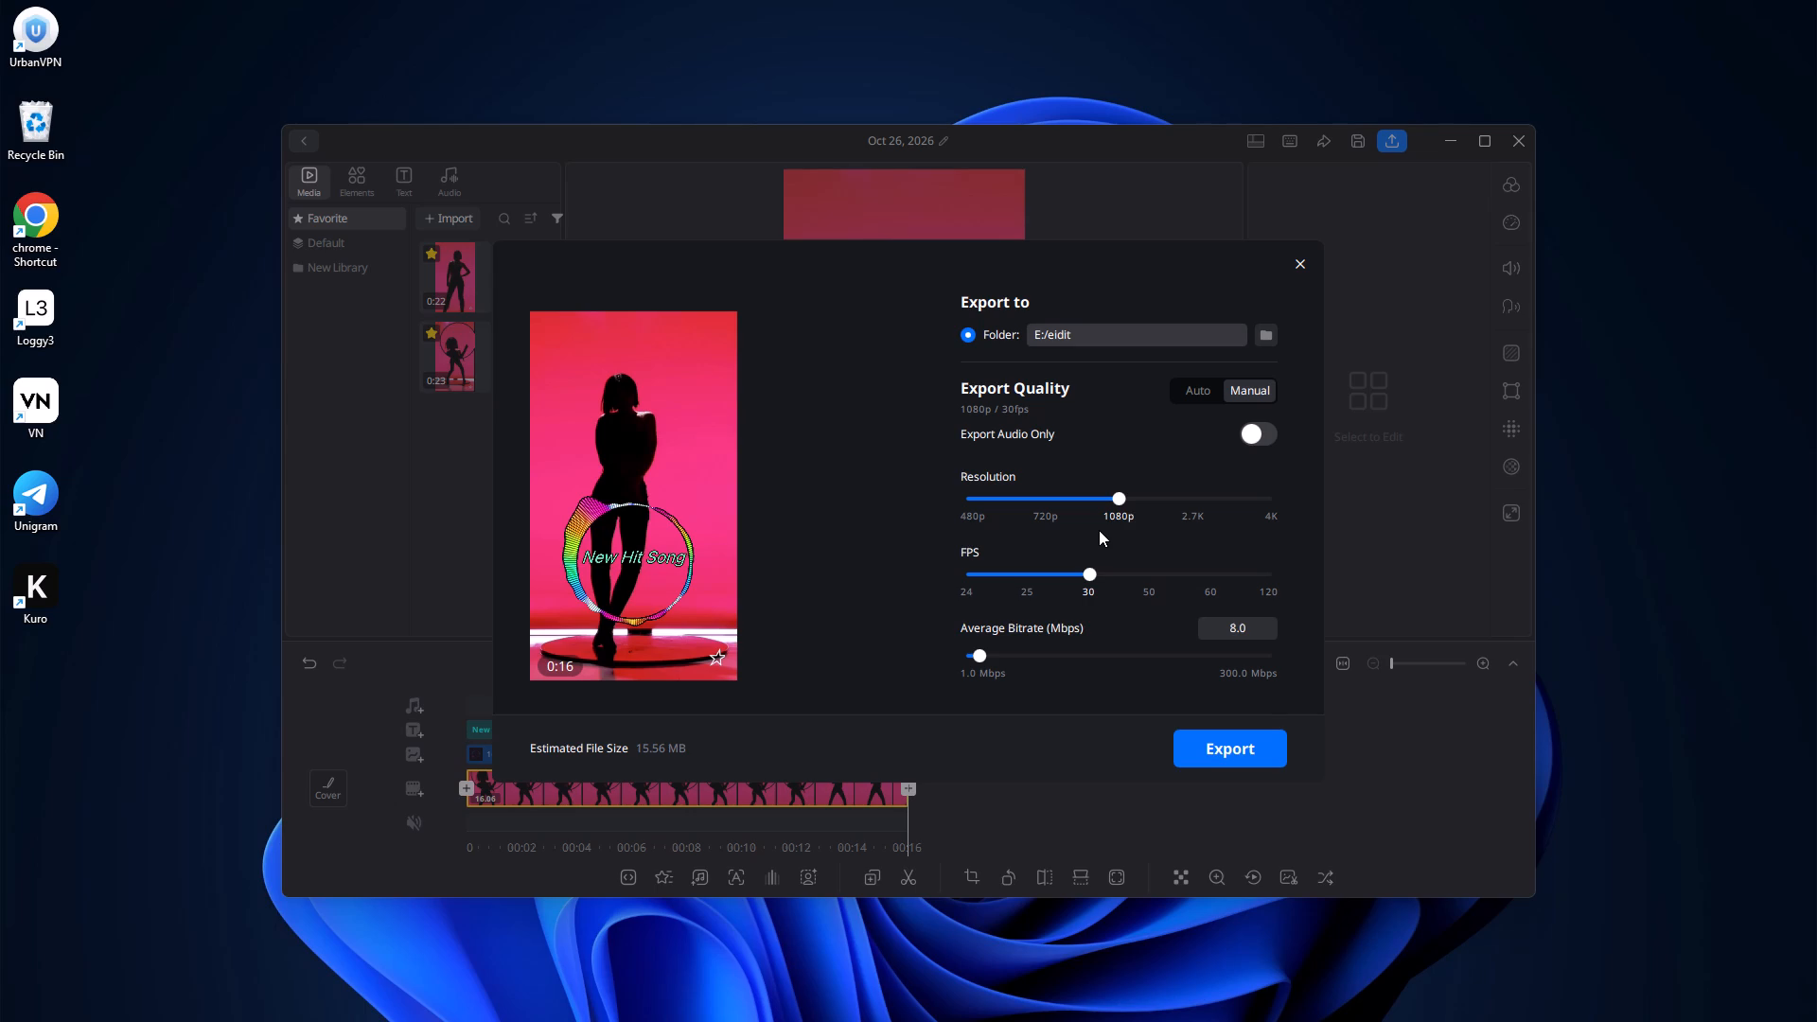
Try several average bitrates for the export and set it to 18.4 Mbps.
drag(992, 655, 1212, 690)
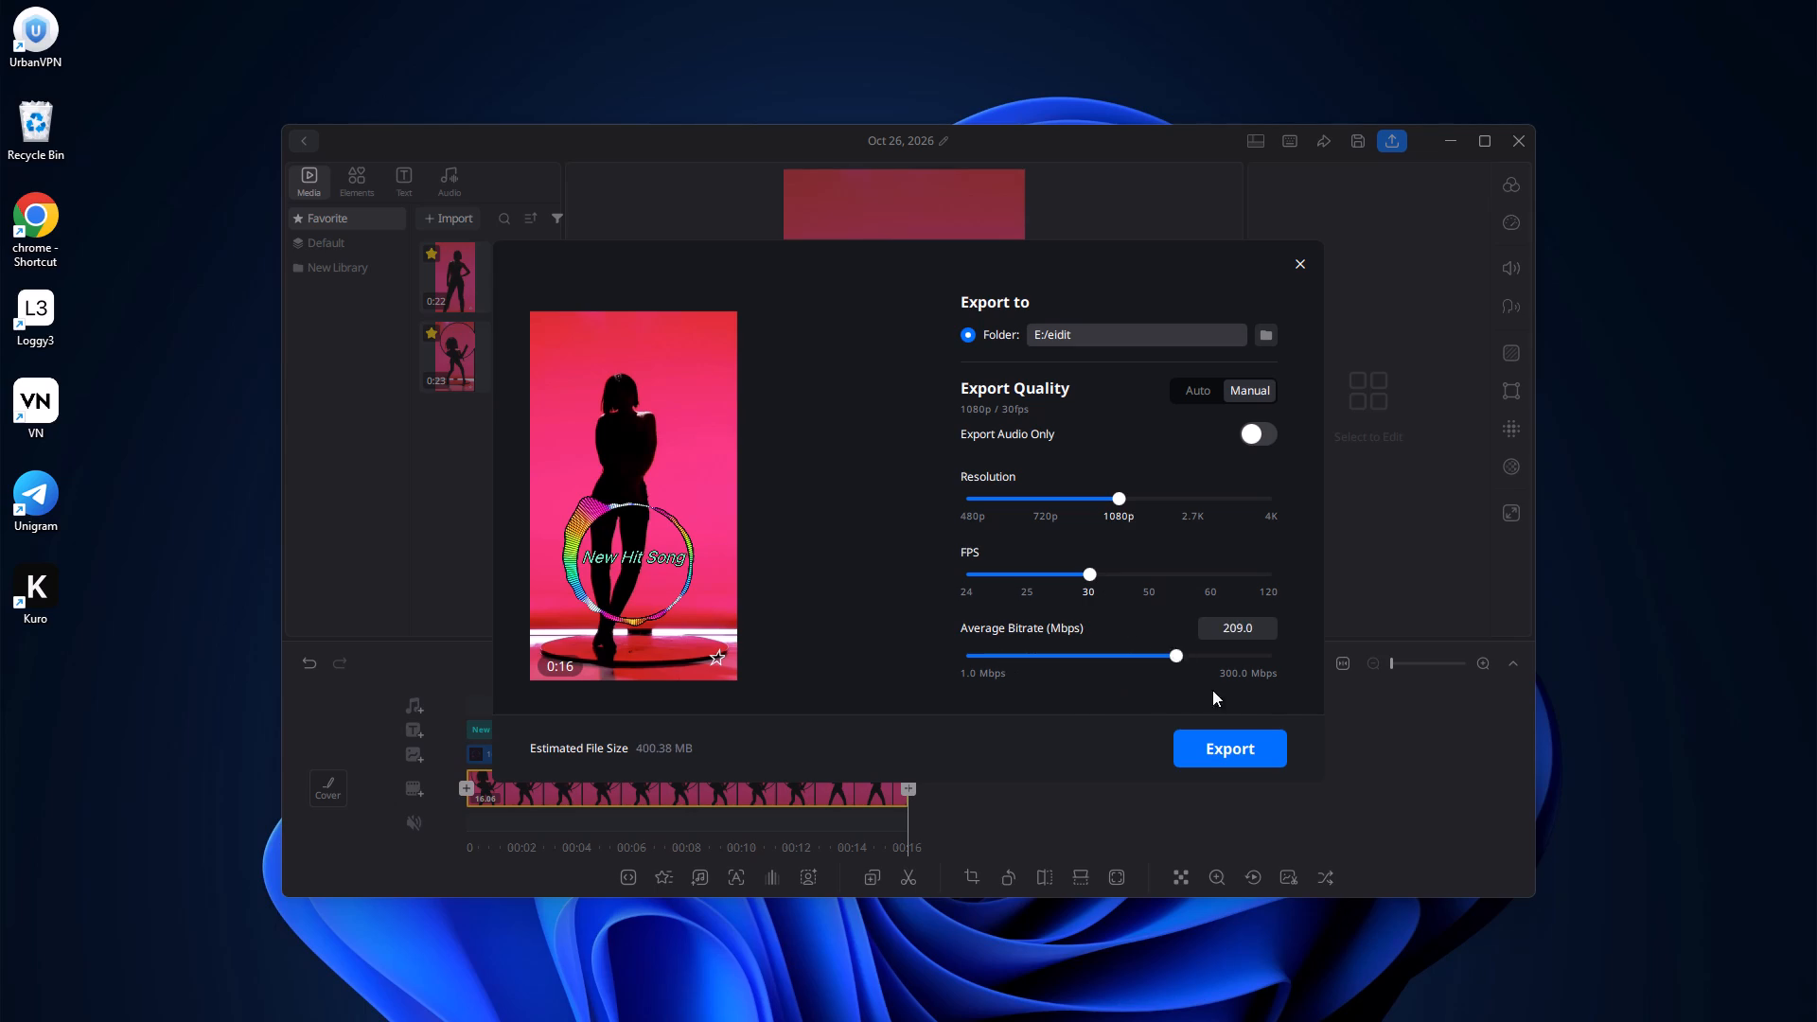
drag(1212, 690, 983, 704)
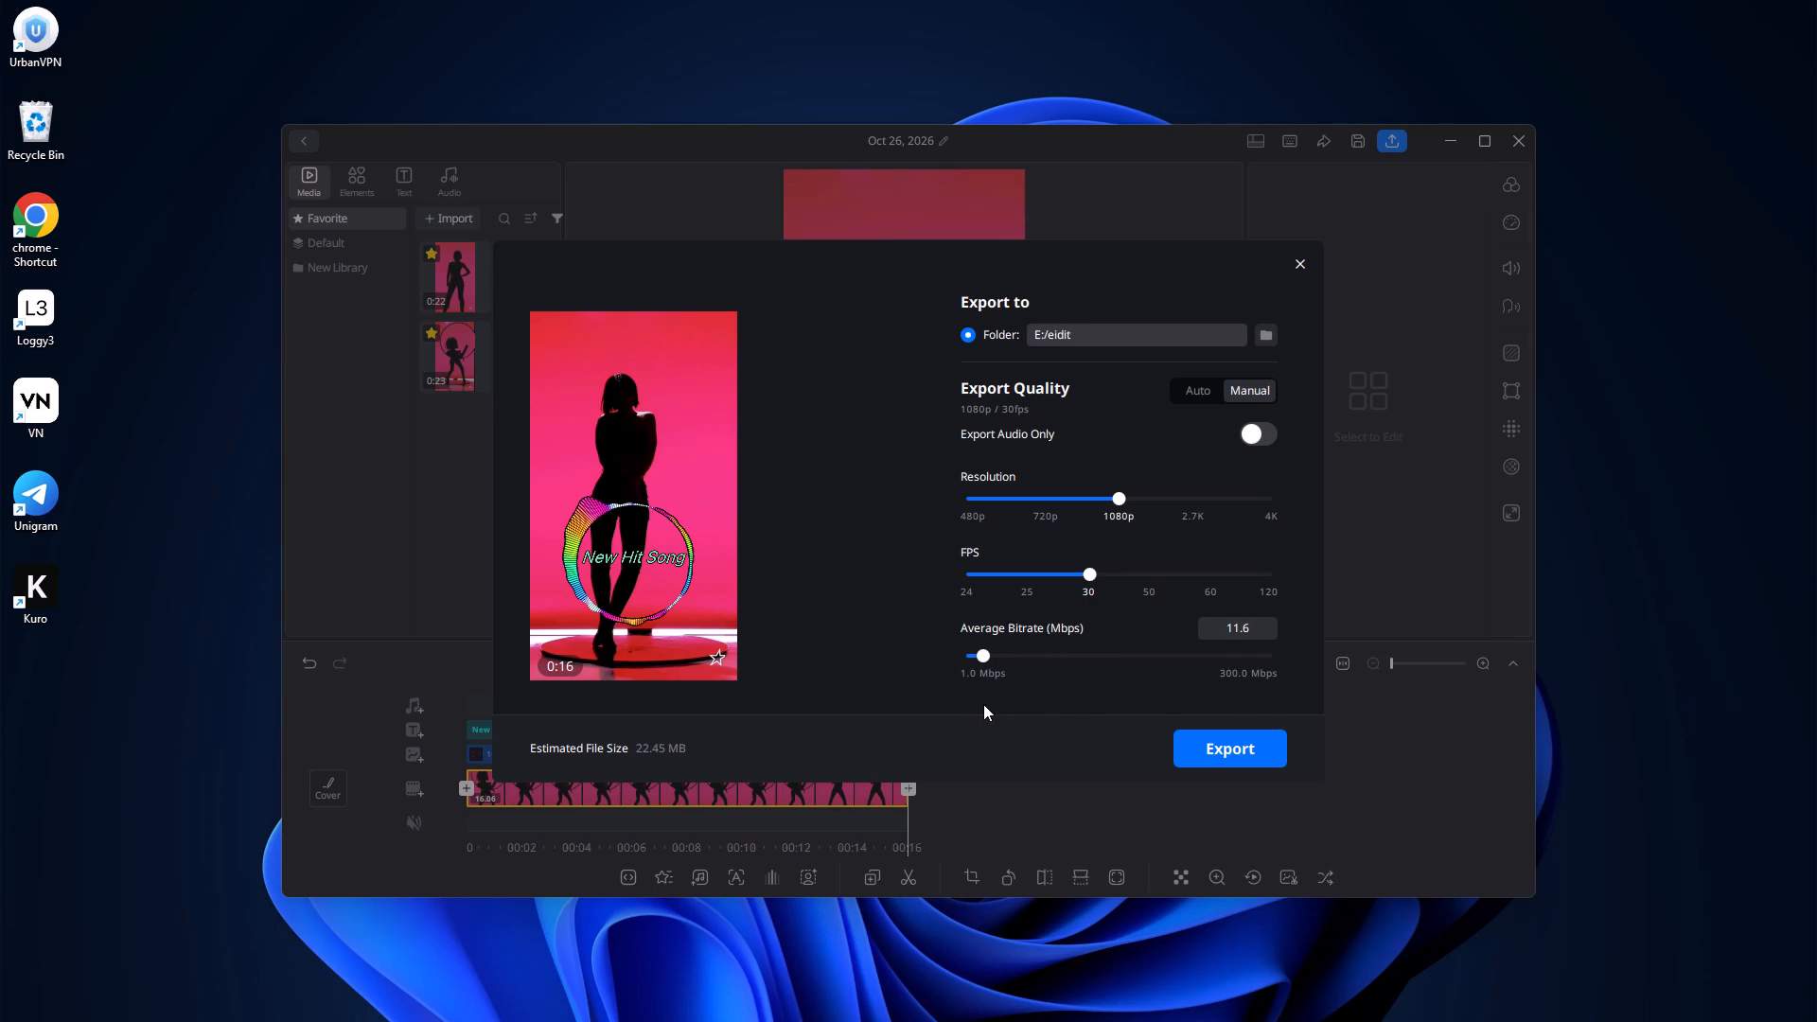
drag(983, 704, 975, 703)
drag(975, 703, 965, 700)
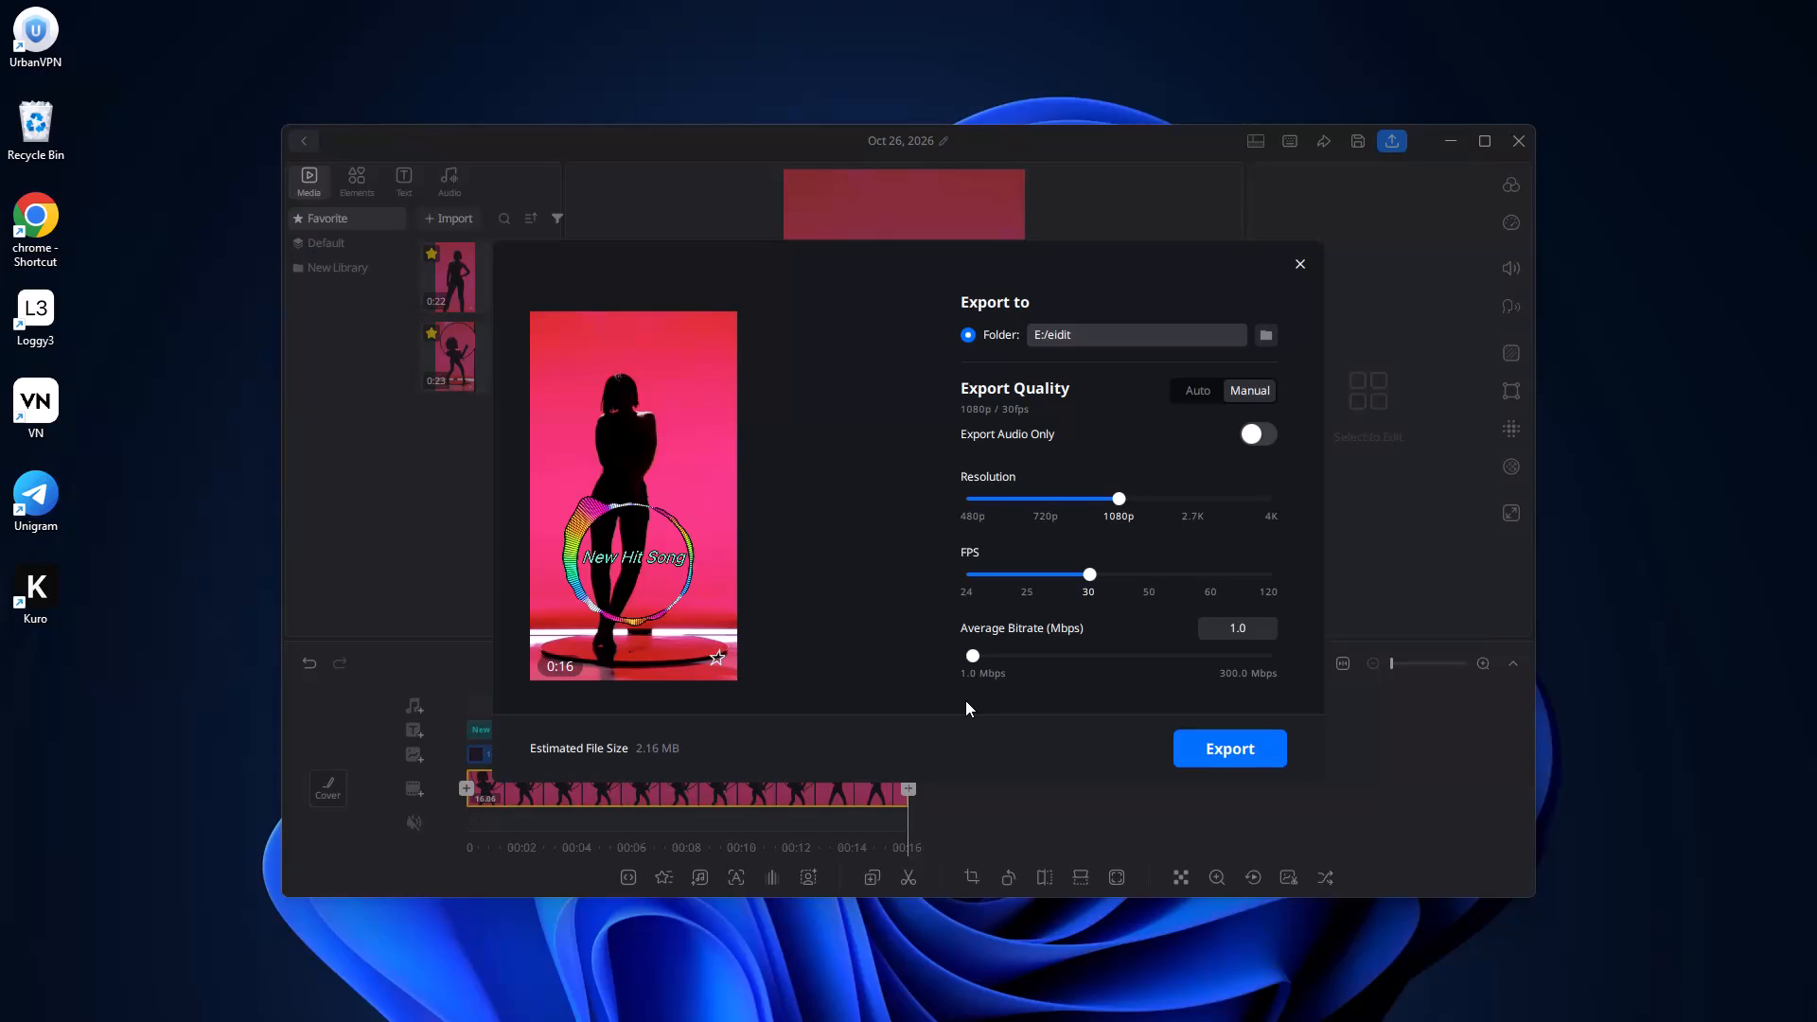
drag(965, 700, 974, 701)
drag(974, 701, 978, 701)
drag(978, 701, 984, 701)
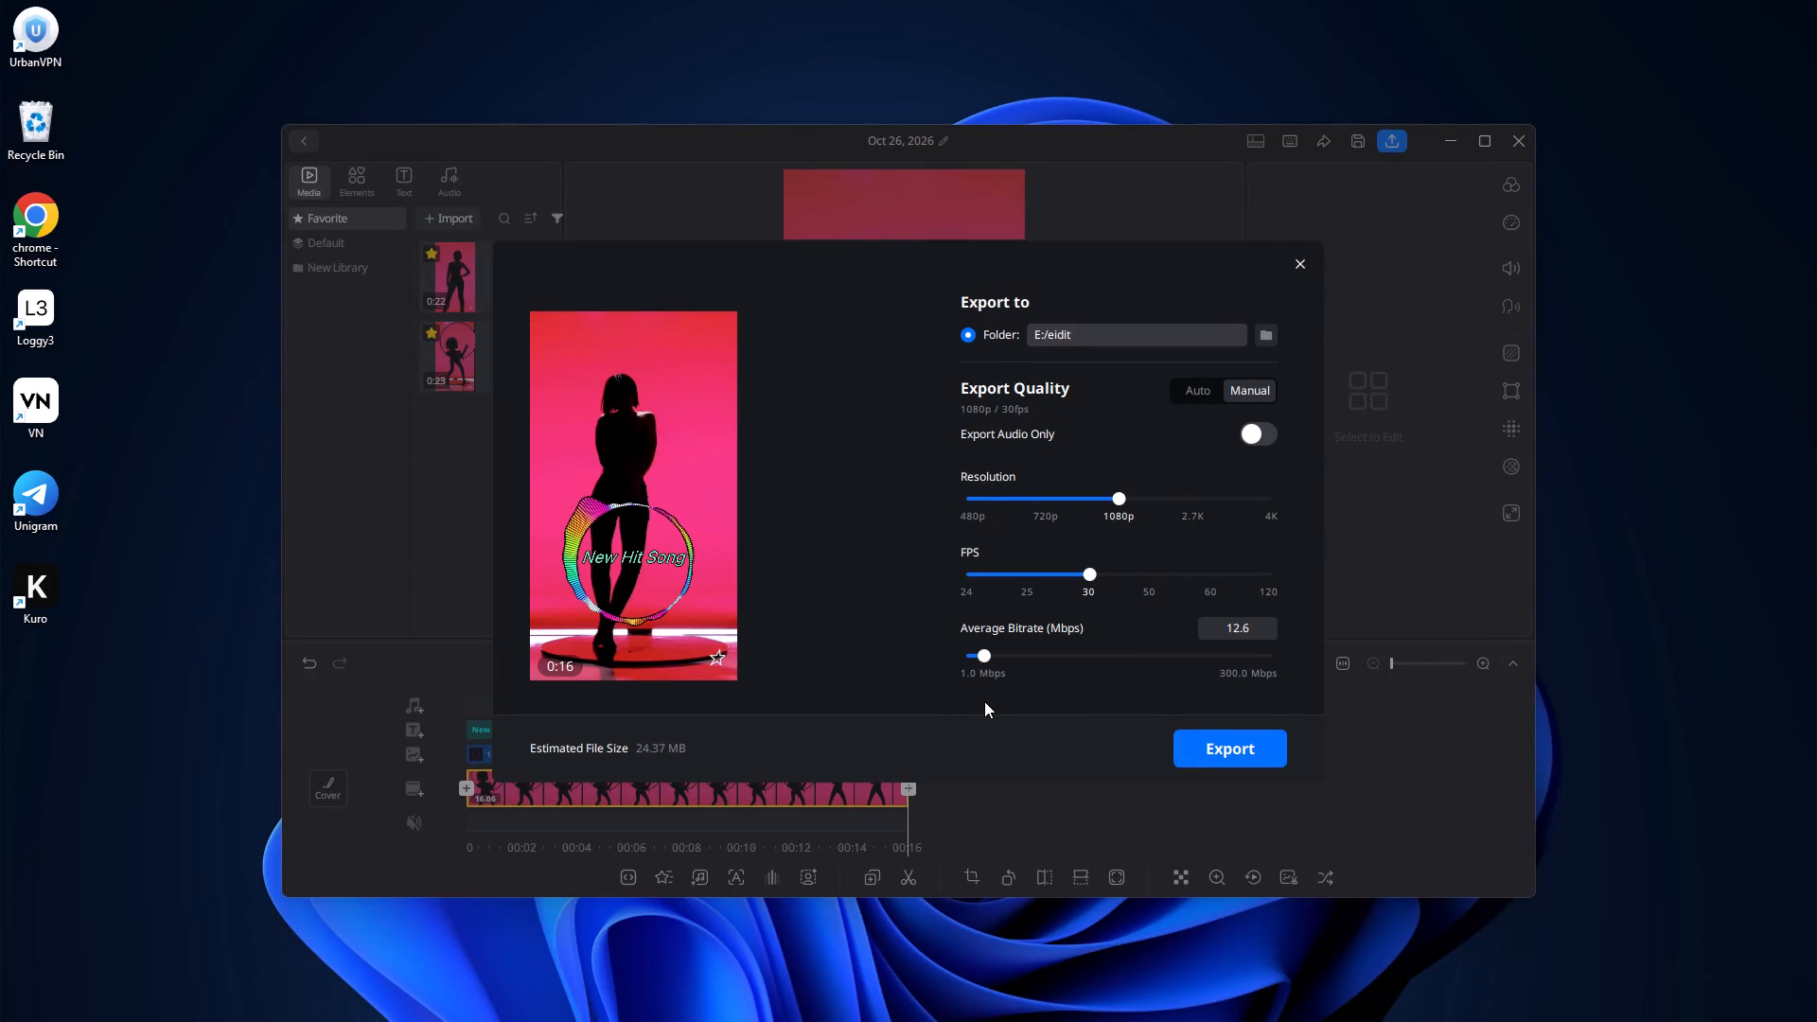
drag(984, 701, 987, 701)
drag(987, 701, 994, 702)
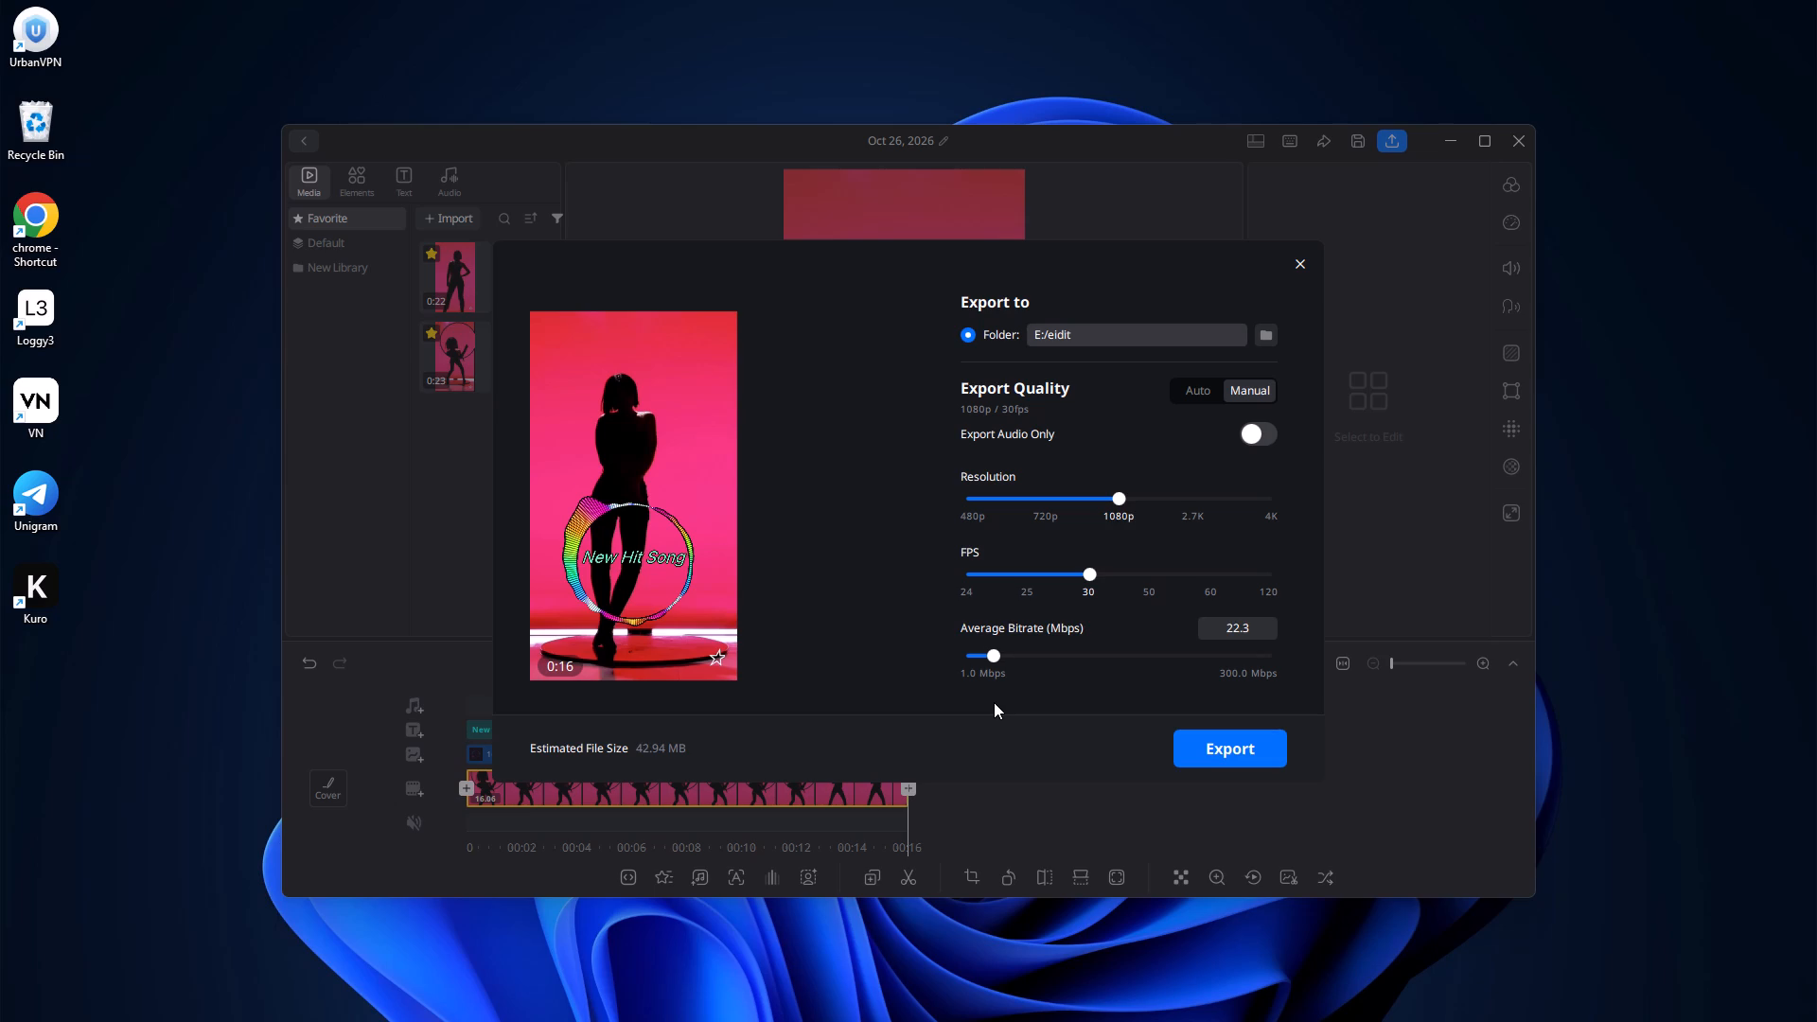
drag(994, 702, 992, 702)
click(990, 653)
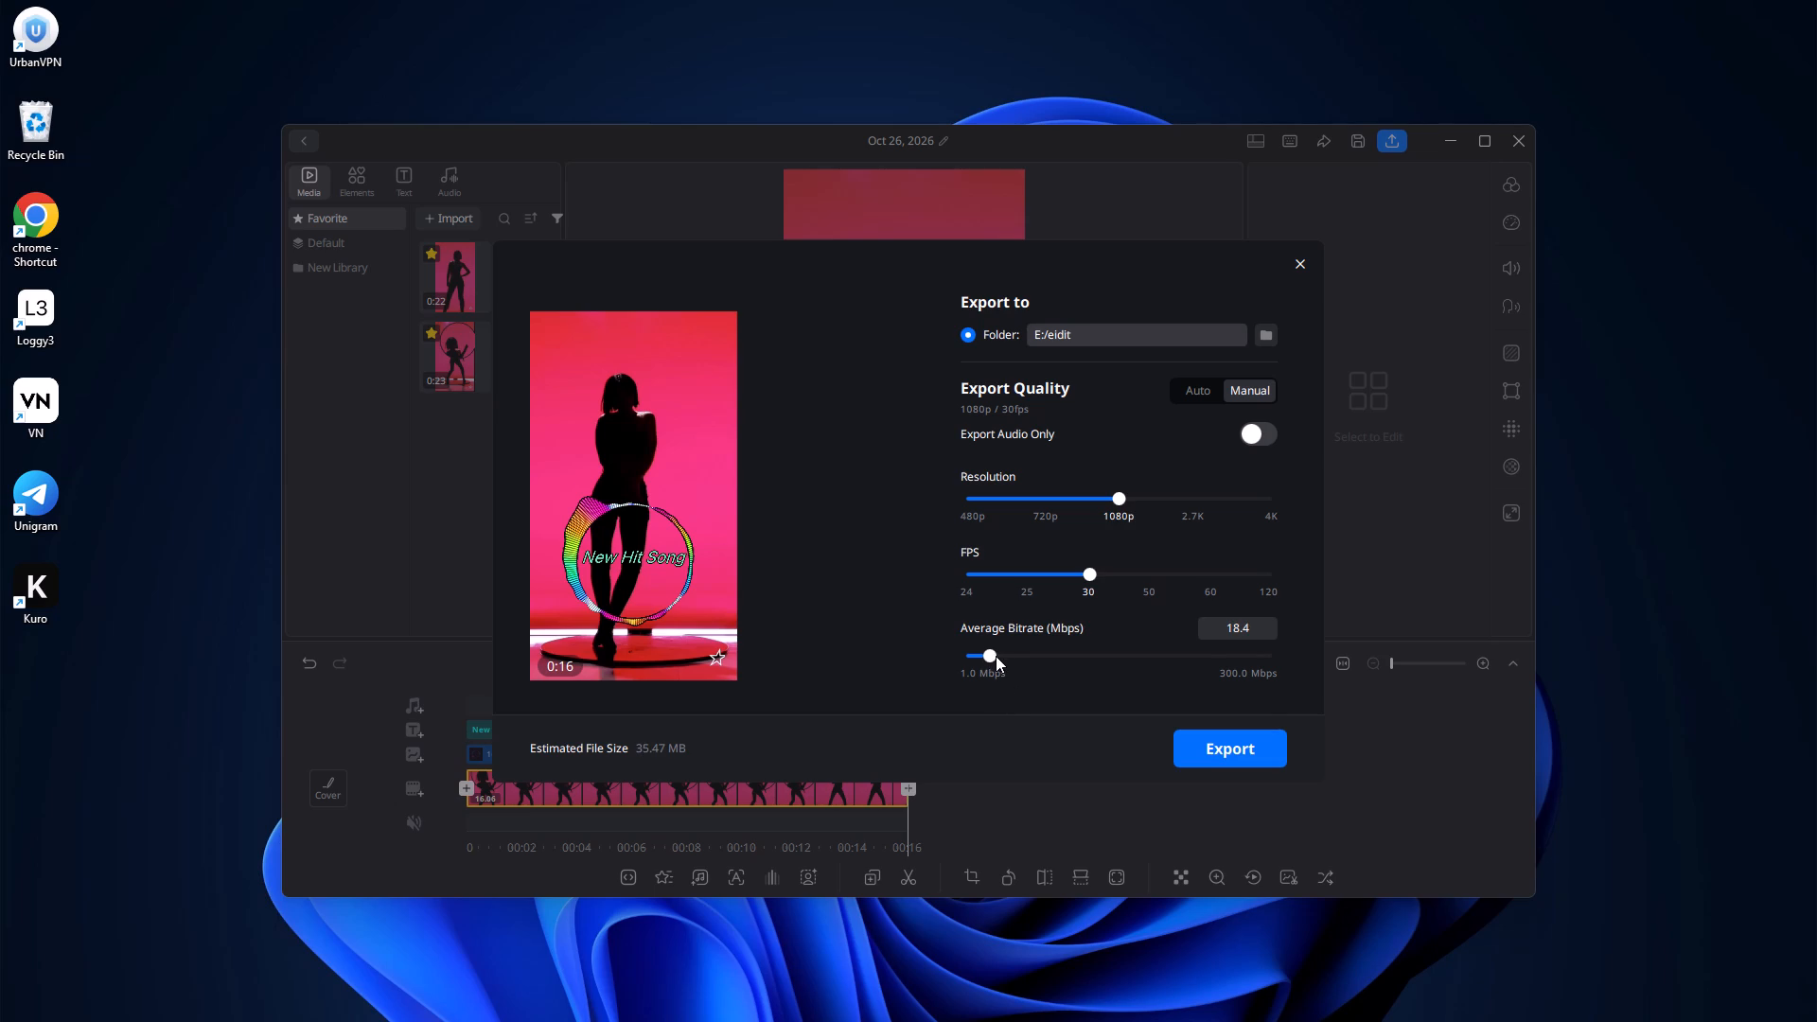
click(996, 656)
click(996, 656)
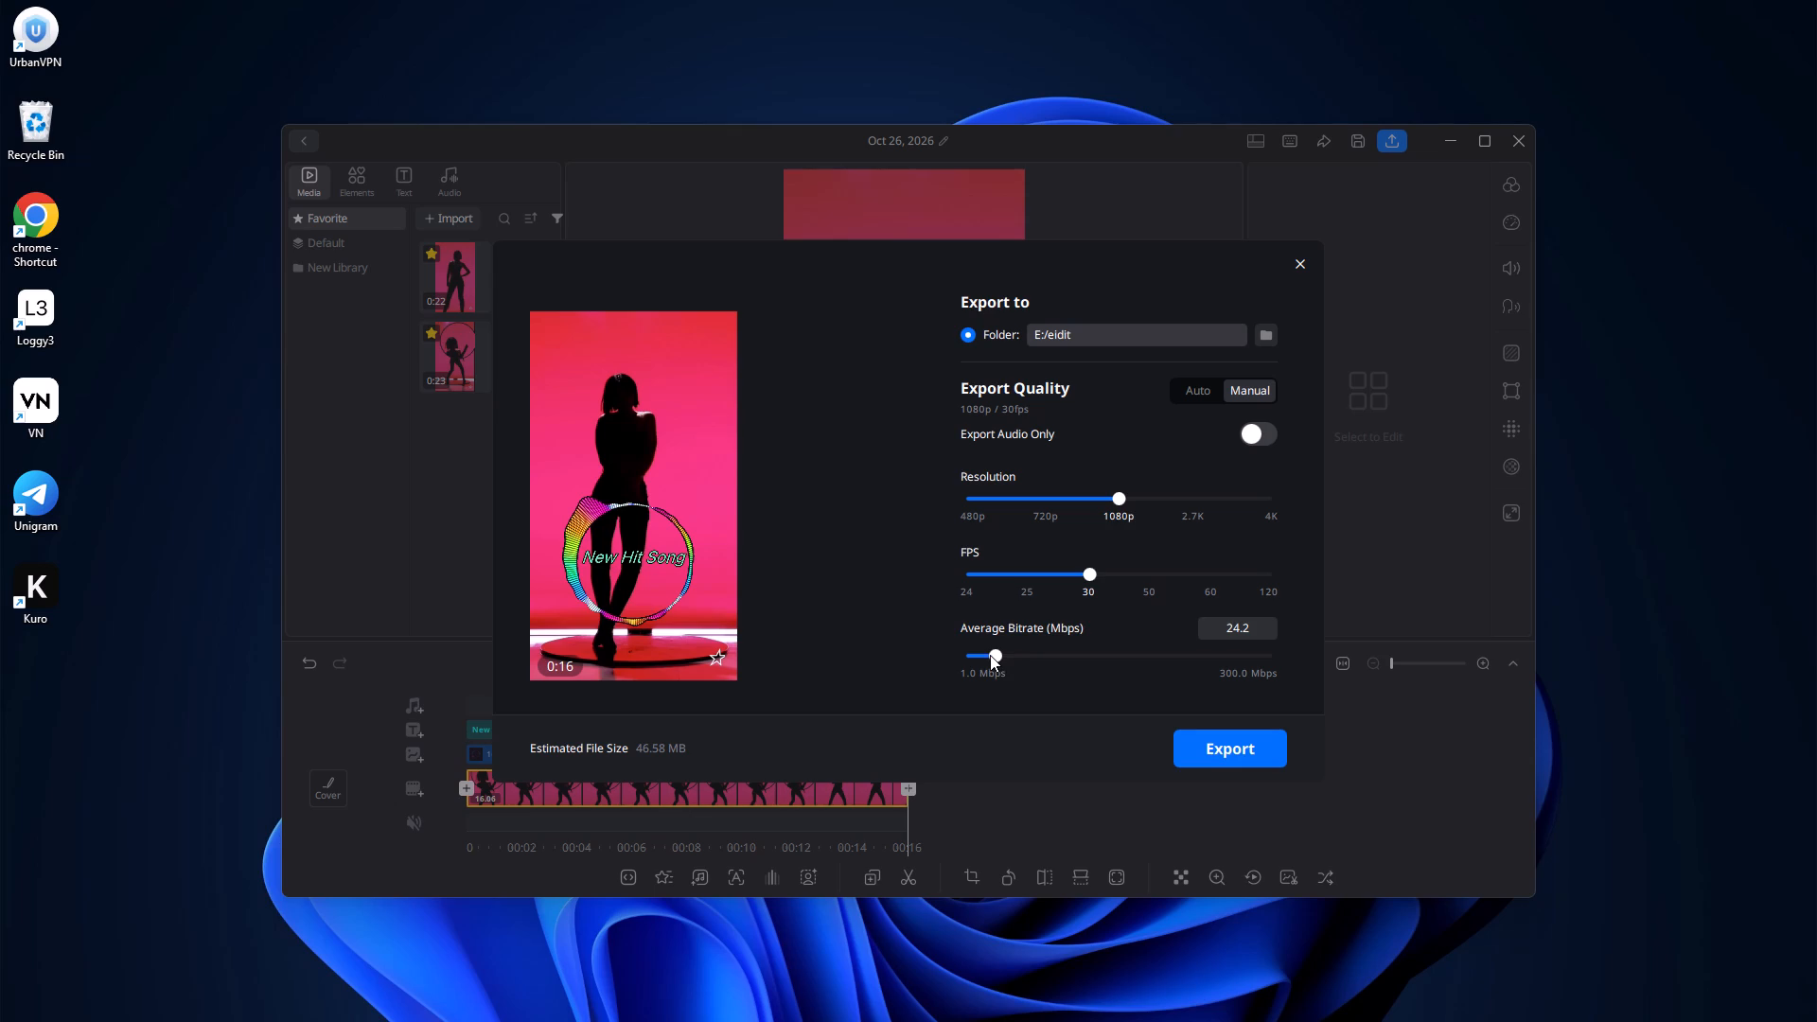
click(990, 655)
Export the video to the E:/eidit folder.
click(1233, 754)
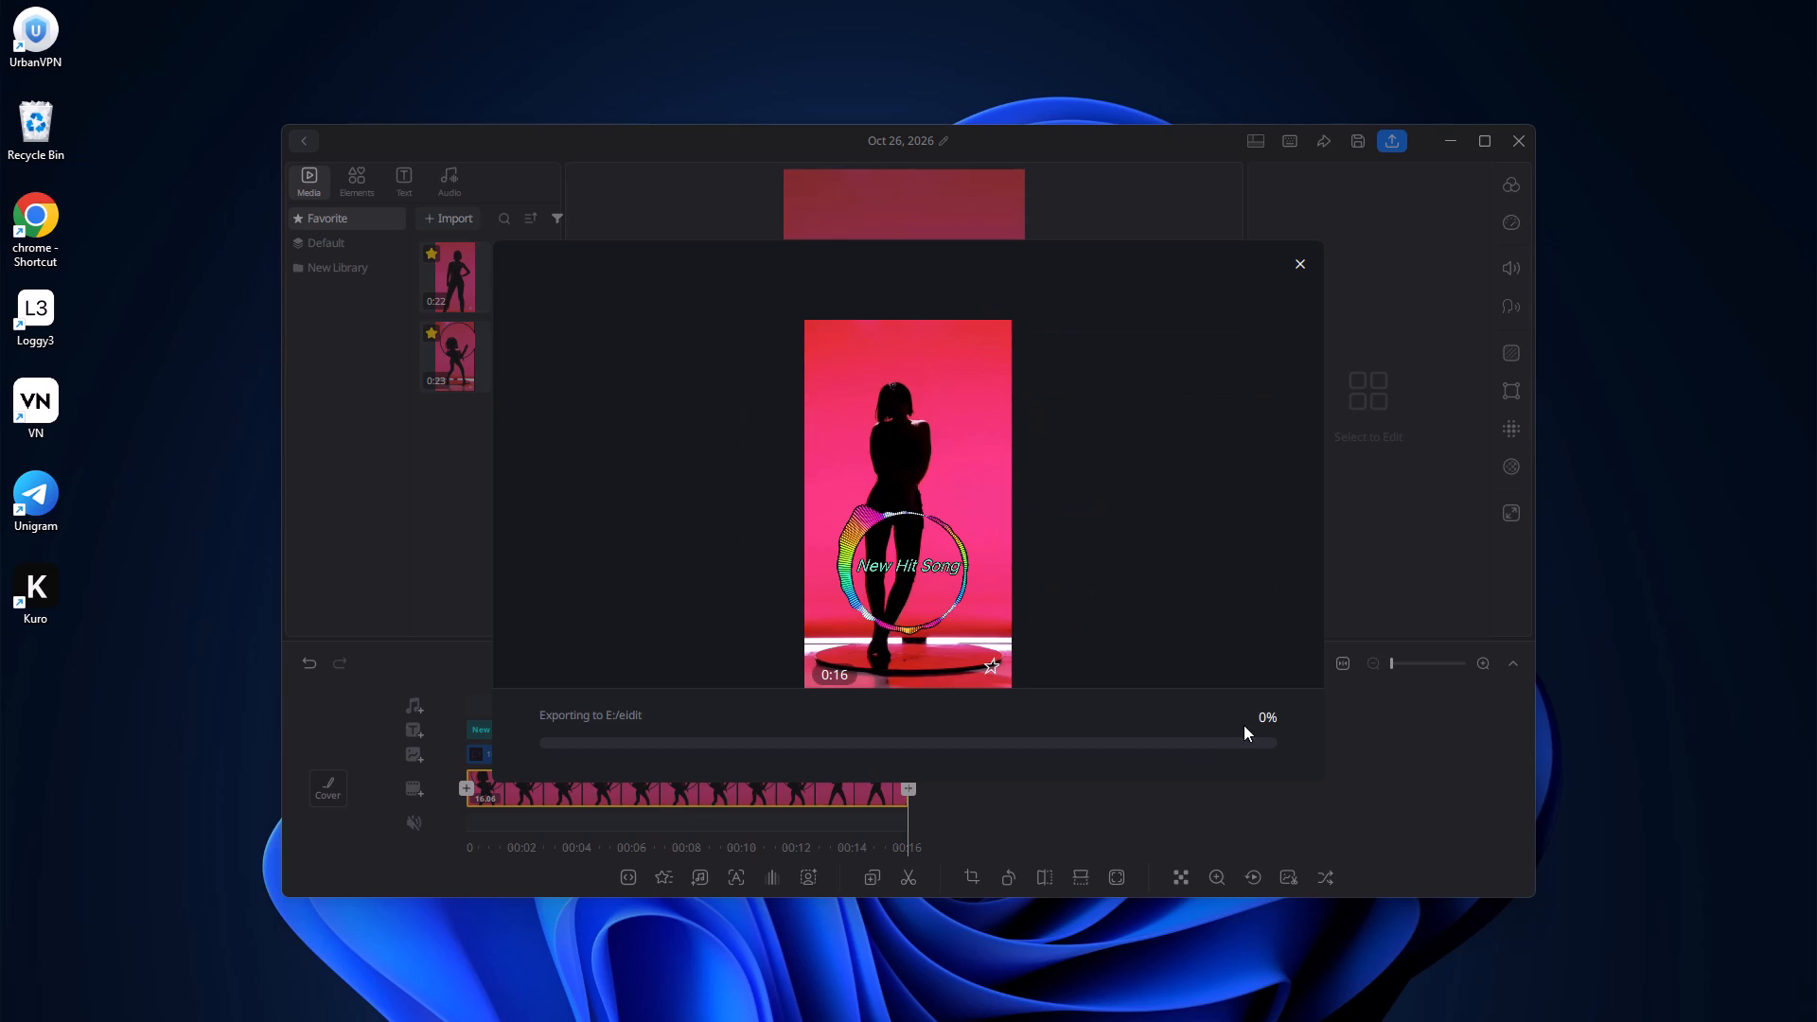
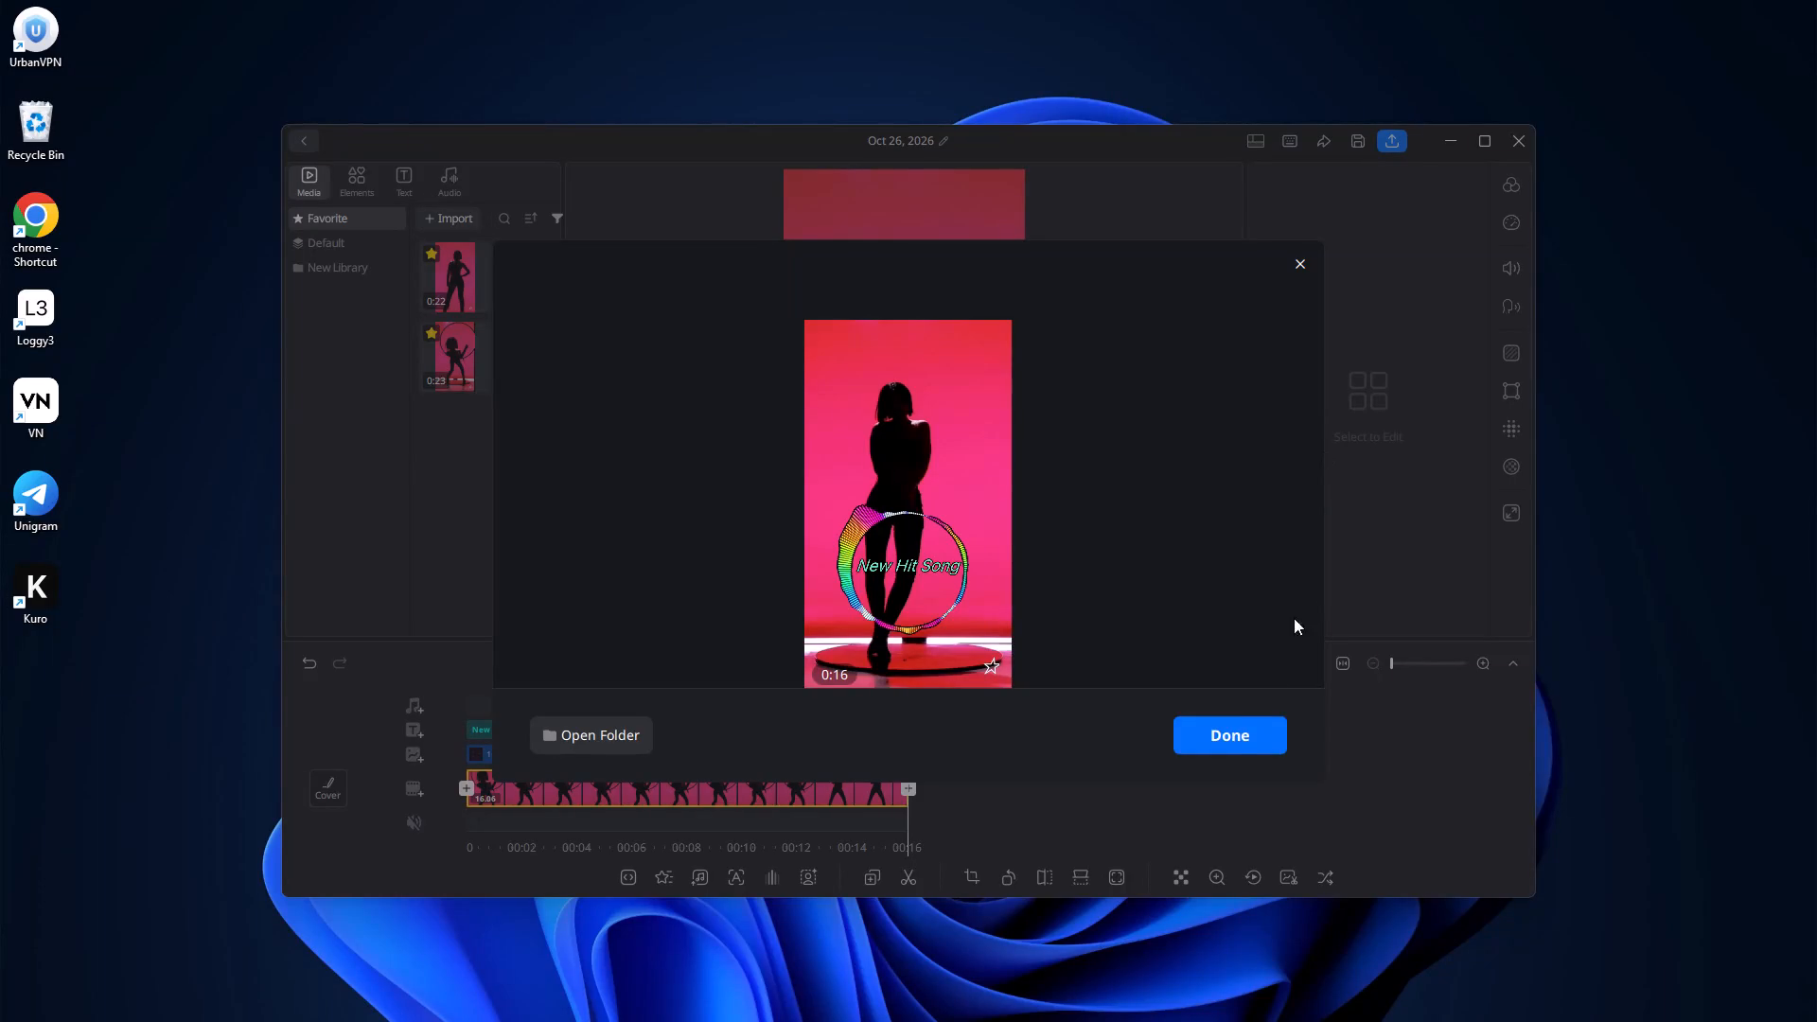
Finish the video export and return to the project's editing timeline.
click(1236, 745)
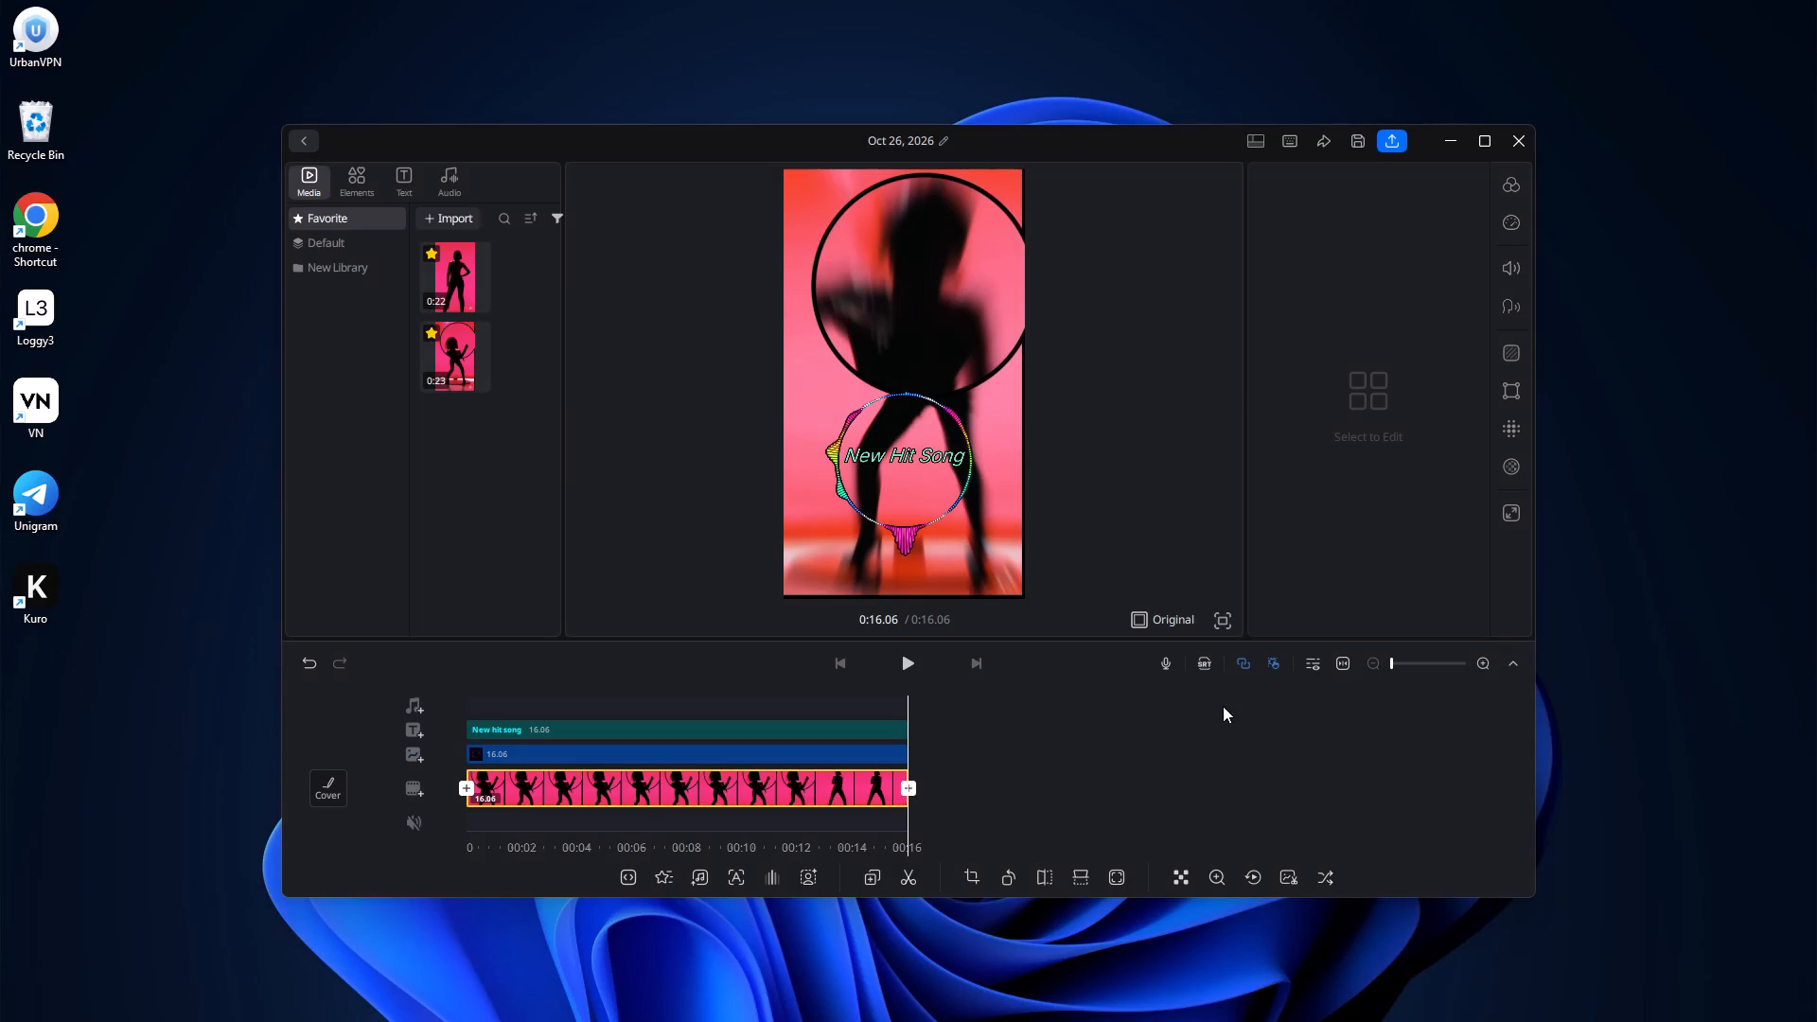